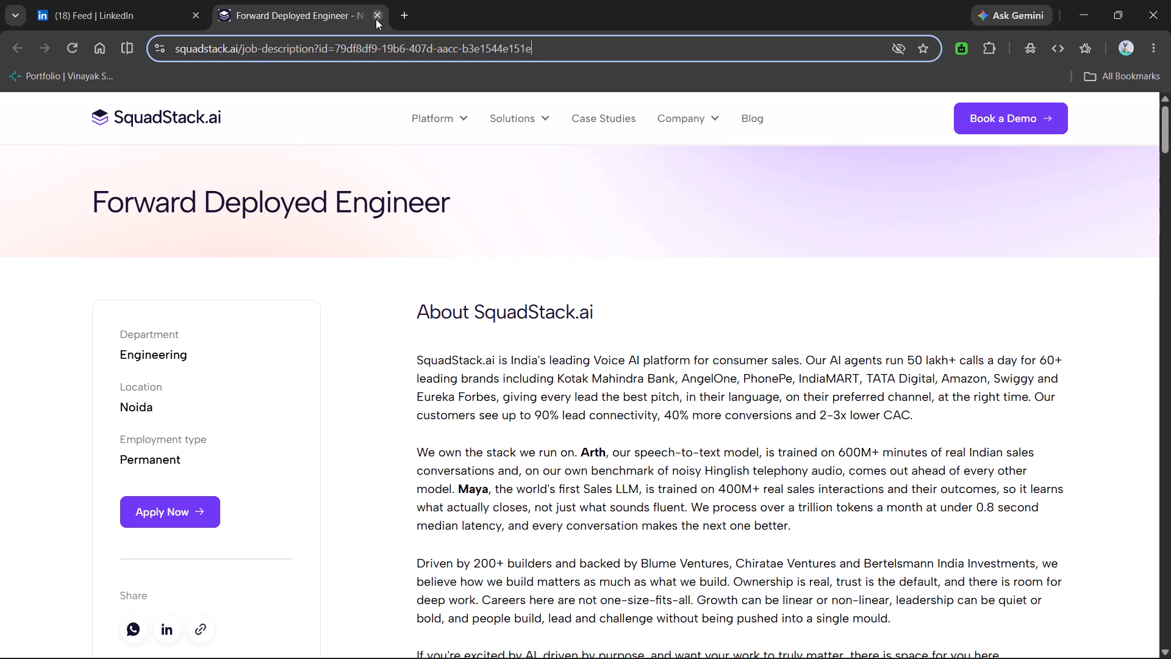
pyautogui.click(376, 19)
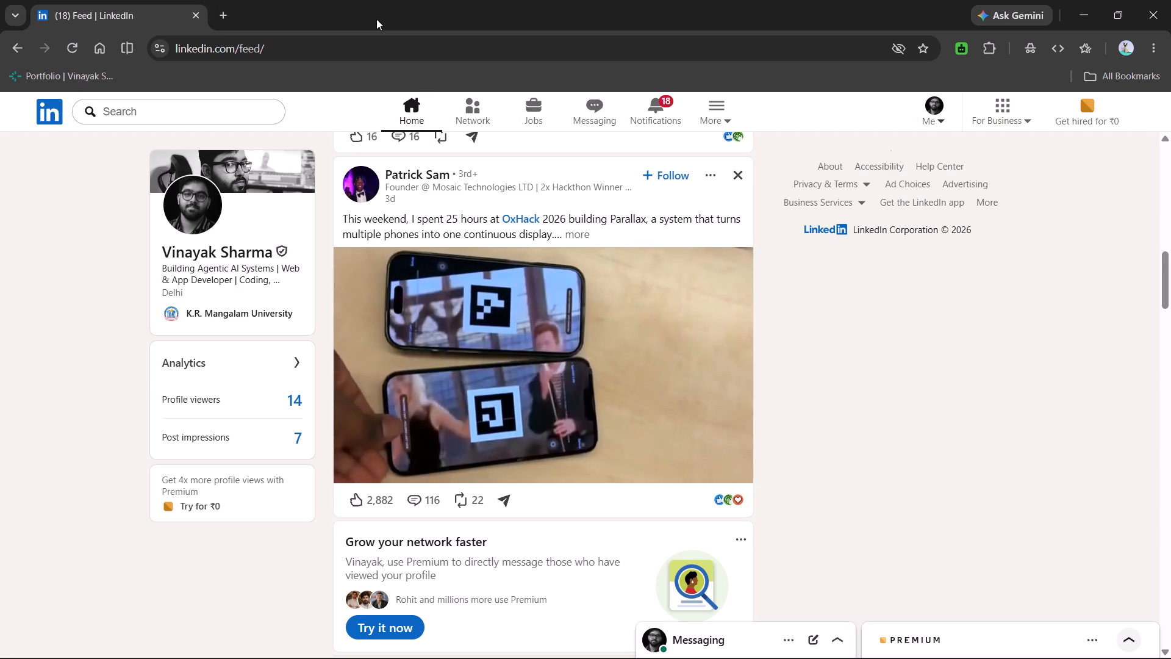
# Return to the top of the LinkedIn feed and view the account's notifications.
pyautogui.scroll(8, 399, 254)
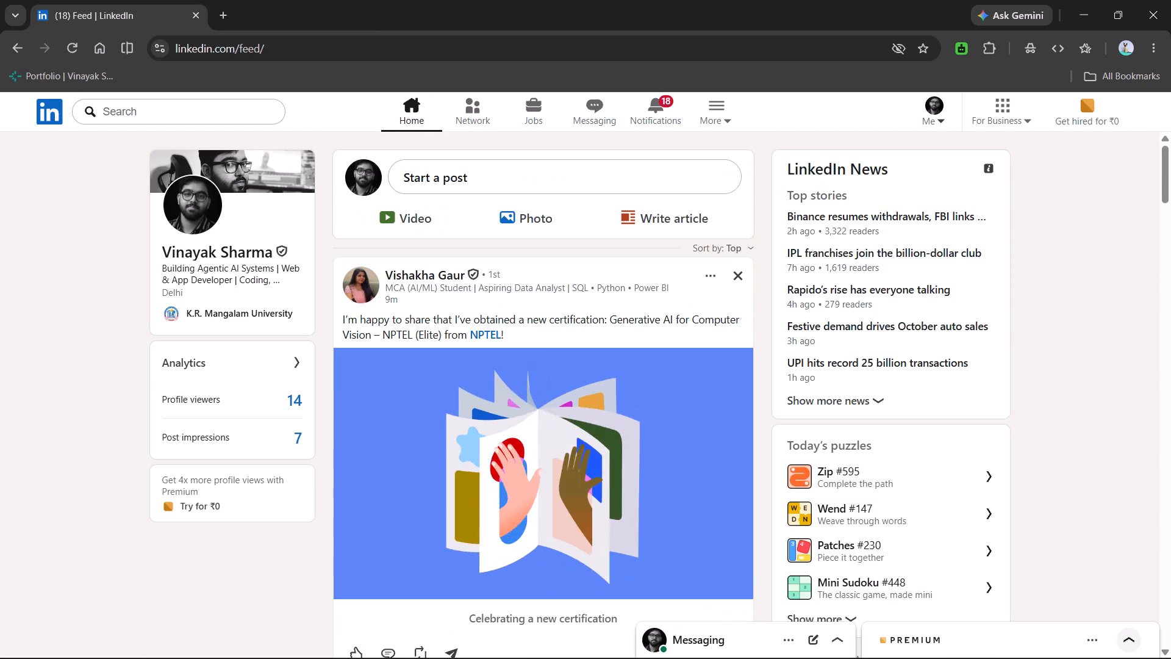
pyautogui.click(652, 115)
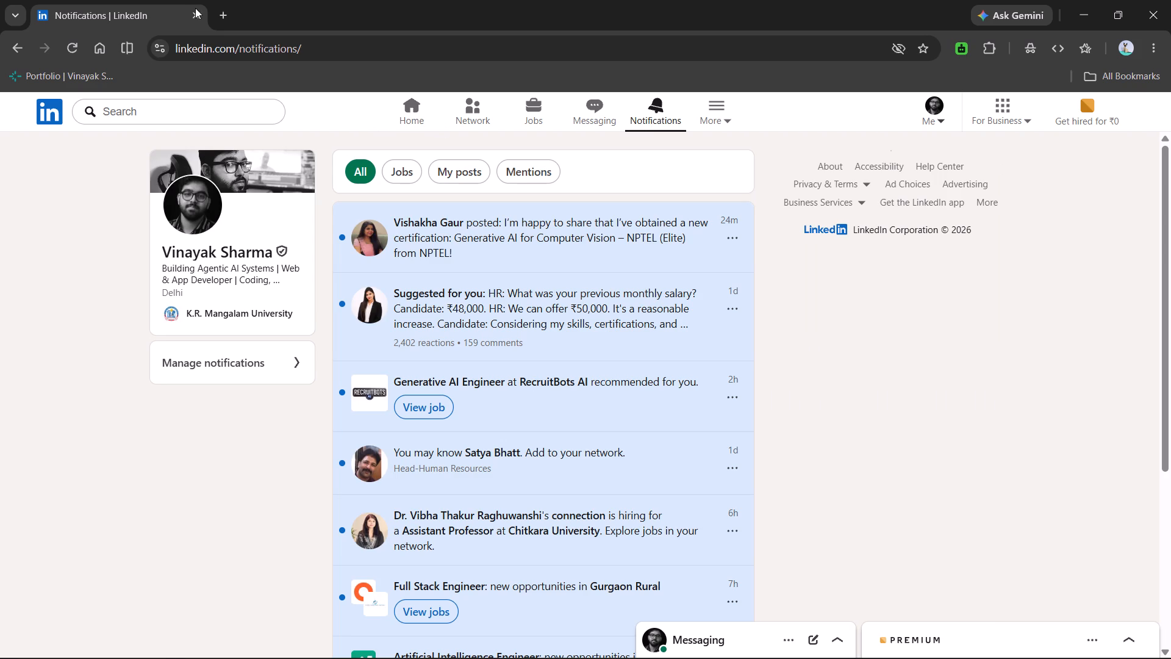
# Open a blank browser tab and close the ChatGPT app window.
pyautogui.click(217, 17)
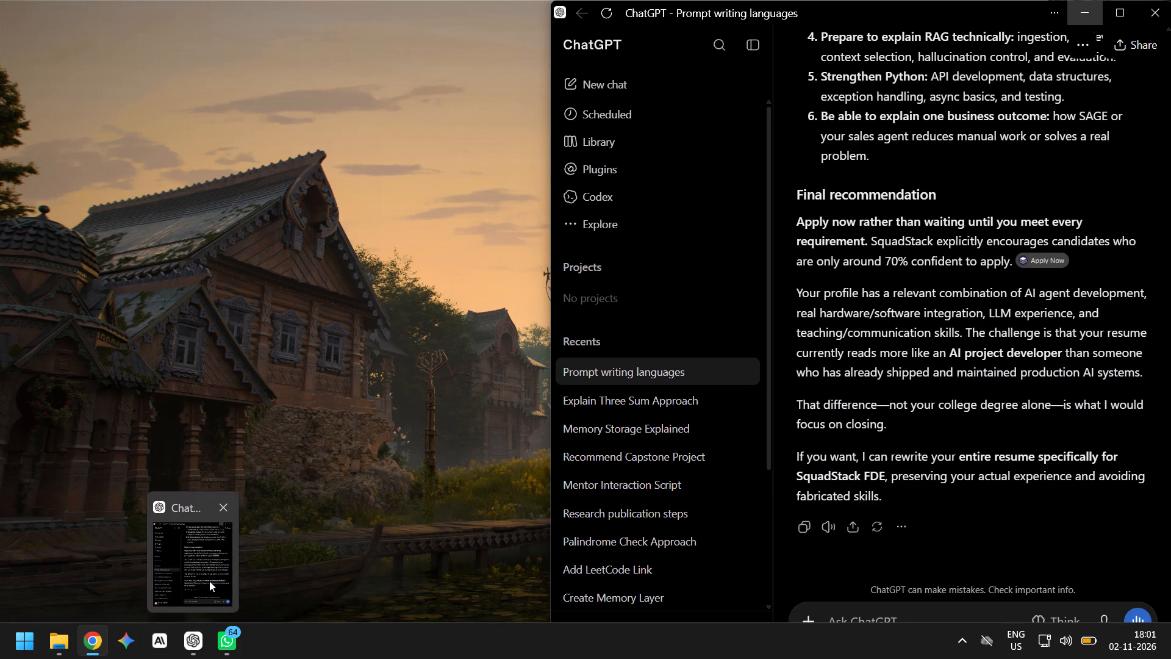
pyautogui.click(226, 511)
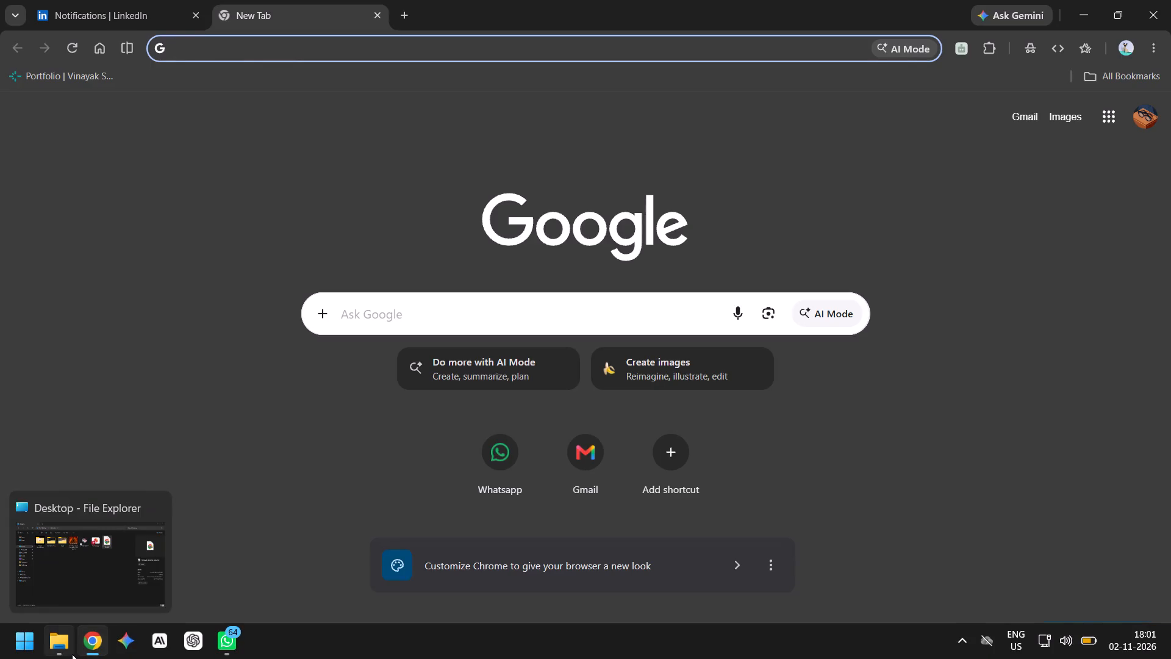
# Open the 2024-04 PDF from the Downloads folder, replacing the blank browser tab, and skim the paper to page 3.
pyautogui.click(77, 567)
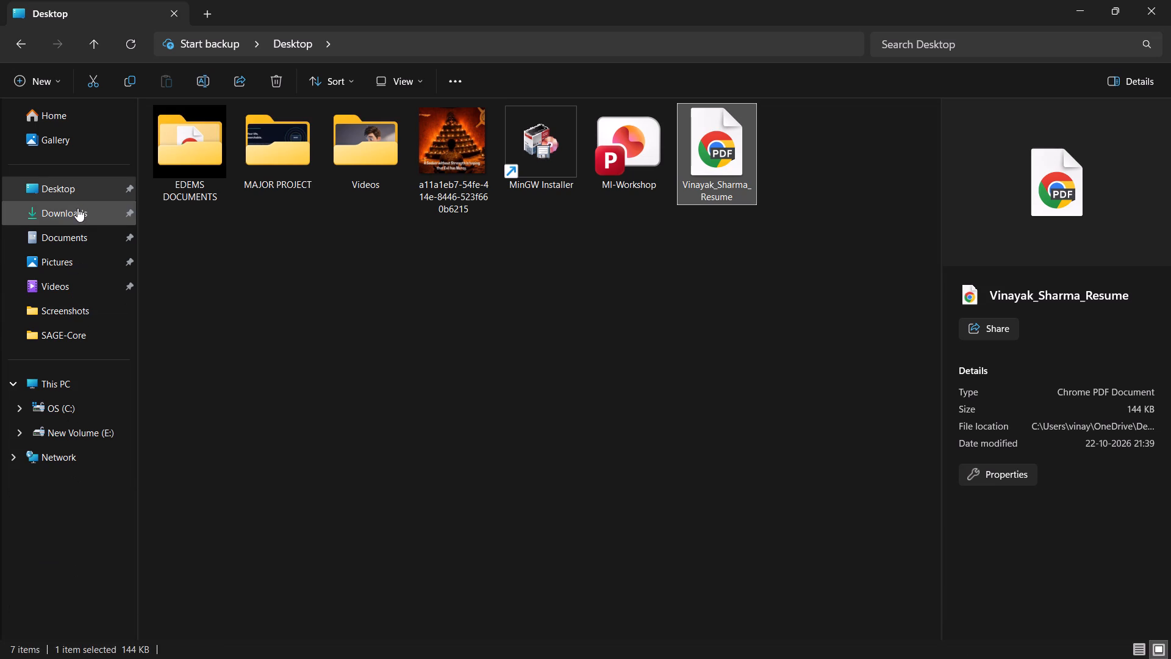
pyautogui.click(77, 210)
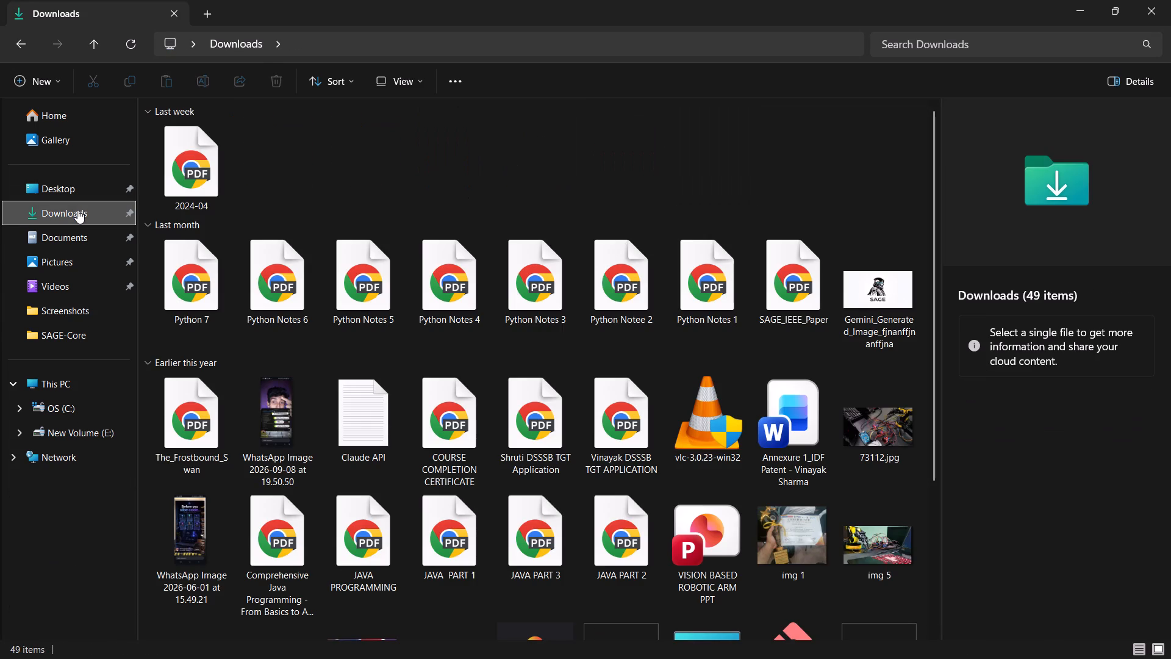
pyautogui.doubleClick(204, 146)
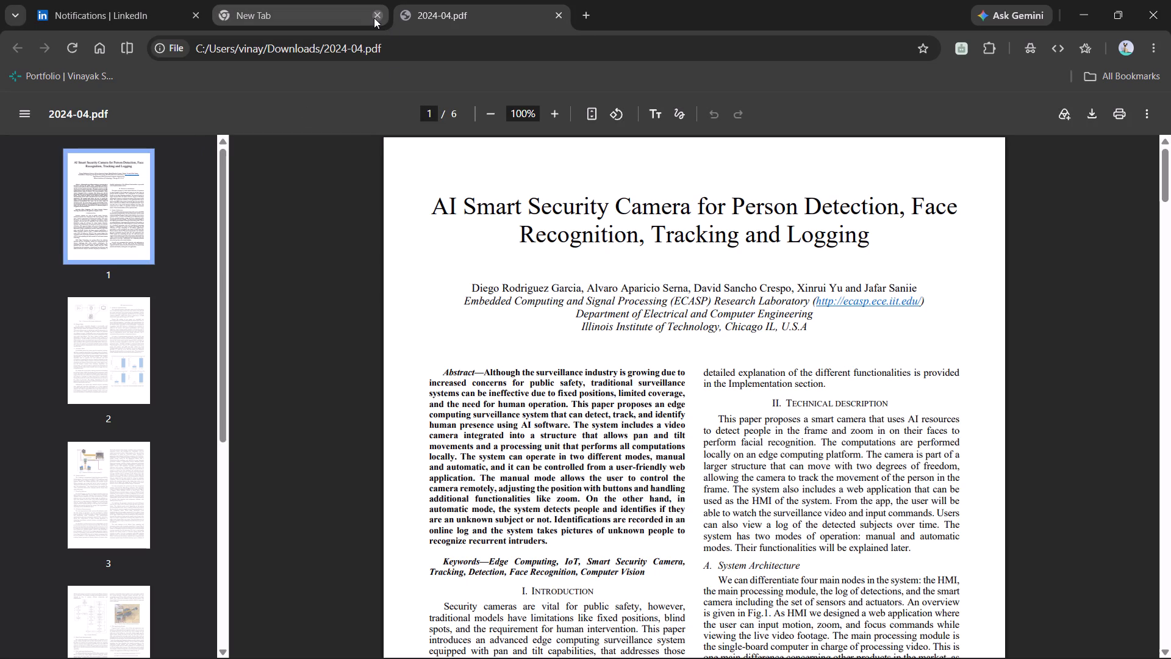
pyautogui.click(374, 17)
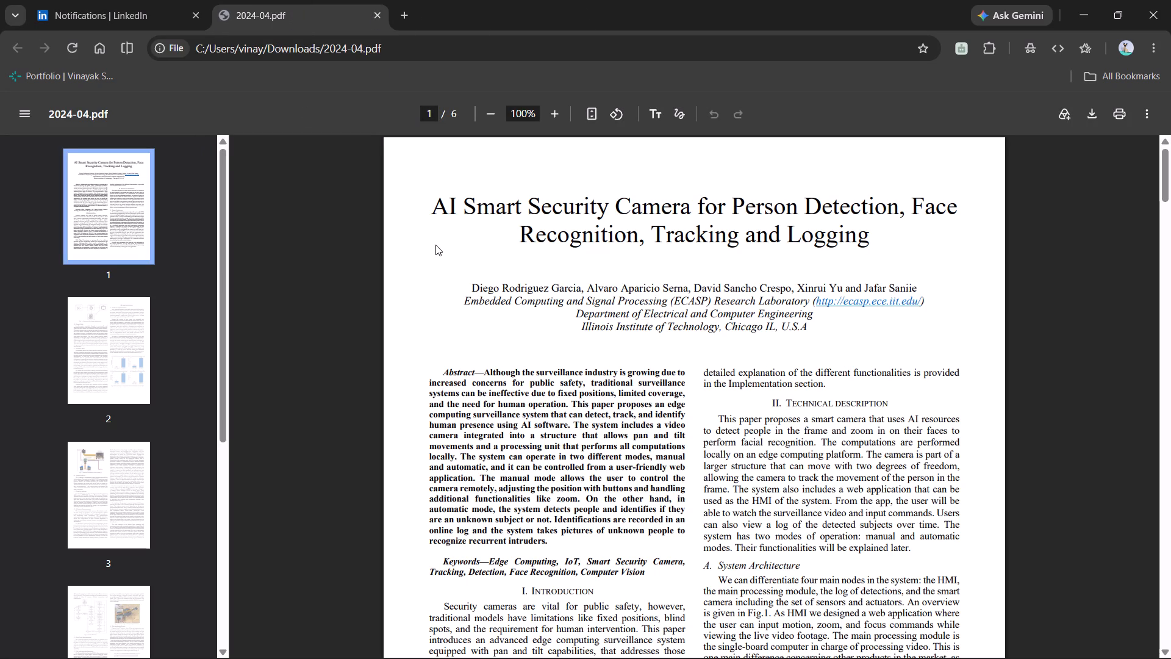
pyautogui.scroll(-3, 560, 502)
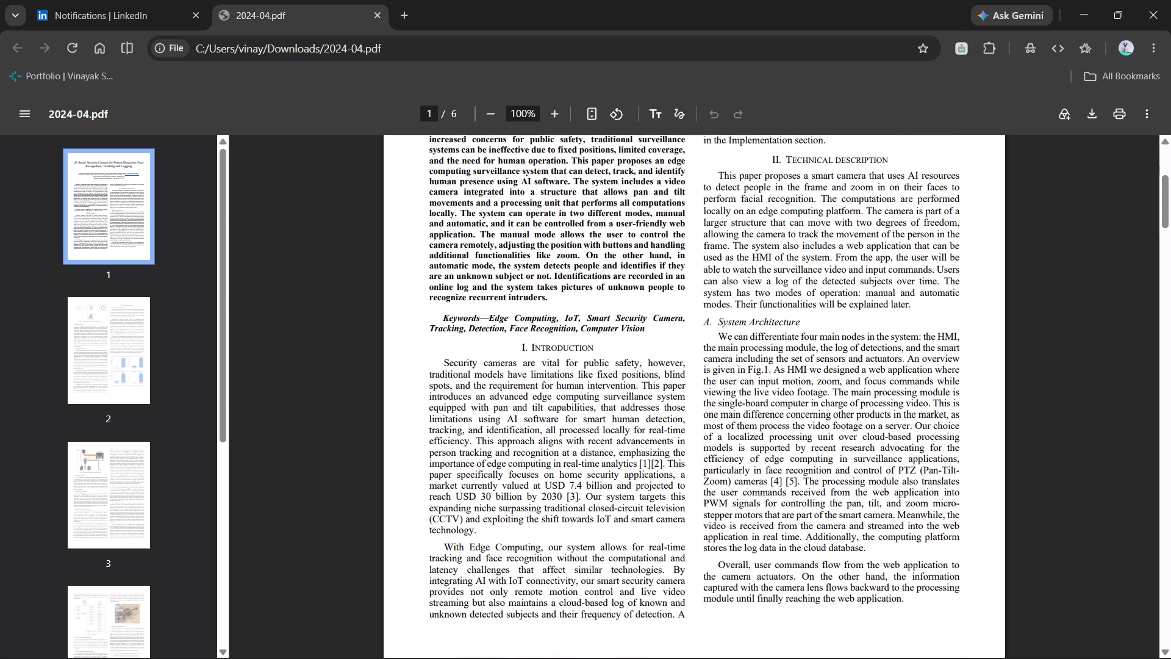
pyautogui.scroll(-2, 560, 502)
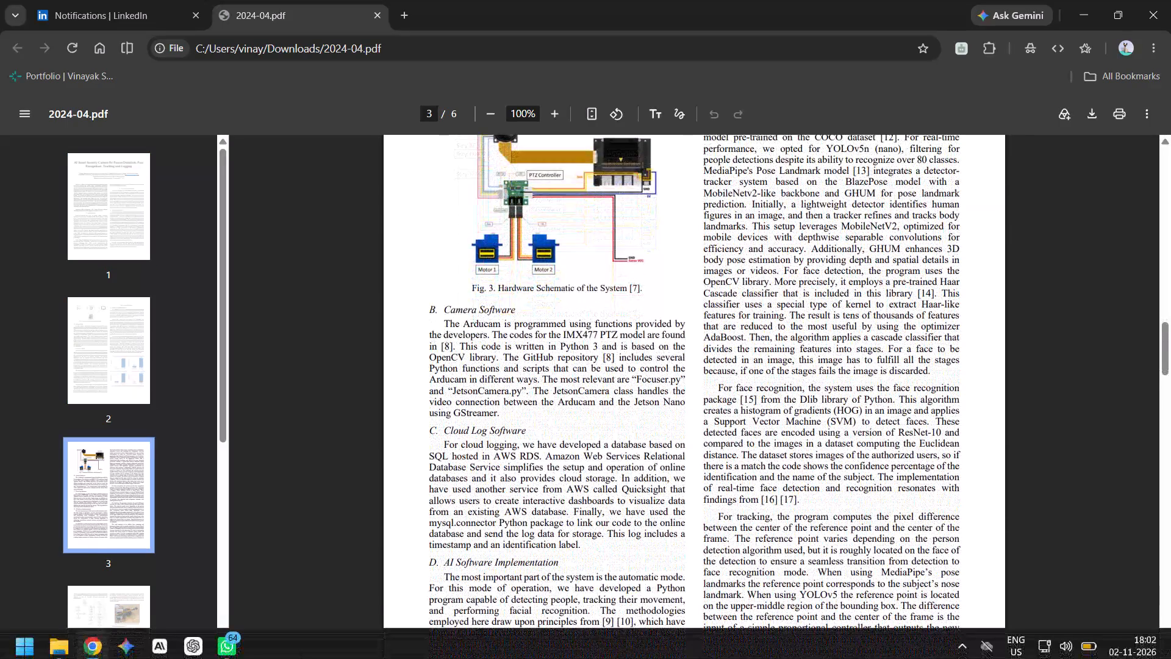
# Search Google for "pdf to word convertor" in a new tab and open iLovePDF's PDF to Word page.
pyautogui.click(403, 18)
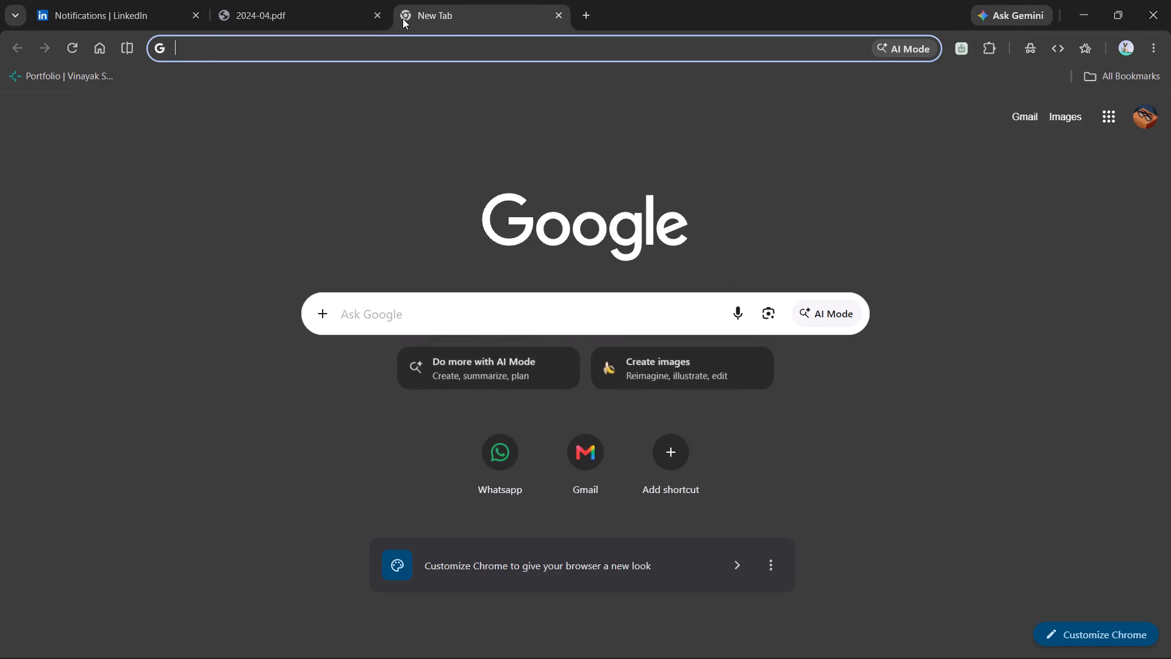
pyautogui.write('pdf to word convertor')
pyautogui.press('Return')
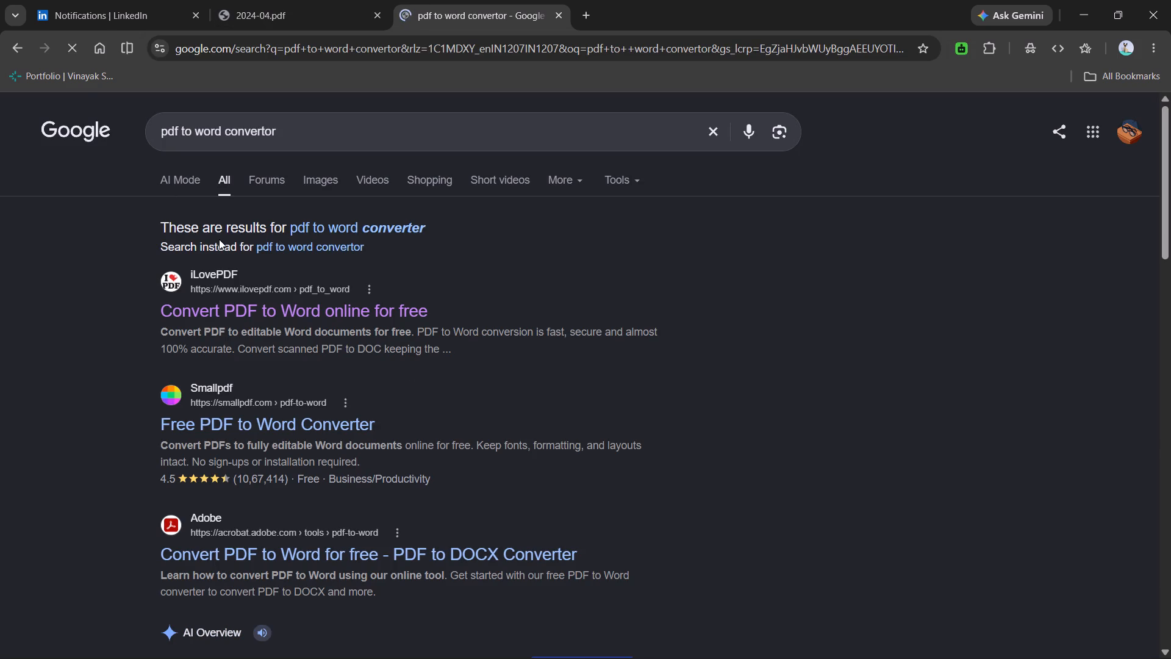
pyautogui.click(234, 290)
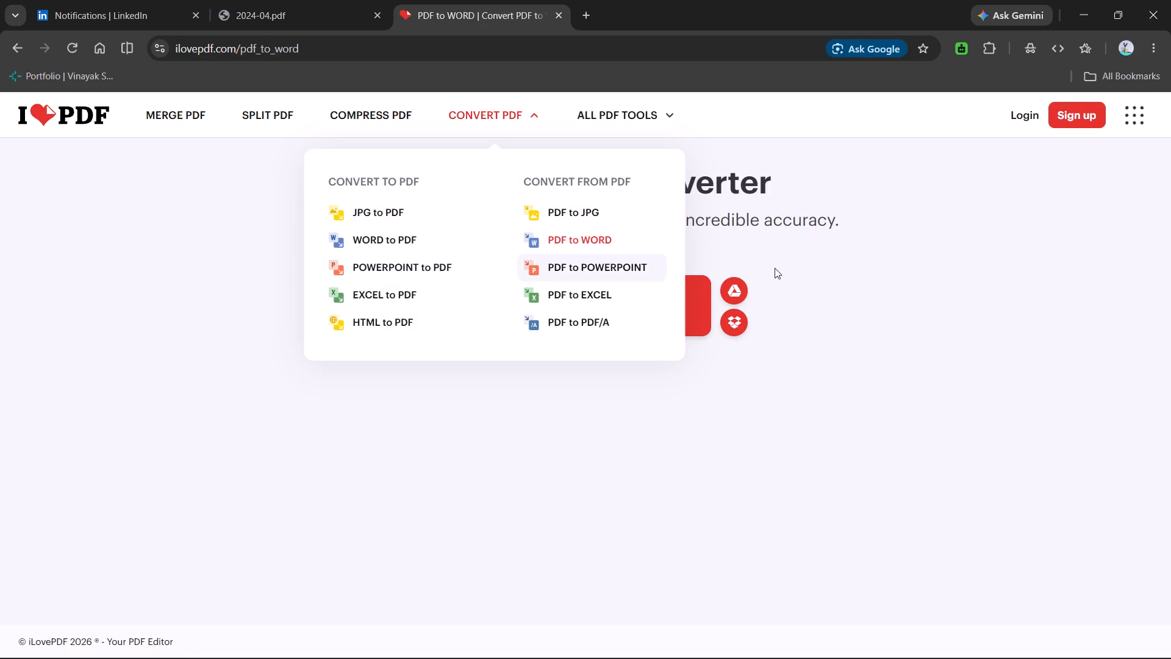
# Upload the 2024-04 PDF from the Downloads folder to iLovePDF and convert it to Word.
pyautogui.click(628, 308)
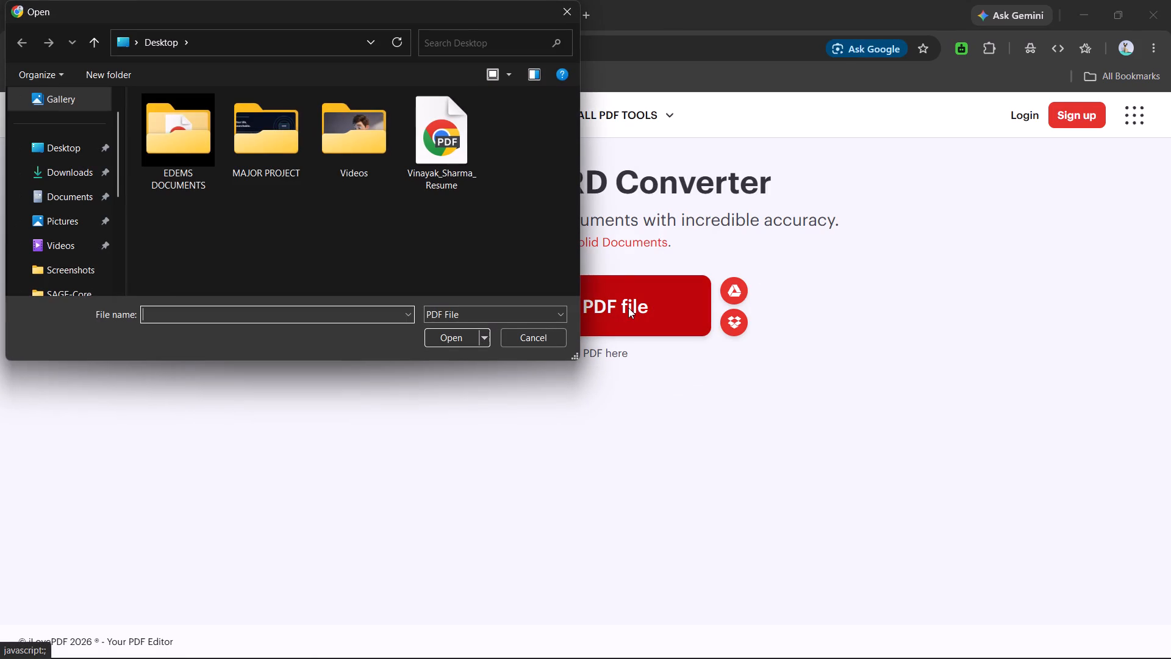
pyautogui.click(43, 180)
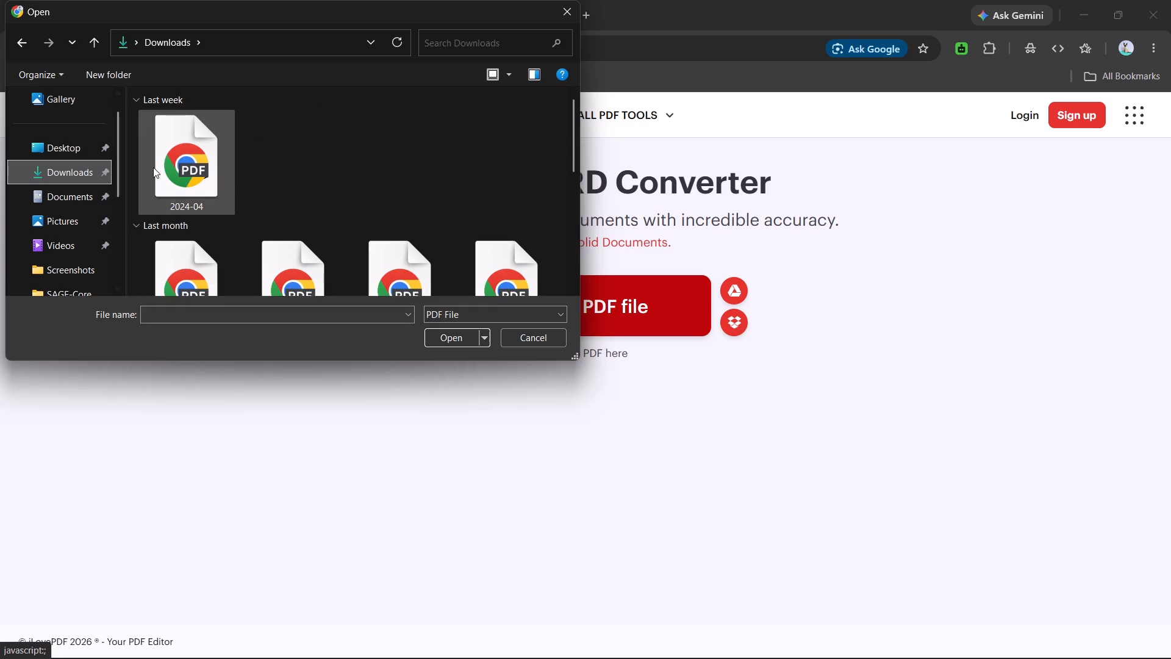
pyautogui.click(153, 167)
pyautogui.click(448, 343)
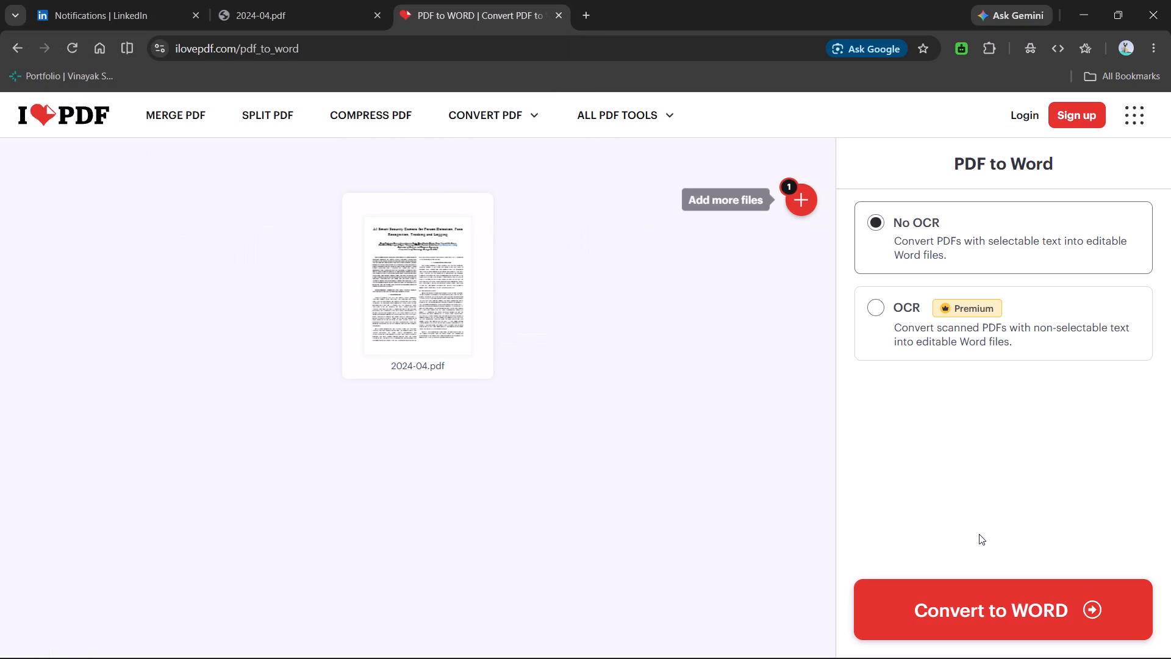
pyautogui.click(1030, 618)
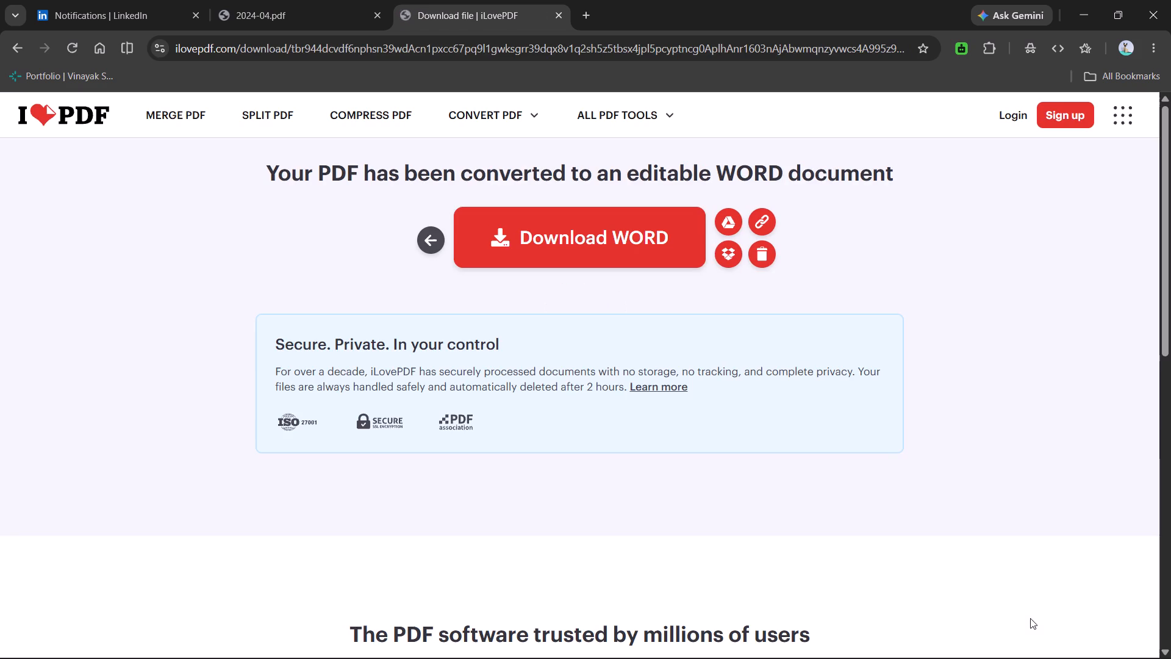
# Download the converted Word document and save it as 2024-04 in the Downloads folder.
pyautogui.click(521, 254)
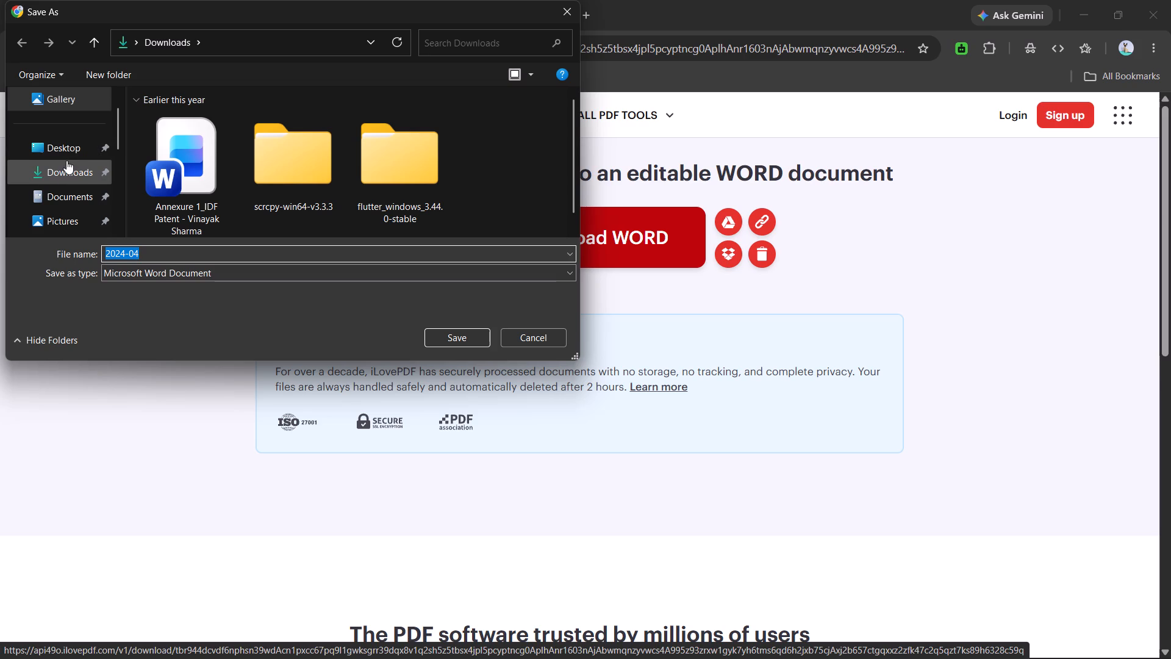
pyautogui.click(68, 160)
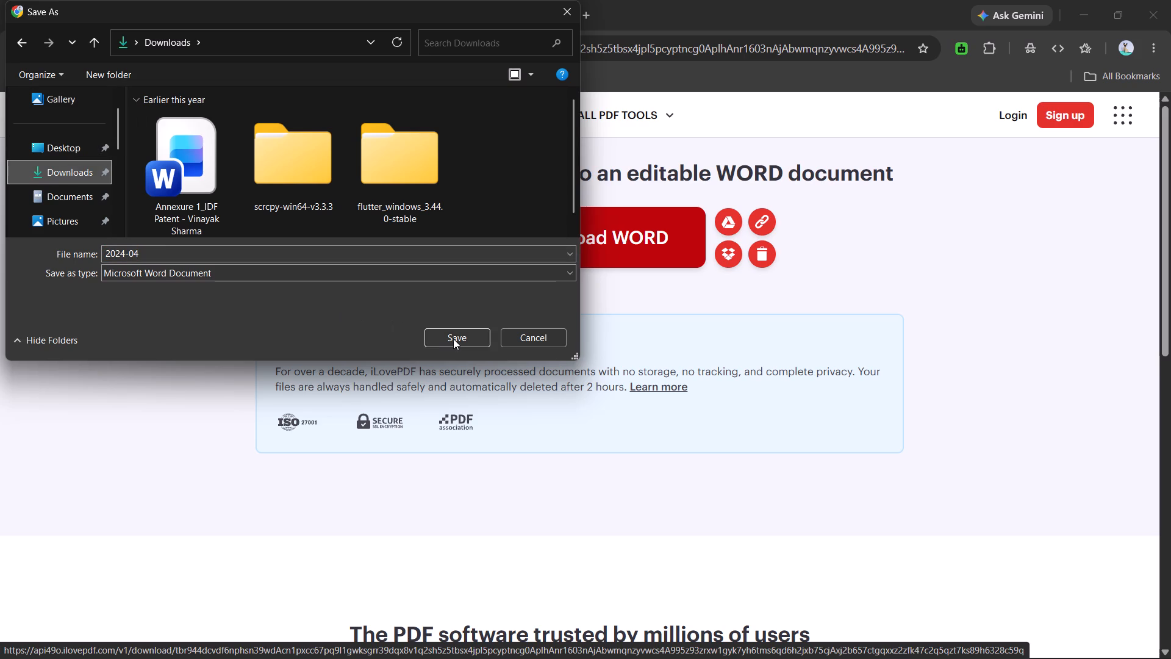
pyautogui.click(452, 338)
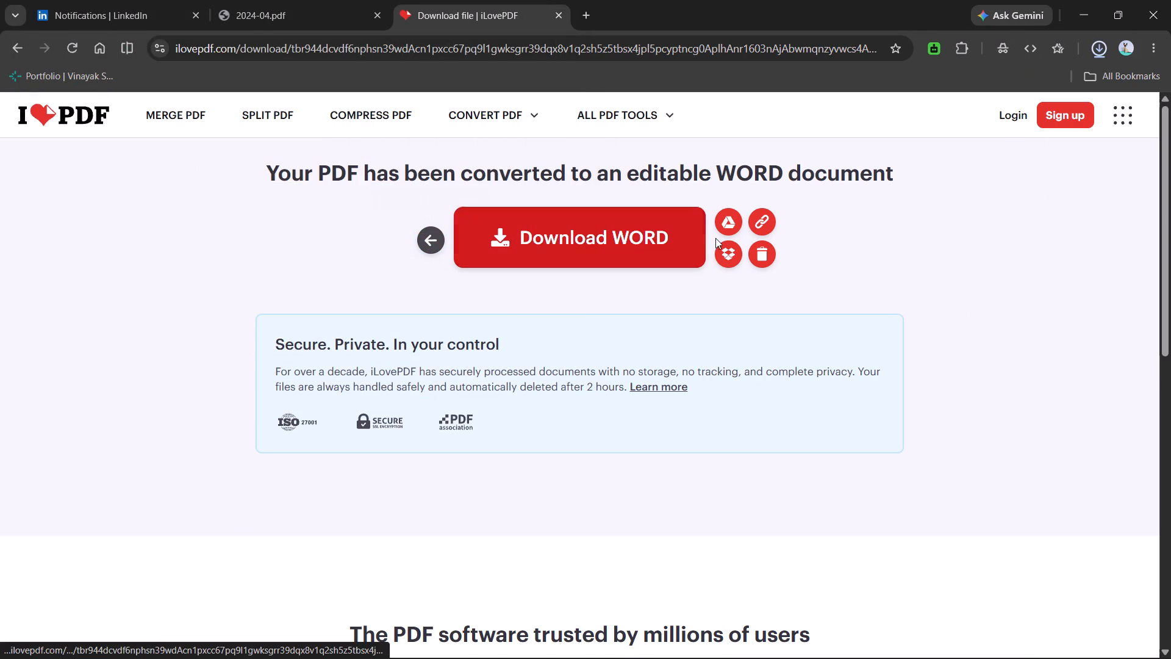
# Delete the converted file from iLovePDF immediately.
pyautogui.click(763, 261)
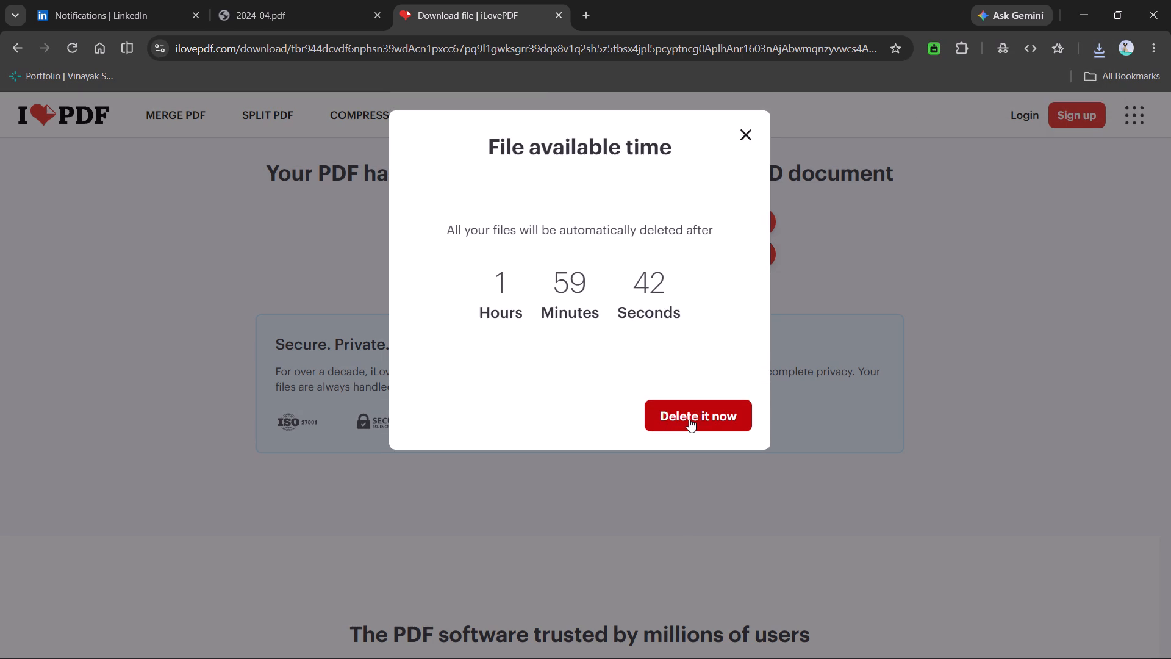
pyautogui.click(689, 419)
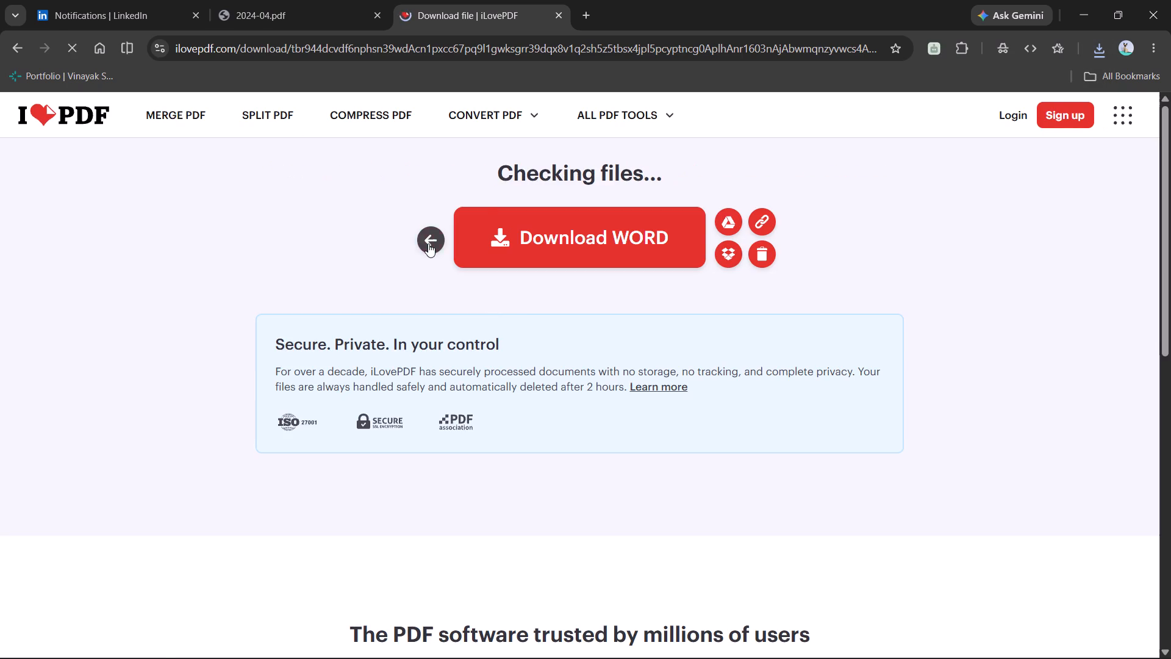
# Return from the download page to iLovePDF's PDF to Word converter.
pyautogui.click(428, 243)
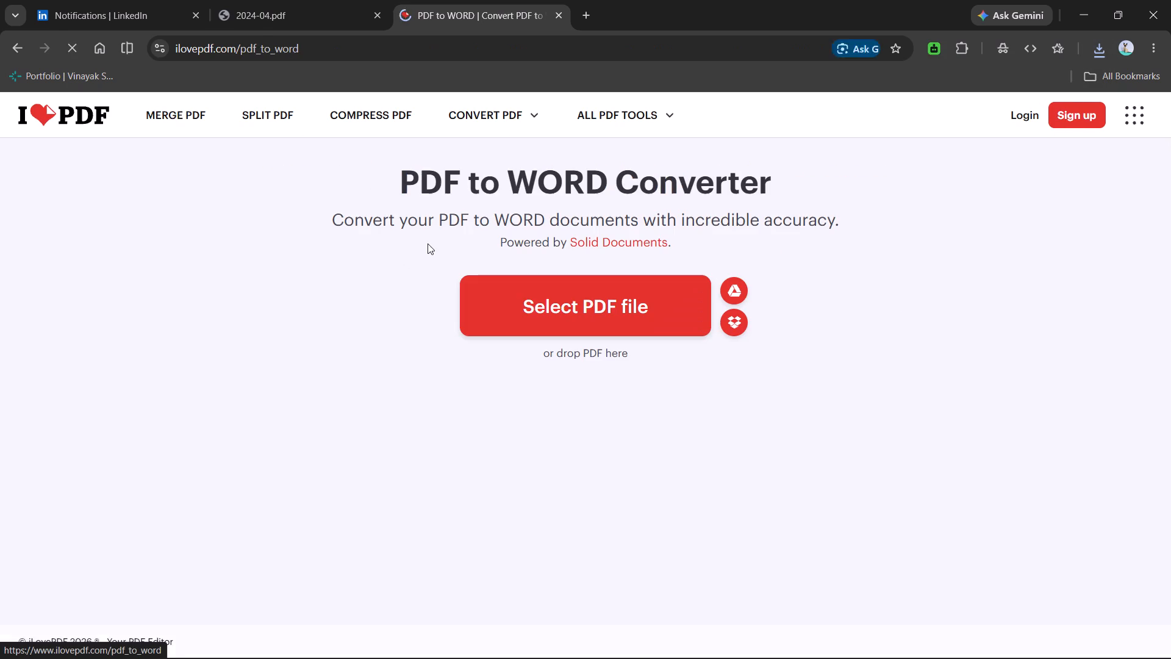
# Browse the Downloads folder and the Desktop's MAJOR PROJECT folder for another PDF to convert, then close the file selection.
pyautogui.click(540, 307)
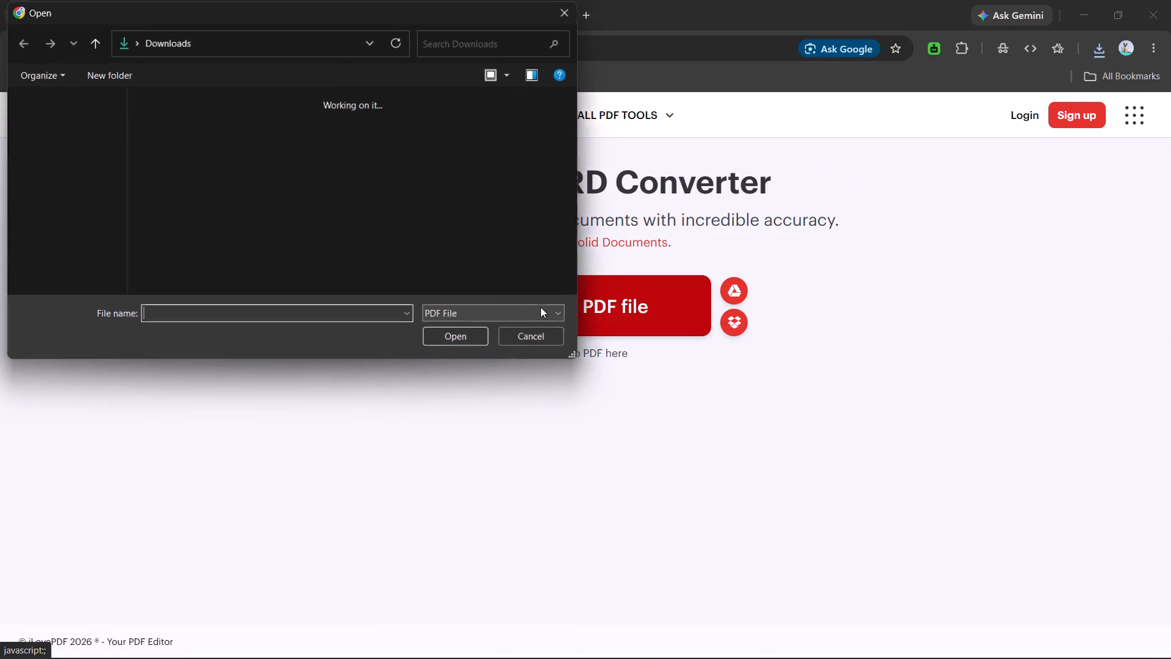
pyautogui.scroll(-1, 187, 204)
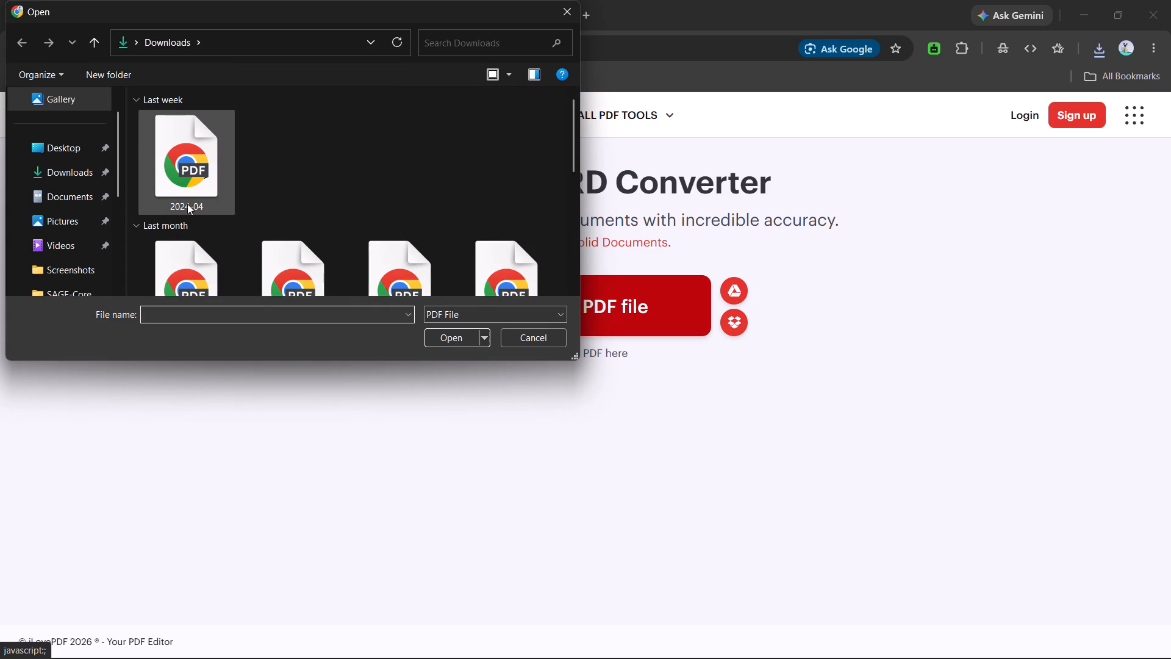
pyautogui.scroll(-2, 187, 204)
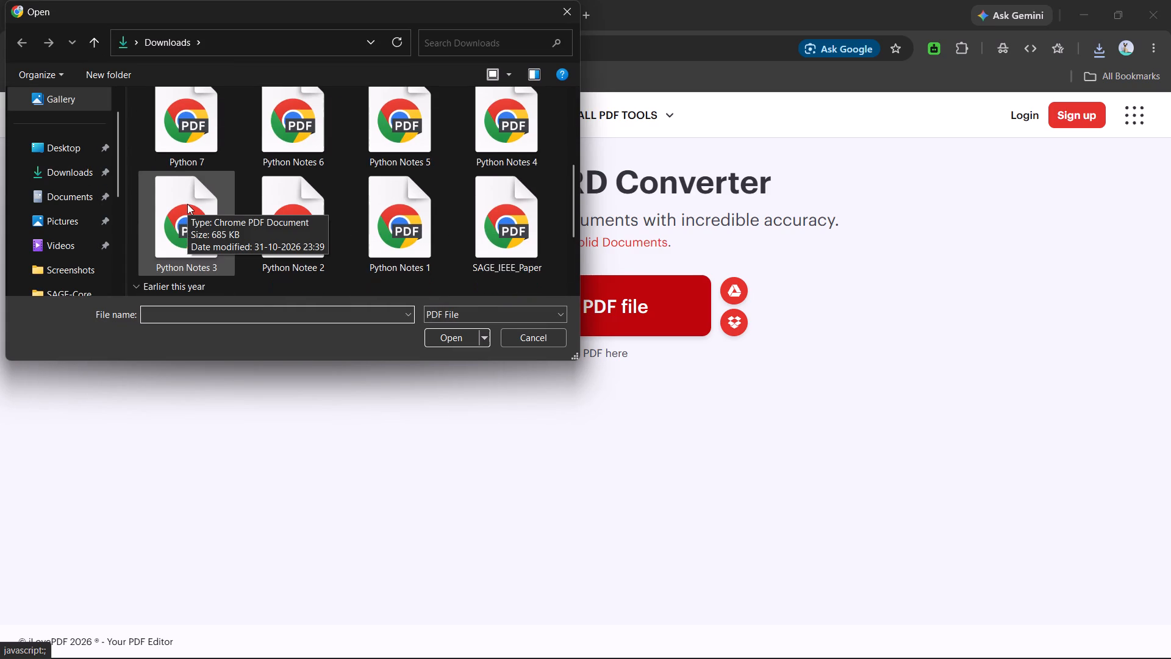
pyautogui.scroll(-3, 187, 204)
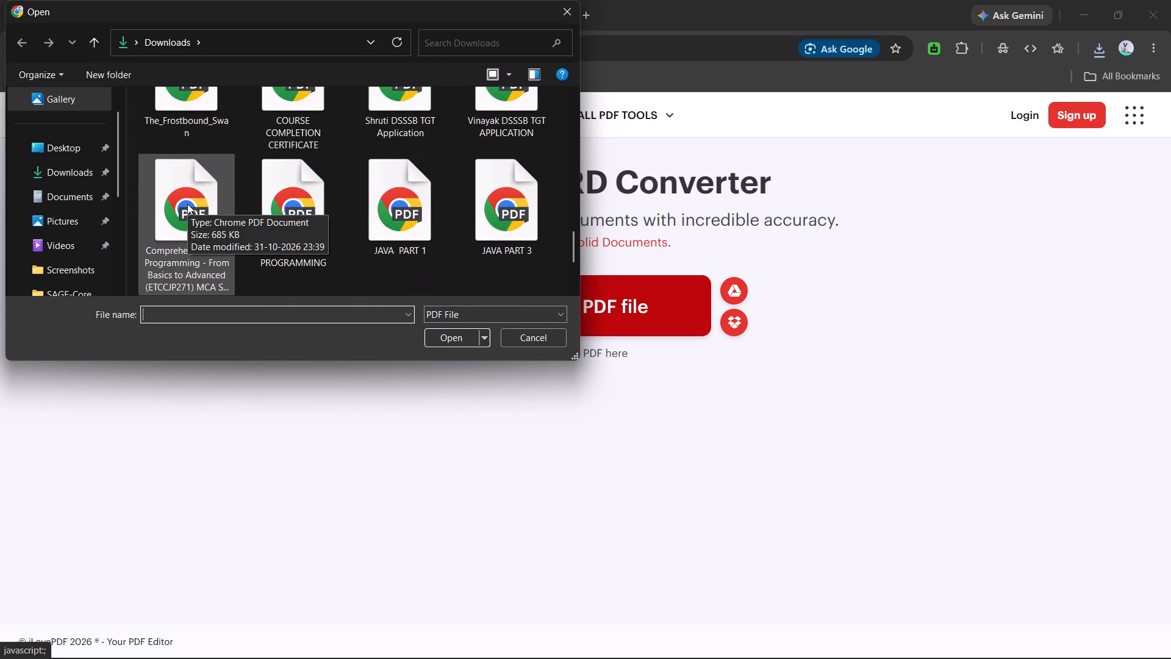
pyautogui.scroll(8, 187, 204)
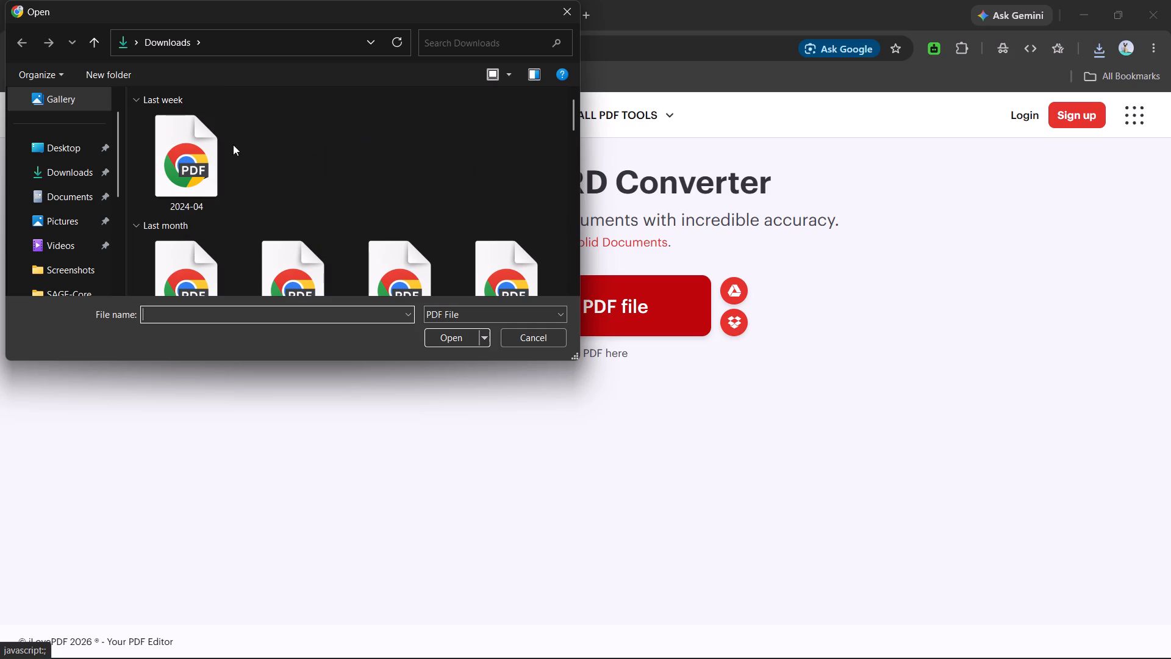
pyautogui.click(68, 153)
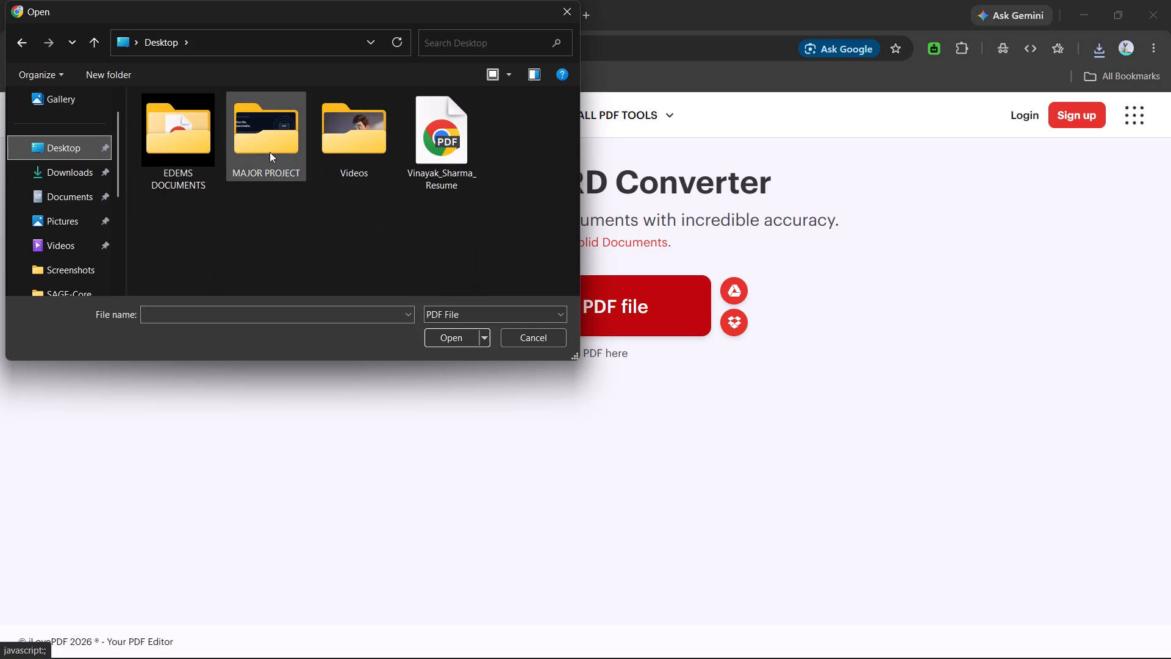
pyautogui.doubleClick(282, 170)
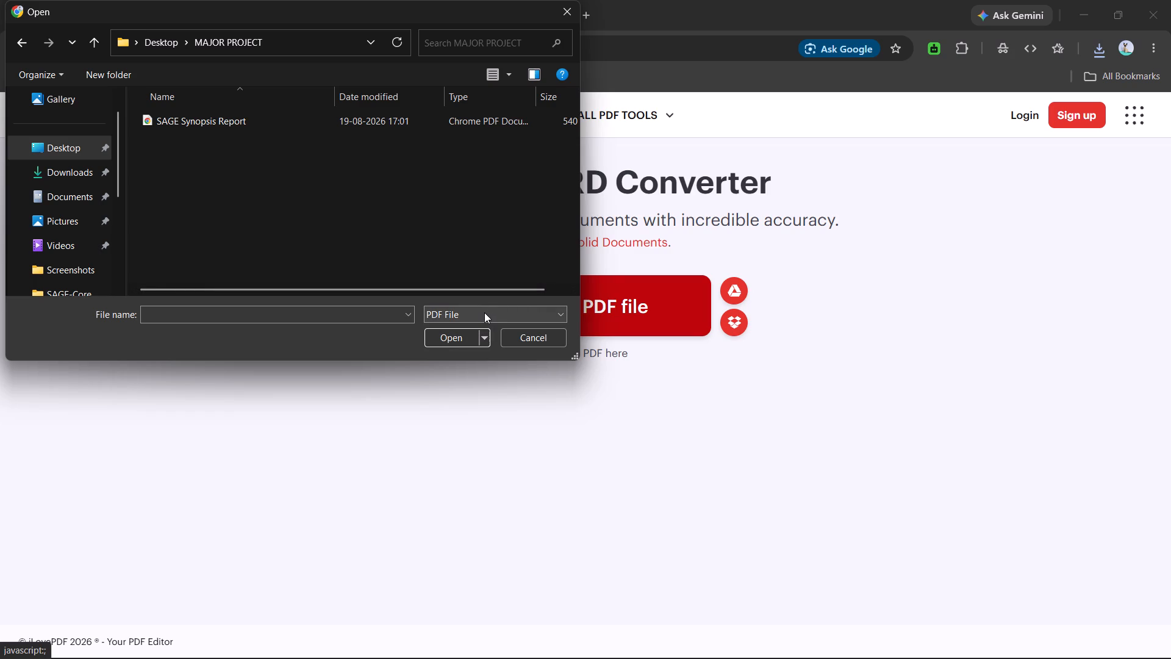
pyautogui.click(562, 16)
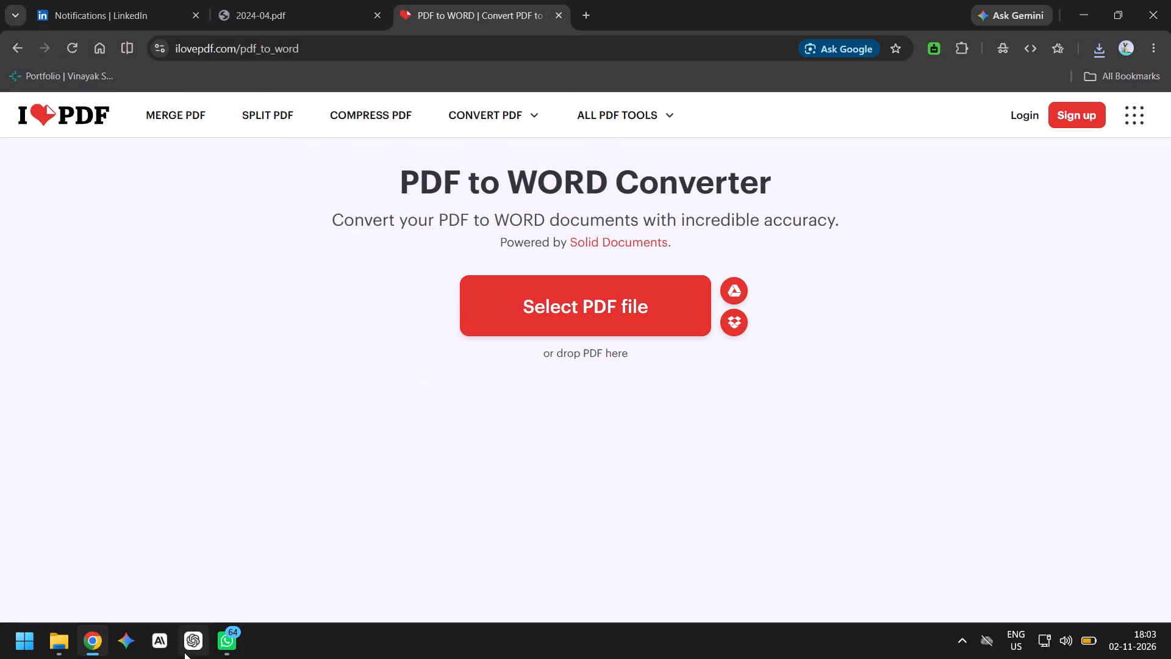
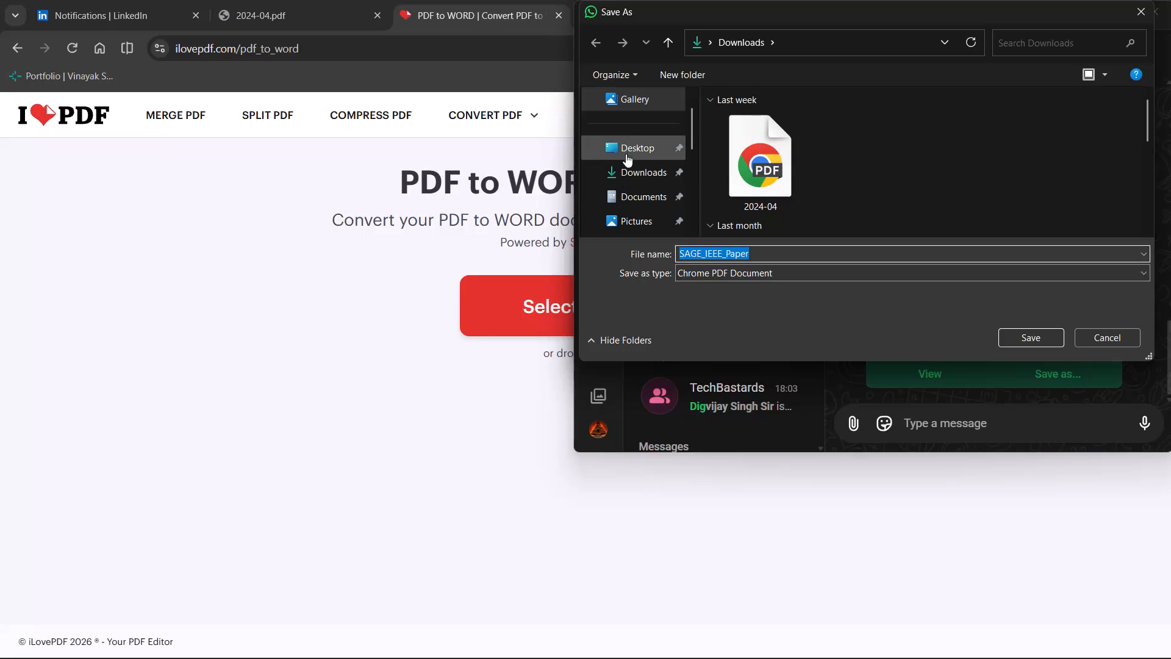
# Save the SAGE_IEEE_Paper PDF from the WhatsApp chat to the Downloads folder.
pyautogui.click(628, 168)
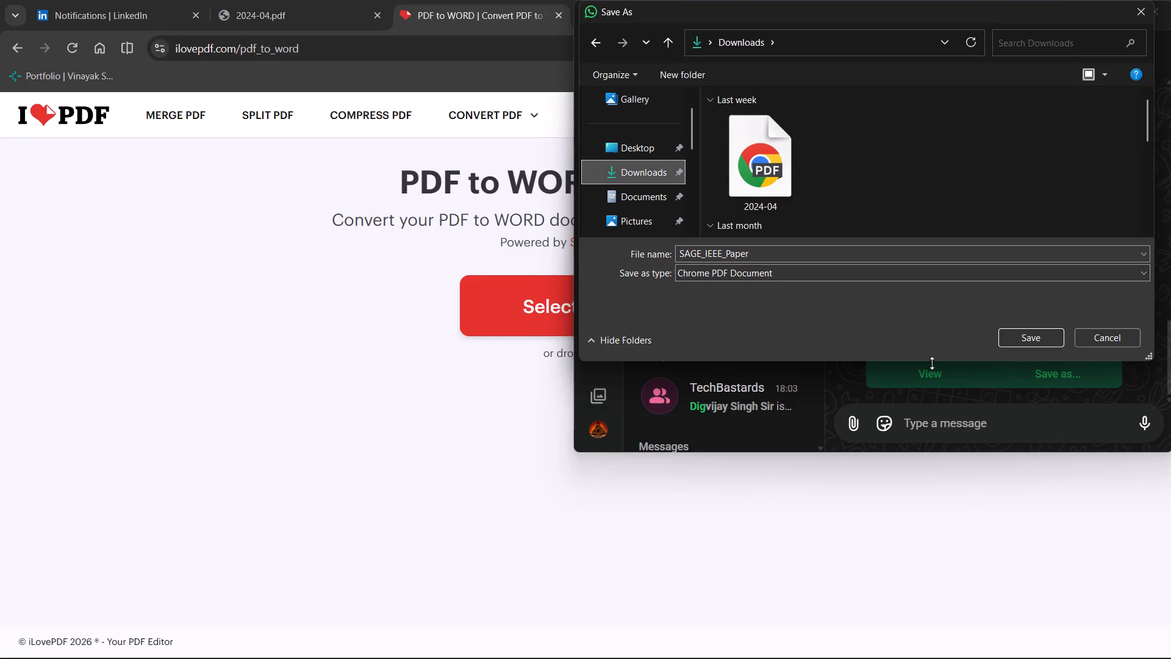
pyautogui.click(1036, 336)
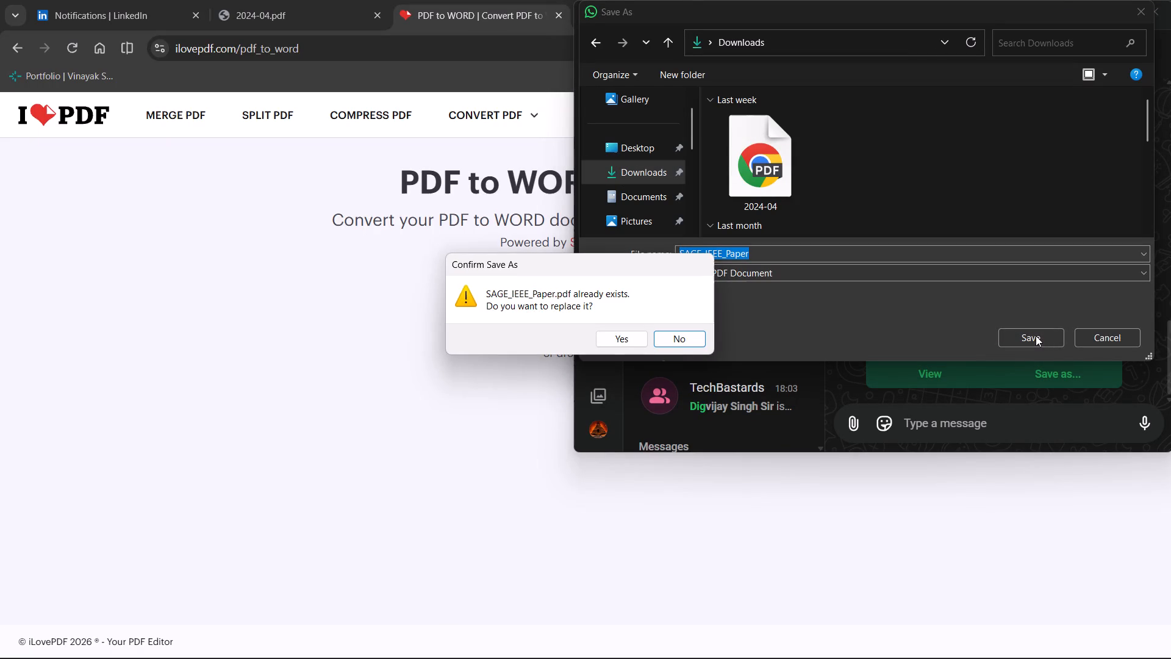
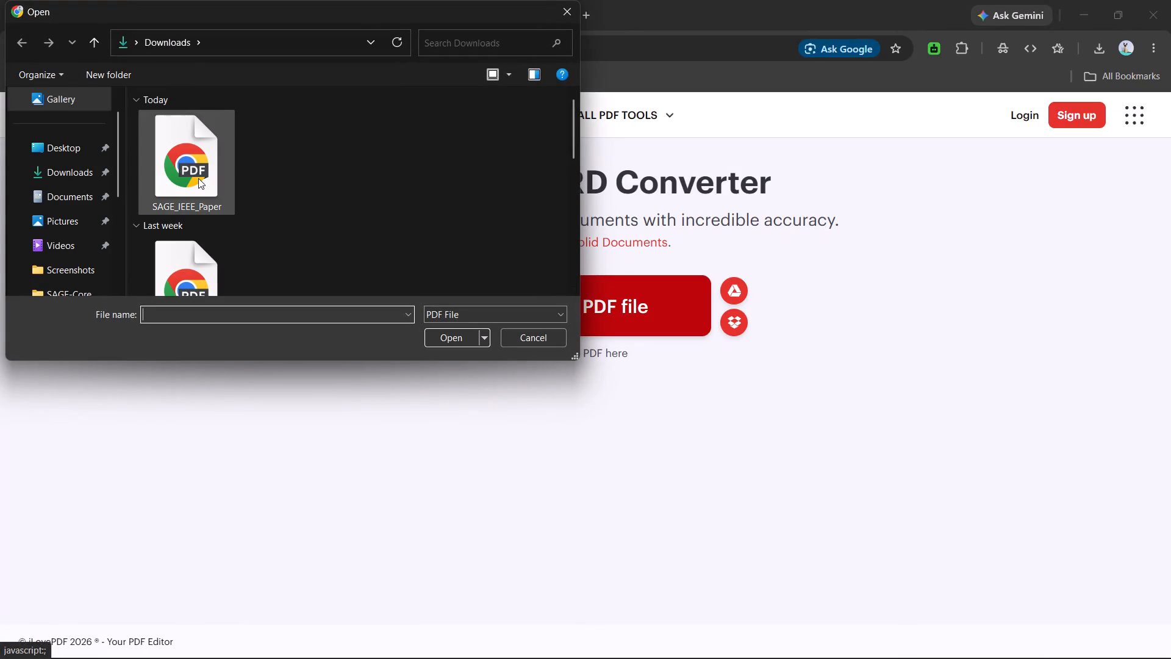
# Convert the SAGE_IEEE_Paper PDF from Downloads to a Word document and save the result in the Downloads folder.
pyautogui.click(198, 178)
pyautogui.click(444, 336)
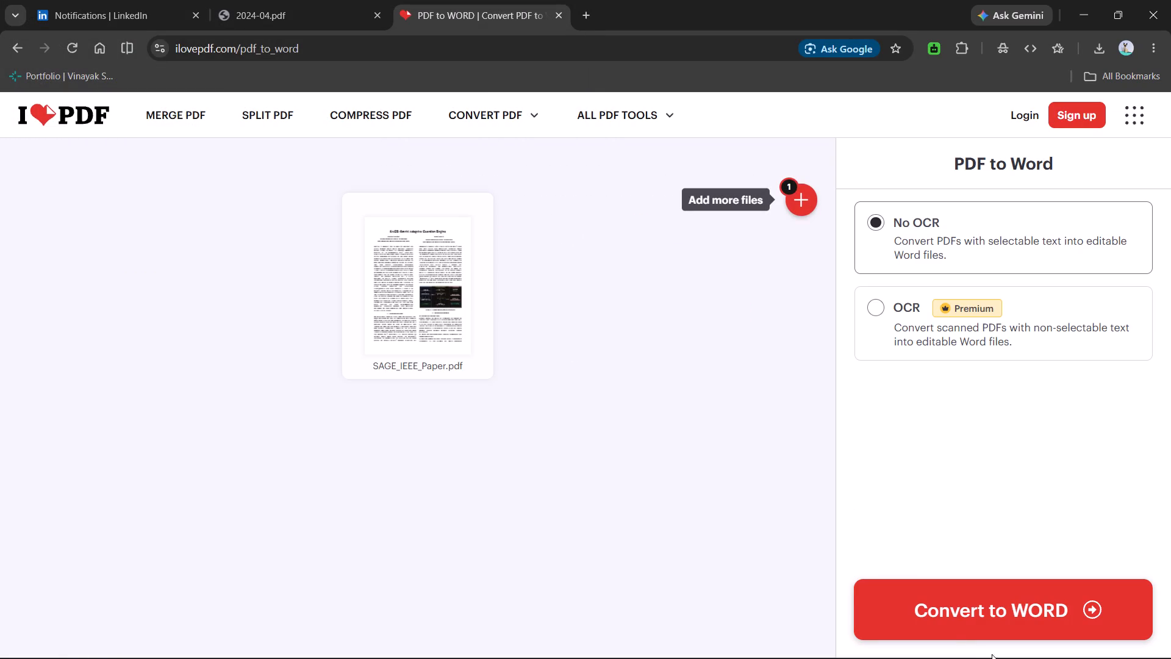
pyautogui.click(961, 622)
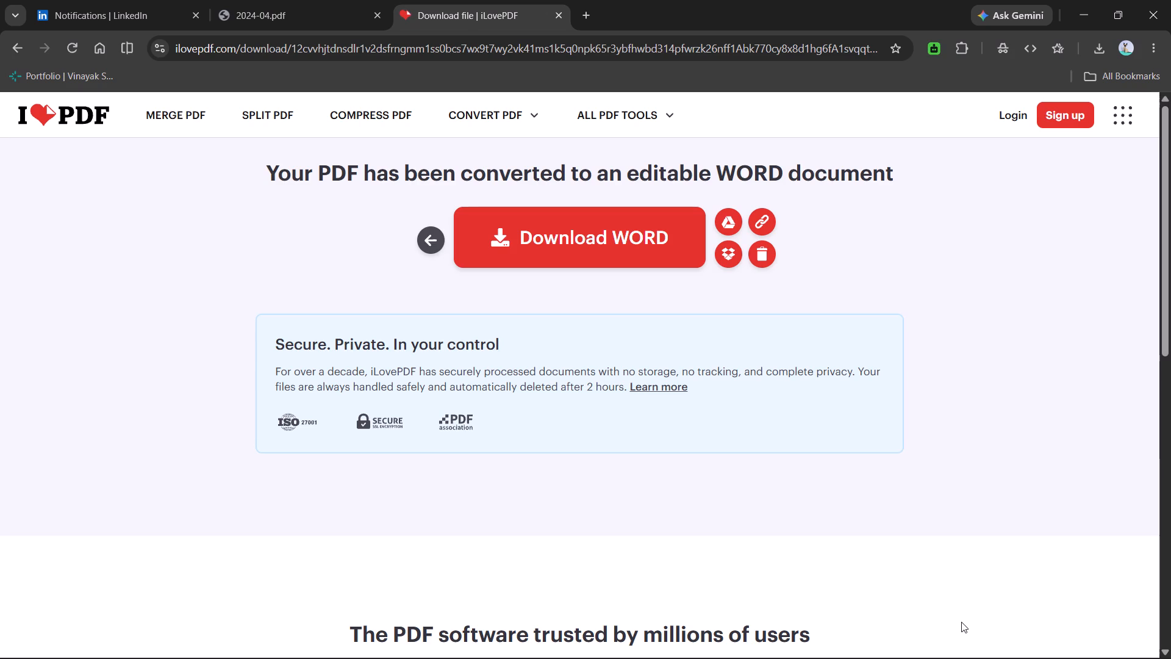
pyautogui.click(606, 243)
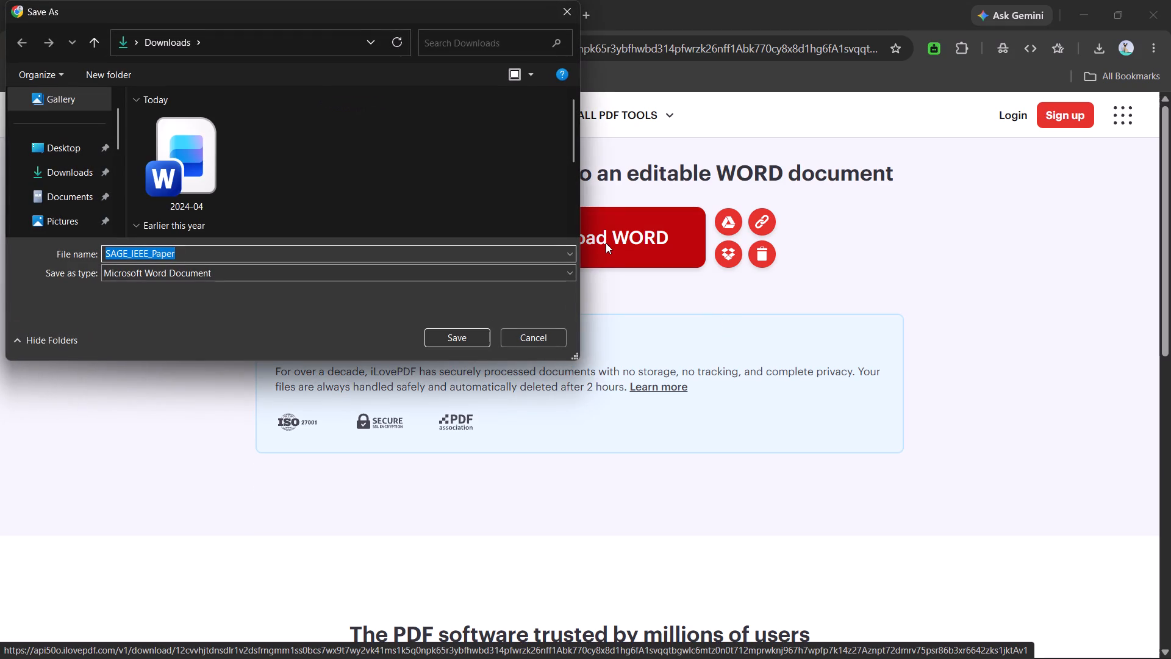
pyautogui.click(60, 176)
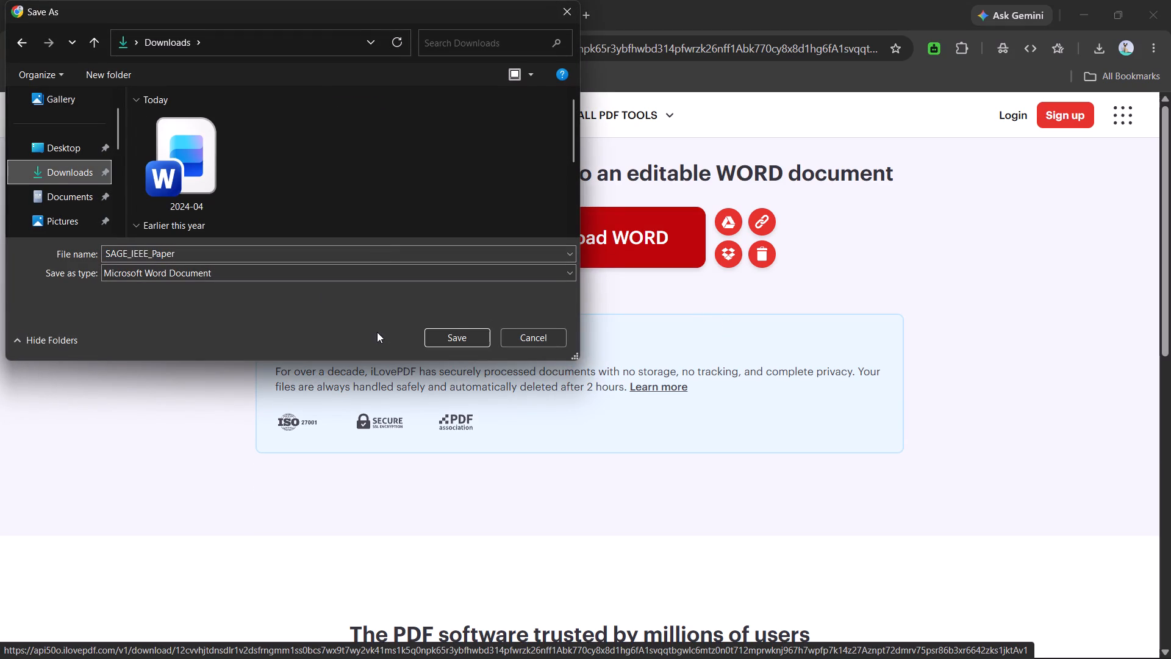
pyautogui.click(469, 333)
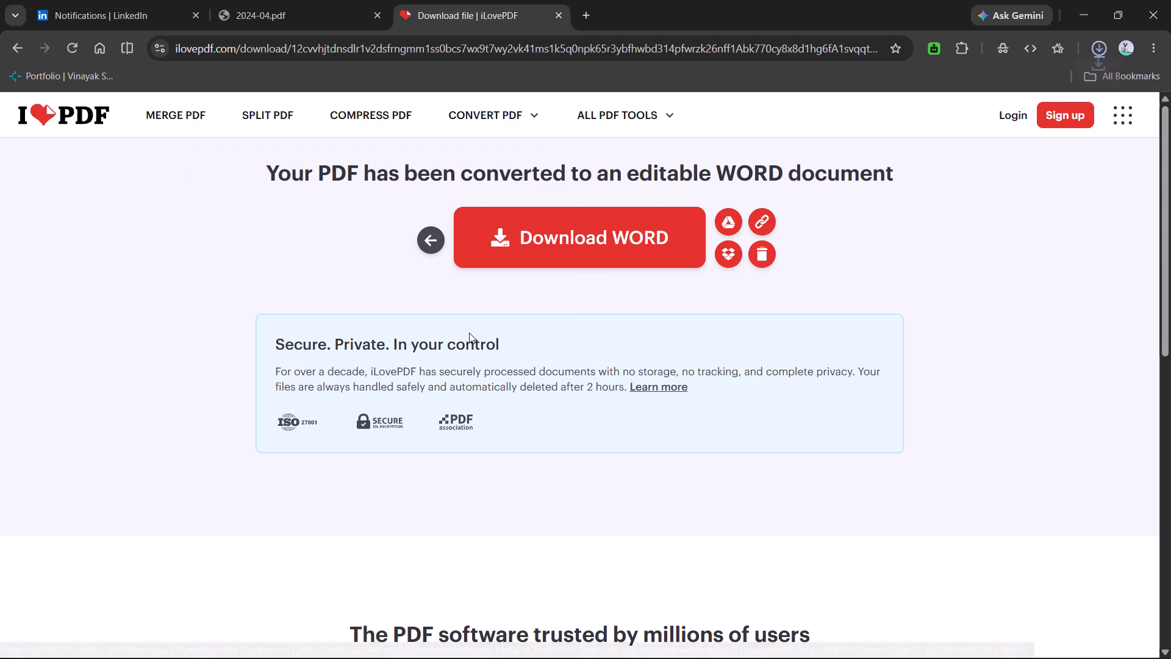
# Delete the converted SAGE_IEEE_Paper task from the iLovePDF site and close its browser tab.
pyautogui.click(760, 268)
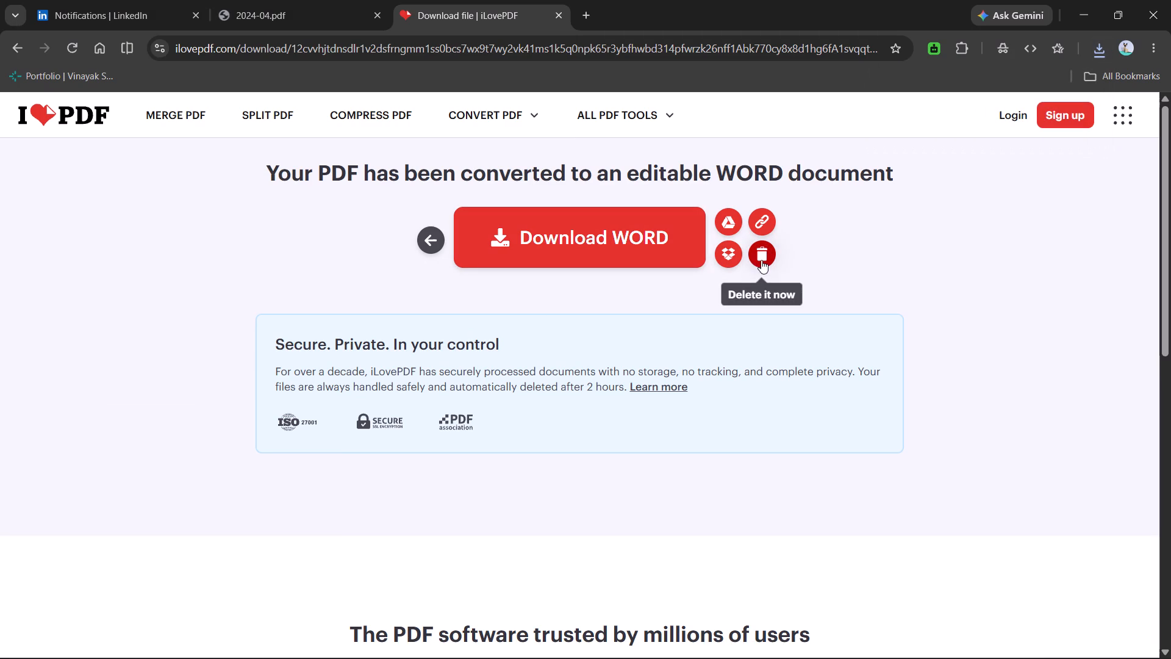
pyautogui.click(761, 260)
pyautogui.click(717, 416)
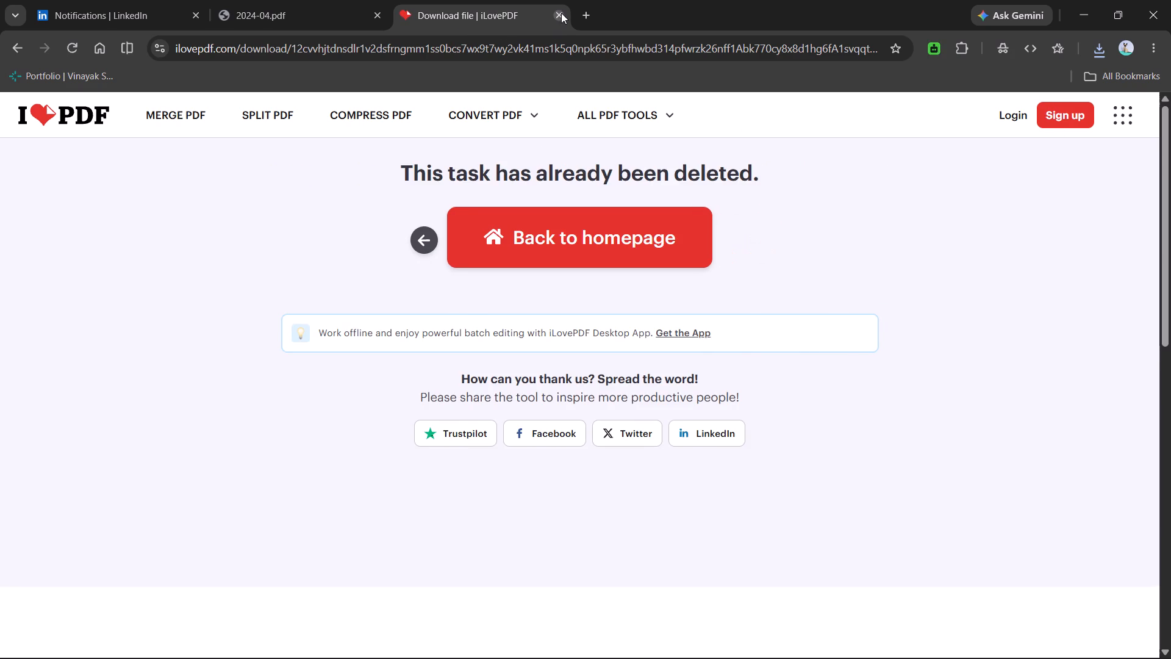
pyautogui.click(561, 13)
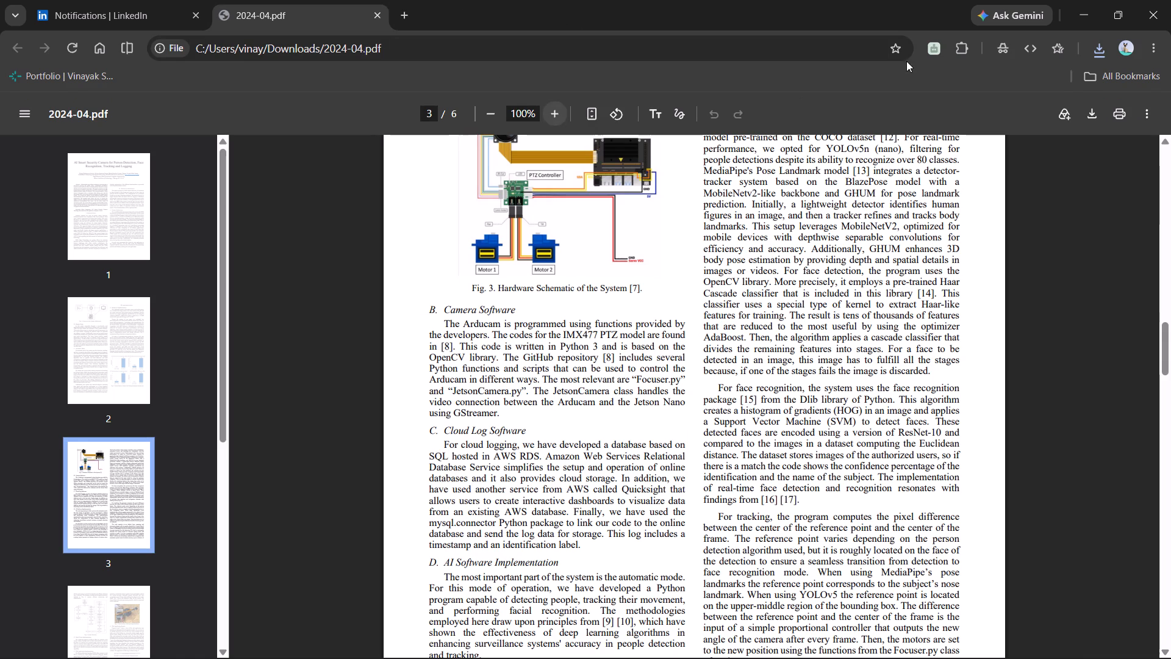
# Switch to the Downloads folder in File Explorer, open the 2024-04 Word document and set its window aside.
pyautogui.click(1084, 12)
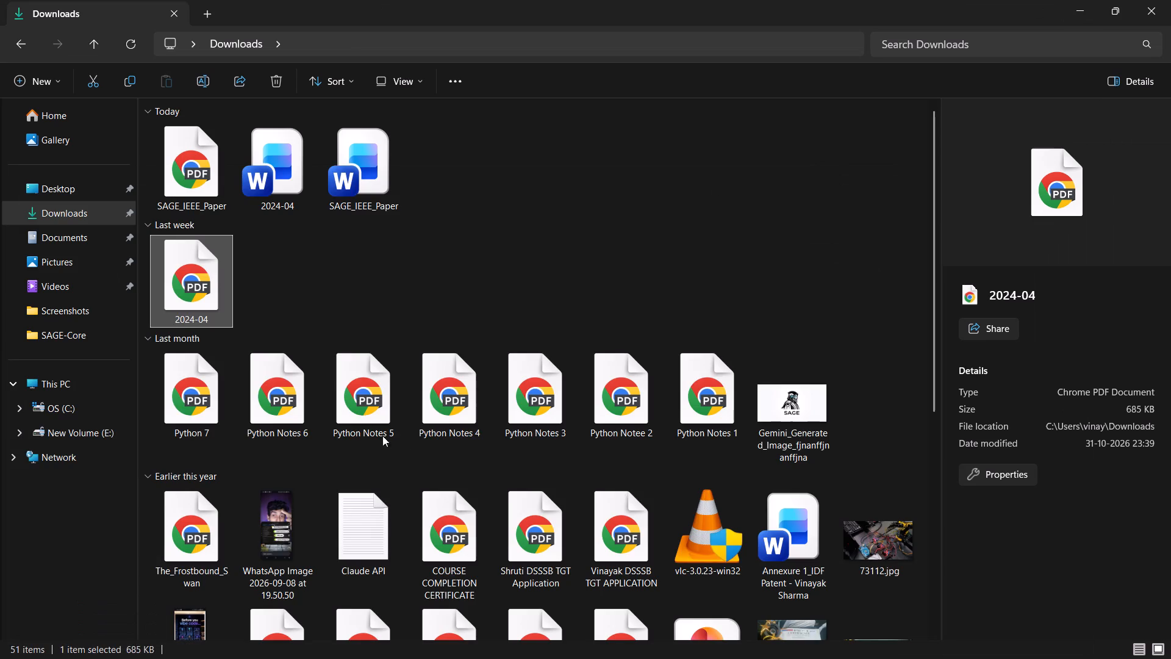
pyautogui.doubleClick(288, 187)
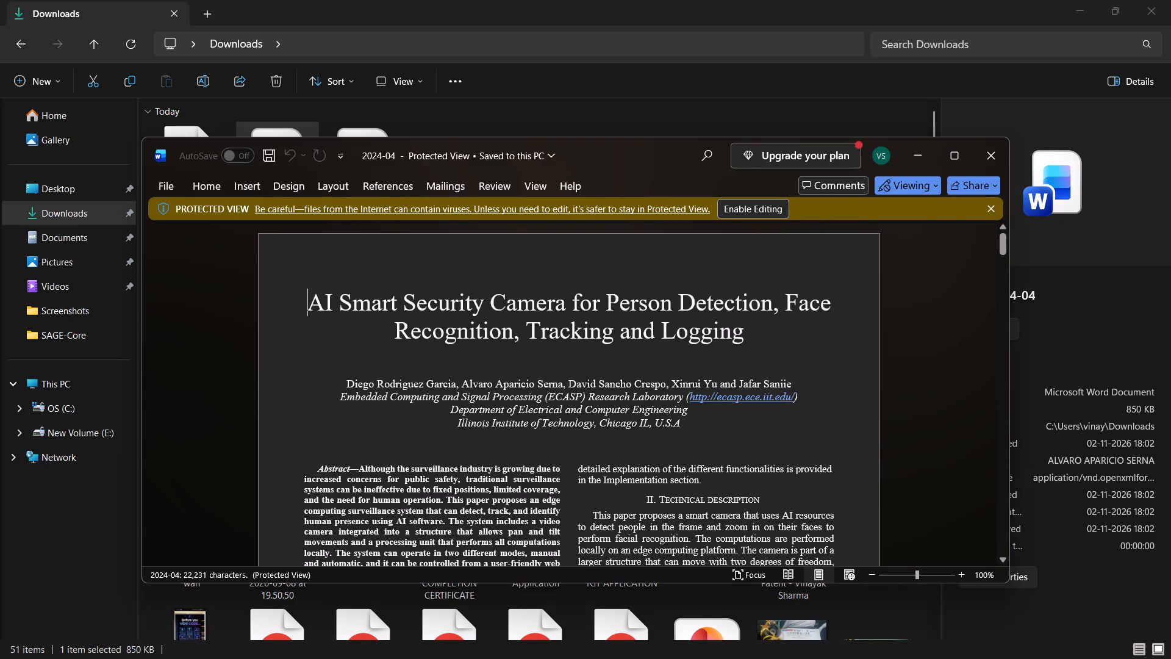
pyautogui.click(903, 167)
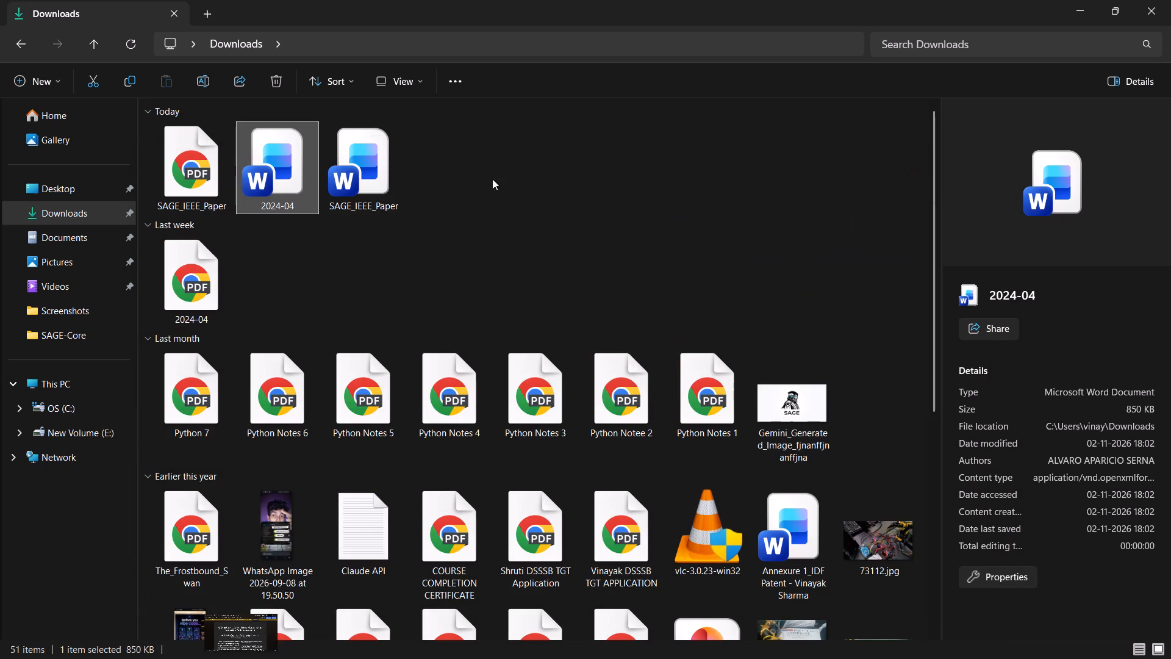
# Open the SAGE_IEEE_Paper Word document from Downloads in a maximized window and enable editing.
pyautogui.doubleClick(343, 191)
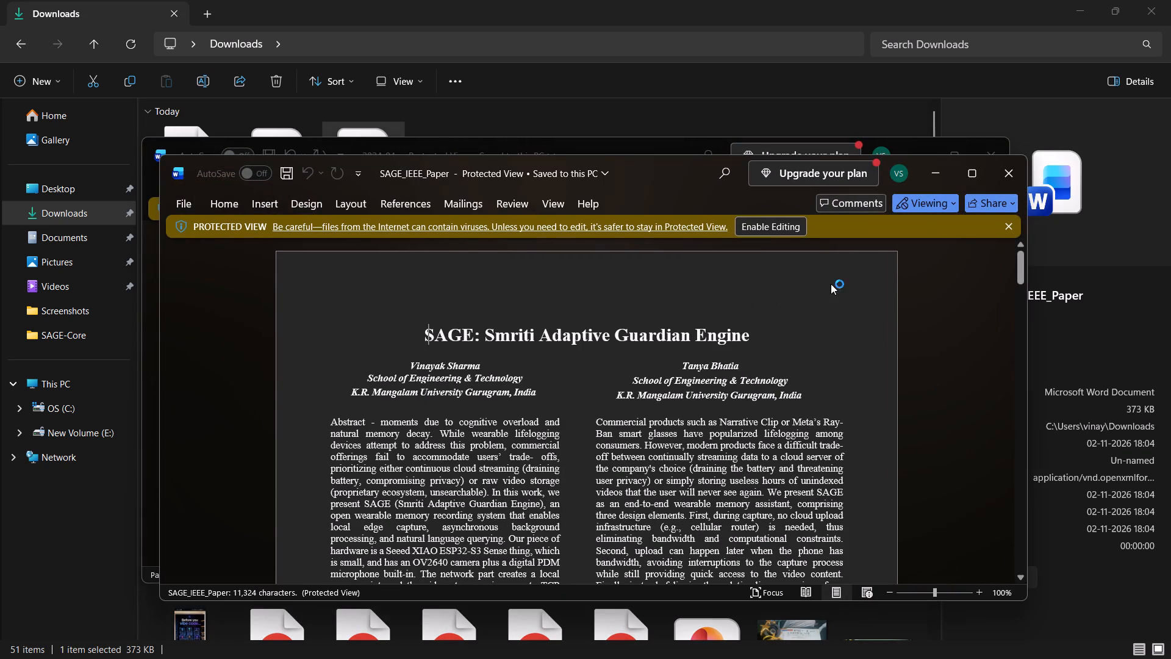
pyautogui.click(970, 168)
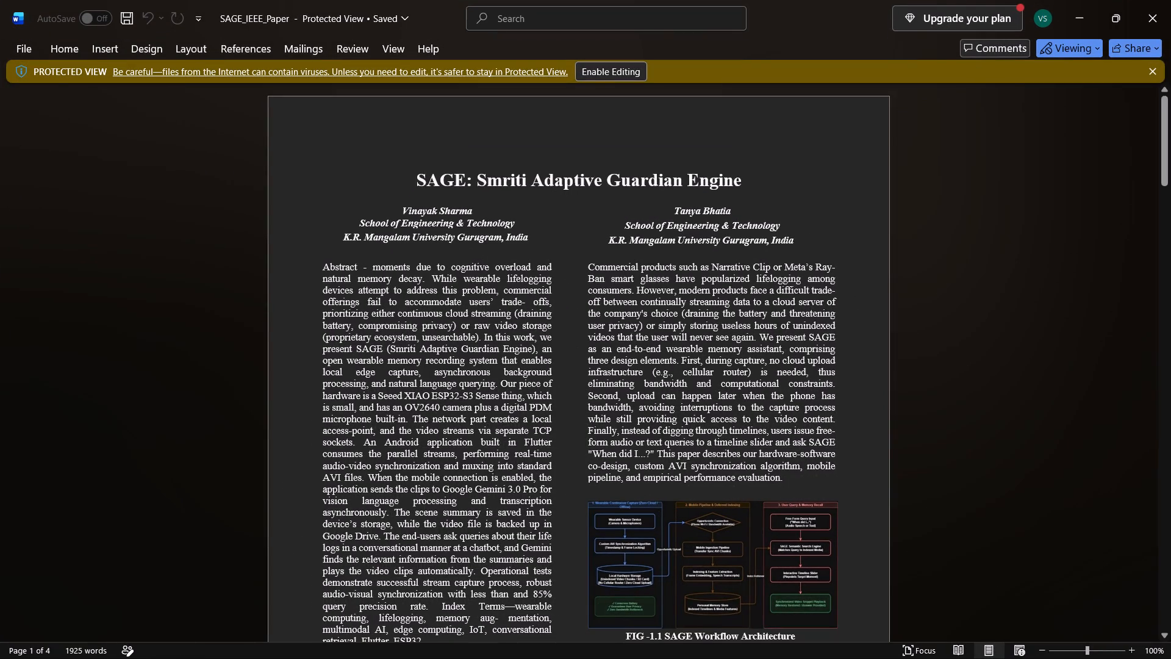
pyautogui.click(607, 71)
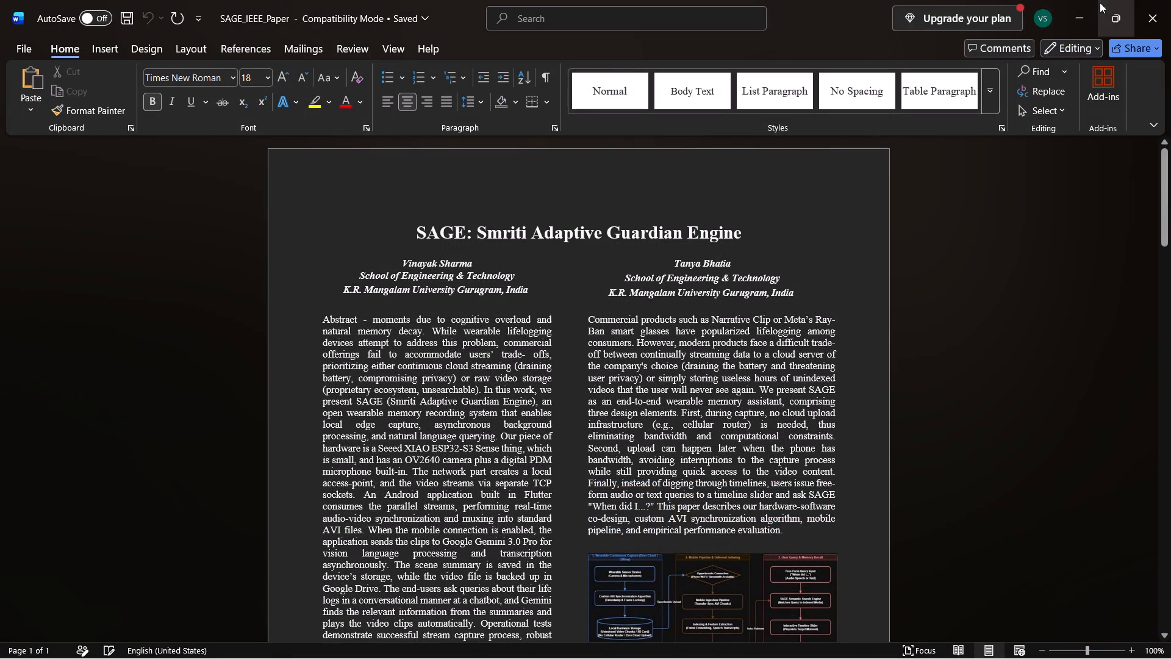
# Bring up the 2024-04 Word document in a maximized window and enable editing.
pyautogui.click(1065, 6)
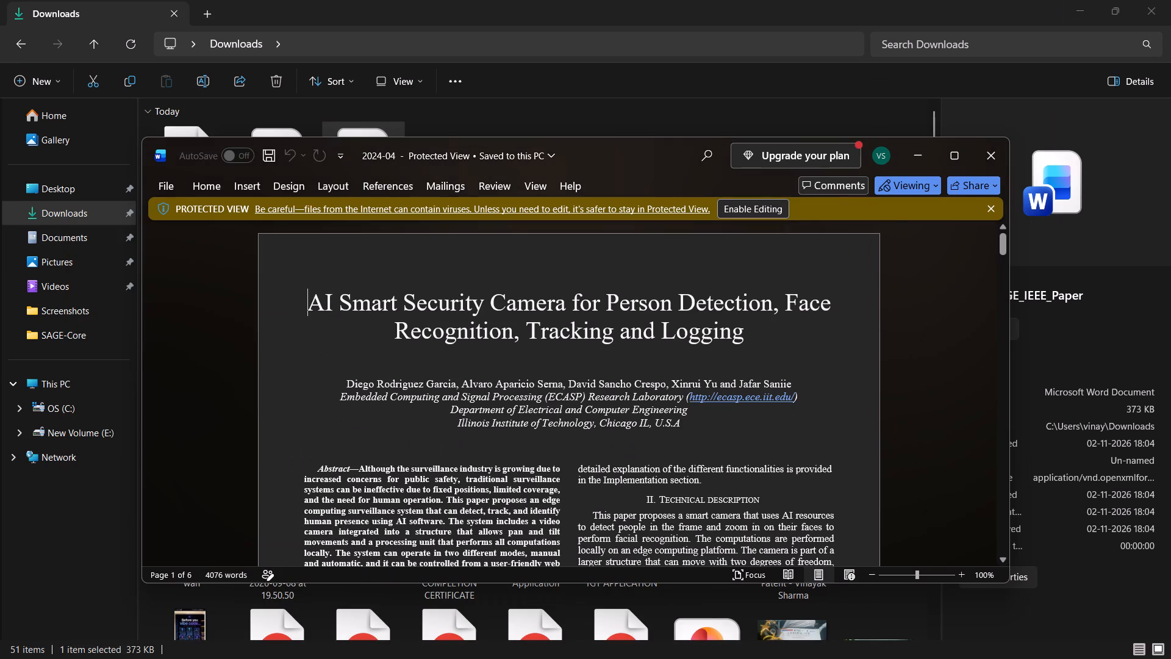
pyautogui.click(945, 160)
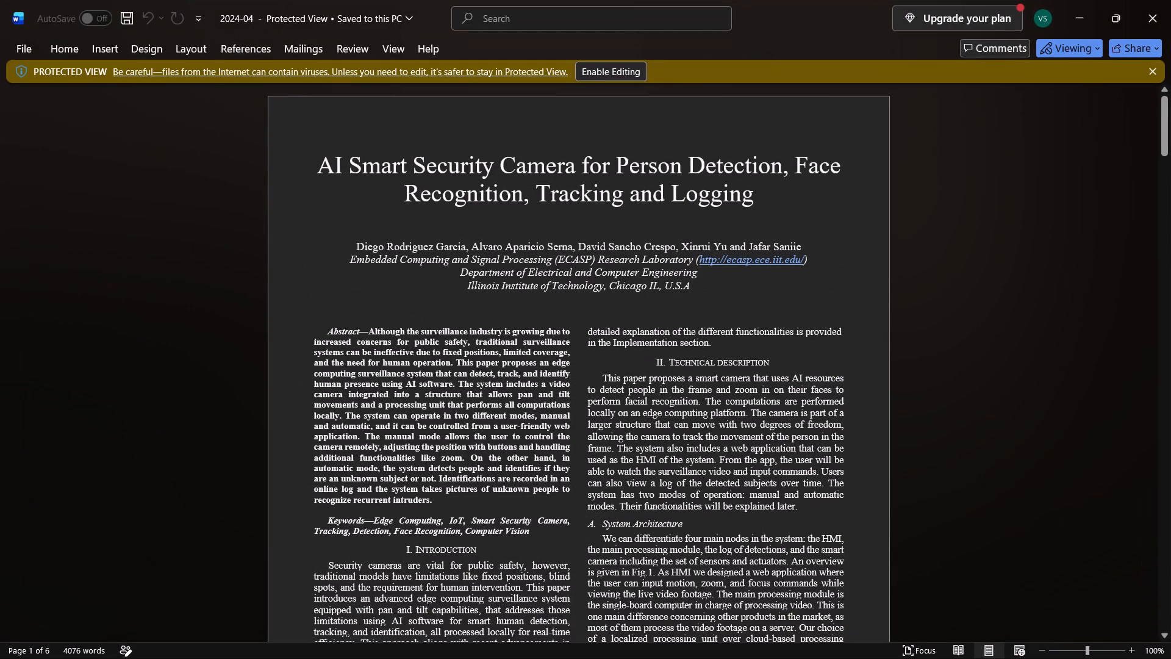
pyautogui.click(593, 76)
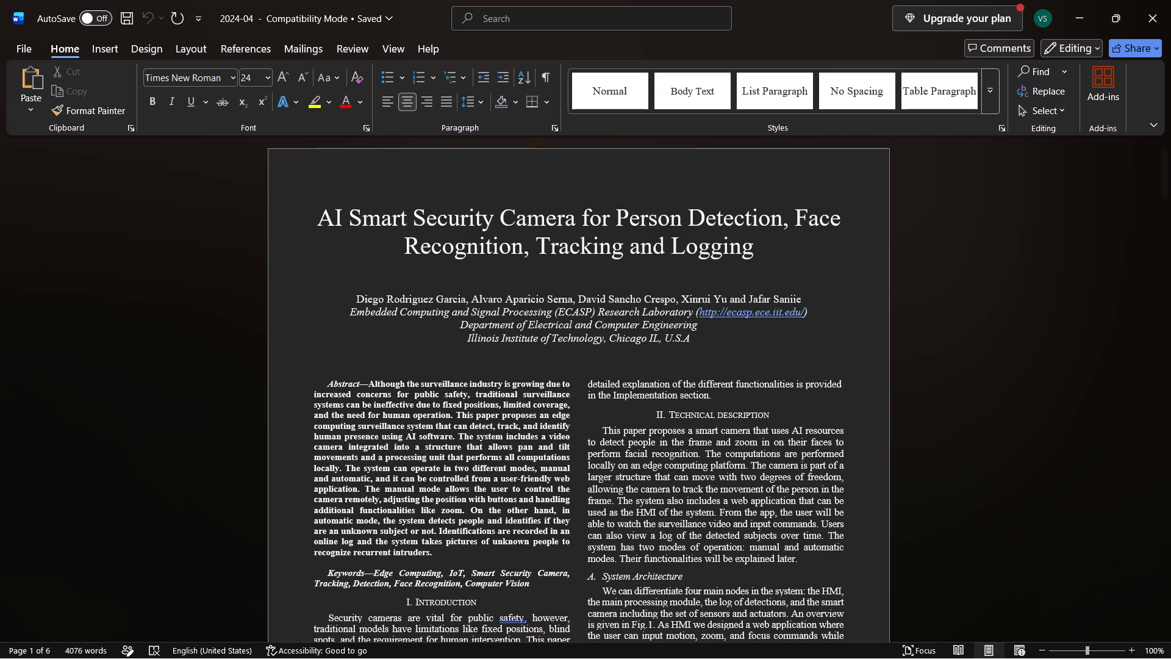
# Examine the converted 2024-04 document's layout, figures and text through to the references, and return to its abstract.
pyautogui.scroll(-7, 572, 452)
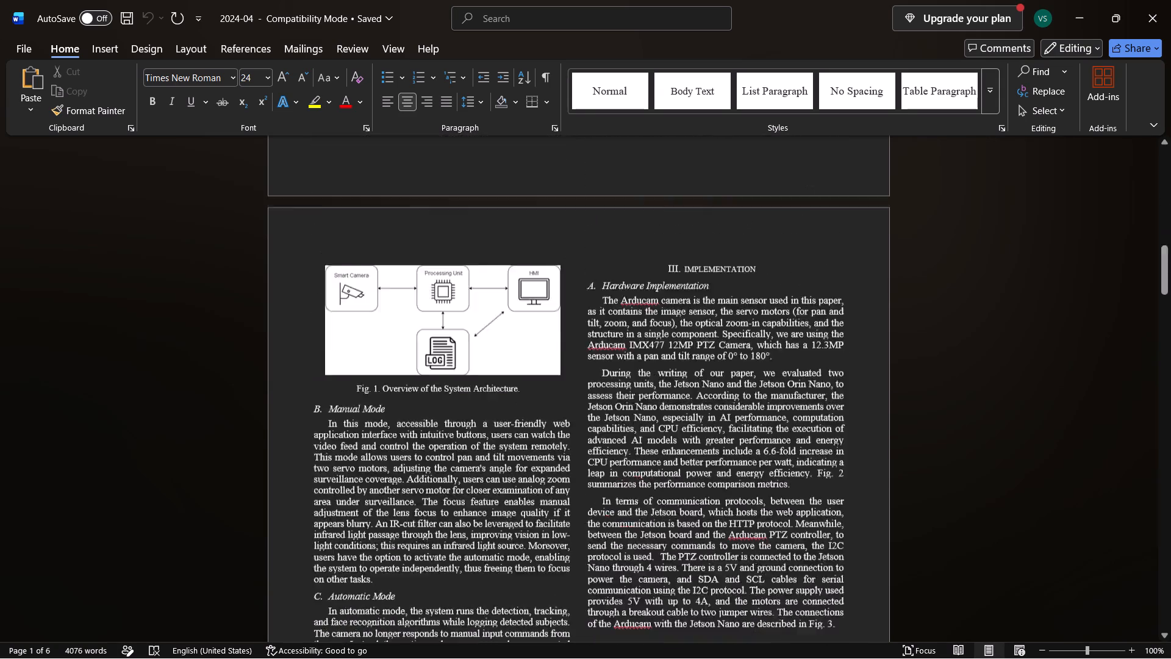
pyautogui.scroll(-3, 572, 452)
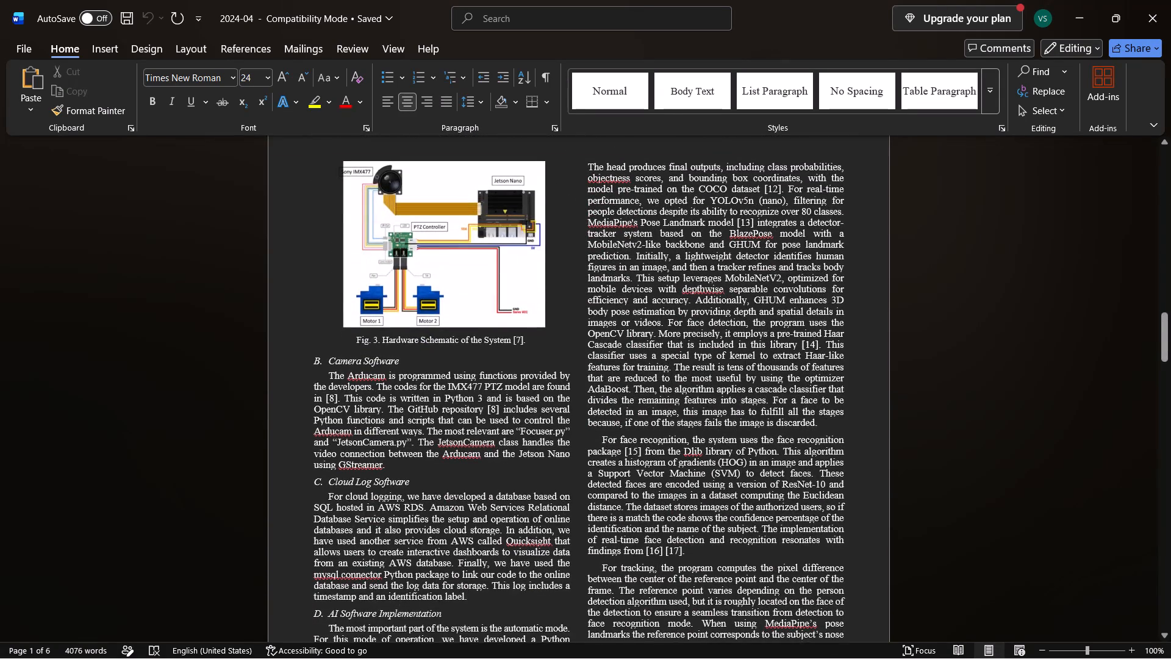
pyautogui.scroll(-6, 572, 452)
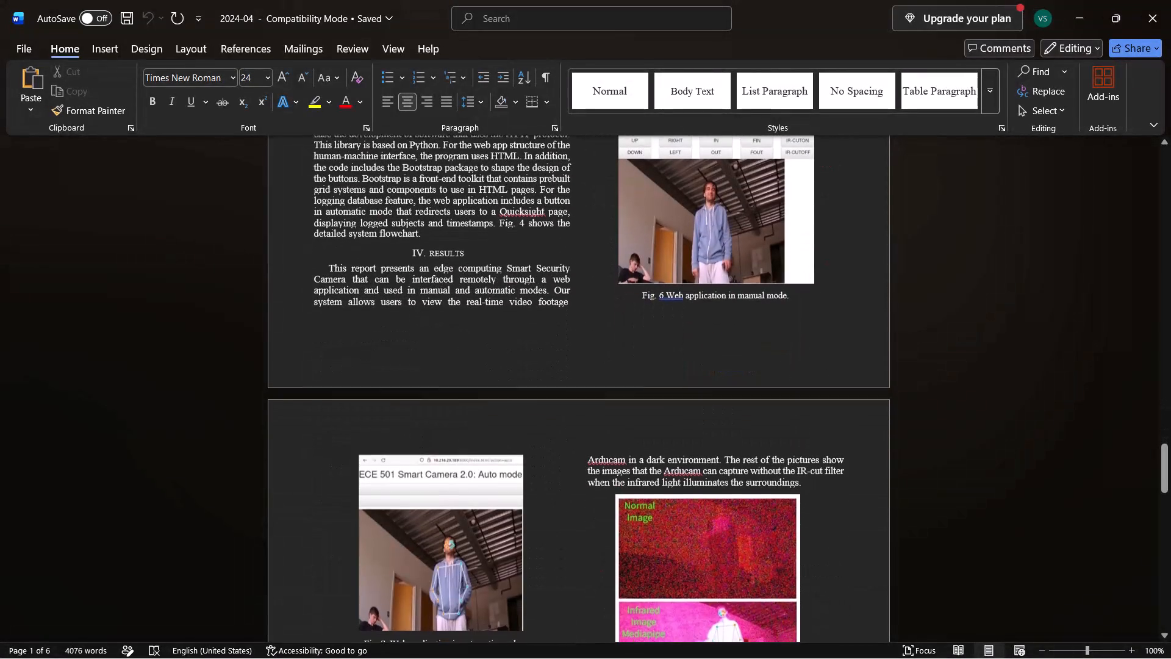
pyautogui.scroll(-7, 572, 452)
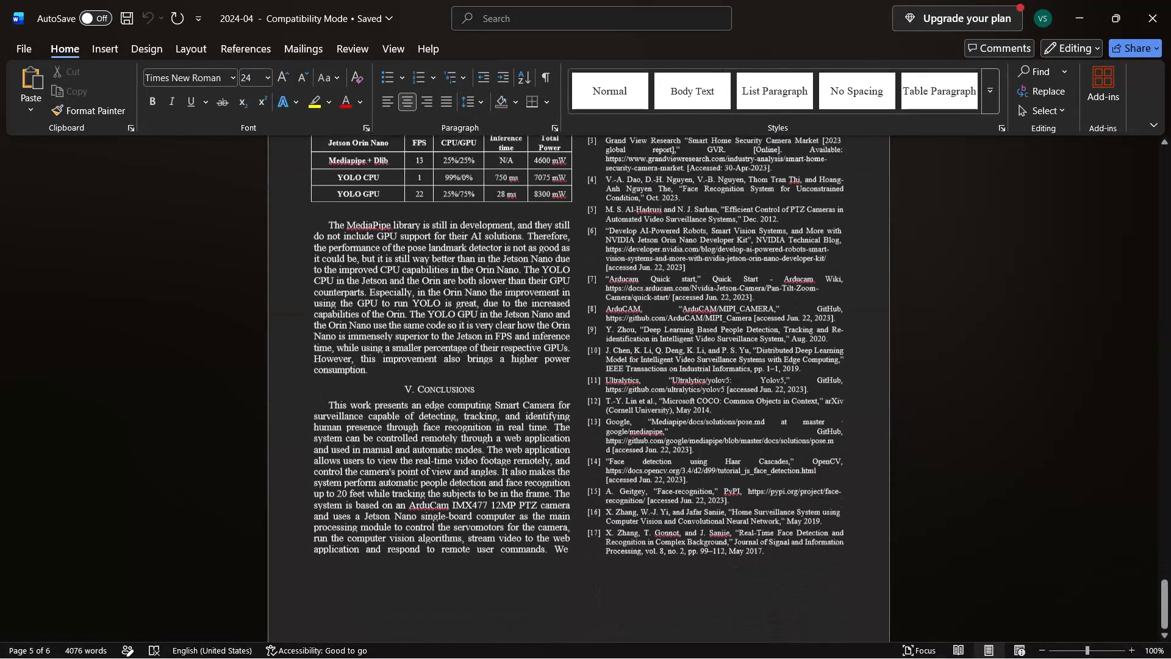
pyautogui.scroll(11, 572, 452)
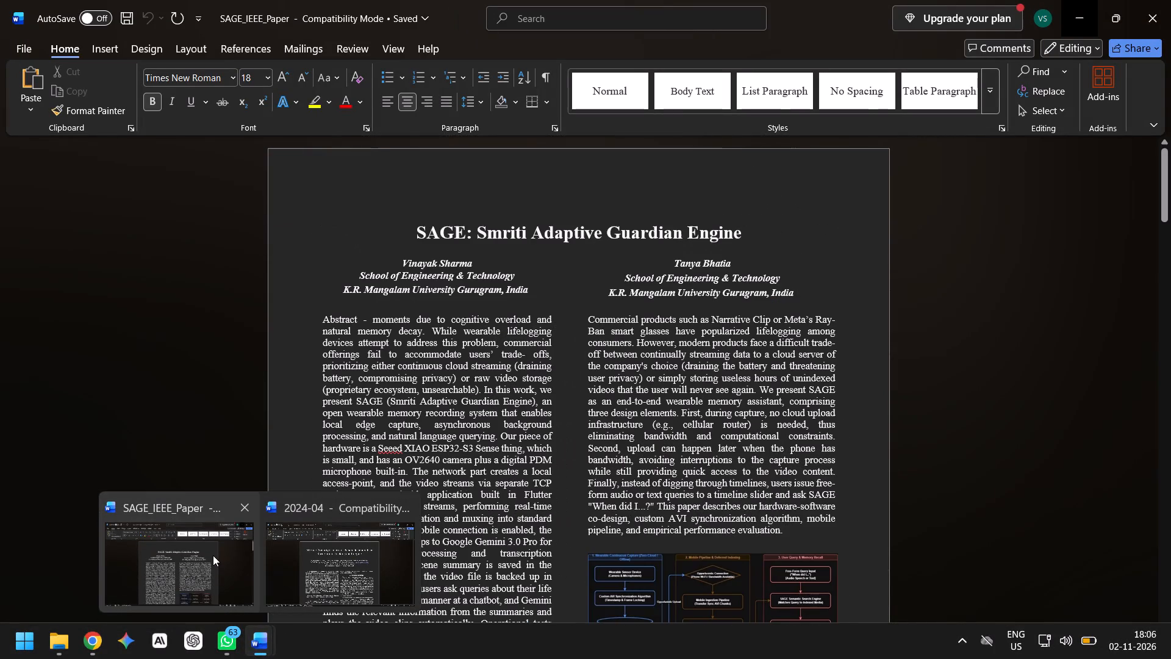
pyautogui.click(310, 558)
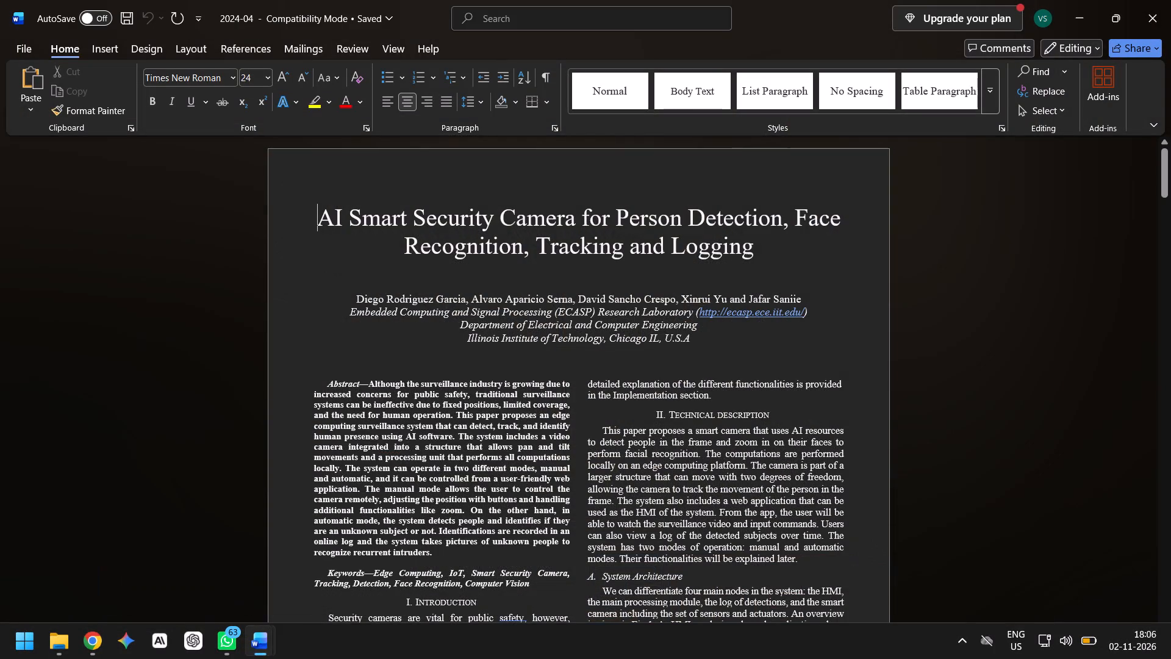
pyautogui.click(424, 480)
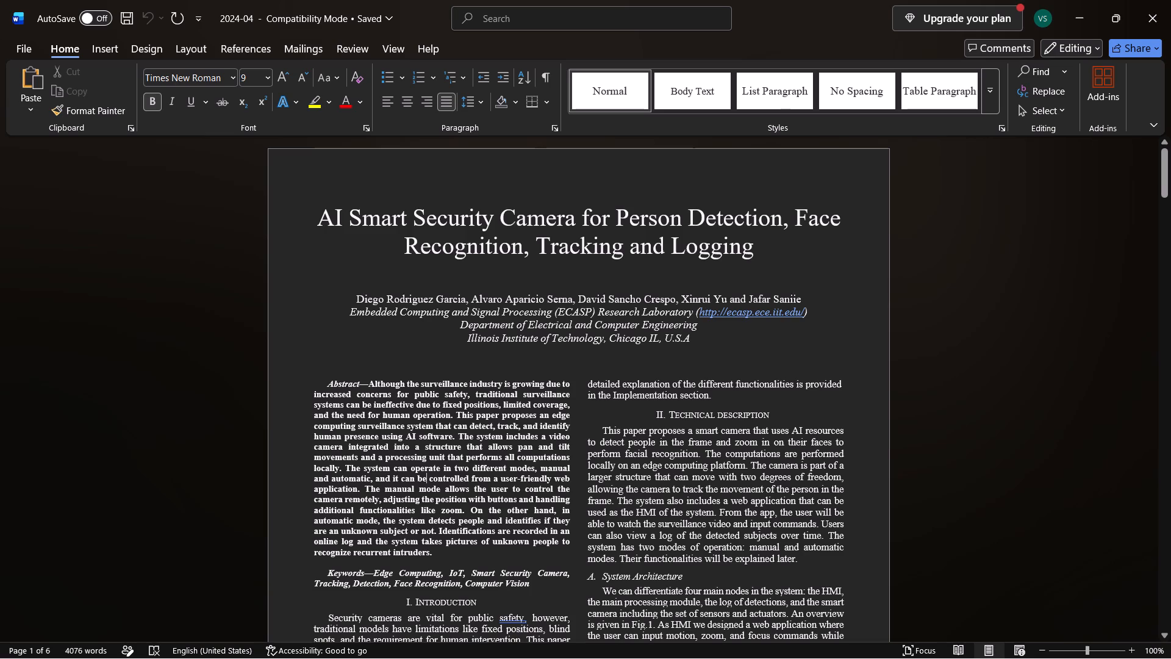
pyautogui.click(542, 412)
pyautogui.doubleClick(568, 392)
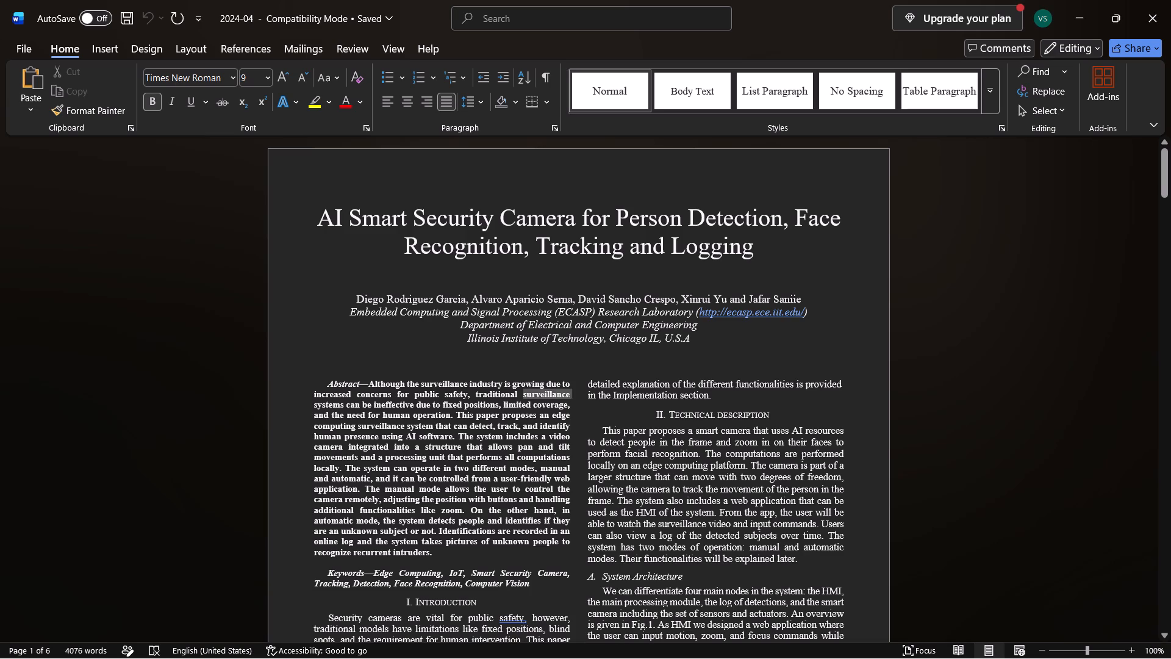
pyautogui.click(522, 474)
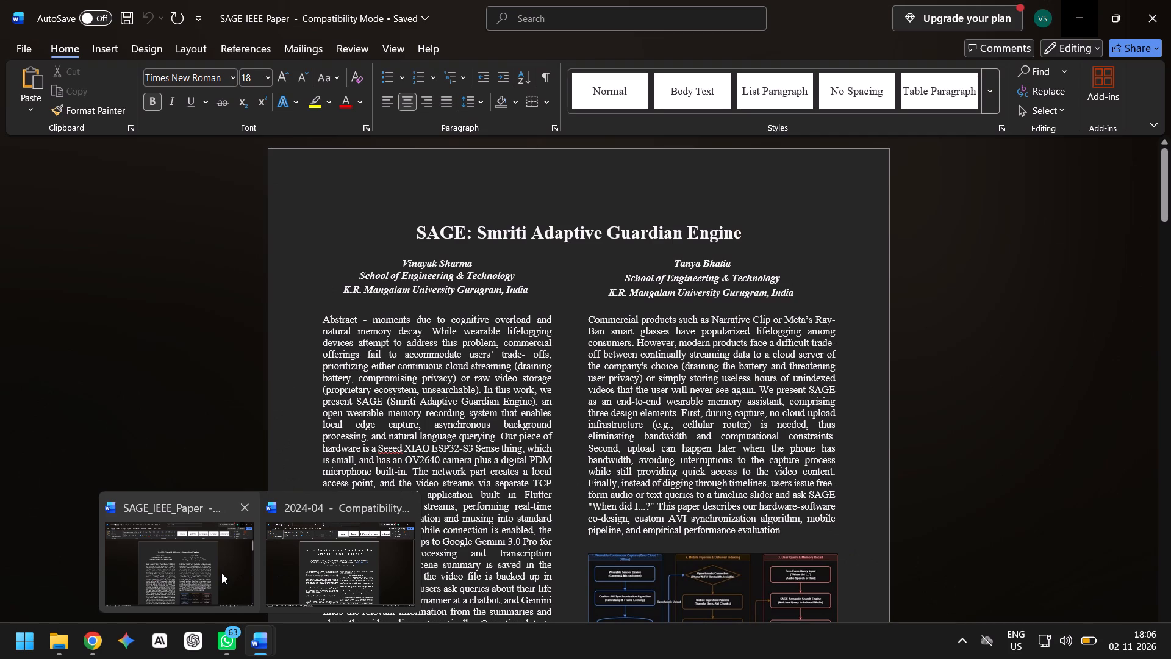
# Copy the full abstract of the SAGE_IEEE_Paper document, from "Abstract" through the index terms ending in "ESP32".
pyautogui.click(221, 573)
pyautogui.scroll(-2, 397, 559)
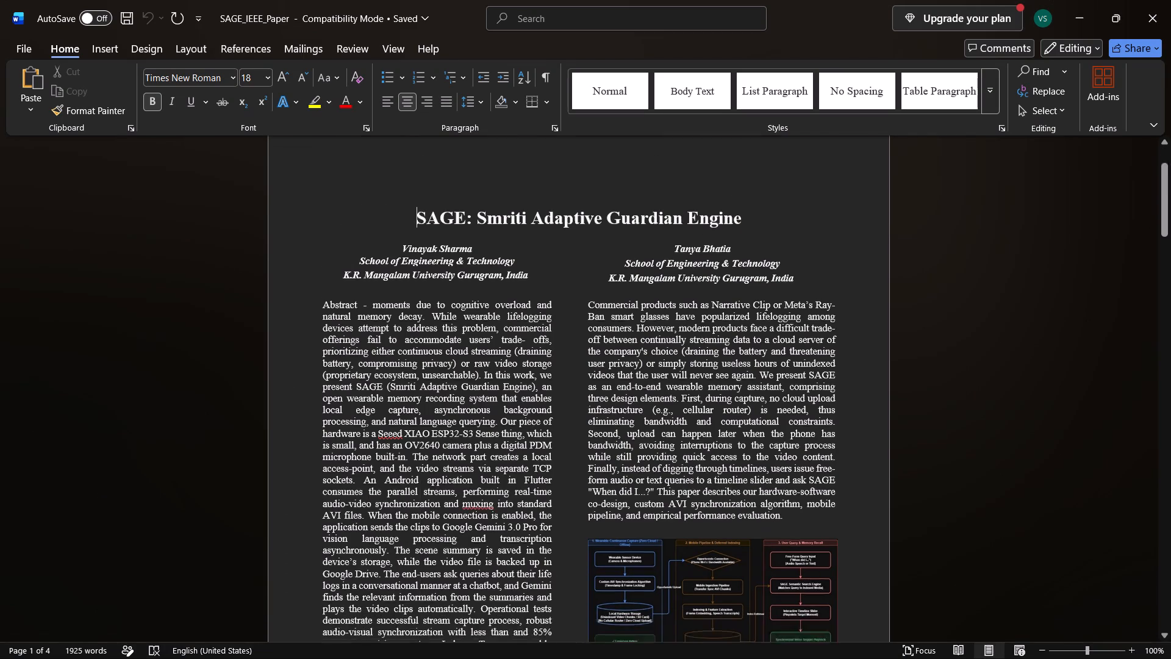
pyautogui.scroll(-1, 397, 559)
pyautogui.scroll(3, 397, 559)
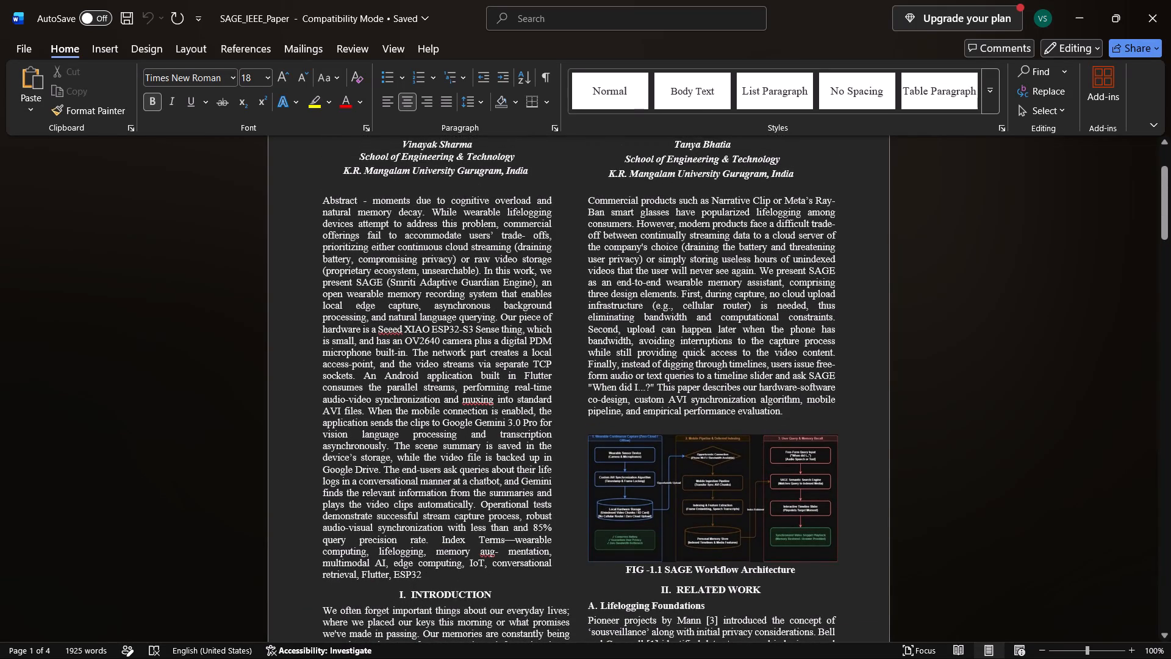
pyautogui.moveTo(321, 199); pyautogui.dragTo(466, 509)
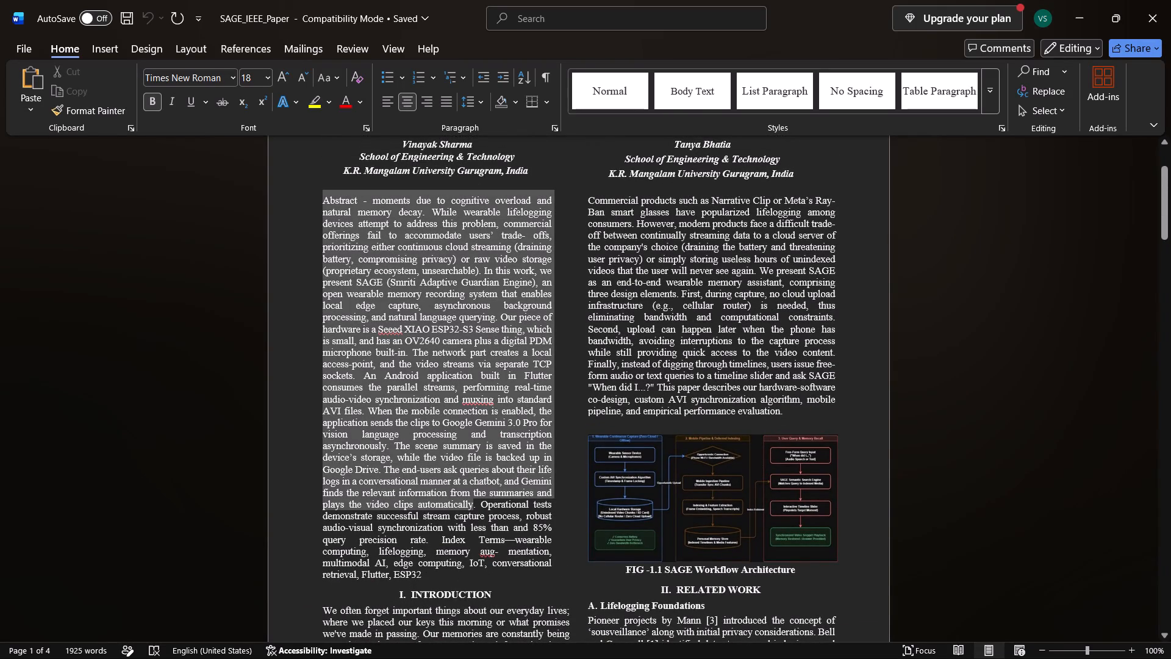
pyautogui.moveTo(466, 509); pyautogui.dragTo(487, 575)
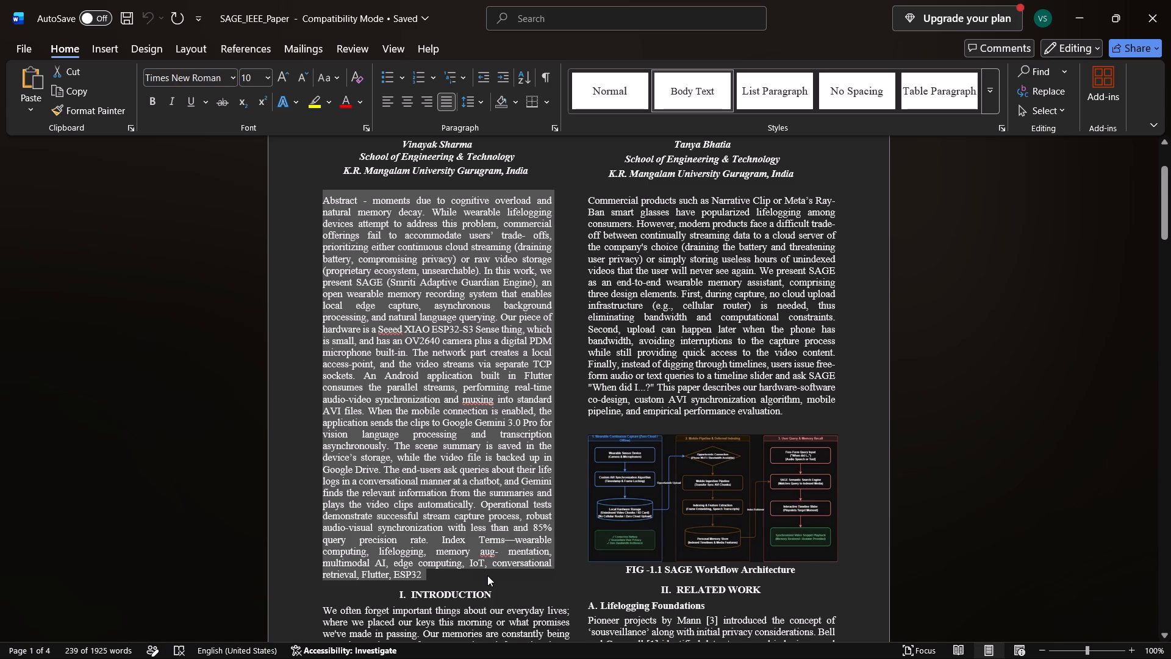
pyautogui.hotkey('ctrl', 'c')
pyautogui.hotkey('ctrl', 'c')
pyautogui.hotkey('alt', 'Tab')
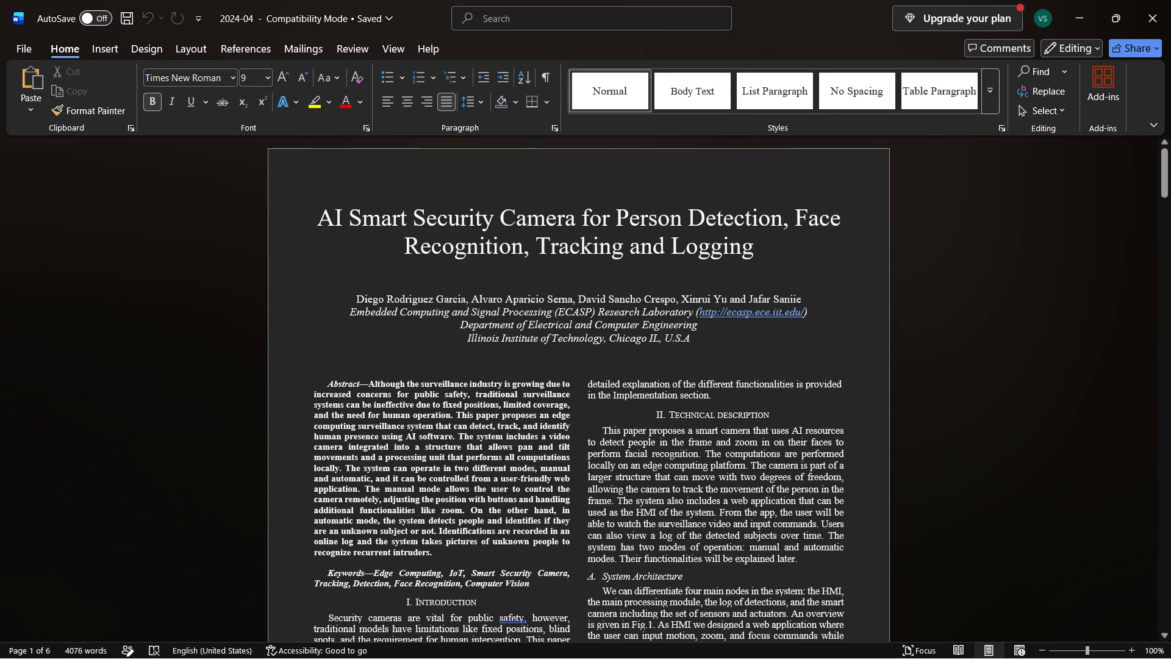
# Paste the copied SAGE abstract into the 2024-04 document directly after the existing abstract's last words, "recurrent intruders.", and check the placement.
pyautogui.click(464, 560)
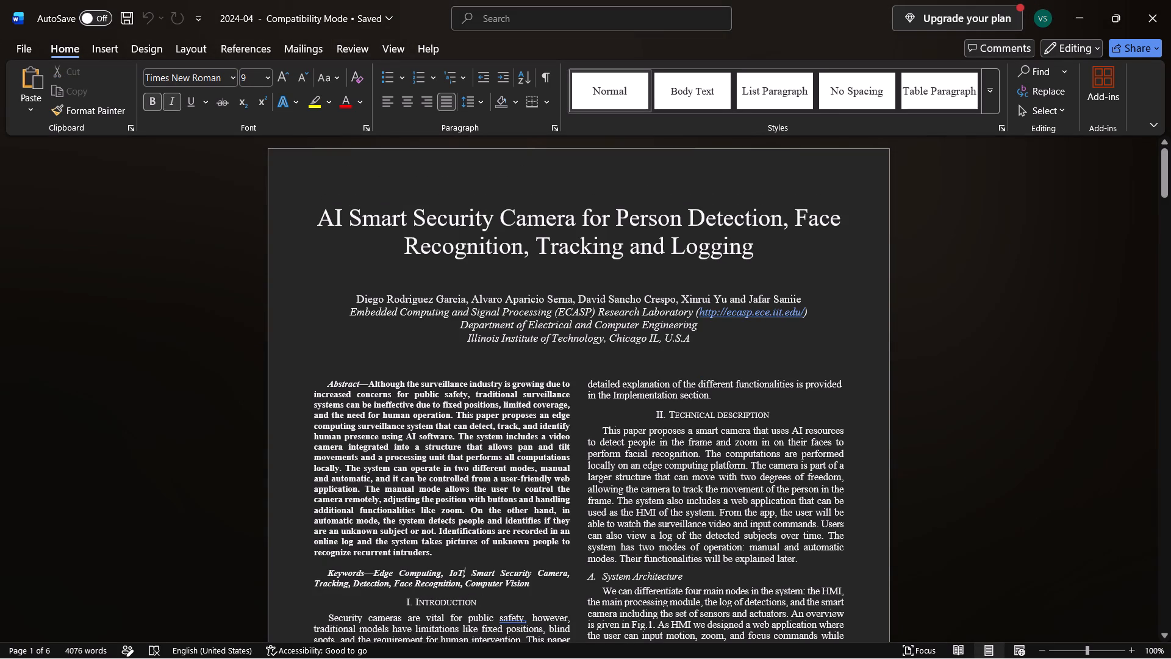
pyautogui.click(440, 552)
pyautogui.hotkey('ctrl', 'v')
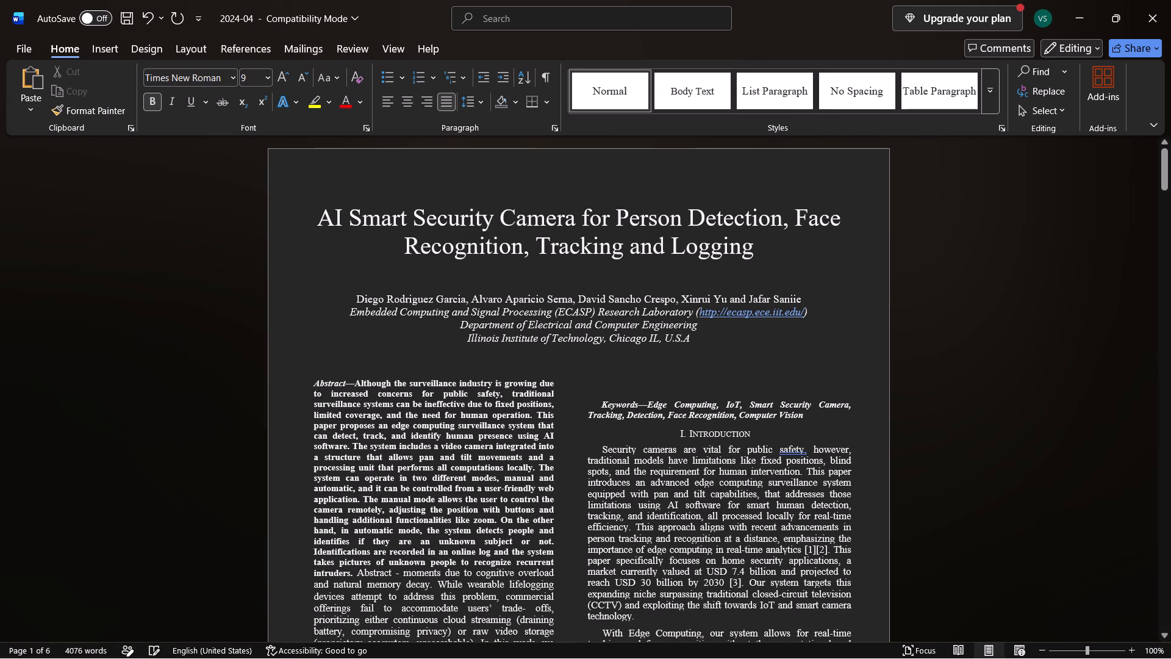
pyautogui.scroll(-4, 440, 552)
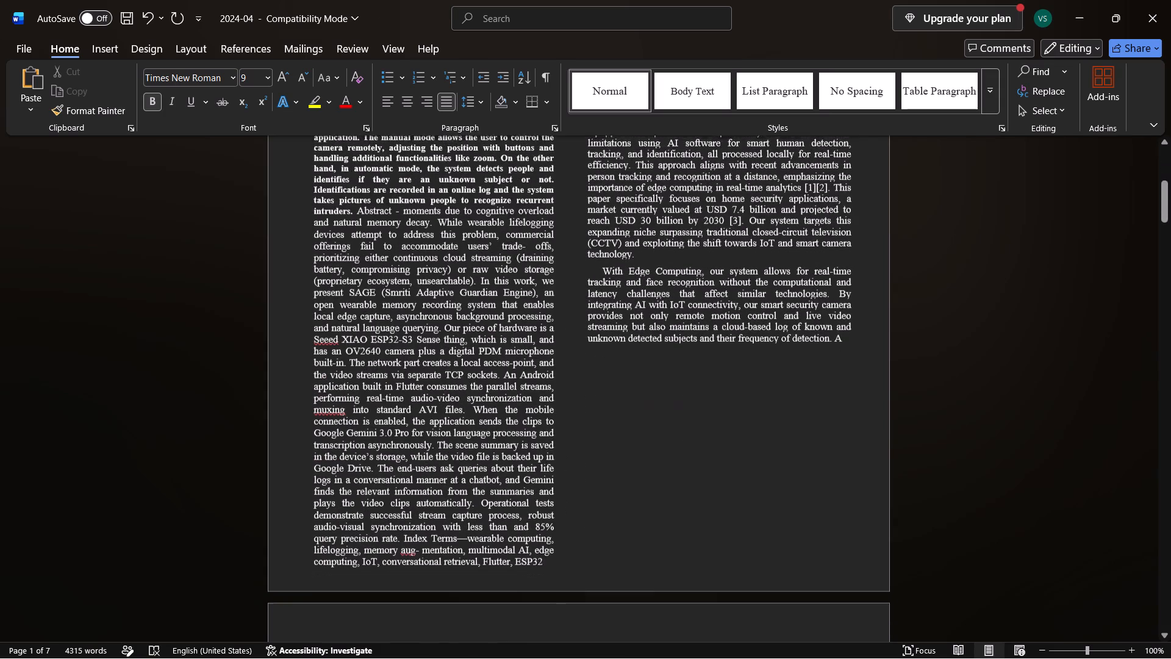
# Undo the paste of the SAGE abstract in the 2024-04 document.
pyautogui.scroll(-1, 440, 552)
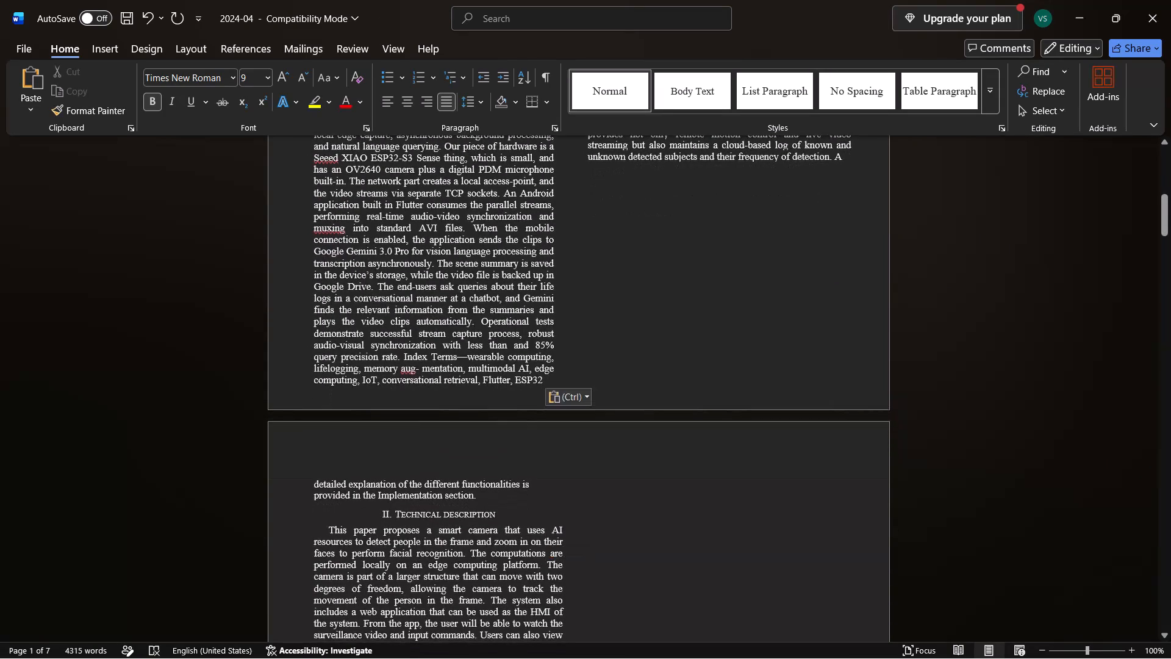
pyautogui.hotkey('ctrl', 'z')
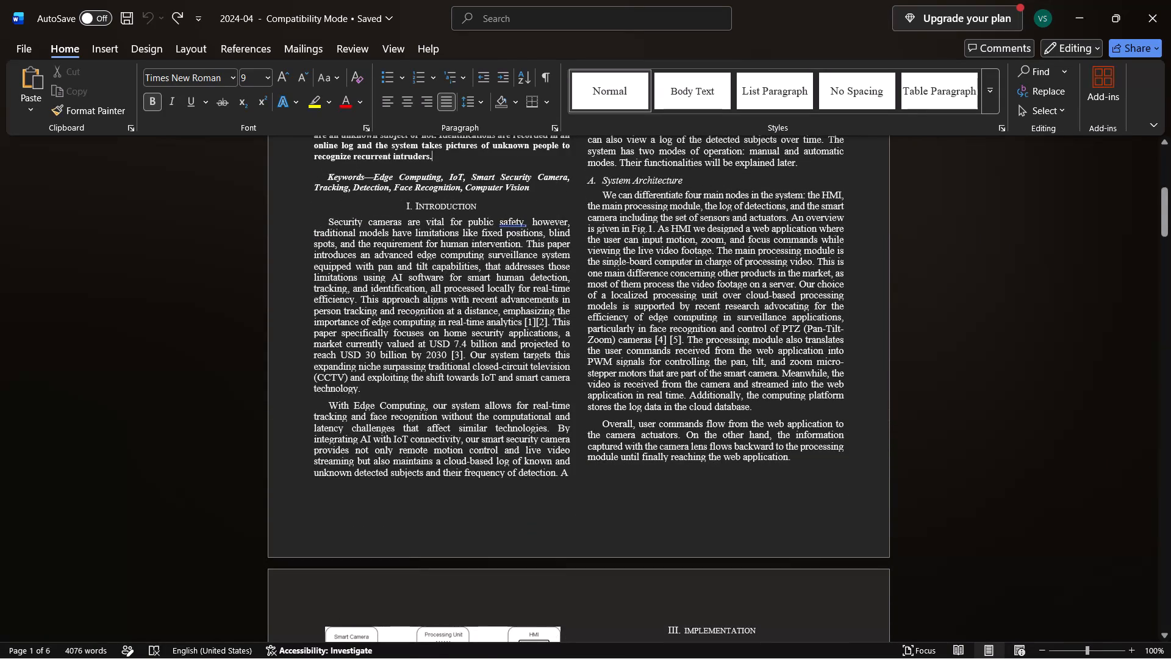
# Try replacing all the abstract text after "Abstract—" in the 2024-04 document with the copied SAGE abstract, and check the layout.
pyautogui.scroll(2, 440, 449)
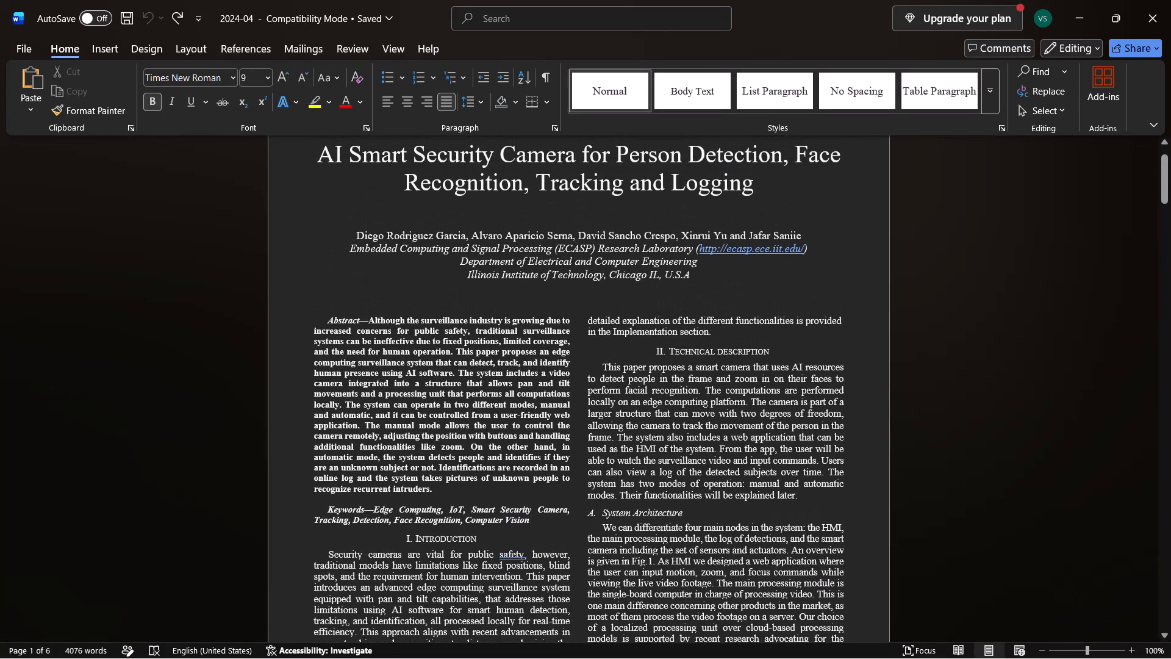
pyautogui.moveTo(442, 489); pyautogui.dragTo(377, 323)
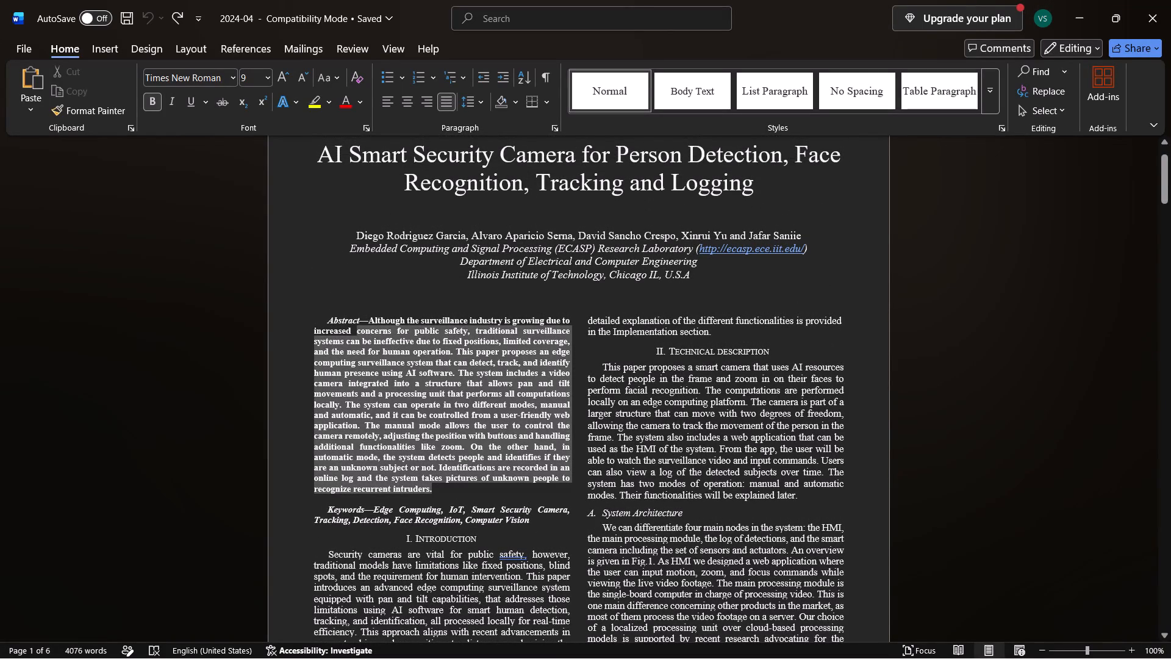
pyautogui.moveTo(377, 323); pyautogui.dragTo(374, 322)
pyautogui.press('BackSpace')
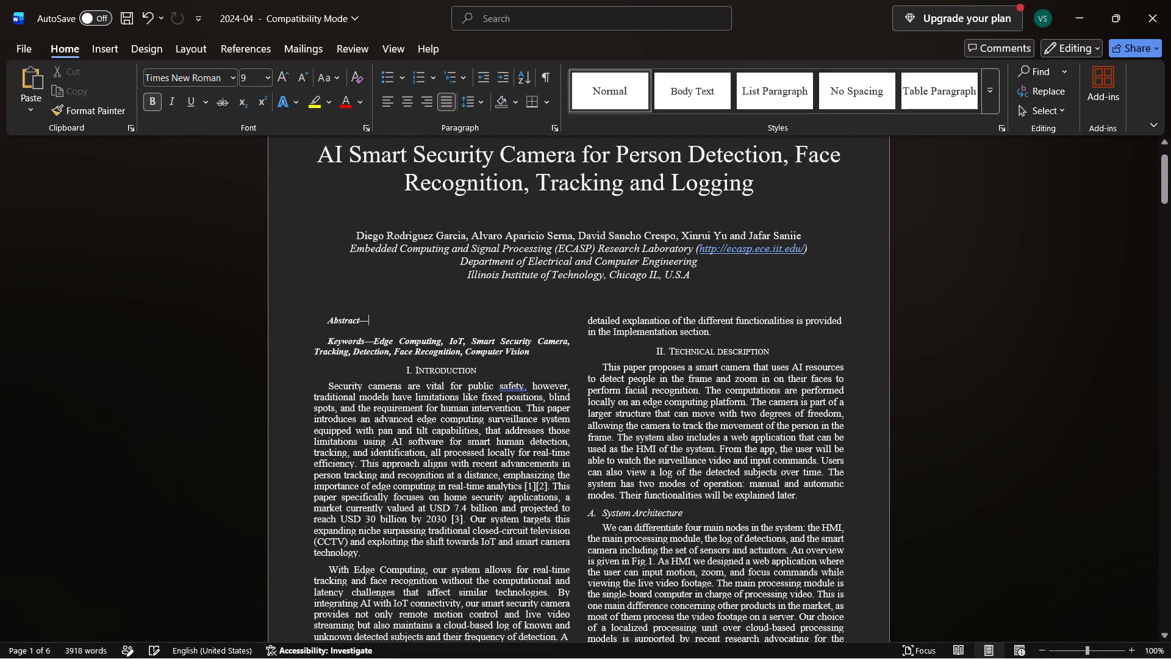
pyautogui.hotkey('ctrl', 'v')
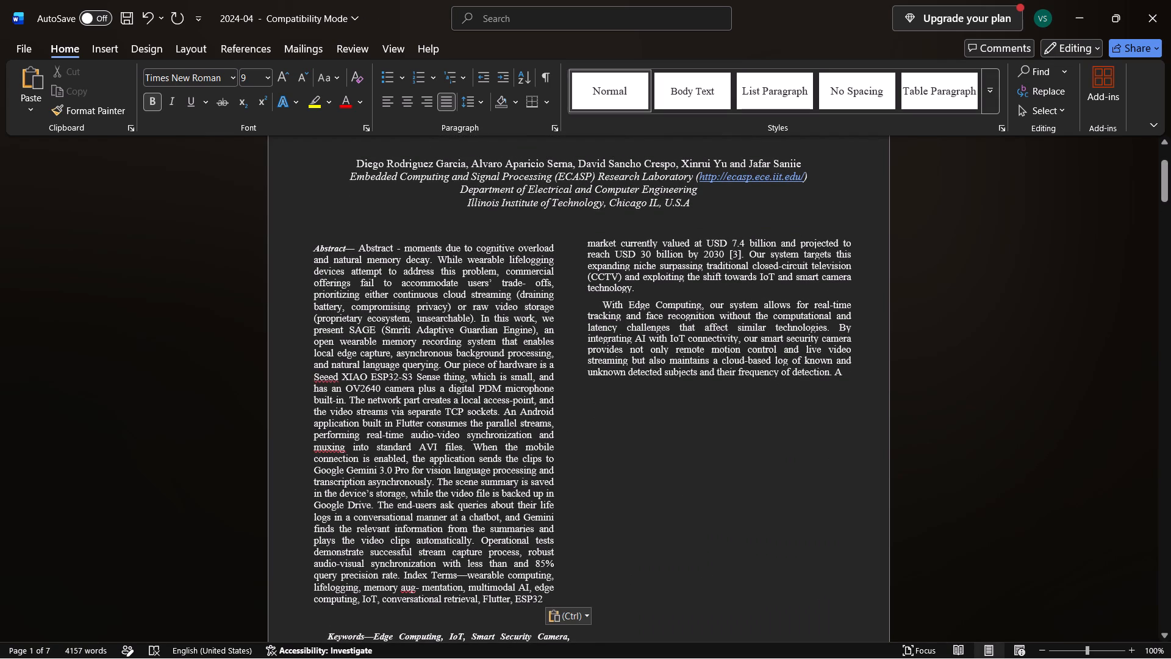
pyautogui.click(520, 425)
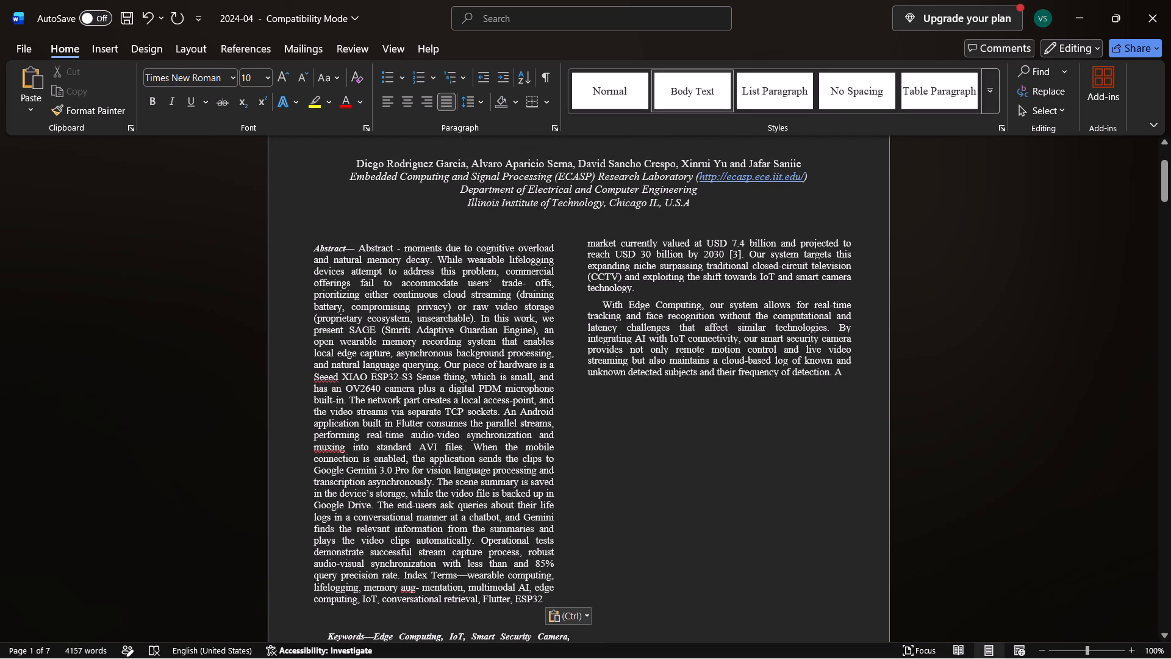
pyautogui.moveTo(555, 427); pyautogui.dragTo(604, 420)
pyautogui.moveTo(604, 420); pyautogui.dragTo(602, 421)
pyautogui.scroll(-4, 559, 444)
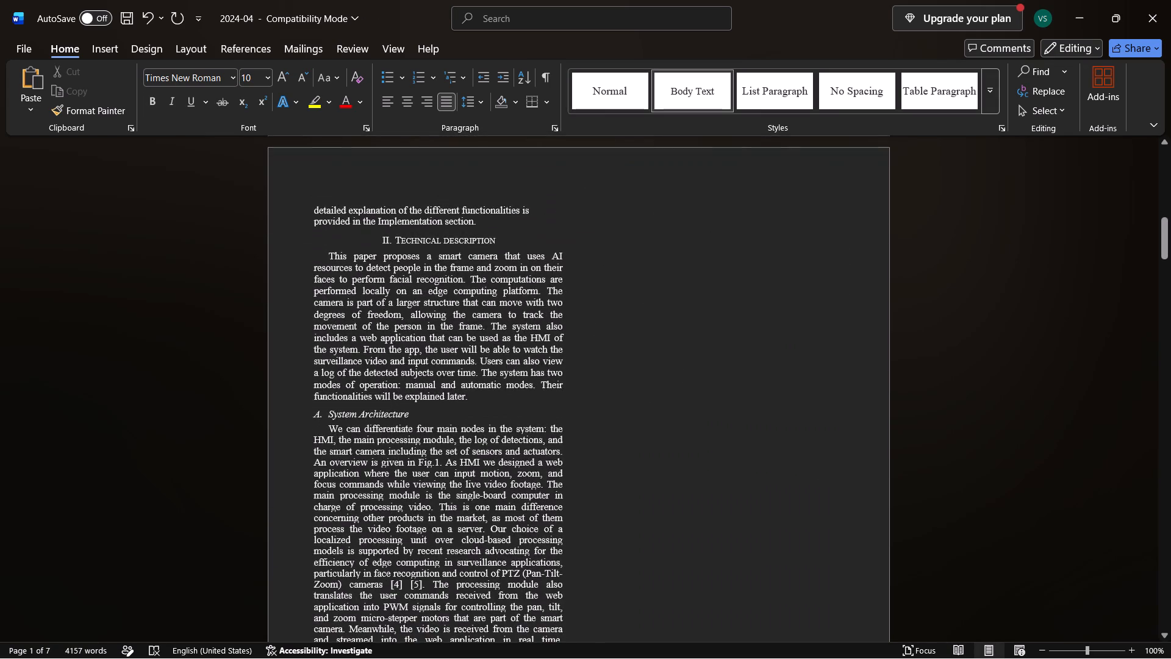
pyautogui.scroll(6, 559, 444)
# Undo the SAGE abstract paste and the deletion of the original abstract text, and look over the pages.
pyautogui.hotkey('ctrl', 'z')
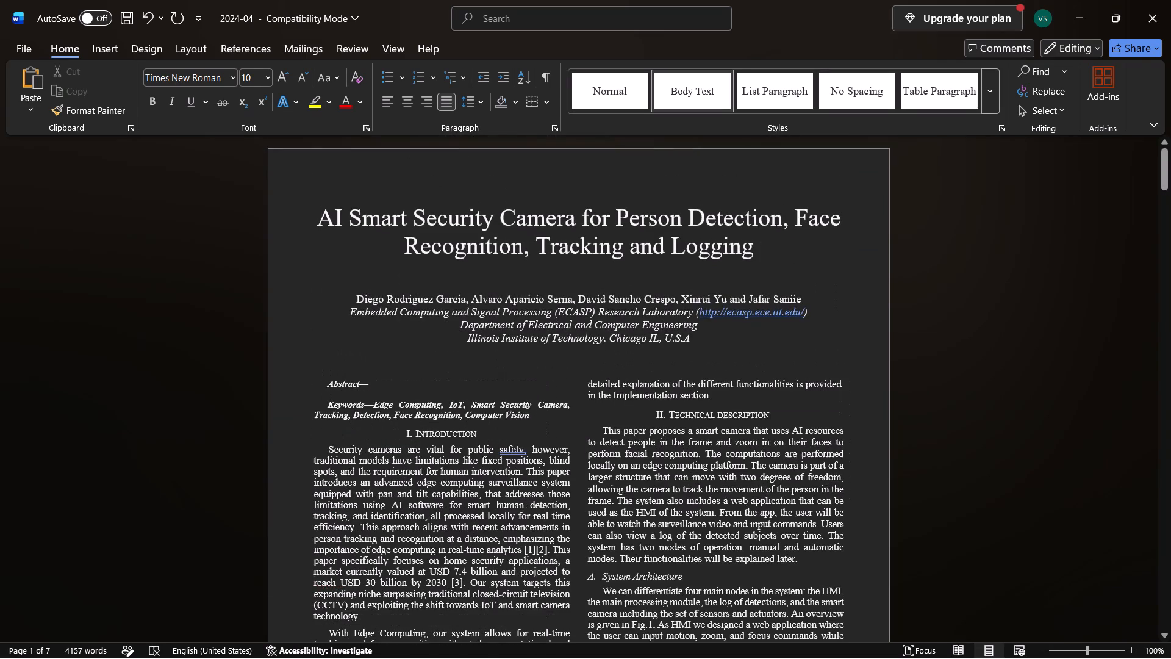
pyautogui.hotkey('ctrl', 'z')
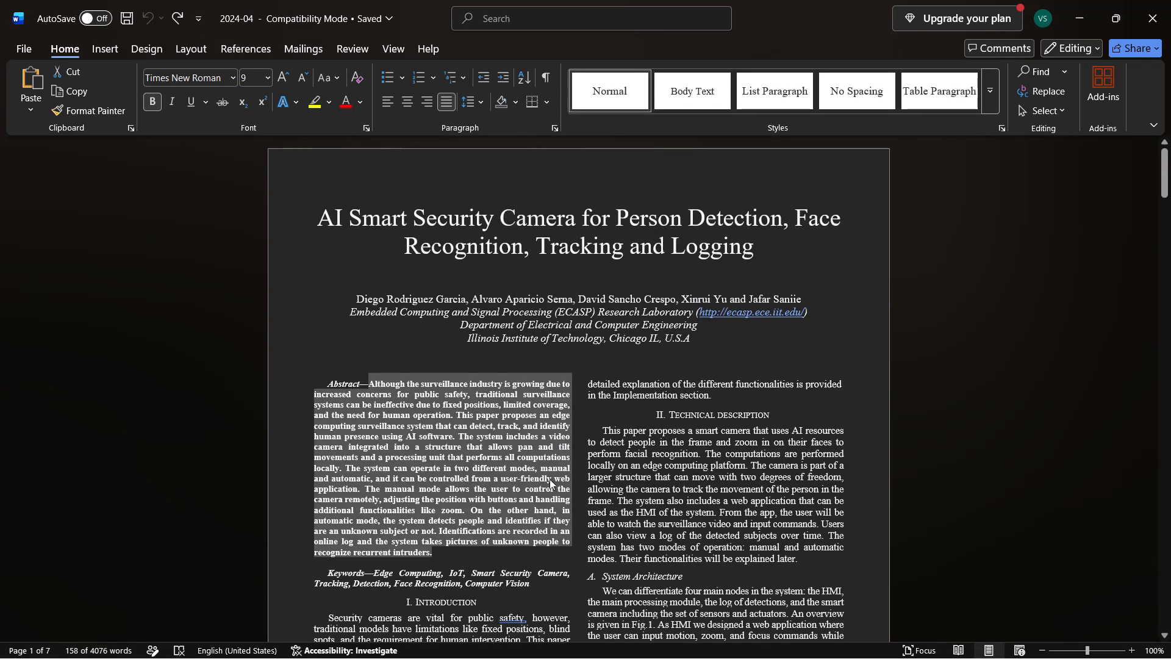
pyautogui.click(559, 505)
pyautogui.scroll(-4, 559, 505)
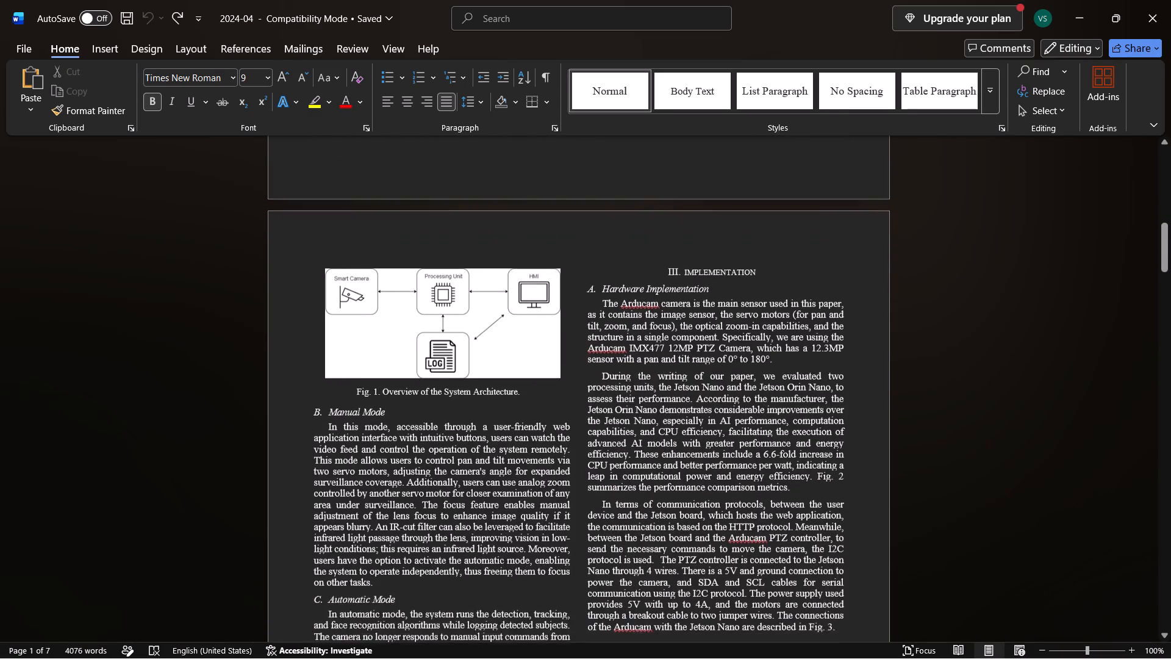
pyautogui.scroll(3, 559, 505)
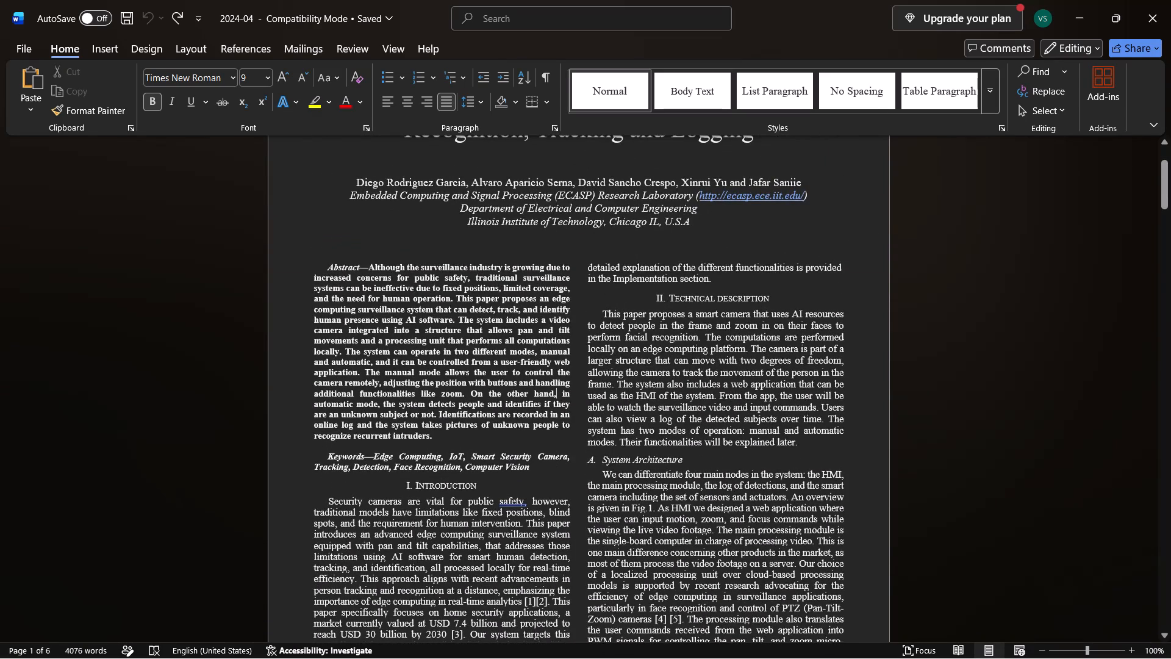
# Return to the SAGE_IEEE_Paper document and review its abstract and title block.
pyautogui.click(1072, 21)
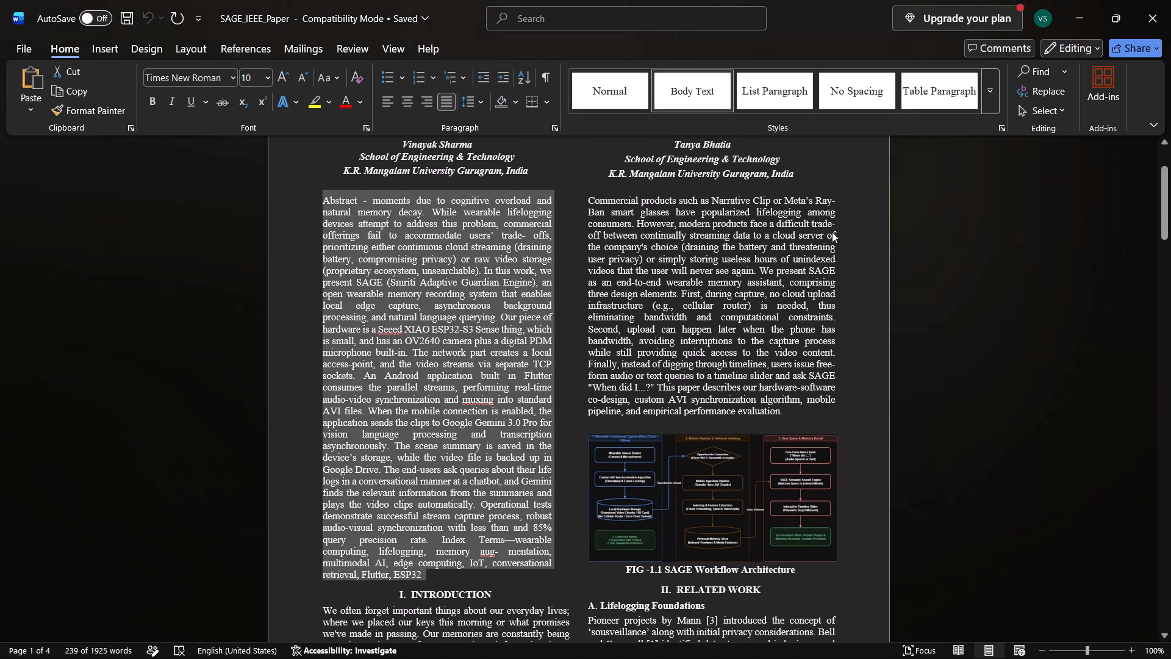
pyautogui.click(514, 552)
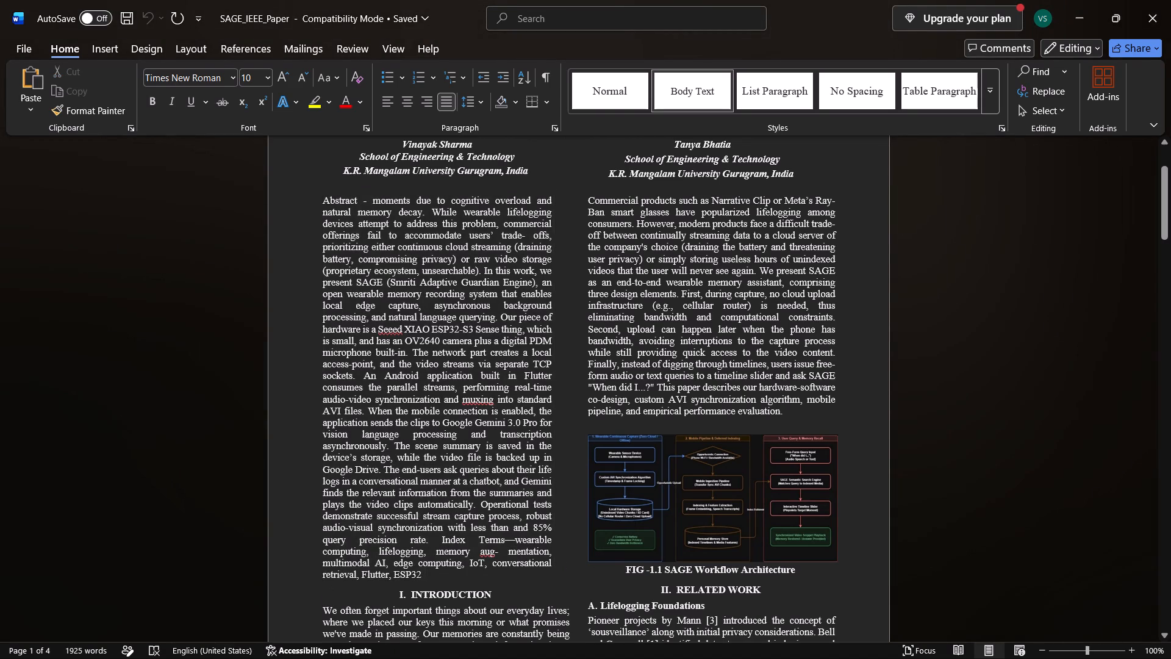
pyautogui.click(717, 348)
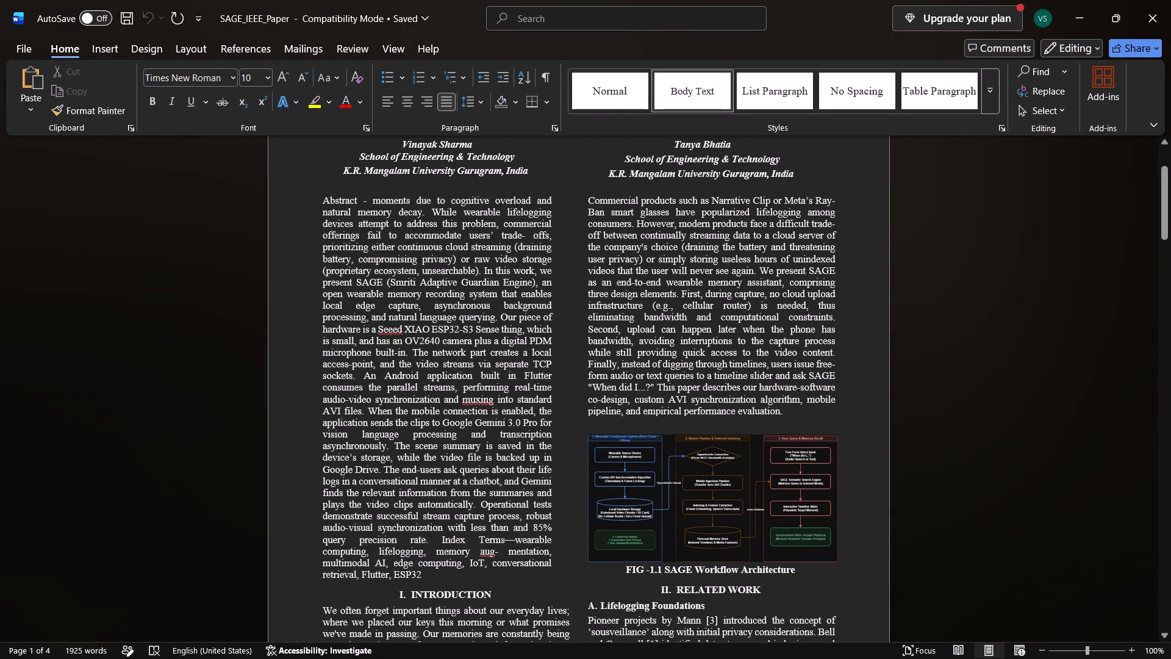
pyautogui.click(583, 355)
pyautogui.doubleClick(566, 355)
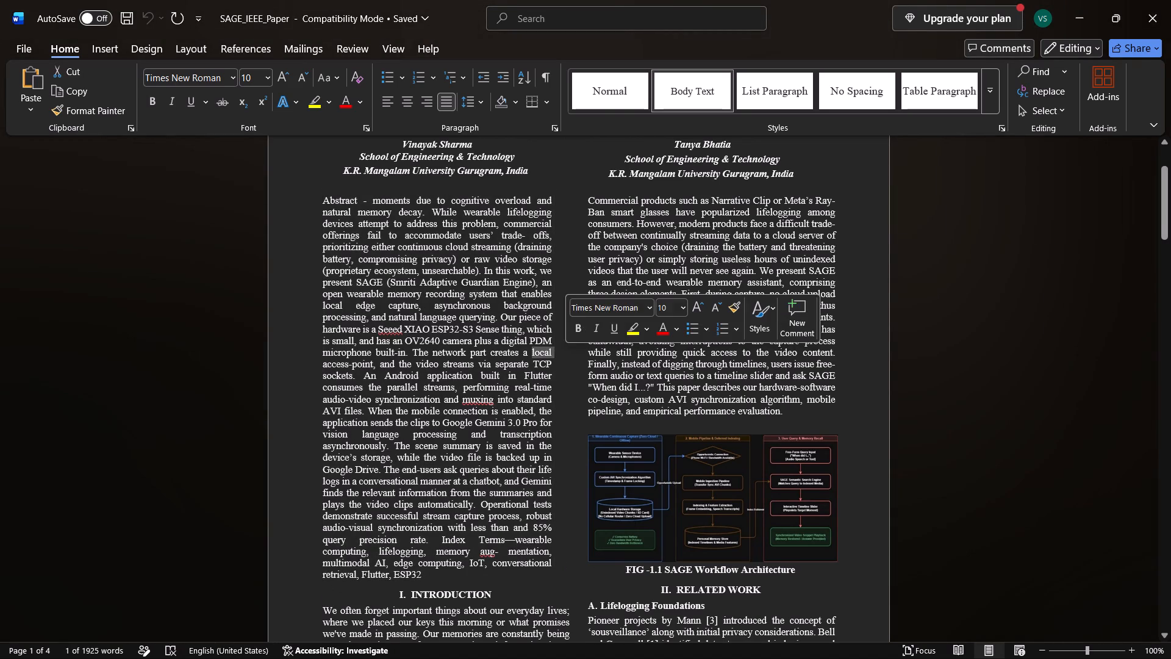
pyautogui.scroll(4, 566, 355)
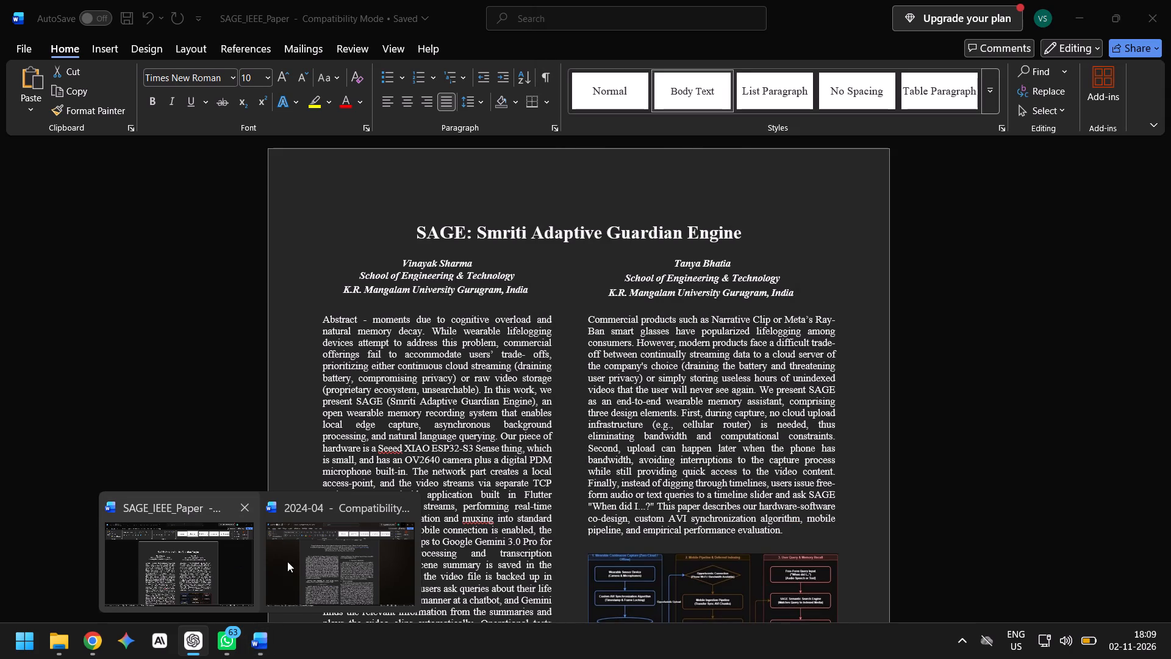
# Switch to the 2024-04 Word document and go to its title on the first page.
pyautogui.click(344, 567)
pyautogui.scroll(1, 501, 425)
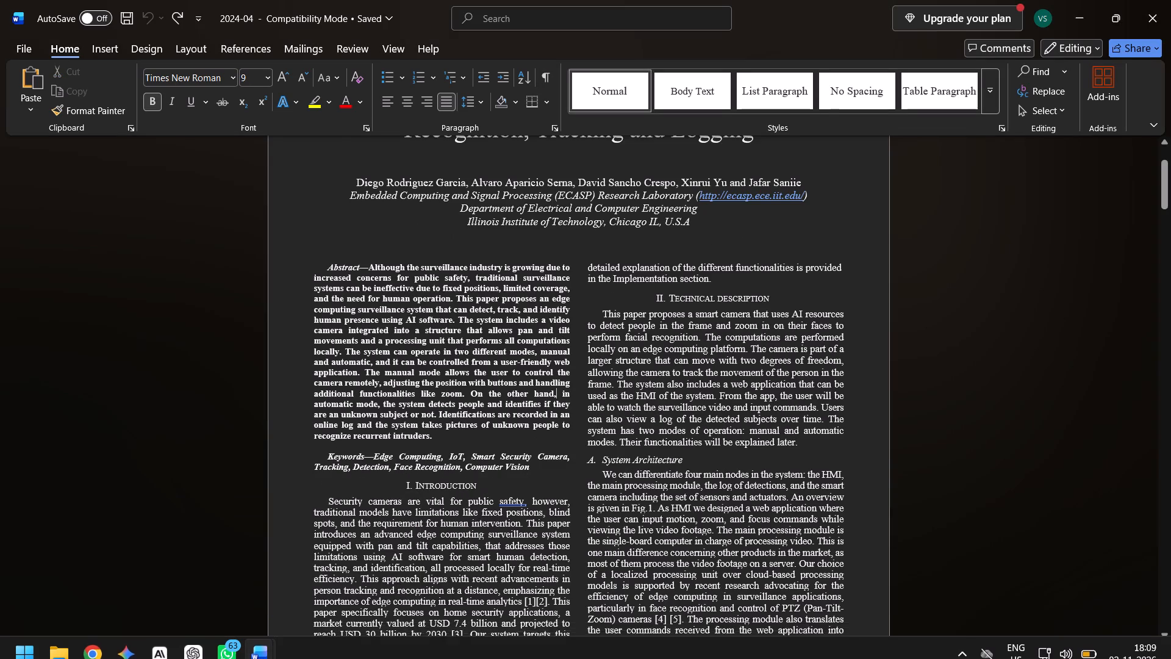
pyautogui.scroll(2, 501, 425)
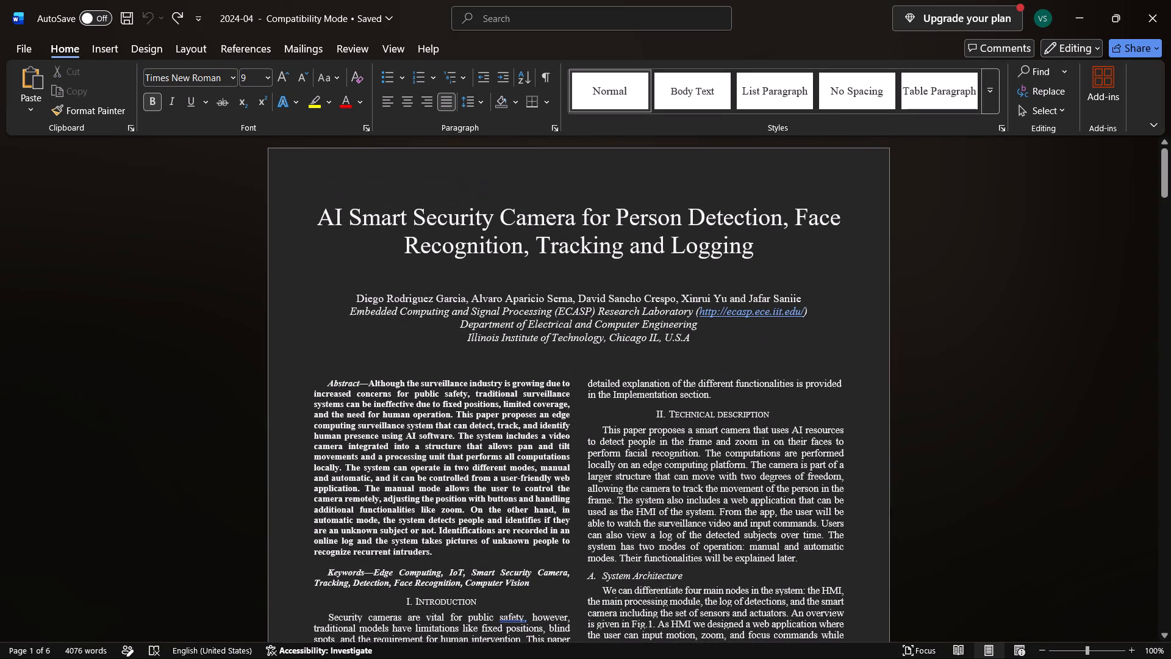
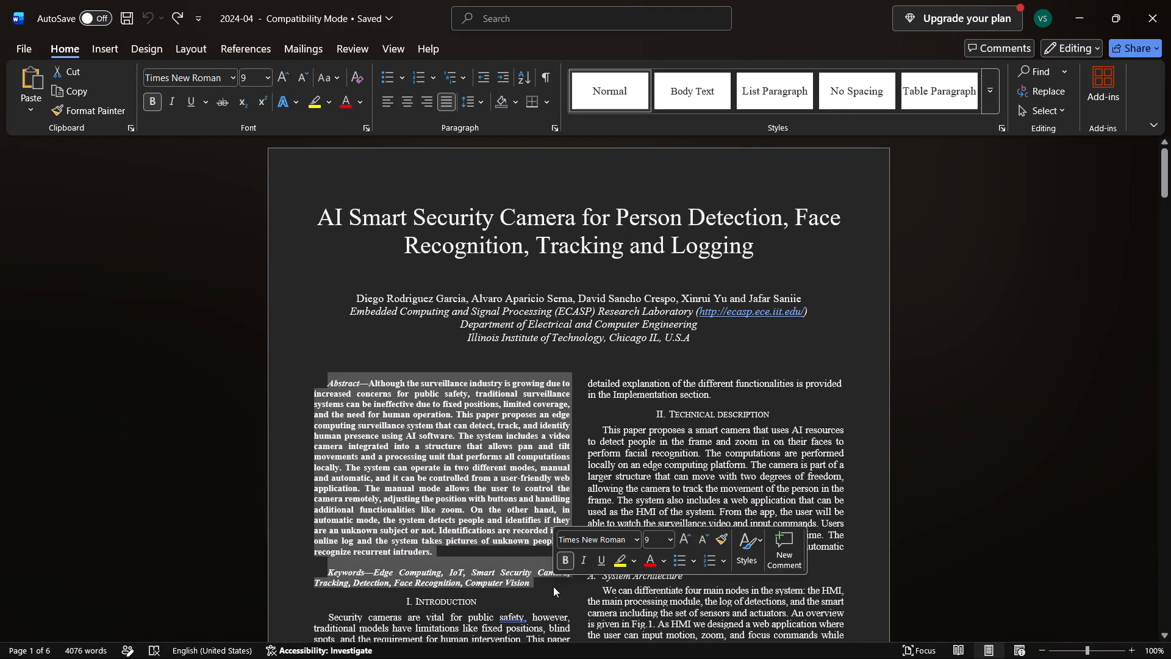
# Copy the Abstract and Keywords paragraphs from the 2024-04 document into Document1, below the first author's affiliation block.
pyautogui.hotkey('ctrl', 'c')
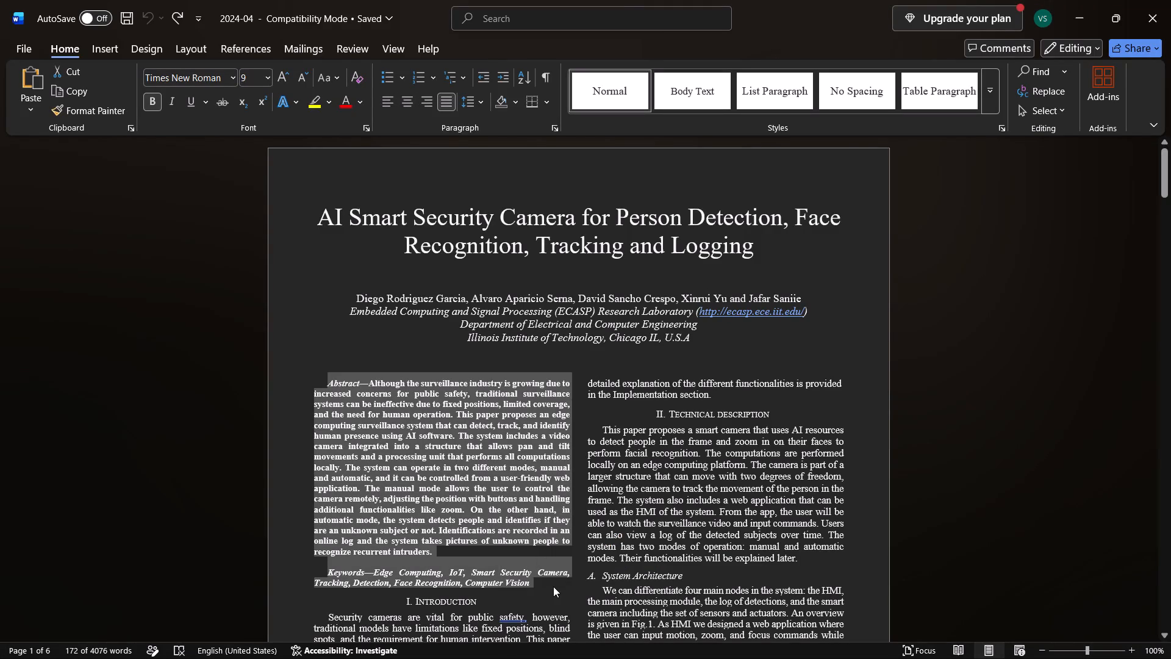
pyautogui.hotkey('alt', 'Tab')
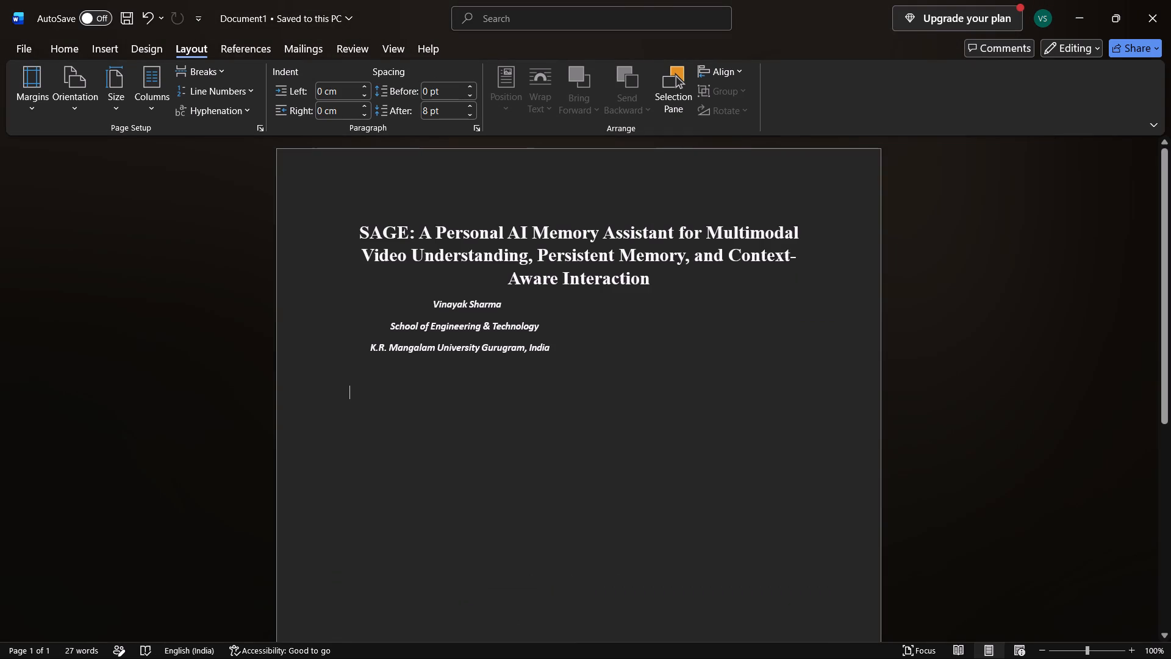
pyautogui.hotkey('ctrl', 'v')
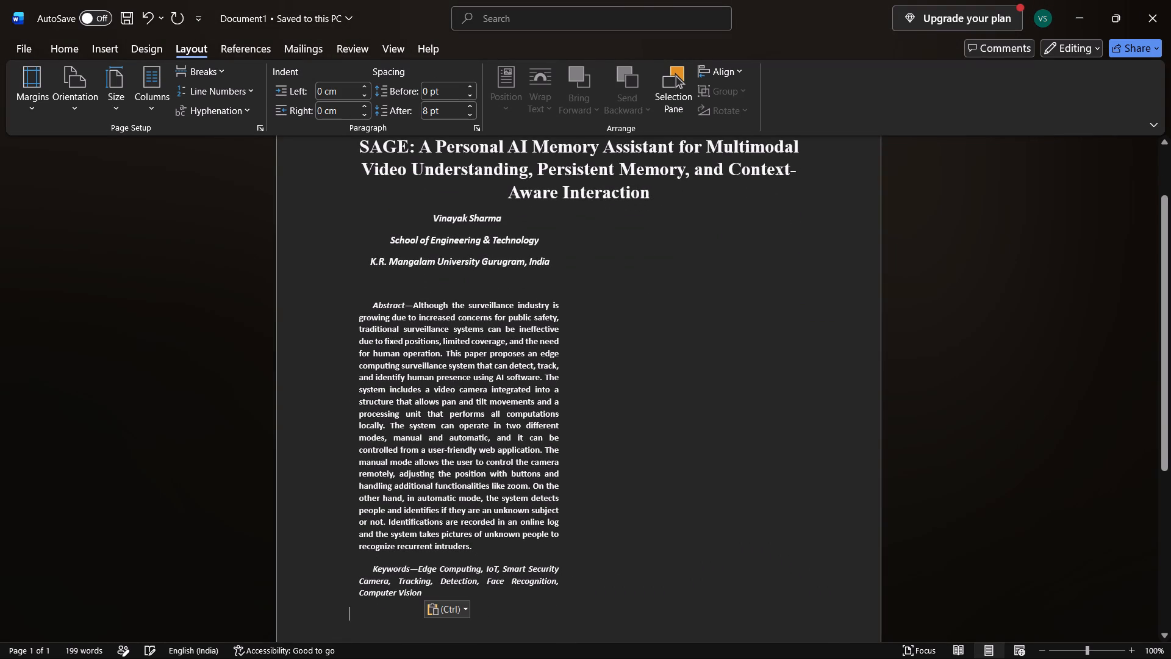
# Remove the first-line indent from the Keywords paragraph in Document1.
pyautogui.click(375, 567)
pyautogui.press('BackSpace')
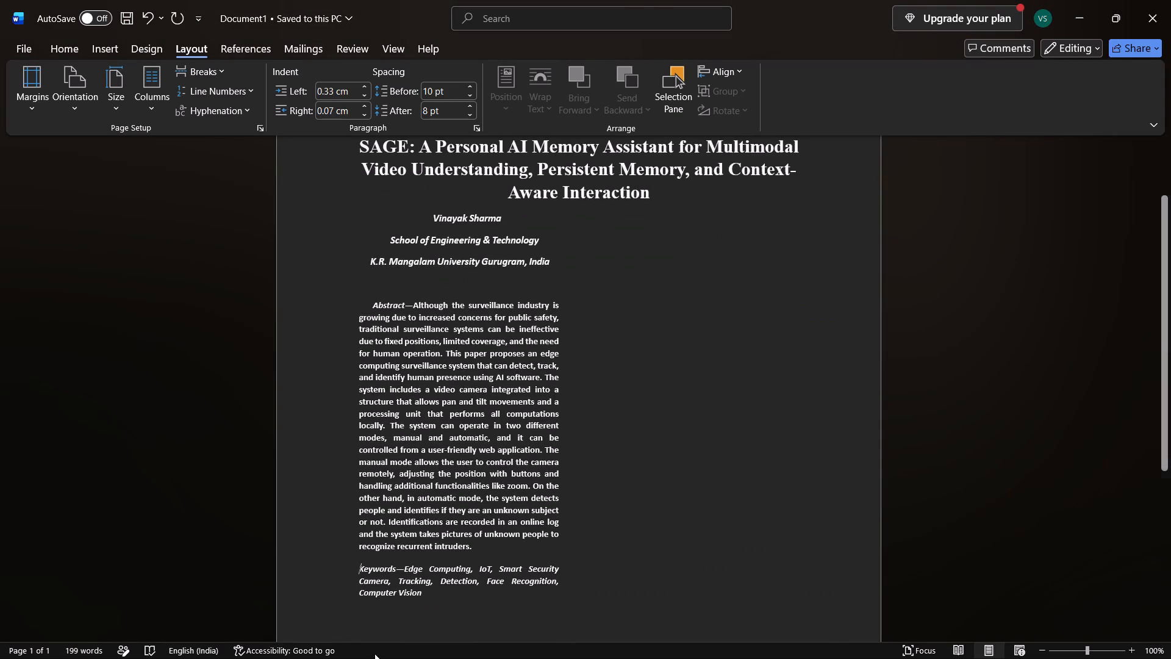
# Copy the Introduction heading and its first paragraph from the 2024-04 document into Document1, below the Keywords paragraph.
pyautogui.click(357, 611)
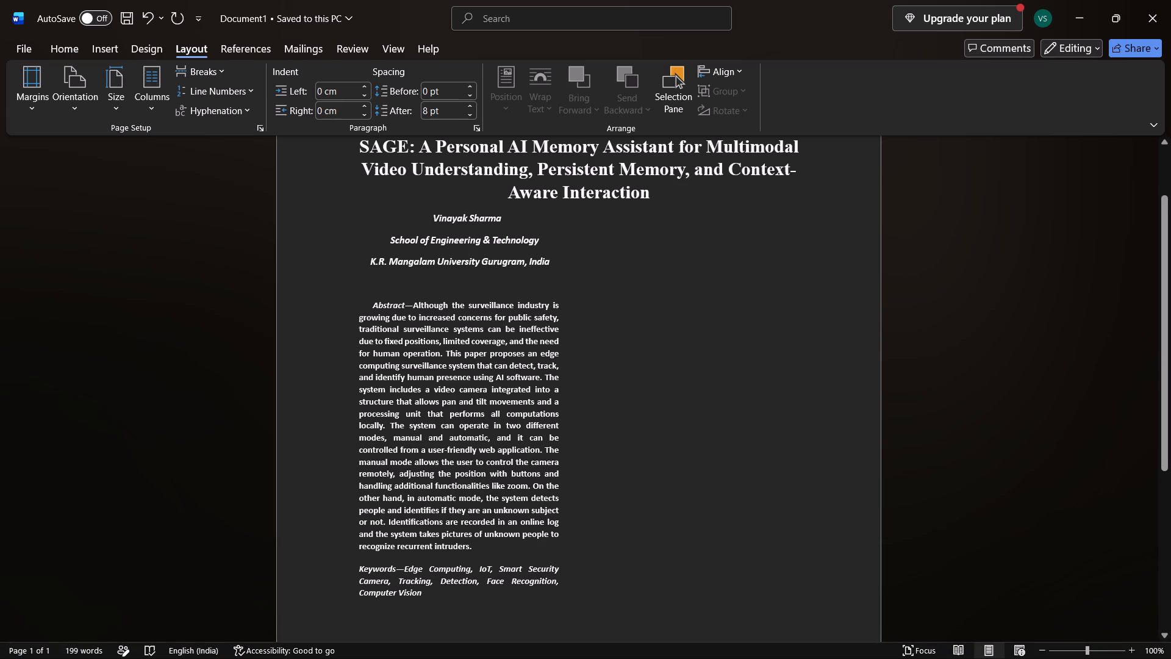
pyautogui.hotkey('alt', 'Tab')
pyautogui.scroll(-2, 465, 564)
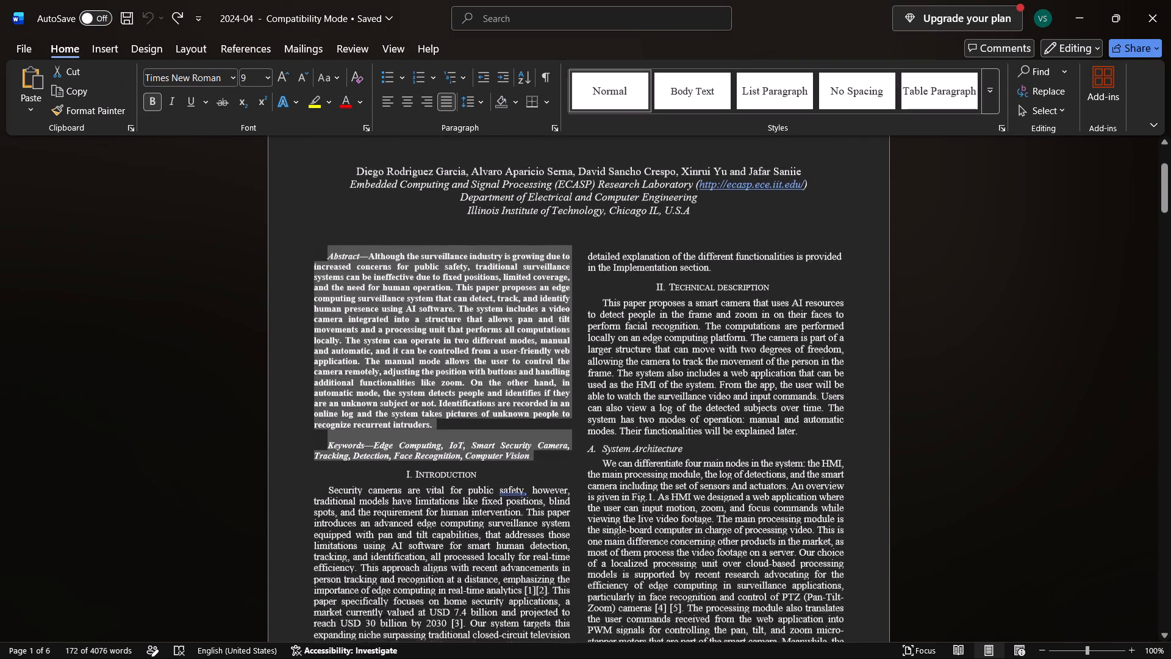
pyautogui.scroll(-2, 465, 564)
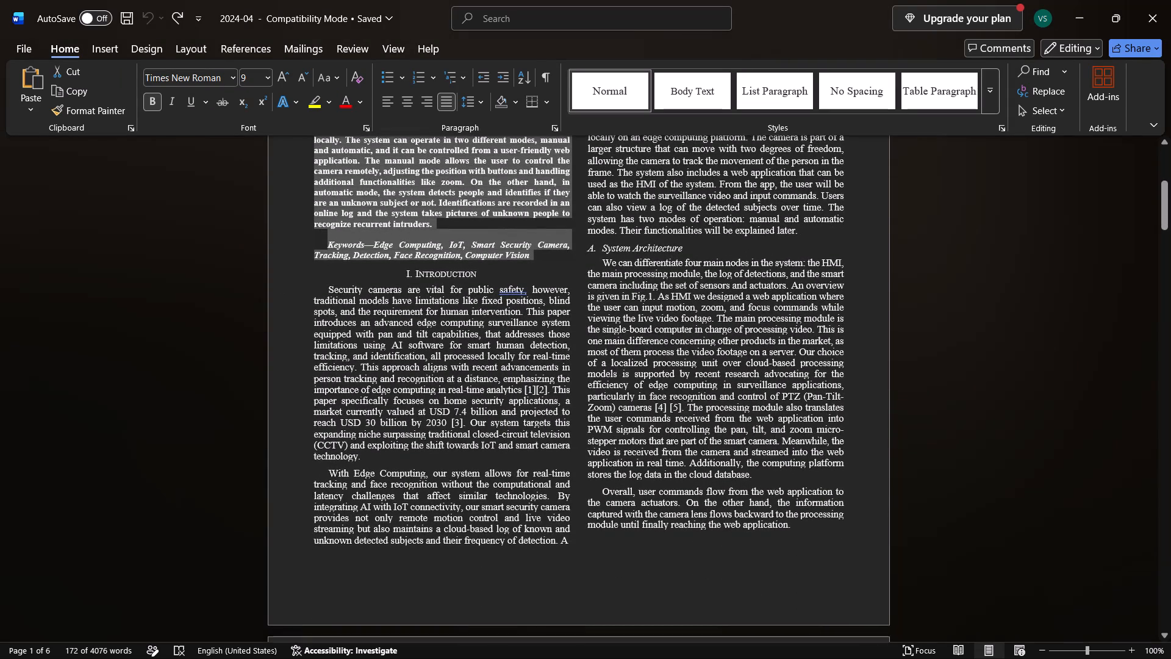
pyautogui.moveTo(404, 273); pyautogui.dragTo(479, 455)
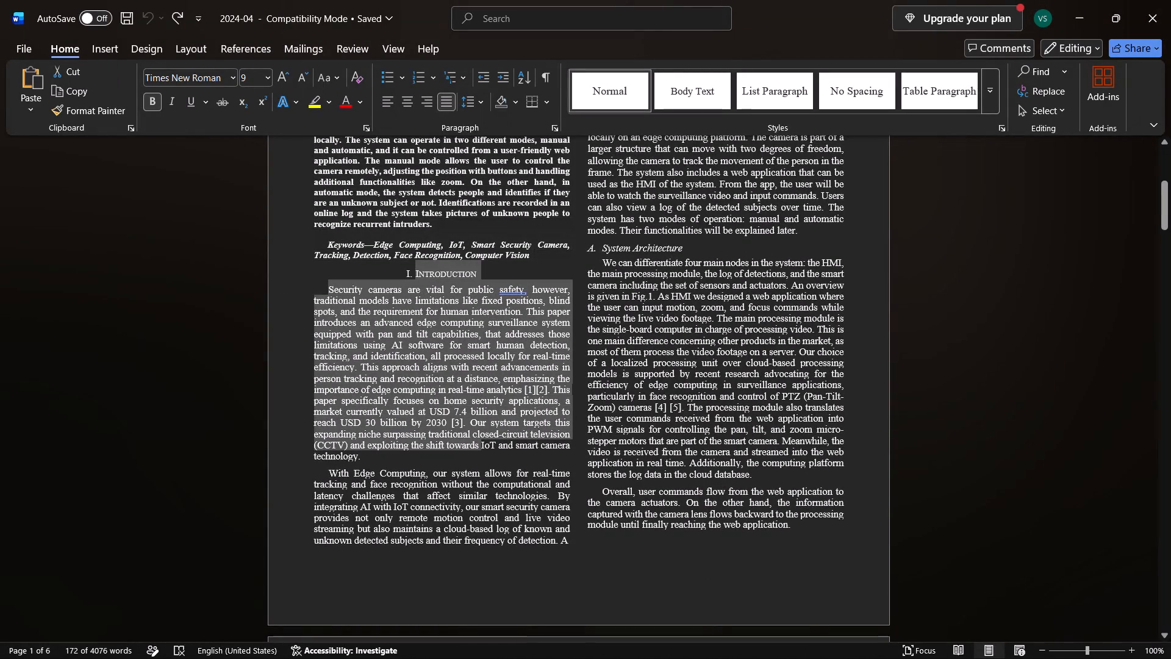
pyautogui.moveTo(479, 455); pyautogui.dragTo(483, 450)
pyautogui.moveTo(483, 450); pyautogui.dragTo(376, 455)
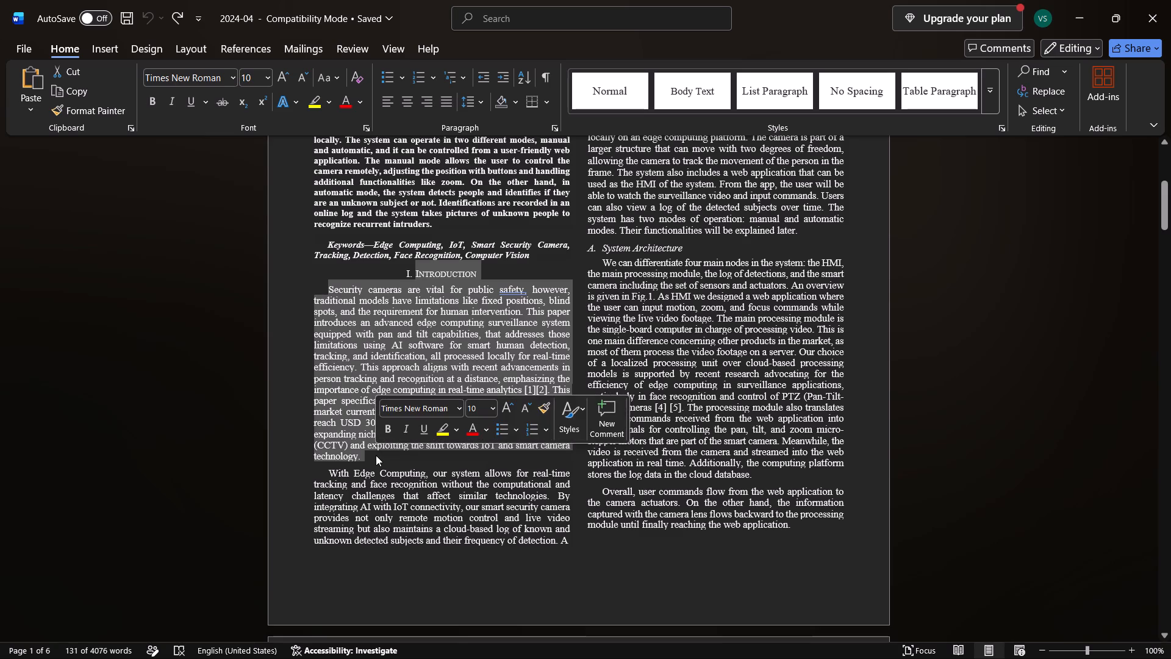
pyautogui.hotkey('ctrl', 'c')
pyautogui.hotkey('alt', 'Tab')
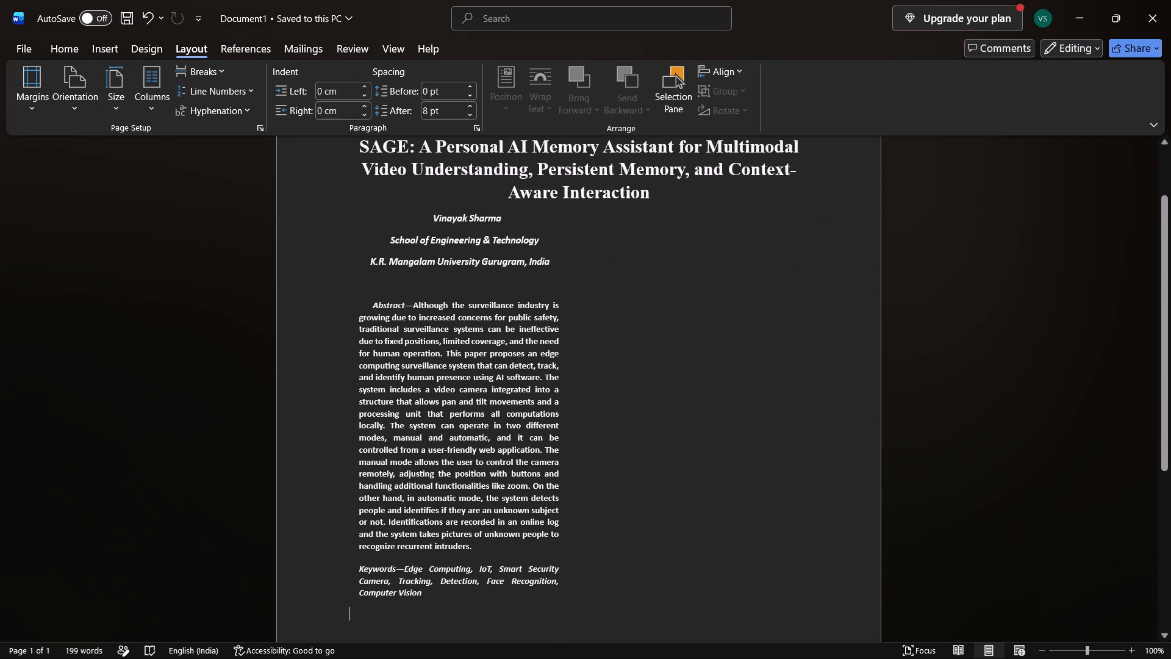
pyautogui.hotkey('ctrl', 'v')
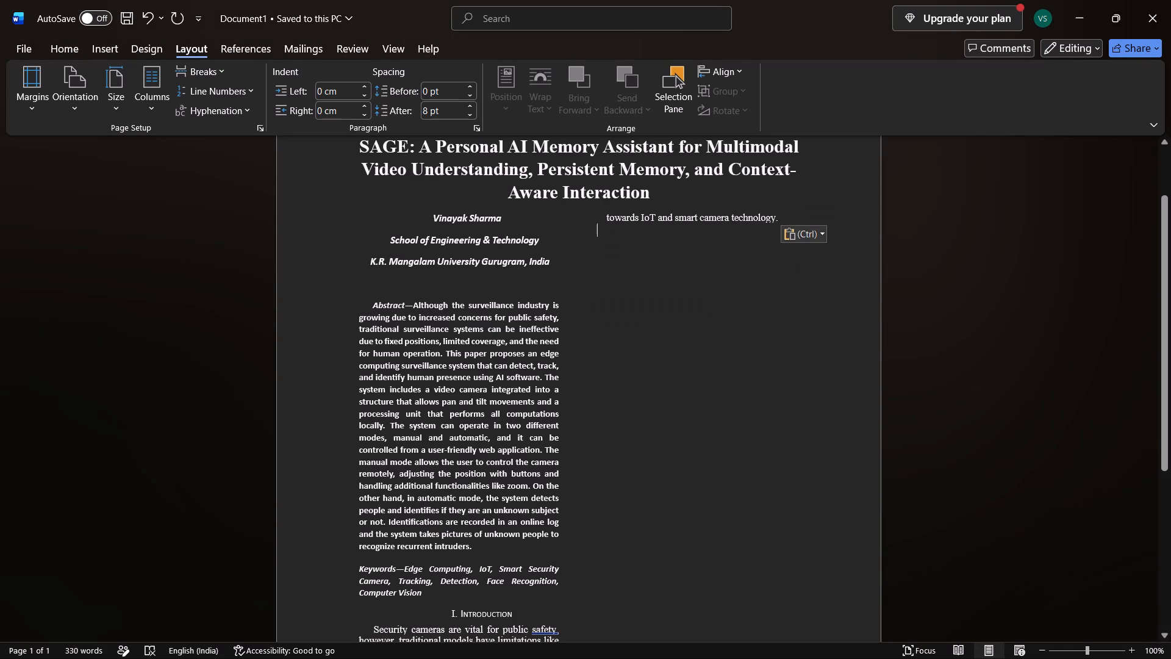
# Break the Introduction paragraph before "towards IoT and smart camera technology" and leave an empty line above that text in the second column.
pyautogui.click(603, 221)
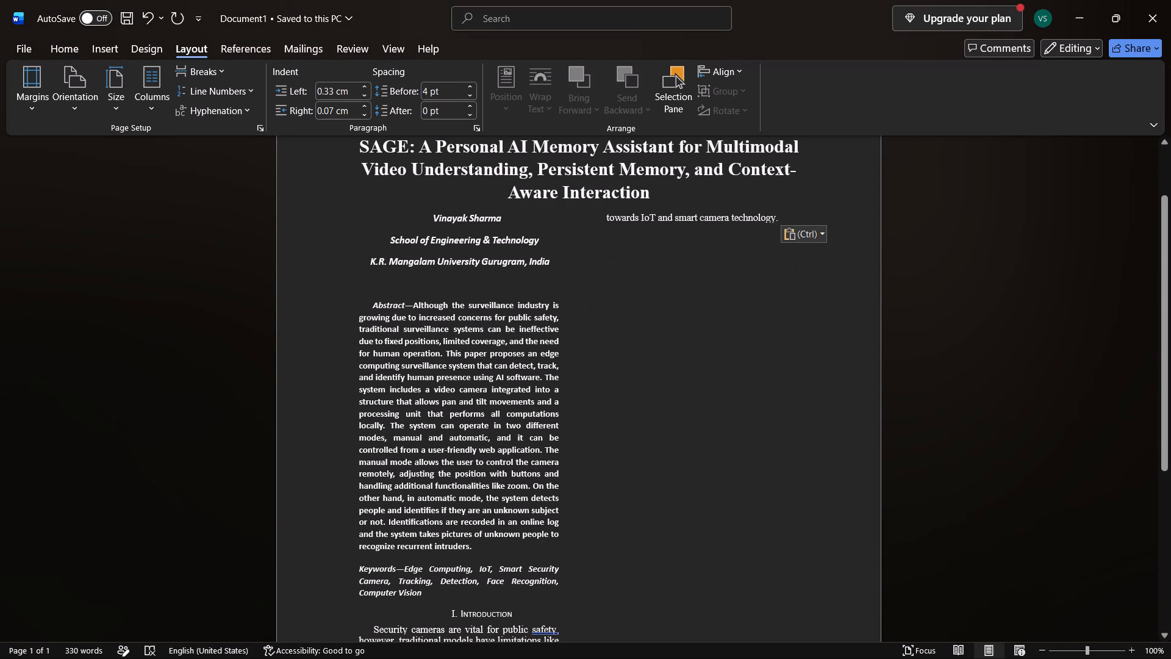
pyautogui.press('Return')
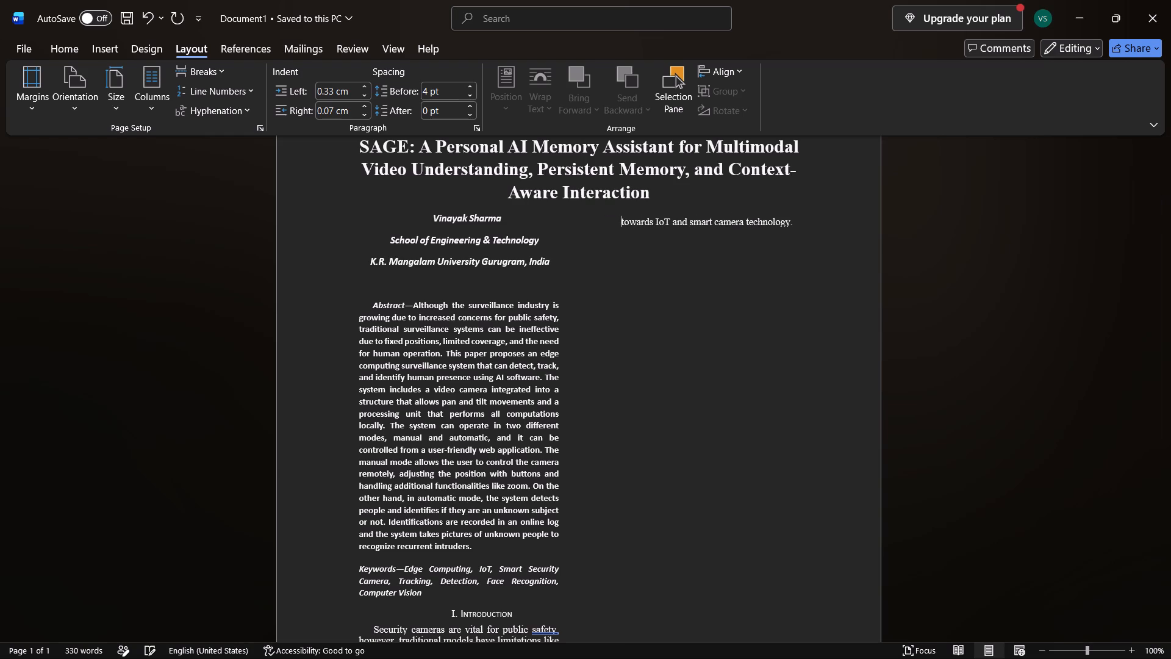
pyautogui.press('Return')
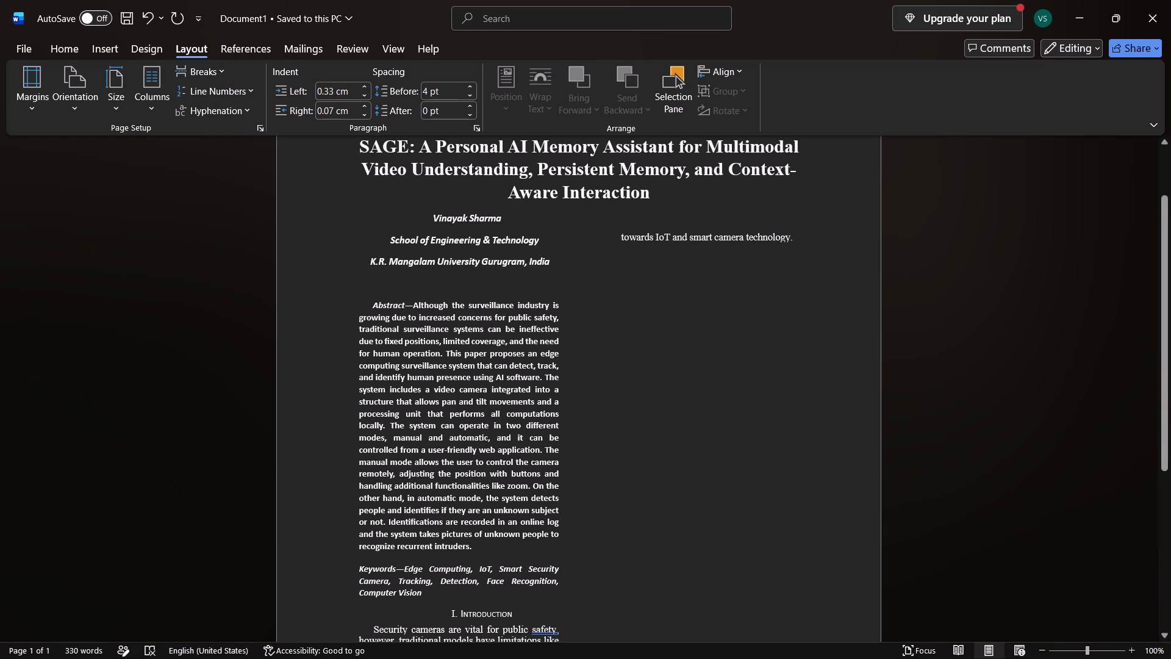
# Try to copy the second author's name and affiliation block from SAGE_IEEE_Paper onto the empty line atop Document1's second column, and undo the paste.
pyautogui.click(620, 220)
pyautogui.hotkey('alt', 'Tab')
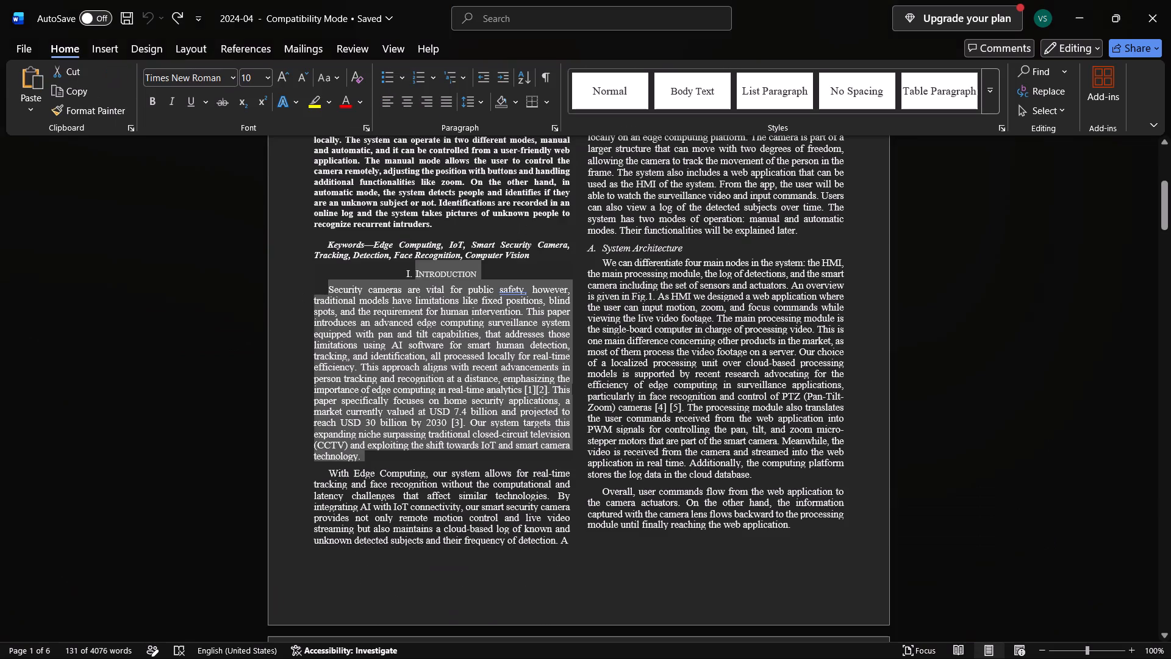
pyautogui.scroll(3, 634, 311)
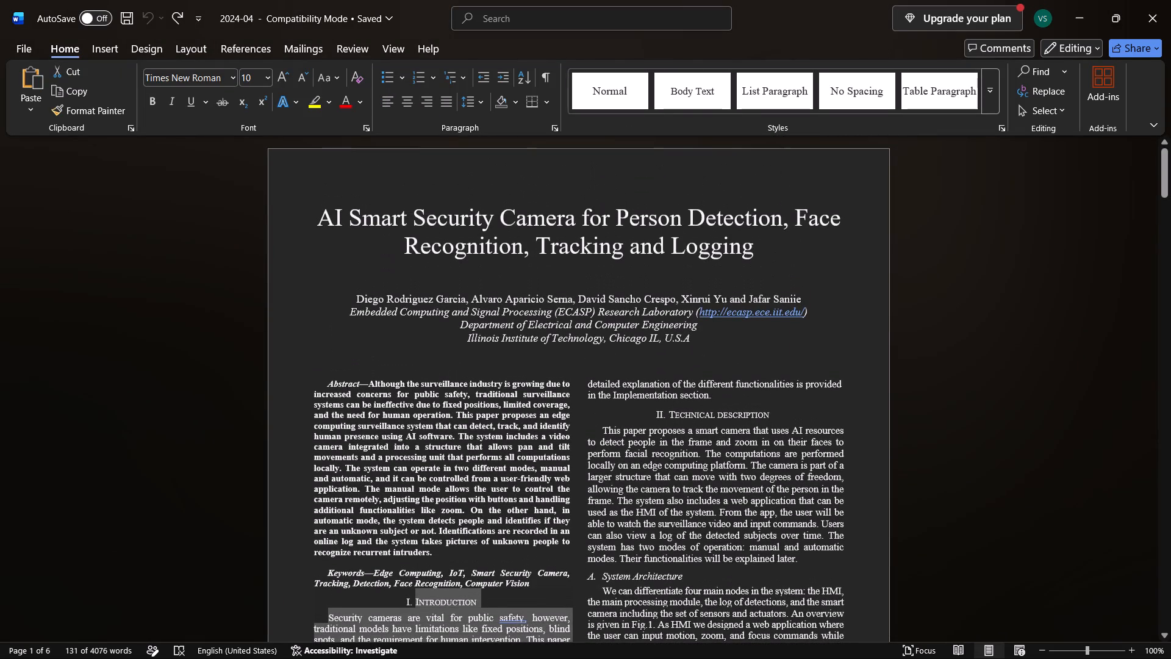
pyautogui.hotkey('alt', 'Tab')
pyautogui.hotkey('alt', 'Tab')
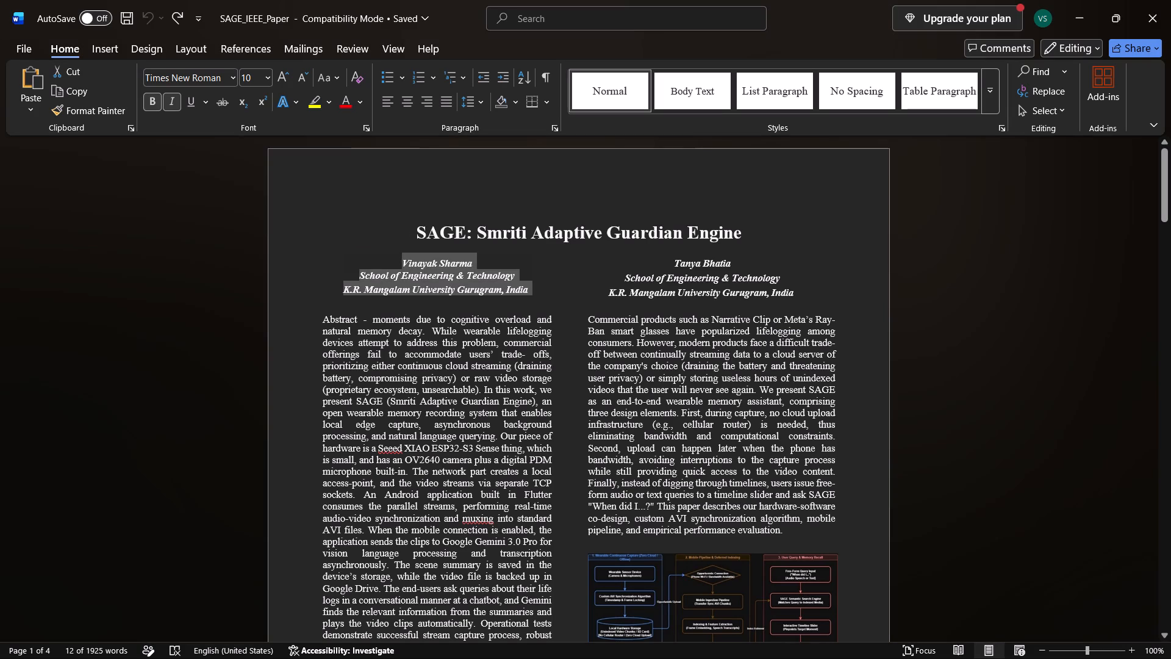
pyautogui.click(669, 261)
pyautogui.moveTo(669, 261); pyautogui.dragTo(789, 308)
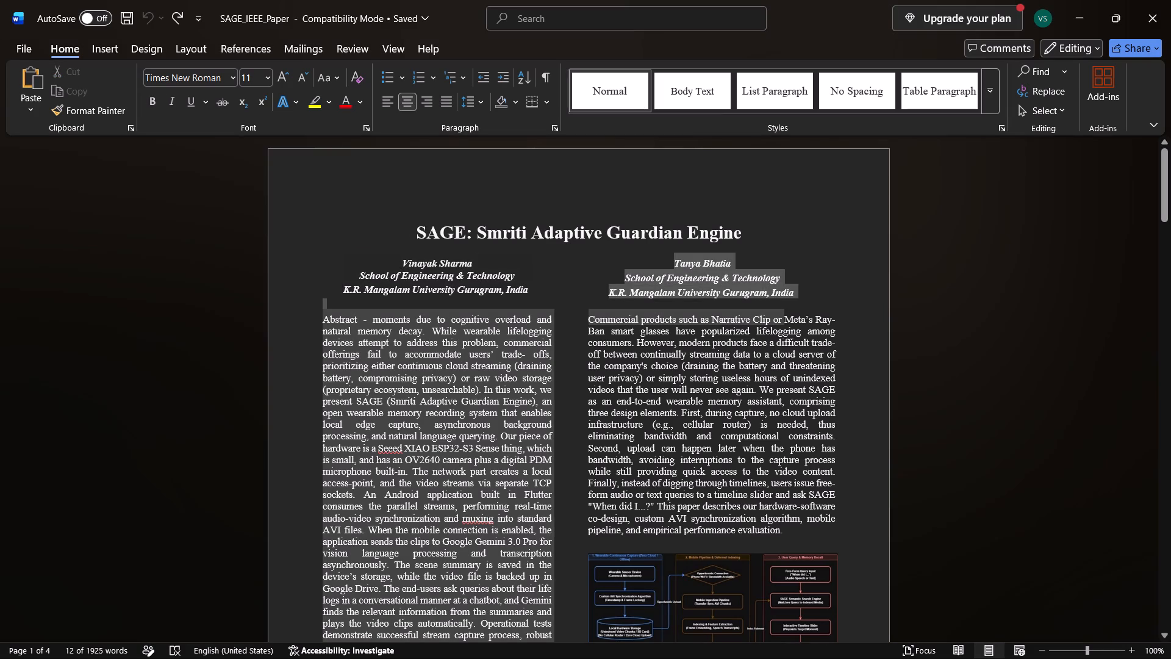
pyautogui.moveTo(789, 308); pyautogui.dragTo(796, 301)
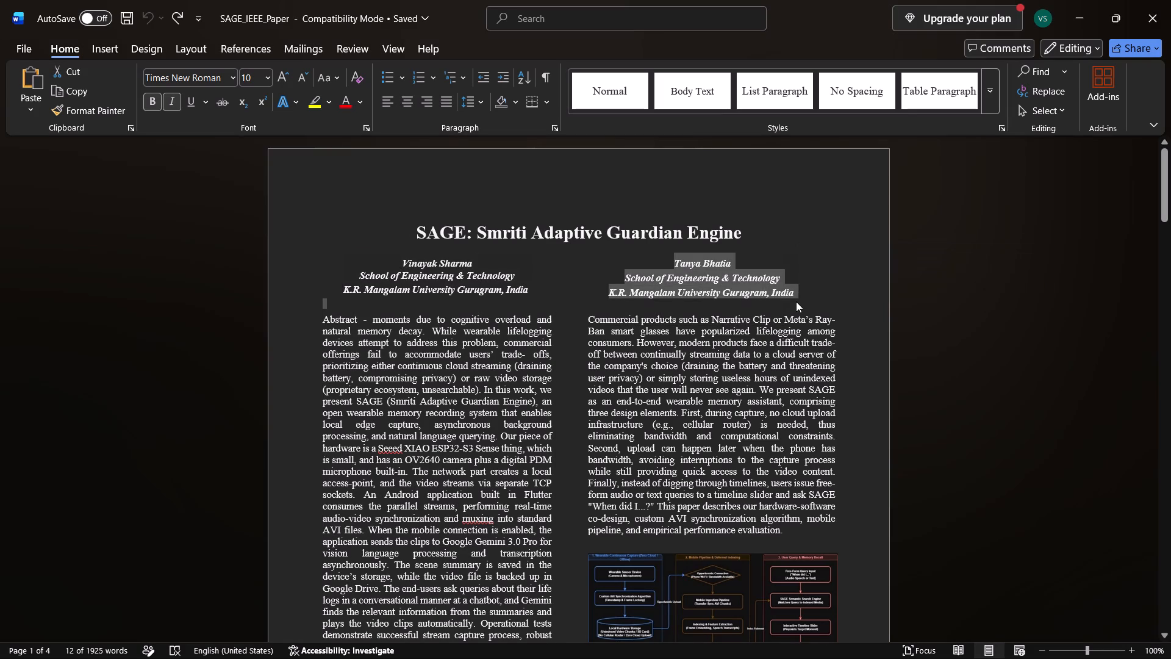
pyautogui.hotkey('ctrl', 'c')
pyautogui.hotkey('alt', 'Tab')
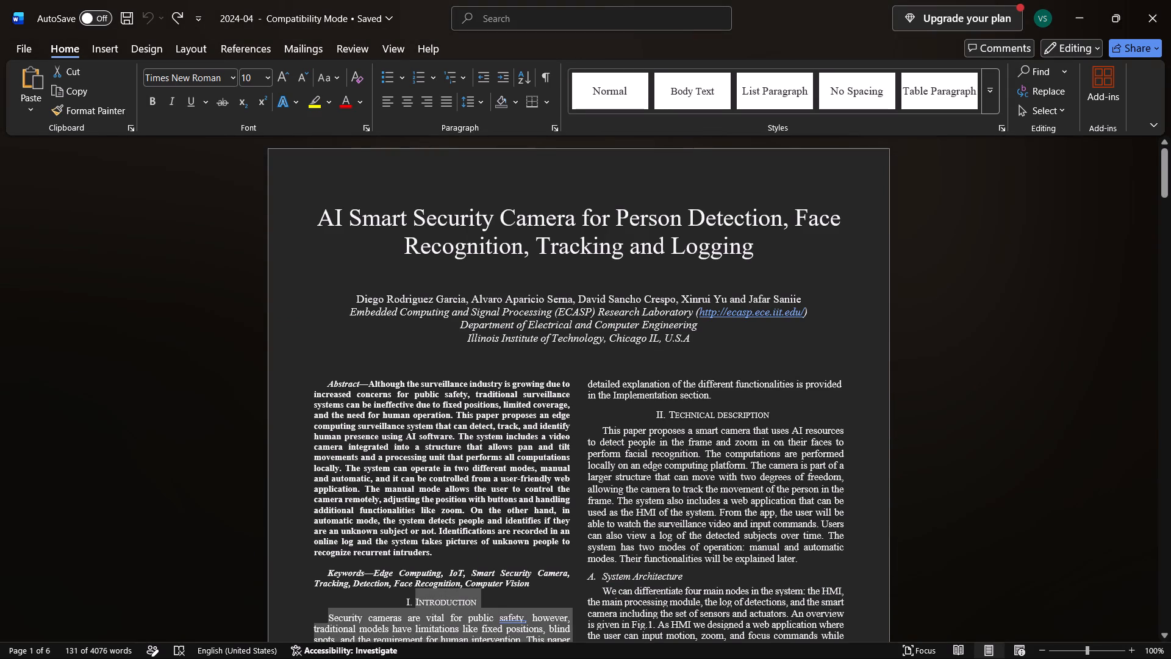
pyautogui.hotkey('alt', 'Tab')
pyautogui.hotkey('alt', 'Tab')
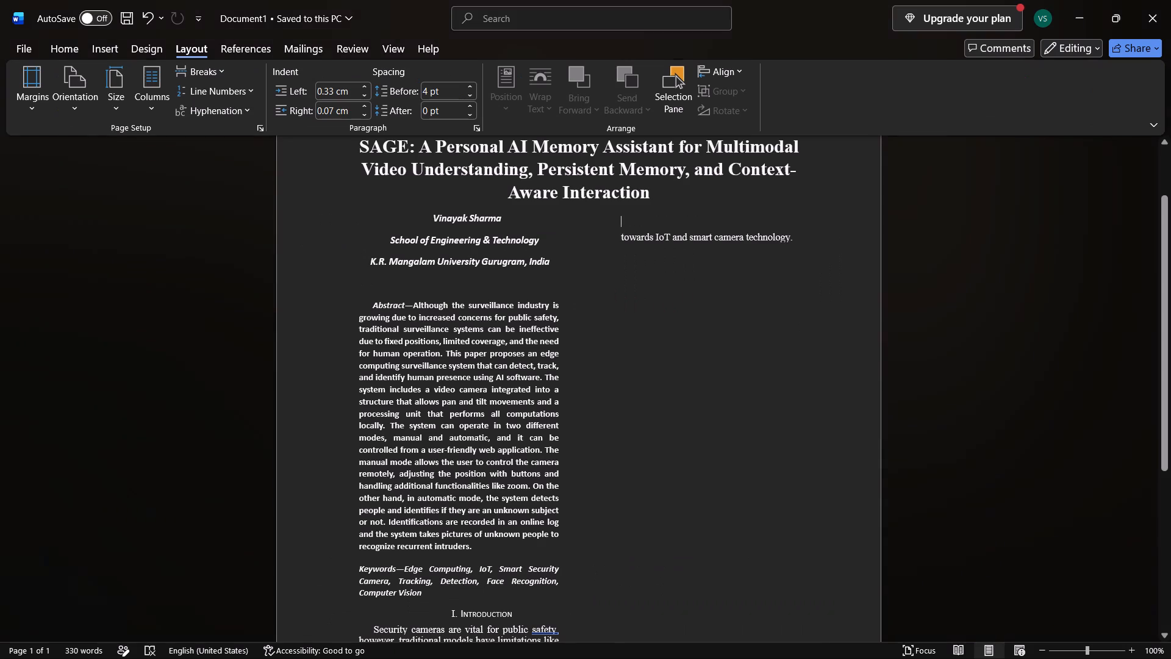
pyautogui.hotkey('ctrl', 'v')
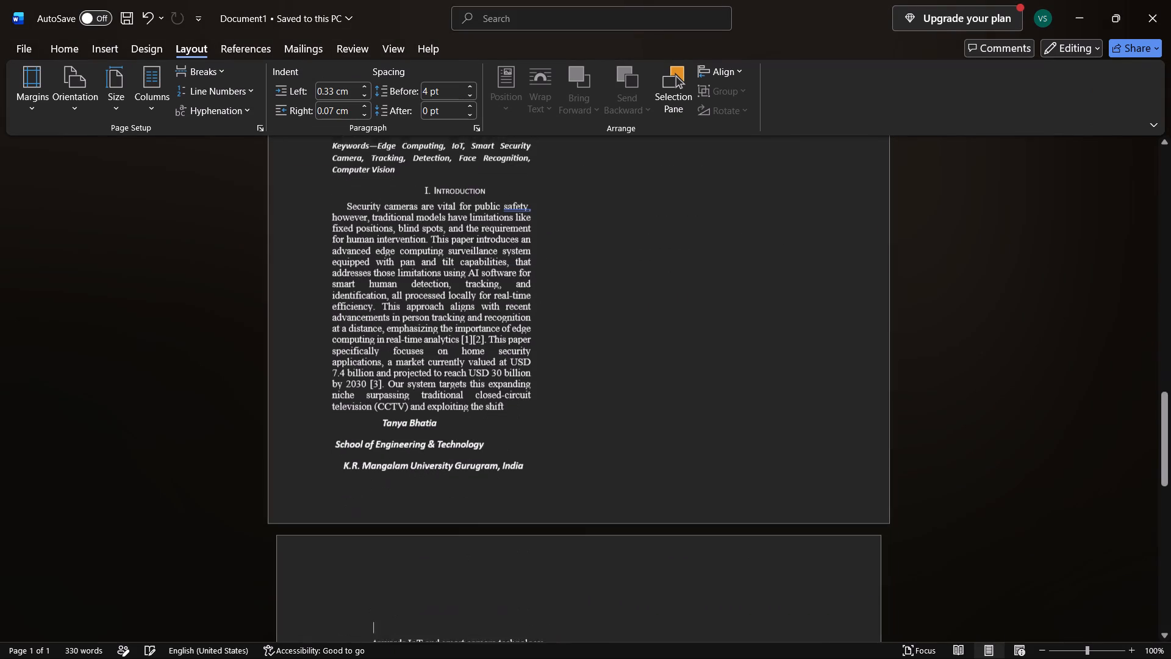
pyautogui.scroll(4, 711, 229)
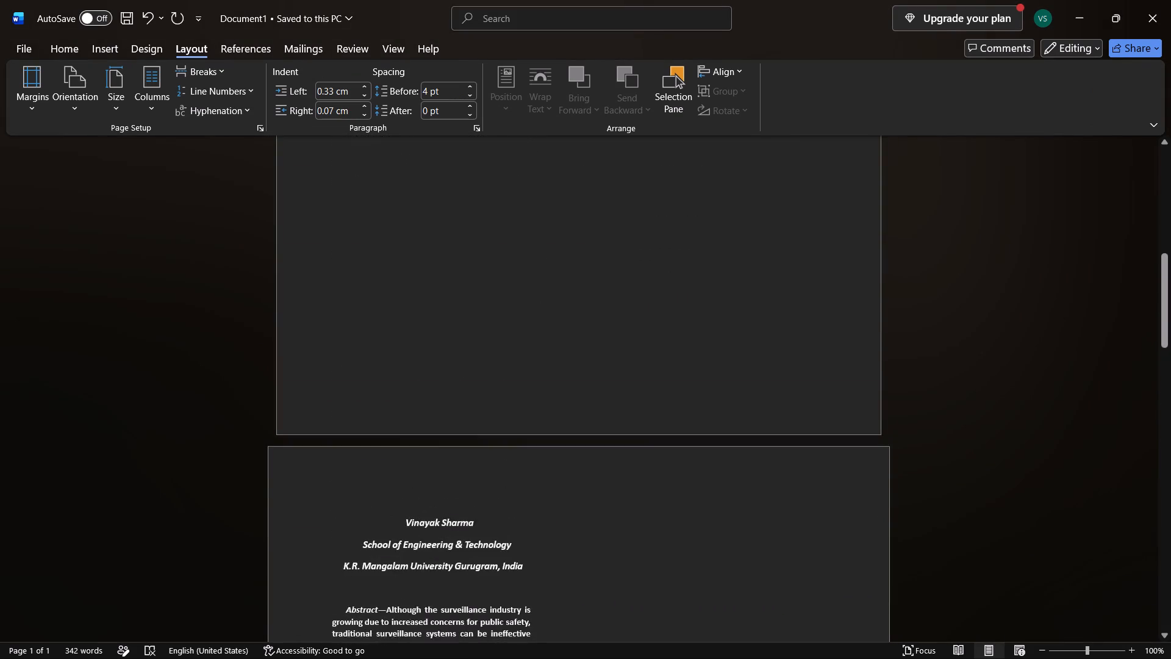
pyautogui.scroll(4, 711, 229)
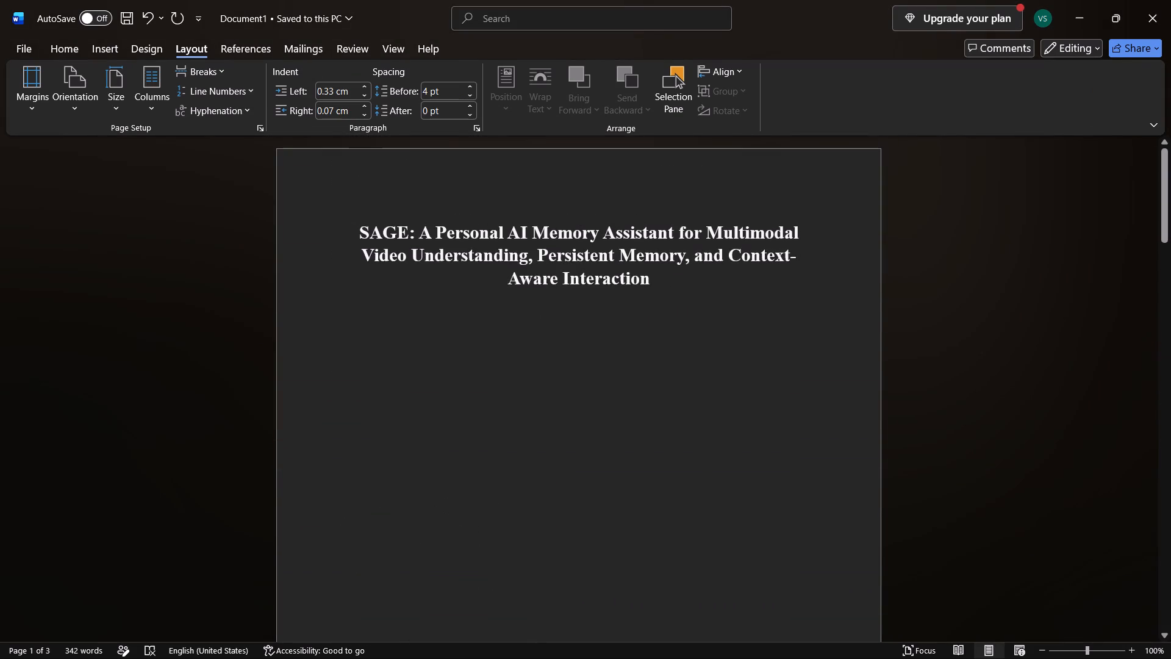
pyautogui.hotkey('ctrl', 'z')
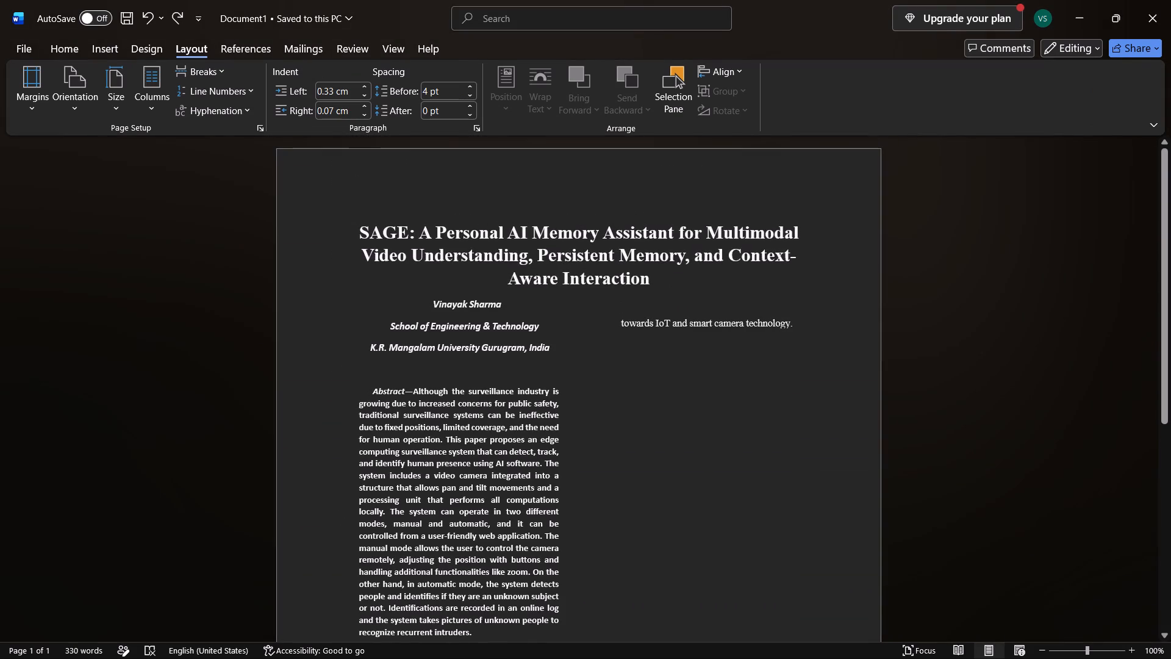
# Remove the first-line indent from the Introduction paragraph that starts with "Security cameras are vital".
pyautogui.scroll(-2, 676, 431)
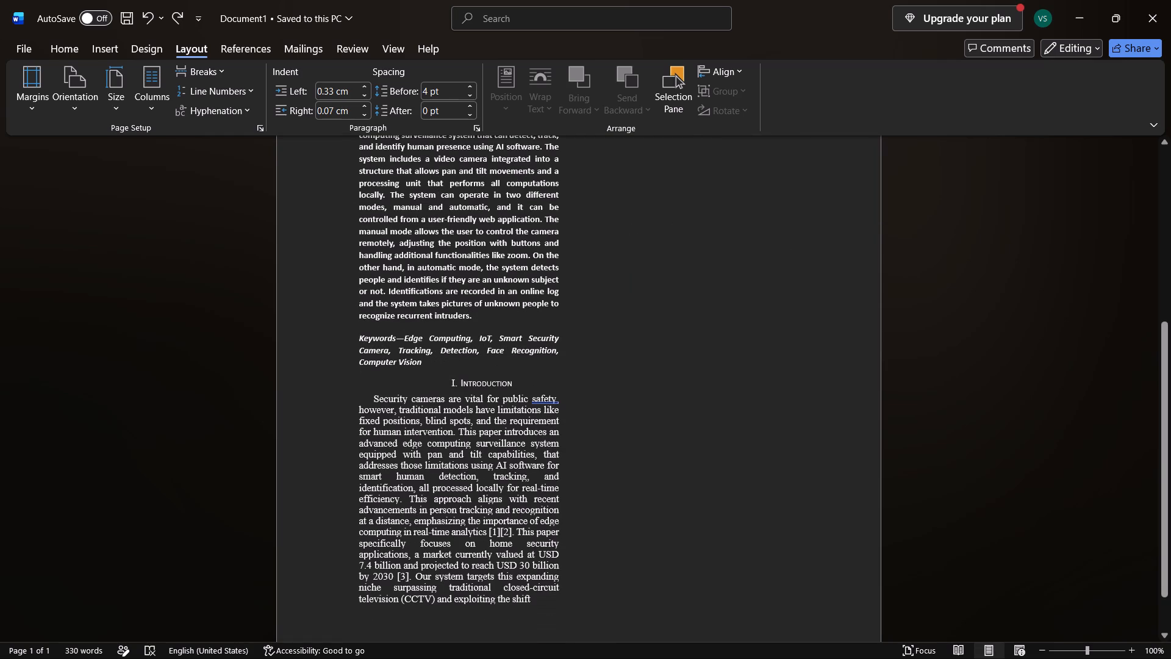
pyautogui.click(438, 387)
pyautogui.click(373, 404)
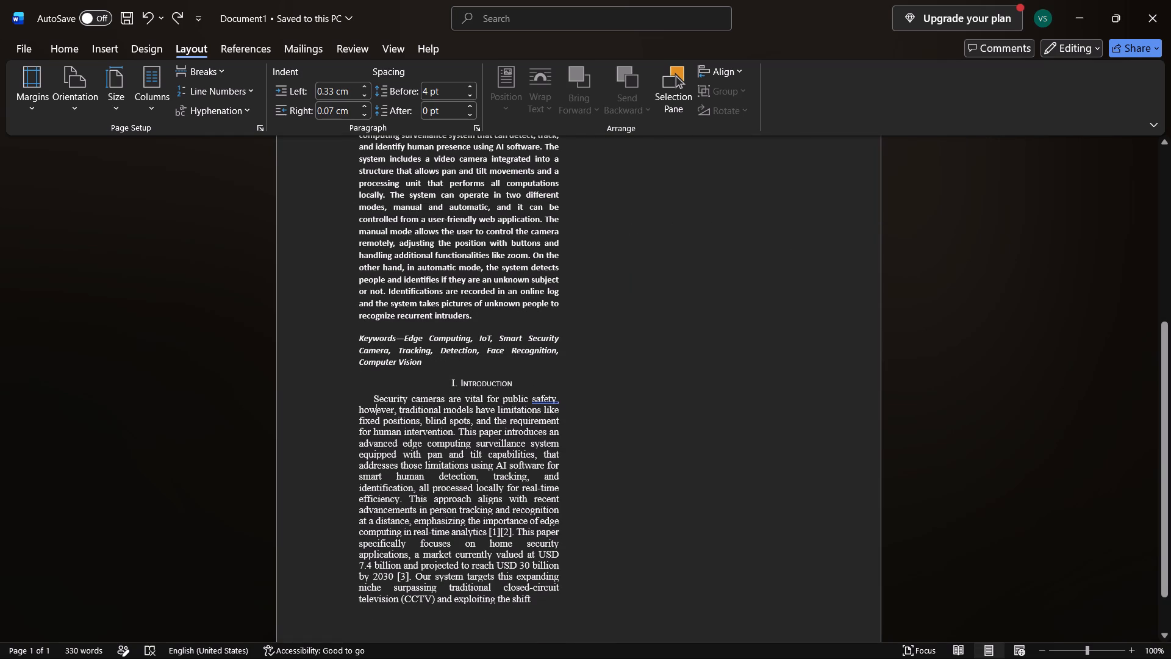
pyautogui.click(373, 399)
pyautogui.press('BackSpace')
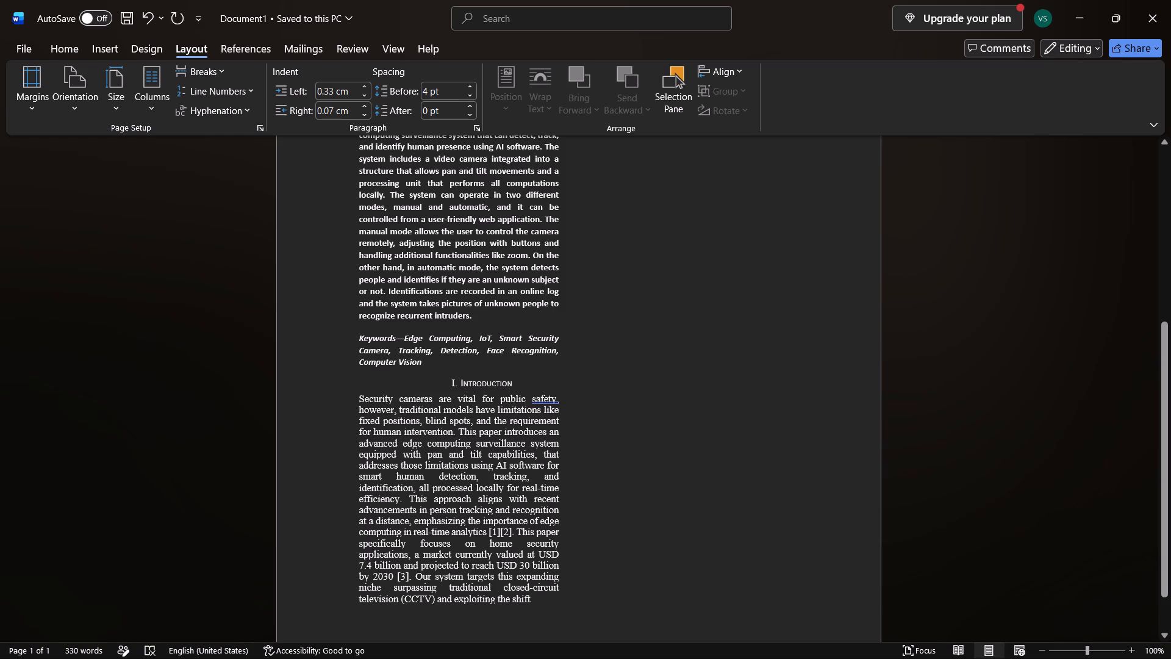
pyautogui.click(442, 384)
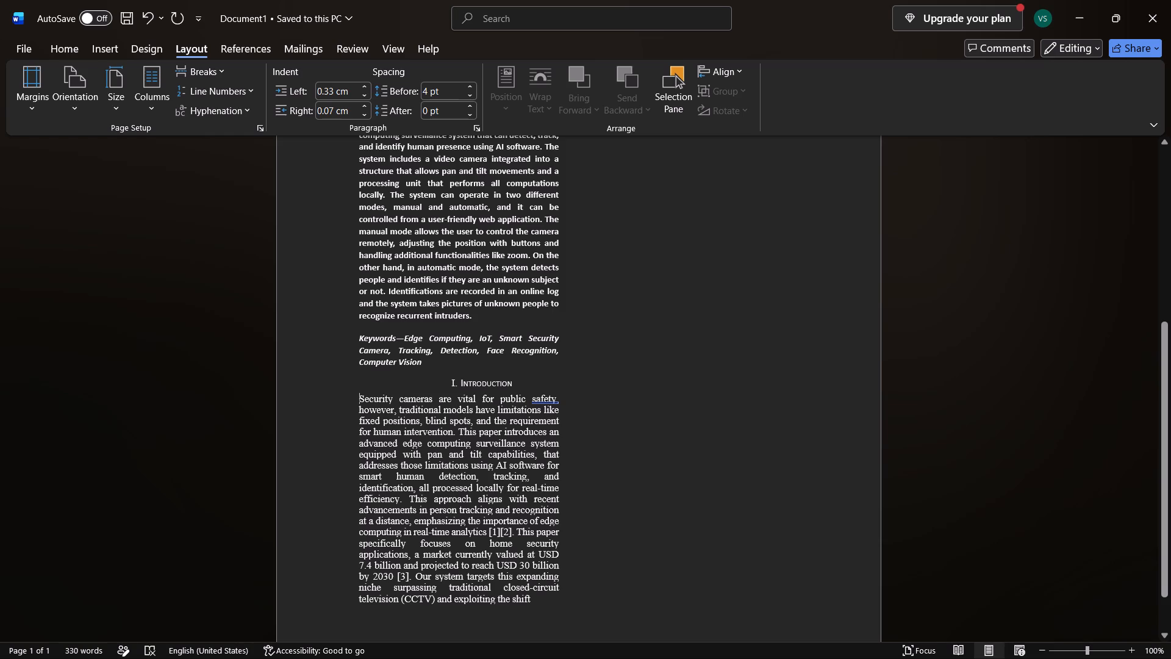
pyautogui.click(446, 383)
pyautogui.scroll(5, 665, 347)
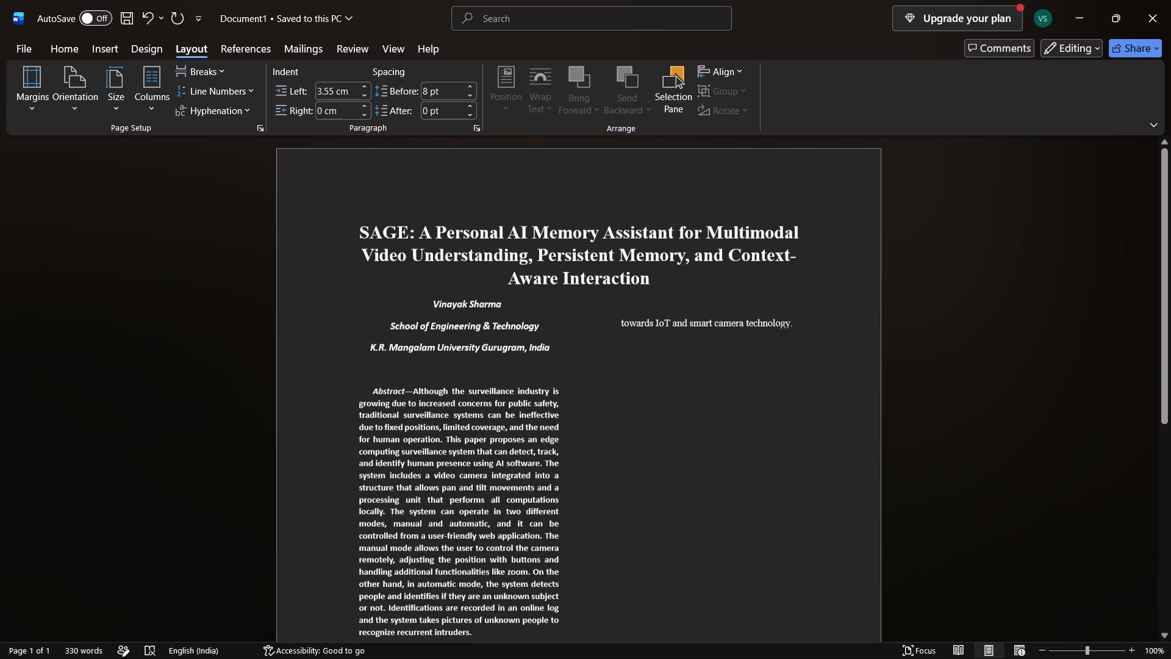
# Undo the recent edits in Document1 back through the pasted Introduction, Keywords and Abstract, keeping the title and first author block.
pyautogui.hotkey('ctrl', 'z')
pyautogui.hotkey('ctrl', 'z')
pyautogui.hotkey('ctrl', 'z')
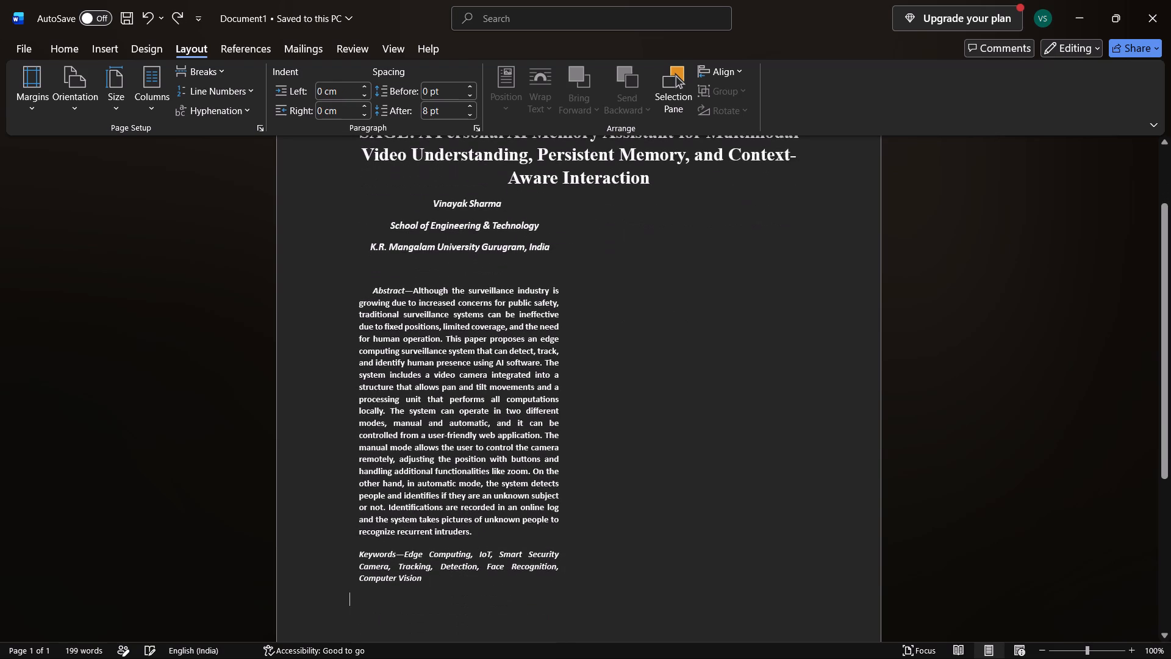
pyautogui.hotkey('ctrl', 'z')
pyautogui.hotkey('ctrl', 'z')
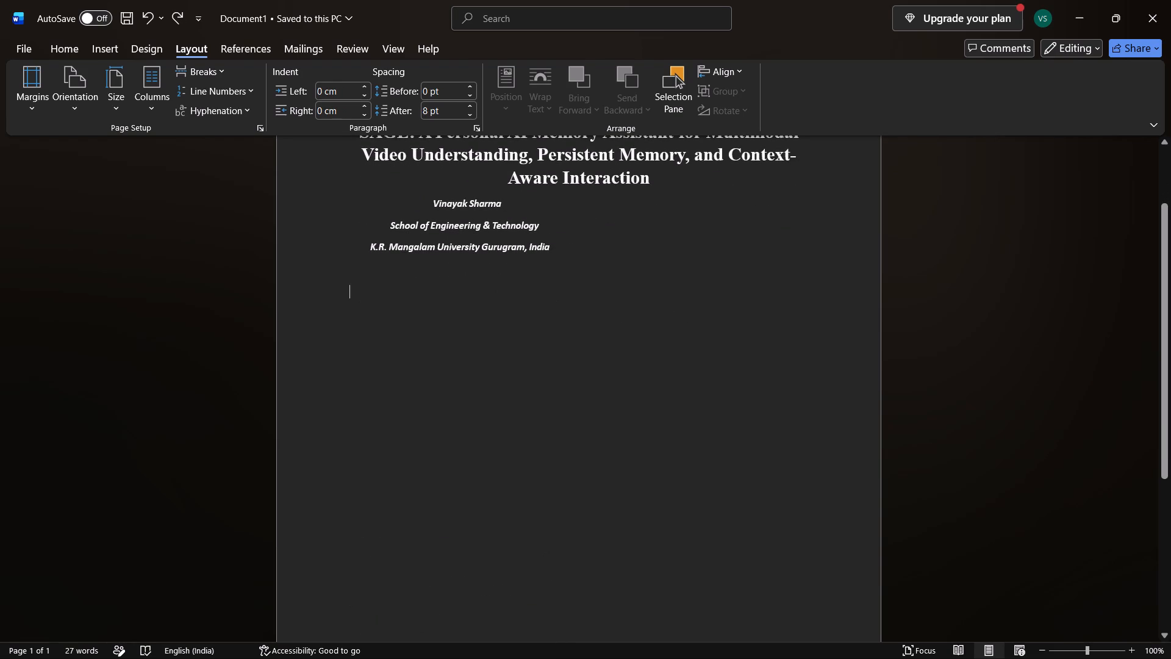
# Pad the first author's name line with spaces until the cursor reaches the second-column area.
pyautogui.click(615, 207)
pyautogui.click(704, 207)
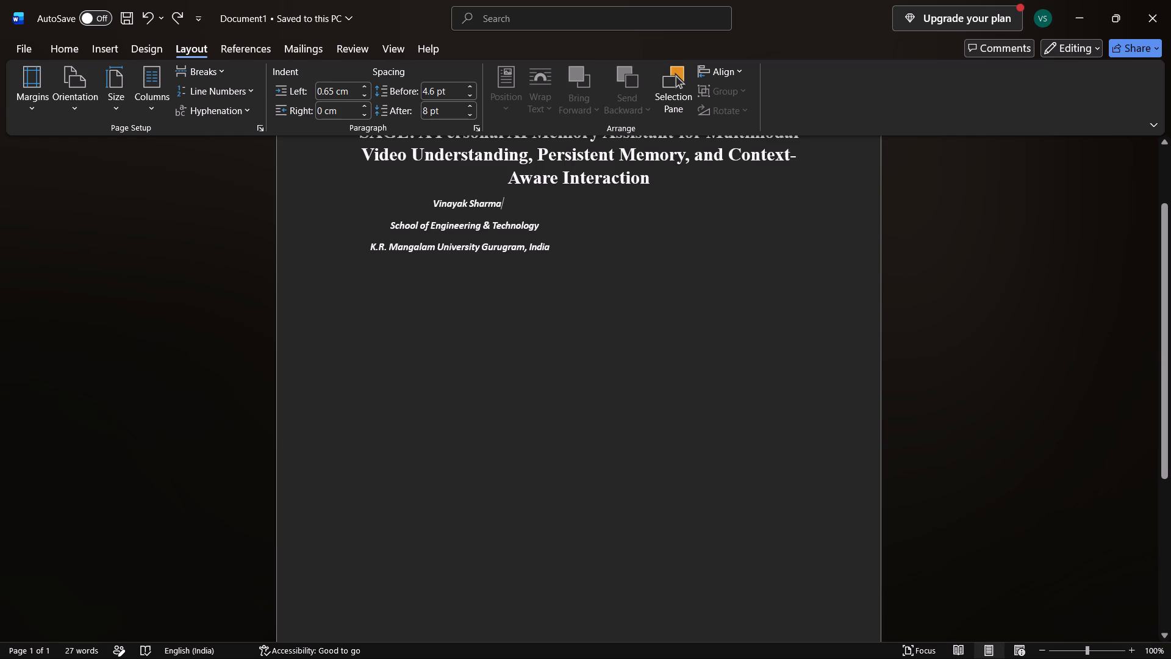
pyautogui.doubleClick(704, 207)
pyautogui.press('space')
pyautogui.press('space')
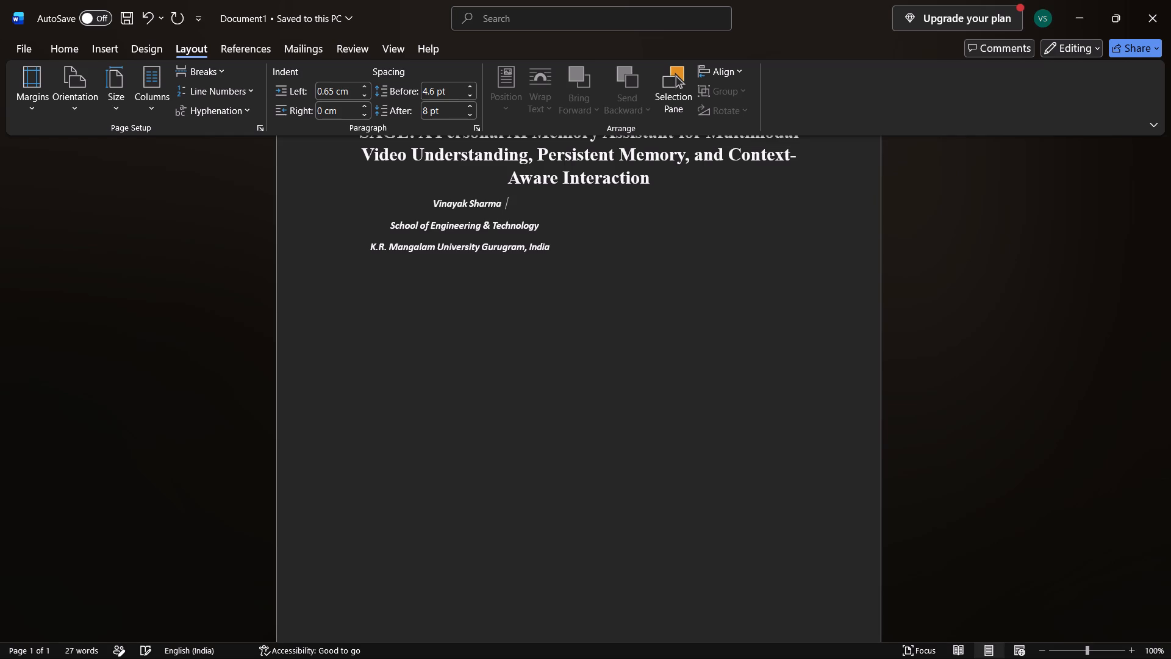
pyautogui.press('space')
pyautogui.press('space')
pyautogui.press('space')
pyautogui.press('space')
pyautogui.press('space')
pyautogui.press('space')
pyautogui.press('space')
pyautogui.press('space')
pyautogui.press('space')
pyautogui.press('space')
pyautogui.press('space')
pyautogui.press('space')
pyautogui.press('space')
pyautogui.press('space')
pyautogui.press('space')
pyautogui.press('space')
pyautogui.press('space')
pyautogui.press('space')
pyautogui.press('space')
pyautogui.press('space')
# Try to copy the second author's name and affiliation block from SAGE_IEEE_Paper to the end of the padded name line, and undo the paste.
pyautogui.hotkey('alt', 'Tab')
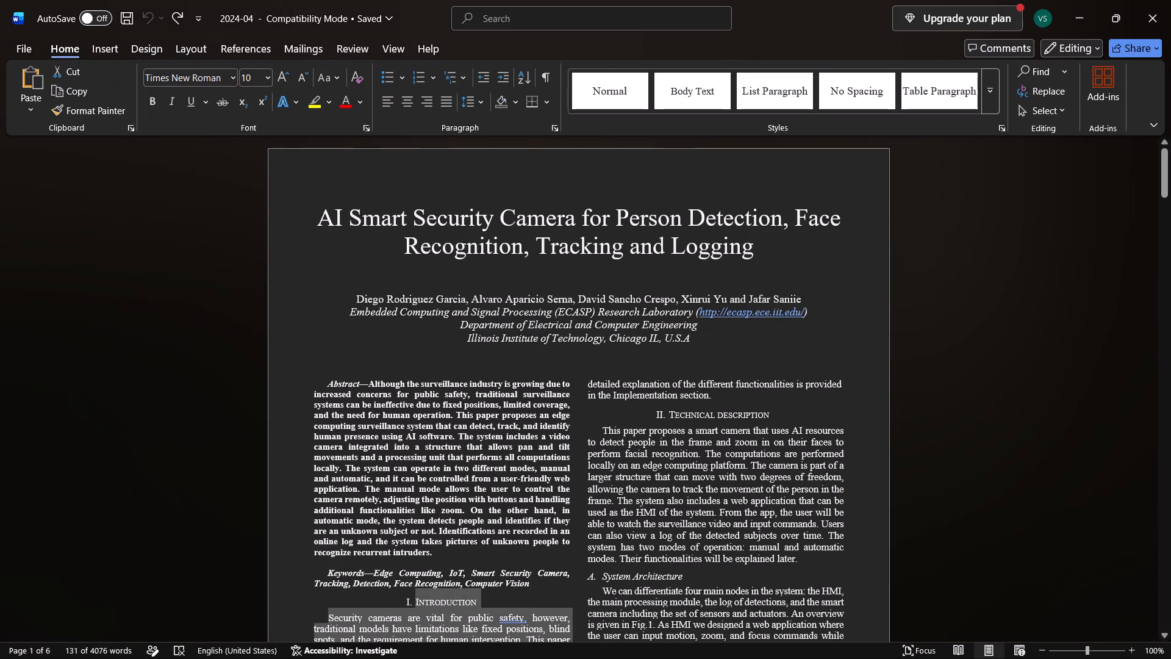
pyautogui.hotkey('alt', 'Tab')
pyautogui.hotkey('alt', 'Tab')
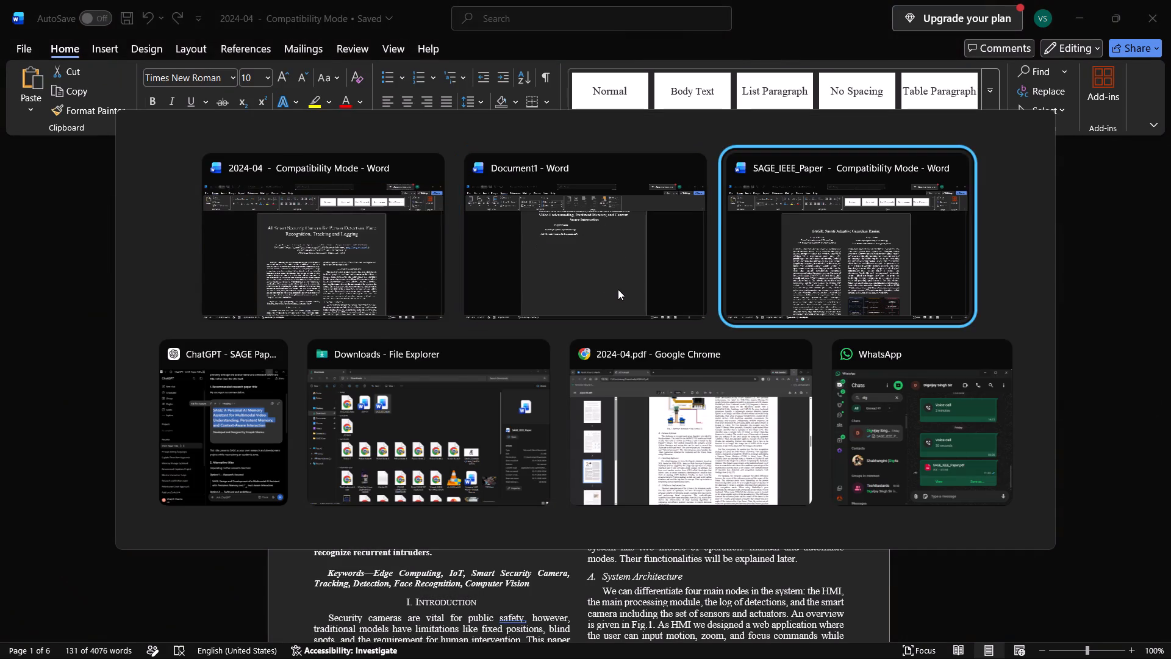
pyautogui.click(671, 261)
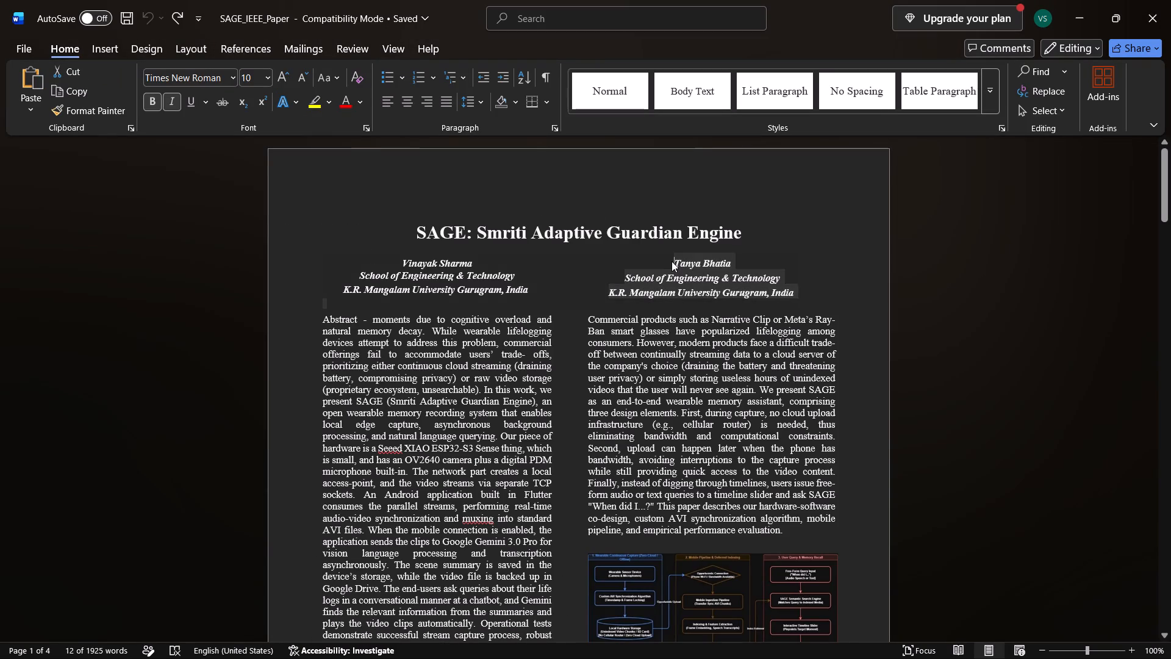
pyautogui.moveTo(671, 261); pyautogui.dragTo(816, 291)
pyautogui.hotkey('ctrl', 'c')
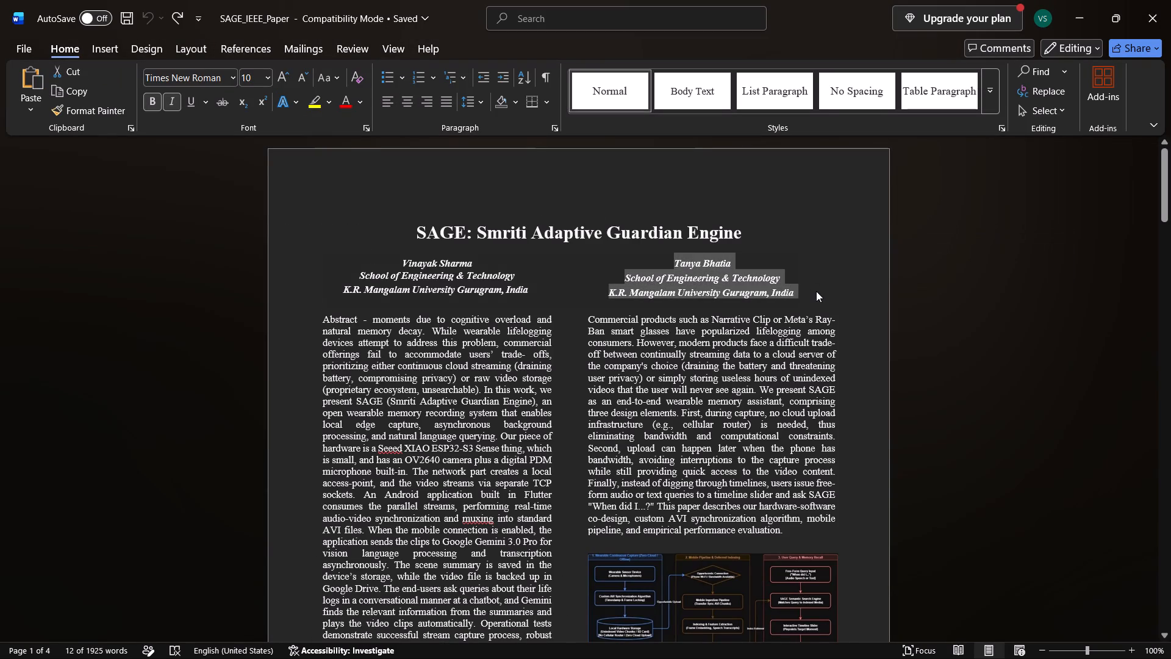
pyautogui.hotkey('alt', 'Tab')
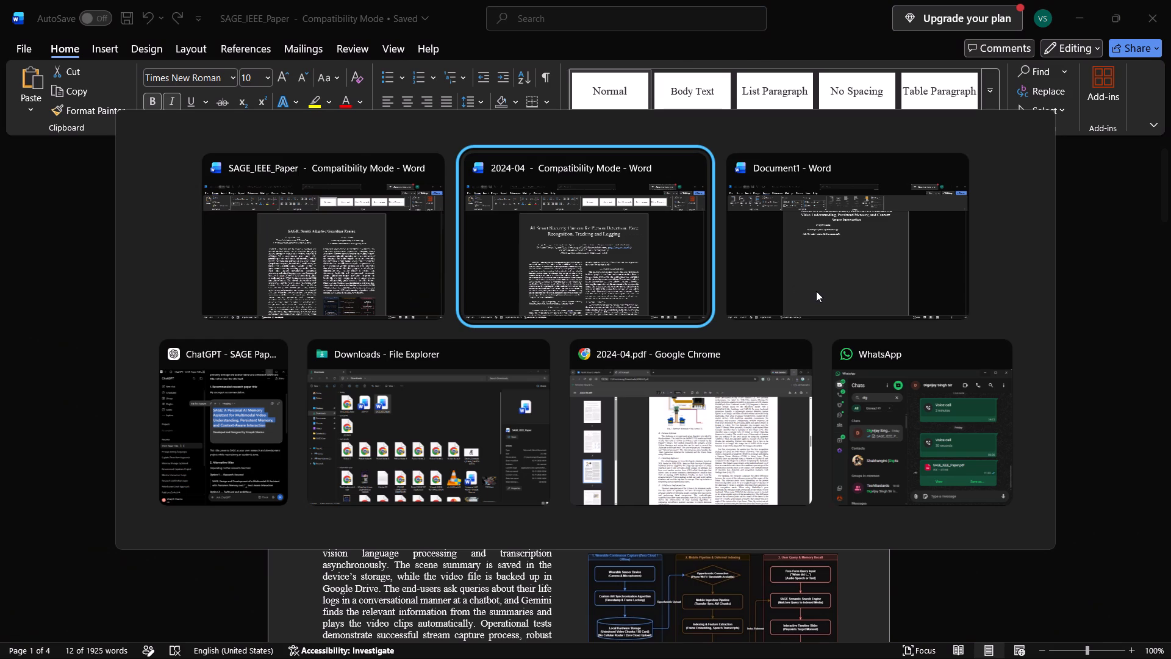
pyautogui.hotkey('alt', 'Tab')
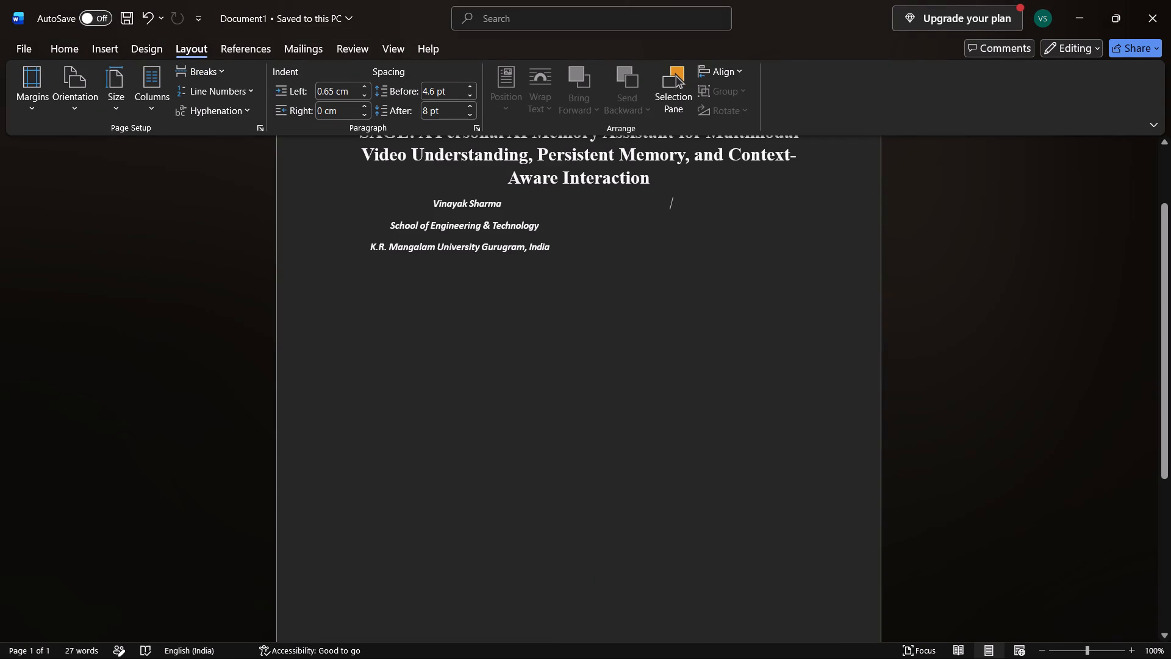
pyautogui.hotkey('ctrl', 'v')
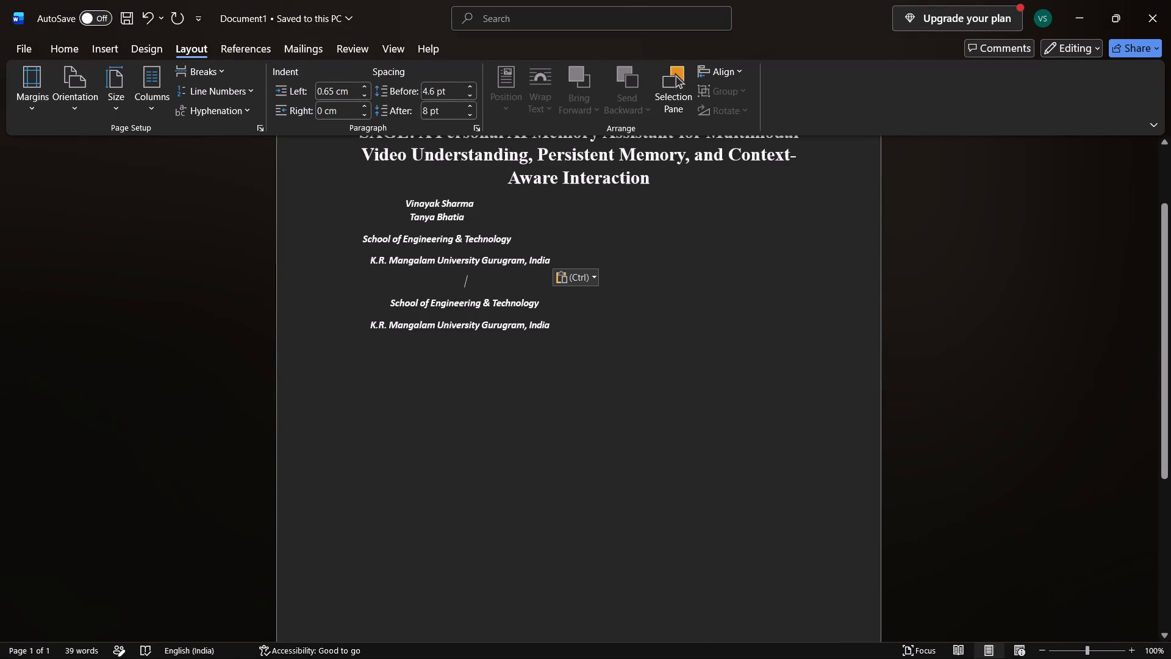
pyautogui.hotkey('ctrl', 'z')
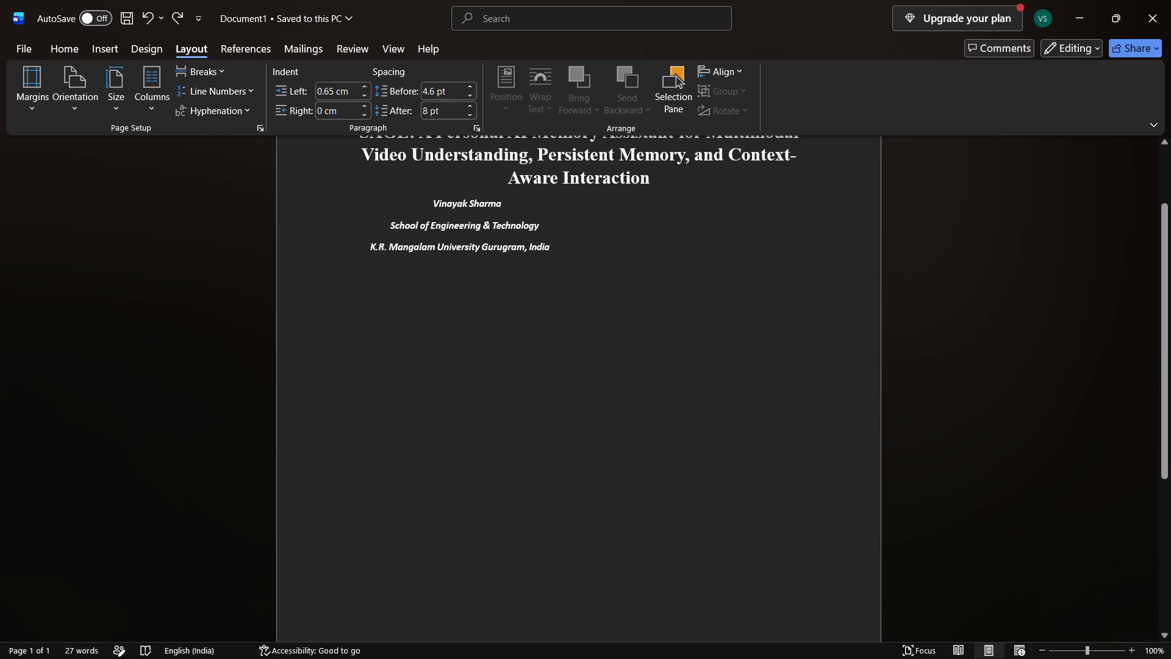
# Undo the space padding, the first author block and the placeholder text so that only the title is left in Document1.
pyautogui.hotkey('ctrl', 'z')
pyautogui.hotkey('ctrl', 'z')
pyautogui.hotkey('ctrl', 'z')
pyautogui.hotkey('ctrl', 'z')
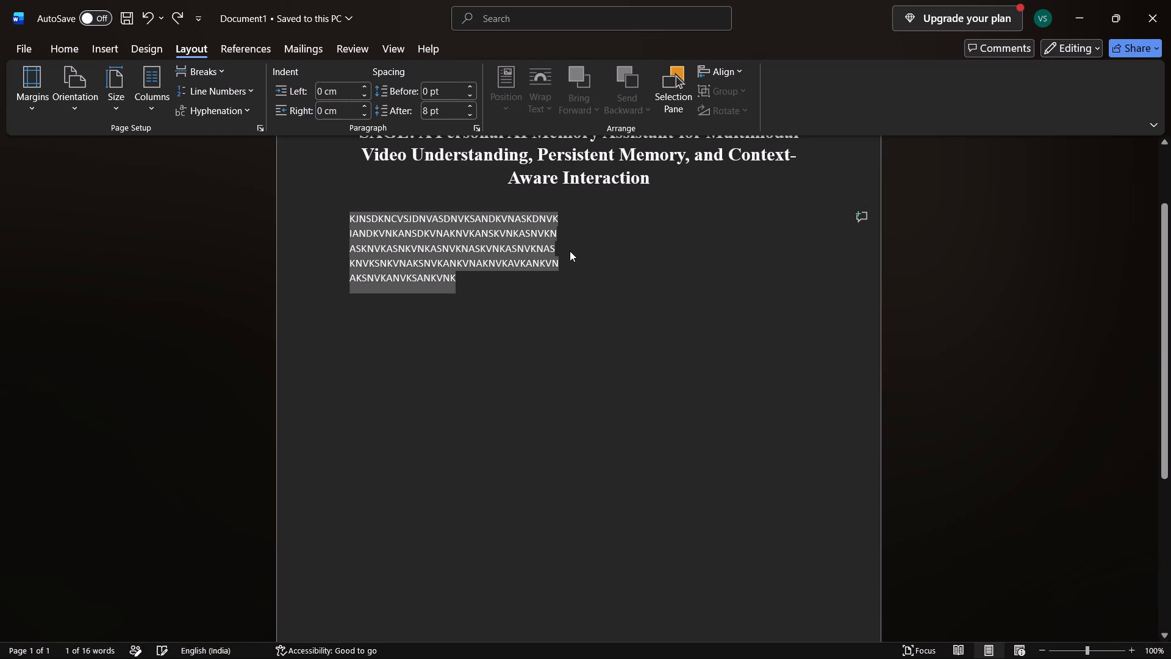
pyautogui.hotkey('ctrl', 'z')
pyautogui.hotkey('ctrl', 'z')
pyautogui.hotkey('ctrl', 'z')
pyautogui.hotkey('ctrl', 'z')
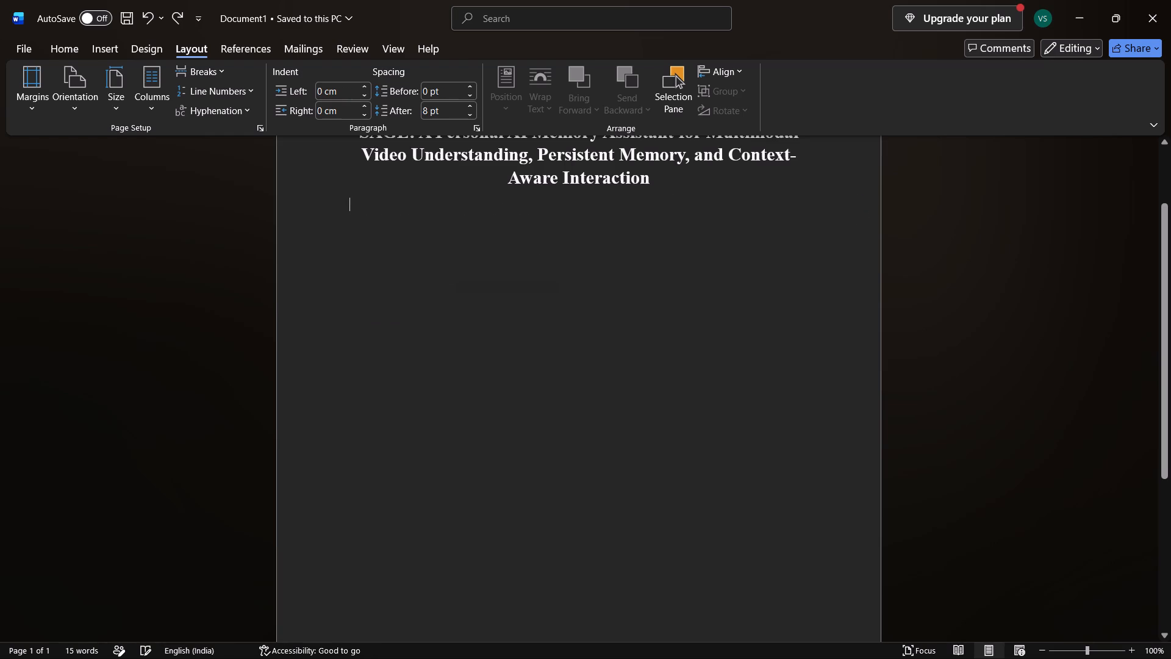
pyautogui.hotkey('ctrl', 'z')
pyautogui.hotkey('ctrl', 'z')
pyautogui.hotkey('ctrl', 'z')
pyautogui.hotkey('ctrl', 'z')
pyautogui.hotkey('ctrl', 'z')
pyautogui.hotkey('ctrl', 'z')
pyautogui.hotkey('ctrl', 'z')
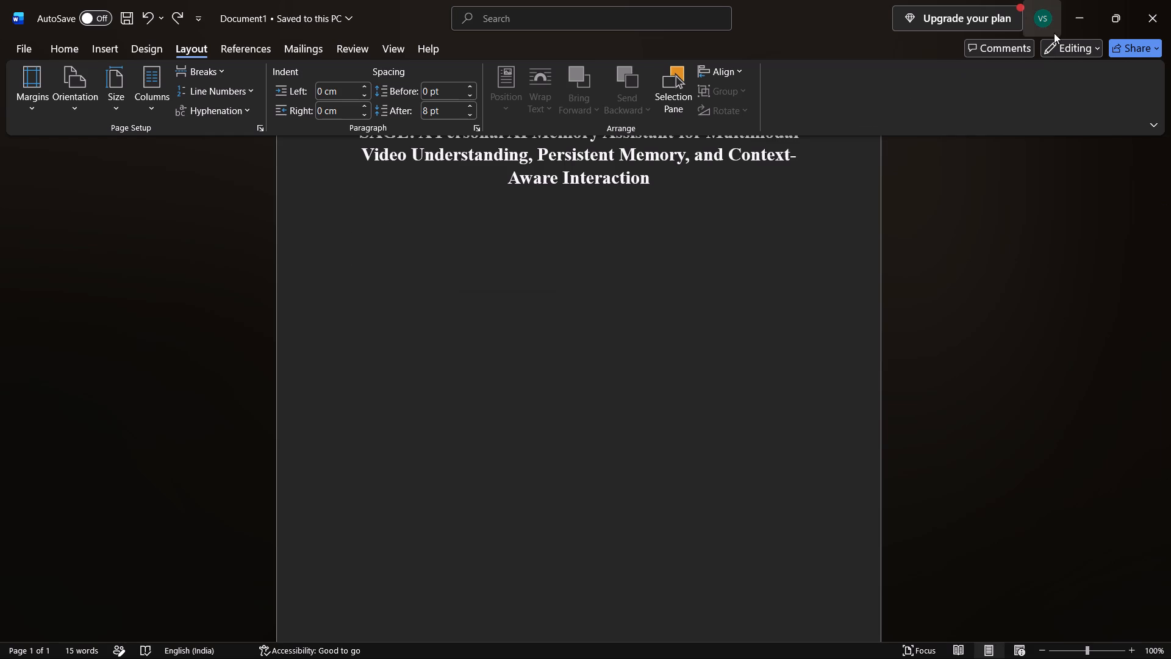
# Copy both author name and affiliation blocks together from SAGE_IEEE_Paper and paste them below the title in Document1.
pyautogui.hotkey('alt', 'Tab')
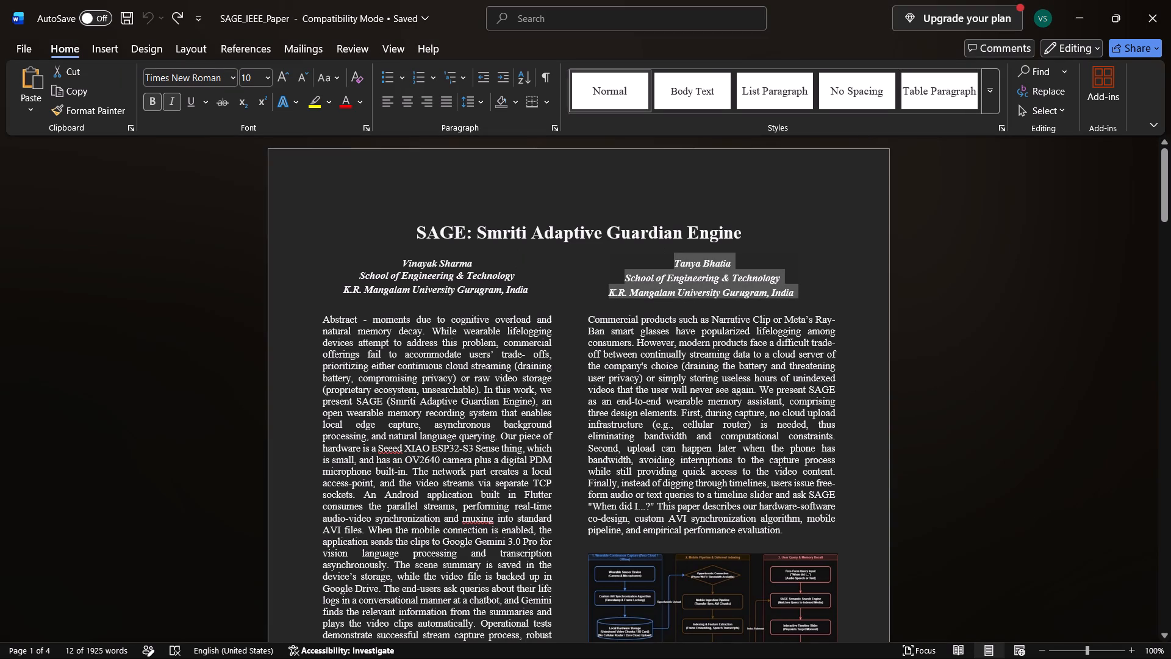
pyautogui.click(407, 259)
pyautogui.moveTo(403, 260); pyautogui.dragTo(714, 293)
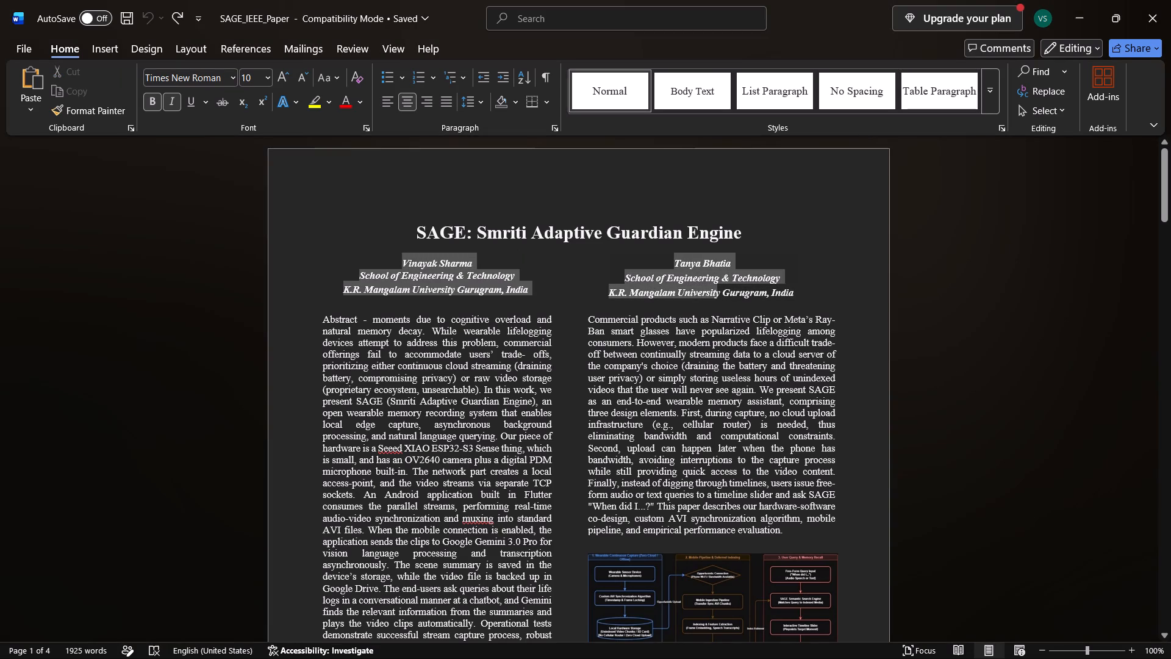
pyautogui.moveTo(714, 293); pyautogui.dragTo(806, 298)
pyautogui.hotkey('ctrl', 'c')
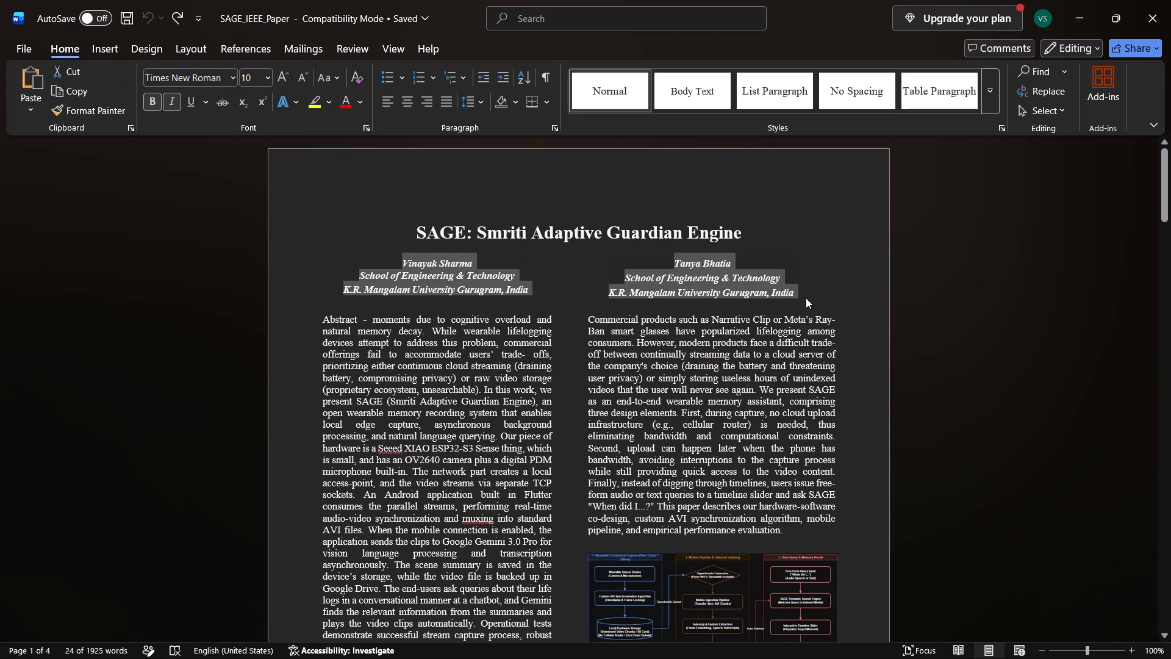
pyautogui.hotkey('alt', 'Tab')
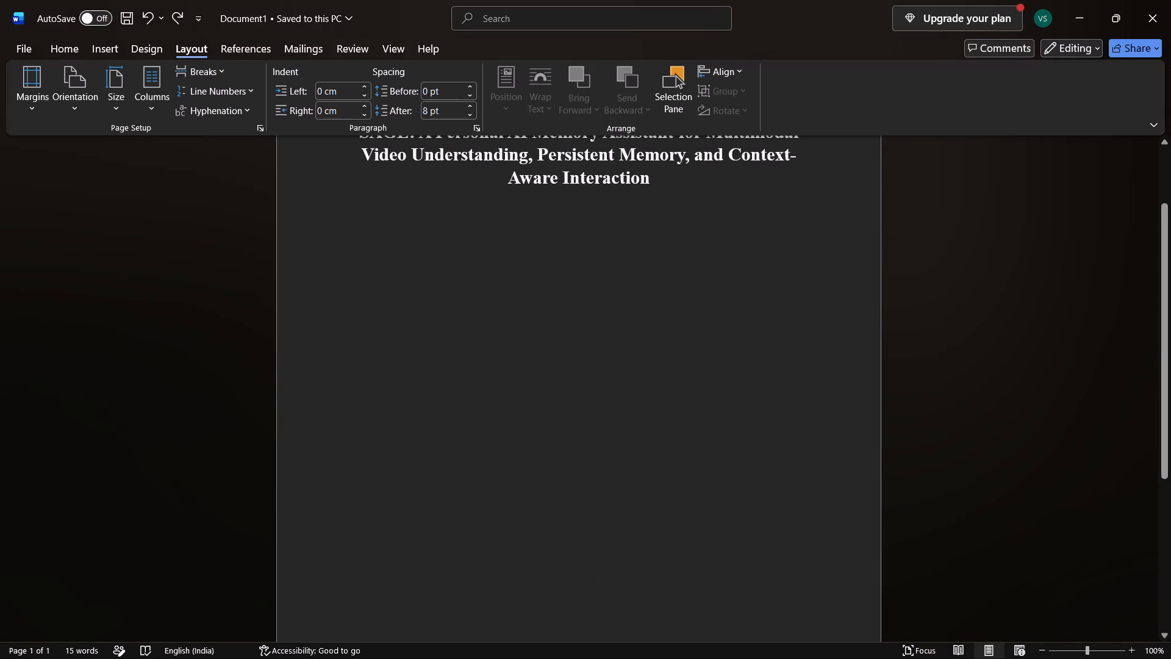
pyautogui.hotkey('ctrl', 'v')
pyautogui.scroll(7, 806, 298)
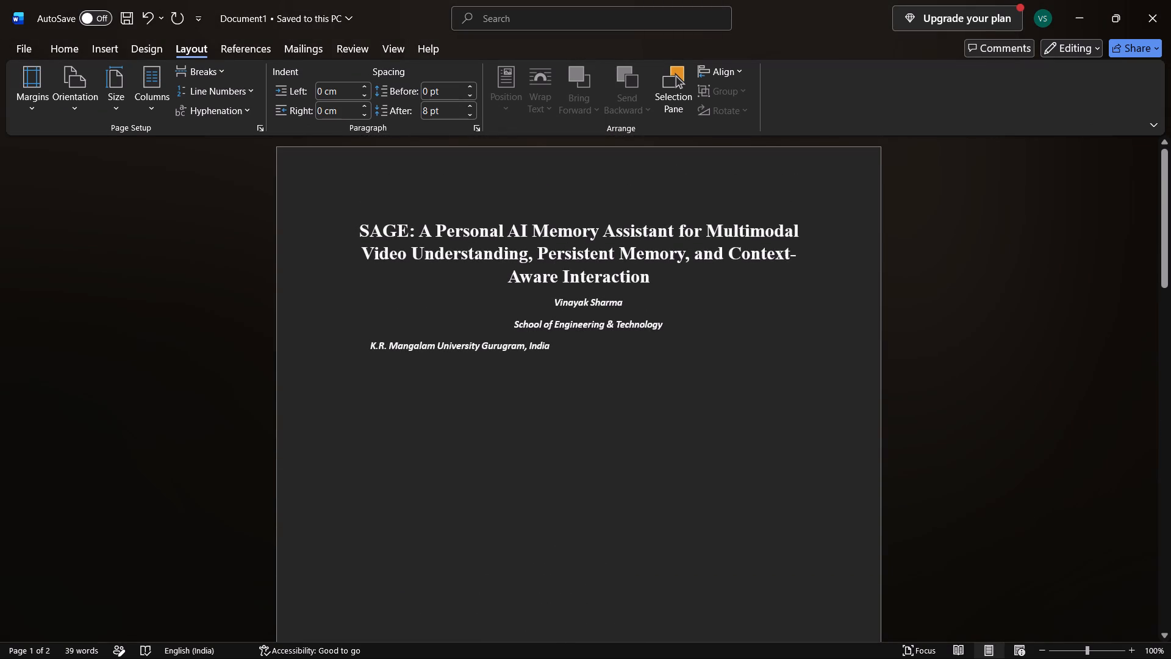
# Set the two pasted author blocks in a two-column layout below the title.
pyautogui.click(554, 312)
pyautogui.moveTo(554, 312); pyautogui.dragTo(687, 658)
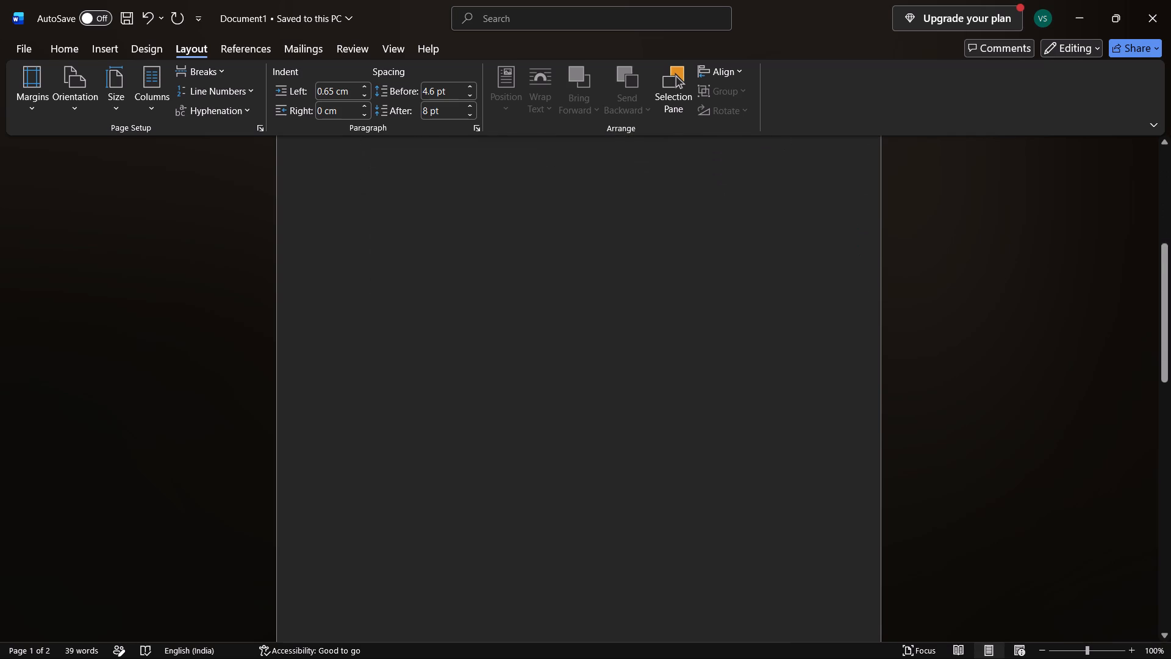
pyautogui.moveTo(687, 658); pyautogui.dragTo(668, 520)
pyautogui.click(144, 104)
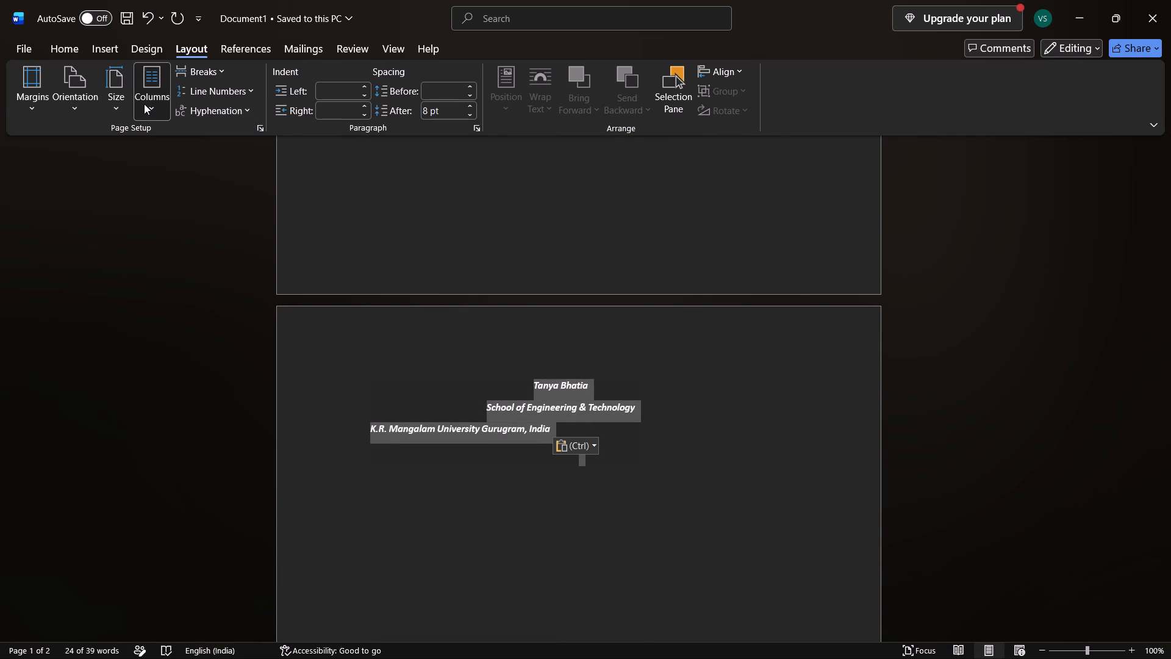
pyautogui.click(159, 175)
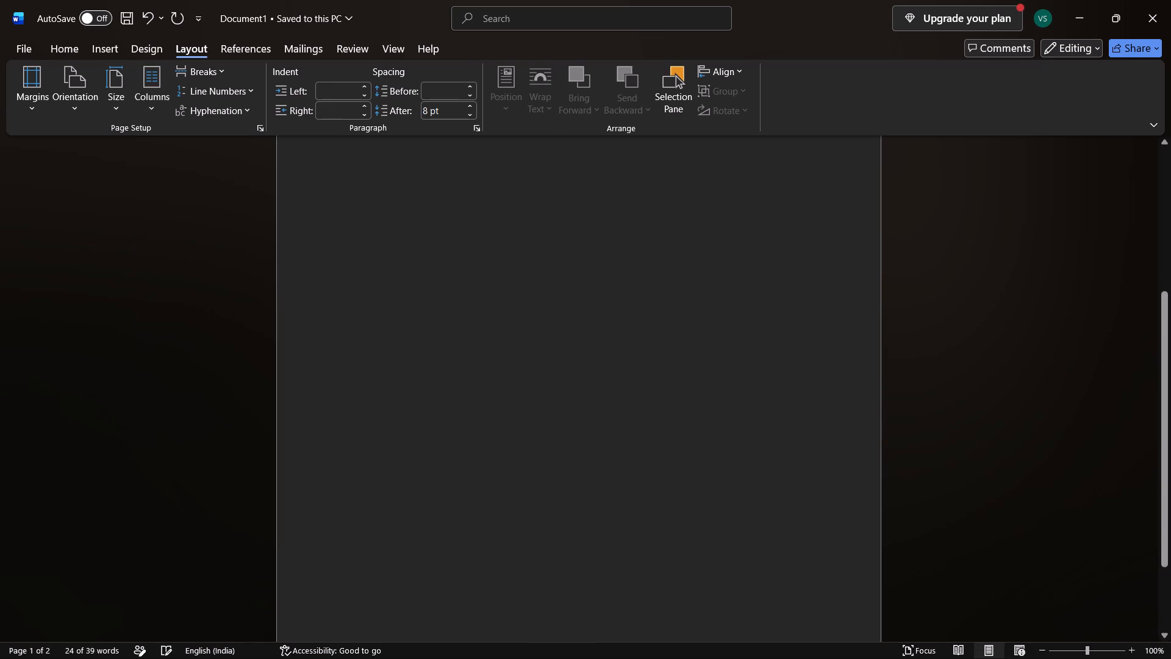
pyautogui.scroll(2, 364, 355)
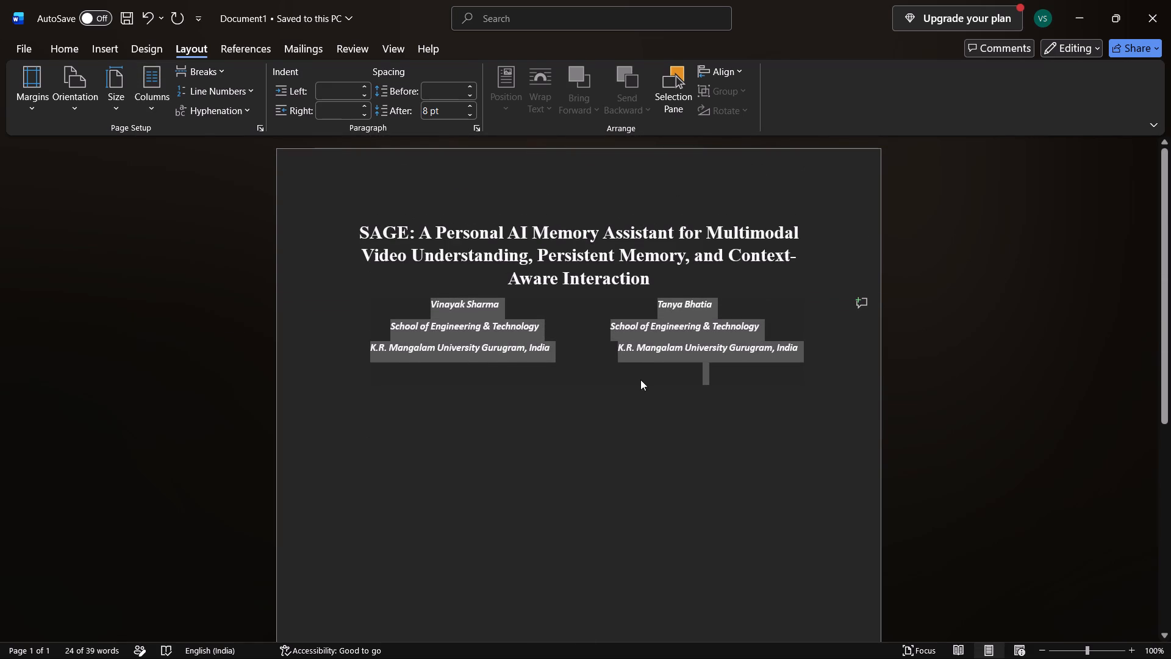
# Align the second author's affiliation by adding a space before "School of Engineering & Technology" and removing the university line's left indent.
pyautogui.click(654, 303)
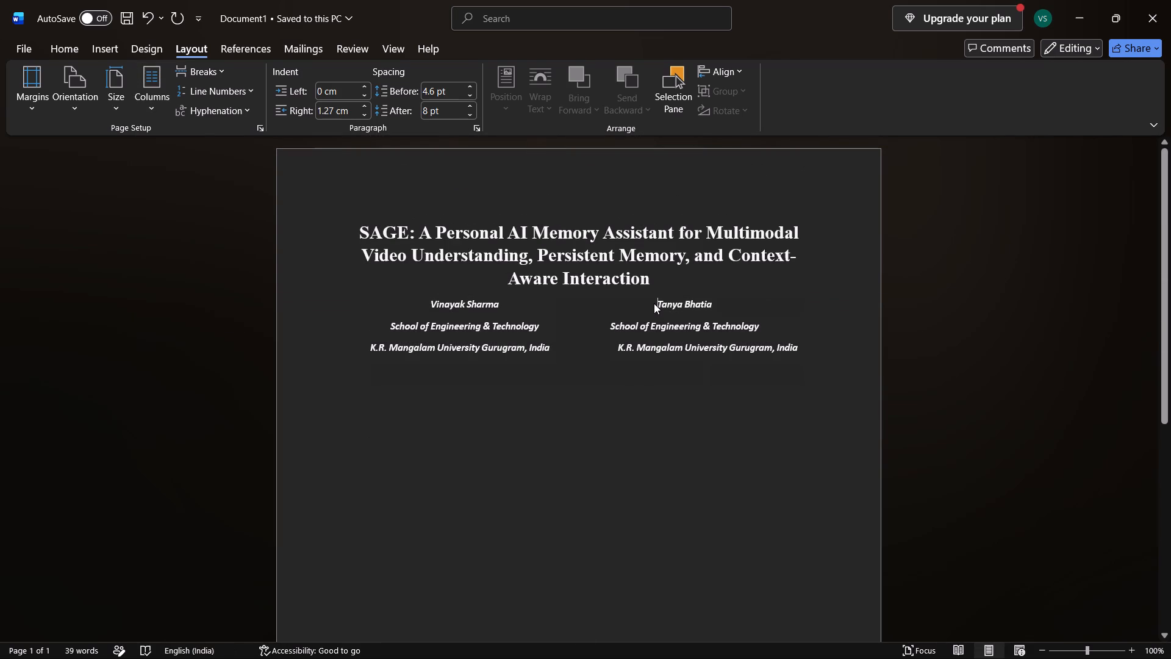
pyautogui.click(608, 327)
pyautogui.press('space')
pyautogui.click(613, 358)
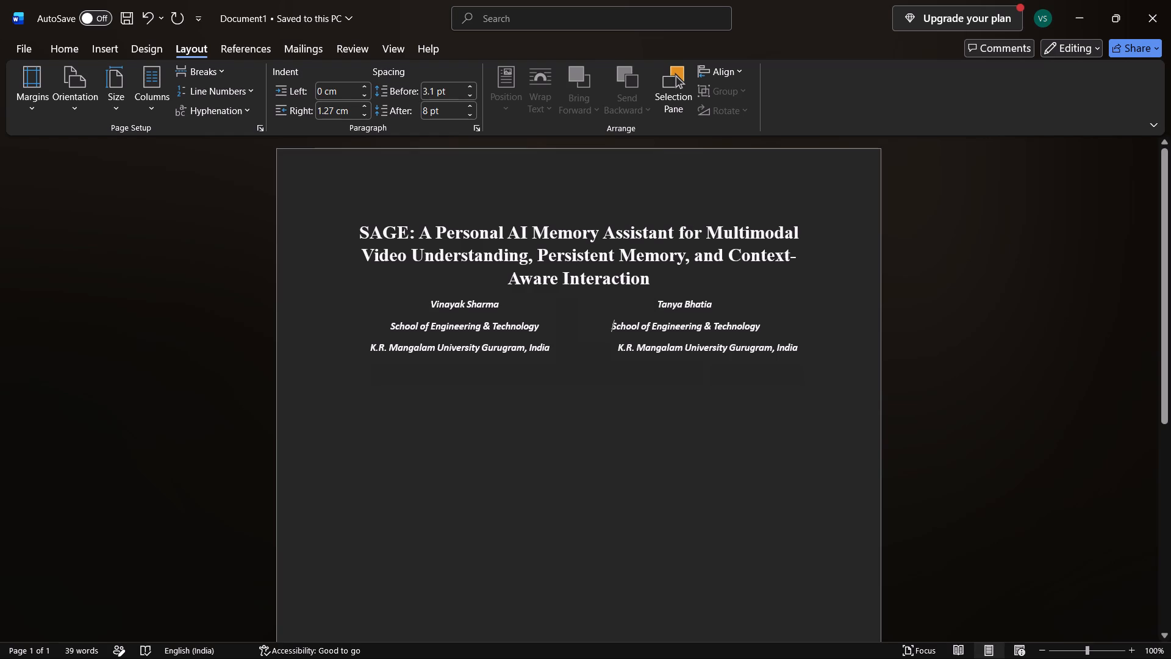
pyautogui.press('BackSpace')
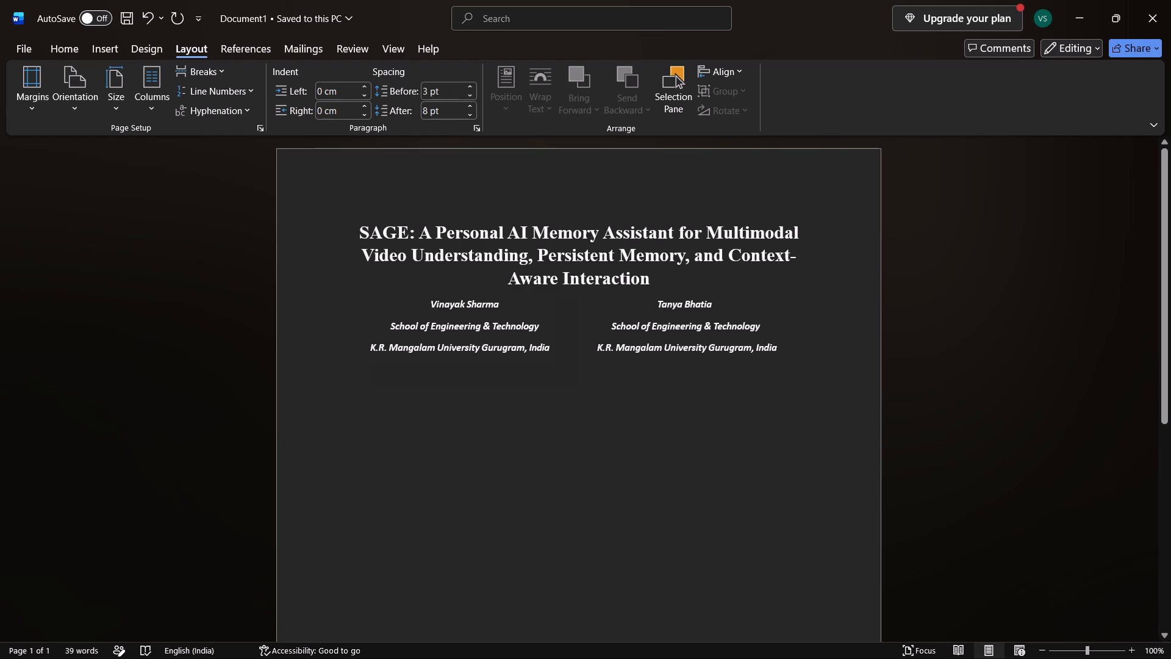
# Add two new lines below the first author block in Document1 and paste the full abstract copied from SAGE_IEEE_Paper there.
pyautogui.click(362, 375)
pyautogui.click(340, 386)
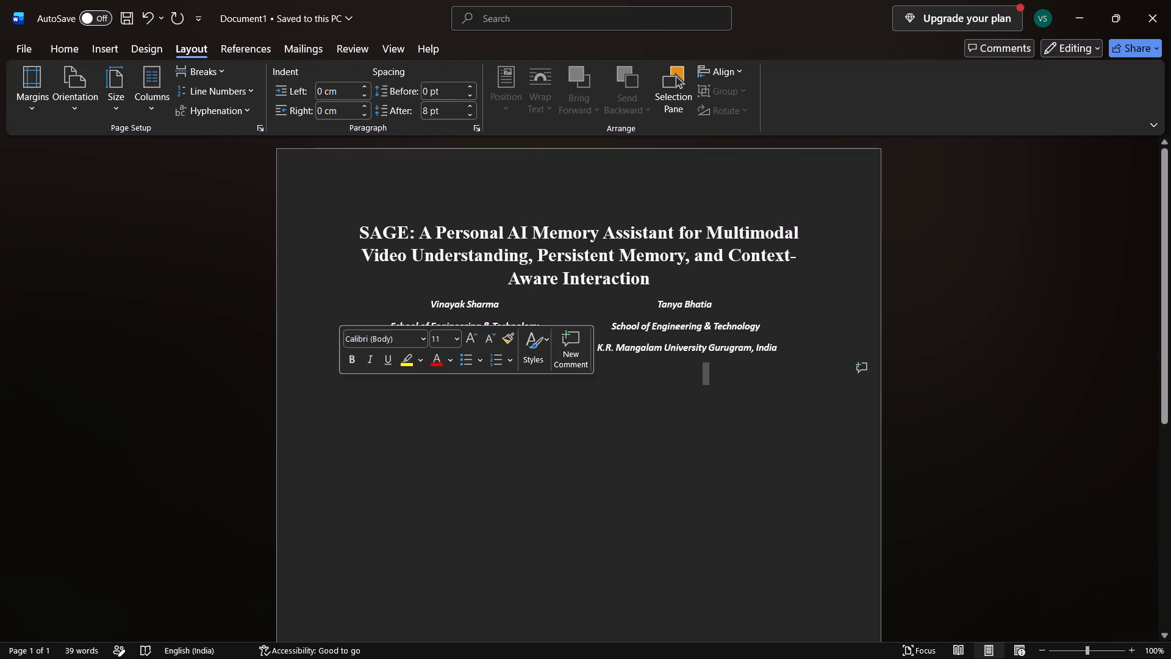
pyautogui.click(410, 402)
pyautogui.click(564, 350)
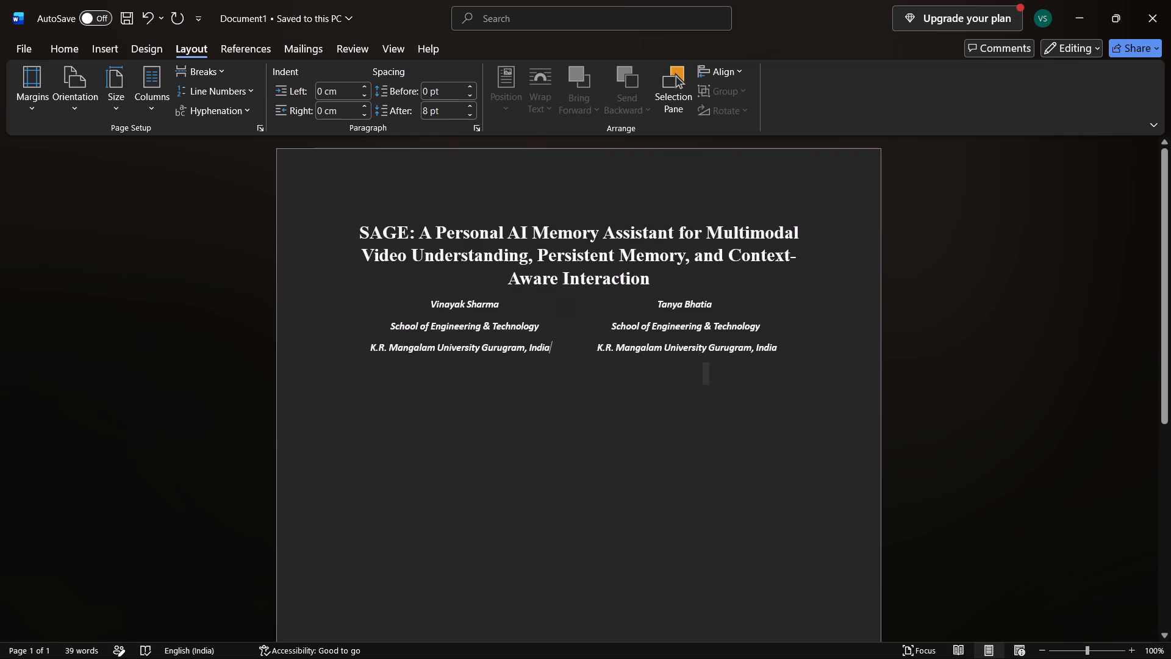
pyautogui.press('Return')
pyautogui.press('Return')
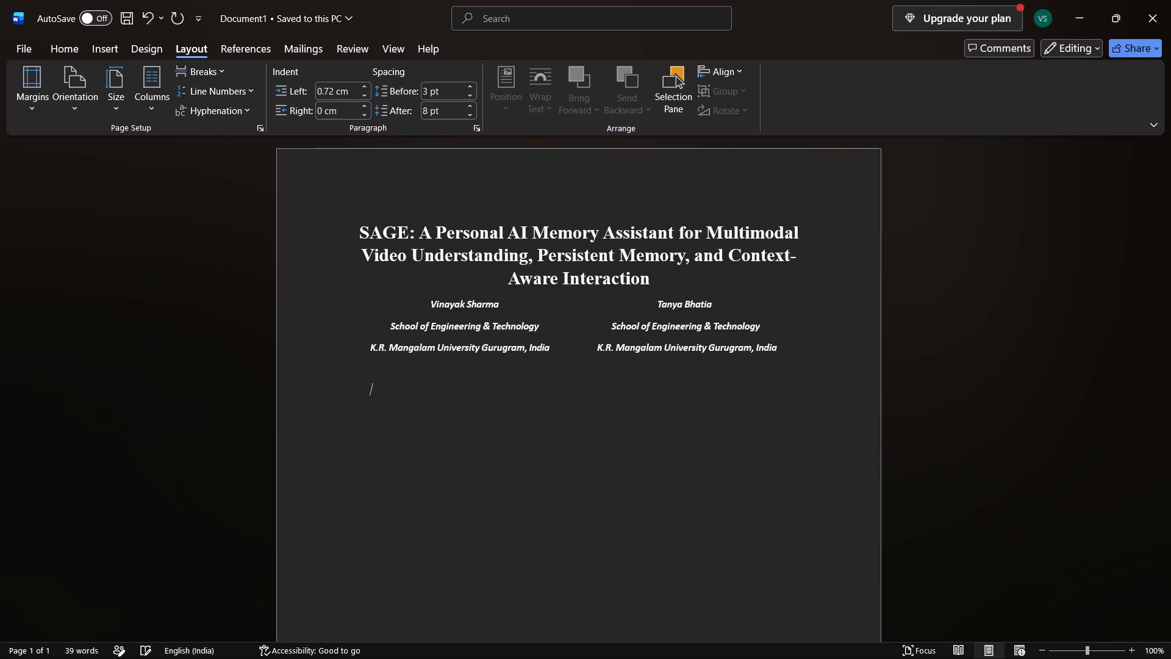
pyautogui.hotkey('alt', 'Tab')
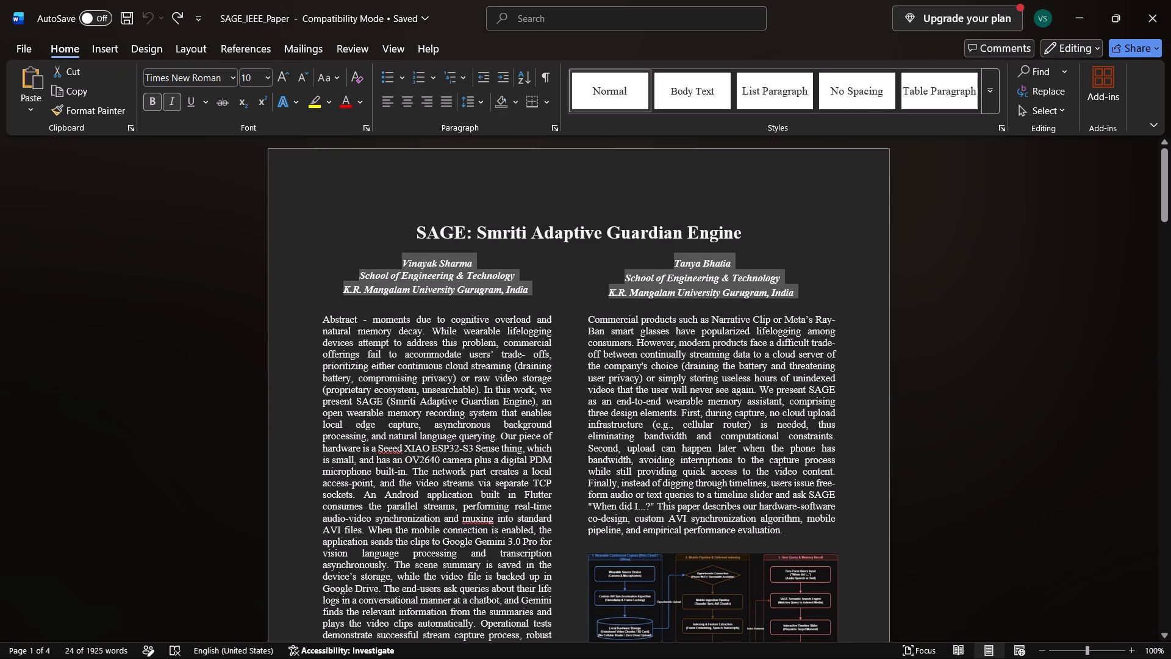
pyautogui.moveTo(325, 320); pyautogui.dragTo(461, 658)
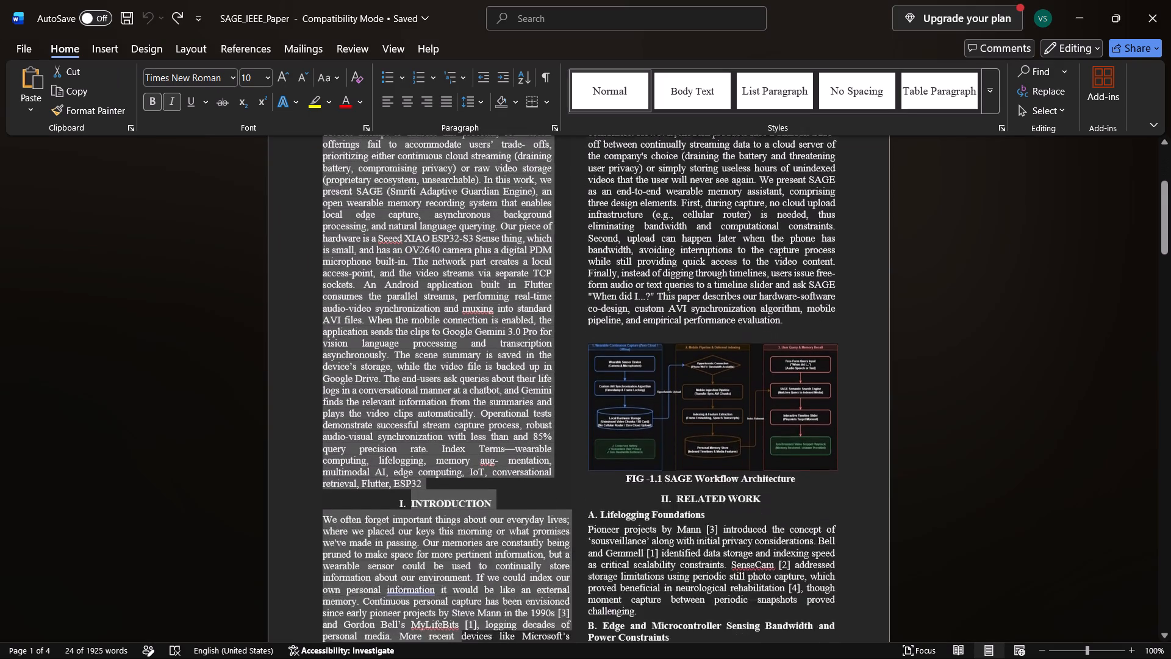
pyautogui.moveTo(461, 658); pyautogui.dragTo(451, 412)
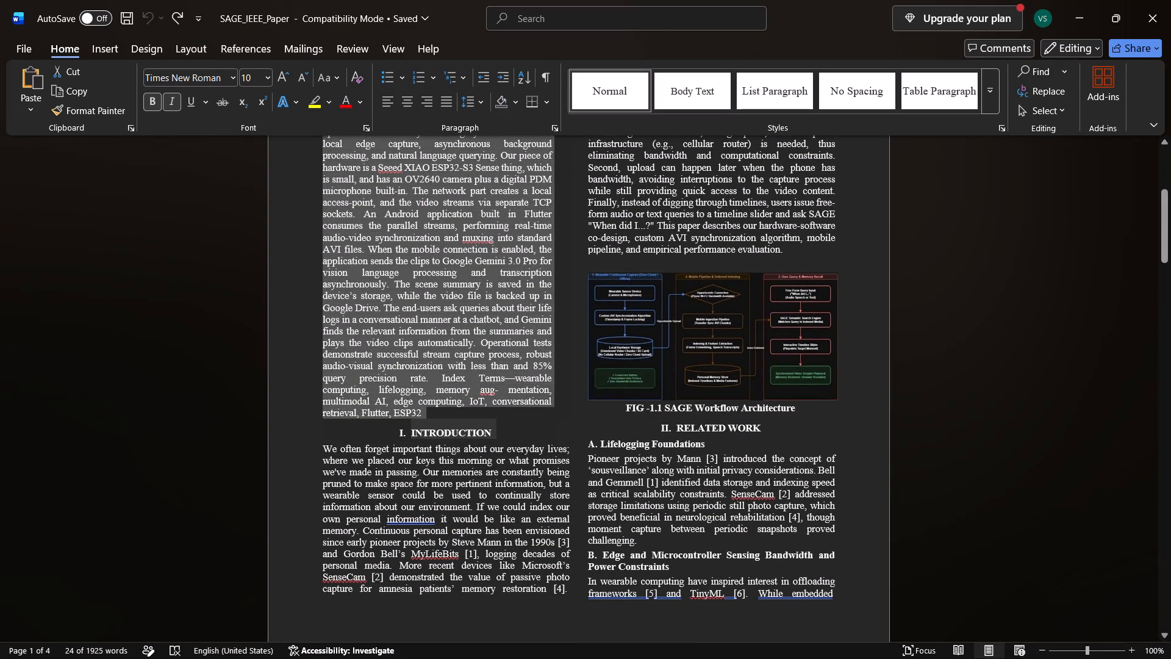
pyautogui.moveTo(451, 412); pyautogui.dragTo(451, 412)
pyautogui.hotkey('ctrl', 'c')
pyautogui.hotkey('alt', 'Tab')
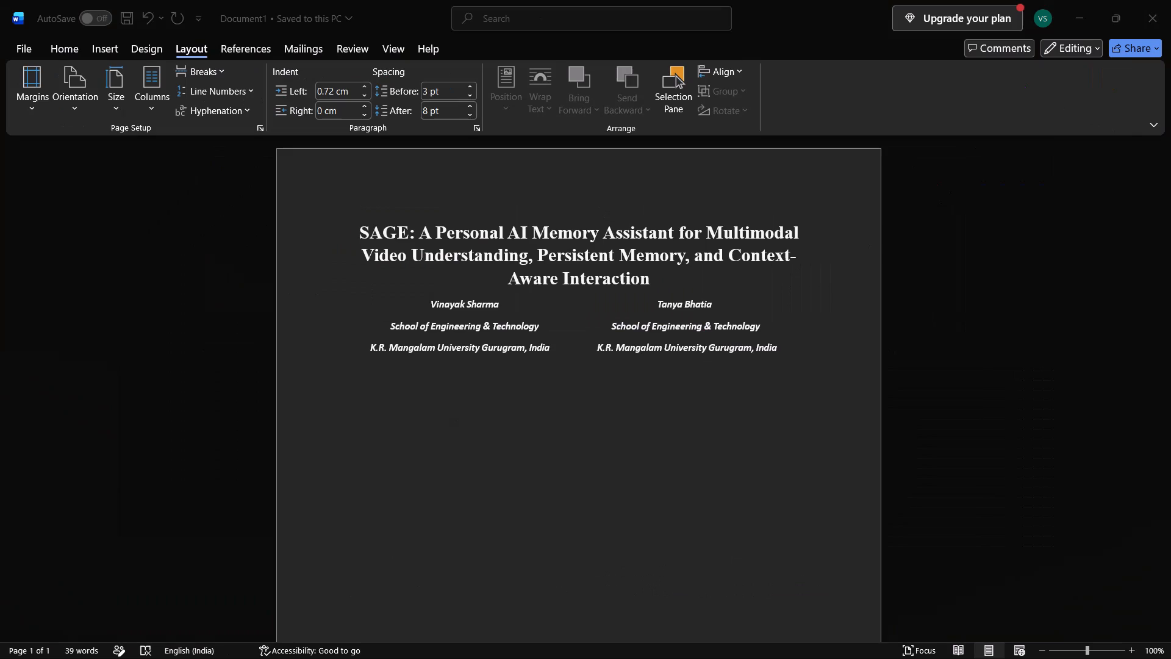
pyautogui.hotkey('ctrl', 'v')
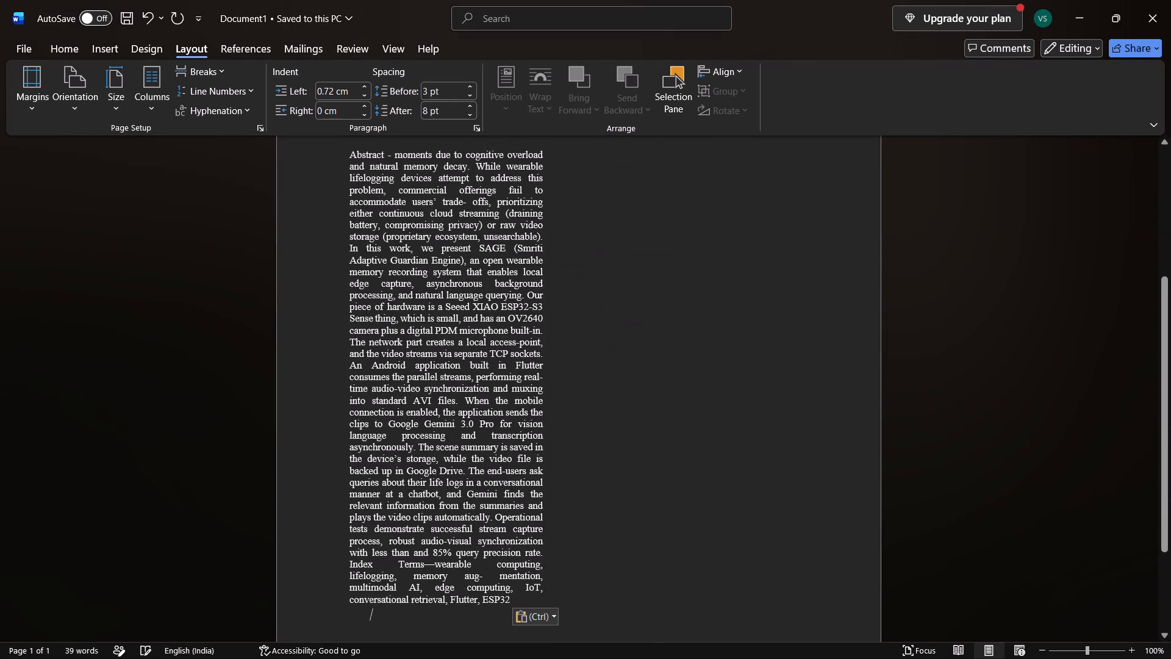
pyautogui.scroll(2, 379, 405)
pyautogui.scroll(-2, 379, 405)
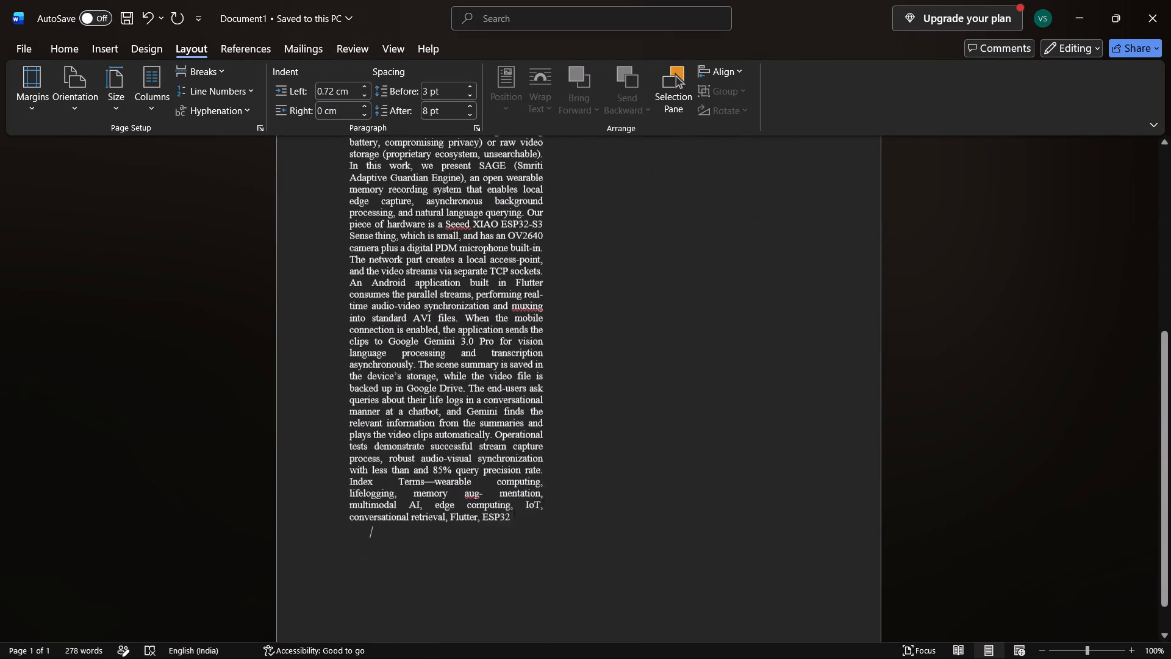
pyautogui.scroll(-2, 379, 405)
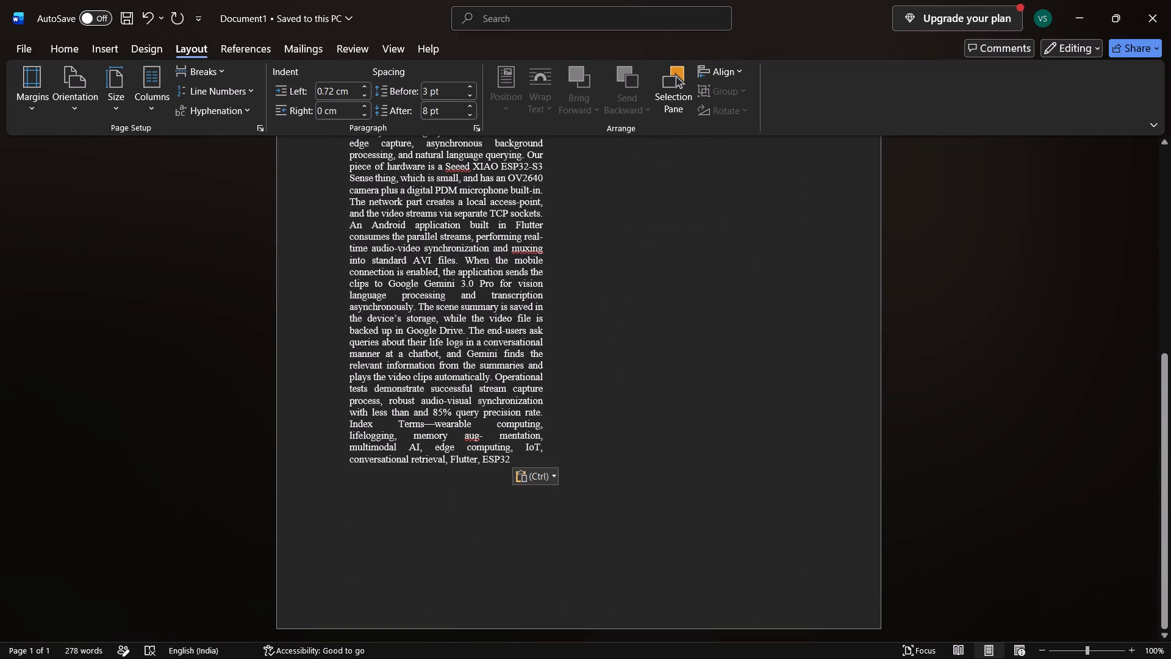
pyautogui.rightClick(484, 463)
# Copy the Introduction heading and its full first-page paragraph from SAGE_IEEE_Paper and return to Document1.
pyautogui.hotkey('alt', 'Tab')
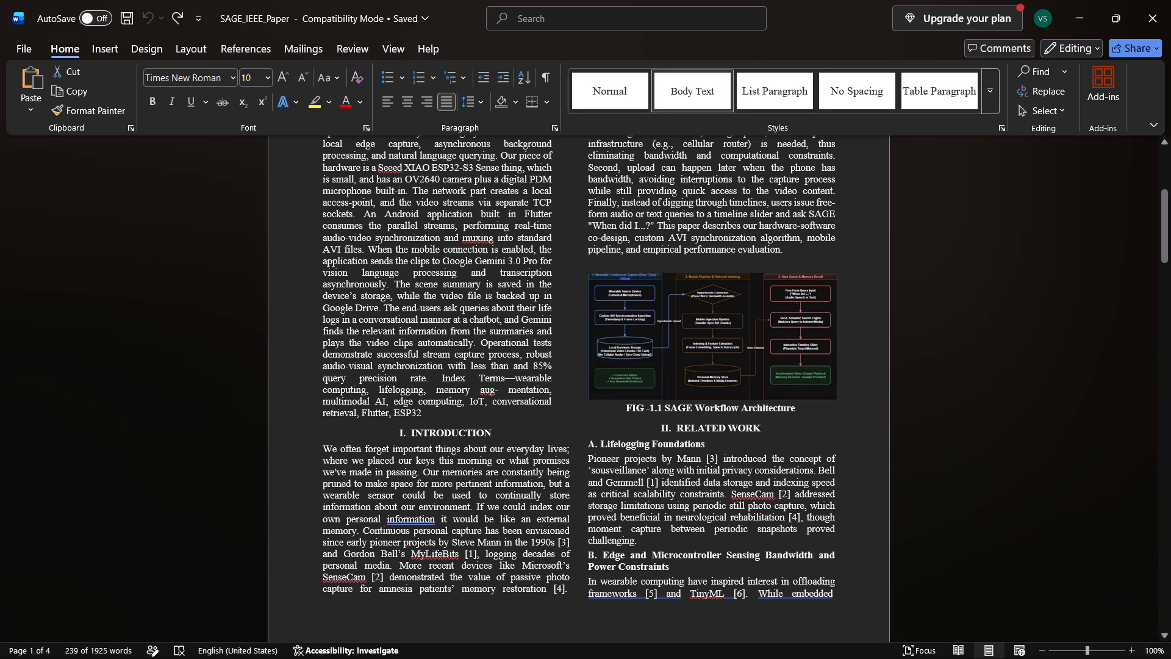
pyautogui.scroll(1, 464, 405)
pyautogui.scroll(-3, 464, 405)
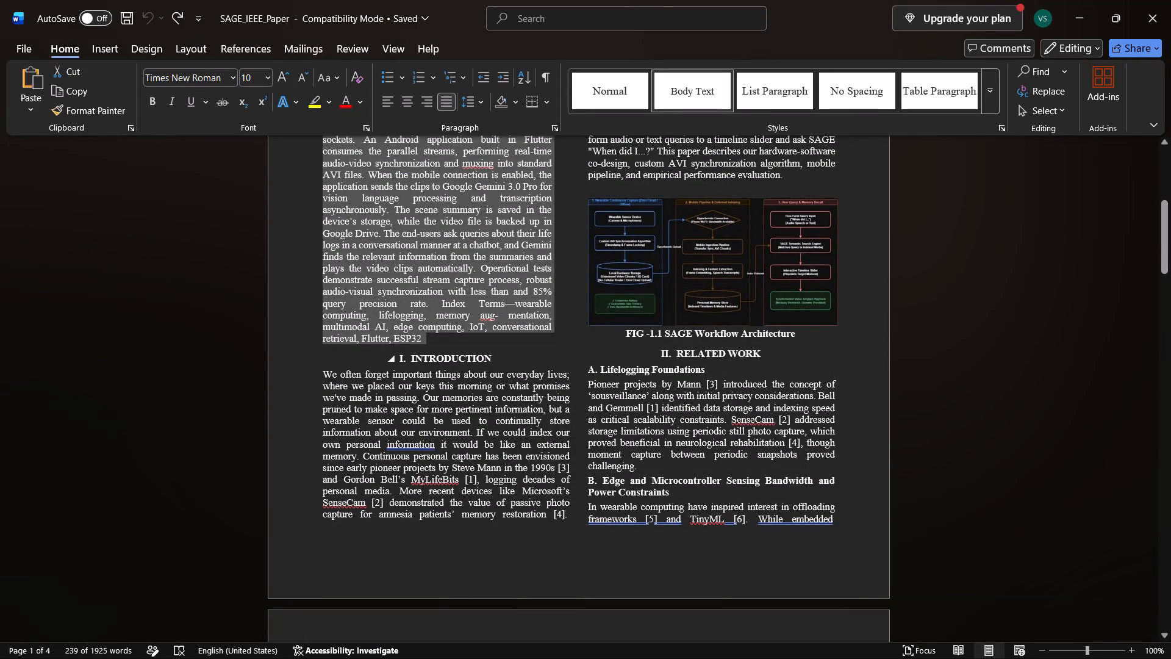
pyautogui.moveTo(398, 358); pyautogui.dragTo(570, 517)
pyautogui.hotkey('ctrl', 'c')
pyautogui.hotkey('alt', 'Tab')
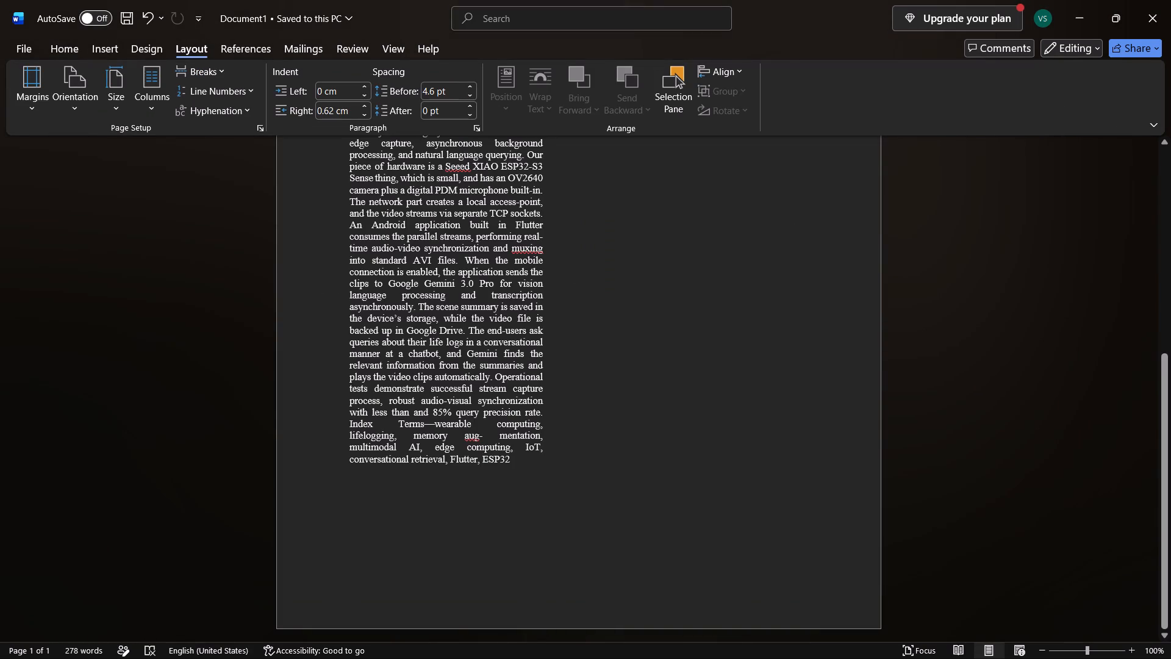
# End the abstract with a period after "ESP32" and add two new lines below it.
pyautogui.click(539, 466)
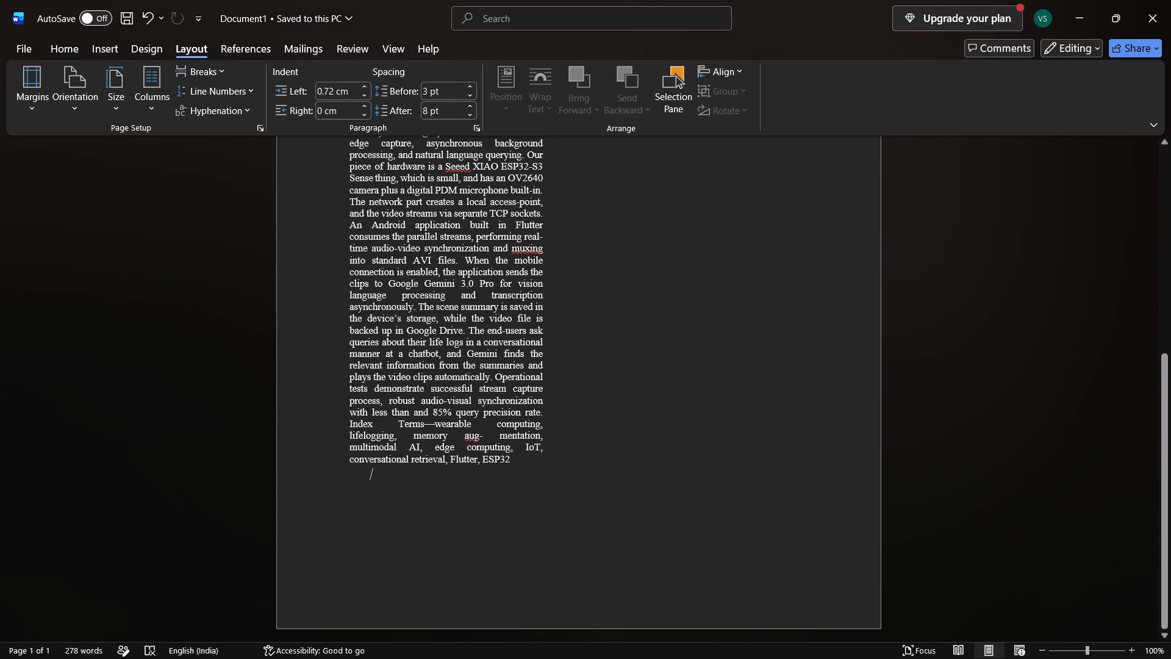
pyautogui.click(514, 461)
pyautogui.write('.')
pyautogui.press('space')
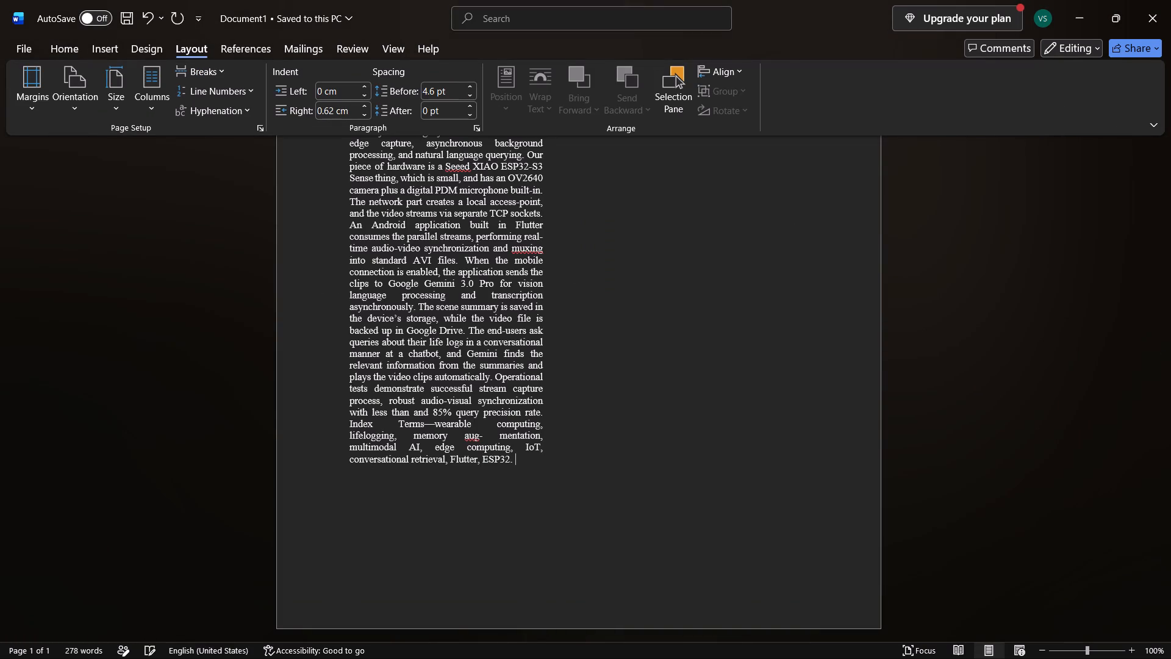
pyautogui.press('Return')
pyautogui.press('Return')
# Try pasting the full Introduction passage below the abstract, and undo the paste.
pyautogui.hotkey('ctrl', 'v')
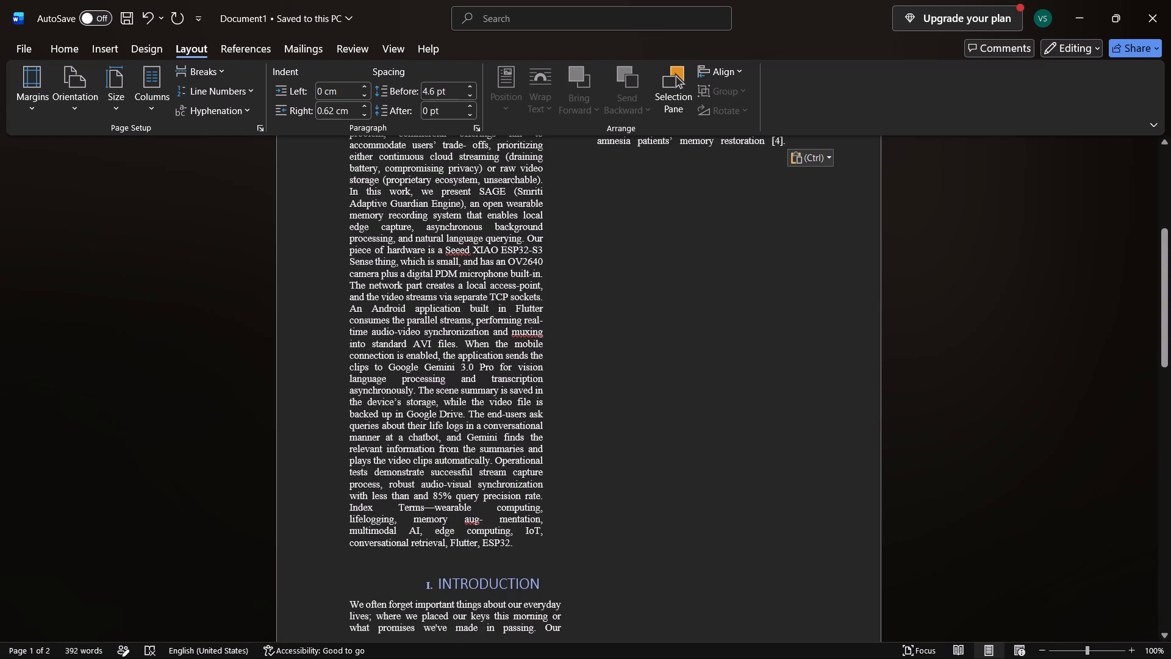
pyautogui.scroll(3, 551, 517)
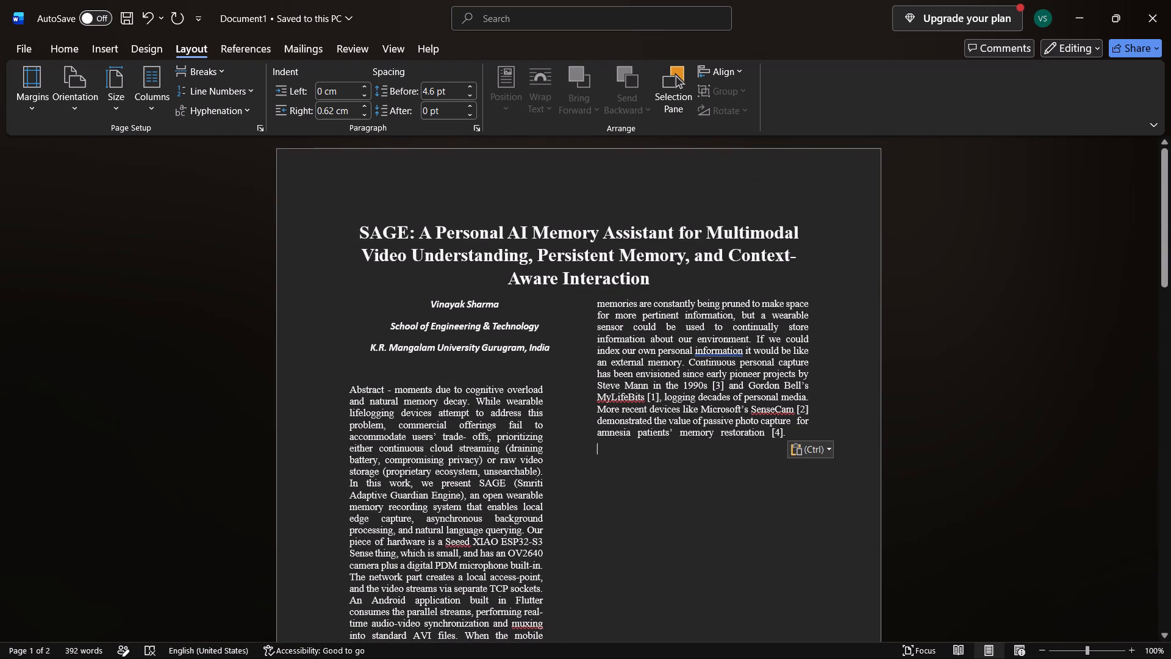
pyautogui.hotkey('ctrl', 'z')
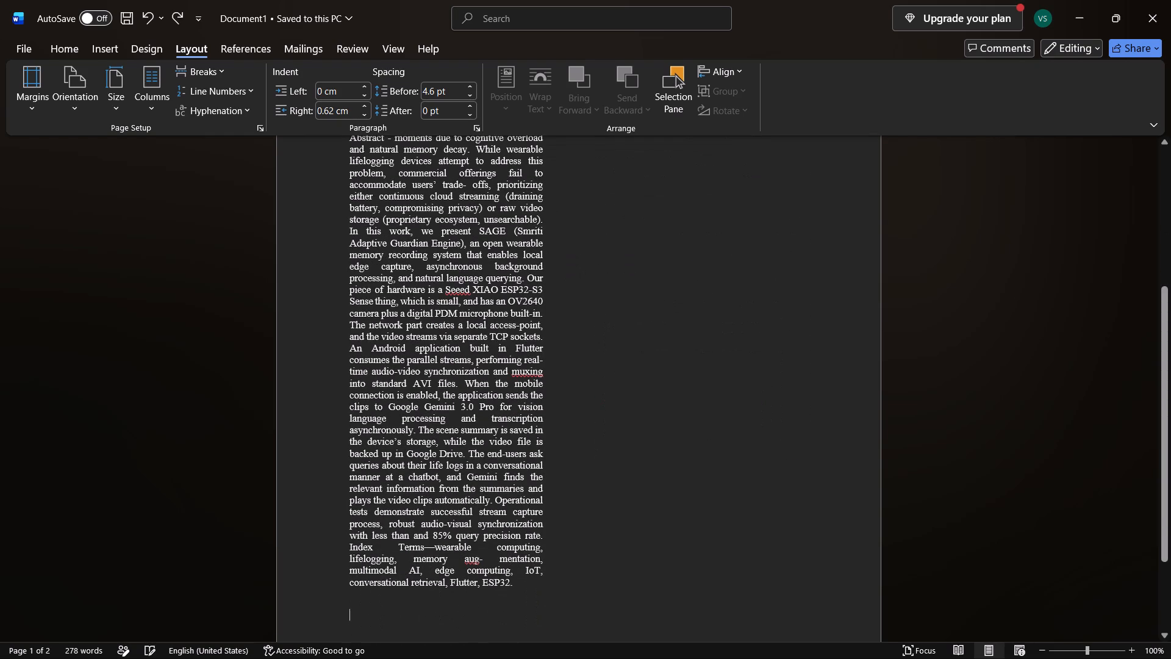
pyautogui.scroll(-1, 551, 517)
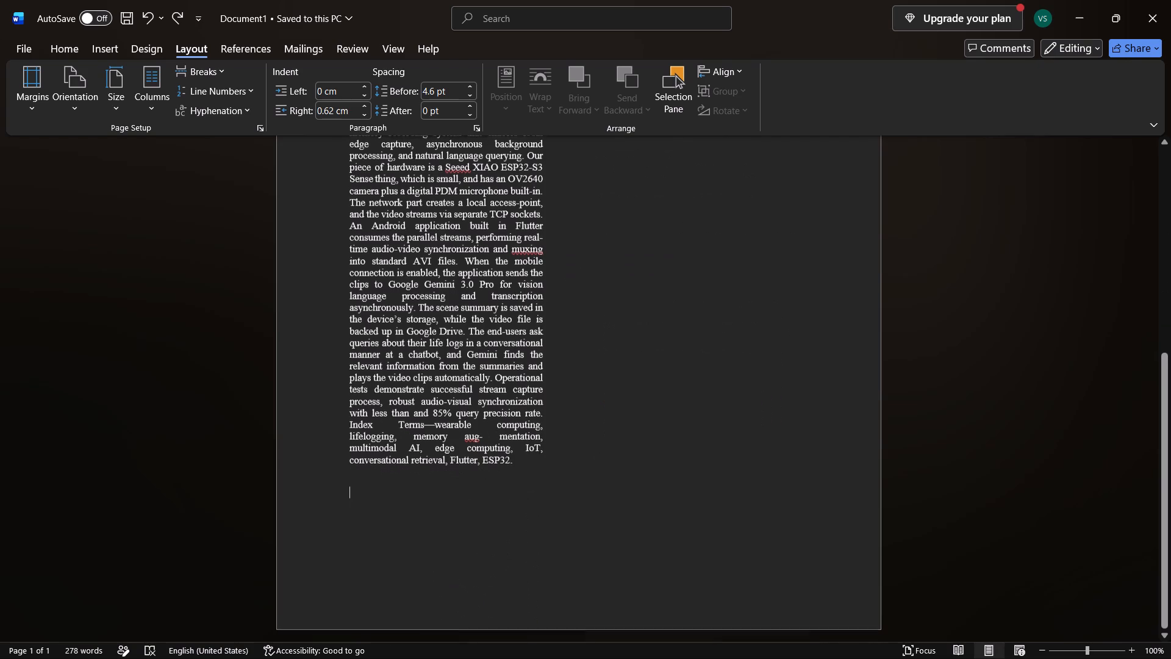
# Copy the Introduction heading and text up to "information about our environment" from SAGE_IEEE_Paper and paste them below the abstract in Document1.
pyautogui.hotkey('alt', 'Tab')
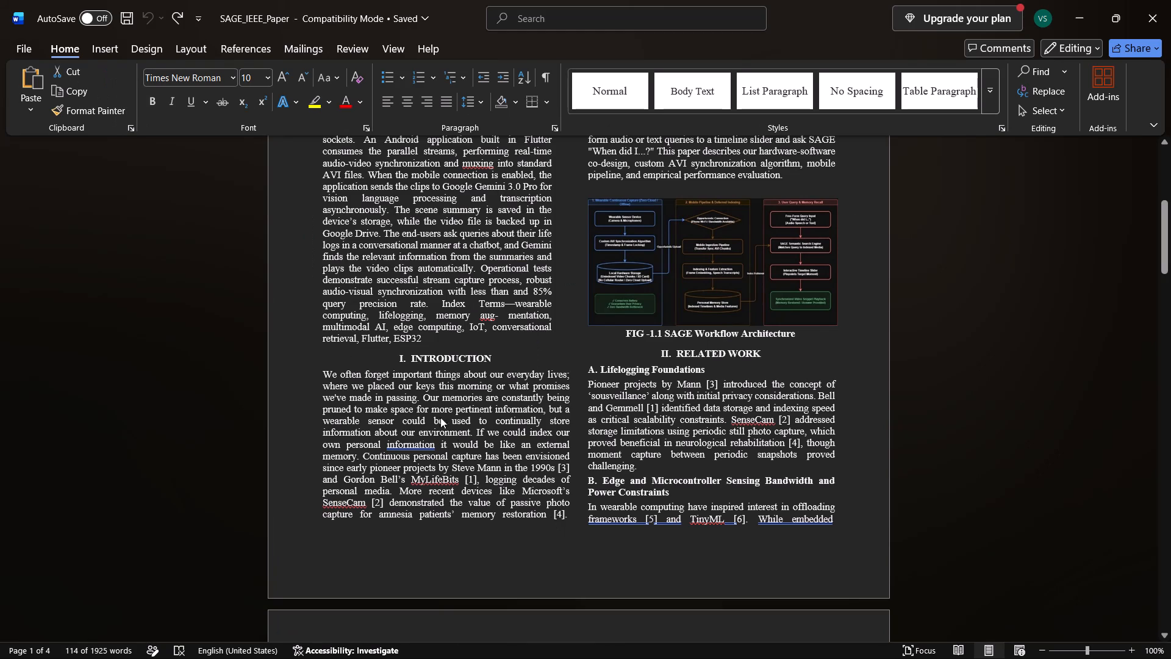
pyautogui.click(398, 357)
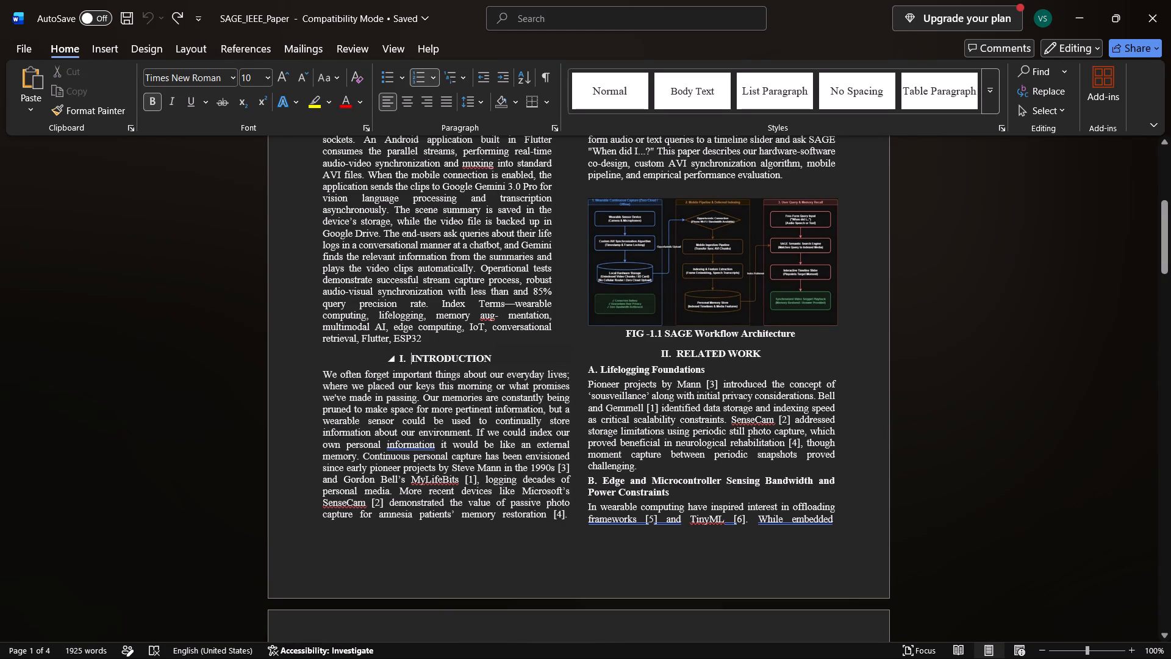
pyautogui.moveTo(411, 356); pyautogui.dragTo(499, 421)
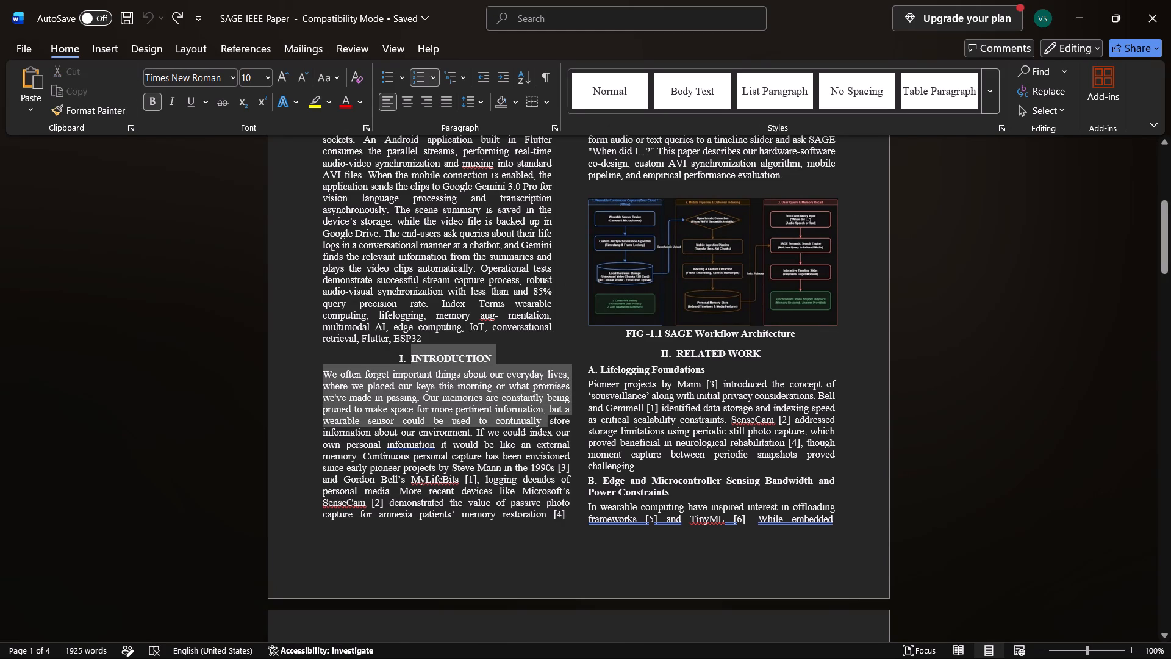
pyautogui.moveTo(499, 421); pyautogui.dragTo(470, 436)
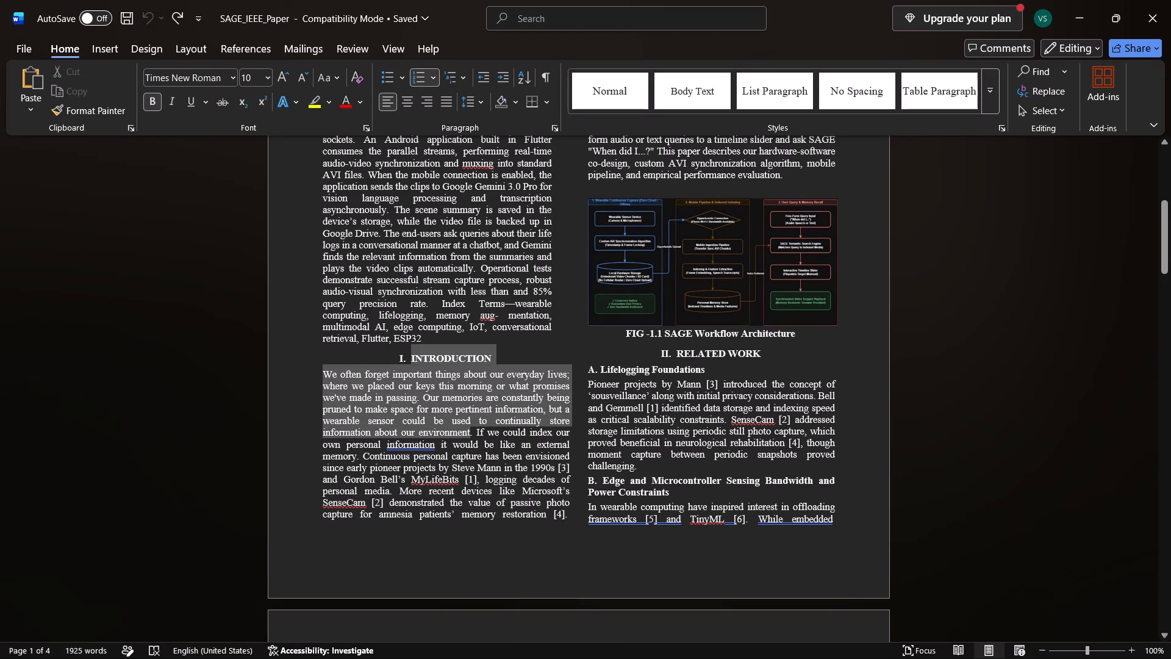
pyautogui.moveTo(470, 436); pyautogui.dragTo(470, 436)
pyautogui.hotkey('ctrl', 'c')
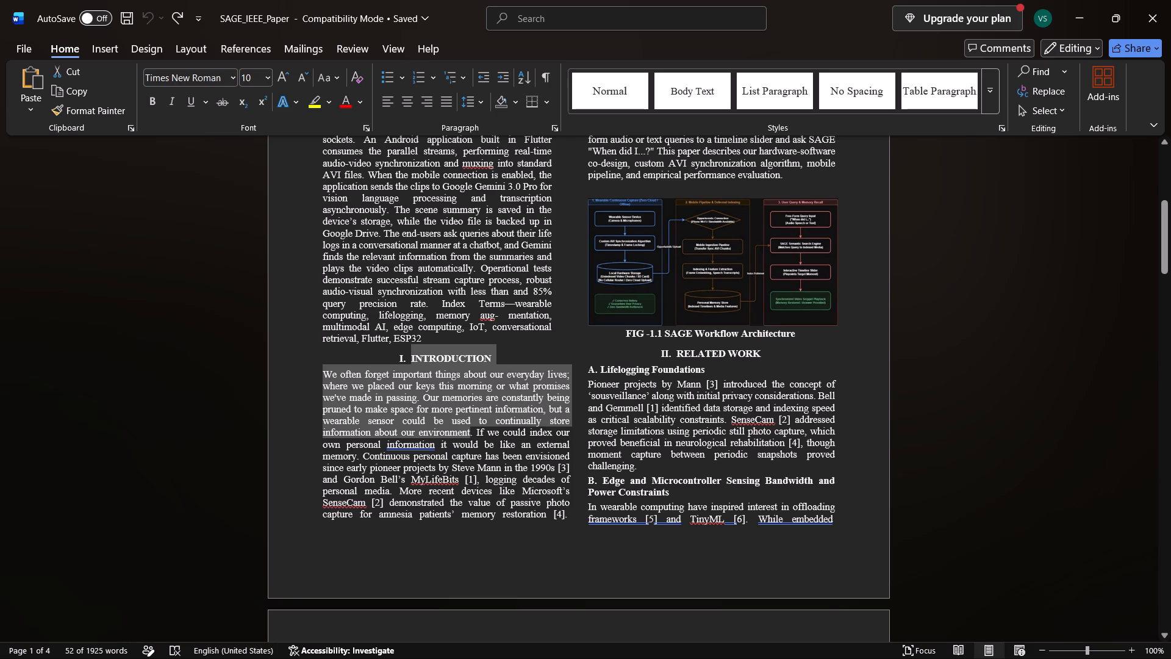
pyautogui.hotkey('alt', 'Tab')
pyautogui.hotkey('ctrl', 'v')
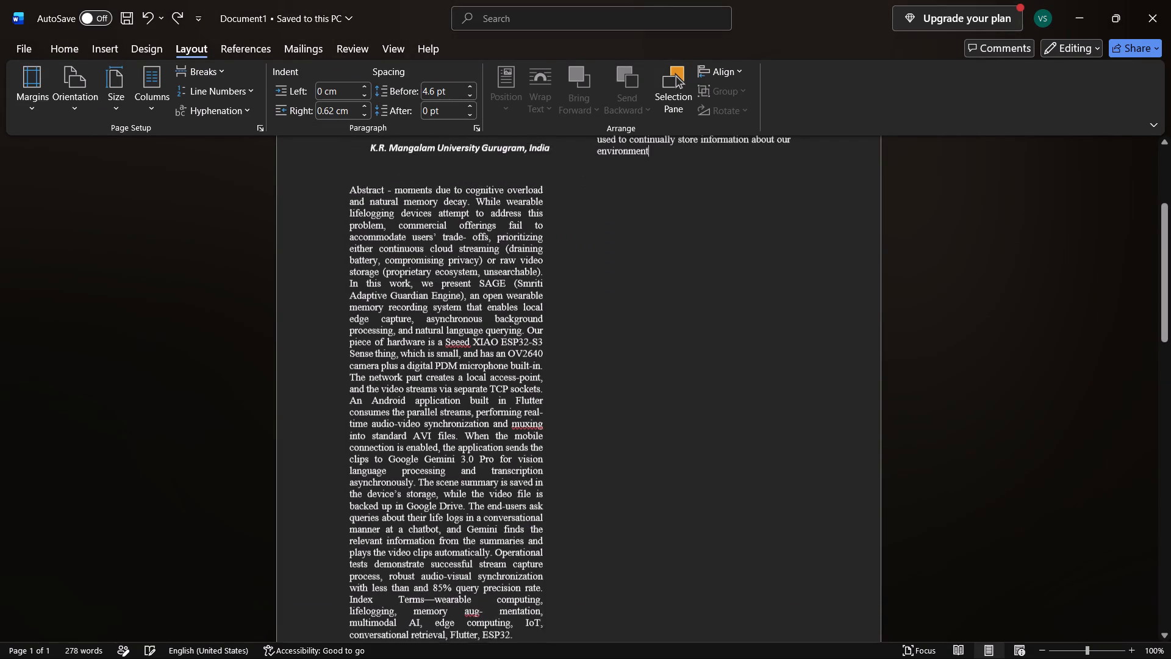
pyautogui.scroll(1, 531, 555)
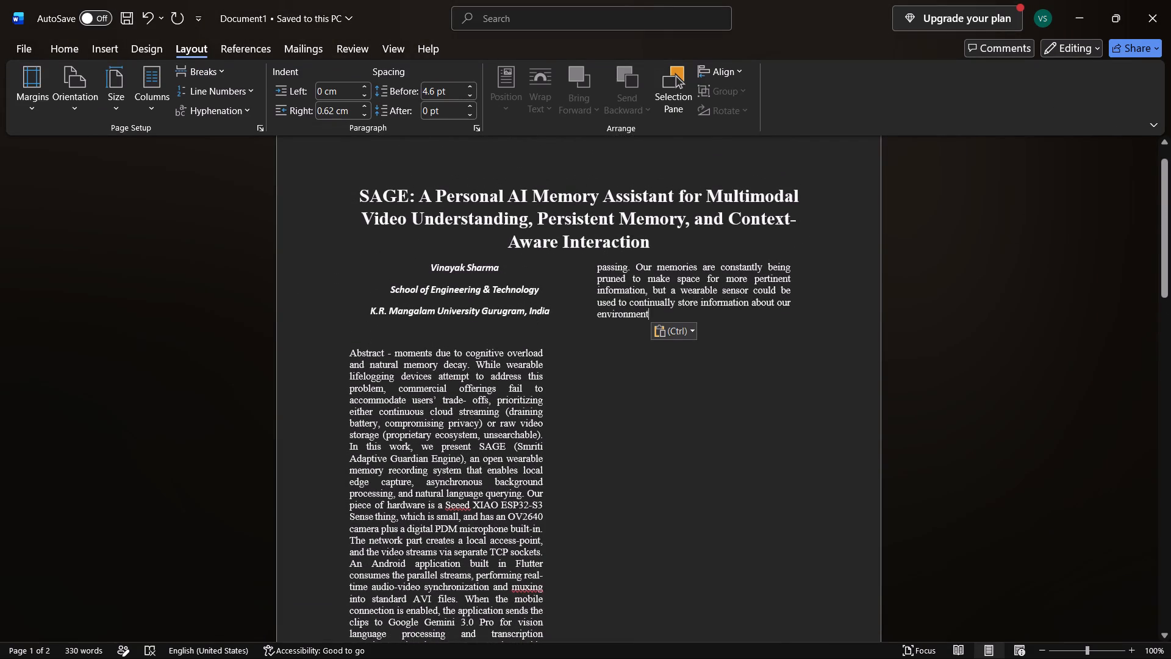
pyautogui.scroll(-8, 658, 314)
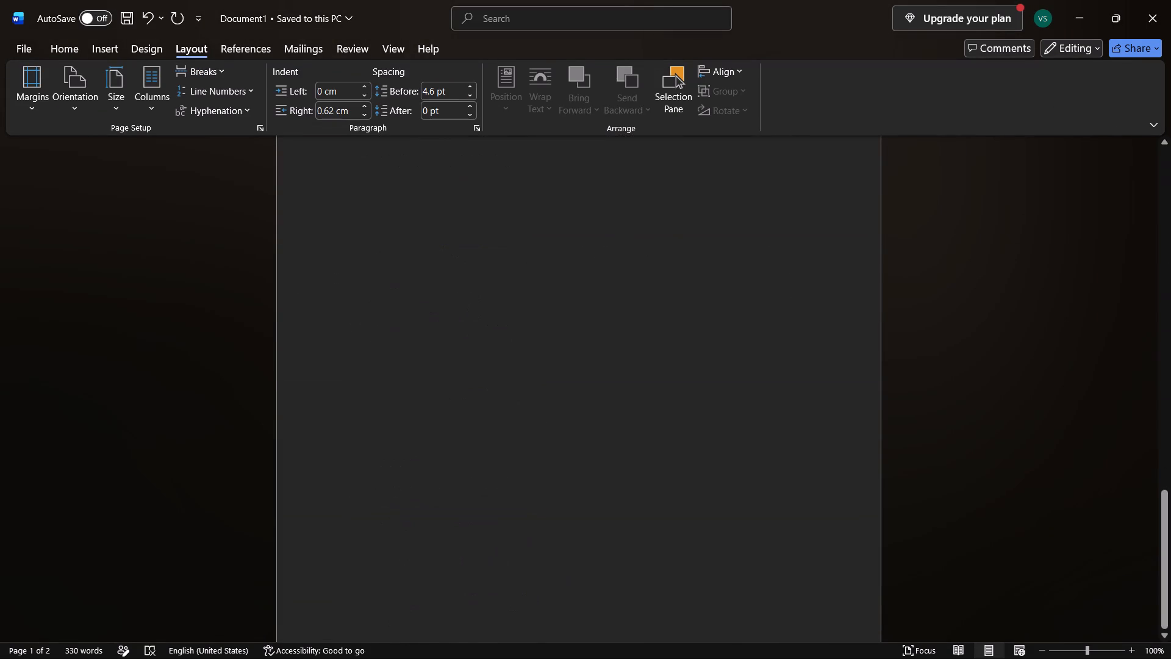
pyautogui.scroll(7, 658, 314)
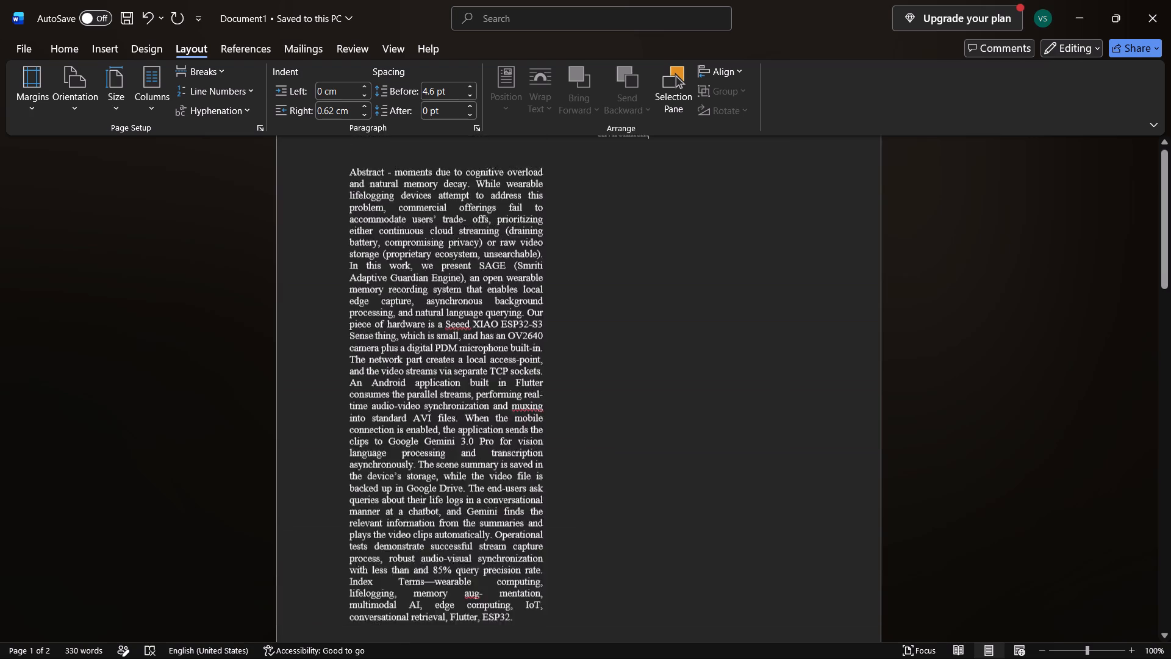
pyautogui.scroll(1, 658, 314)
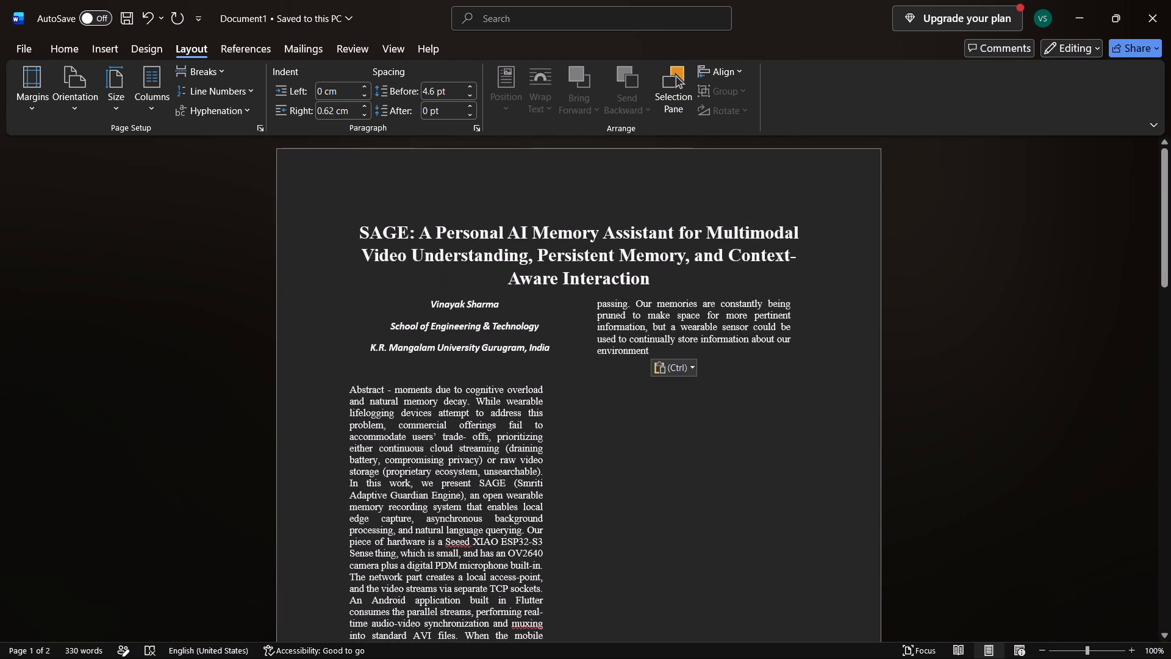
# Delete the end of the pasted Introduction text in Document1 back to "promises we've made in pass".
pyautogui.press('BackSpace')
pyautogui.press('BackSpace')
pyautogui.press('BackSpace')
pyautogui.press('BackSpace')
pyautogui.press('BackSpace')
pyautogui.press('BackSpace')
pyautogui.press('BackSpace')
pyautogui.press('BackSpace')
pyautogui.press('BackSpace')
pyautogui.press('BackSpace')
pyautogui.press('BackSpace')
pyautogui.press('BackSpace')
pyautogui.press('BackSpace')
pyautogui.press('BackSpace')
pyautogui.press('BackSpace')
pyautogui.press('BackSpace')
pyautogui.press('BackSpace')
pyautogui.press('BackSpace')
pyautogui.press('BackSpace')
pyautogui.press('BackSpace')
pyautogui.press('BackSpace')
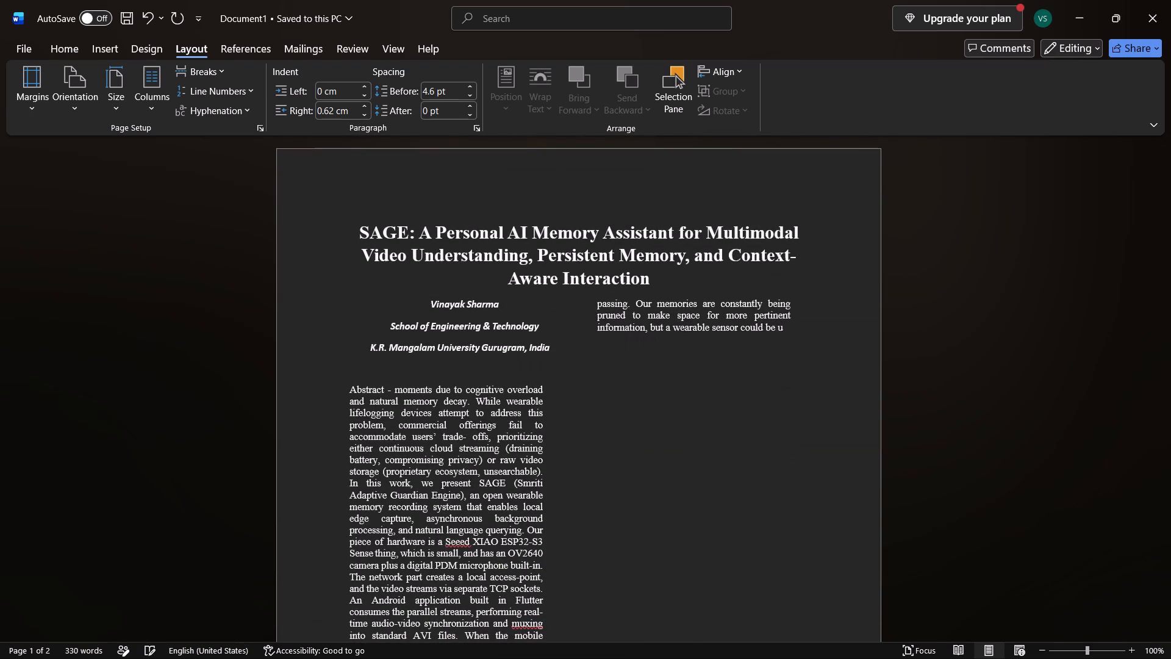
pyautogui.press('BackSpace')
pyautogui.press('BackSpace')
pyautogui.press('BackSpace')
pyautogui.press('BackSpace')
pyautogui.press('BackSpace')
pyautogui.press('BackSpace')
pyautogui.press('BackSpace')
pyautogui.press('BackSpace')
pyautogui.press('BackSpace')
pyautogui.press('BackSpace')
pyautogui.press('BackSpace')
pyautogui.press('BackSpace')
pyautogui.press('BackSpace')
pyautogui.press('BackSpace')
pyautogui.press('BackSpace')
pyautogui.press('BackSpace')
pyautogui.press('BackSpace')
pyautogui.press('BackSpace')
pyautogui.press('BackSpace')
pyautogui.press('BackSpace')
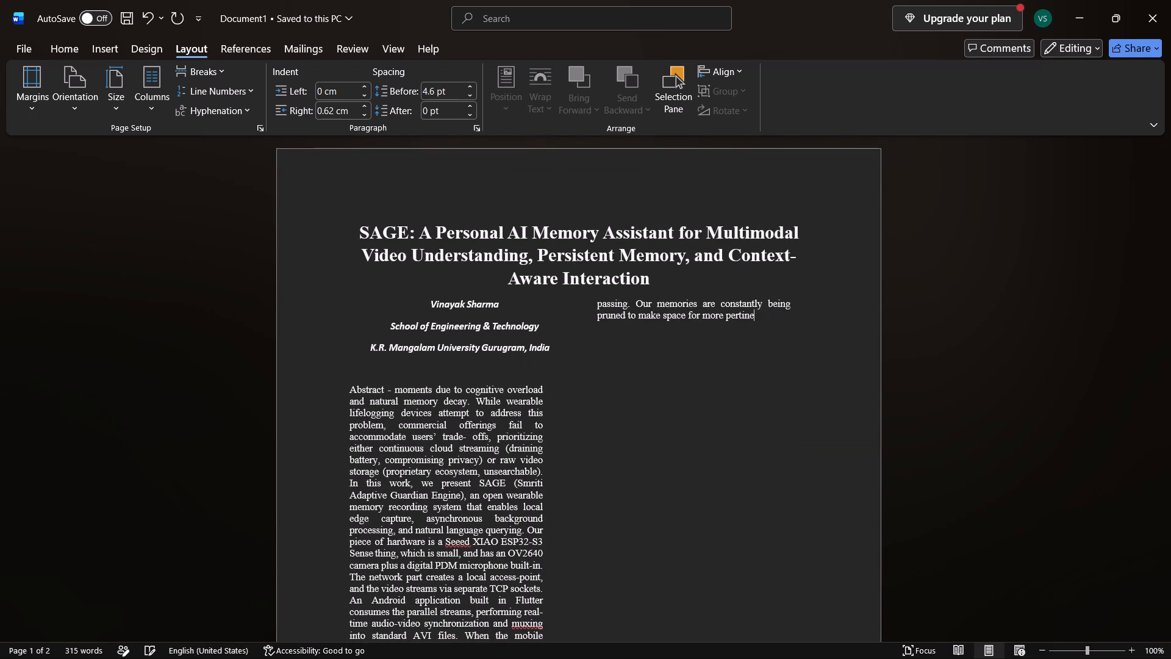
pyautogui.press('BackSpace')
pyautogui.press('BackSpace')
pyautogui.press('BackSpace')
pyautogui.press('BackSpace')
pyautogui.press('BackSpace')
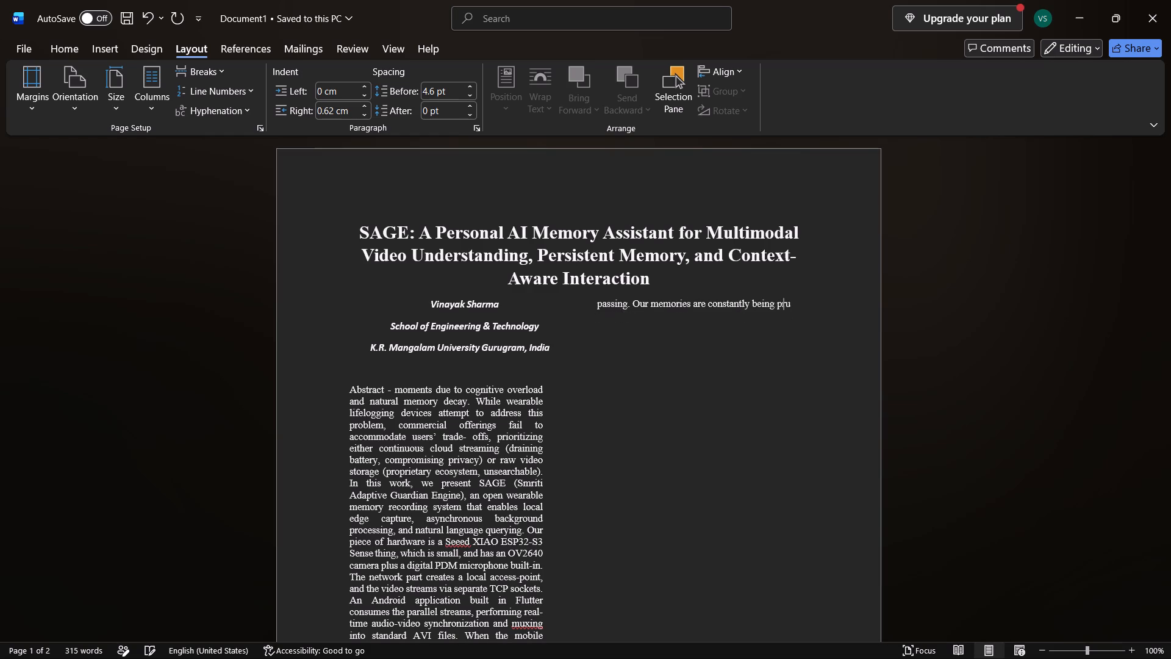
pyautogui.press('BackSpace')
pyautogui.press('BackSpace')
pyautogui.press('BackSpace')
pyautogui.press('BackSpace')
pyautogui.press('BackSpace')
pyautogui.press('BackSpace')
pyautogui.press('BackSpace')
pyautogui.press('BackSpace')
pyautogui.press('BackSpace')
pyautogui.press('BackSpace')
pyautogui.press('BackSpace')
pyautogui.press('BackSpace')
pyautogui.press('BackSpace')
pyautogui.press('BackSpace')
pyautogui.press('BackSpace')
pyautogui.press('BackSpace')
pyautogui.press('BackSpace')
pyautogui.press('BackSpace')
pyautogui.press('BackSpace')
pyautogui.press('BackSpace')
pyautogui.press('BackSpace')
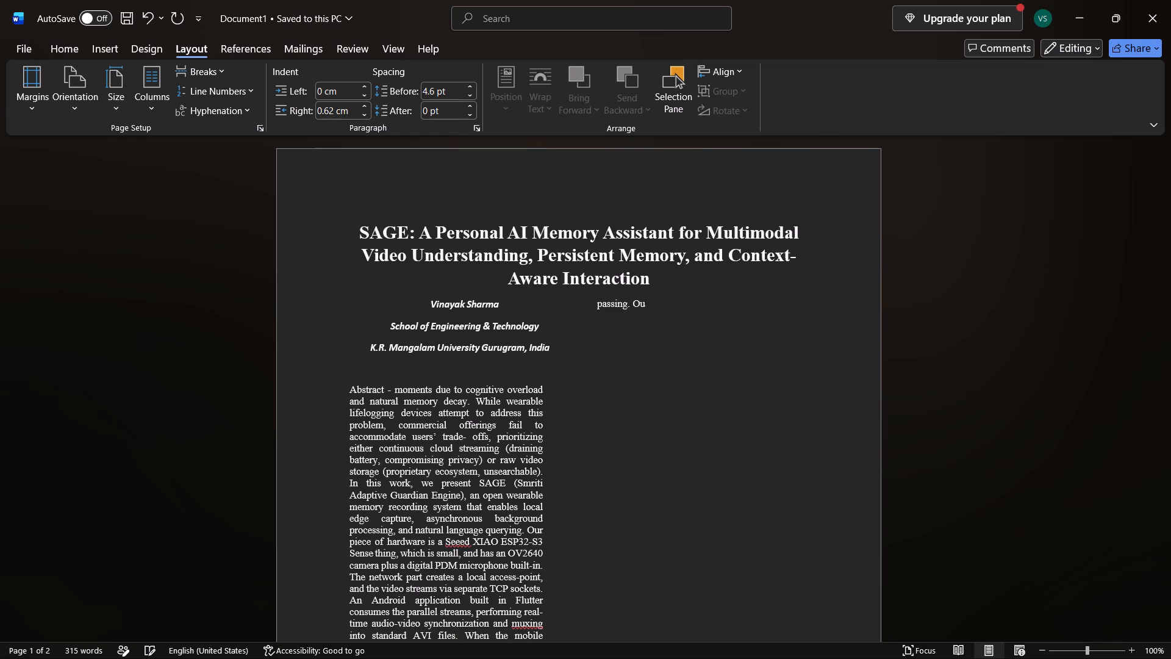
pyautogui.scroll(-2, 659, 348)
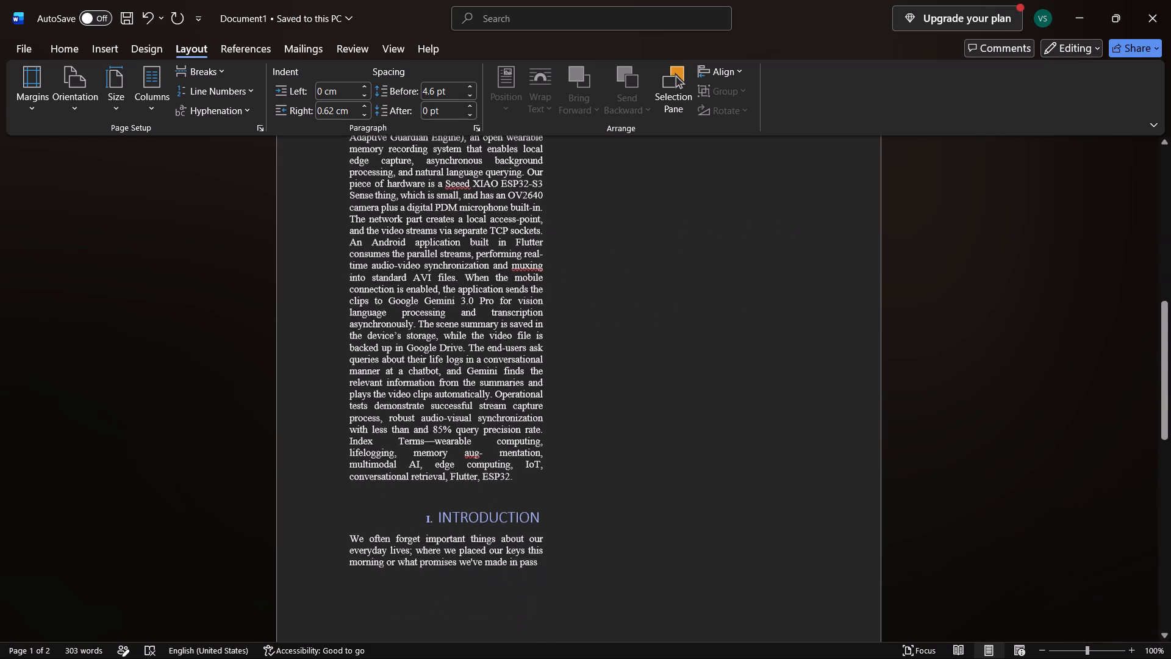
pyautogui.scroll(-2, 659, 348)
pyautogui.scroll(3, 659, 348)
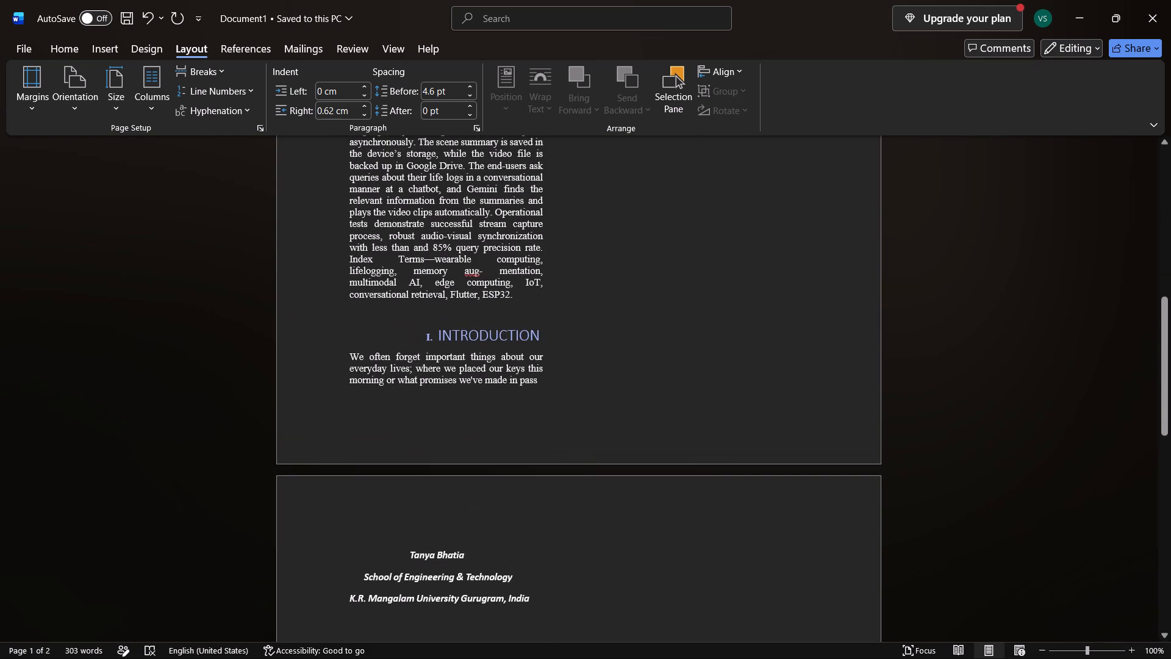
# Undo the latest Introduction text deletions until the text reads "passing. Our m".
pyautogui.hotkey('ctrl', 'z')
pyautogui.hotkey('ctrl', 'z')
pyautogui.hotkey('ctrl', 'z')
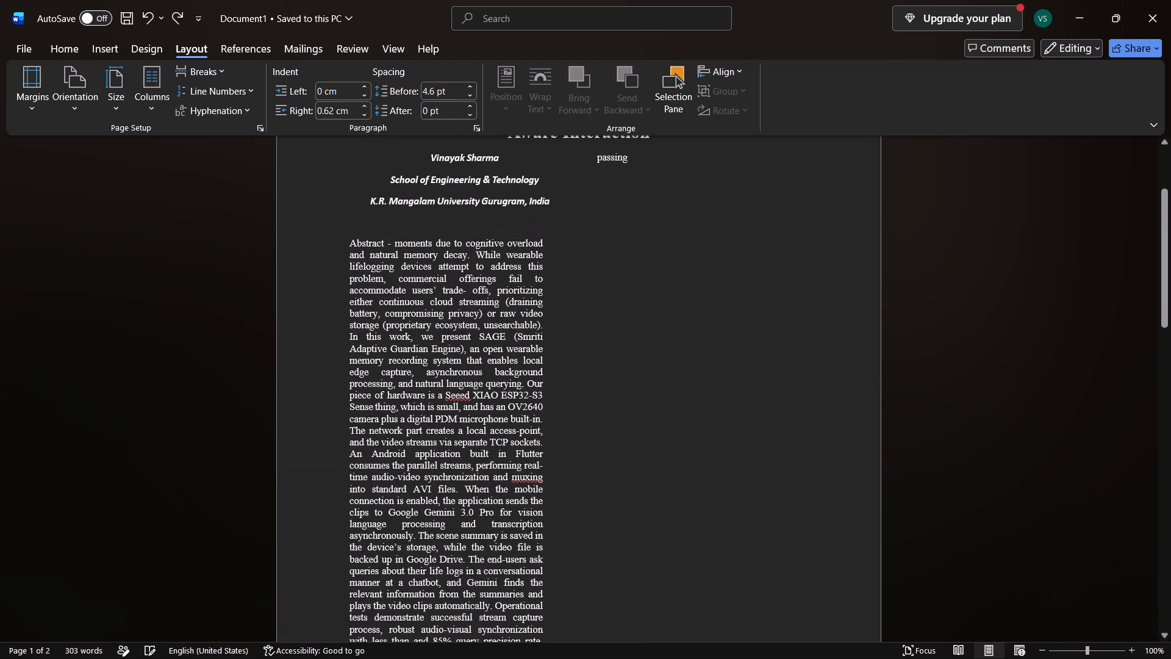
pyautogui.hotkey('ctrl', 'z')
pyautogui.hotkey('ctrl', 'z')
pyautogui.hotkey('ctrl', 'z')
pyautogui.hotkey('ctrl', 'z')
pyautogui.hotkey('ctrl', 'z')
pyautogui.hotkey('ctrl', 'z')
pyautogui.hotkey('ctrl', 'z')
# Check the title, author and column layout on the first page of SAGE_IEEE_Paper and return to Document1.
pyautogui.click(1081, 7)
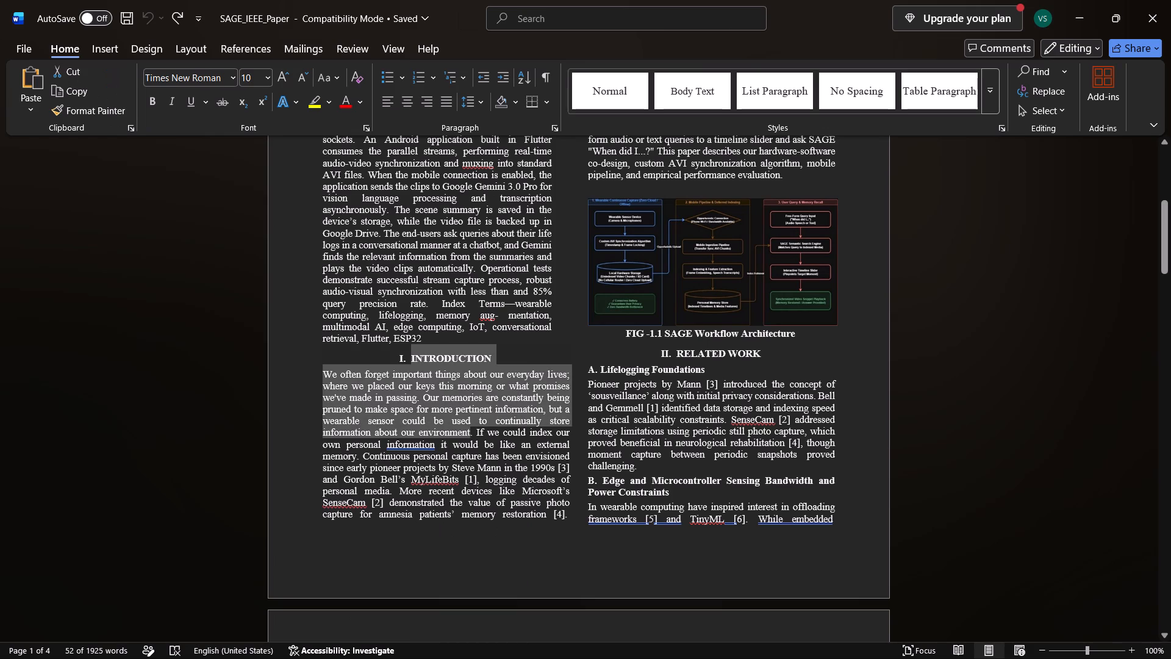
pyautogui.scroll(2, 899, 226)
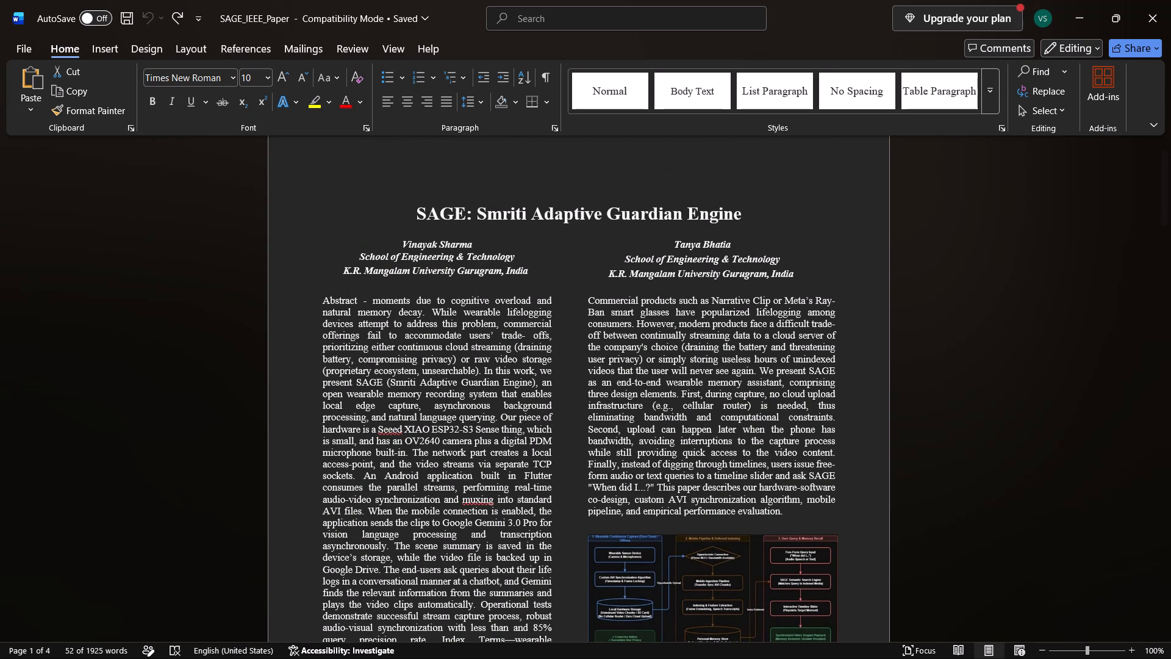
pyautogui.click(1075, 2)
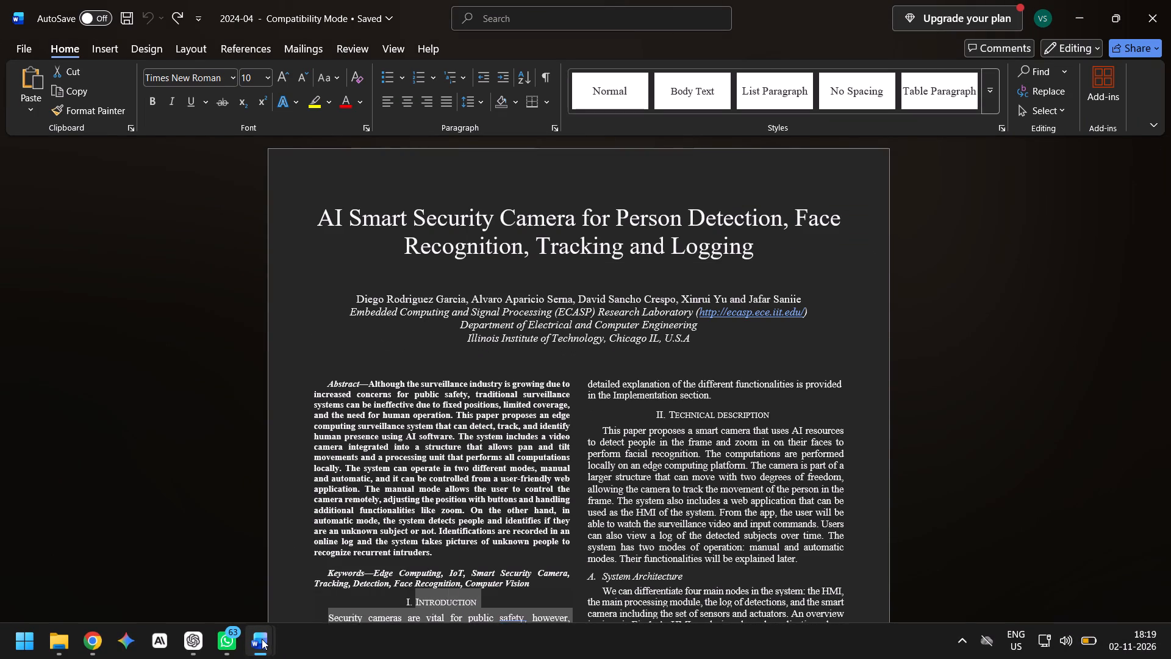
pyautogui.click(423, 544)
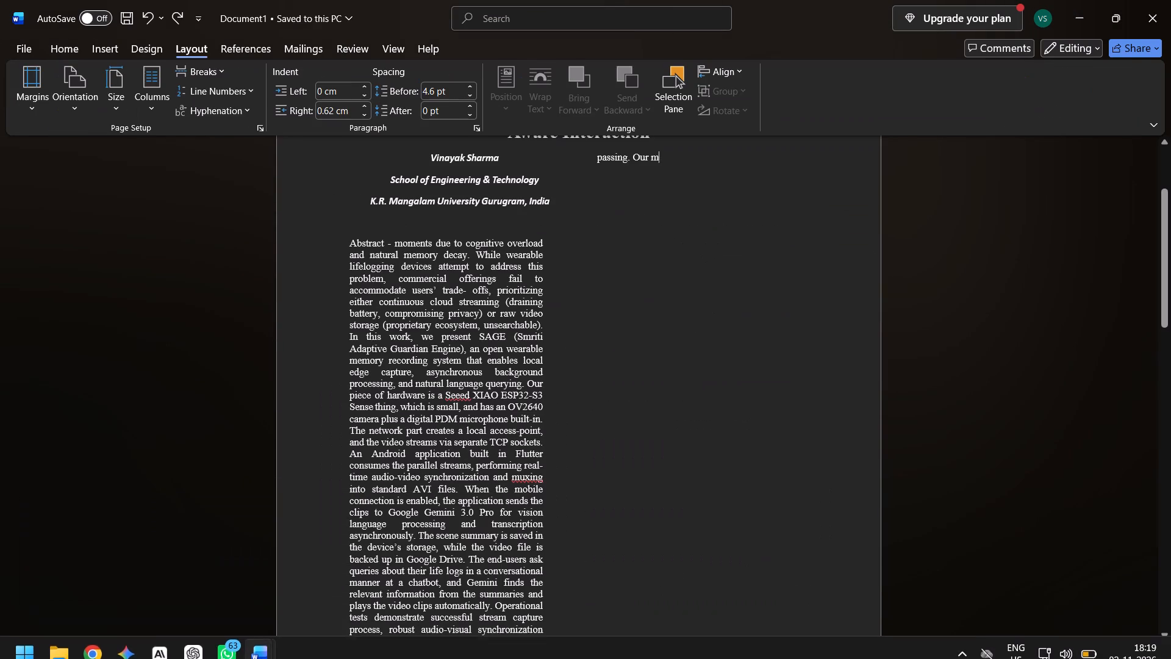
# Undo all edits in Document1 back to an empty page.
pyautogui.click(524, 391)
pyautogui.hotkey('ctrl', 'z')
pyautogui.hotkey('ctrl', 'z')
pyautogui.hotkey('ctrl', 'z')
pyautogui.hotkey('ctrl', 'z')
pyautogui.hotkey('ctrl', 'z')
pyautogui.hotkey('ctrl', 'z')
pyautogui.hotkey('ctrl', 'z')
pyautogui.hotkey('ctrl', 'z')
pyautogui.hotkey('ctrl', 'z')
pyautogui.hotkey('ctrl', 'z')
pyautogui.hotkey('ctrl', 'z')
pyautogui.hotkey('ctrl', 'z')
pyautogui.hotkey('ctrl', 'z')
pyautogui.hotkey('ctrl', 'z')
pyautogui.hotkey('ctrl', 'z')
pyautogui.hotkey('ctrl', 'z')
pyautogui.hotkey('ctrl', 'z')
pyautogui.hotkey('ctrl', 'z')
pyautogui.hotkey('ctrl', 'z')
pyautogui.hotkey('ctrl', 'z')
pyautogui.hotkey('ctrl', 'z')
pyautogui.hotkey('ctrl', 'z')
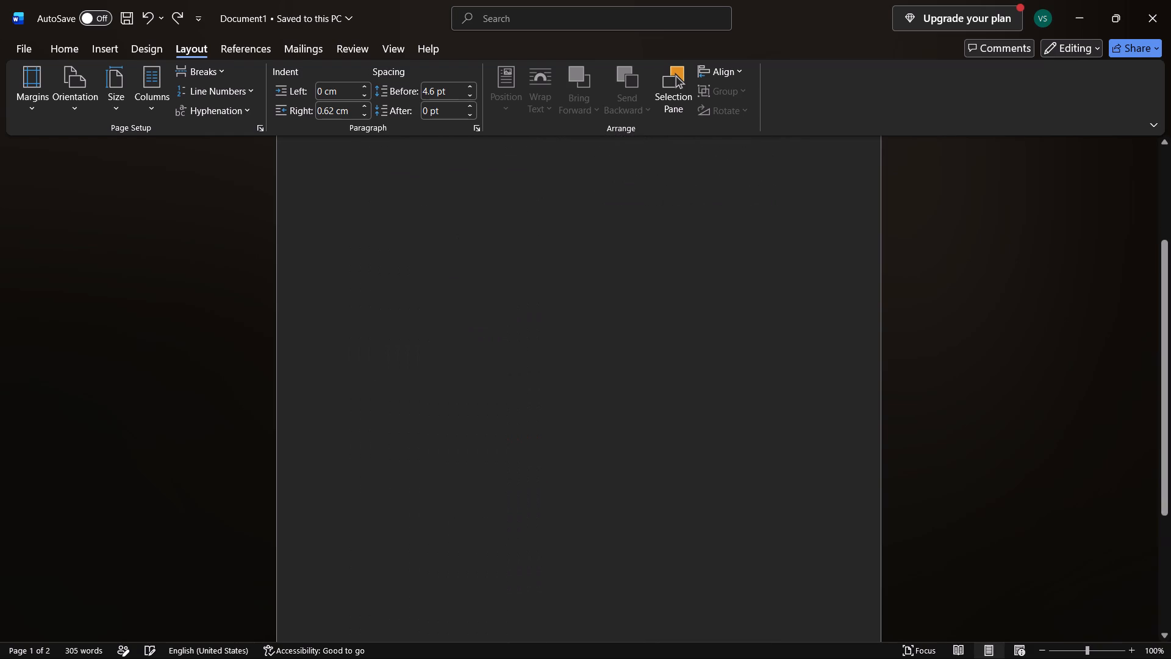
pyautogui.hotkey('ctrl', 'z')
pyautogui.hotkey('ctrl', 'z')
pyautogui.hotkey('ctrl', 'z')
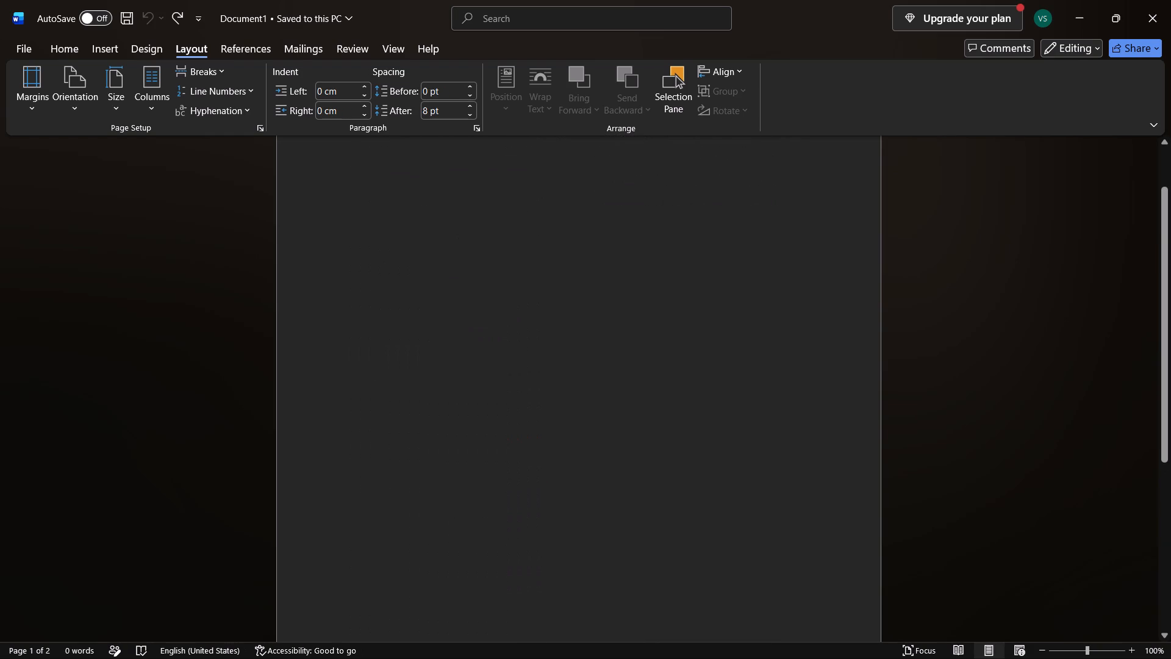
pyautogui.hotkey('ctrl', 'z')
pyautogui.hotkey('ctrl', 'z')
pyautogui.hotkey('ctrl', 'z')
pyautogui.hotkey('ctrl', 'z')
pyautogui.hotkey('ctrl', 'z')
pyautogui.keyDown('ctrl'); pyautogui.scroll(3, 524, 391); pyautogui.keyUp('ctrl')
pyautogui.scroll(2, 524, 391)
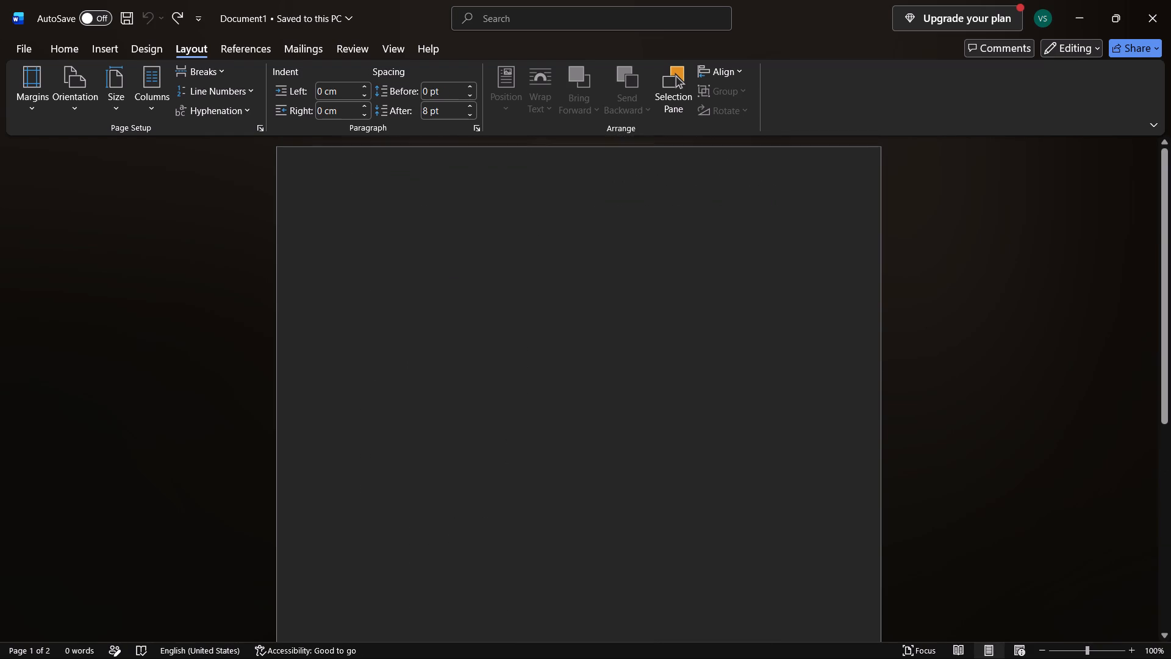
pyautogui.scroll(8, 524, 391)
pyautogui.scroll(-20, 524, 391)
pyautogui.scroll(-2, 524, 391)
pyautogui.scroll(6, 524, 391)
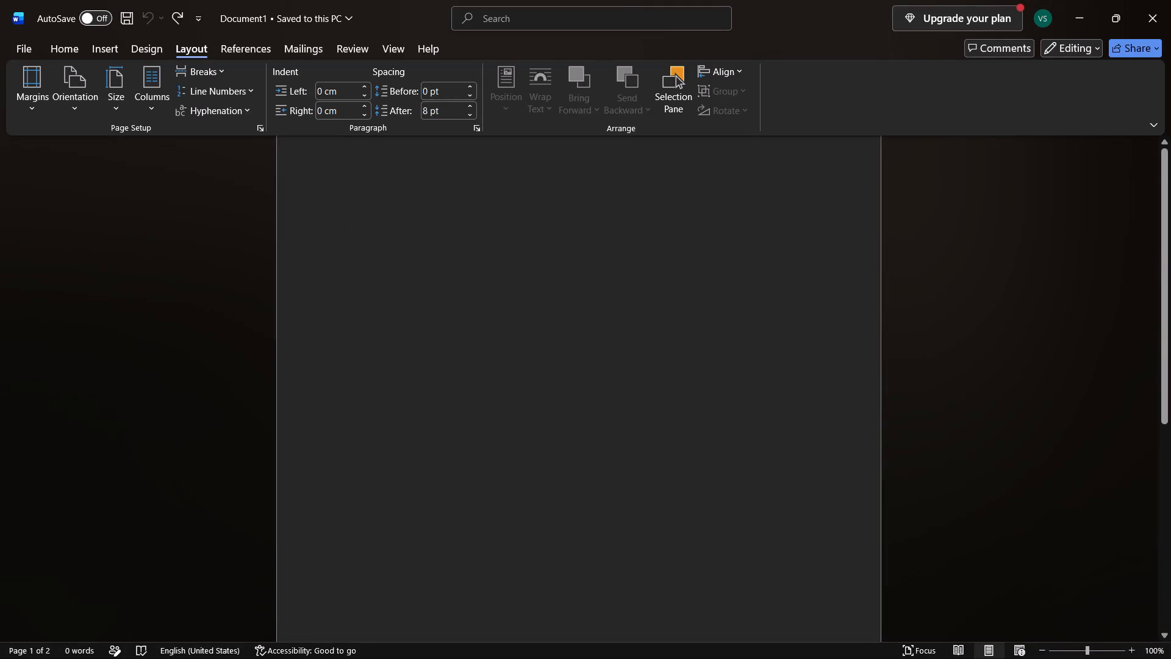
pyautogui.scroll(4, 524, 391)
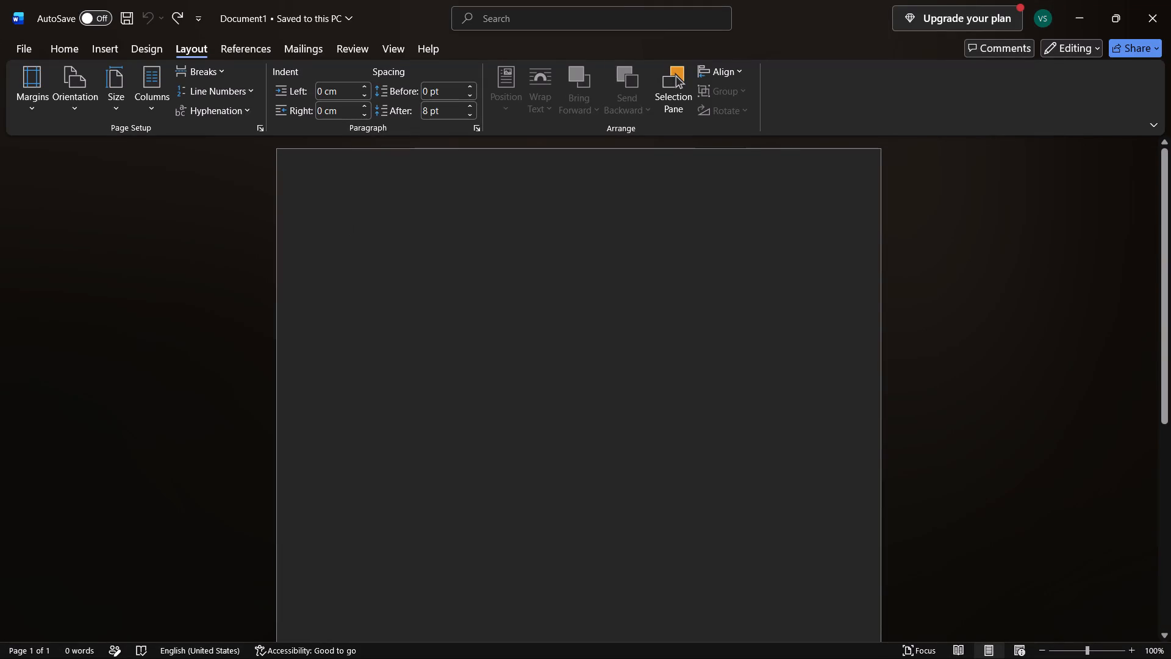
pyautogui.hotkey('ctrl', 'x')
pyautogui.hotkey('ctrl', 'x')
pyautogui.hotkey('ctrl', 'x')
pyautogui.hotkey('alt', 'Tab')
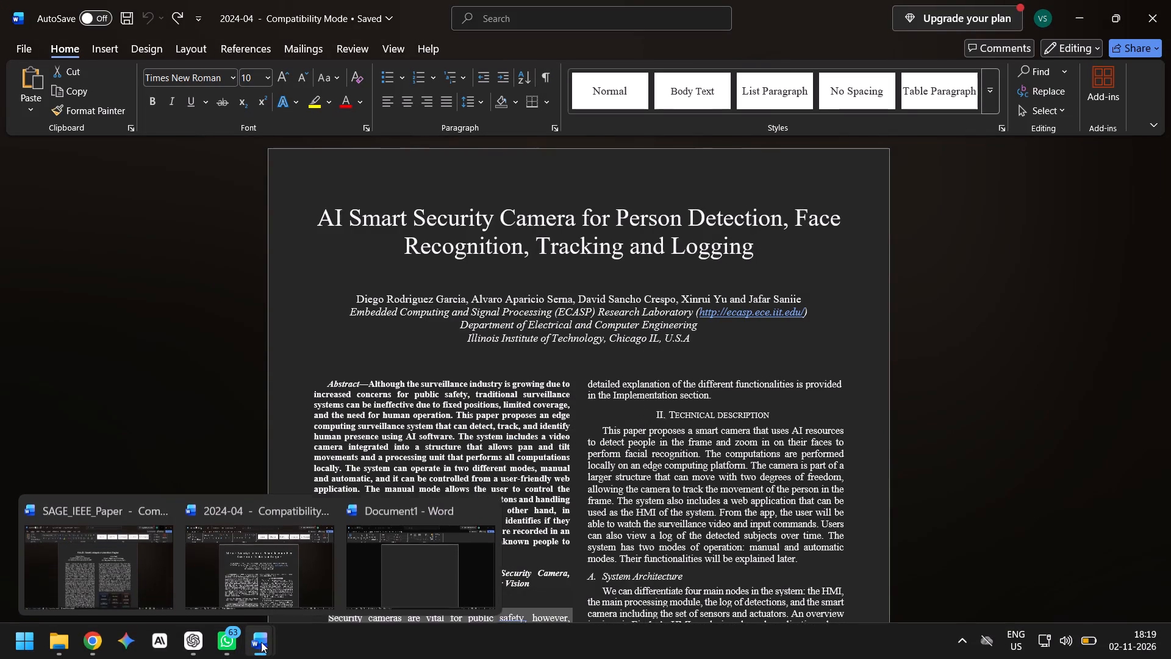
pyautogui.click(472, 566)
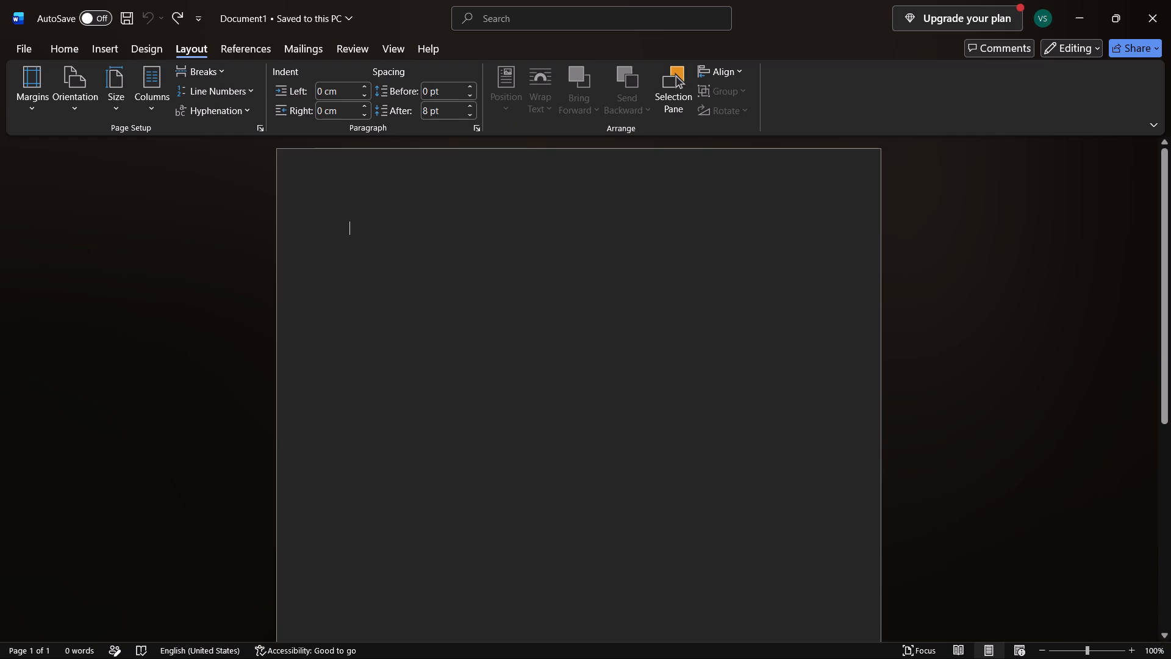
# Create a new blank document.
pyautogui.click(21, 51)
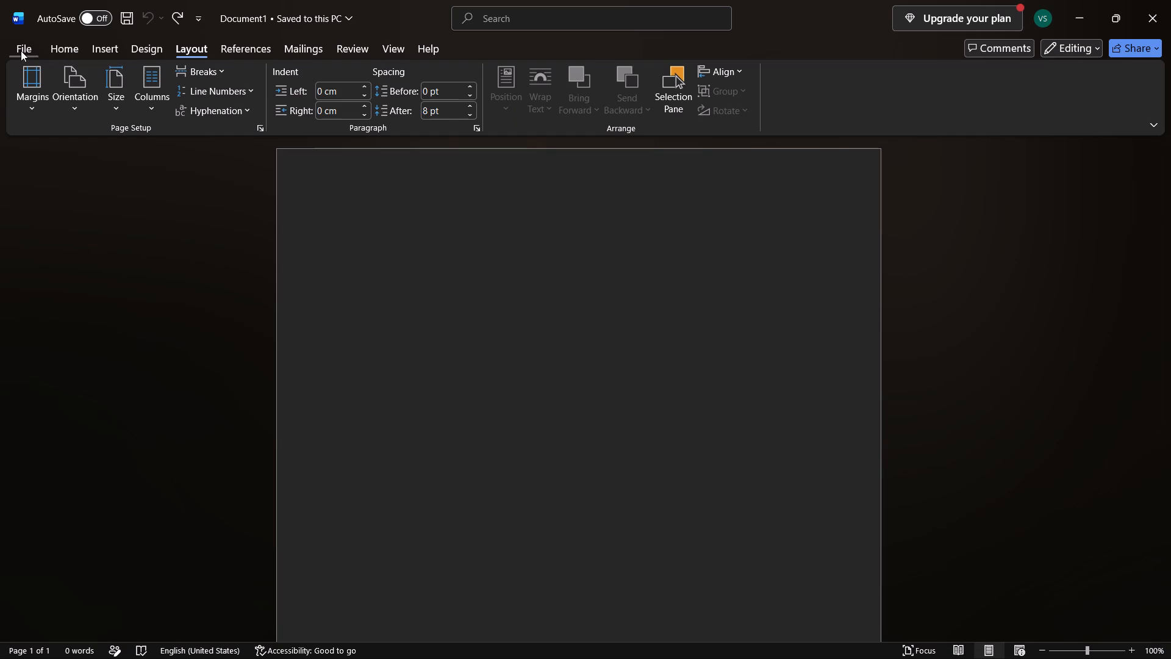
pyautogui.click(223, 165)
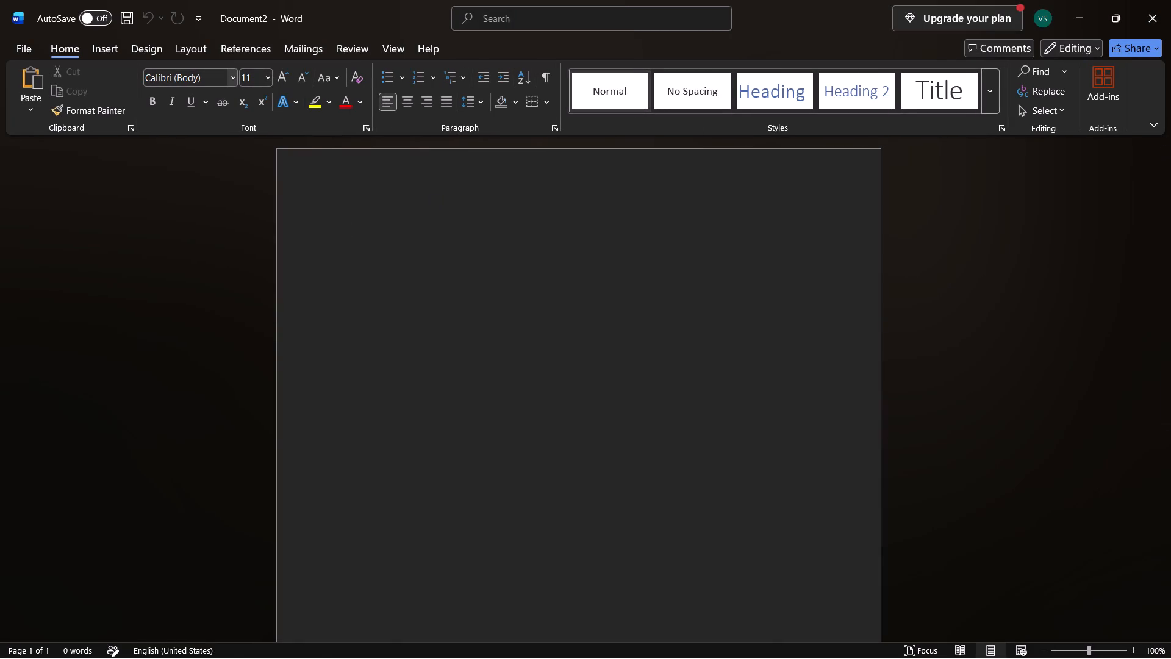
# Set the font to Times New Roman at size 18 in the blank document.
pyautogui.click(215, 74)
pyautogui.press('BackSpace')
pyautogui.press('t')
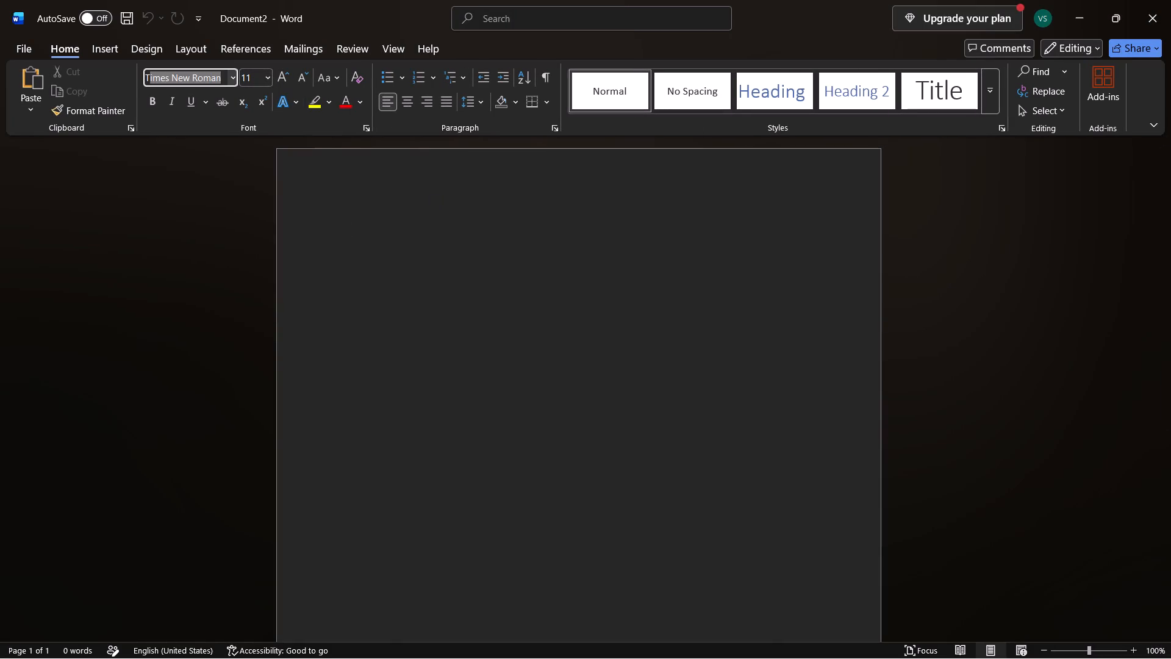
pyautogui.press('Return')
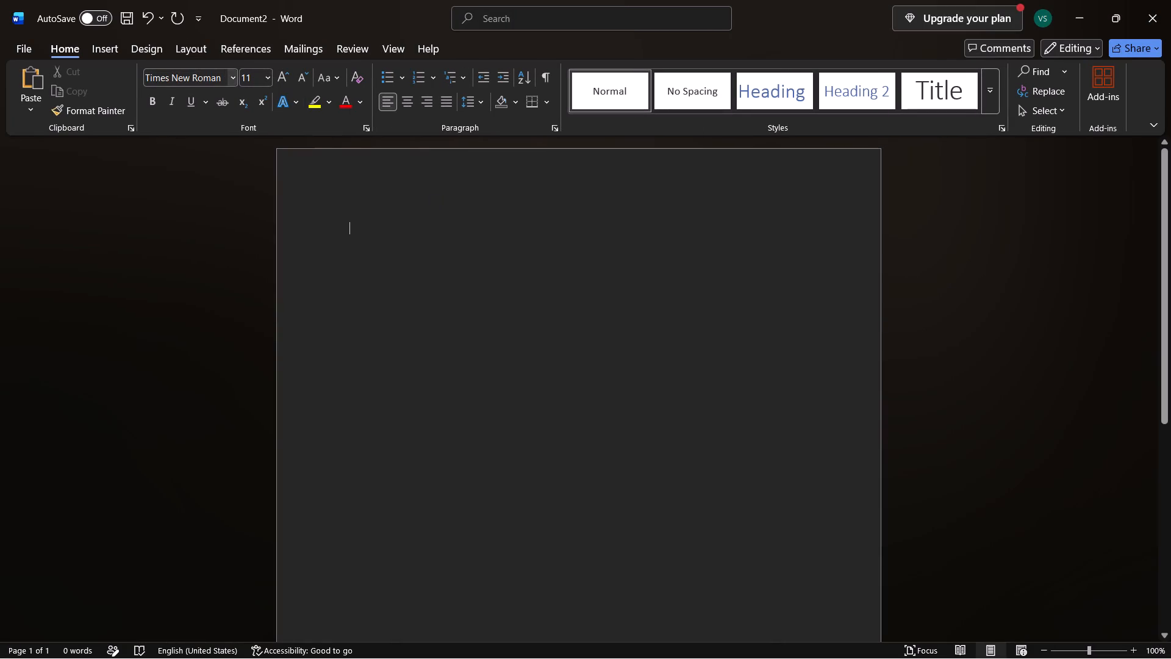
pyautogui.click(249, 76)
pyautogui.press('BackSpace')
pyautogui.press('1')
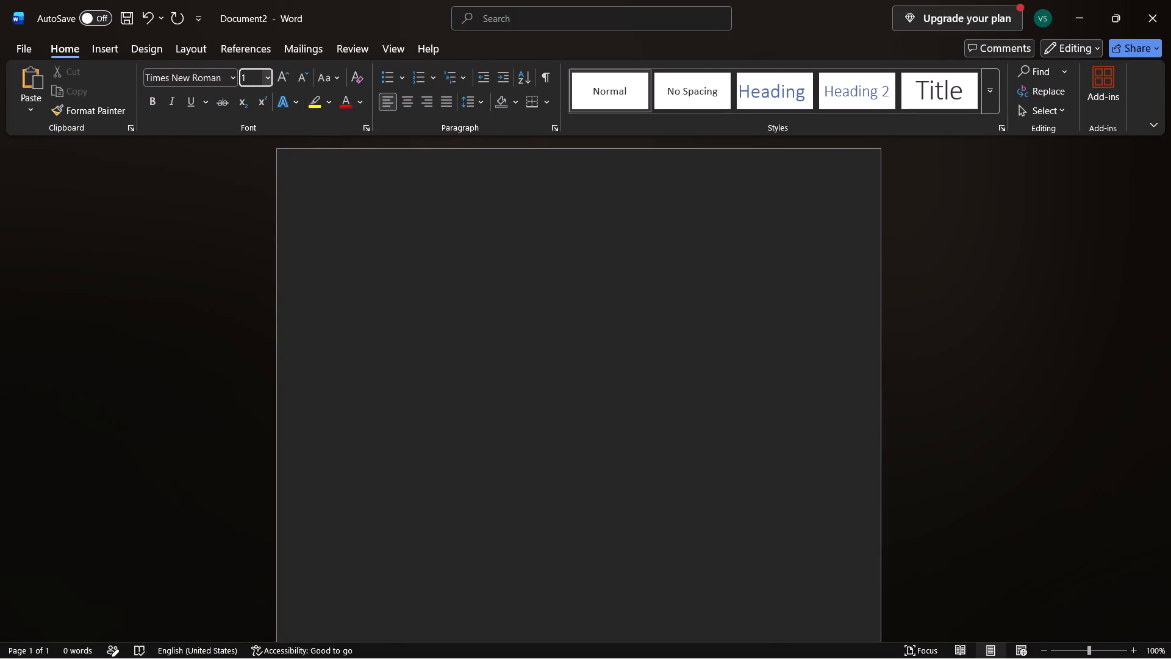
pyautogui.press('8')
pyautogui.press('Return')
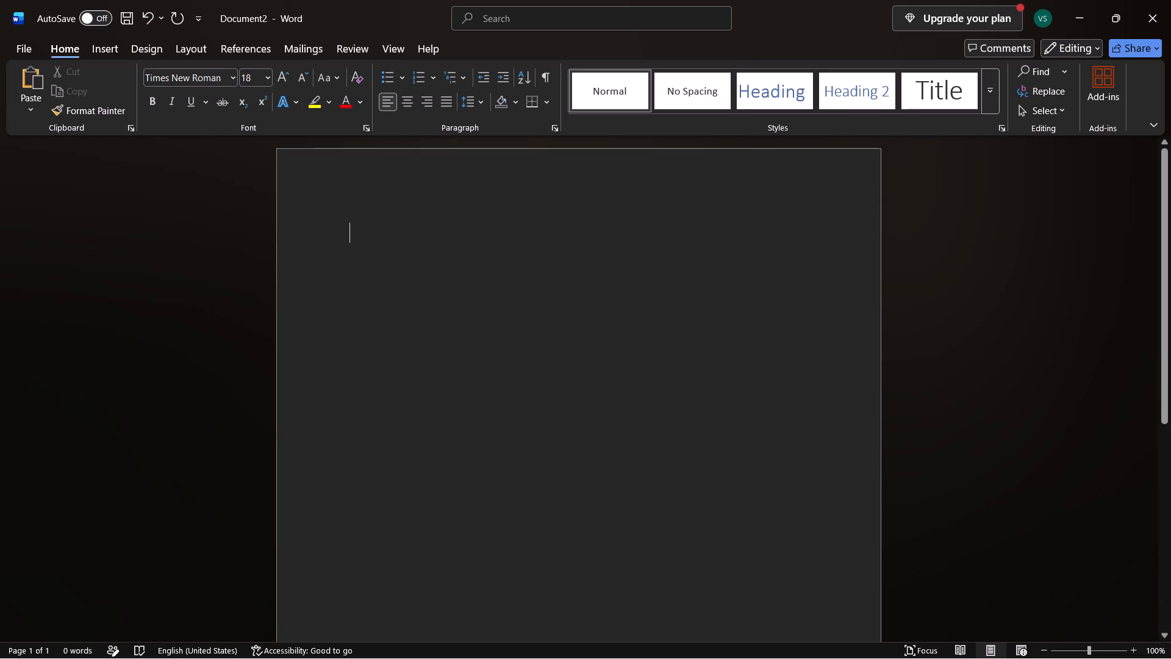
# Paste the copied SAGE title block and delete its "Developed and Designed by" line.
pyautogui.hotkey('ctrl', 'v')
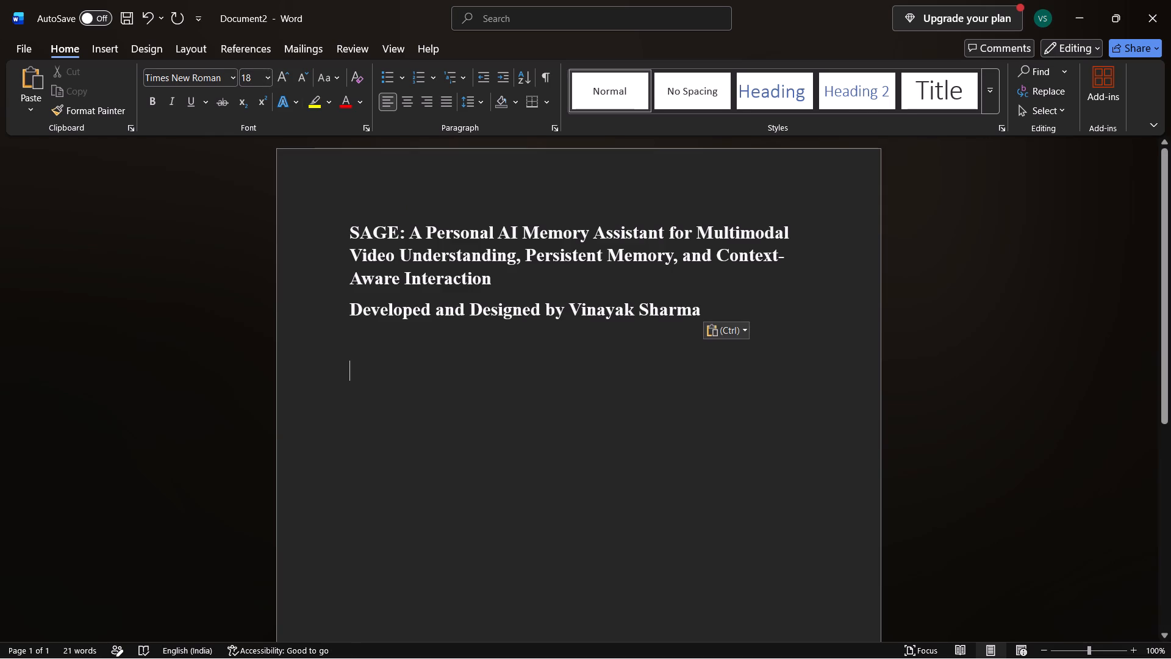
pyautogui.moveTo(729, 303); pyautogui.dragTo(359, 310)
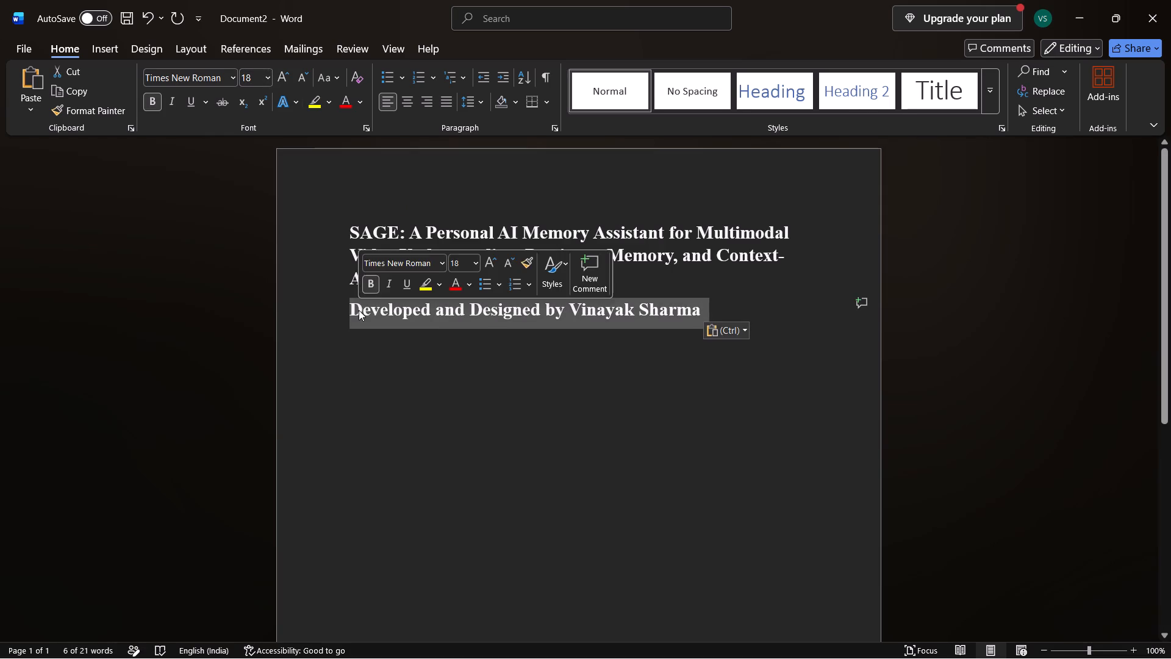
pyautogui.press('BackSpace')
# Center the three-line SAGE paper title.
pyautogui.moveTo(506, 279); pyautogui.dragTo(331, 240)
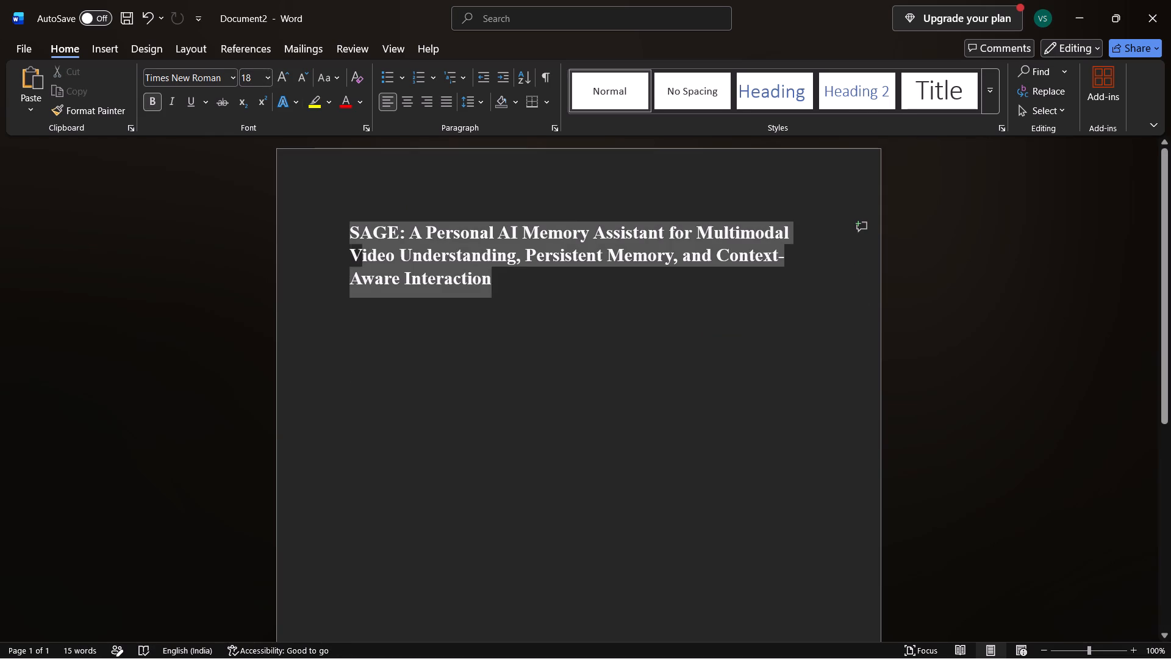
pyautogui.moveTo(331, 240); pyautogui.dragTo(317, 232)
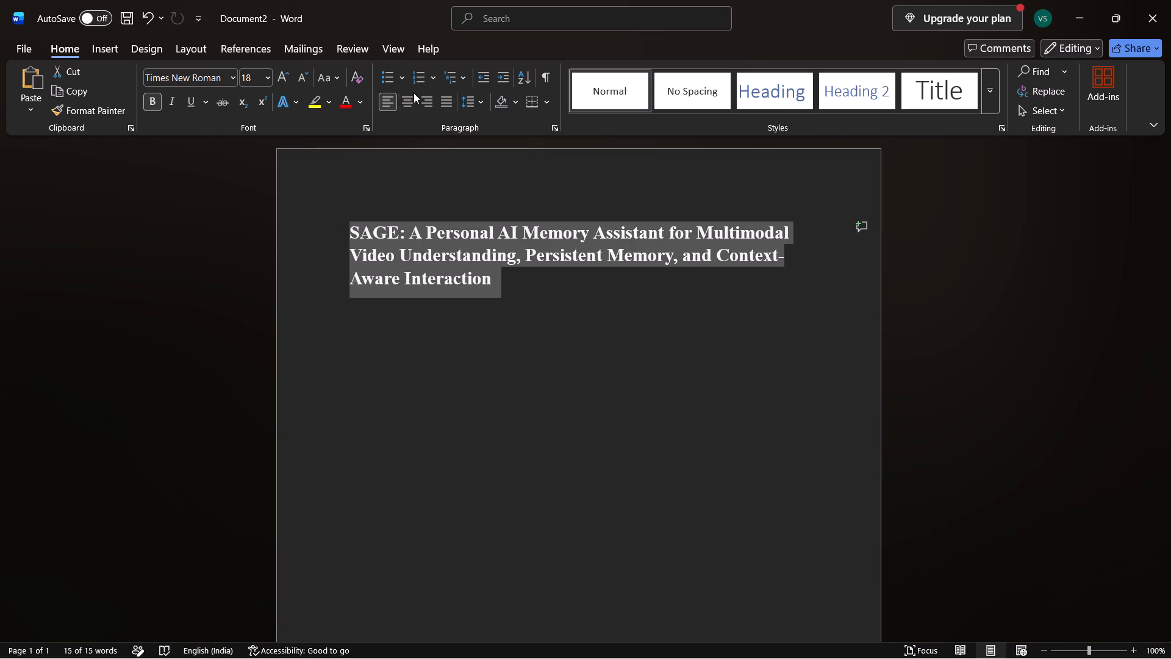
pyautogui.click(406, 99)
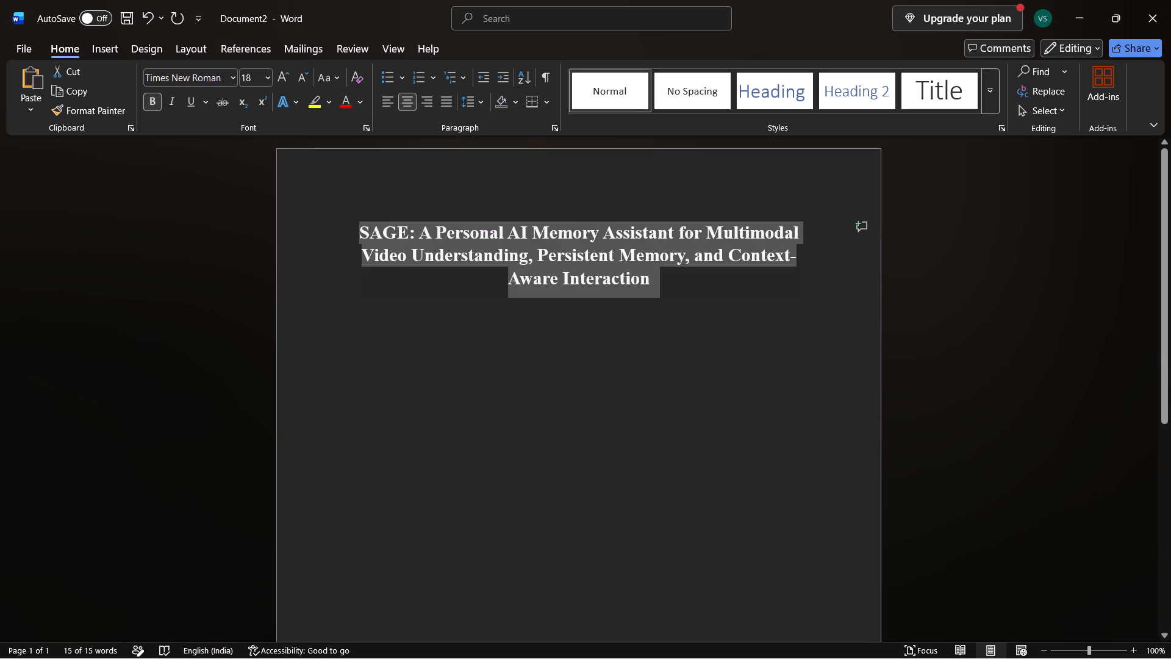
# Copy both author blocks from the SAGE_IEEE_Paper document and paste them on a new line below the title in Document2.
pyautogui.click(573, 303)
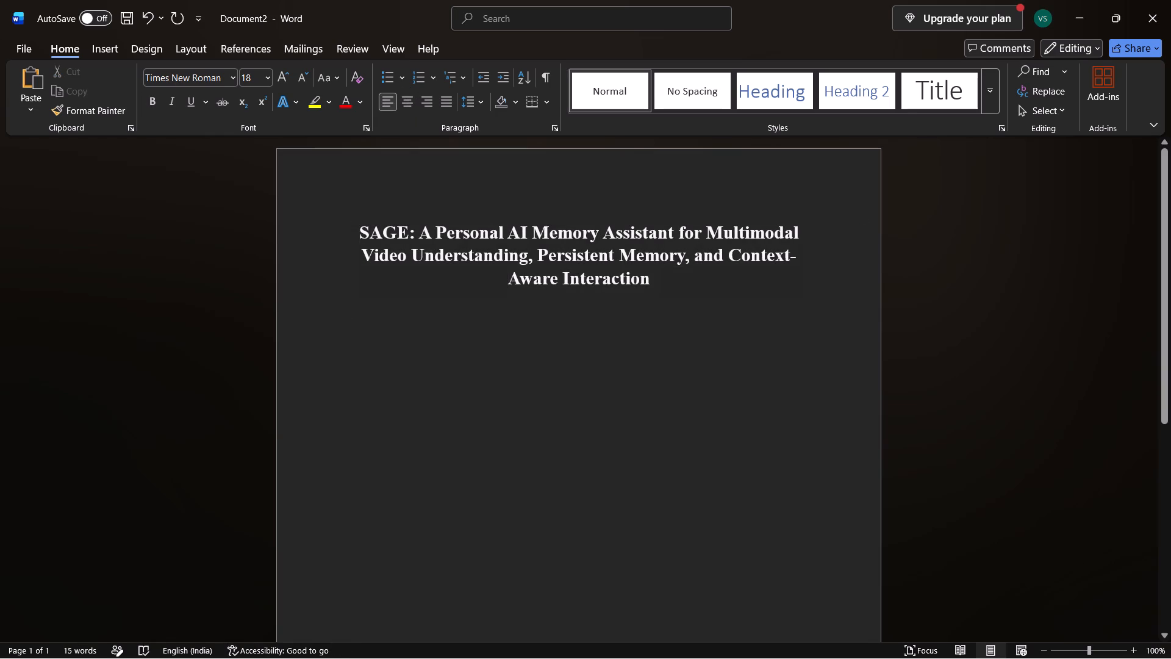
pyautogui.press('Return')
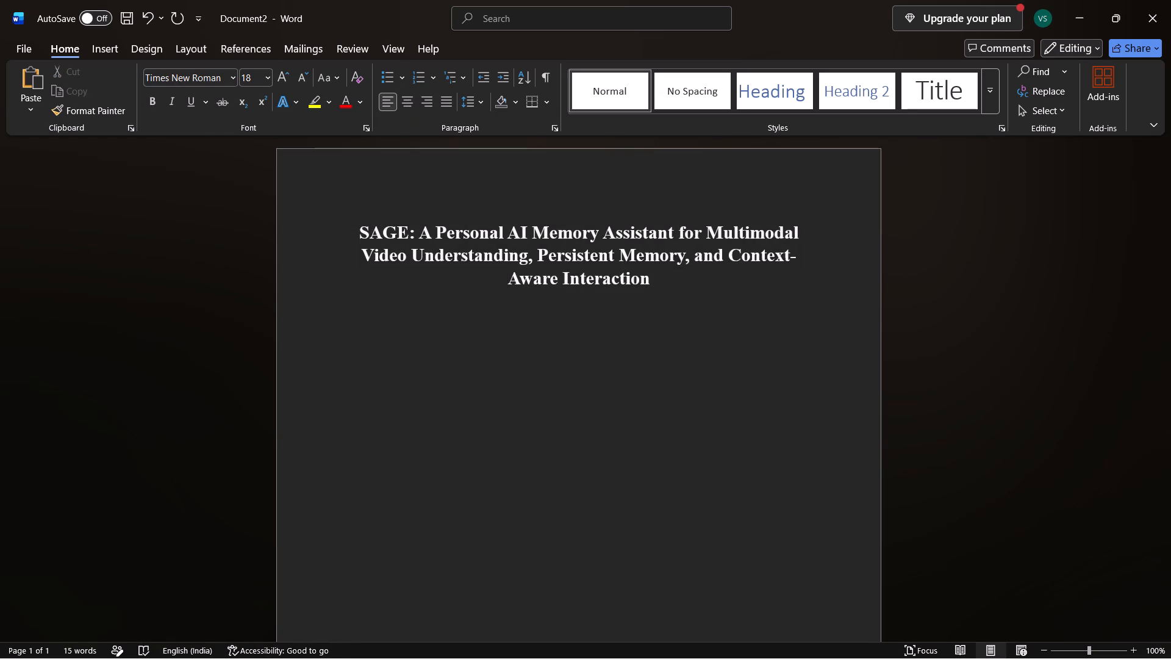
pyautogui.hotkey('alt', 'Tab')
pyautogui.hotkey('alt', 'Tab')
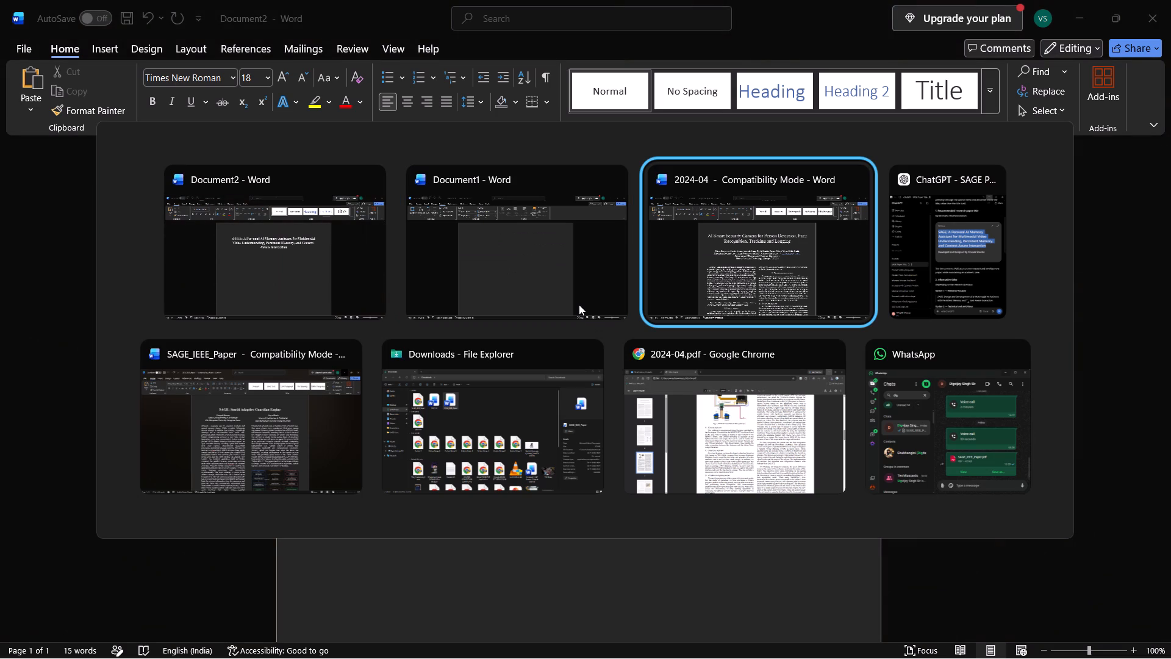
pyautogui.hotkey('alt', 'Tab')
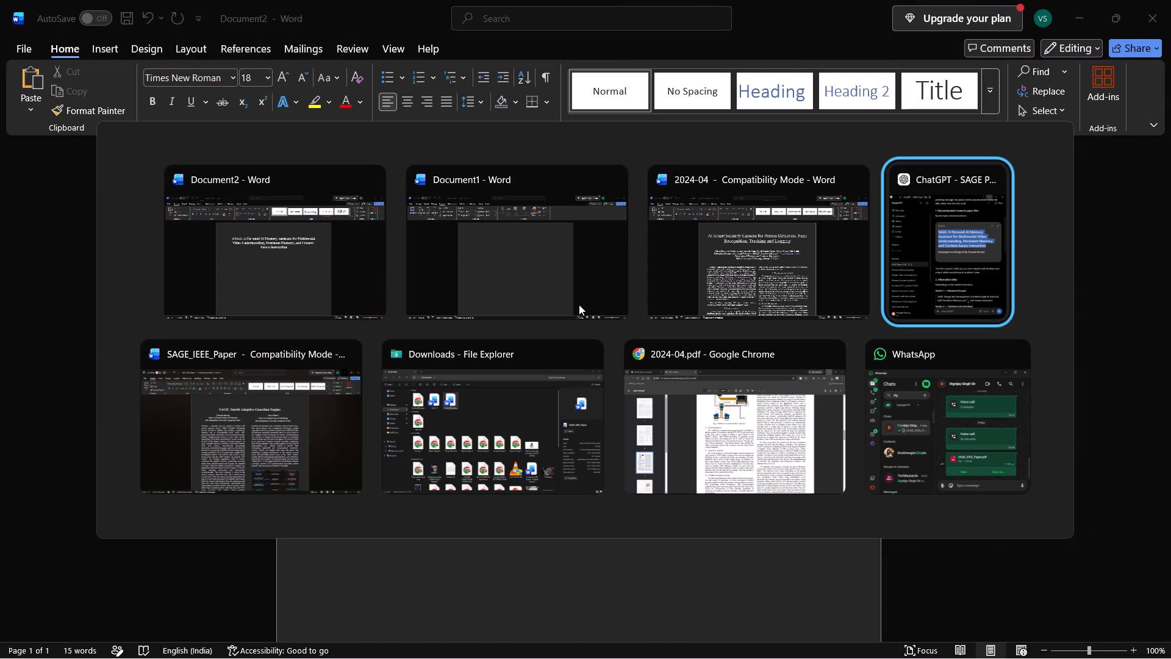
pyautogui.hotkey('alt', 'Tab')
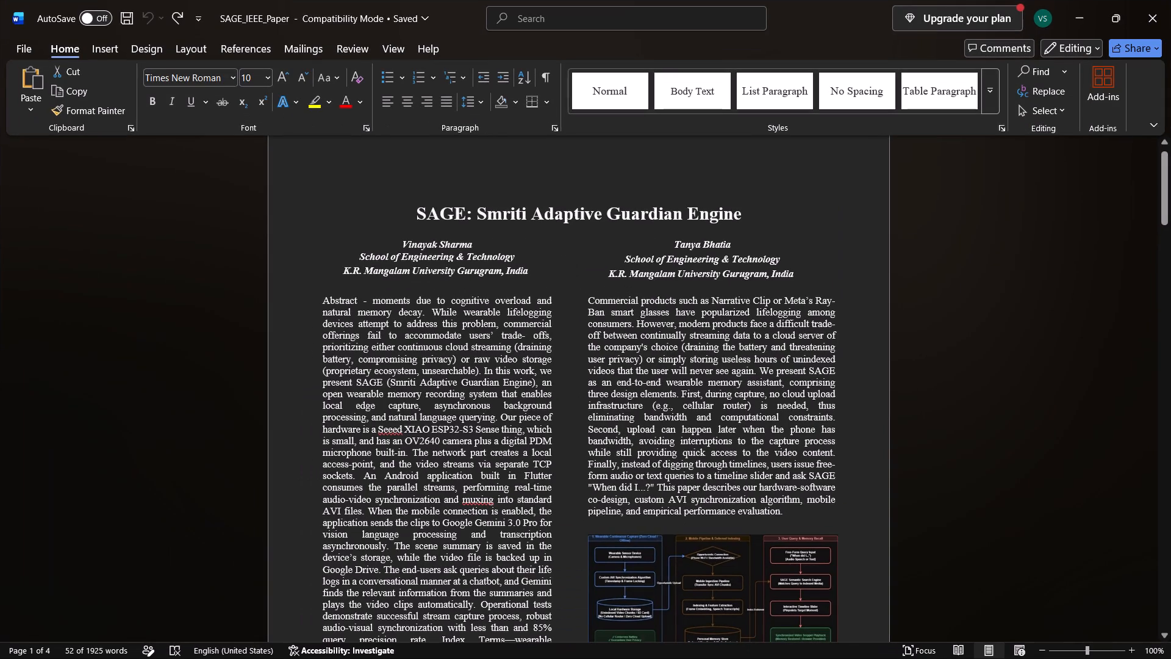
pyautogui.moveTo(403, 247); pyautogui.dragTo(796, 271)
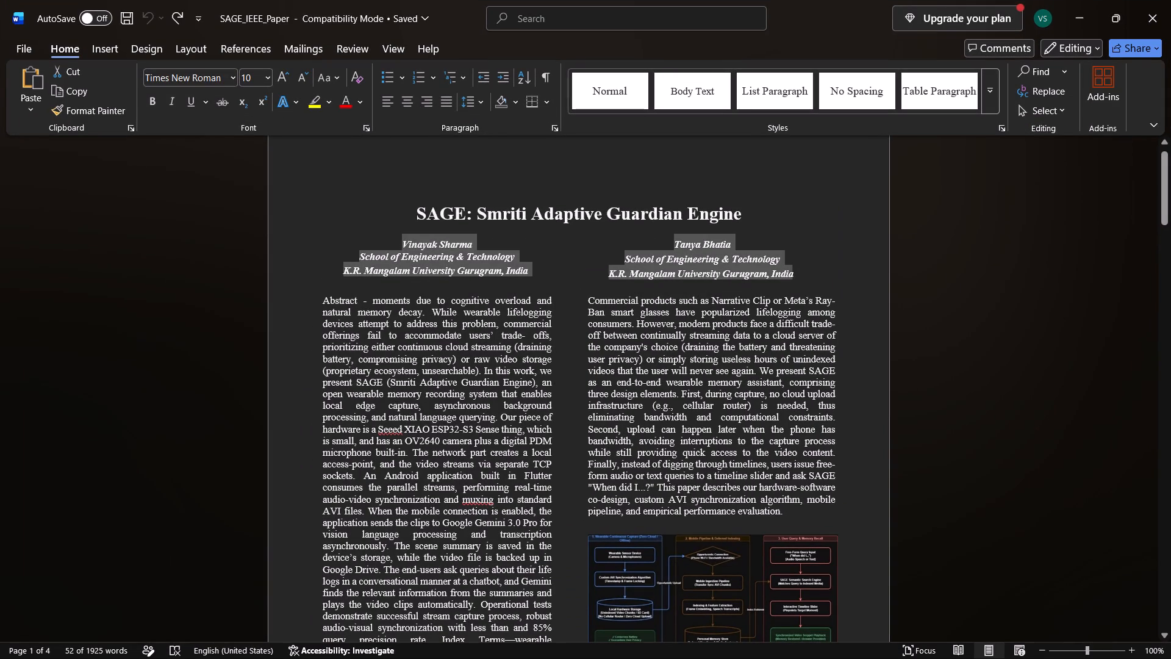
pyautogui.moveTo(796, 271); pyautogui.dragTo(809, 270)
pyautogui.hotkey('ctrl', 'c')
pyautogui.hotkey('alt', 'Tab')
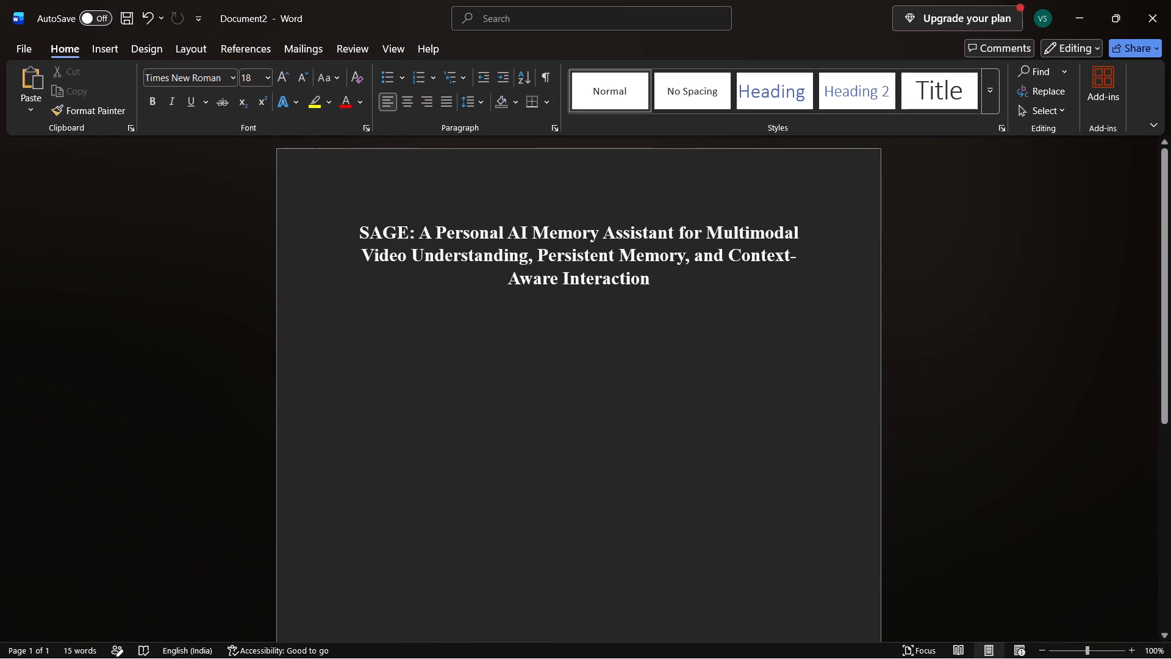
pyautogui.hotkey('ctrl', 'v')
pyautogui.scroll(4, 606, 306)
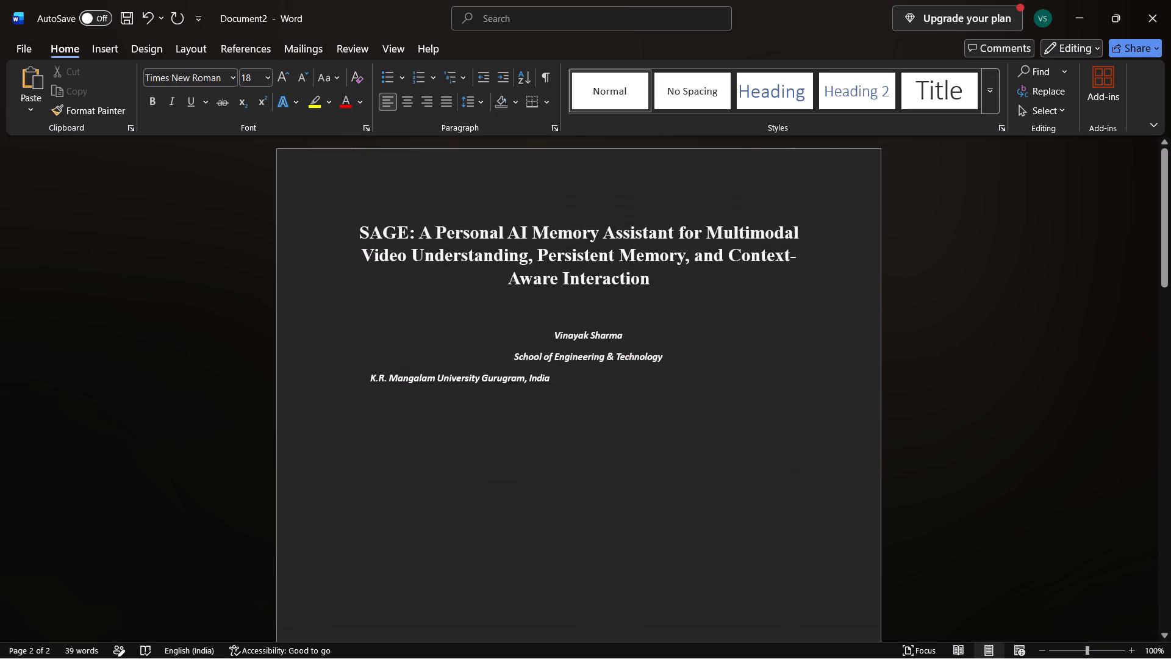
# Remove the indents from the first author's name, school and university lines so all three start at the page margin.
pyautogui.click(553, 334)
pyautogui.press('BackSpace')
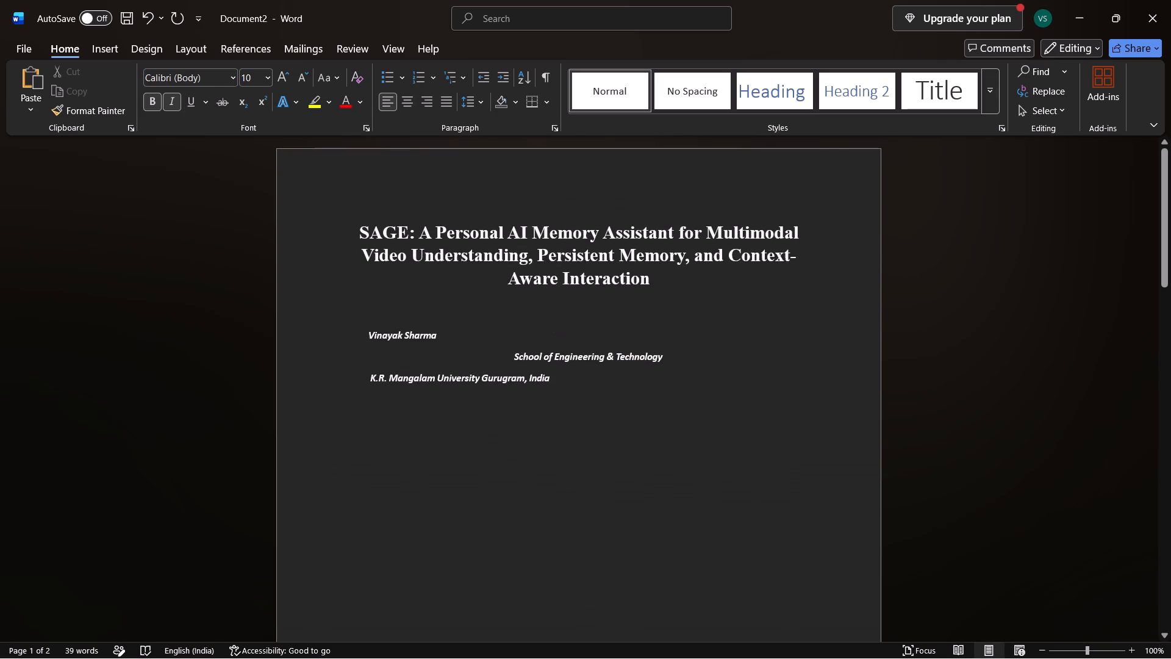
pyautogui.click(510, 356)
pyautogui.press('BackSpace')
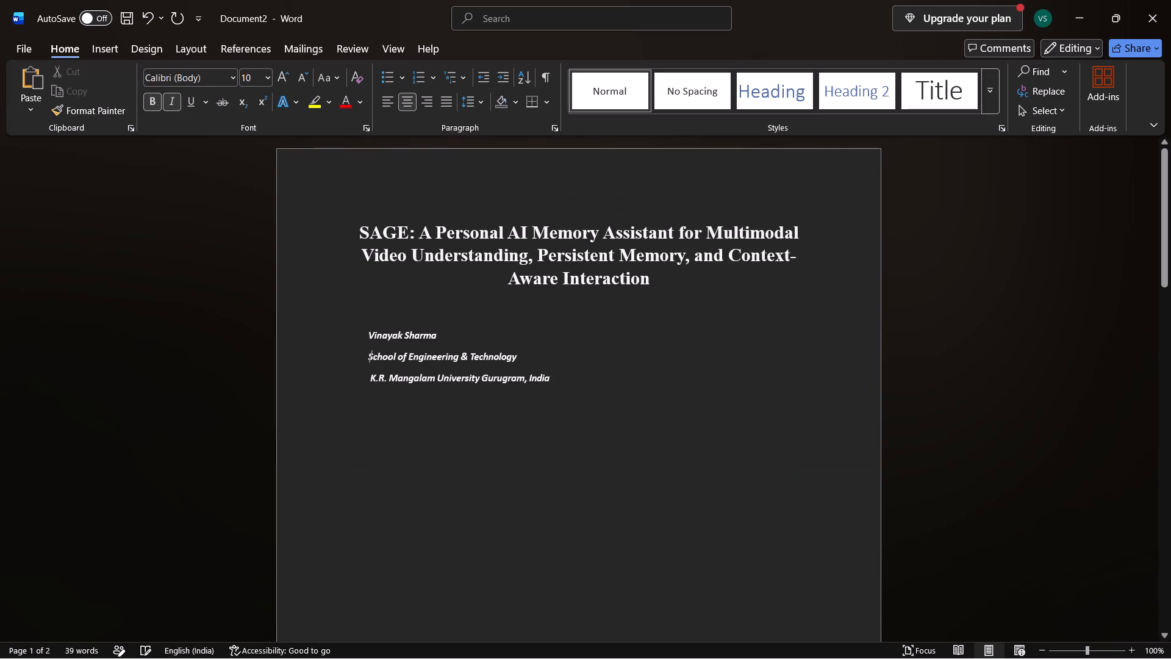
pyautogui.click(367, 378)
pyautogui.press('BackSpace')
pyautogui.press('BackSpace')
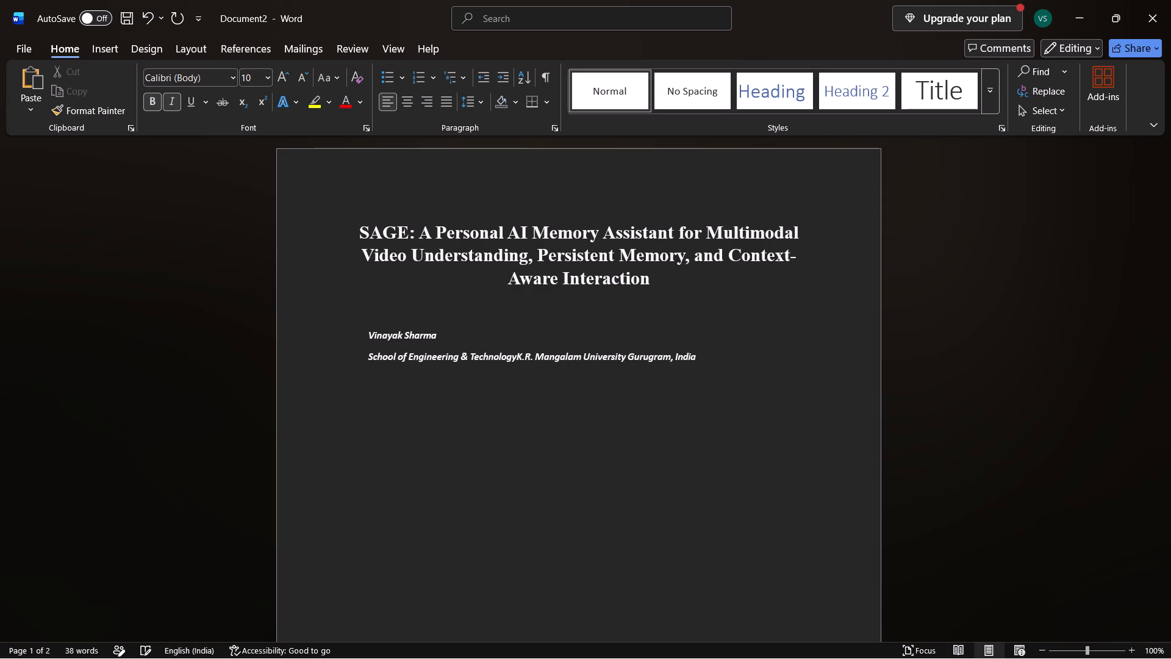
pyautogui.press('Return')
pyautogui.press('BackSpace')
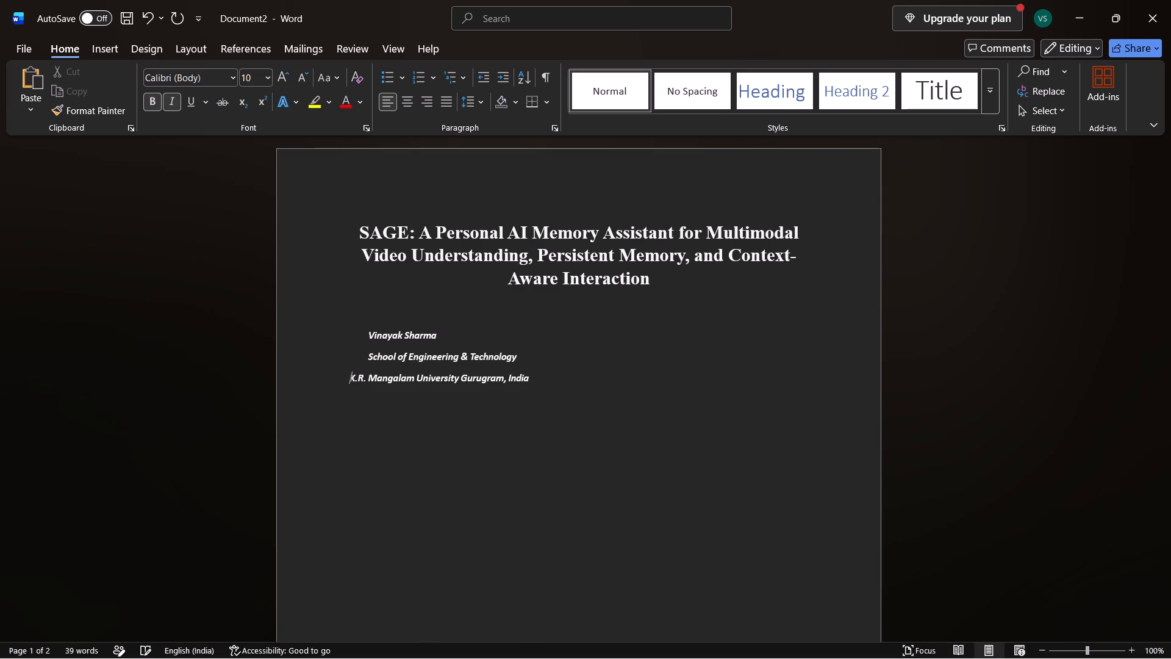
pyautogui.click(366, 358)
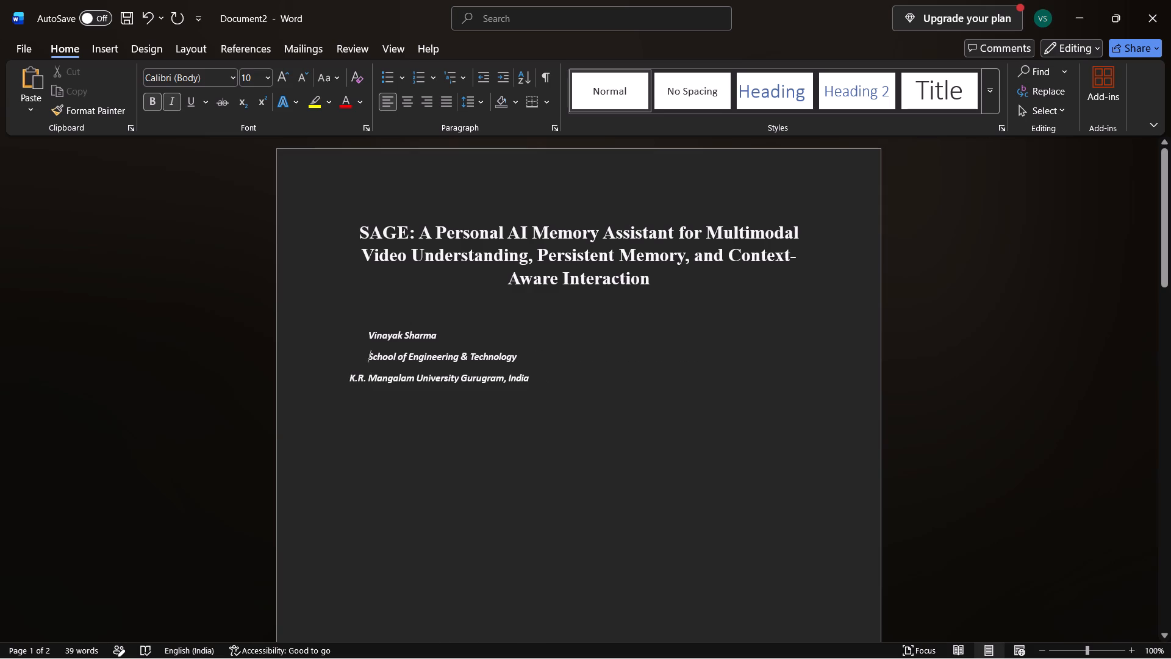
pyautogui.press('BackSpace')
pyautogui.click(366, 344)
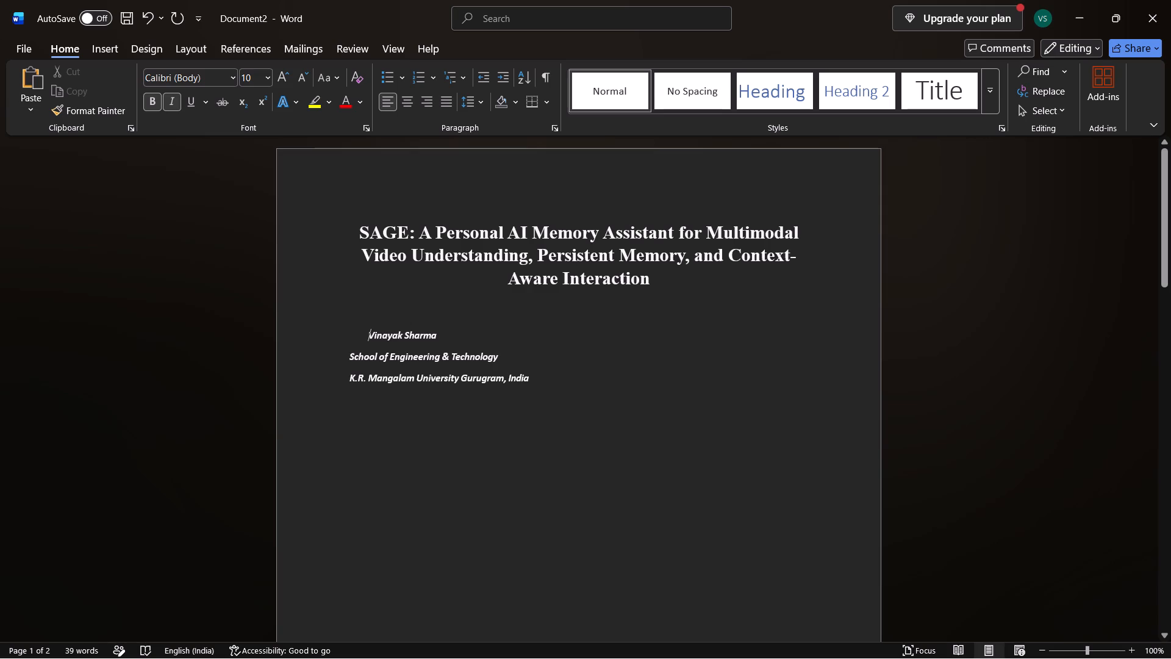
pyautogui.press('BackSpace')
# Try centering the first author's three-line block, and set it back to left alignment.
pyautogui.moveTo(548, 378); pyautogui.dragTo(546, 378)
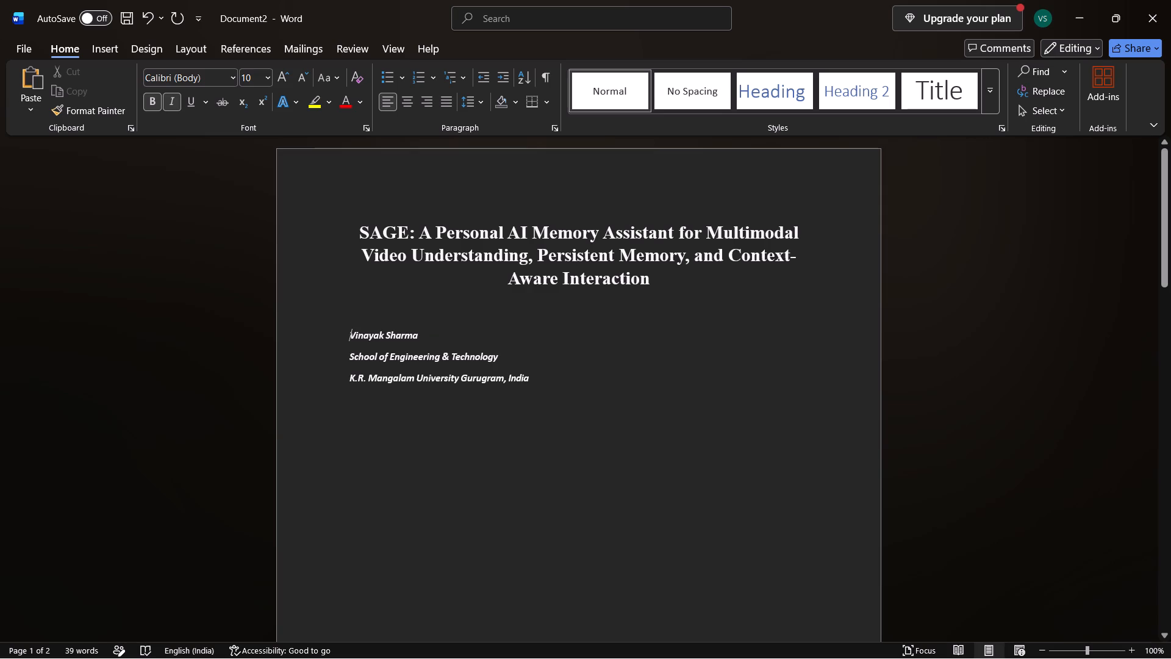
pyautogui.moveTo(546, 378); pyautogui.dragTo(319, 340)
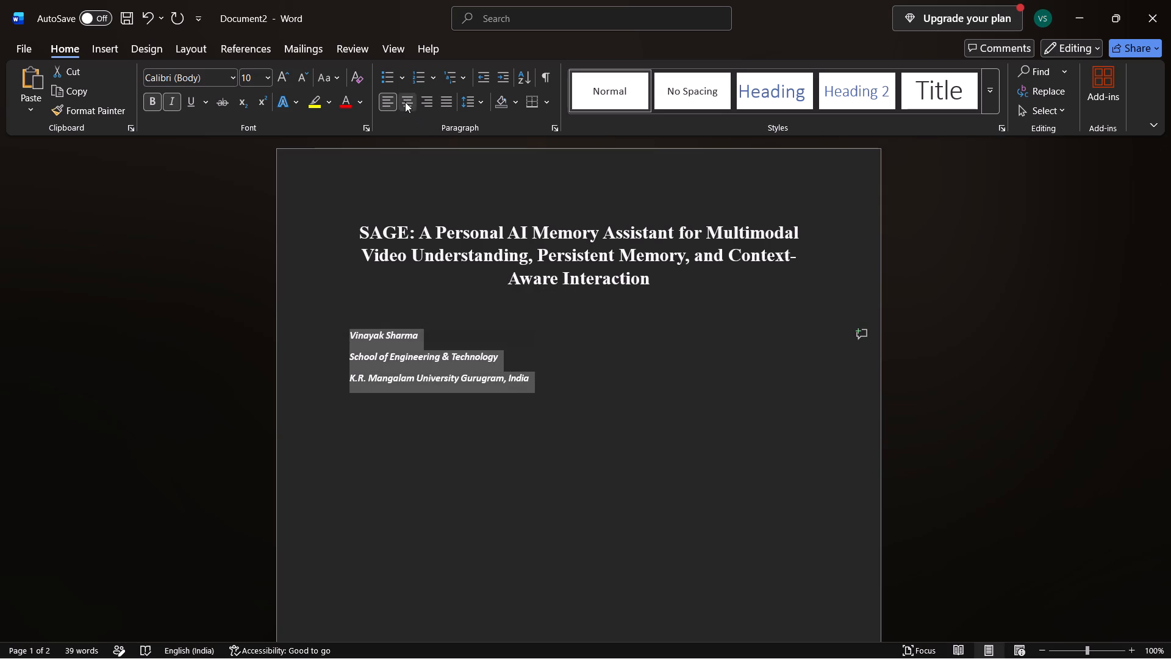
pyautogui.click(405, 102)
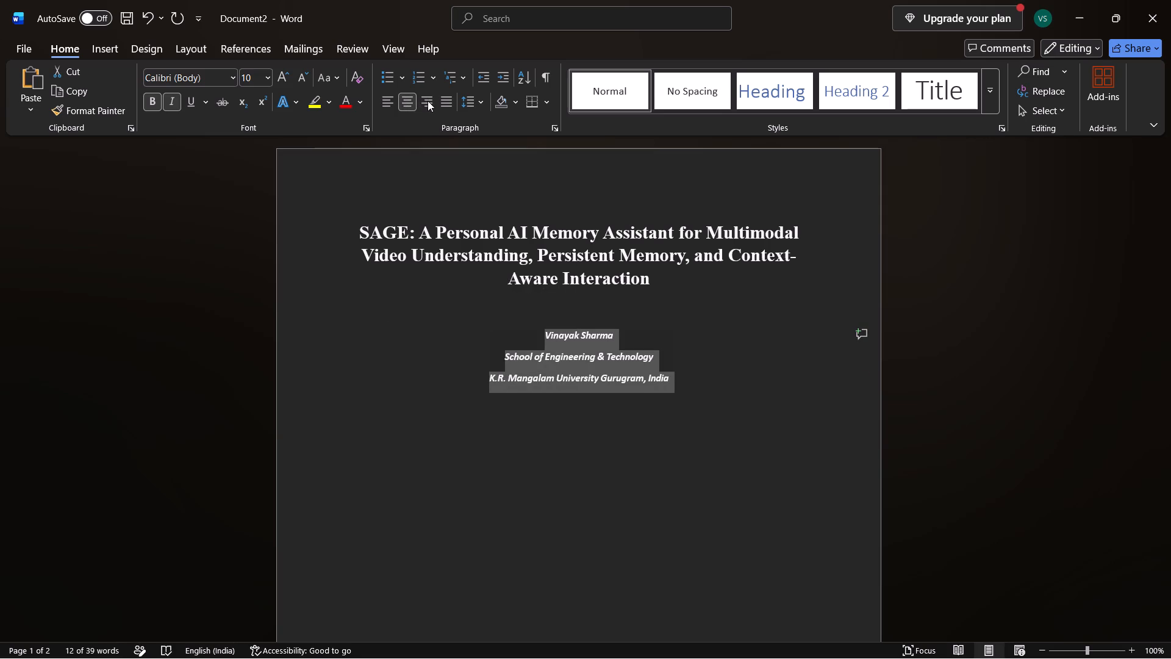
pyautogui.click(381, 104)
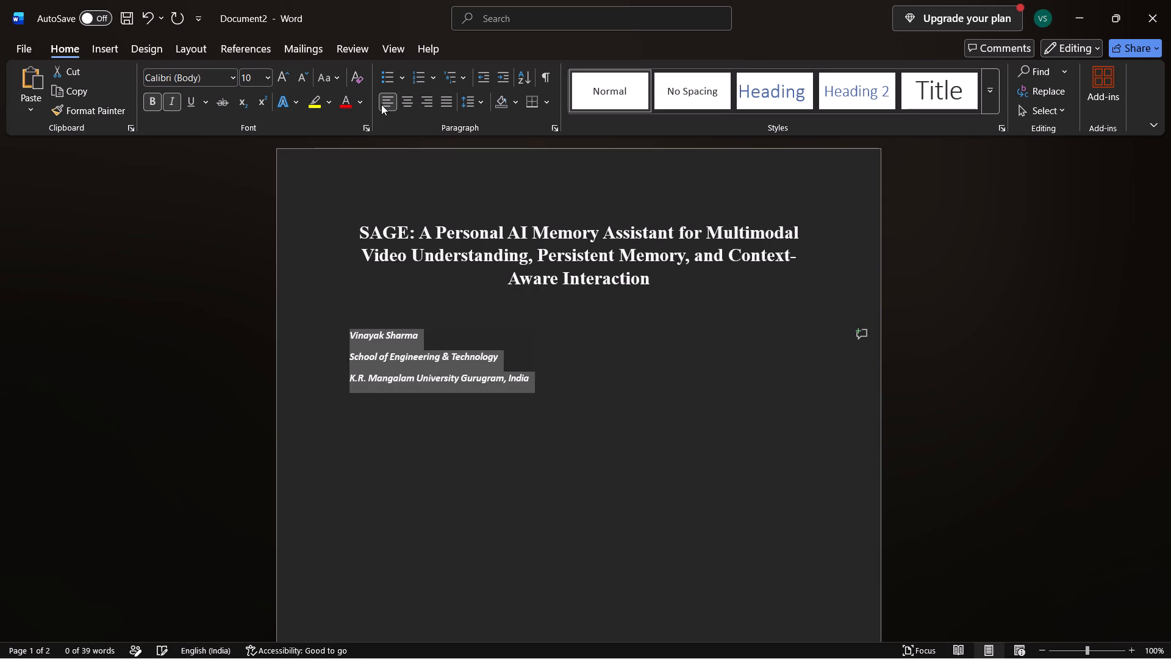
# Move the second author's three-line block from page 2 to the empty line directly below the title.
pyautogui.scroll(-3, 605, 487)
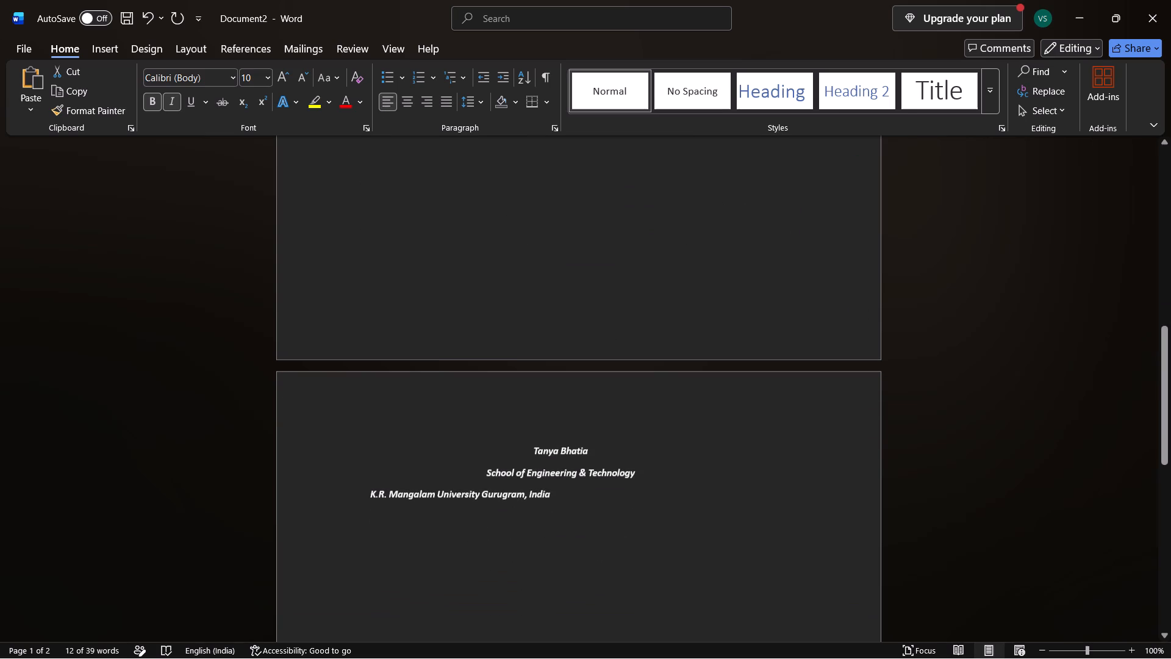
pyautogui.moveTo(595, 489); pyautogui.dragTo(427, 454)
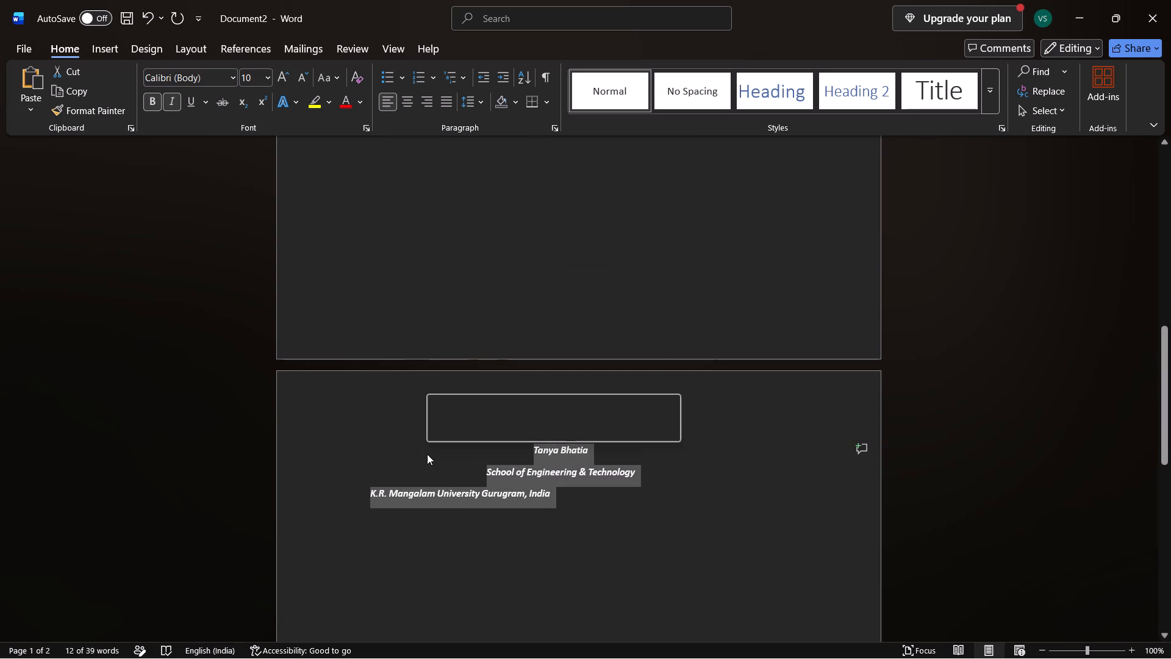
pyautogui.hotkey('ctrl', 'c')
pyautogui.press('BackSpace')
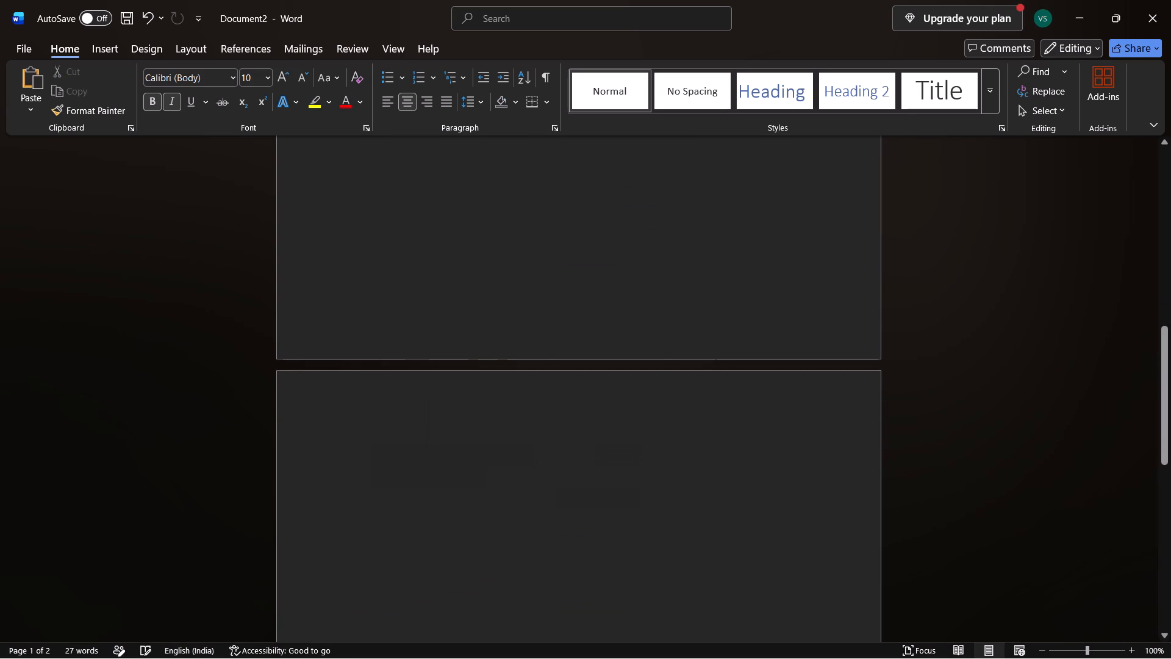
pyautogui.scroll(5, 625, 392)
pyautogui.click(634, 333)
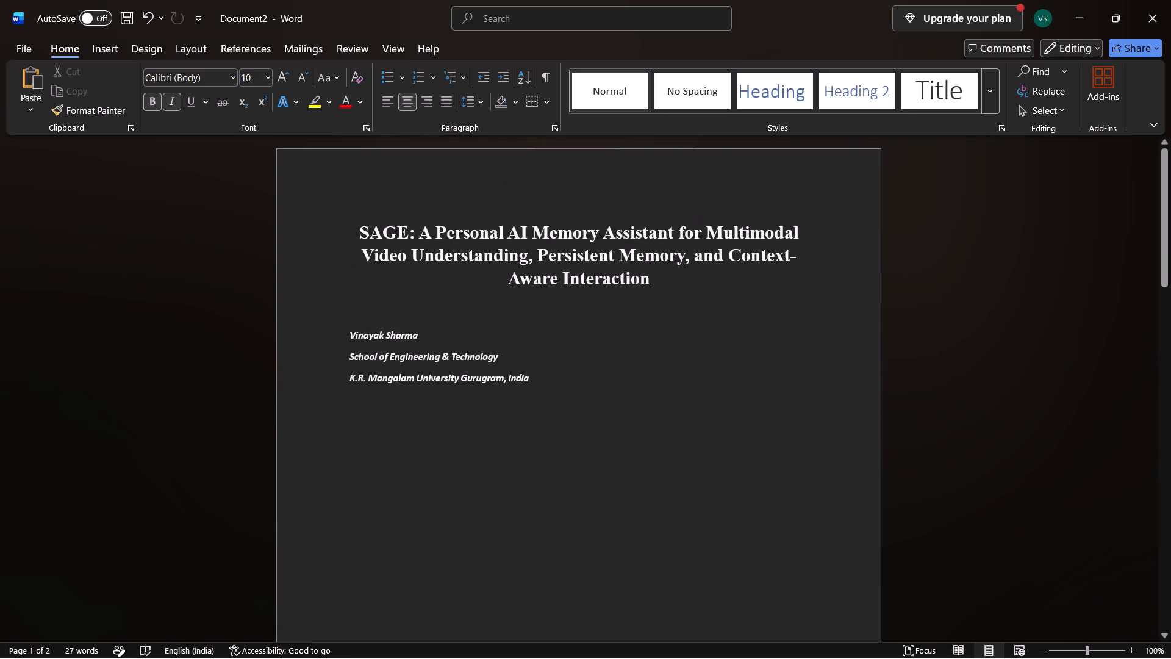
pyautogui.click(622, 328)
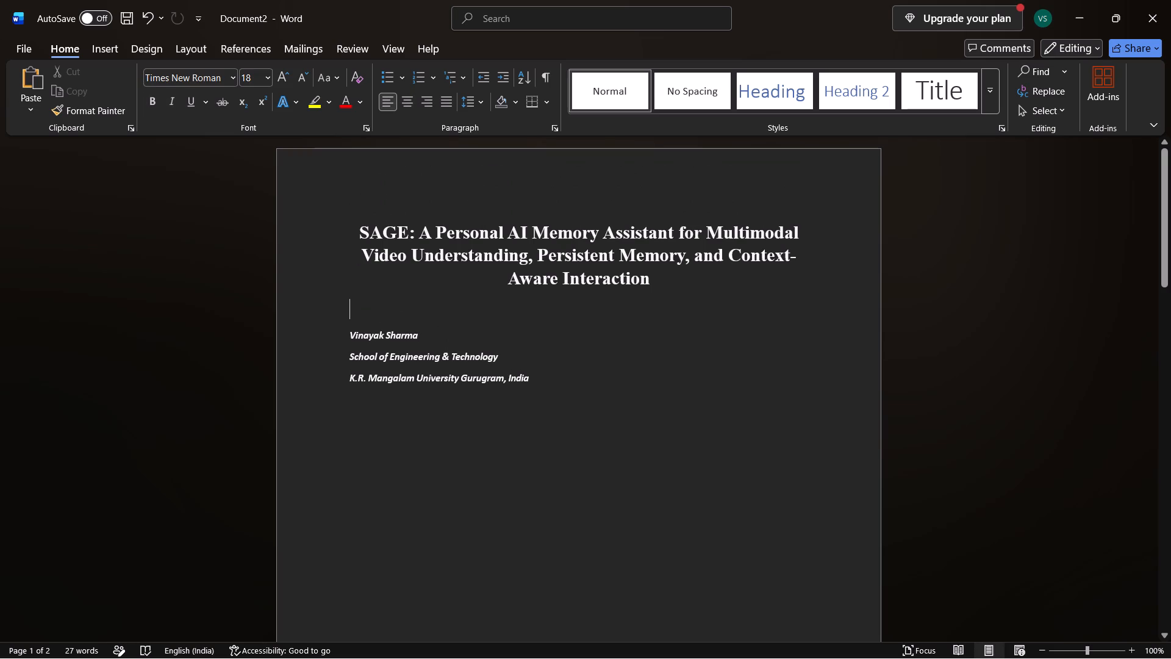
pyautogui.click(674, 325)
pyautogui.hotkey('ctrl', 'v')
# Right-align the second author's name, school and university lines.
pyautogui.moveTo(566, 340); pyautogui.dragTo(562, 340)
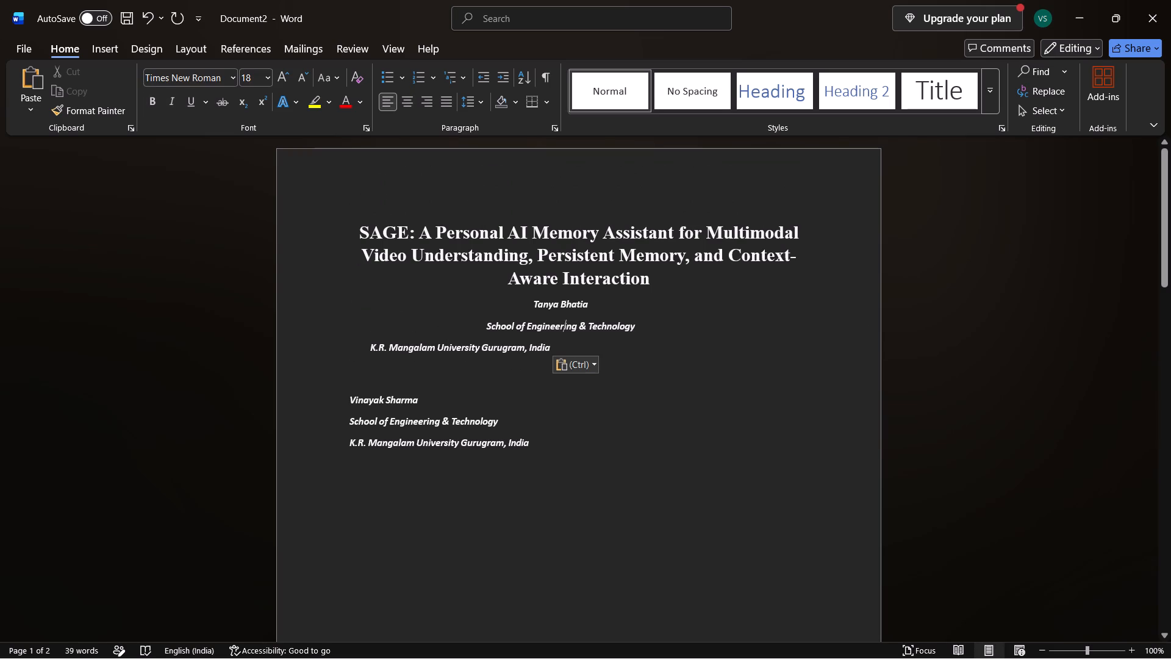
pyautogui.moveTo(562, 340); pyautogui.dragTo(526, 352)
pyautogui.click(559, 352)
pyautogui.moveTo(559, 352); pyautogui.dragTo(537, 304)
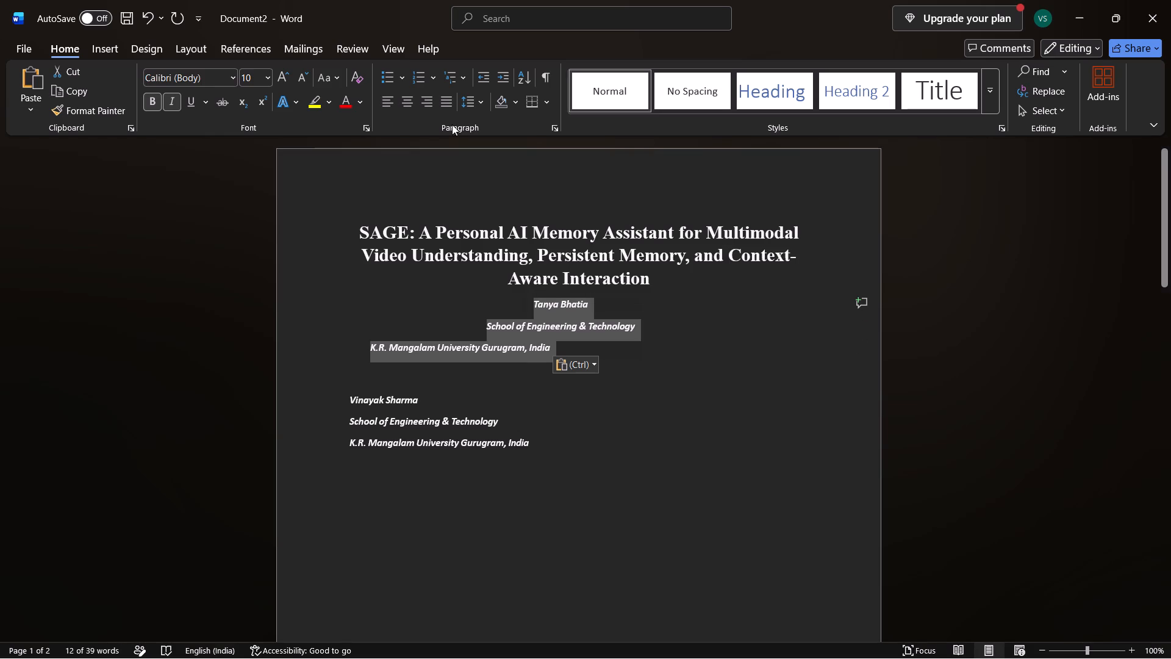
pyautogui.click(428, 103)
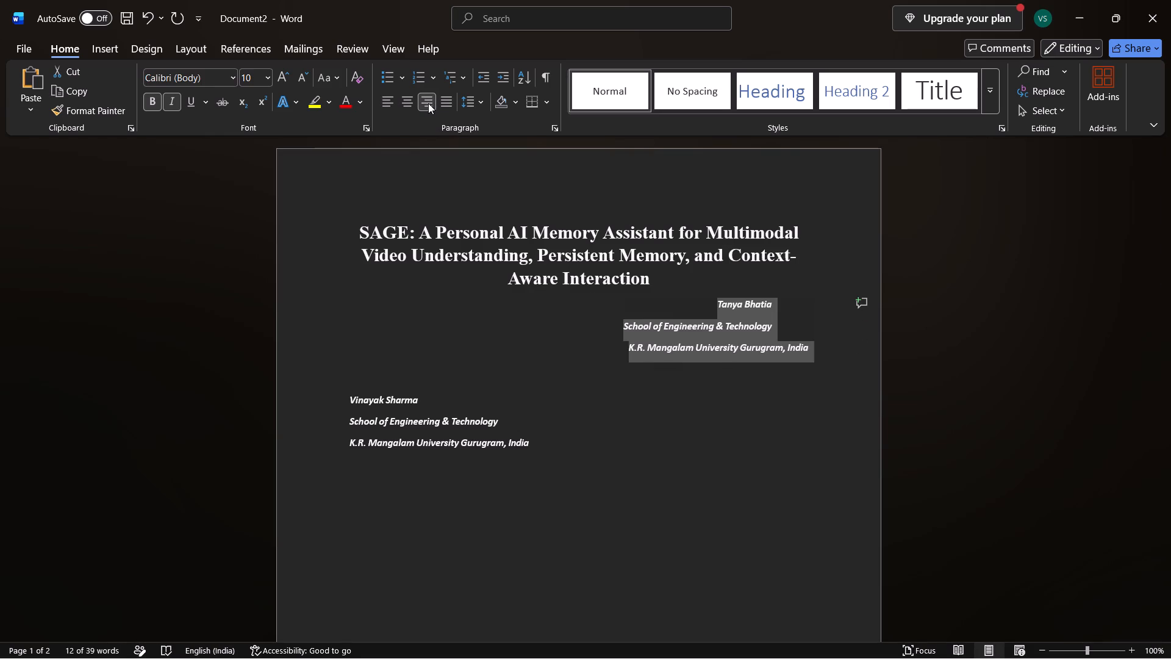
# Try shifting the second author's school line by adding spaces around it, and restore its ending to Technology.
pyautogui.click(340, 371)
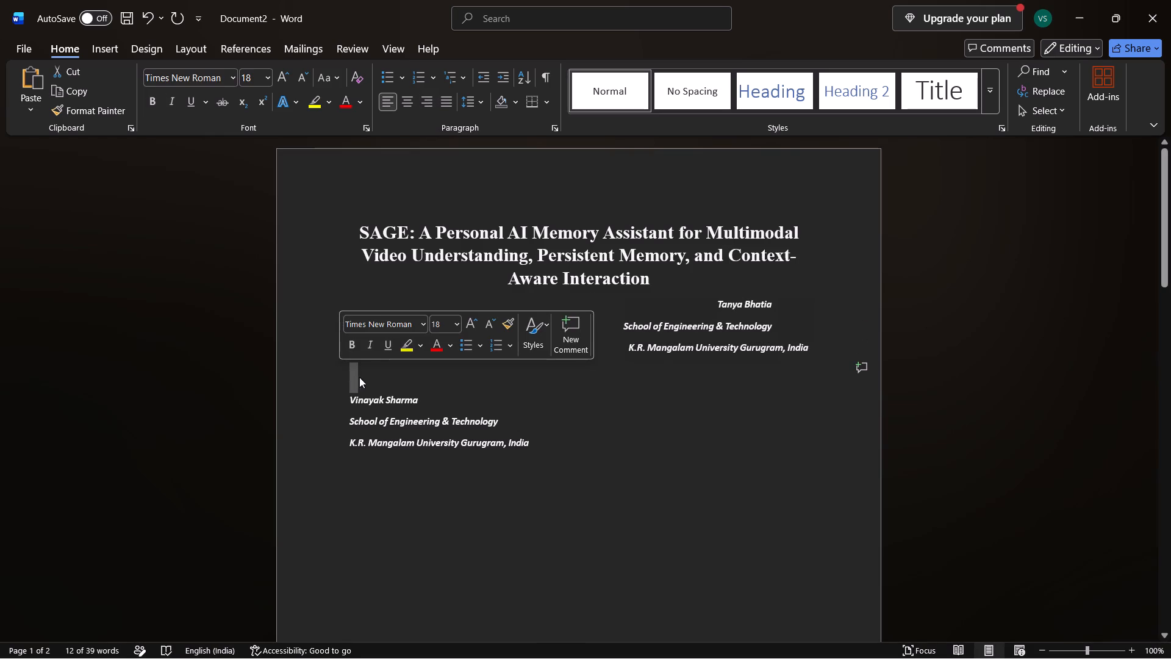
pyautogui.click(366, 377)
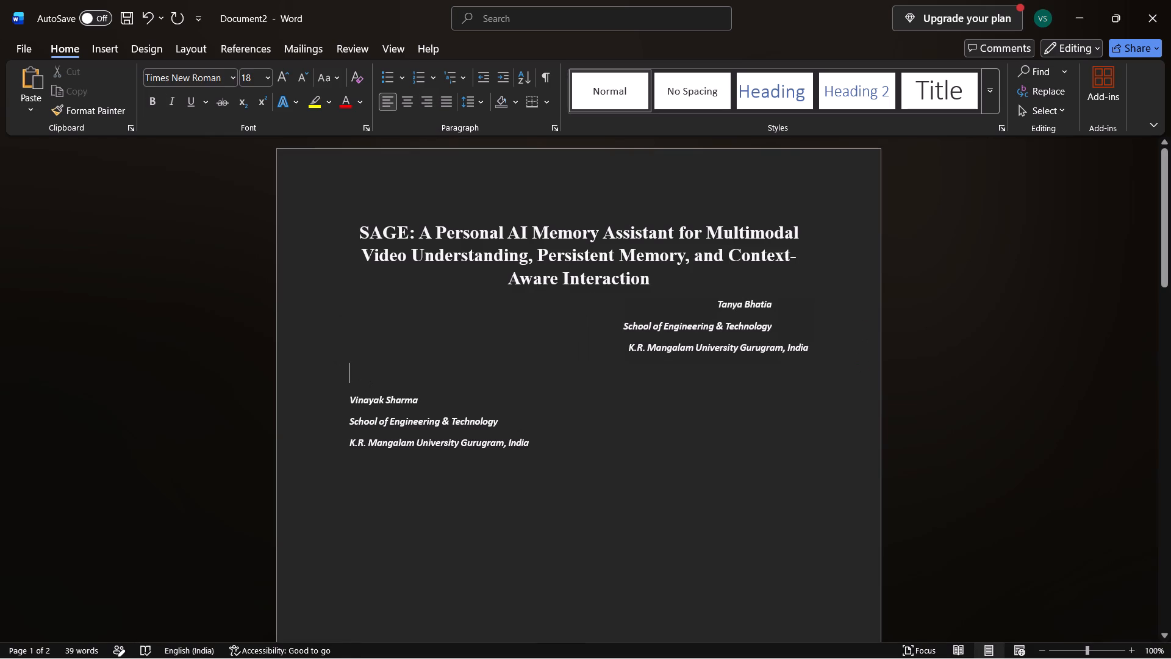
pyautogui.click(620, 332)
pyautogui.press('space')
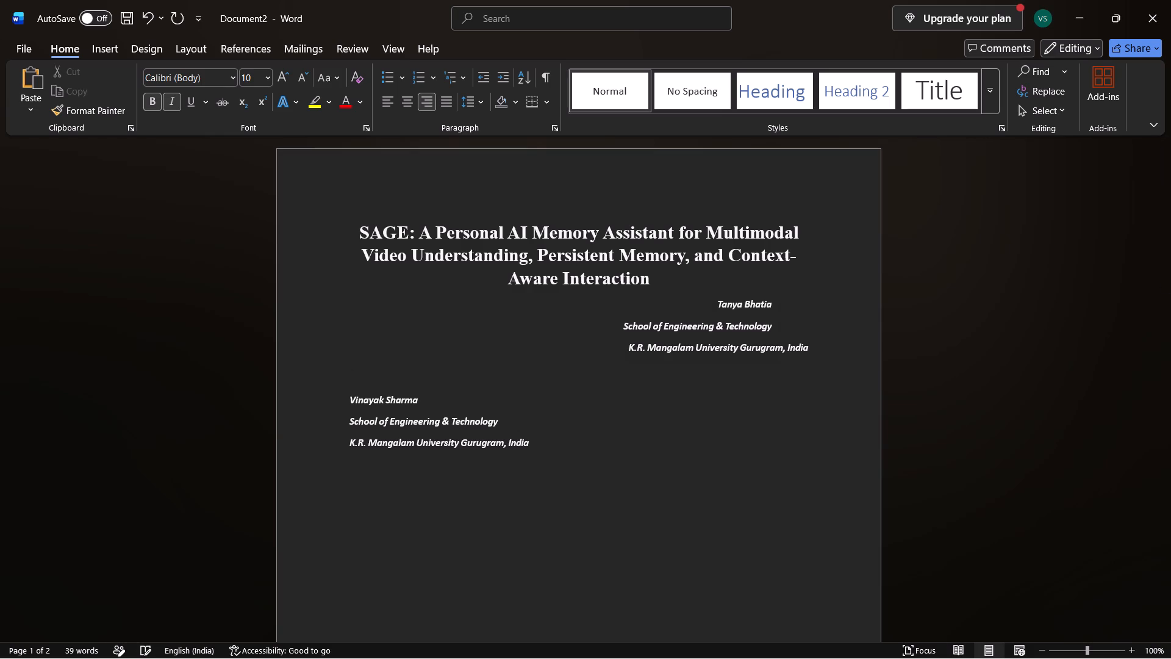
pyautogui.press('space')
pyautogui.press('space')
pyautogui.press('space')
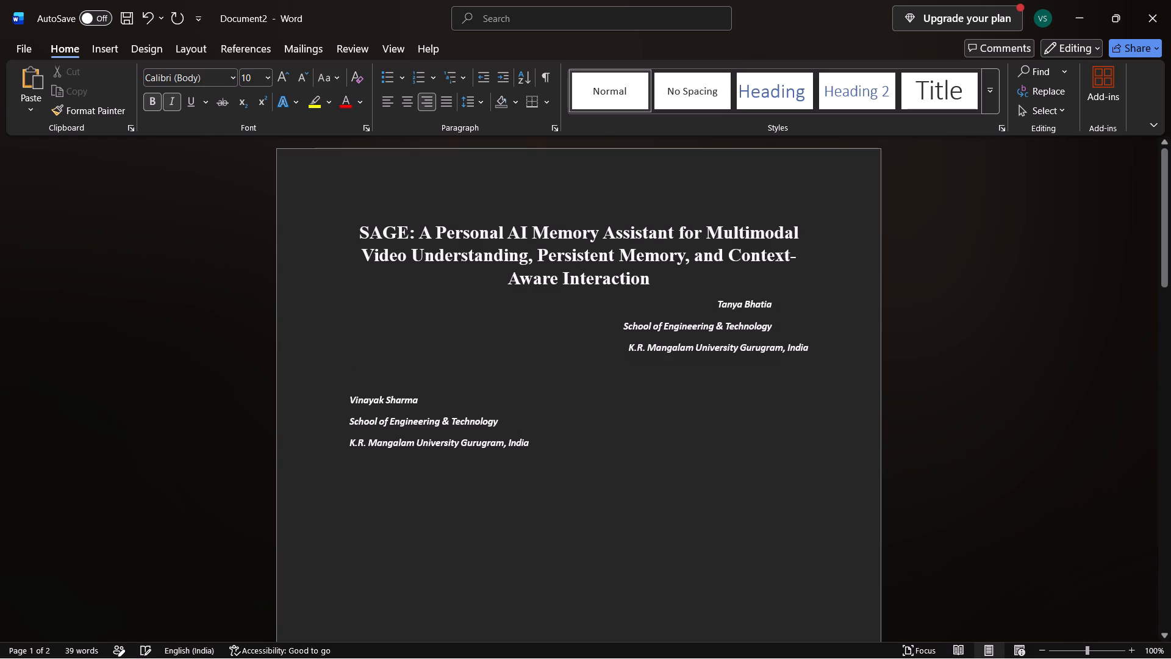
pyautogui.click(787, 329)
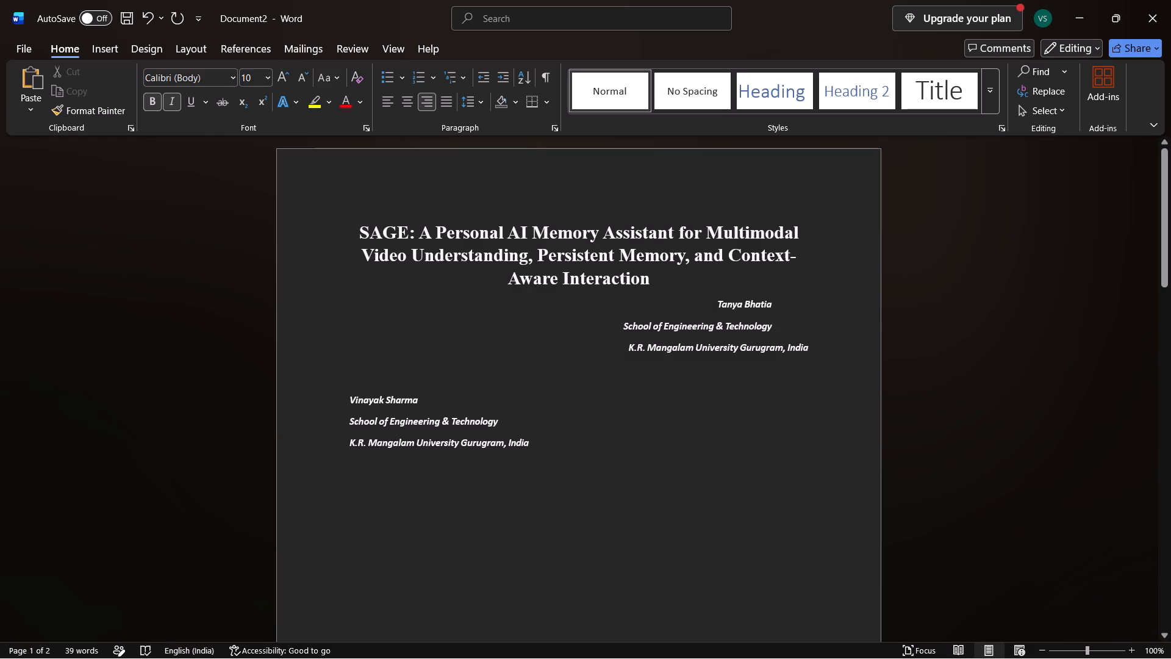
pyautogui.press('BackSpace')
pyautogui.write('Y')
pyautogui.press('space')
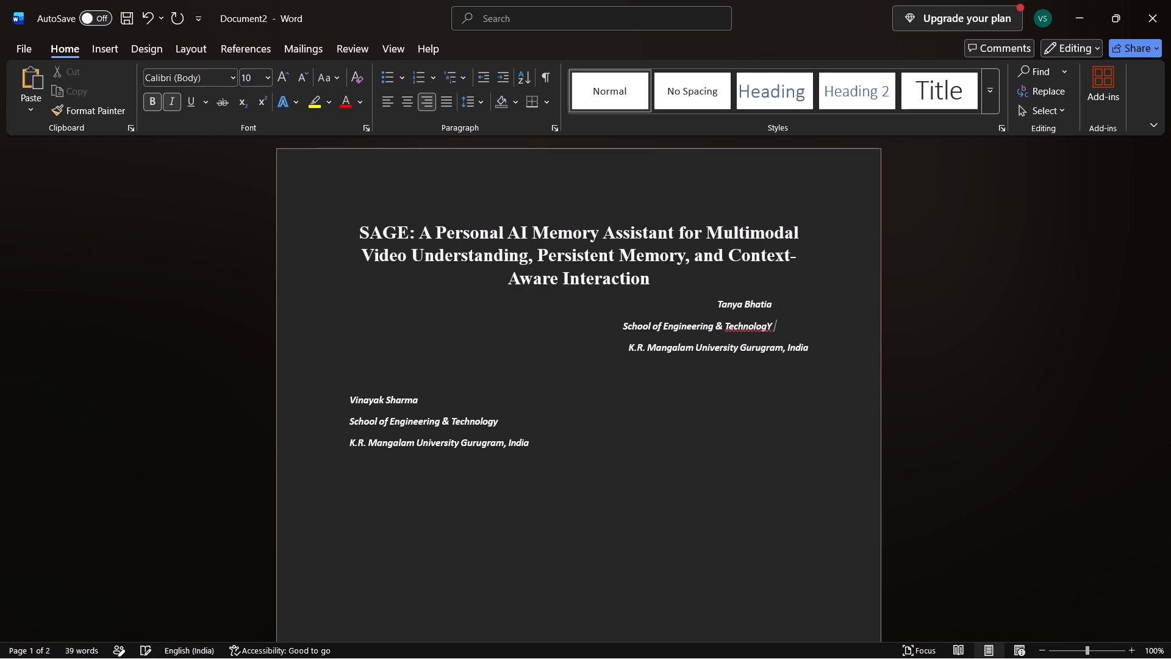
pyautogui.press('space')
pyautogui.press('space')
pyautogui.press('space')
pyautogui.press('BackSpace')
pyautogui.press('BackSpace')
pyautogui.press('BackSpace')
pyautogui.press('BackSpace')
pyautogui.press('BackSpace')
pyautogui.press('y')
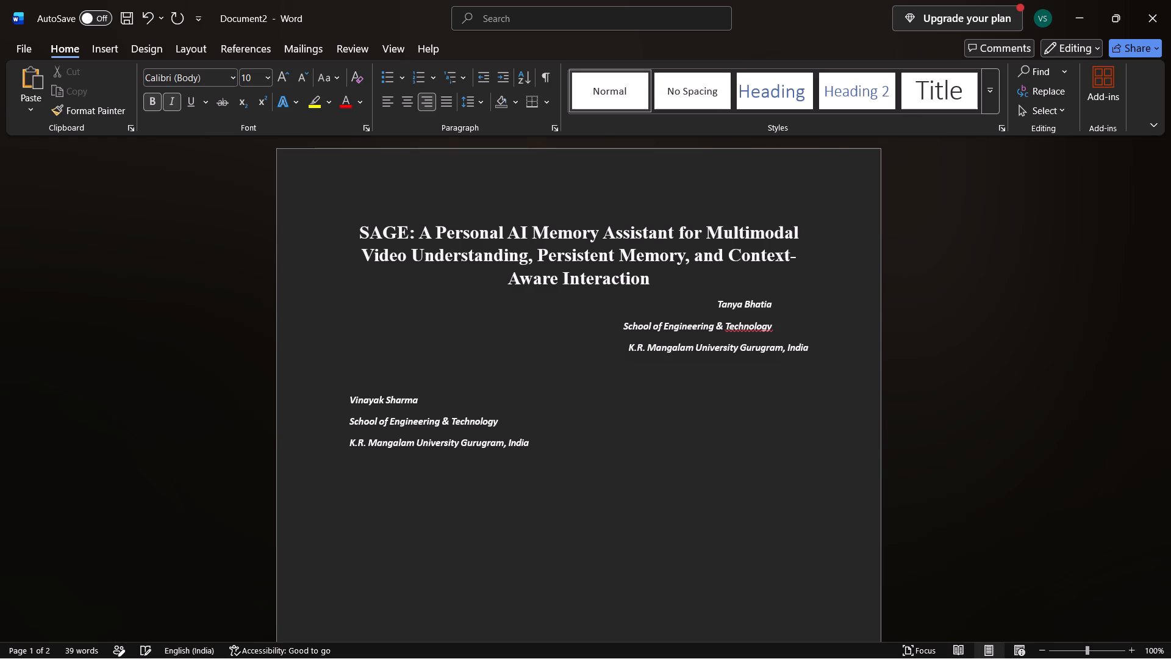
# Remove the second author's right-aligned three-line block, leaving one blank line between the title and the first author's block.
pyautogui.moveTo(532, 445); pyautogui.dragTo(531, 446)
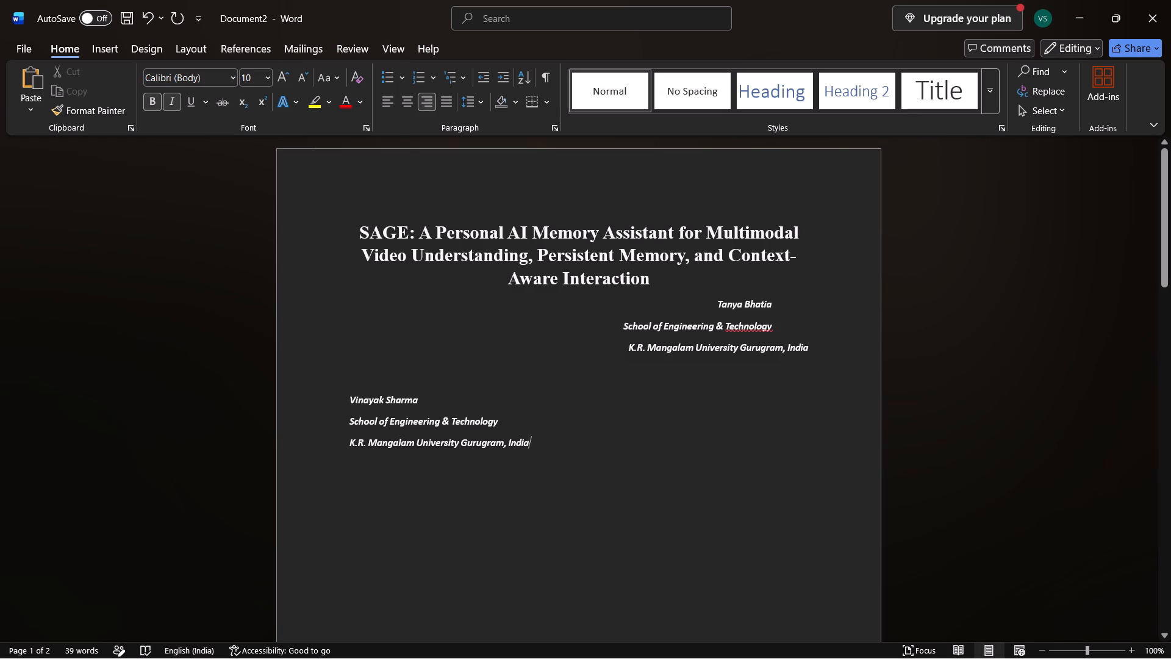
pyautogui.moveTo(531, 446); pyautogui.dragTo(359, 404)
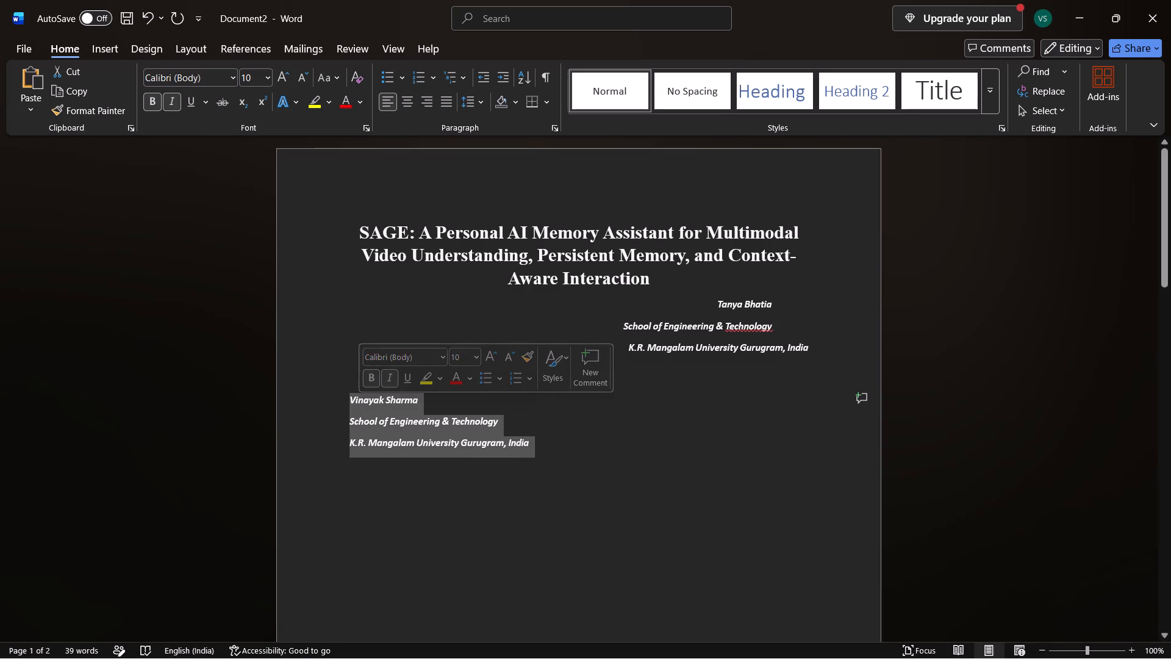
pyautogui.moveTo(816, 347); pyautogui.dragTo(678, 301)
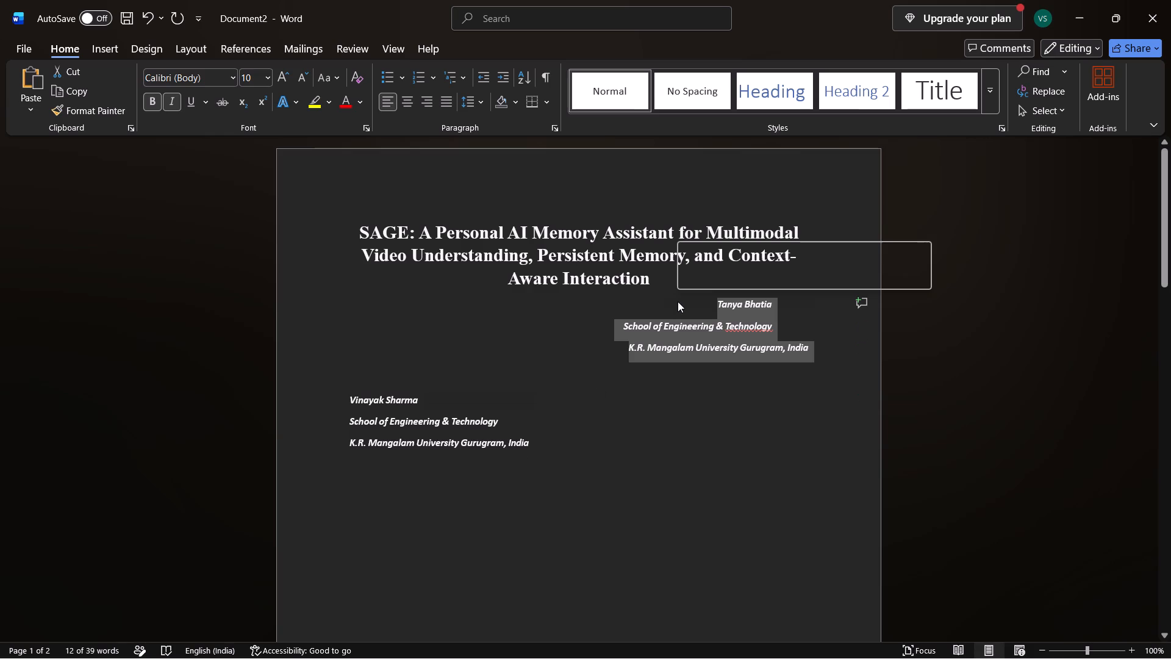
pyautogui.hotkey('ctrl', 'c')
pyautogui.press('BackSpace')
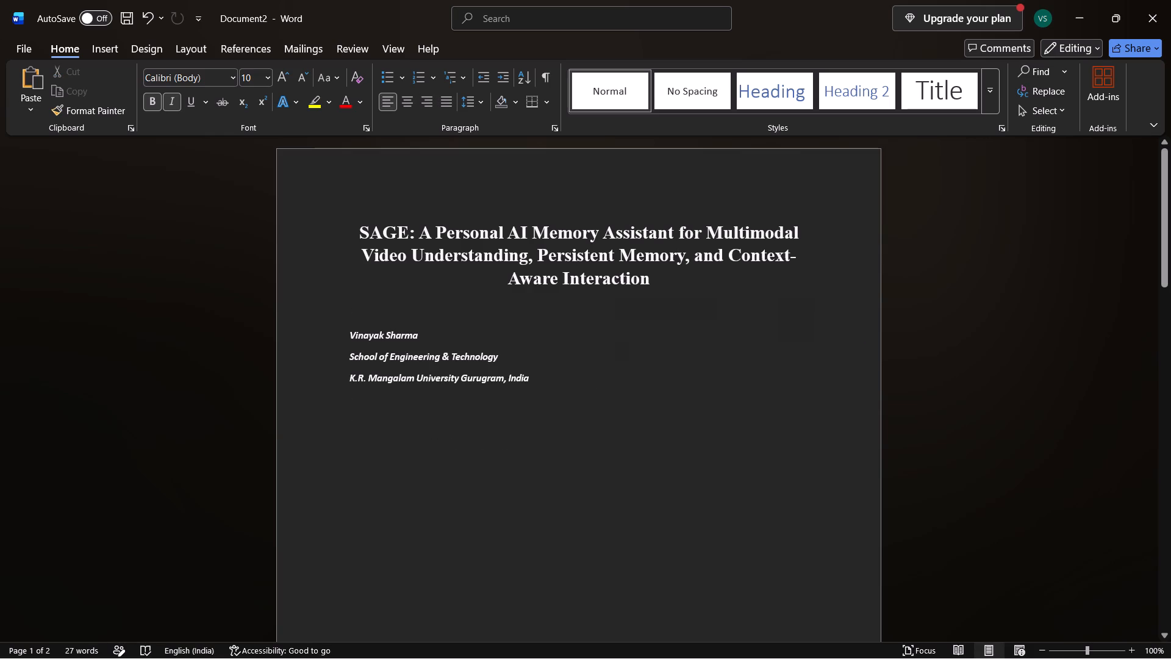
pyautogui.click(485, 317)
pyautogui.press('BackSpace')
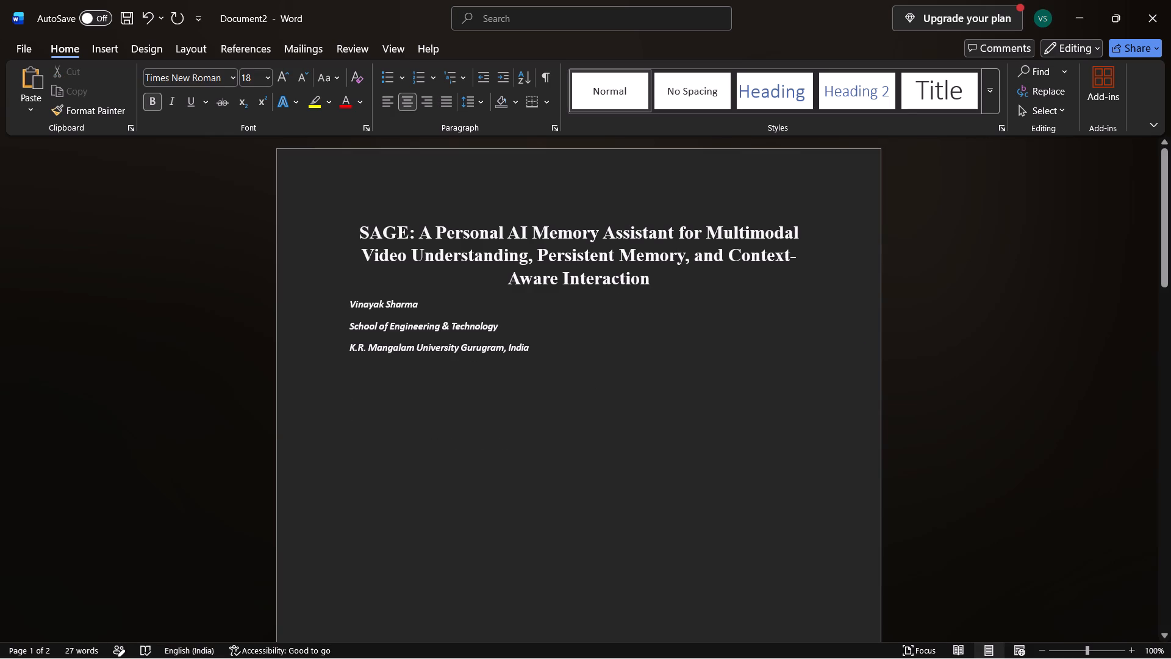
pyautogui.press('Return')
# Enter the second author's name on the same line as the first author's name, separated from it by a run of spaces.
pyautogui.click(532, 322)
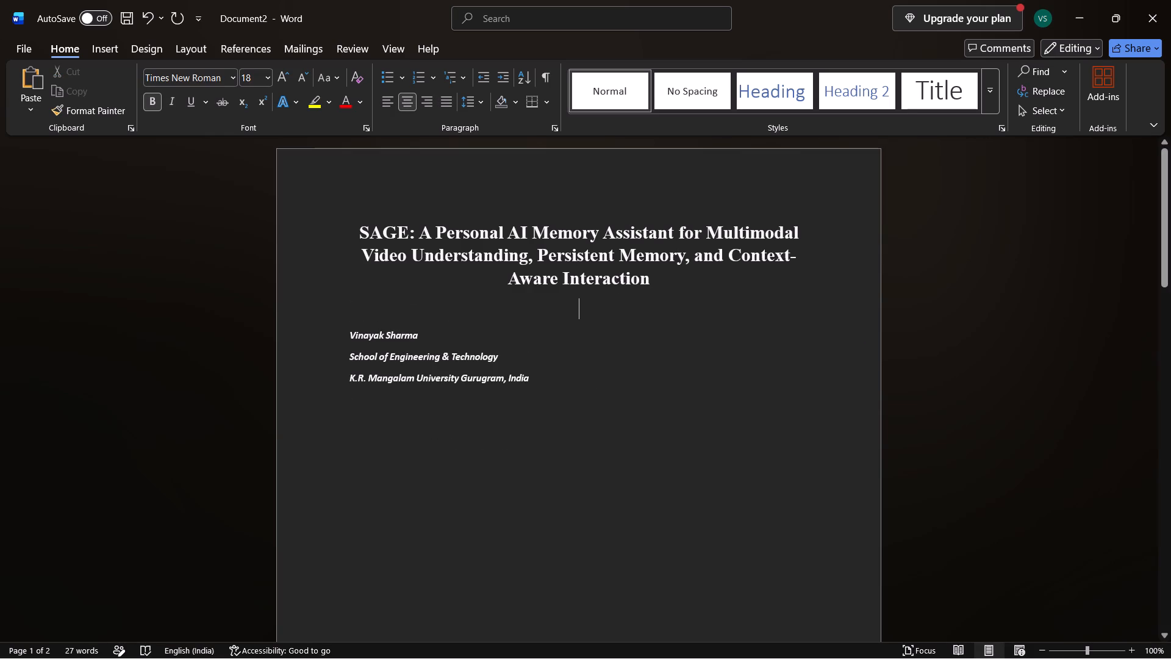
pyautogui.click(534, 339)
pyautogui.press('space')
pyautogui.press('space')
pyautogui.press('space')
pyautogui.press('space')
pyautogui.press('space')
pyautogui.press('space')
pyautogui.press('space')
pyautogui.press('space')
pyautogui.press('space')
pyautogui.press('space')
pyautogui.press('space')
pyautogui.press('space')
pyautogui.press('space')
pyautogui.press('space')
pyautogui.press('space')
pyautogui.press('space')
pyautogui.press('space')
pyautogui.press('space')
pyautogui.press('space')
pyautogui.press('space')
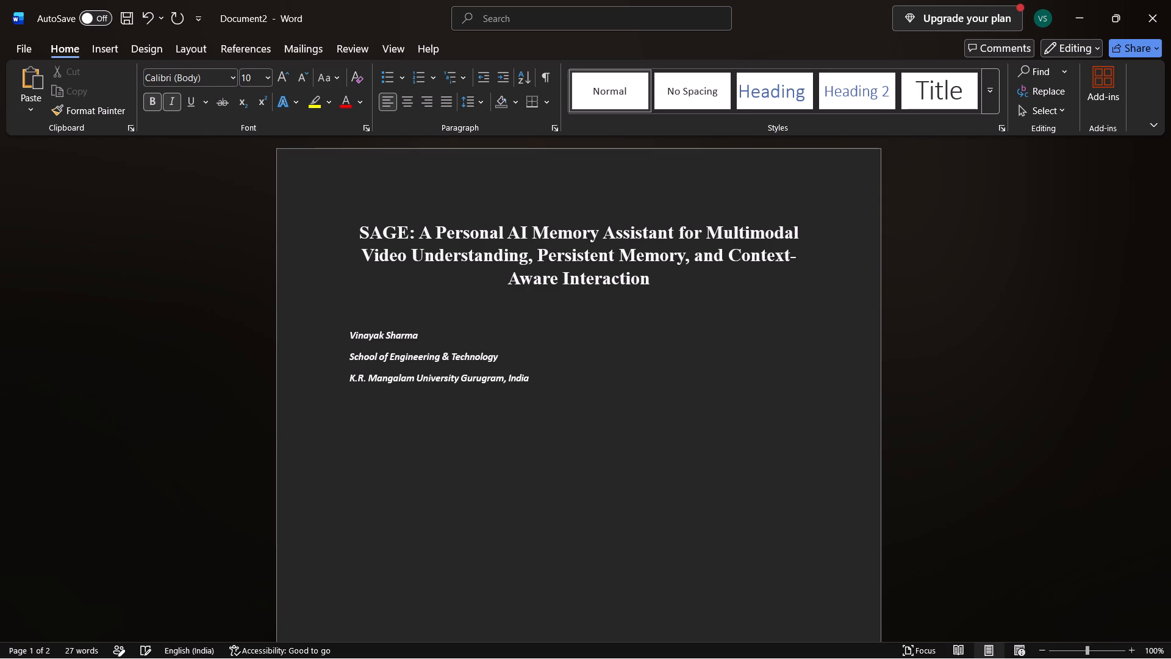
pyautogui.press('space')
pyautogui.press('space')
pyautogui.press('space')
pyautogui.press('space')
pyautogui.press('space')
pyautogui.press('space')
pyautogui.press('space')
pyautogui.press('space')
pyautogui.press('space')
pyautogui.press('space')
pyautogui.press('space')
pyautogui.press('space')
pyautogui.press('space')
pyautogui.press('space')
pyautogui.press('space')
pyautogui.press('space')
pyautogui.press('space')
pyautogui.press('space')
pyautogui.press('space')
pyautogui.press('space')
pyautogui.press('space')
pyautogui.press('space')
pyautogui.press('space')
pyautogui.press('space')
pyautogui.press('space')
pyautogui.press('space')
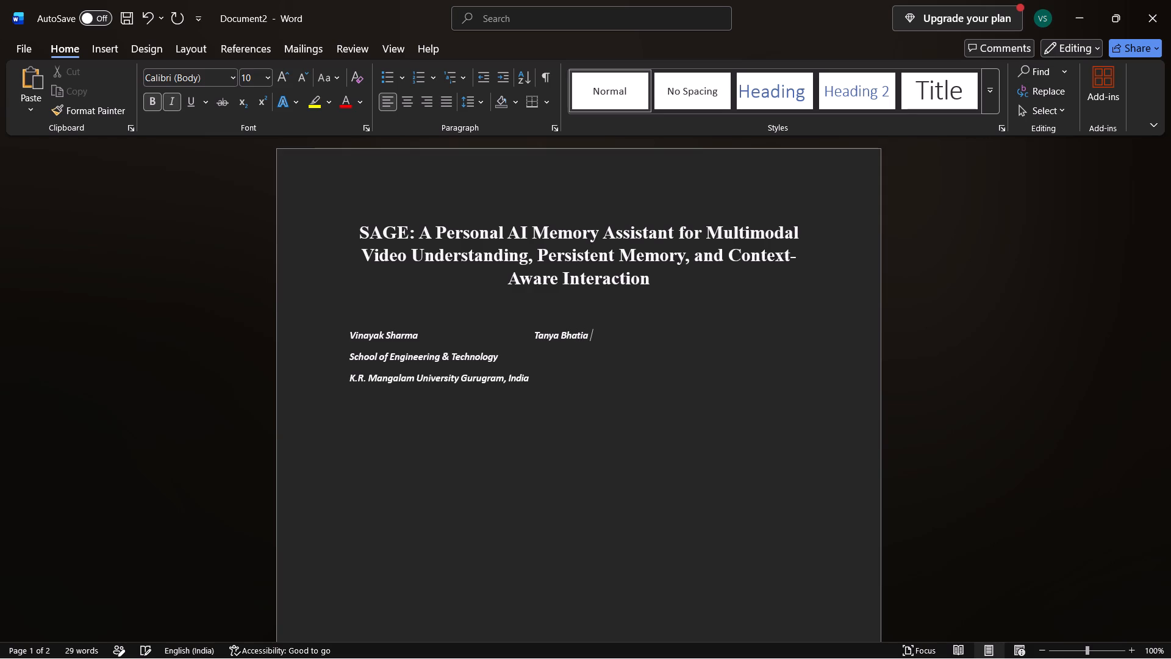
# Widen the gap between the two author names with spaces until the second name sits near the page's right margin.
pyautogui.click(528, 336)
pyautogui.press('space')
pyautogui.press('space')
pyautogui.press('space')
pyautogui.press('space')
pyautogui.press('space')
pyautogui.press('space')
pyautogui.press('space')
pyautogui.press('space')
pyautogui.press('space')
pyautogui.press('space')
pyautogui.press('space')
pyautogui.press('space')
pyautogui.press('space')
pyautogui.press('space')
pyautogui.press('space')
pyautogui.press('space')
pyautogui.press('space')
pyautogui.press('space')
pyautogui.press('space')
pyautogui.press('space')
pyautogui.press('space')
pyautogui.press('space')
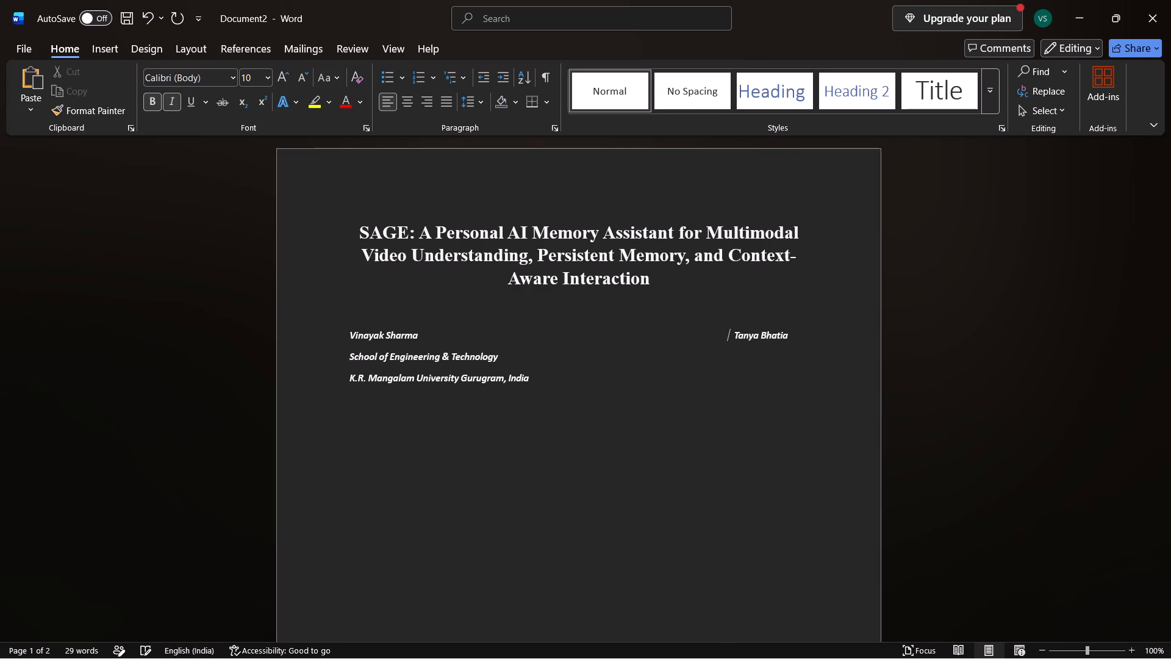
pyautogui.press('space')
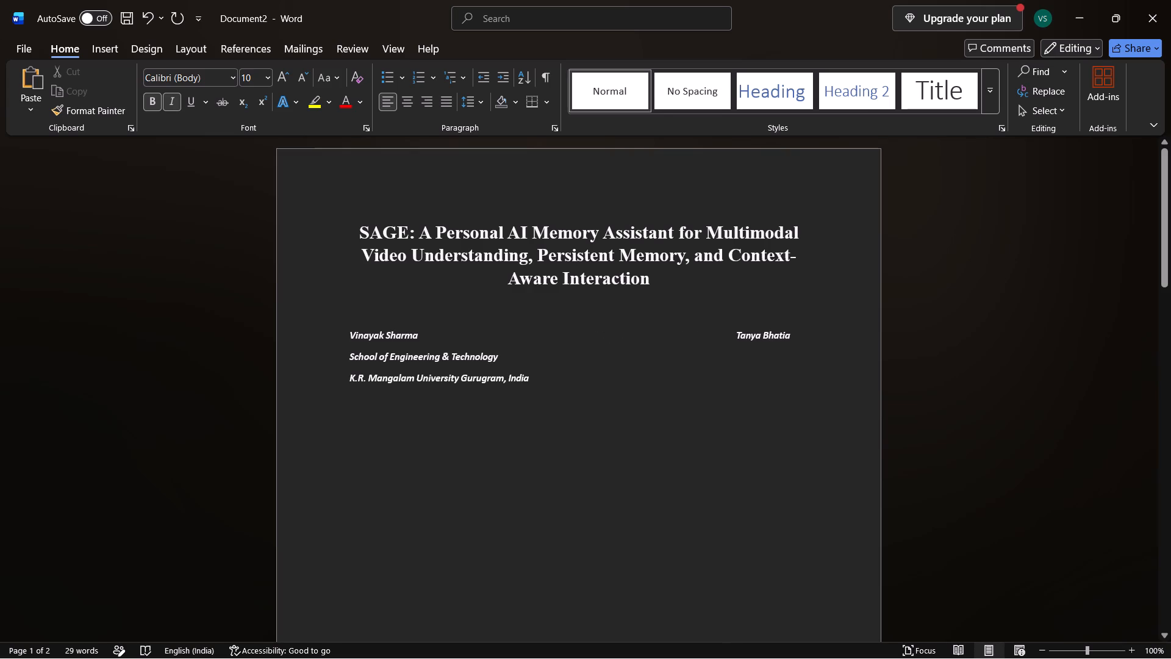
pyautogui.click(793, 339)
# Duplicate School of Engineering & Technology on its own line after a run of spaces, and remove the extra paragraph break below it.
pyautogui.click(541, 358)
pyautogui.moveTo(506, 355); pyautogui.dragTo(349, 360)
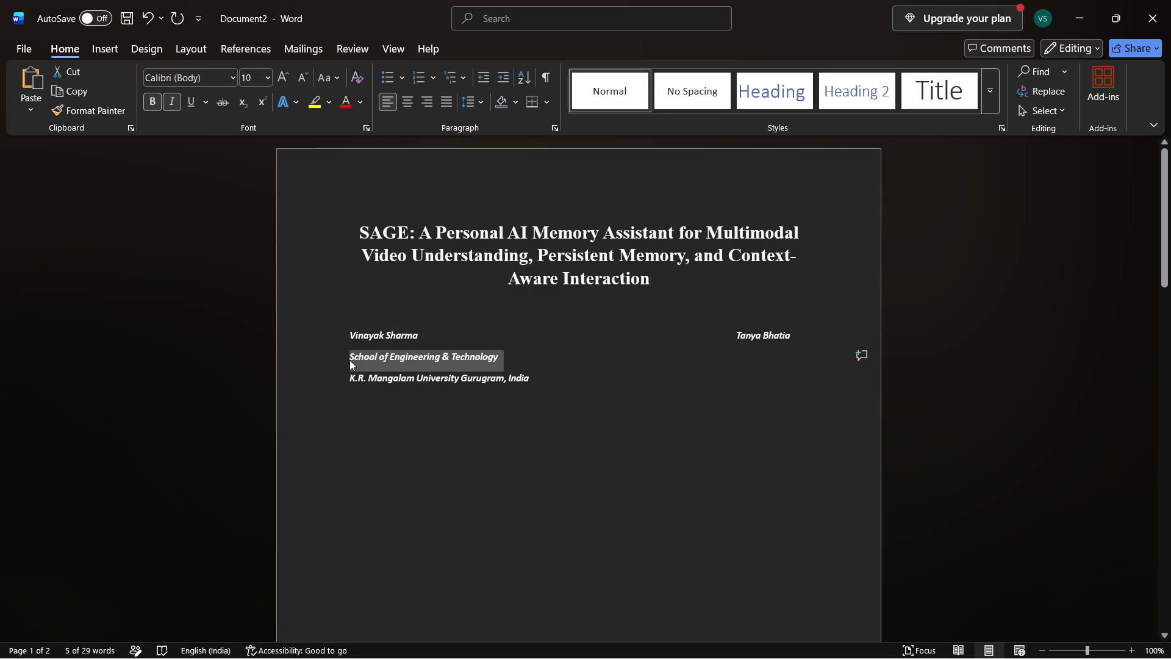
pyautogui.hotkey('ctrl', 'c')
pyautogui.click(565, 358)
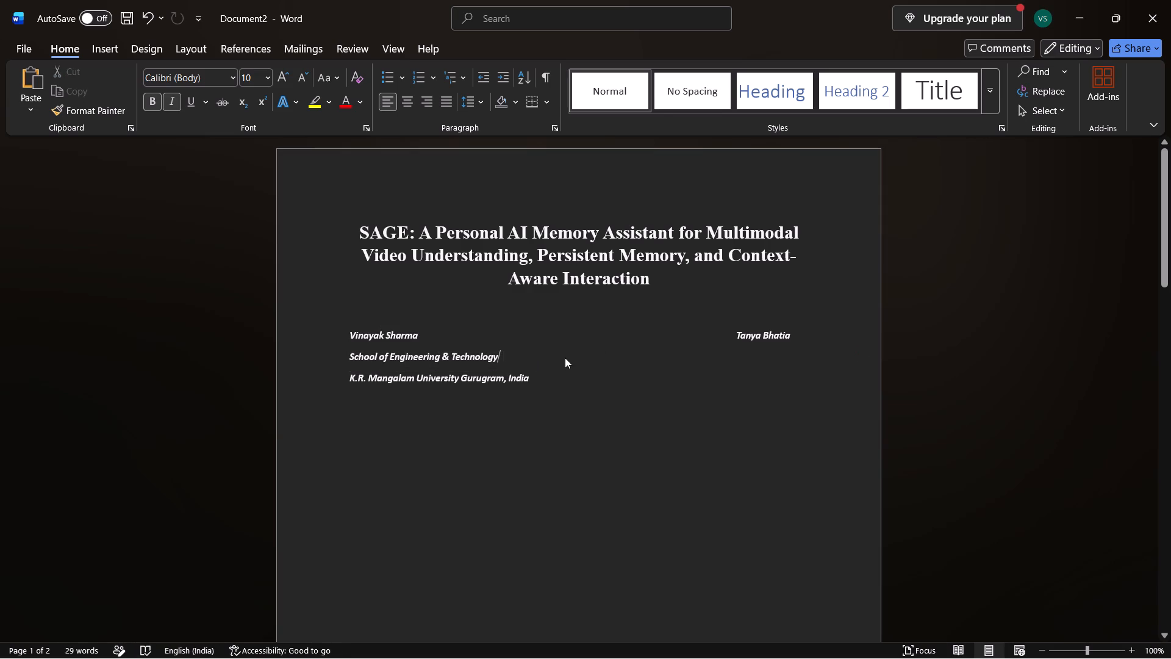
pyautogui.press('space')
pyautogui.press('space')
pyautogui.press('space')
pyautogui.press('space')
pyautogui.press('space')
pyautogui.press('space')
pyautogui.press('space')
pyautogui.press('space')
pyautogui.press('space')
pyautogui.press('space')
pyautogui.press('space')
pyautogui.press('space')
pyautogui.press('space')
pyautogui.press('space')
pyautogui.press('space')
pyautogui.press('space')
pyautogui.press('space')
pyautogui.press('space')
pyautogui.press('space')
pyautogui.press('space')
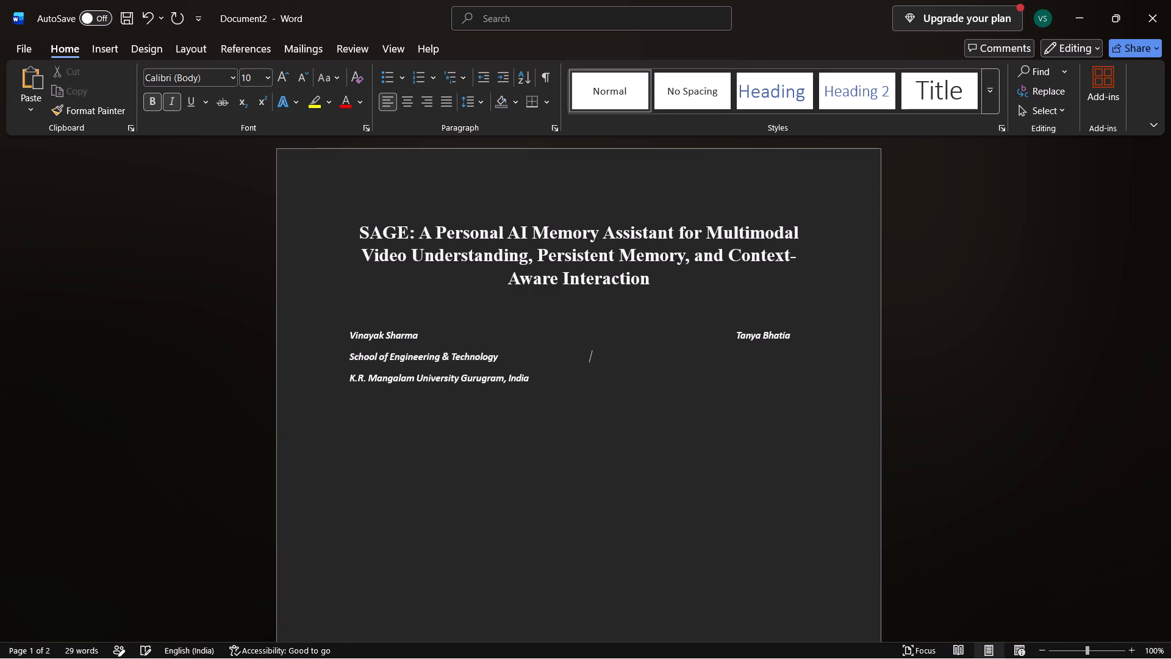
pyautogui.hotkey('ctrl', 'v')
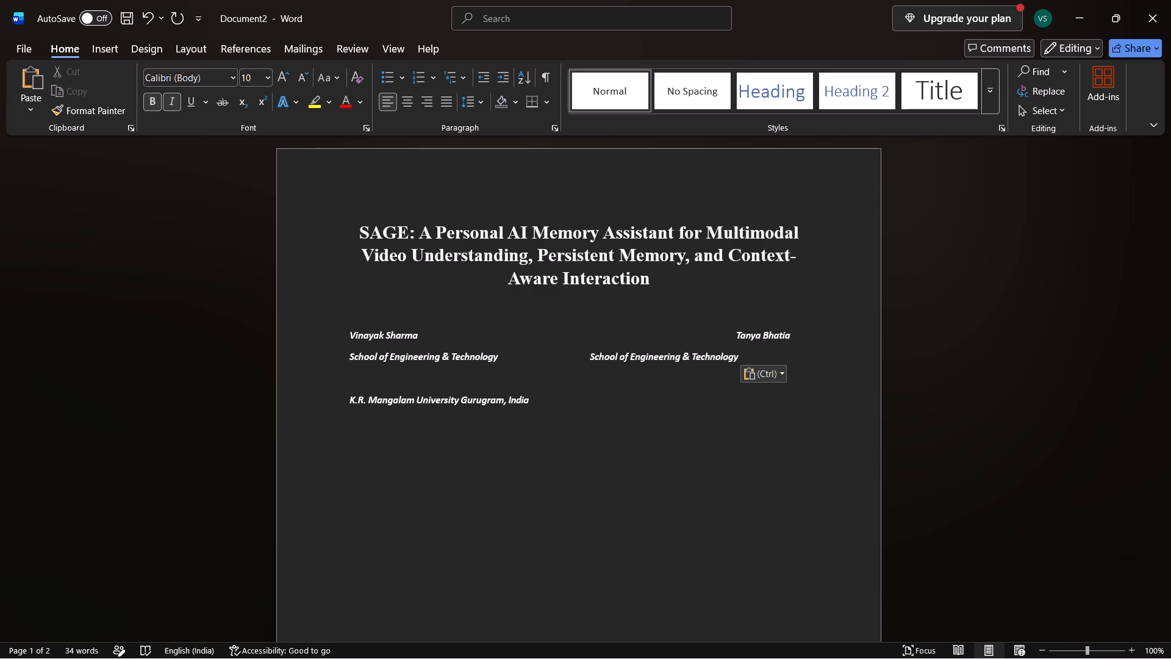
pyautogui.press('space')
pyautogui.press('BackSpace')
pyautogui.press('BackSpace')
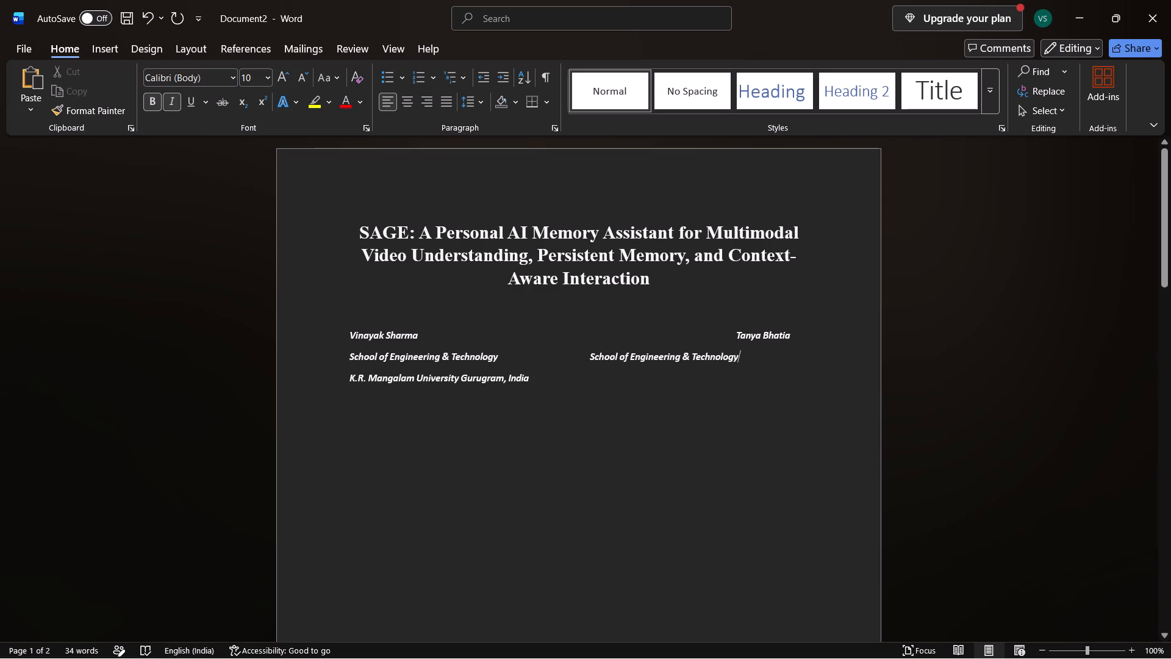
# Add spaces before the second School of Engineering & Technology until its end lines up with the end of the second author's name.
pyautogui.click(589, 359)
pyautogui.press('space')
pyautogui.press('space')
pyautogui.press('space')
pyautogui.press('space')
pyautogui.press('space')
pyautogui.press('space')
pyautogui.press('space')
pyautogui.press('space')
pyautogui.press('space')
pyautogui.press('space')
pyautogui.press('space')
pyautogui.press('space')
pyautogui.press('space')
pyautogui.press('space')
pyautogui.press('space')
pyautogui.press('space')
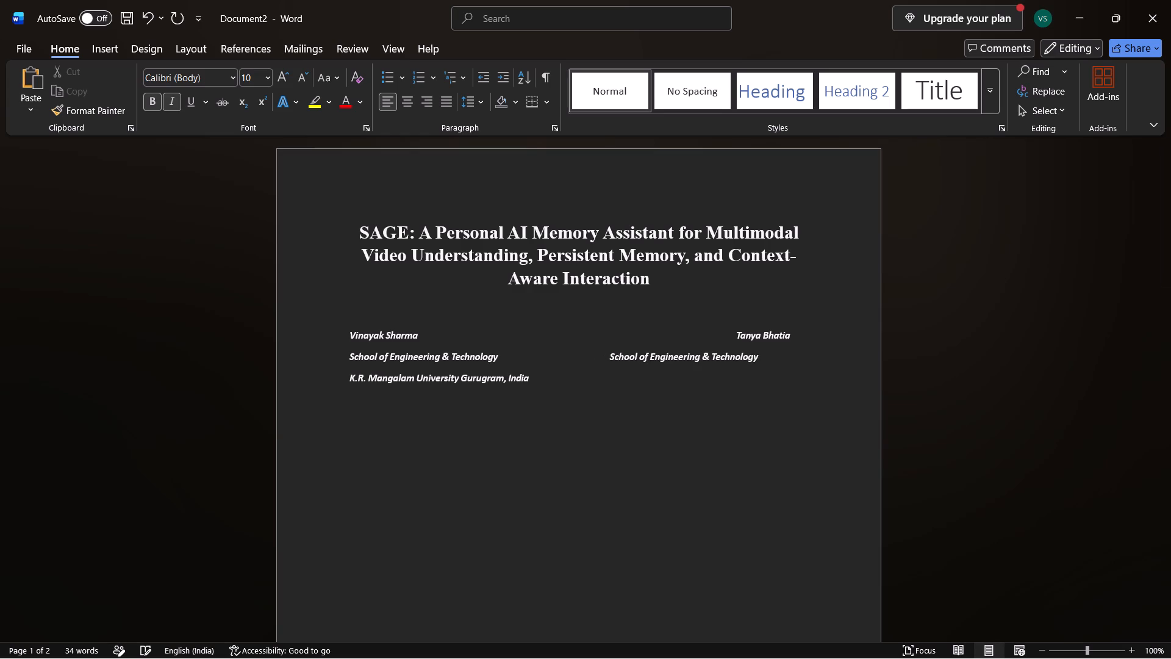
pyautogui.press('space')
pyautogui.press('space')
pyautogui.press('space')
pyautogui.press('space')
pyautogui.press('space')
pyautogui.press('space')
pyautogui.press('space')
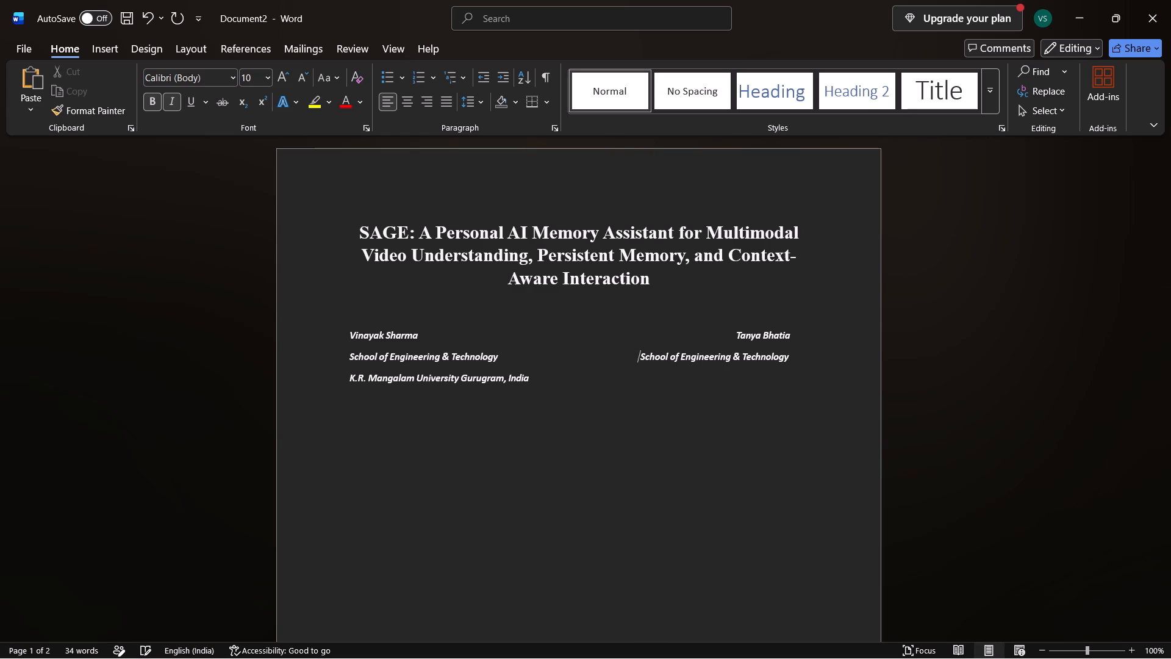
pyautogui.press('space')
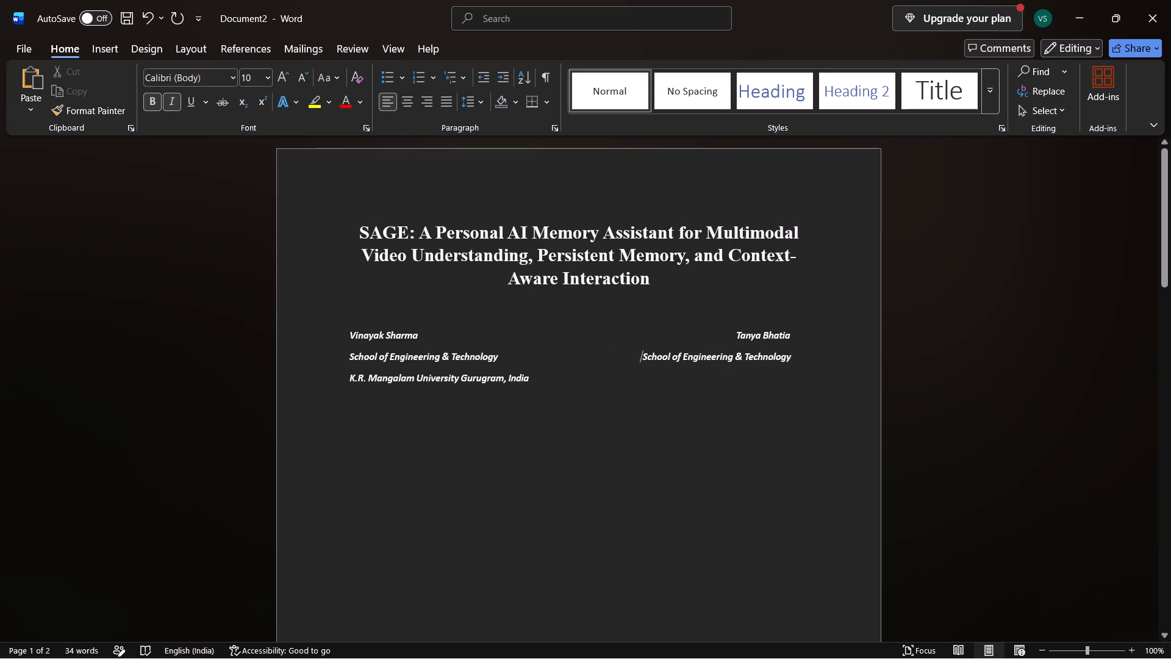
# Add a closing parenthesis directly after the second author's School of Engineering & Technology.
pyautogui.click(794, 358)
pyautogui.hotkey('shift', ')')
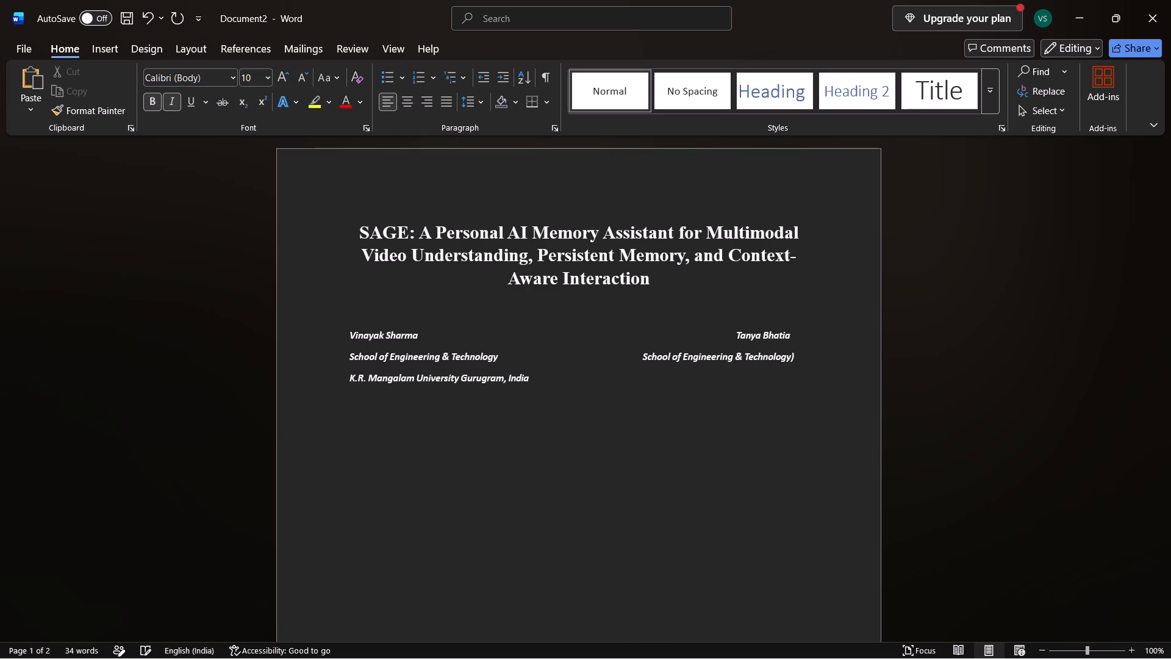
pyautogui.click(497, 361)
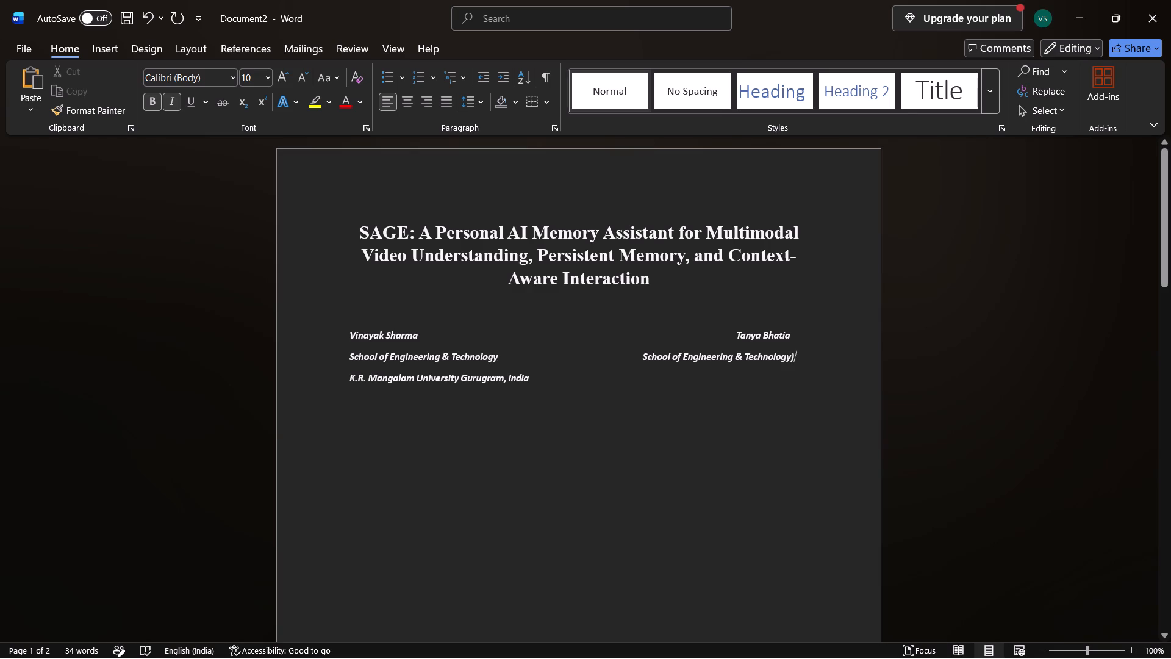
# Delete the closing parenthesis after the second author's School of Engineering & Technology.
pyautogui.click(806, 361)
pyautogui.press('BackSpace')
# Duplicate K.R. Mangalam University Gurugram, India on its own line after a run of spaces.
pyautogui.moveTo(536, 383); pyautogui.dragTo(325, 391)
pyautogui.hotkey('ctrl', 'c')
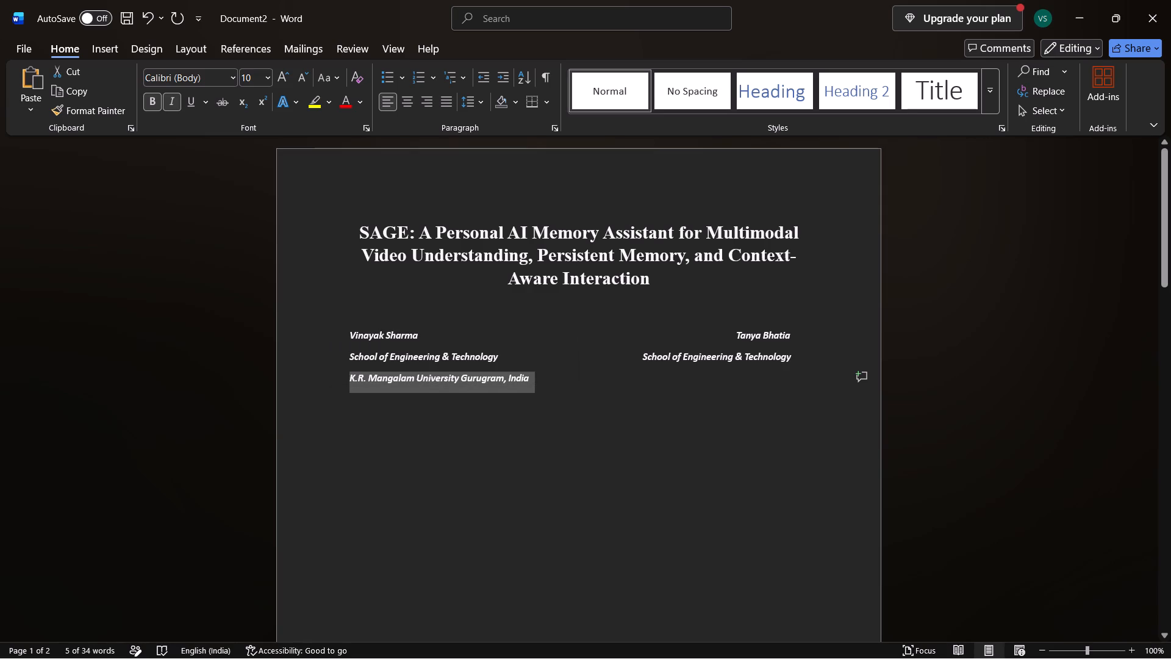
pyautogui.click(559, 383)
pyautogui.press('space')
pyautogui.press('space')
pyautogui.press('space')
pyautogui.press('space')
pyautogui.press('space')
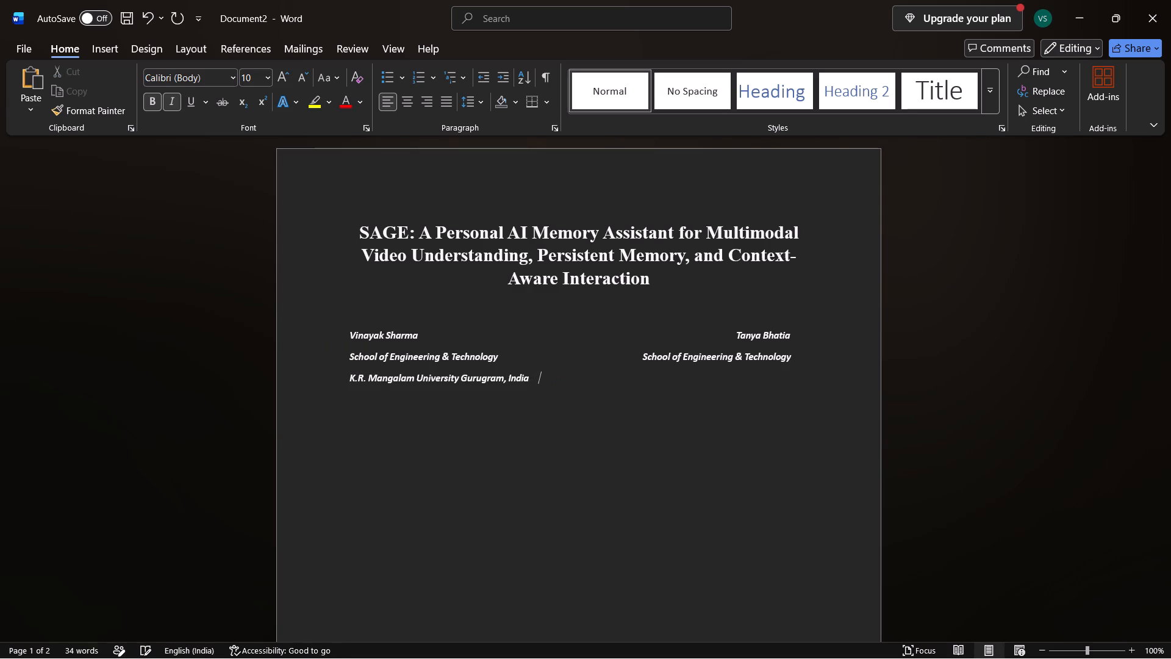
pyautogui.press('space')
pyautogui.press('space')
pyautogui.press('space')
pyautogui.hotkey('ctrl', 'v')
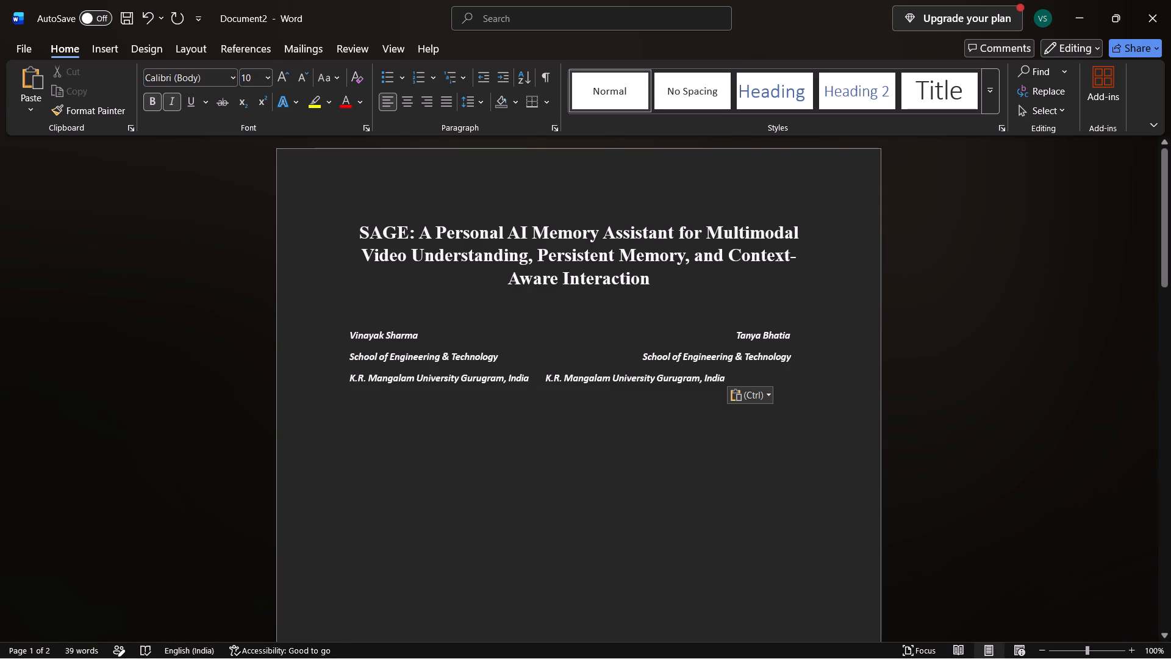
# Add spaces before the second K.R. Mangalam University Gurugram, India until its end sits slightly past the second author's School of Engineering & Technology.
pyautogui.click(546, 381)
pyautogui.press('space')
pyautogui.press('space')
pyautogui.press('space')
pyautogui.press('space')
pyautogui.press('space')
pyautogui.press('space')
pyautogui.press('space')
pyautogui.press('space')
pyautogui.press('space')
pyautogui.press('space')
pyautogui.press('space')
pyautogui.press('space')
pyautogui.press('space')
pyautogui.press('space')
pyautogui.press('space')
pyautogui.press('space')
pyautogui.press('space')
pyautogui.press('space')
pyautogui.press('space')
pyautogui.press('space')
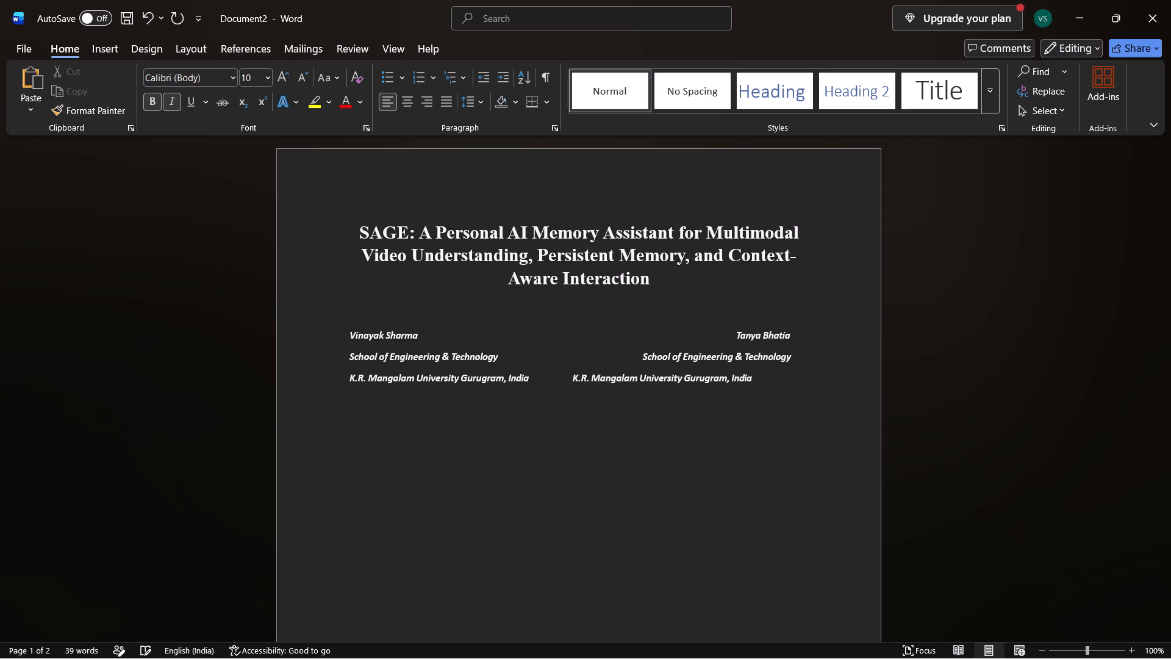
pyautogui.press('space')
pyautogui.press('space')
pyautogui.press('space')
pyautogui.press('space')
pyautogui.press('space')
pyautogui.press('space')
pyautogui.press('space')
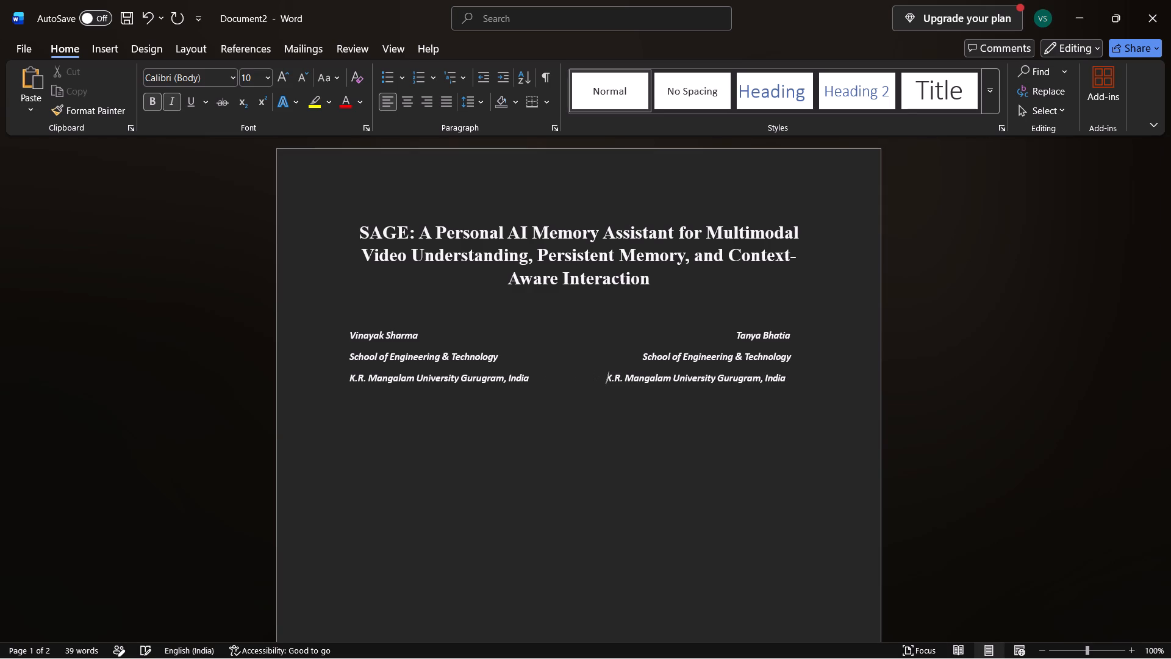
pyautogui.press('space')
pyautogui.press('space')
pyautogui.press('space')
pyautogui.press('space')
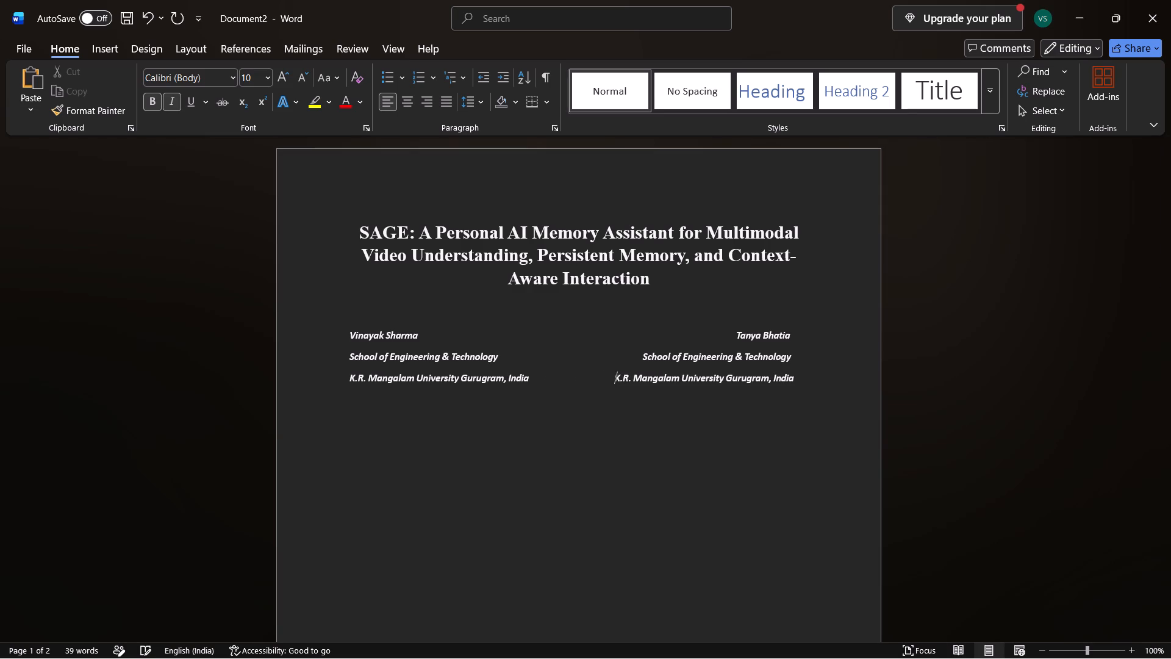
pyautogui.press('space')
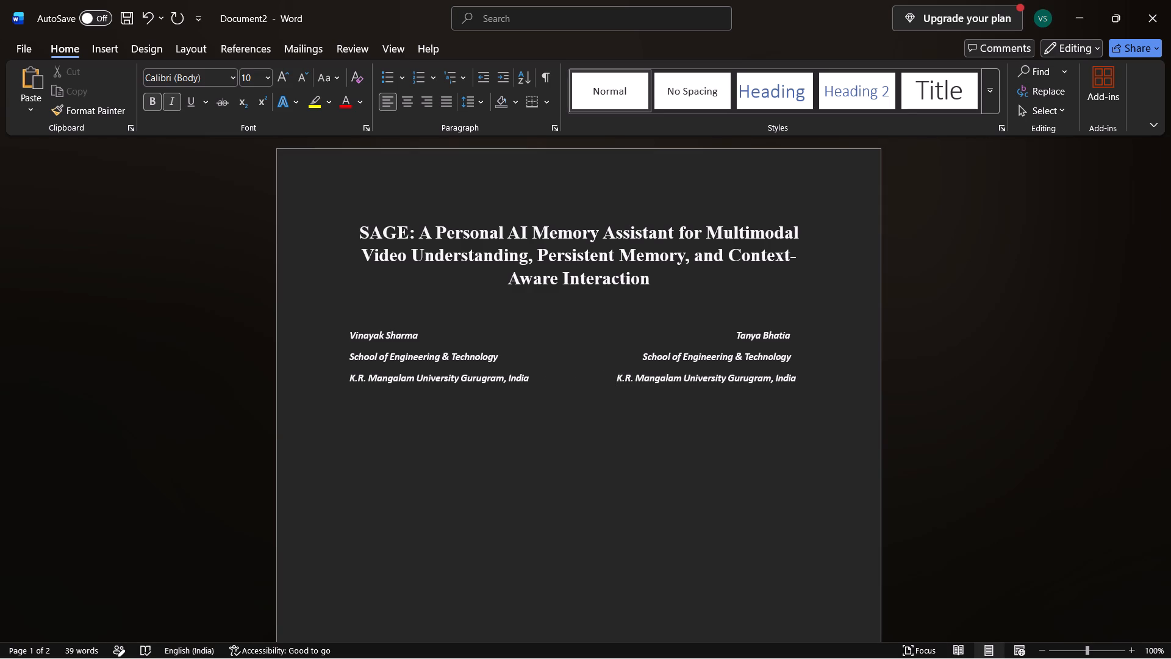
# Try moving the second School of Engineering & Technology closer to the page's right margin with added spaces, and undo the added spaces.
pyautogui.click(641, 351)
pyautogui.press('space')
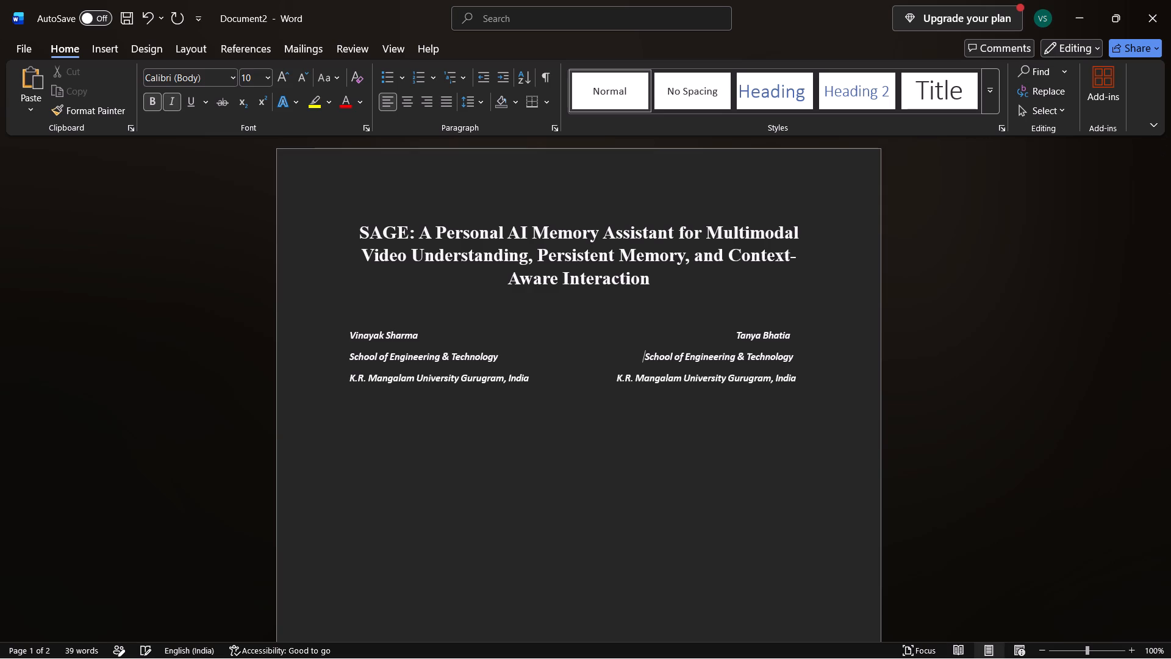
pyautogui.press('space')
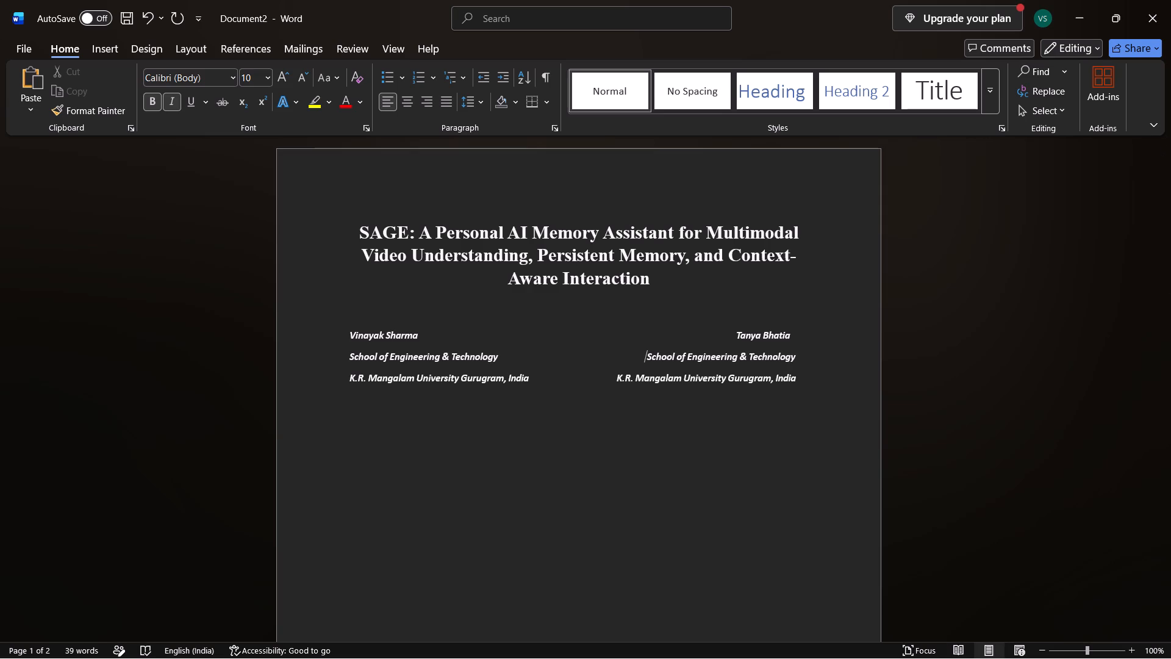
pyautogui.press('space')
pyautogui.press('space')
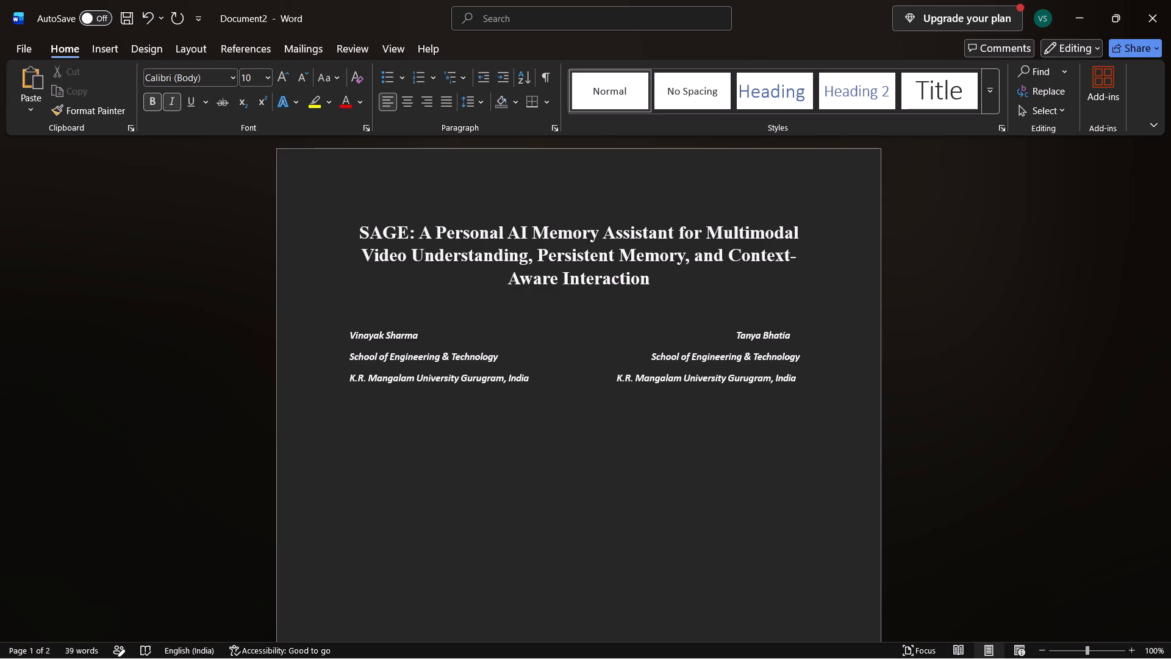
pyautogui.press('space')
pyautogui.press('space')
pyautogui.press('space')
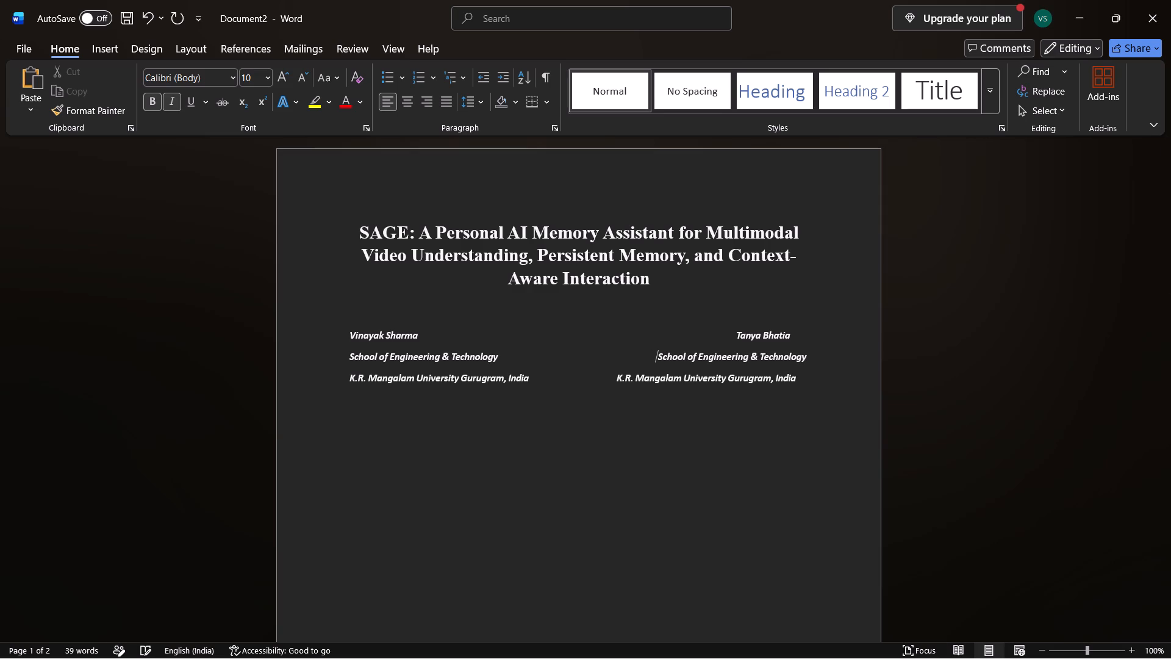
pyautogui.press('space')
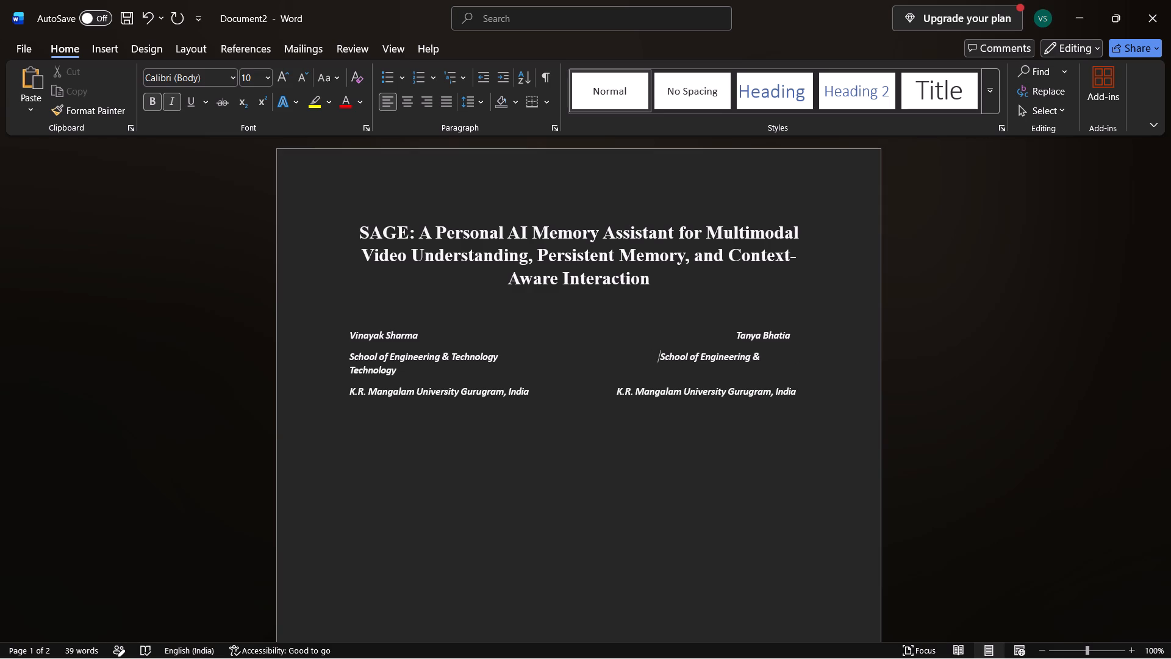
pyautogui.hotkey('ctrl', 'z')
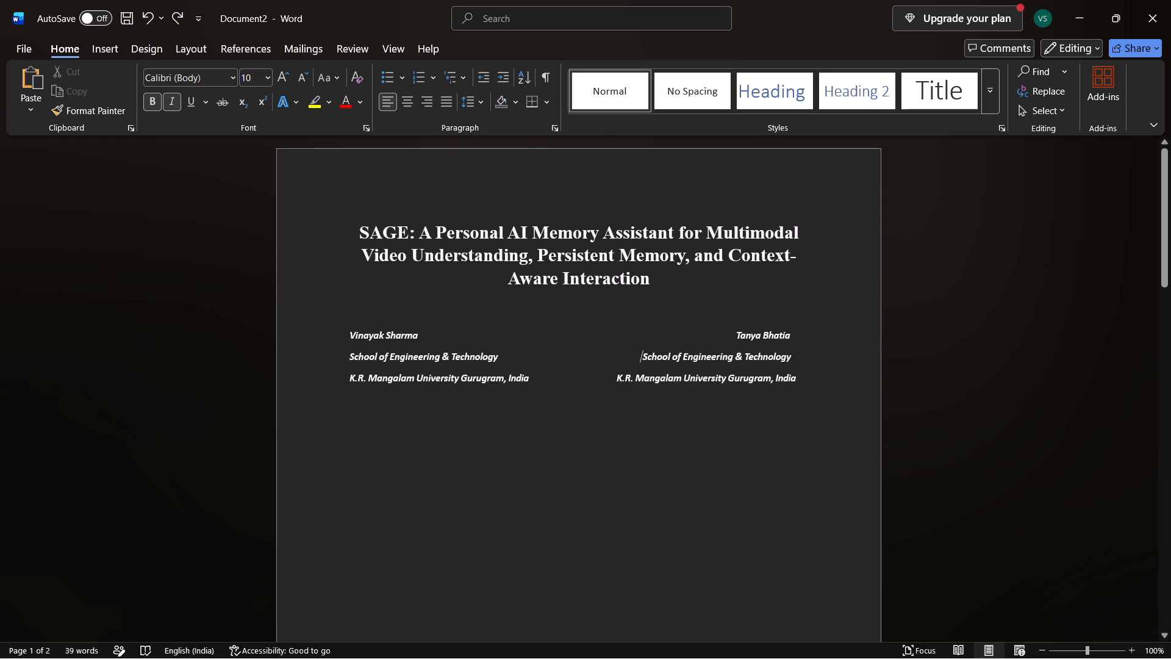
# Add spaces before the second K.R. Mangalam University Gurugram, India until it reaches the page's right margin while staying on one line.
pyautogui.click(617, 383)
pyautogui.press('space')
pyautogui.press('space')
pyautogui.press('space')
pyautogui.press('space')
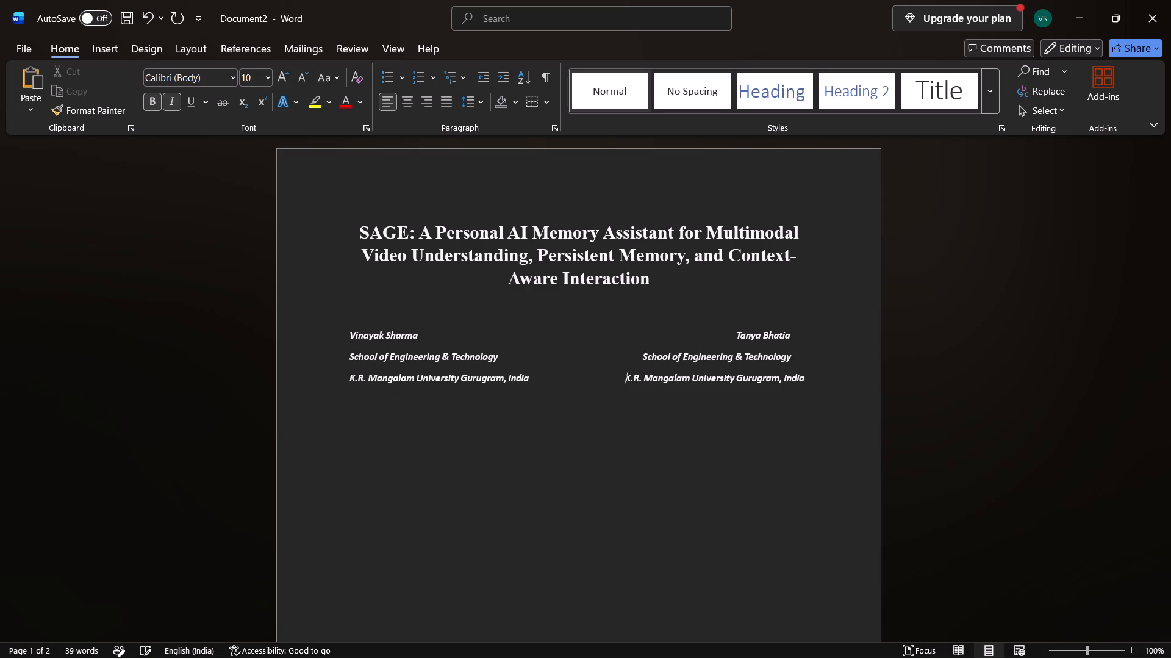
pyautogui.press('space')
pyautogui.press('space')
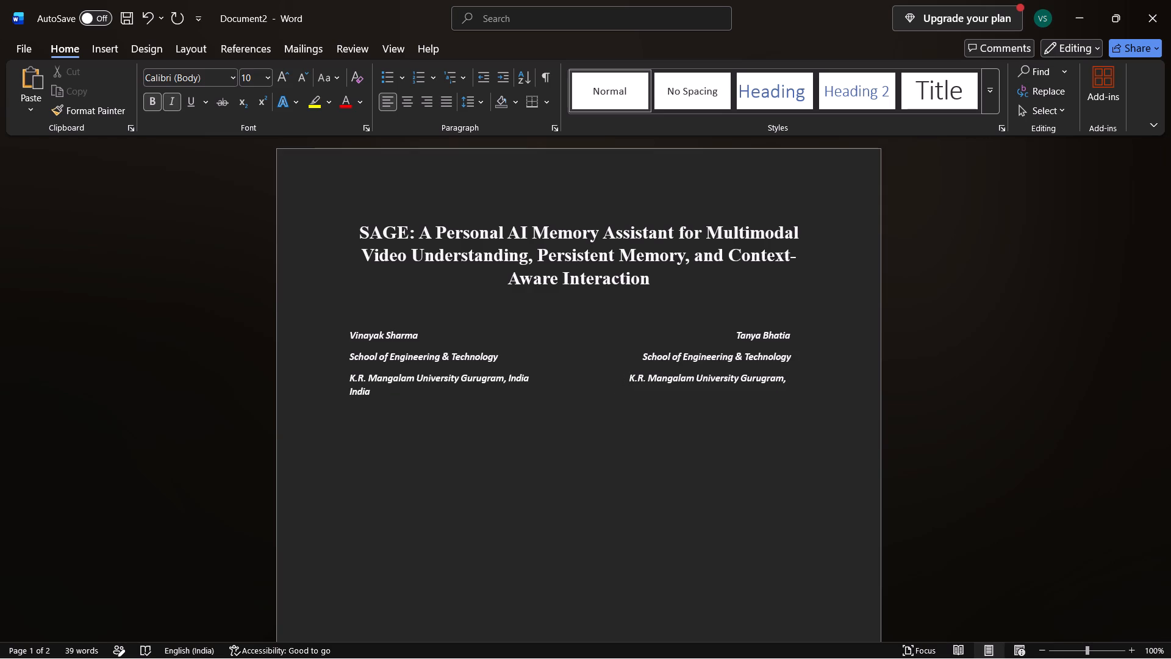
pyautogui.press('BackSpace')
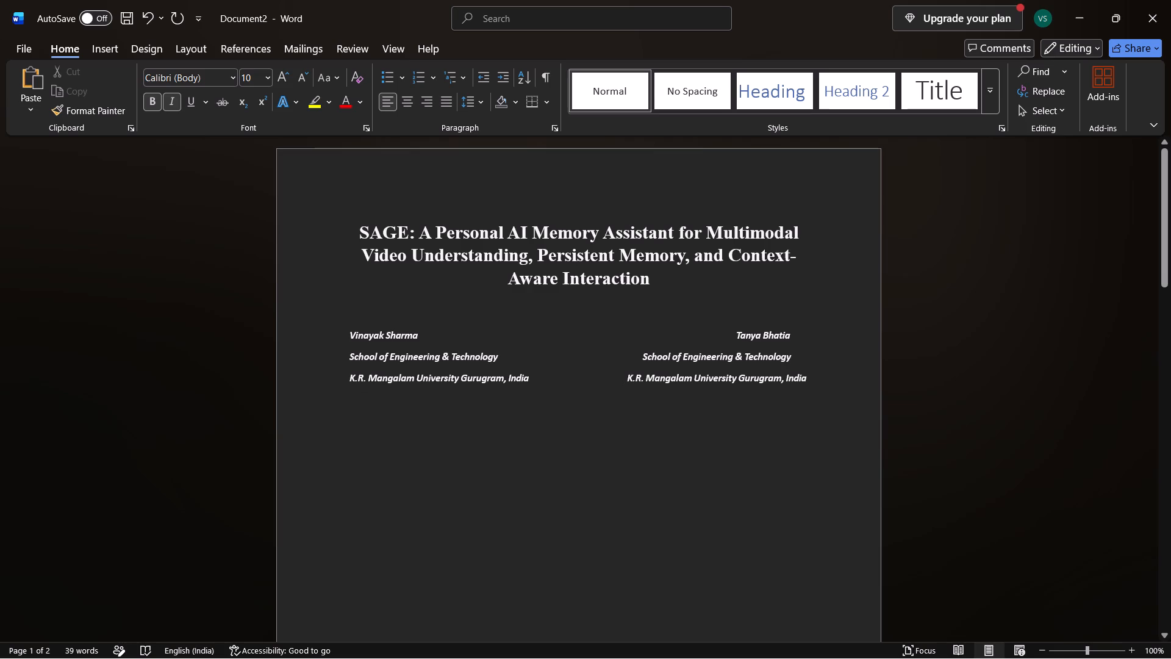
# Add spaces before the second School of Engineering & Technology until its end lines up with the university line below it.
pyautogui.click(647, 358)
pyautogui.press('Left')
pyautogui.press('space')
pyautogui.press('space')
pyautogui.press('space')
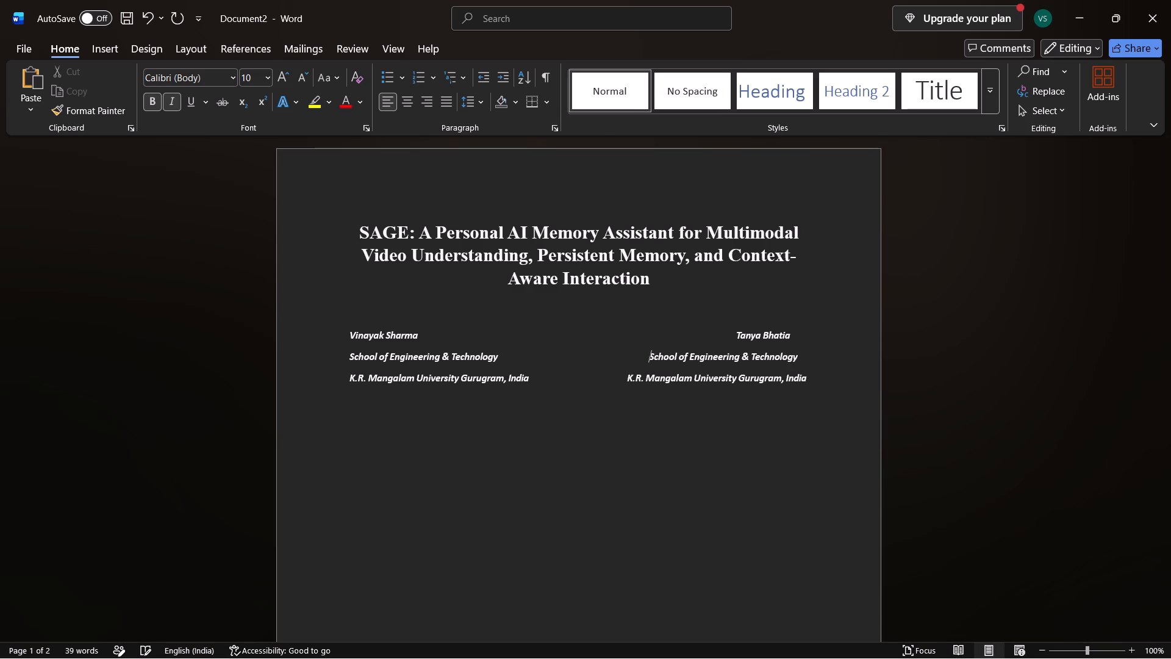
pyautogui.press('space')
pyautogui.press('space')
pyautogui.press('space')
pyautogui.press('space')
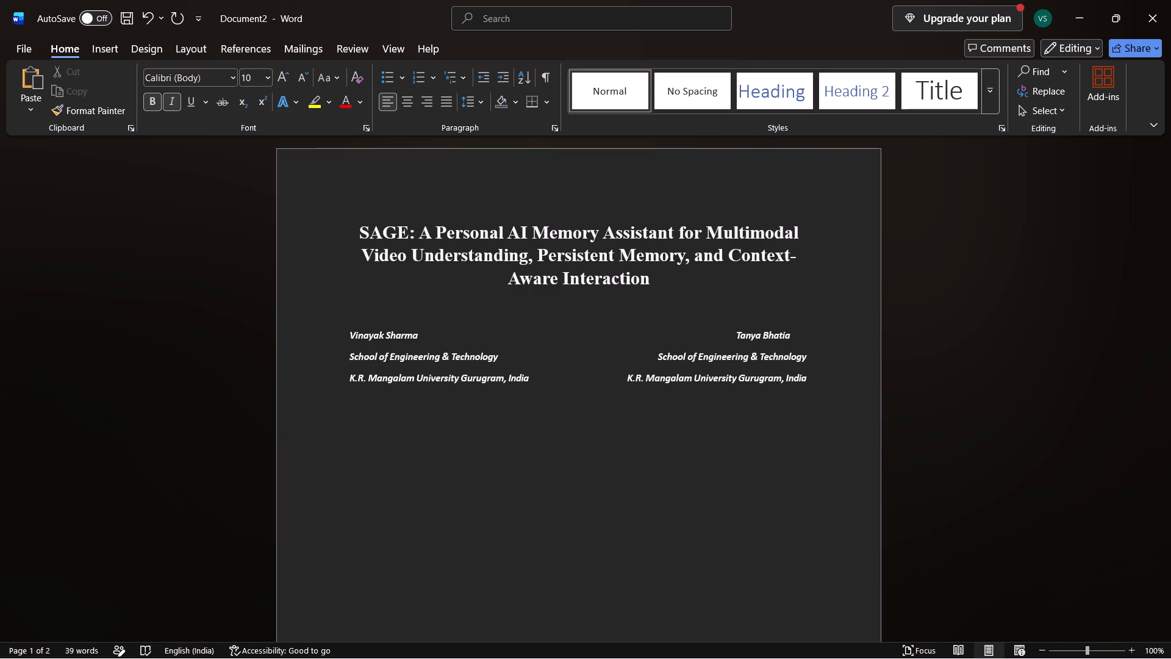
pyautogui.press('space')
pyautogui.press('BackSpace')
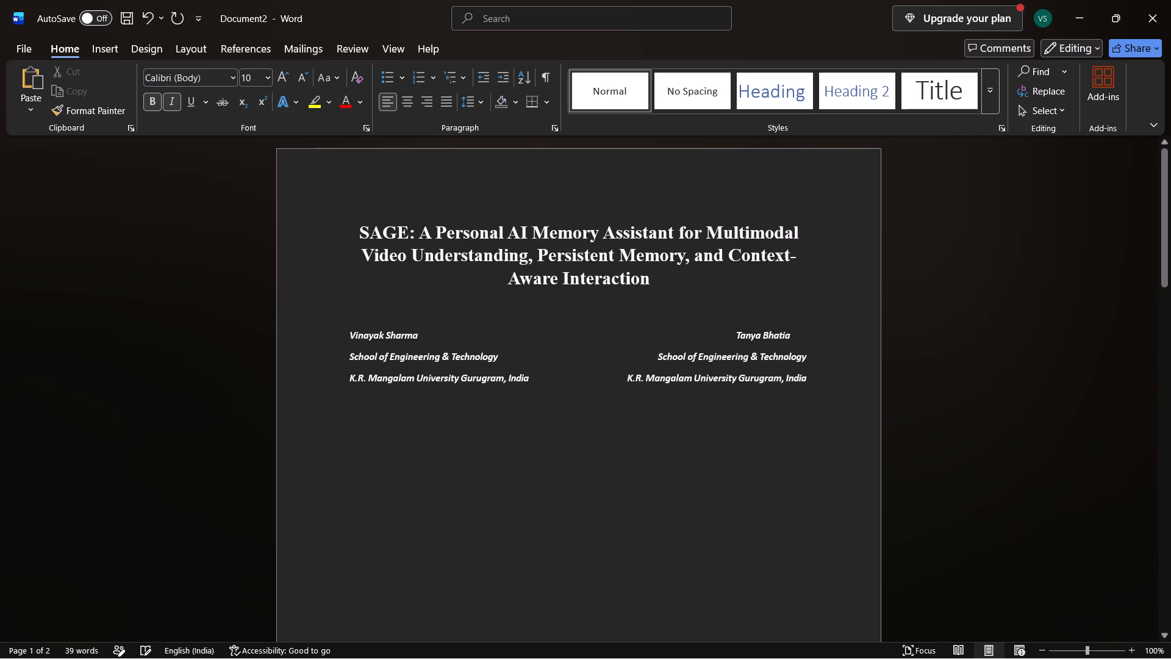
# Add spaces before the second author's name until its end lines up with the affiliation lines below it.
pyautogui.click(733, 340)
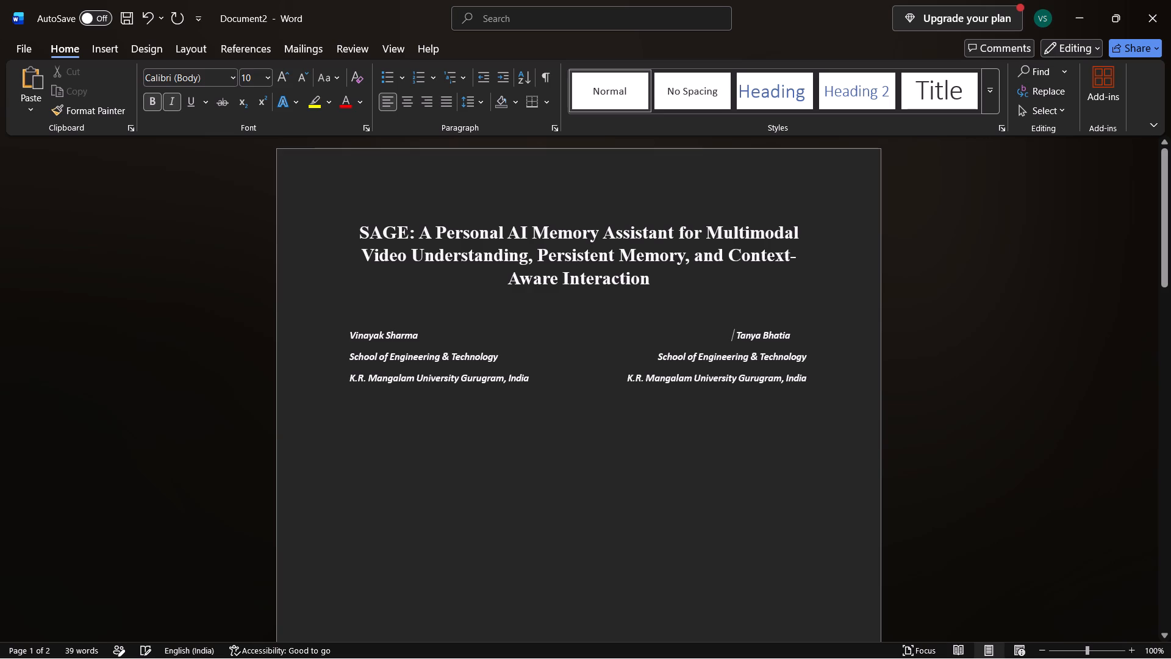
pyautogui.press('space')
pyautogui.press('space')
pyautogui.press('space')
pyautogui.press('space')
pyautogui.press('space')
pyautogui.press('space')
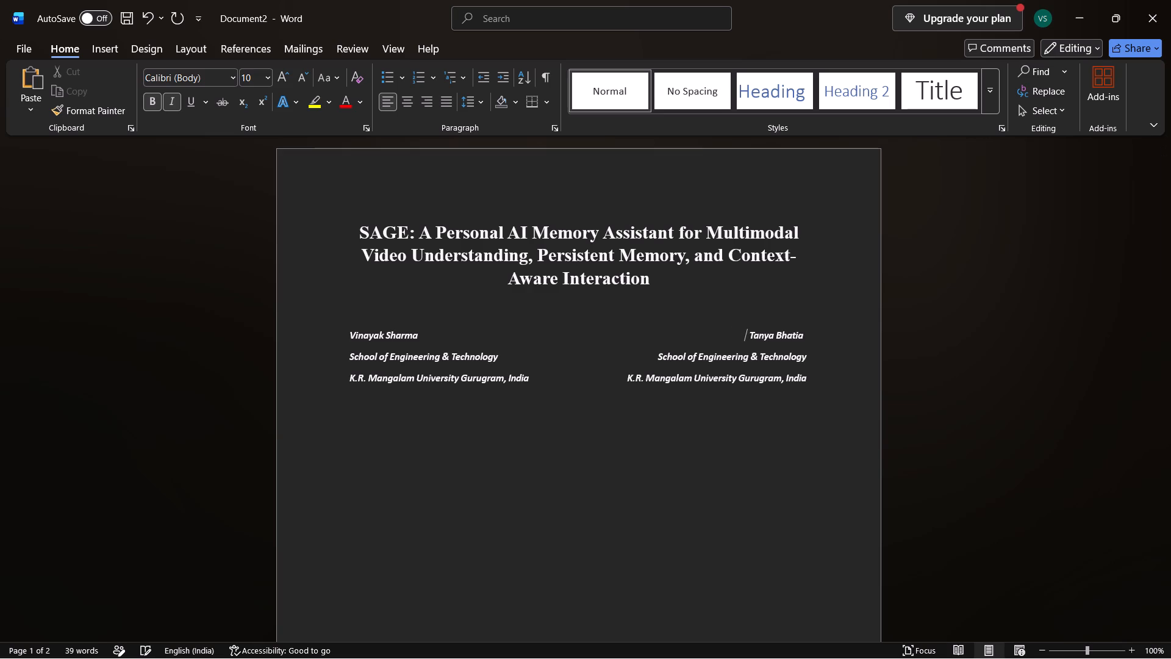
pyautogui.press('space')
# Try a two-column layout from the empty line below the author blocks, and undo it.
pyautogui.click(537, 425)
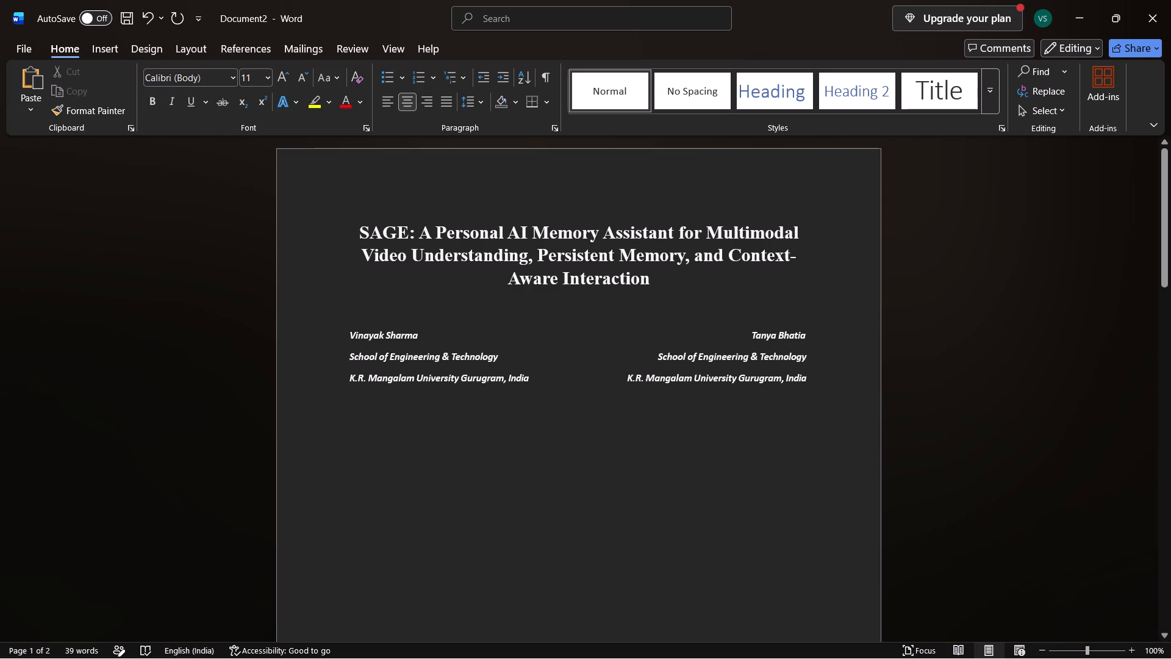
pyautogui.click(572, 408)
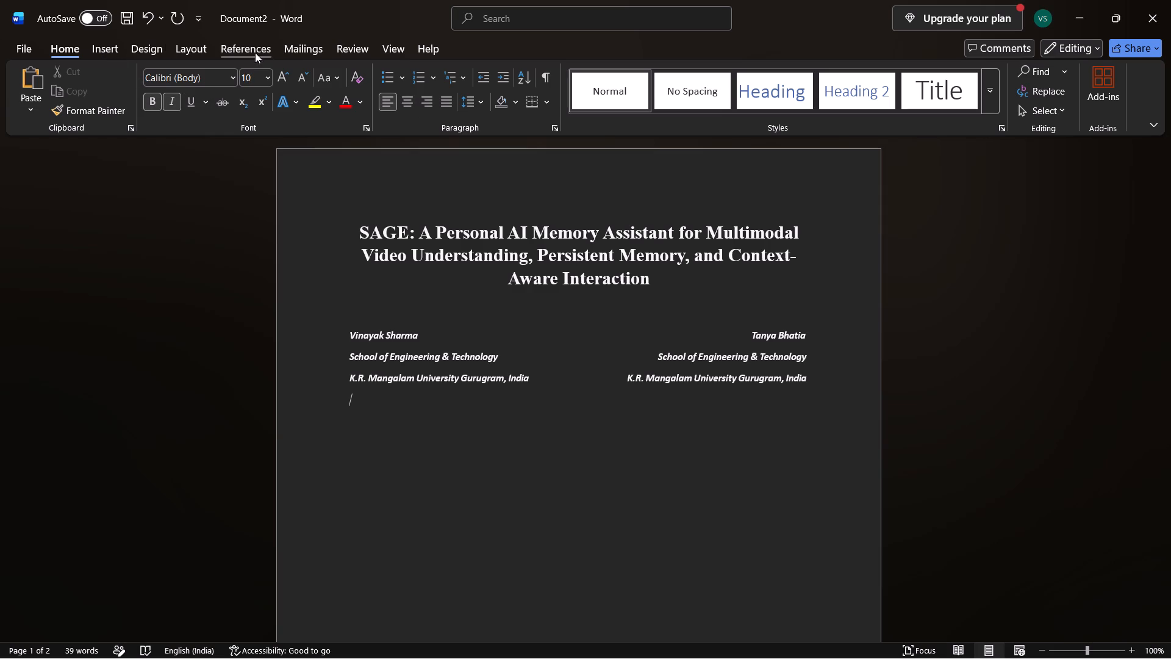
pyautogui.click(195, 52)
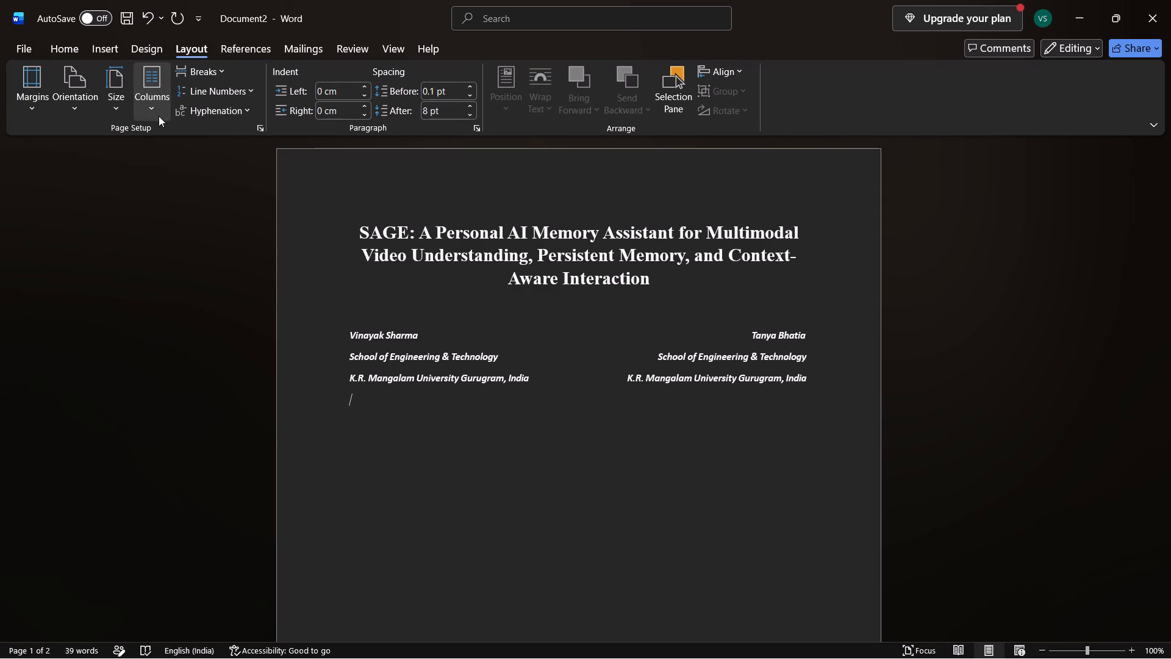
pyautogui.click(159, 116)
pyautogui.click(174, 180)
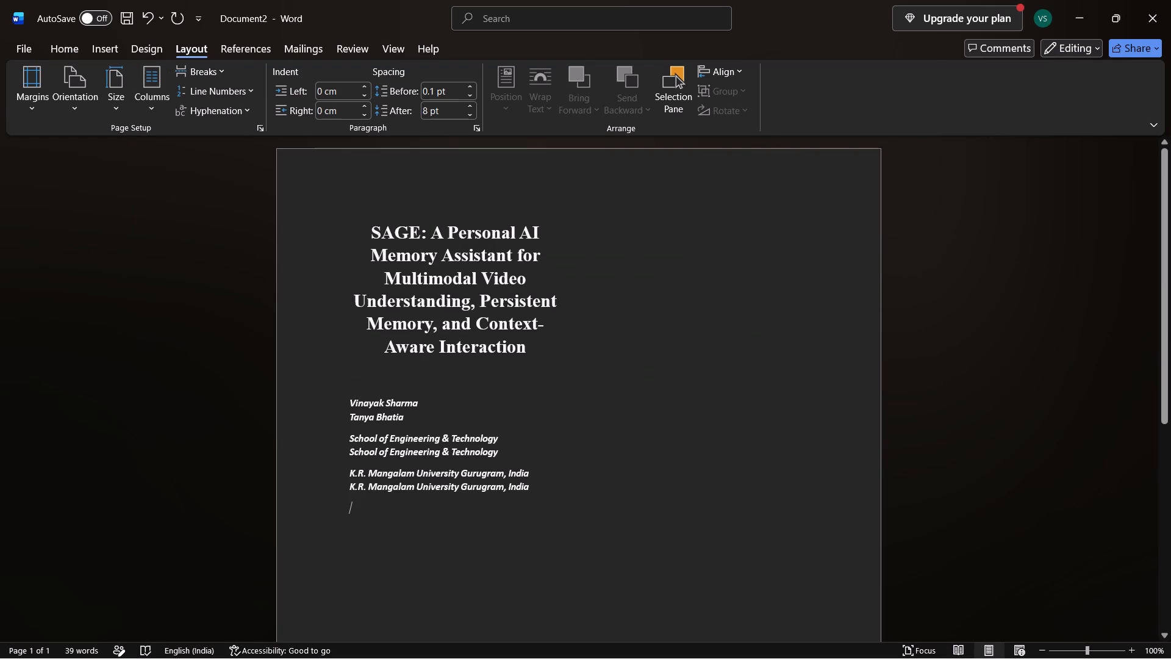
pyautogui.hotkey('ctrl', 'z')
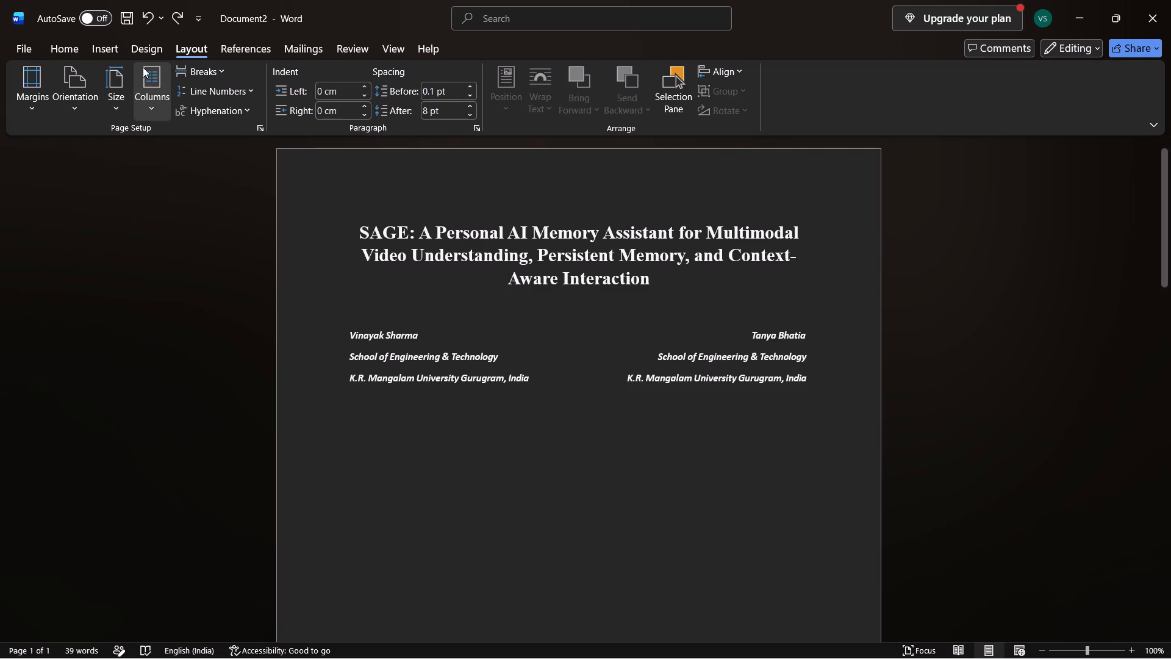
# Apply a one-column layout from this point forward, starting at the empty line below the author blocks.
pyautogui.click(151, 107)
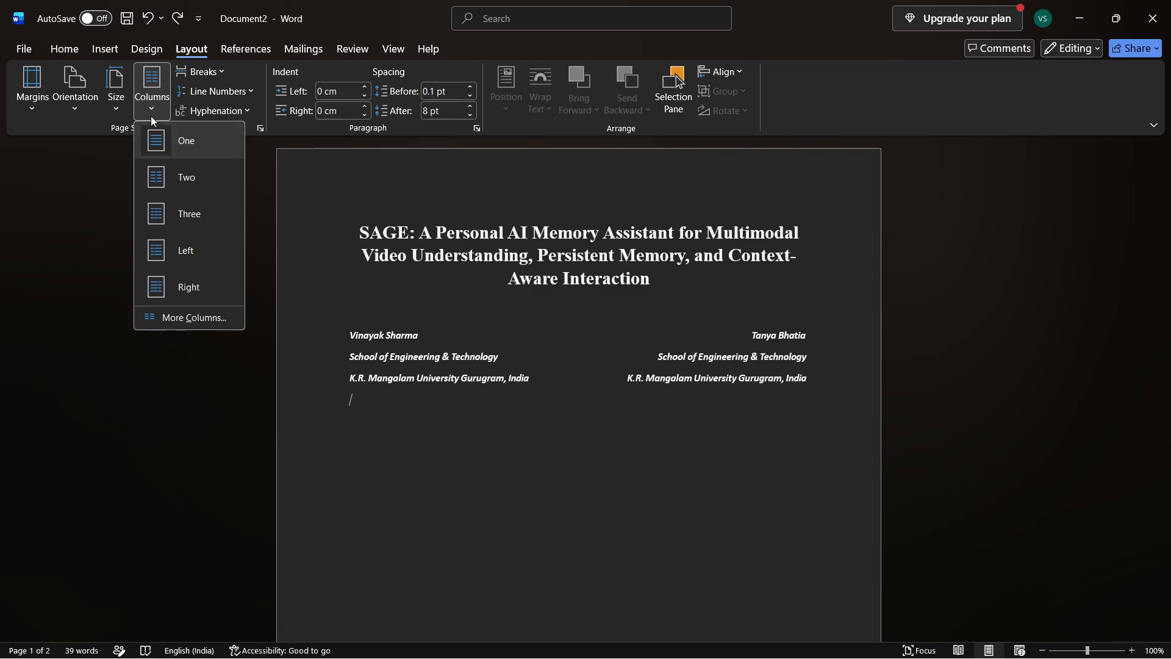
pyautogui.click(185, 312)
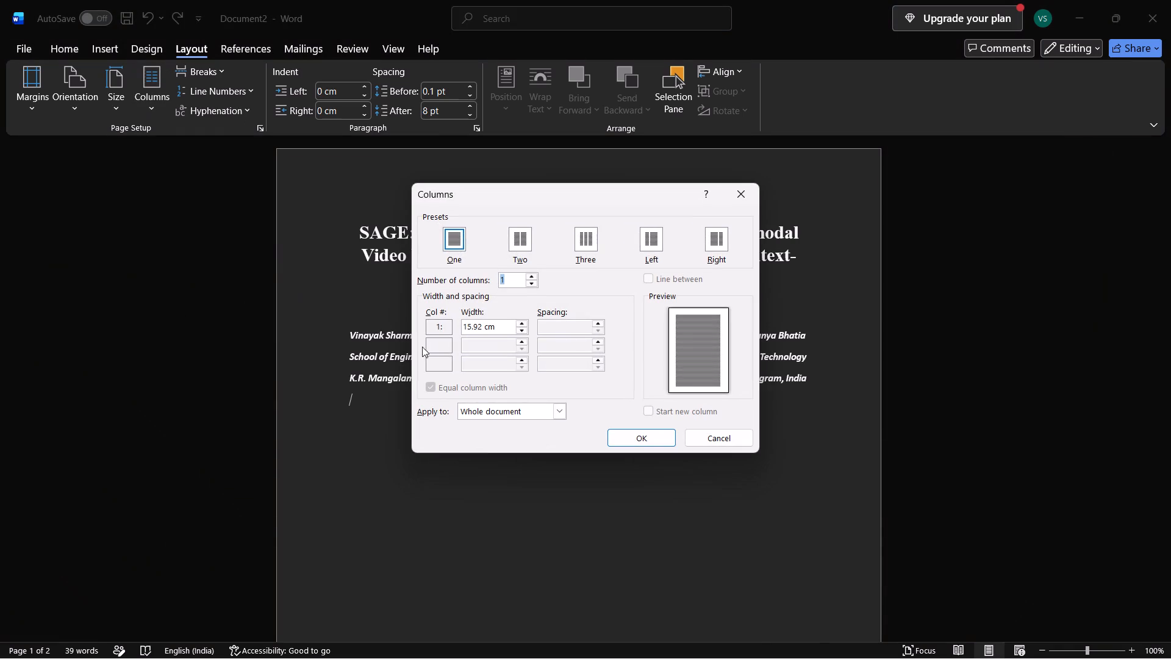
pyautogui.click(543, 409)
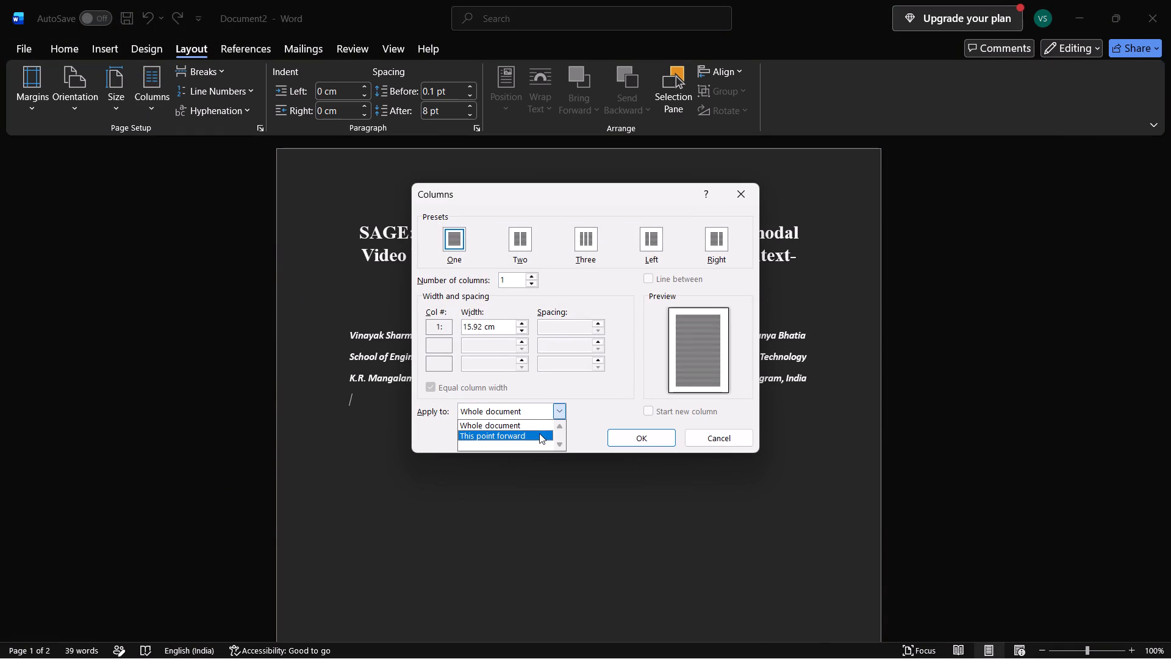
pyautogui.click(537, 436)
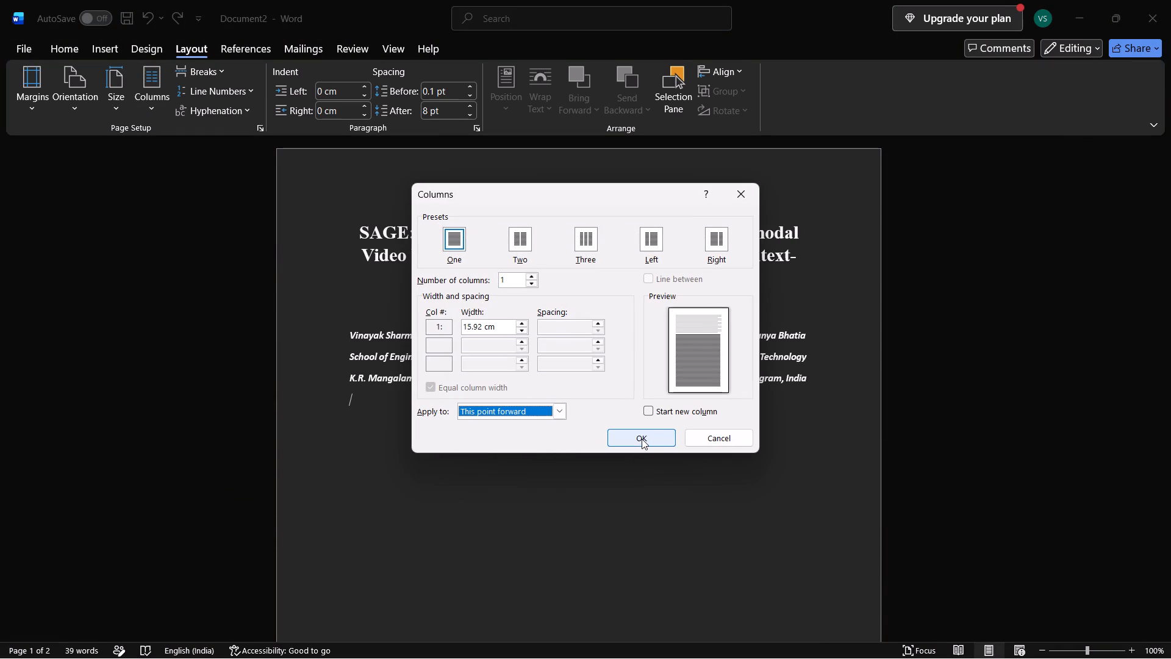
pyautogui.click(642, 439)
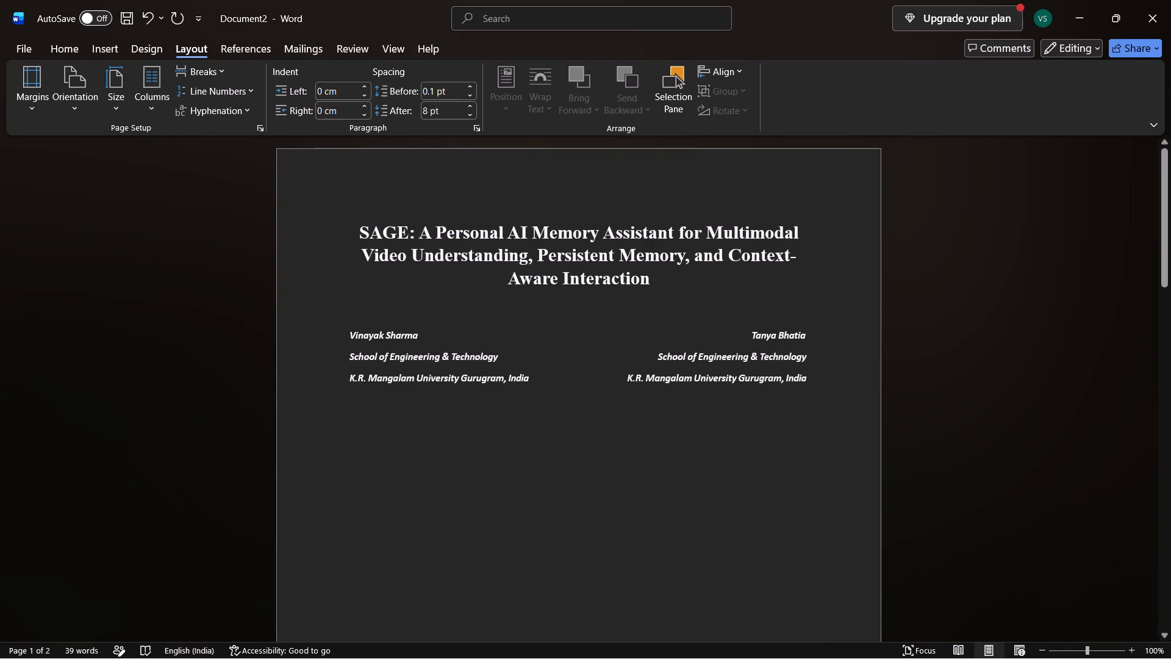
# Apply a two-column layout to the section starting at the empty line below the author blocks.
pyautogui.click(153, 116)
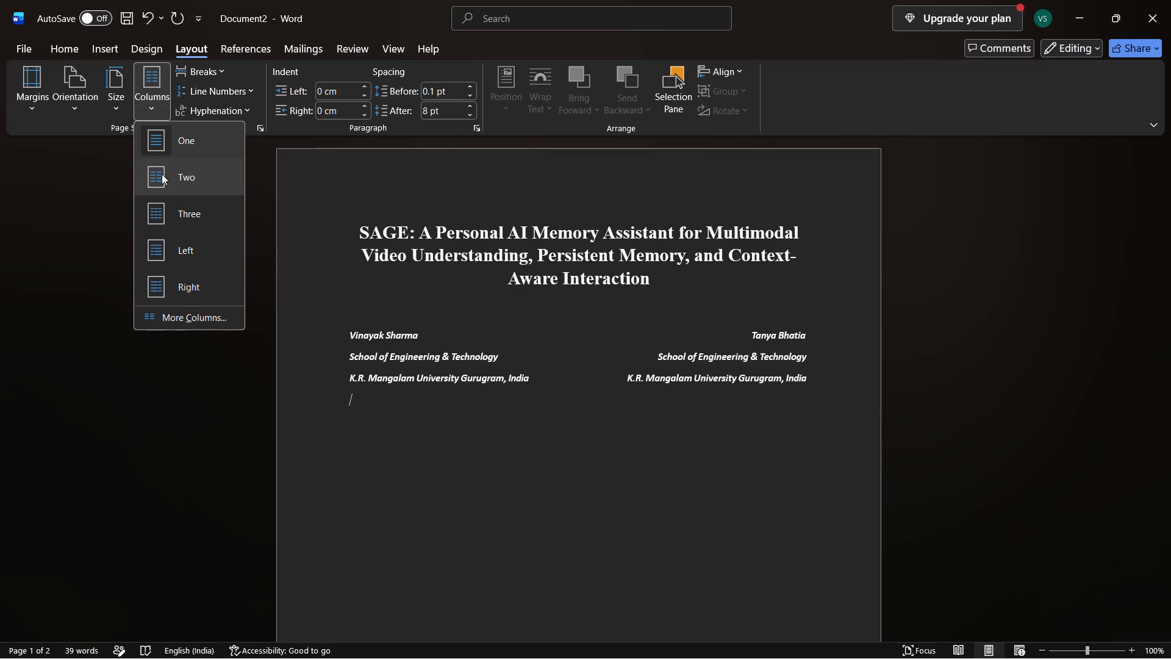
pyautogui.click(162, 174)
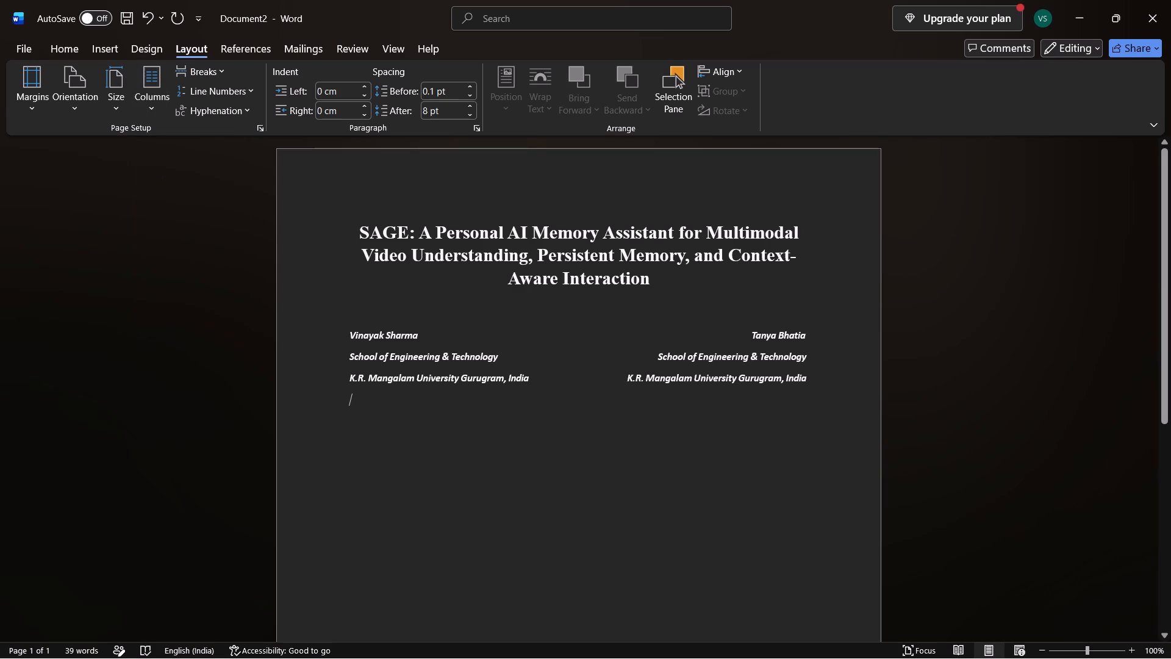
pyautogui.click(147, 103)
pyautogui.click(163, 173)
# Copy the text from the Abstract through the first Introduction paragraph in SAGE_IEEE_Paper and paste it below the author blocks in Document2.
pyautogui.hotkey('alt', 'Tab')
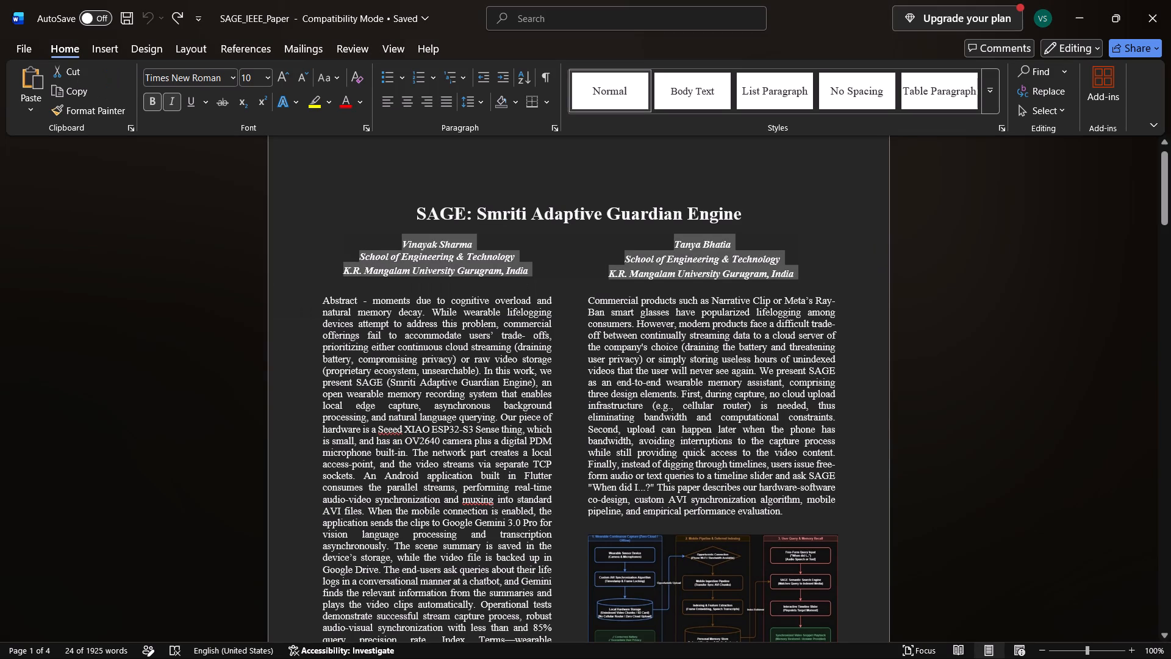
pyautogui.click(321, 308)
pyautogui.moveTo(321, 308); pyautogui.dragTo(388, 347)
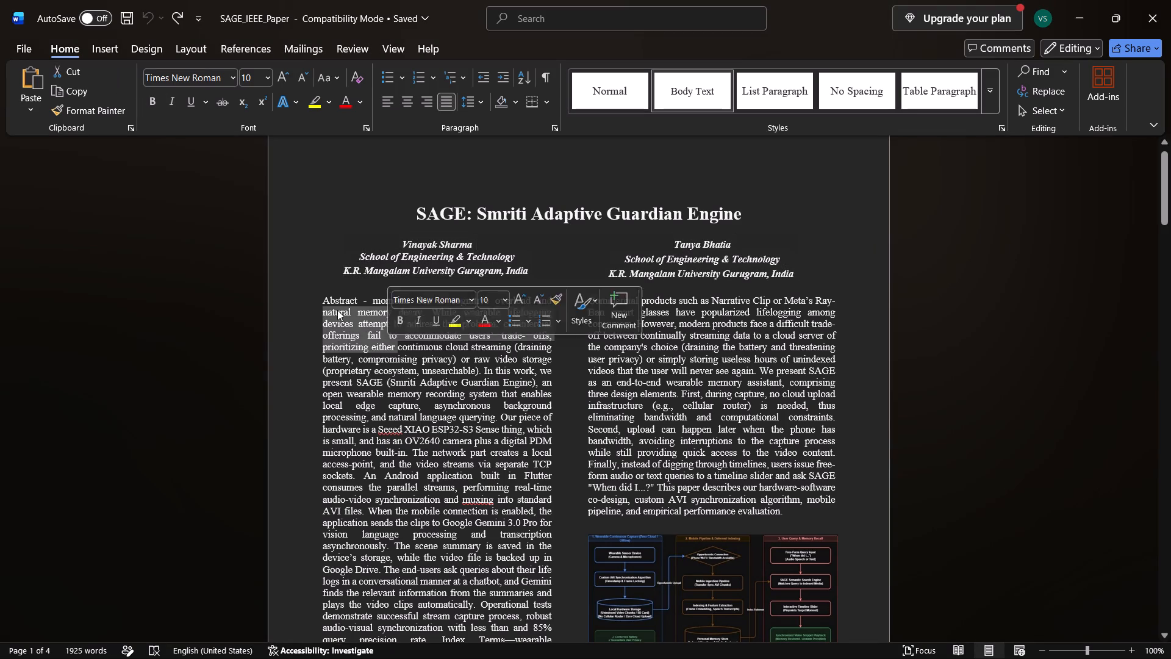
pyautogui.click(319, 298)
pyautogui.moveTo(319, 298); pyautogui.dragTo(522, 643)
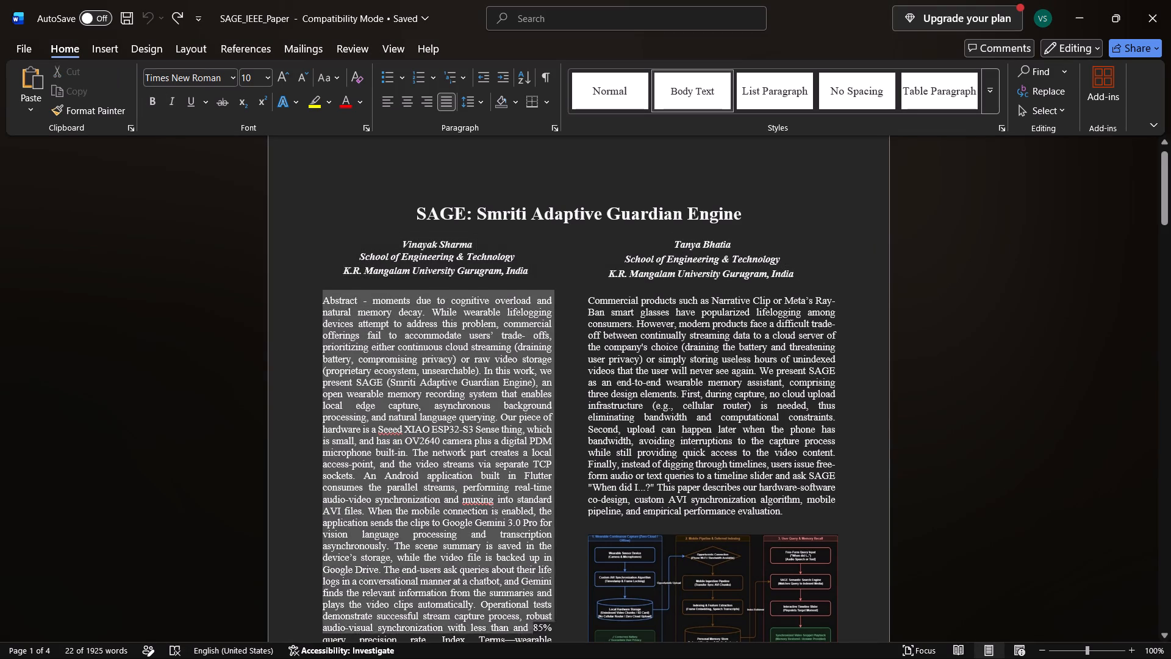
pyautogui.moveTo(522, 643); pyautogui.dragTo(555, 527)
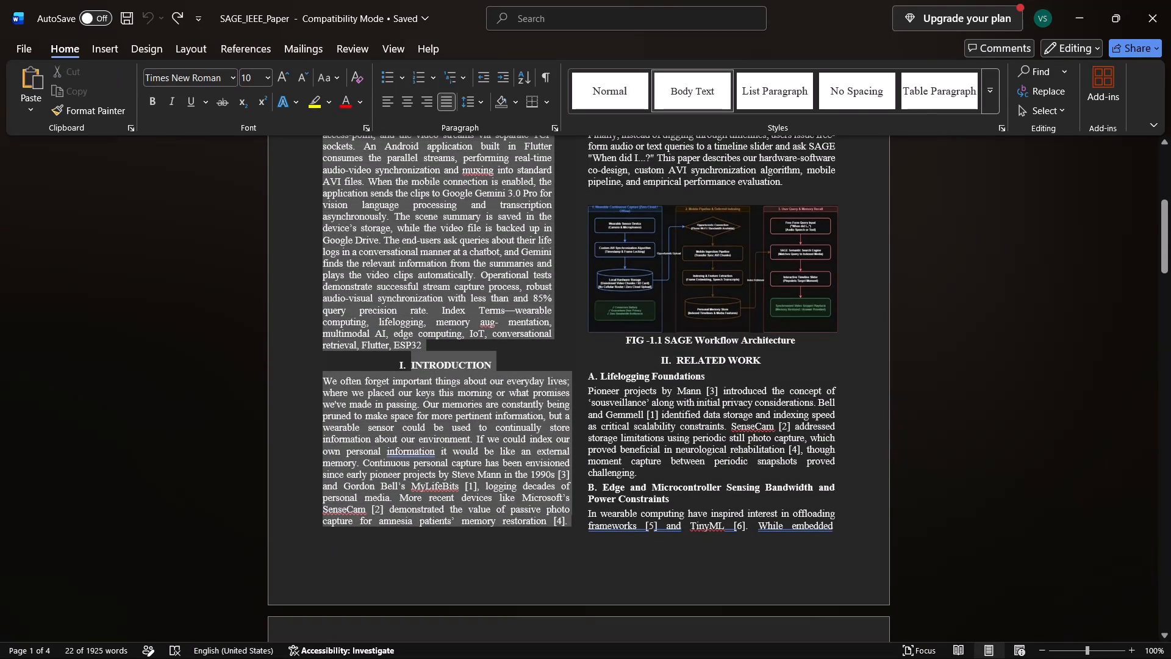
pyautogui.moveTo(555, 527); pyautogui.dragTo(565, 525)
pyautogui.hotkey('ctrl', 'c')
pyautogui.hotkey('alt', 'Tab')
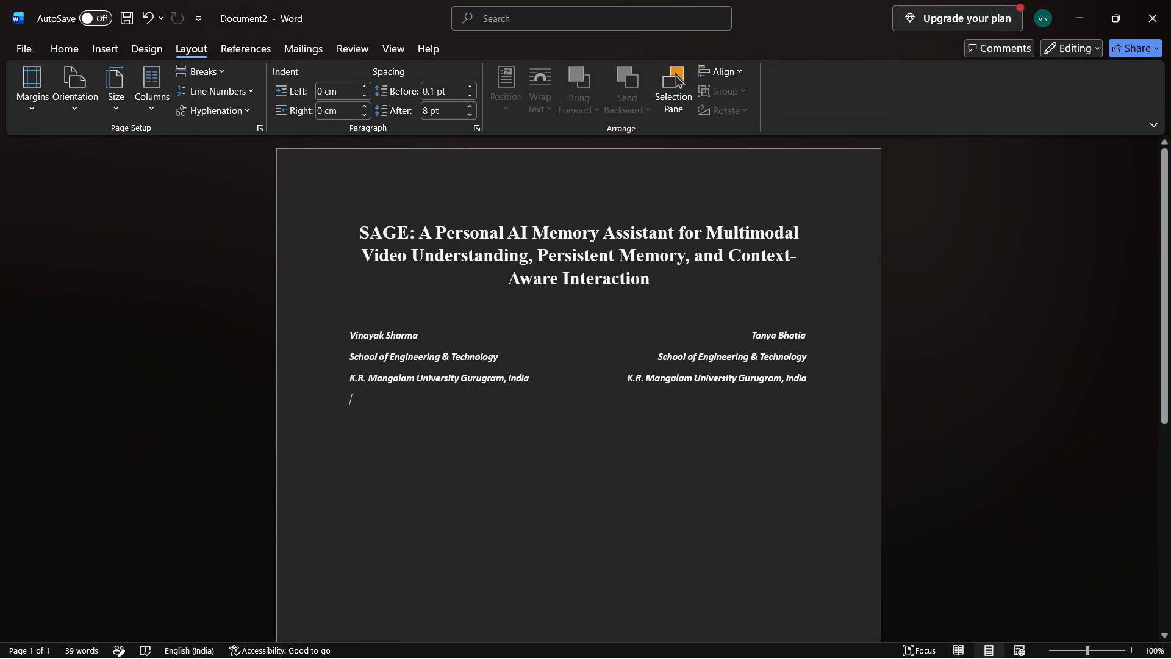
pyautogui.press('Return')
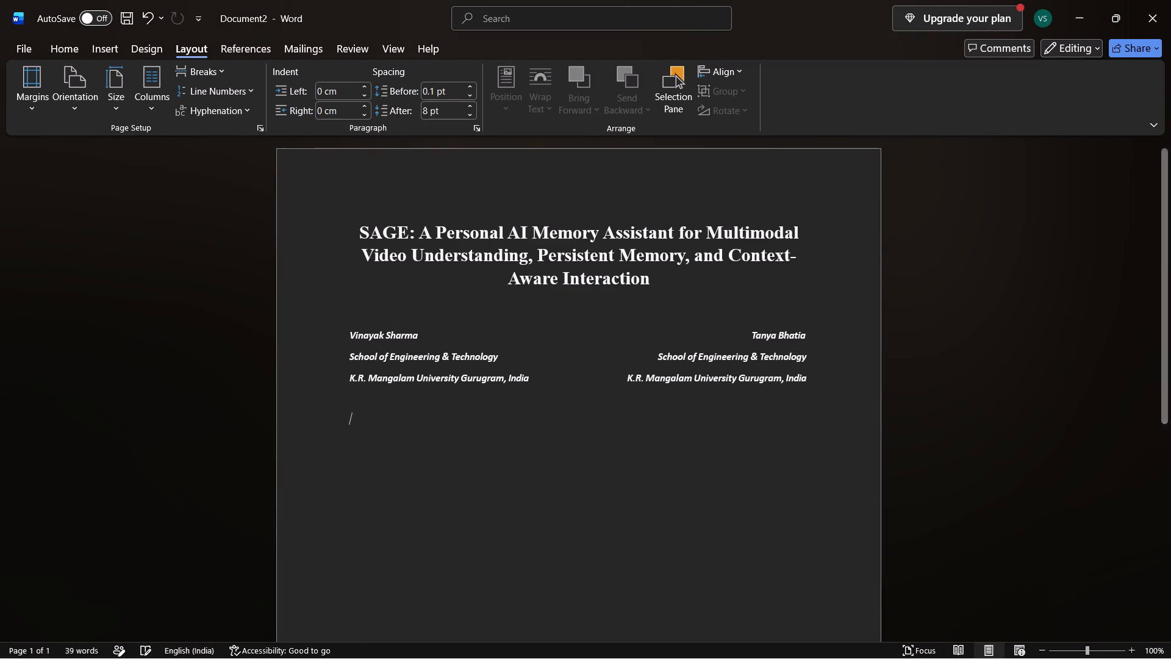
pyautogui.hotkey('ctrl', 'v')
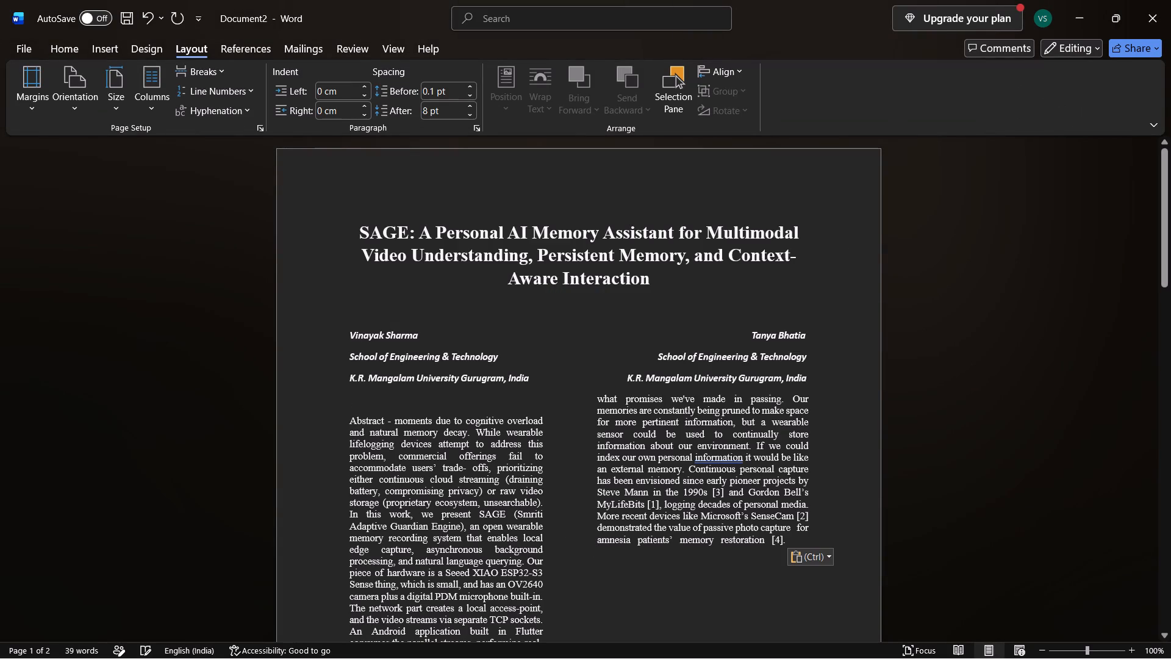
# Remove the empty line between the author blocks and the Abstract.
pyautogui.click(348, 403)
pyautogui.press('BackSpace')
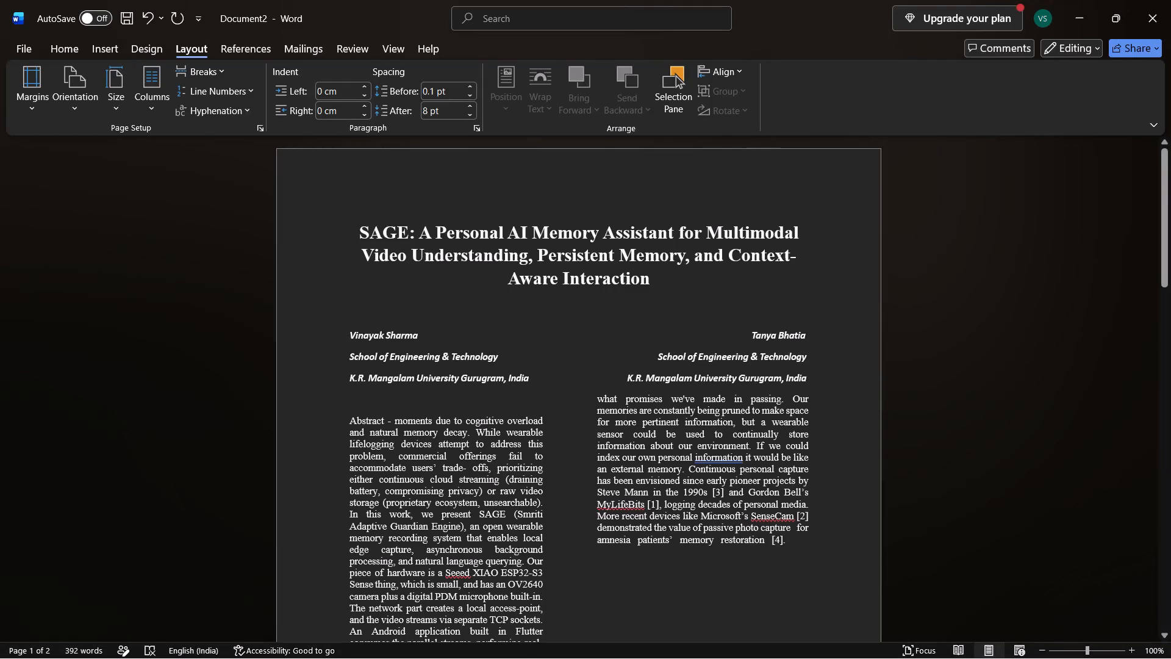
pyautogui.click(348, 423)
pyautogui.press('BackSpace')
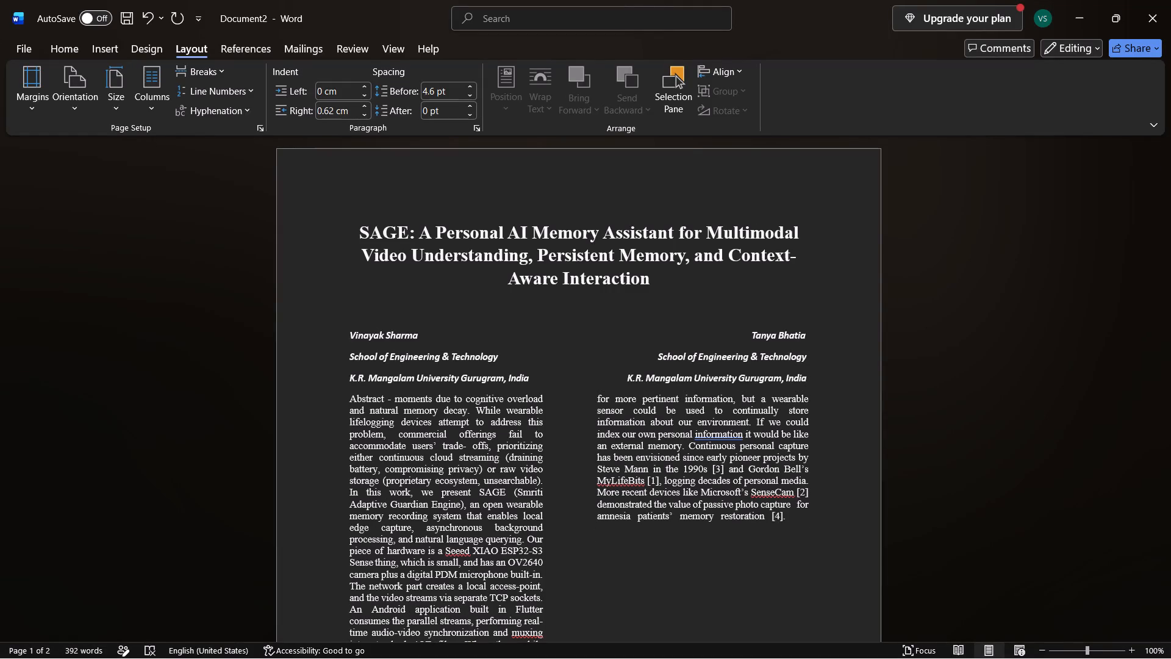
# Set the pasted INTRODUCTION heading's font to Times New Roman.
pyautogui.scroll(-2, 648, 515)
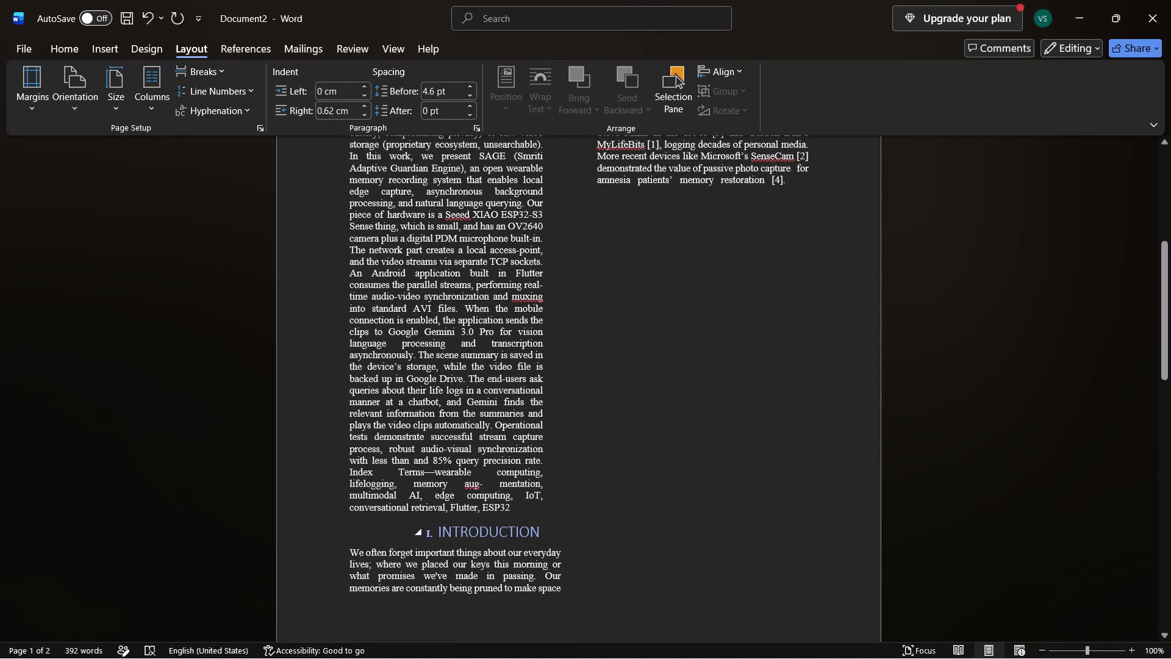
pyautogui.click(61, 52)
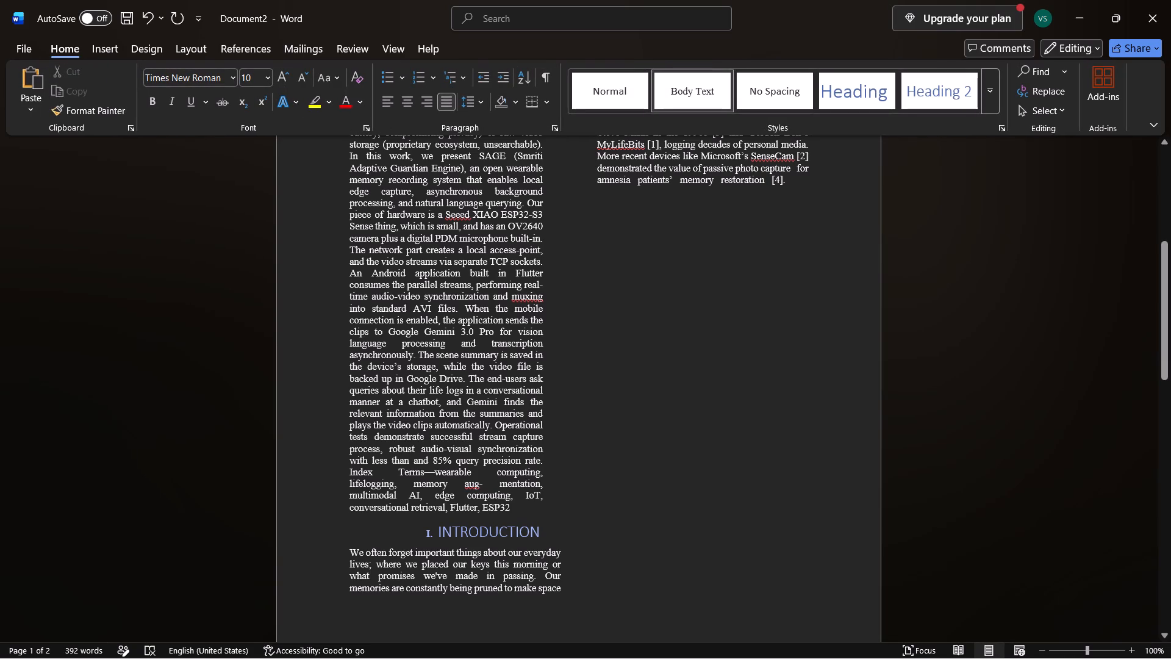
pyautogui.click(500, 542)
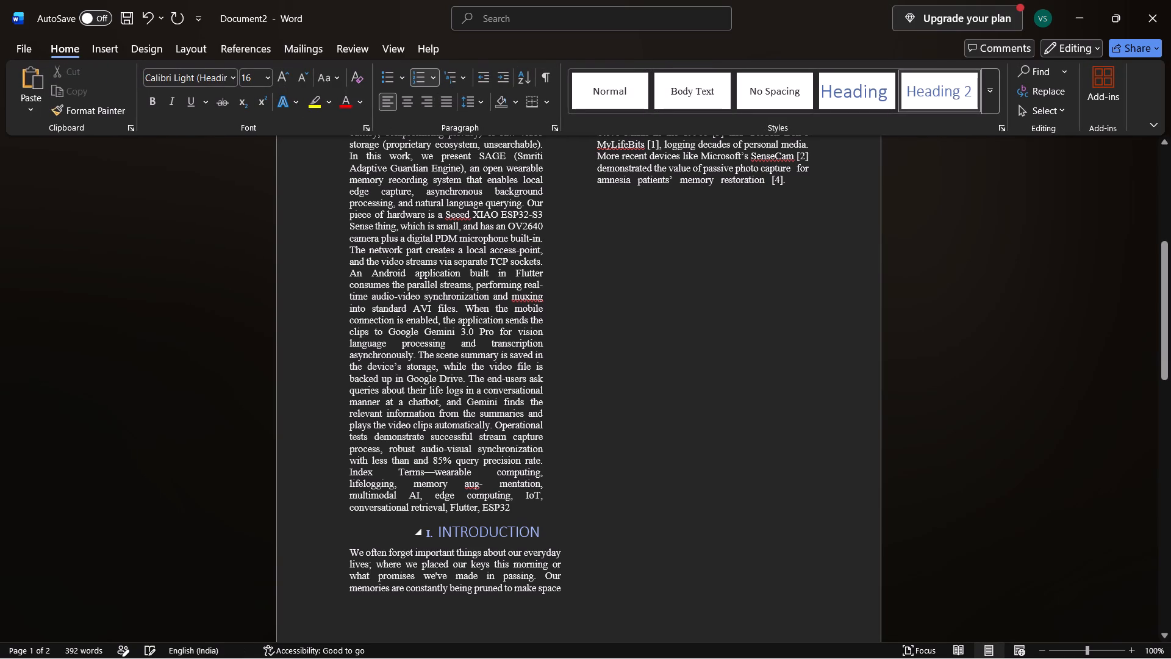
pyautogui.moveTo(553, 542); pyautogui.dragTo(412, 533)
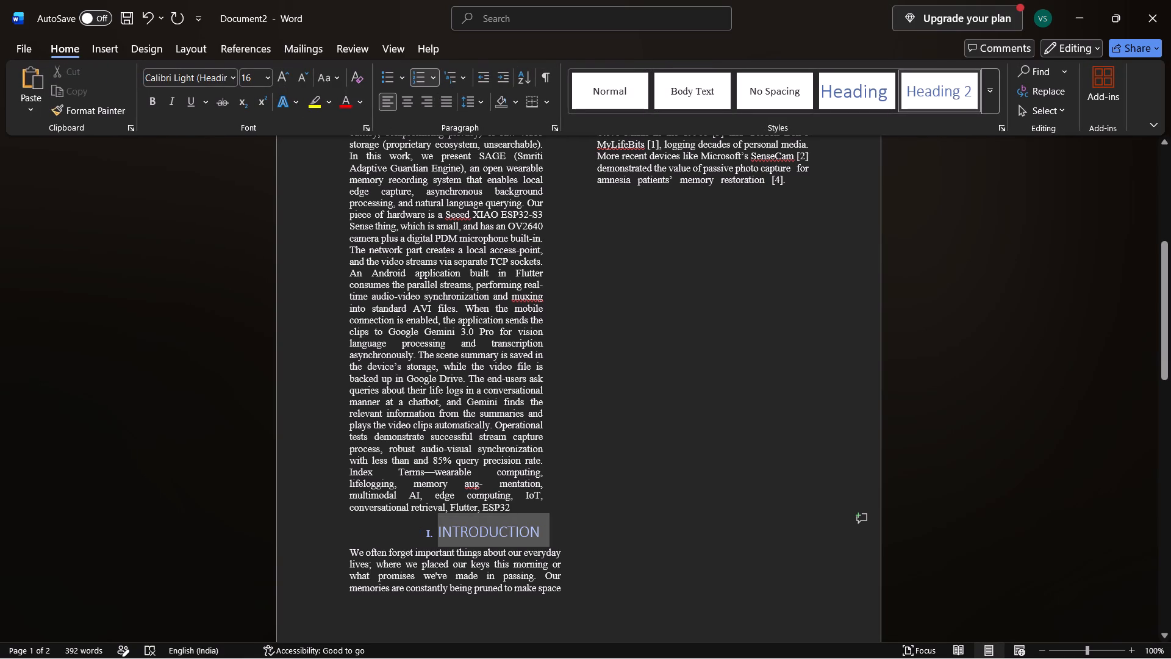
pyautogui.moveTo(412, 533); pyautogui.dragTo(412, 533)
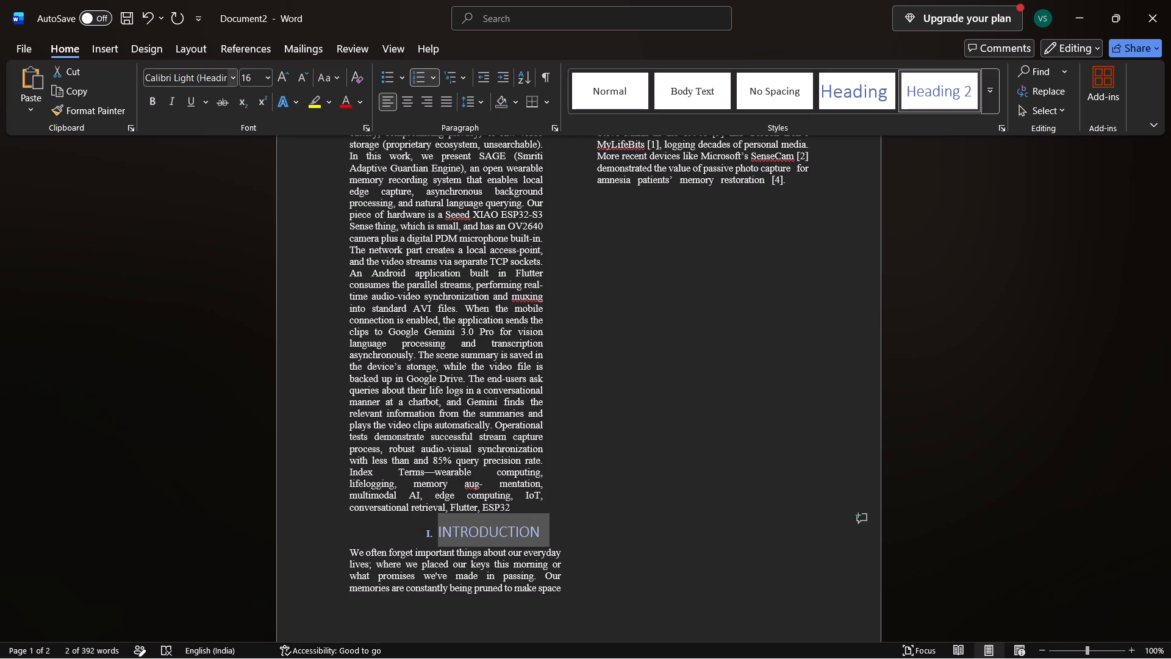
pyautogui.click(210, 78)
pyautogui.press('BackSpace')
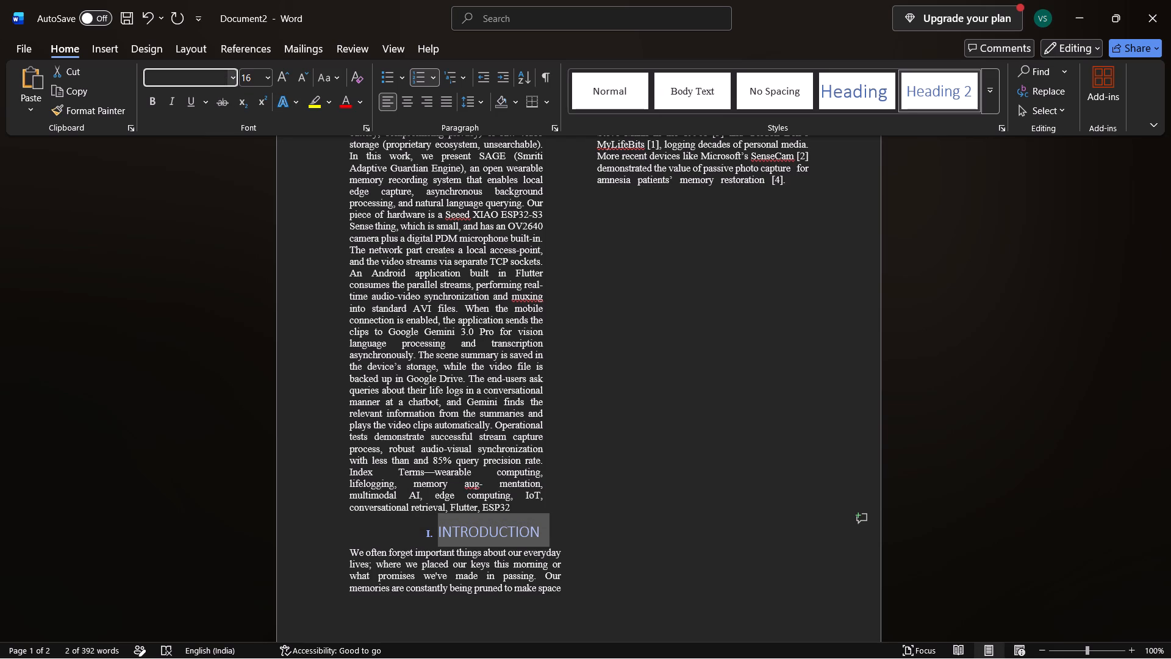
pyautogui.press('t')
pyautogui.press('Return')
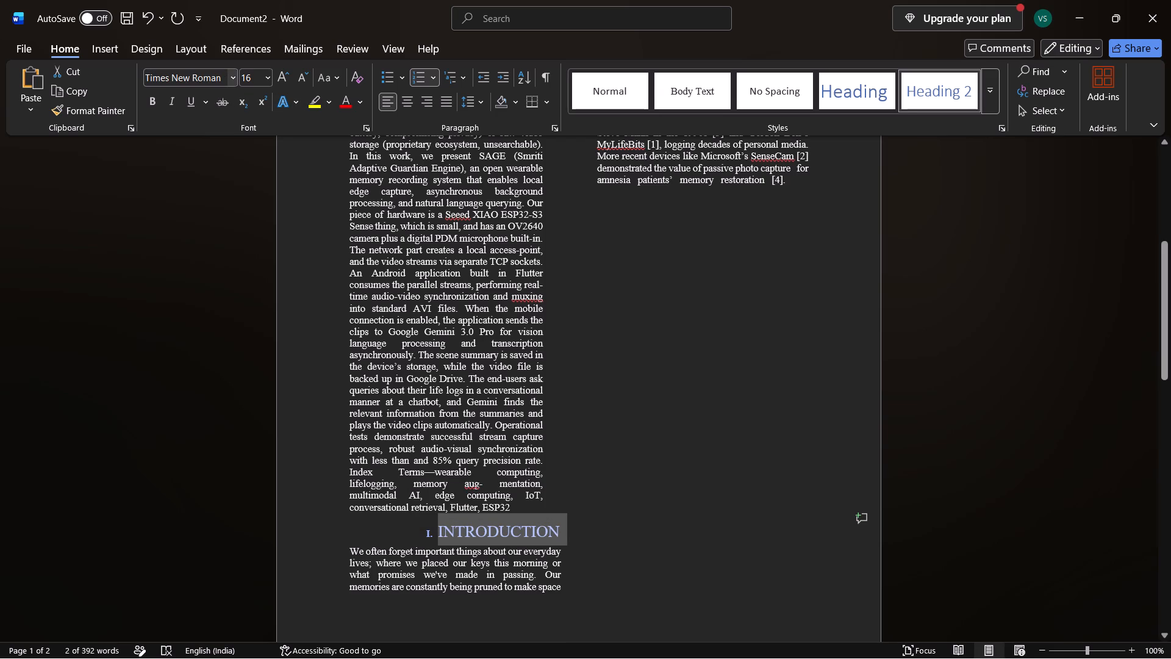
# Check the INTRODUCTION heading in SAGE_IEEE_Paper and set the heading's font size in Document2 to 10.
pyautogui.hotkey('alt', 'Tab')
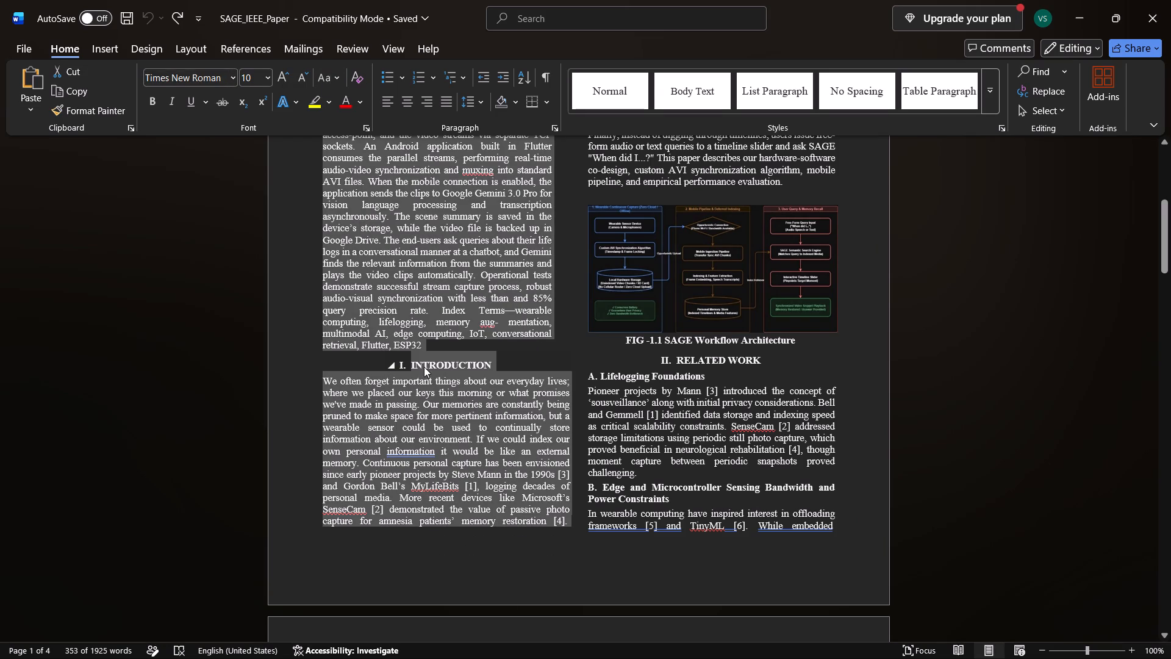
pyautogui.hotkey('alt', 'Tab')
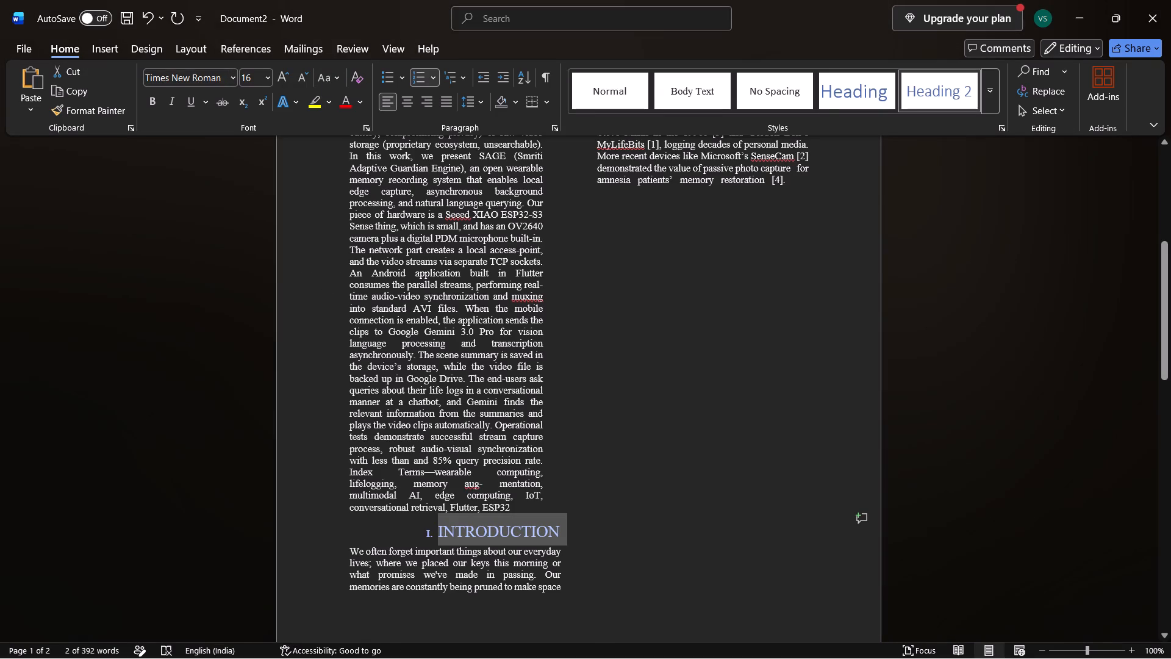
pyautogui.click(247, 79)
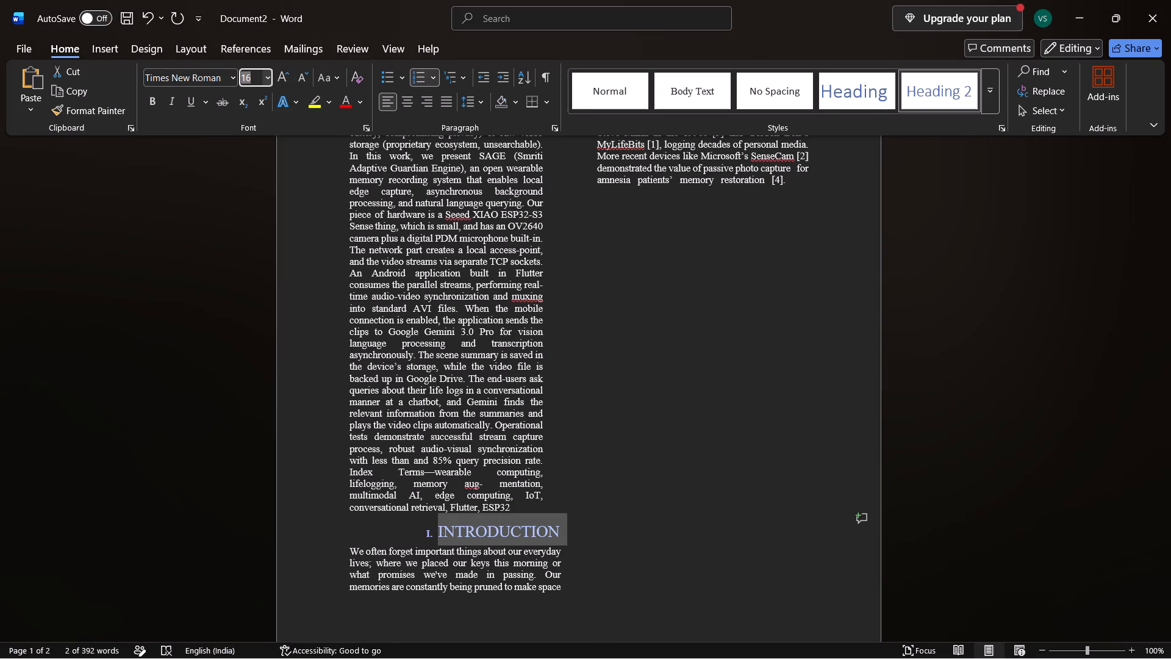
pyautogui.press('BackSpace')
pyautogui.write('10')
pyautogui.press('Return')
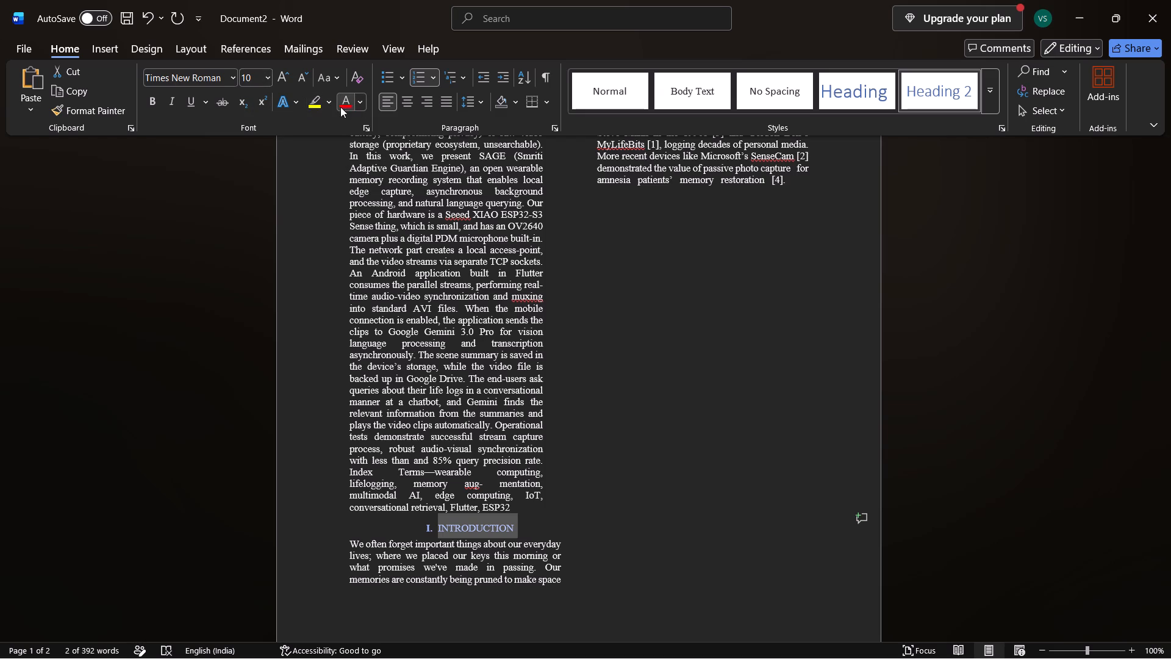
# Change the INTRODUCTION heading's font colour to the black theme colour.
pyautogui.click(361, 104)
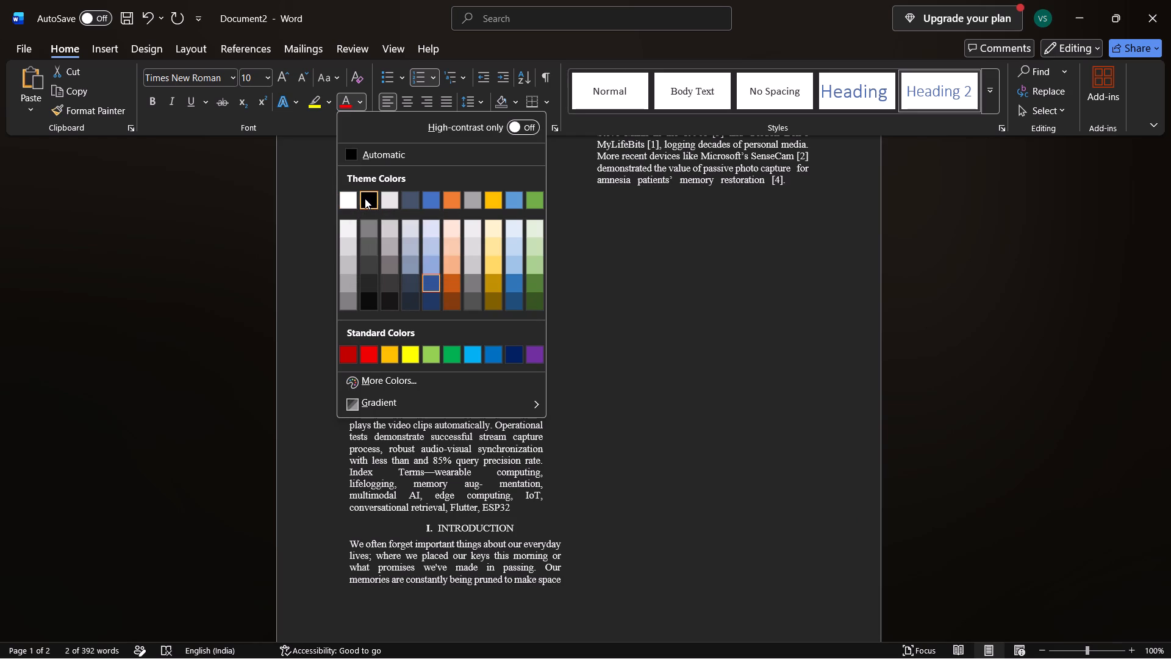
pyautogui.click(365, 198)
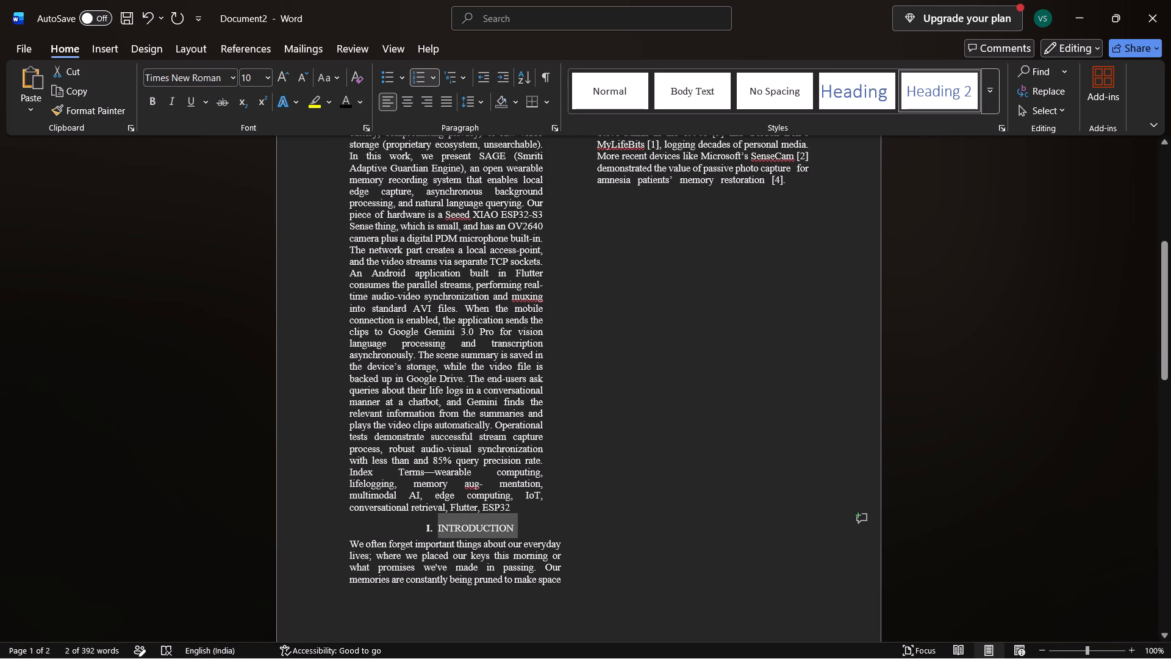
pyautogui.click(573, 508)
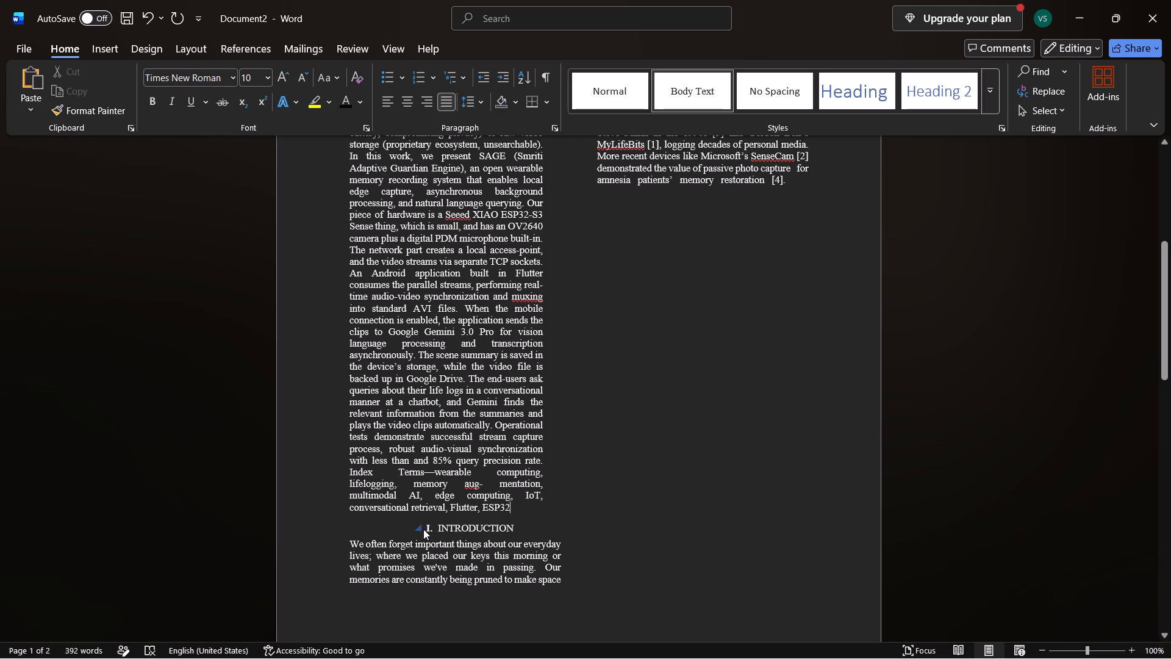
# Try centred and left alignment on the INTRODUCTION heading and settle on justified.
pyautogui.click(424, 528)
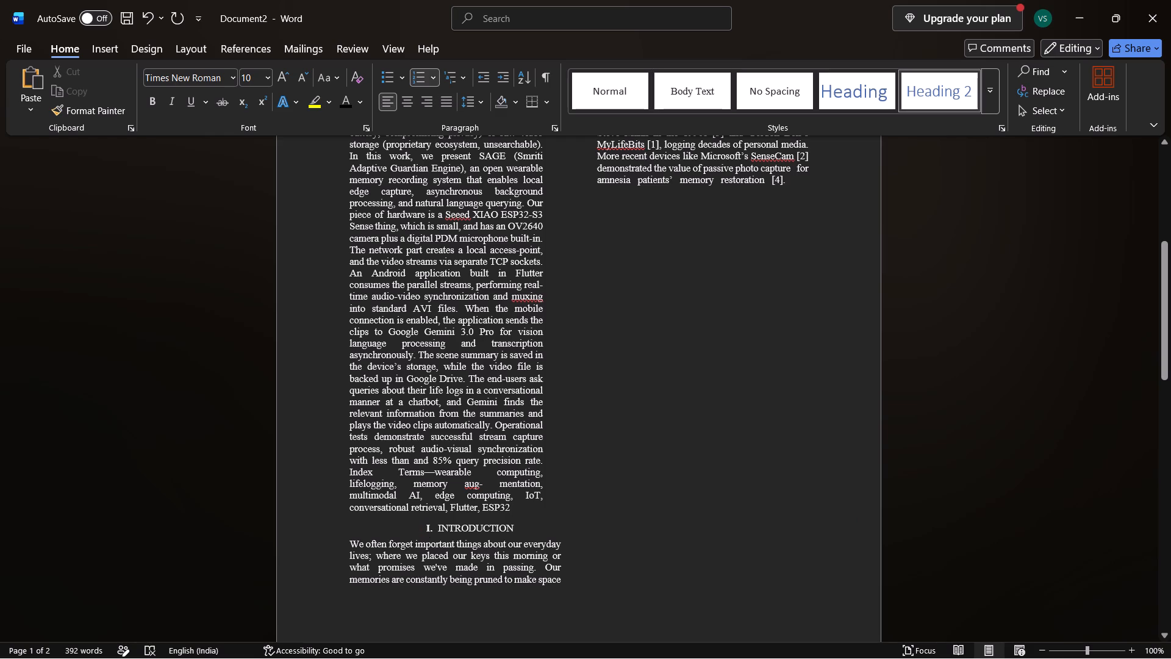
pyautogui.moveTo(518, 528); pyautogui.dragTo(400, 530)
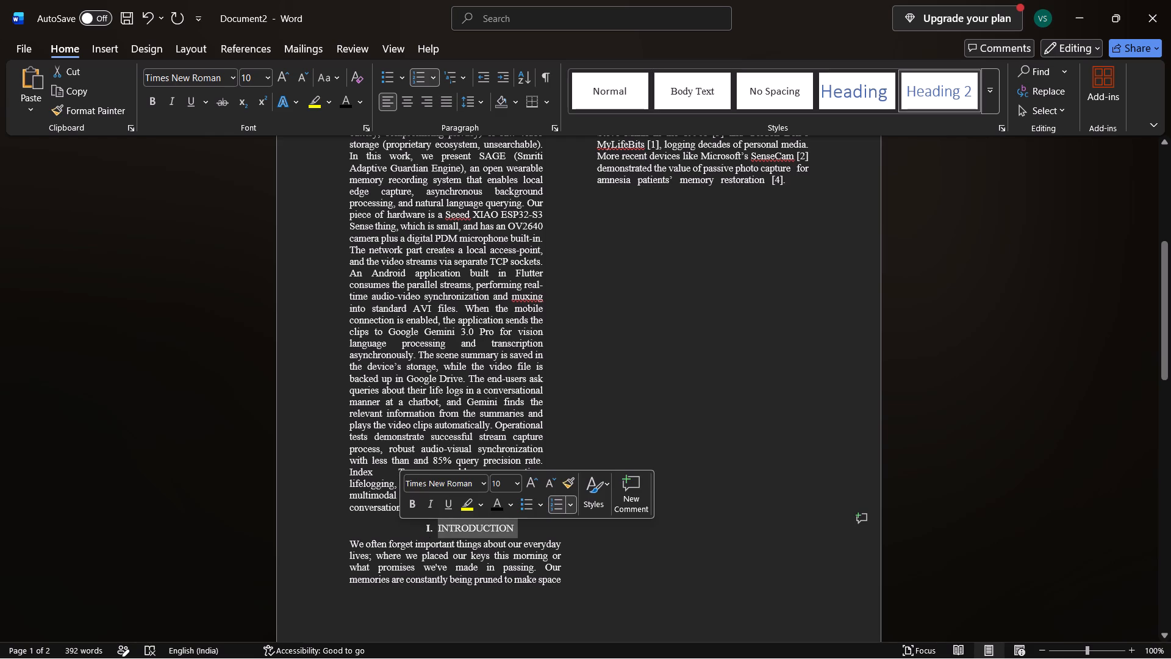
pyautogui.click(409, 107)
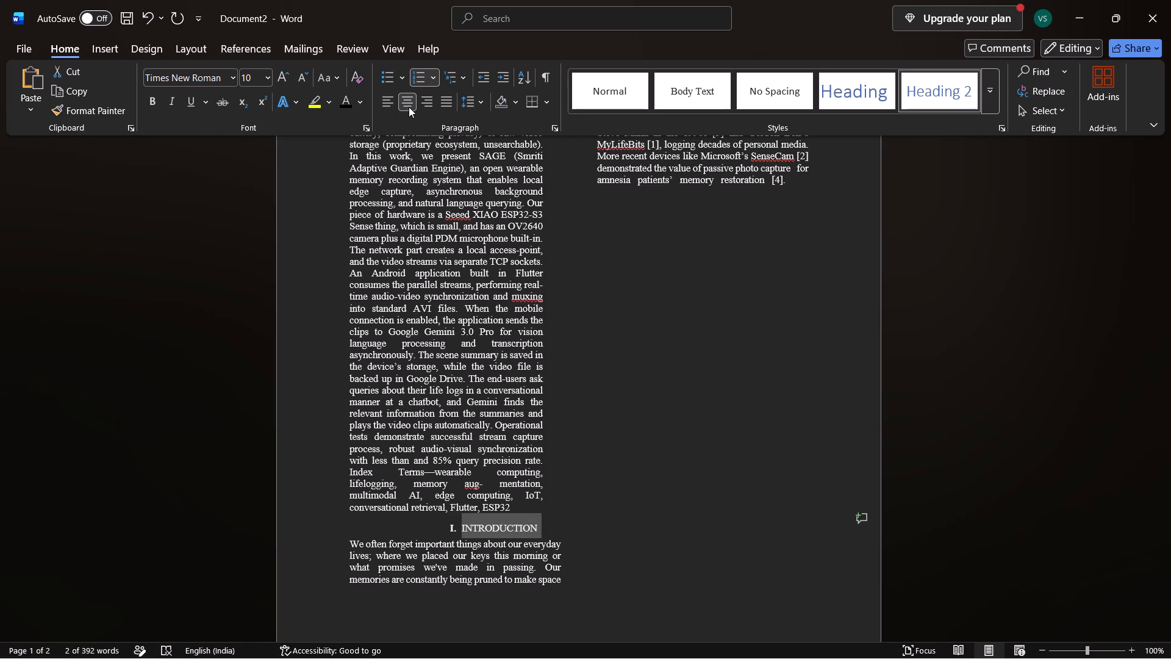
pyautogui.click(446, 105)
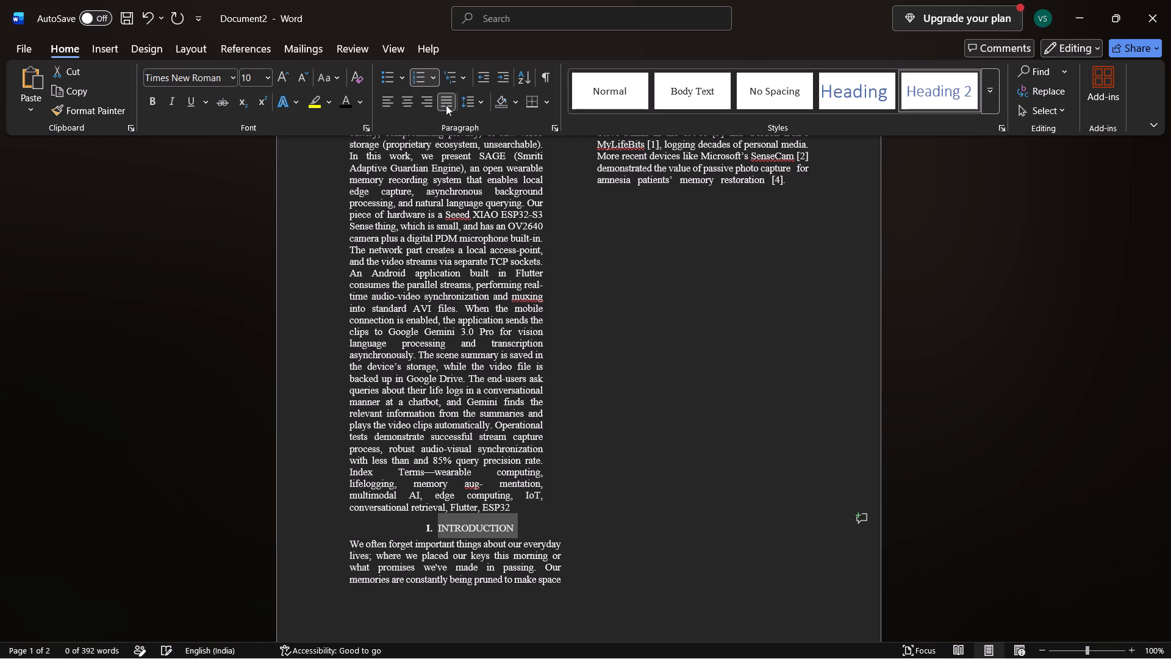
pyautogui.click(384, 104)
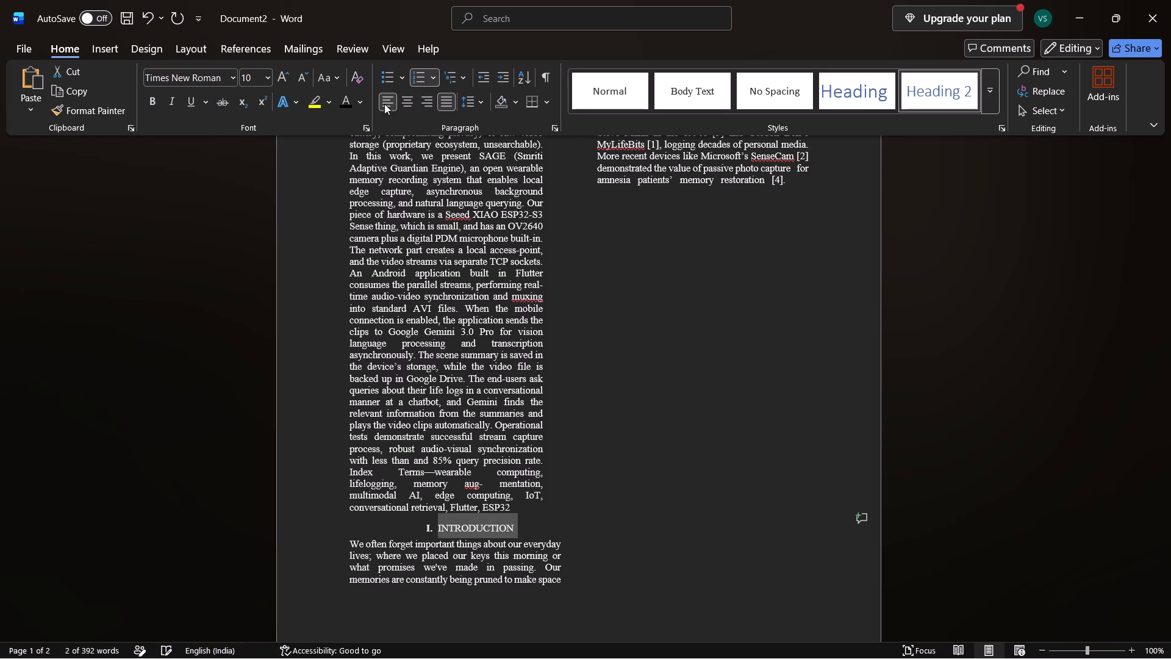
pyautogui.click(384, 104)
pyautogui.doubleClick(384, 104)
# Delete the formatted INTRODUCTION heading and leave an empty body-text line above the paragraph starting "We often forget important things".
pyautogui.scroll(3, 601, 527)
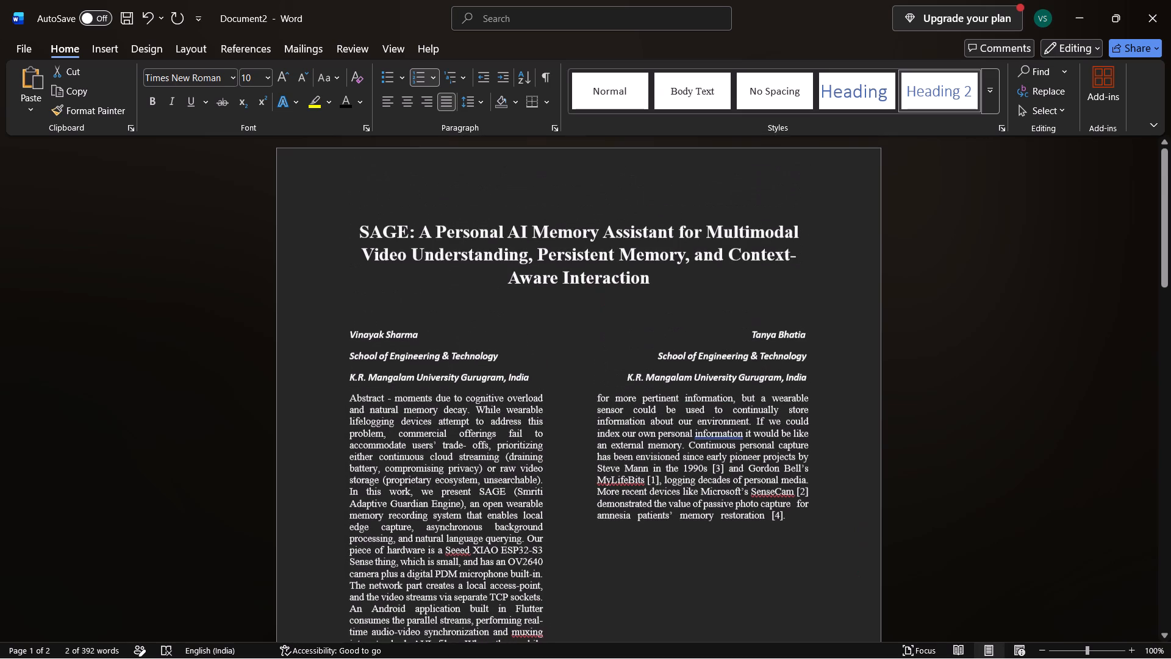
pyautogui.scroll(-2, 601, 527)
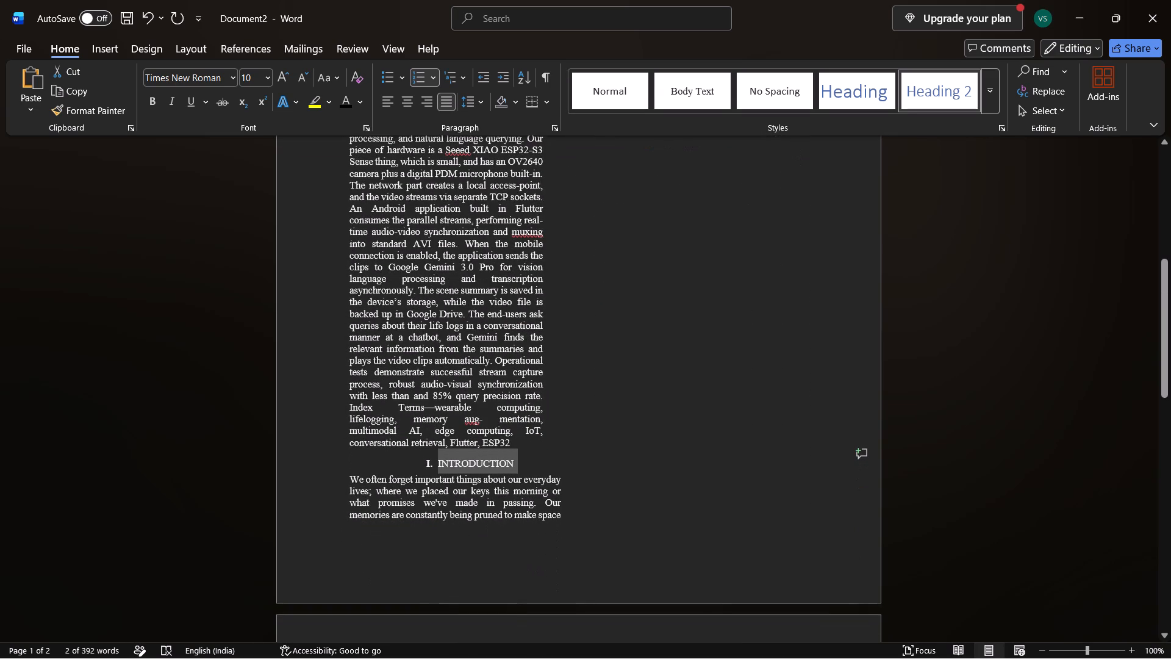
pyautogui.click(507, 459)
pyautogui.moveTo(515, 461); pyautogui.dragTo(410, 463)
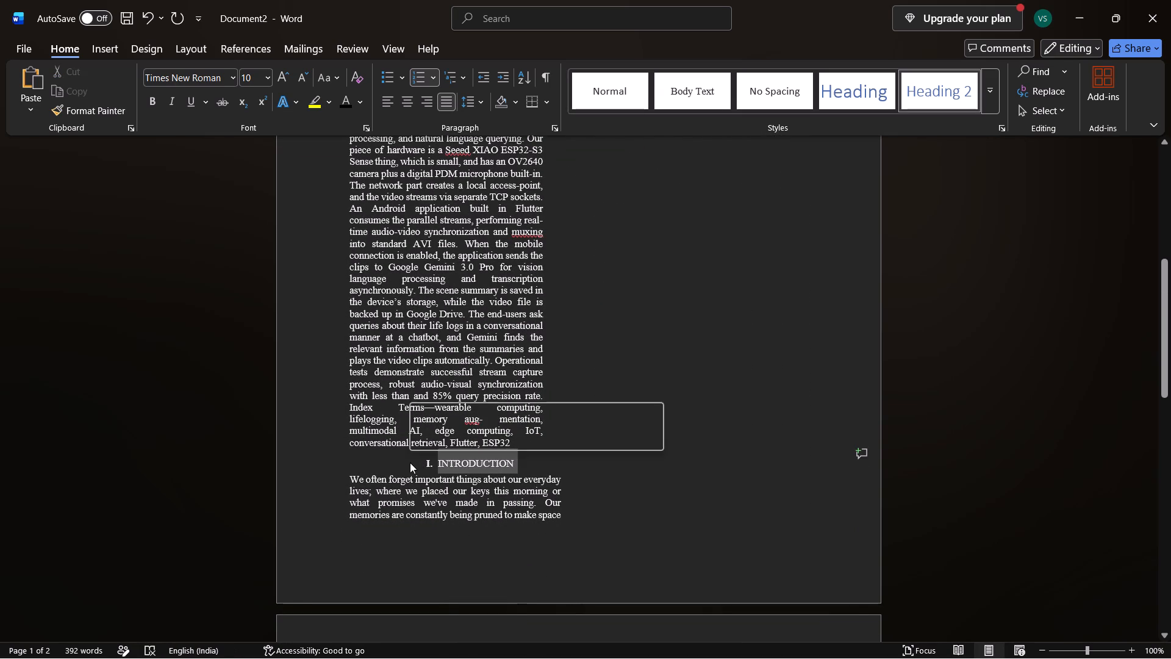
pyautogui.press('BackSpace')
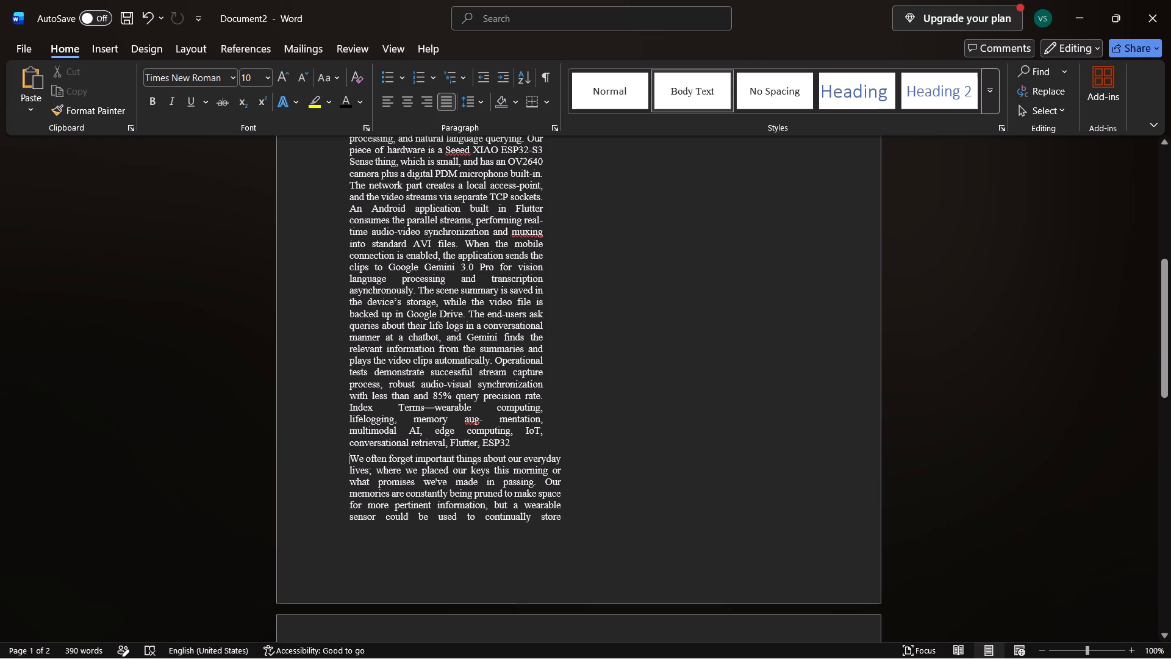
pyautogui.press('Return')
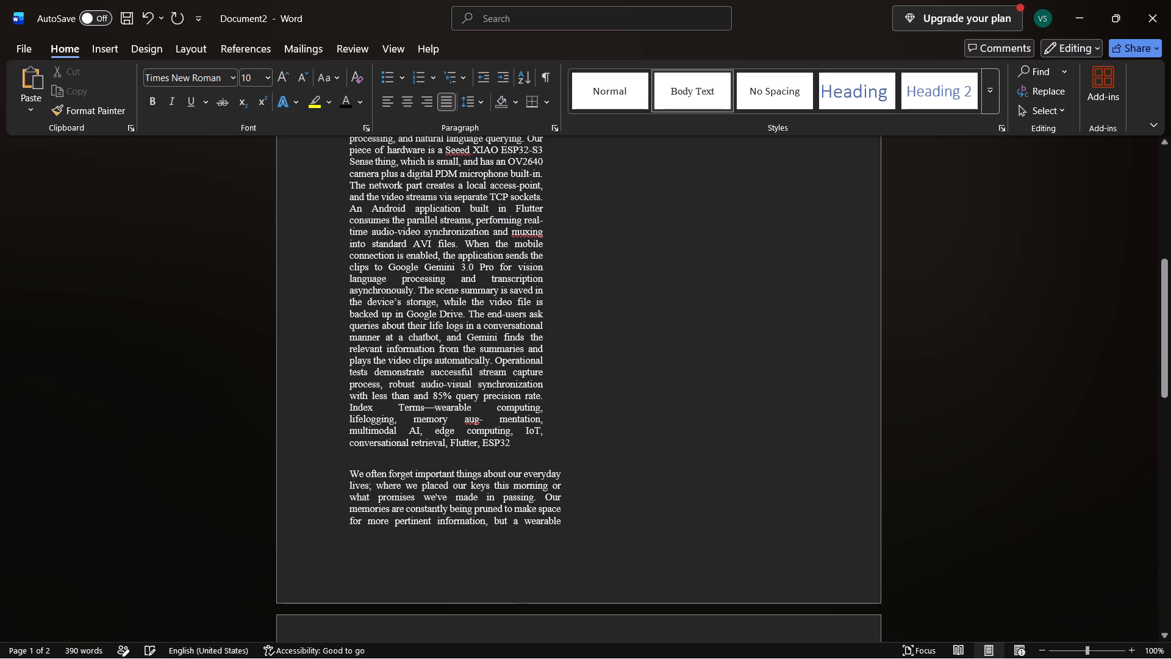
pyautogui.click(360, 462)
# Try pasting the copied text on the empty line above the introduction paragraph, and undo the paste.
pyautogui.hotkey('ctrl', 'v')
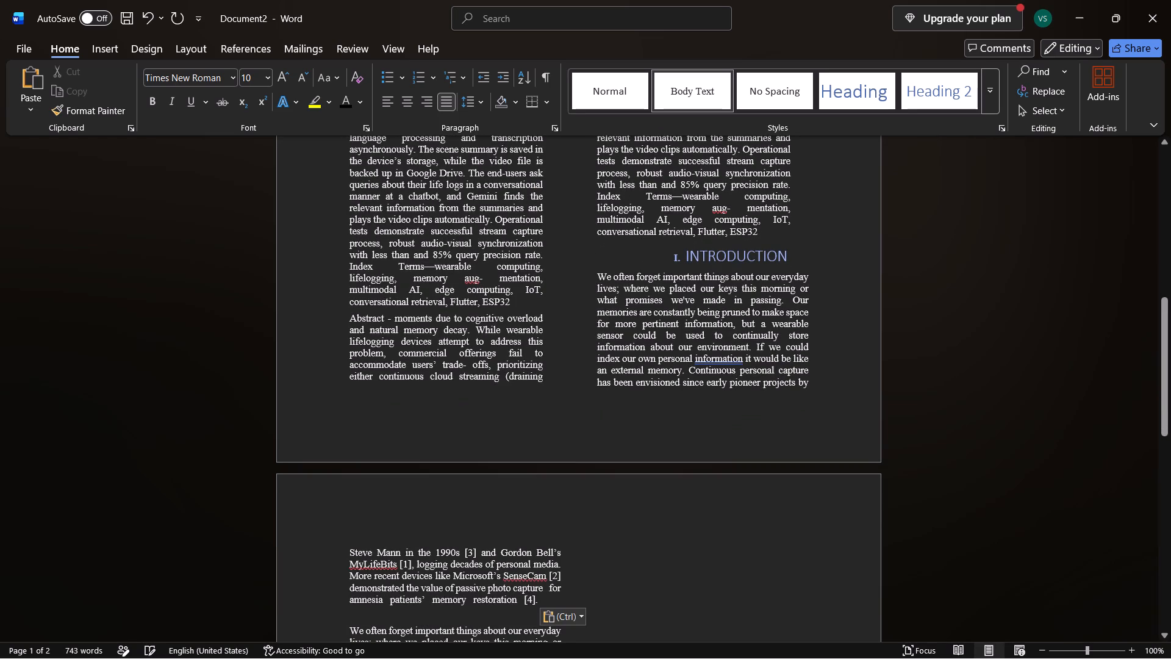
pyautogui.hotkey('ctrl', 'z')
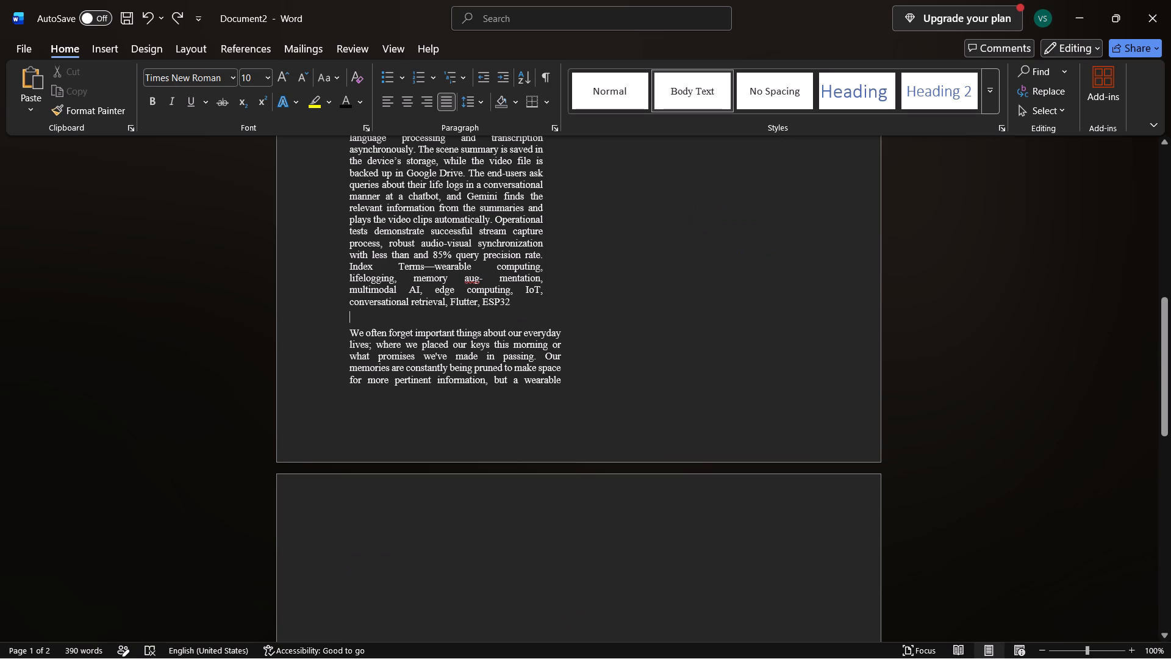
# Enter "1. INTRODUCTION" on the empty line above the introduction paragraph.
pyautogui.write('1.')
pyautogui.press('space')
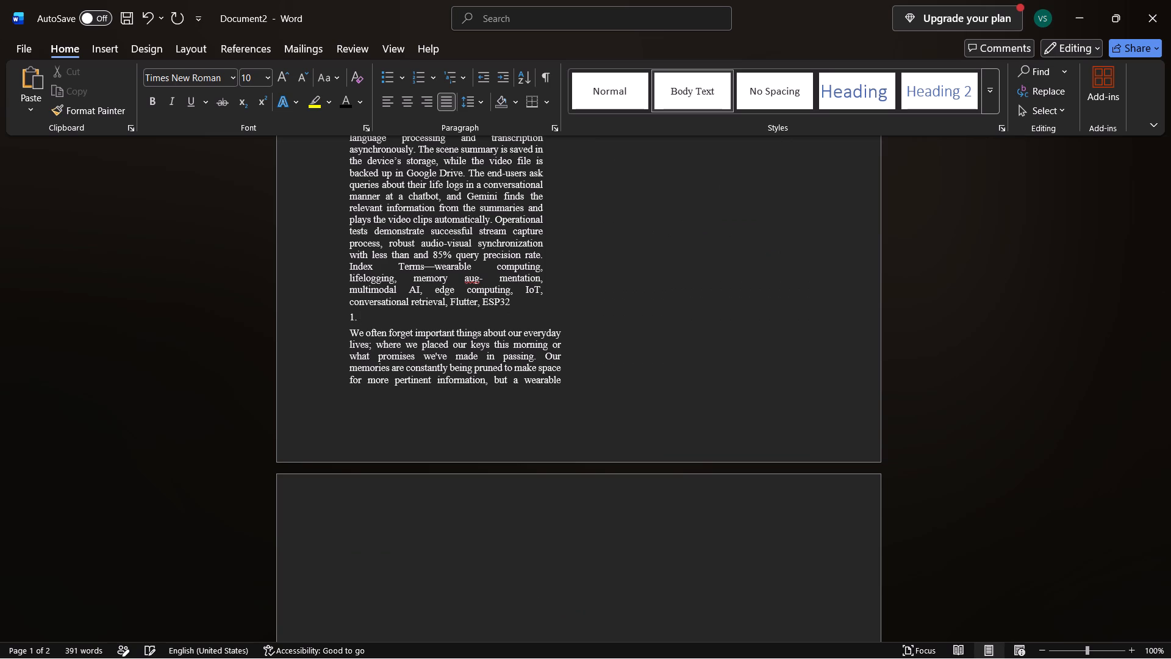
pyautogui.write('INTRODUCT')
pyautogui.write('ION')
pyautogui.press('space')
# Apply the non-bold Roman numeral numbering format (I., II., III.) to the INTRODUCTION heading in Document2.
pyautogui.scroll(3, 492, 409)
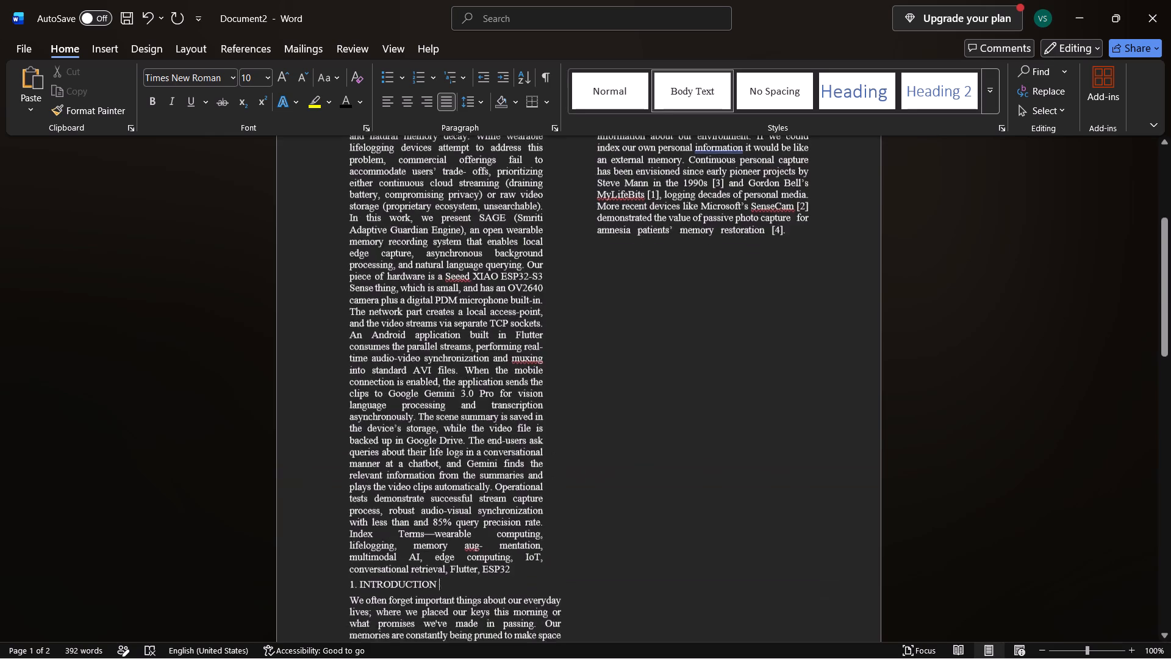
pyautogui.scroll(1, 492, 409)
pyautogui.hotkey('alt', 'Tab')
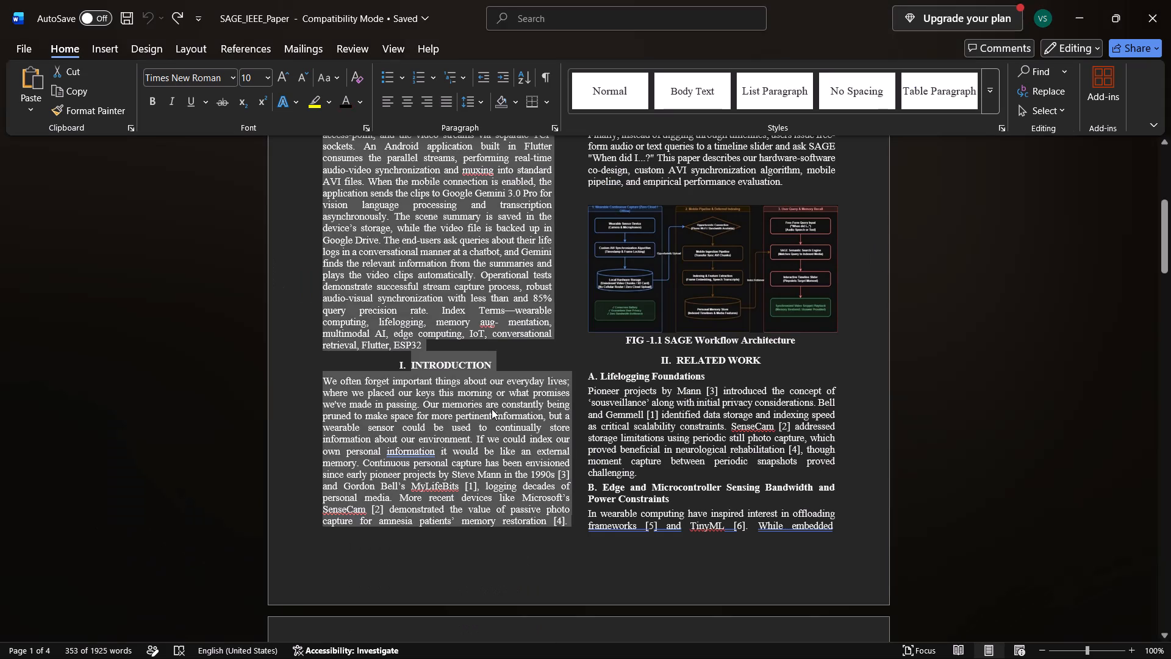
pyautogui.click(1079, 7)
pyautogui.scroll(-2, 782, 373)
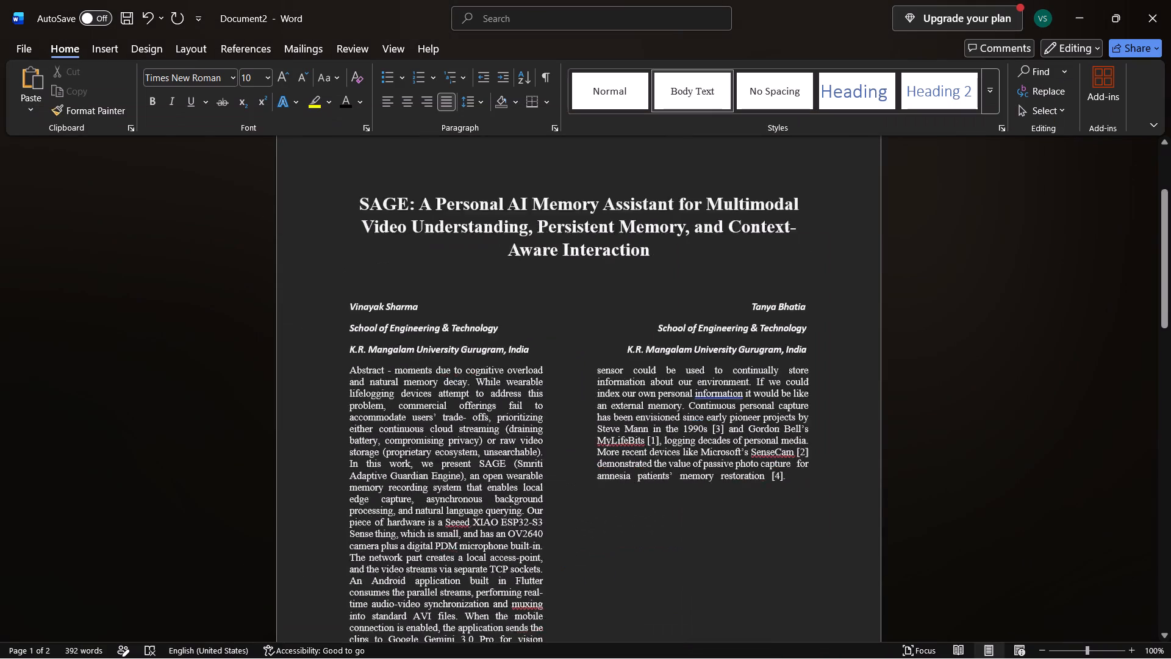
pyautogui.scroll(-1, 782, 373)
pyautogui.scroll(1, 587, 315)
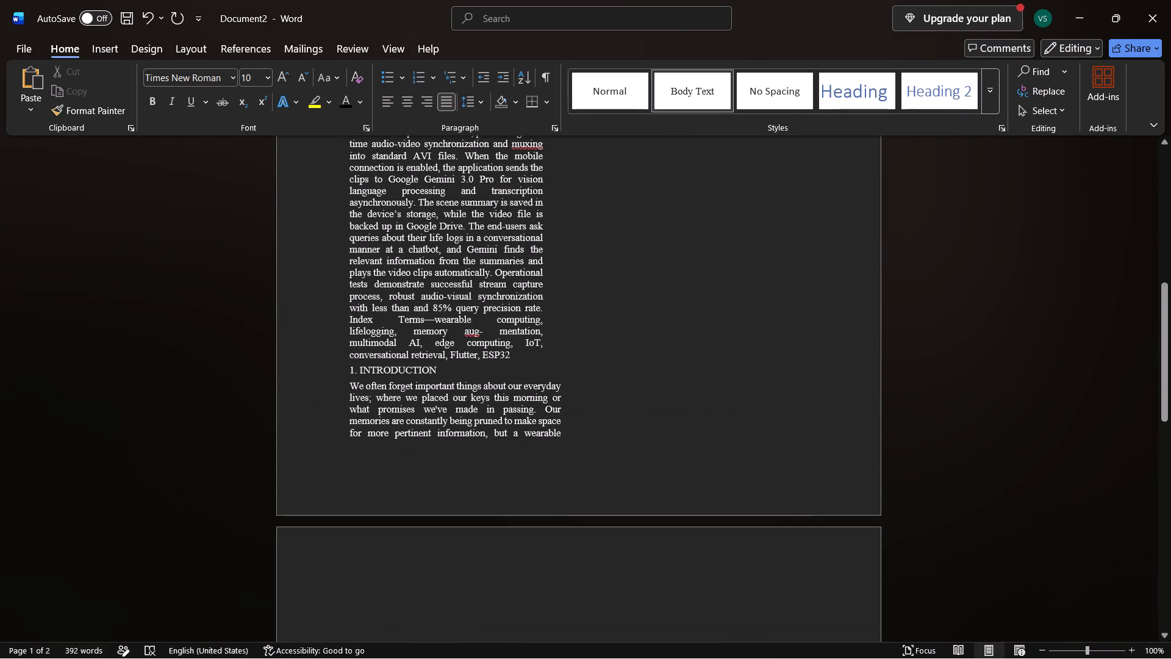
pyautogui.click(359, 372)
pyautogui.moveTo(445, 370); pyautogui.dragTo(321, 369)
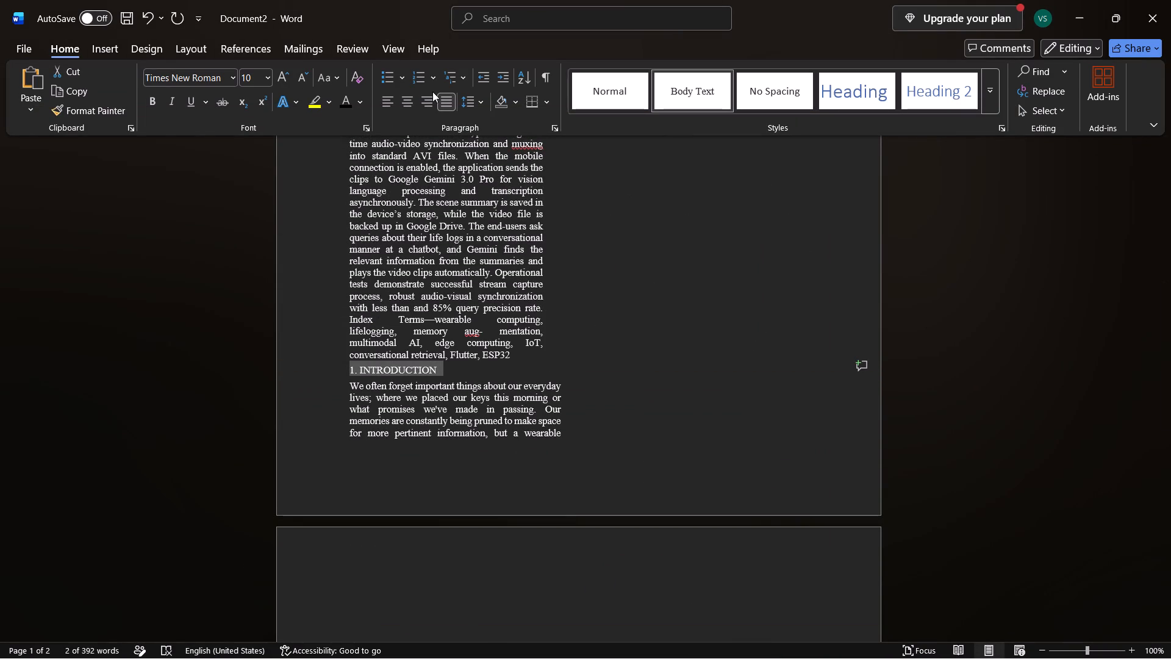
pyautogui.click(431, 77)
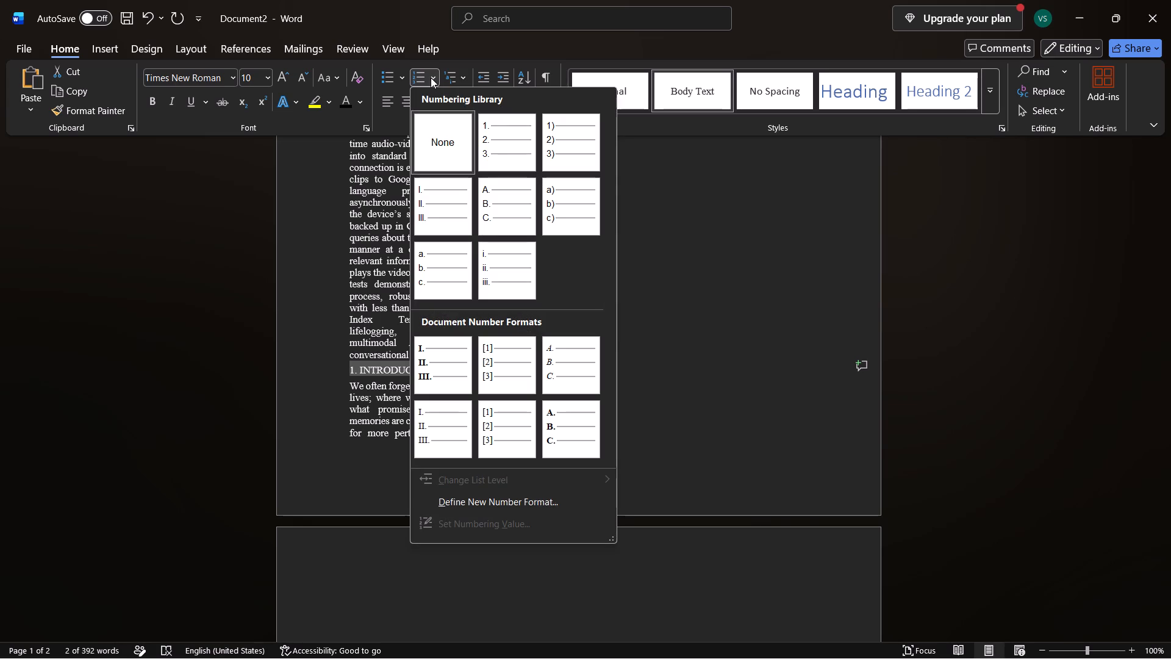
pyautogui.click(446, 421)
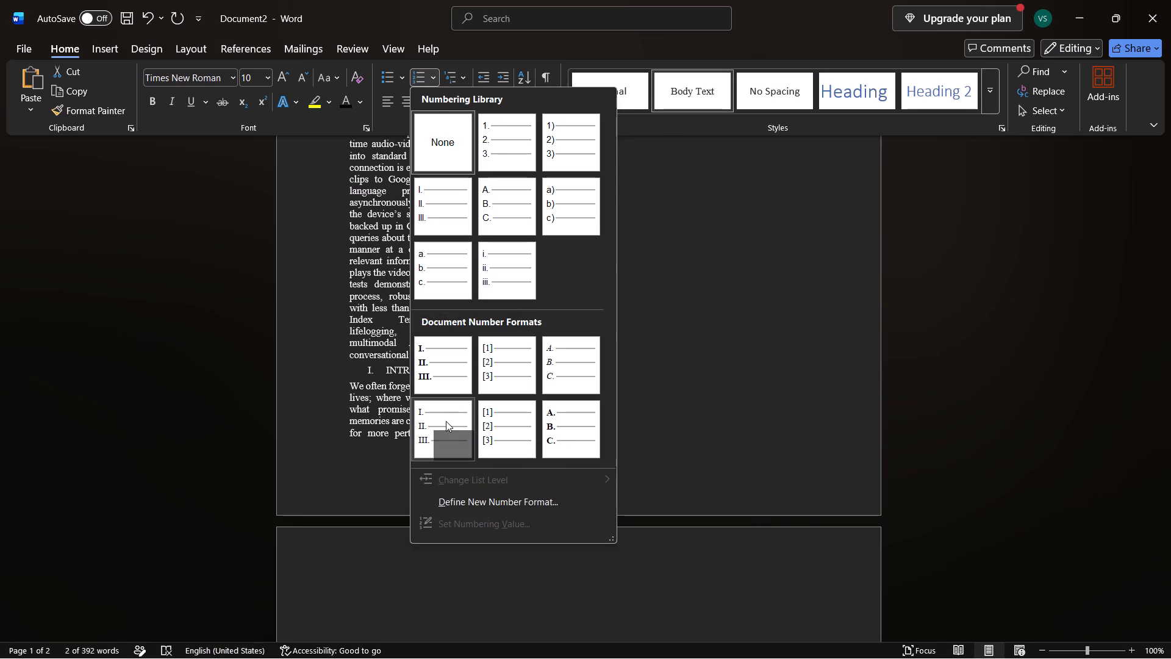
# Make the INTRODUCTION heading text bold.
pyautogui.scroll(2, 646, 386)
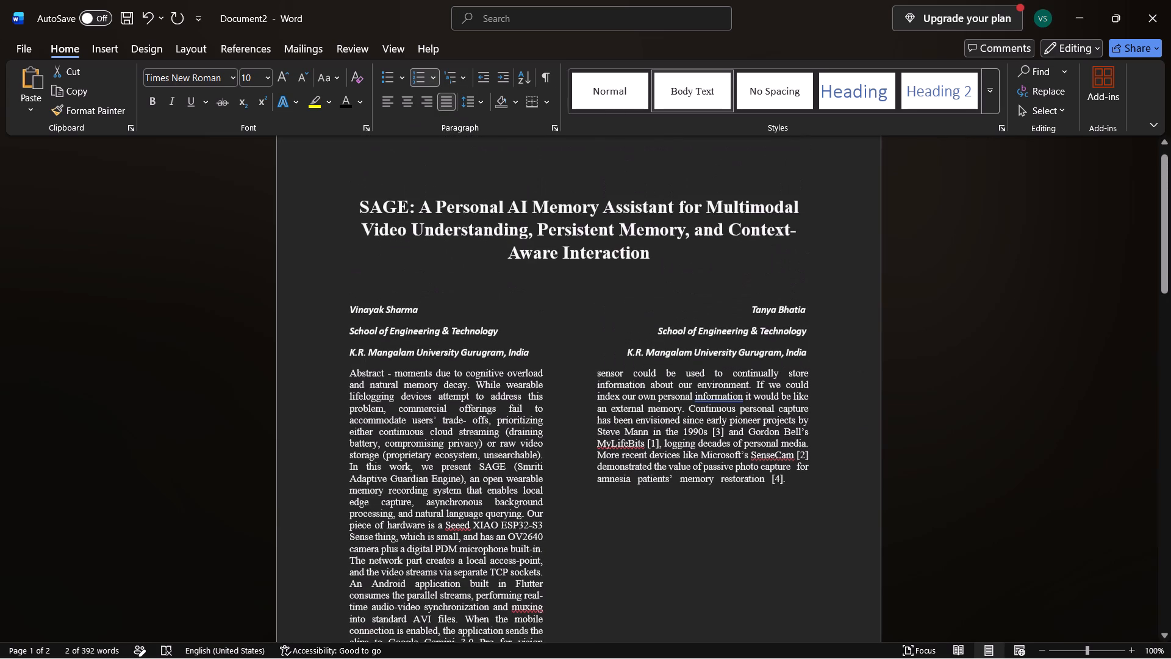
pyautogui.scroll(-2, 435, 400)
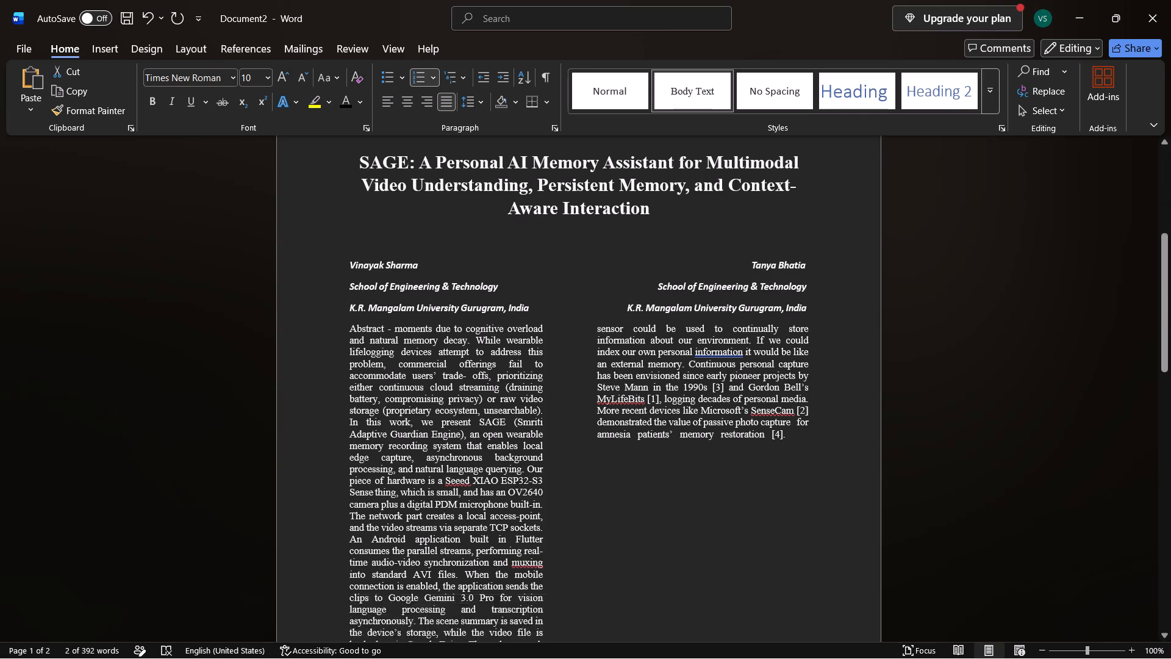
pyautogui.scroll(-1, 435, 400)
pyautogui.scroll(1, 435, 400)
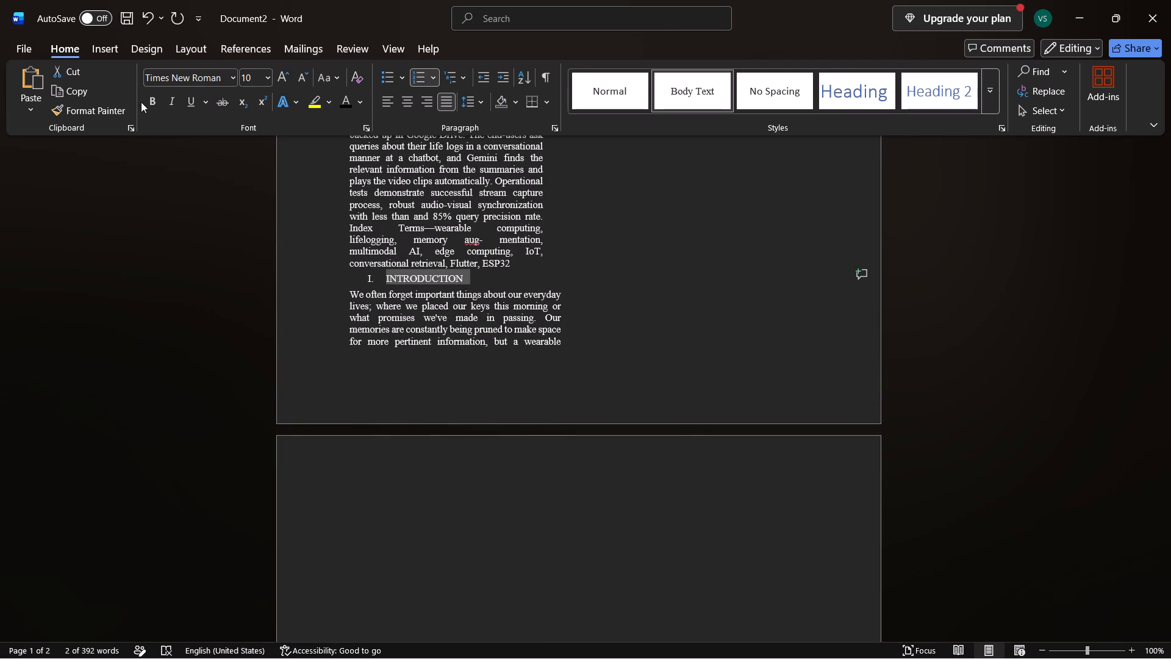
pyautogui.click(144, 101)
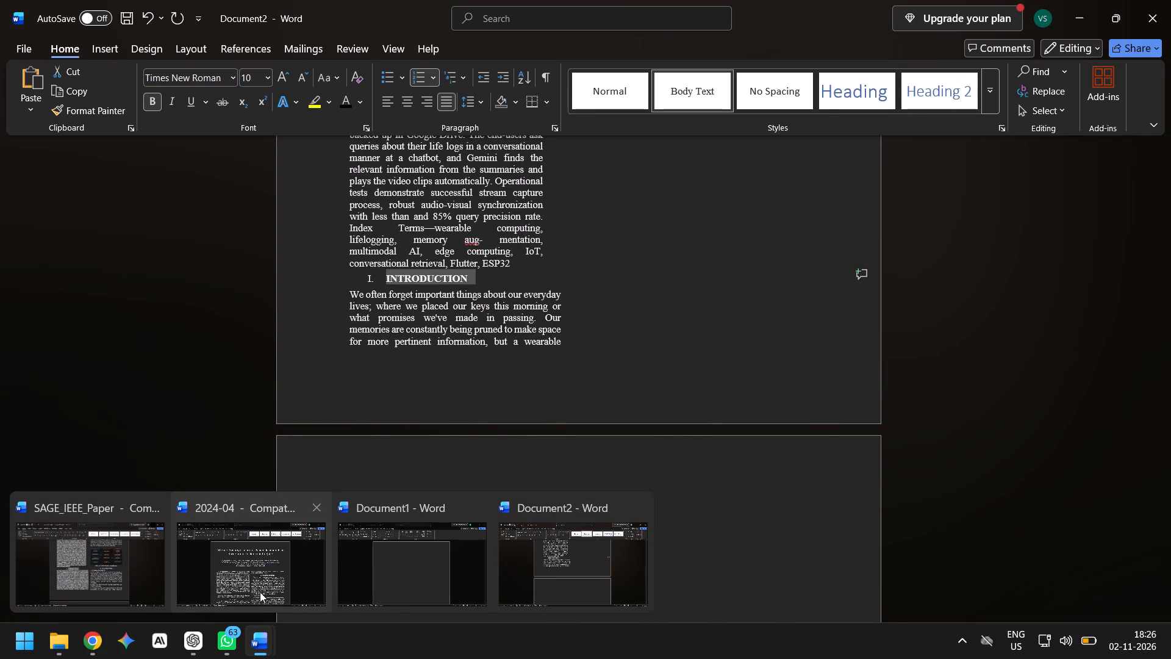
# Switch to the 2024-04 paper and examine how its Introduction heading and two-column body are formatted.
pyautogui.click(260, 591)
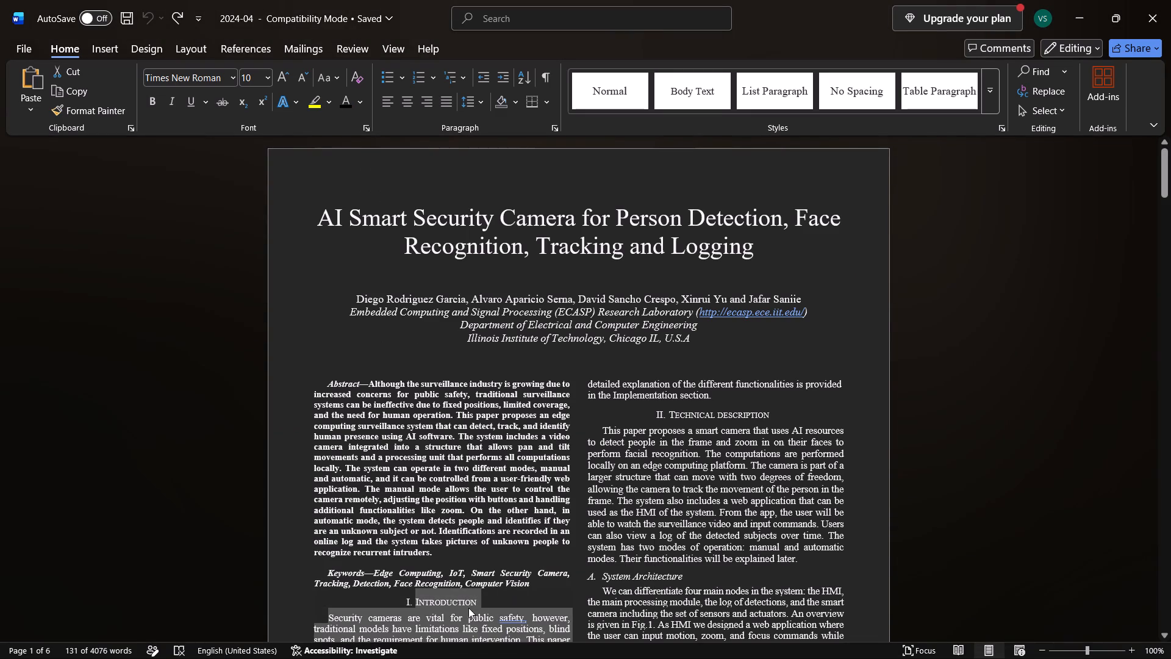
pyautogui.click(442, 600)
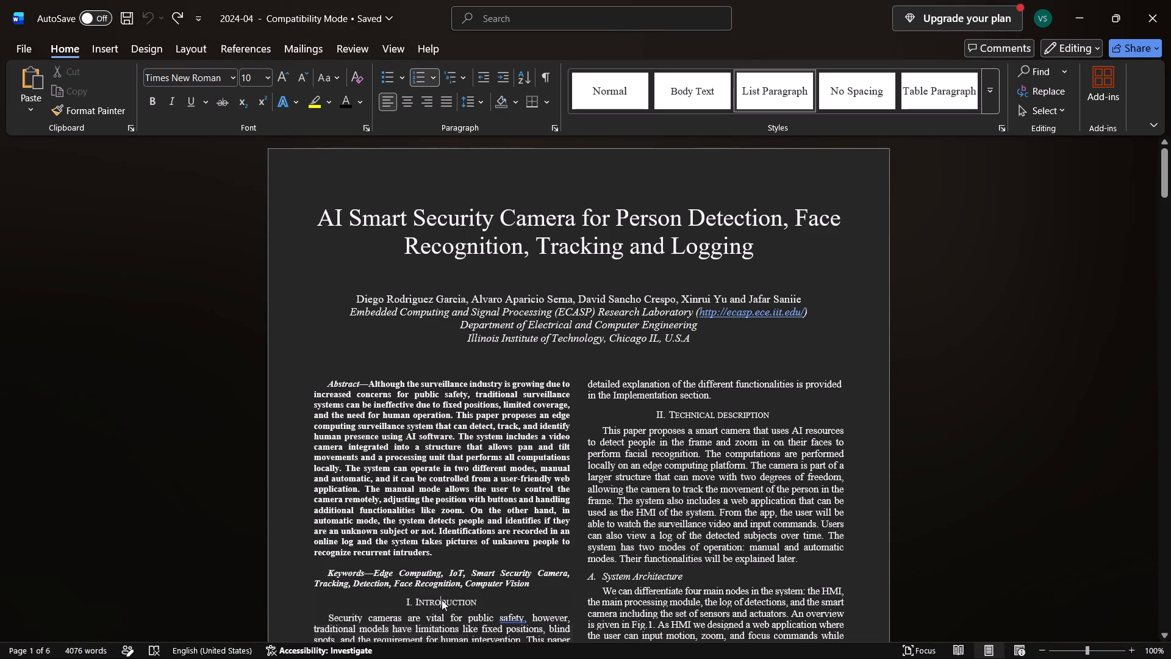
pyautogui.scroll(-3, 442, 600)
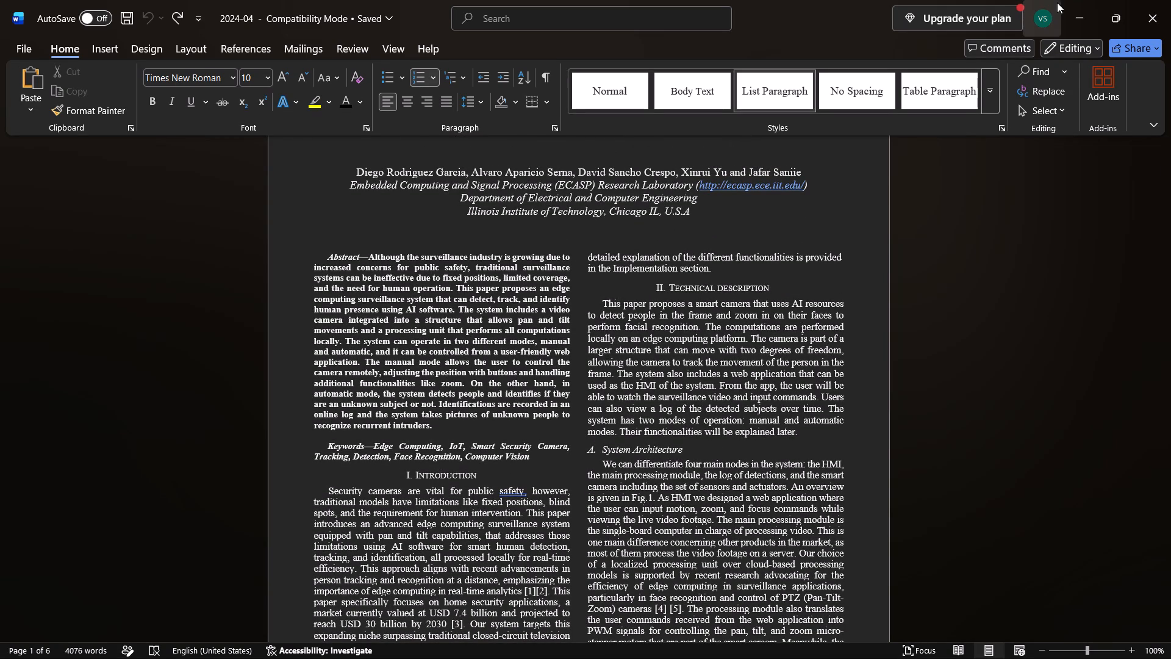
pyautogui.click(1073, 4)
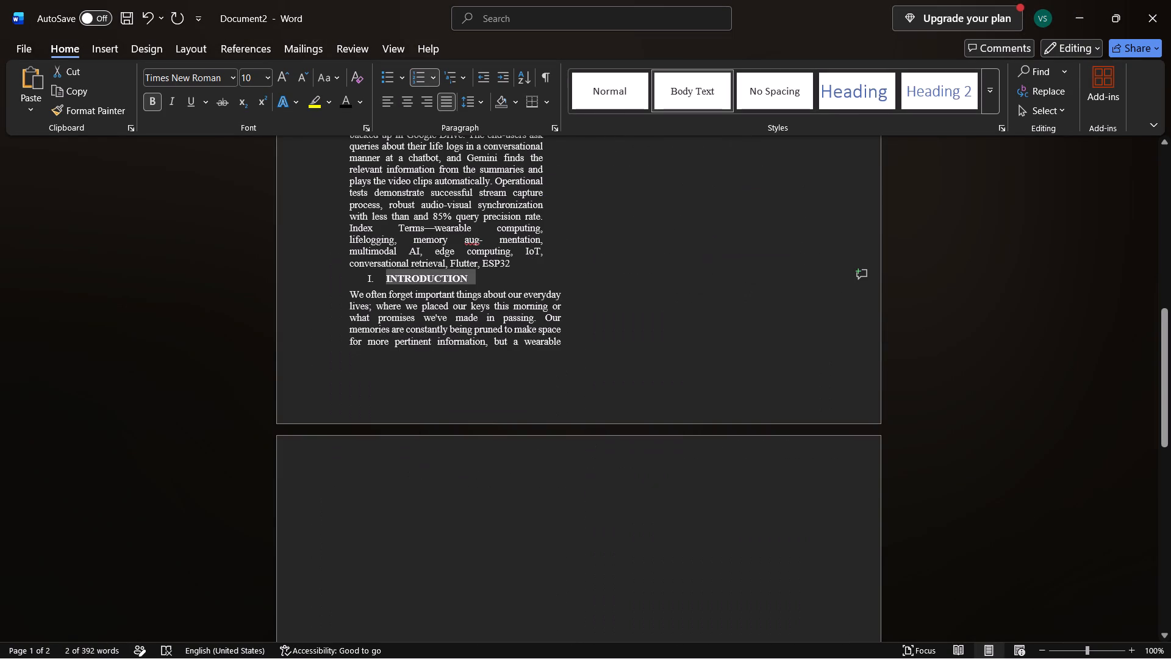
# Copy the "Commercial products such as Narrative Clip" paragraph from SAGE_IEEE_Paper and paste it on a new line after the introduction paragraph in Document2.
pyautogui.scroll(3, 702, 376)
pyautogui.scroll(-7, 702, 376)
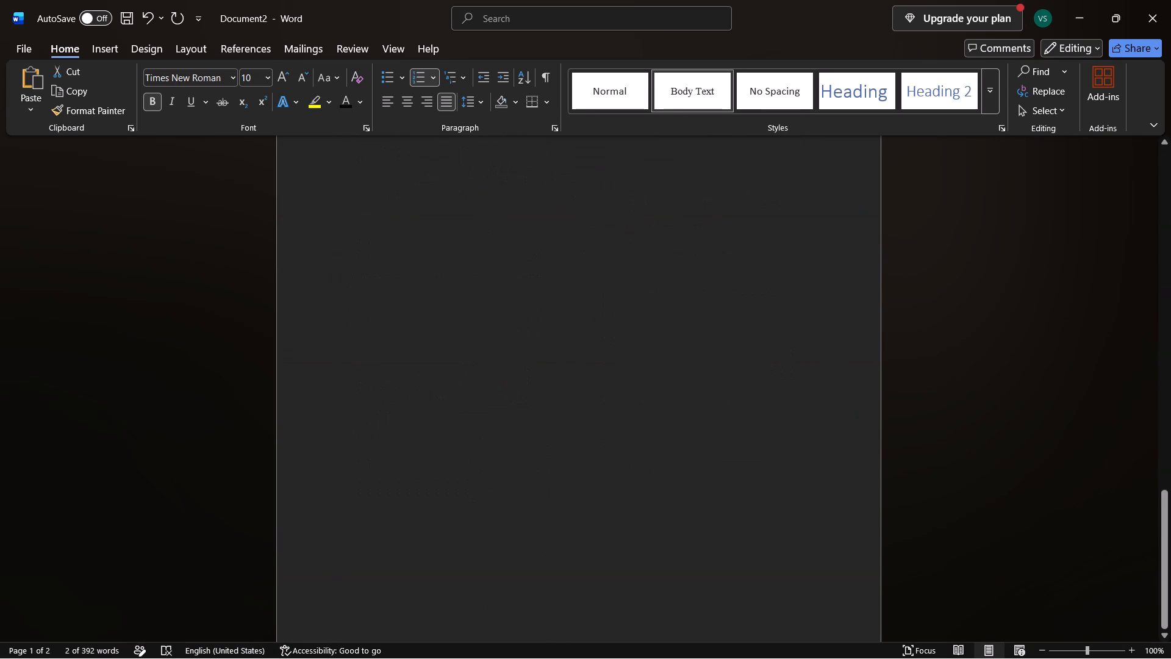
pyautogui.scroll(6, 702, 376)
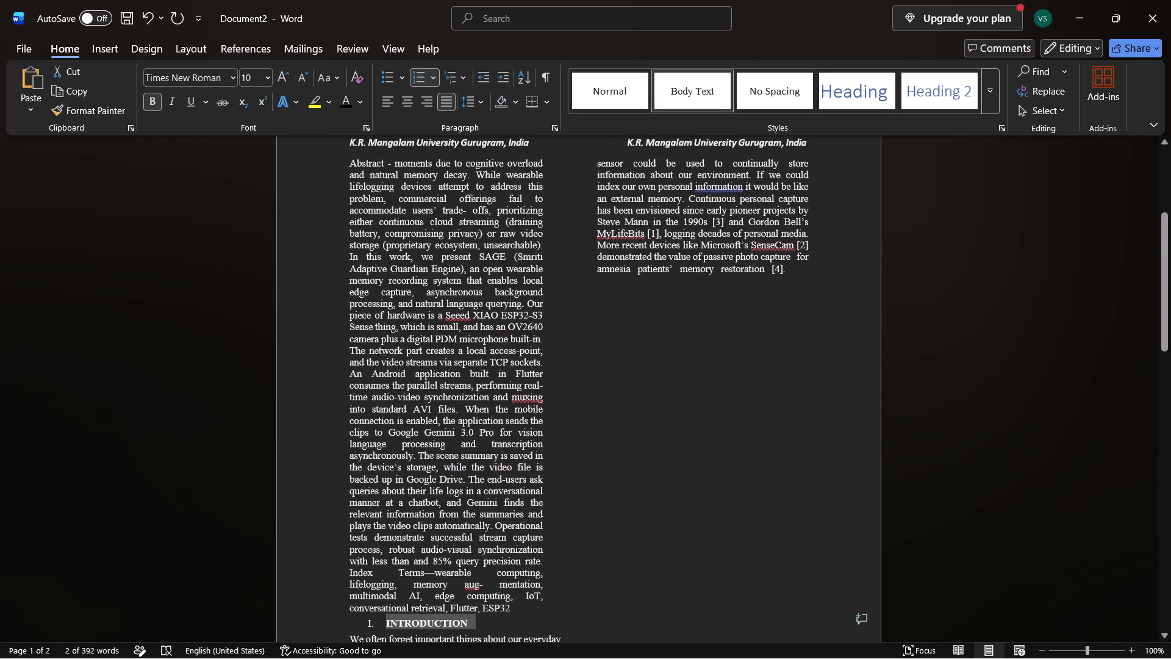
pyautogui.click(728, 194)
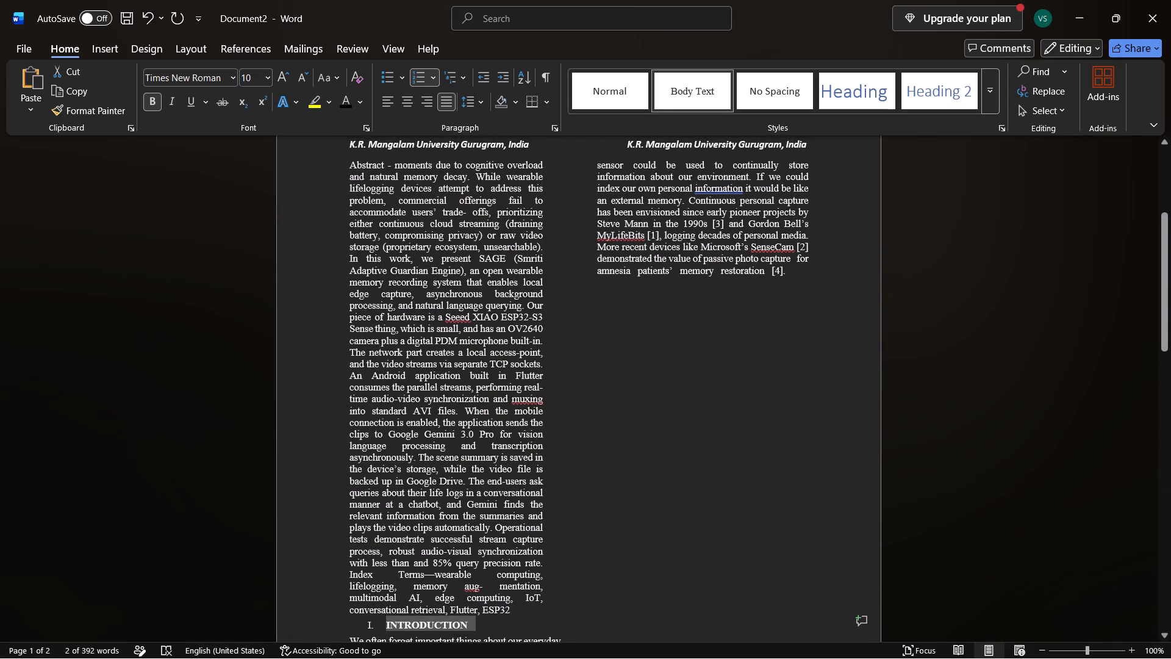
pyautogui.click(798, 279)
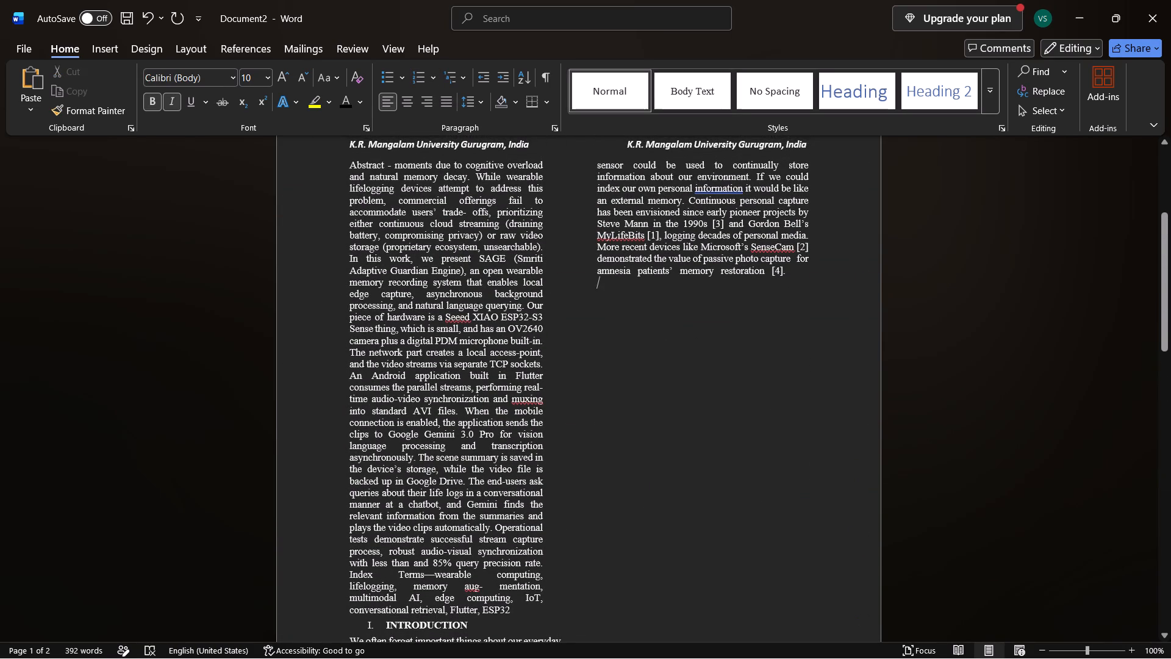
pyautogui.hotkey('alt', 'Tab')
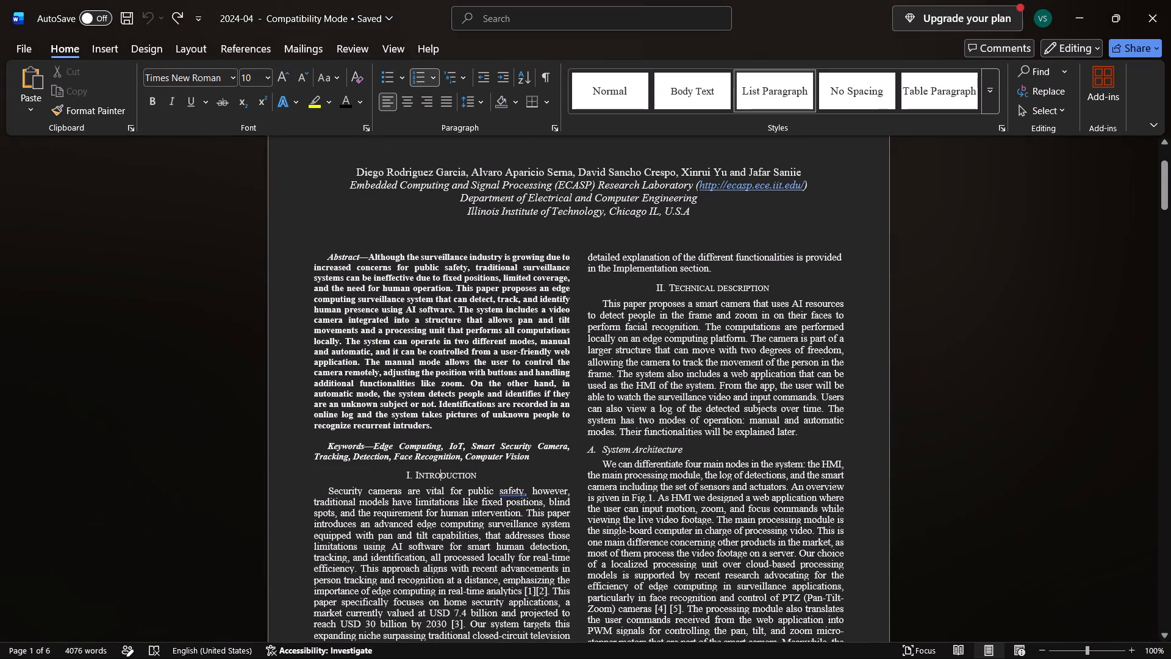
pyautogui.hotkey('alt', 'Tab')
pyautogui.hotkey('alt', 'Tab')
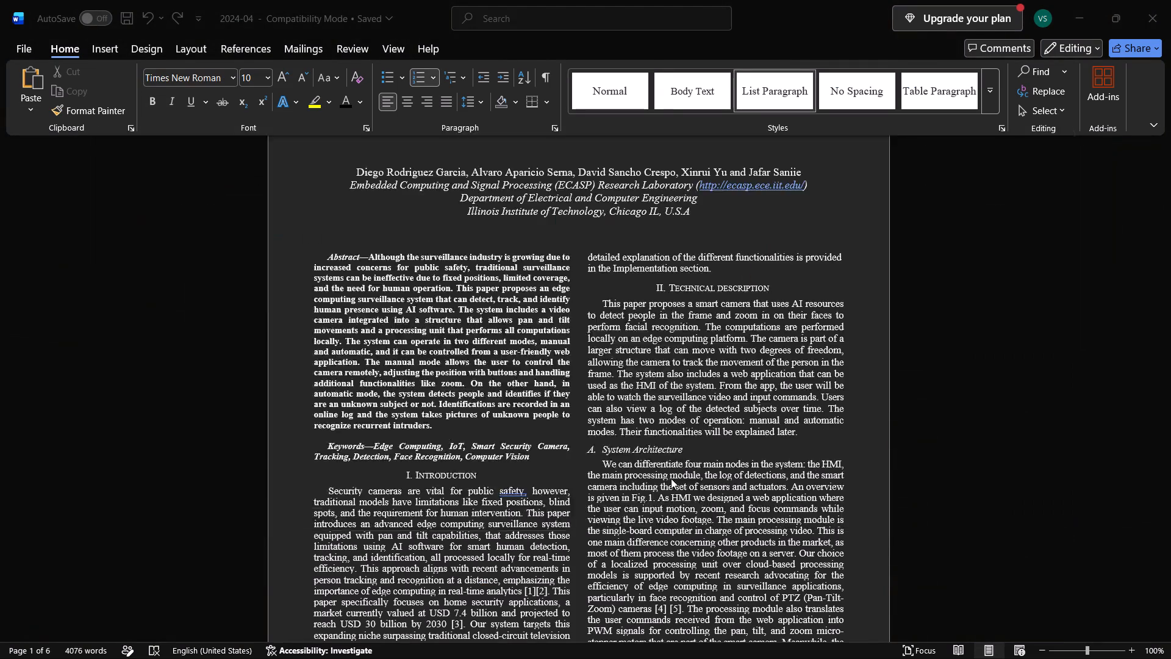
pyautogui.scroll(2, 526, 658)
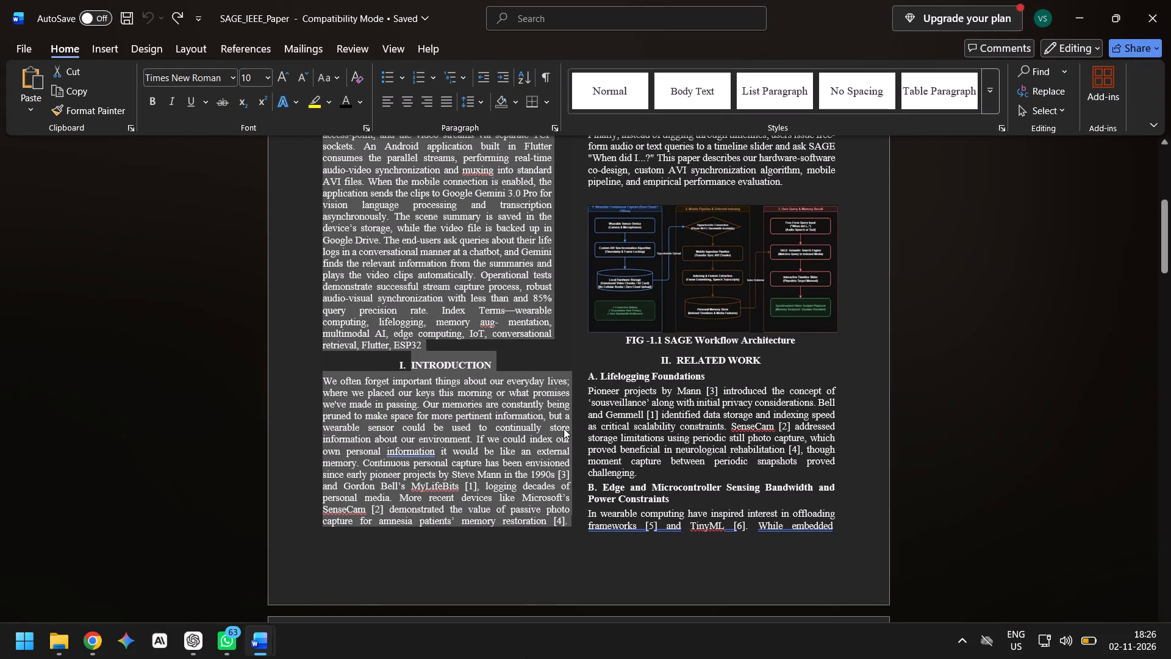
pyautogui.scroll(3, 564, 428)
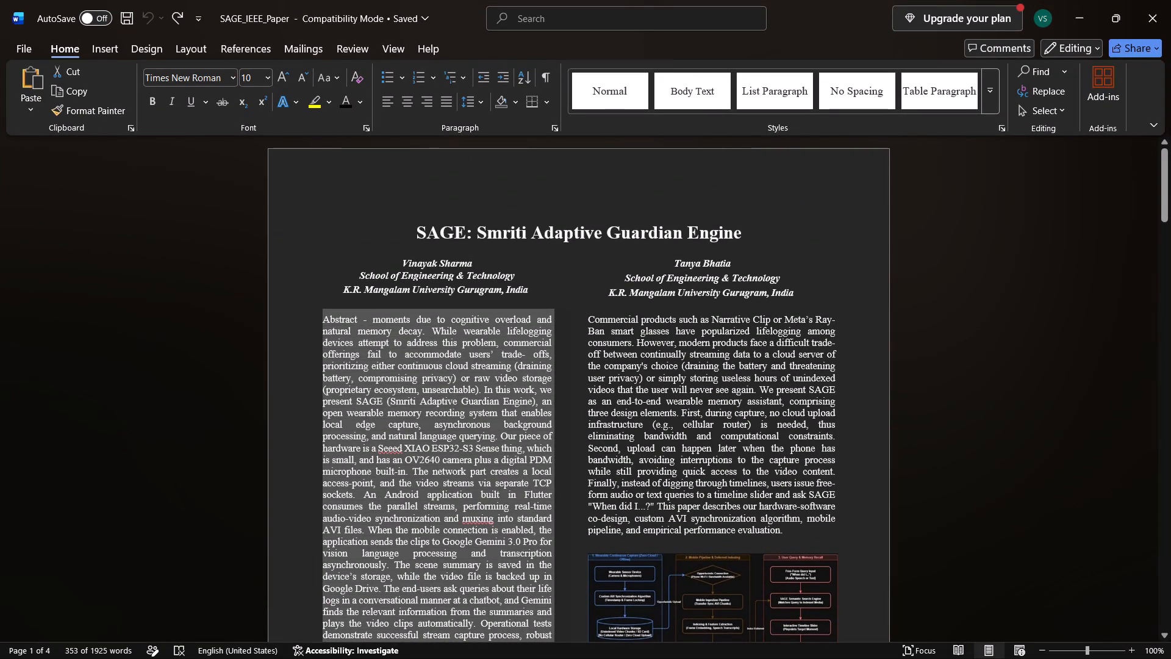
pyautogui.moveTo(590, 317); pyautogui.dragTo(788, 511)
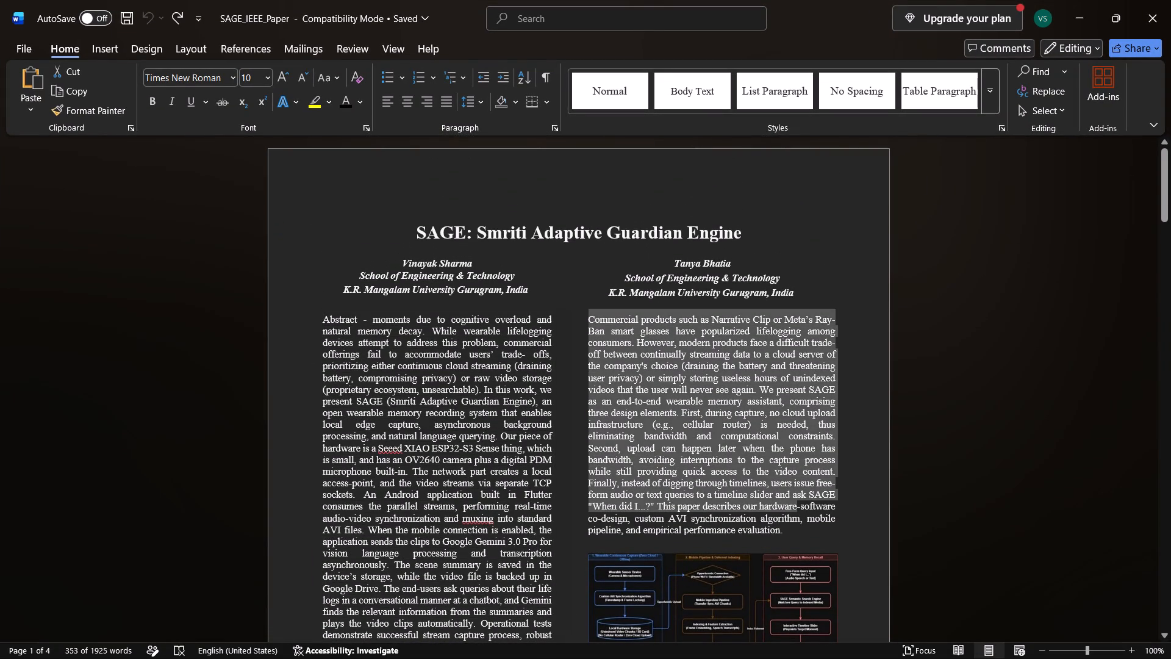
pyautogui.moveTo(788, 511); pyautogui.dragTo(800, 531)
pyautogui.hotkey('ctrl', 'c')
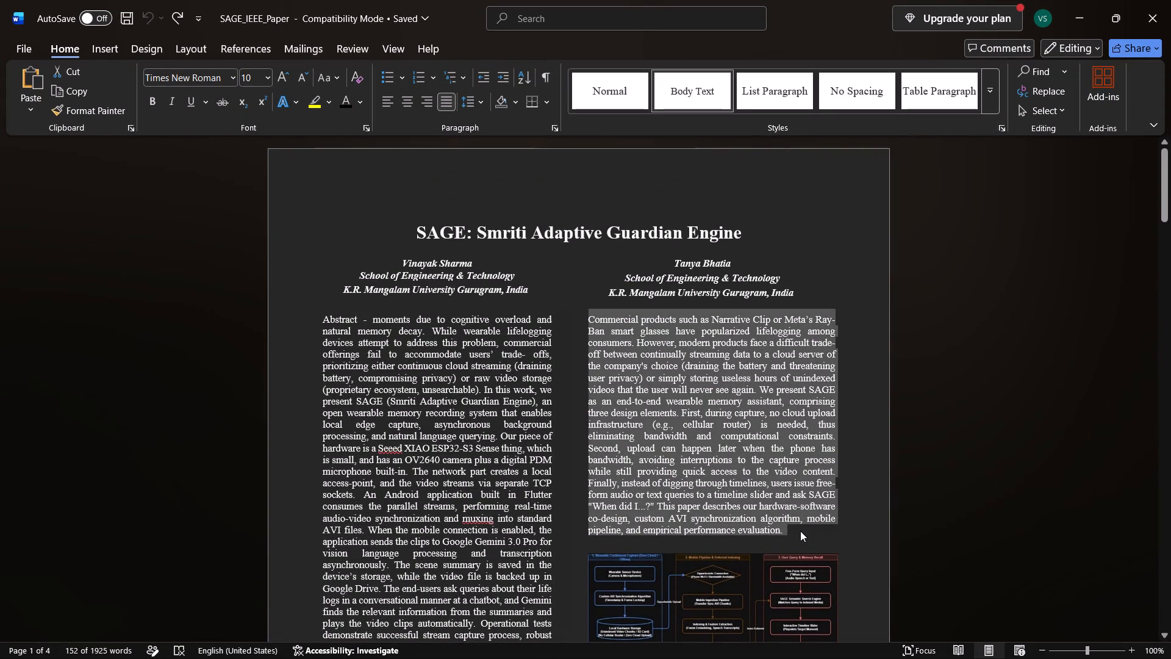
pyautogui.hotkey('alt', 'Tab')
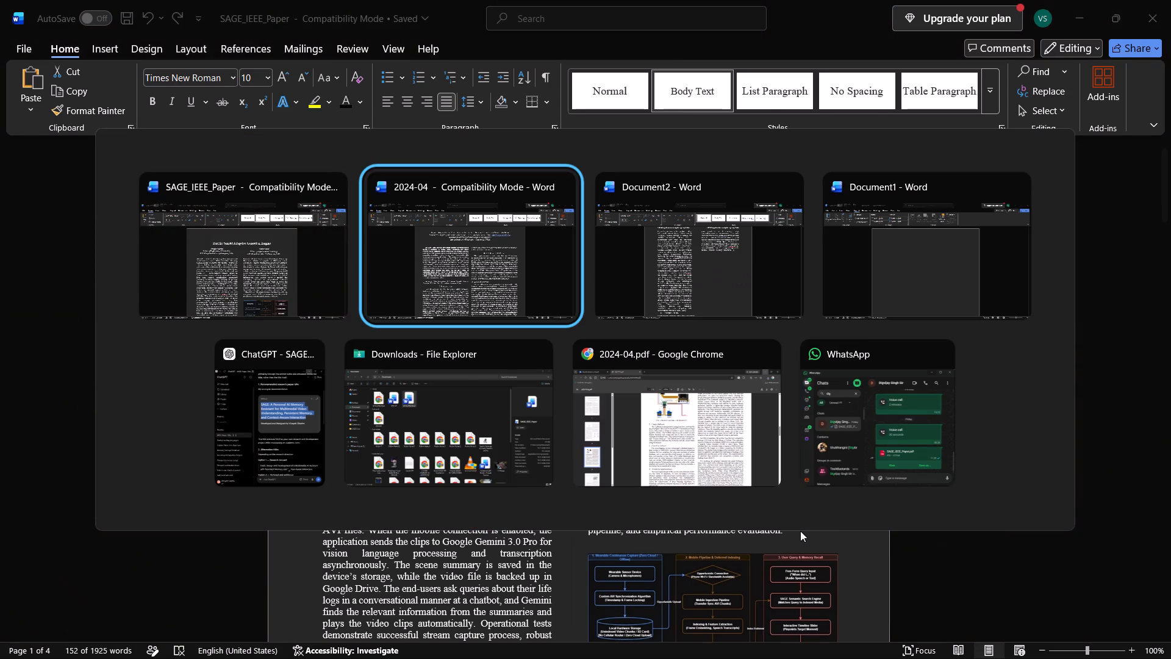
pyautogui.hotkey('alt', 'Tab')
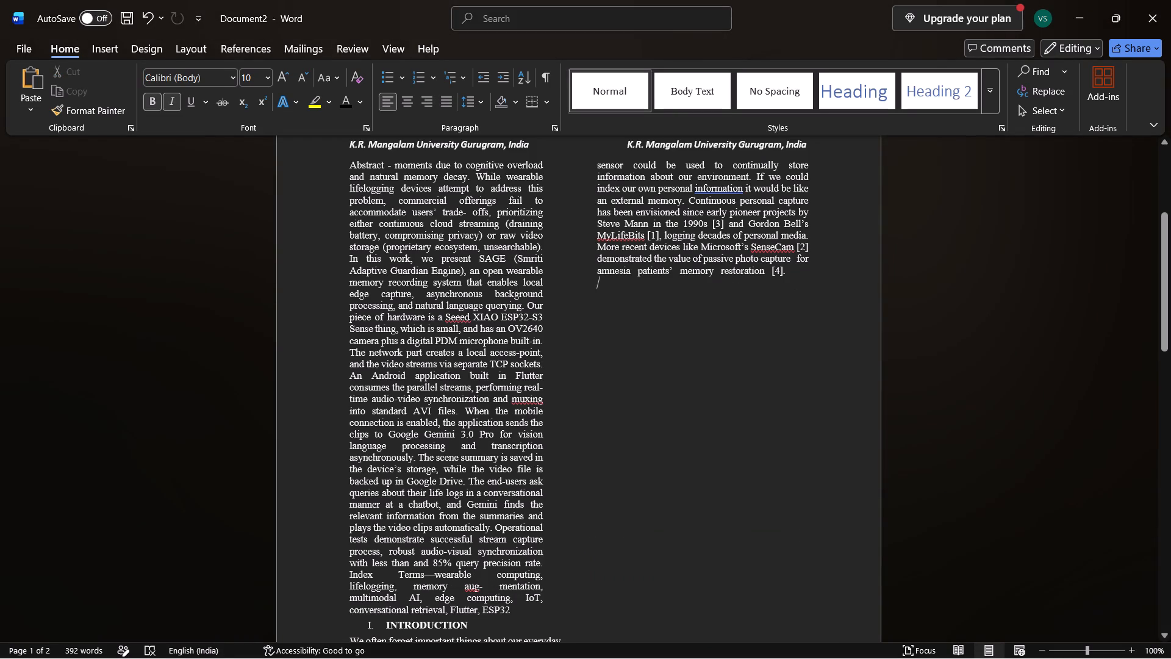
pyautogui.press('Return')
pyautogui.hotkey('ctrl', 'v')
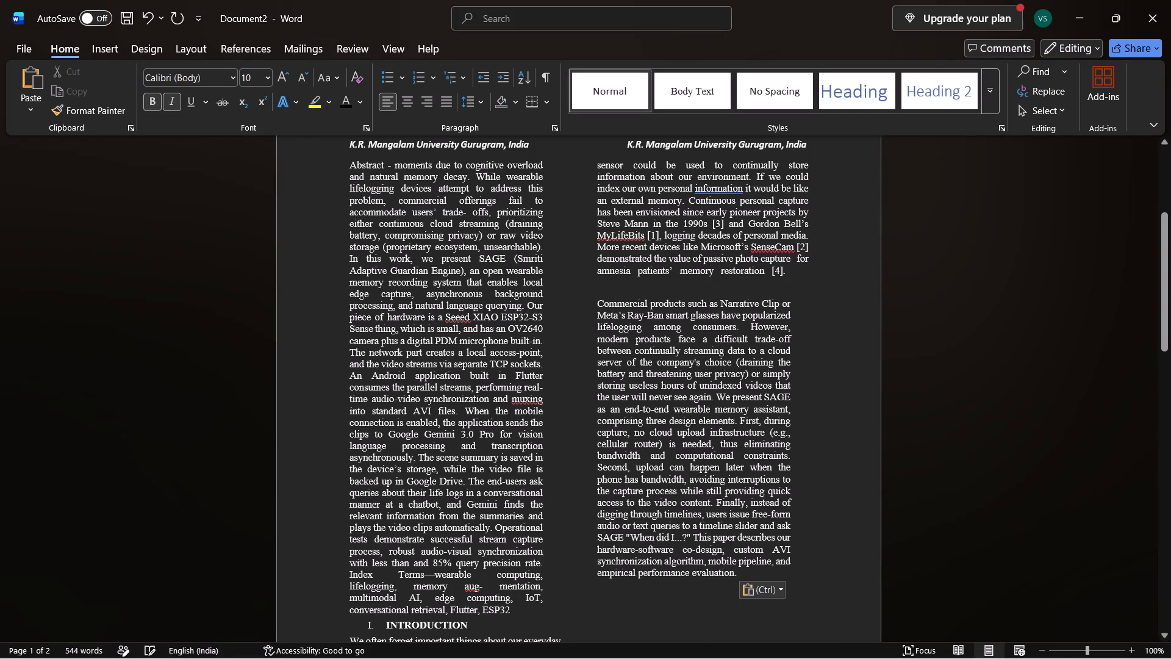
# Copy the RELATED WORK section, from its heading through "While embedded", from SAGE_IEEE_Paper and paste it on a new line at the end of Document2.
pyautogui.scroll(-2, 640, 340)
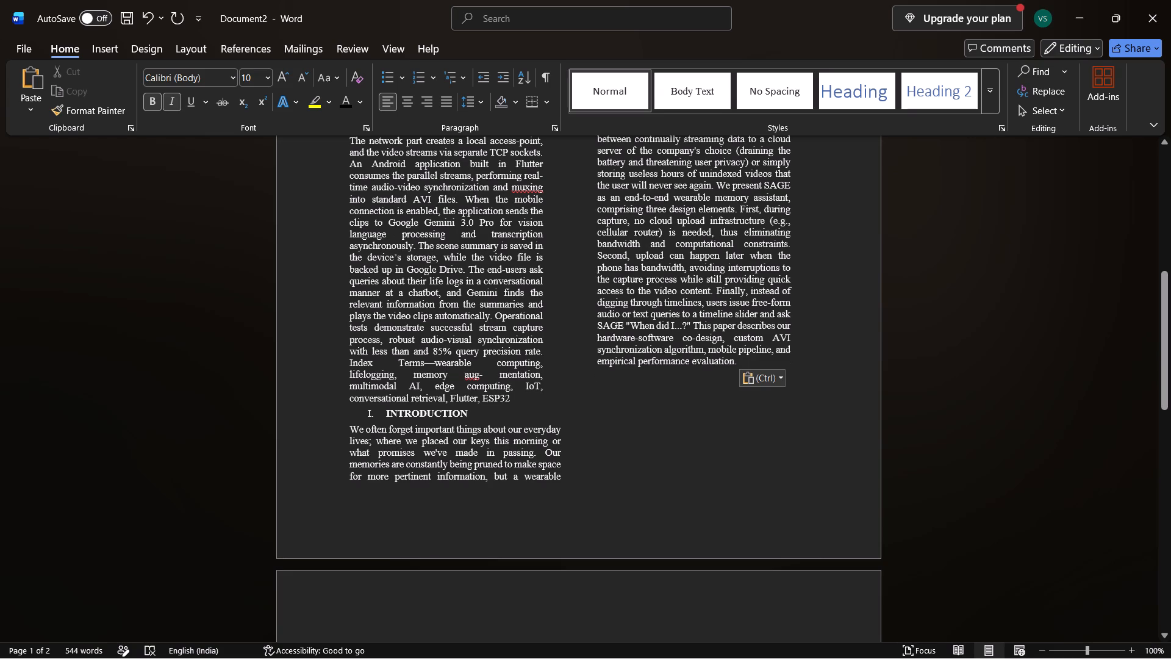
pyautogui.hotkey('alt', 'Tab')
pyautogui.scroll(-3, 640, 340)
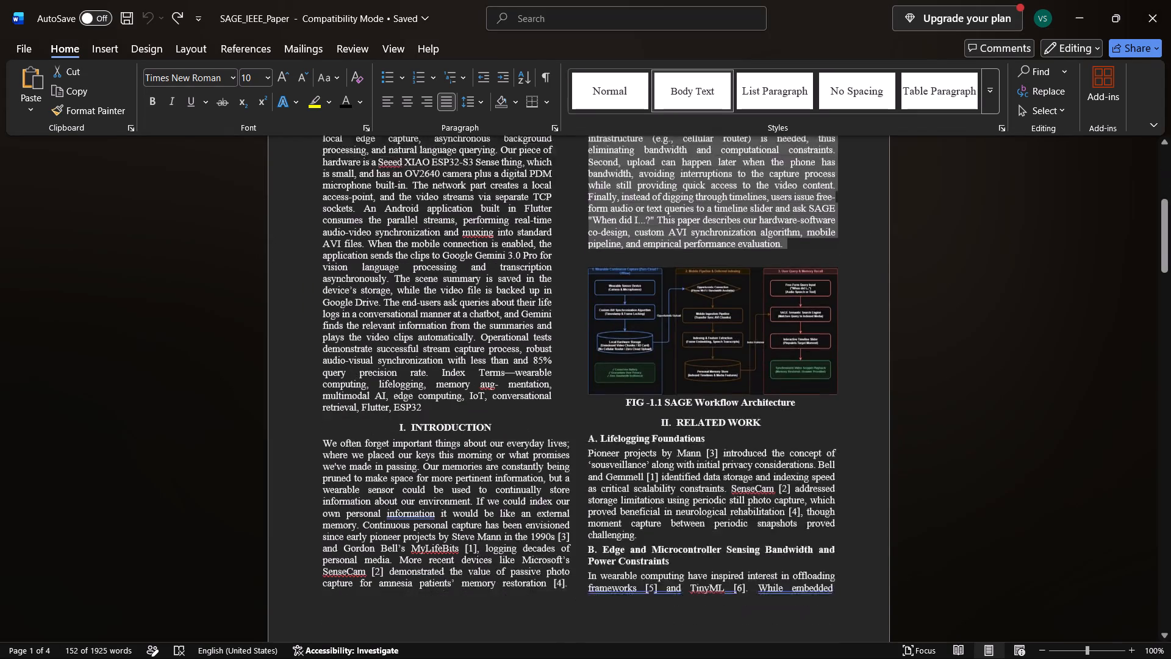
pyautogui.scroll(-1, 640, 340)
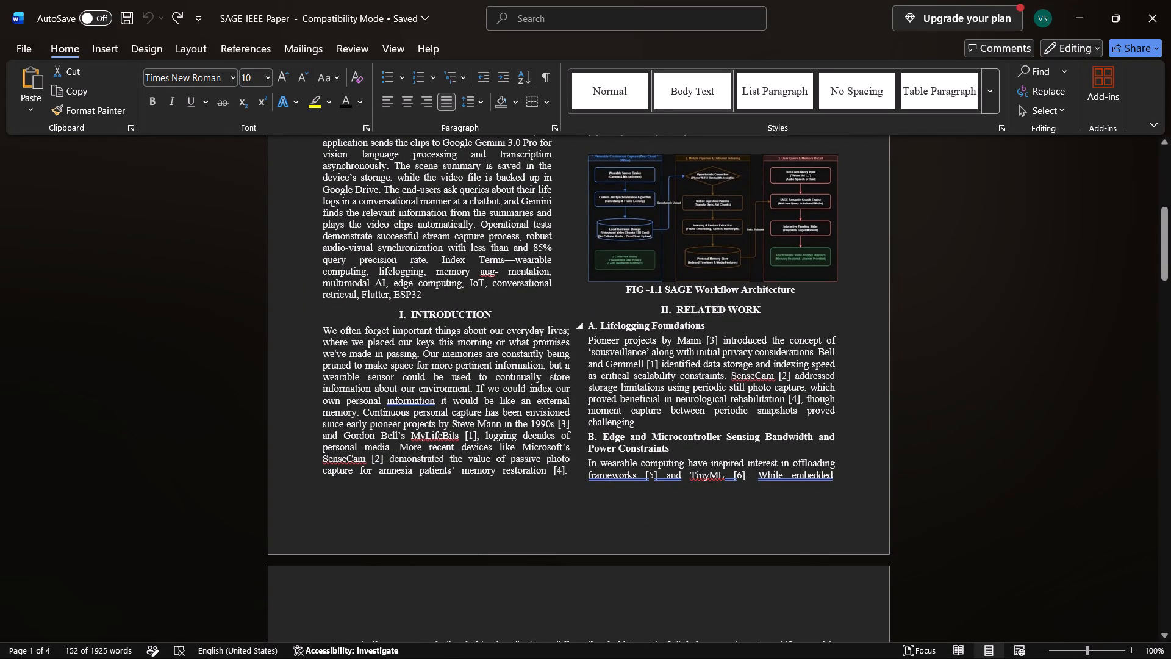
pyautogui.moveTo(671, 313); pyautogui.dragTo(707, 327)
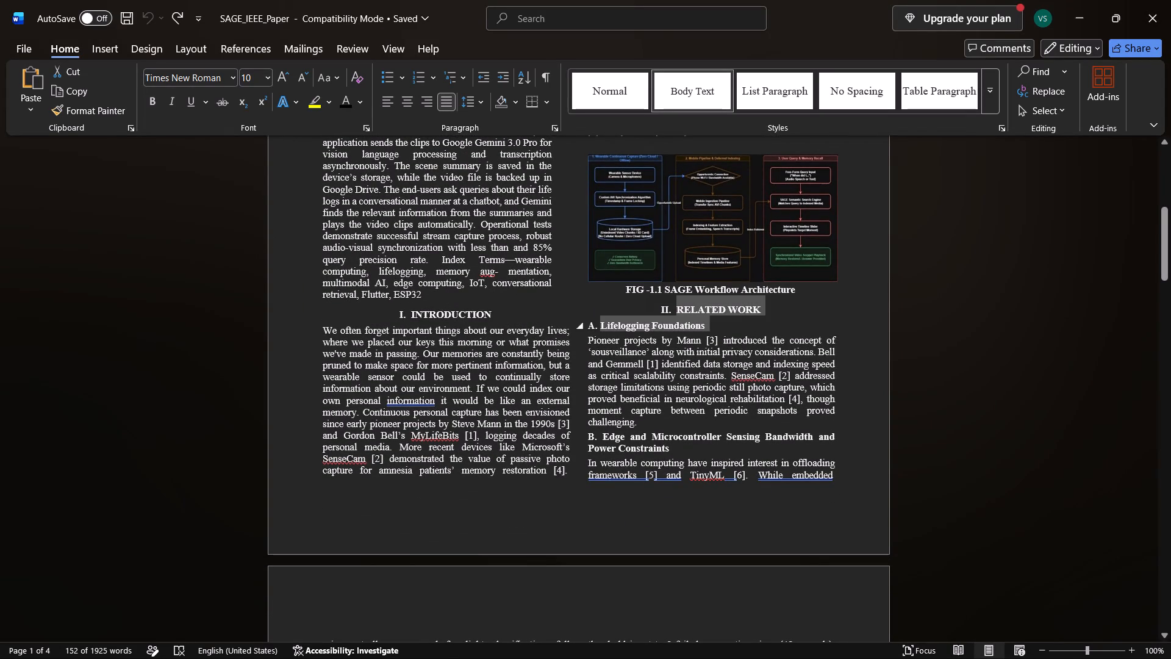
pyautogui.moveTo(707, 327); pyautogui.dragTo(761, 552)
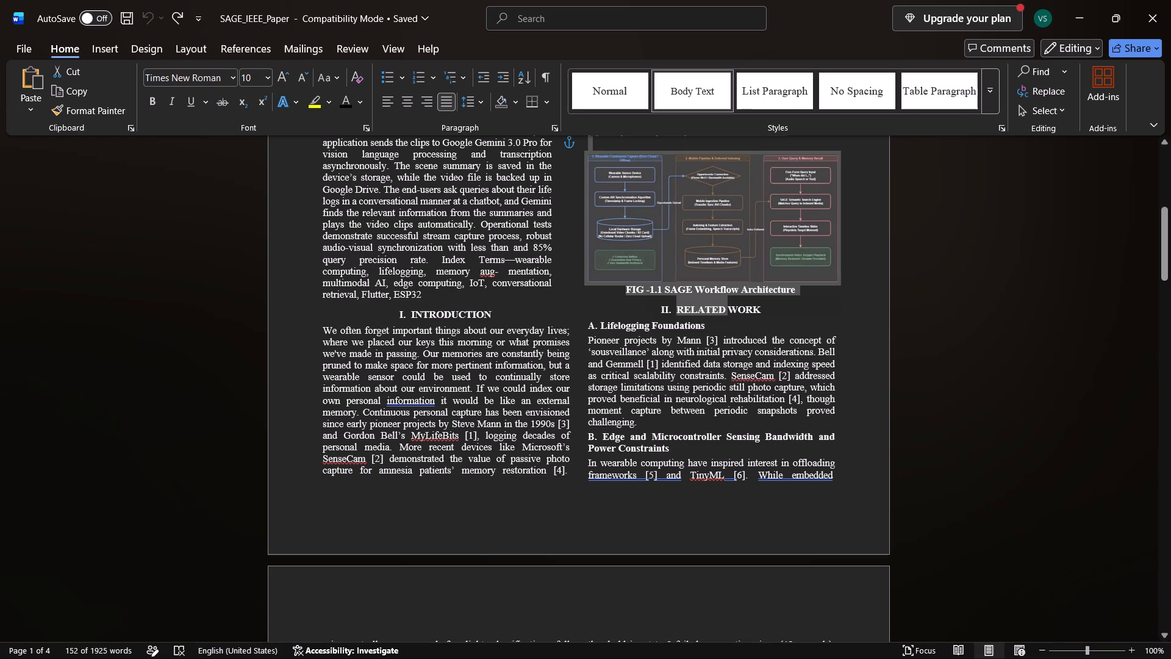
pyautogui.moveTo(761, 552); pyautogui.dragTo(765, 483)
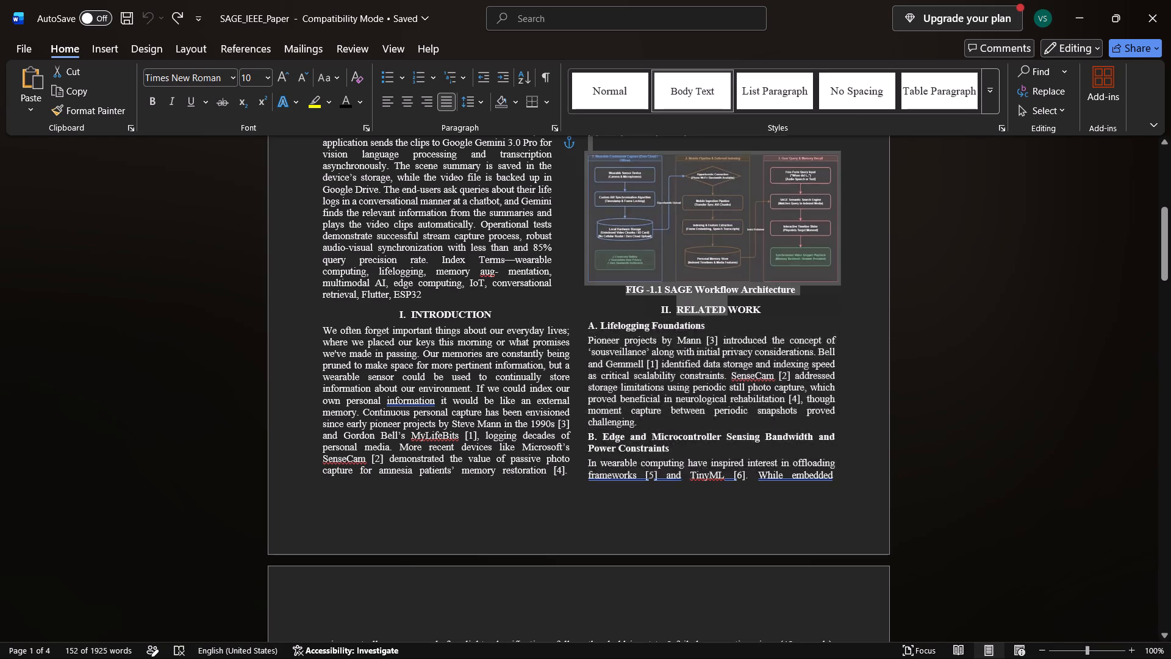
pyautogui.moveTo(765, 483); pyautogui.dragTo(839, 479)
pyautogui.hotkey('ctrl', 'c')
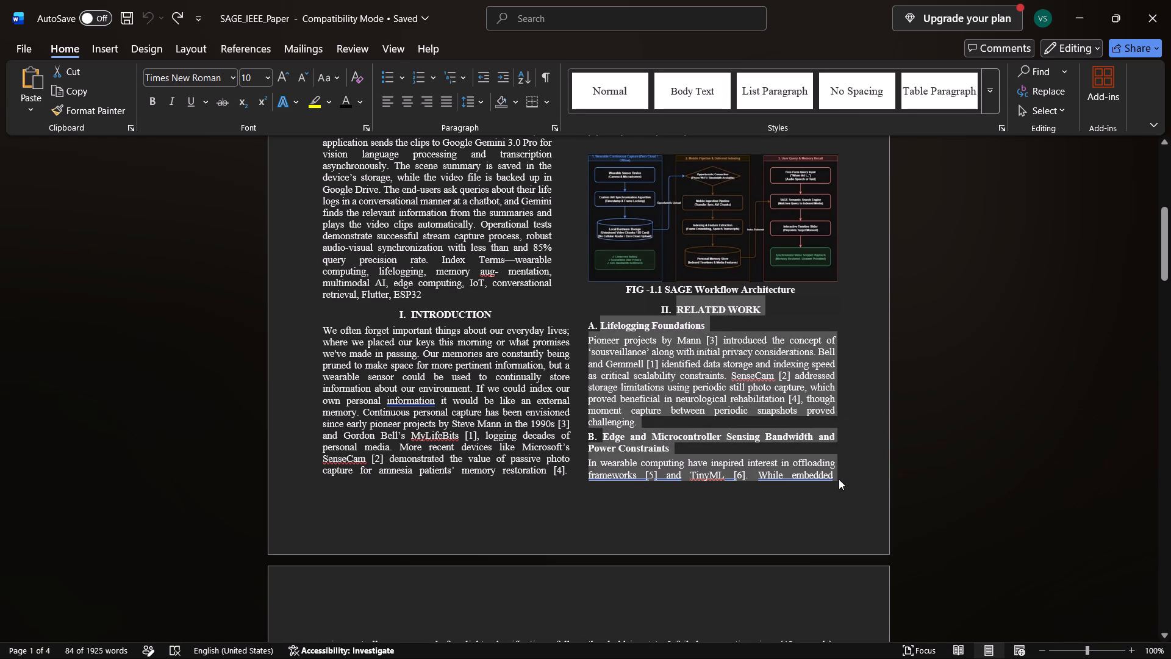
pyautogui.hotkey('alt', 'Tab')
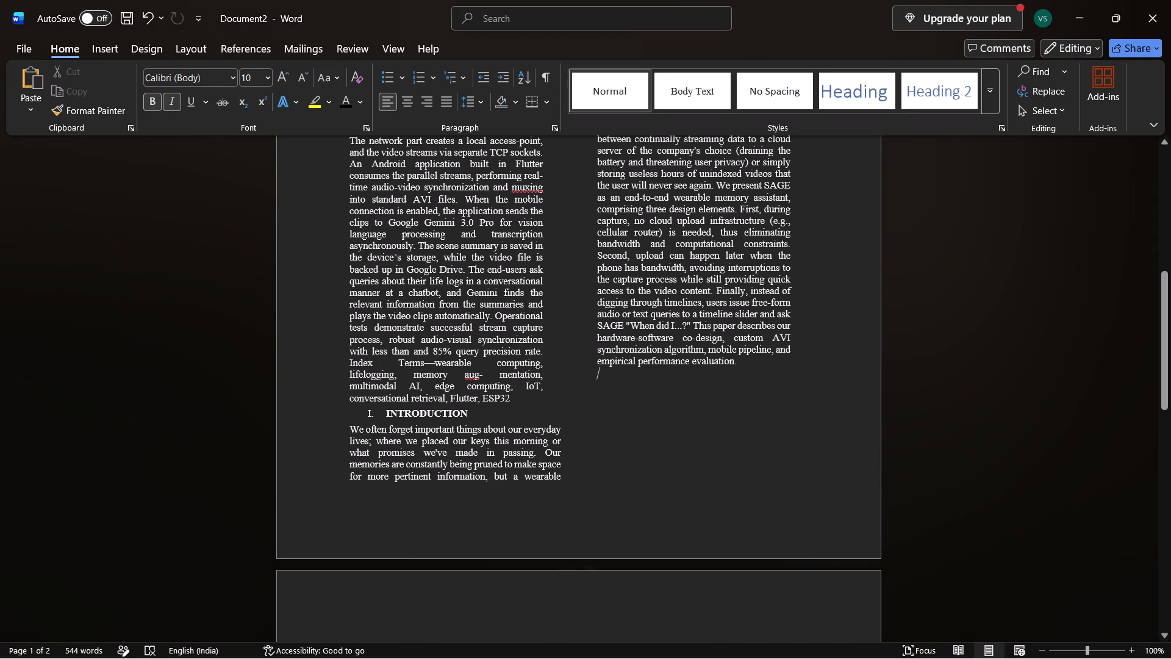
pyautogui.press('Return')
pyautogui.hotkey('ctrl', 'v')
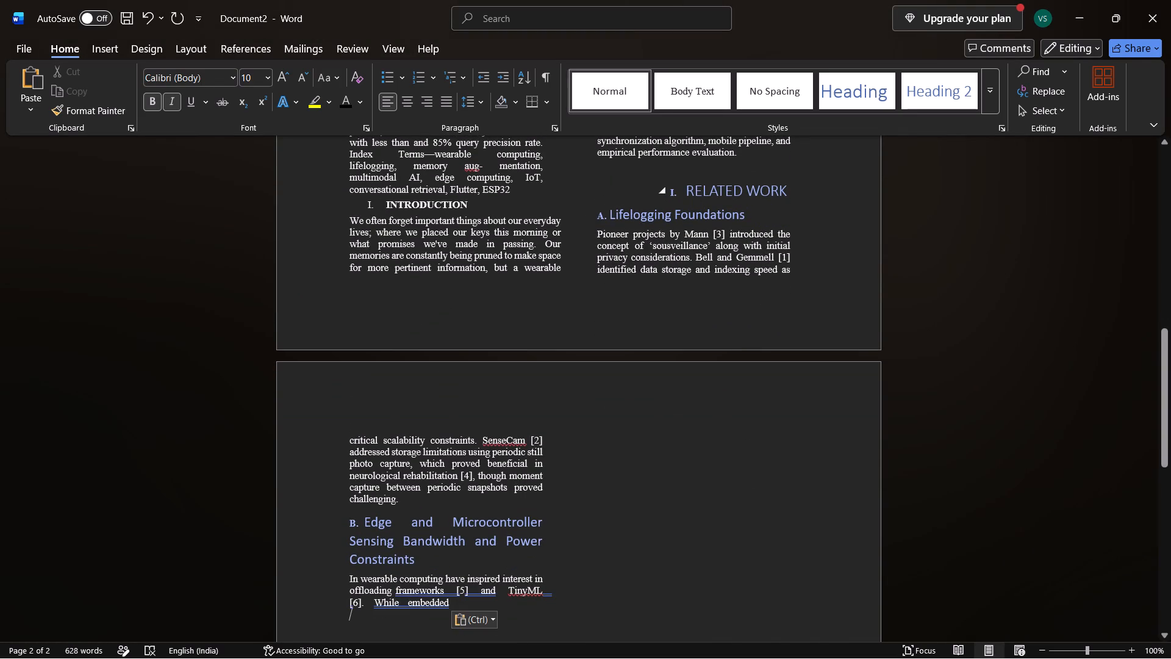
# Format the RELATED WORK heading as bold Times New Roman, size 10, in the same font colour as the body text.
pyautogui.moveTo(791, 189); pyautogui.dragTo(657, 196)
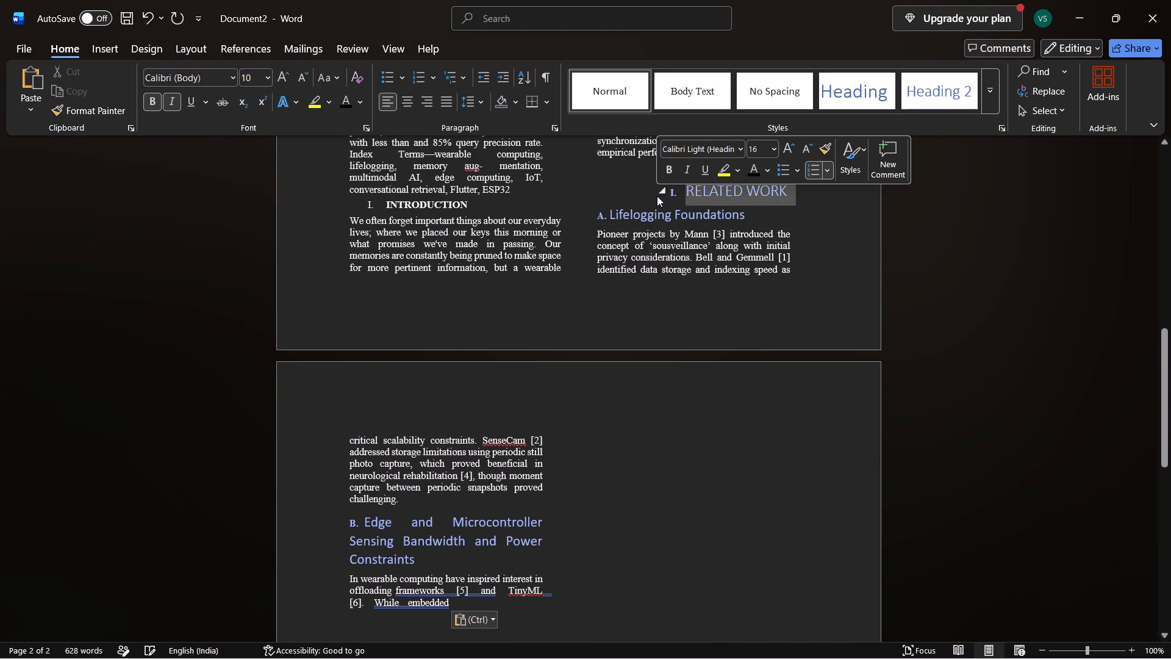
pyautogui.click(669, 171)
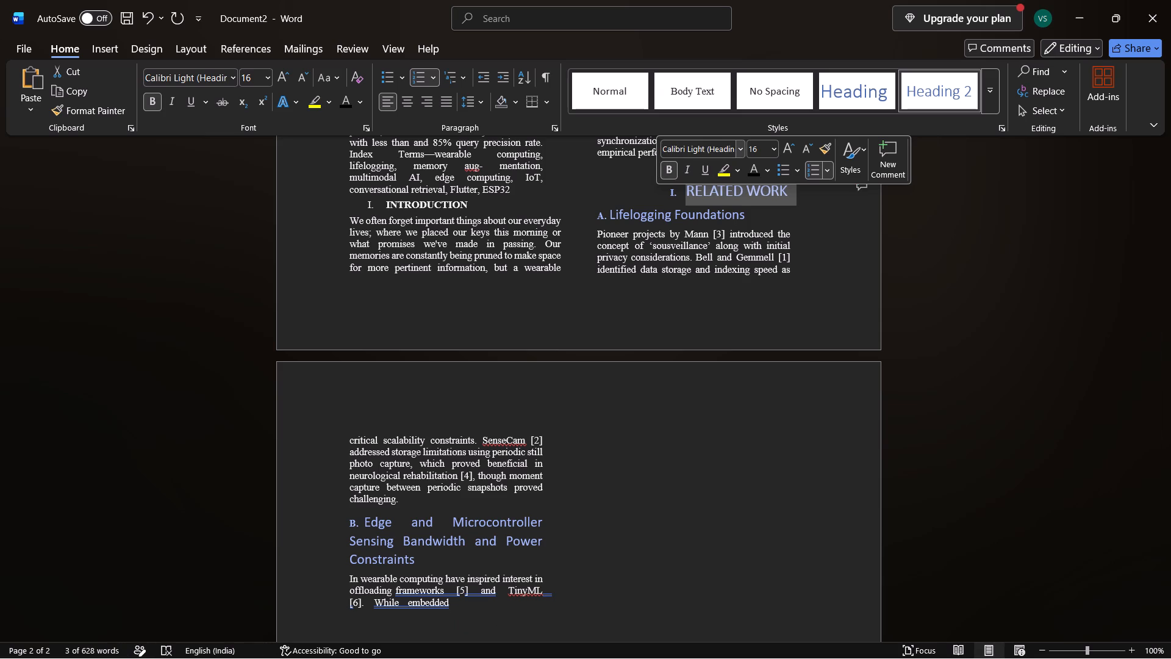
pyautogui.click(728, 148)
pyautogui.press('BackSpace')
pyautogui.press('t')
pyautogui.press('Return')
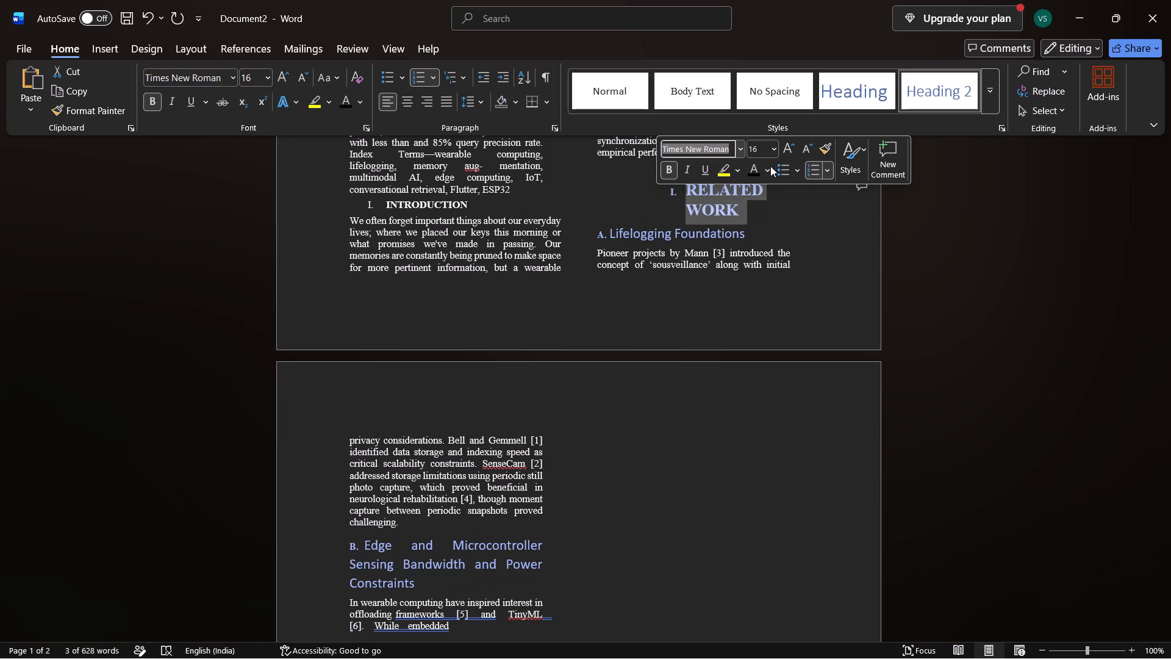
pyautogui.click(761, 151)
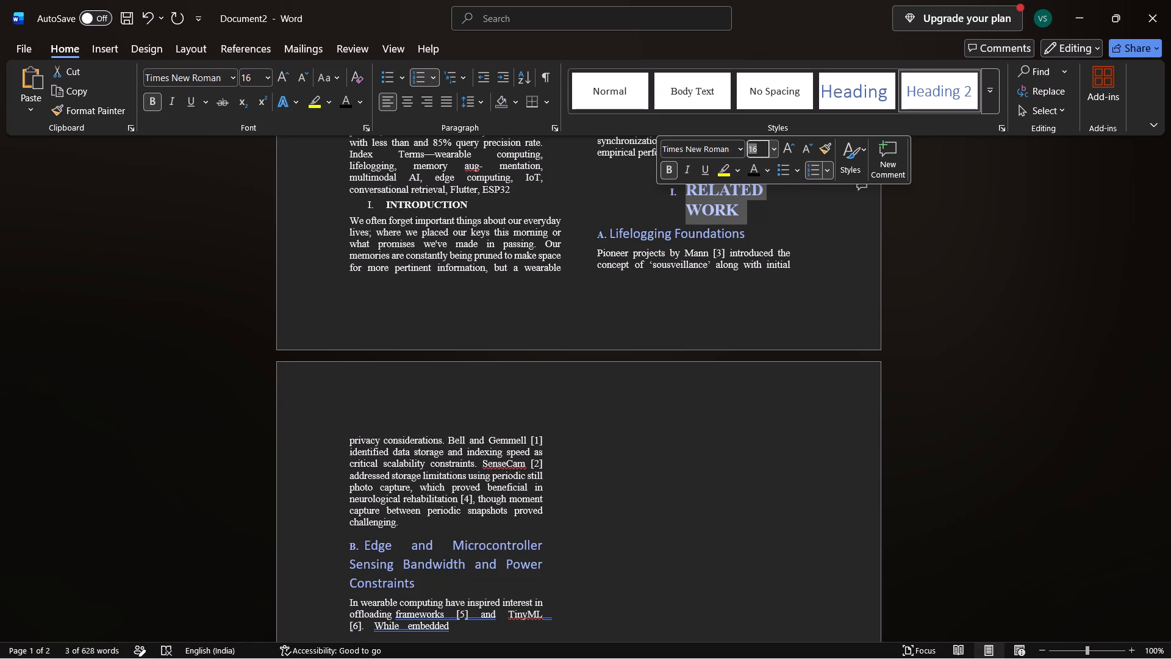
pyautogui.press('BackSpace')
pyautogui.write('10')
pyautogui.press('Return')
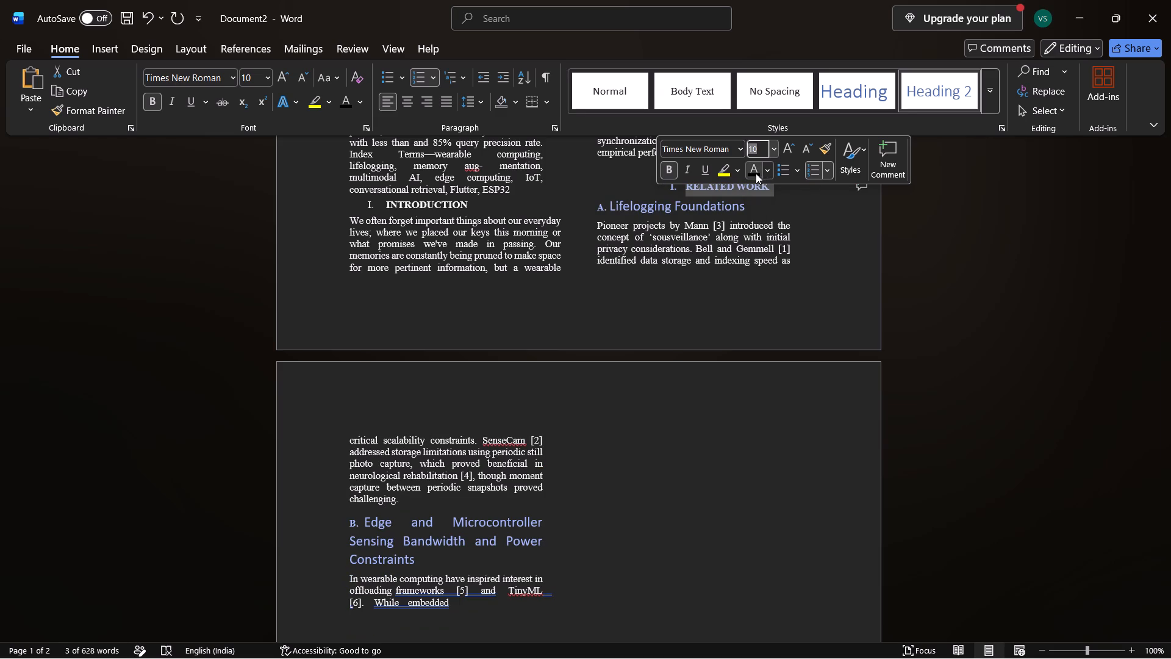
pyautogui.click(753, 171)
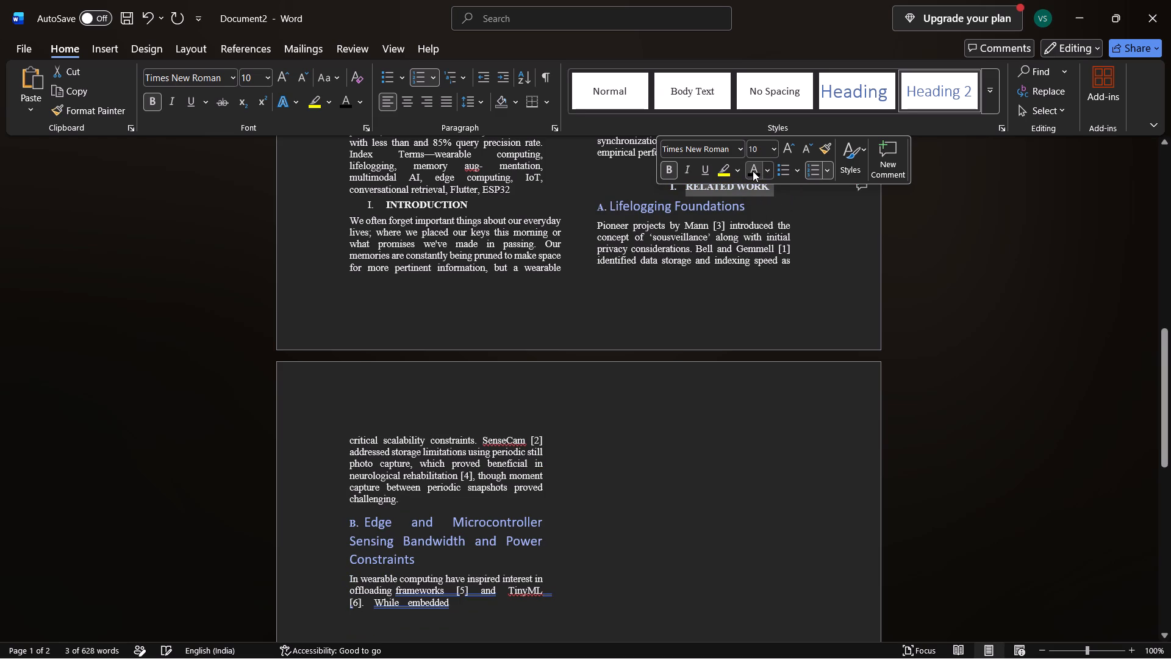
# Format the "Lifelogging Foundations" subheading as Times New Roman, size 9, in the same font colour as the body text.
pyautogui.click(742, 204)
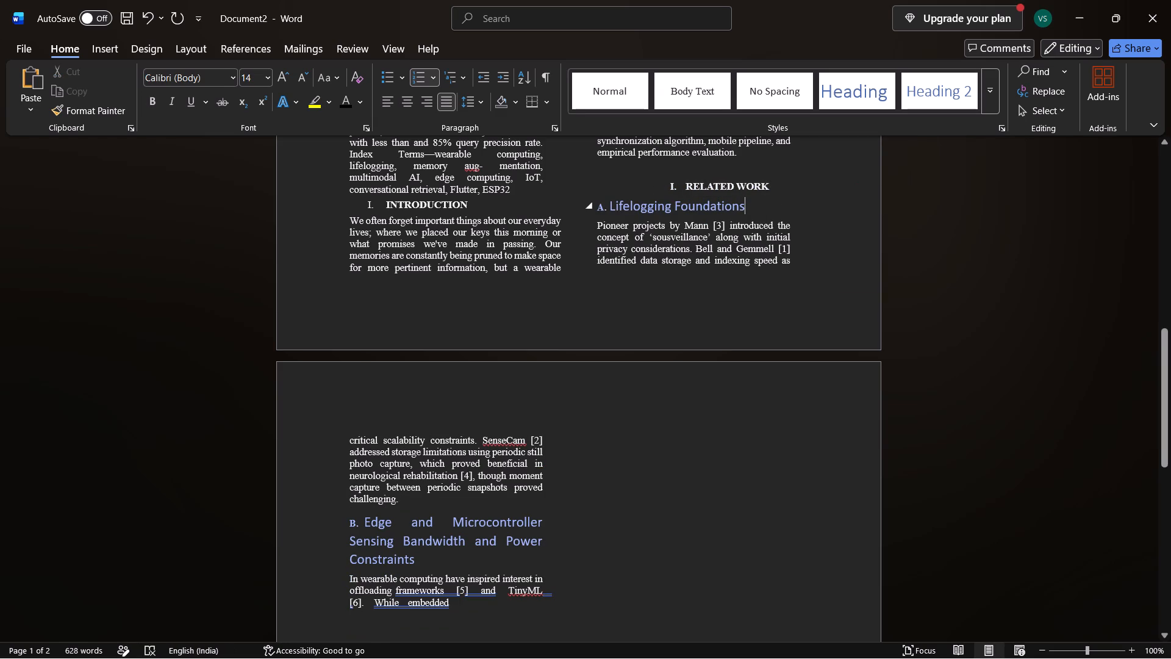
pyautogui.moveTo(755, 206); pyautogui.dragTo(602, 214)
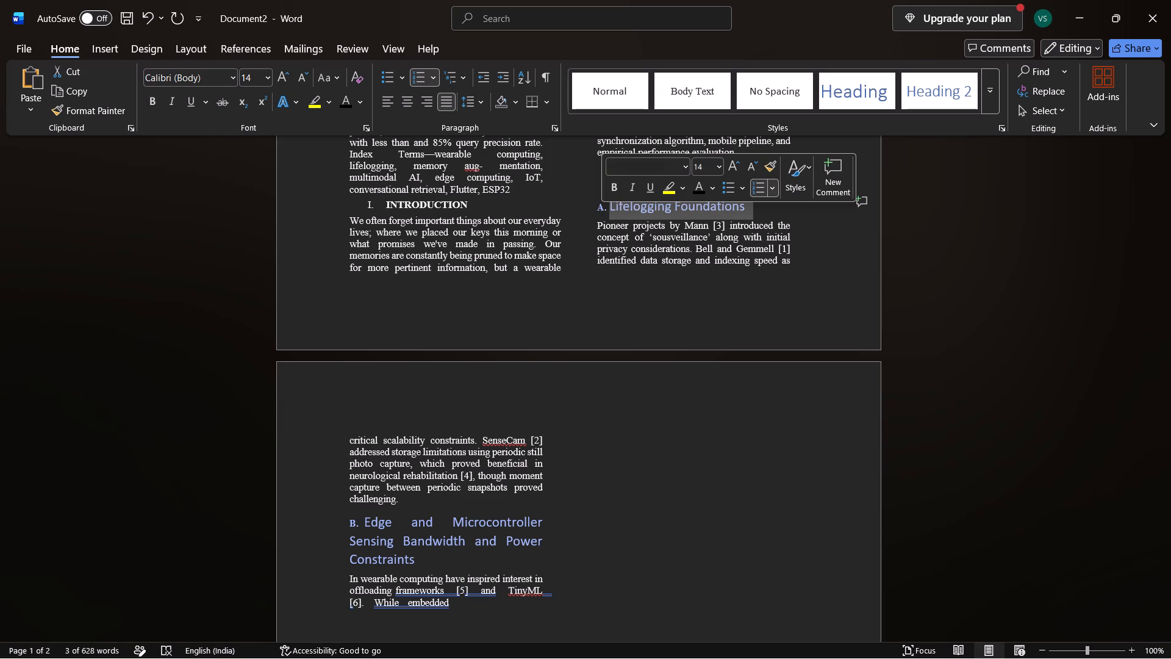
pyautogui.click(662, 160)
pyautogui.click(659, 165)
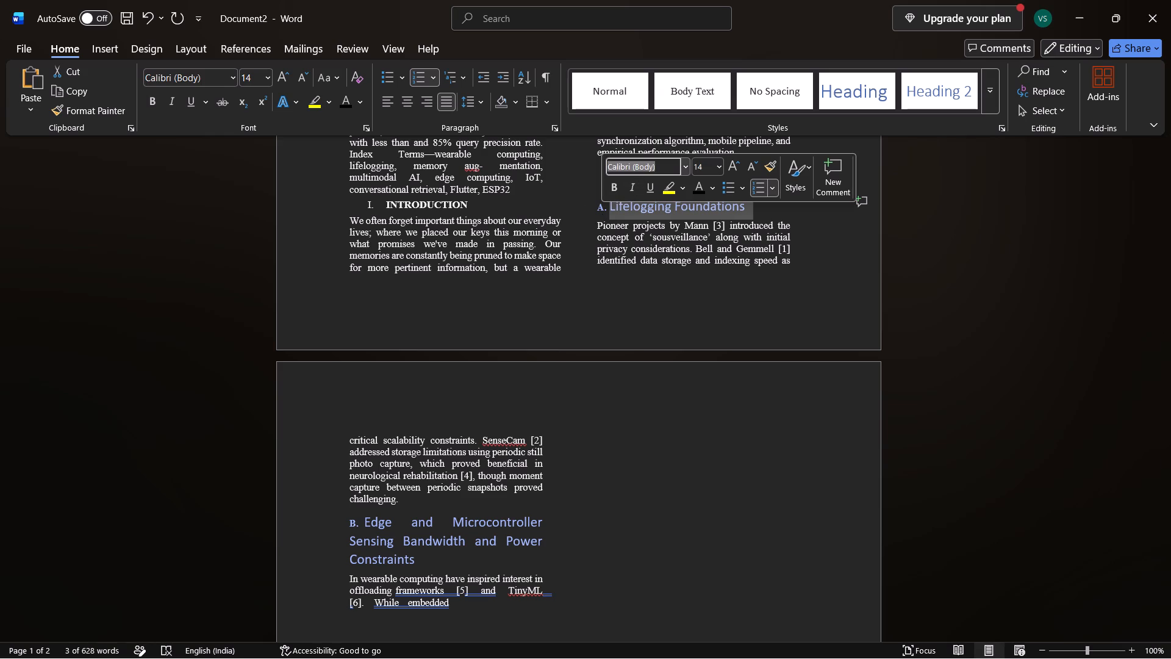
pyautogui.press('BackSpace')
pyautogui.press('t')
pyautogui.press('Return')
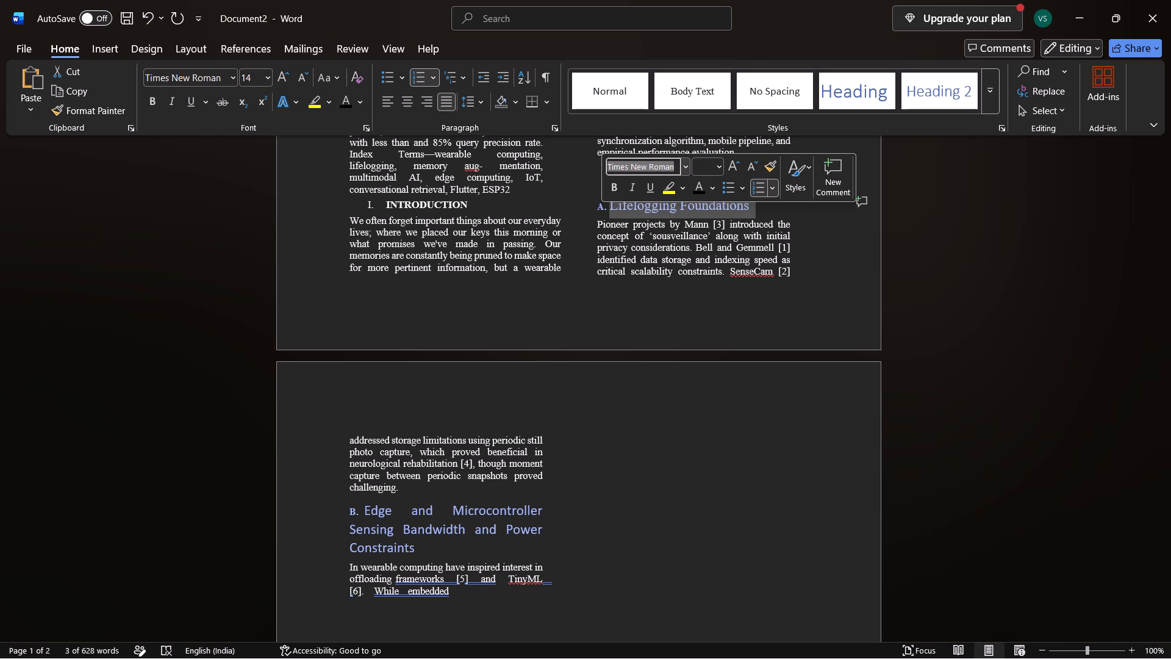
pyautogui.click(707, 168)
pyautogui.press('BackSpace')
pyautogui.press('9')
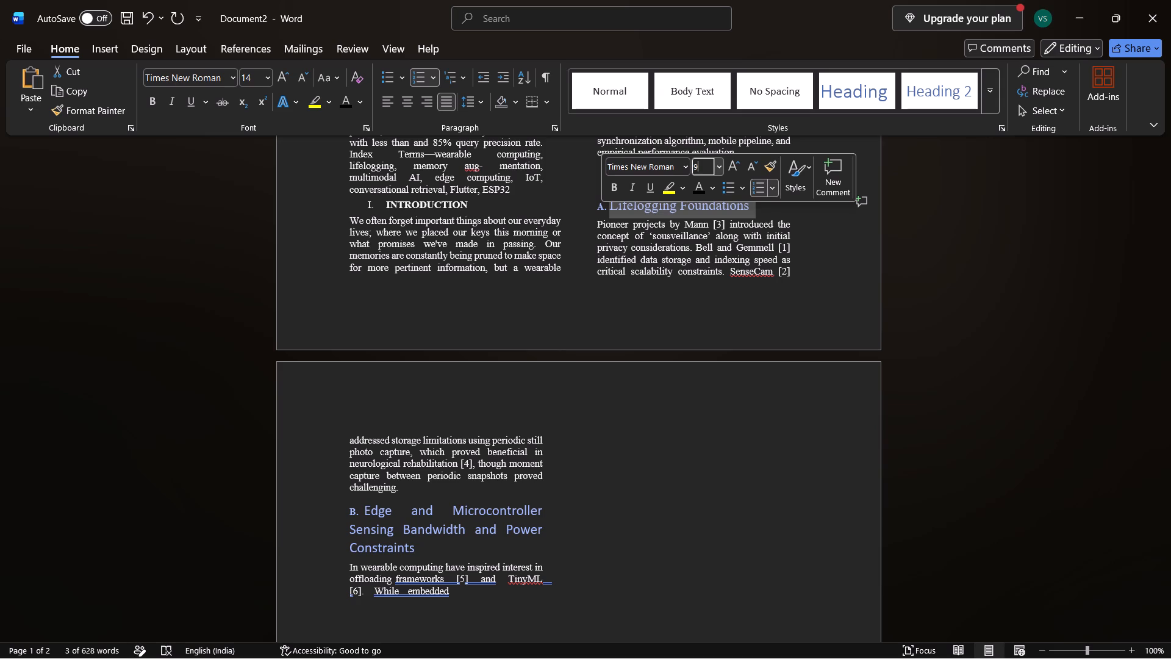
pyautogui.press('Return')
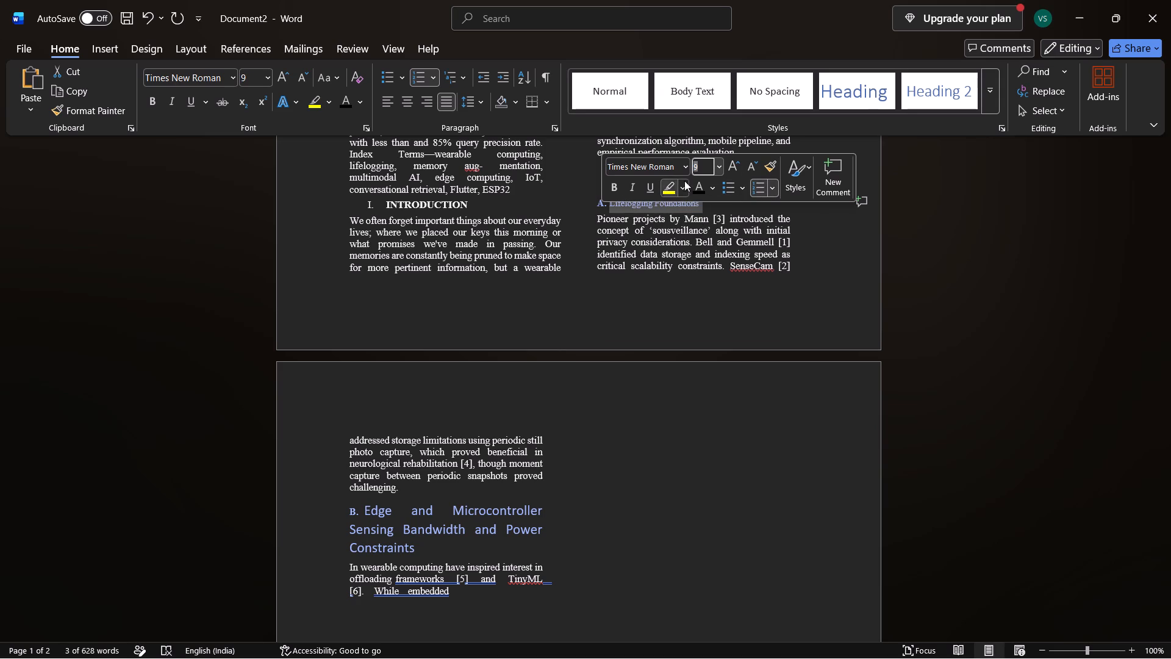
pyautogui.click(700, 185)
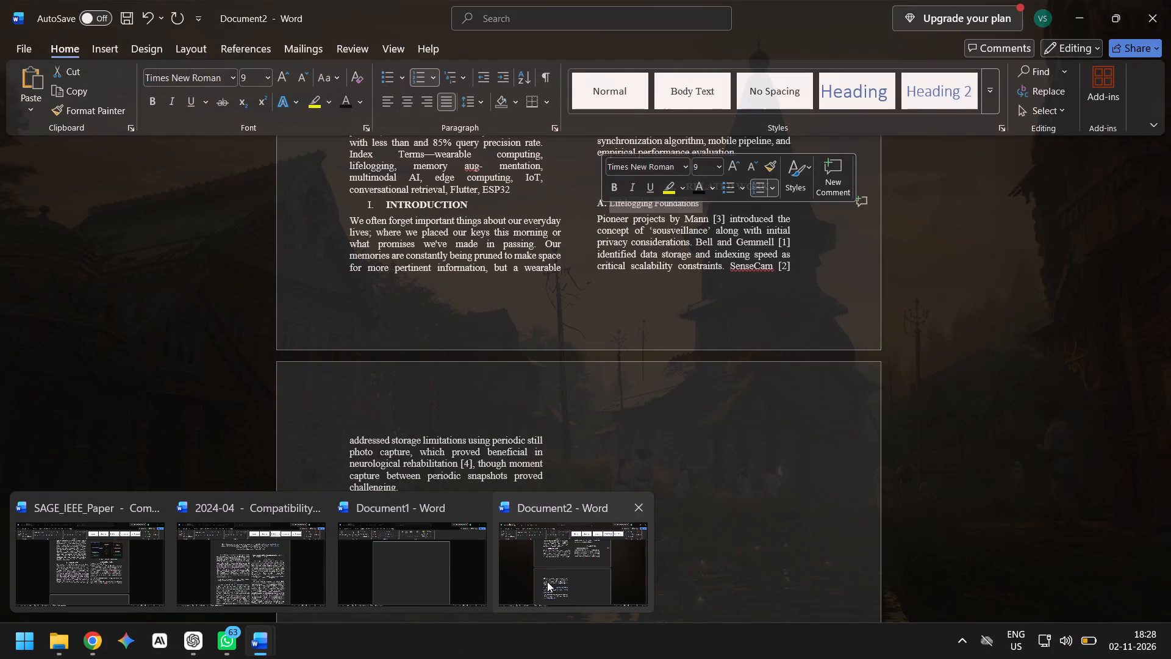
# Switch to SAGE_IEEE_Paper and check the font and size of its Lifelogging Foundations subheading and surrounding body text.
pyautogui.click(104, 555)
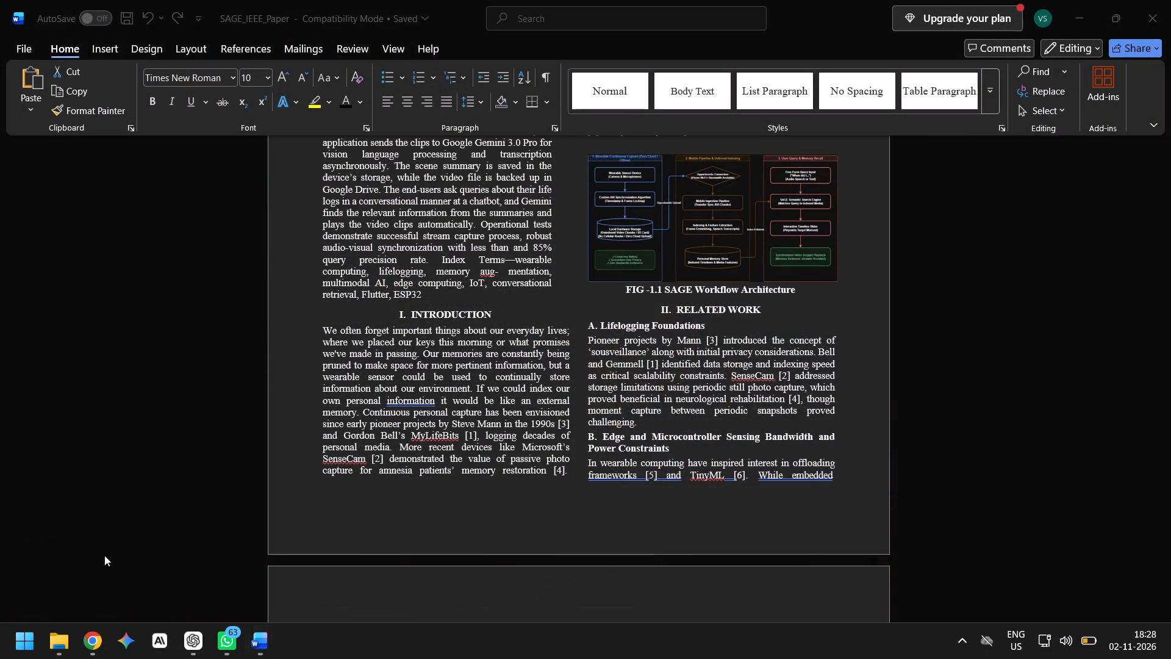
pyautogui.click(649, 317)
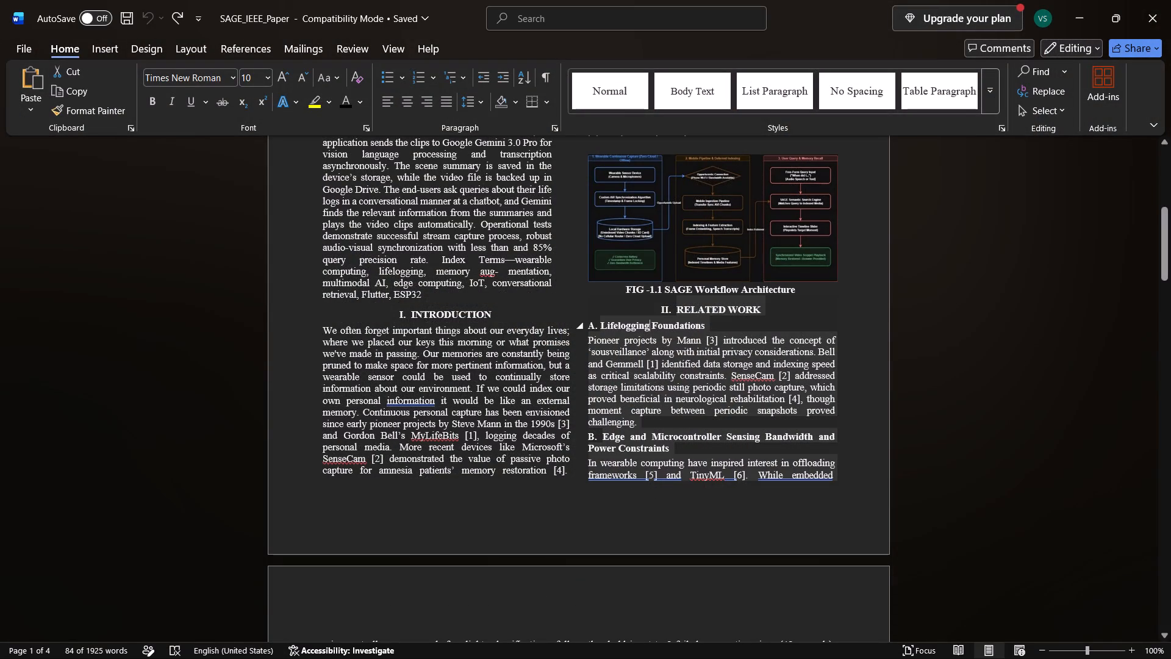
pyautogui.click(651, 327)
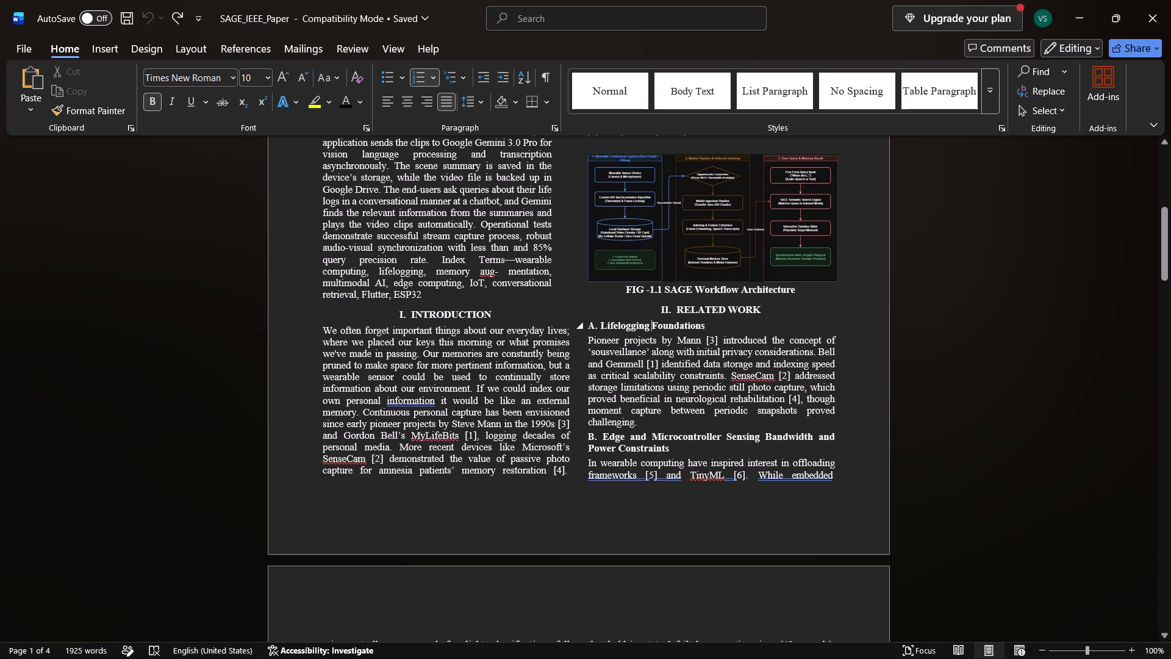
pyautogui.click(634, 356)
pyautogui.click(604, 376)
pyautogui.click(604, 376)
pyautogui.click(643, 399)
pyautogui.click(518, 370)
# Return to Document2 and set the "Lifelogging Foundations" subheading to size 10 and bold.
pyautogui.hotkey('alt', 'Tab')
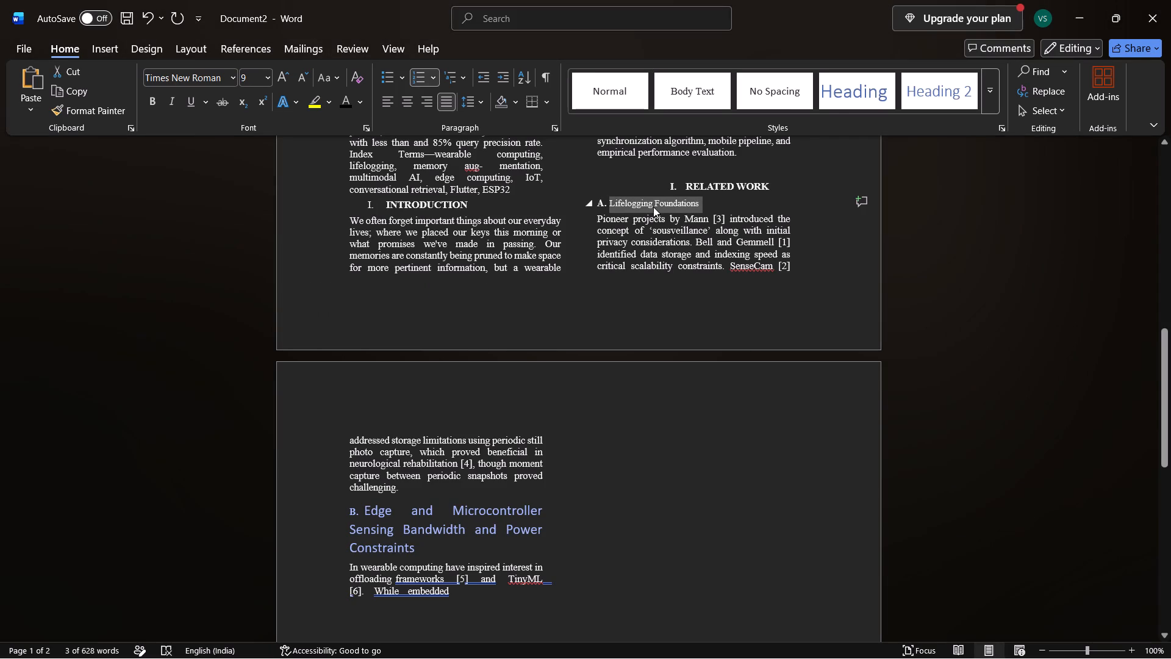
pyautogui.click(251, 79)
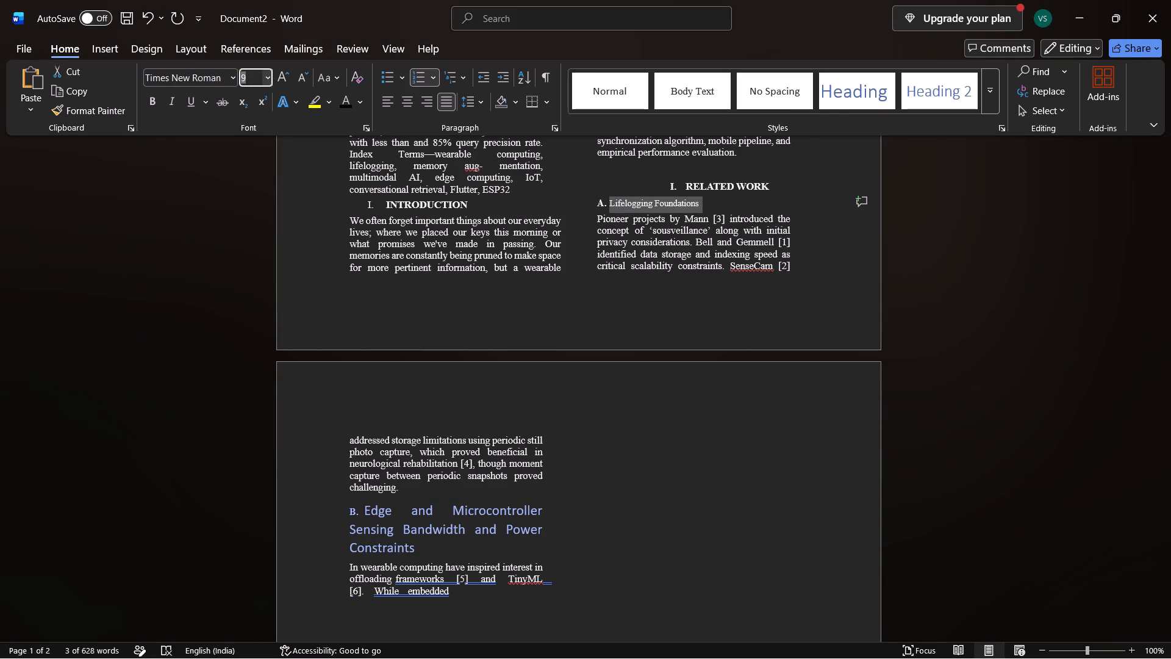
pyautogui.press('BackSpace')
pyautogui.write('10')
pyautogui.press('Return')
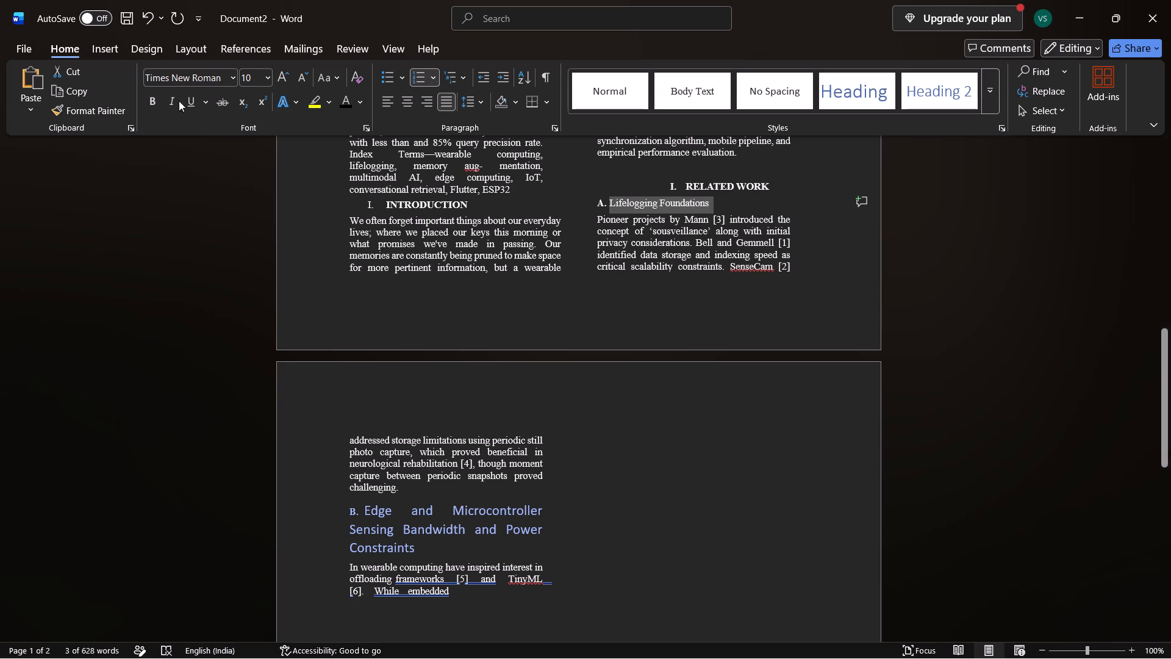
pyautogui.click(149, 99)
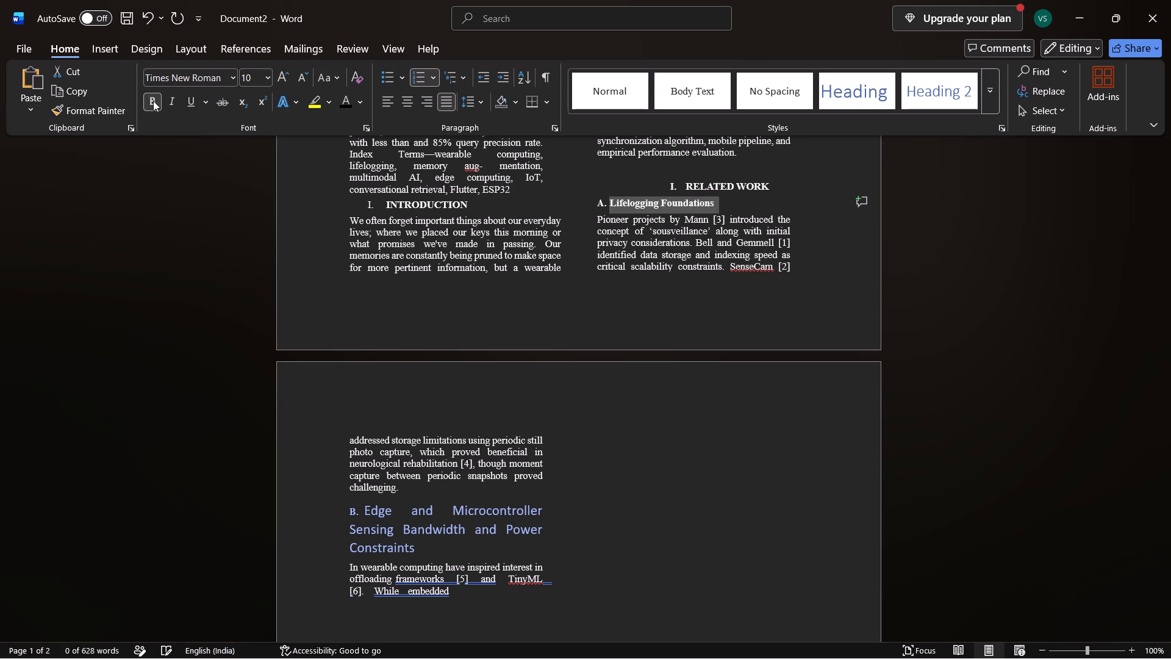
pyautogui.click(409, 204)
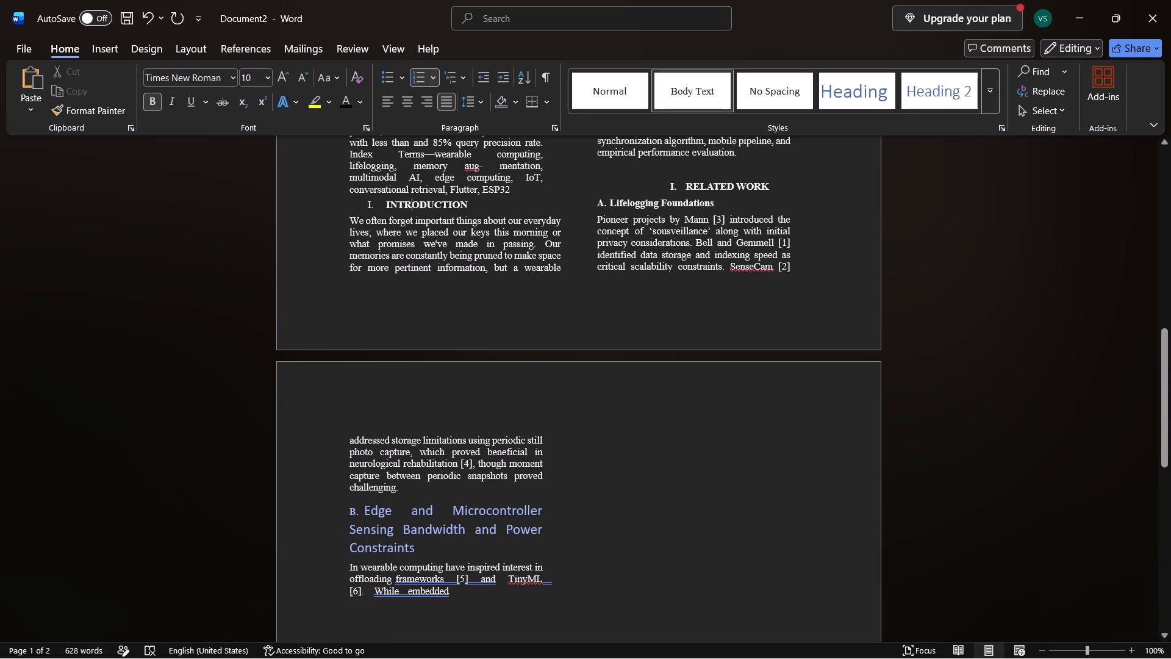
# Format the "Edge and Microcontroller Sensing Bandwidth and Power Constraints" subheading as bold Times New Roman, size 10, in the body text's font colour.
pyautogui.moveTo(416, 549); pyautogui.dragTo(405, 547)
pyautogui.moveTo(405, 547); pyautogui.dragTo(332, 506)
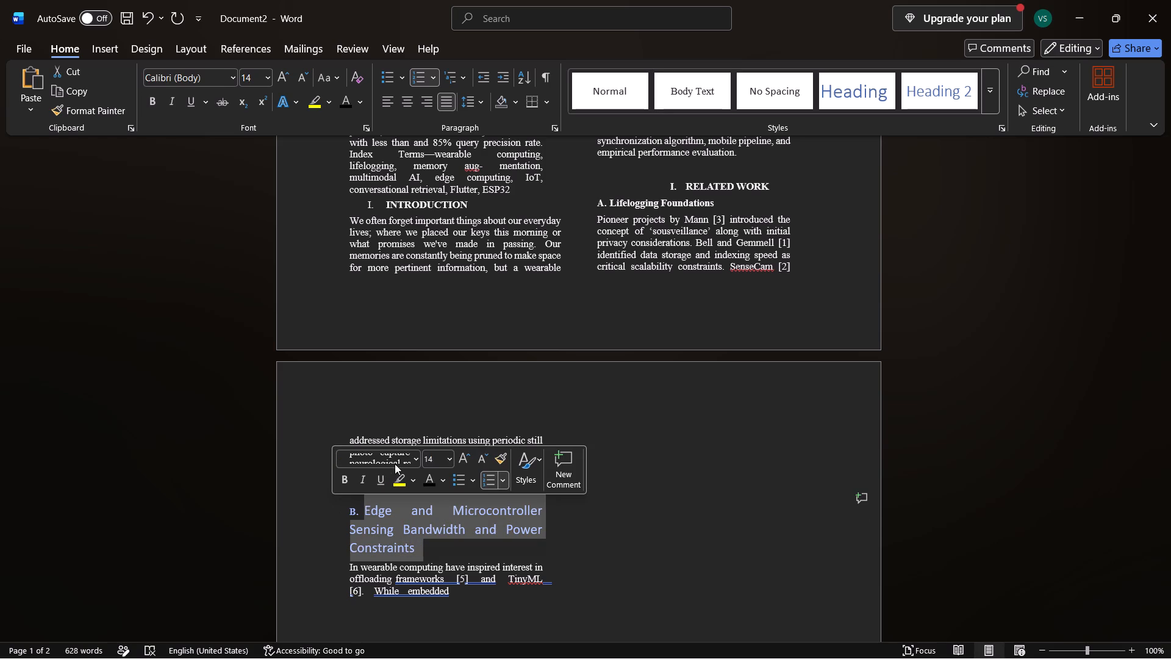
pyautogui.click(396, 459)
pyautogui.press('BackSpace')
pyautogui.press('t')
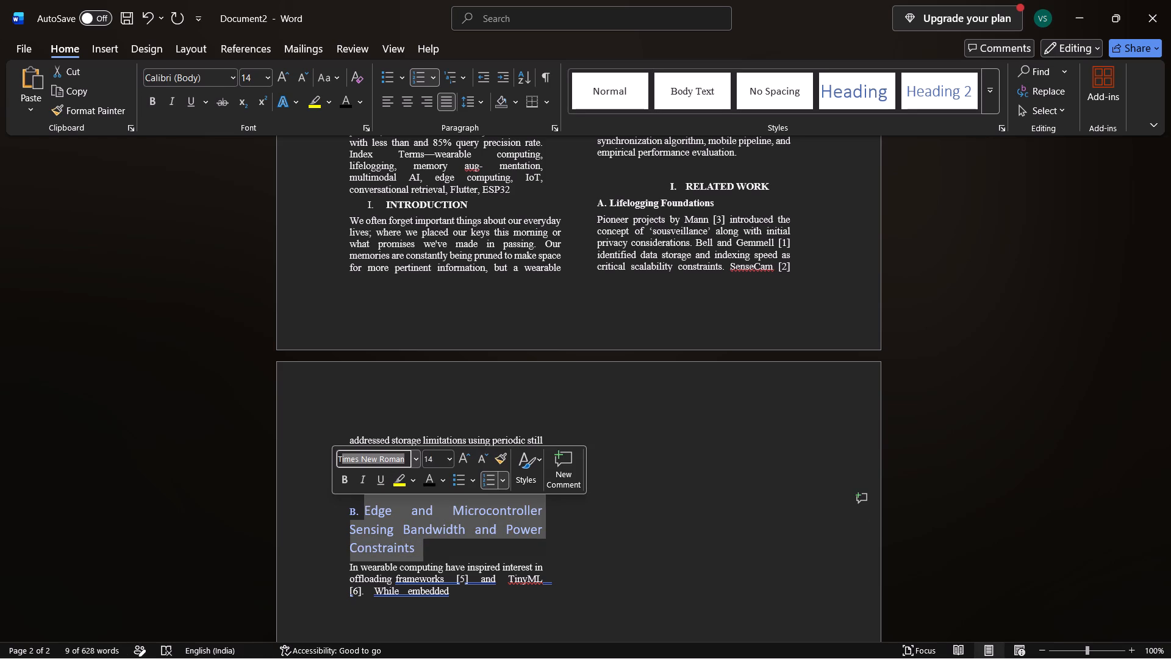
pyautogui.press('Return')
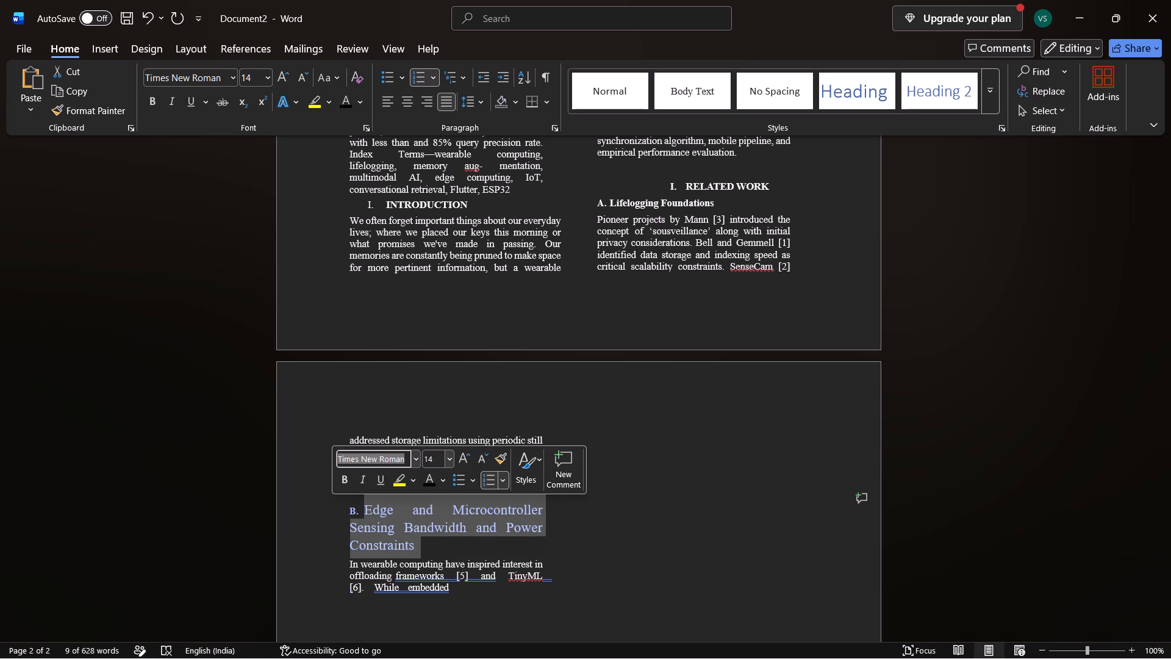
pyautogui.click(437, 456)
pyautogui.press('BackSpace')
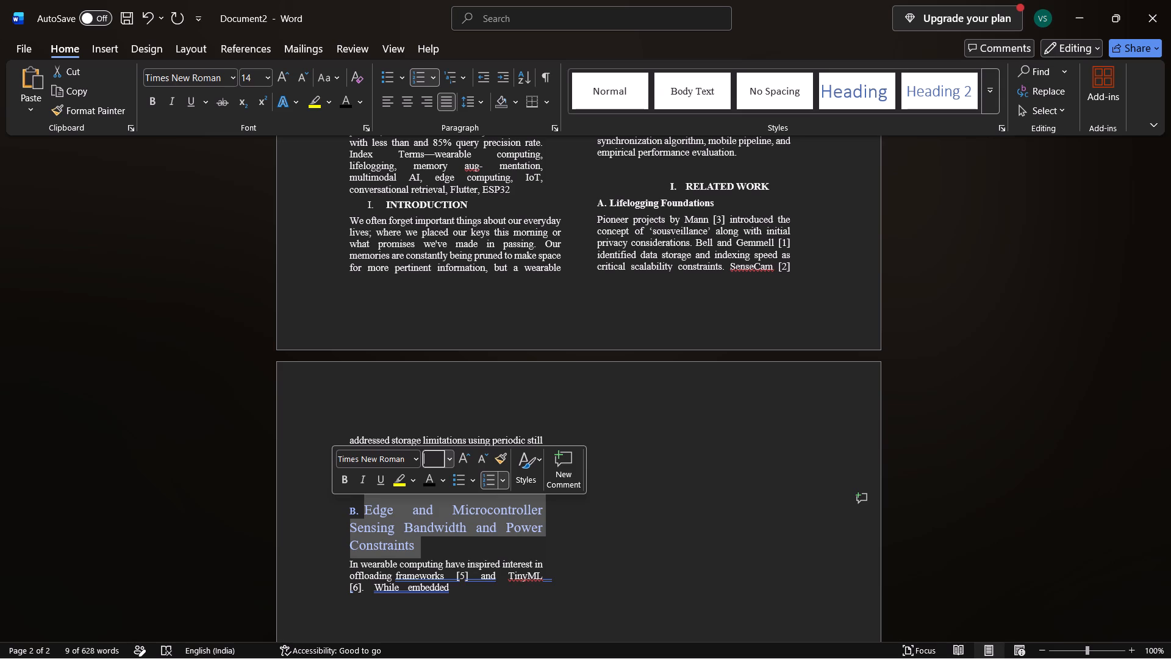
pyautogui.write('10')
pyautogui.press('Return')
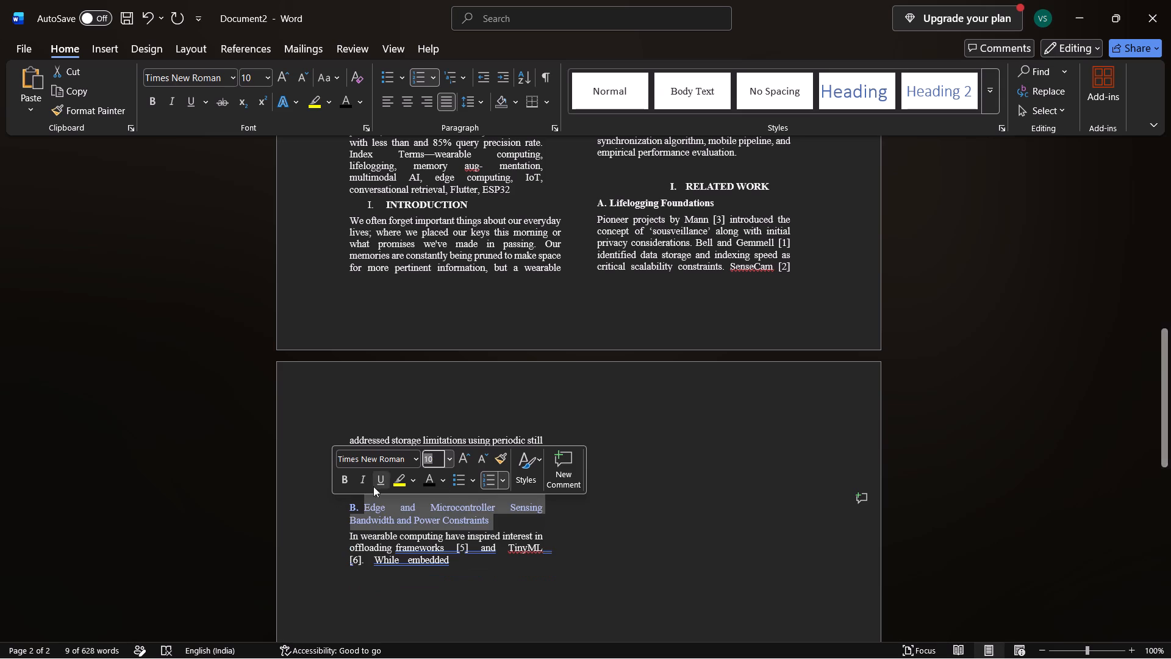
pyautogui.click(345, 483)
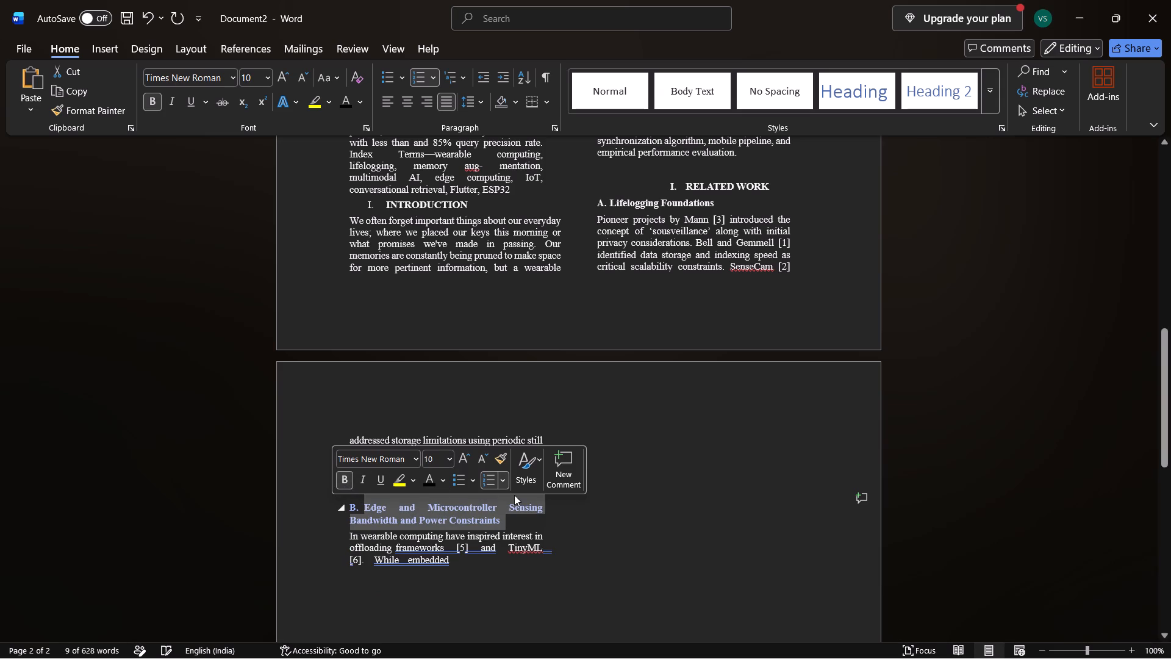
pyautogui.click(424, 486)
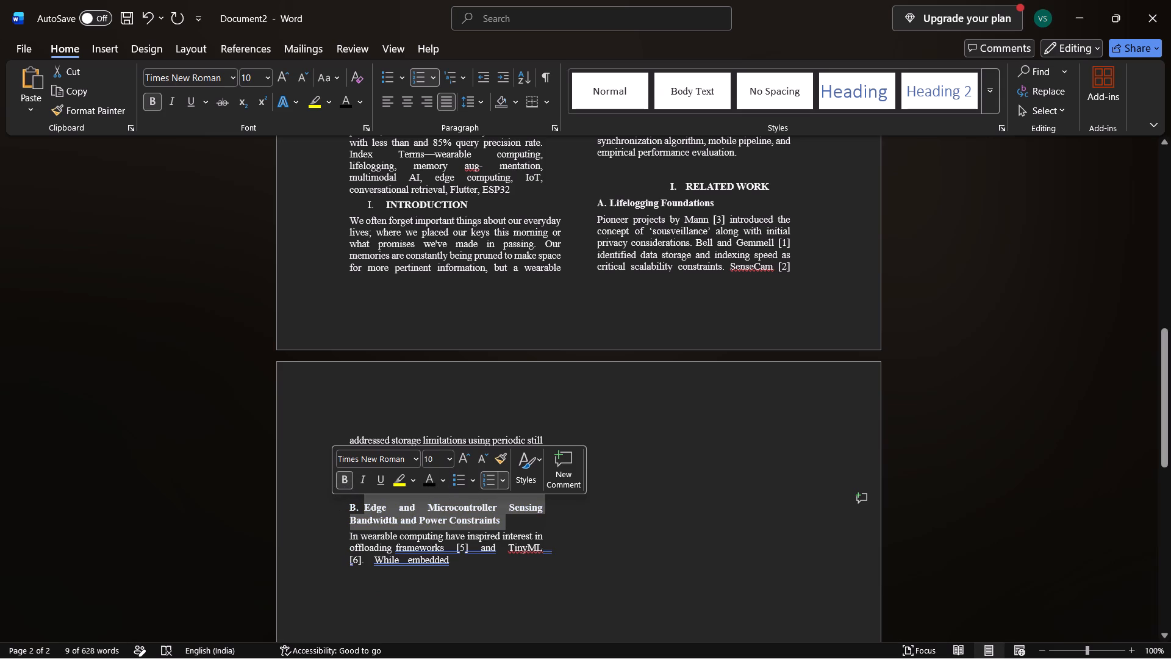
pyautogui.click(473, 573)
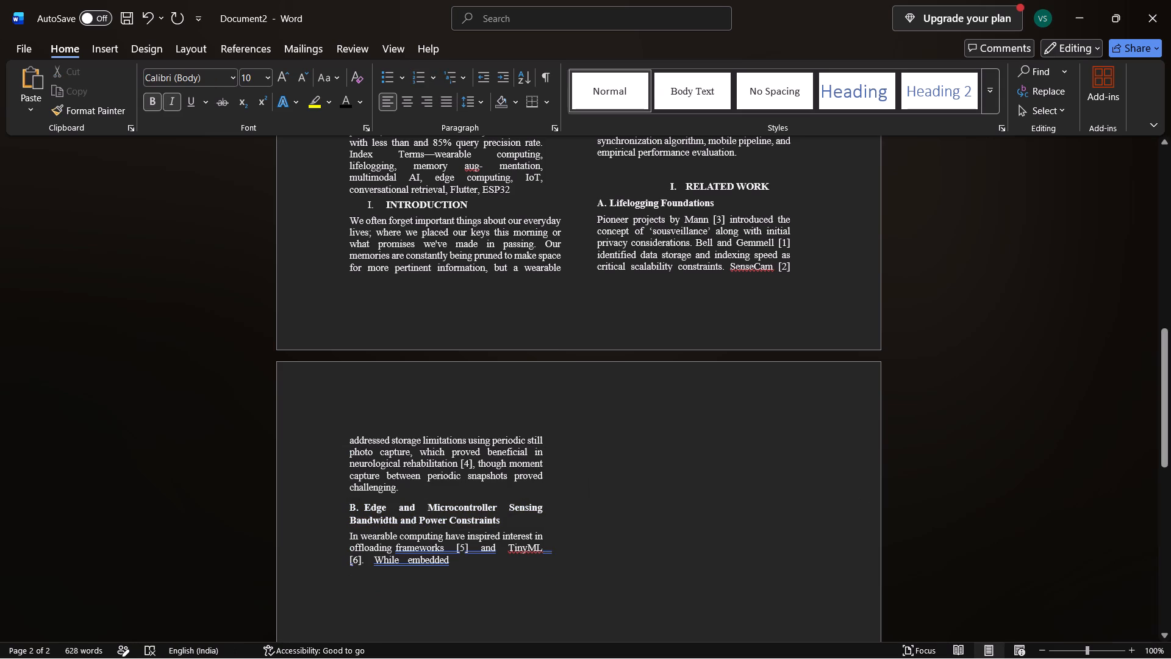
# Make the text of both the "Lifelogging Foundations" and "Edge and Microcontroller" subheadings italic and remove its bold formatting.
pyautogui.moveTo(717, 203); pyautogui.dragTo(585, 198)
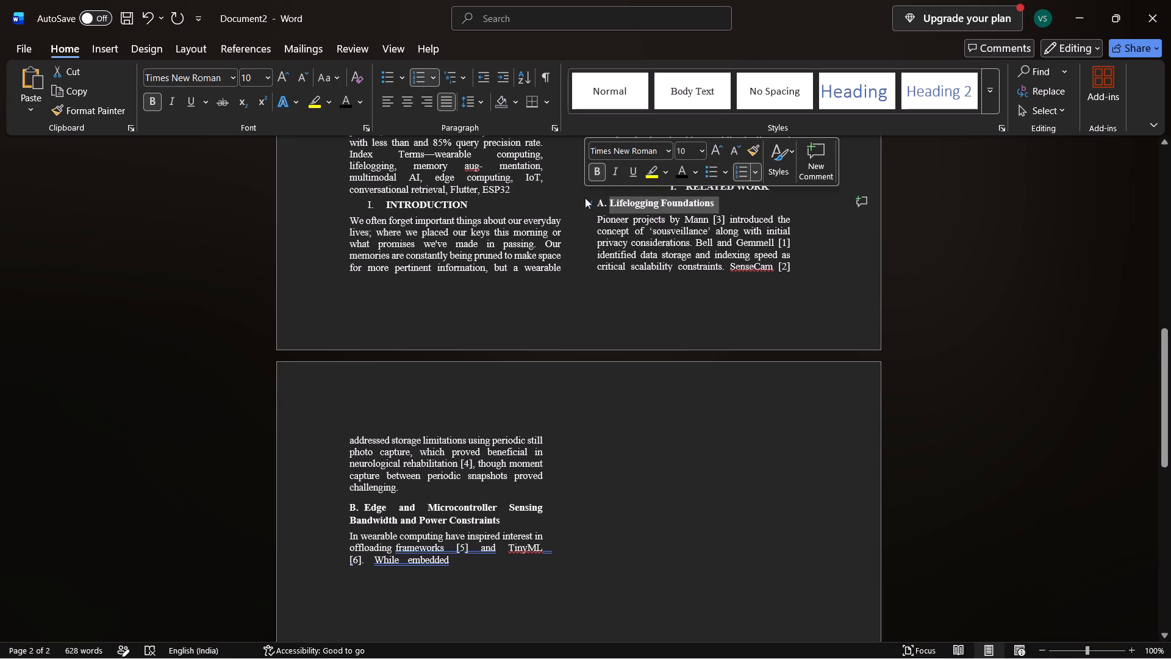
pyautogui.click(612, 168)
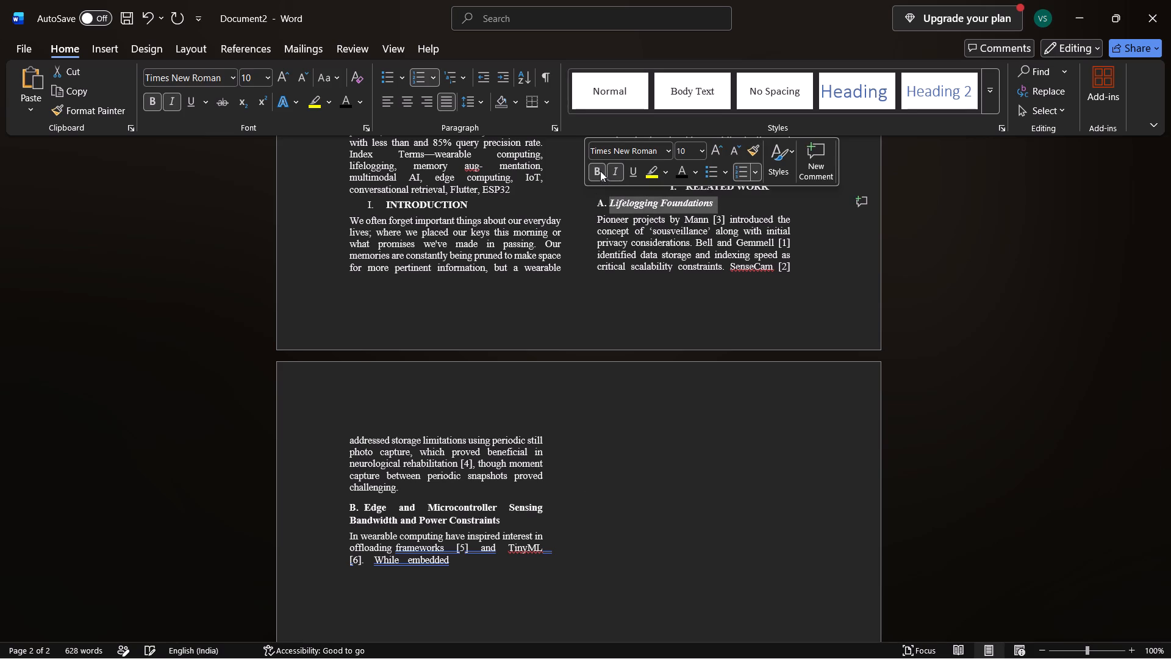
pyautogui.click(599, 171)
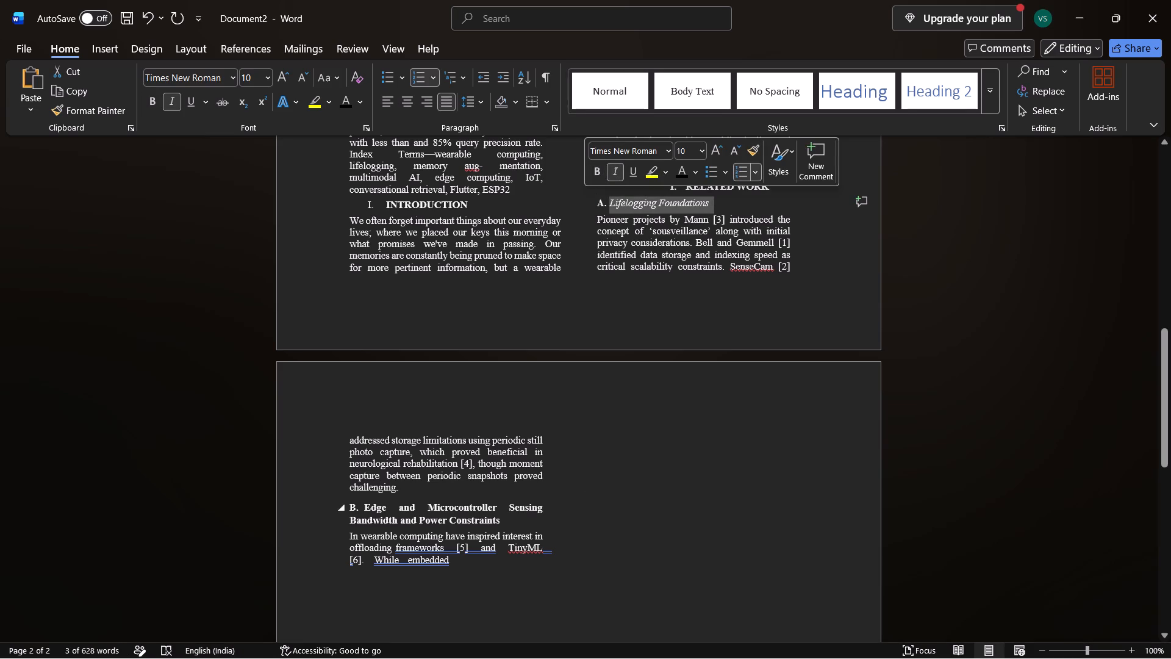
pyautogui.moveTo(508, 515); pyautogui.dragTo(325, 508)
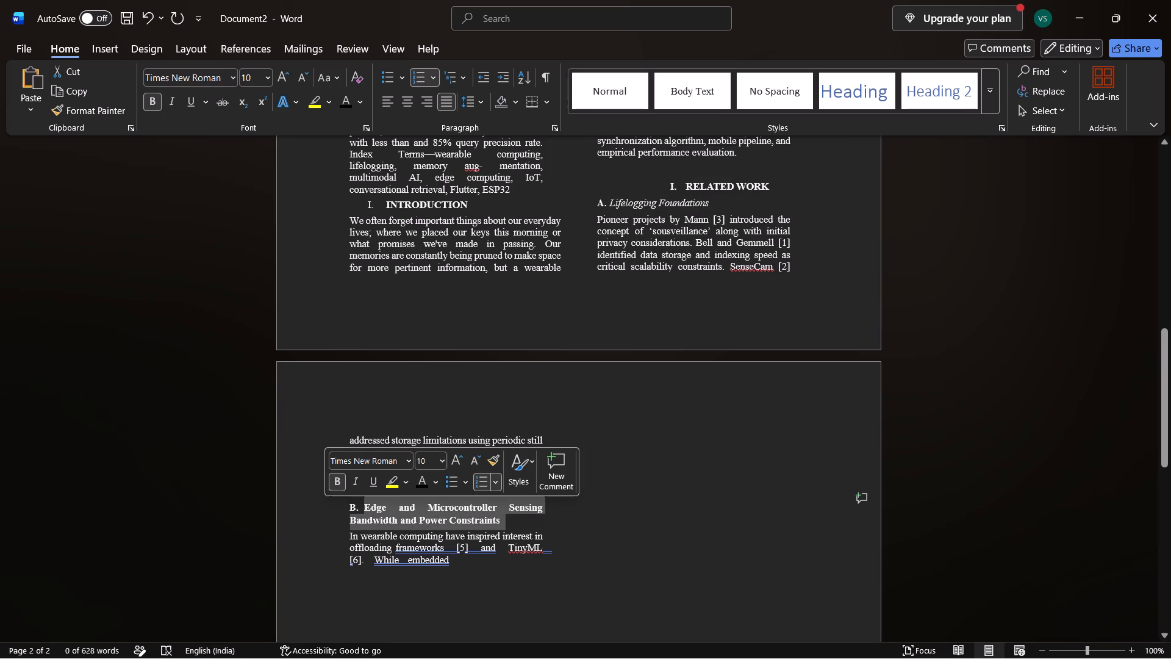
pyautogui.click(353, 481)
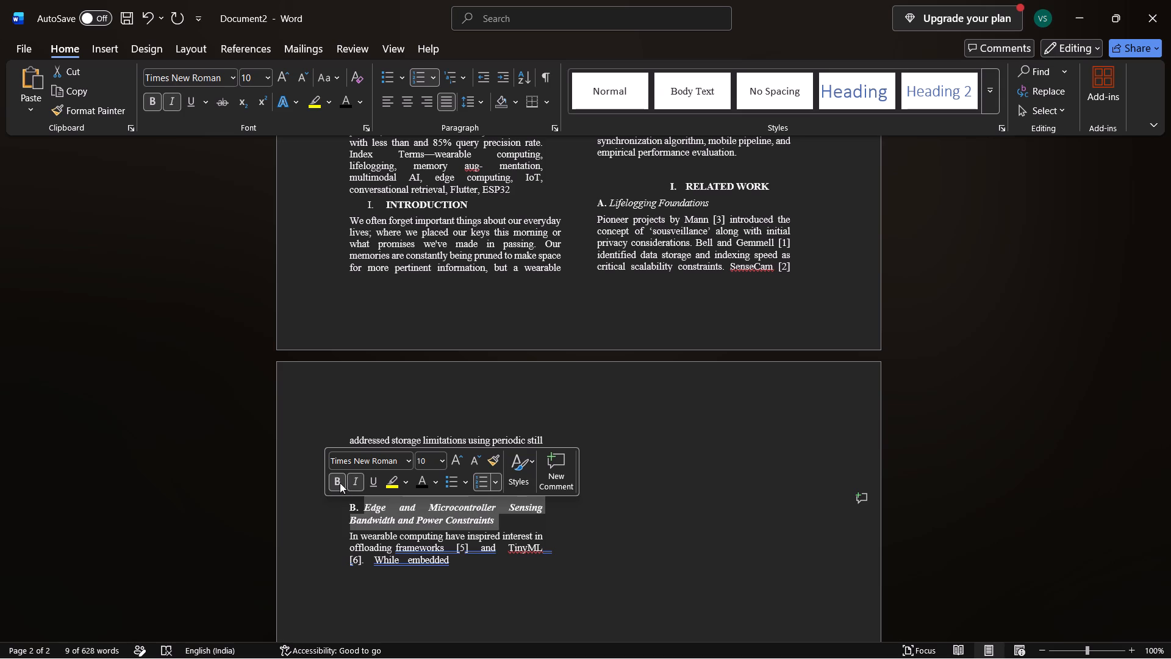
pyautogui.click(339, 483)
pyautogui.click(483, 567)
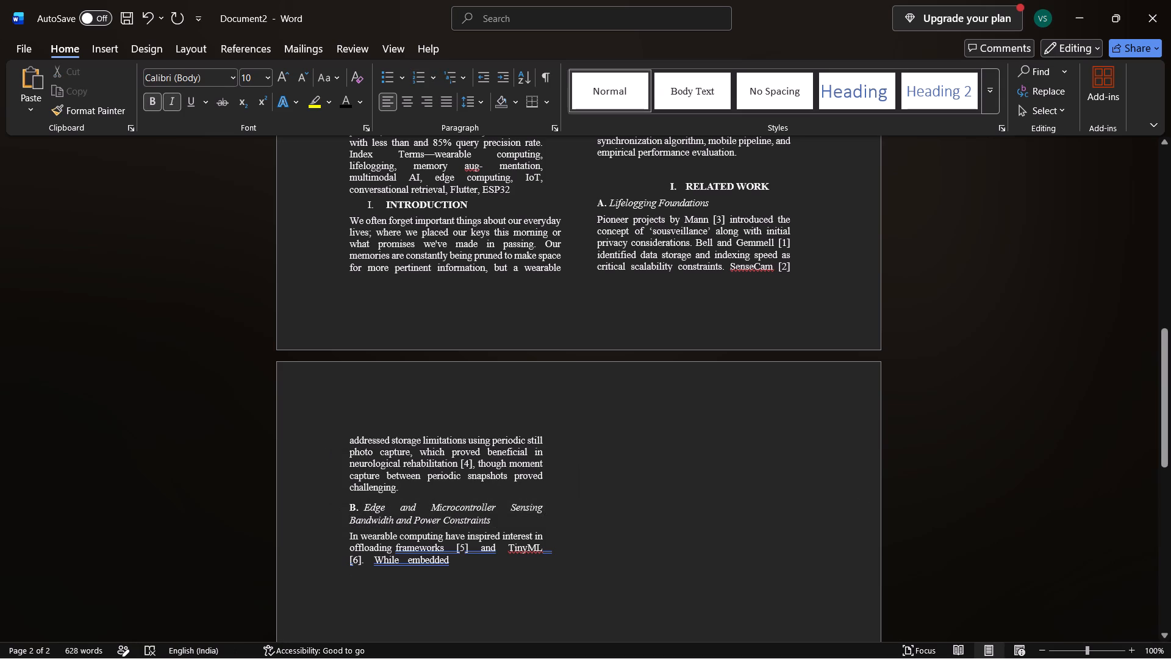
# In SAGE_IEEE_Paper, copy page 2's first-column text from "microcontrollers are good for light classification" through "Wi-Fi fluctuations, the disconnection".
pyautogui.hotkey('alt', 'Tab')
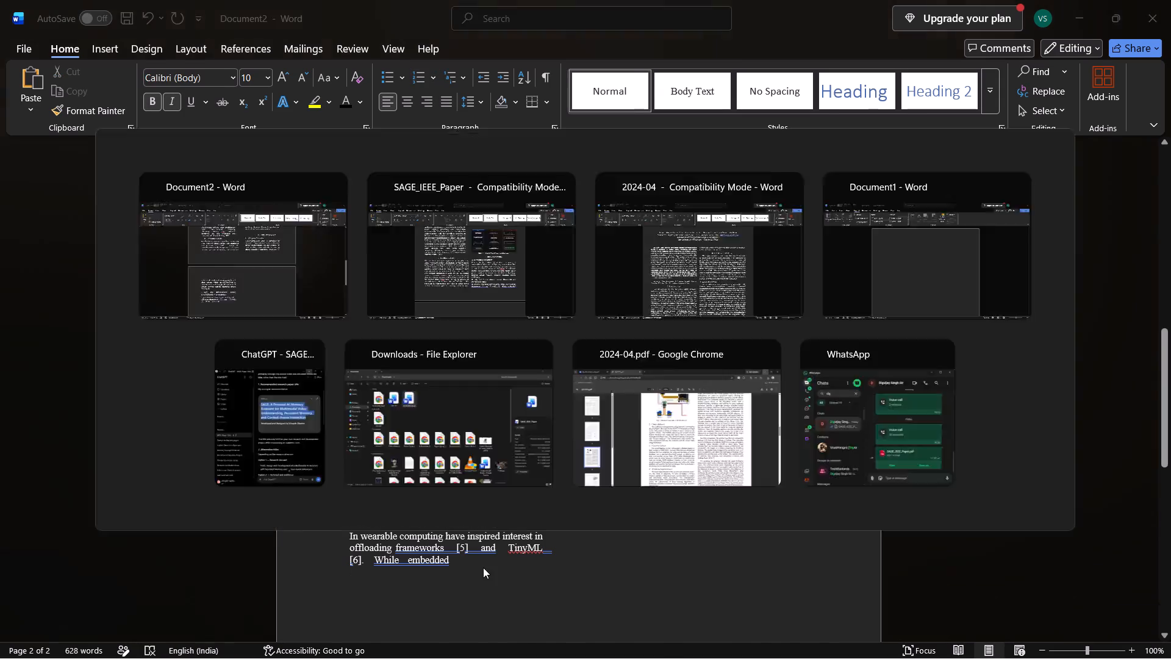
pyautogui.scroll(-1, 567, 493)
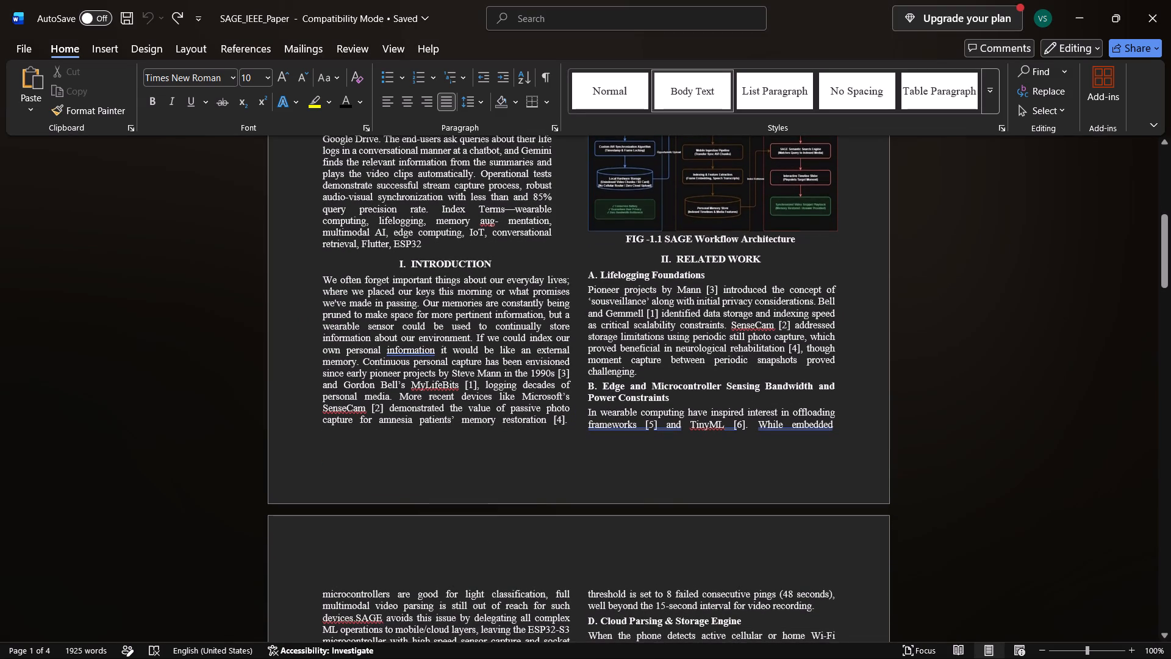
pyautogui.scroll(-1, 567, 493)
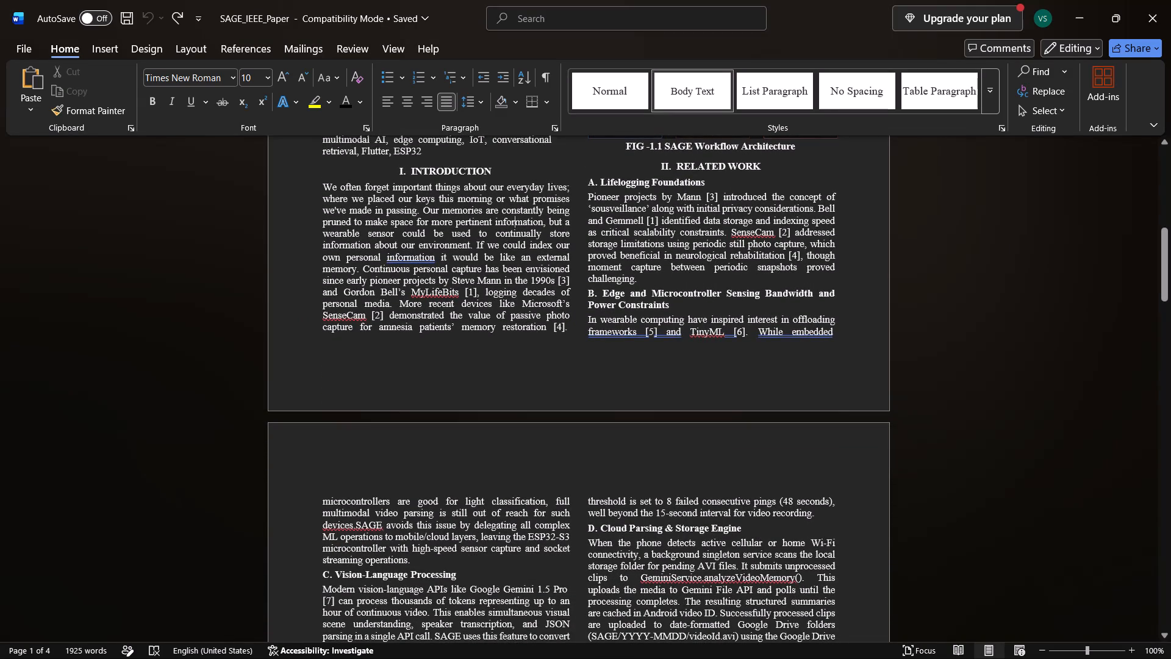
pyautogui.hotkey('alt', 'Tab')
pyautogui.hotkey('alt', 'Tab')
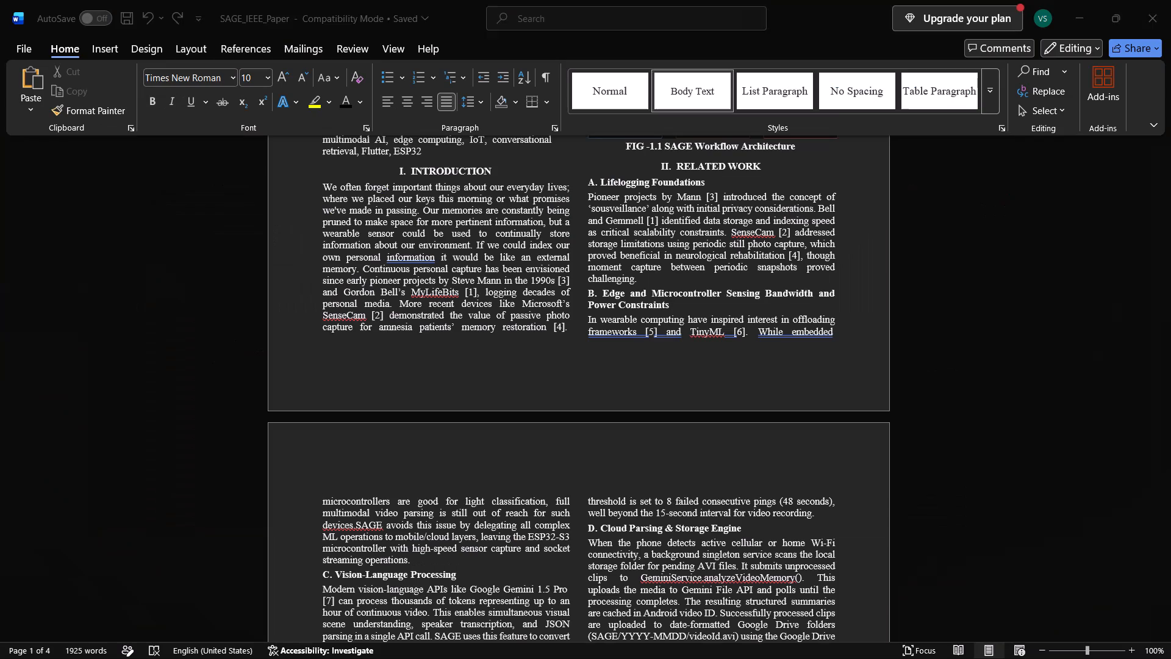
pyautogui.scroll(-3, 567, 493)
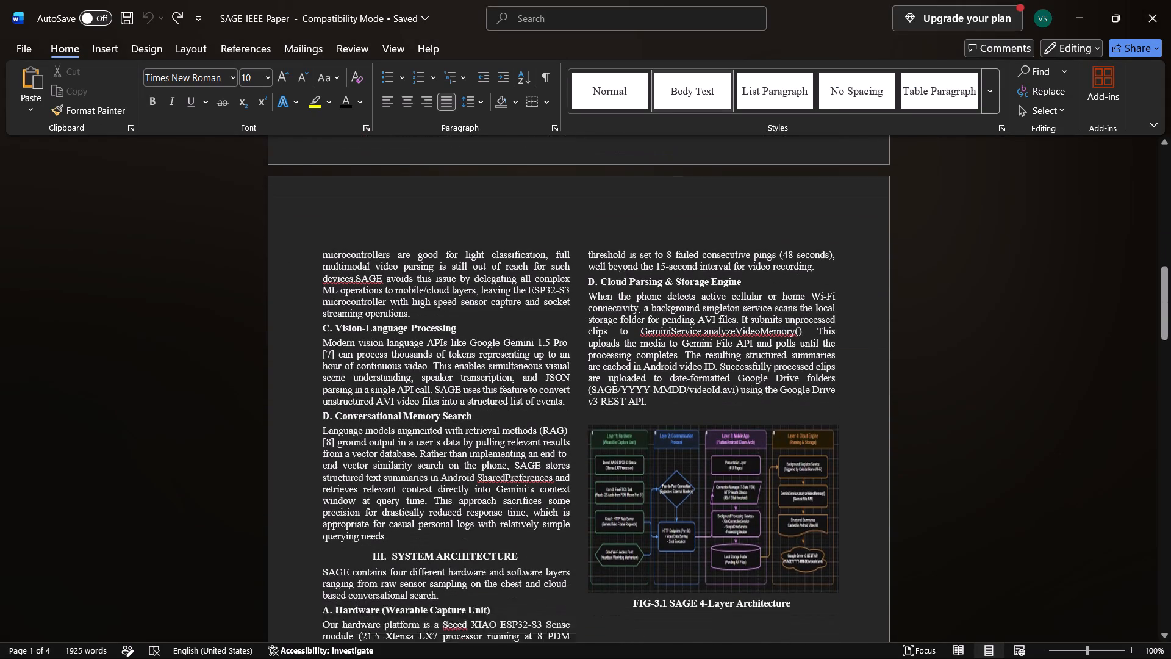
pyautogui.scroll(-1, 567, 493)
pyautogui.moveTo(320, 222); pyautogui.dragTo(545, 658)
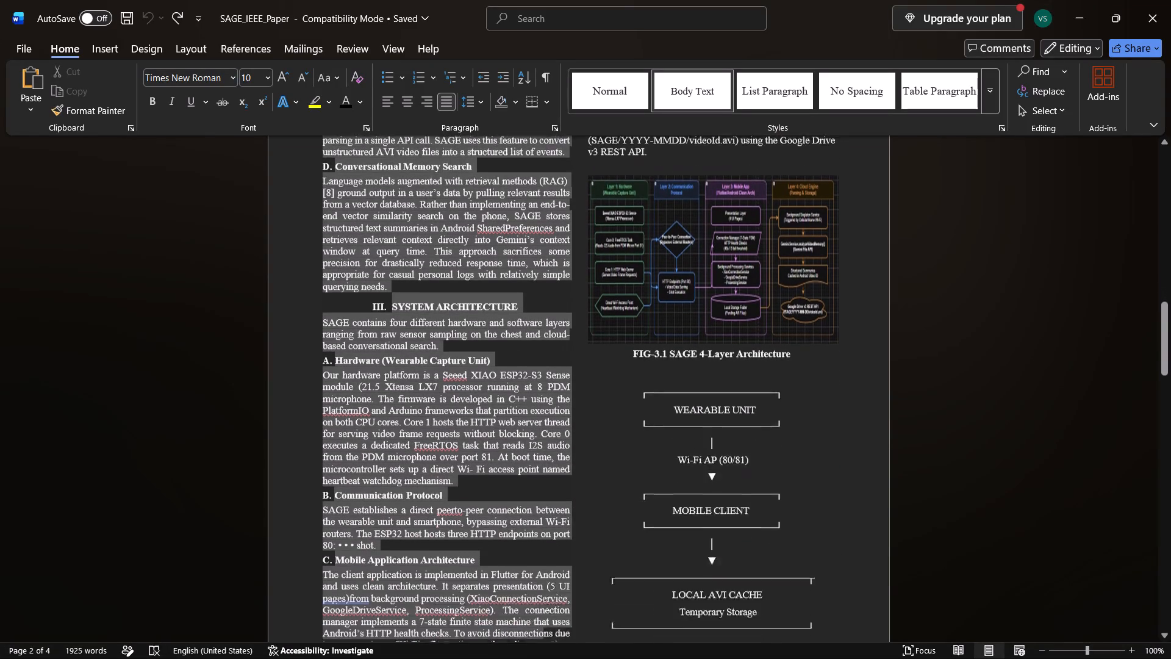
pyautogui.moveTo(545, 658); pyautogui.dragTo(578, 585)
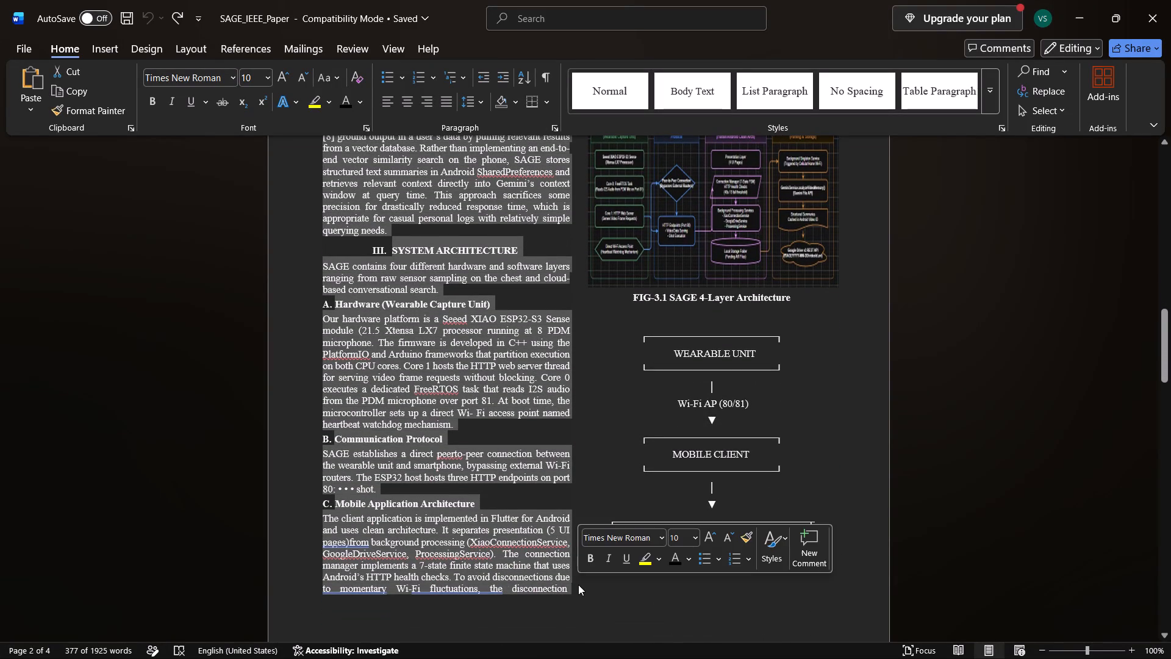
pyautogui.hotkey('ctrl', 'c')
pyautogui.scroll(2, 578, 585)
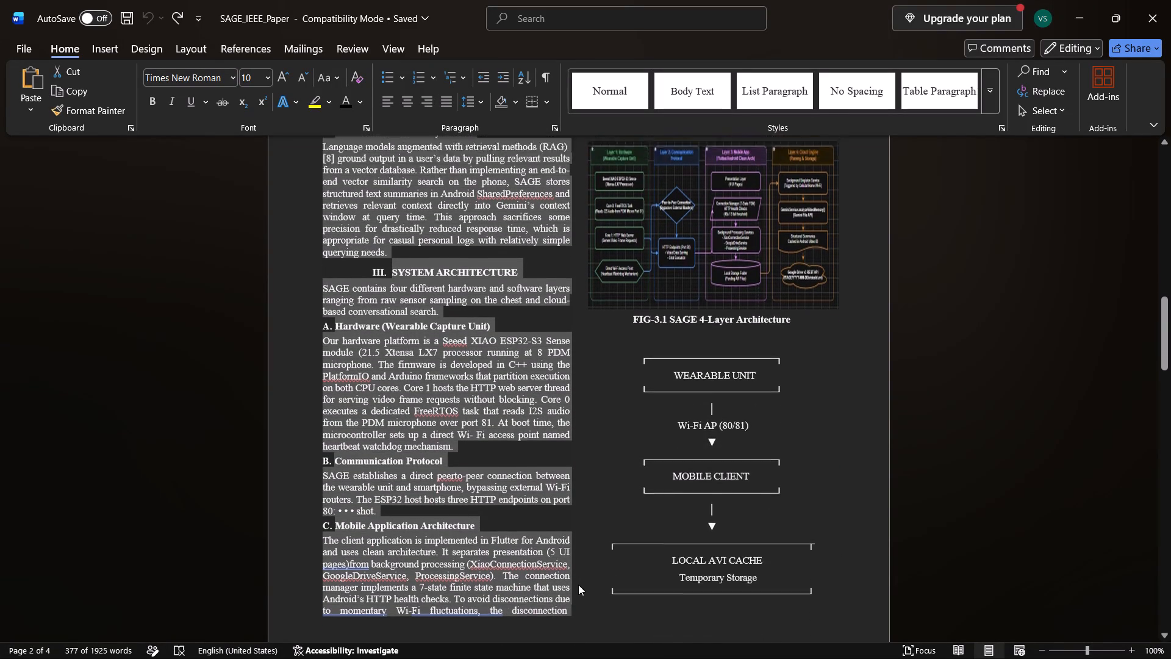
pyautogui.scroll(1, 578, 585)
# Return to Document2 and paste the copied text after "While embedded" at the end of the Edge and Microcontroller paragraph.
pyautogui.hotkey('alt', 'Tab')
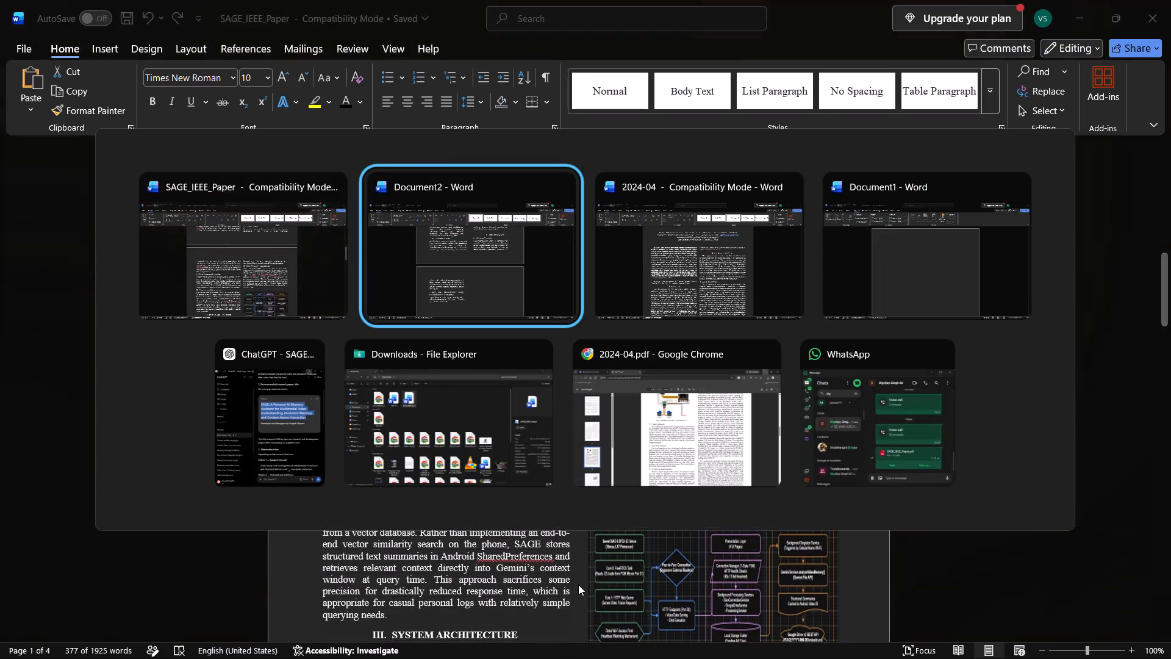
pyautogui.click(483, 564)
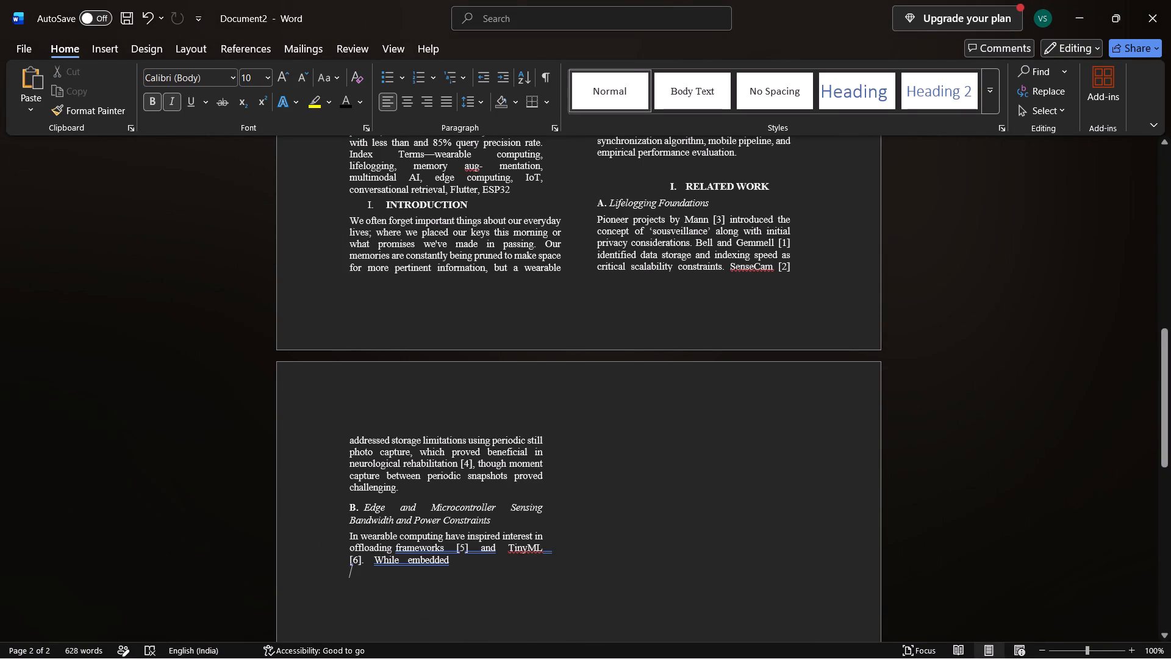
pyautogui.press('space')
pyautogui.hotkey('ctrl', 'v')
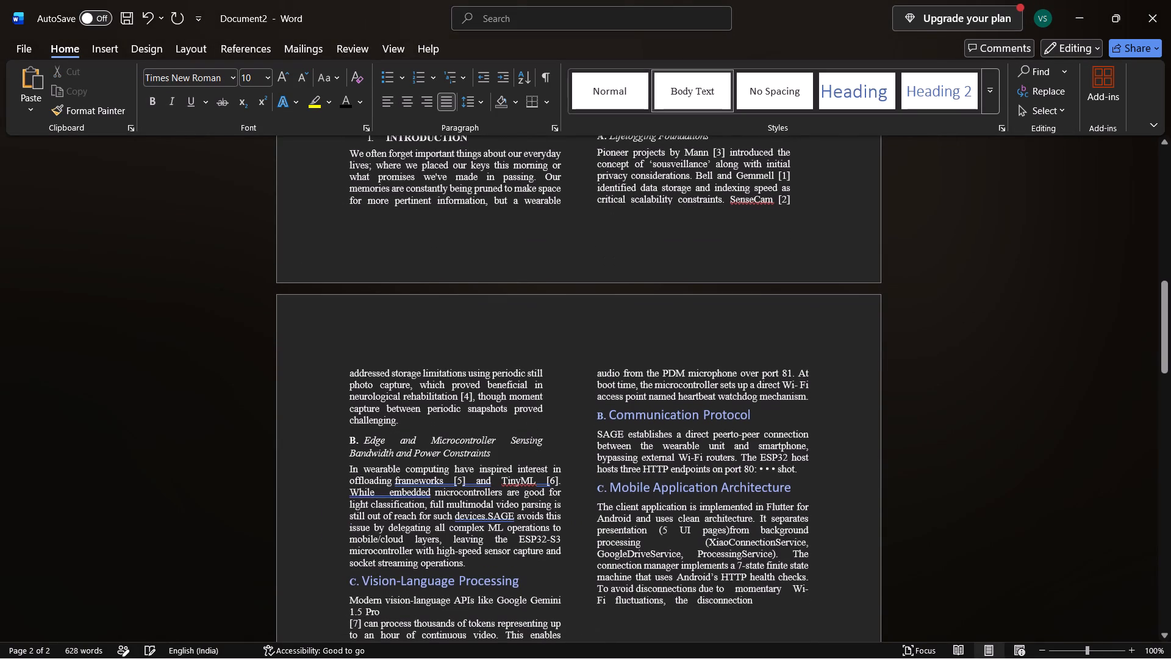
pyautogui.scroll(-1, 483, 564)
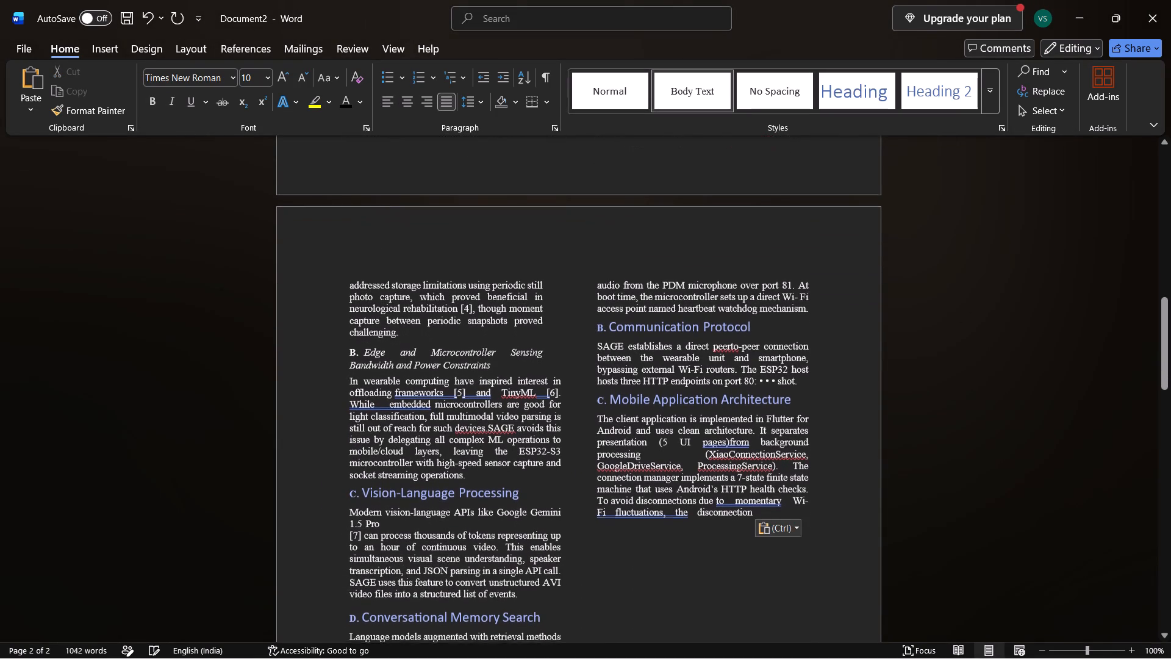
# Format the "Vision-Language Processing" subheading as italic Times New Roman, size 10, in the body text's font colour.
pyautogui.moveTo(523, 491); pyautogui.dragTo(334, 492)
pyautogui.click(387, 445)
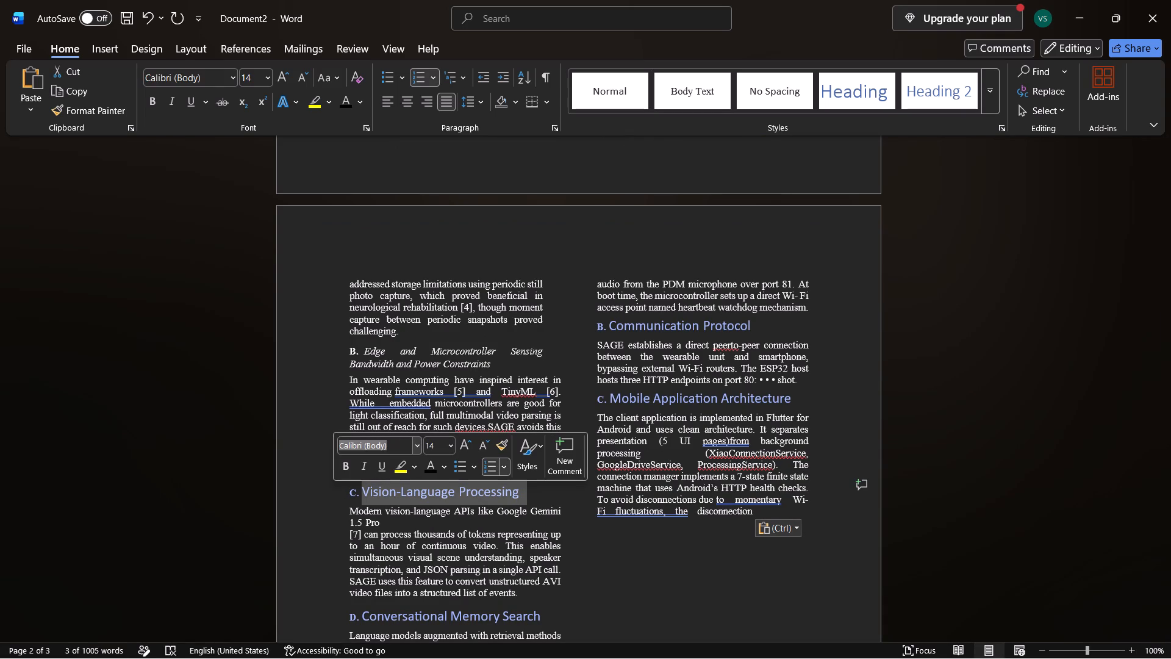
pyautogui.press('BackSpace')
pyautogui.press('t')
pyautogui.press('Return')
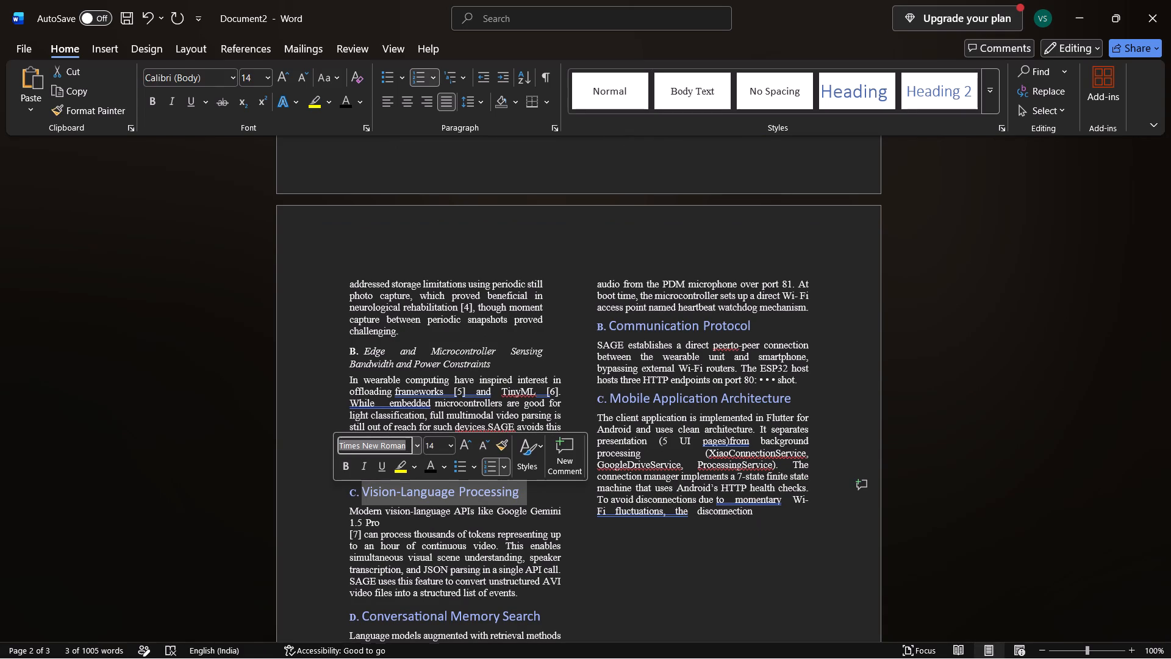
pyautogui.click(440, 444)
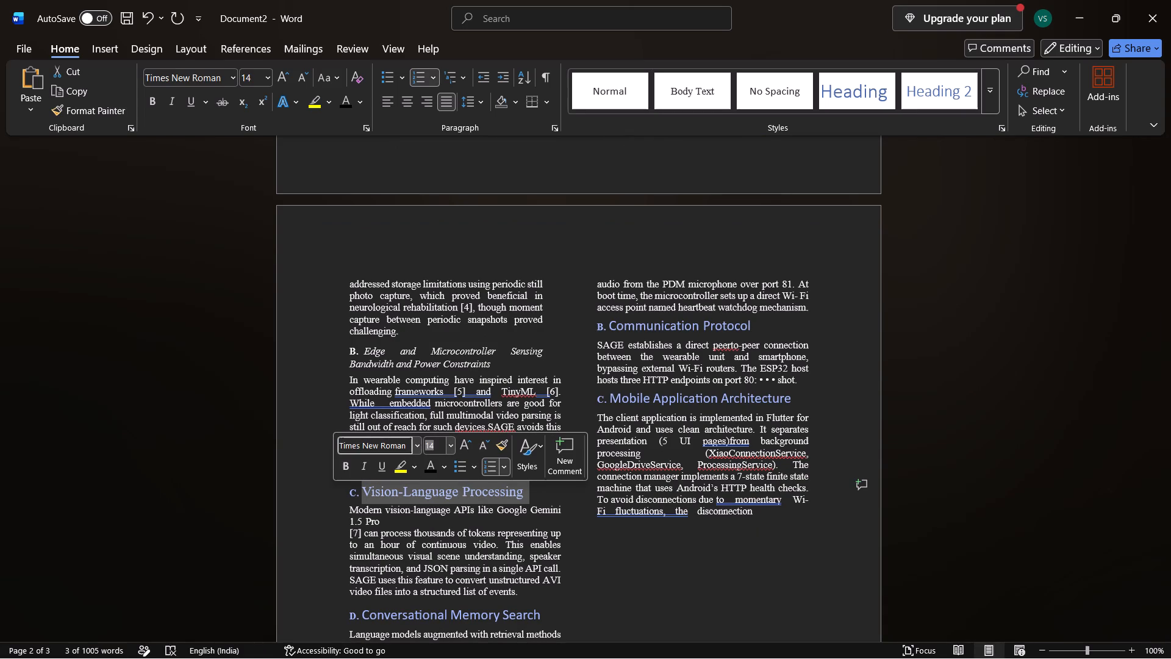
pyautogui.press('BackSpace')
pyautogui.write('10')
pyautogui.press('Return')
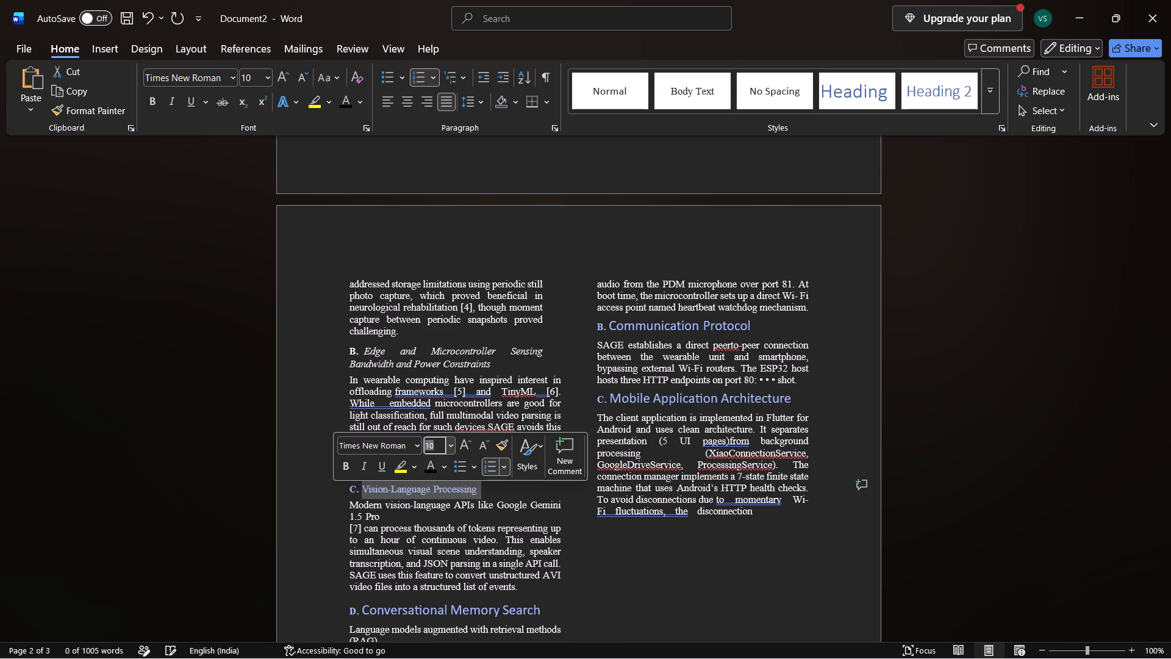
pyautogui.click(362, 471)
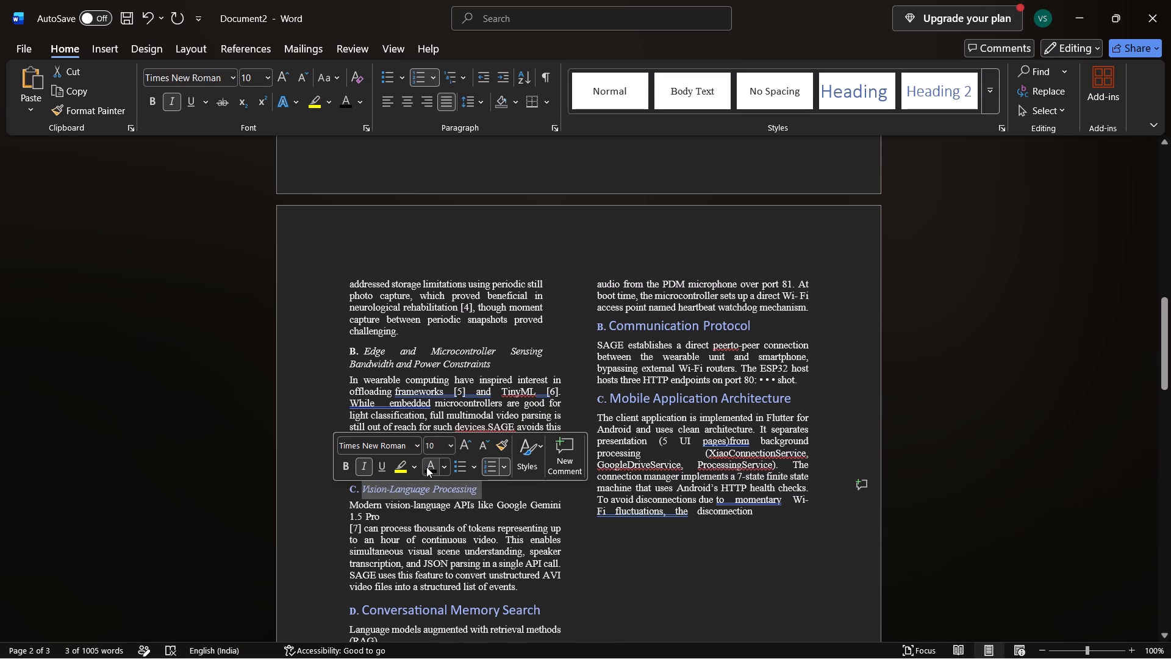
pyautogui.click(426, 467)
pyautogui.click(412, 571)
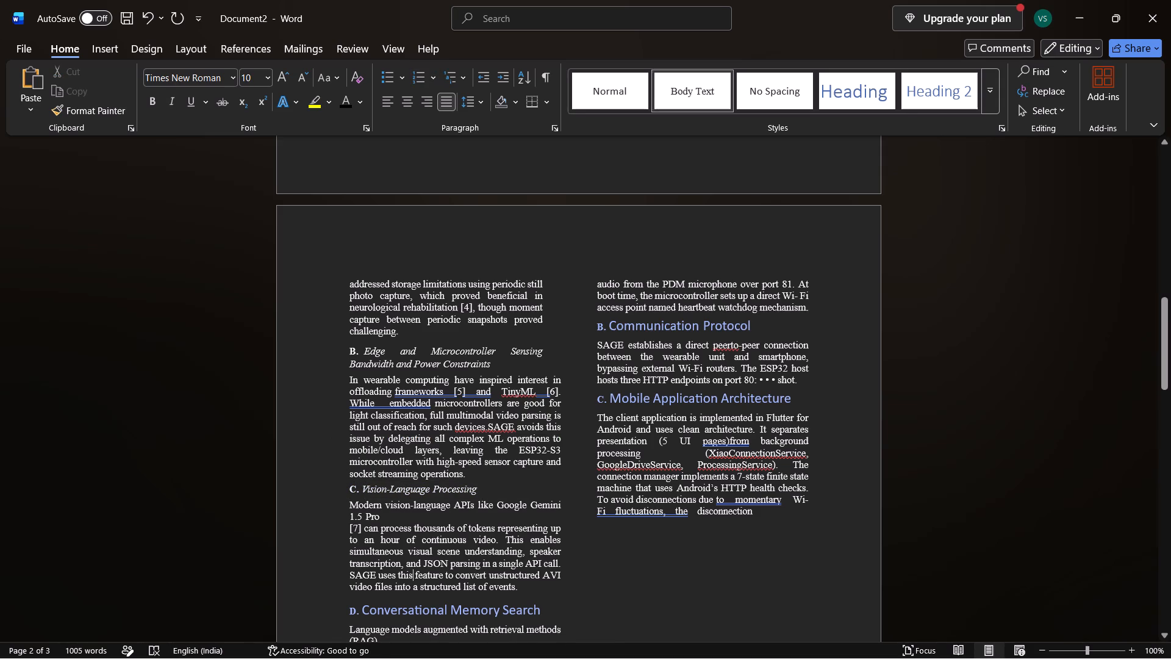
# Format the "Conversational Memory Search" subheading as italic Times New Roman, size 10, in the body text's font colour.
pyautogui.scroll(-1, 412, 571)
pyautogui.moveTo(541, 522); pyautogui.dragTo(540, 522)
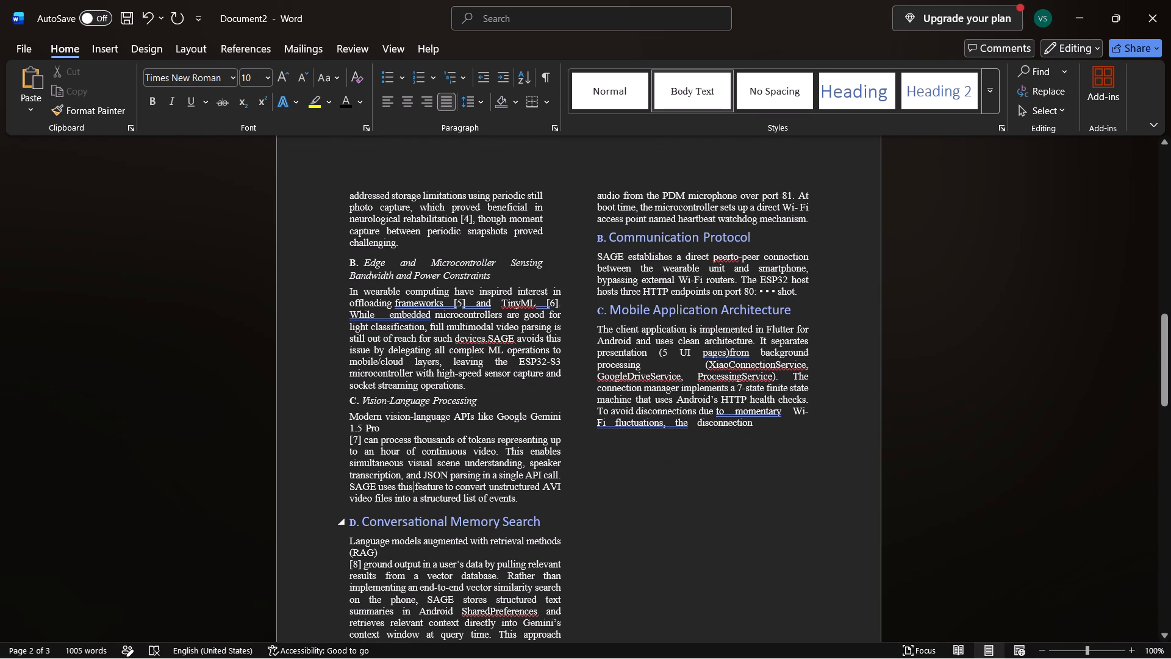
pyautogui.moveTo(540, 522); pyautogui.dragTo(323, 511)
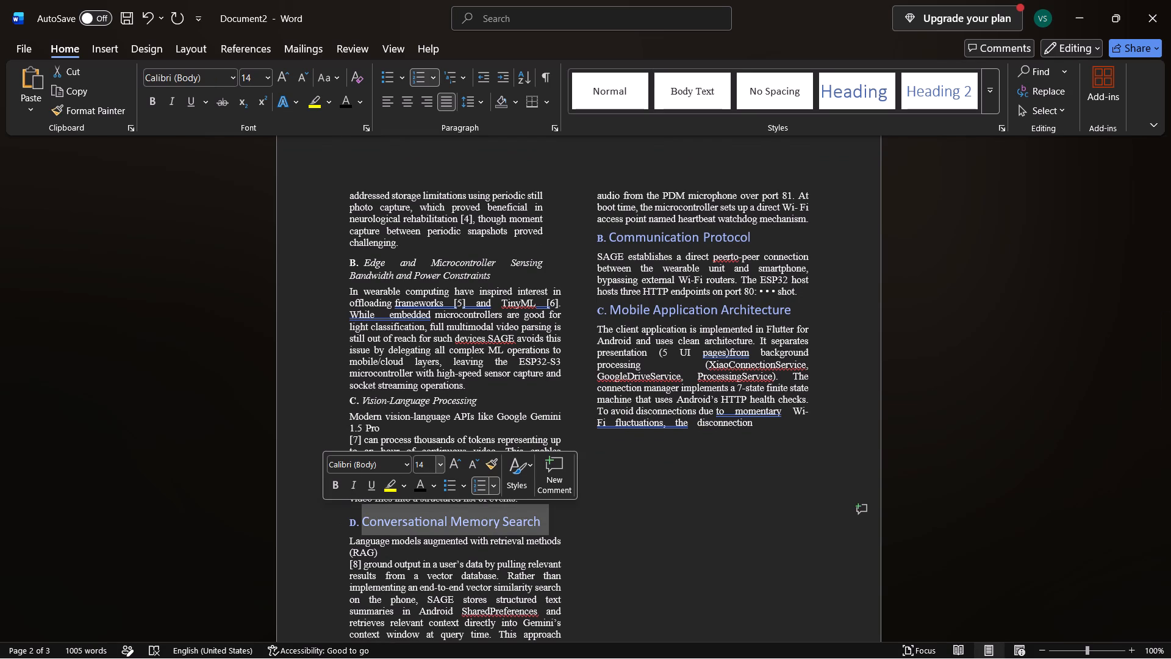
pyautogui.click(423, 463)
pyautogui.press('BackSpace')
pyautogui.write('10')
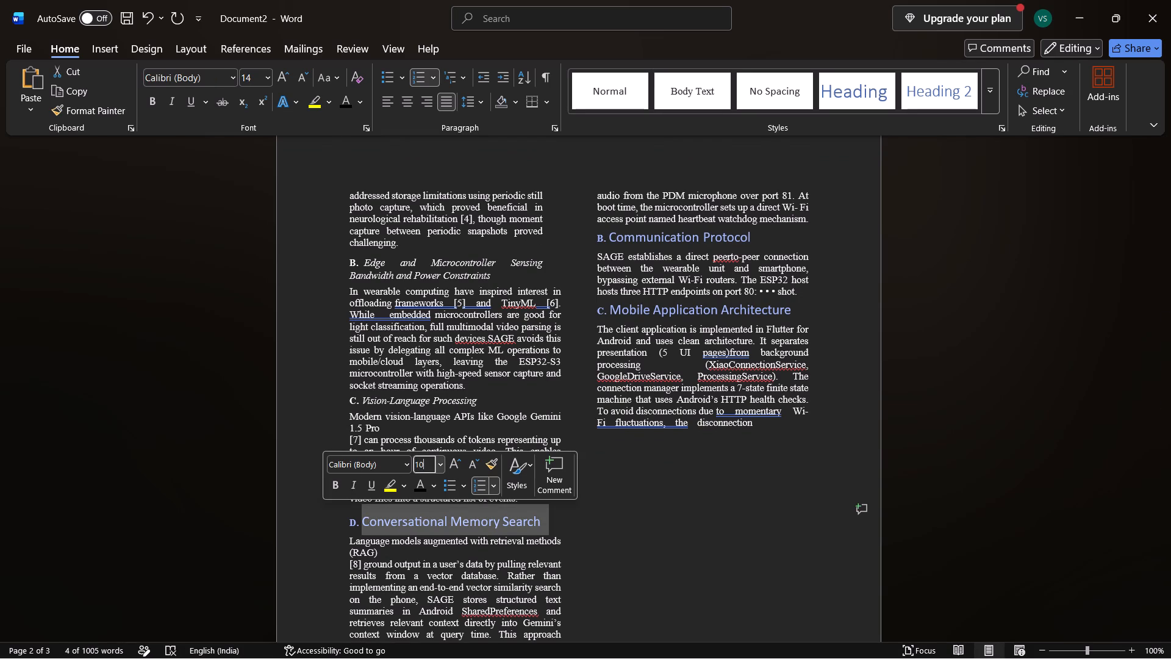
pyautogui.click(376, 465)
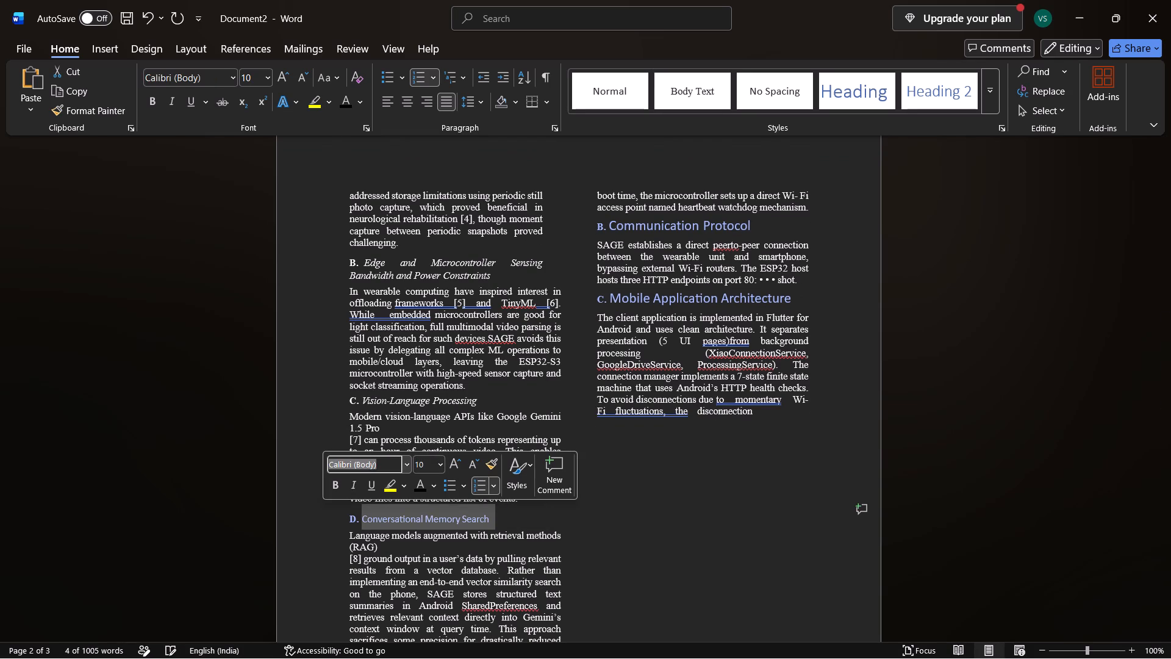
pyautogui.press('BackSpace')
pyautogui.press('t')
pyautogui.press('Return')
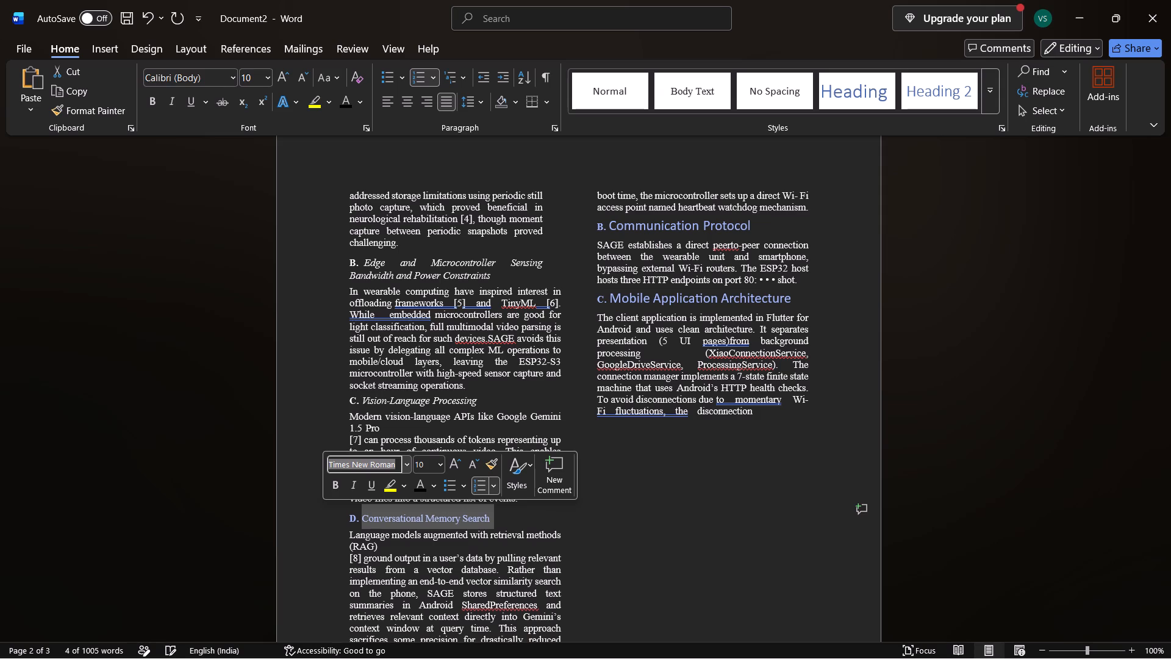
pyautogui.click(349, 484)
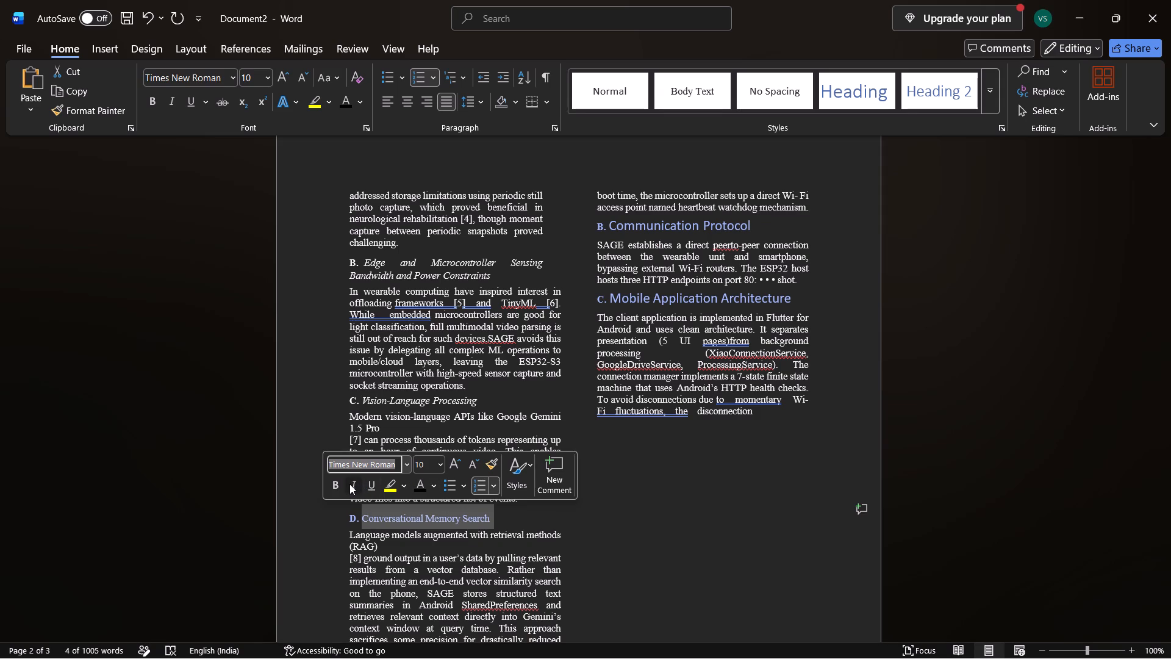
pyautogui.click(414, 484)
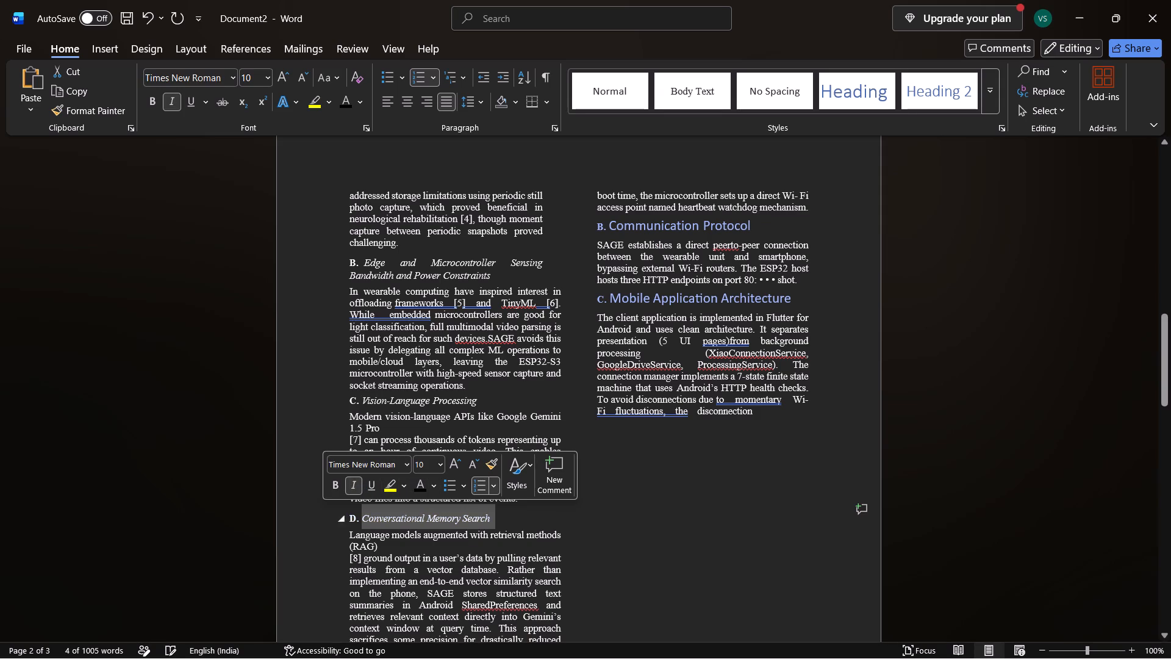
# Format the "SYSTEM ARCHITECTURE" heading as bold Times New Roman, size 10, in the body text's font colour.
pyautogui.scroll(-2, 439, 563)
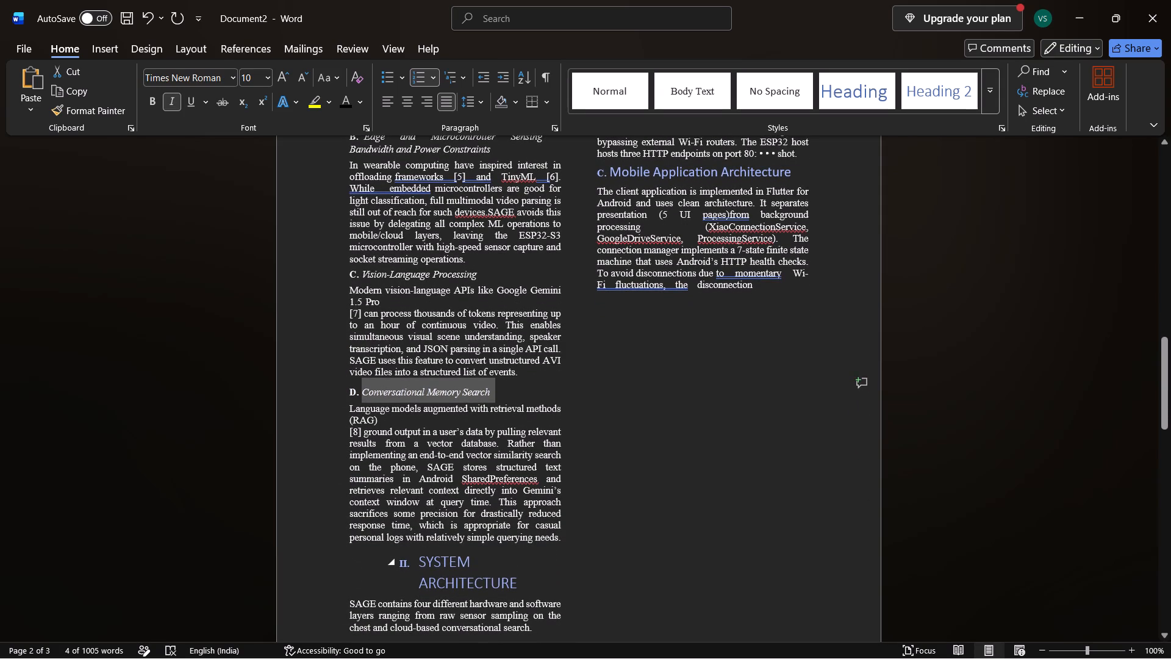
pyautogui.click(490, 582)
pyautogui.moveTo(526, 582); pyautogui.dragTo(403, 564)
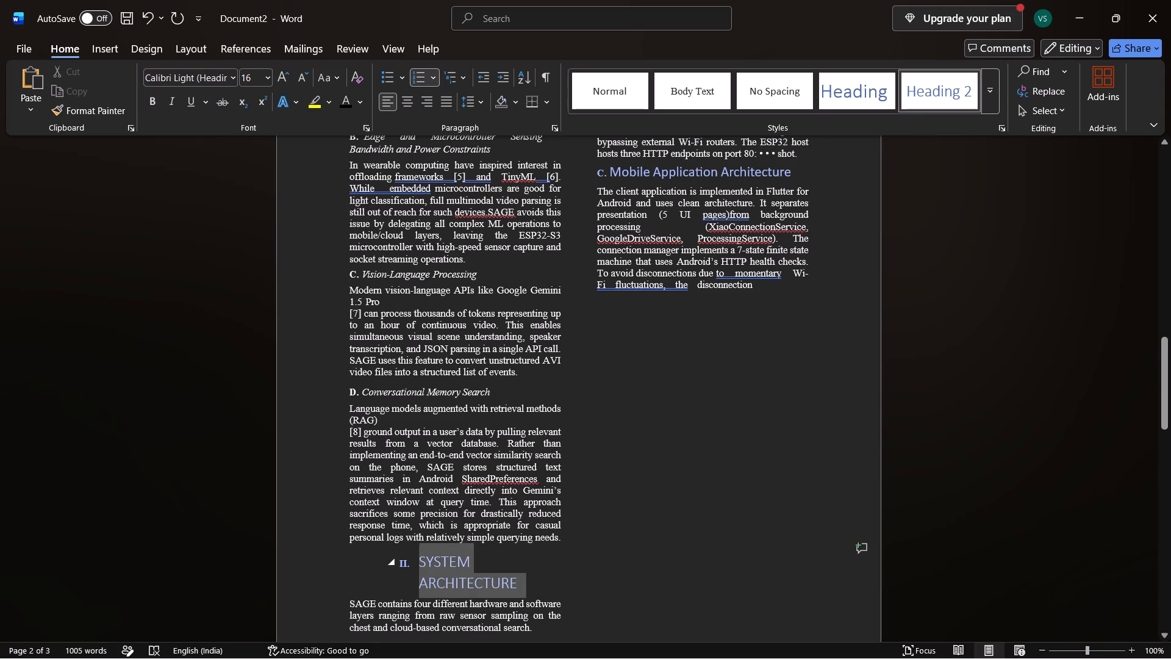
pyautogui.moveTo(403, 564); pyautogui.dragTo(402, 563)
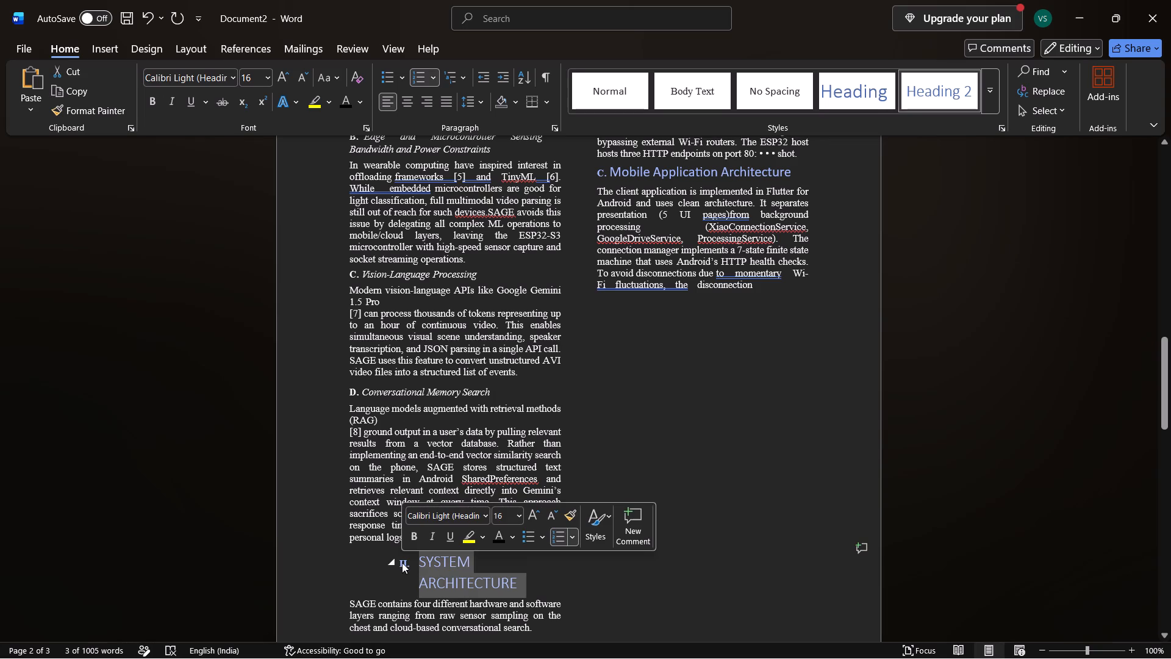
pyautogui.click(453, 516)
pyautogui.press('BackSpace')
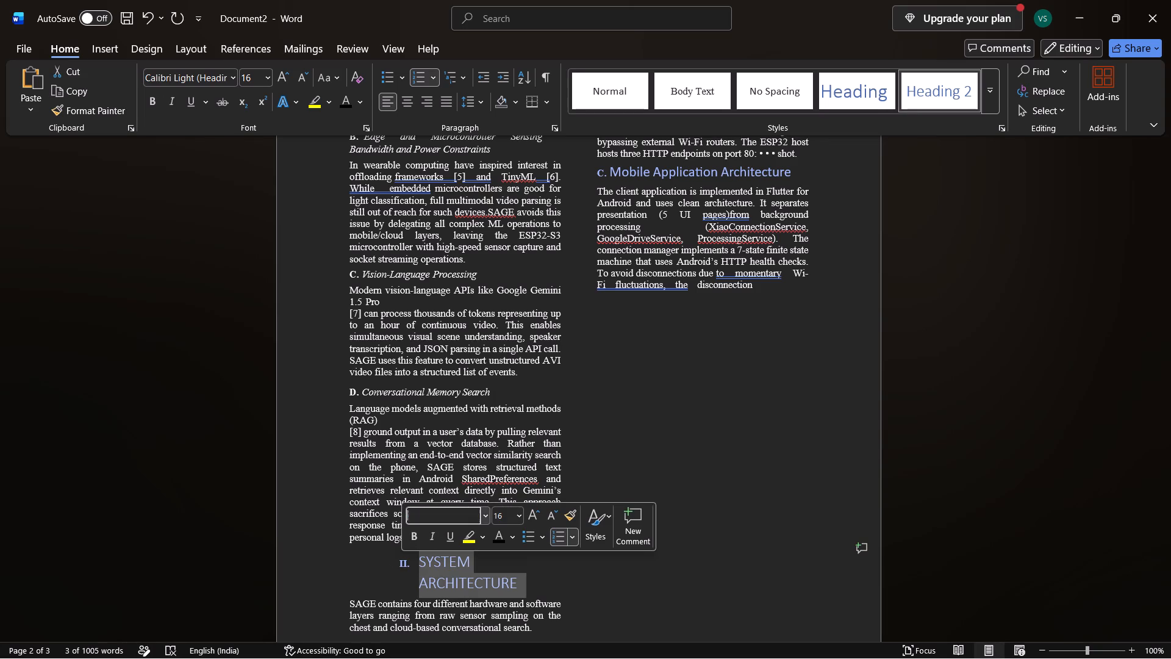
# Format the "SYSTEM ARCHITECTURE" heading as Times New Roman, size 10, in the body text's font colour.
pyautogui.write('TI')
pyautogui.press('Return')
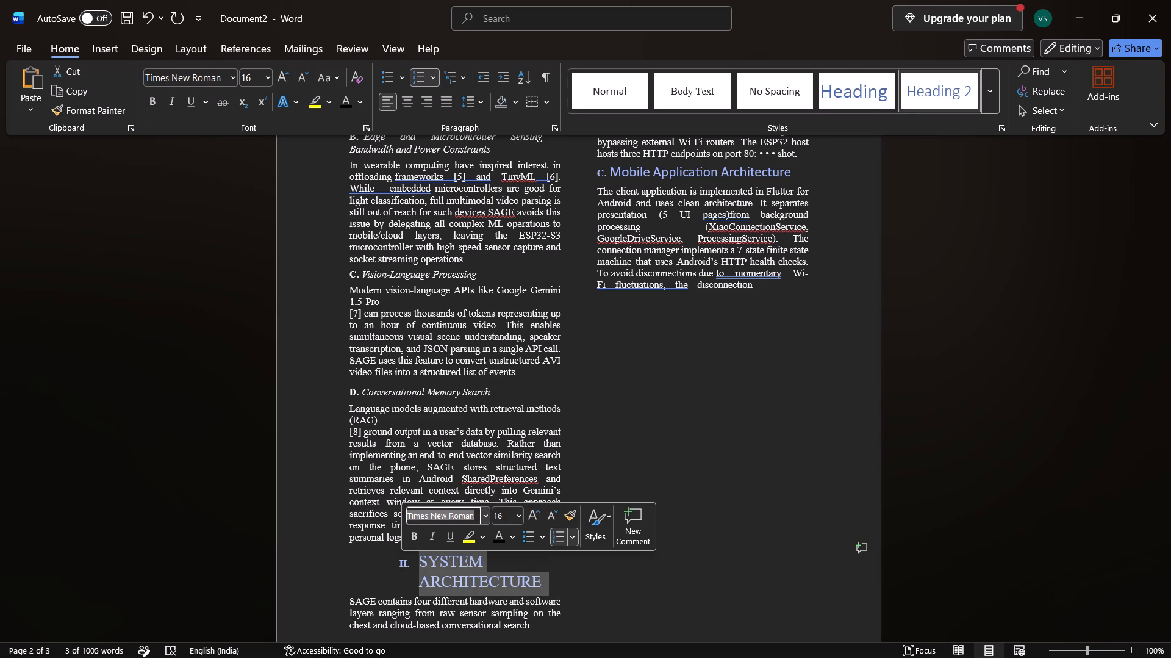
pyautogui.click(503, 515)
pyautogui.press('BackSpace')
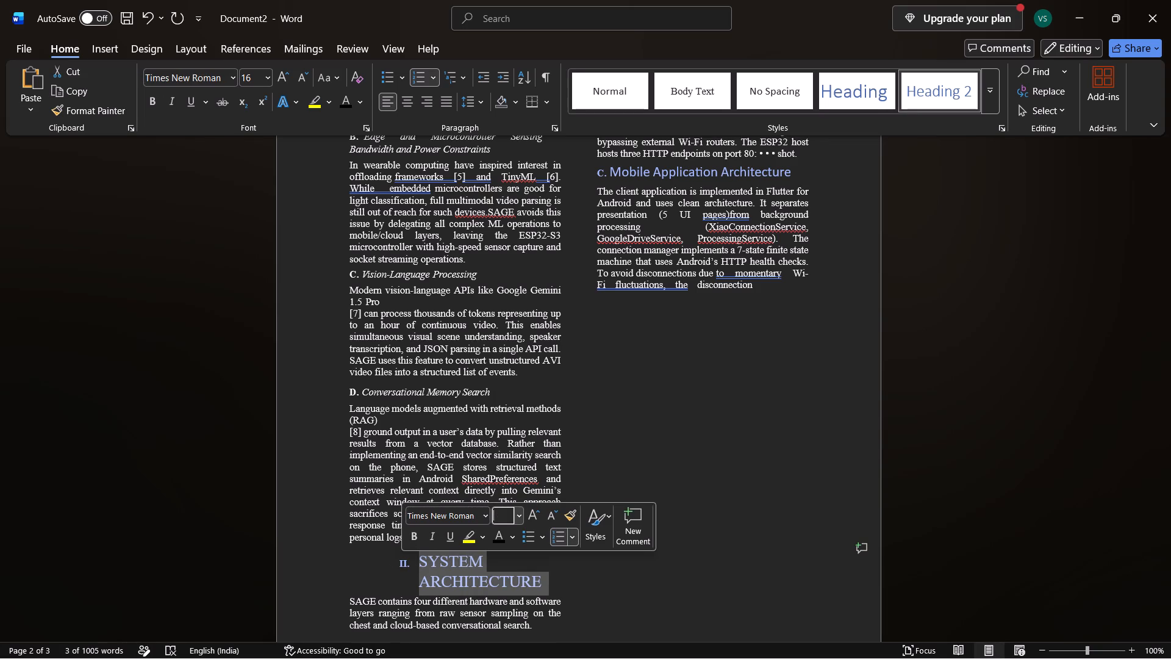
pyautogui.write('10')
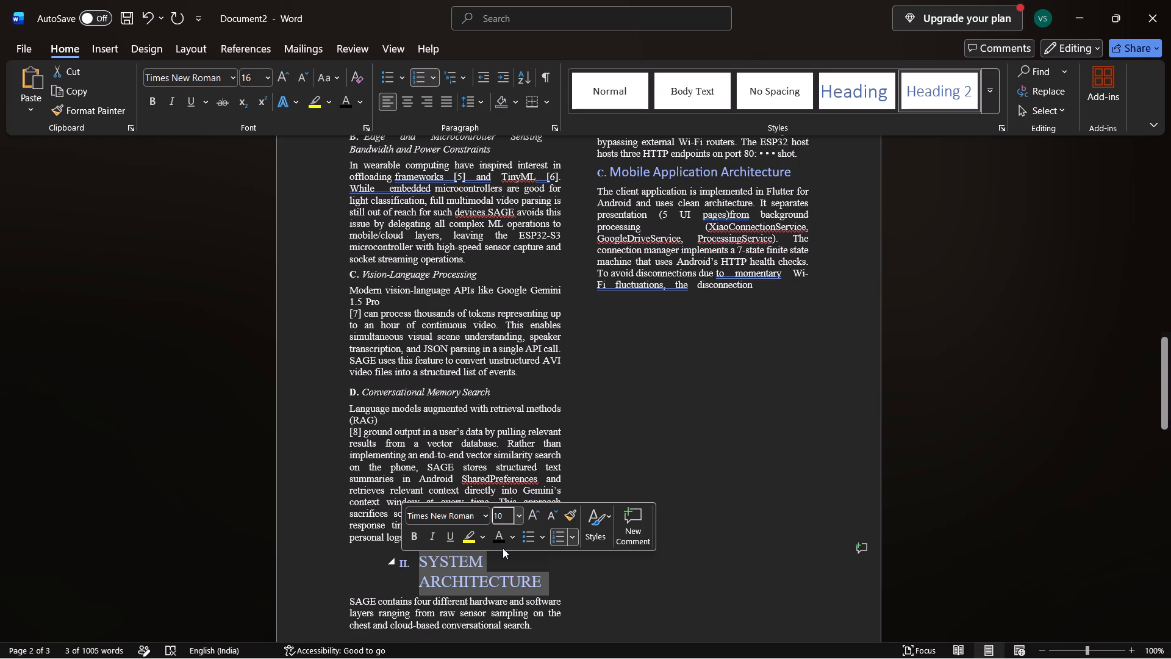
pyautogui.click(498, 533)
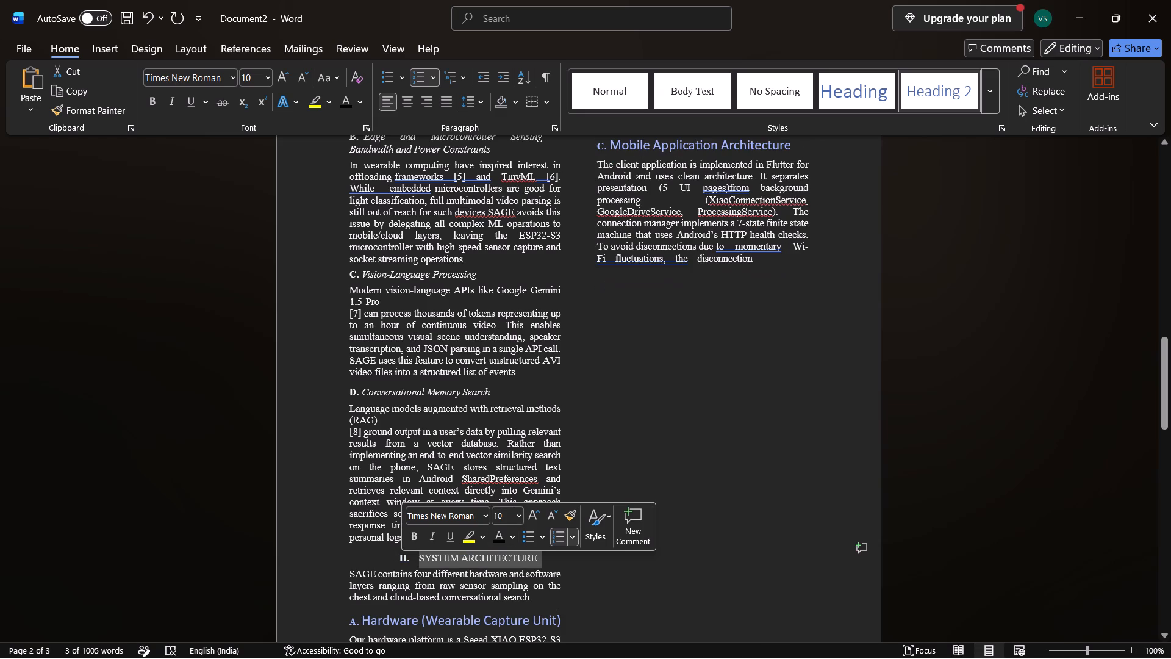
# Switch to SAGE_IEEE_Paper to compare the "SYSTEM ARCHITECTURE" heading and its numbering, and return to Document2.
pyautogui.hotkey('alt', 'Tab')
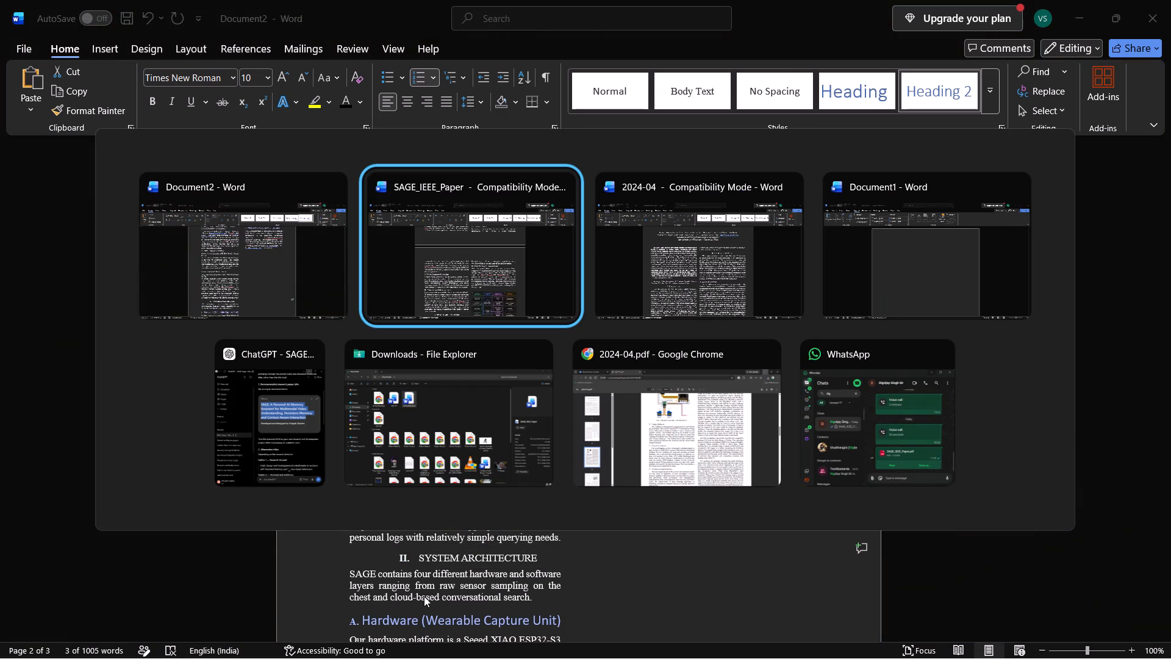
pyautogui.hotkey('alt', 'Tab')
pyautogui.hotkey('alt', 'Tab')
pyautogui.hotkey('alt', 'Tab')
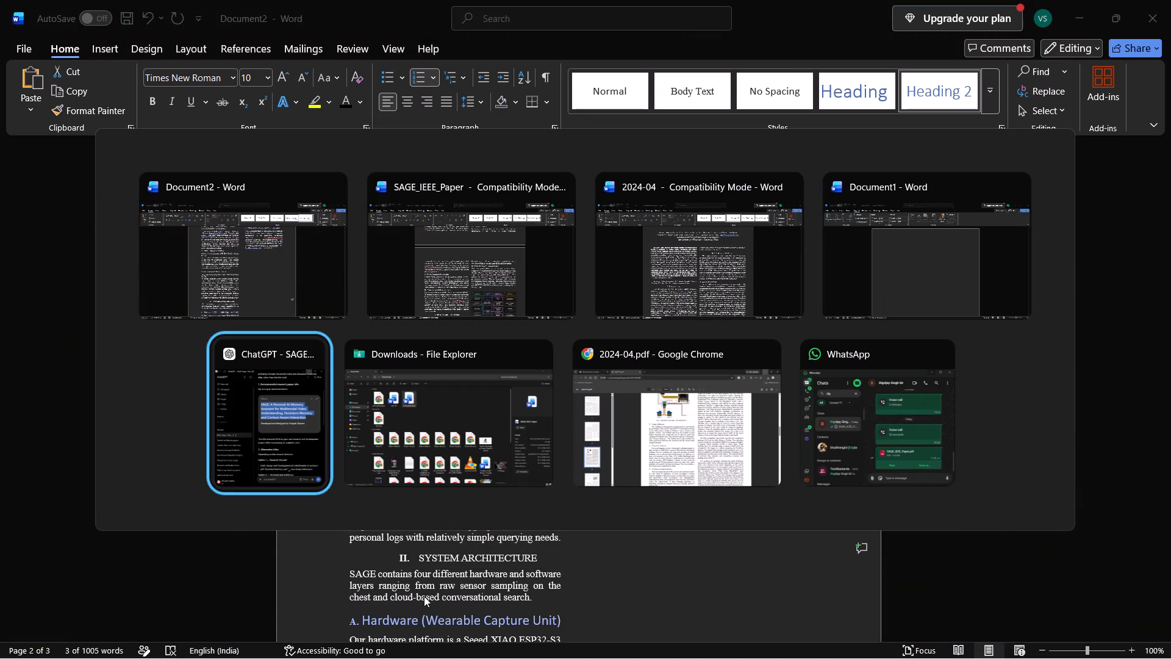
pyautogui.hotkey('alt', 'Tab')
pyautogui.hotkey('alt', 'Tab')
pyautogui.hotkey('alt', 'Tab')
pyautogui.hotkey('alt', 'Tab')
pyautogui.hotkey('alt', 'Tab')
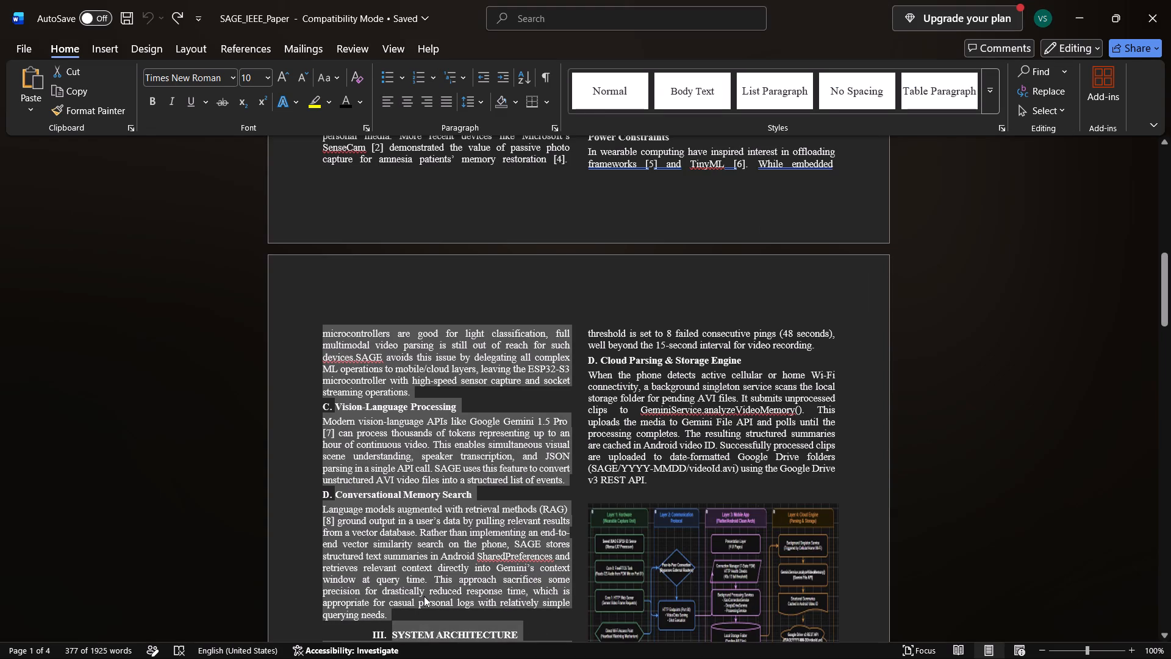
pyautogui.hotkey('alt', 'Tab')
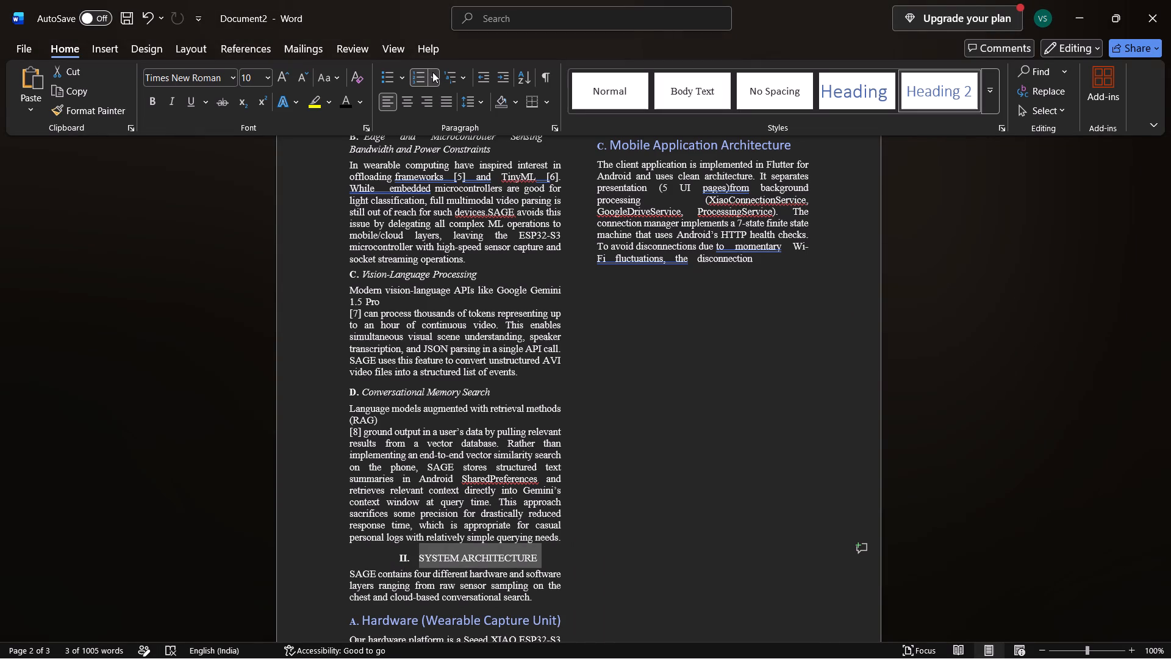
# Select the list number in front of the "SYSTEM ARCHITECTURE" heading.
pyautogui.click(404, 555)
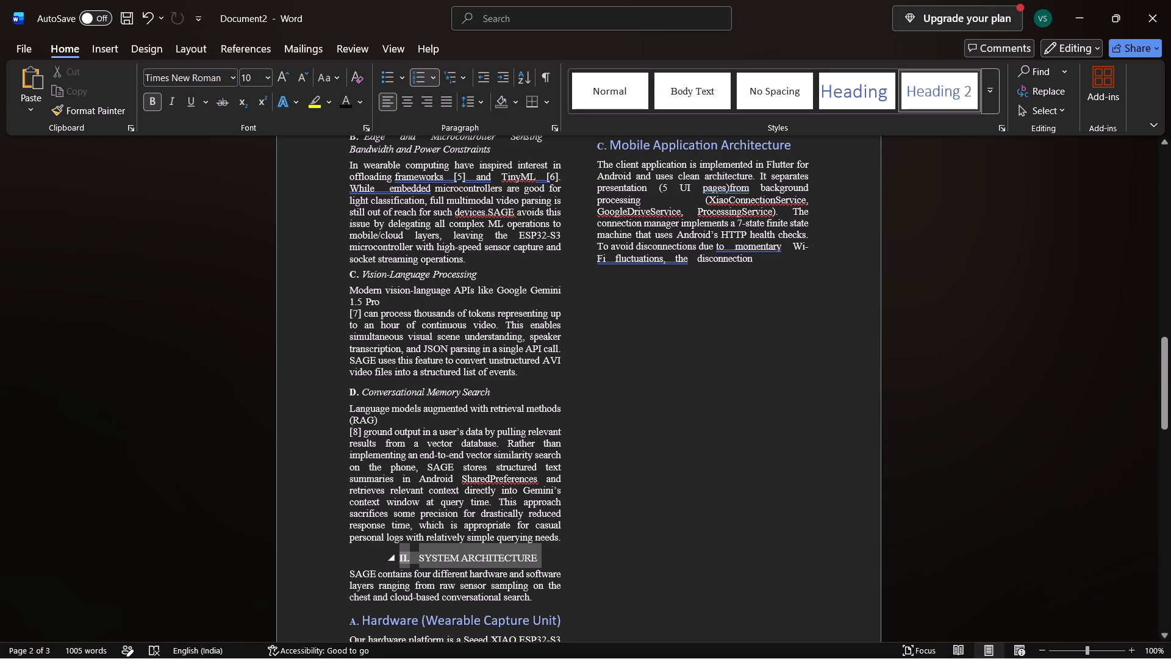
# Examine the Roman numerals of the "SYSTEM ARCHITECTURE" and "RELATED WORK" headings against the "INTRODUCTION" heading.
pyautogui.click(409, 557)
pyautogui.scroll(2, 468, 480)
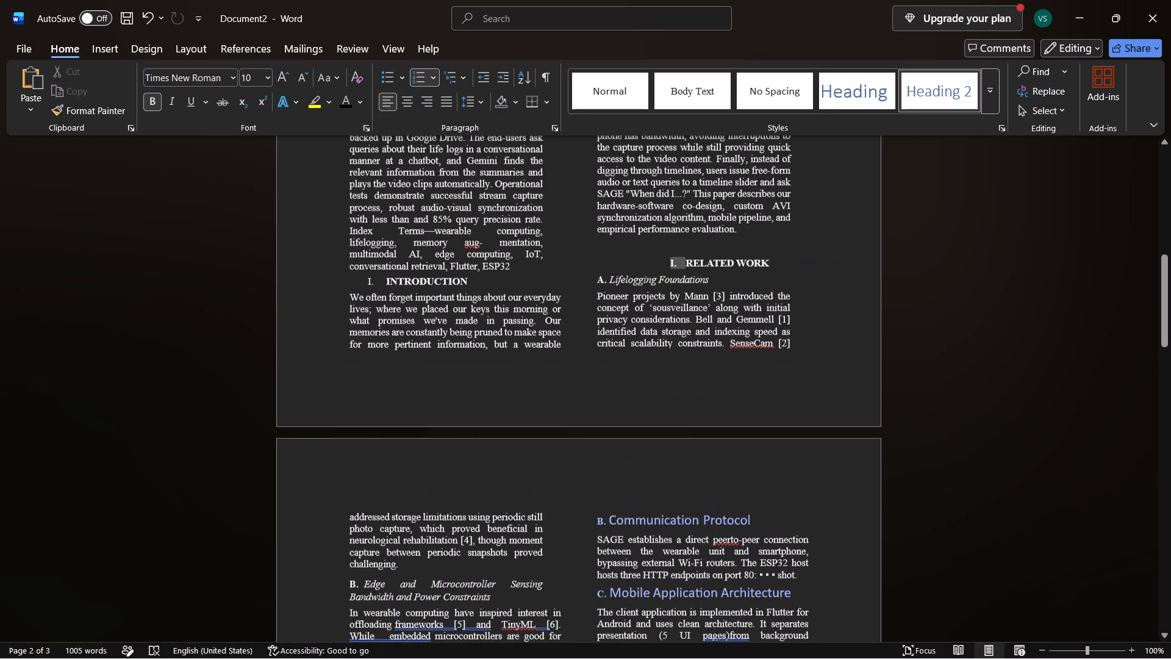
pyautogui.scroll(-1, 468, 480)
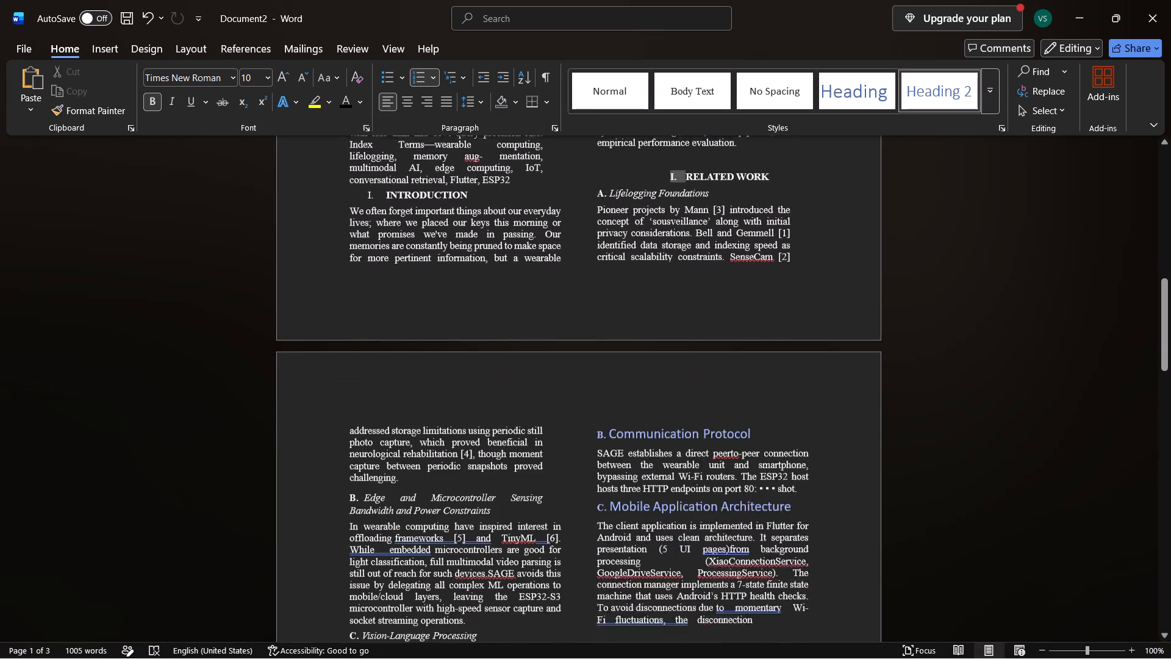
pyautogui.scroll(-1, 468, 480)
pyautogui.scroll(3, 468, 480)
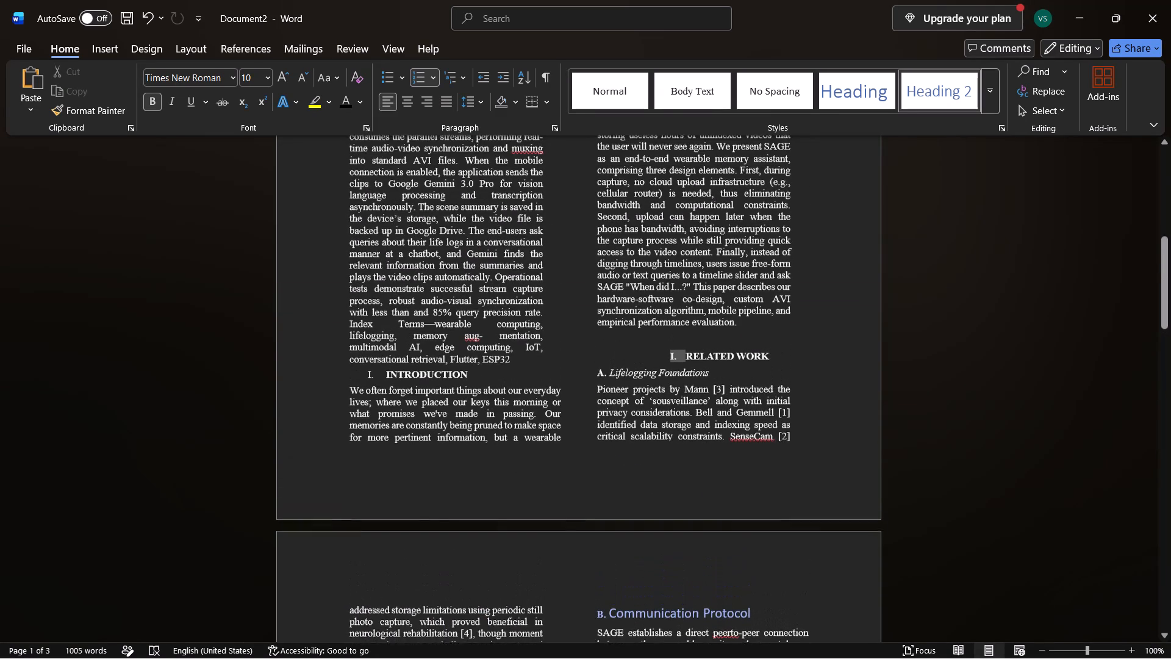
pyautogui.scroll(2, 468, 480)
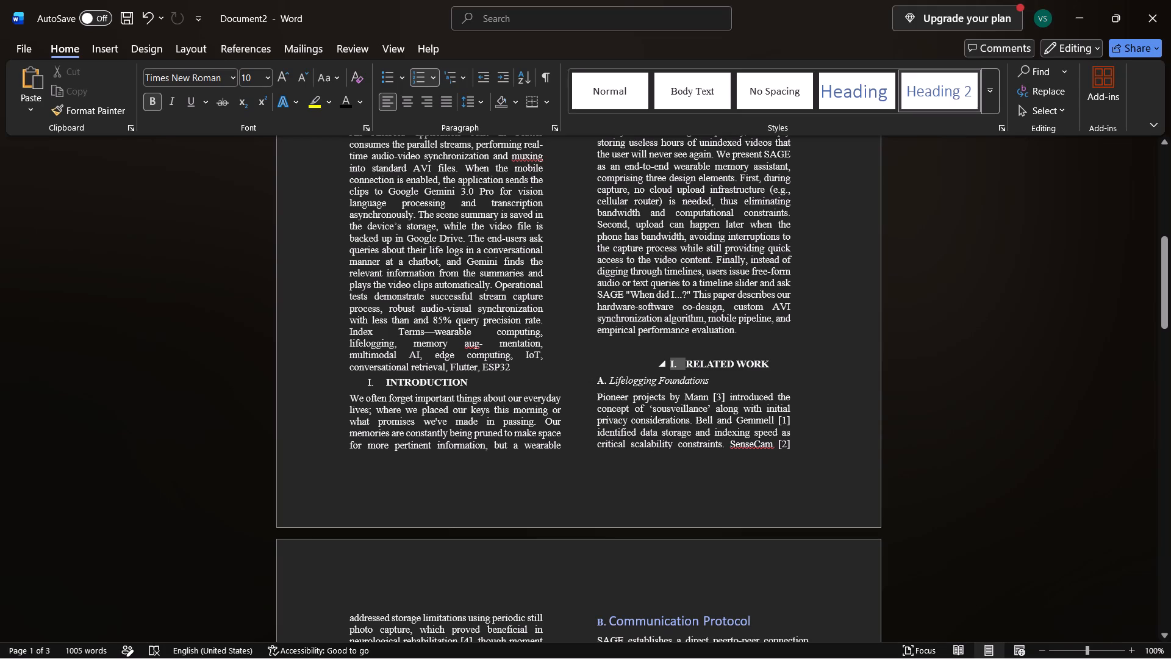
pyautogui.click(673, 366)
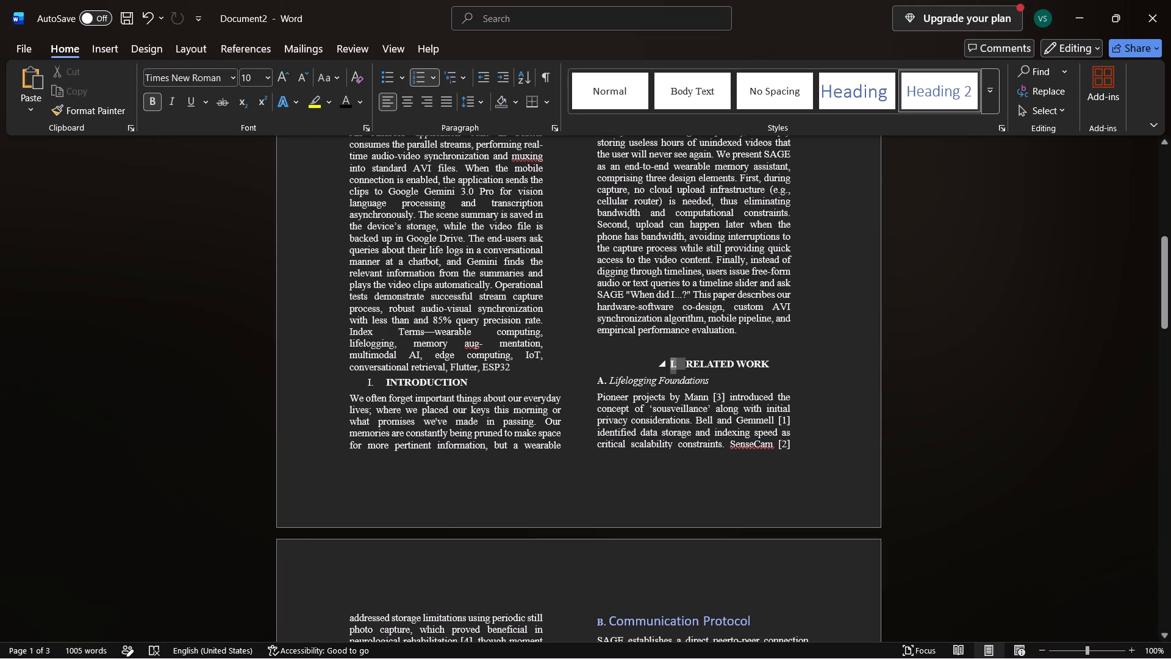
pyautogui.click(684, 362)
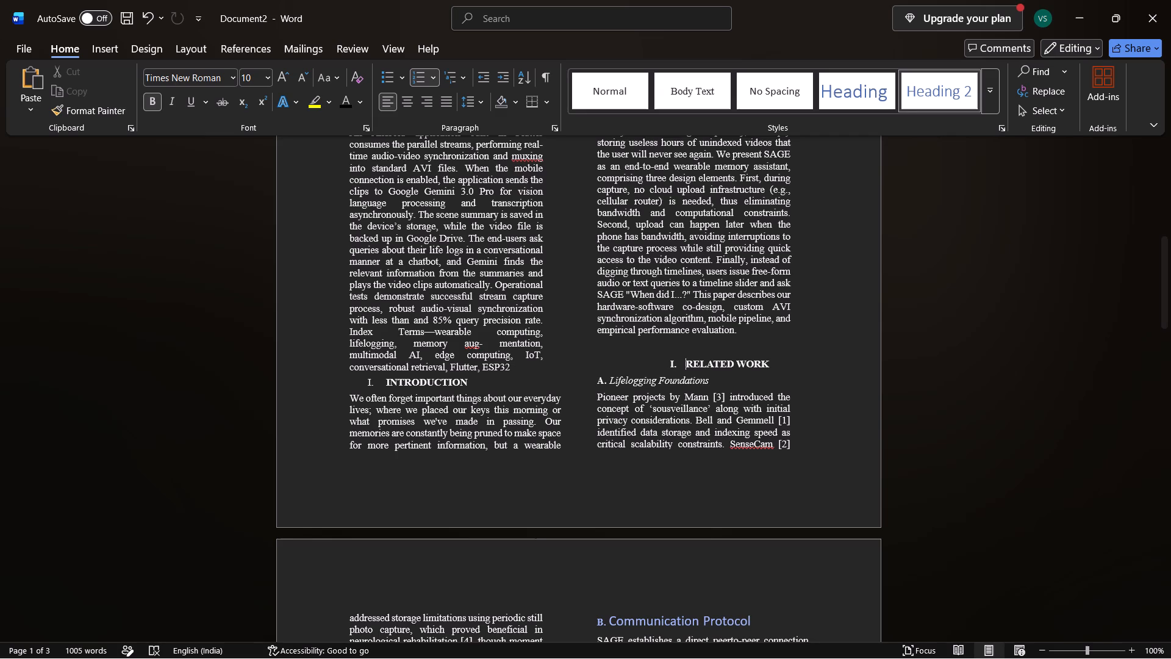
# Make the "SYSTEM ARCHITECTURE" heading text bold.
pyautogui.scroll(-3, 550, 459)
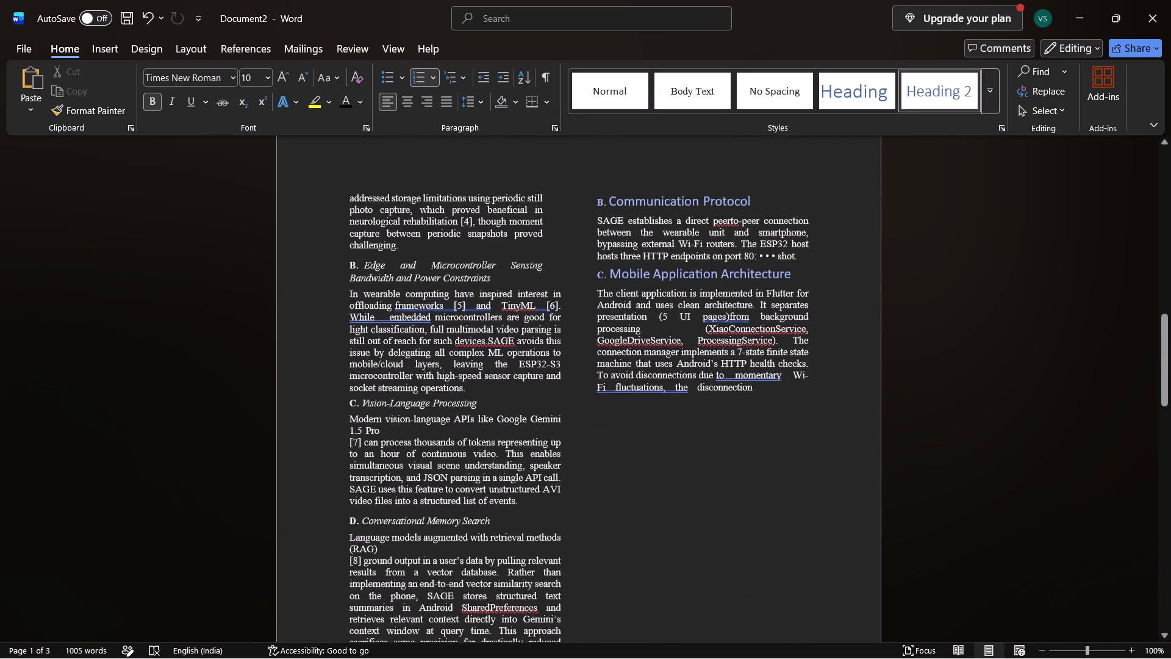
pyautogui.scroll(4, 550, 459)
pyautogui.scroll(-4, 550, 459)
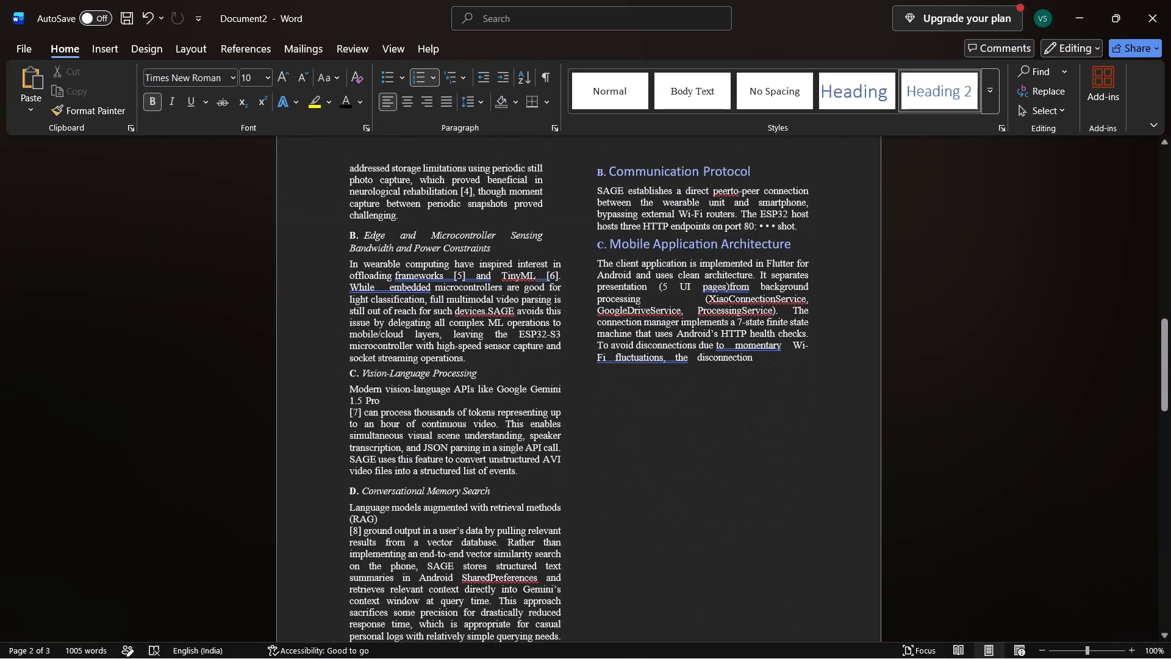
pyautogui.scroll(-2, 550, 459)
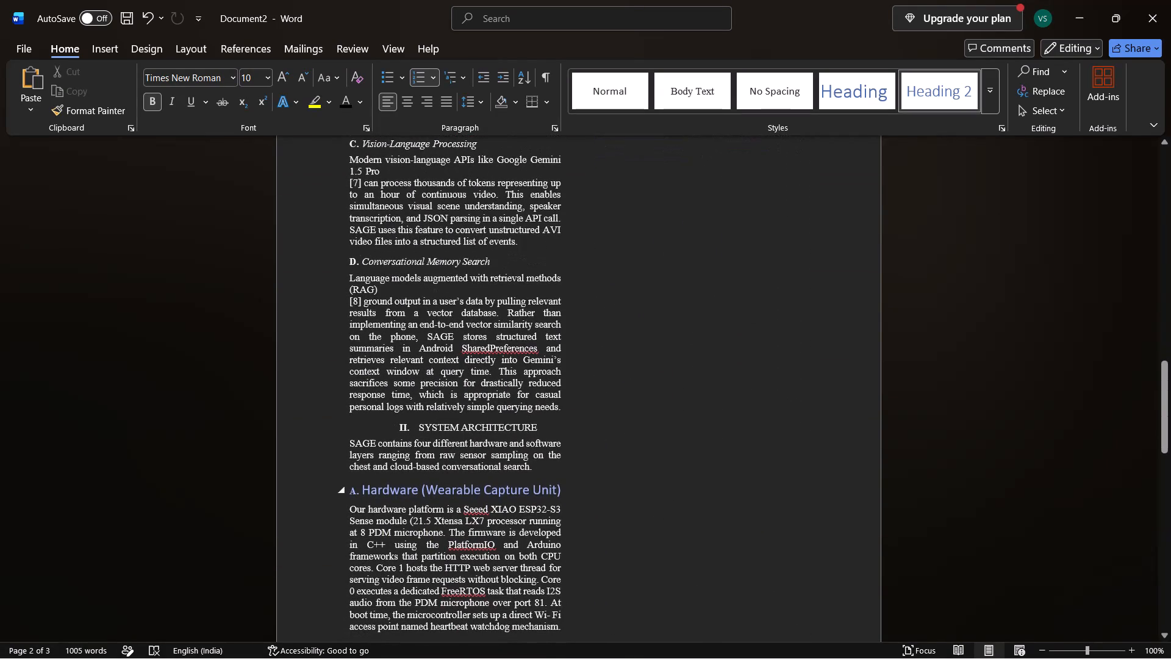
pyautogui.doubleClick(566, 491)
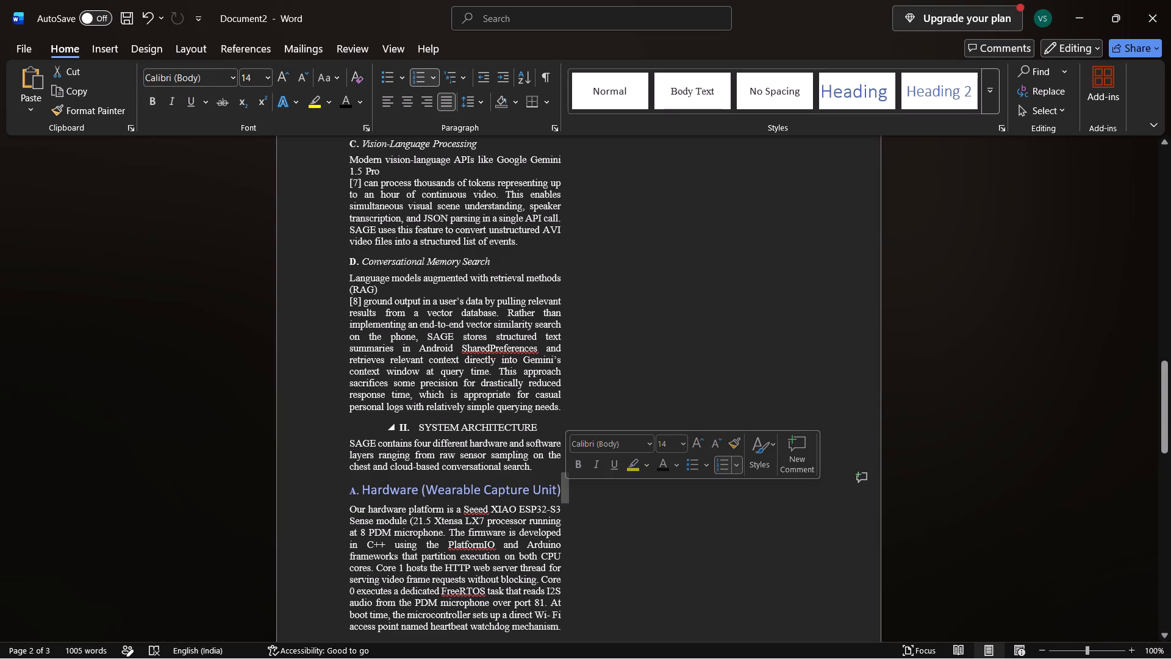
pyautogui.click(535, 431)
pyautogui.moveTo(535, 431); pyautogui.dragTo(370, 429)
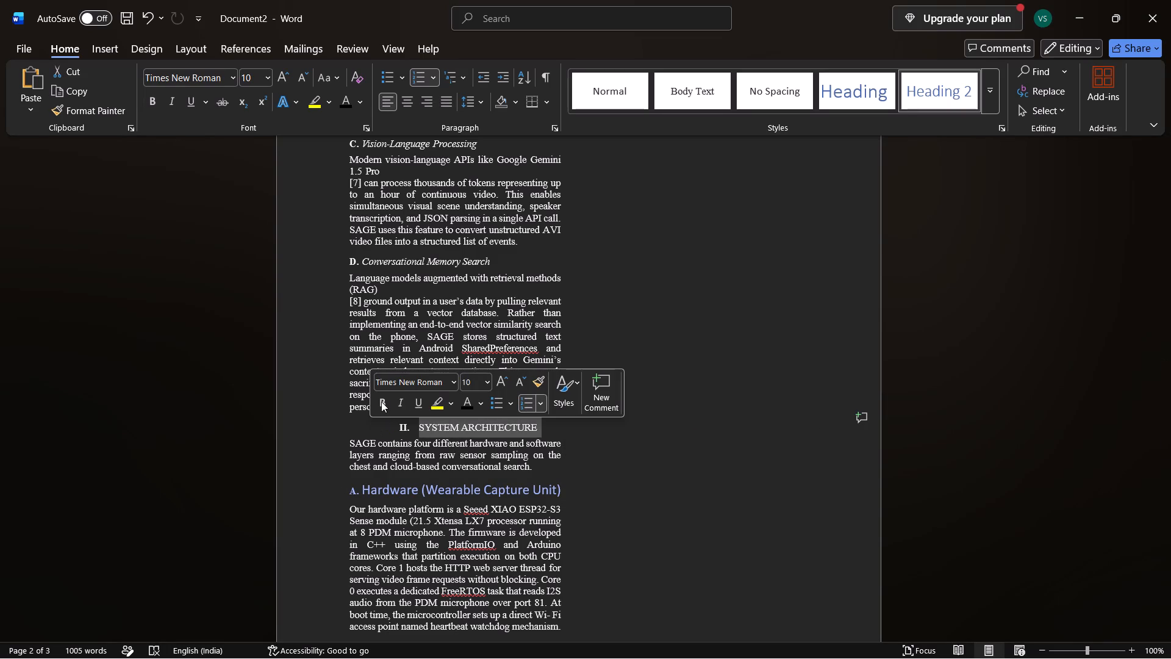
pyautogui.click(381, 402)
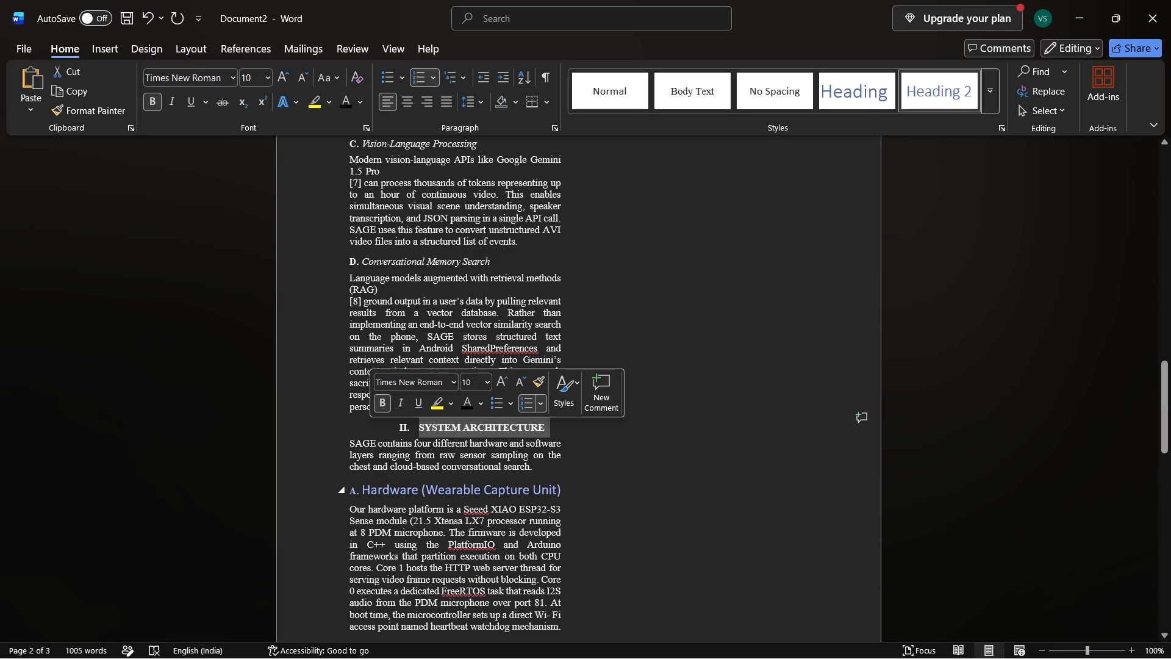
# Format the "Hardware (Wearable Capture Unit)" subheading as italic Times New Roman, size 10, in the body text's font colour.
pyautogui.click(564, 489)
pyautogui.moveTo(564, 489); pyautogui.dragTo(345, 489)
pyautogui.click(396, 442)
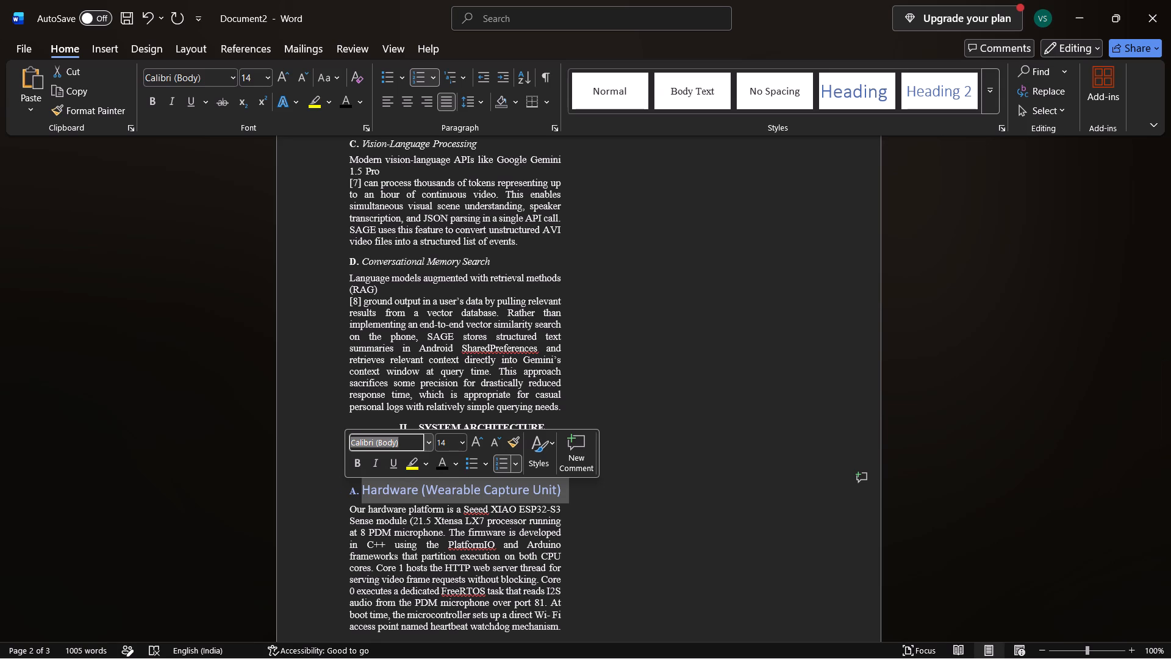
pyautogui.press('BackSpace')
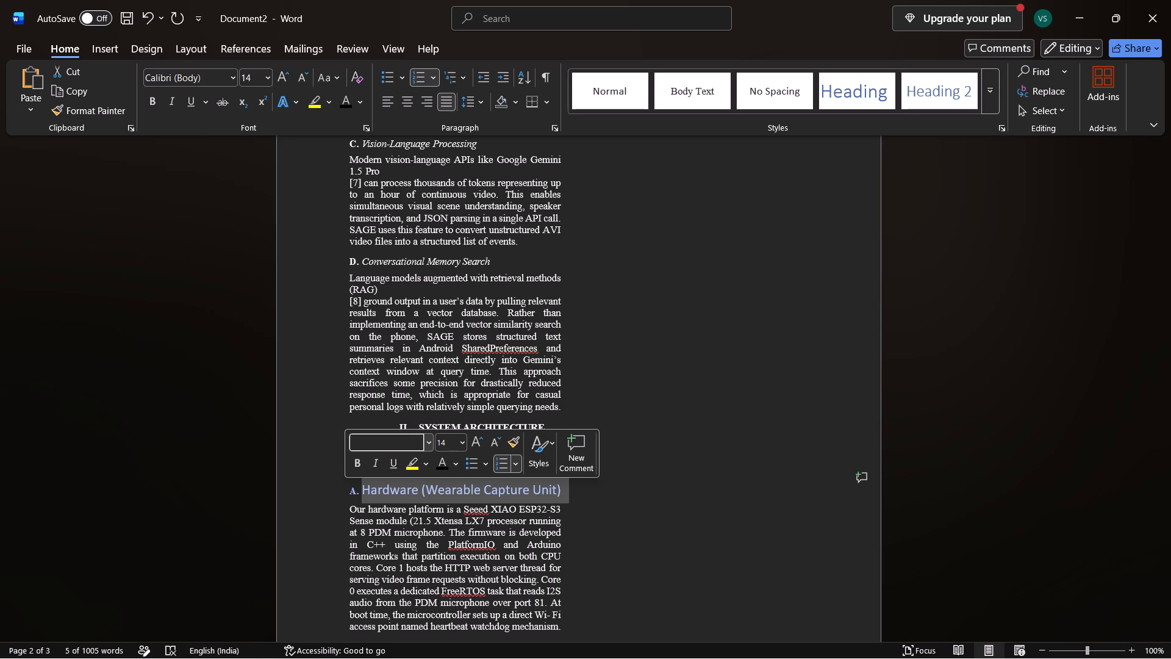
pyautogui.press('t')
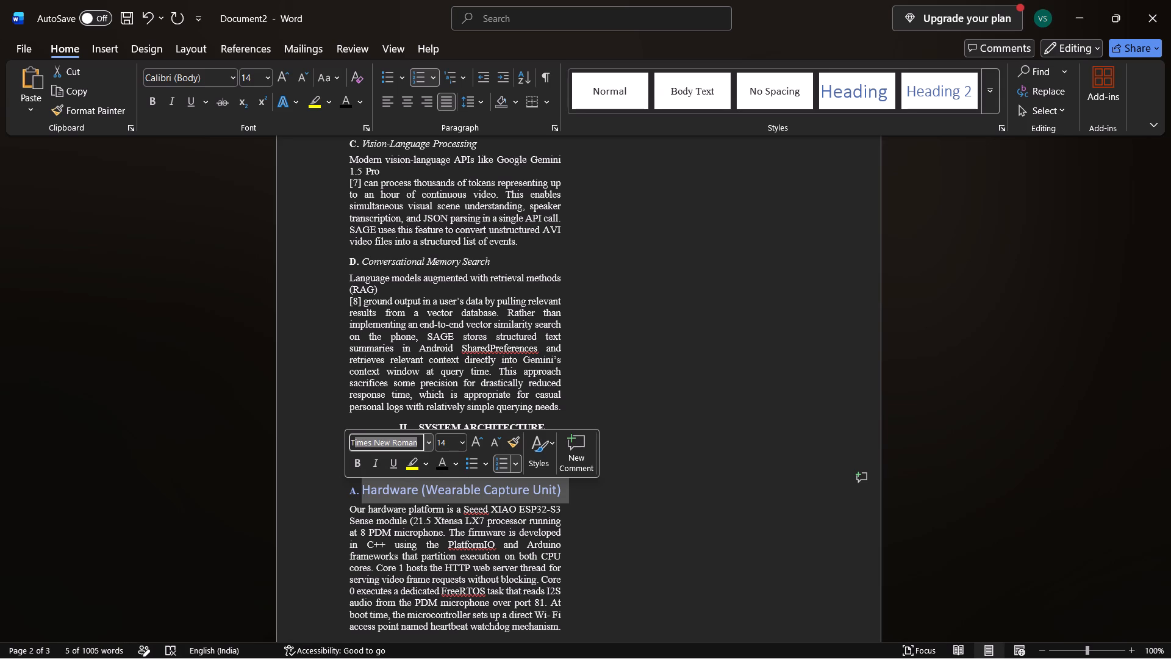
pyautogui.press('Return')
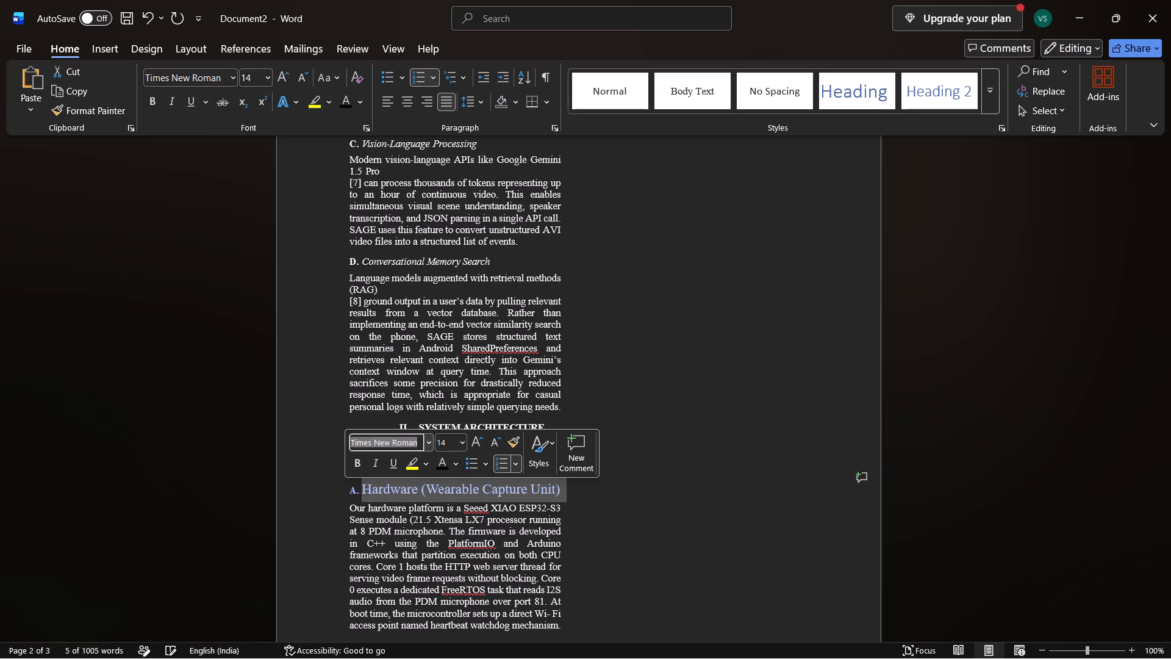
pyautogui.click(451, 438)
pyautogui.press('BackSpace')
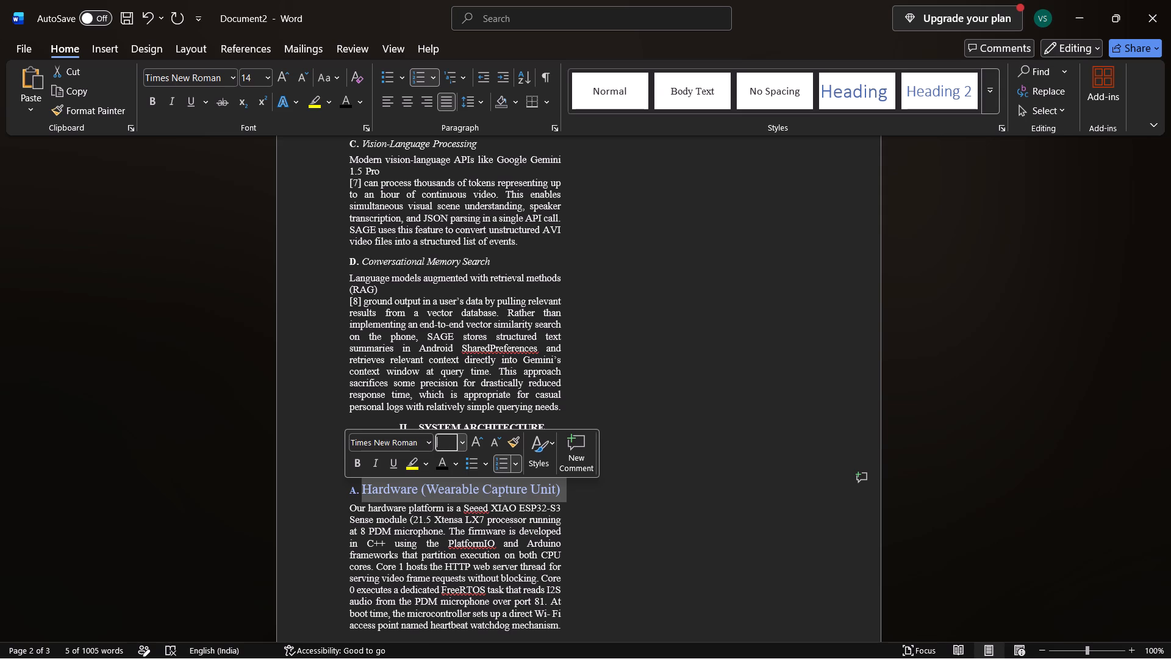
pyautogui.write('10')
pyautogui.press('Return')
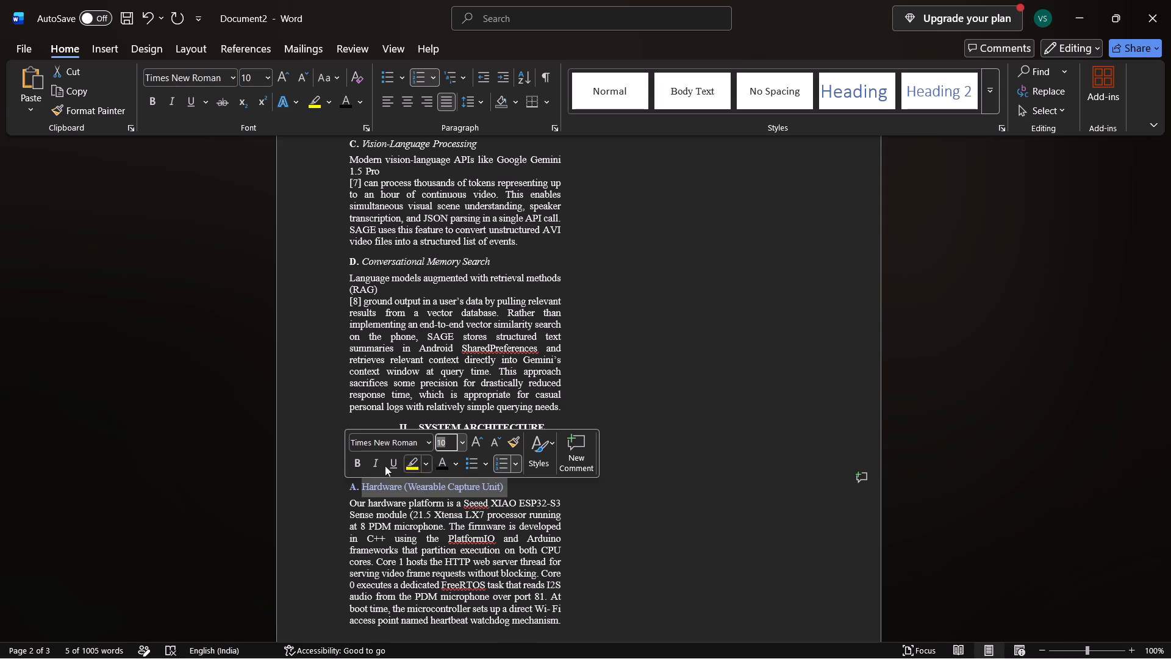
pyautogui.click(374, 464)
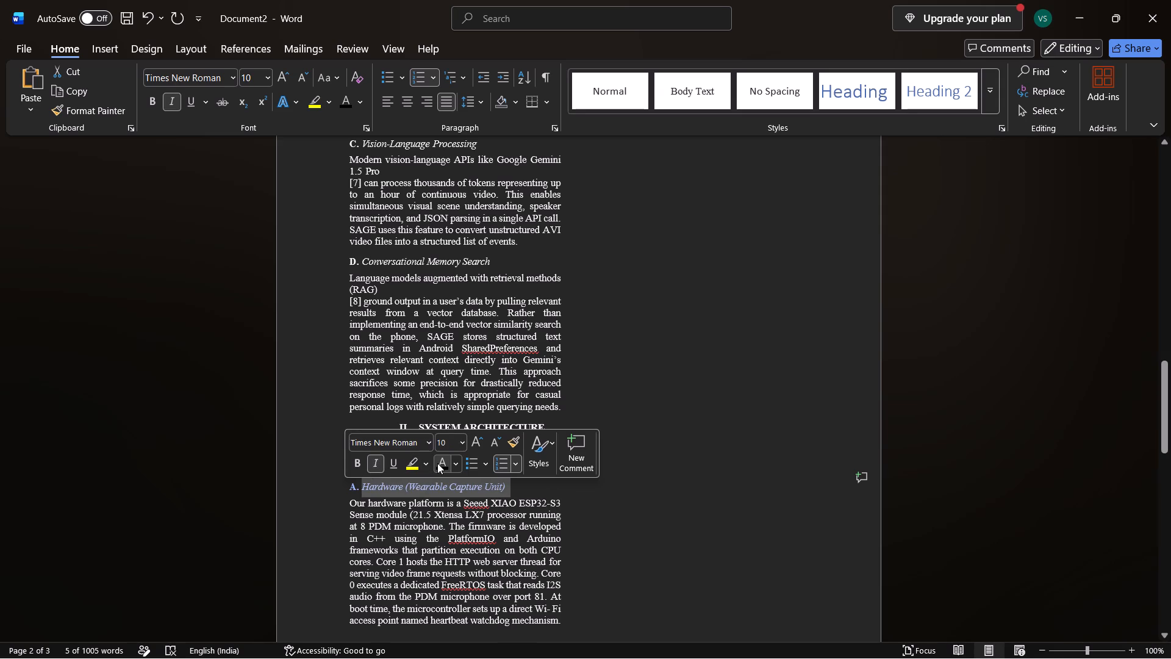
pyautogui.click(437, 463)
# Format the "Communication Protocol" subheading as italic Times New Roman, size 10, in the body text's font colour.
pyautogui.scroll(4, 565, 523)
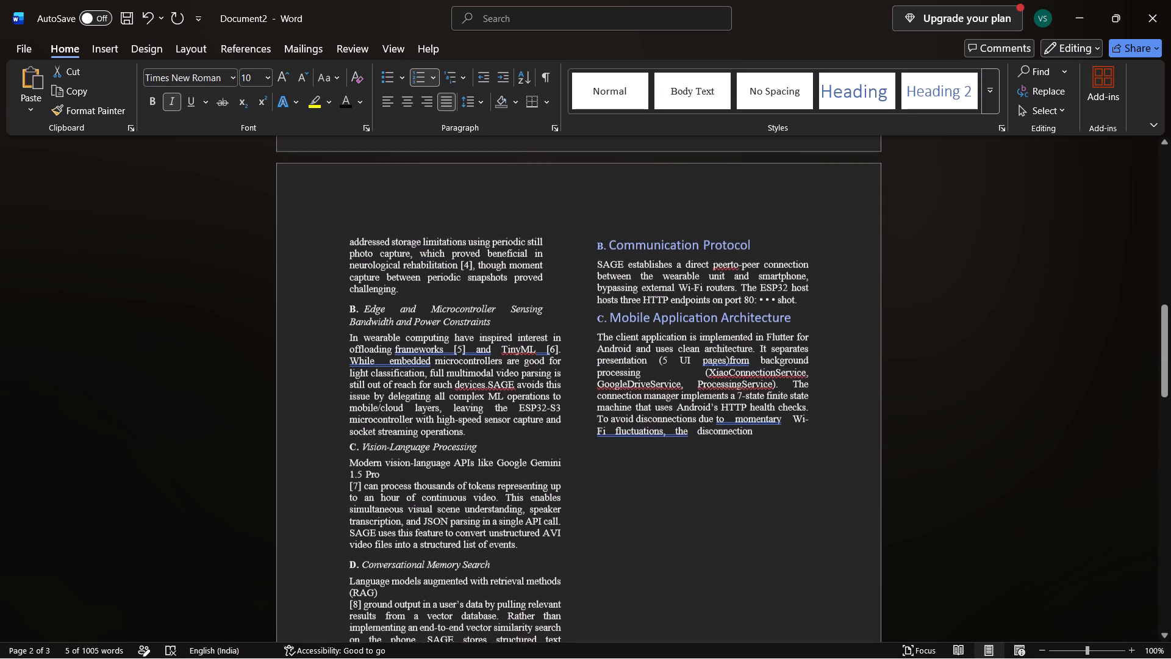
pyautogui.moveTo(757, 247); pyautogui.dragTo(562, 249)
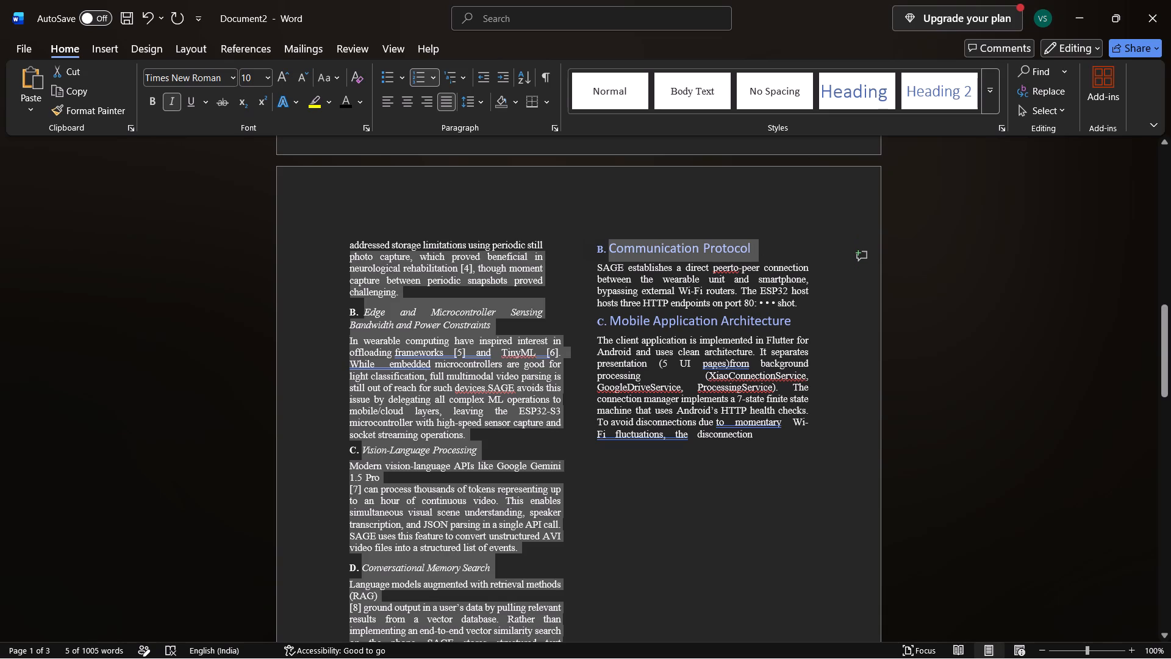
pyautogui.moveTo(562, 249); pyautogui.dragTo(563, 248)
pyautogui.click(758, 240)
pyautogui.moveTo(758, 240); pyautogui.dragTo(758, 240)
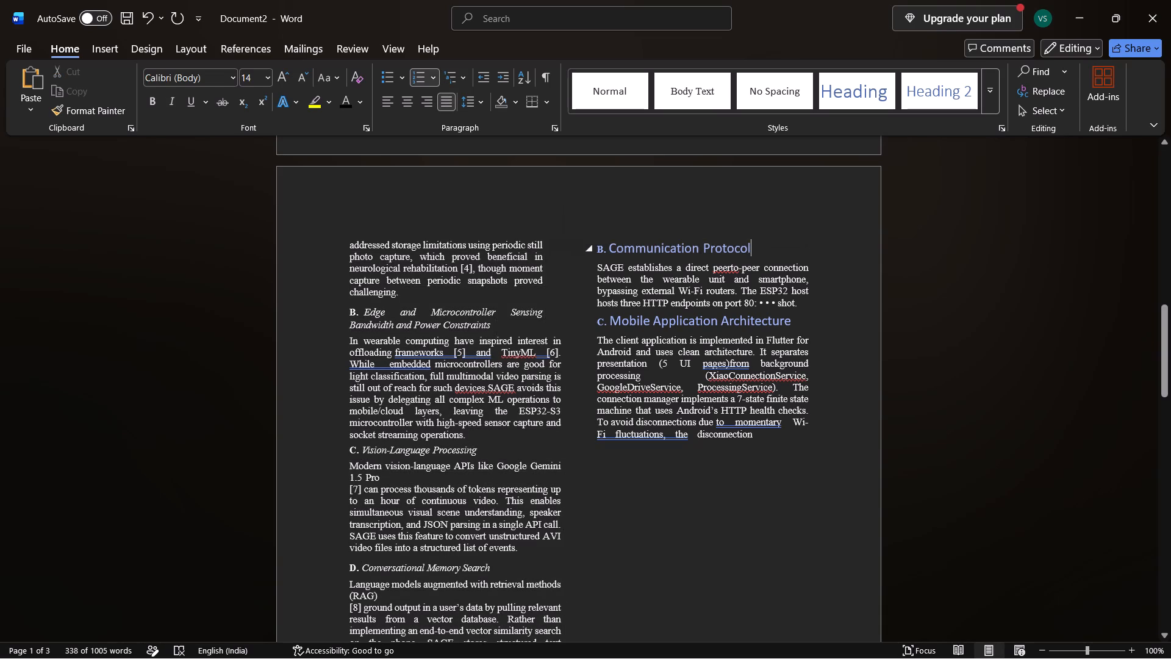
pyautogui.moveTo(758, 240); pyautogui.dragTo(601, 239)
pyautogui.click(660, 187)
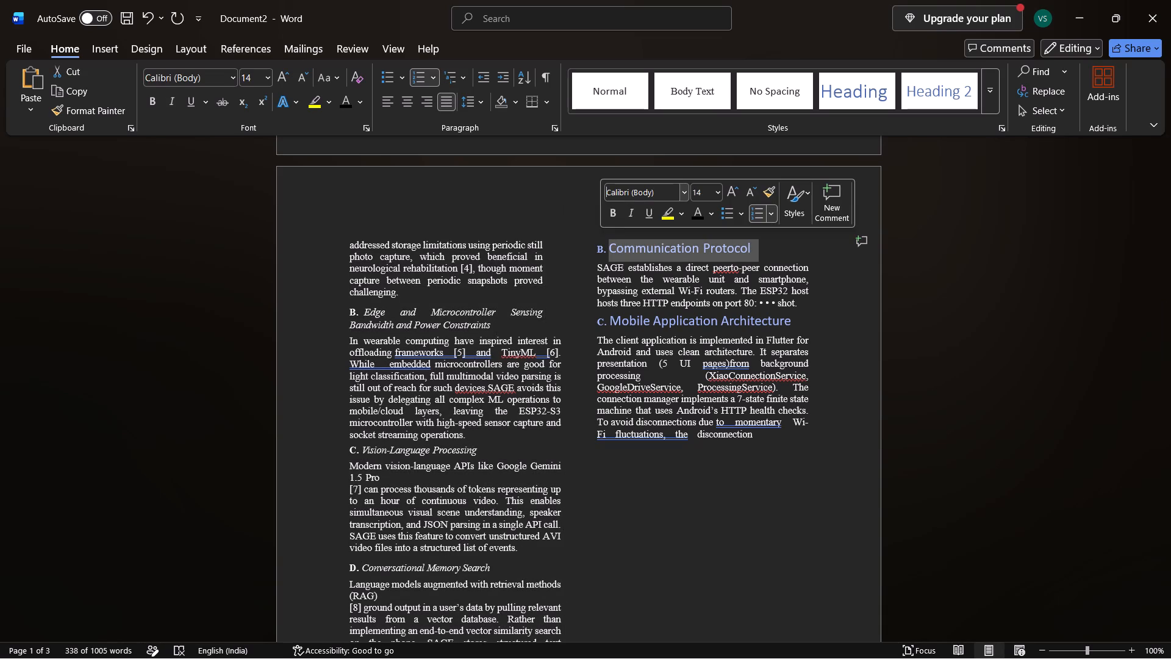
pyautogui.press('BackSpace')
pyautogui.press('t')
pyautogui.press('Return')
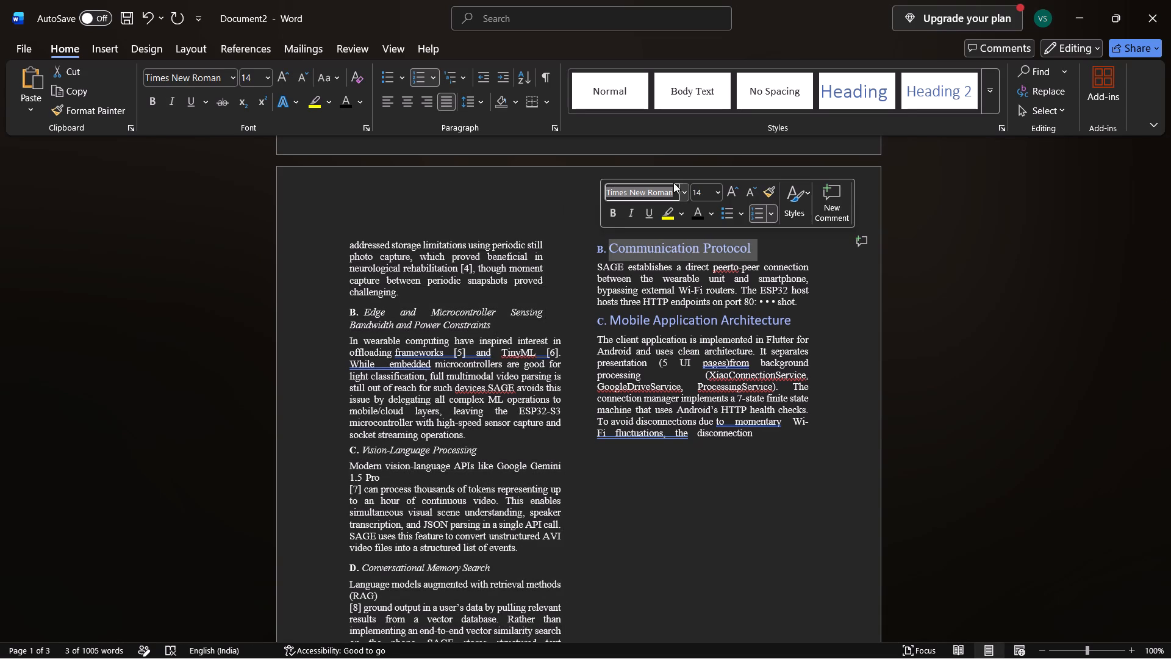
pyautogui.click(703, 189)
pyautogui.press('BackSpace')
pyautogui.write('10')
pyautogui.press('Return')
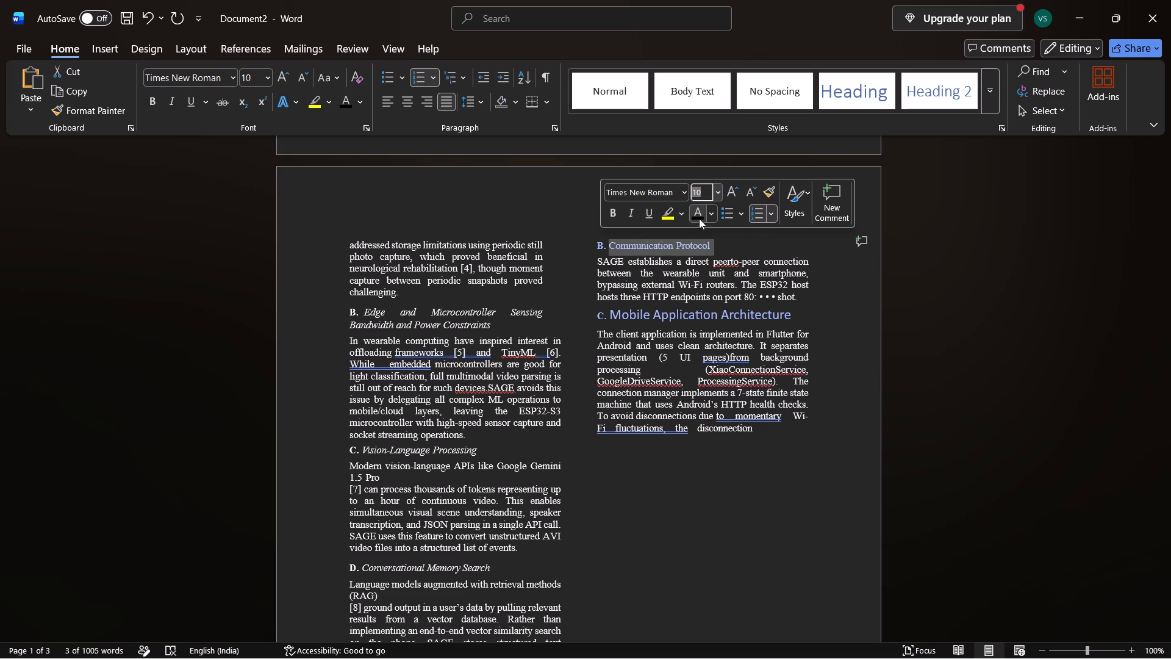
pyautogui.click(698, 216)
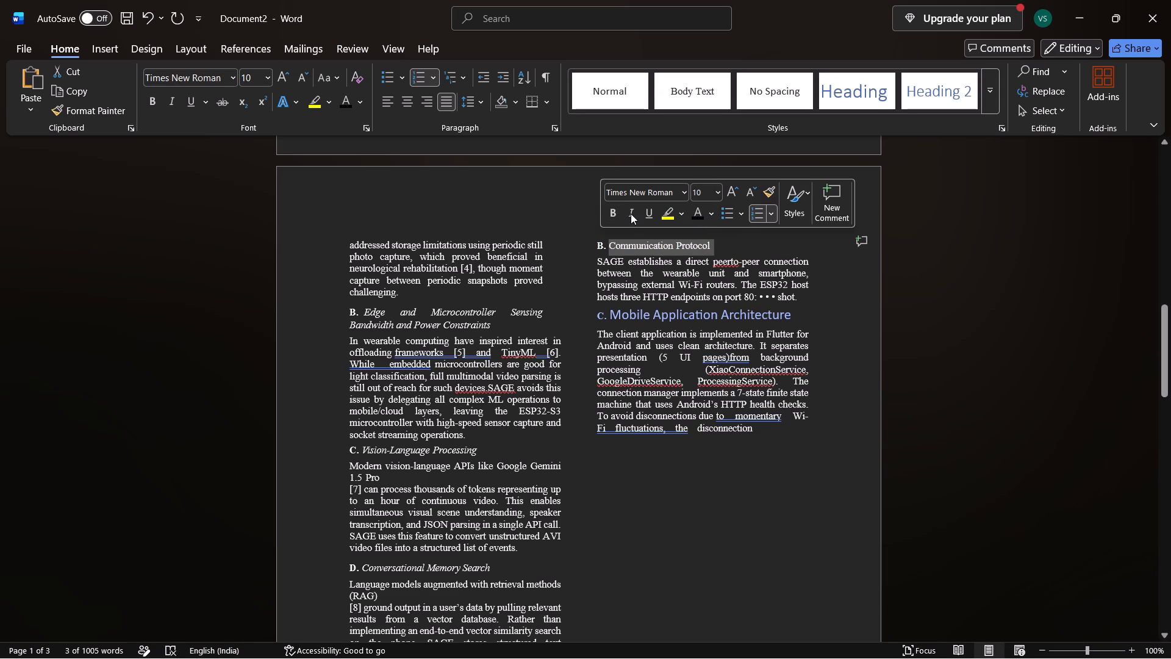
pyautogui.click(631, 214)
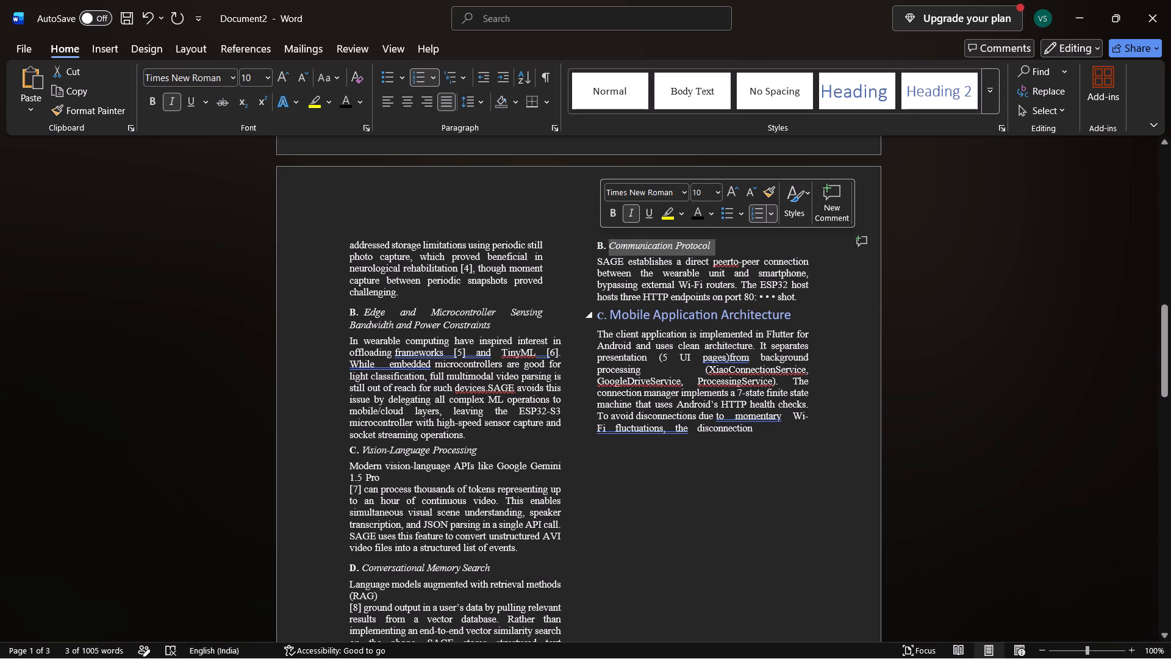
# Format the "Mobile Application Architecture" subheading as italic Times New Roman, size 10, in the body text's font colour.
pyautogui.click(807, 309)
pyautogui.moveTo(807, 309); pyautogui.dragTo(626, 315)
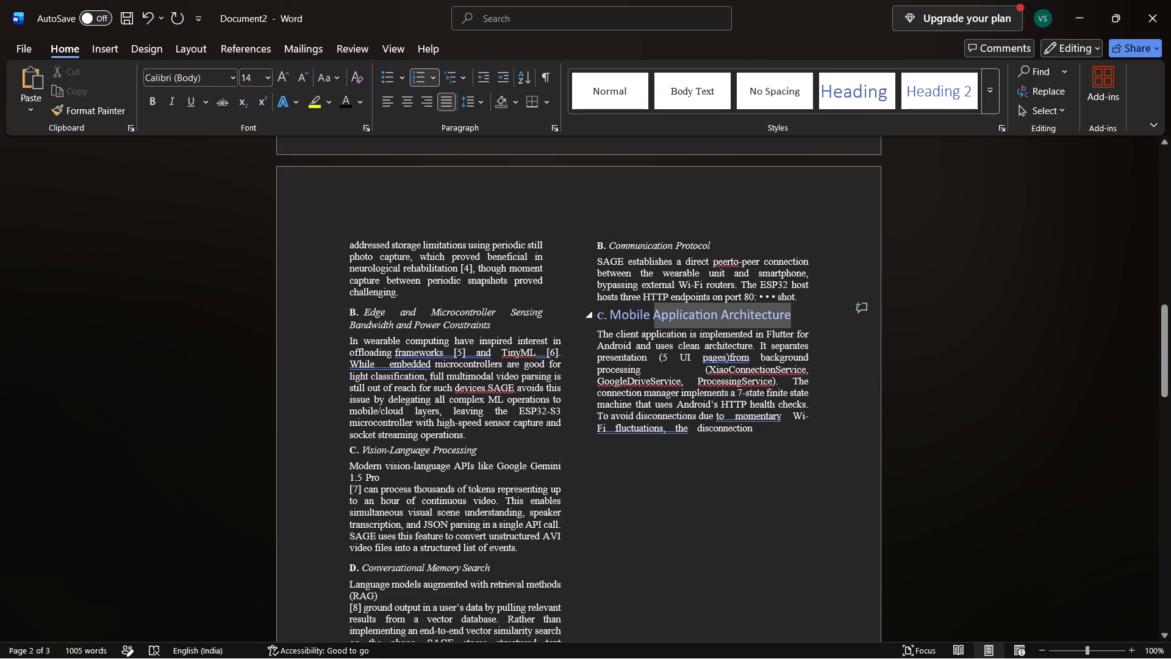
pyautogui.moveTo(626, 315); pyautogui.dragTo(577, 311)
pyautogui.click(833, 314)
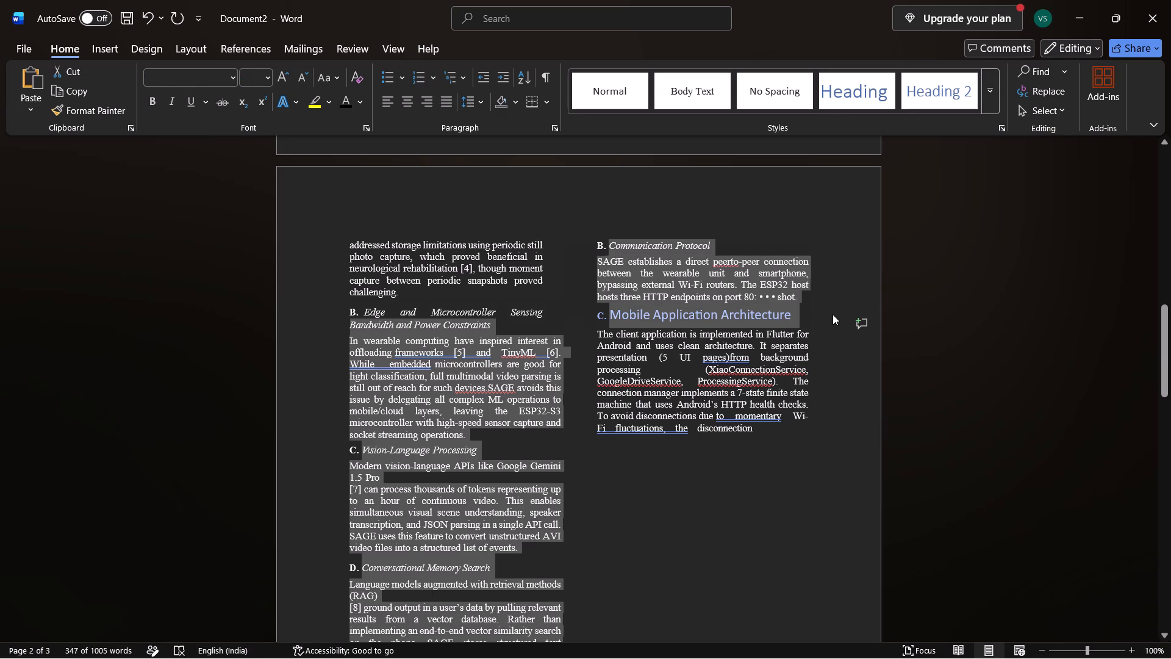
pyautogui.moveTo(800, 309); pyautogui.dragTo(595, 311)
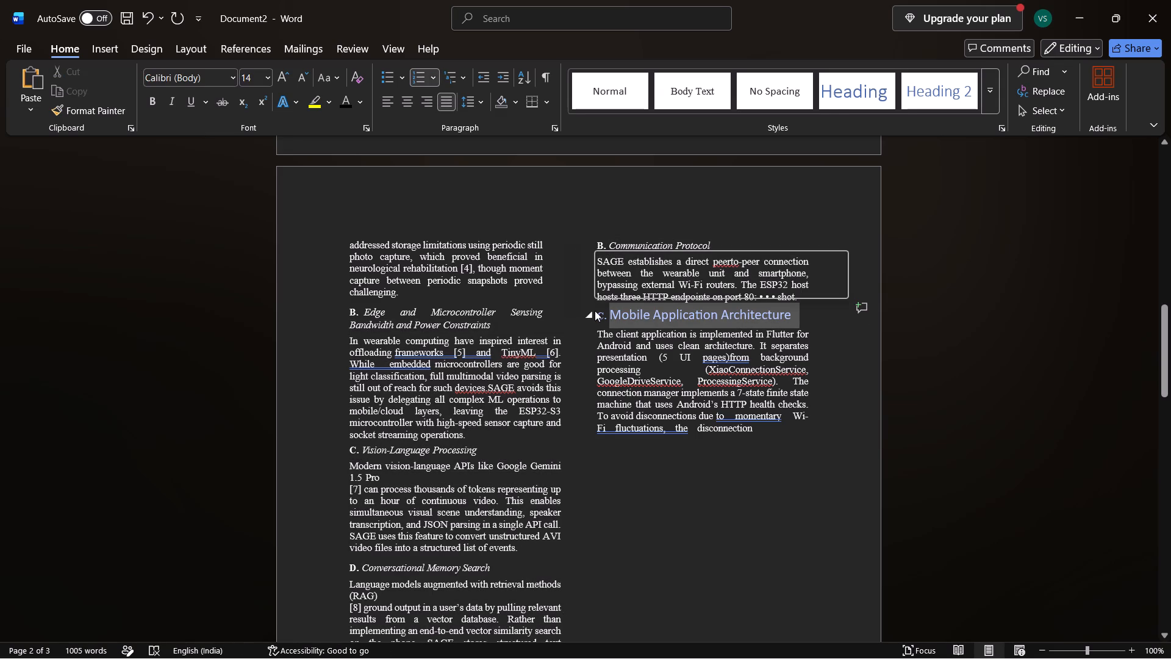
pyautogui.click(657, 261)
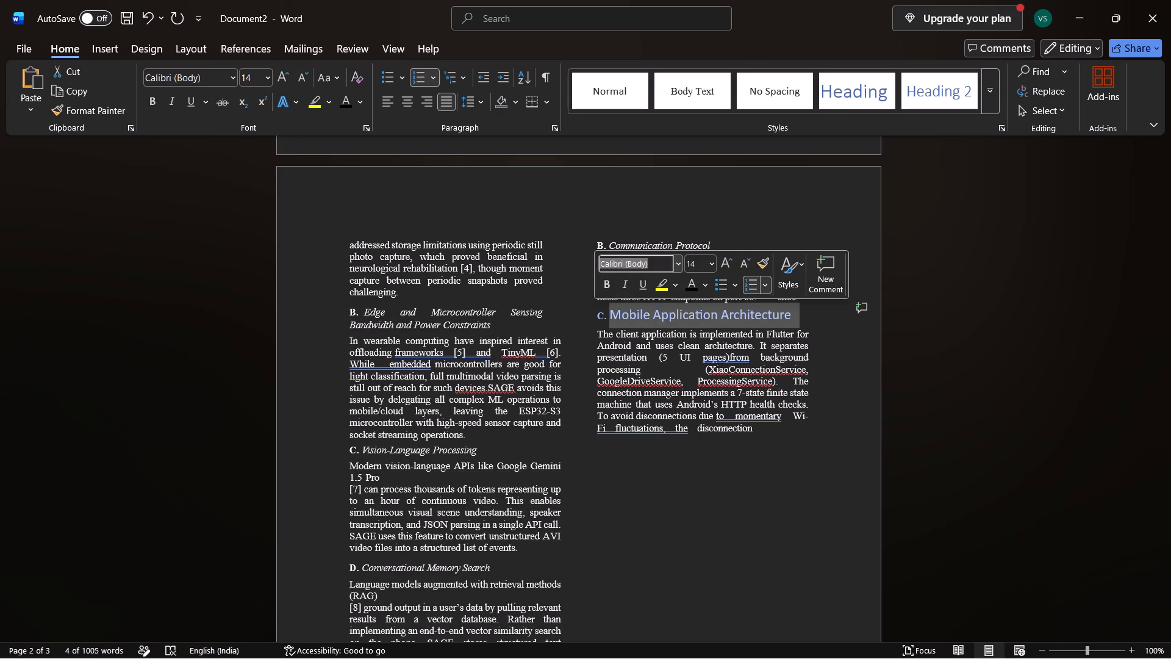
pyautogui.press('BackSpace')
pyautogui.press('t')
pyautogui.press('Return')
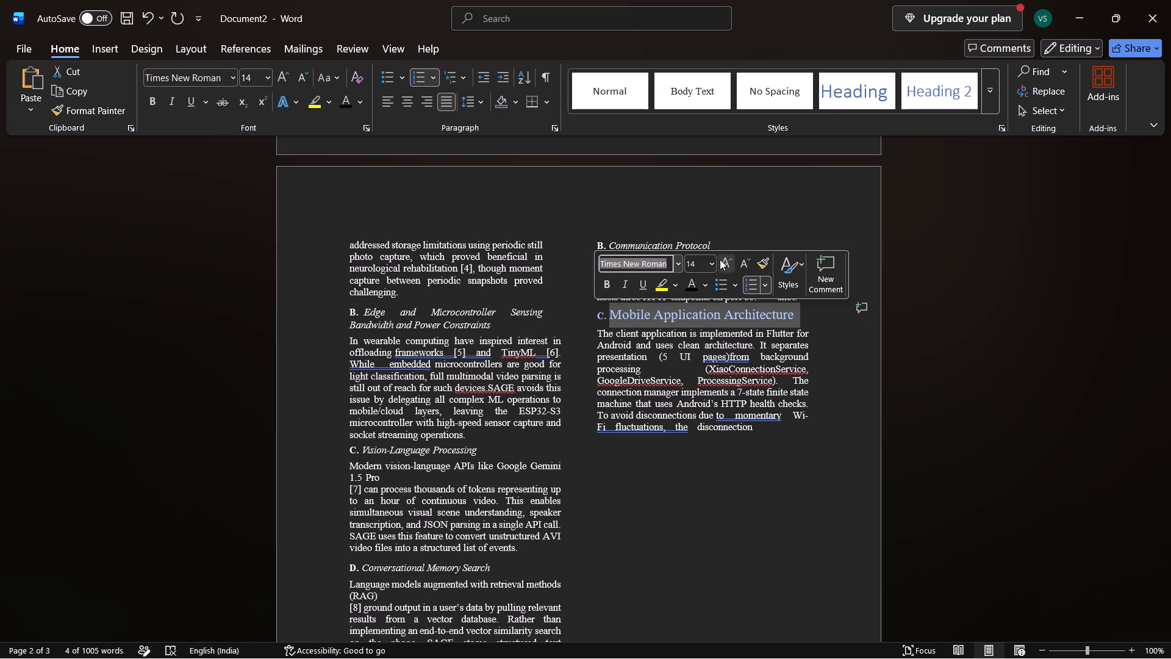
pyautogui.click(698, 265)
pyautogui.press('BackSpace')
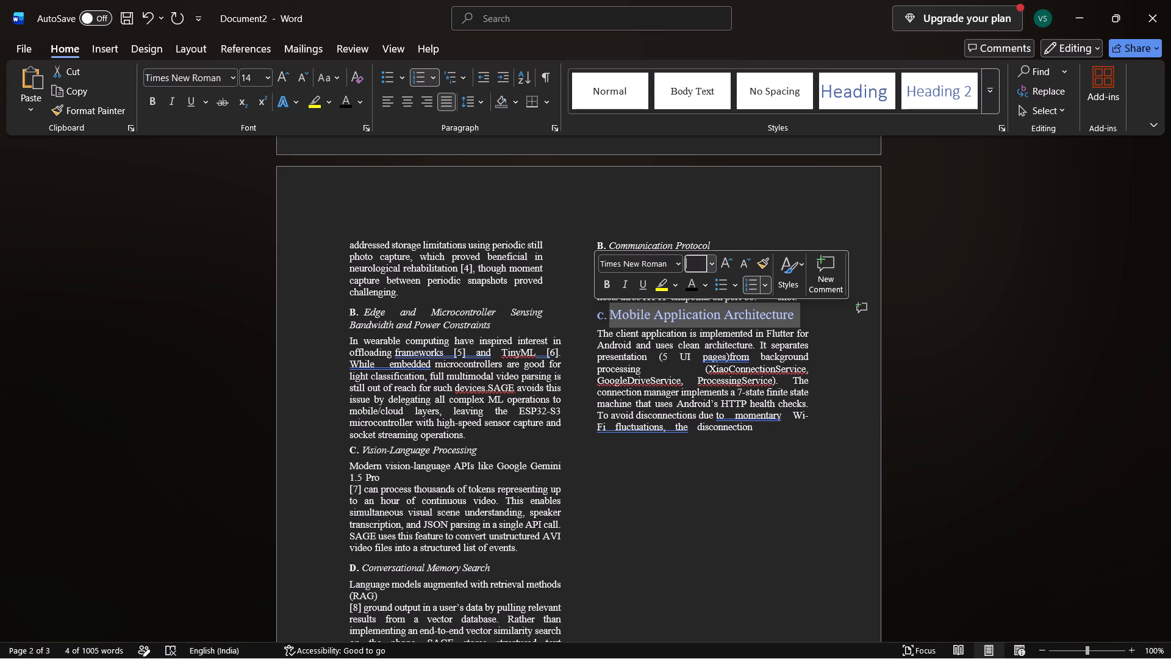
pyautogui.write('10')
pyautogui.press('Return')
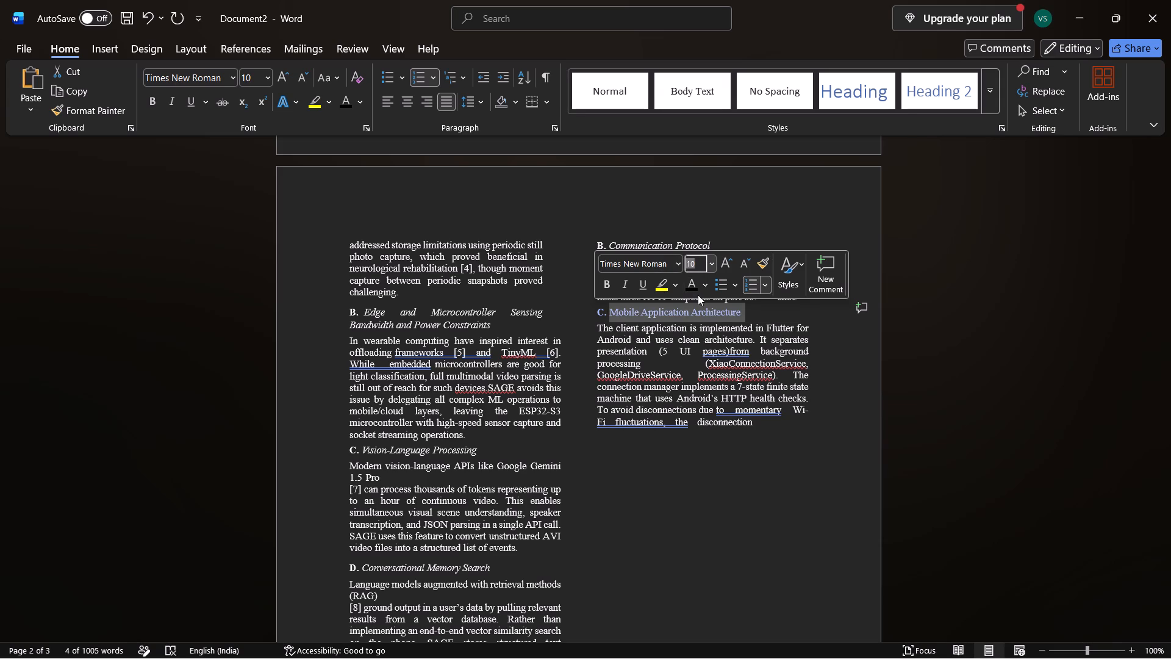
pyautogui.click(692, 290)
pyautogui.click(624, 282)
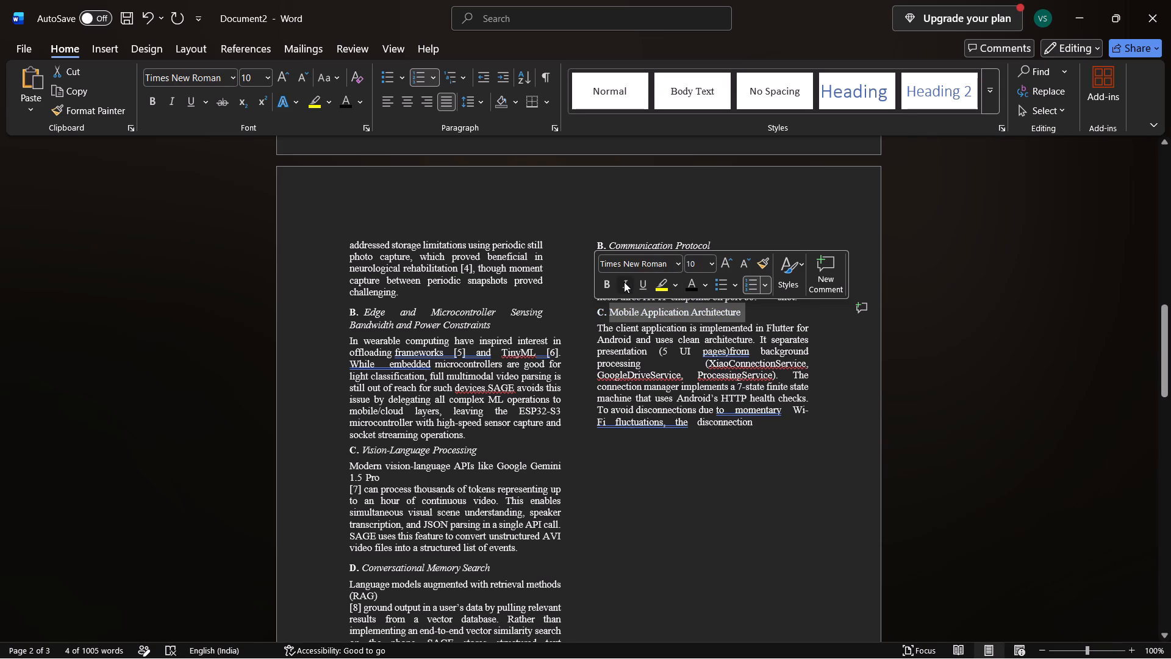
# Copy the passage from "threshold is set to 8 failed" through "v3 REST API." in SAGE_IEEE_Paper and return to Document2.
pyautogui.click(629, 519)
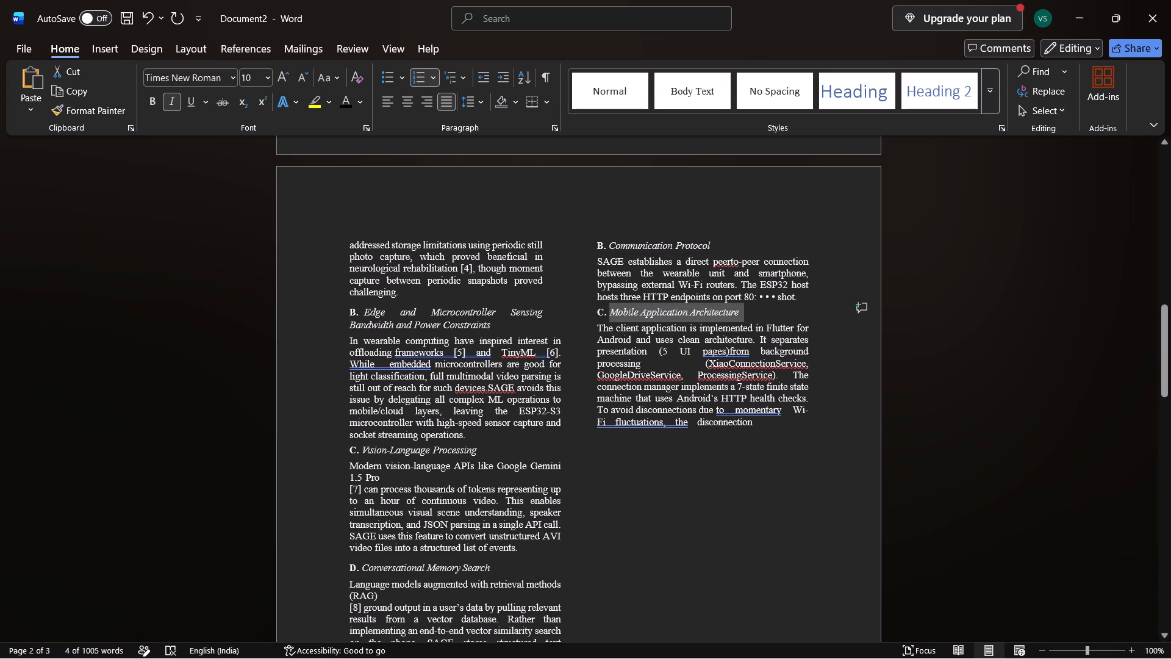
pyautogui.hotkey('alt', 'Tab')
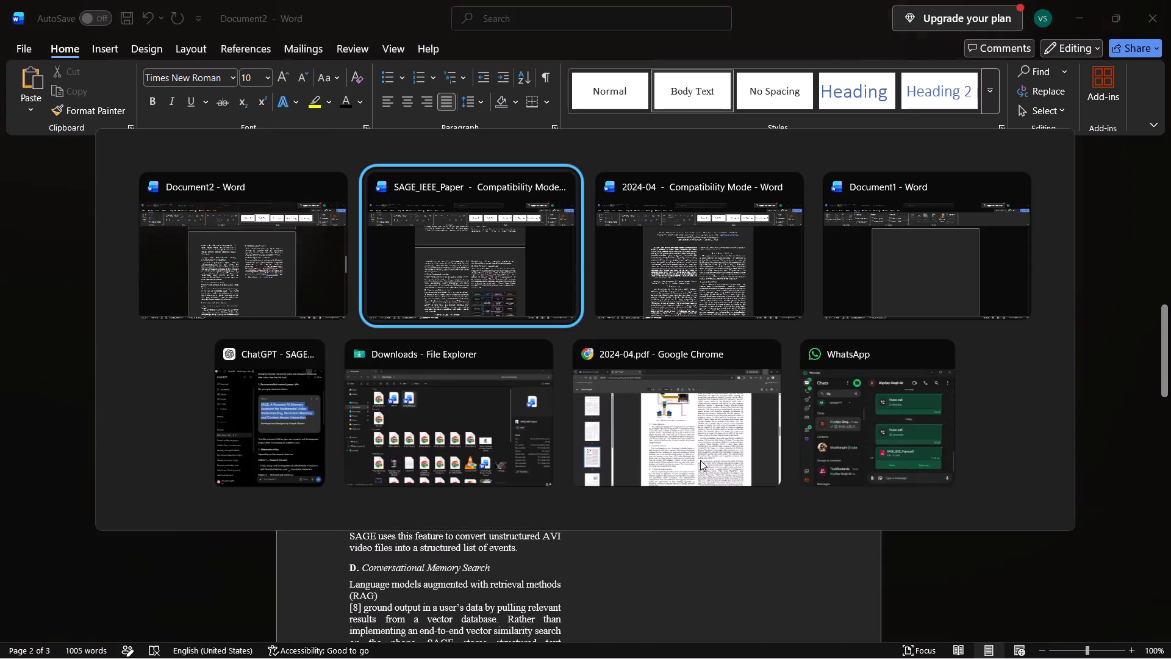
pyautogui.scroll(-2, 671, 410)
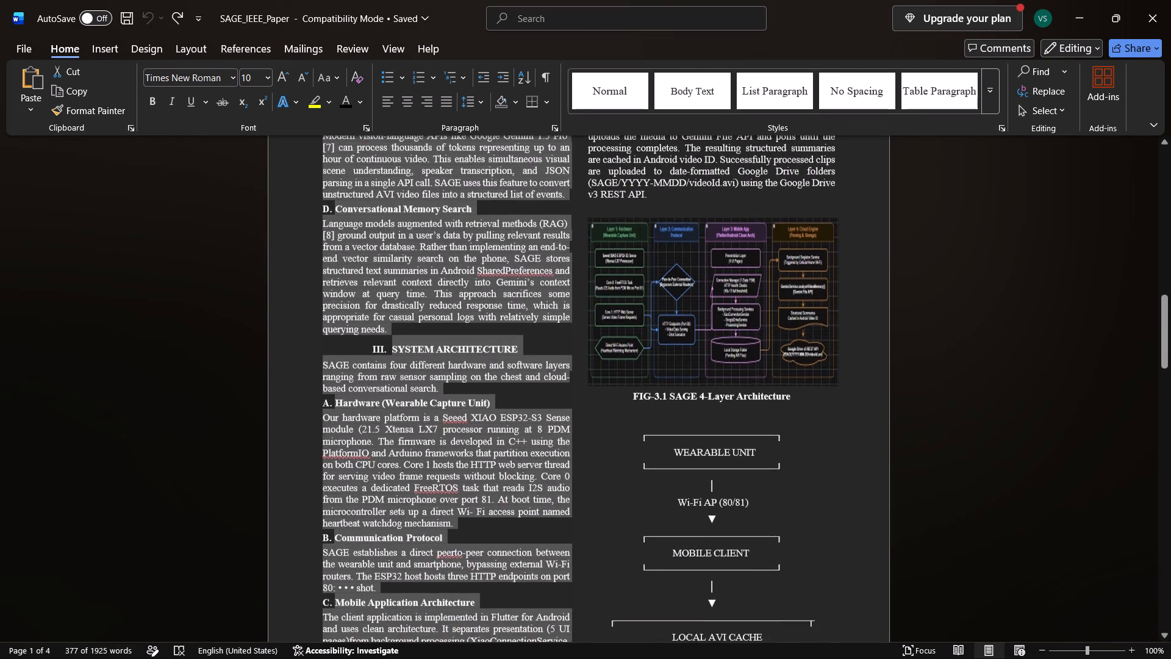
pyautogui.scroll(2, 671, 410)
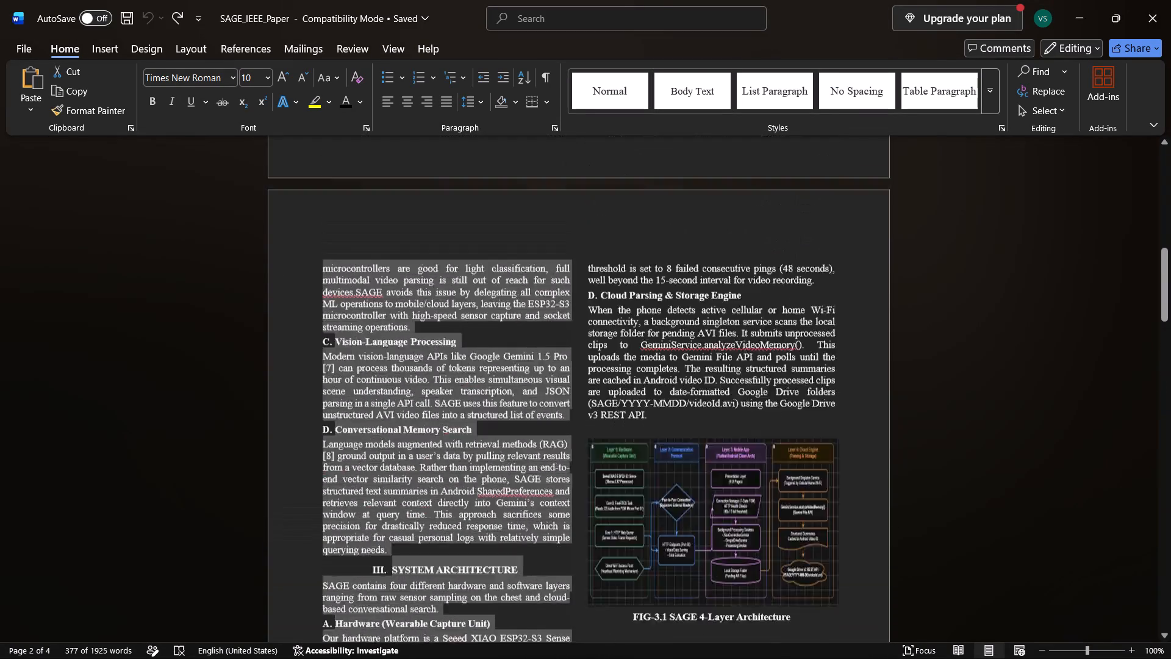
pyautogui.scroll(1, 671, 410)
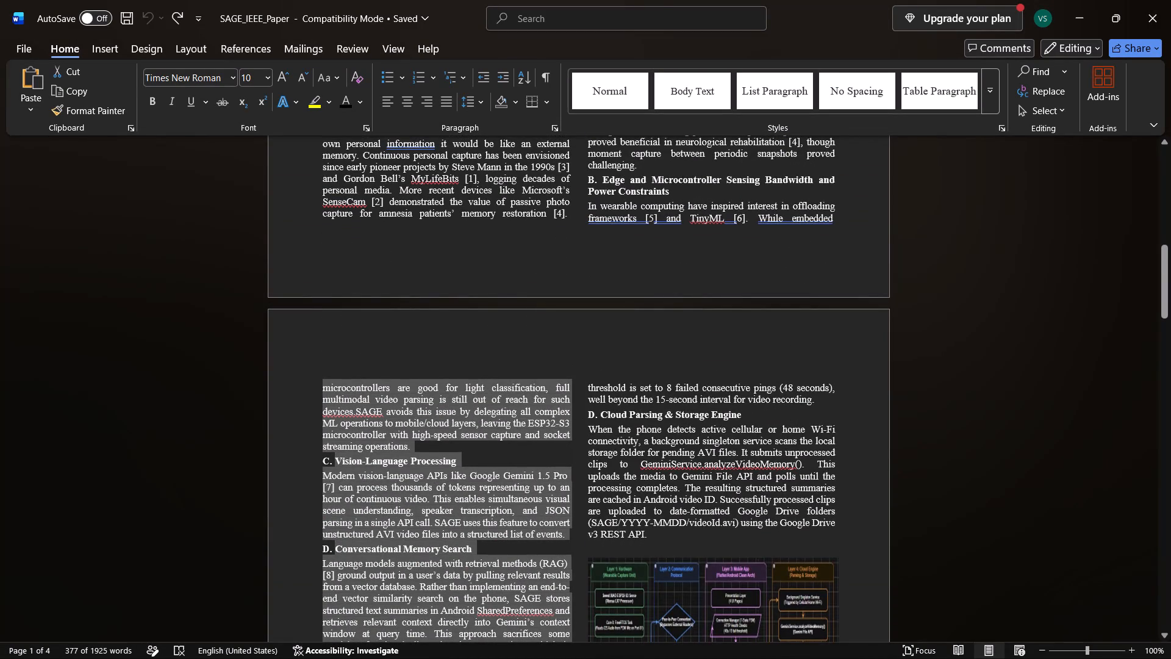
pyautogui.moveTo(589, 386); pyautogui.dragTo(658, 531)
pyautogui.hotkey('ctrl', 'c')
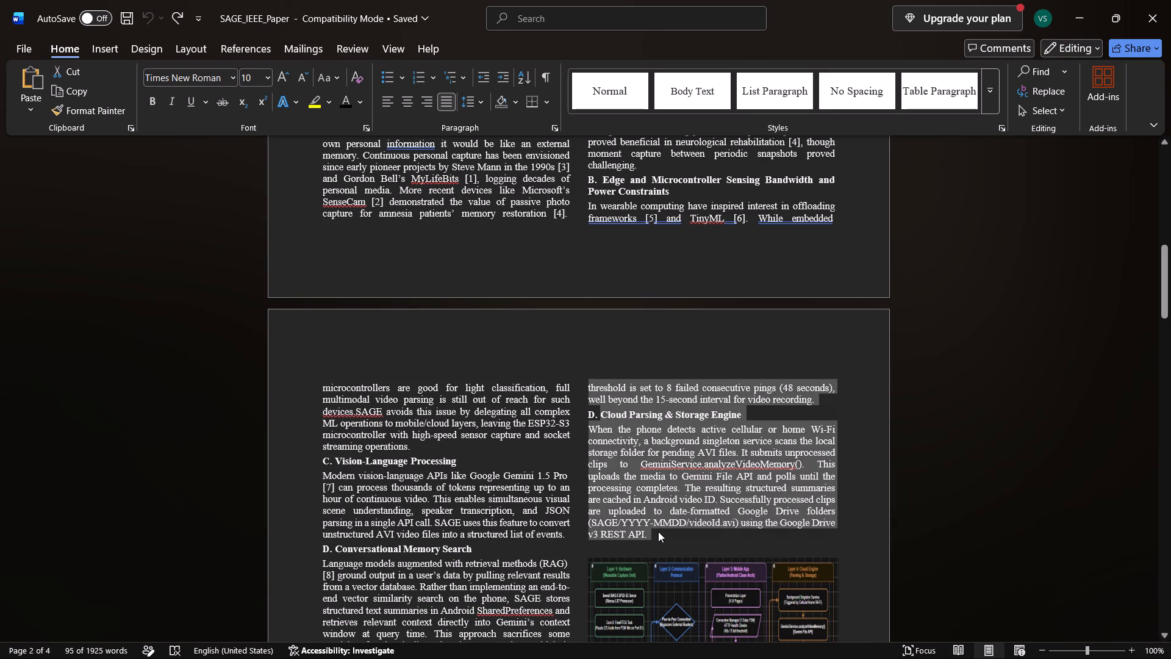
pyautogui.hotkey('alt', 'Tab')
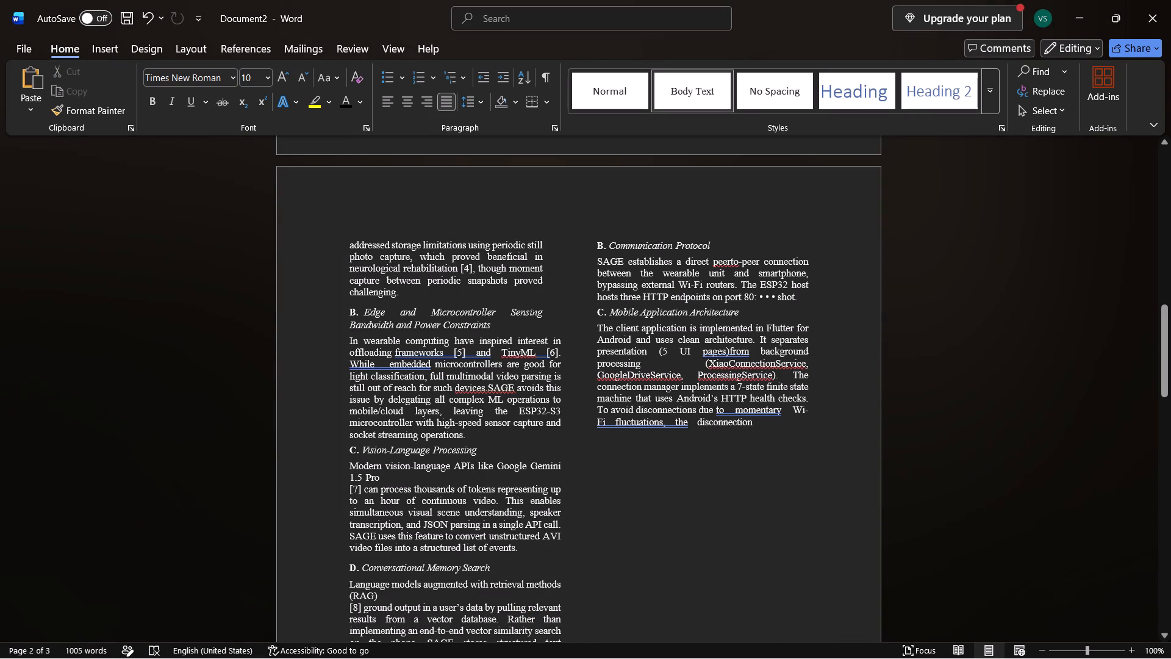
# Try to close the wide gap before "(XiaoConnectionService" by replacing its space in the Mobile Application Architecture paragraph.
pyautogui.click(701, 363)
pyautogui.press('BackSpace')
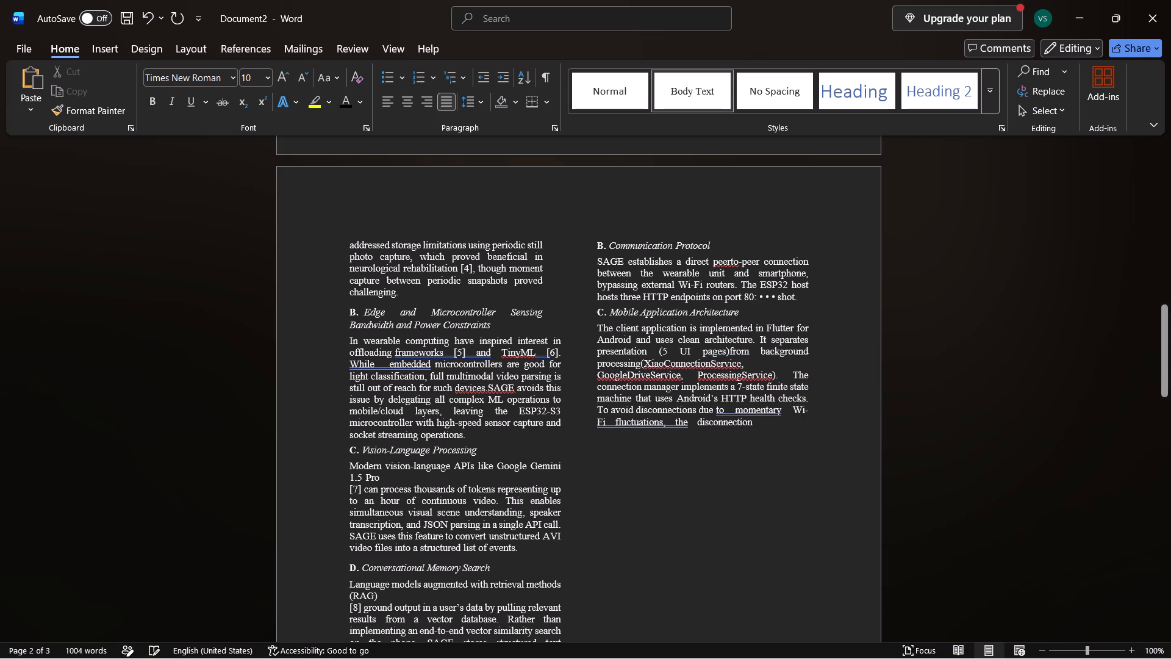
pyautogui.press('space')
# Paste the copied passage after "disconnection" and join "threshold" to that sentence with a single space.
pyautogui.click(765, 429)
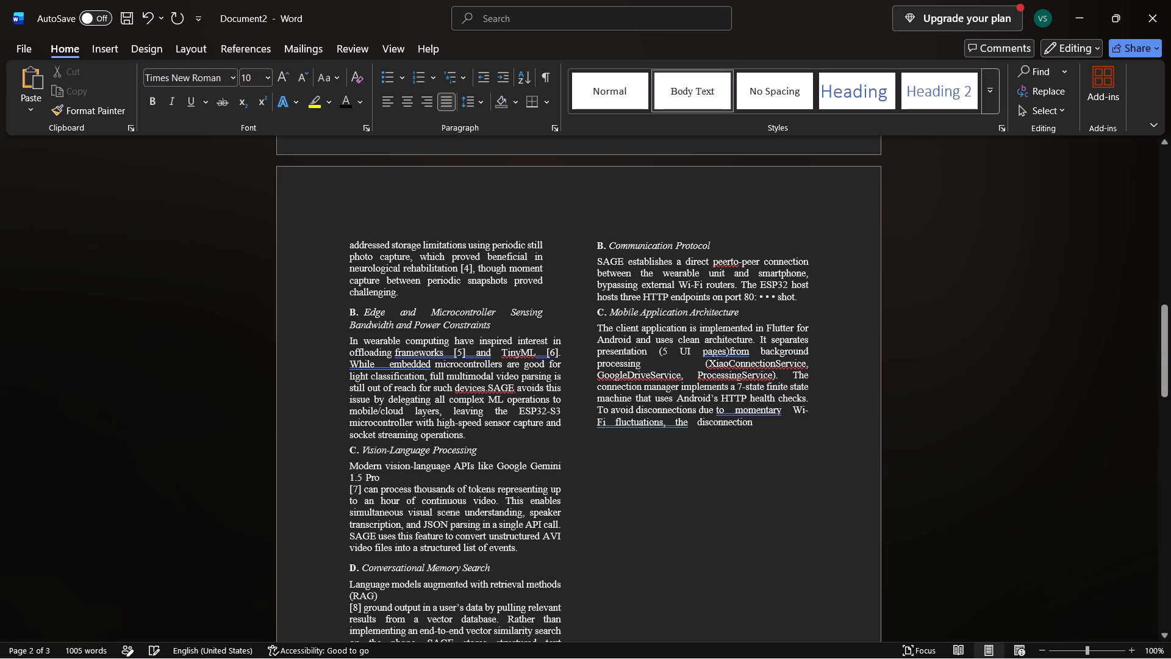
pyautogui.press('Return')
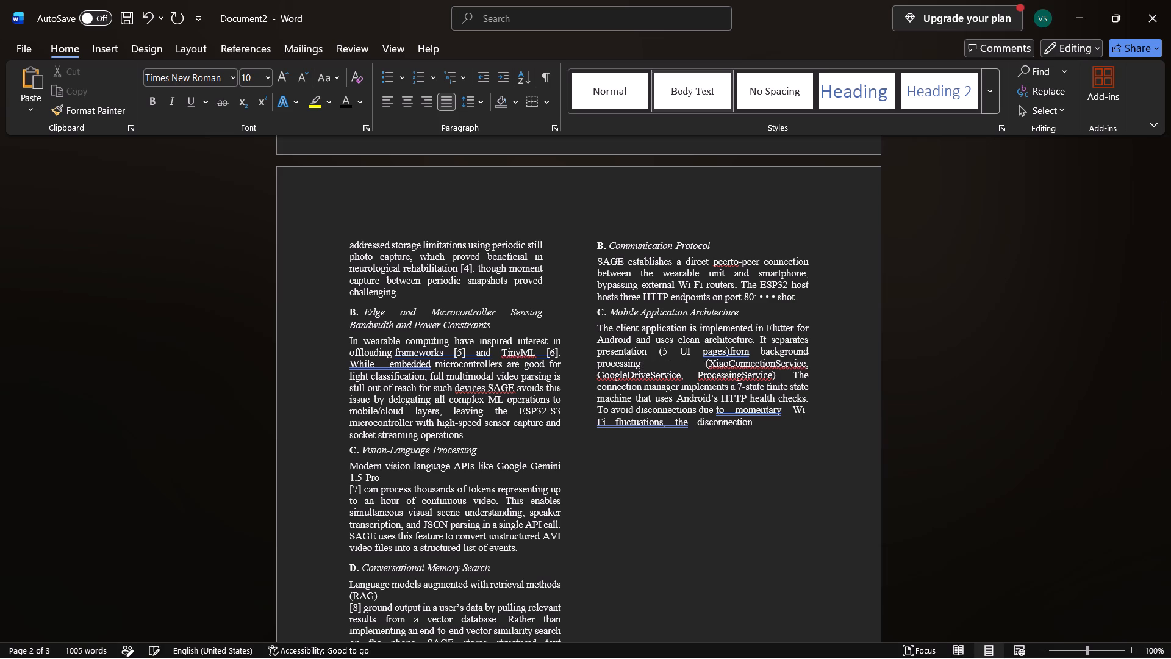
pyautogui.hotkey('ctrl', 'v')
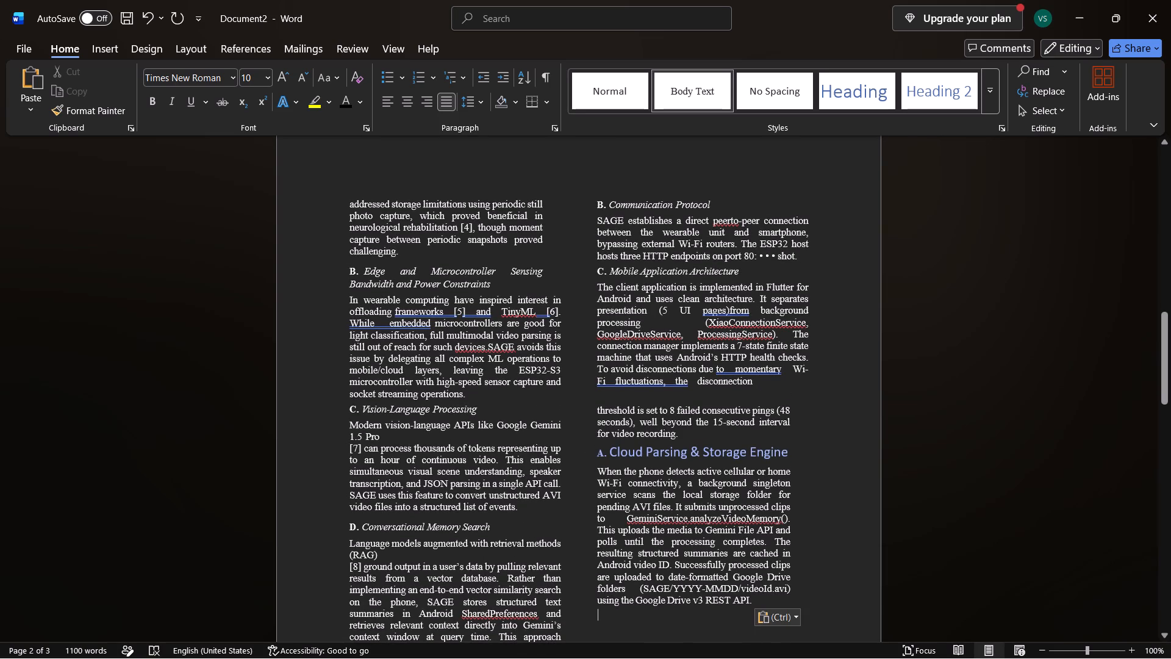
pyautogui.click(593, 409)
pyautogui.press('BackSpace')
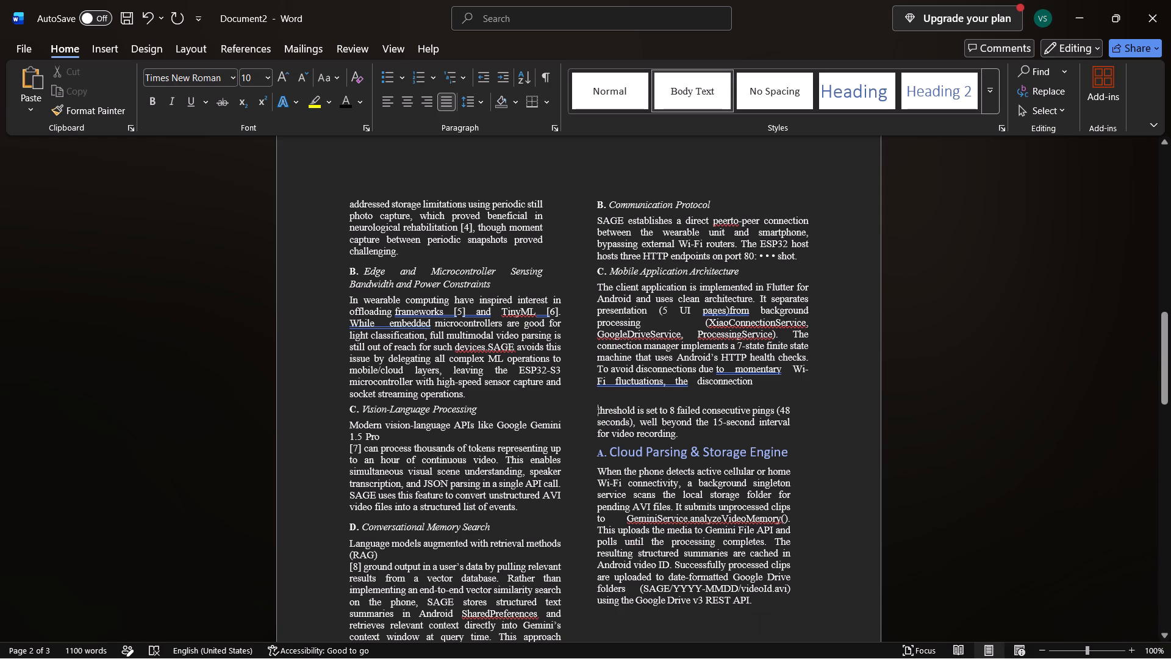
pyautogui.press('BackSpace')
pyautogui.press('BackSpace')
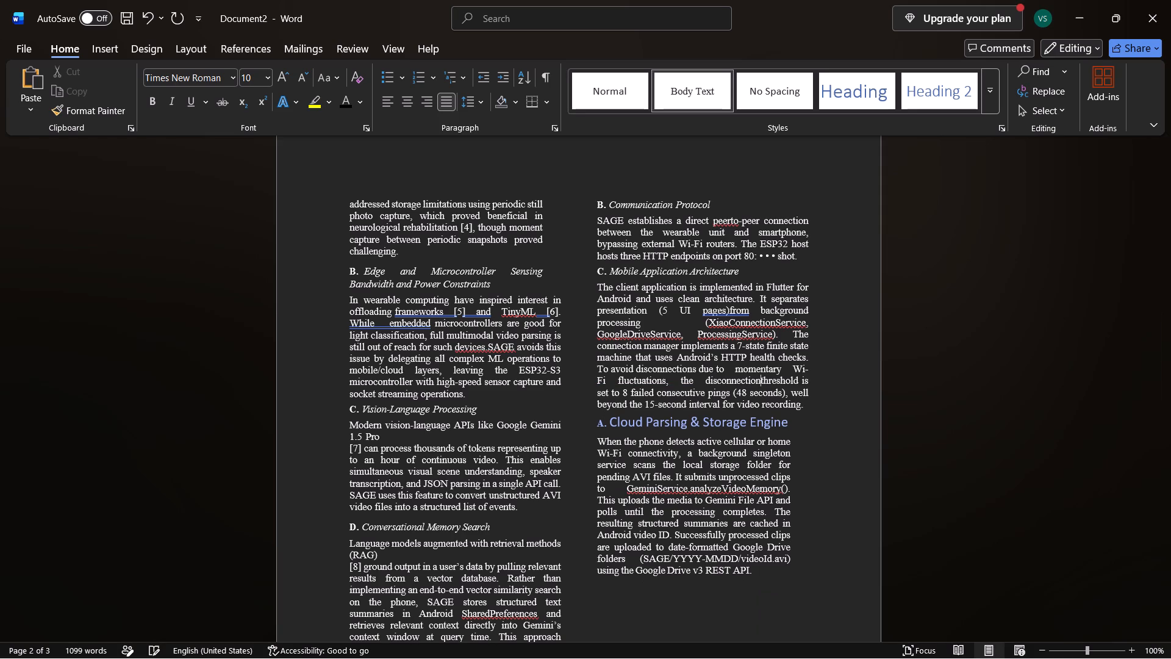
pyautogui.press('space')
# Format the "Cloud Parsing & Storage Engine" subheading as italic Times New Roman, size 10, in the body text's font colour.
pyautogui.moveTo(804, 423); pyautogui.dragTo(589, 414)
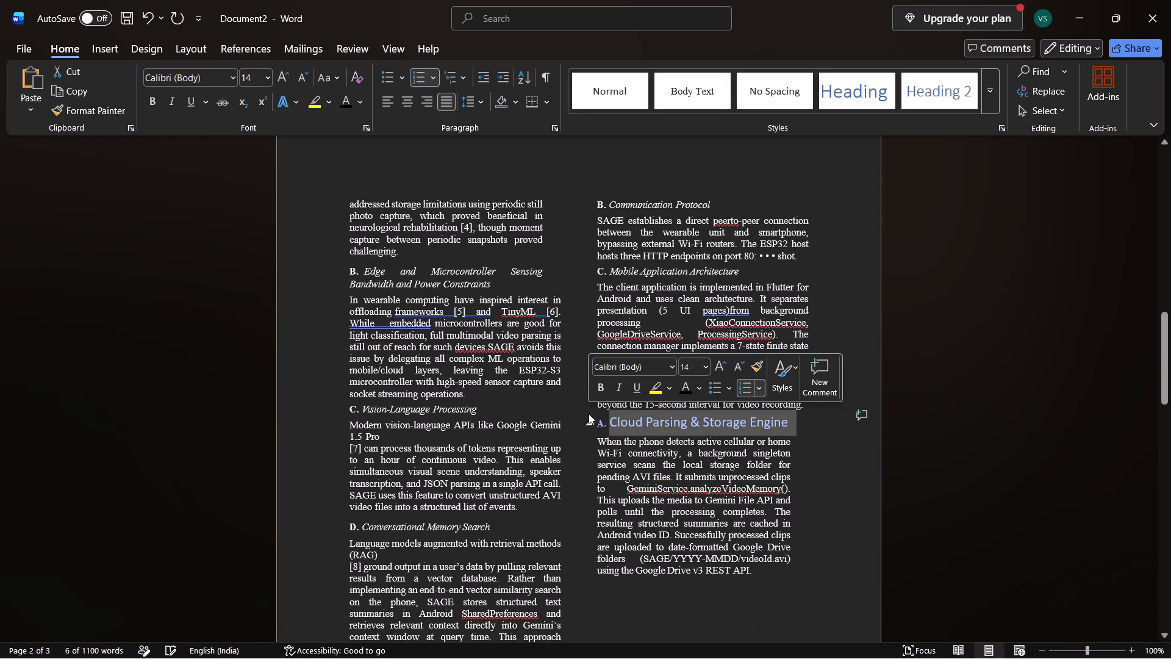
pyautogui.click(648, 362)
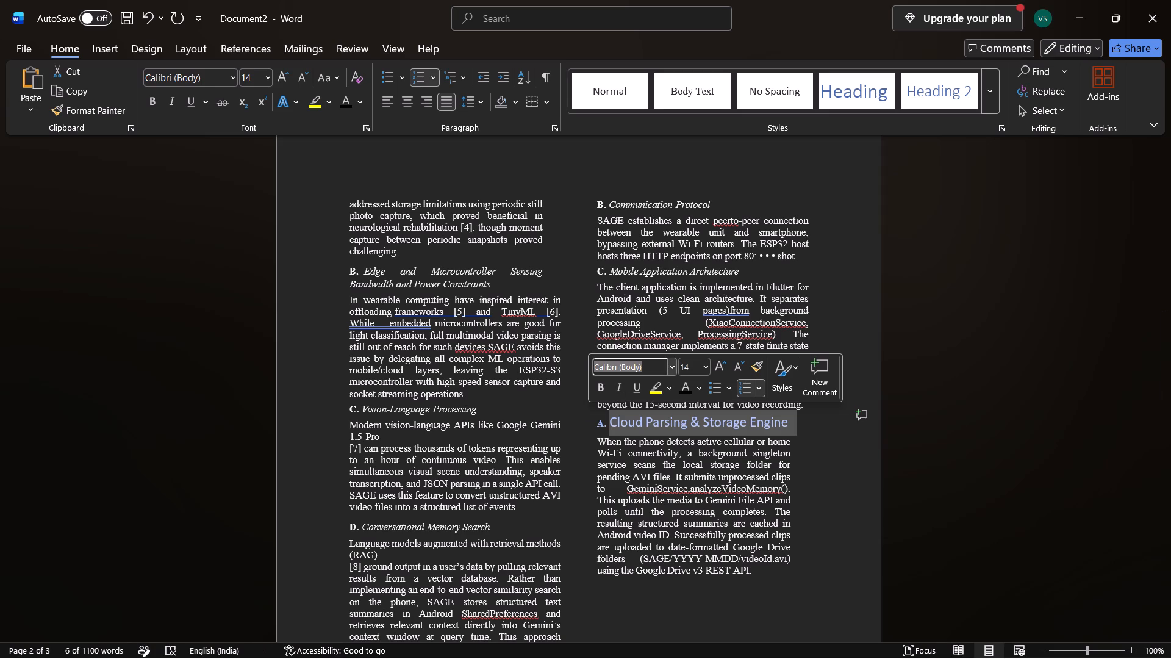
pyautogui.press('BackSpace')
pyautogui.press('t')
pyautogui.press('Return')
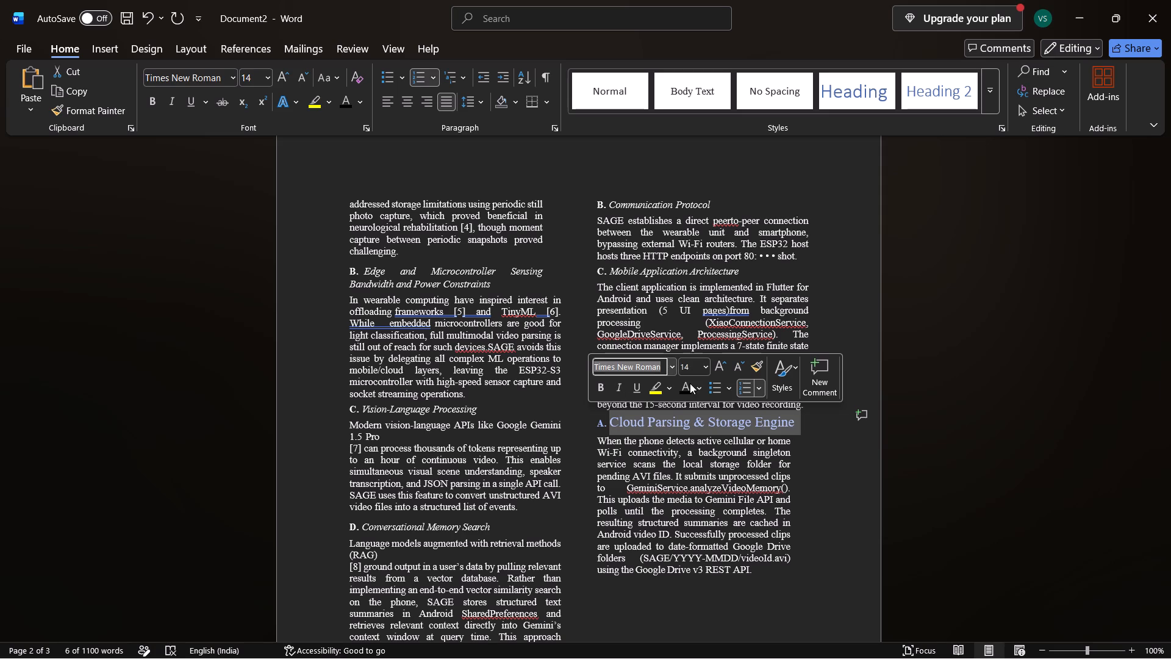
pyautogui.click(689, 392)
pyautogui.click(692, 366)
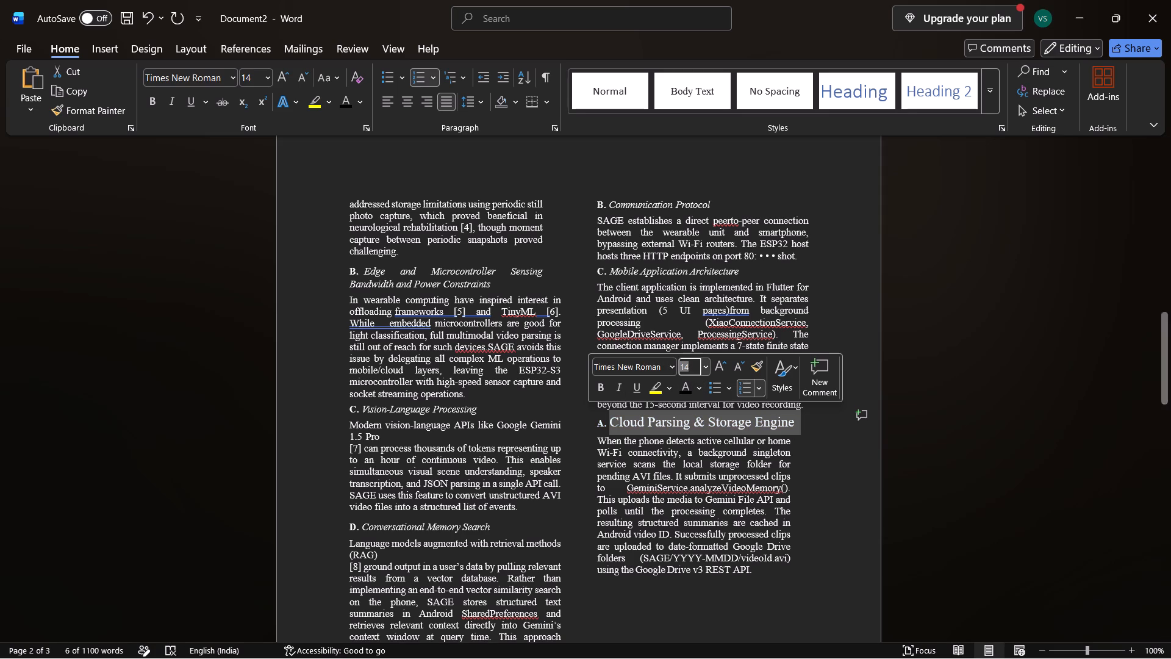
pyautogui.press('BackSpace')
pyautogui.write('10')
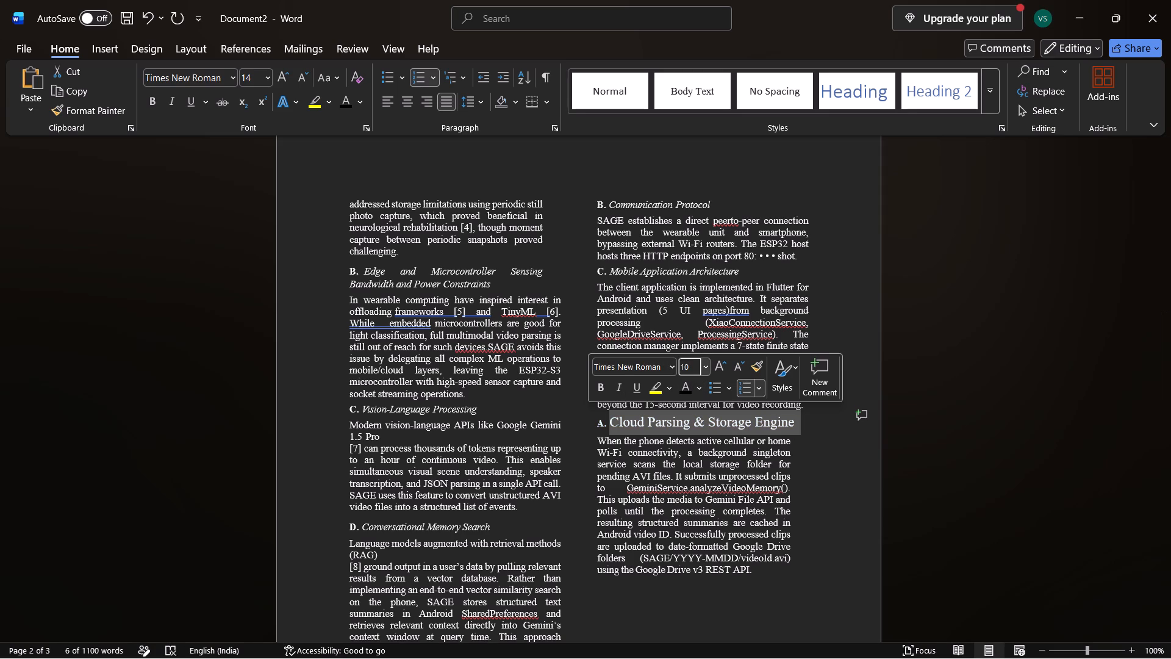
pyautogui.click(618, 391)
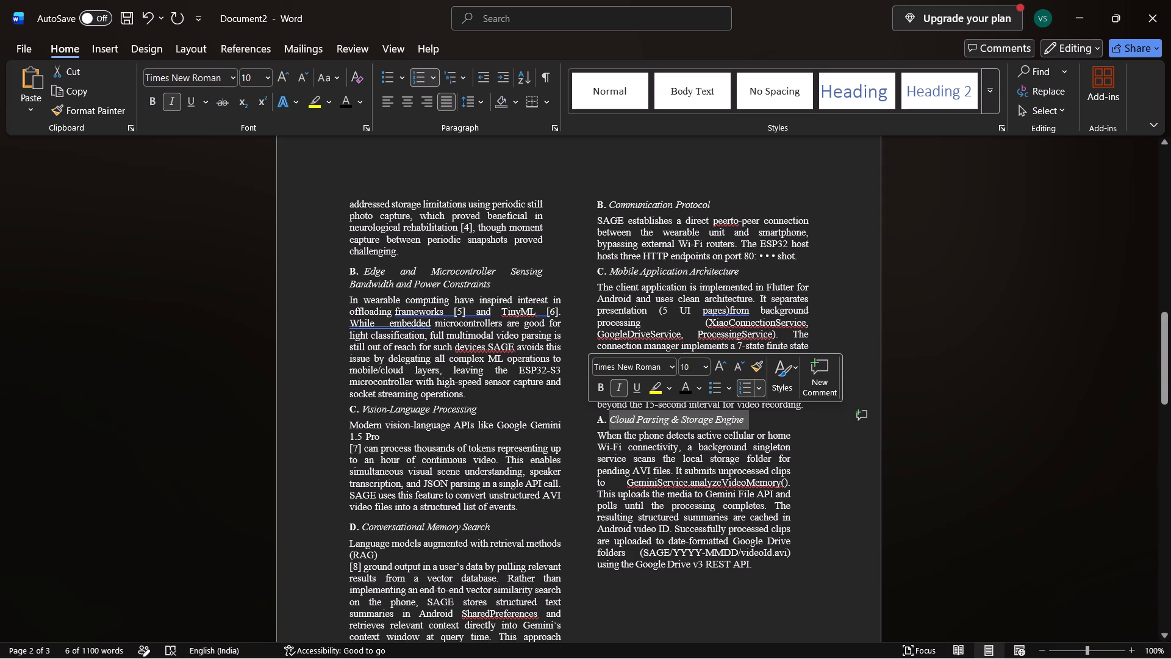
# Check the subheading's letter in SAGE_IEEE_Paper and replace the automatic letter before "Cloud Parsing & Storage Engine" with plain-text "D.".
pyautogui.hotkey('alt', 'Tab')
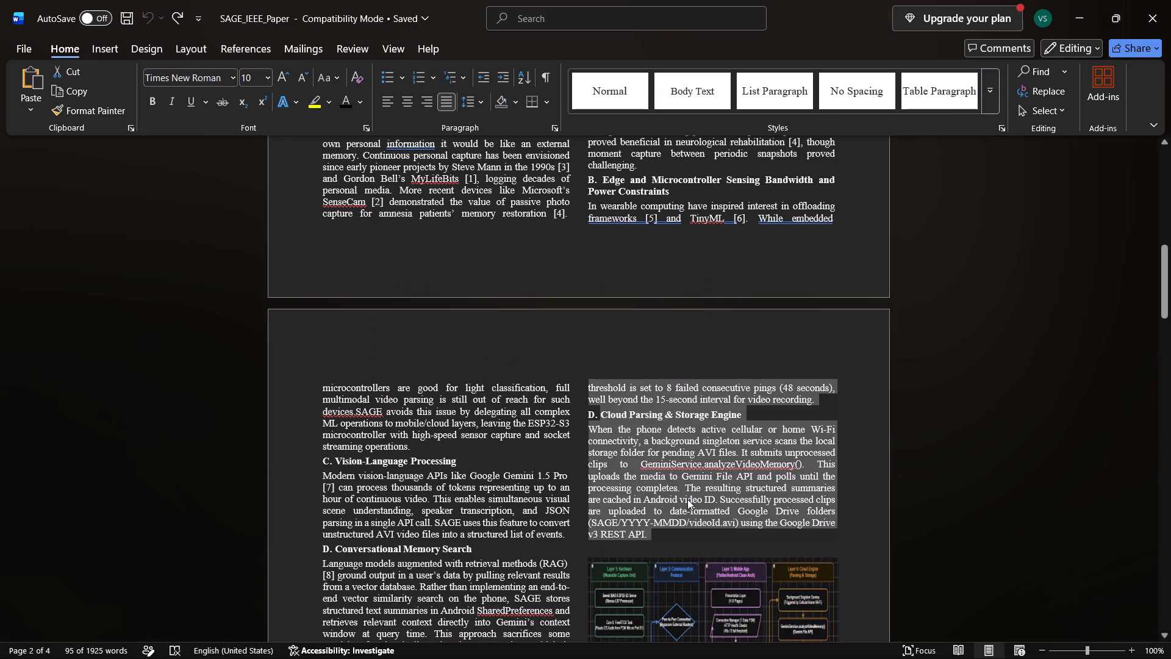
pyautogui.hotkey('alt', 'Tab')
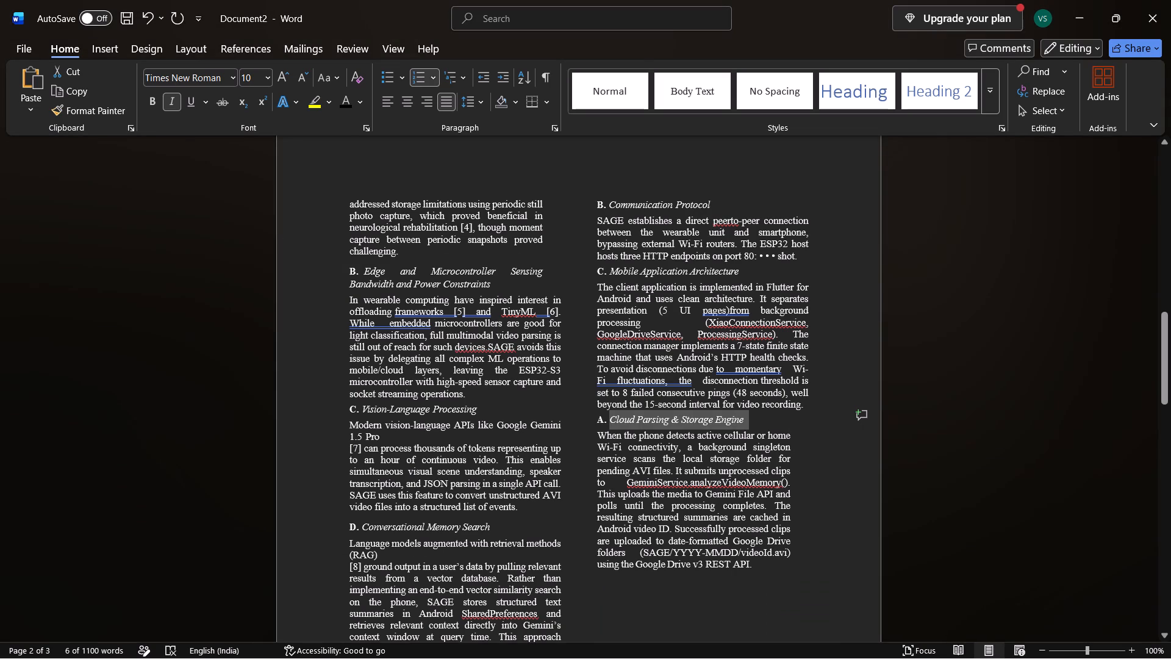
pyautogui.click(604, 416)
pyautogui.press('BackSpace')
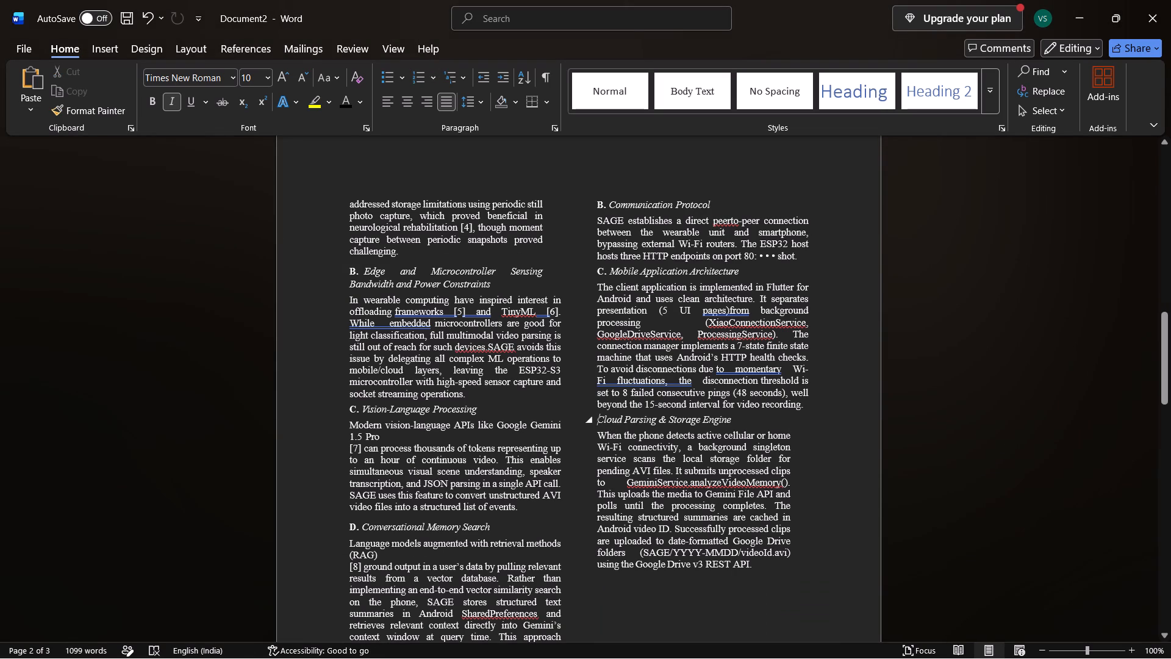
pyautogui.write('D.')
pyautogui.press('space')
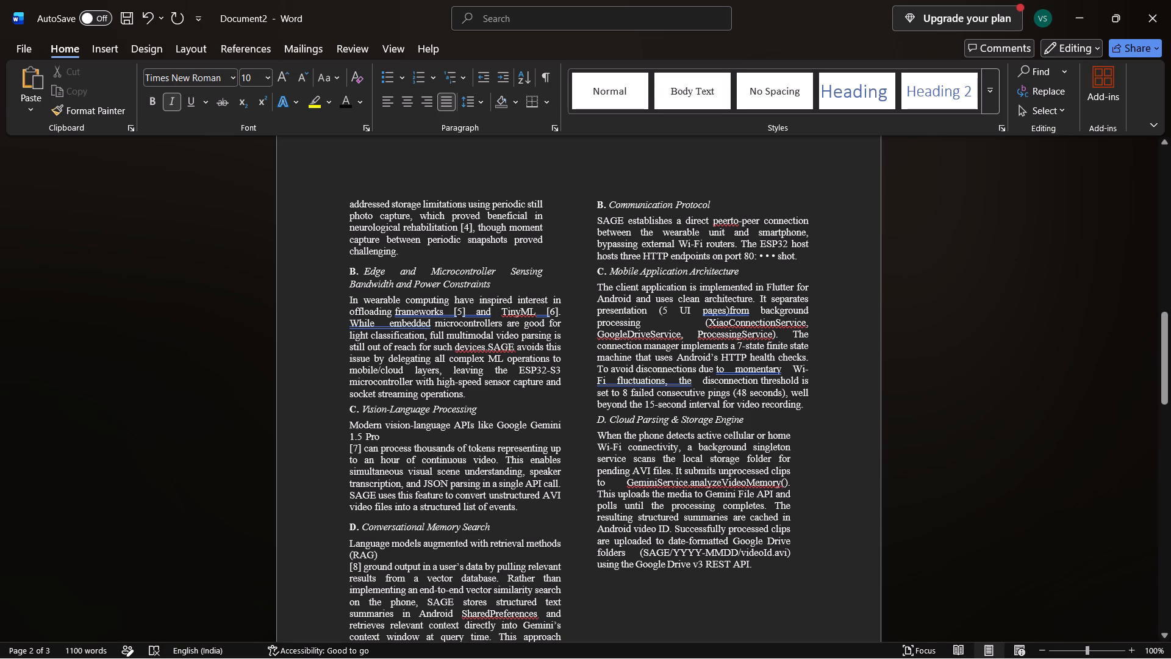
# Replace the automatic letter before the "Lifelogging Foundations" subheading with plain-text "A." followed by a space.
pyautogui.scroll(4, 374, 307)
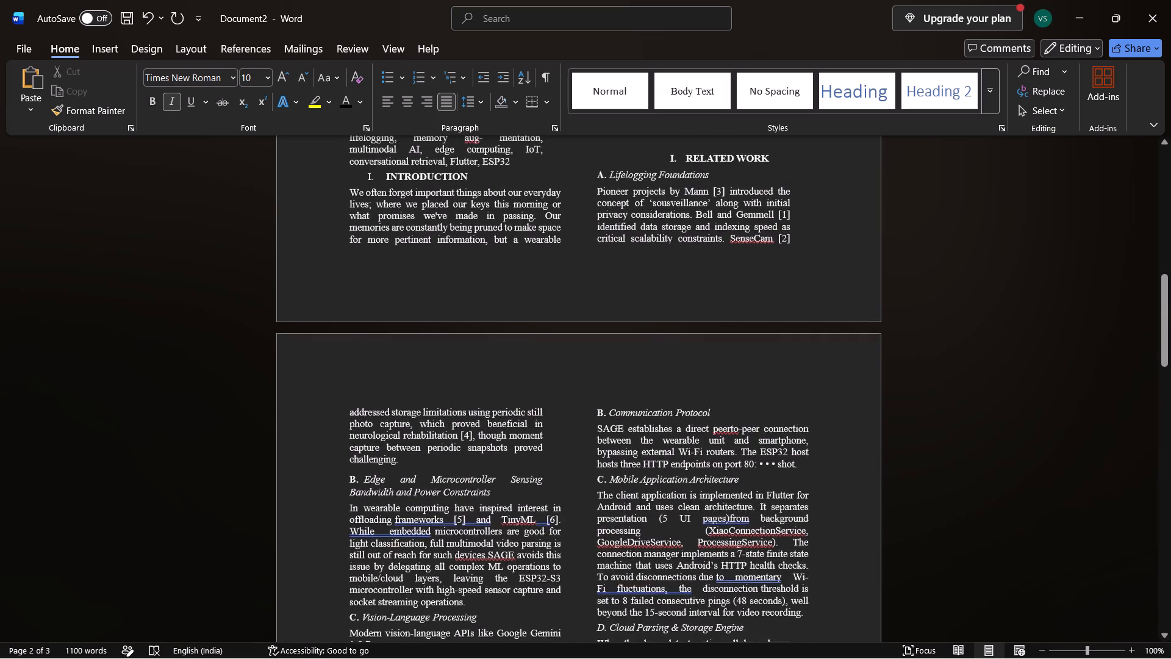
pyautogui.scroll(1, 374, 307)
pyautogui.click(607, 284)
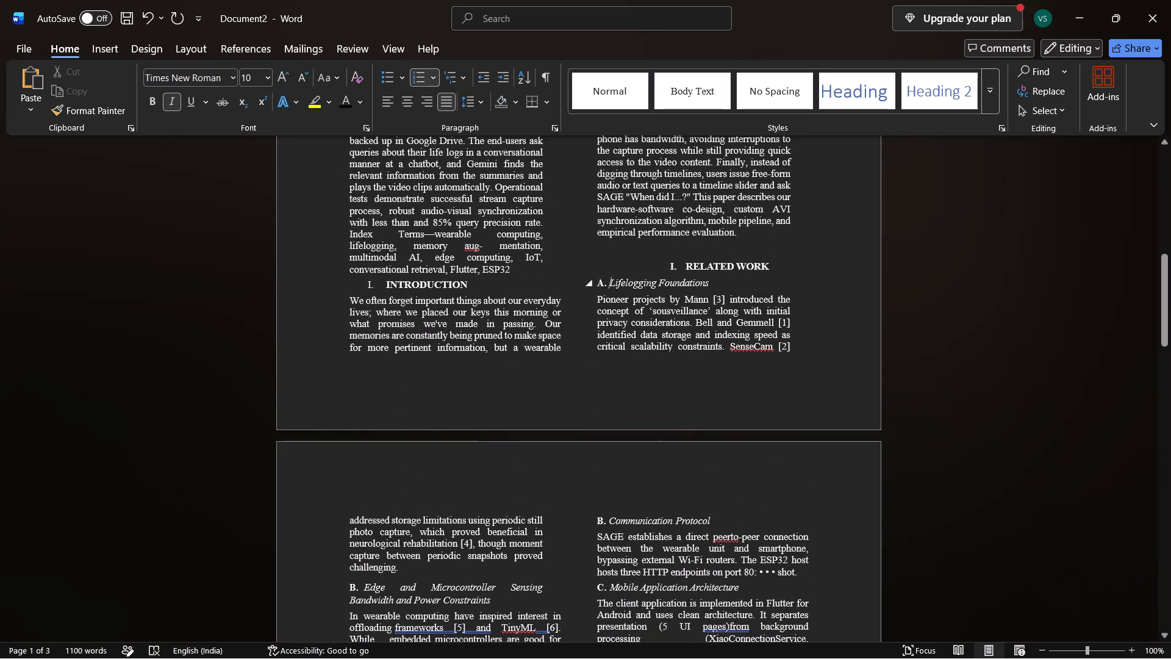
pyautogui.press('BackSpace')
pyautogui.press('BackSpace')
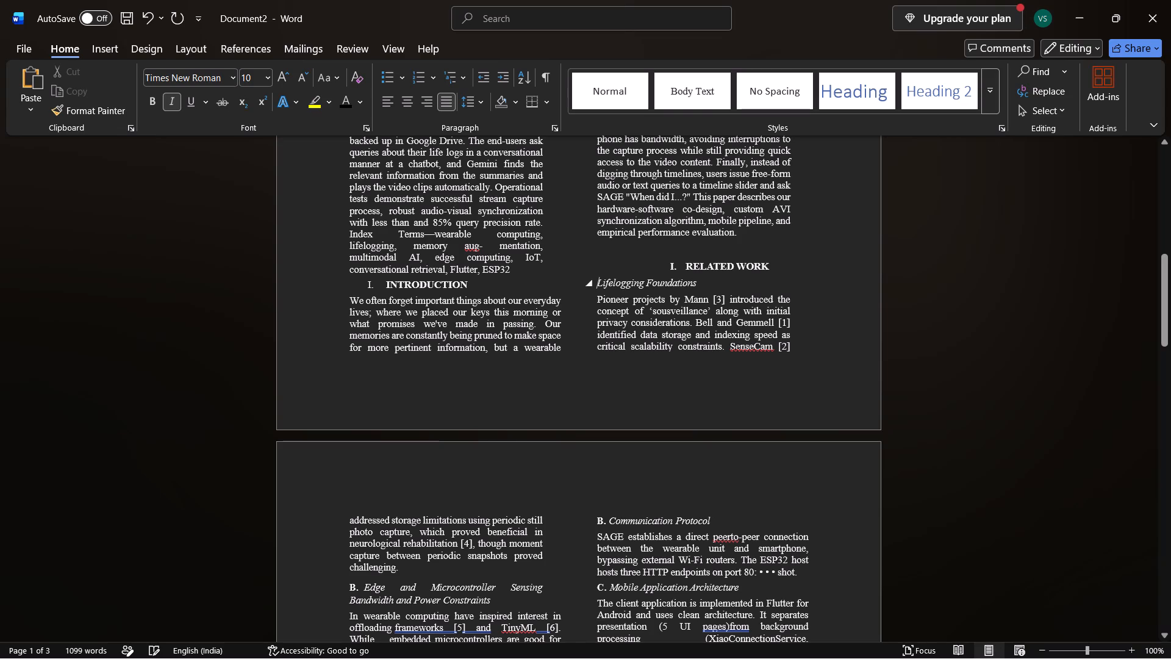
pyautogui.press('a')
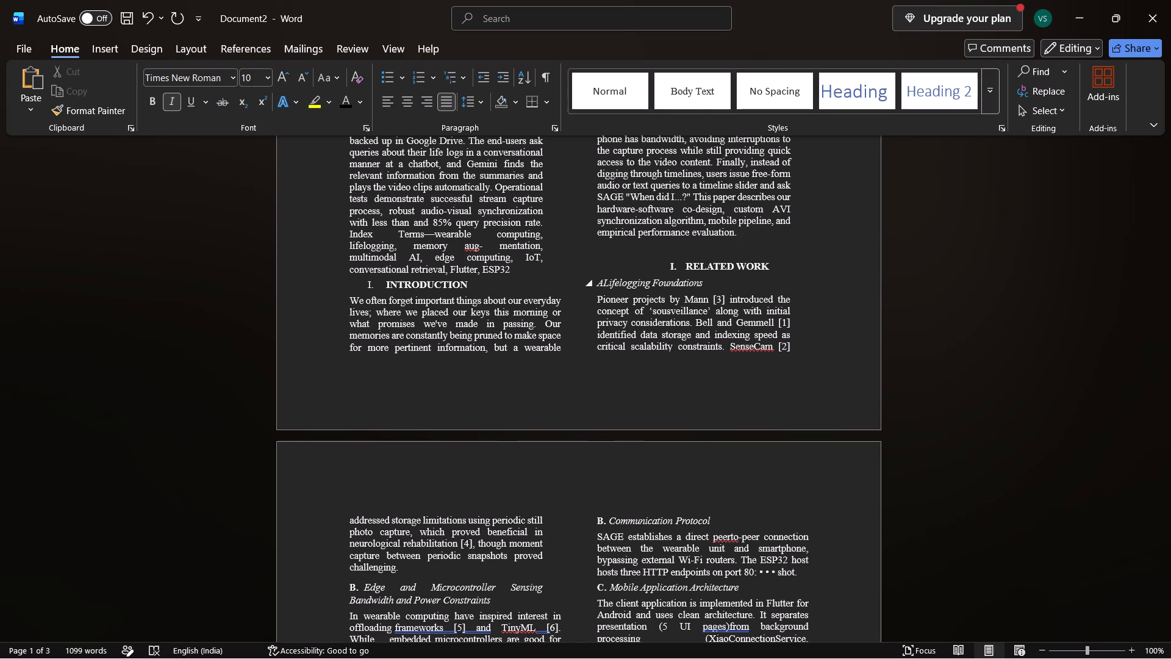
pyautogui.write('.')
pyautogui.press('space')
# Replace the automatic letter before "Edge and Microcontroller Sensing Bandwidth and Power Constraints" with plain-text "B." followed by a space.
pyautogui.scroll(-1, 581, 442)
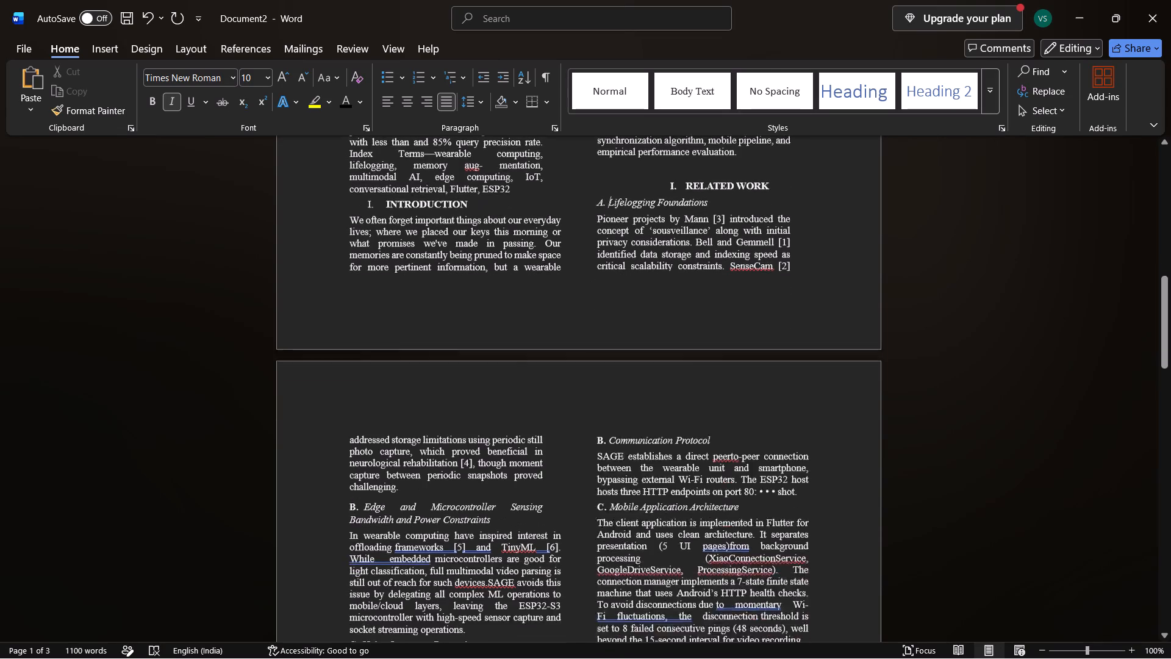
pyautogui.scroll(-1, 581, 442)
pyautogui.click(360, 418)
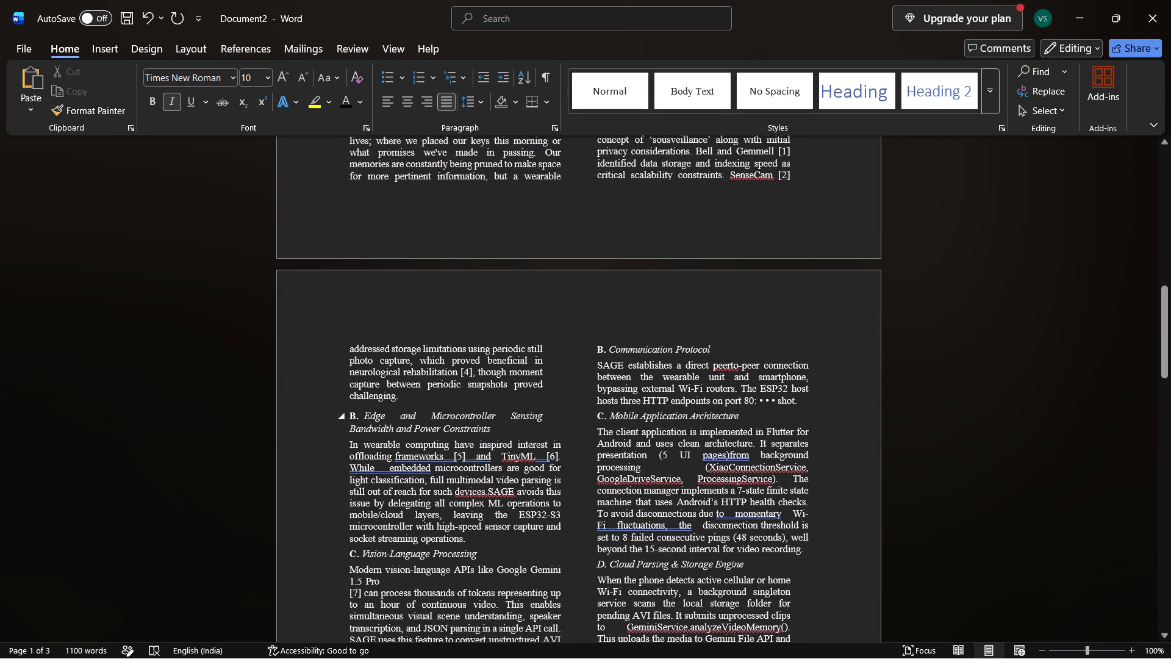
pyautogui.press('BackSpace')
pyautogui.press('BackSpace')
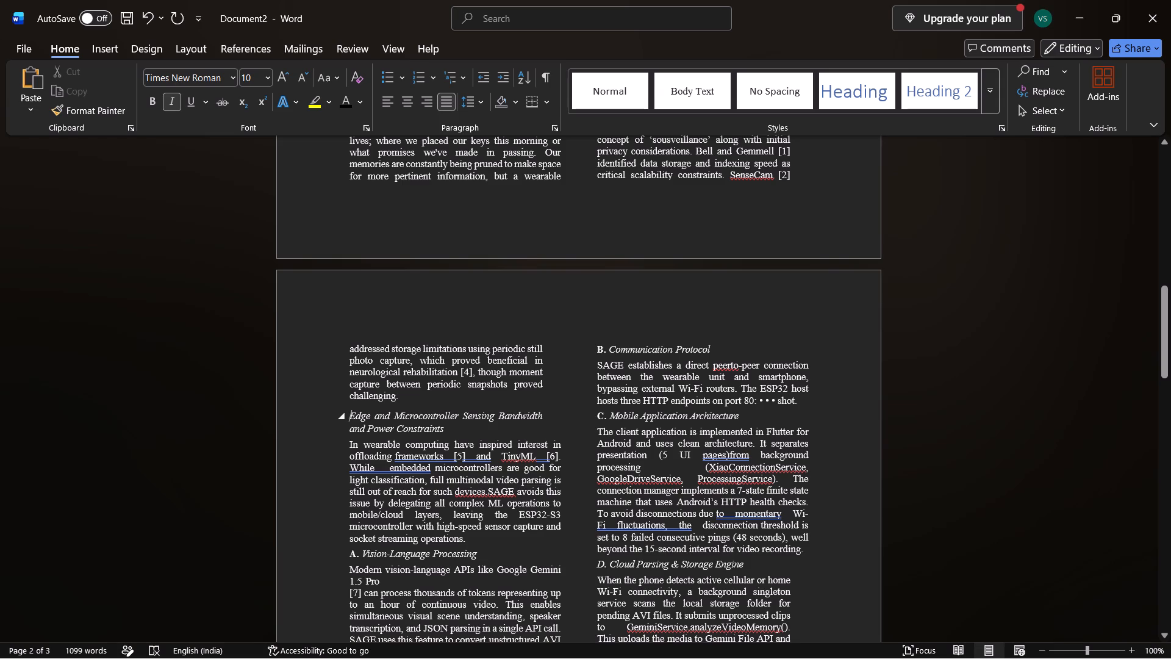
pyautogui.press('b')
pyautogui.write('.')
pyautogui.press('space')
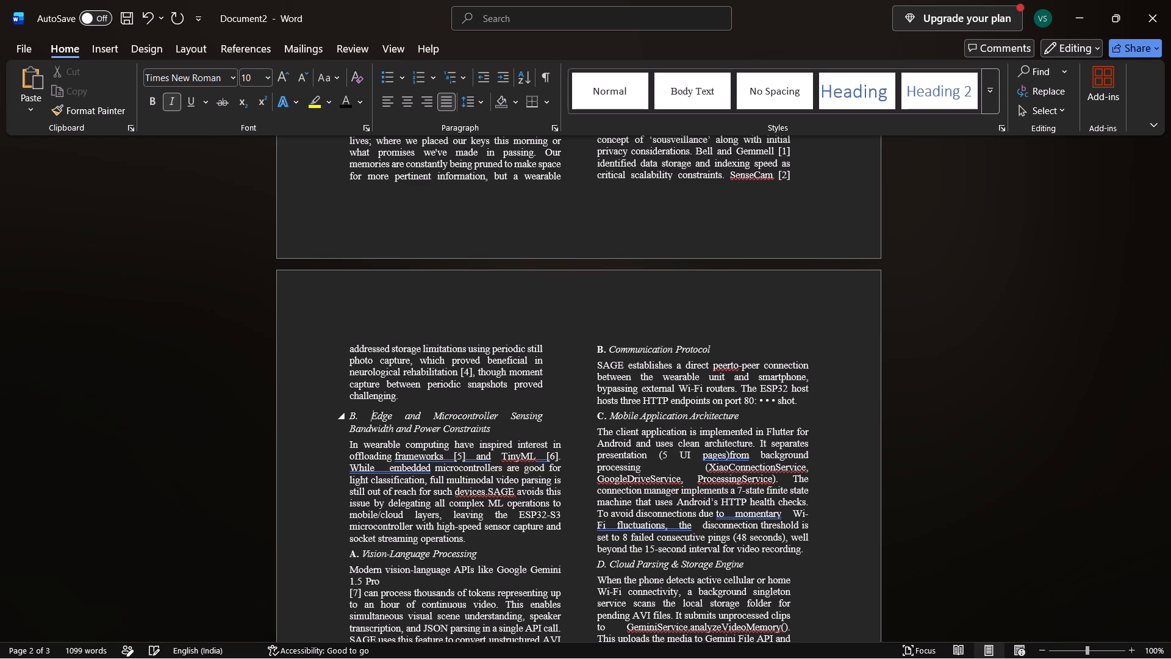
pyautogui.press('BackSpace')
pyautogui.press('space')
# Replace the automatic letter before the "Vision-Language Processing" subheading with plain-text "C." followed by a space.
pyautogui.scroll(-1, 387, 482)
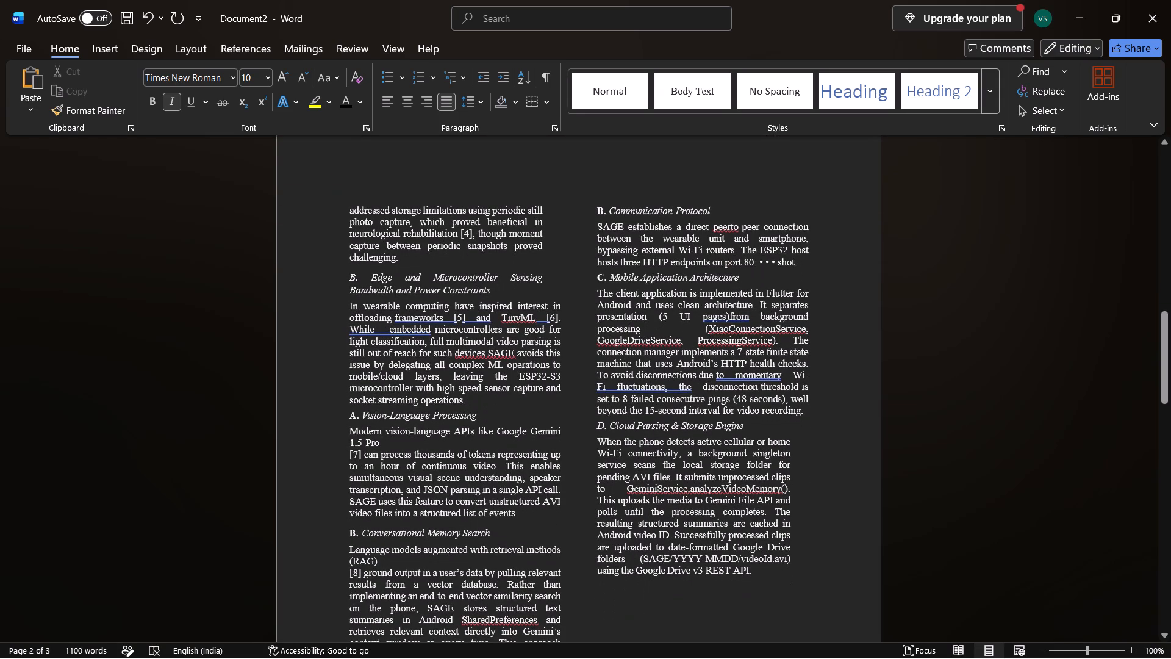
pyautogui.click(361, 419)
pyautogui.press('BackSpace')
pyautogui.press('BackSpace')
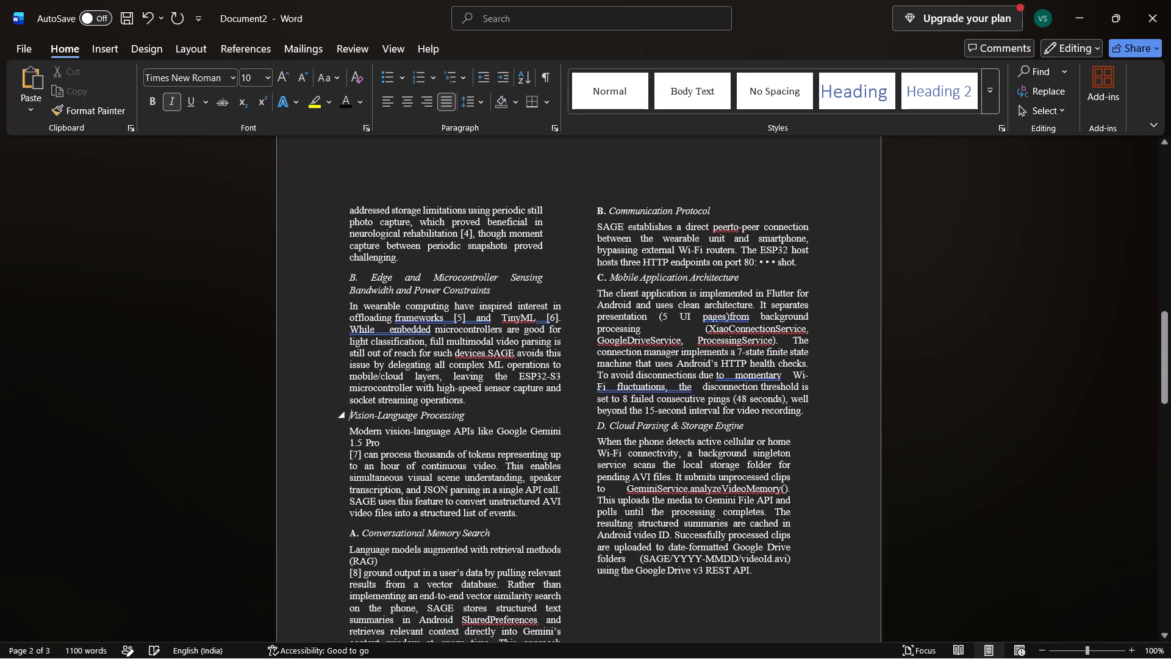
pyautogui.write('C.')
pyautogui.press('space')
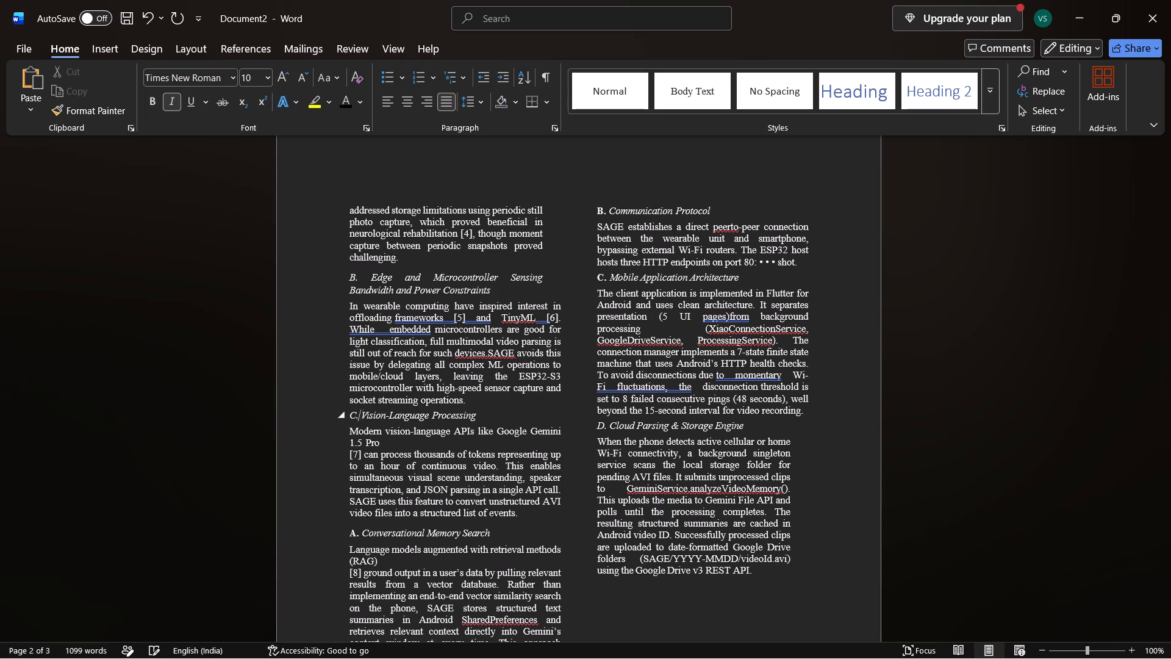
# Replace the automatic letter before the "Conversational Memory Search" subheading with plain-text "D." followed by a space.
pyautogui.click(356, 536)
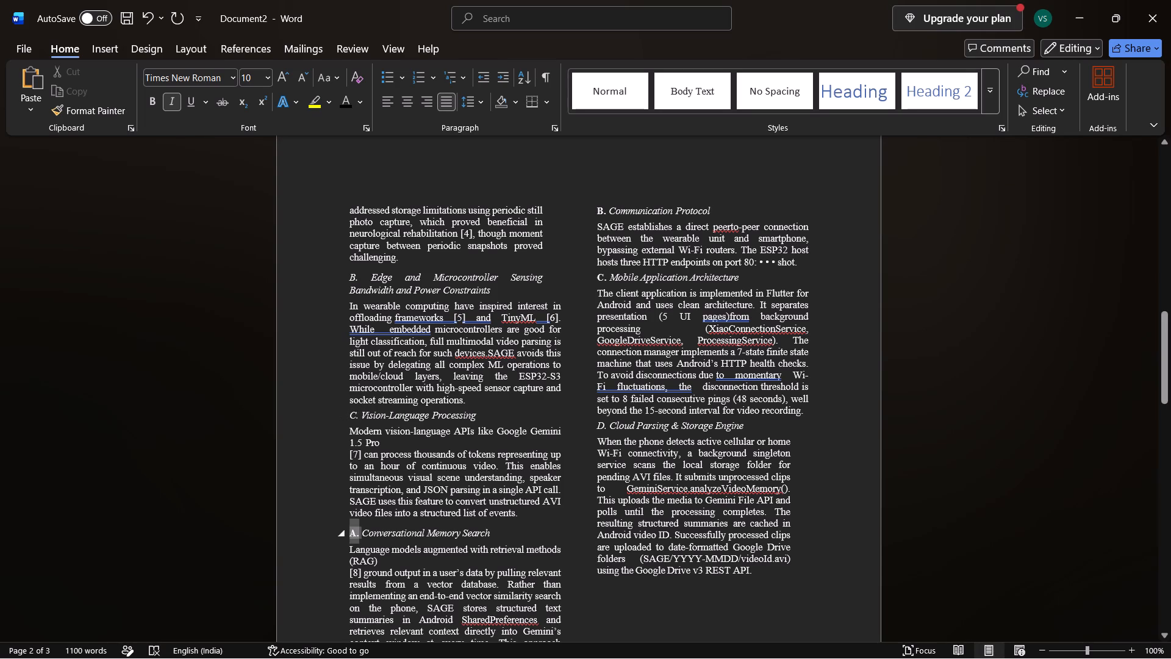
pyautogui.click(361, 531)
pyautogui.press('BackSpace')
pyautogui.press('BackSpace')
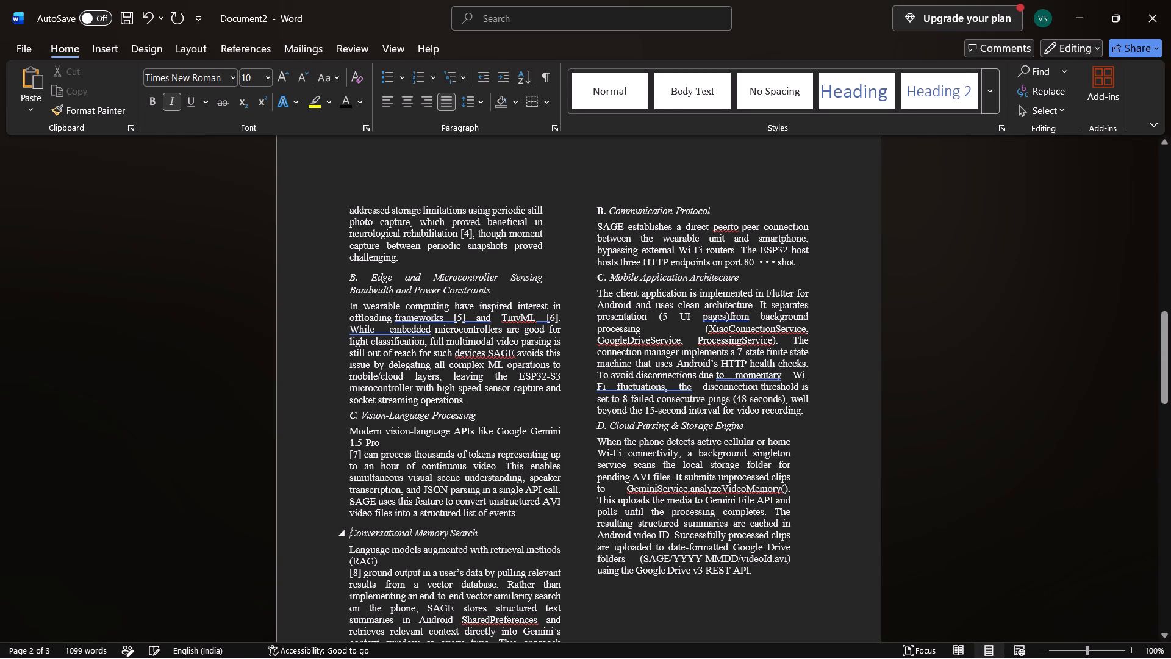
pyautogui.write('D.')
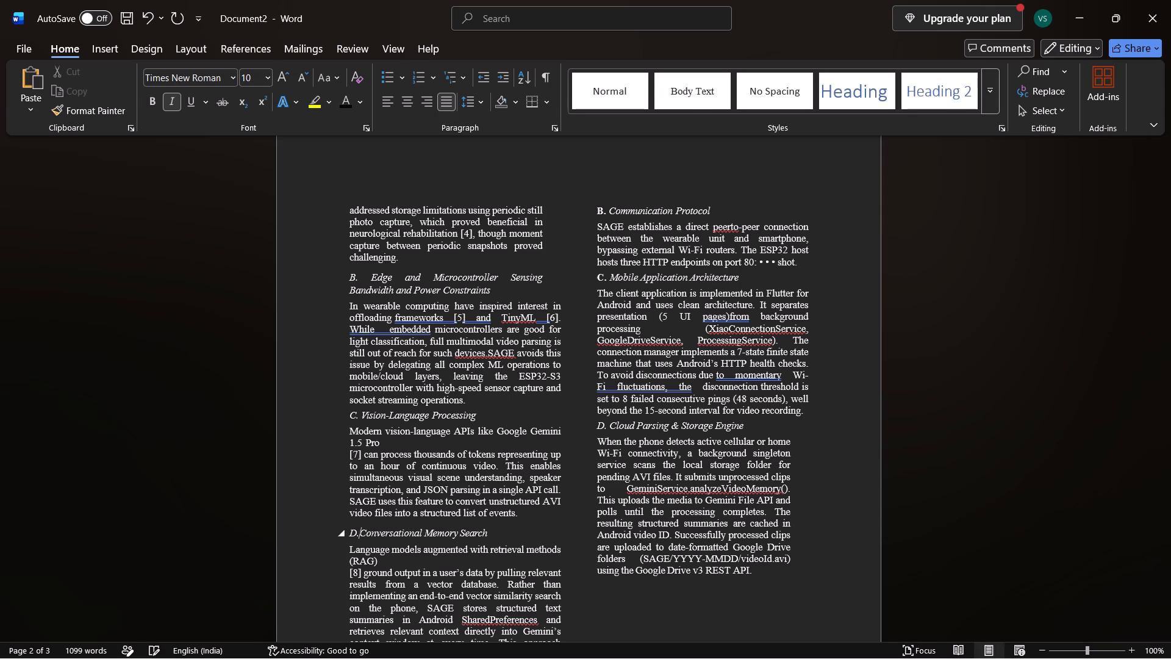
pyautogui.press('space')
# Replace the automatic letter before the "Hardware (Wearable Capture Unit)" subheading with plain-text "A." followed by a space.
pyautogui.scroll(-3, 361, 531)
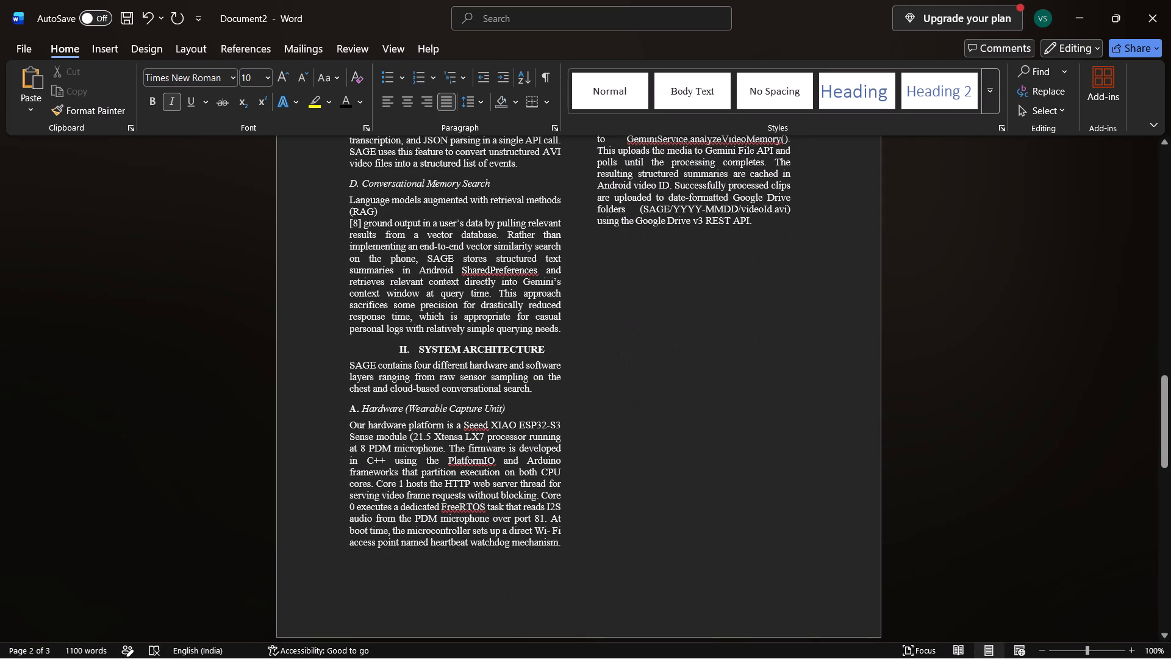
pyautogui.click(359, 406)
pyautogui.press('BackSpace')
pyautogui.press('BackSpace')
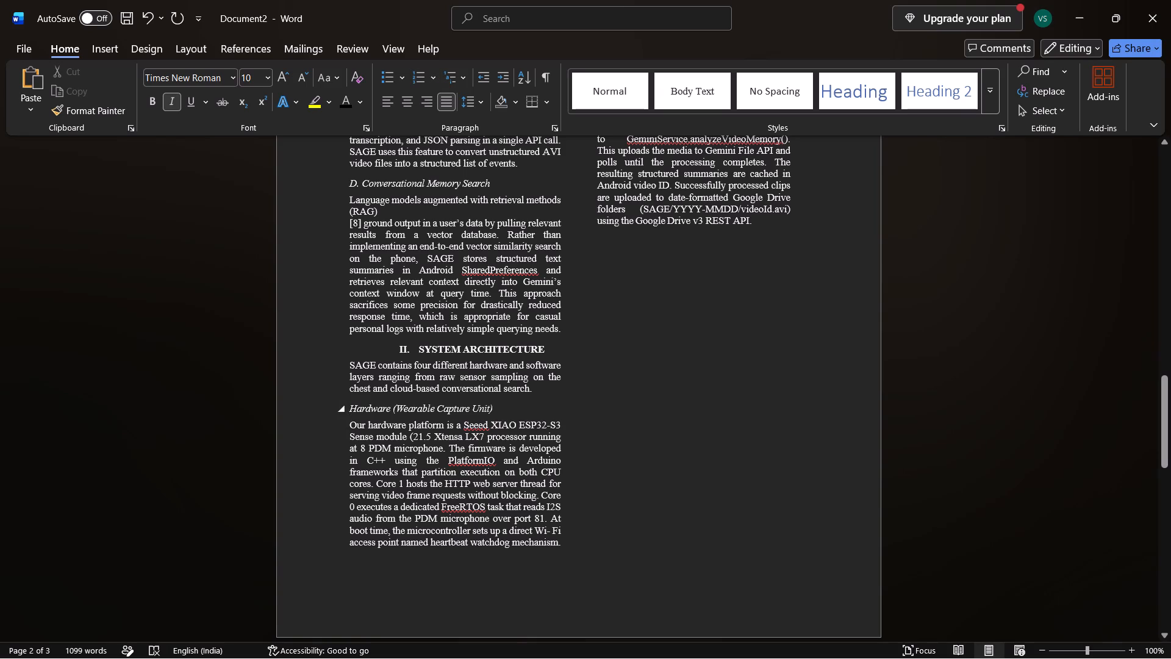
pyautogui.write('A.')
pyautogui.press('space')
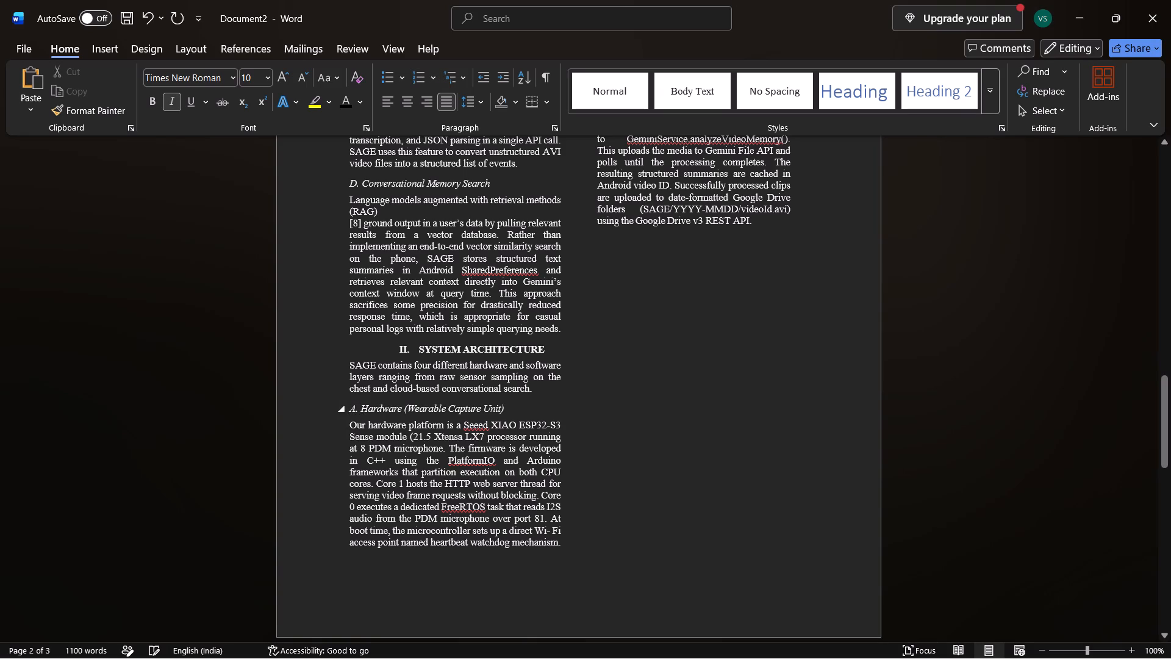
# Replace the automatic letter before the "Communication Protocol" subheading with plain-text "B." followed by a space.
pyautogui.scroll(2, 371, 446)
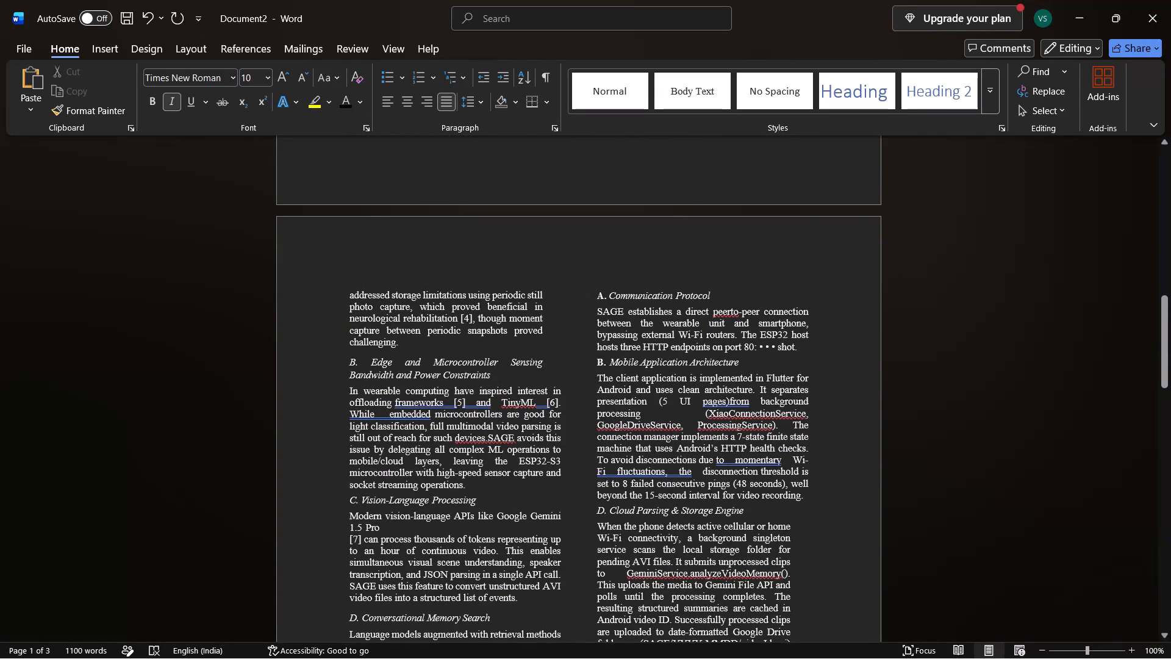
pyautogui.click(609, 299)
pyautogui.press('BackSpace')
pyautogui.press('BackSpace')
pyautogui.press('b')
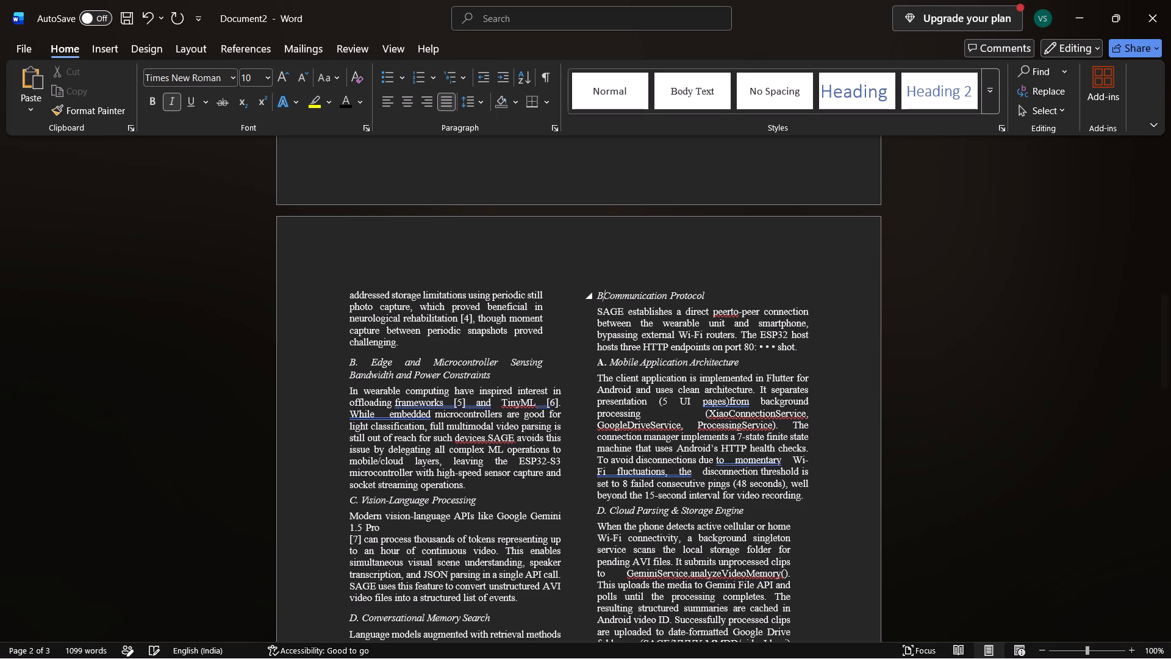
pyautogui.write('.')
pyautogui.press('space')
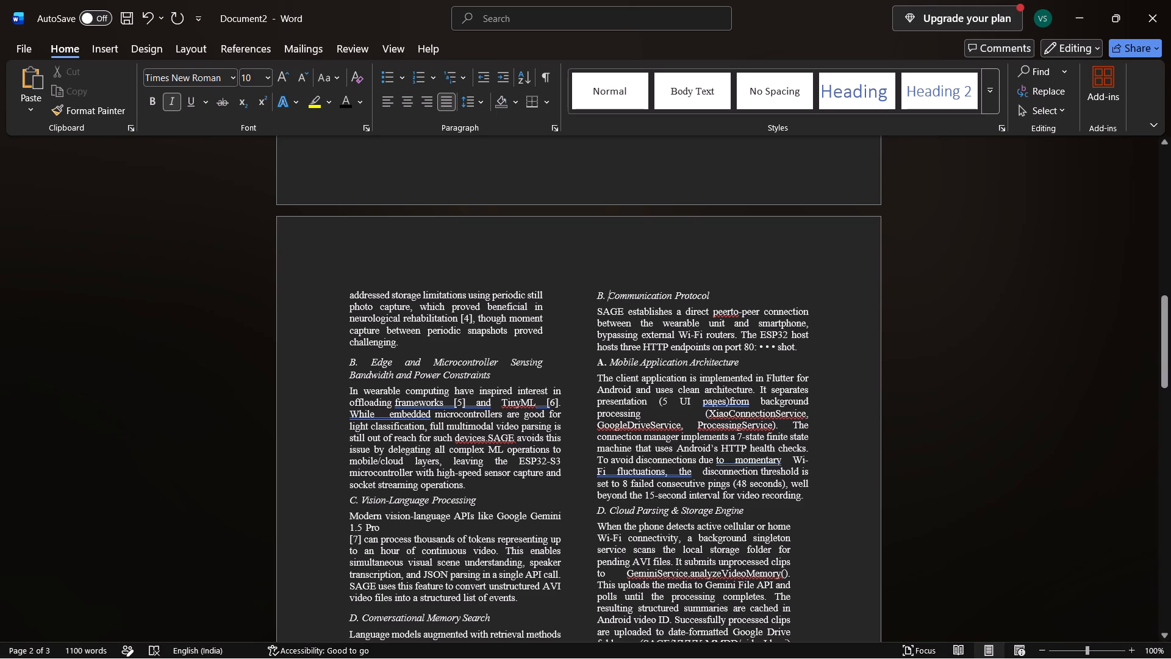
# Replace the automatic letter before the "Mobile Application Architecture" subheading with plain-text "C." followed by a space.
pyautogui.click(604, 368)
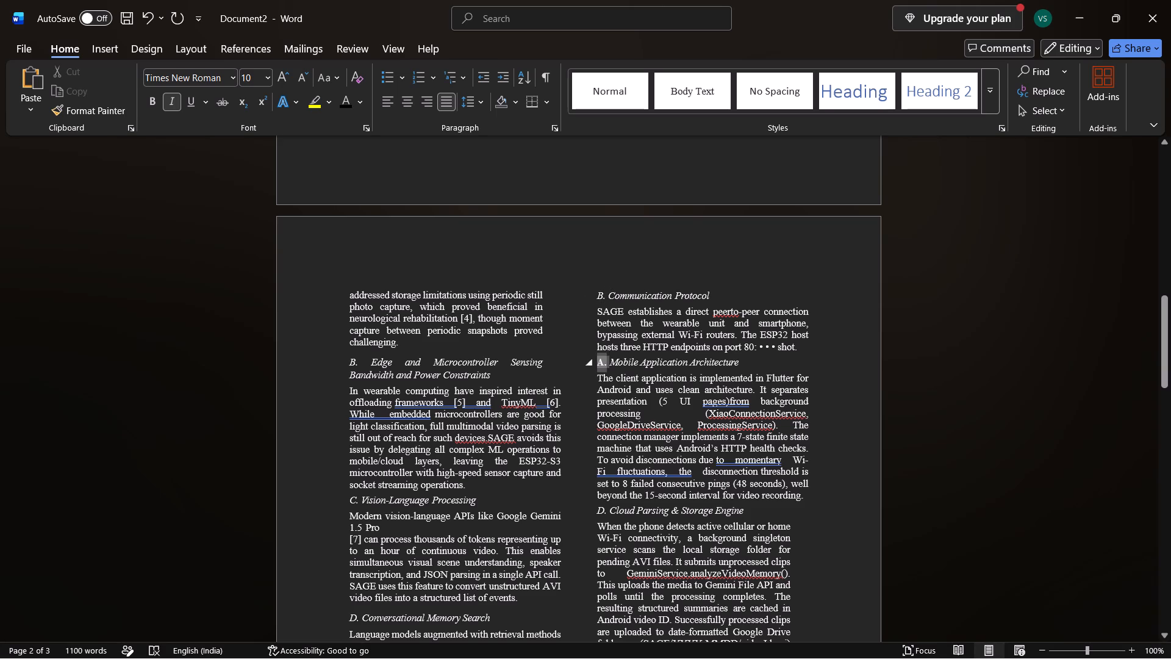
pyautogui.click(606, 367)
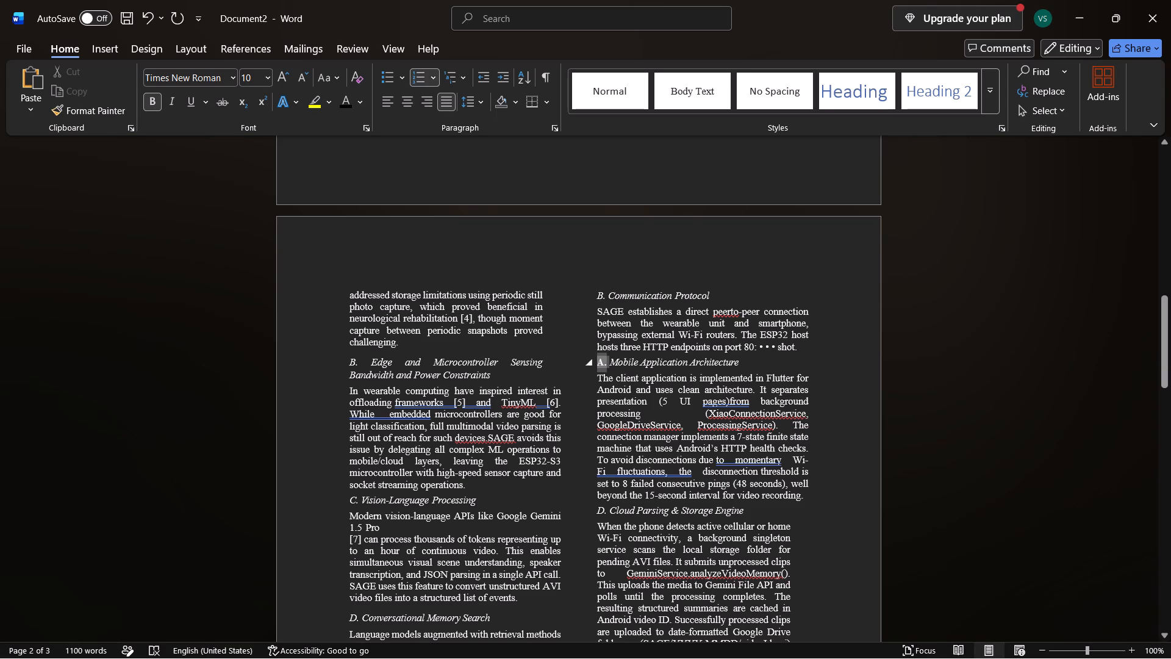
pyautogui.click(607, 364)
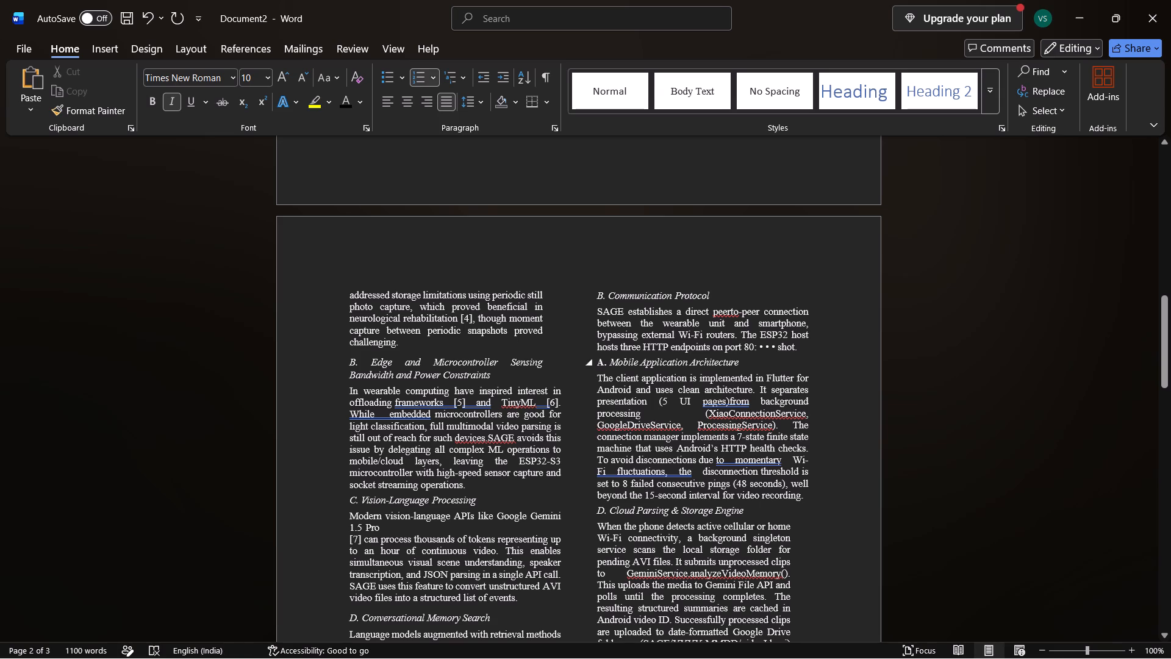
pyautogui.press('BackSpace')
pyautogui.press('BackSpace')
pyautogui.write('C.')
pyautogui.press('space')
# Switch to SAGE_IEEE_Paper and look through the pages following the System Architecture section for the next text to copy.
pyautogui.scroll(-1, 661, 542)
pyautogui.scroll(-1, 629, 606)
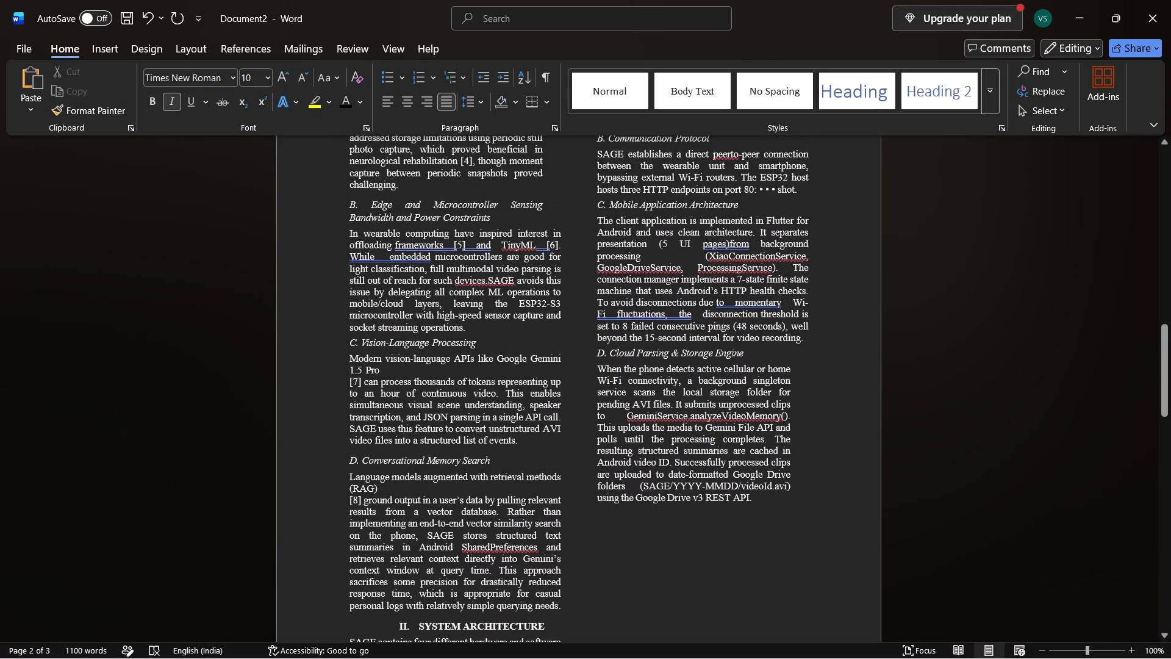
pyautogui.hotkey('alt', 'Tab')
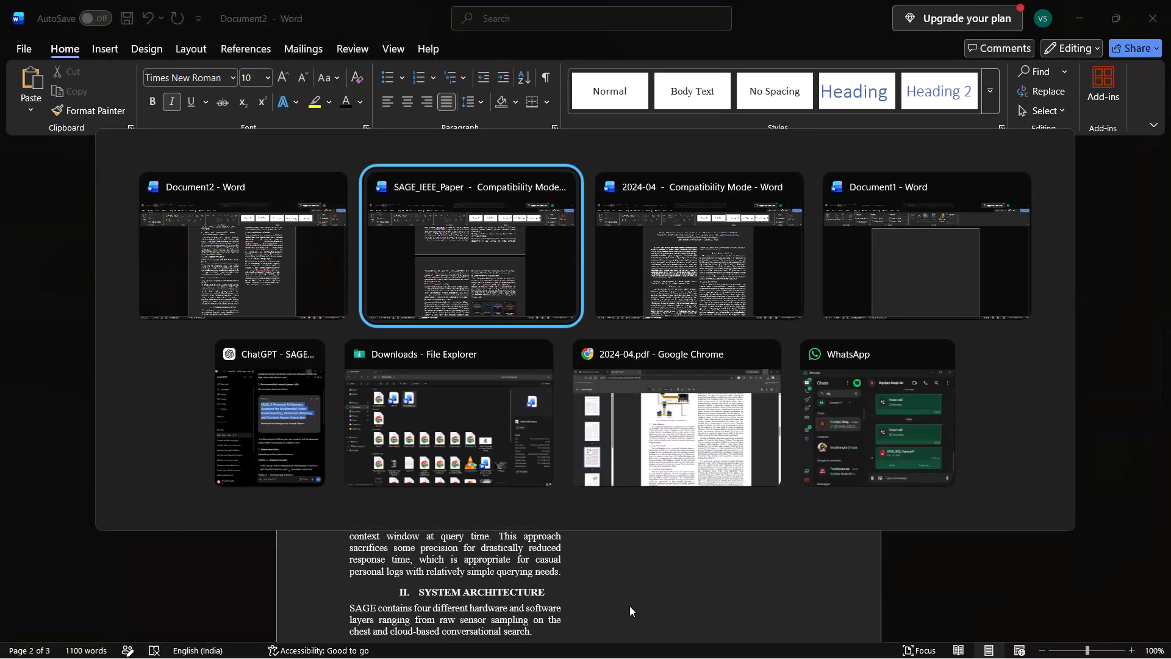
pyautogui.scroll(-1, 507, 576)
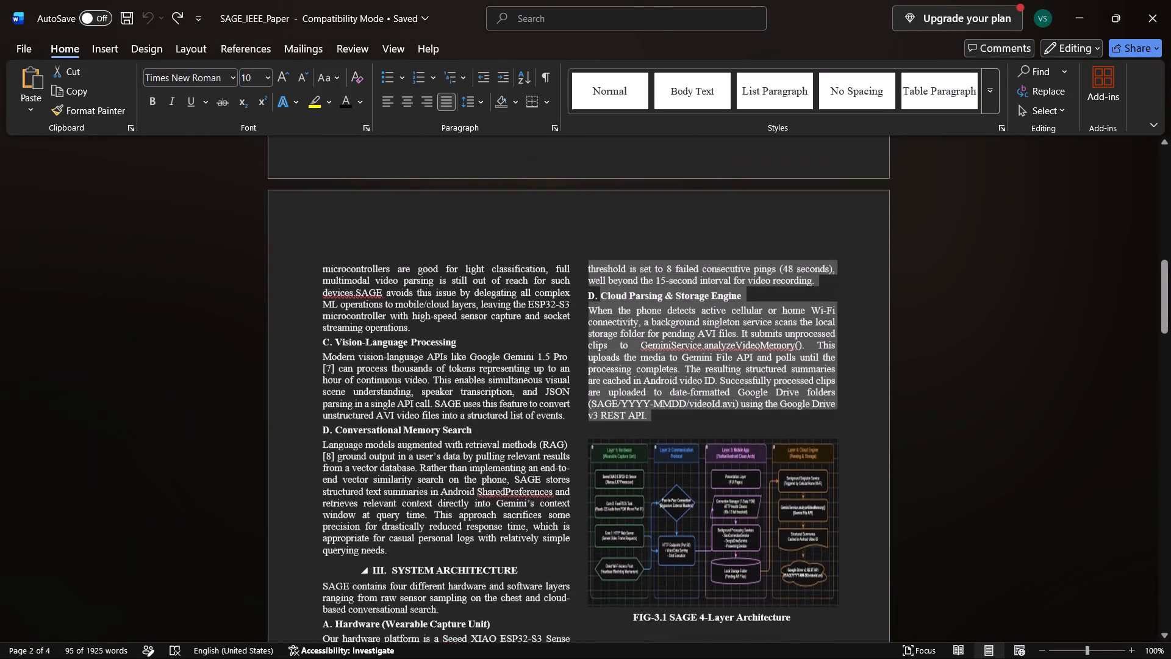
pyautogui.scroll(-1, 507, 576)
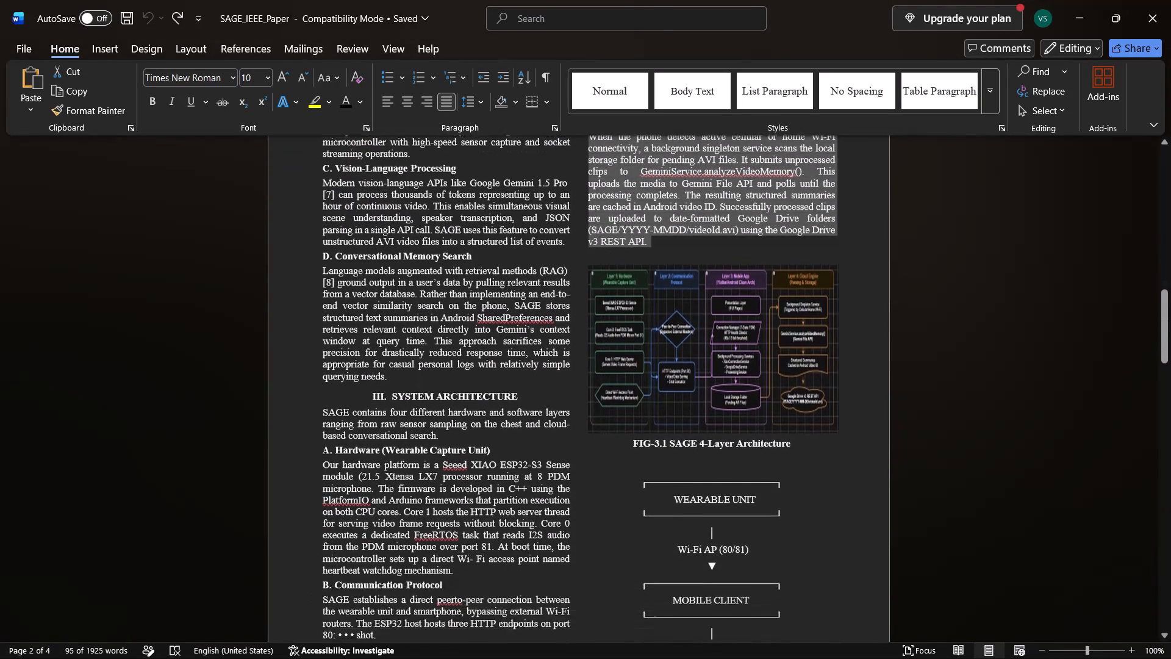
pyautogui.scroll(-1, 507, 576)
pyautogui.scroll(1, 507, 576)
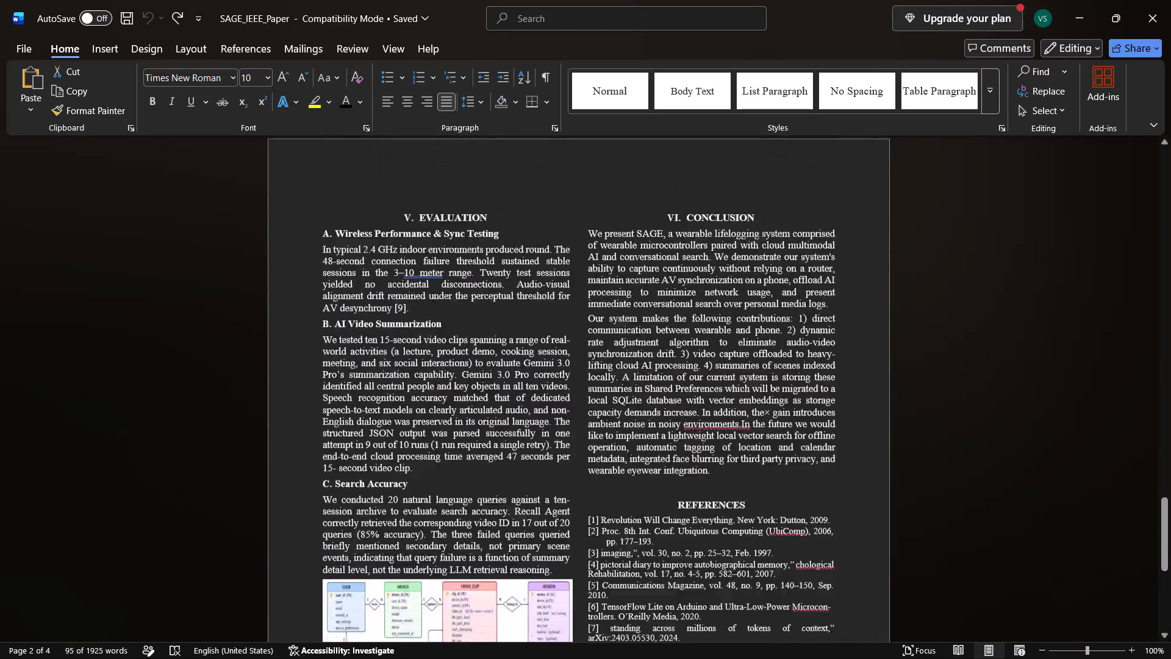
pyautogui.scroll(5, 507, 576)
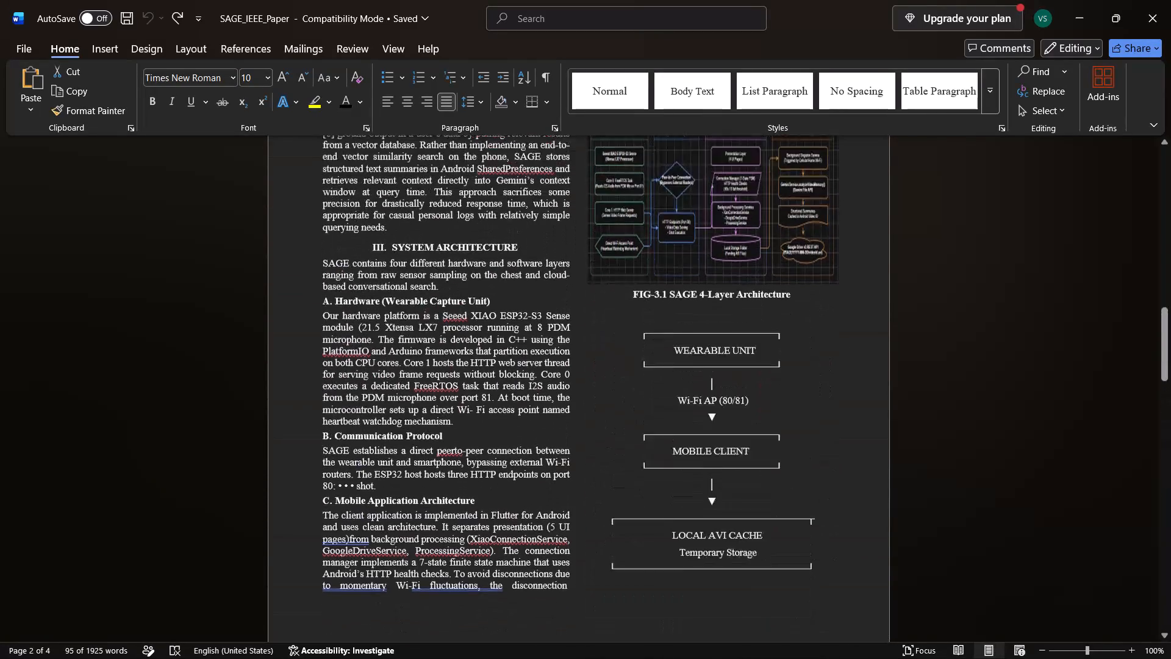
pyautogui.scroll(2, 507, 576)
pyautogui.scroll(-2, 507, 576)
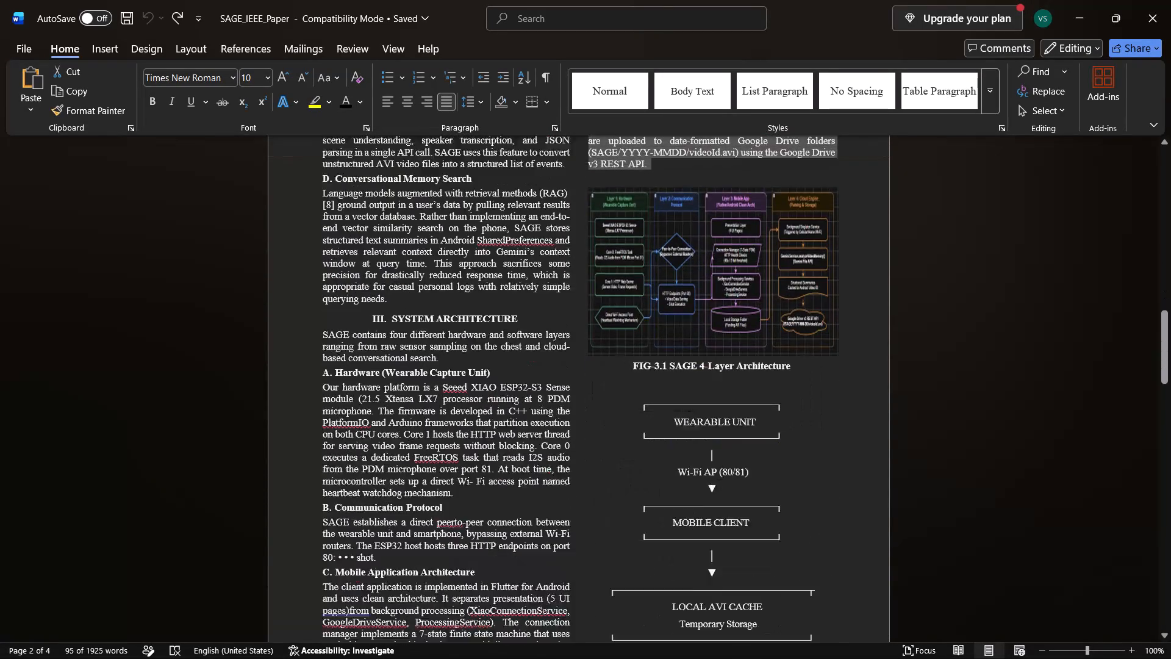
pyautogui.scroll(-4, 507, 576)
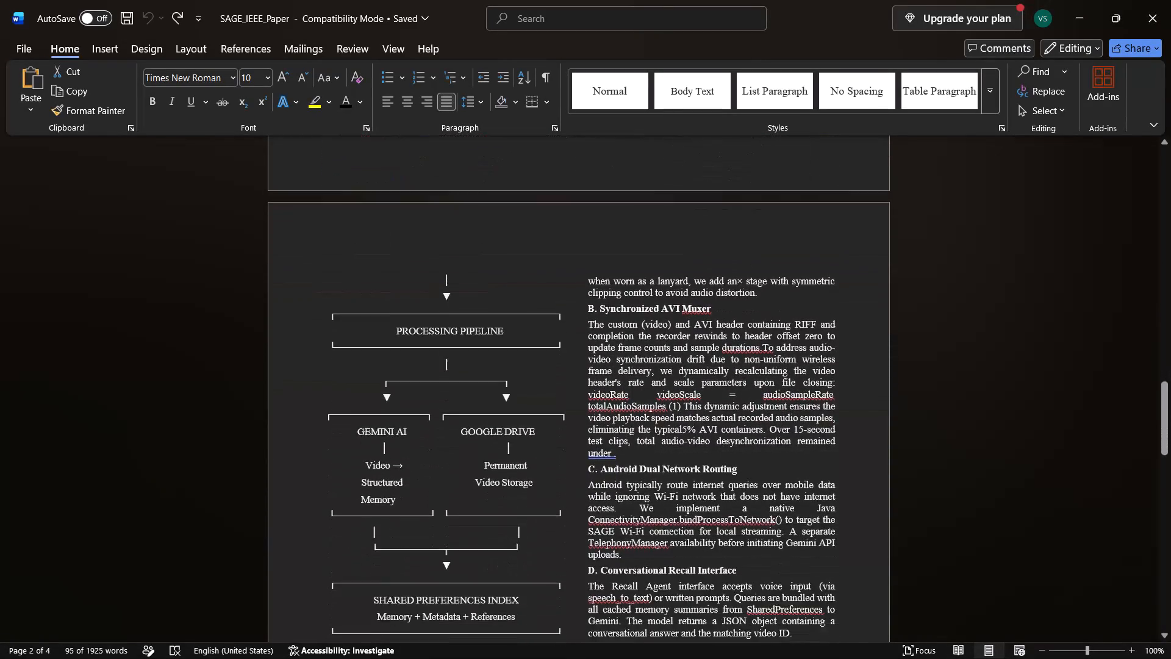
pyautogui.scroll(-2, 507, 576)
pyautogui.scroll(4, 507, 576)
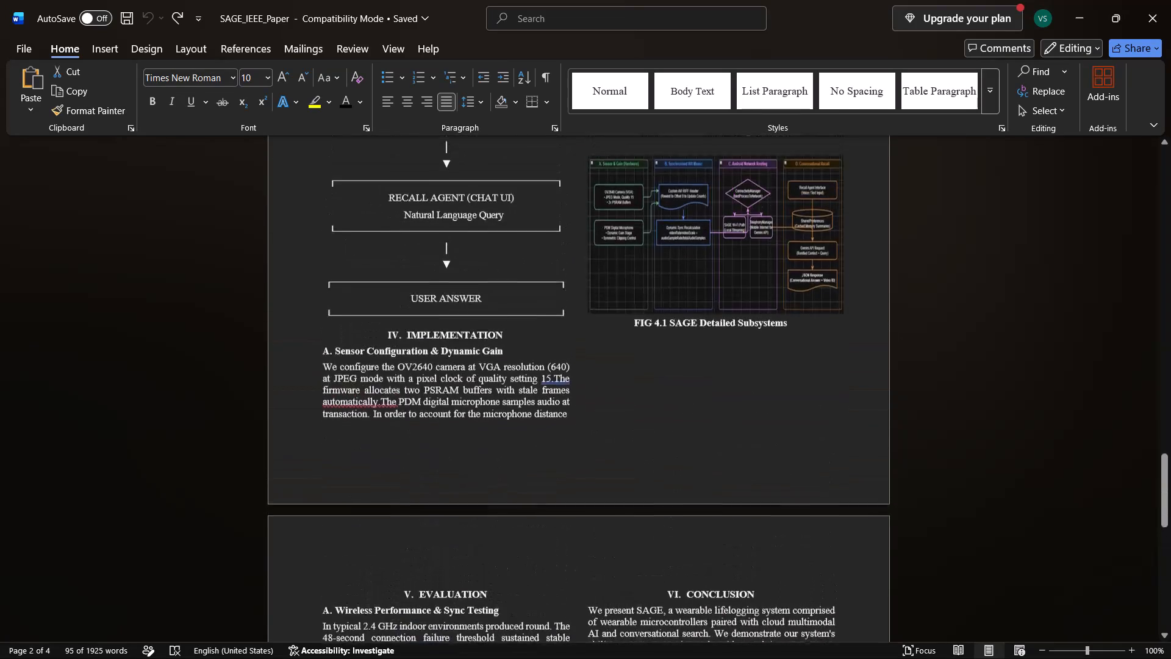
pyautogui.scroll(2, 507, 576)
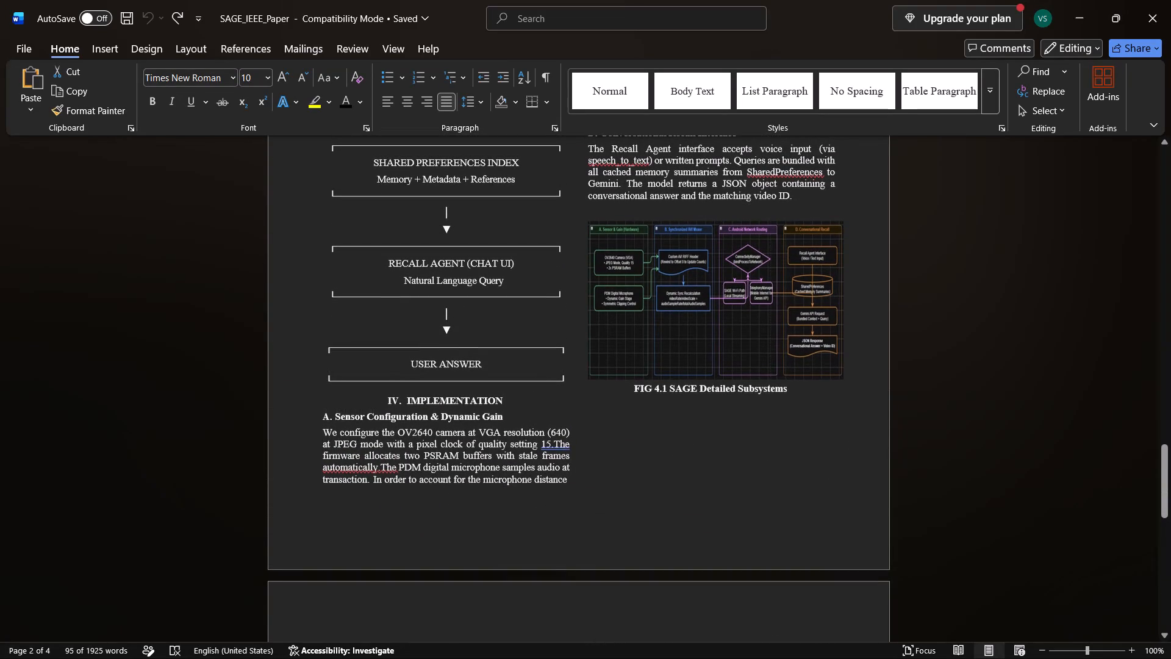
pyautogui.scroll(3, 507, 576)
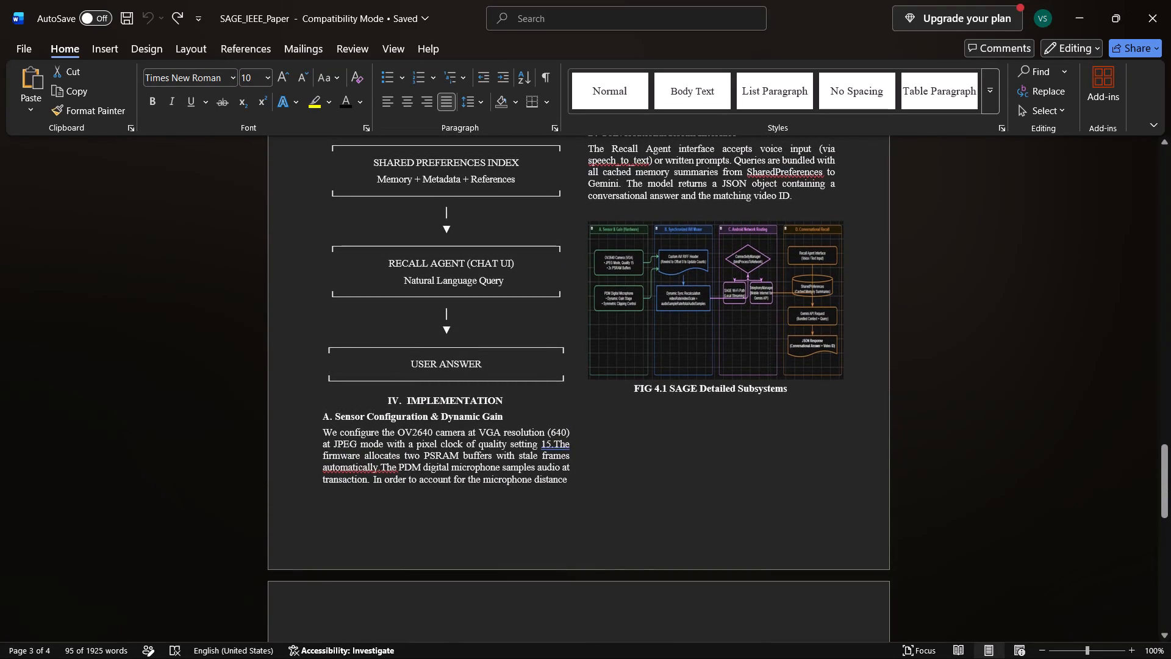
pyautogui.scroll(4, 507, 576)
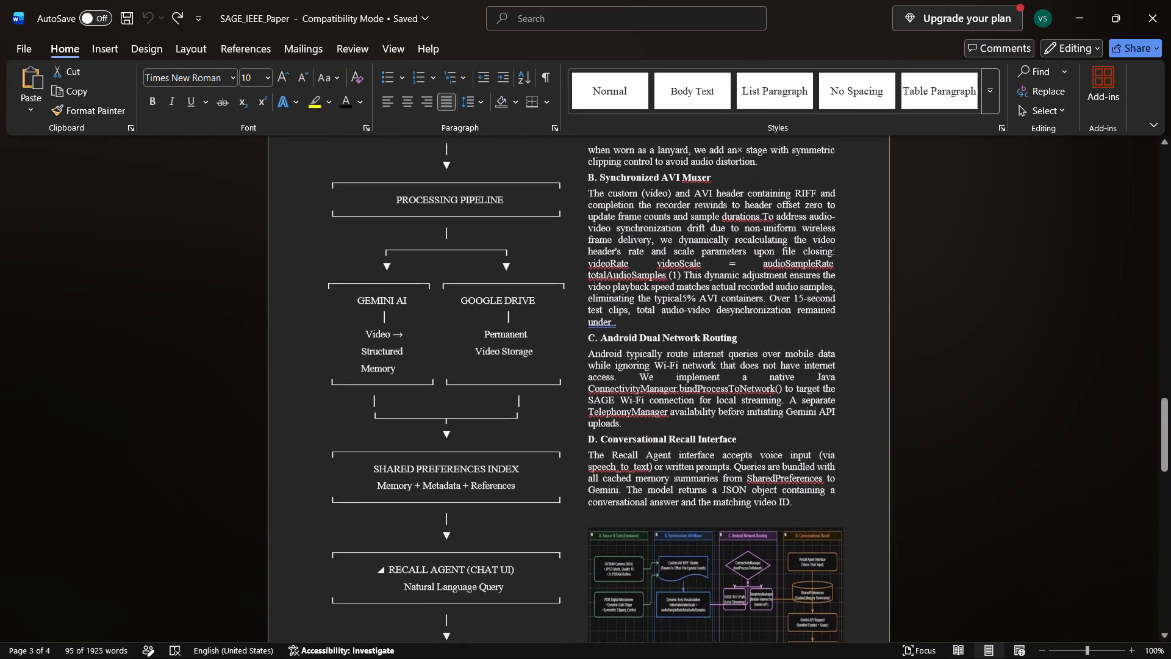
pyautogui.scroll(1, 507, 576)
# Copy the text from the "IMPLEMENTATION" heading through the end of the "Conversational Recall Interface" paragraph in SAGE_IEEE_Paper.
pyautogui.scroll(-2, 507, 576)
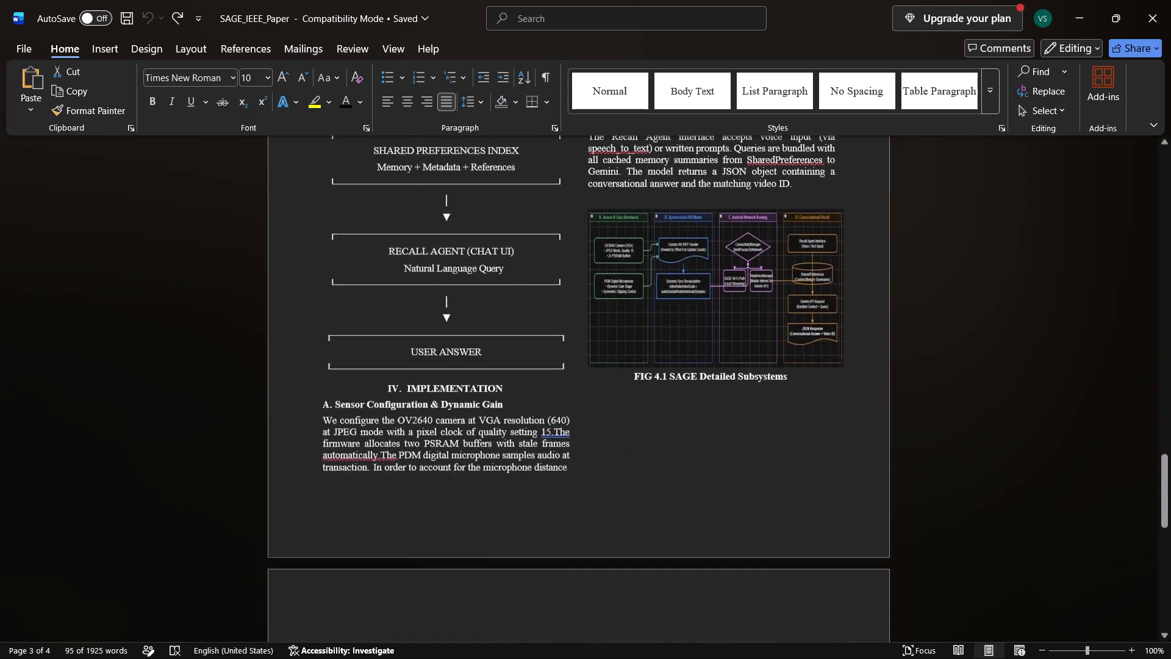
pyautogui.scroll(-1, 507, 576)
pyautogui.moveTo(383, 293); pyautogui.dragTo(389, 297)
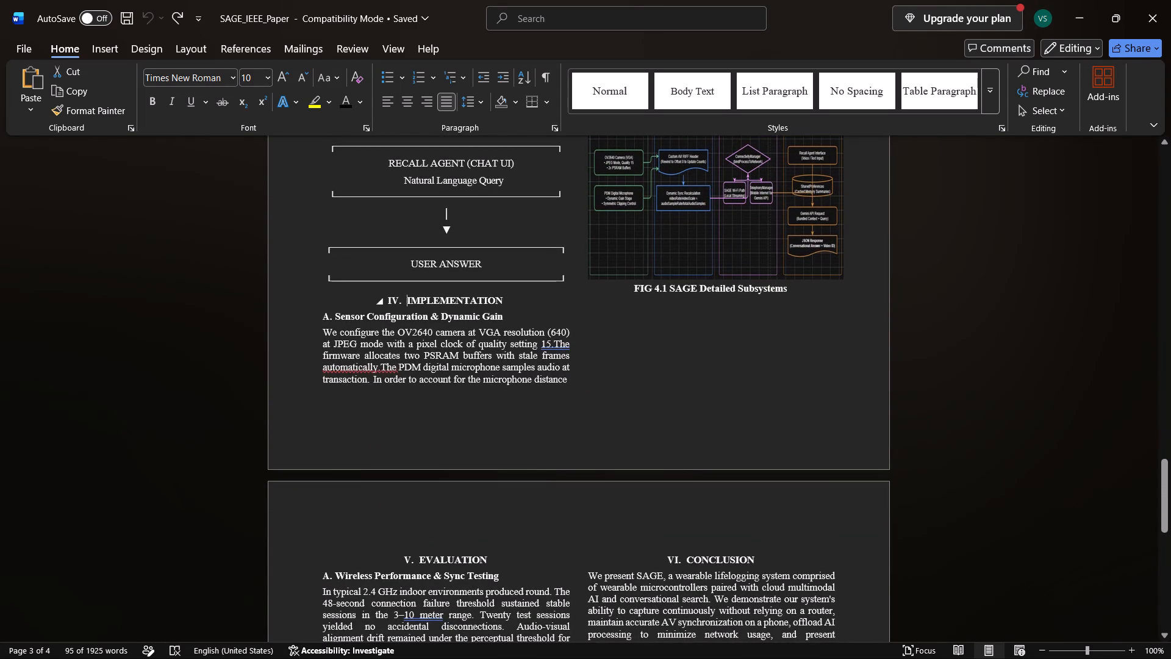
pyautogui.moveTo(389, 297); pyautogui.dragTo(669, 104)
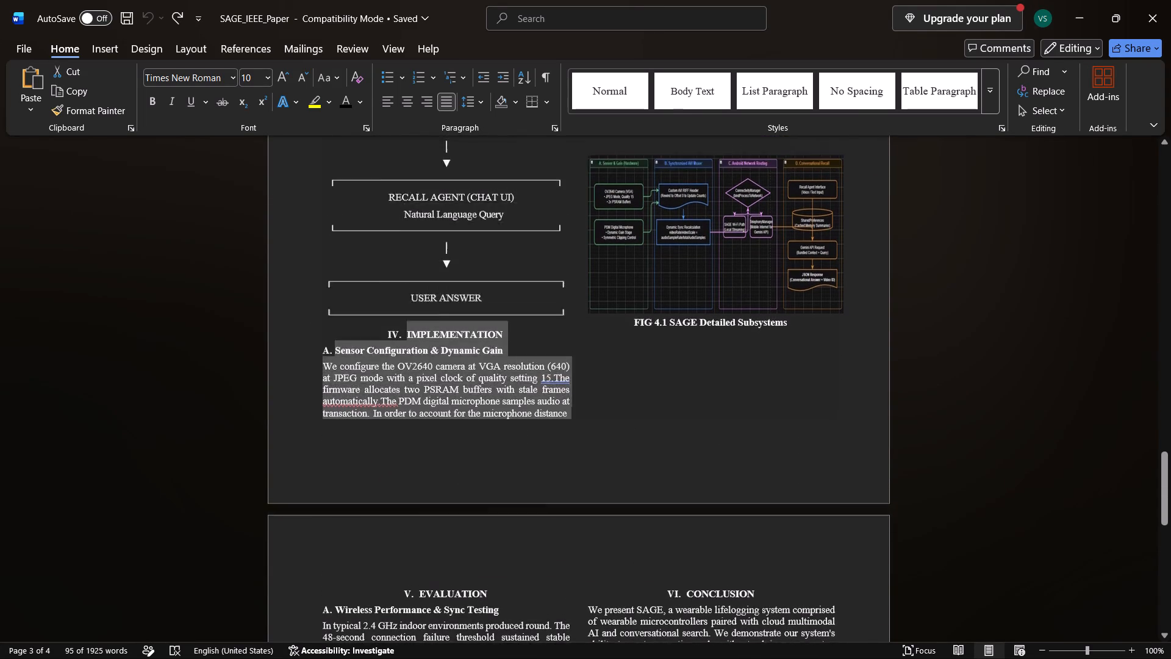
pyautogui.moveTo(669, 104); pyautogui.dragTo(795, 445)
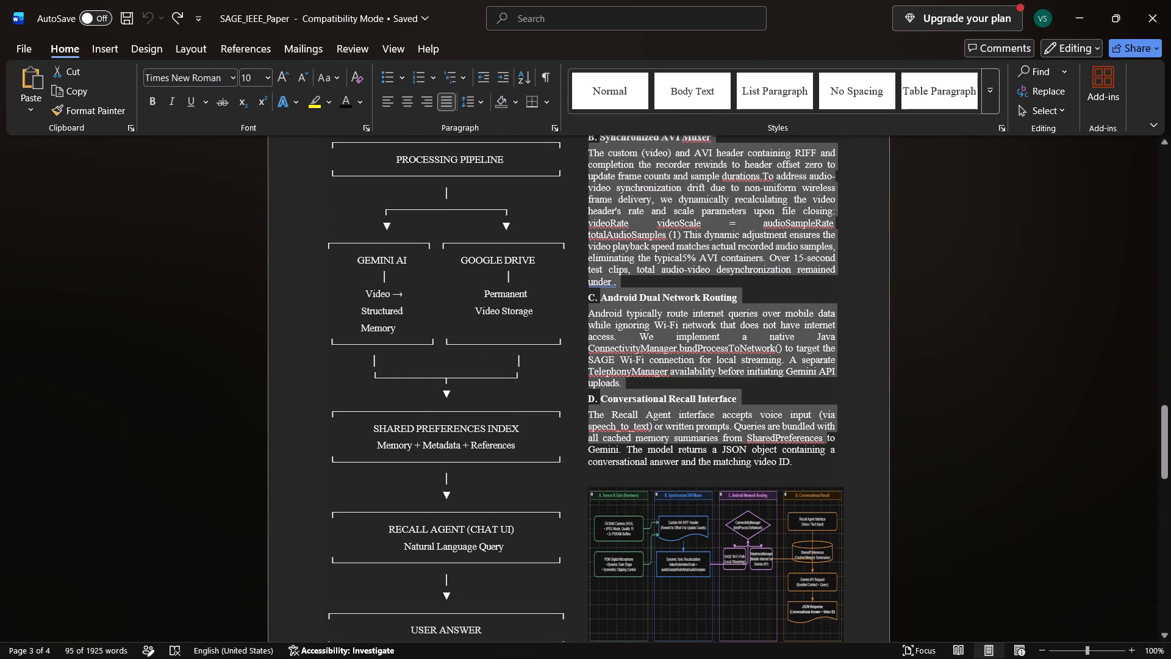
pyautogui.moveTo(795, 445); pyautogui.dragTo(792, 455)
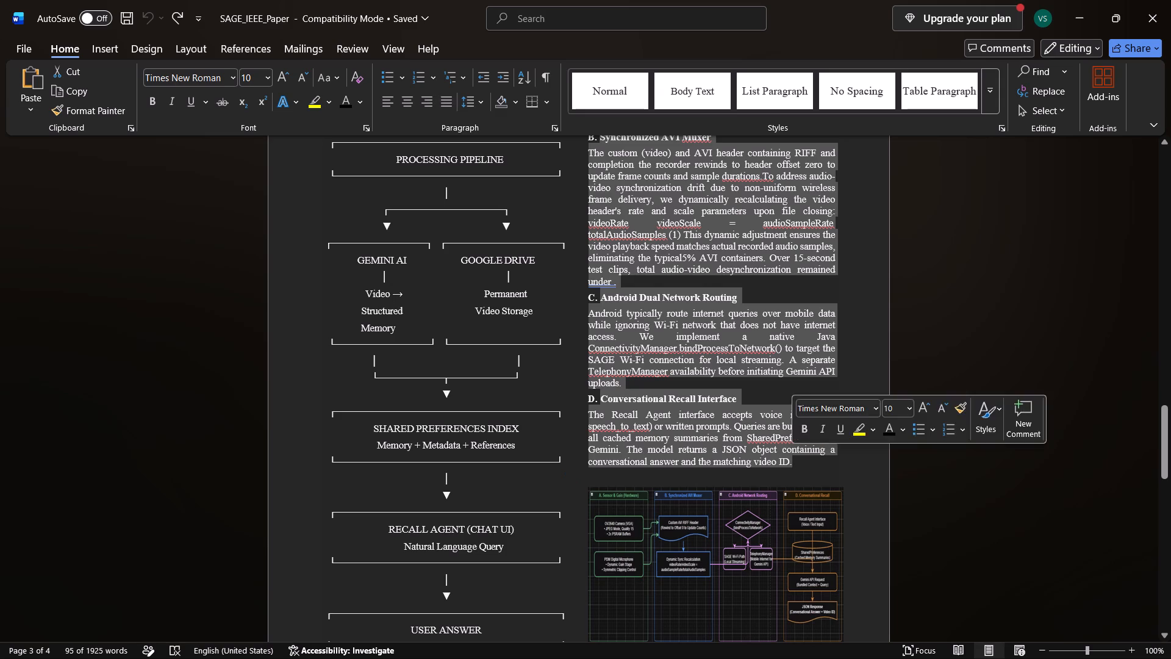
pyautogui.scroll(2, 792, 455)
pyautogui.hotkey('ctrl', 'c')
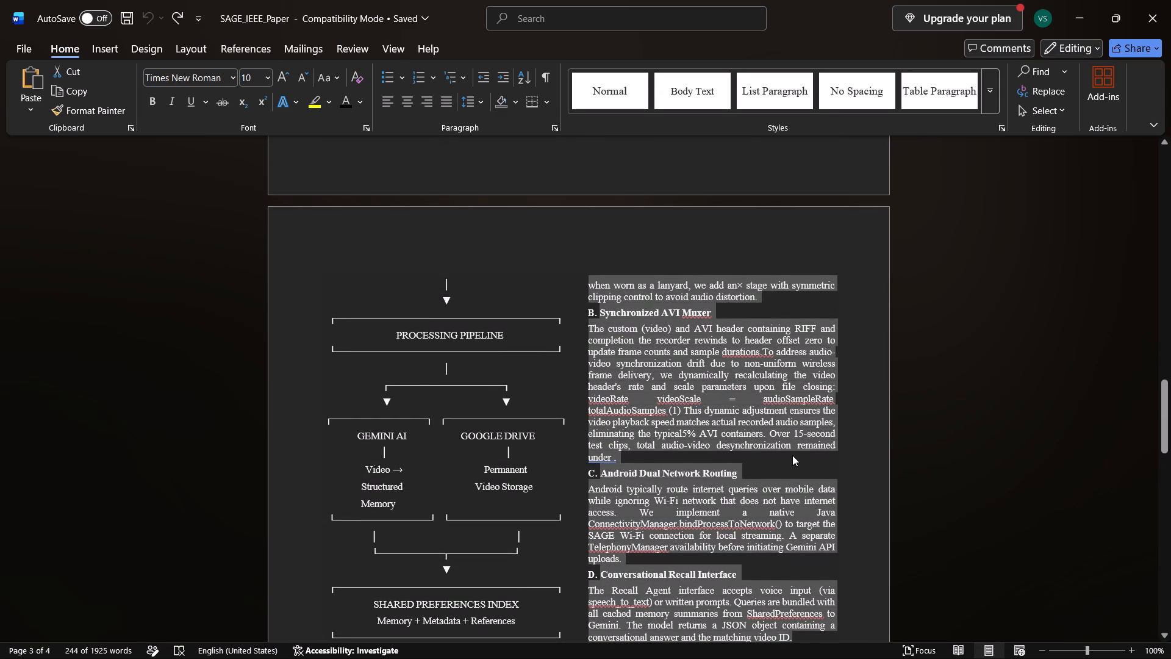
pyautogui.hotkey('ctrl', 'c')
# Paste the copied Implementation section into Document2 on a new line after the "Cloud Parsing & Storage Engine" paragraph.
pyautogui.scroll(-4, 792, 455)
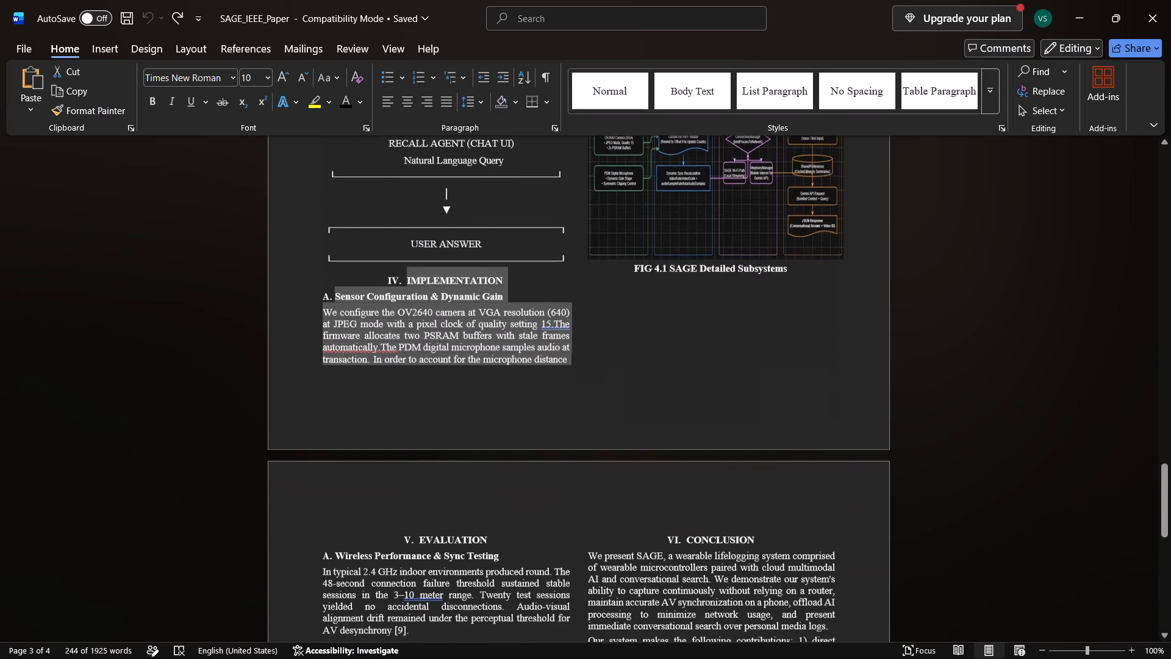
pyautogui.scroll(-1, 792, 455)
pyautogui.hotkey('alt', 'Tab')
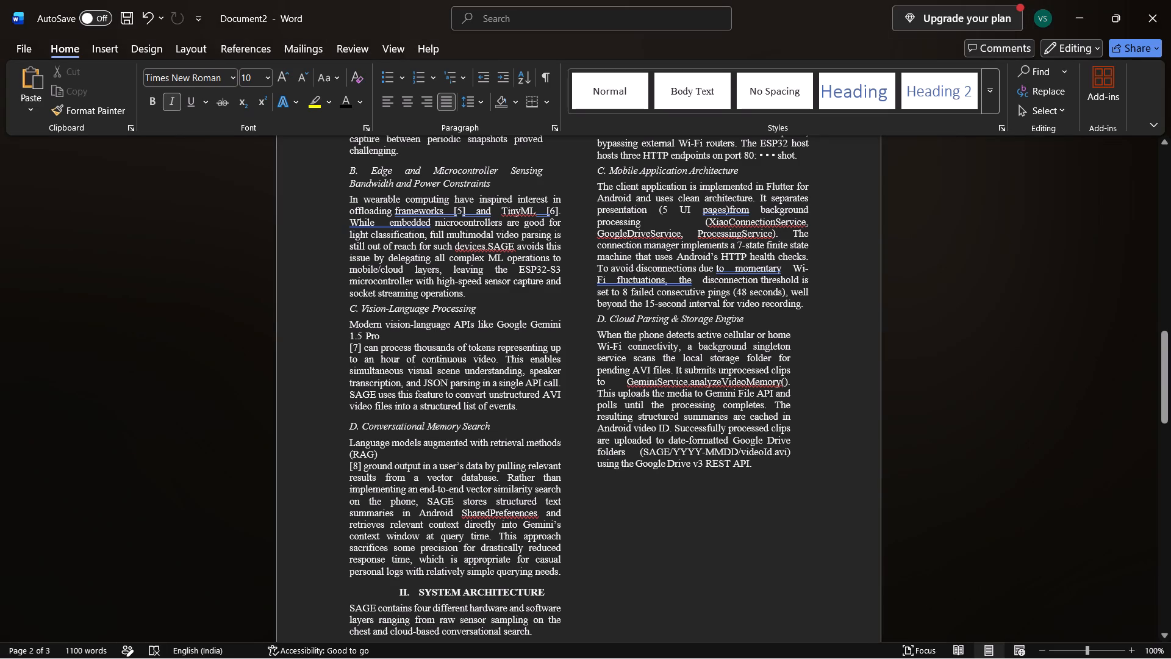
pyautogui.click(767, 470)
pyautogui.press('Return')
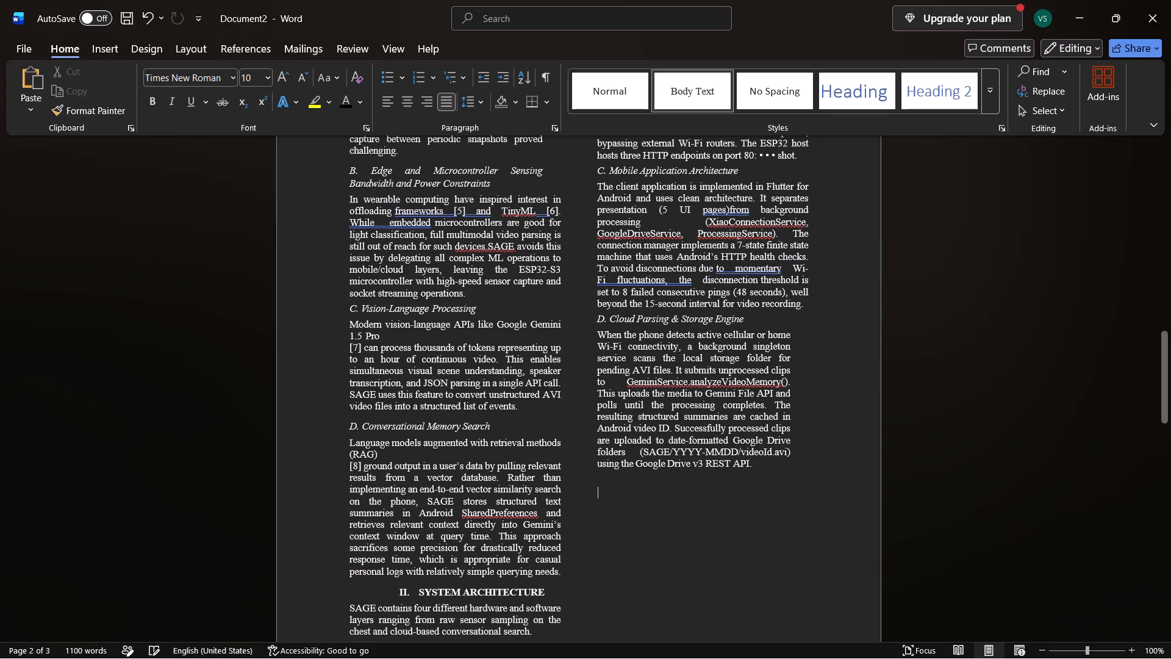
pyautogui.hotkey('ctrl', 'v')
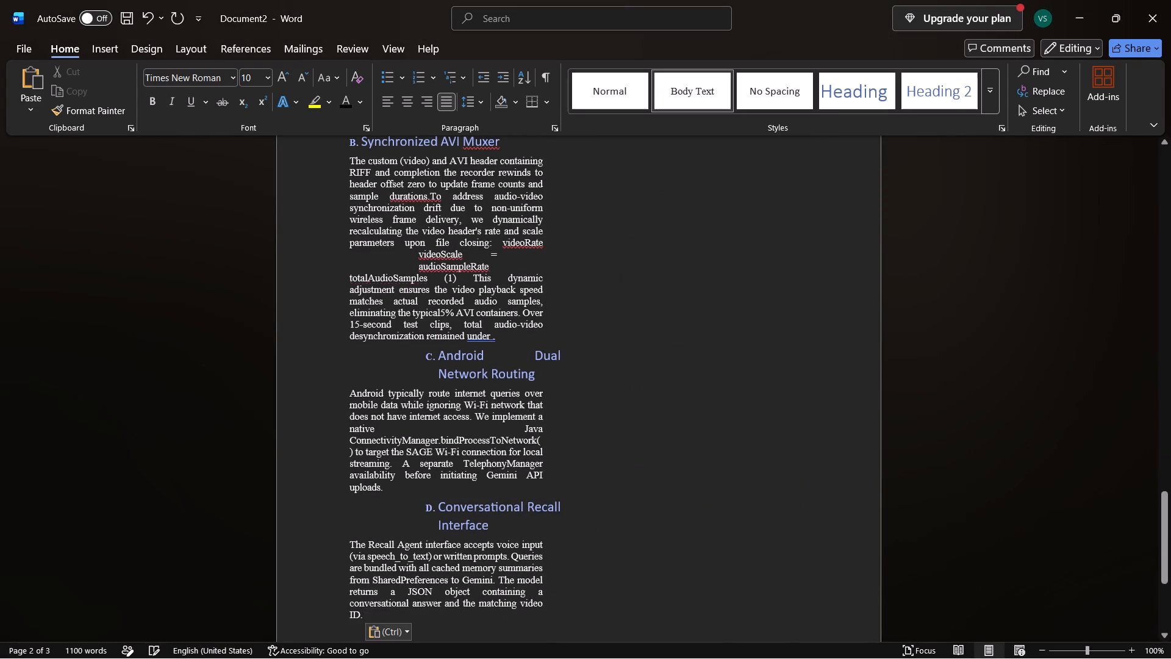
# Format the "IMPLEMENTATION" heading as bold 10 pt Times New Roman in the same text colour as the body text.
pyautogui.scroll(4, 767, 470)
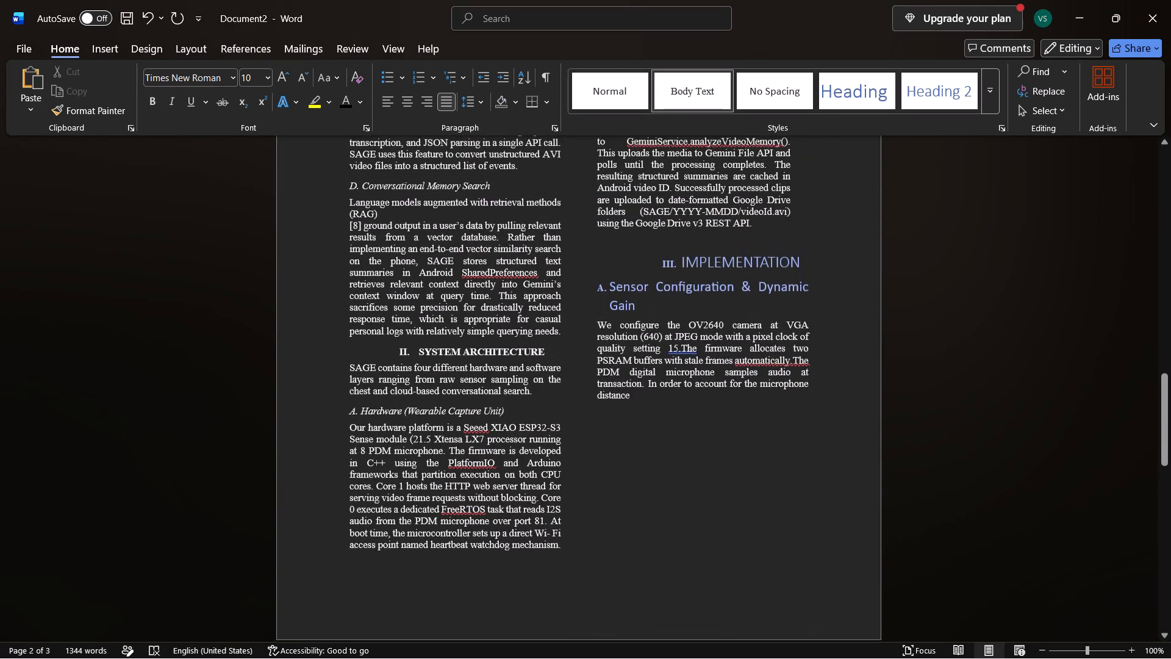
pyautogui.scroll(1, 767, 470)
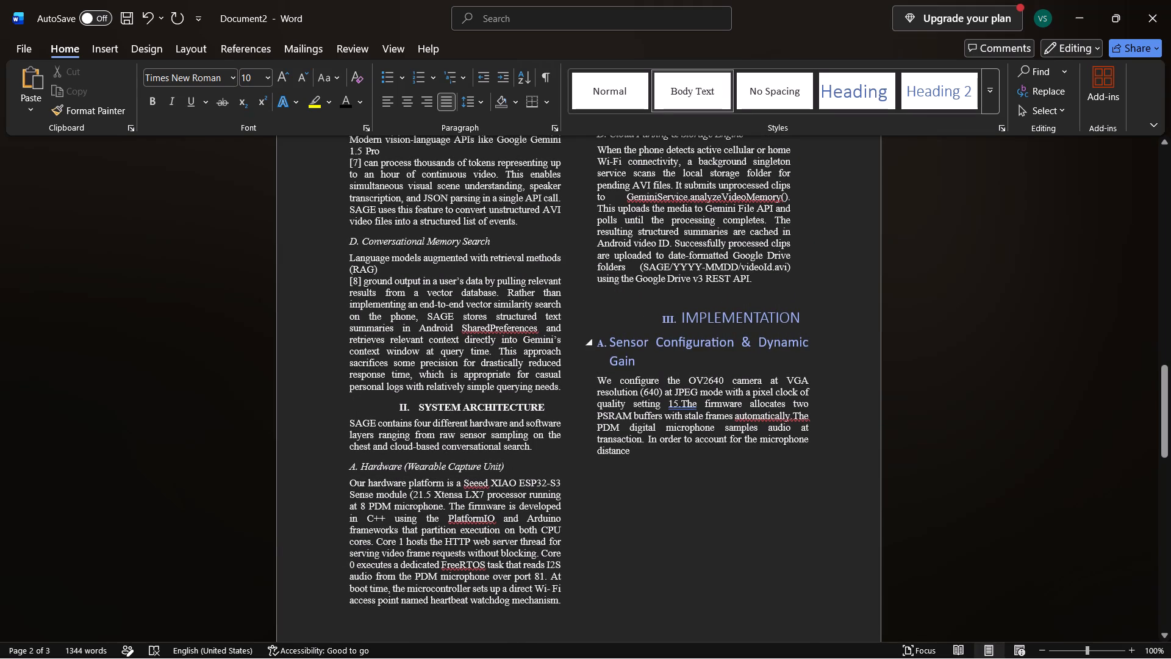
pyautogui.click(682, 358)
pyautogui.moveTo(811, 320); pyautogui.dragTo(643, 317)
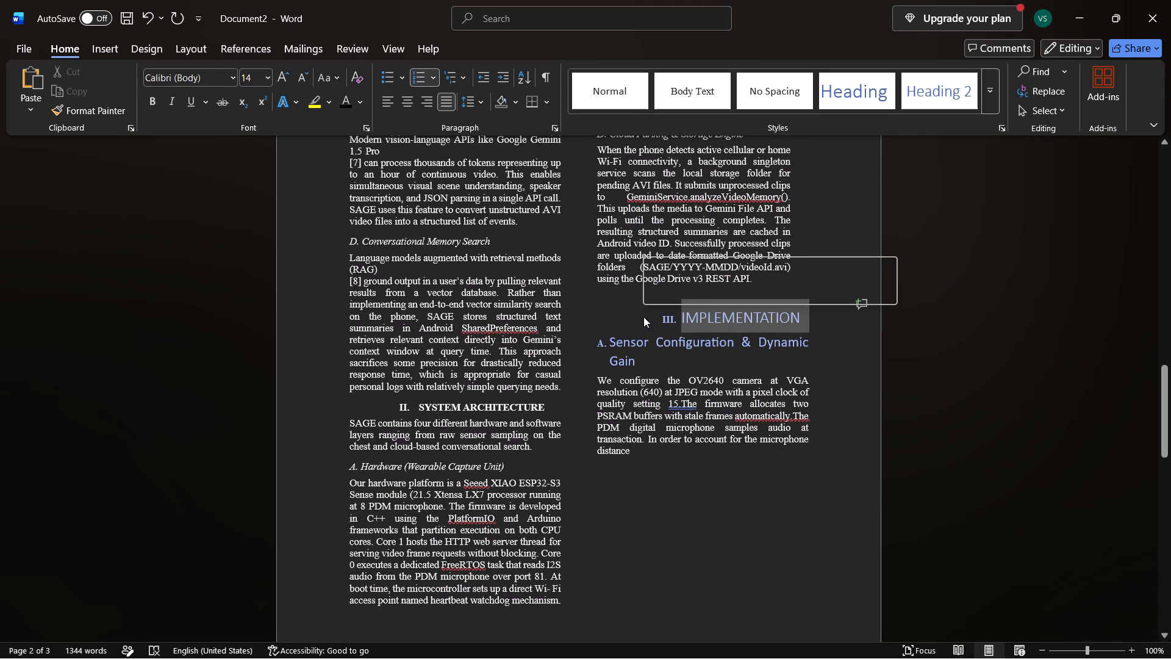
pyautogui.click(690, 272)
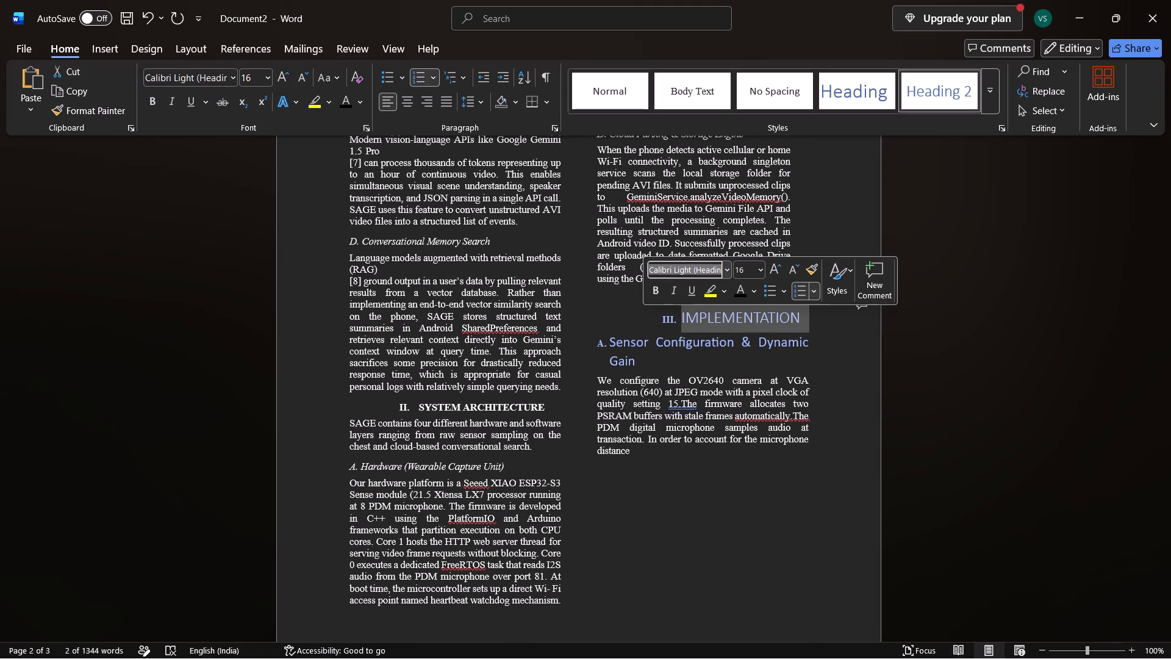
pyautogui.press('BackSpace')
pyautogui.press('t')
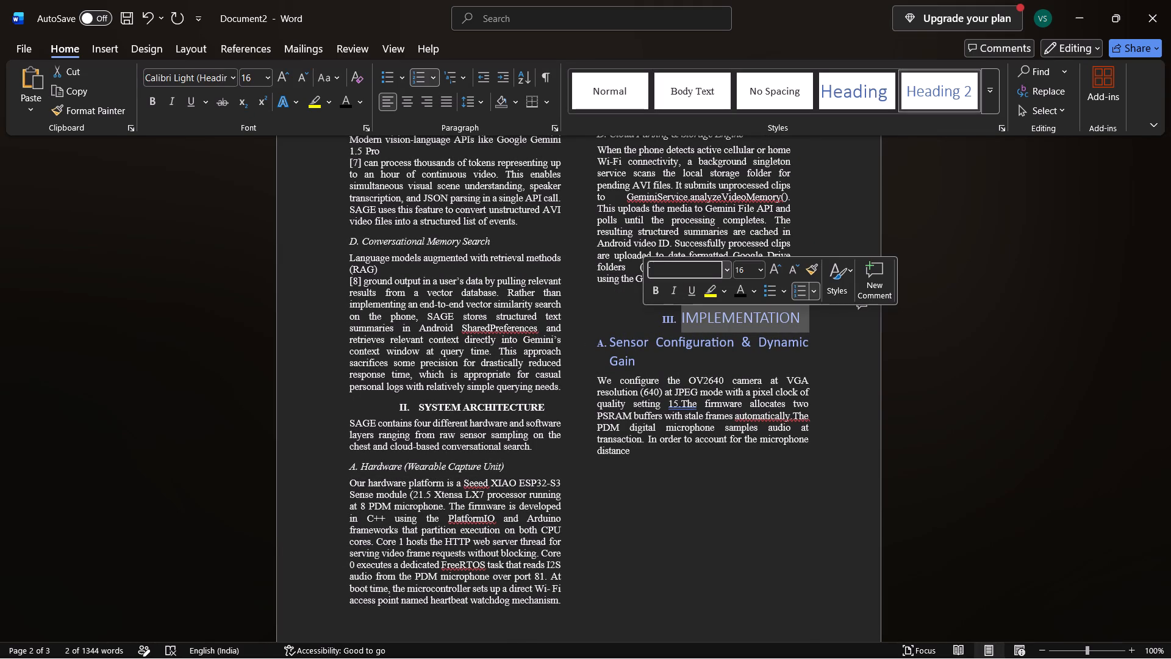
pyautogui.press('Return')
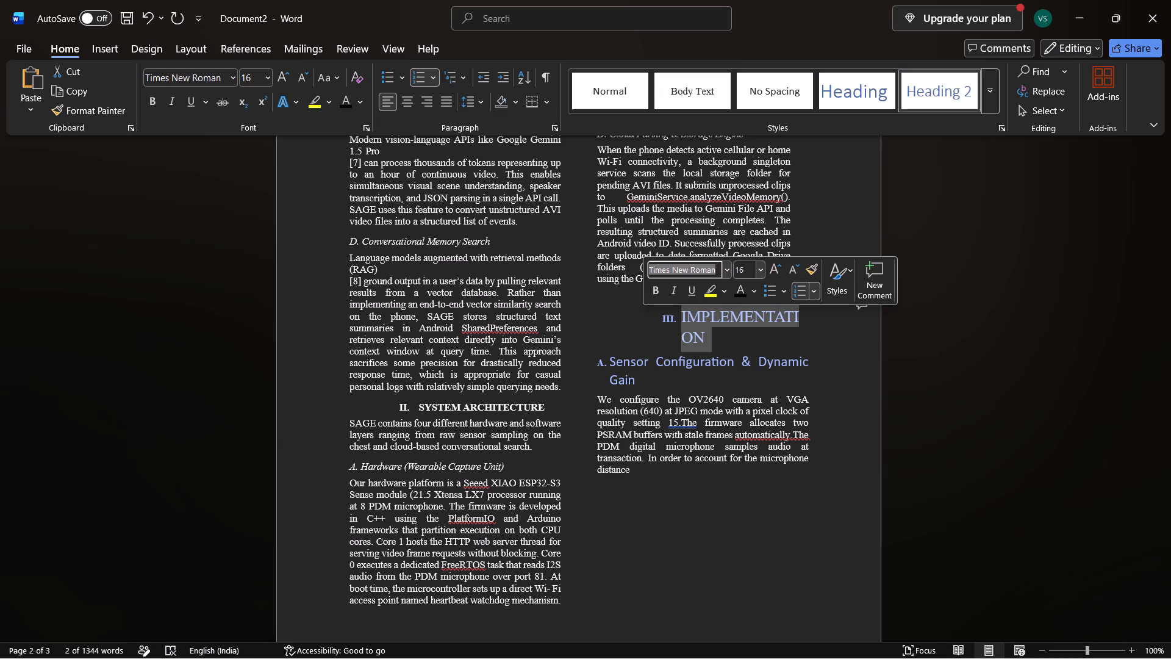
pyautogui.click(746, 267)
pyautogui.press('BackSpace')
pyautogui.write('10')
pyautogui.press('Return')
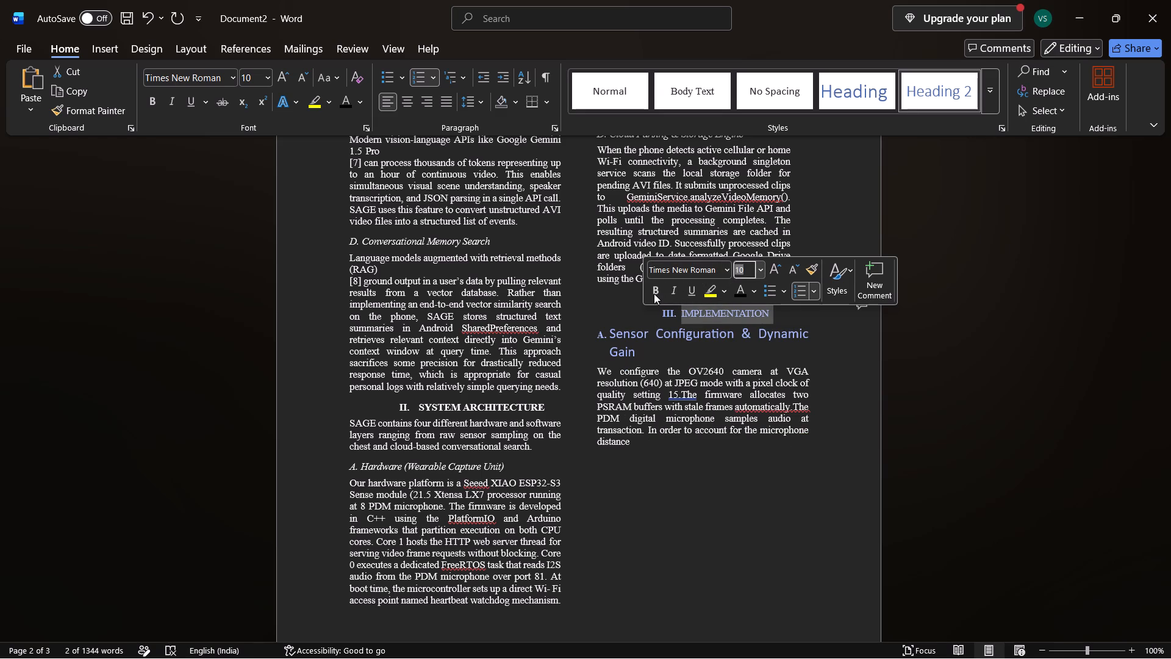
pyautogui.click(654, 293)
pyautogui.click(736, 290)
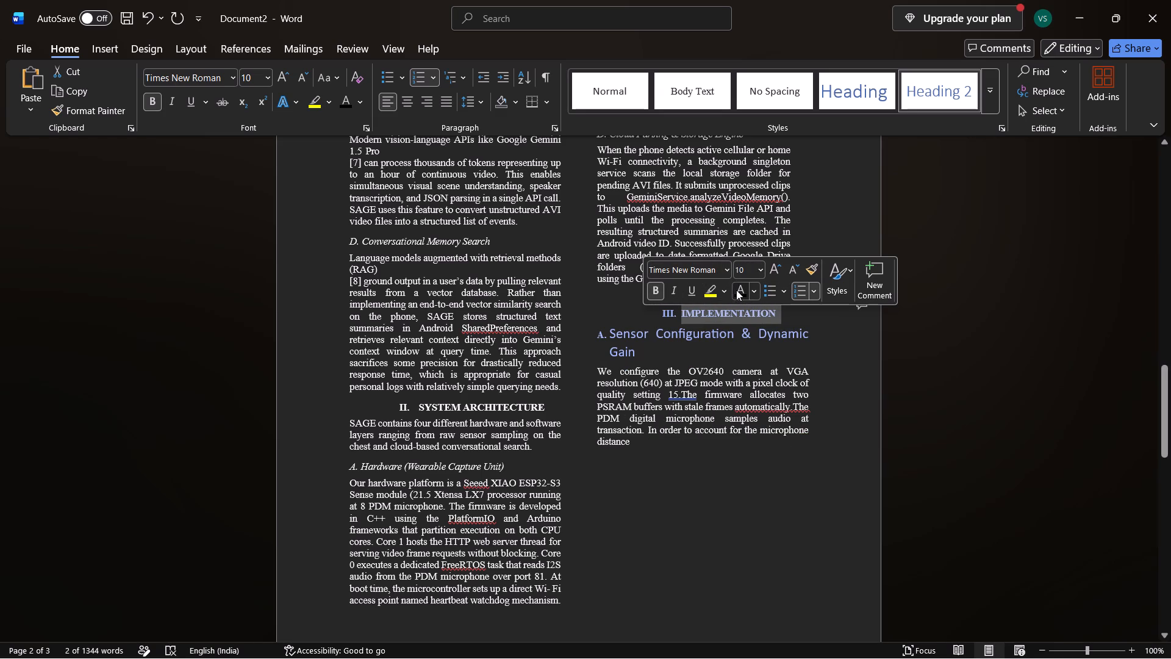
# Format the "Sensor Configuration & Dynamic Gain" subheading as italic 10 pt Times New Roman in the body text colour.
pyautogui.click(643, 350)
pyautogui.moveTo(643, 350); pyautogui.dragTo(637, 350)
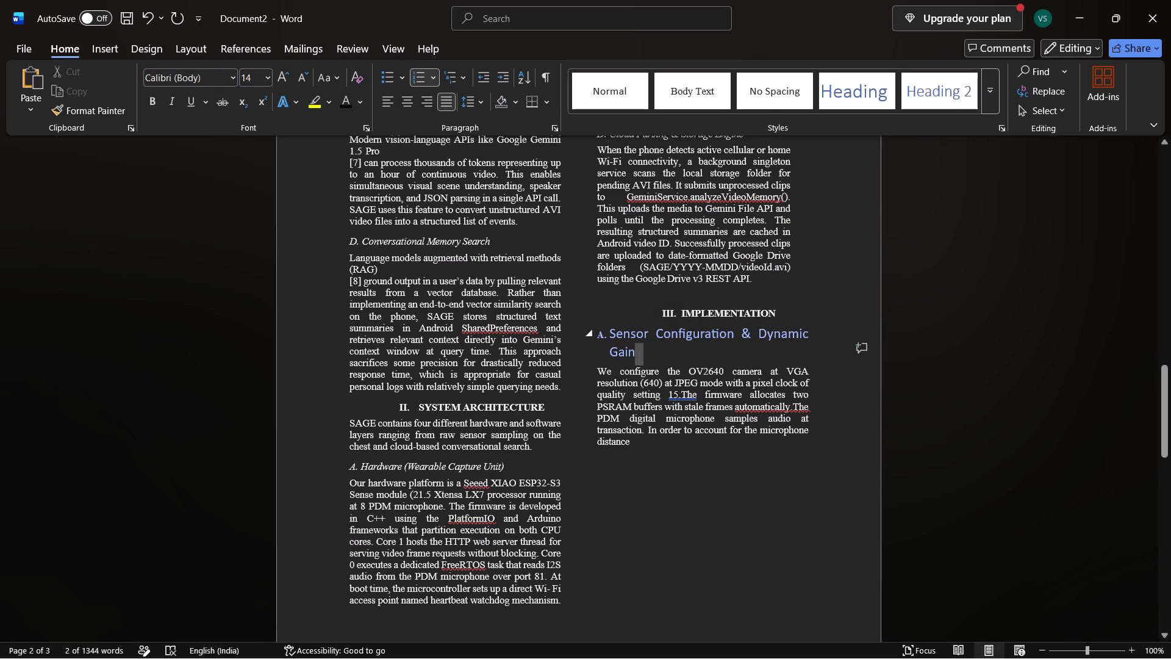
pyautogui.moveTo(637, 350); pyautogui.dragTo(589, 332)
pyautogui.click(647, 285)
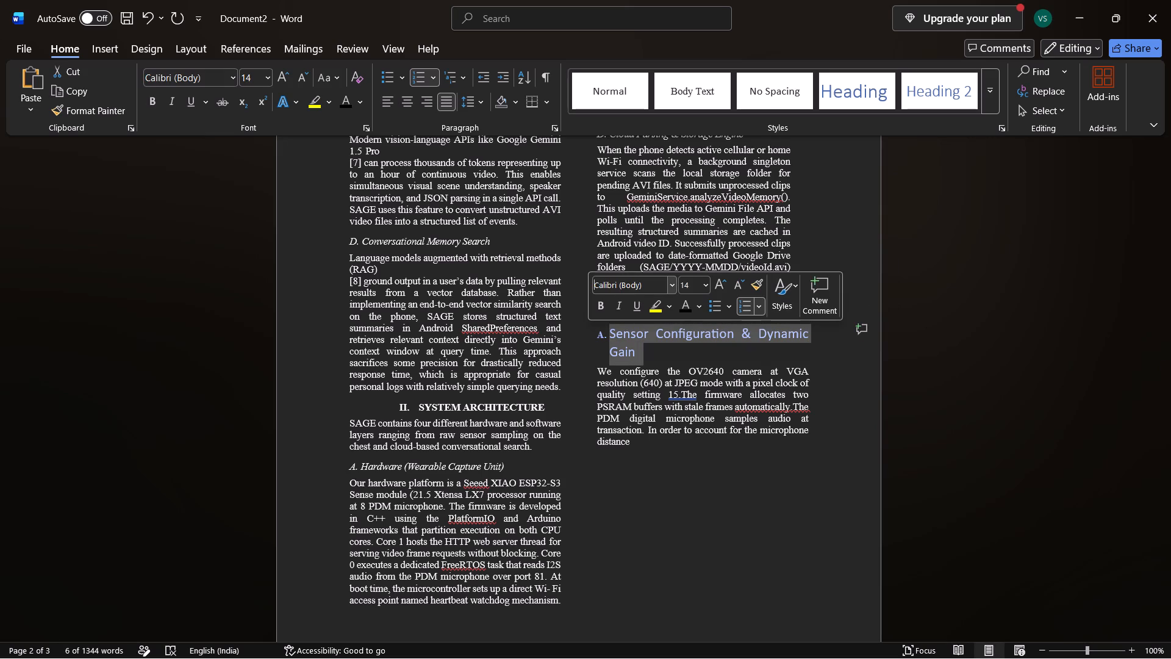
pyautogui.press('BackSpace')
pyautogui.write('TI')
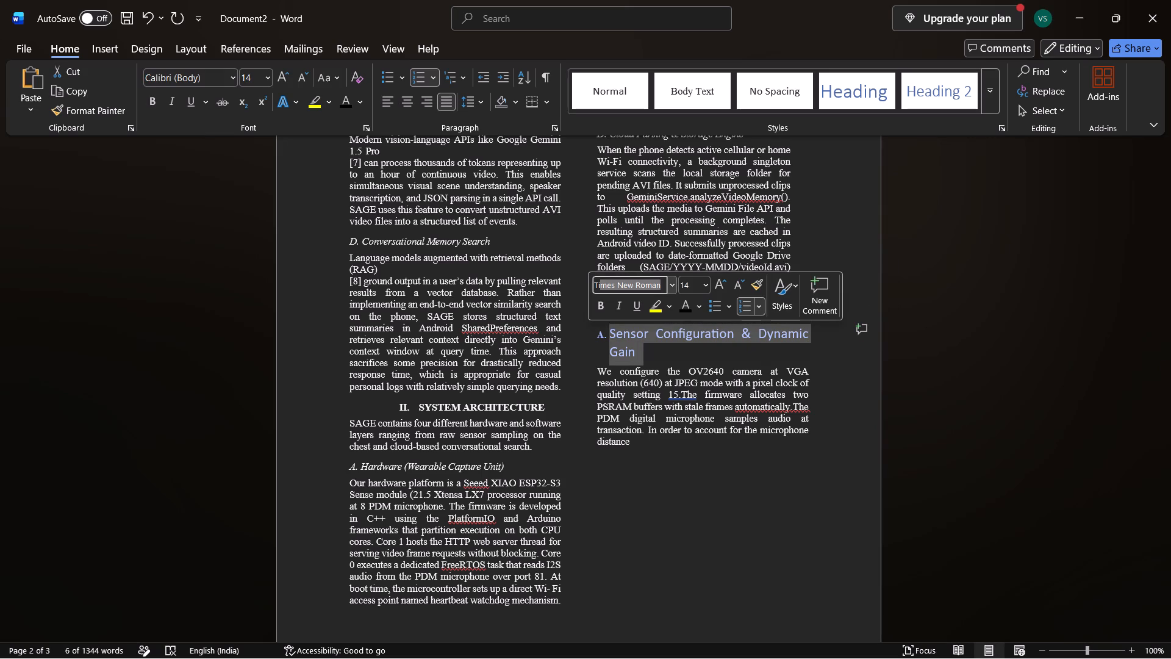
pyautogui.press('Return')
pyautogui.click(680, 301)
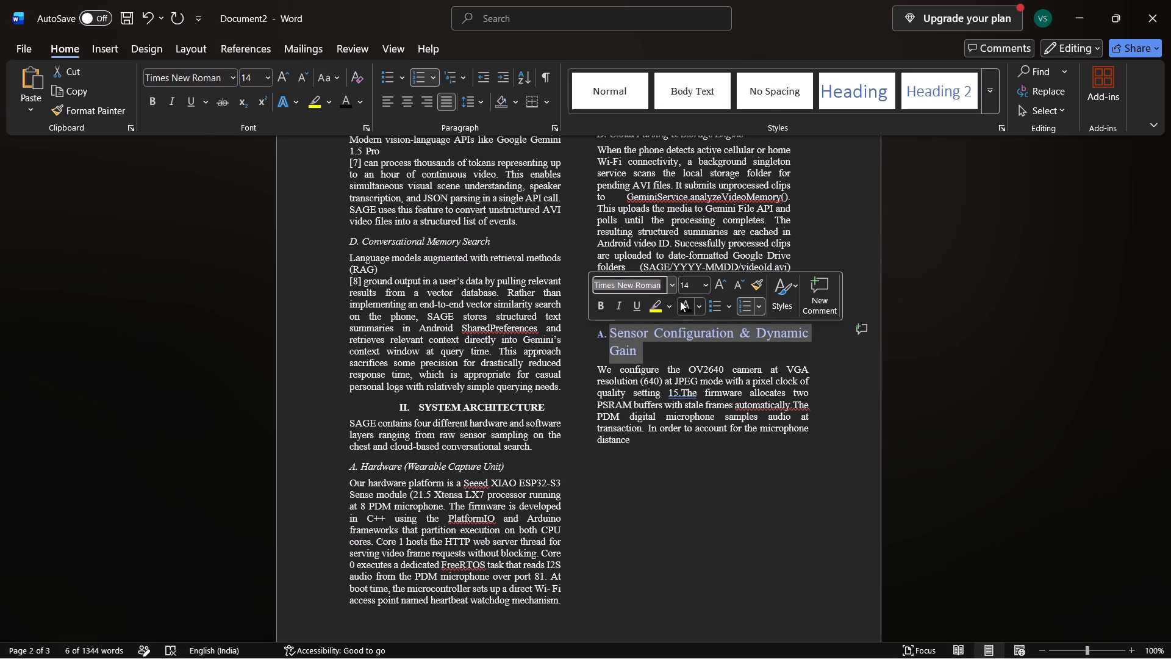
pyautogui.click(686, 287)
pyautogui.press('BackSpace')
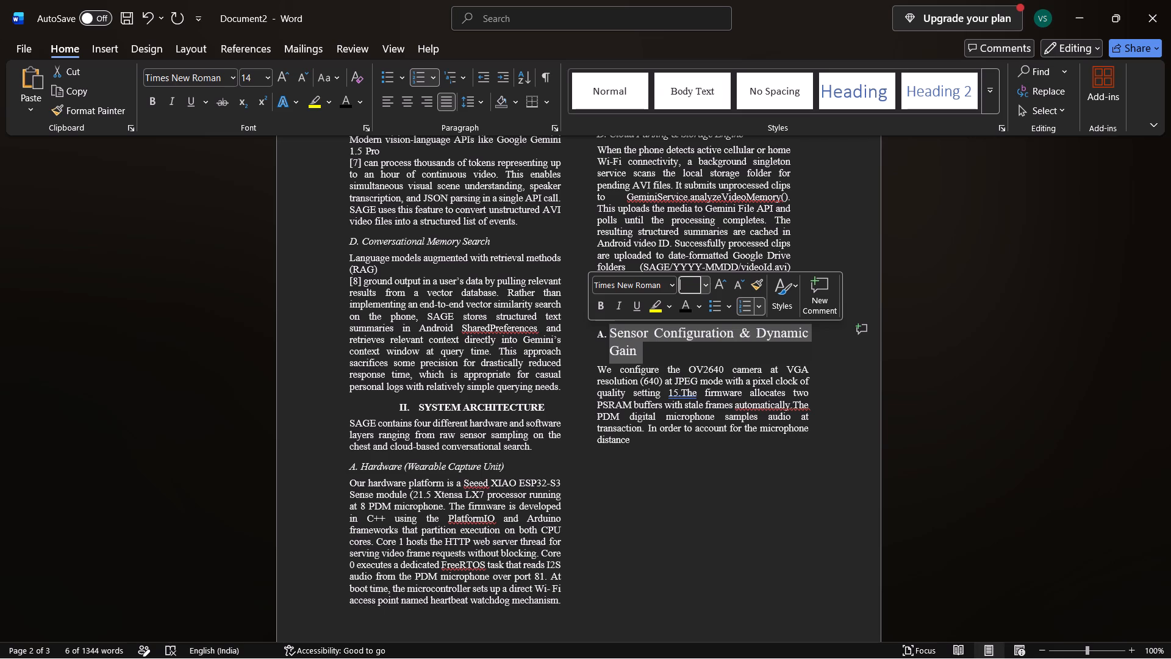
pyautogui.write('10')
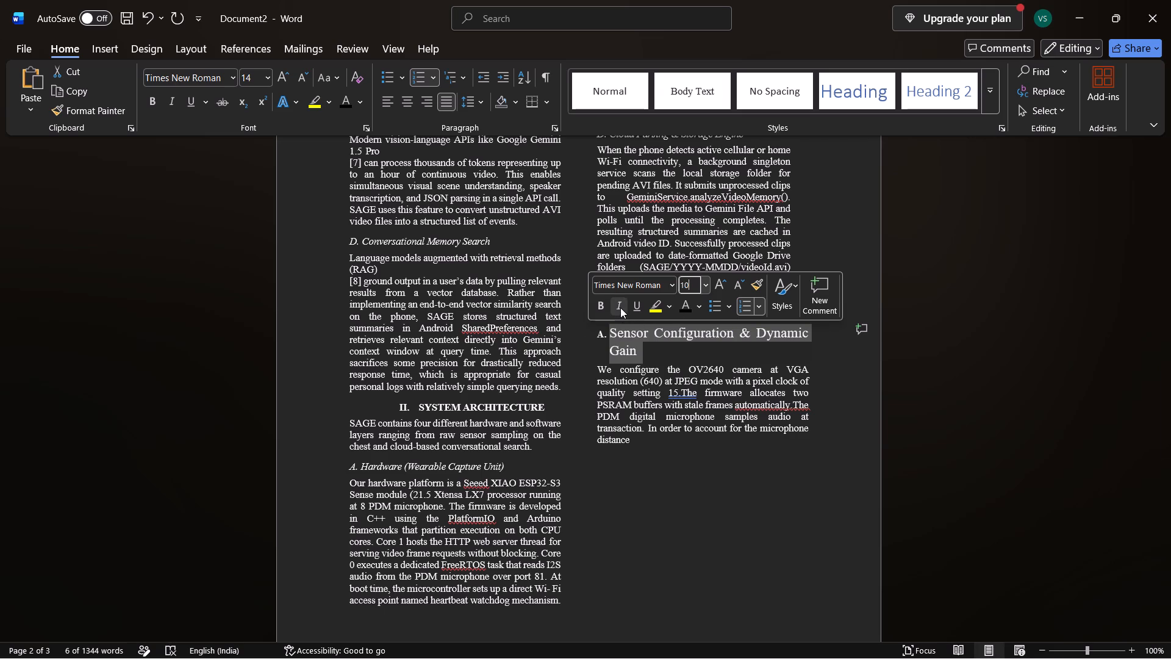
pyautogui.click(620, 308)
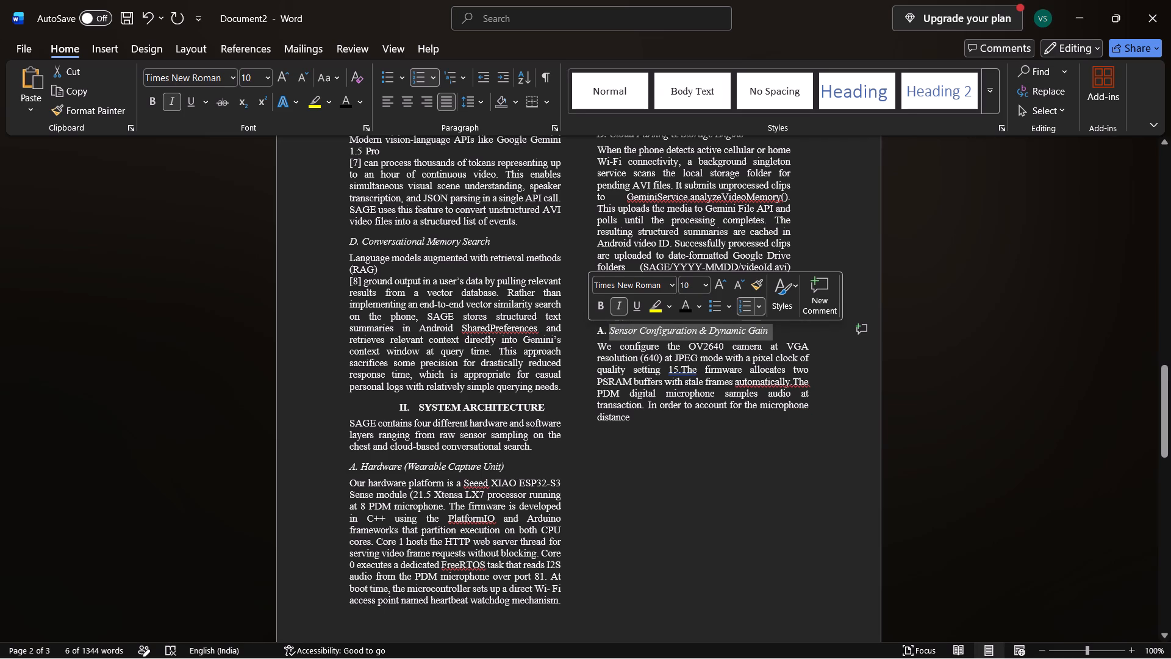
# Join the "when worn as a lanyard" fragment to the preceding Sensor Configuration paragraph after "distance", separated by a single space.
pyautogui.scroll(-4, 628, 466)
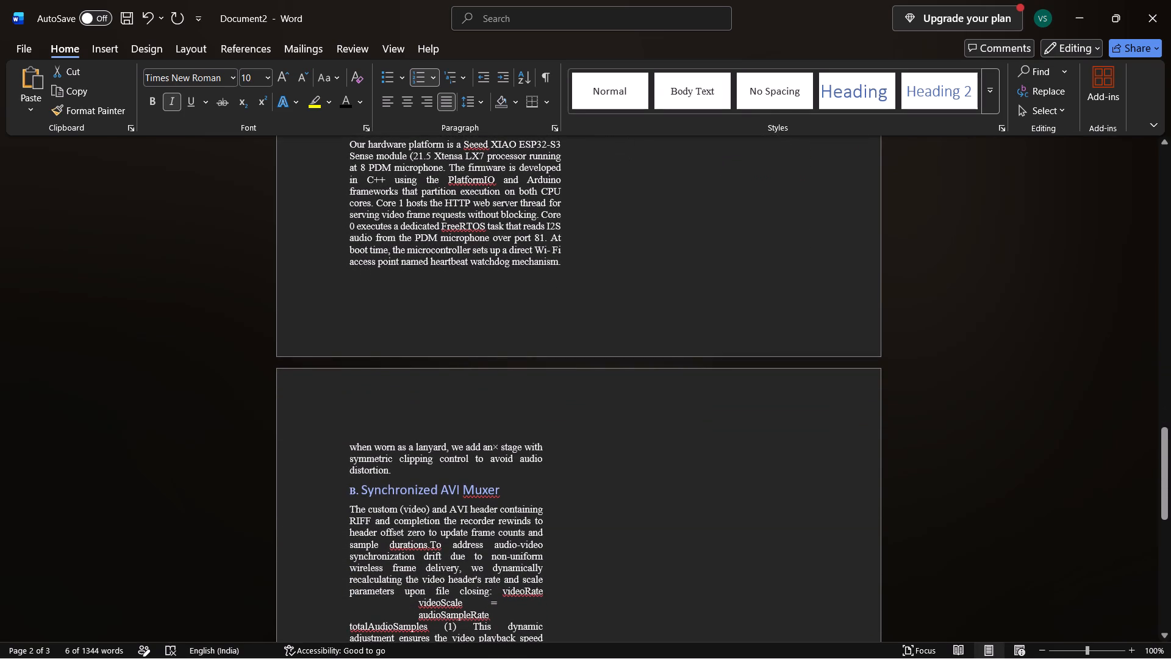
pyautogui.click(345, 449)
pyautogui.press('BackSpace')
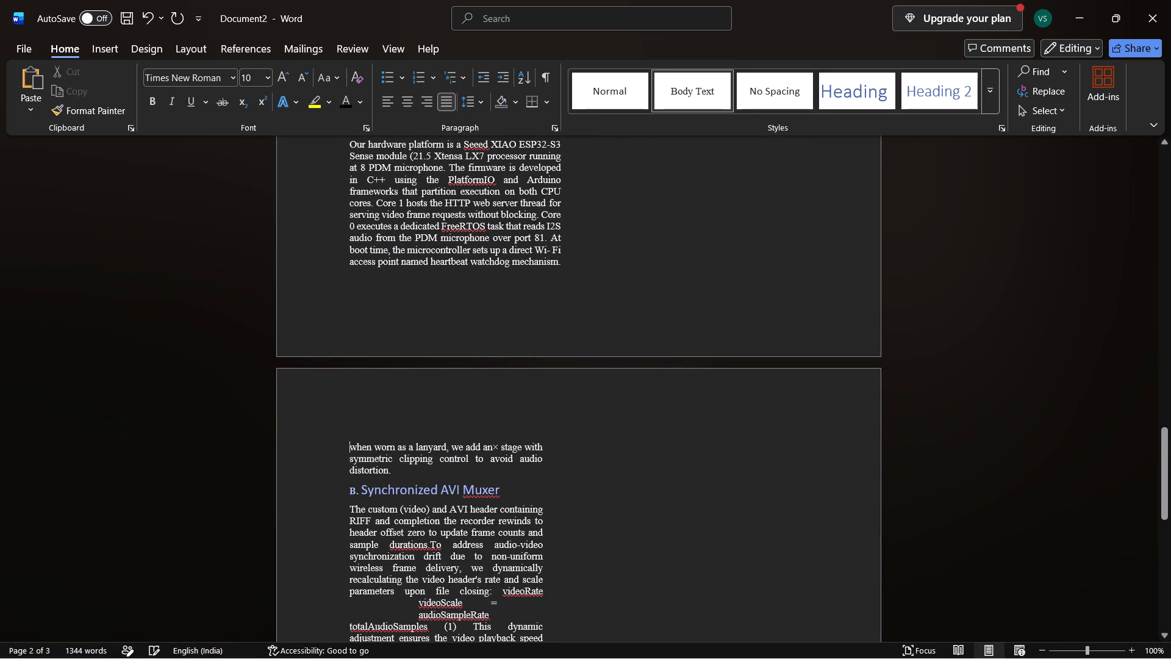
pyautogui.press('BackSpace')
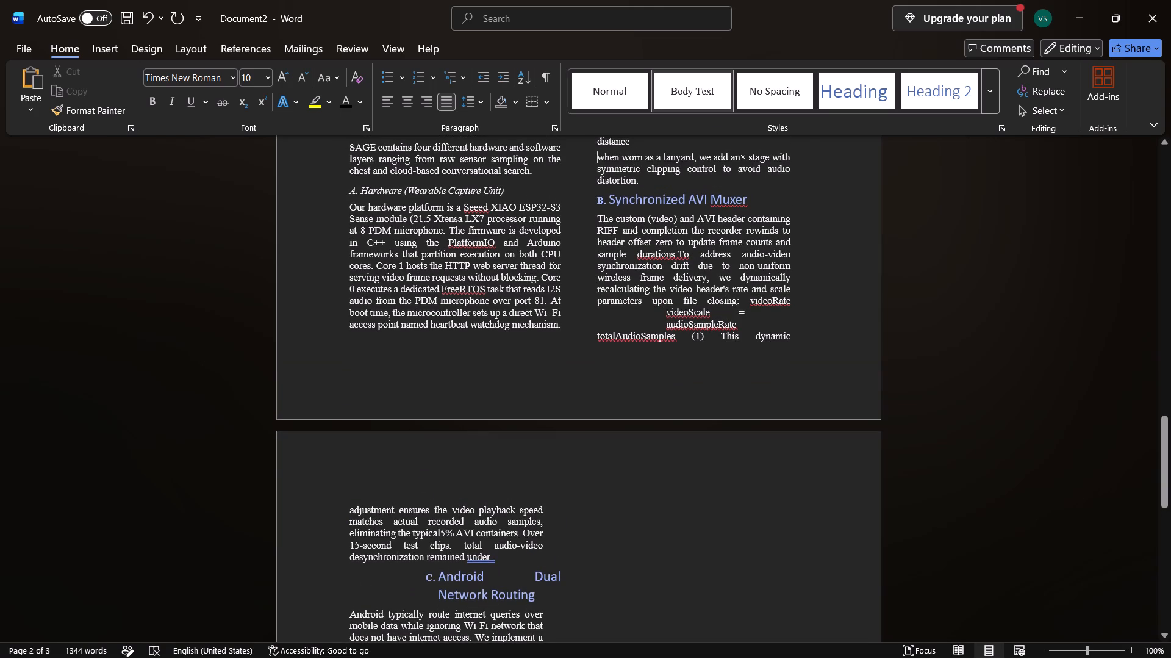
pyautogui.scroll(1, 526, 405)
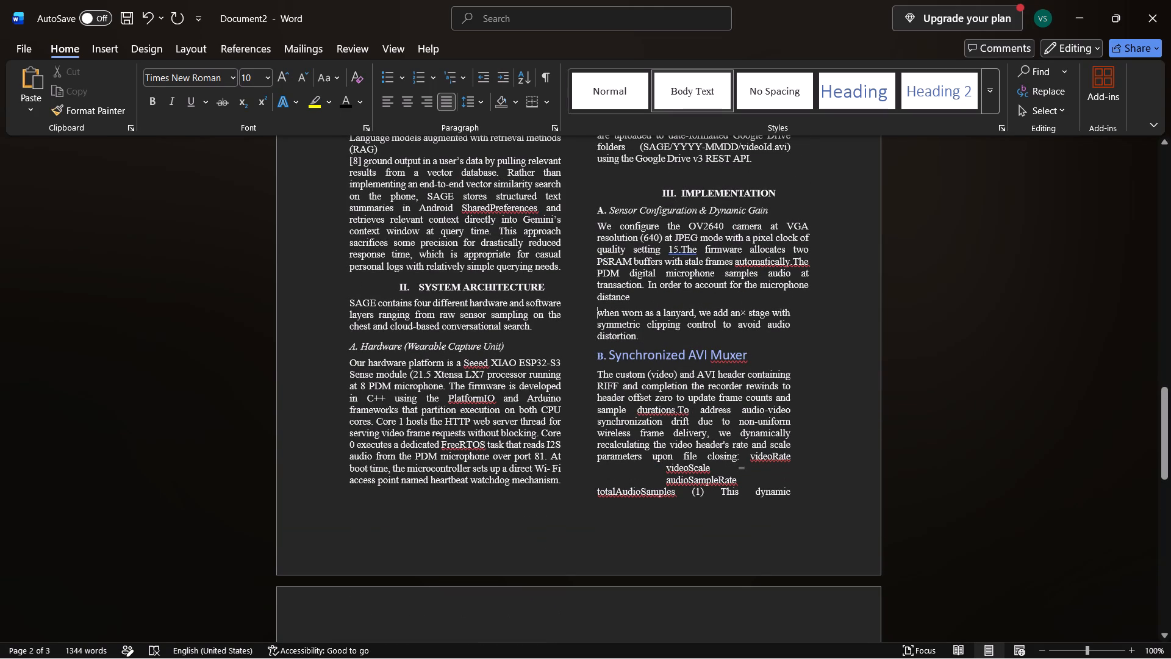
pyautogui.press('BackSpace')
pyautogui.press('space')
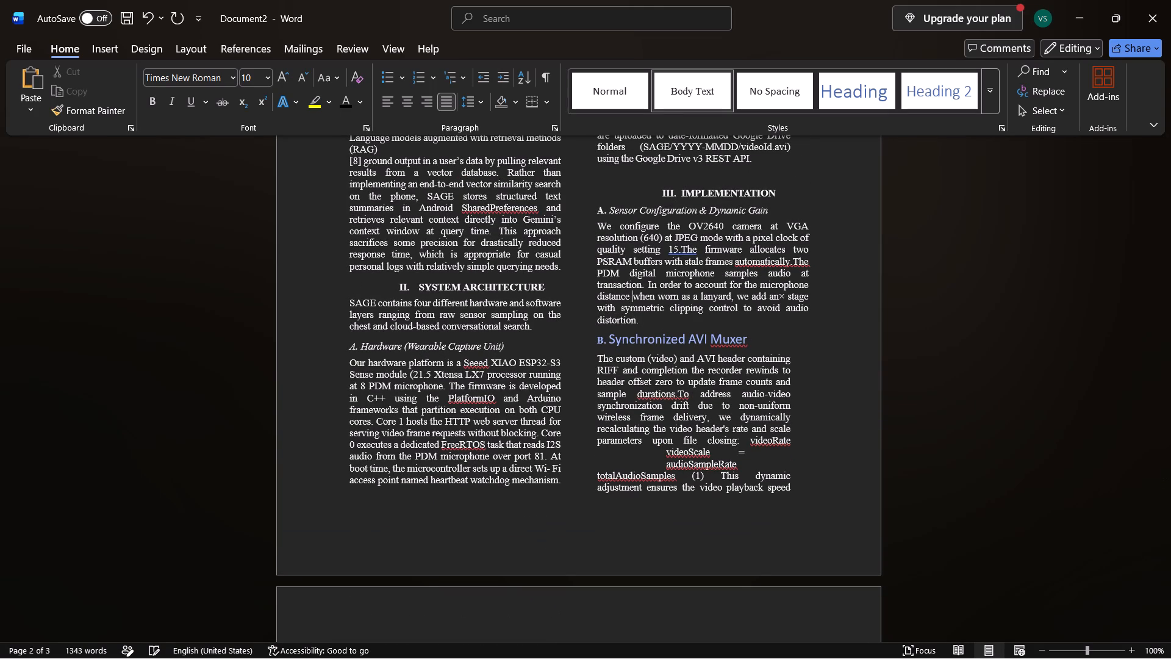
# Switch to SAGE_IEEE_Paper and check the original layout of the Implementation section's text and subheadings.
pyautogui.hotkey('alt', 'Tab')
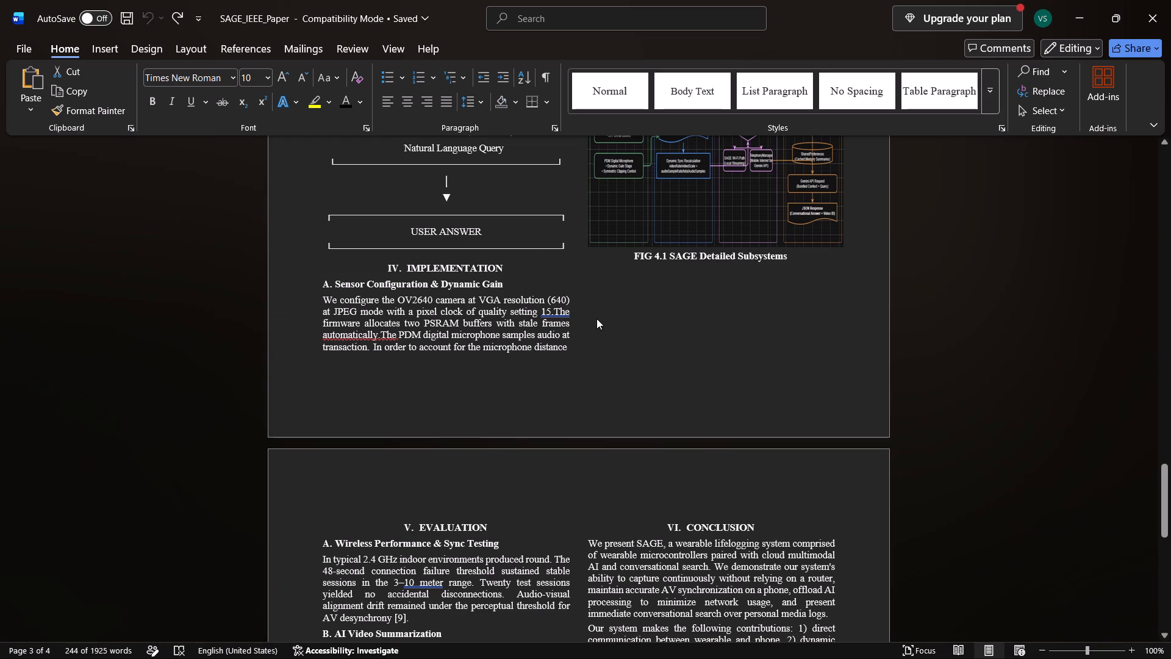
pyautogui.scroll(1, 596, 319)
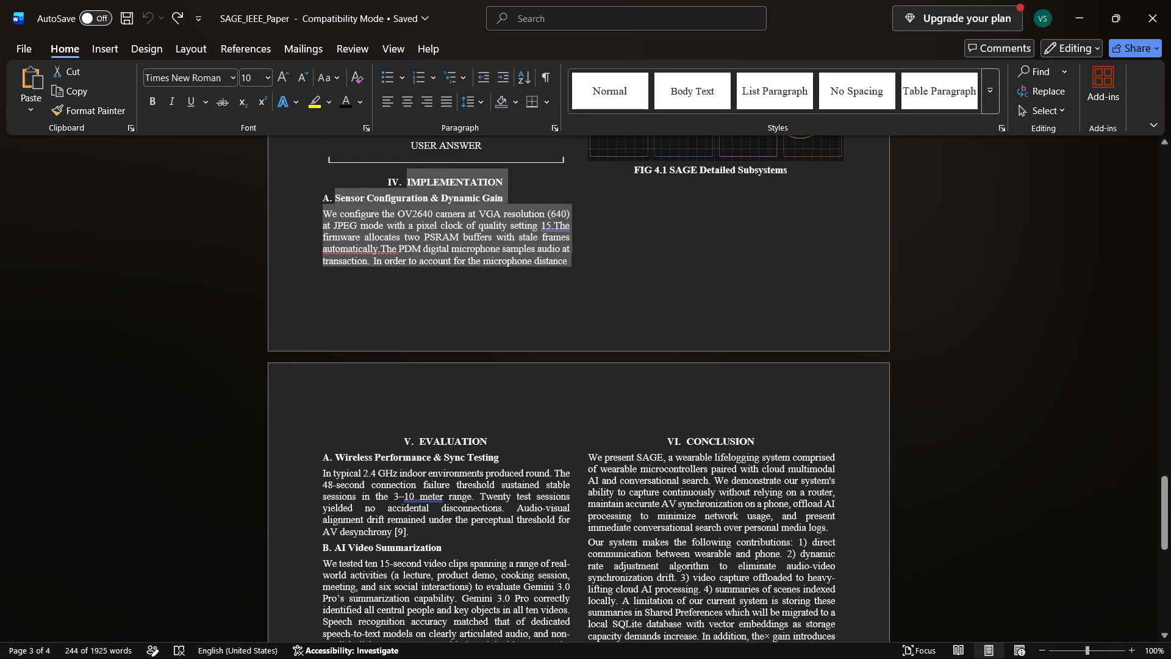
pyautogui.scroll(3, 596, 319)
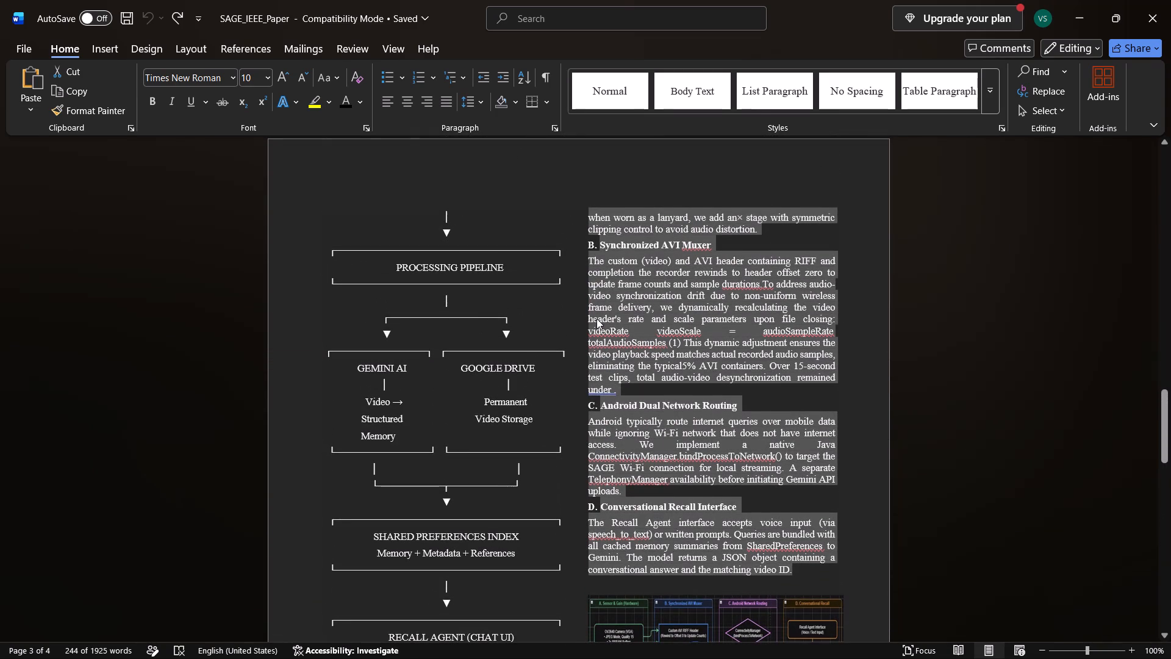
# Switch back to Document2 and format the "Synchronized AVI Muxer" subheading as italic 10 pt Times New Roman in the body text colour.
pyautogui.hotkey('alt', 'Tab')
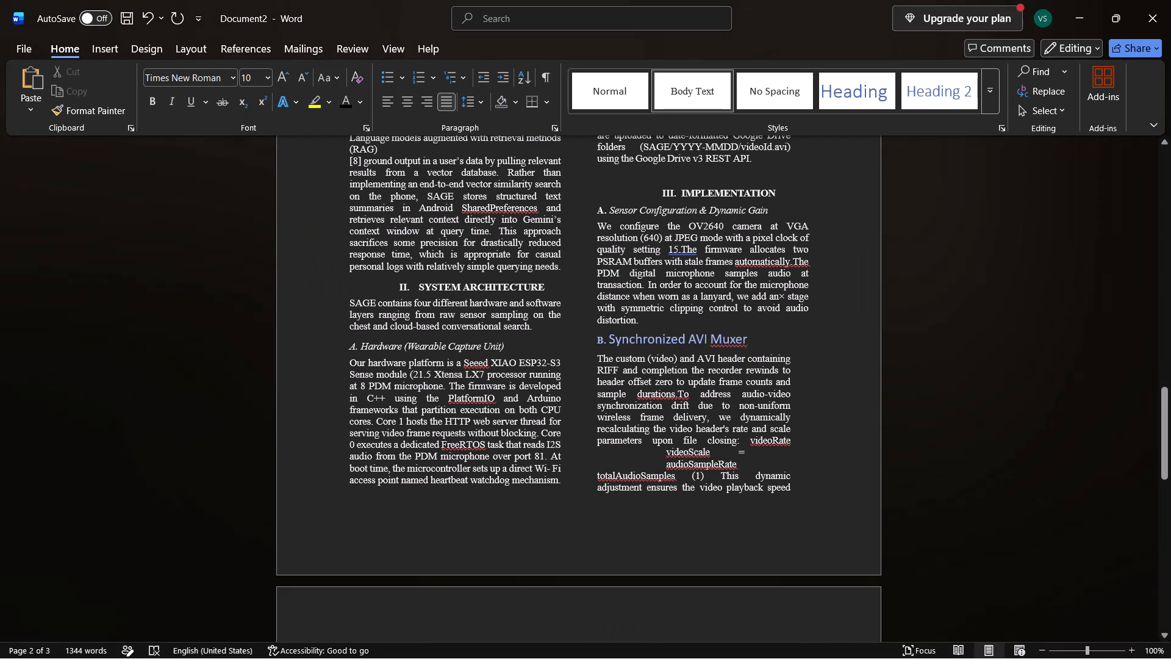
pyautogui.moveTo(756, 335); pyautogui.dragTo(742, 334)
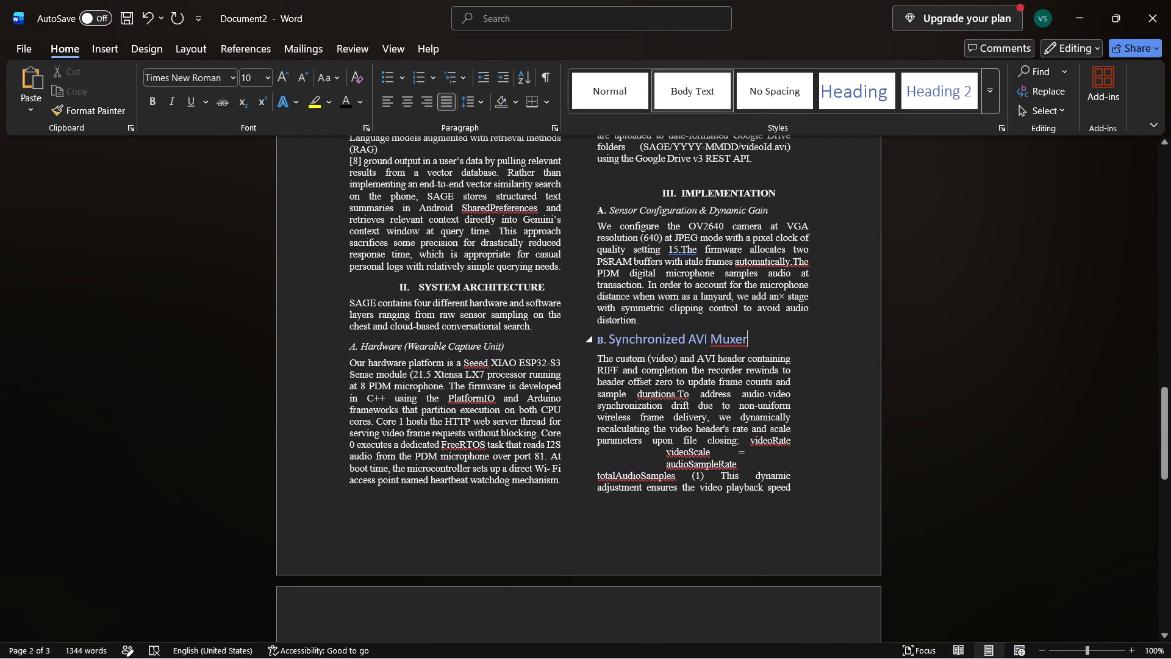
pyautogui.moveTo(742, 334); pyautogui.dragTo(578, 330)
pyautogui.click(745, 345)
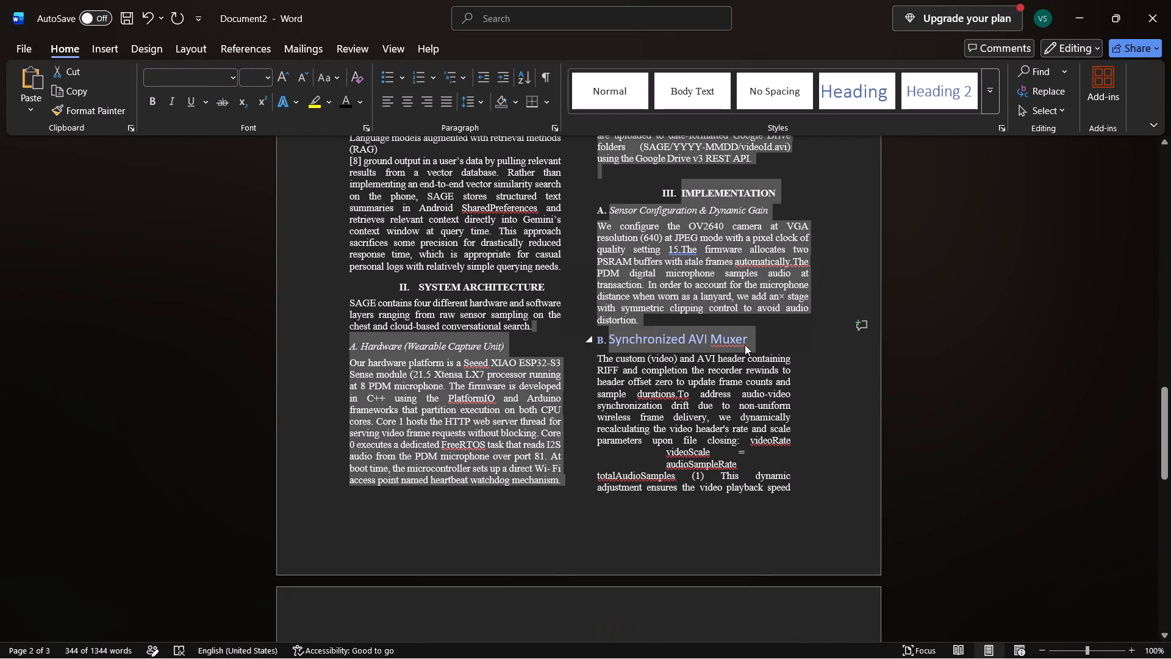
pyautogui.moveTo(750, 341); pyautogui.dragTo(592, 342)
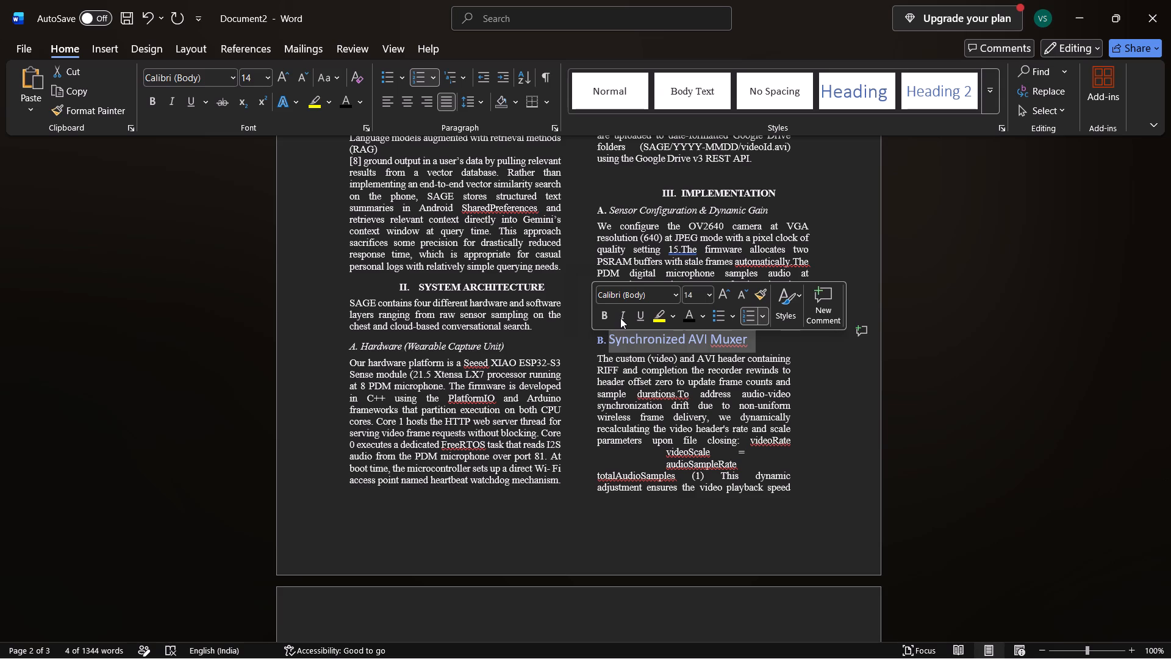
pyautogui.click(620, 318)
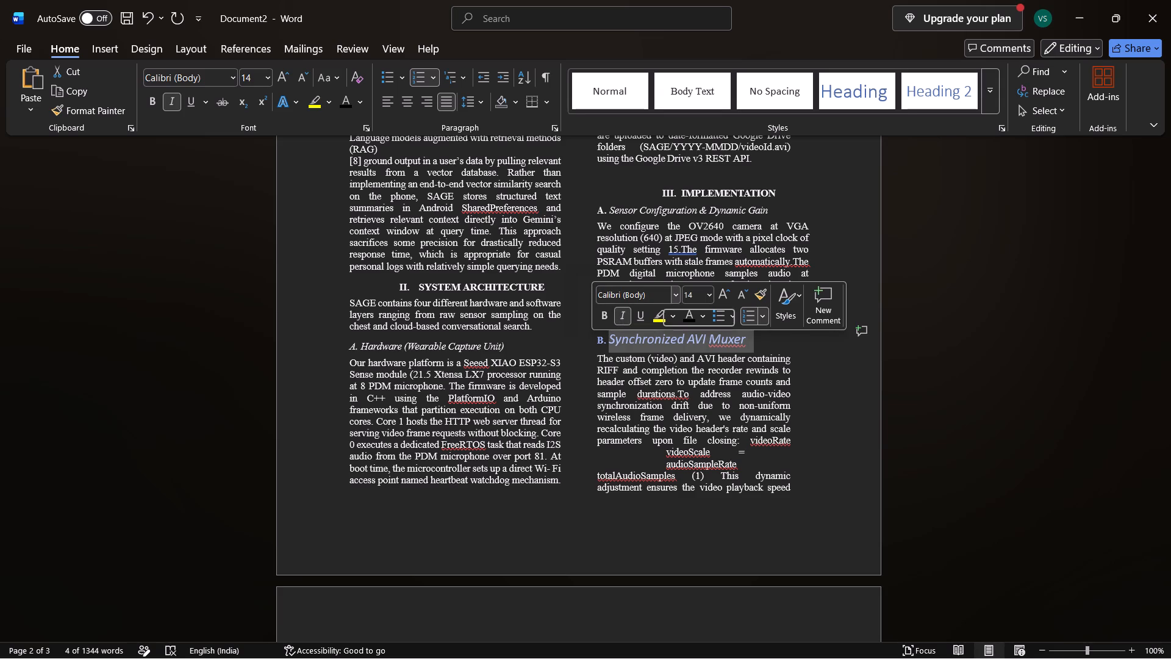
pyautogui.click(663, 293)
pyautogui.press('BackSpace')
pyautogui.press('t')
pyautogui.press('Return')
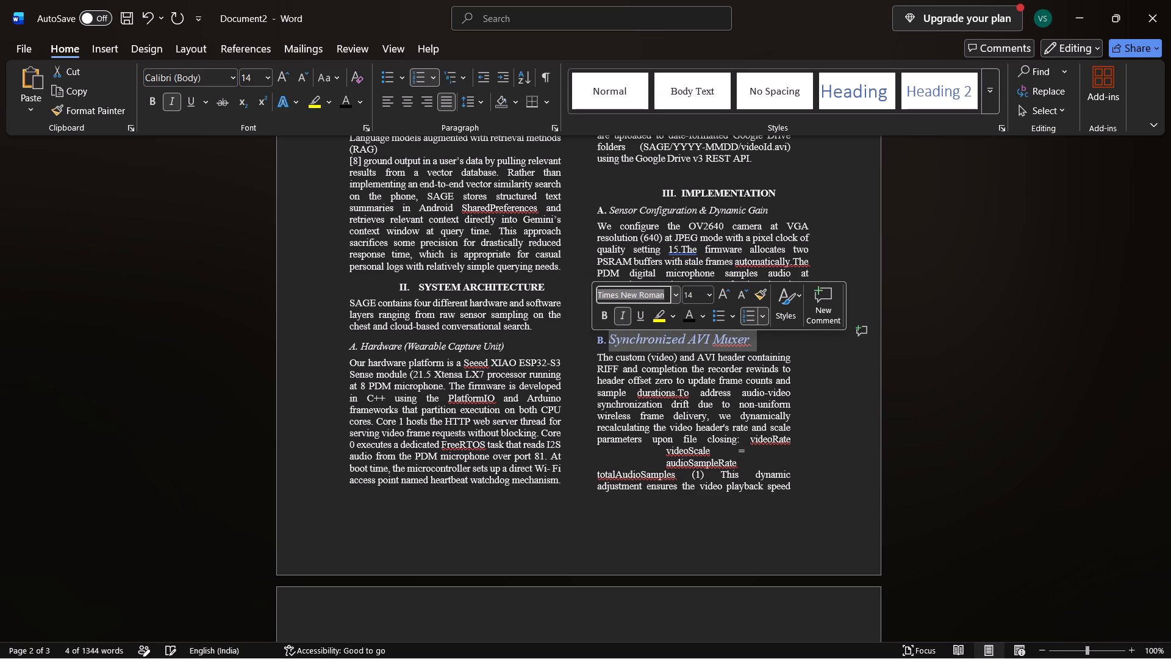
pyautogui.click(697, 296)
pyautogui.press('BackSpace')
pyautogui.write('10')
pyautogui.press('Return')
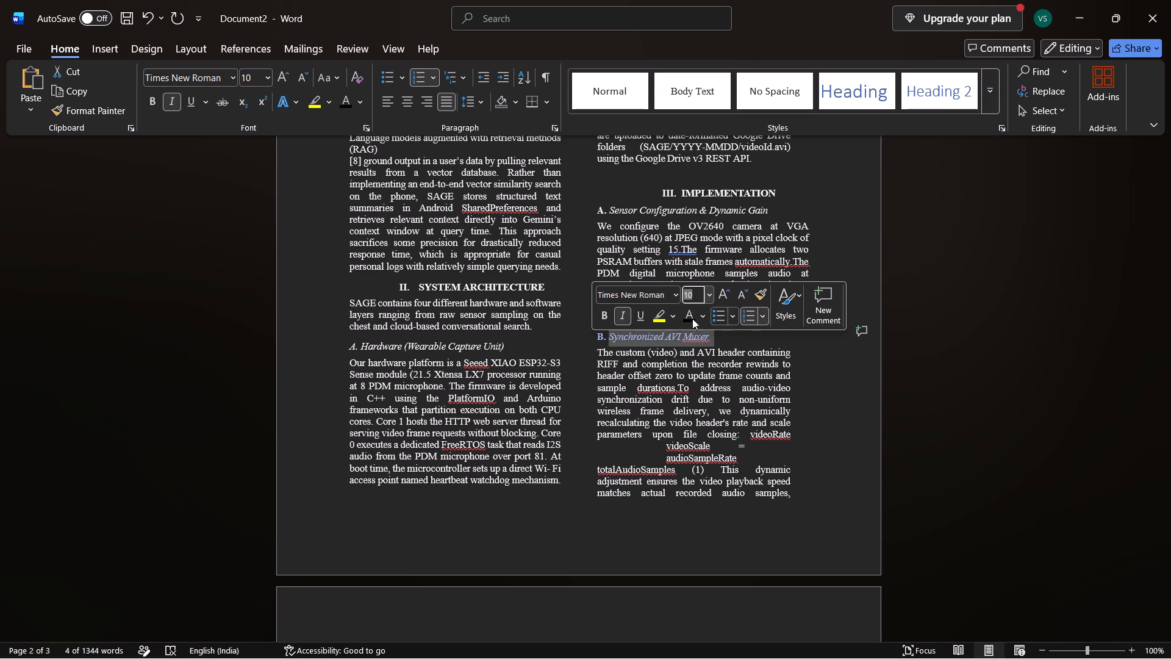
pyautogui.click(686, 319)
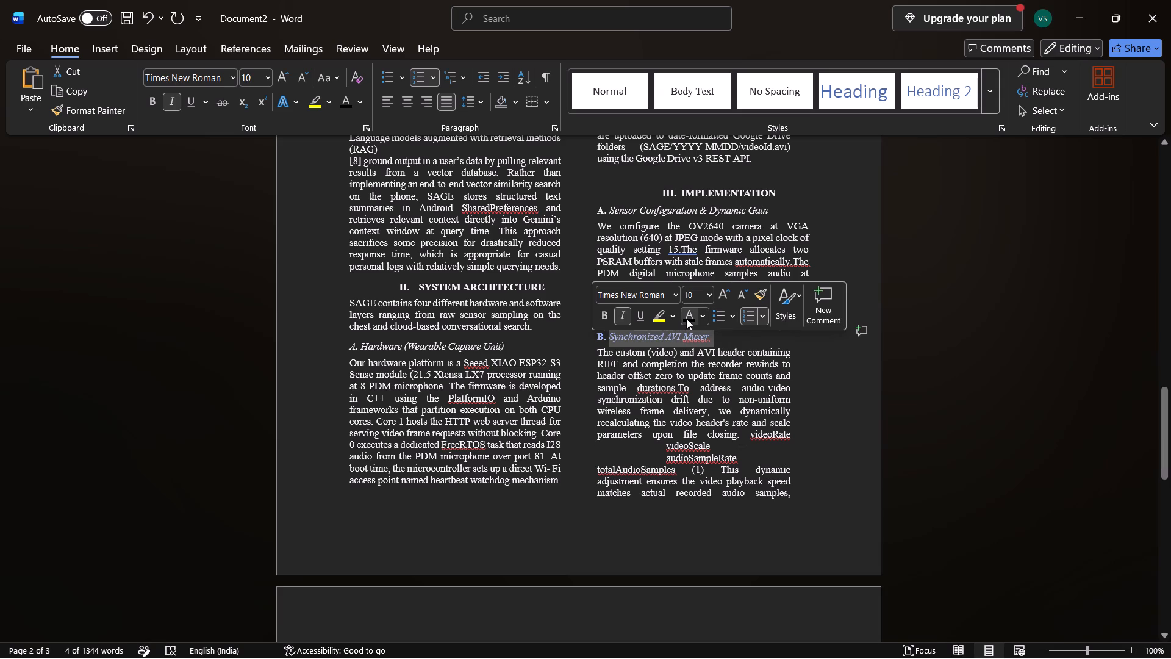
# In the Synchronized AVI Muxer paragraph, close the gap between "videoRate" and "videoScale" and leave a single space between "=" and "audioSampleRate".
pyautogui.click(662, 444)
pyautogui.press('BackSpace')
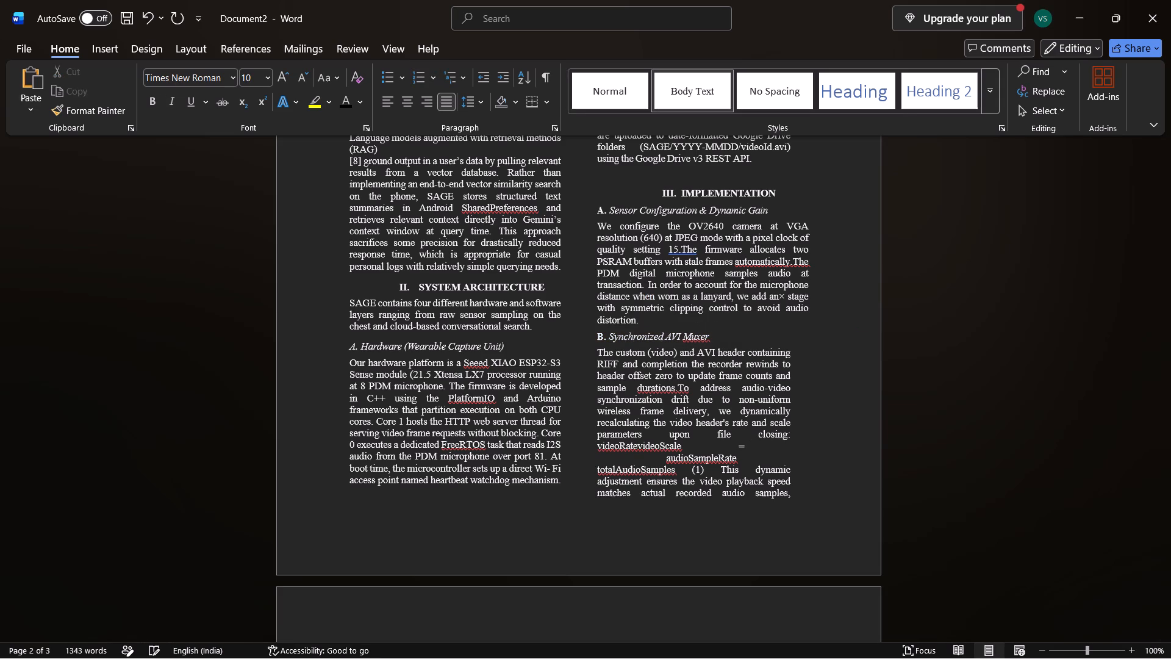
pyautogui.click(665, 466)
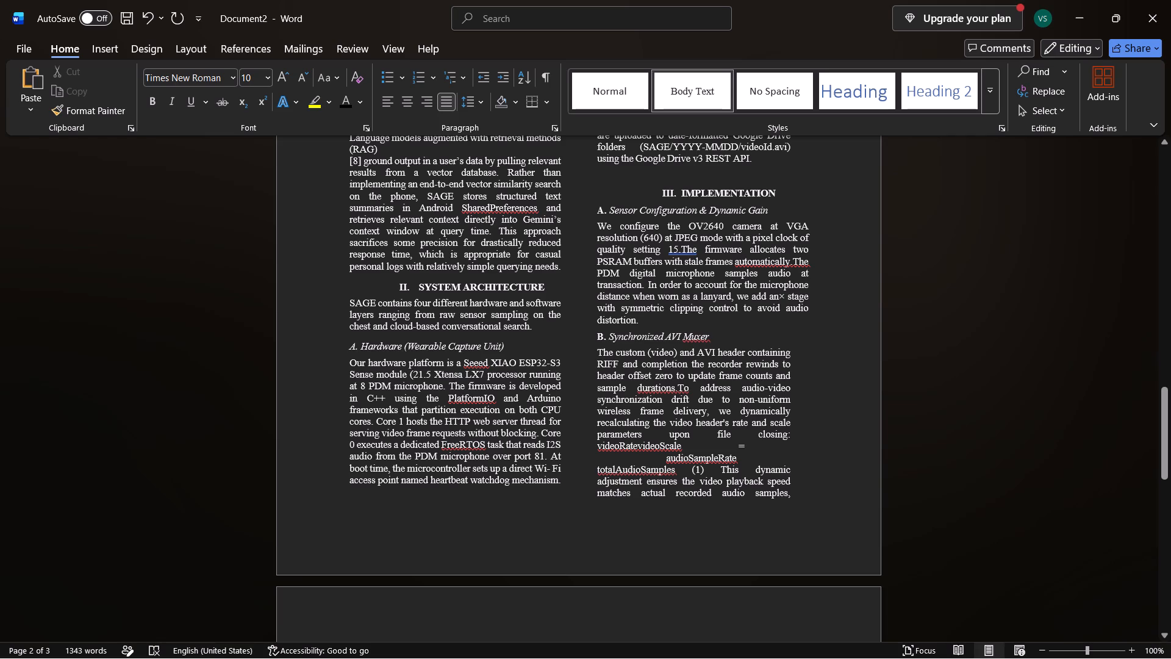
pyautogui.click(664, 460)
pyautogui.press('BackSpace')
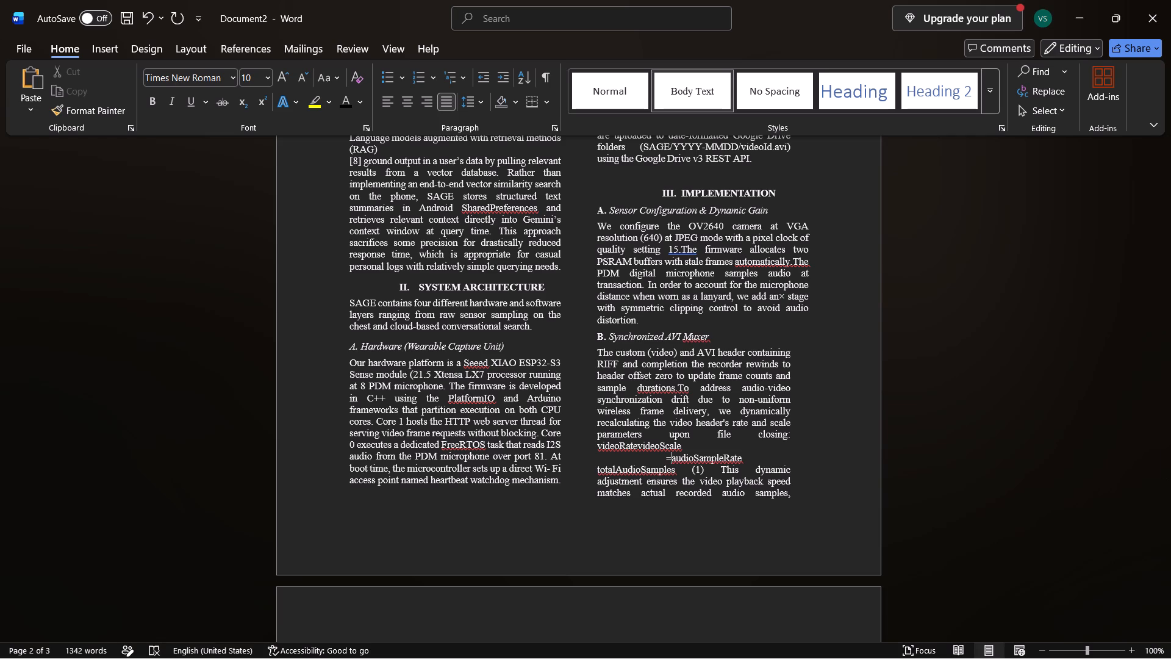
pyautogui.press('space')
pyautogui.press('space')
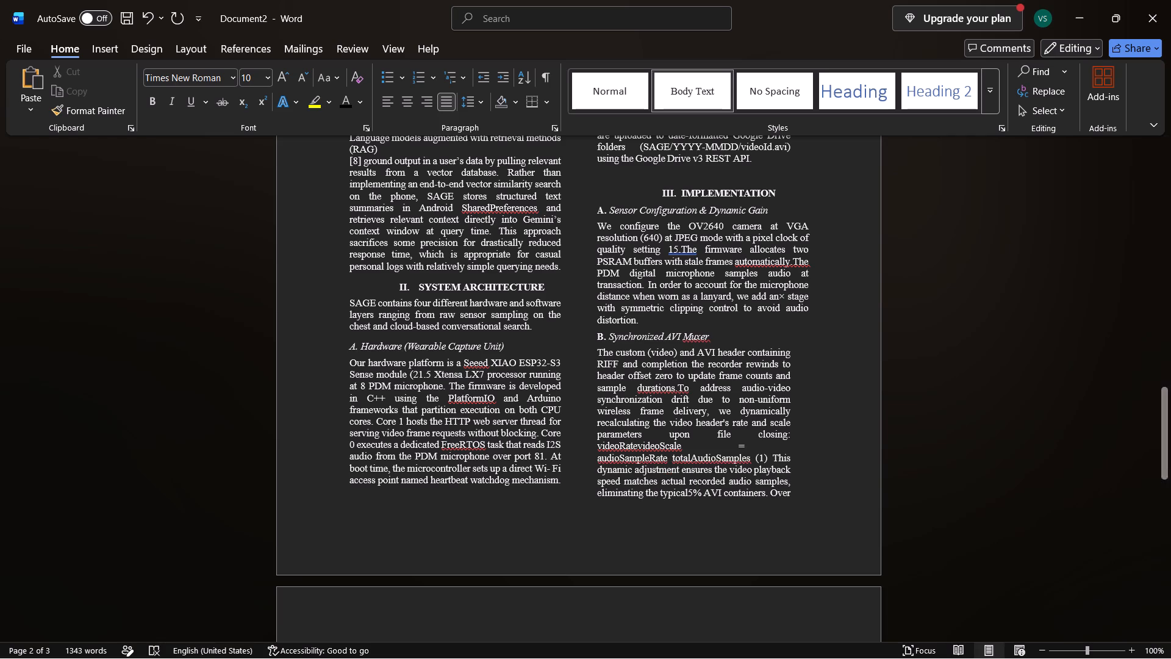
pyautogui.press('BackSpace')
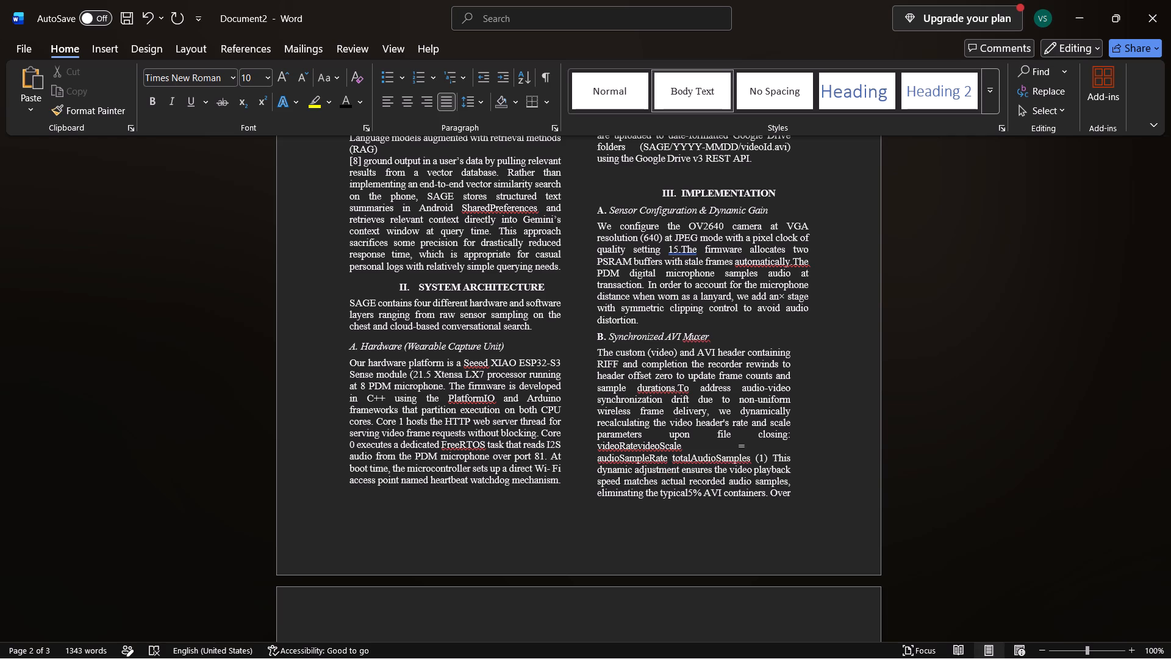
pyautogui.press('BackSpace')
pyautogui.press('space')
# Format the "Android Dual Network Routing" subheading as italic 10 pt Times New Roman in the body text colour.
pyautogui.scroll(-1, 682, 530)
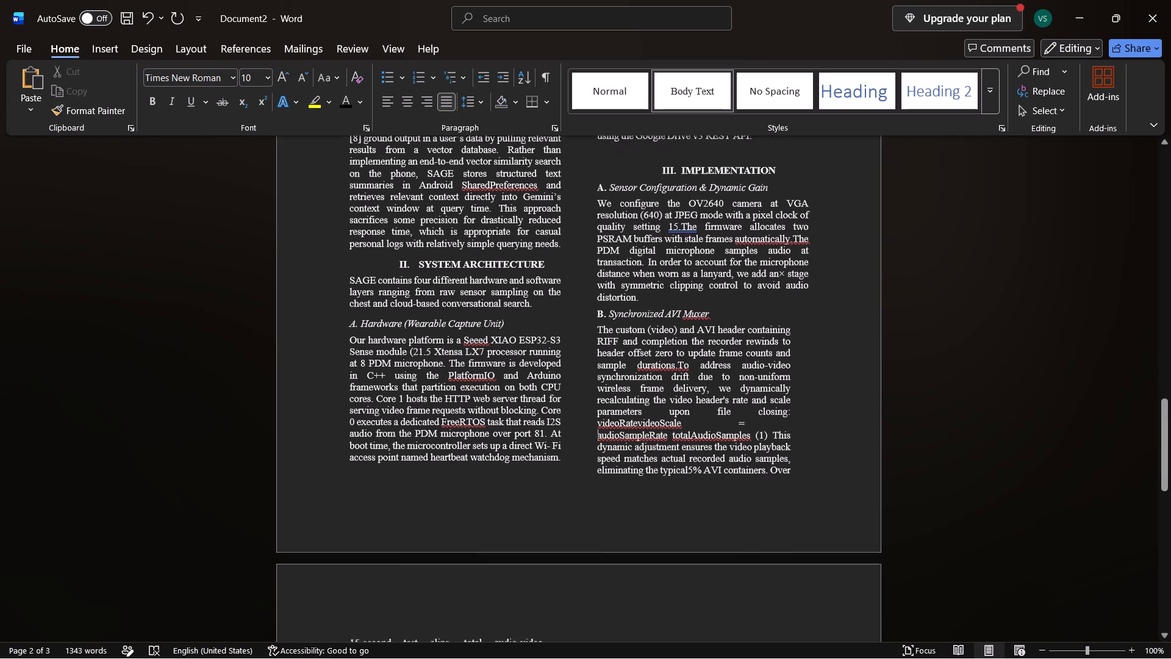
pyautogui.scroll(-2, 682, 530)
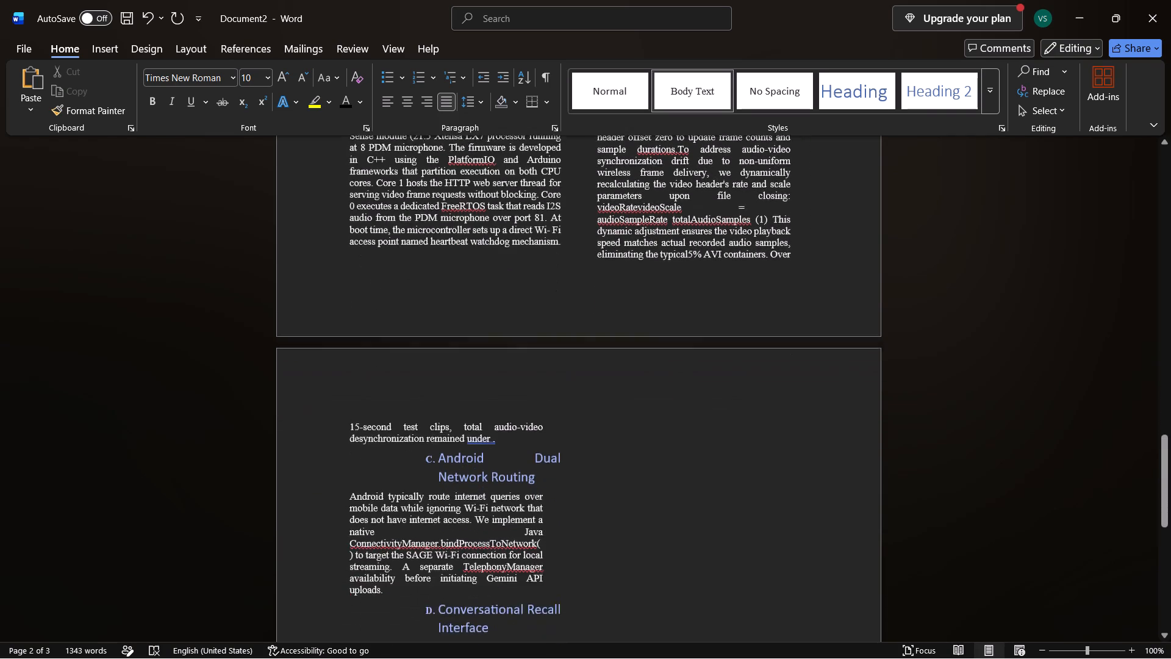
pyautogui.scroll(-1, 682, 530)
pyautogui.moveTo(542, 454); pyautogui.dragTo(400, 425)
pyautogui.click(458, 377)
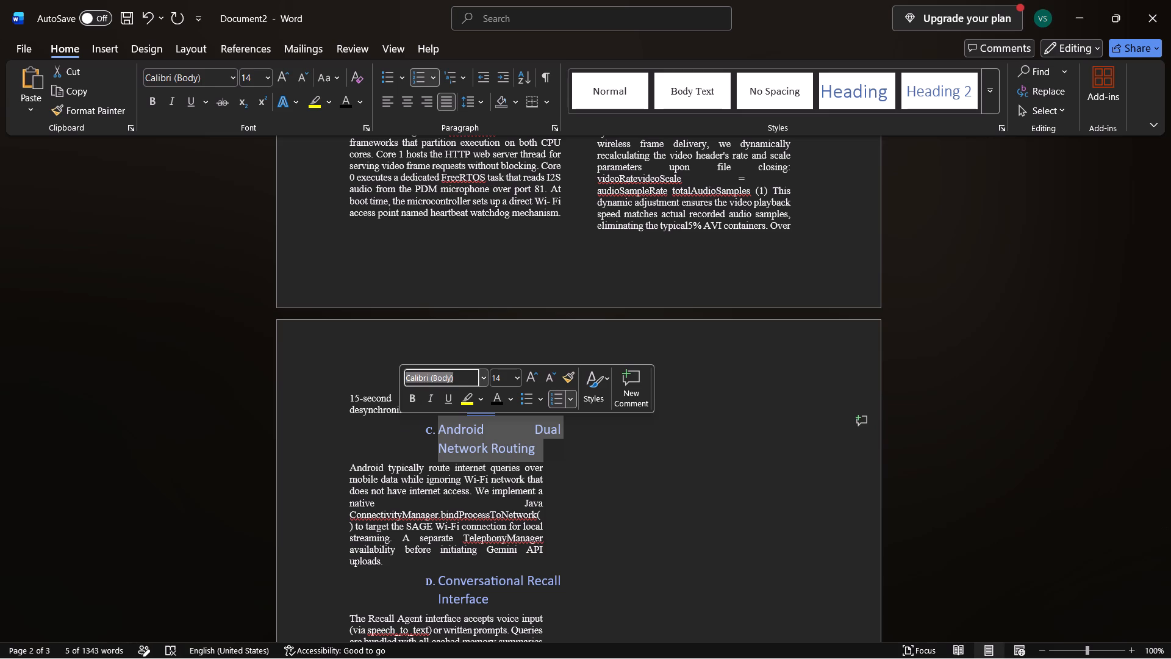
pyautogui.press('BackSpace')
pyautogui.press('t')
pyautogui.press('Return')
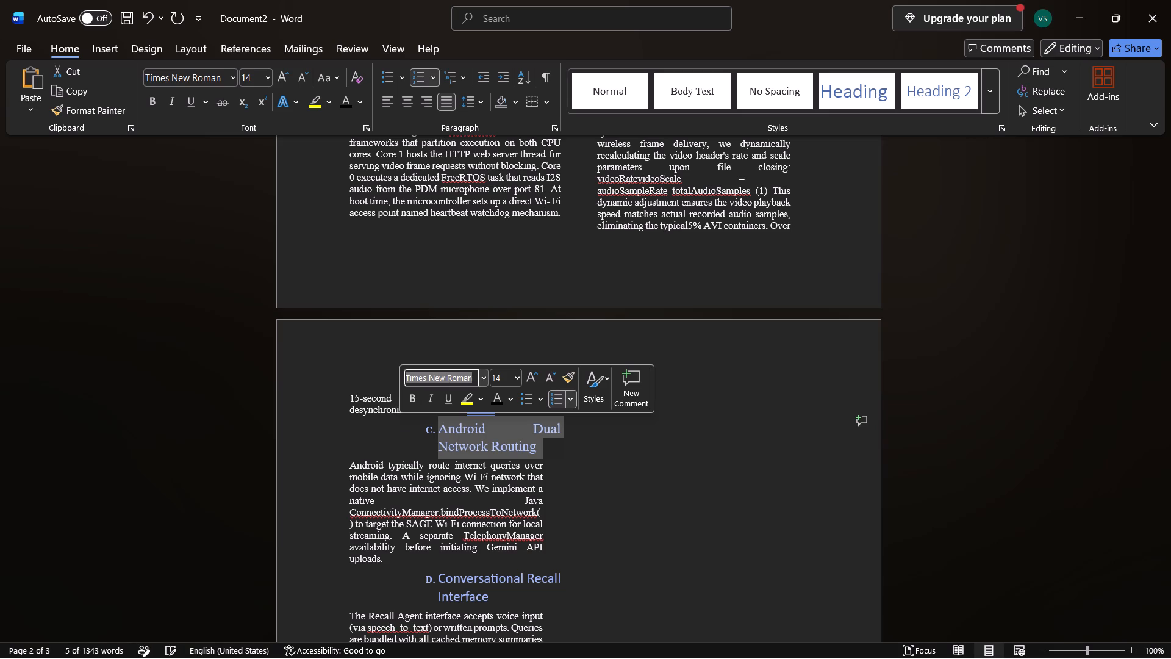
pyautogui.click(498, 375)
pyautogui.press('BackSpace')
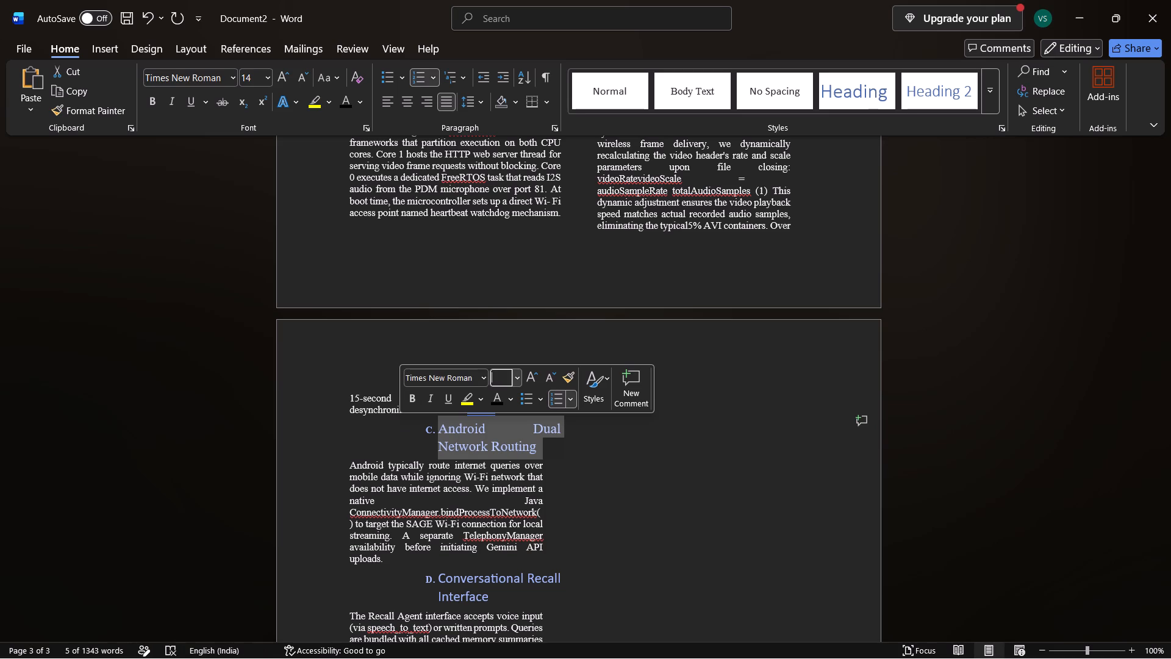
pyautogui.write('10')
pyautogui.press('Return')
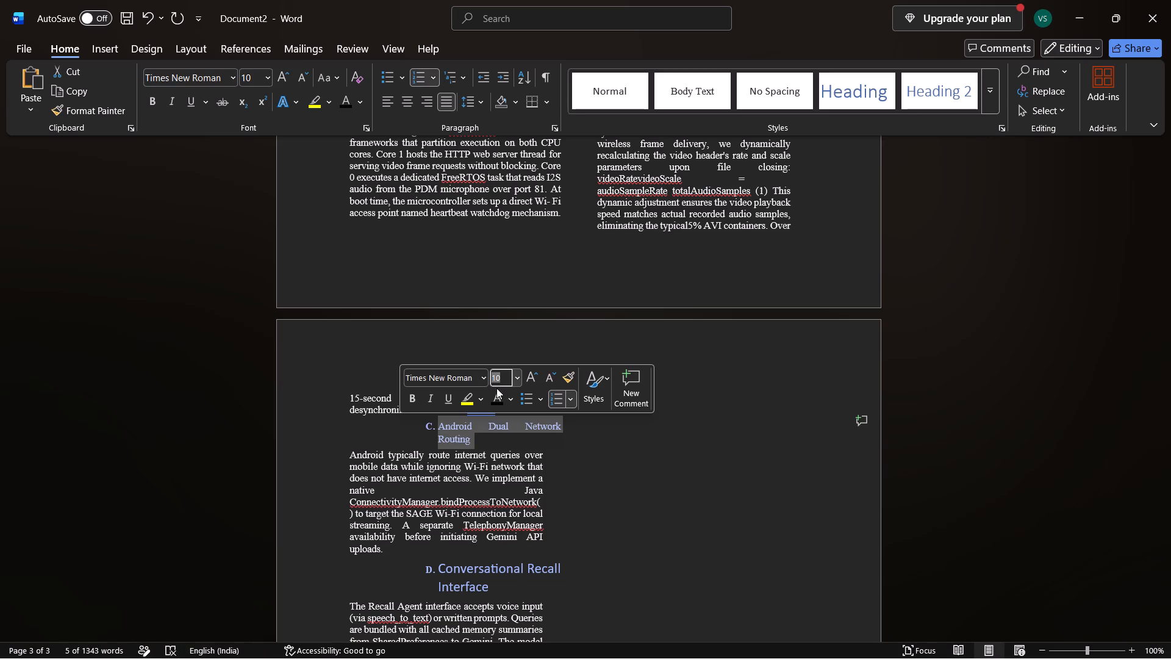
pyautogui.click(494, 400)
pyautogui.click(432, 401)
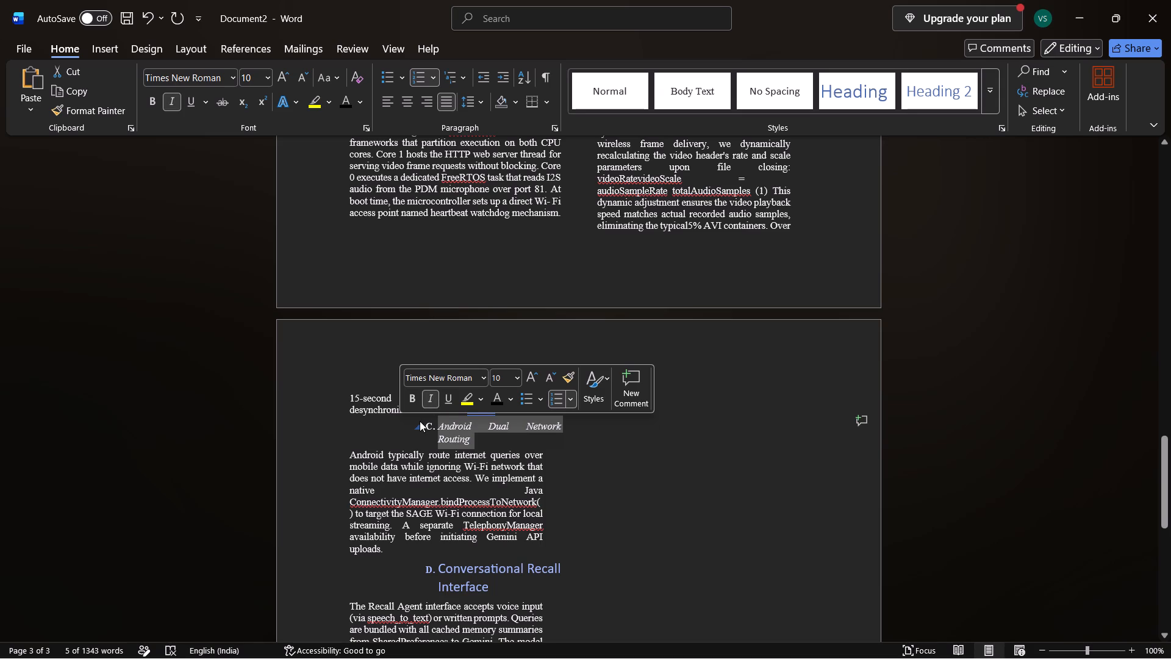
# Replace the automatic numbering and indent of the "Android Dual Network Routing" subheading with a plain-text "C. " prefix.
pyautogui.click(420, 421)
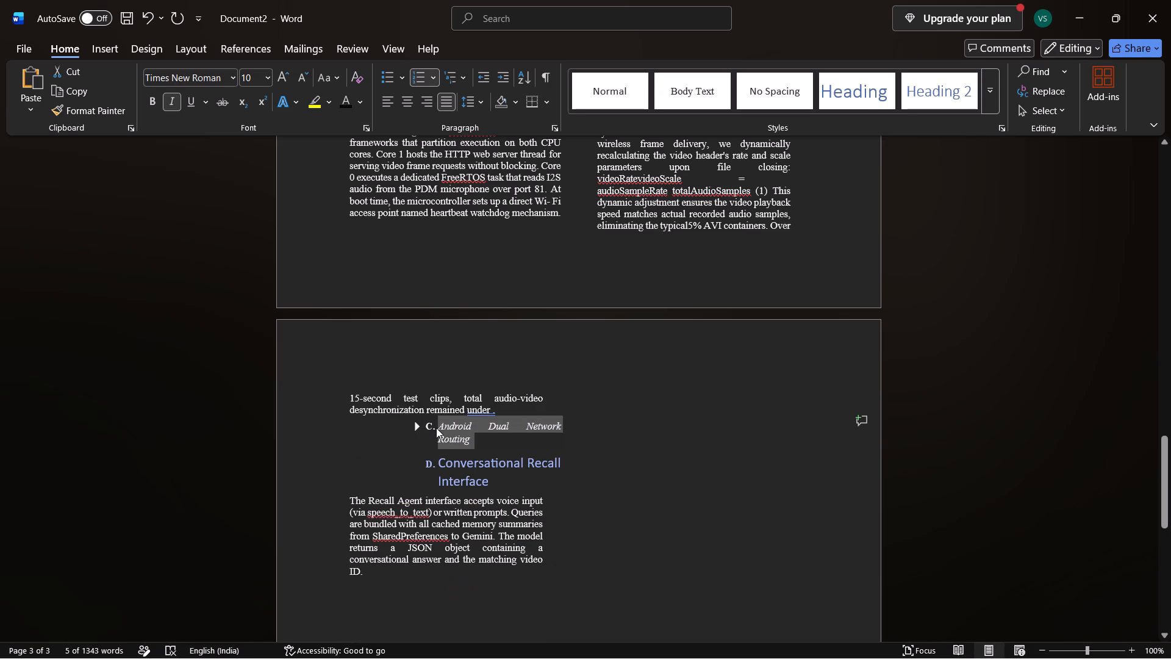
pyautogui.hotkey('ctrl', 'z')
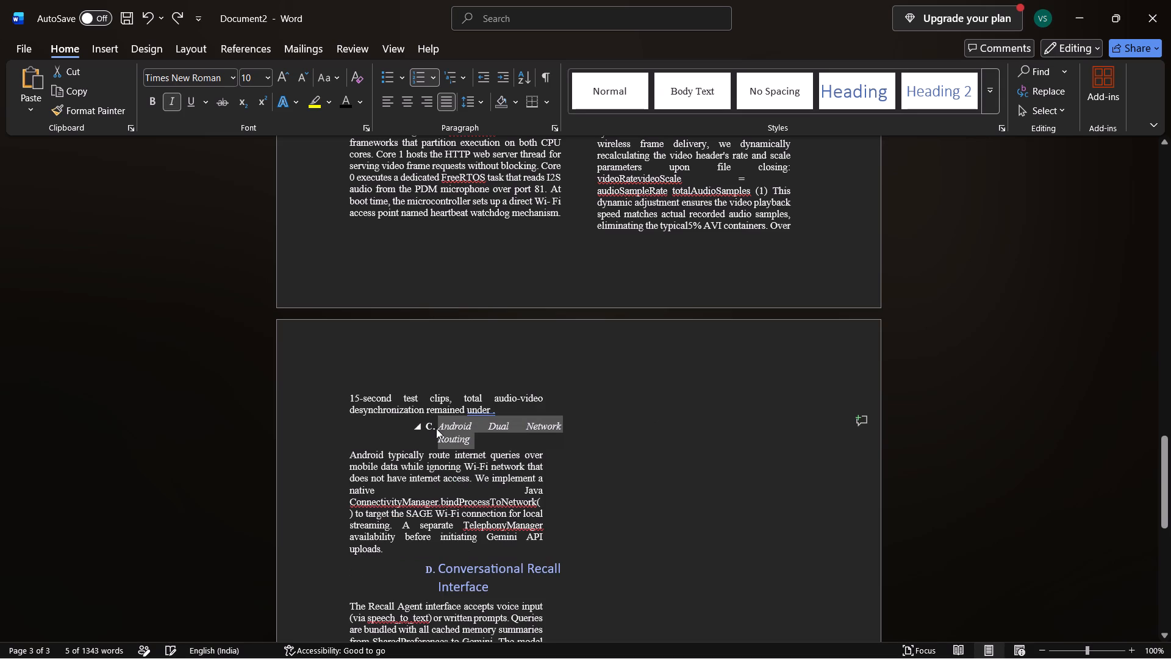
pyautogui.click(435, 429)
pyautogui.press('BackSpace')
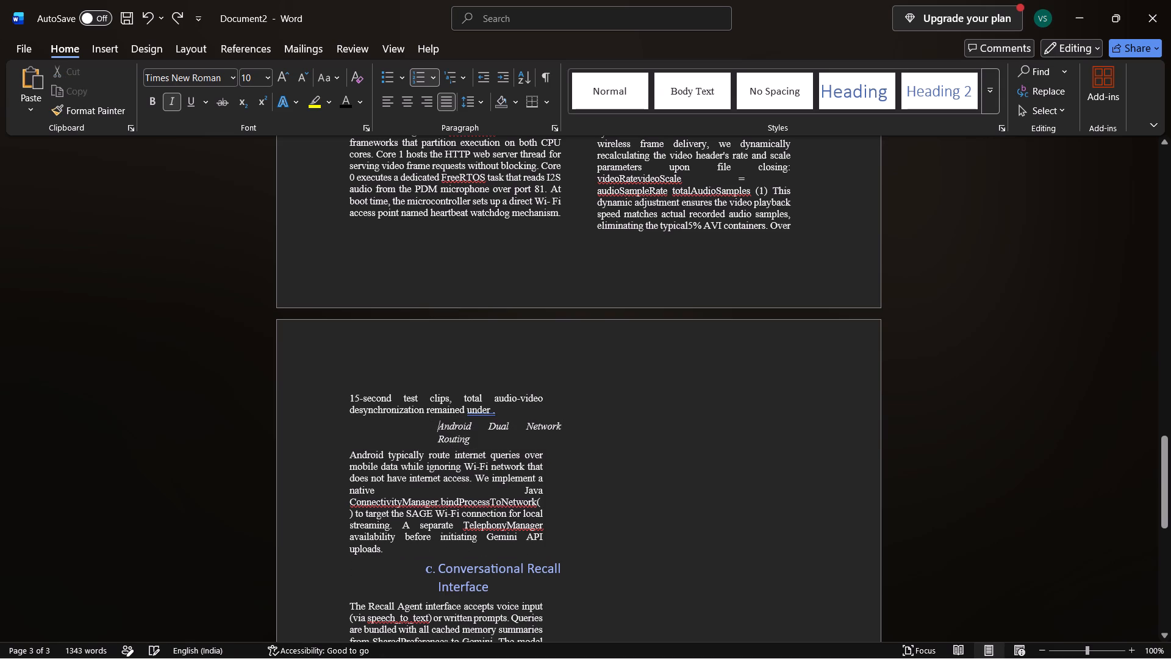
pyautogui.press('BackSpace')
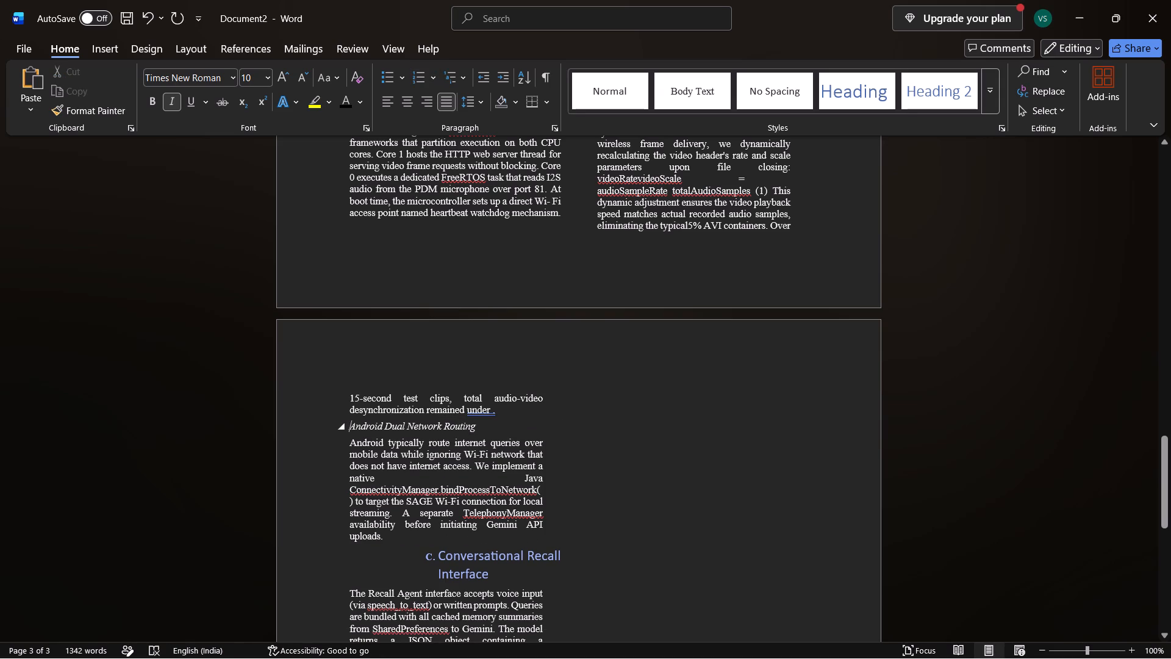
pyautogui.write('C.')
pyautogui.press('space')
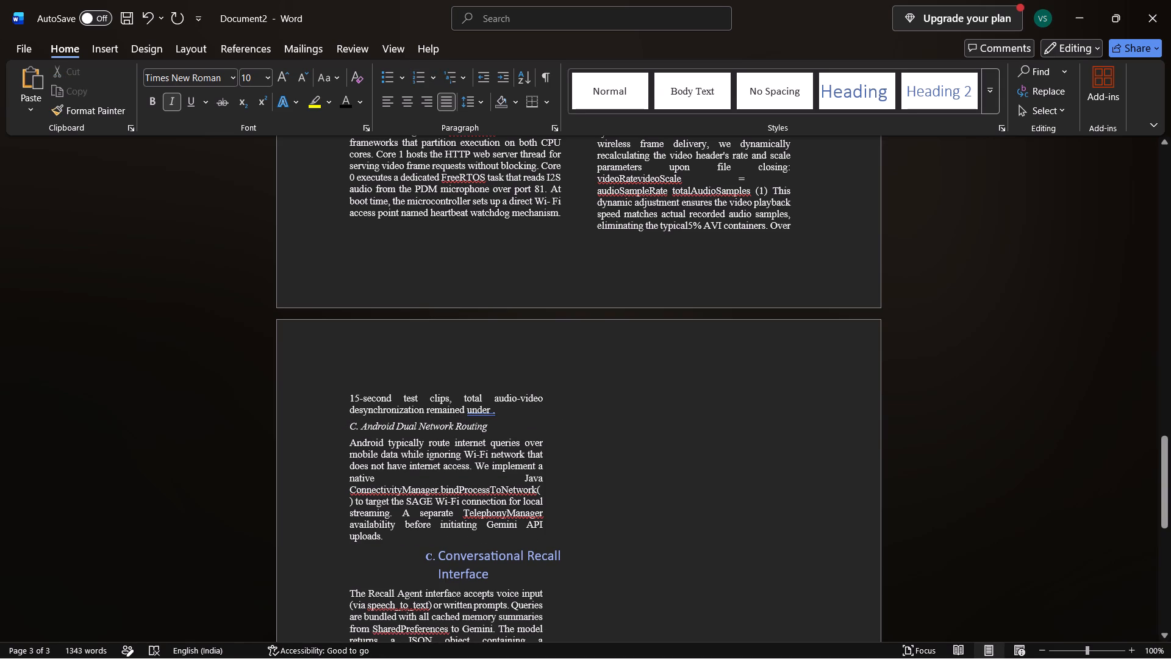
# Format the "Conversational Recall Interface" subheading as italic 10 pt Times New Roman in the body text colour.
pyautogui.moveTo(496, 575); pyautogui.dragTo(435, 552)
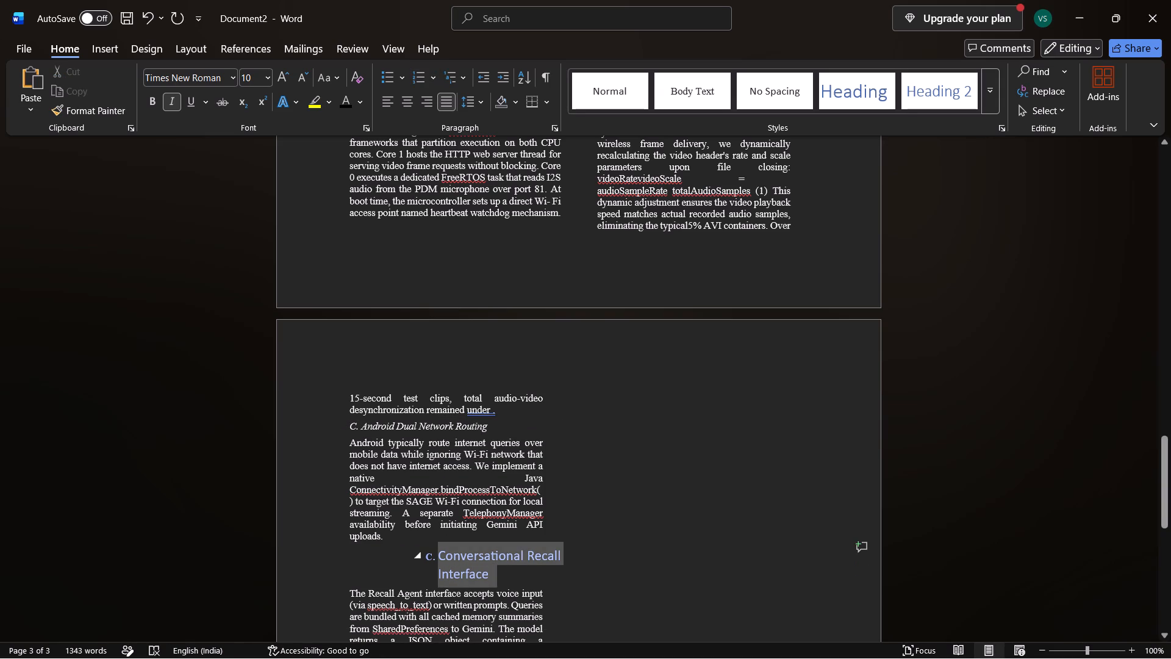
pyautogui.moveTo(435, 552); pyautogui.dragTo(431, 549)
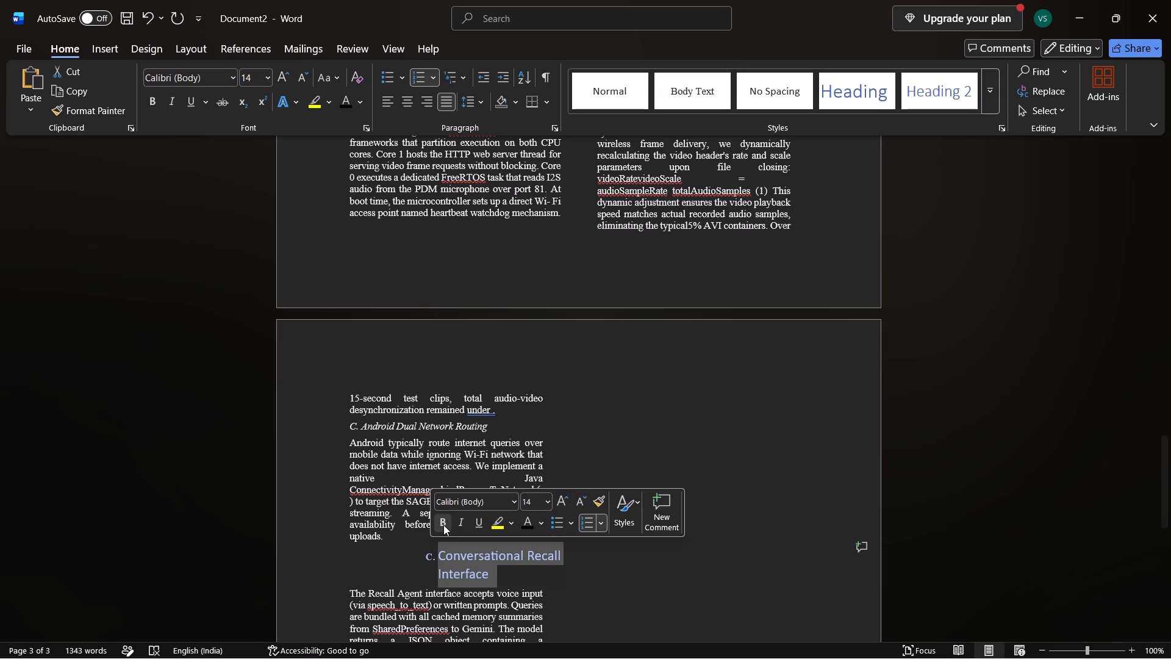
pyautogui.click(480, 501)
pyautogui.press('BackSpace')
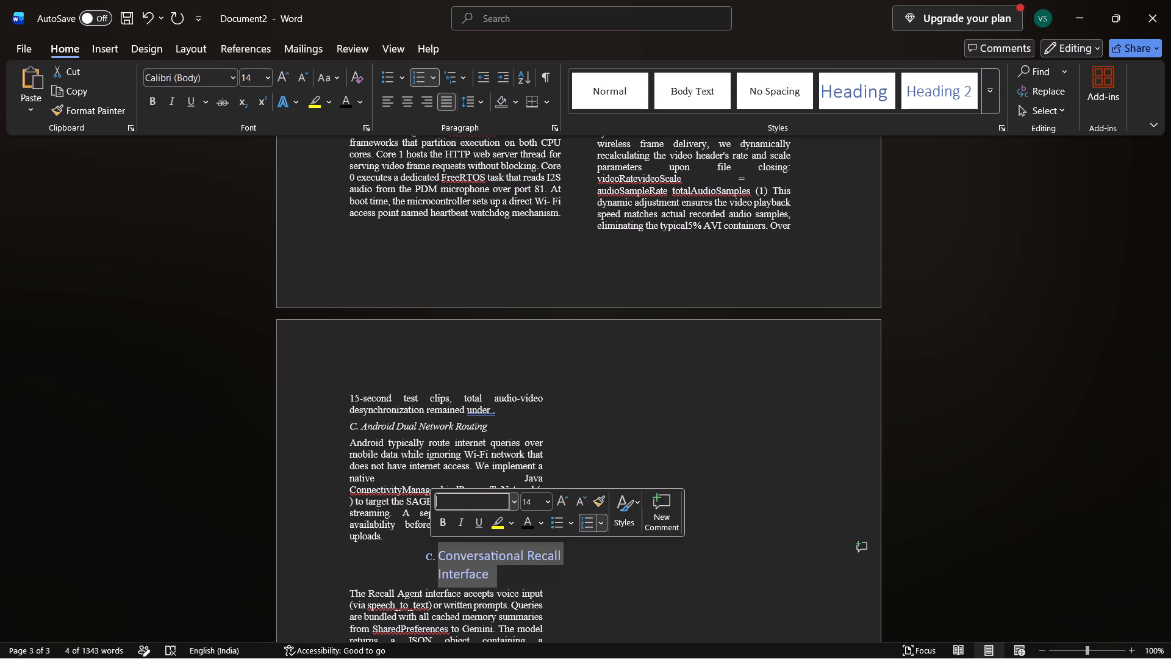
pyautogui.press('t')
pyautogui.press('i')
pyautogui.press('Return')
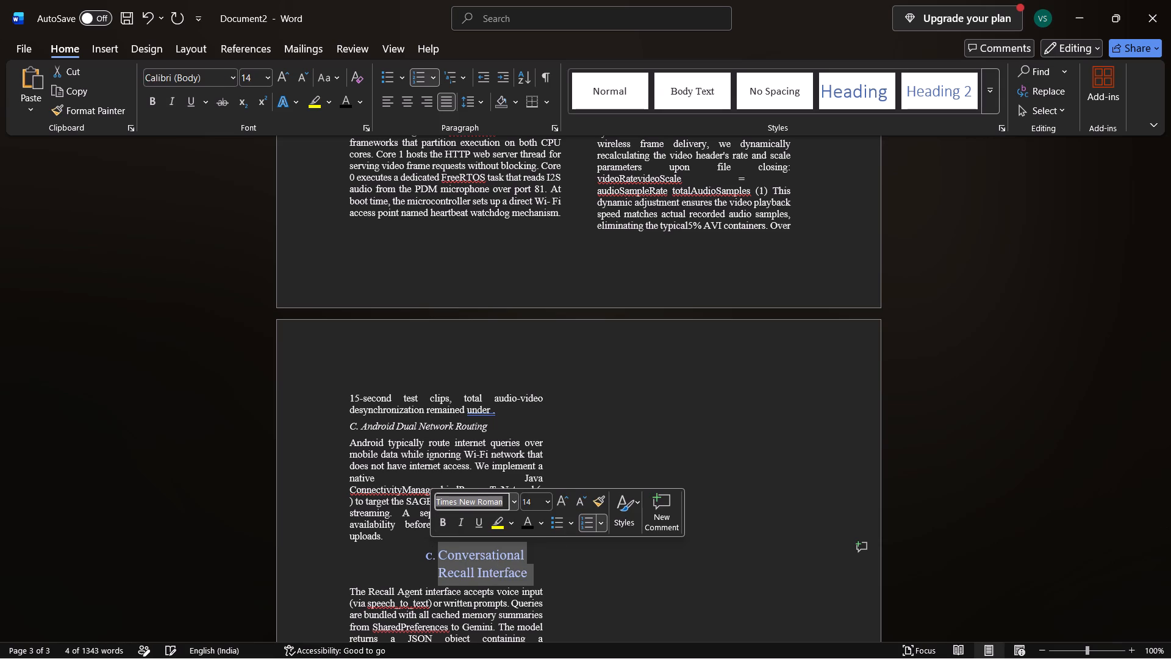
pyautogui.click(454, 523)
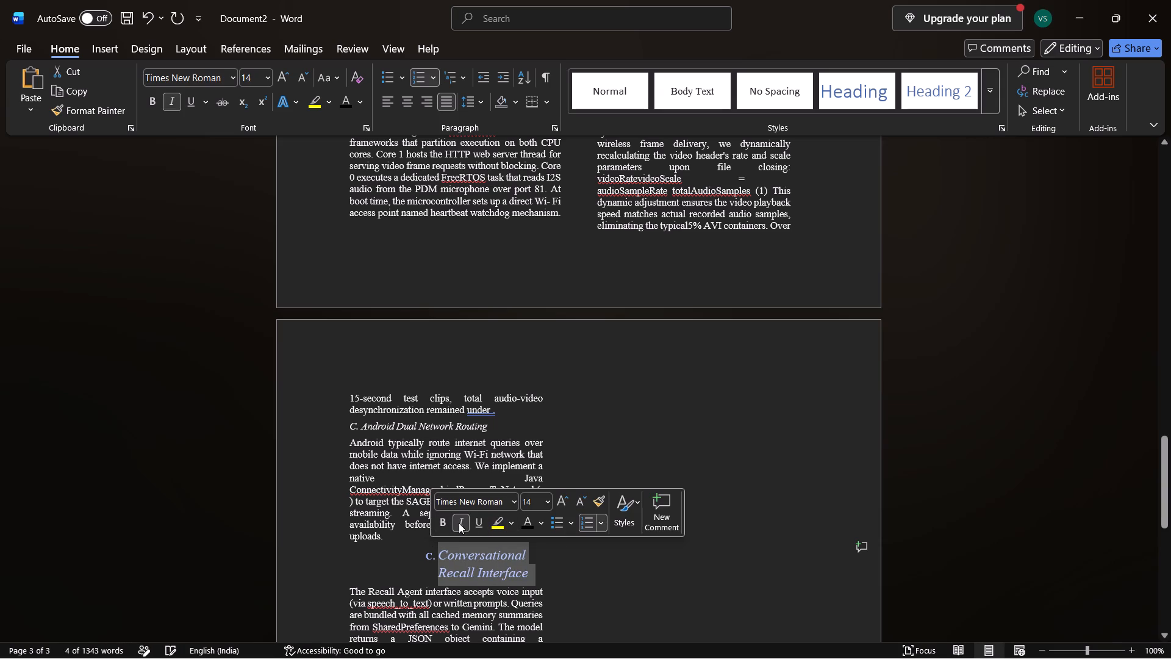
pyautogui.click(525, 526)
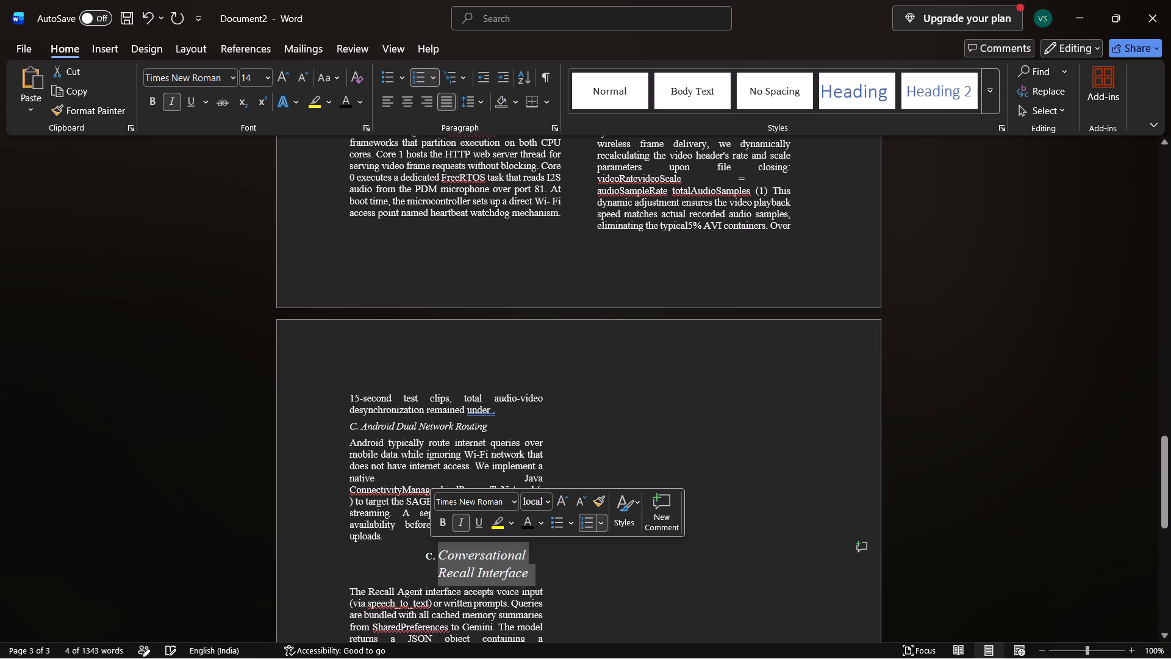
pyautogui.click(535, 500)
pyautogui.press('BackSpace')
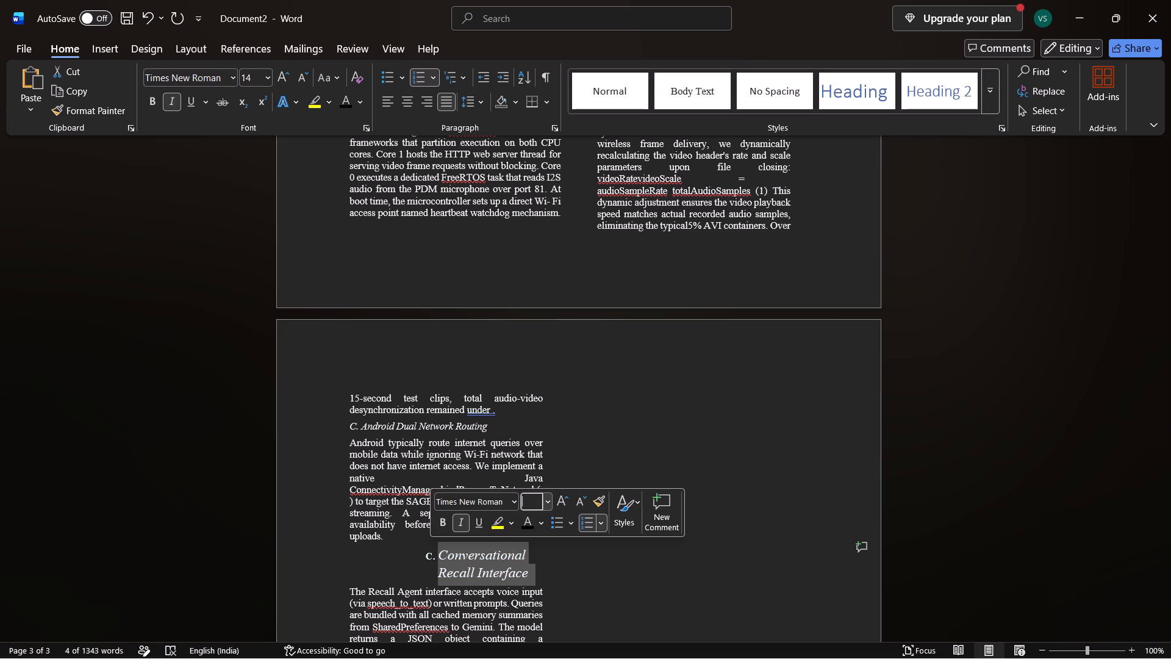
pyautogui.write('10')
pyautogui.press('Return')
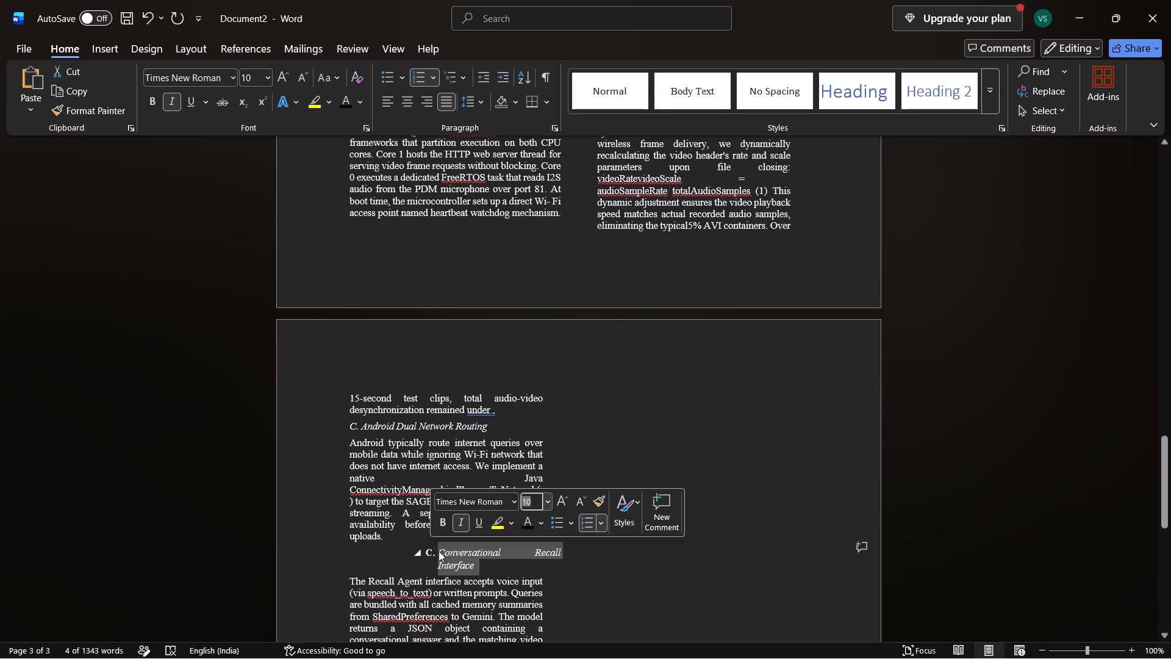
# Replace the automatic numbering and indent of the "Conversational Recall Interface" subheading with a plain-text "D. " prefix.
pyautogui.click(437, 550)
pyautogui.press('BackSpace')
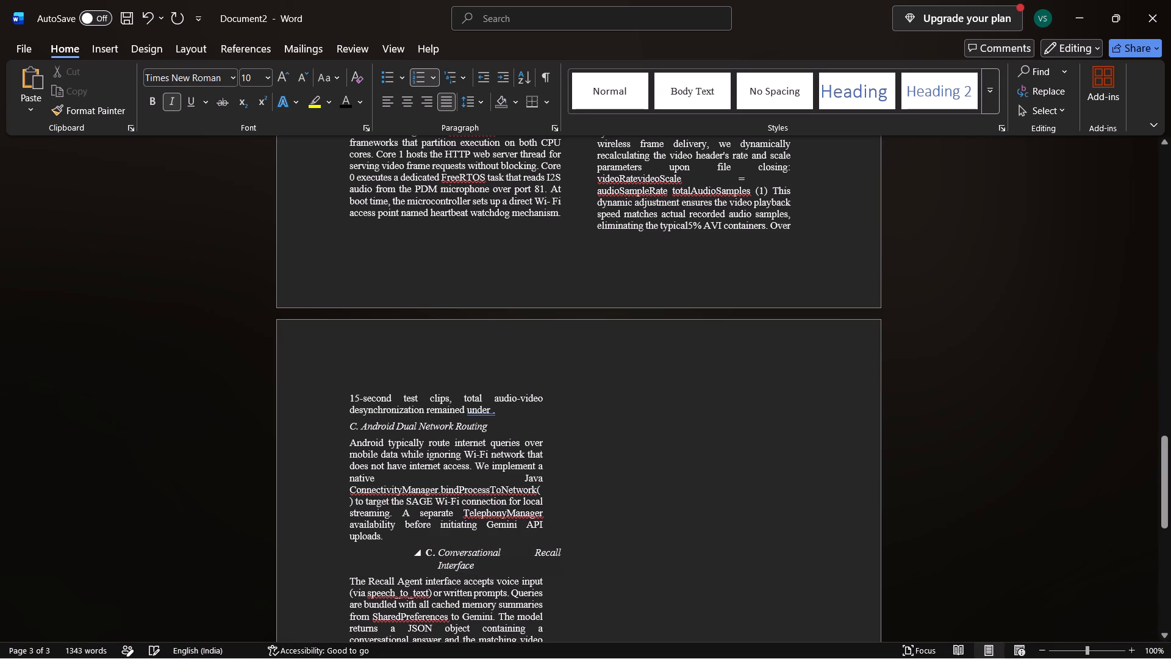
pyautogui.press('BackSpace')
pyautogui.write('D.')
pyautogui.press('space')
# Replace the automatic numbering of the "Sensor Configuration & Dynamic Gain" subheading with a plain-text "A. " prefix in matching italics.
pyautogui.scroll(-1, 536, 585)
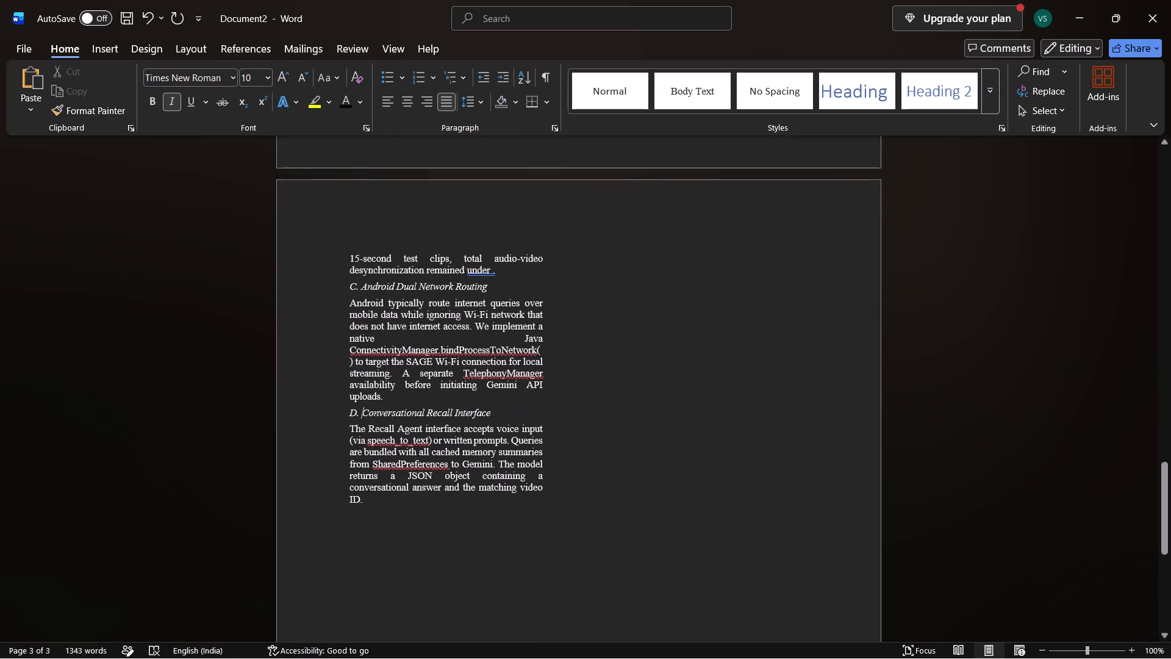
pyautogui.scroll(-1, 536, 585)
pyautogui.hotkey('alt', 'Tab')
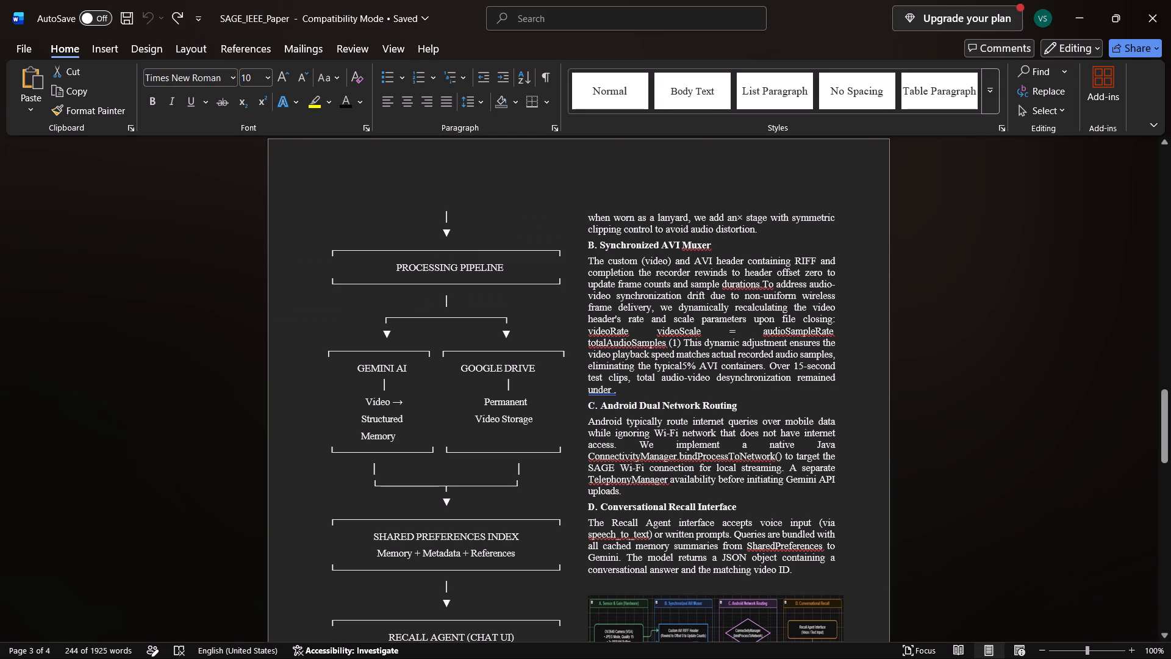
pyautogui.hotkey('alt', 'Tab')
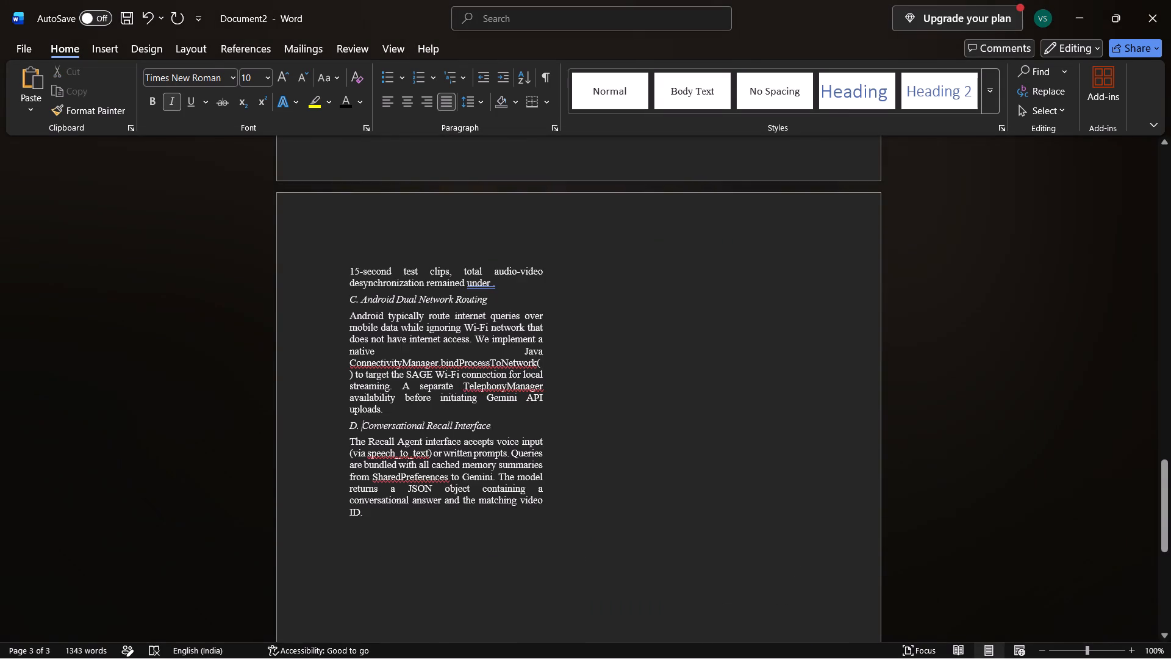
pyautogui.scroll(3, 651, 584)
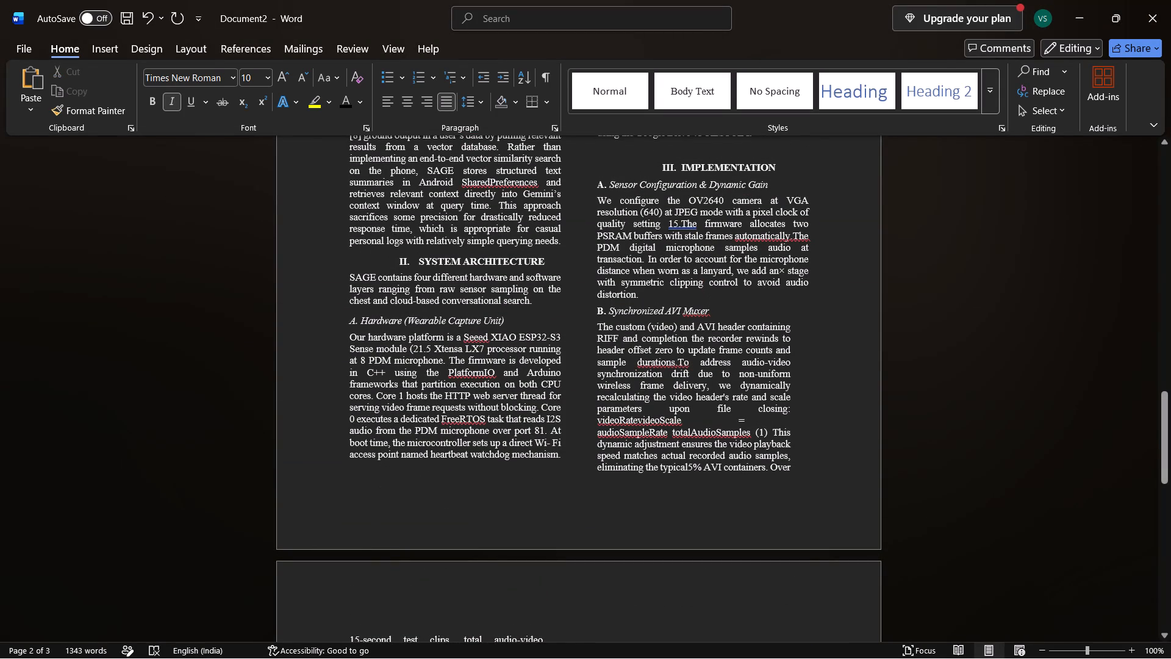
pyautogui.click(607, 186)
pyautogui.press('BackSpace')
pyautogui.press('BackSpace')
pyautogui.write('A.')
pyautogui.press('space')
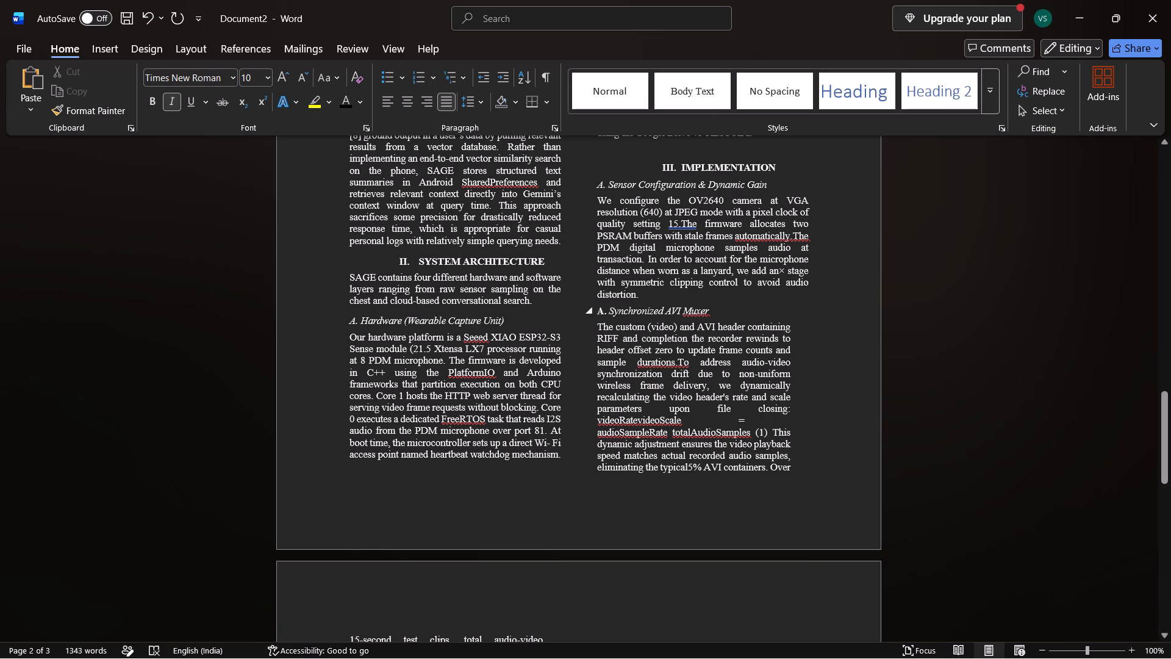
# Replace the automatic numbering of the "Synchronized AVI Muxer" subheading with a plain-text "B. " prefix in matching italics.
pyautogui.click(606, 314)
pyautogui.press('BackSpace')
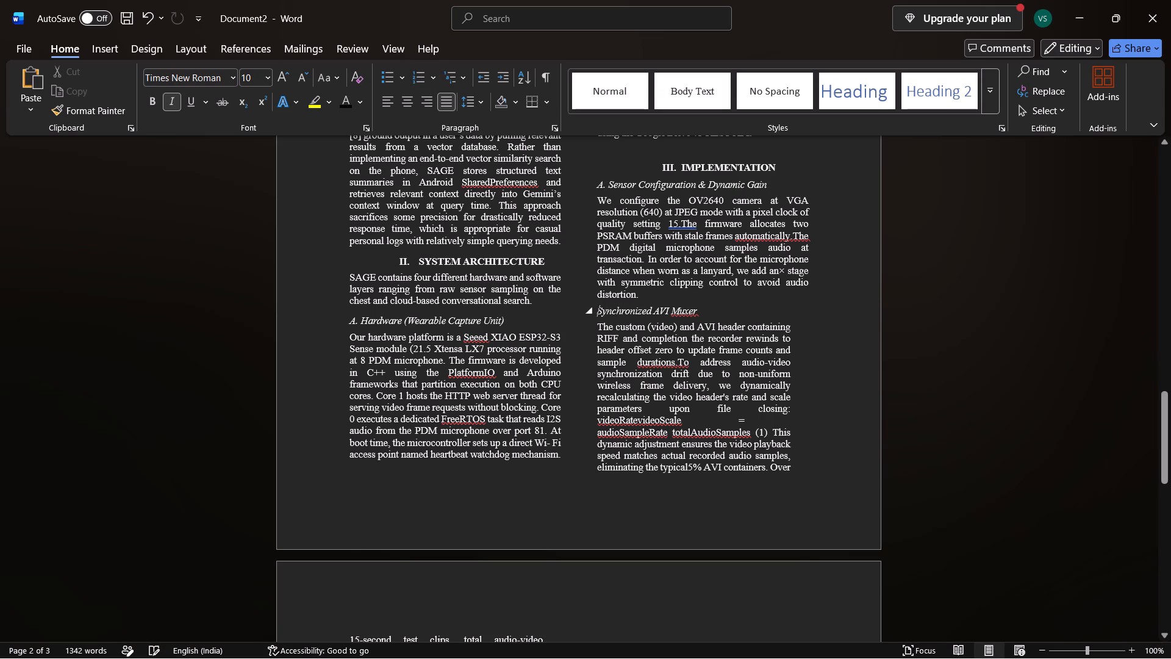
pyautogui.write('B.')
pyautogui.press('space')
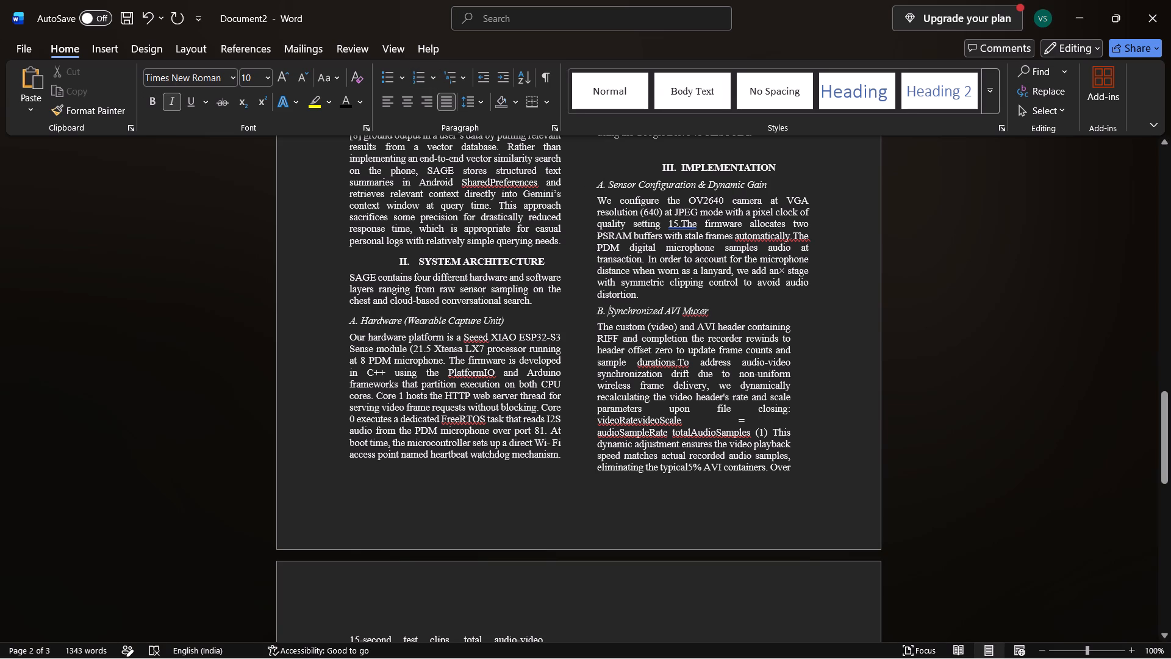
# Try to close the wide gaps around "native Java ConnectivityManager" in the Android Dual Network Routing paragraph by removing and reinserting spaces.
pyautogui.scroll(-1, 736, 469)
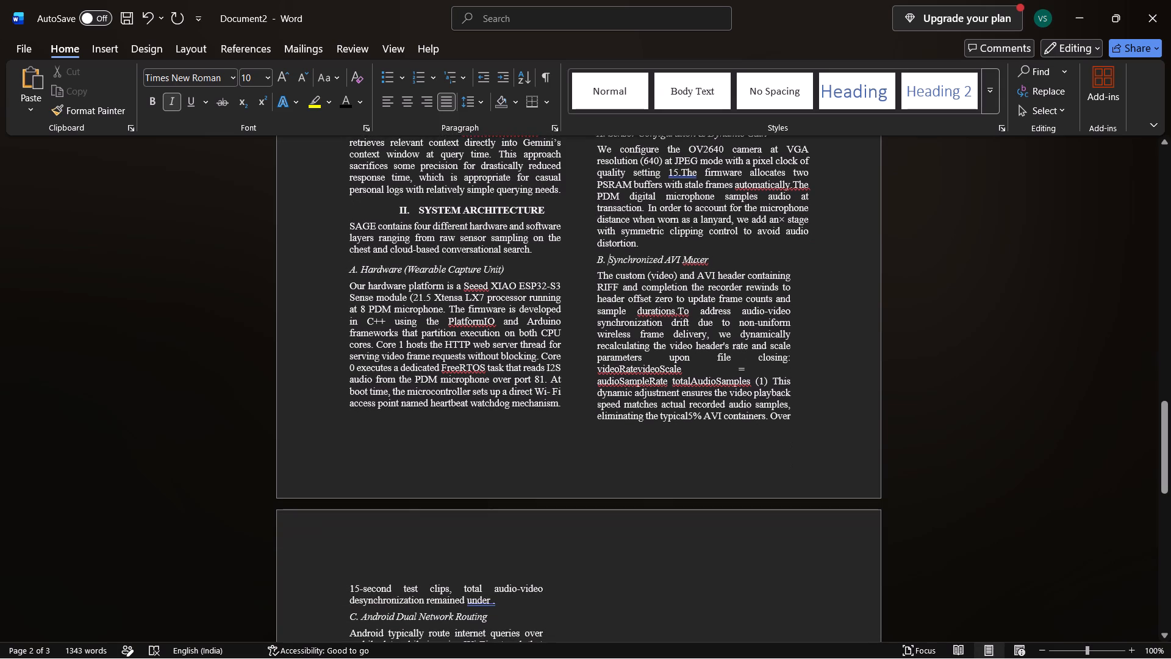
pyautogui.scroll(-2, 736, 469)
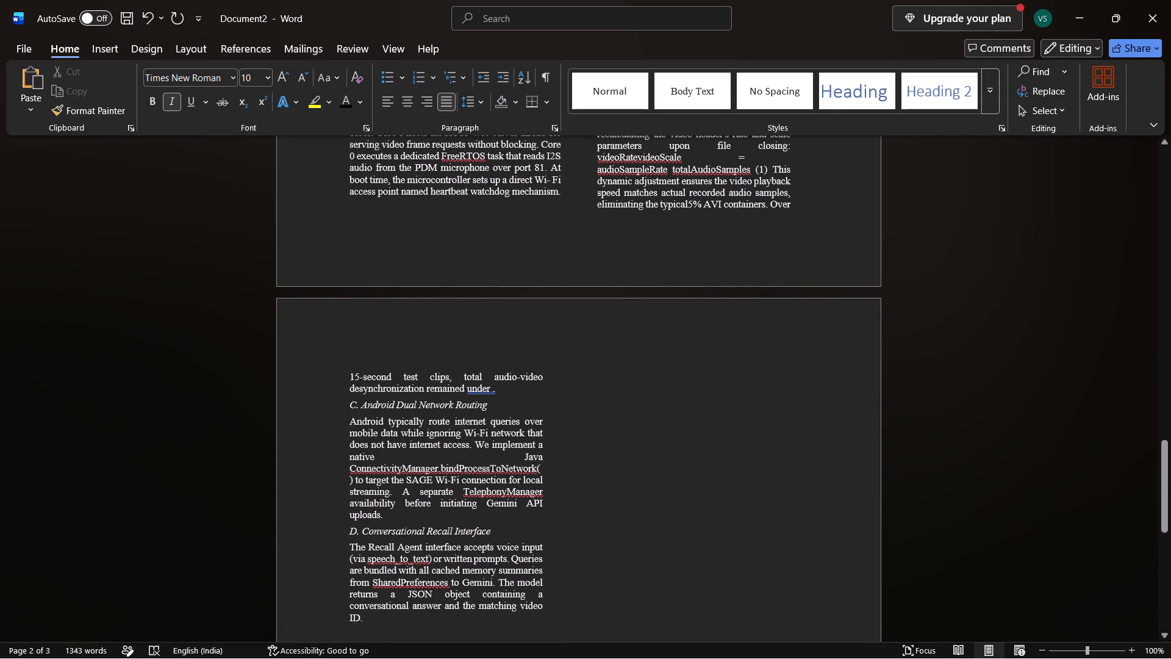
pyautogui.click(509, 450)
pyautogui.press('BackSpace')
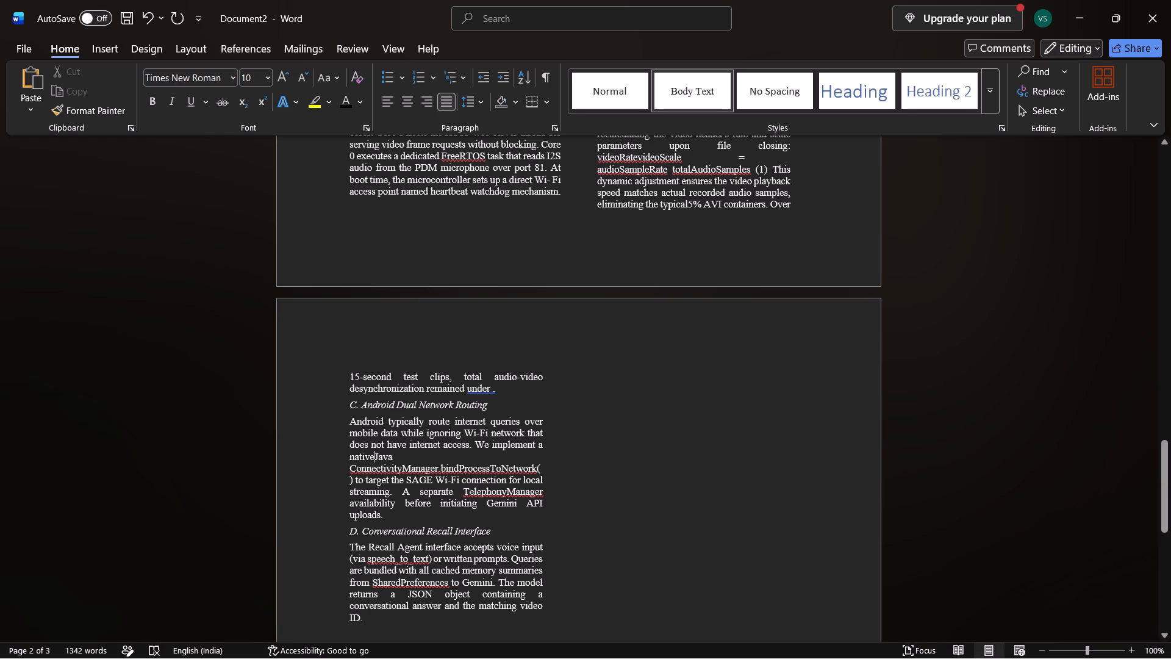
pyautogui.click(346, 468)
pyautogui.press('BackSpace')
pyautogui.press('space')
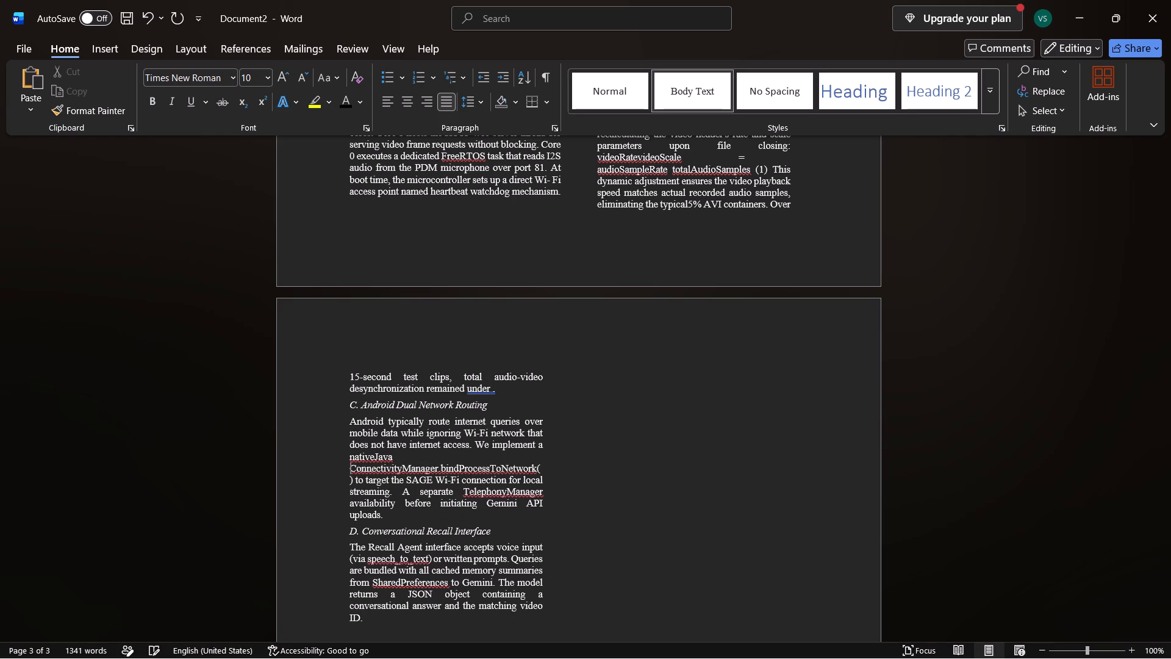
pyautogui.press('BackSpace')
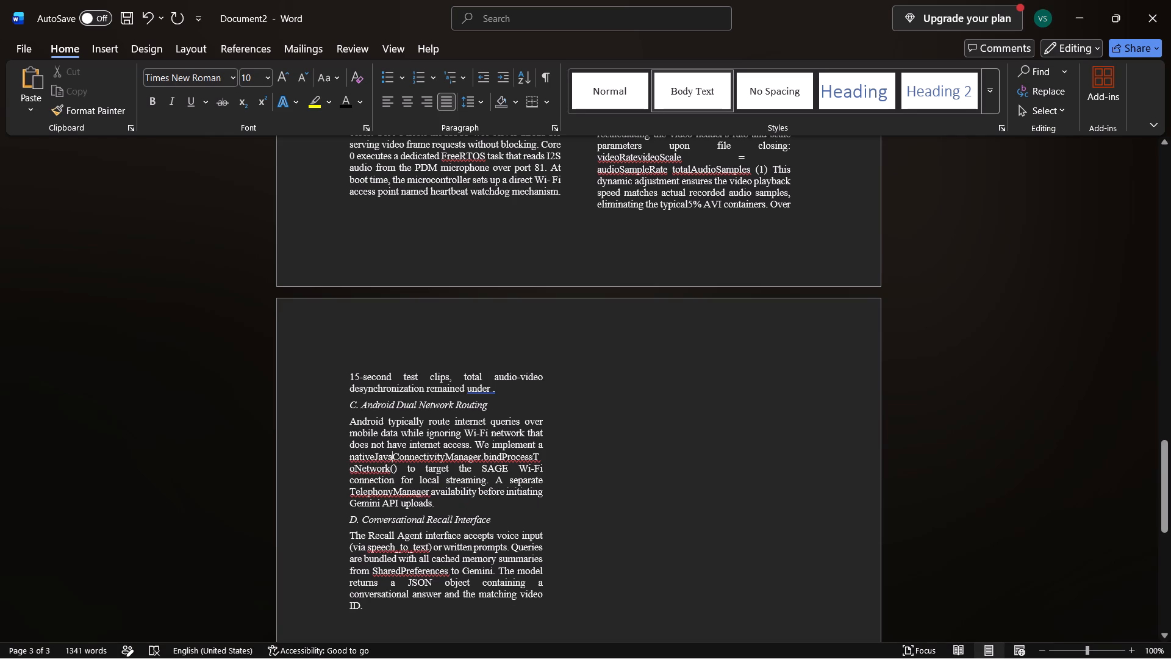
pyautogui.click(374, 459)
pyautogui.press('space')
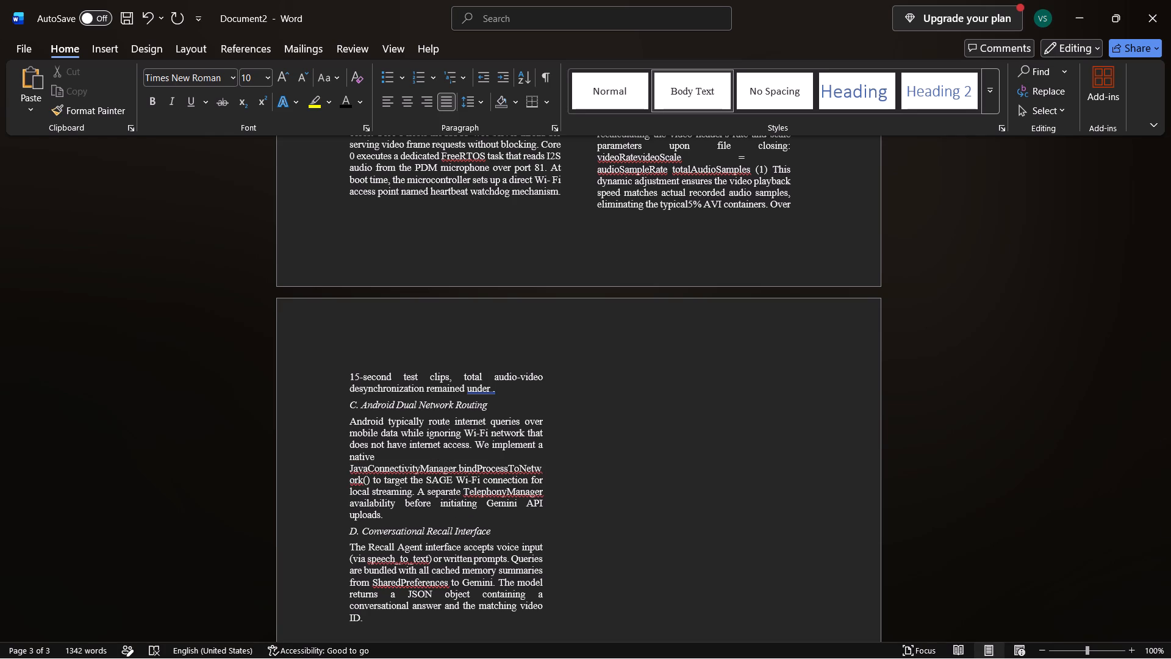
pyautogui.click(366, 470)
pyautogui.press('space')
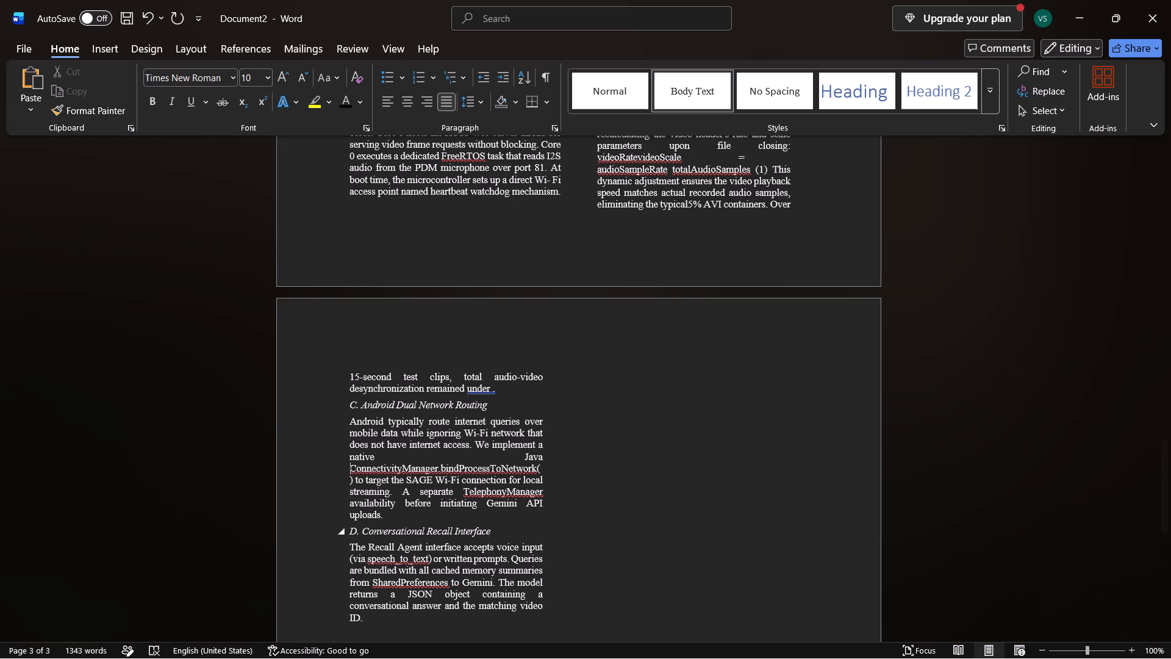
# Switch to SAGE_IEEE_Paper and copy the Evaluation section from its heading through the Search Accuracy paragraph, leaving out the entity relationship diagram.
pyautogui.scroll(-2, 417, 511)
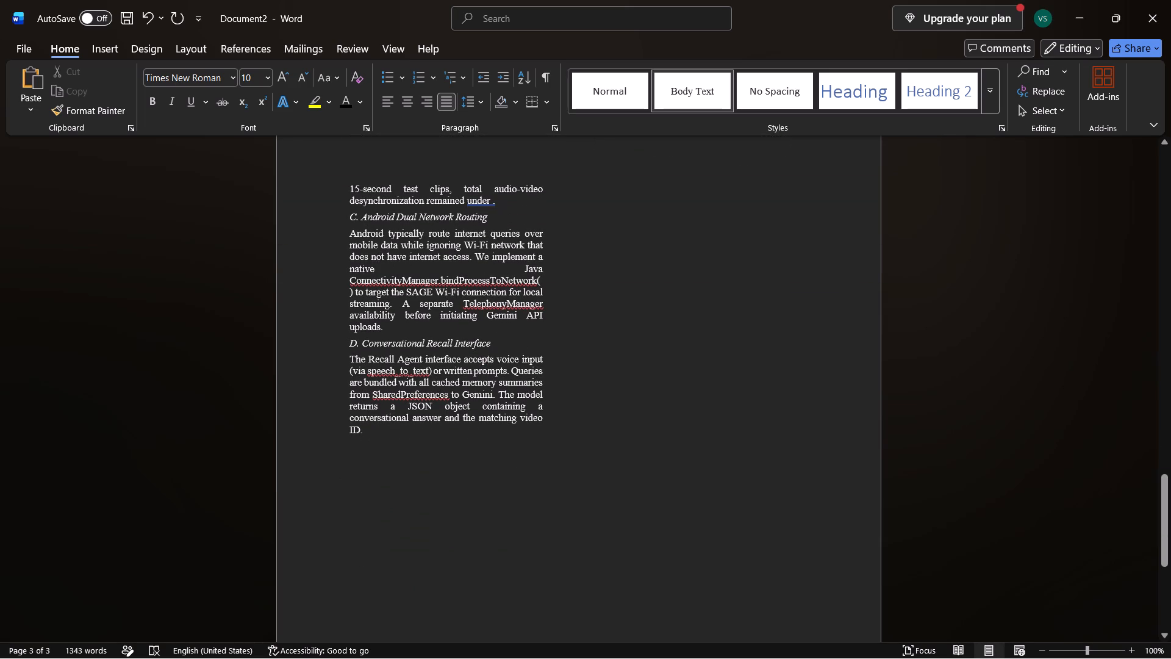
pyautogui.hotkey('alt', 'Tab')
pyautogui.scroll(-4, 528, 510)
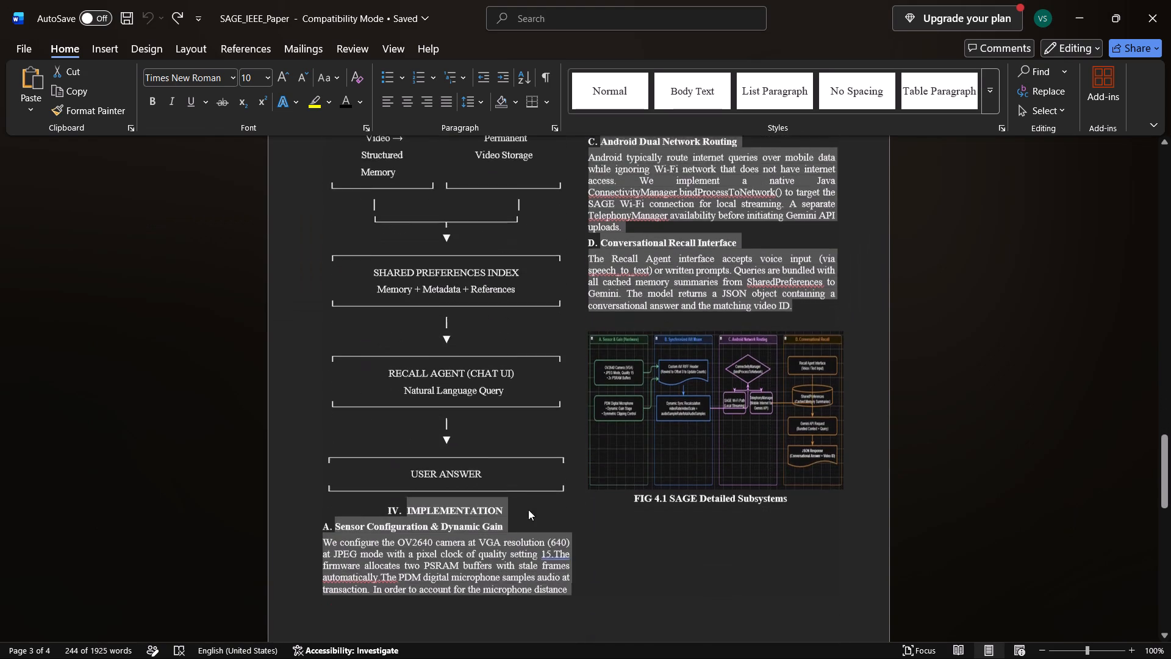
pyautogui.scroll(-4, 528, 510)
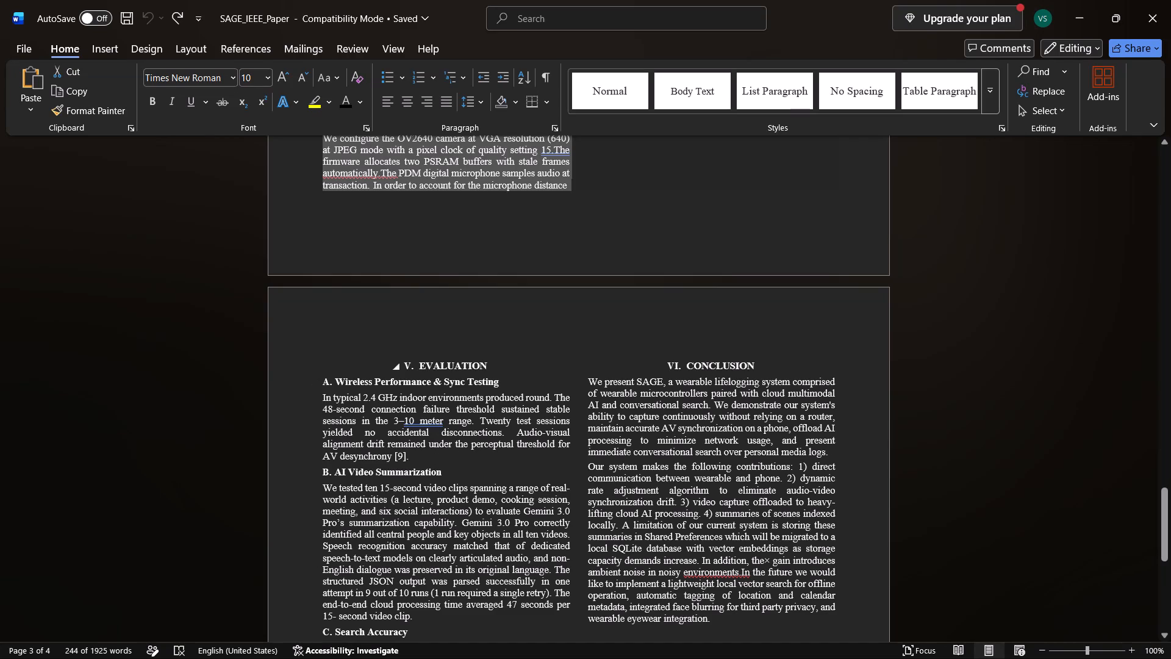
pyautogui.moveTo(405, 366); pyautogui.dragTo(479, 511)
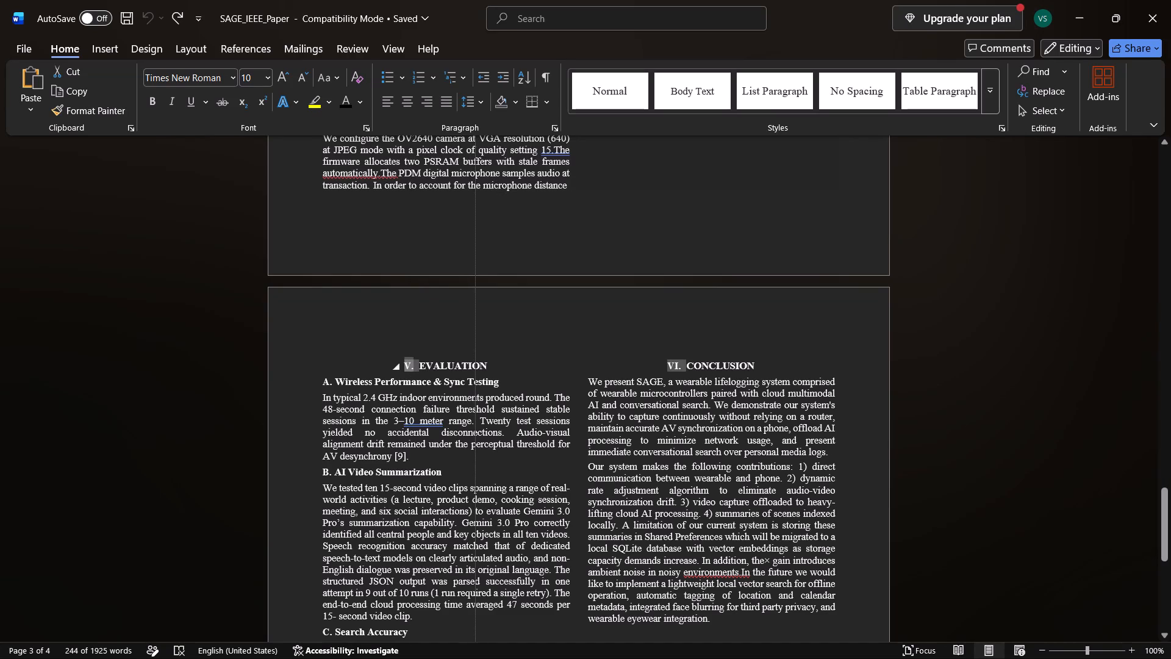
pyautogui.moveTo(479, 511); pyautogui.dragTo(411, 461)
pyautogui.moveTo(411, 461); pyautogui.dragTo(408, 461)
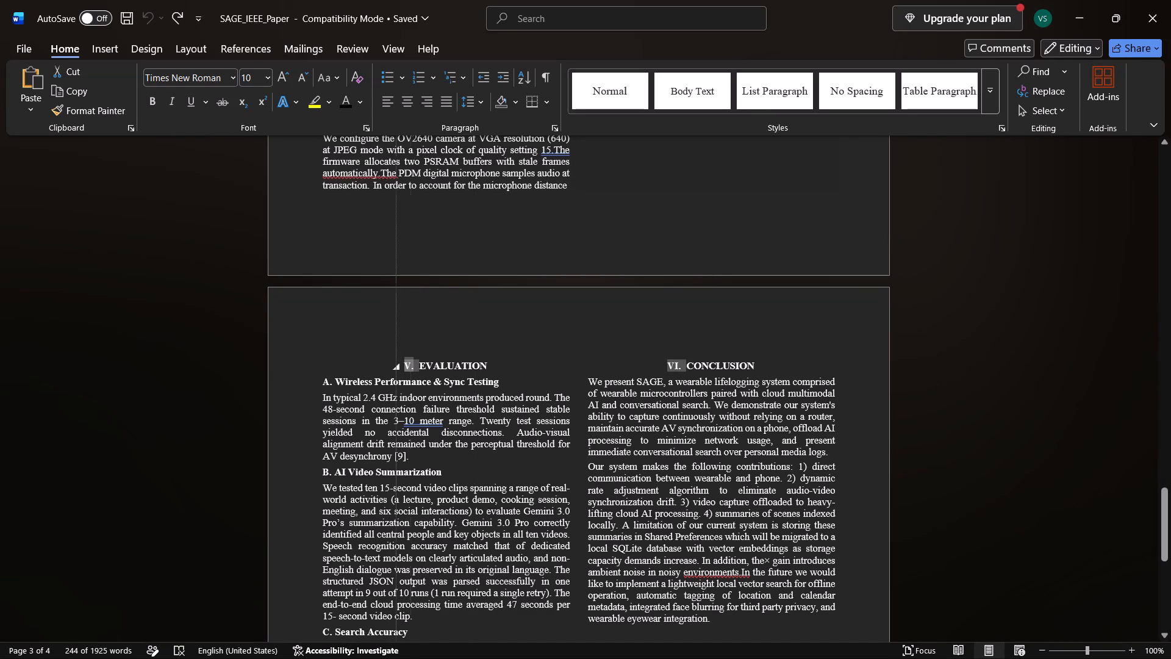
pyautogui.moveTo(408, 461); pyautogui.dragTo(399, 466)
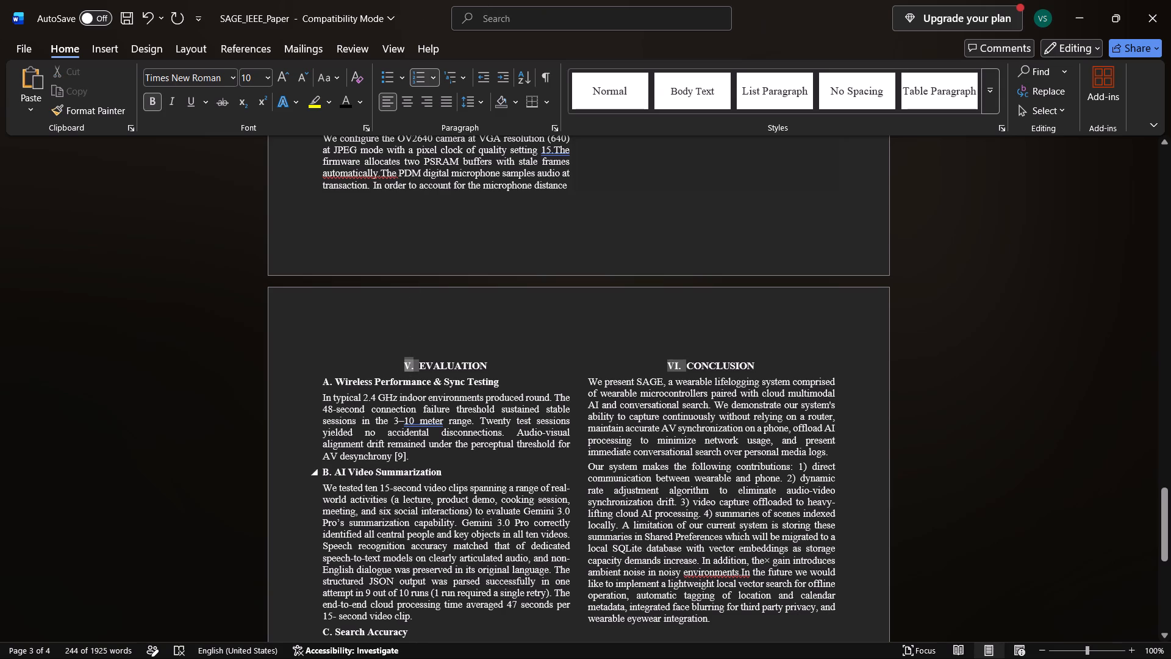
pyautogui.click(417, 366)
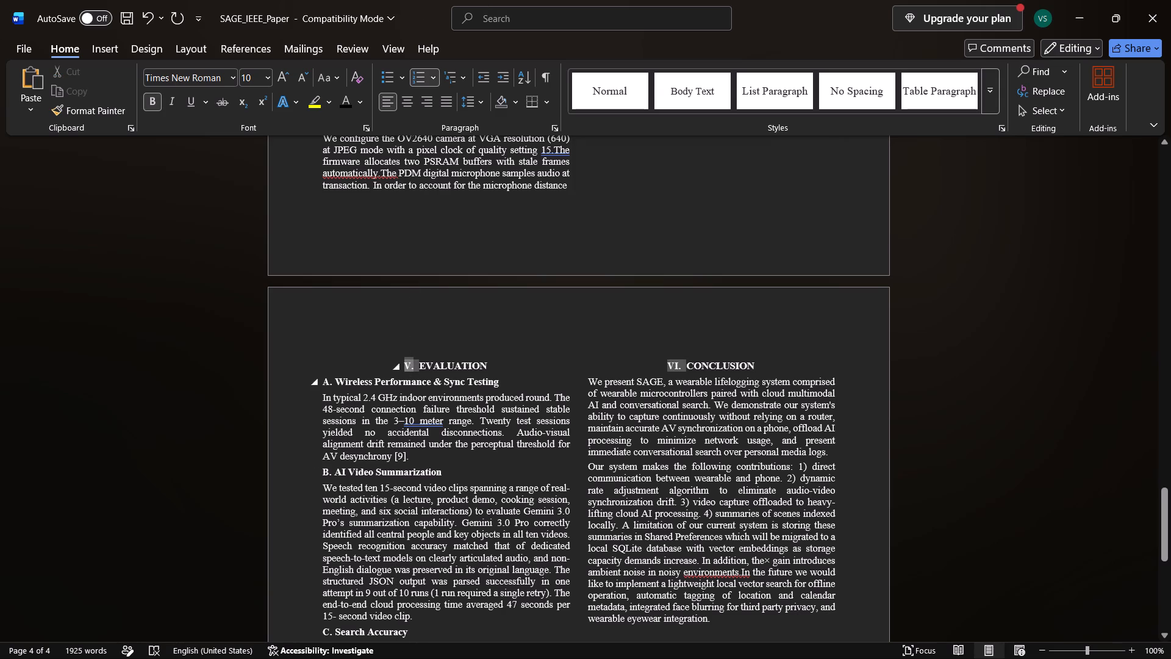
pyautogui.moveTo(417, 366); pyautogui.dragTo(507, 507)
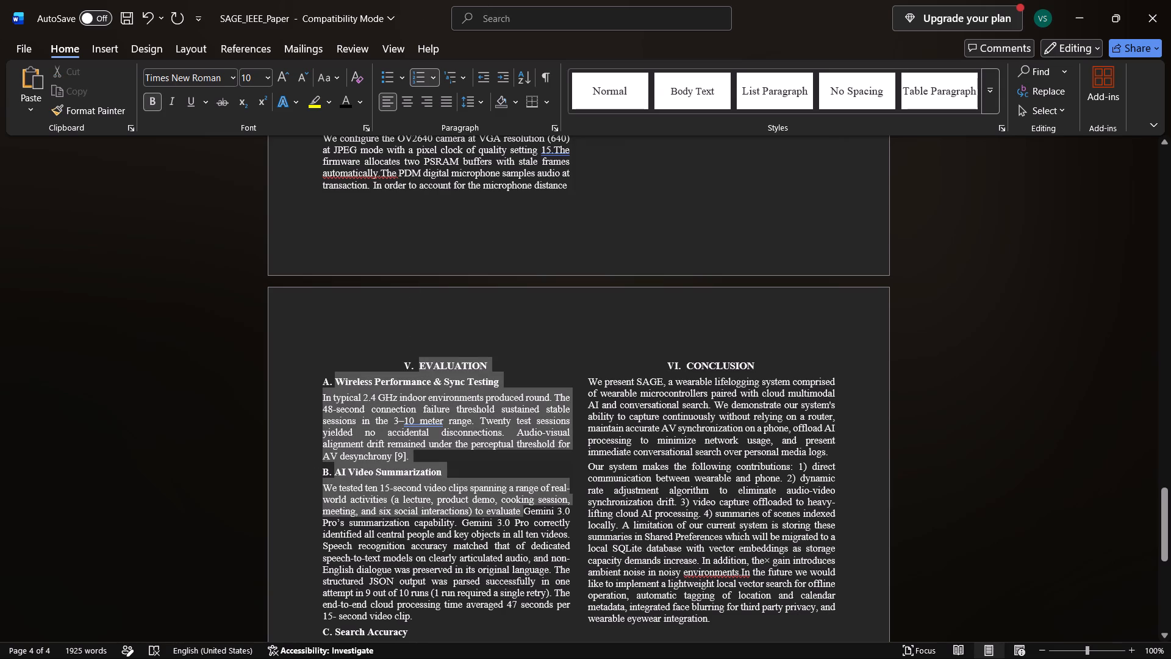
pyautogui.moveTo(507, 507); pyautogui.dragTo(539, 658)
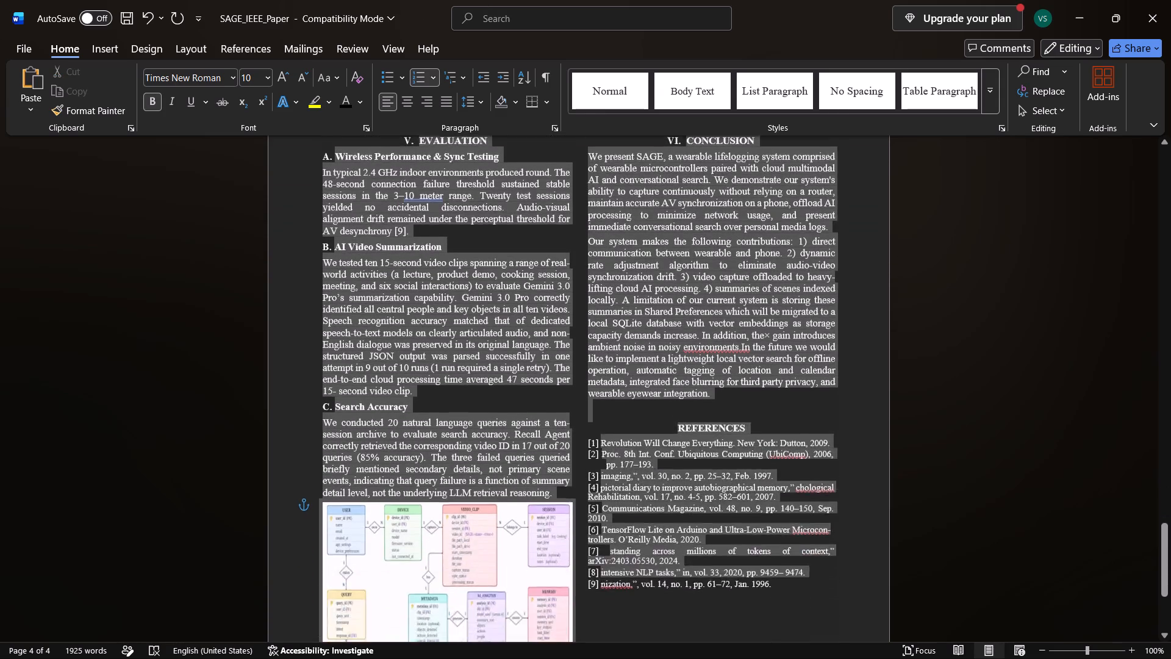
pyautogui.moveTo(539, 658); pyautogui.dragTo(559, 388)
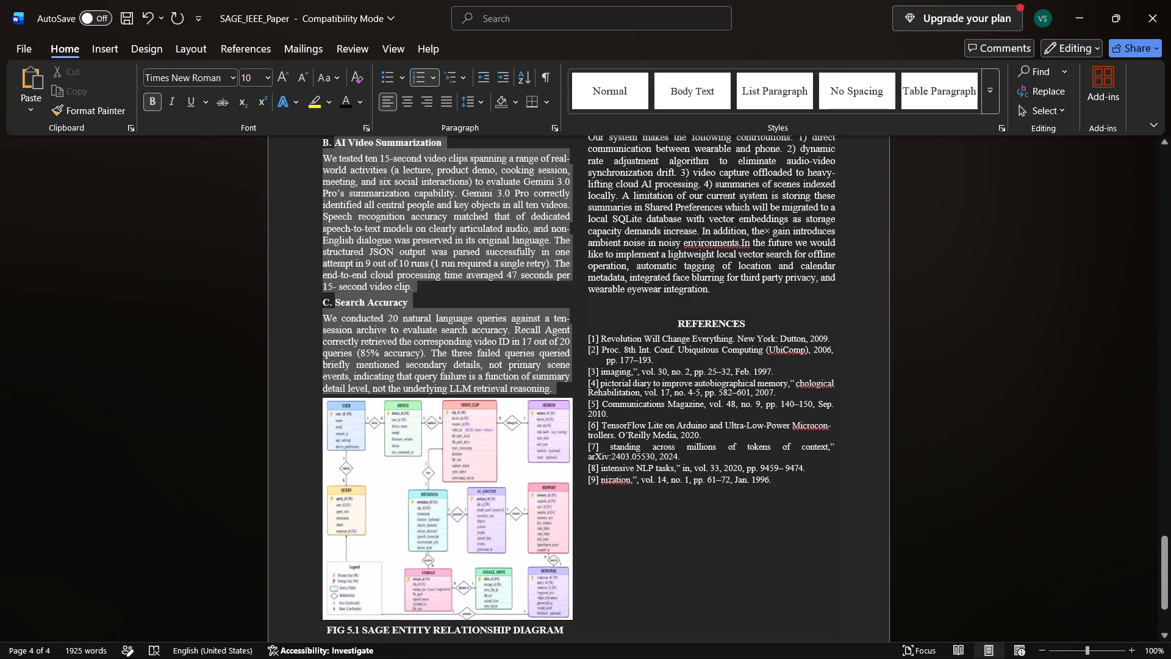
pyautogui.moveTo(559, 388); pyautogui.dragTo(560, 388)
pyautogui.hotkey('ctrl', 'c')
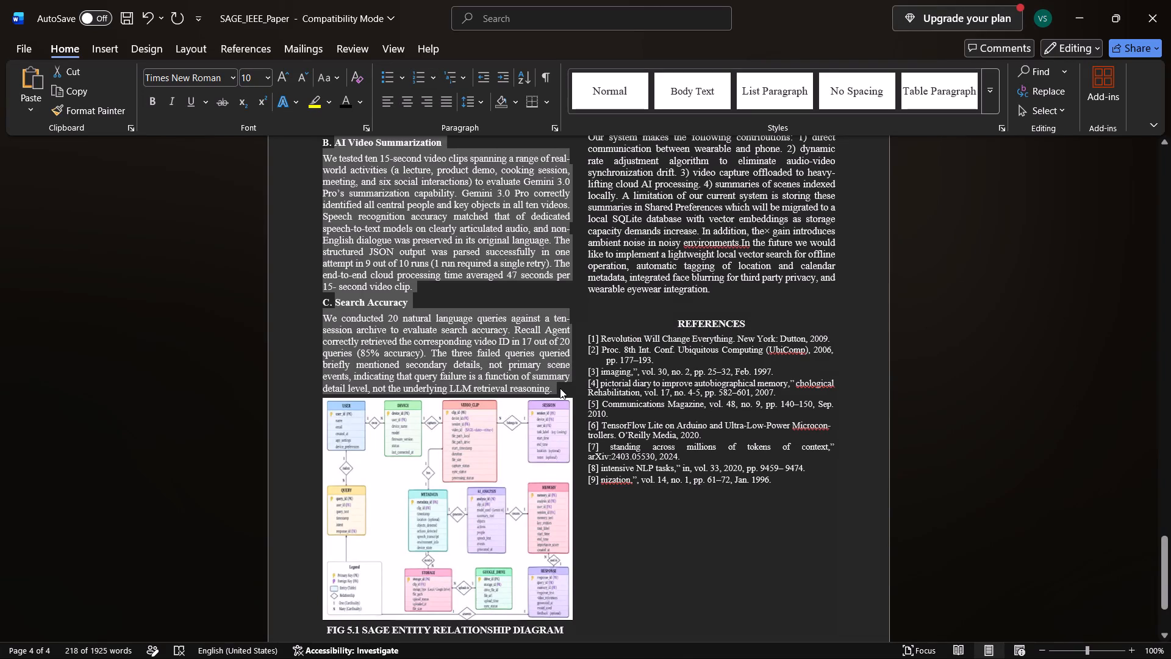
# Switch to Document2 and paste the copied Evaluation section on a new non-italic line below the Conversational Recall Interface paragraph.
pyautogui.hotkey('alt', 'Tab')
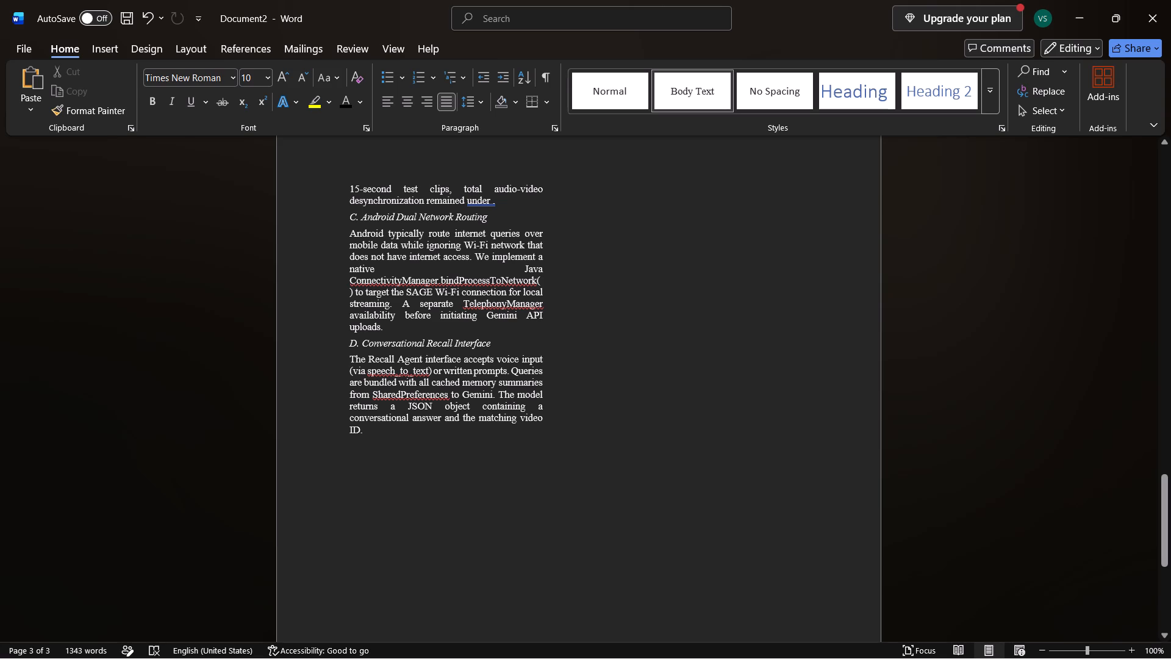
pyautogui.click(359, 454)
pyautogui.press('Return')
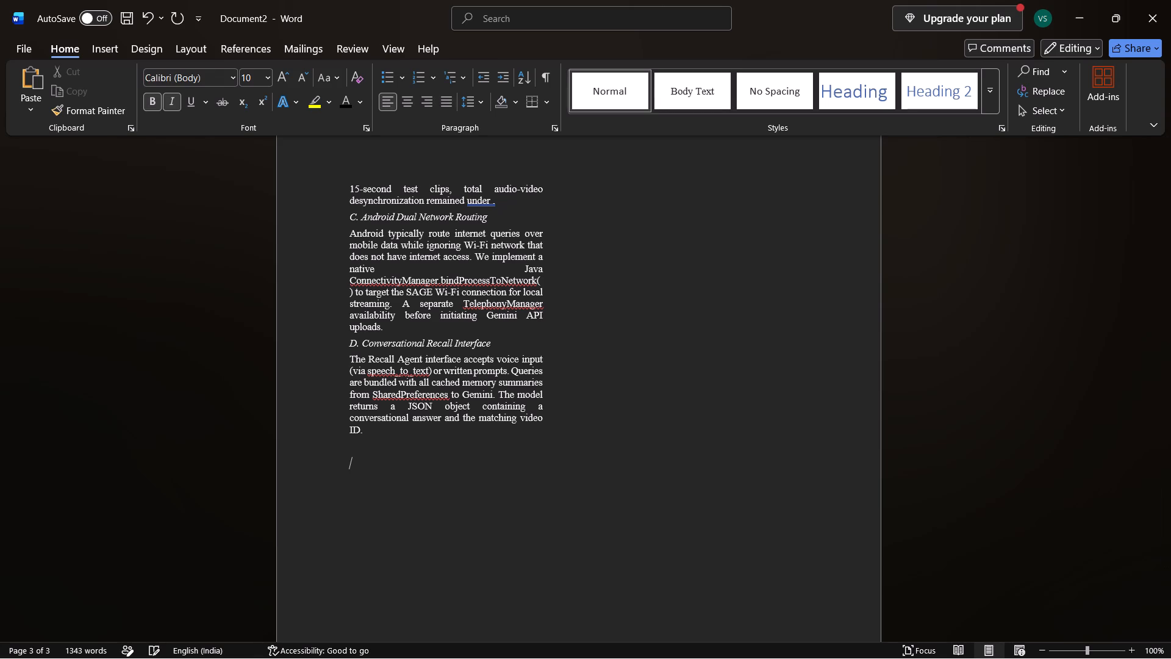
pyautogui.press('BackSpace')
pyautogui.press('Return')
pyautogui.click(170, 105)
pyautogui.hotkey('ctrl', 'v')
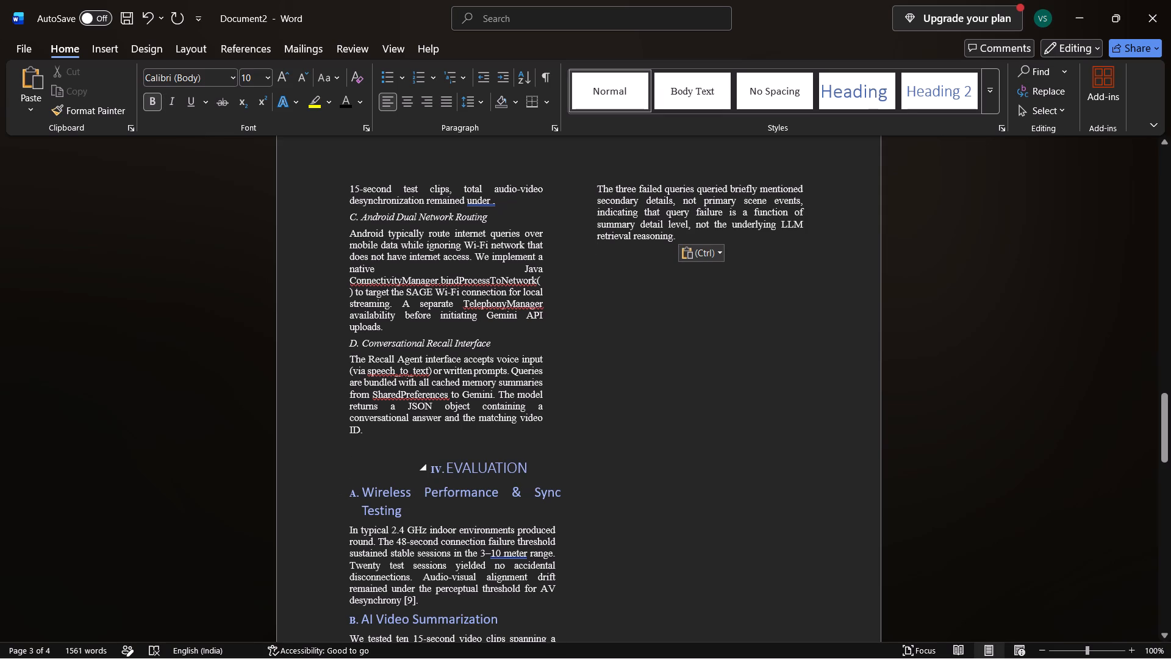
# Change the font of the pasted "EVALUATION" heading to Times New Roman.
pyautogui.moveTo(537, 478); pyautogui.dragTo(375, 475)
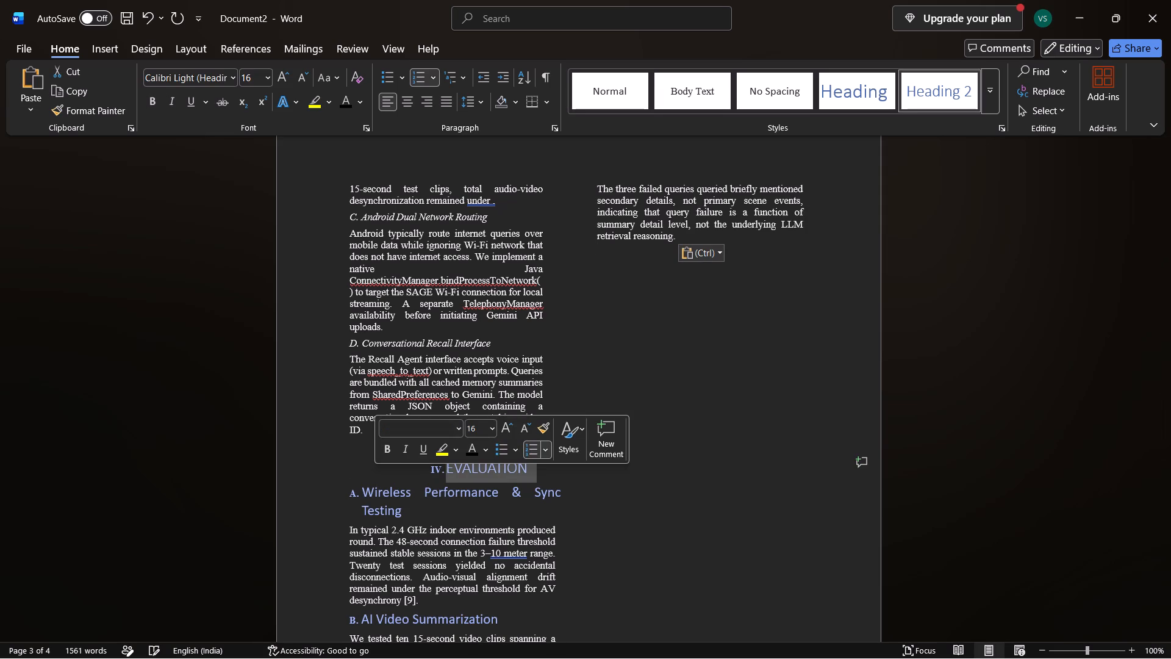
pyautogui.click(426, 431)
pyautogui.press('BackSpace')
pyautogui.press('t')
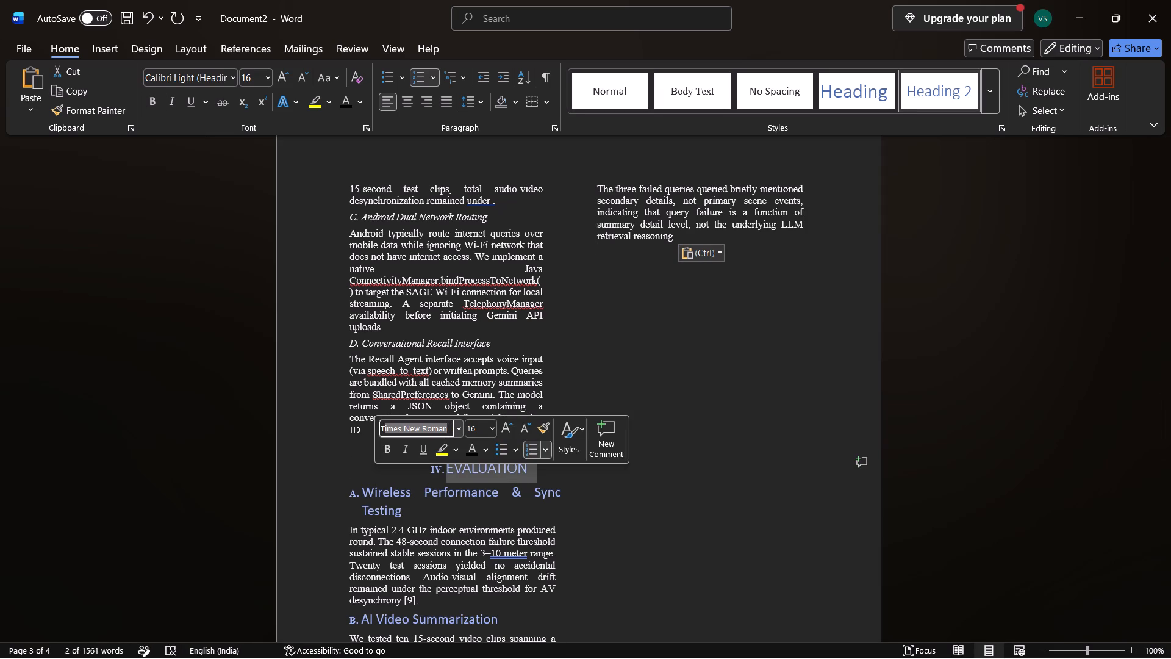
# Confirm Times New Roman for the "EVALUATION" heading and make it 10 pt, bold and the same colour as the body text.
pyautogui.press('Return')
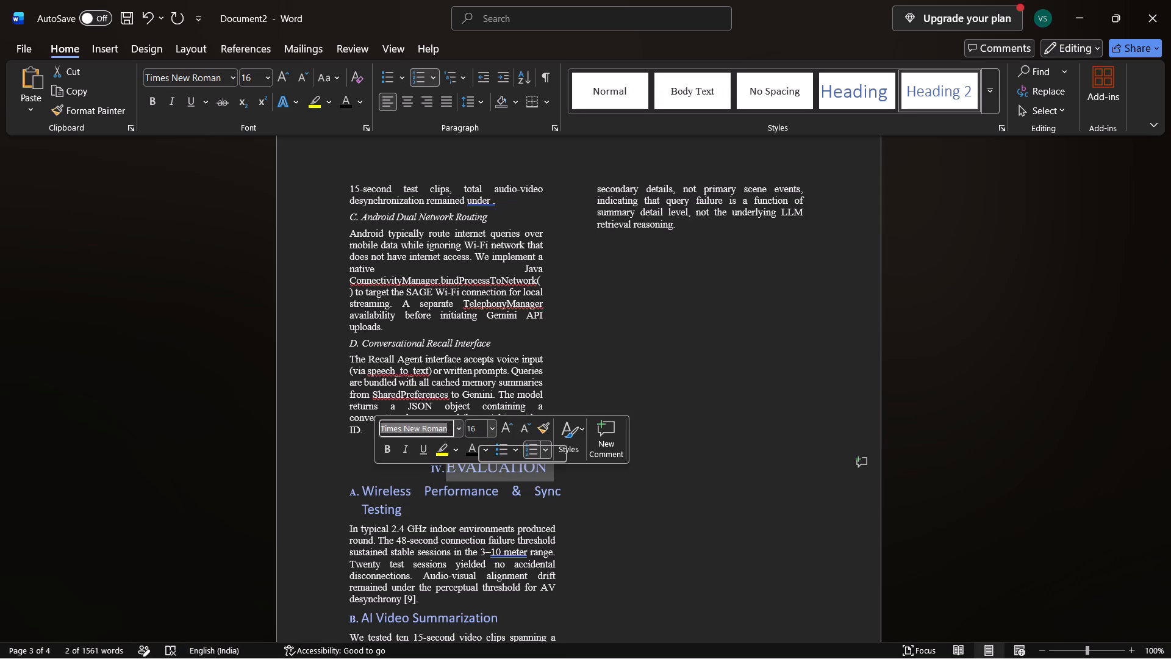
pyautogui.click(478, 430)
pyautogui.press('BackSpace')
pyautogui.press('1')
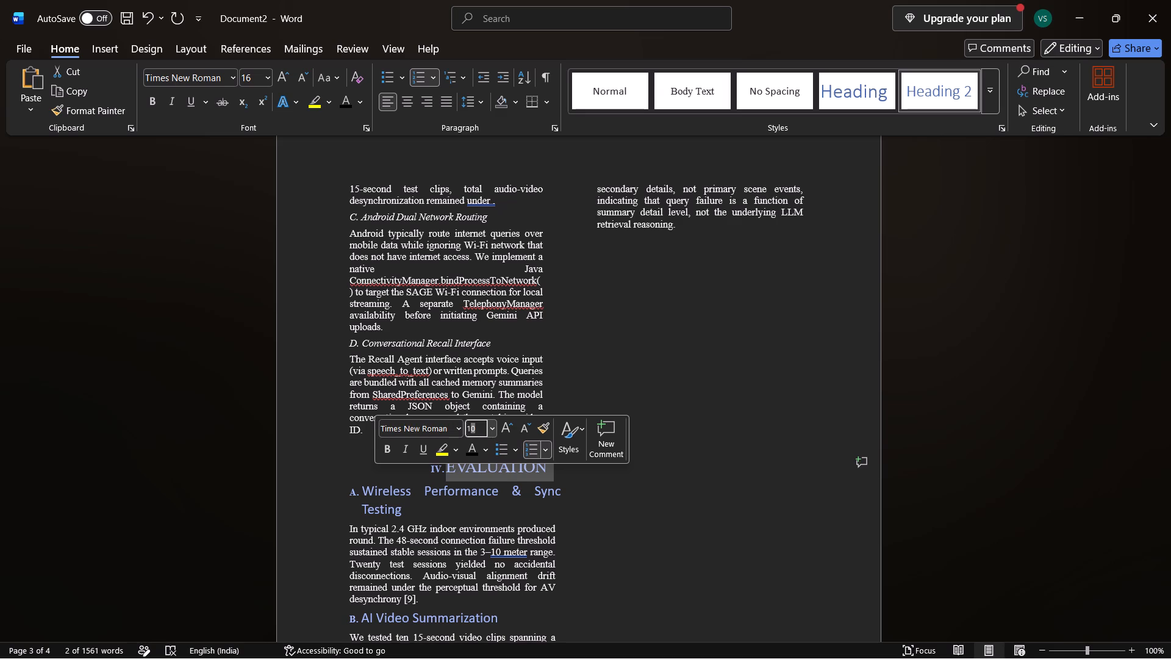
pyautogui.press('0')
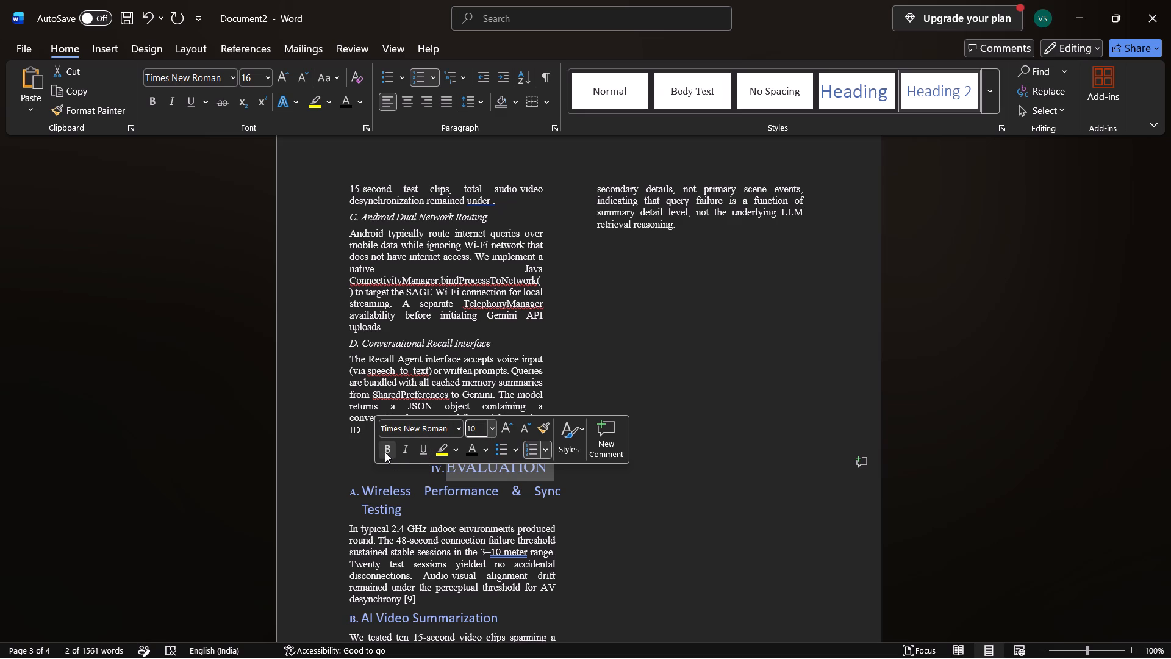
pyautogui.click(385, 452)
pyautogui.click(471, 452)
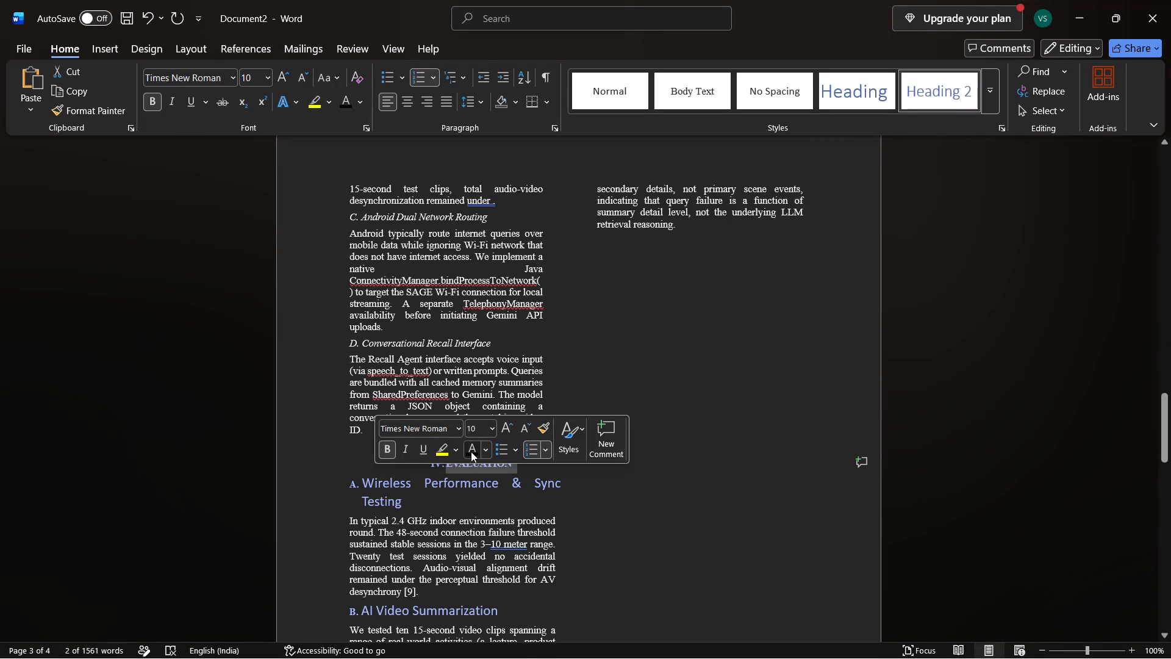
# Format the "Wireless Performance & Sync Testing" heading as Times New Roman, 10 pt, italic, in the body text colour.
pyautogui.click(453, 491)
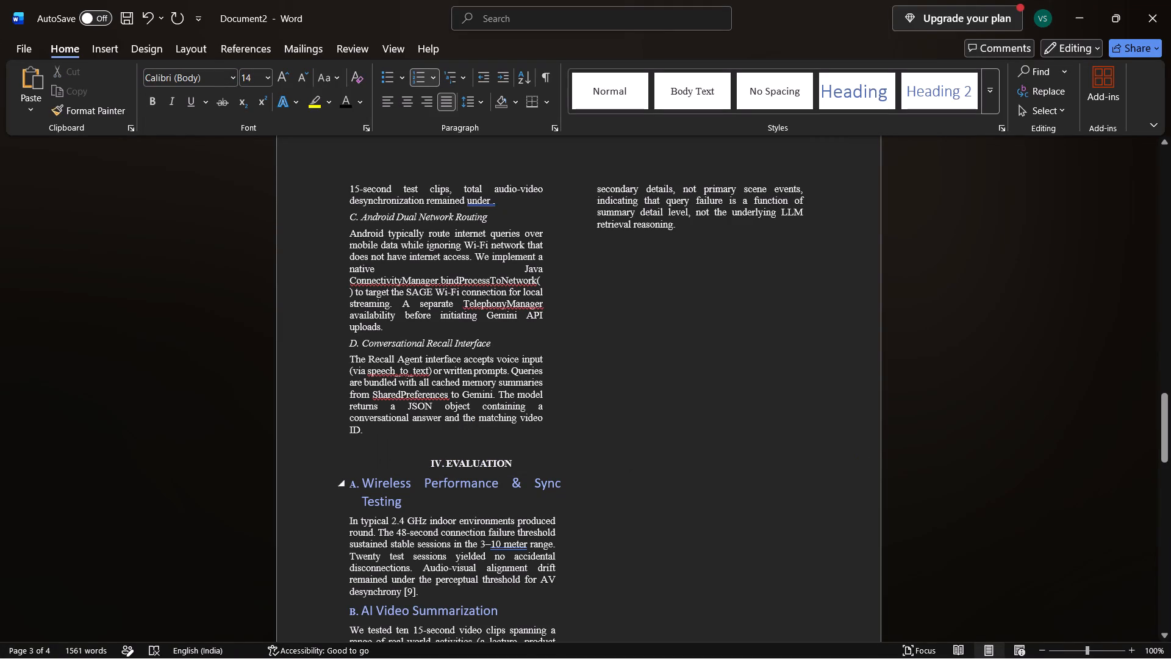
pyautogui.moveTo(416, 507); pyautogui.dragTo(346, 484)
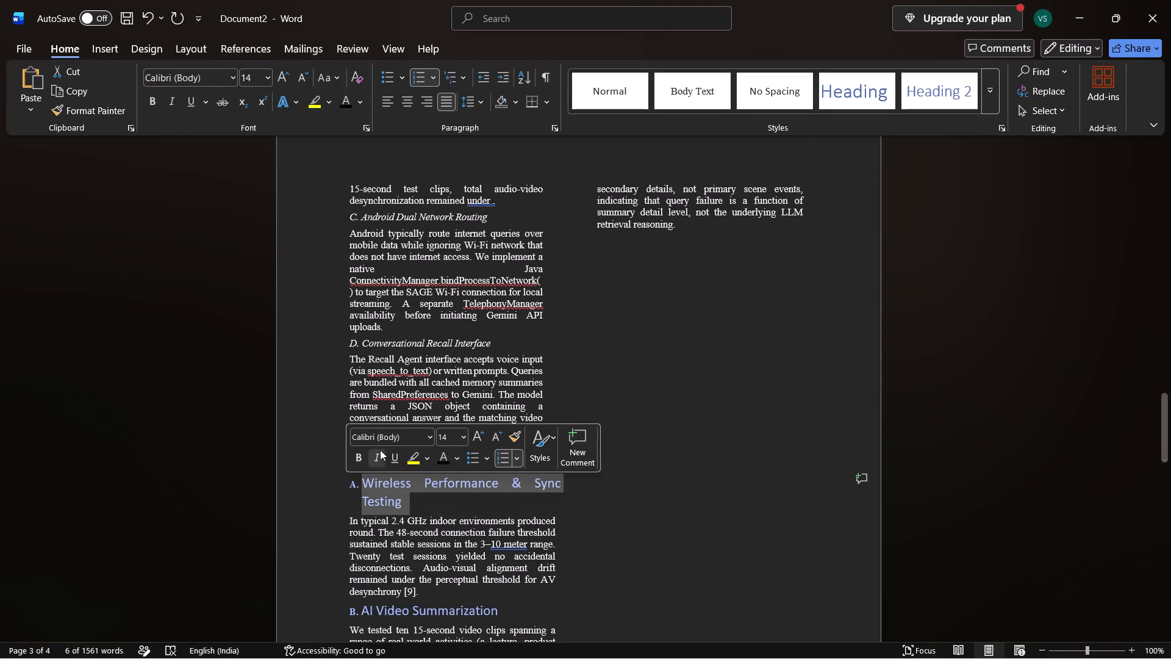
pyautogui.click(410, 435)
pyautogui.press('BackSpace')
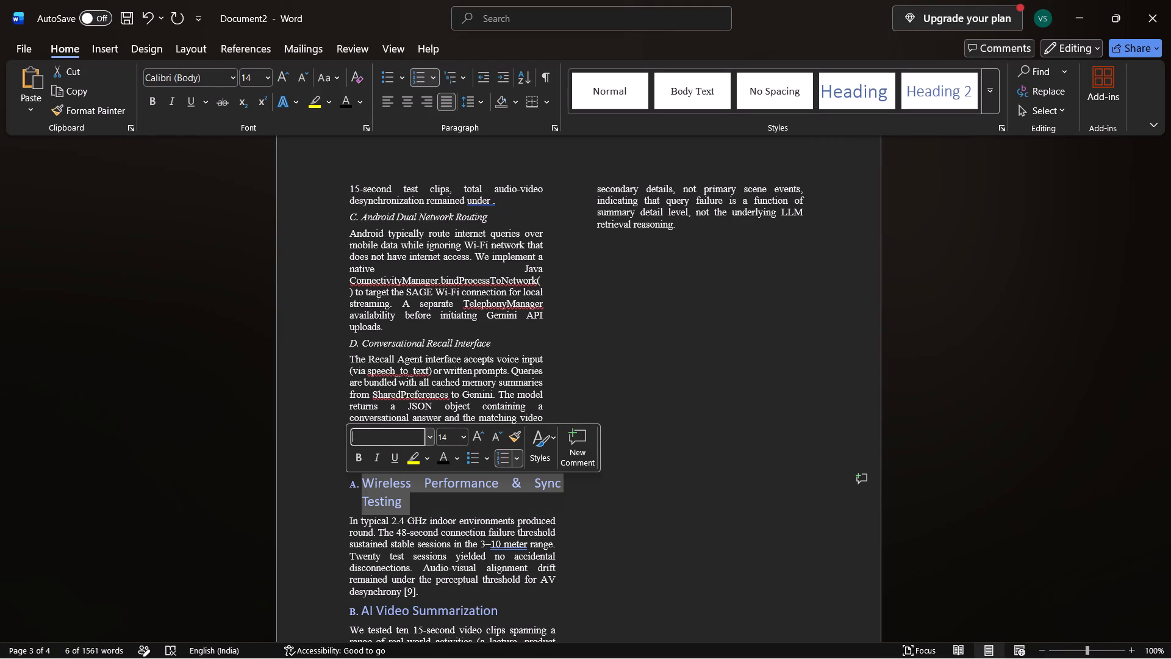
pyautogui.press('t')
pyautogui.press('Return')
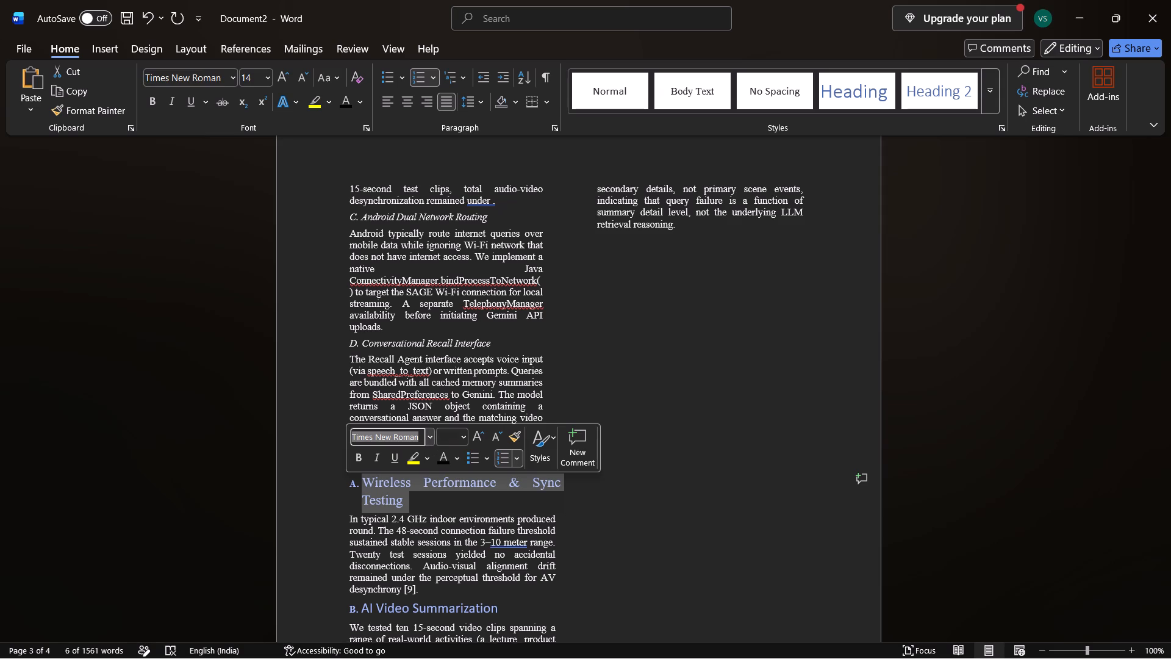
pyautogui.click(456, 438)
pyautogui.press('BackSpace')
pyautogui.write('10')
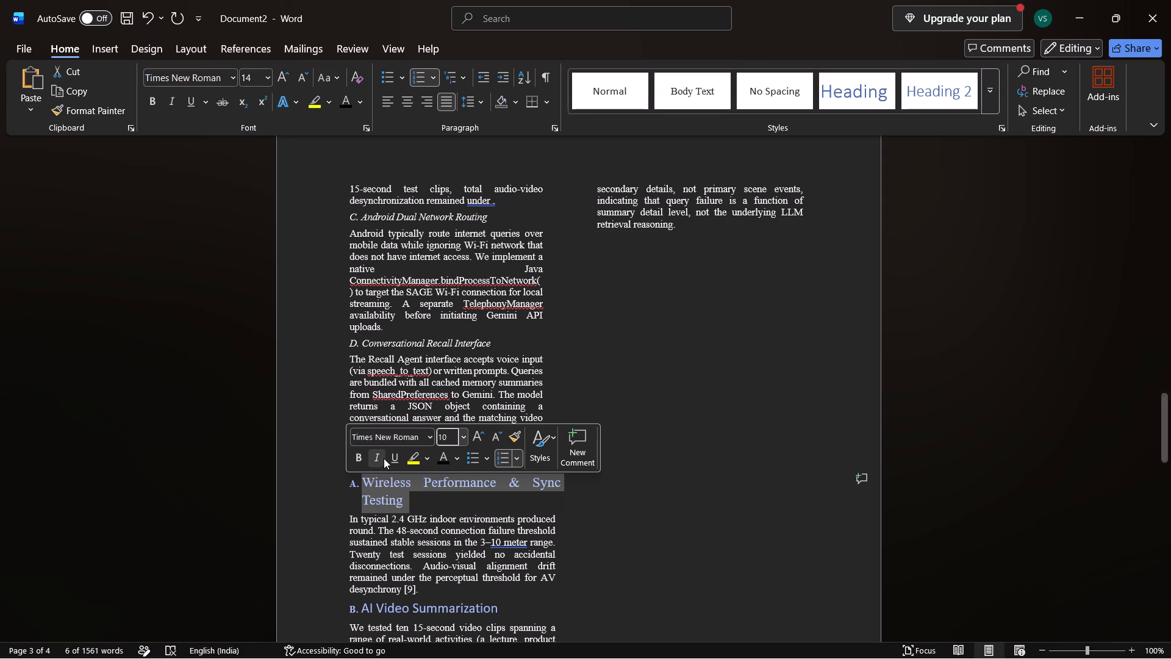
pyautogui.click(379, 460)
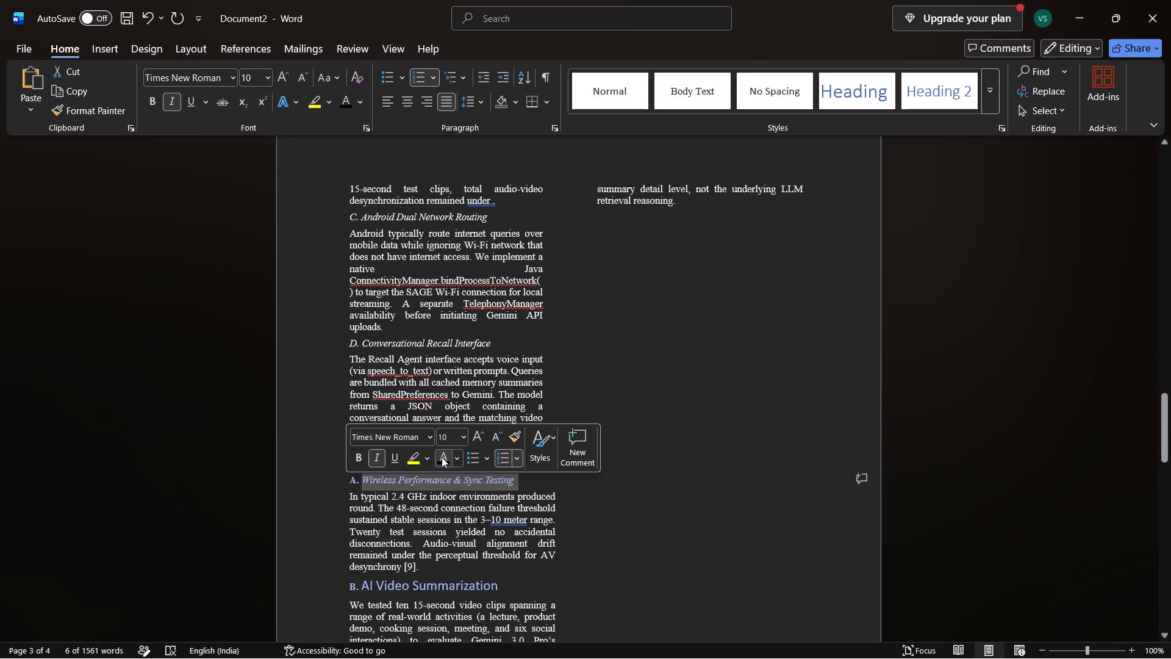
pyautogui.click(442, 457)
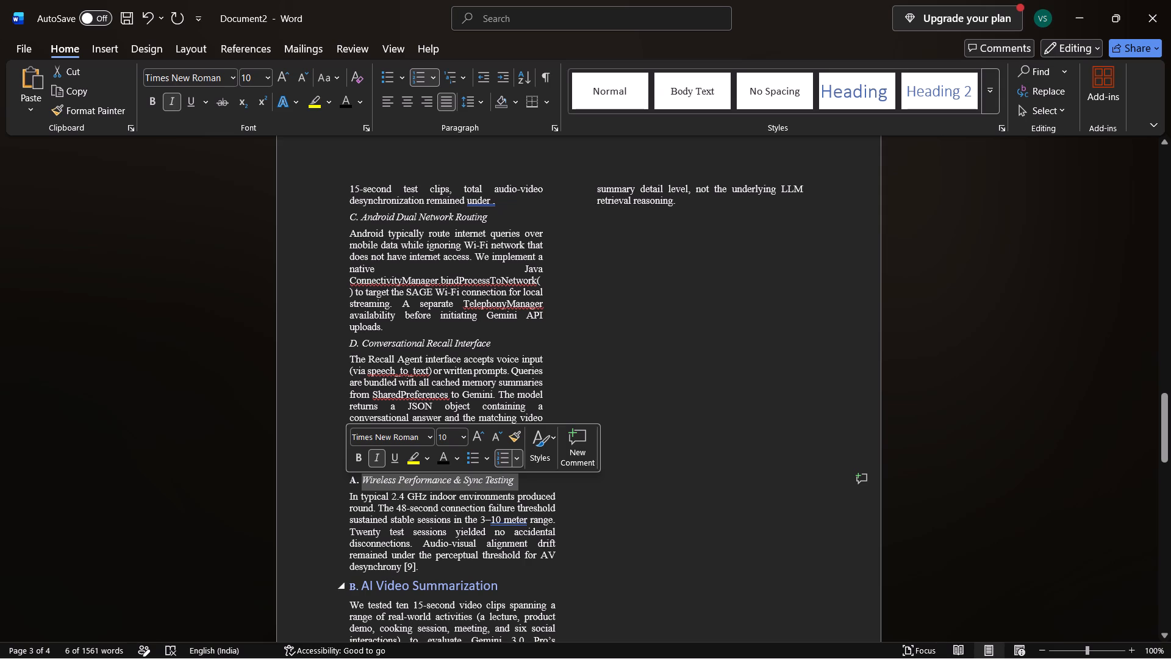
# Select the "AI Video Summarization" heading text and open its font name for editing.
pyautogui.moveTo(500, 582); pyautogui.dragTo(317, 586)
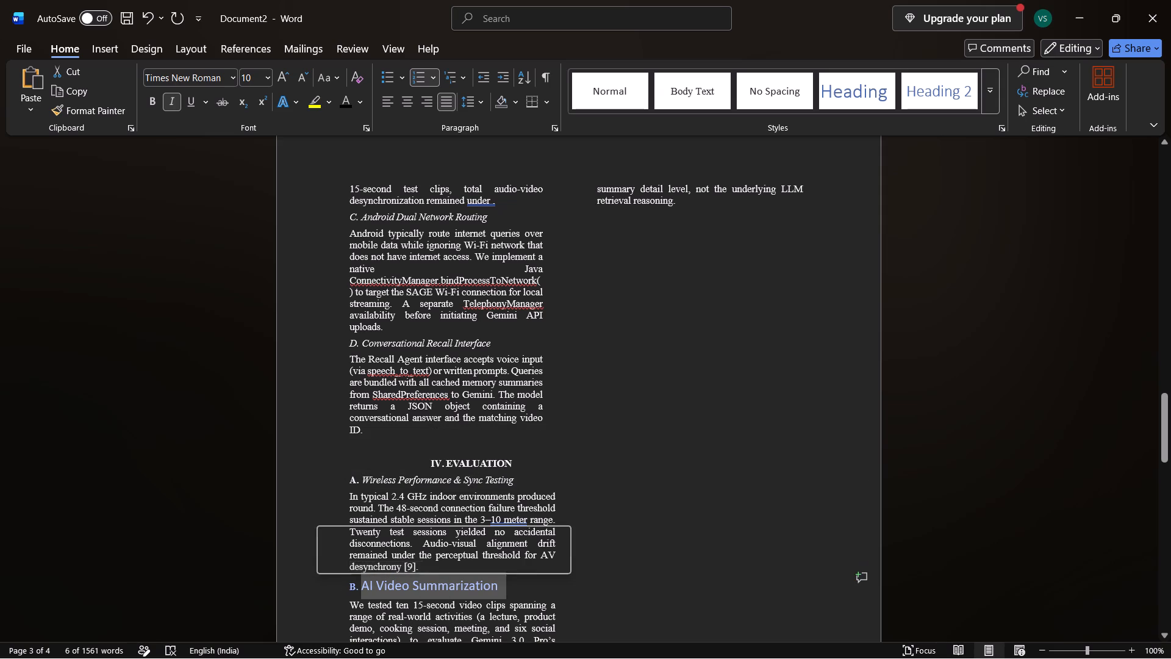
pyautogui.click(383, 537)
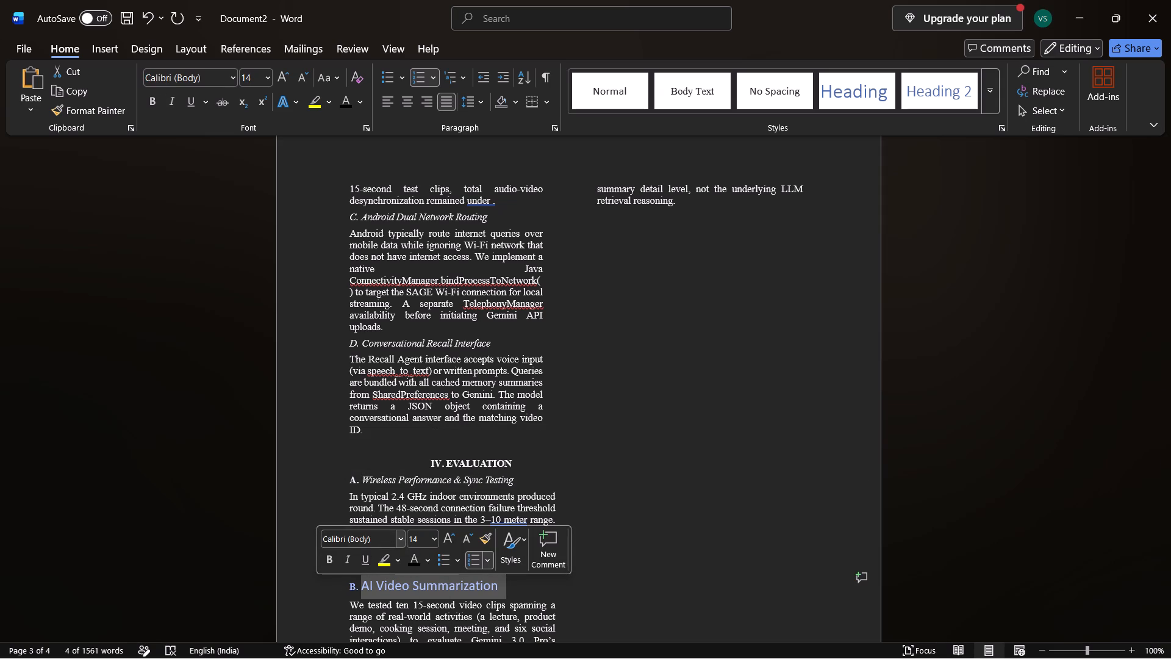
# Format the "AI Video Summarization" subheading as italic 10 pt Times New Roman.
pyautogui.press('BackSpace')
pyautogui.press('t')
pyautogui.press('Return')
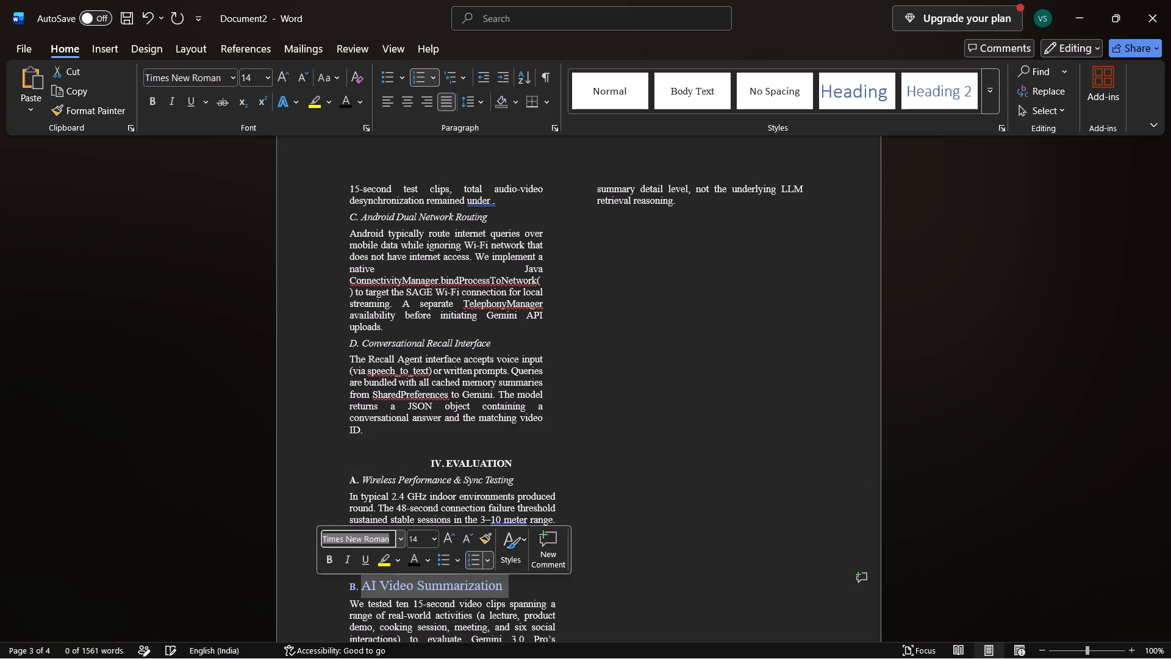
pyautogui.click(417, 539)
pyautogui.press('BackSpace')
pyautogui.write('10')
pyautogui.press('Return')
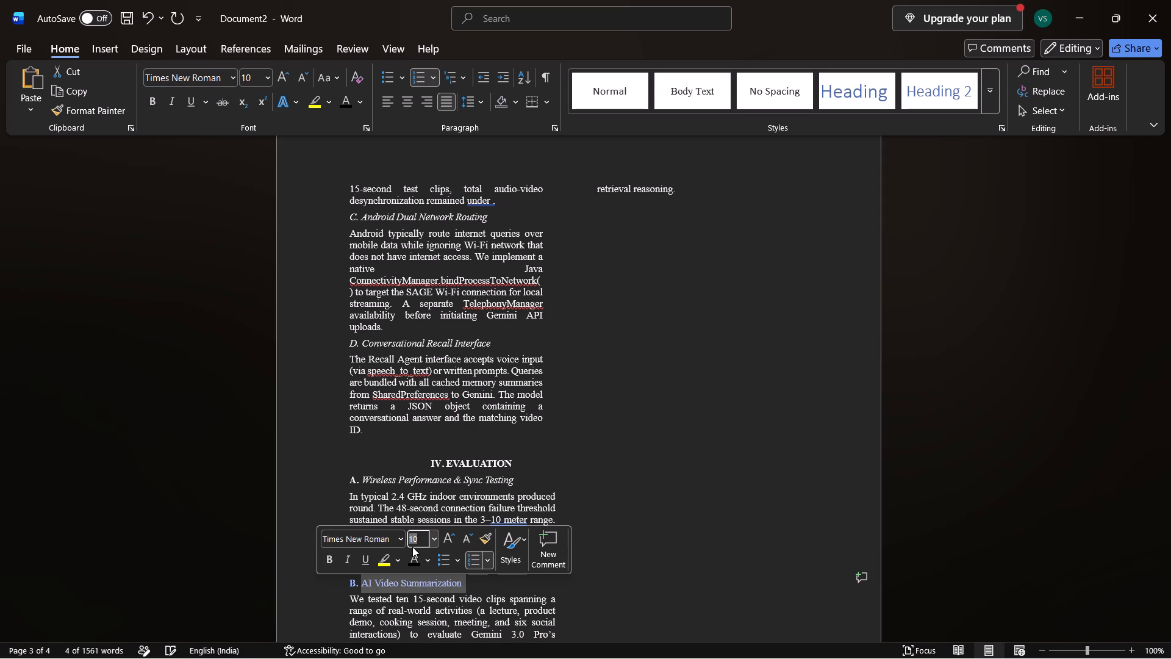
pyautogui.click(412, 554)
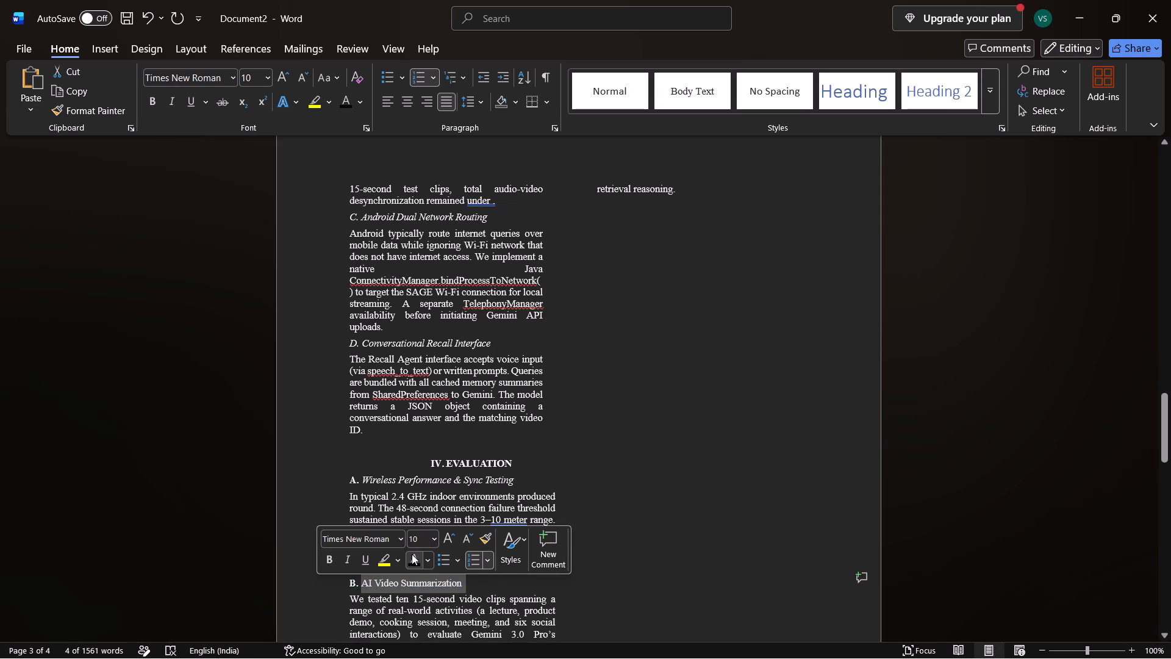
pyautogui.click(349, 558)
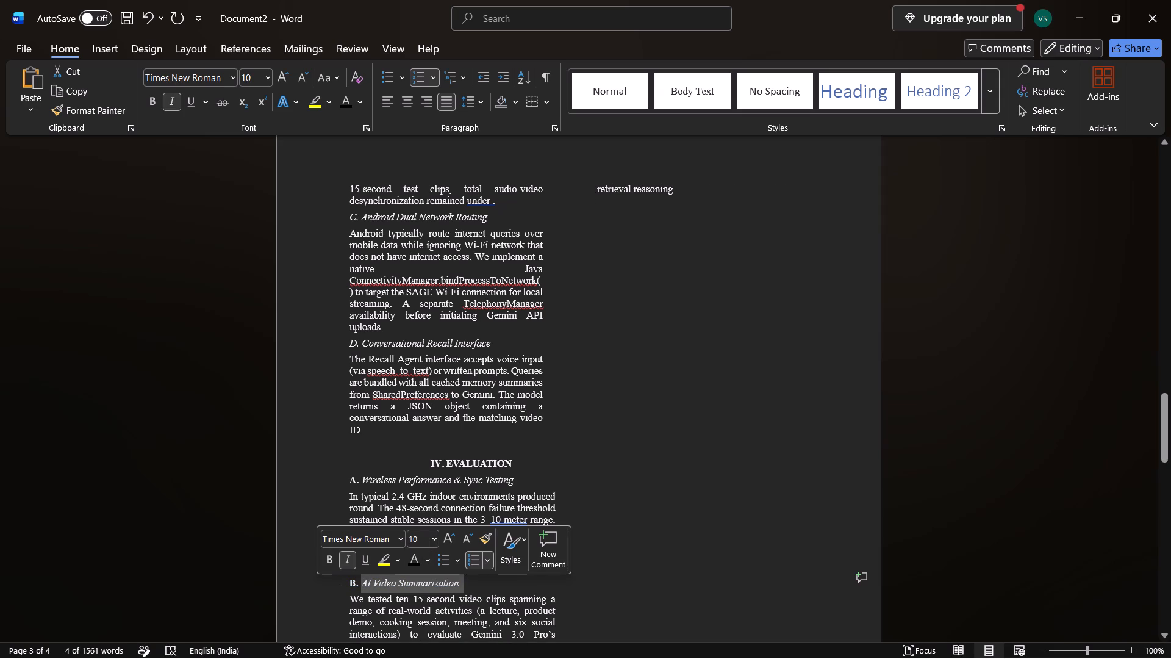
# Change the font of the "Search Accuracy" subheading to Times New Roman.
pyautogui.scroll(-2, 446, 625)
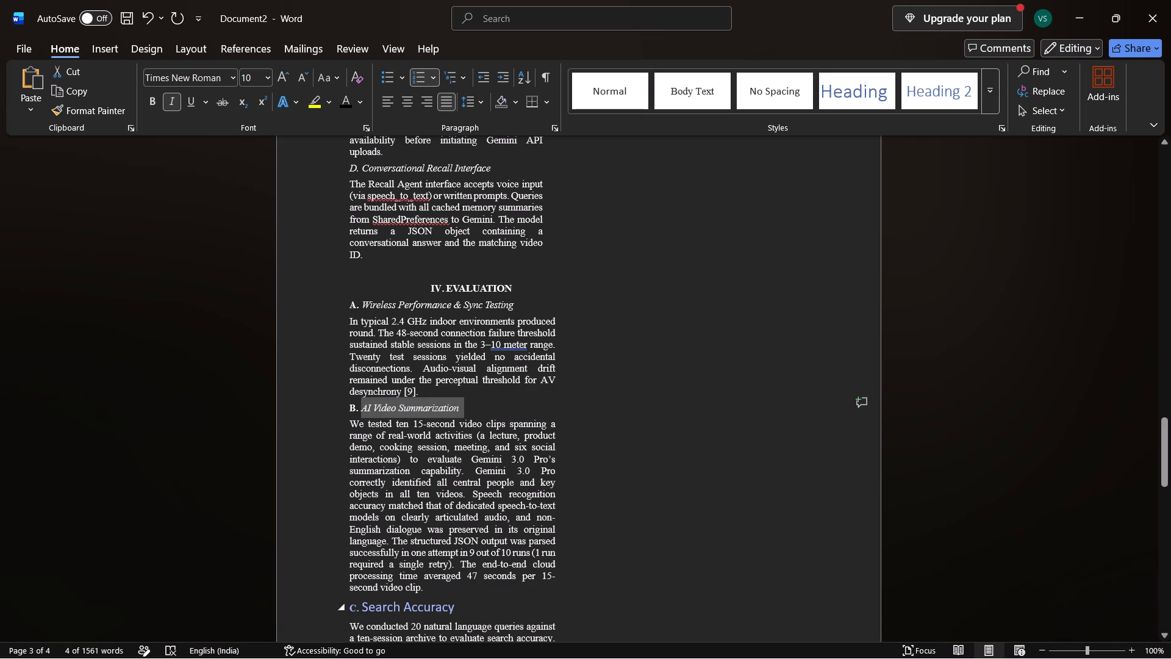
pyautogui.moveTo(455, 608); pyautogui.dragTo(337, 607)
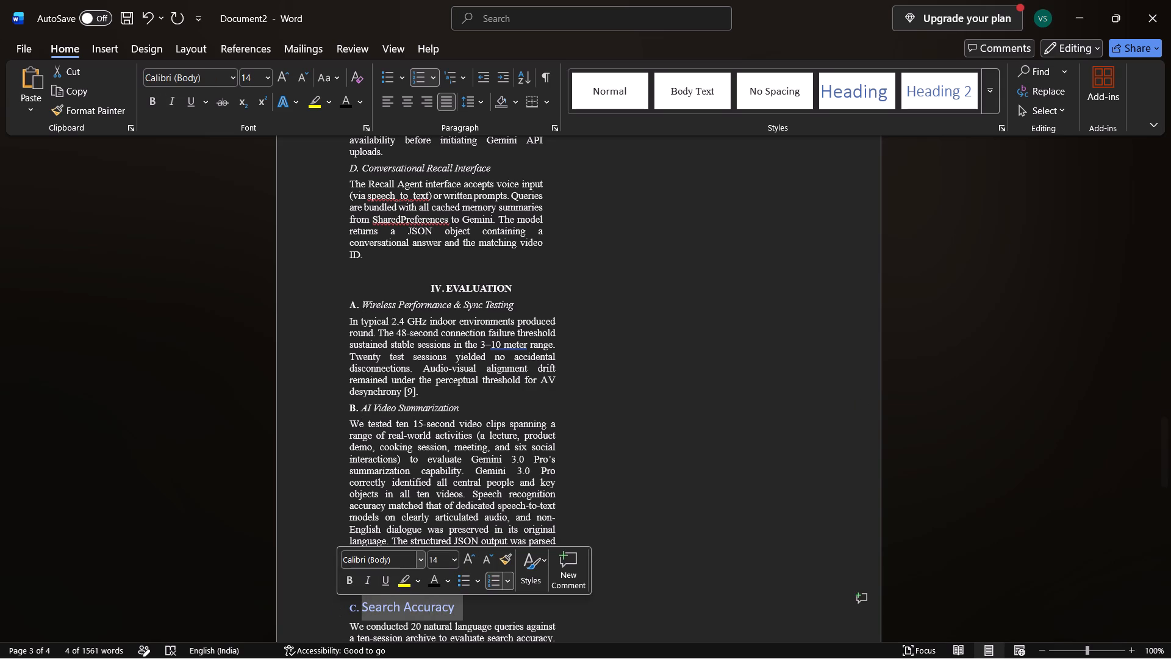
pyautogui.click(394, 558)
pyautogui.press('BackSpace')
pyautogui.press('t')
# Format the "Search Accuracy" subheading as italic 10 pt Times New Roman and apply the current font colour to replace its blue.
pyautogui.press('Return')
pyautogui.click(442, 560)
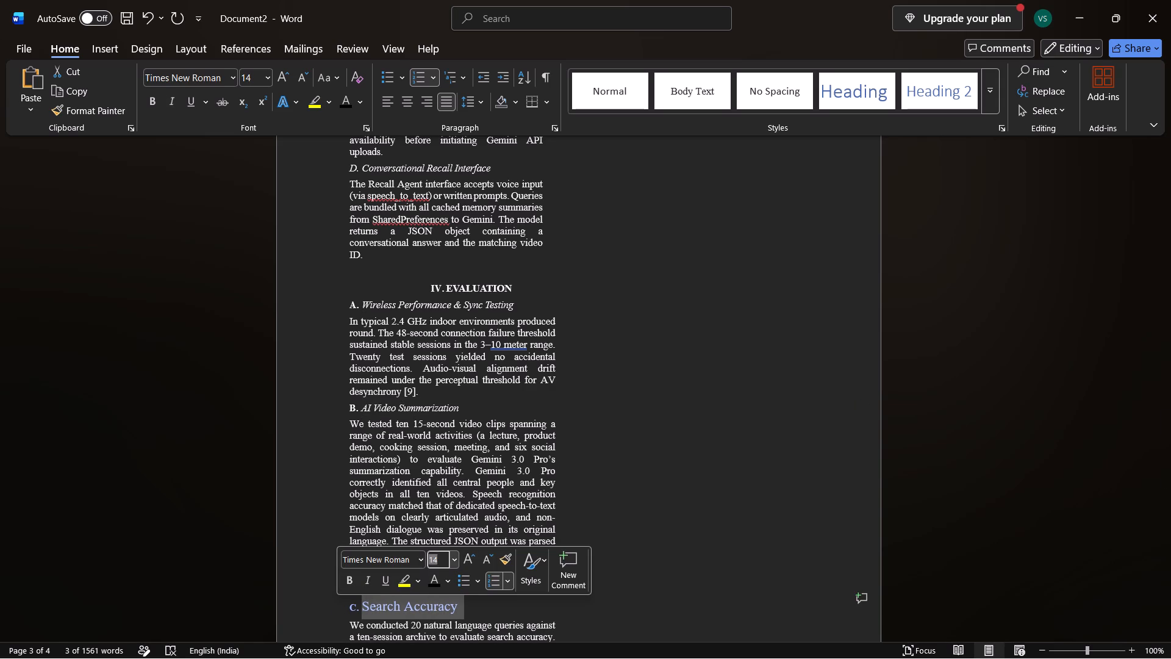
pyautogui.press('BackSpace')
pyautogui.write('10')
pyautogui.click(366, 581)
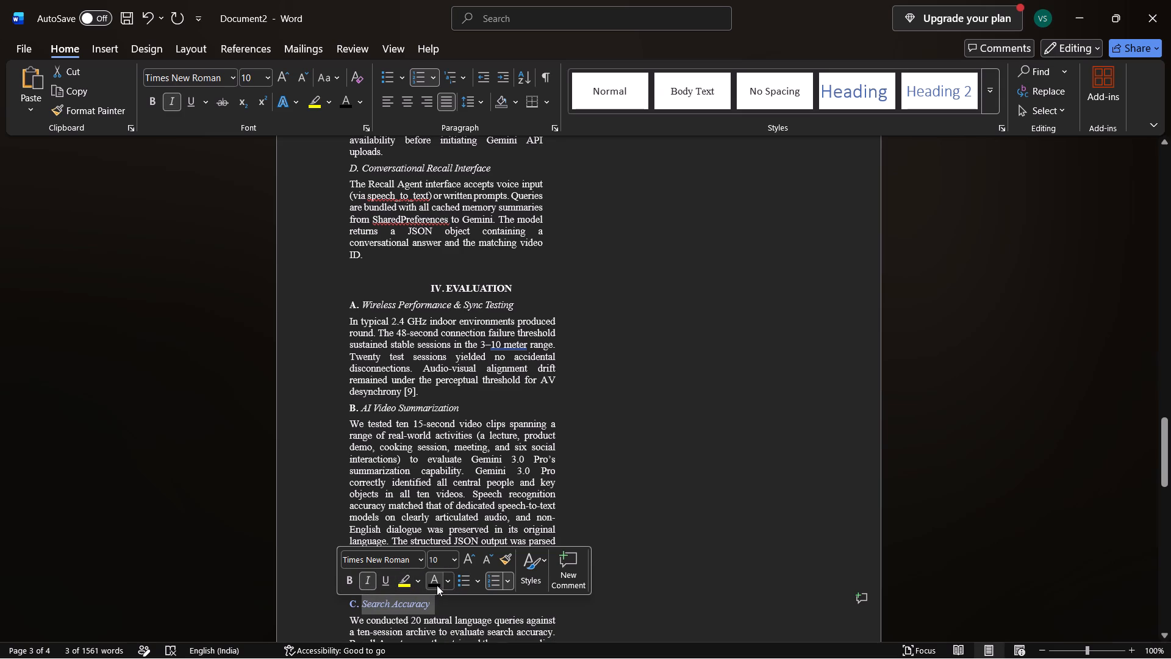
pyautogui.click(437, 585)
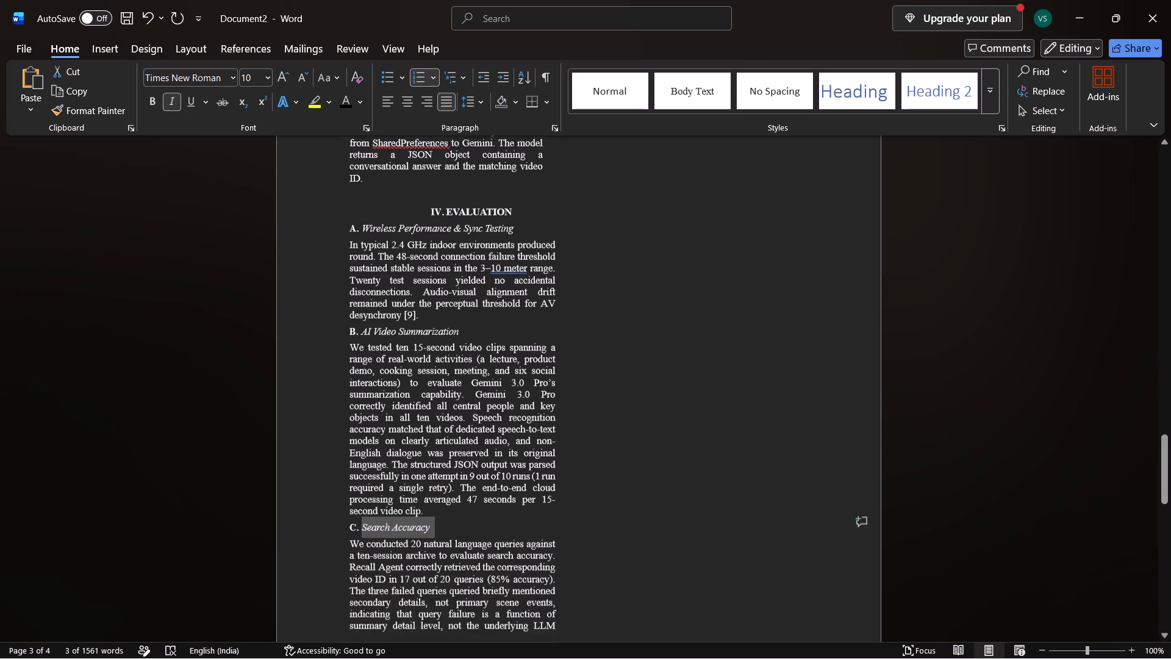
# Replace the automatic list letter before the "Wireless Performance & Sync Testing" subheading with a manually entered italic "A." and a space.
pyautogui.scroll(3, 543, 608)
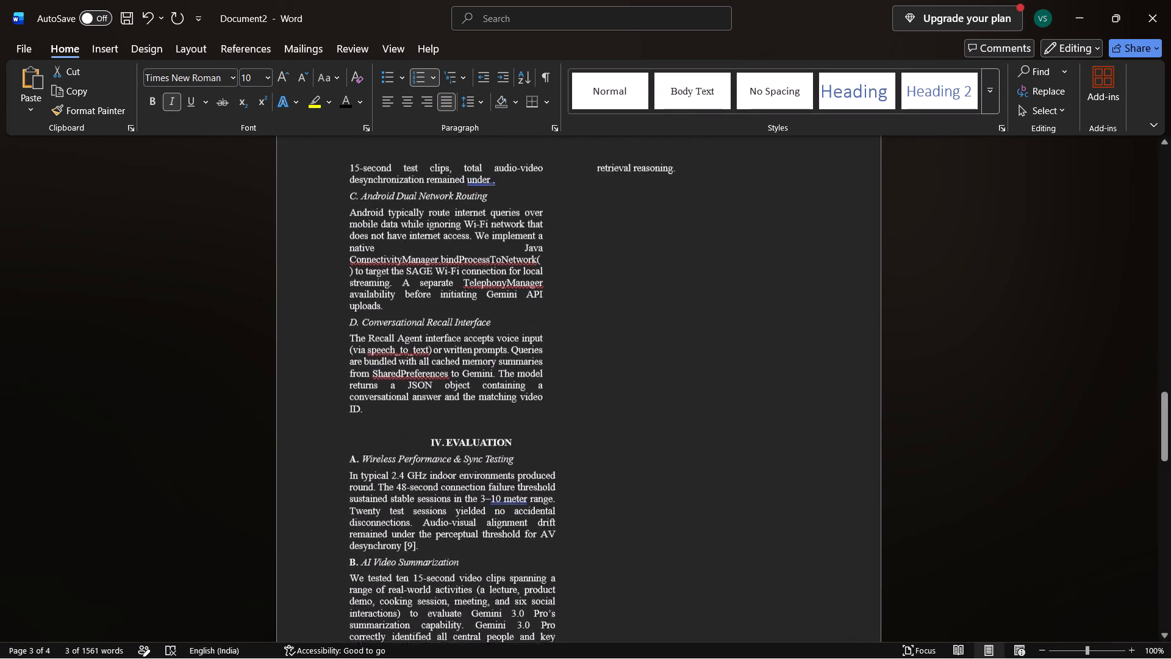
pyautogui.scroll(1, 543, 608)
pyautogui.scroll(-2, 543, 608)
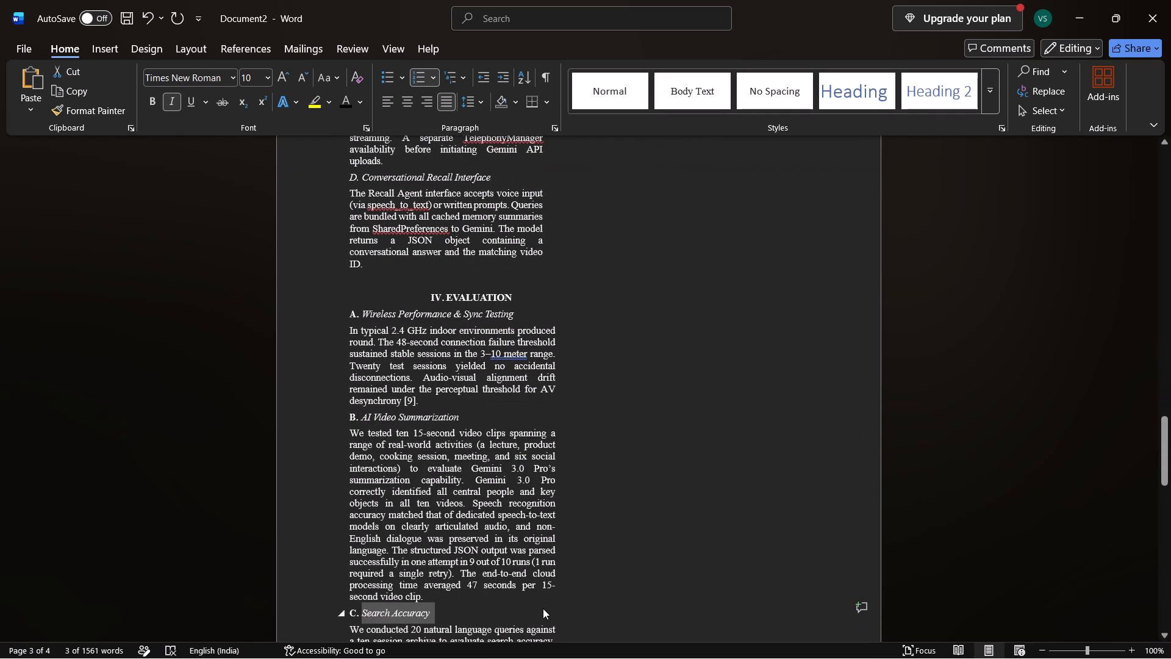
pyautogui.click(359, 315)
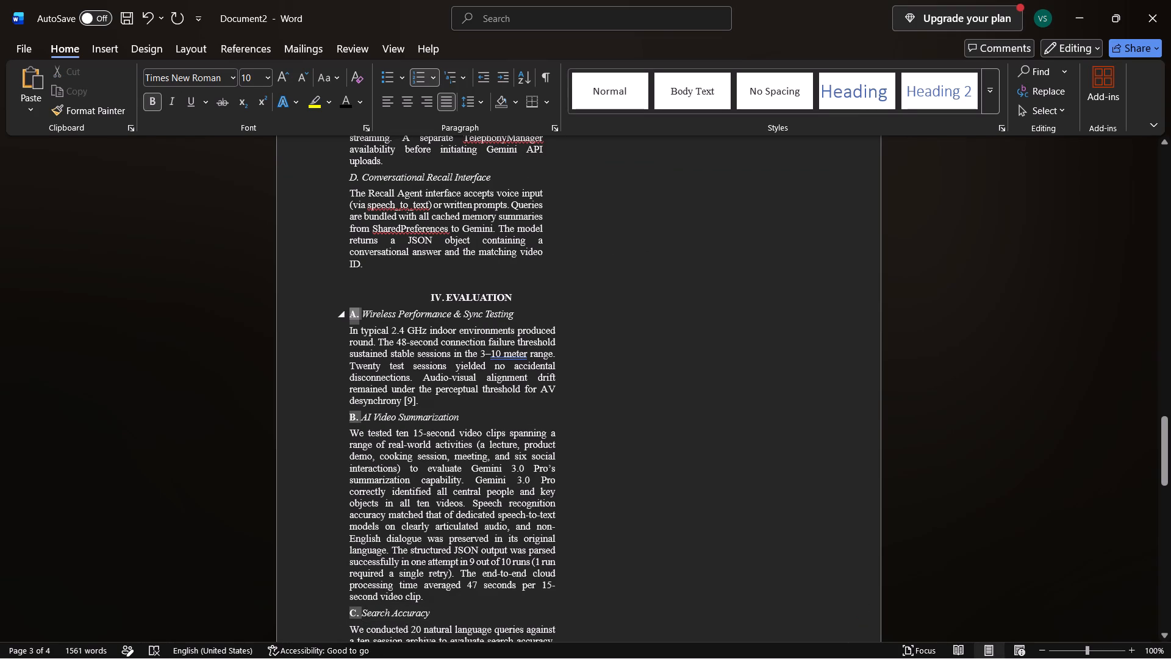
pyautogui.click(363, 315)
pyautogui.press('BackSpace')
pyautogui.press('BackSpace')
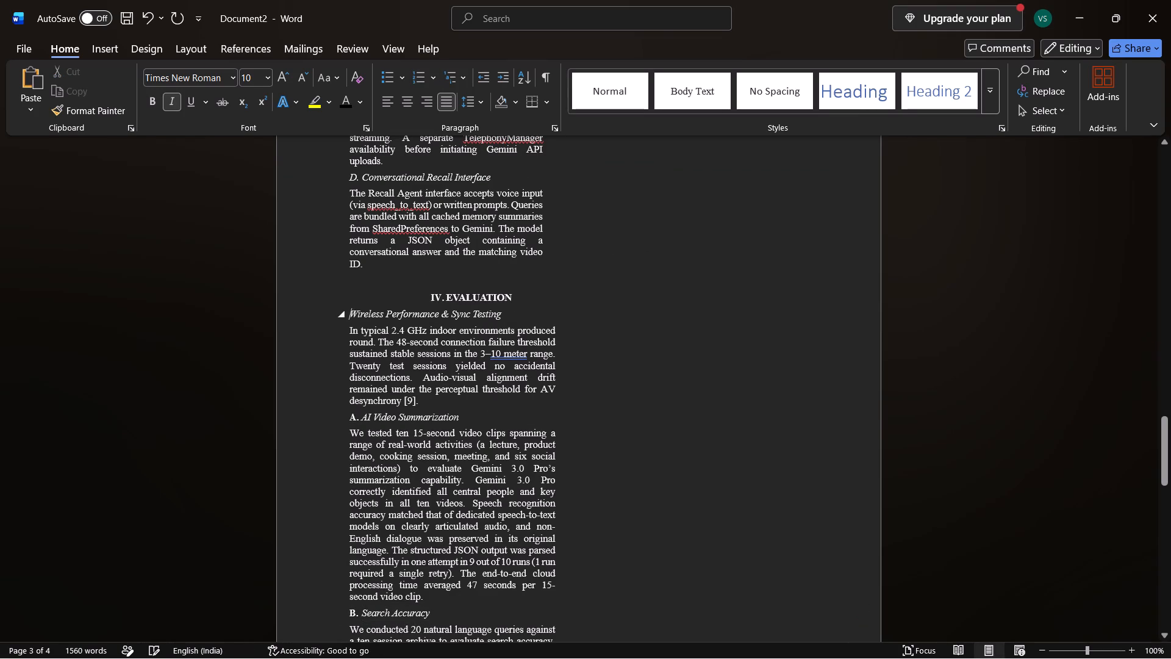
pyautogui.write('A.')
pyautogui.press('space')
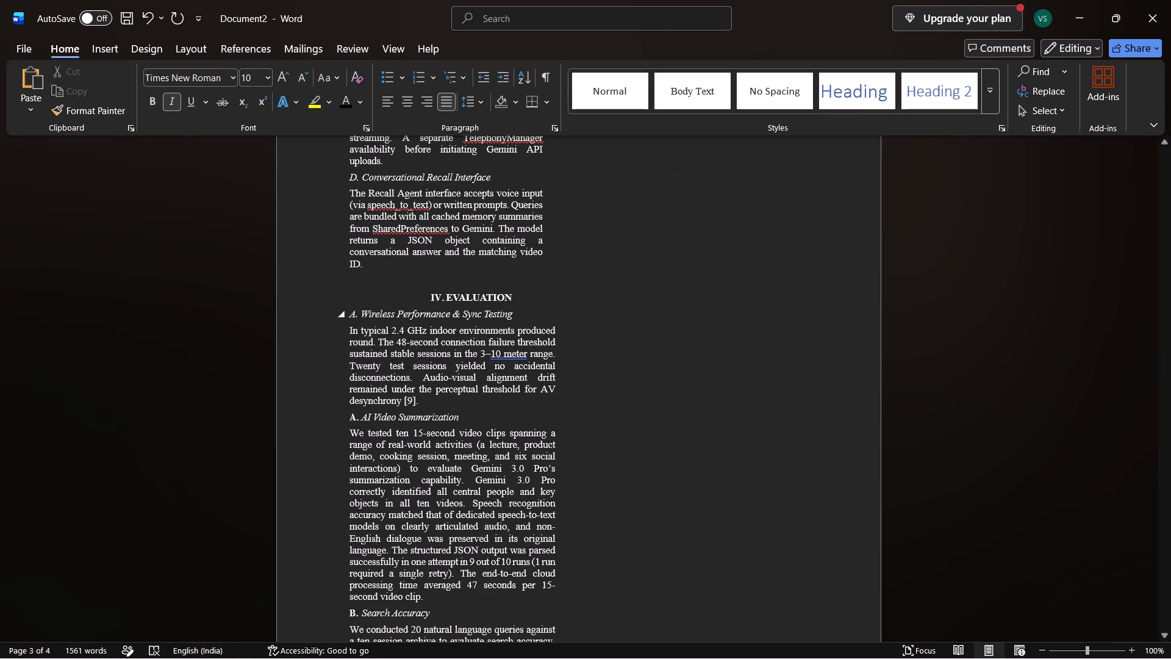
# Replace the automatic list letter before the "AI Video Summarization" subheading with a manually entered italic "B." and a space.
pyautogui.click(359, 418)
pyautogui.press('BackSpace')
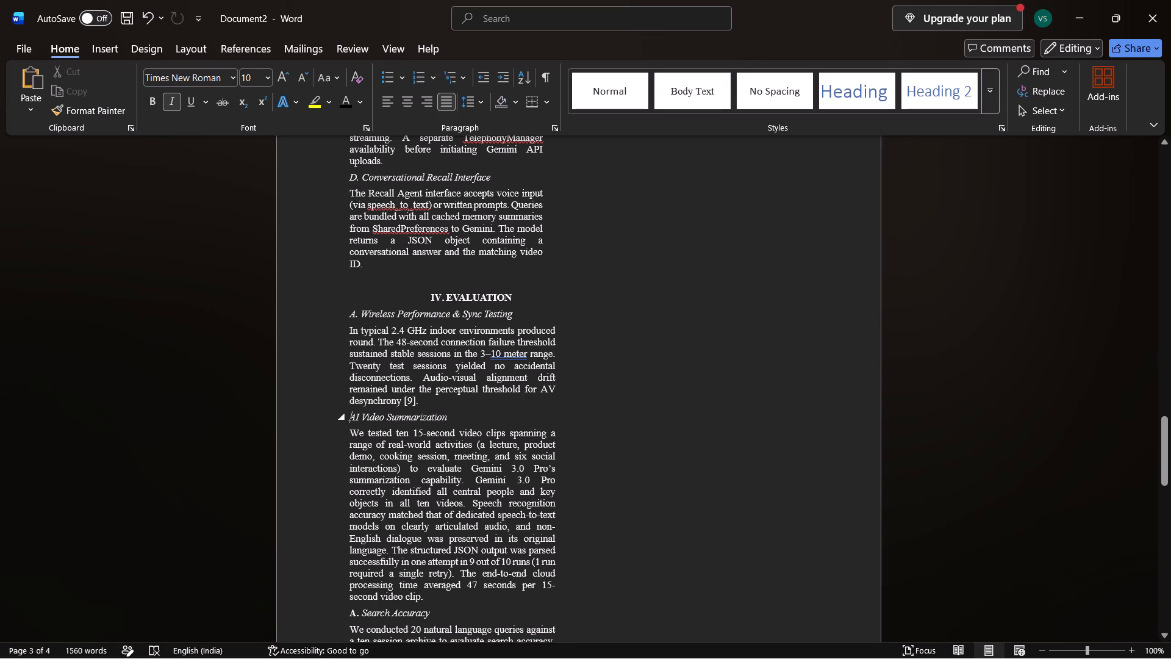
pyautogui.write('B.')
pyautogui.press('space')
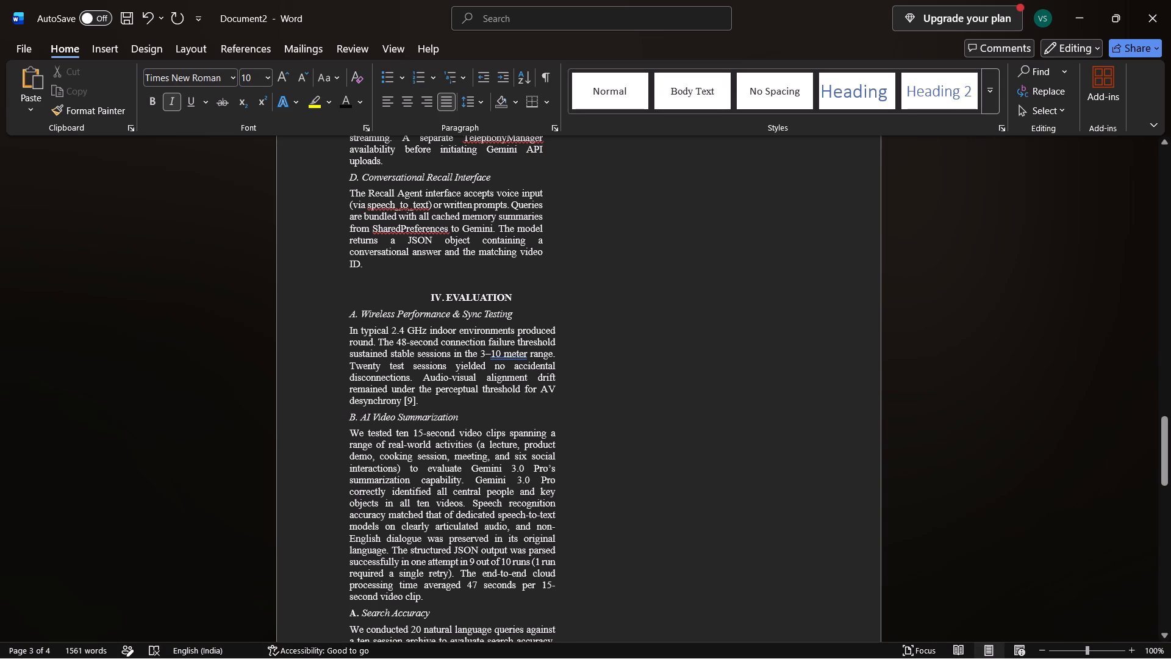
# Replace the automatic list letter before the "Search Accuracy" subheading with a manually entered italic "C." and a space.
pyautogui.click(361, 618)
pyautogui.press('BackSpace')
pyautogui.press('BackSpace')
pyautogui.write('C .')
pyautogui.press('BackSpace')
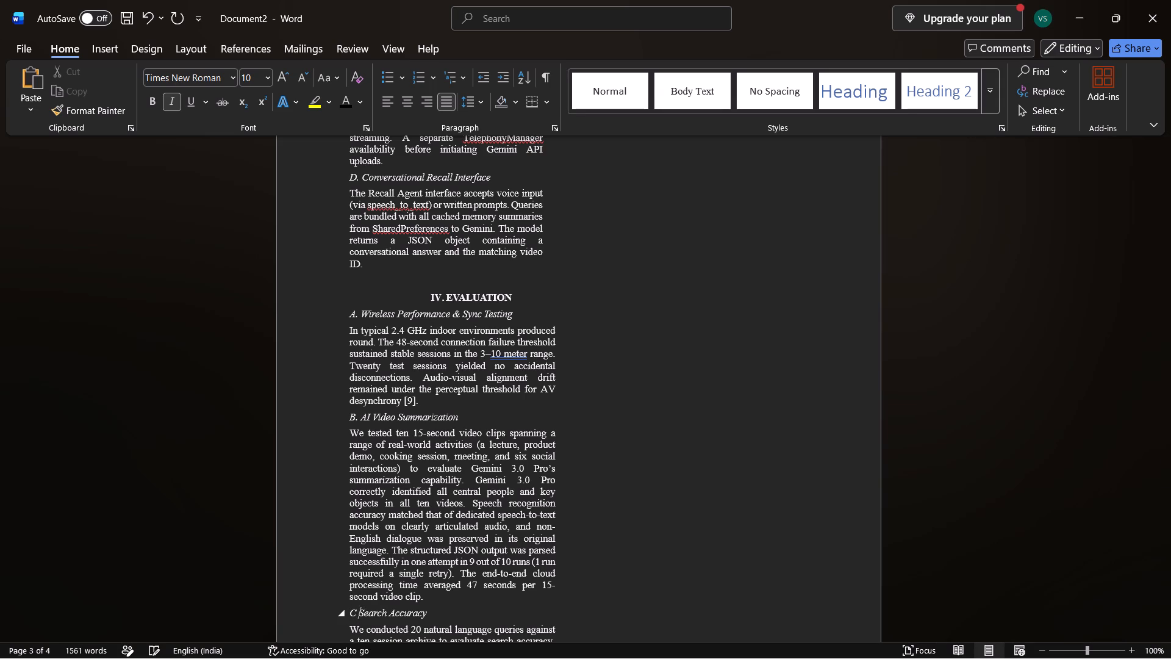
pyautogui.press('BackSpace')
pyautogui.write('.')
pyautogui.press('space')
# Switch to the SAGE_IEEE_Paper source document.
pyautogui.scroll(-2, 361, 618)
pyautogui.hotkey('alt', 'Tab')
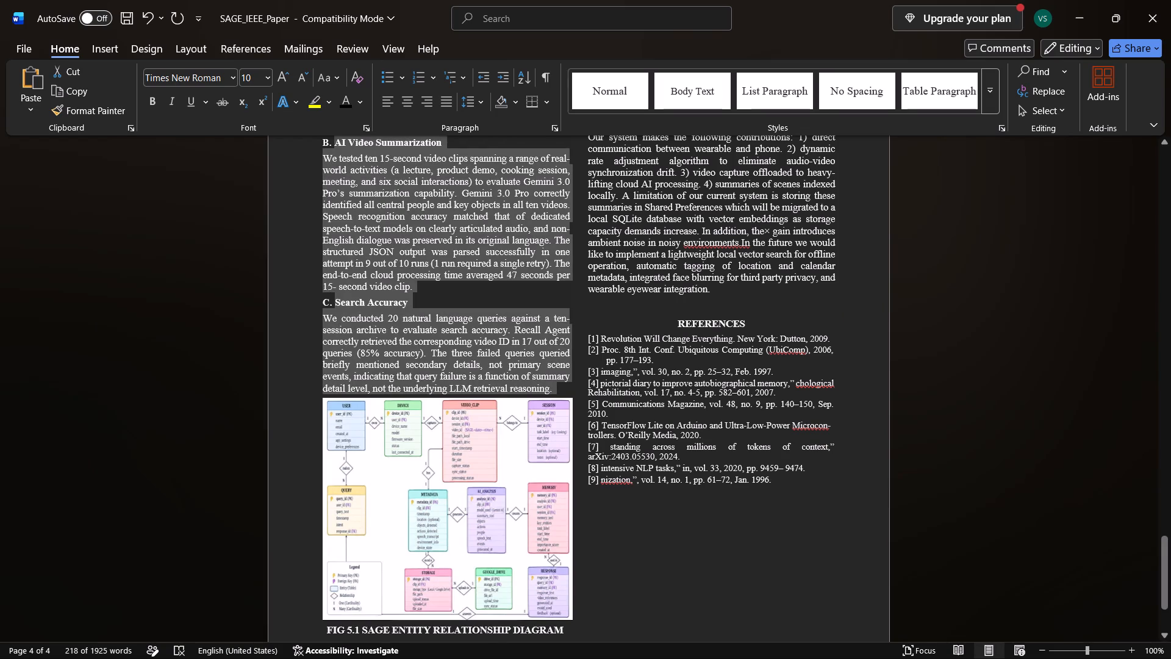
# In SAGE_IEEE_Paper, copy the Conclusion section from its heading through the paragraph ending "wearable eyewear integration.".
pyautogui.scroll(2, 418, 522)
pyautogui.scroll(-3, 418, 522)
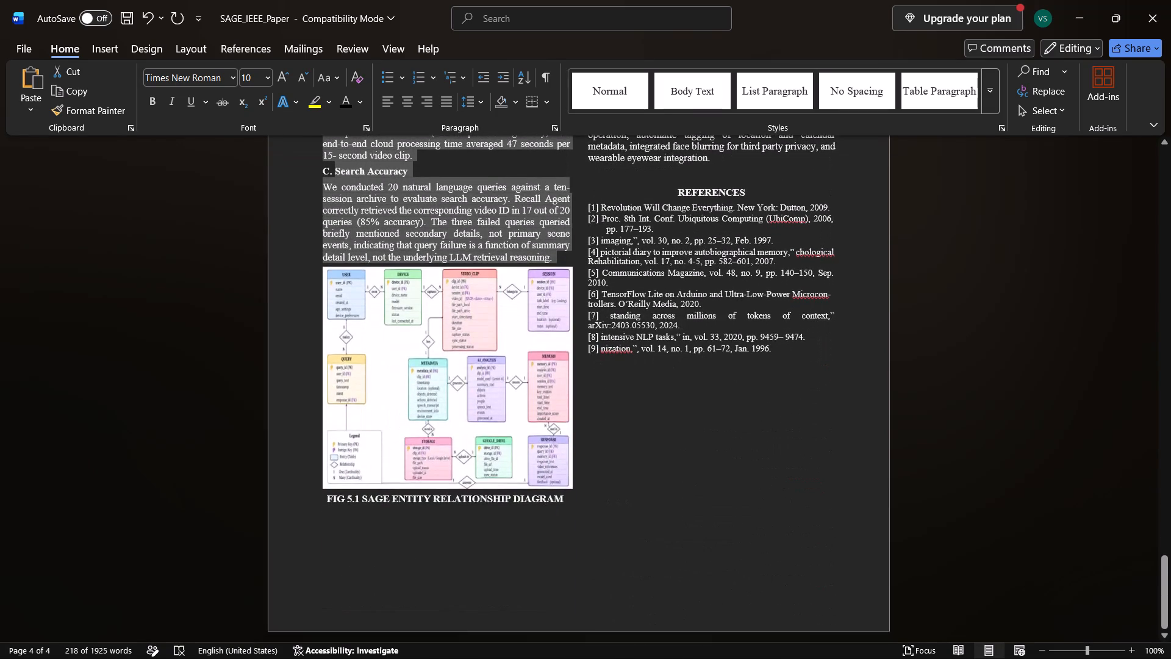
pyautogui.scroll(3, 418, 522)
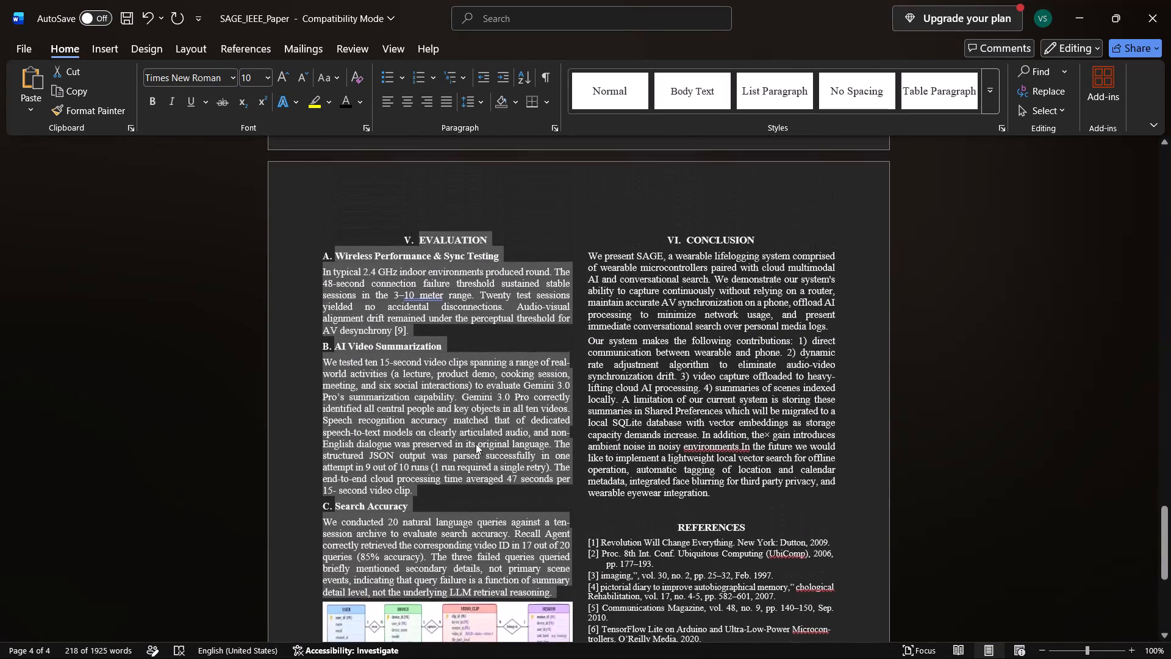
pyautogui.moveTo(663, 240); pyautogui.dragTo(725, 380)
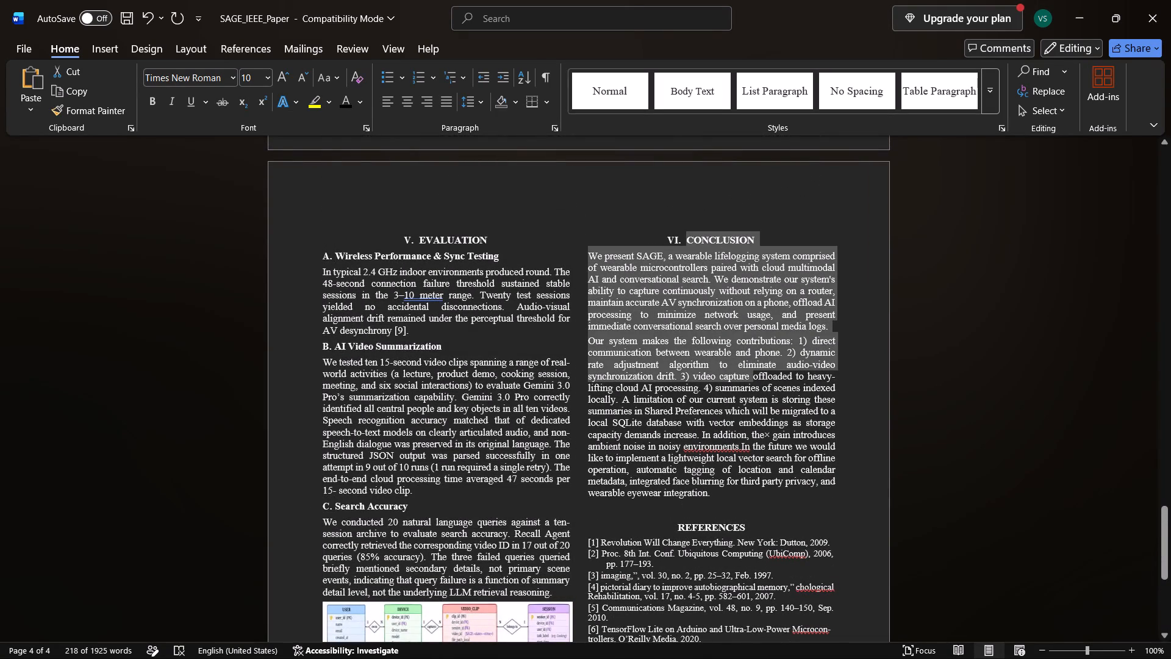
pyautogui.moveTo(725, 380); pyautogui.dragTo(774, 486)
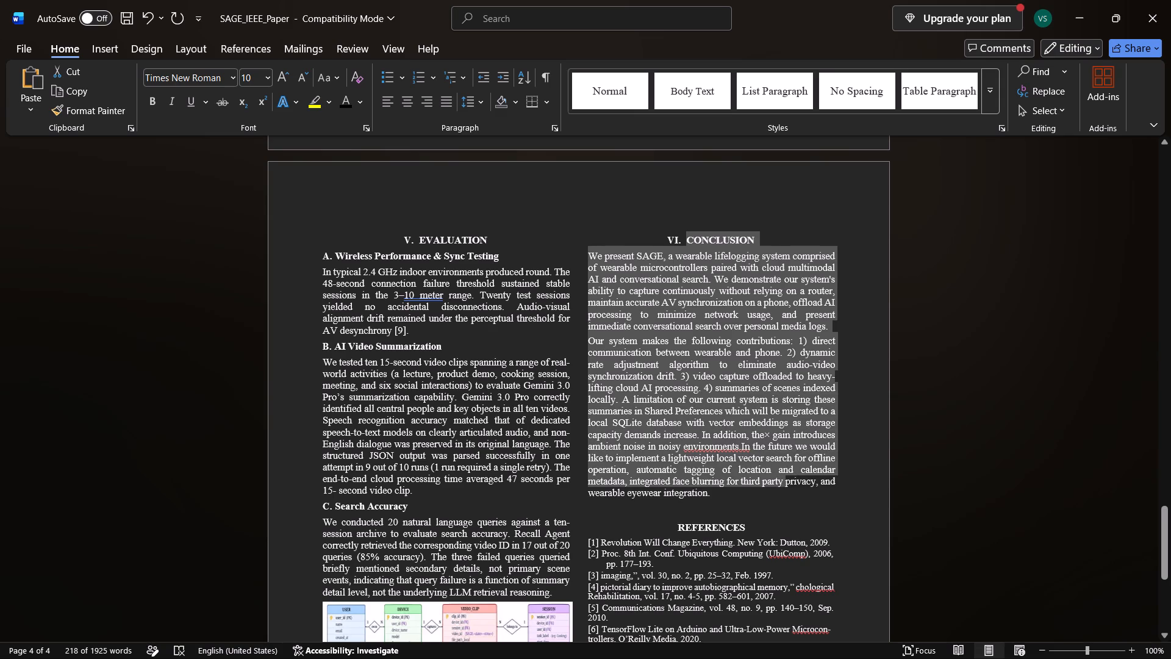
pyautogui.moveTo(774, 486); pyautogui.dragTo(777, 502)
pyautogui.hotkey('ctrl', 'c')
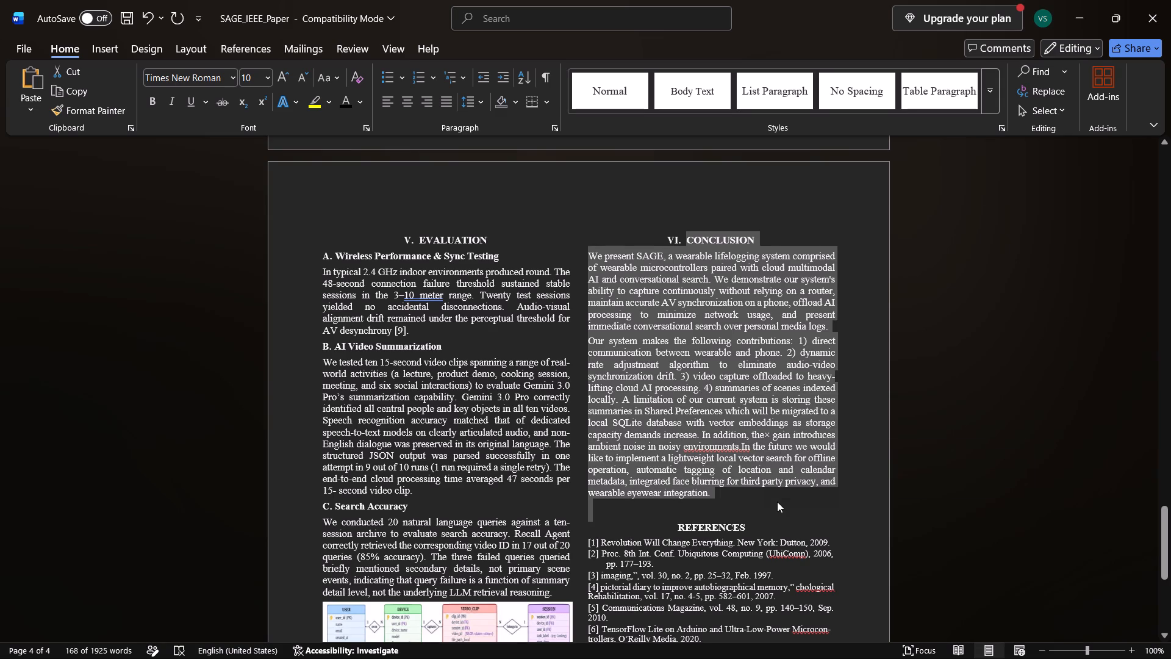
# Switch to Document2 and paste the copied Conclusion section below the Search Accuracy paragraph, leaving a blank line between them.
pyautogui.hotkey('alt', 'Tab')
pyautogui.scroll(3, 777, 502)
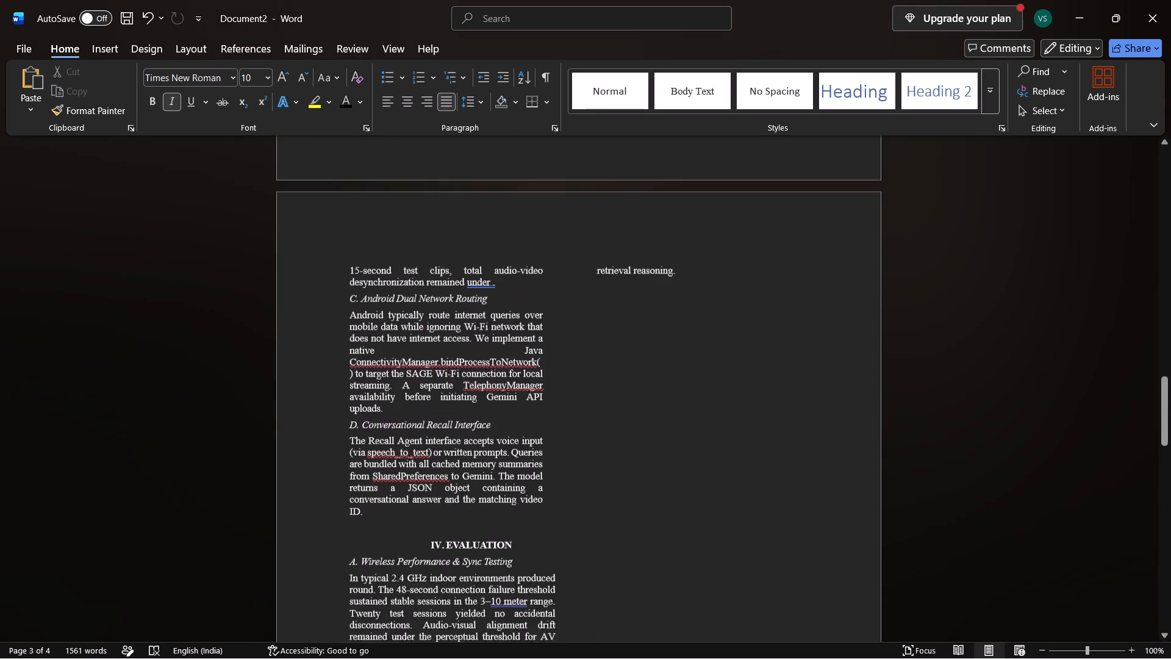
pyautogui.scroll(1, 777, 502)
pyautogui.click(689, 323)
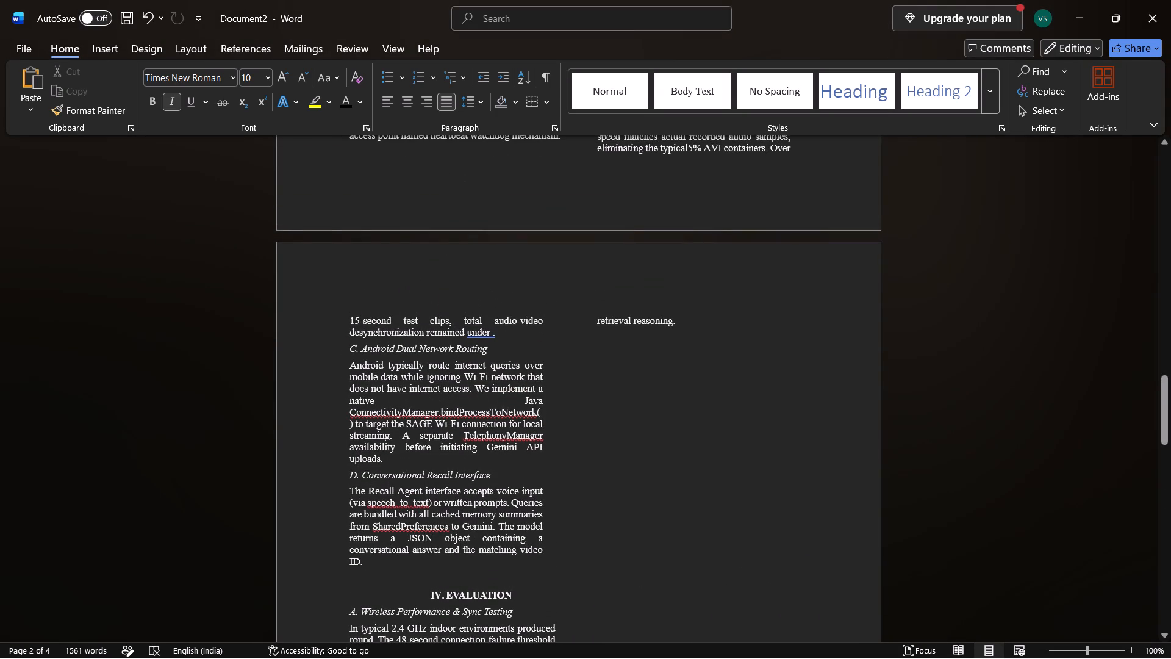
pyautogui.press('Return')
pyautogui.press('Return')
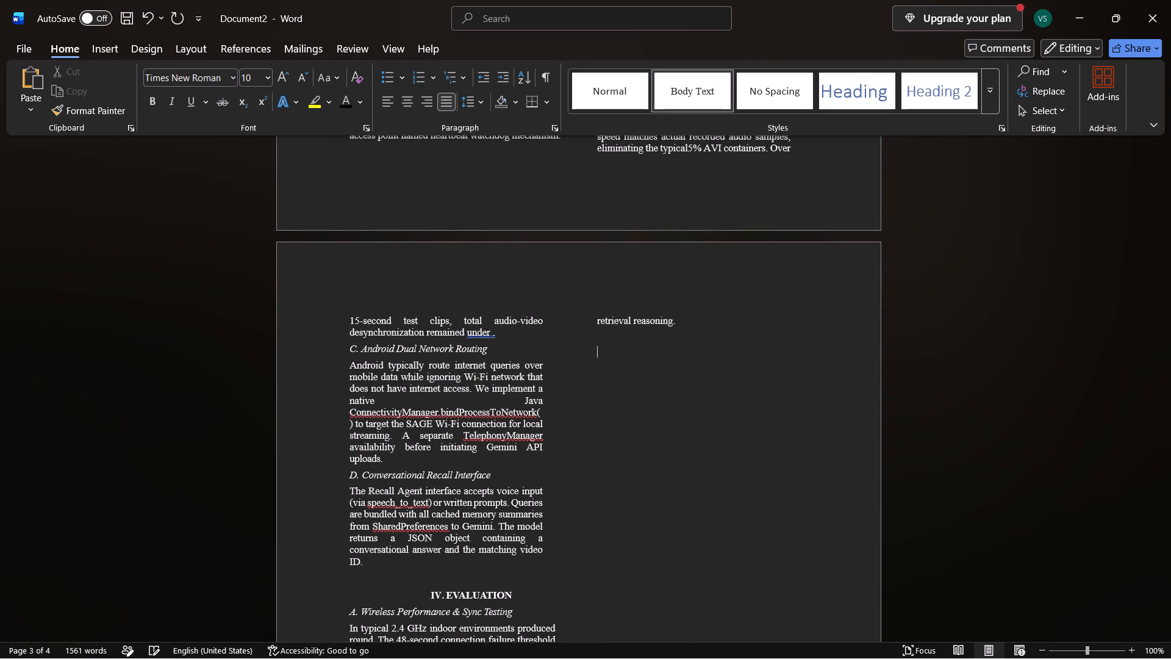
pyautogui.hotkey('ctrl', 'v')
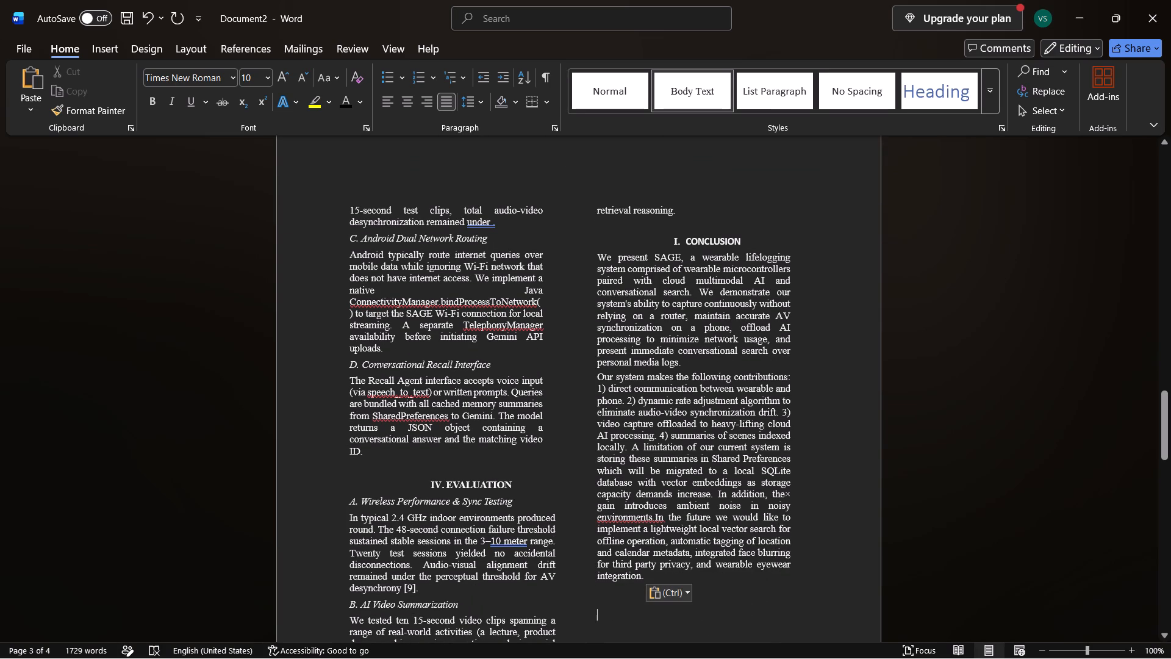
# Change the font of the pasted "CONCLUSION" heading to Times New Roman.
pyautogui.moveTo(746, 239); pyautogui.dragTo(639, 243)
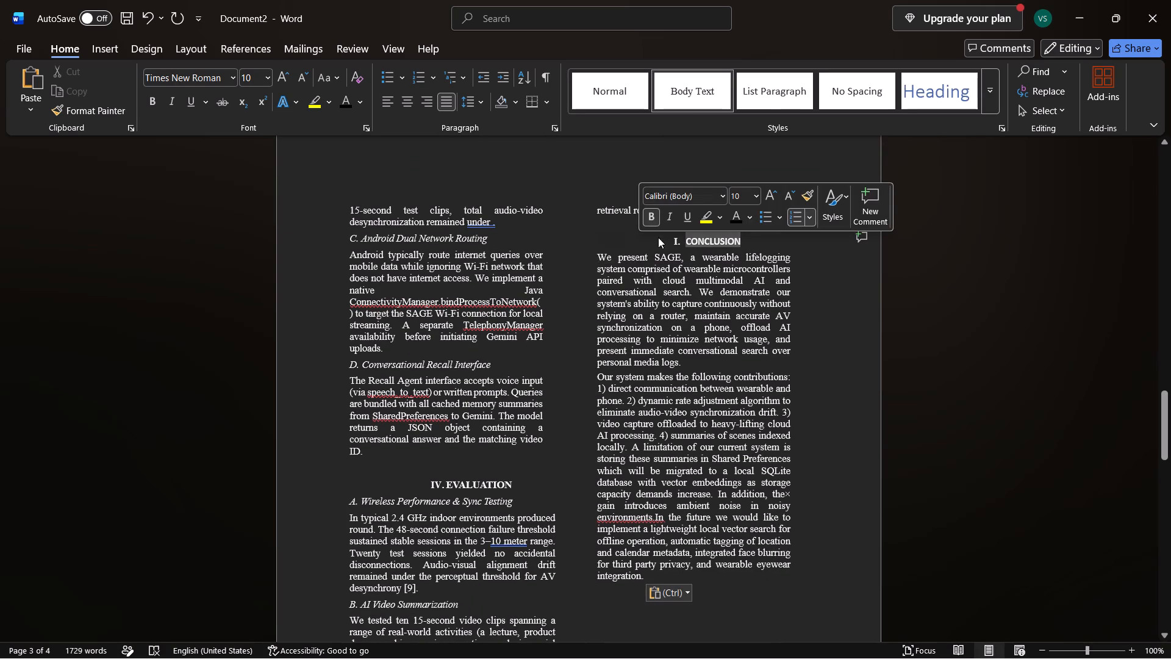
pyautogui.click(703, 198)
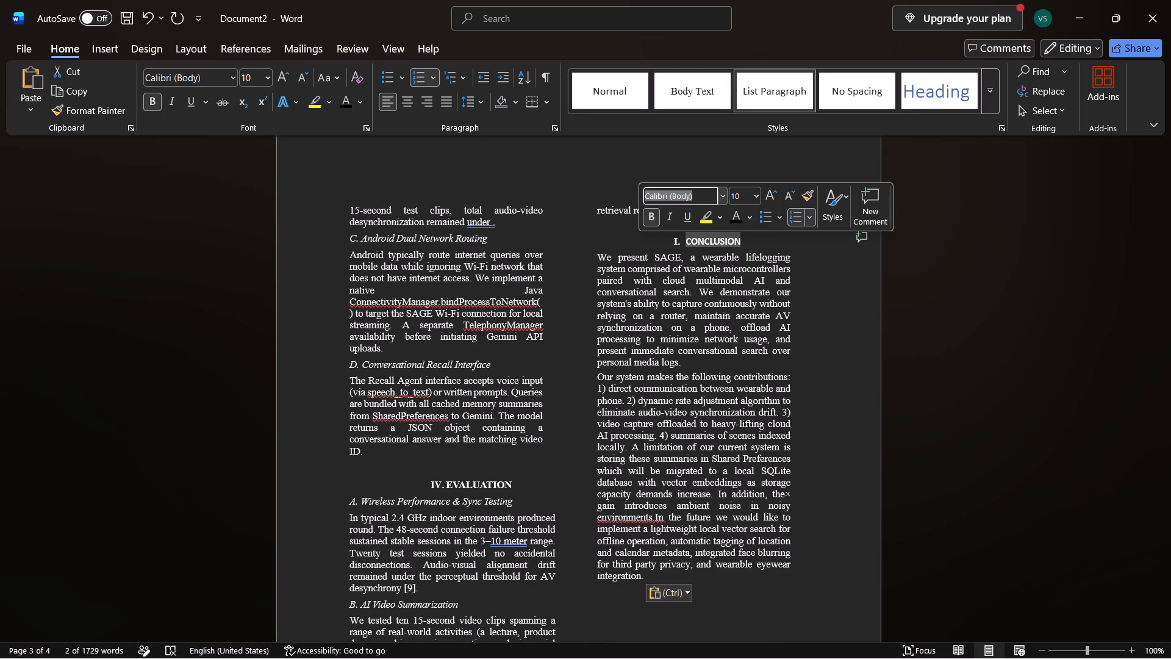
pyautogui.press('BackSpace')
pyautogui.press('t')
pyautogui.press('Return')
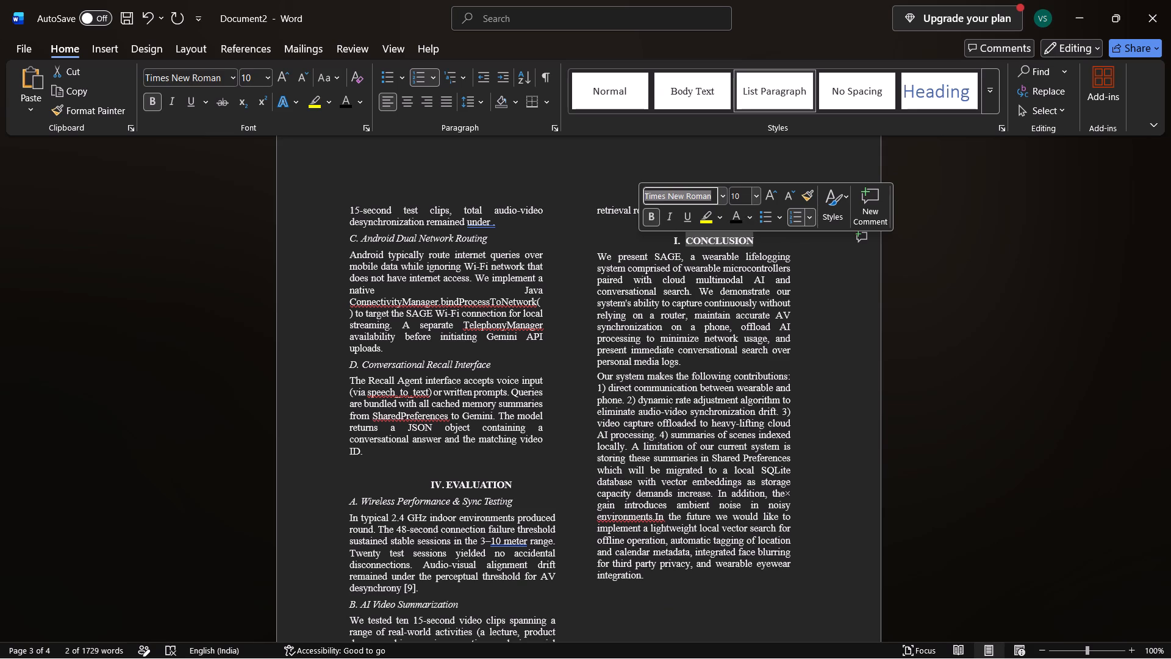
pyautogui.click(691, 348)
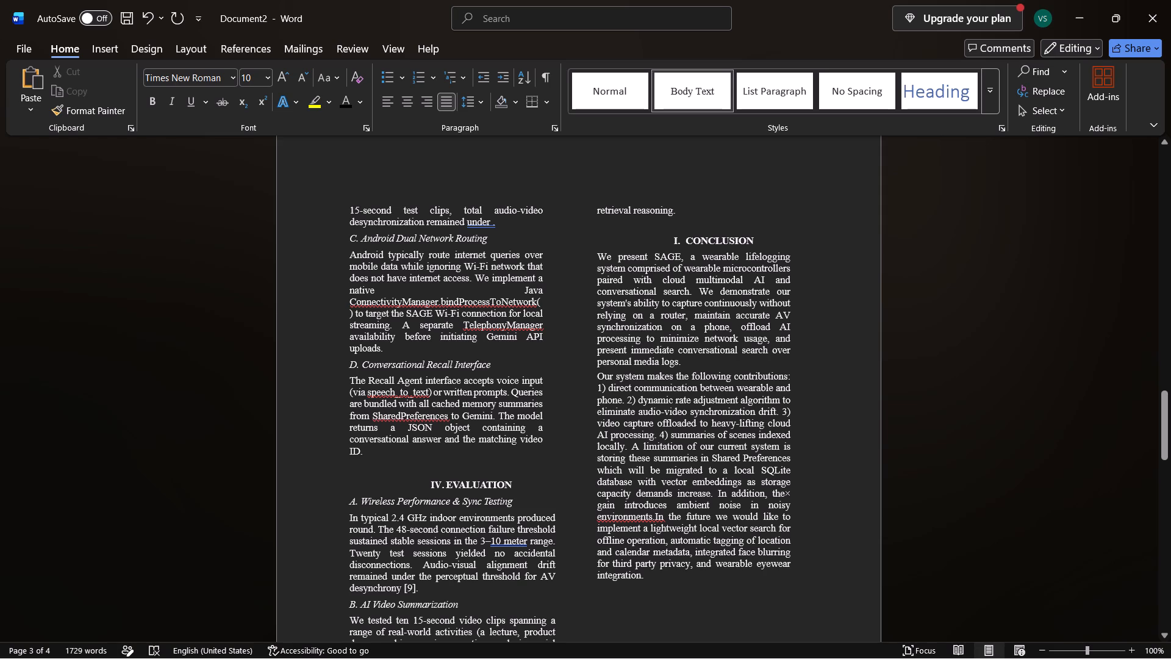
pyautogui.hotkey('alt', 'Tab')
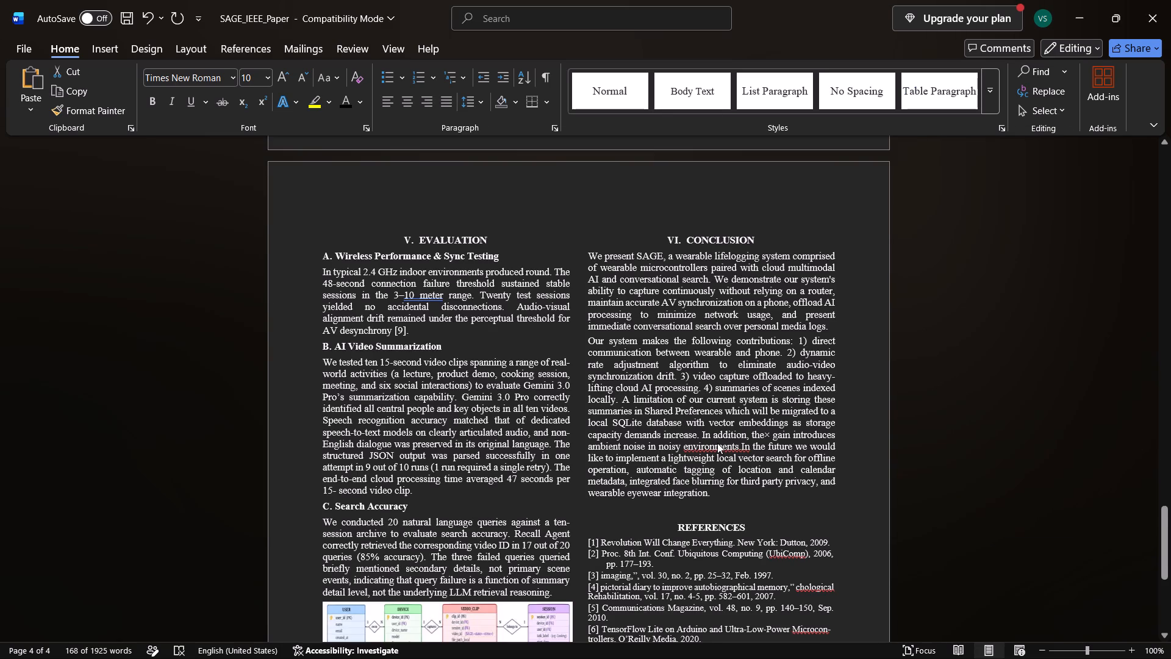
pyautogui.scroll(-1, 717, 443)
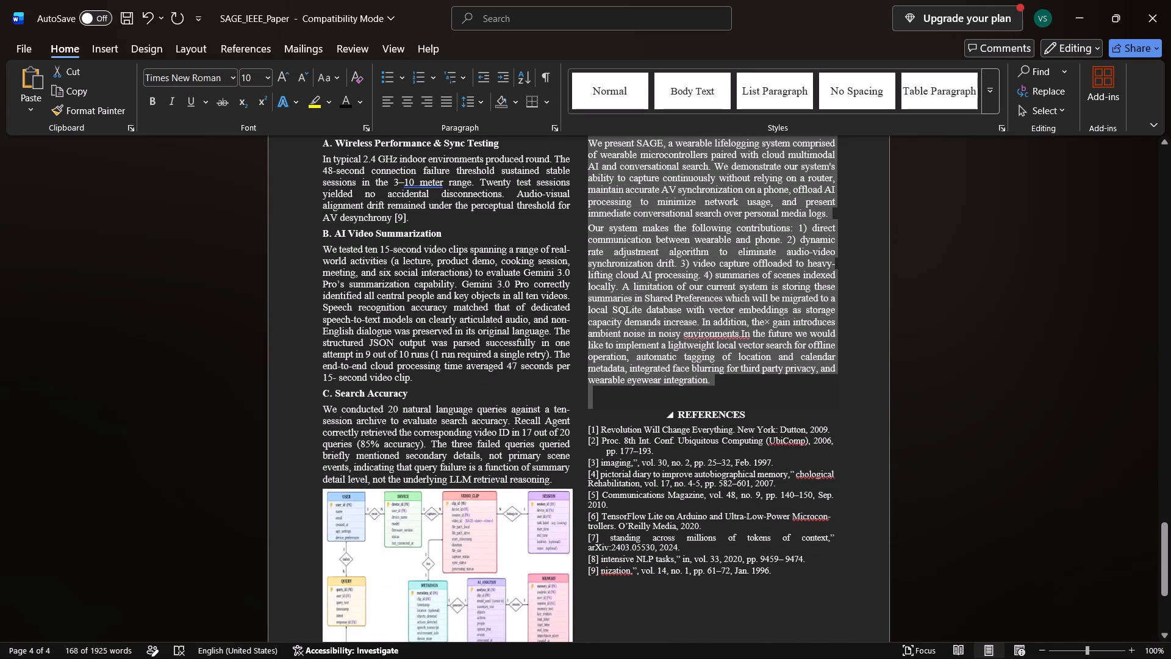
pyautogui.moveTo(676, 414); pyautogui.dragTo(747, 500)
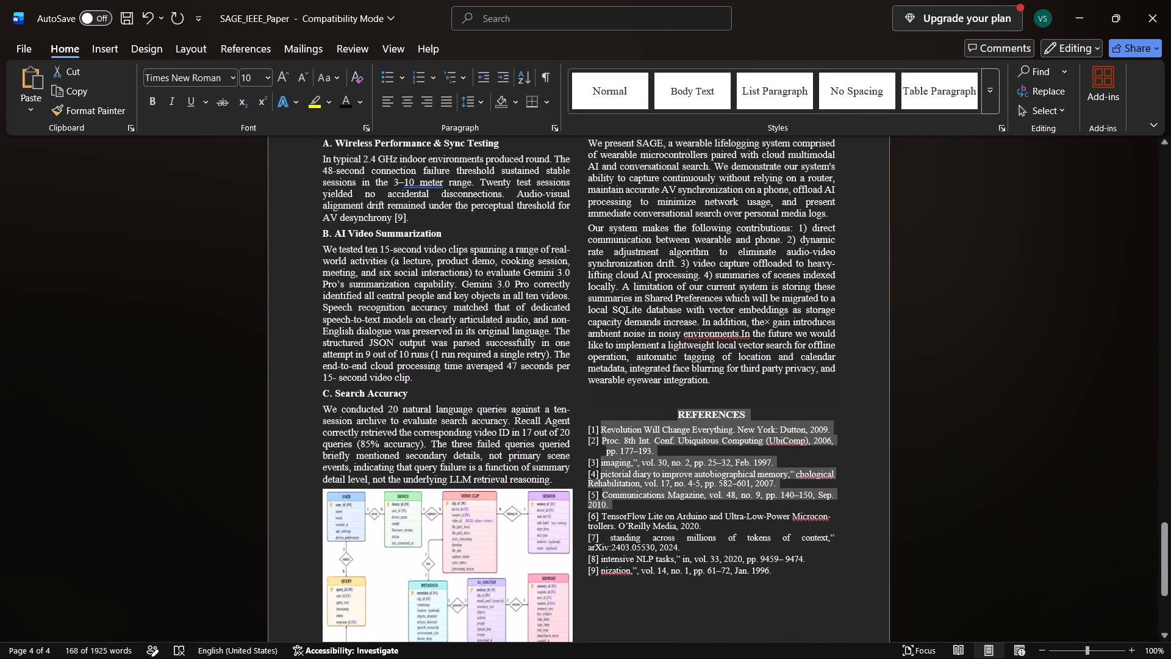
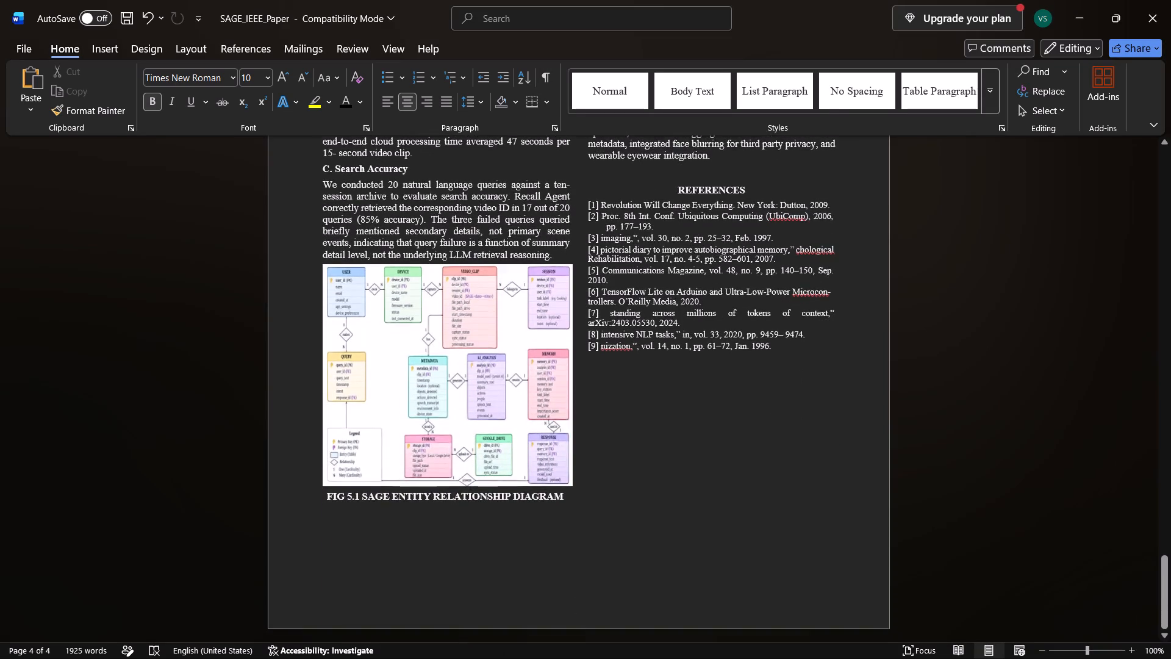
pyautogui.scroll(9, 544, 379)
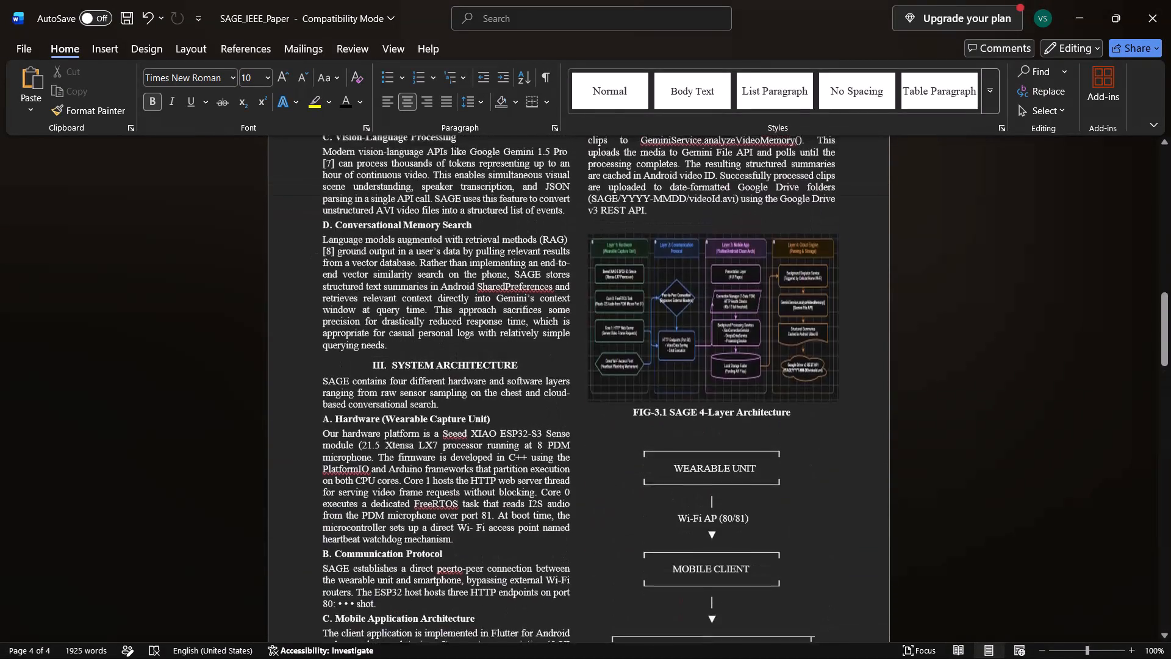
pyautogui.scroll(7, 544, 379)
pyautogui.scroll(-1, 544, 379)
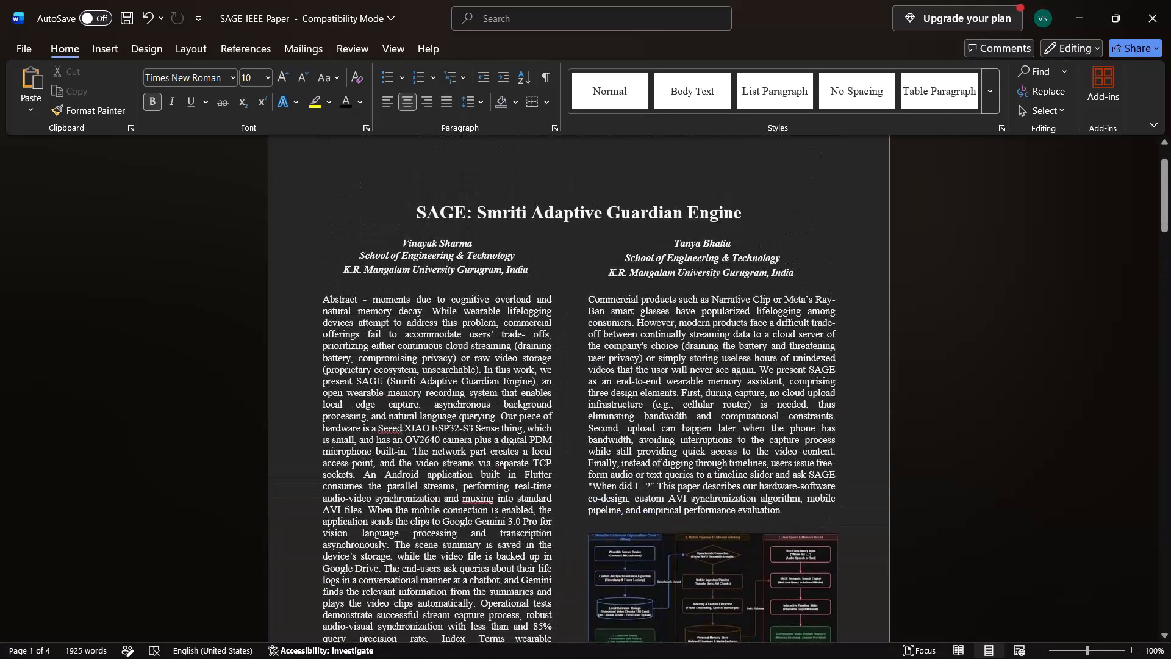
pyautogui.scroll(-11, 544, 379)
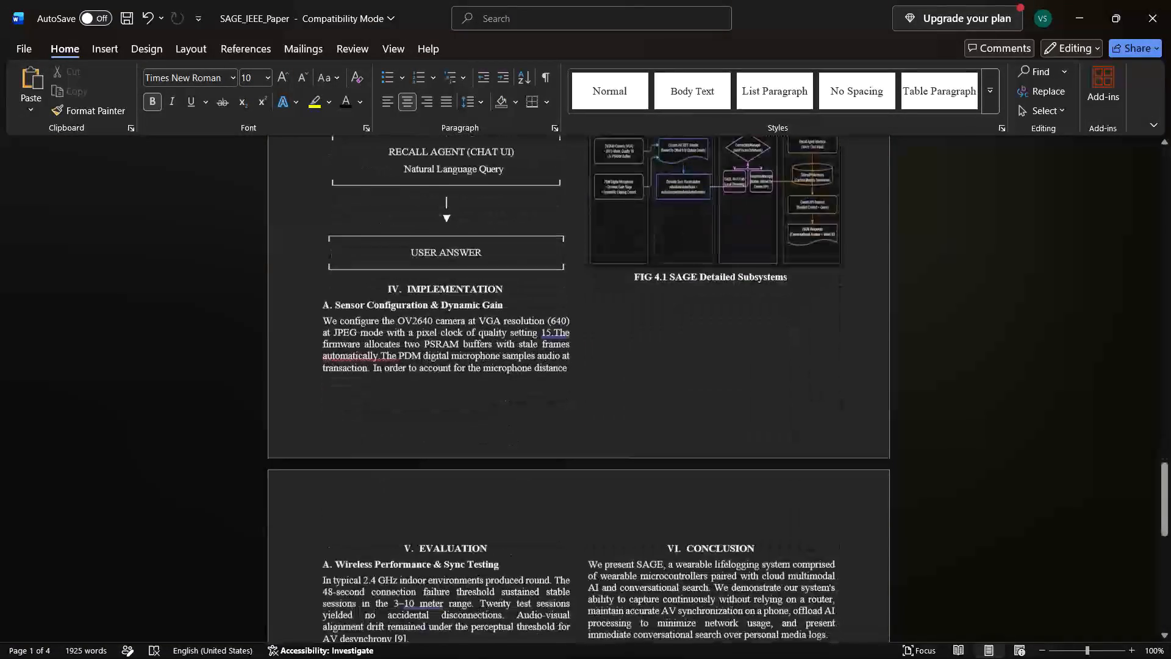
pyautogui.scroll(-8, 544, 379)
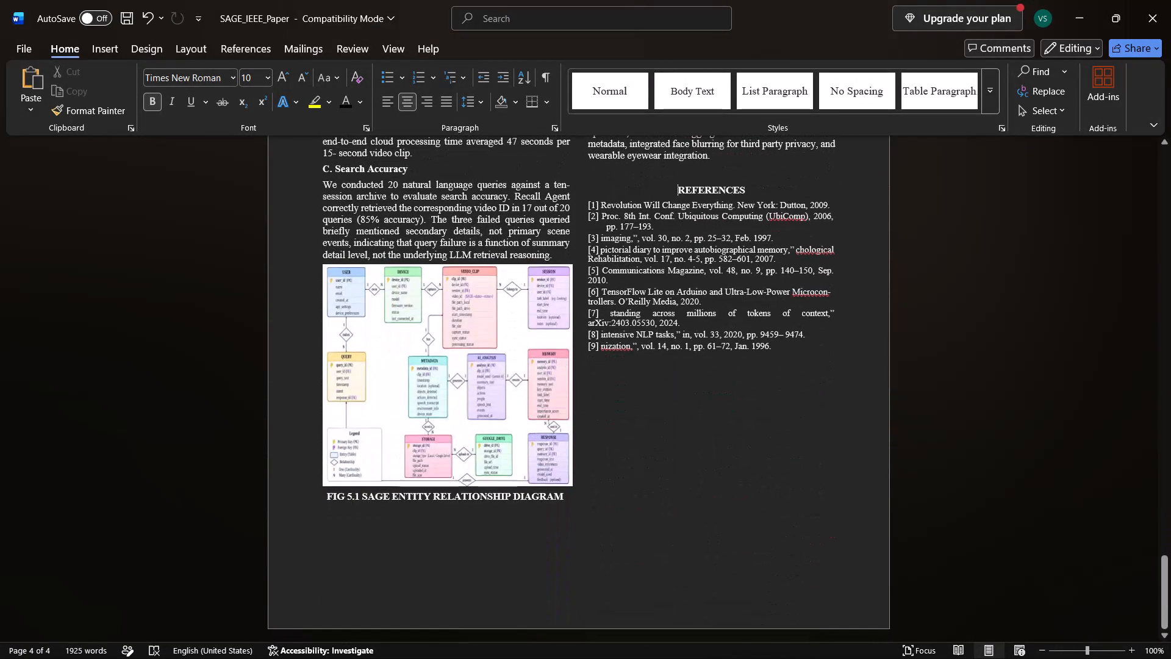
pyautogui.scroll(18, 544, 379)
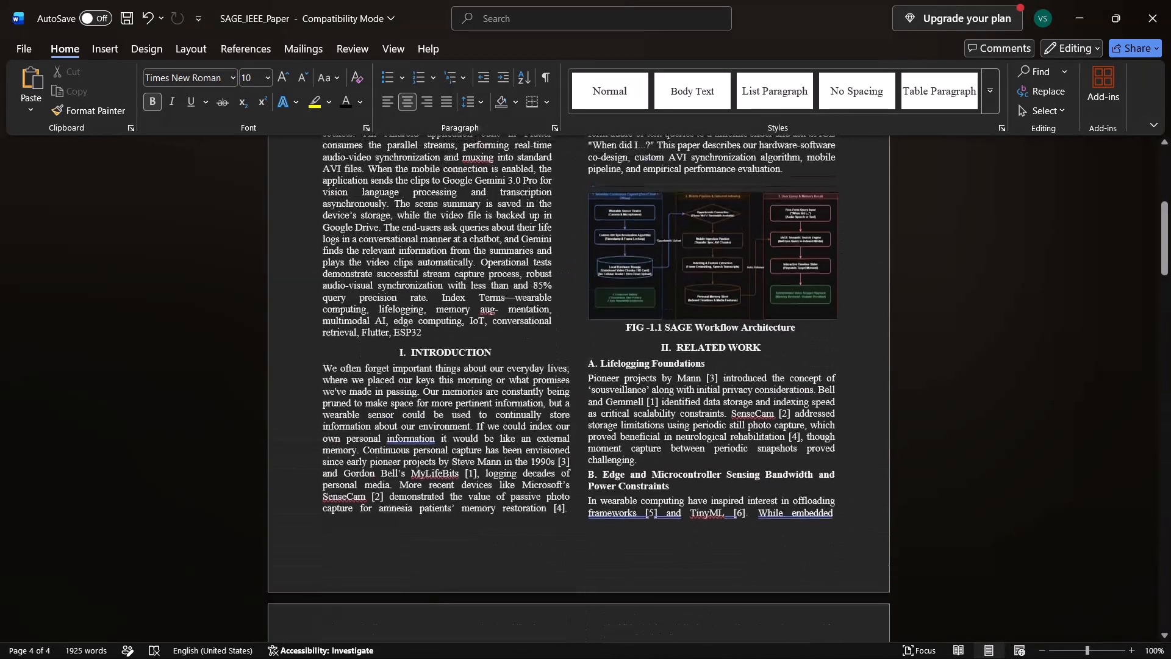
pyautogui.scroll(3, 544, 379)
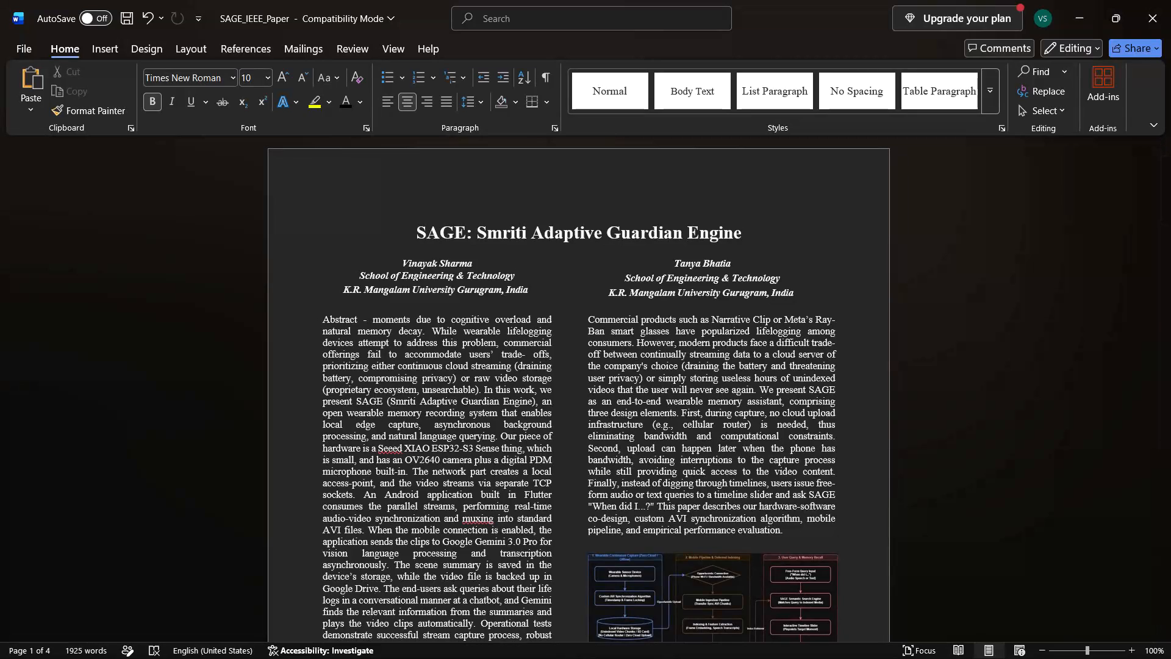
# Switch to Document2 and review its title, authors and sections through the conclusion.
pyautogui.click(1084, 11)
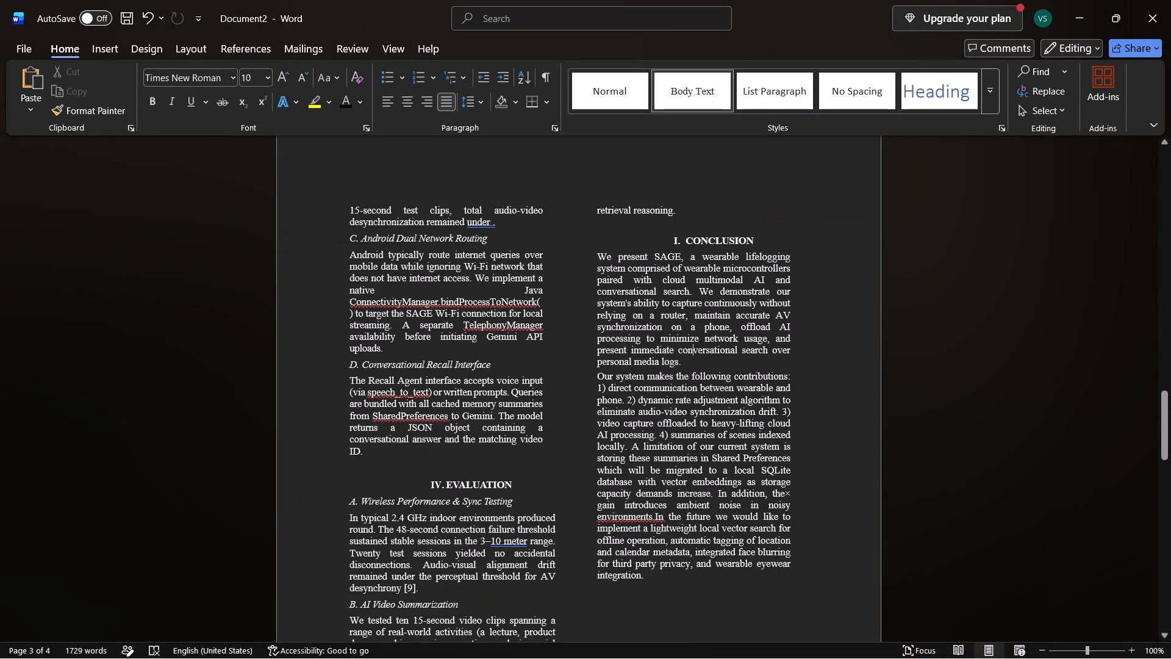
pyautogui.scroll(2, 615, 449)
pyautogui.scroll(-2, 615, 449)
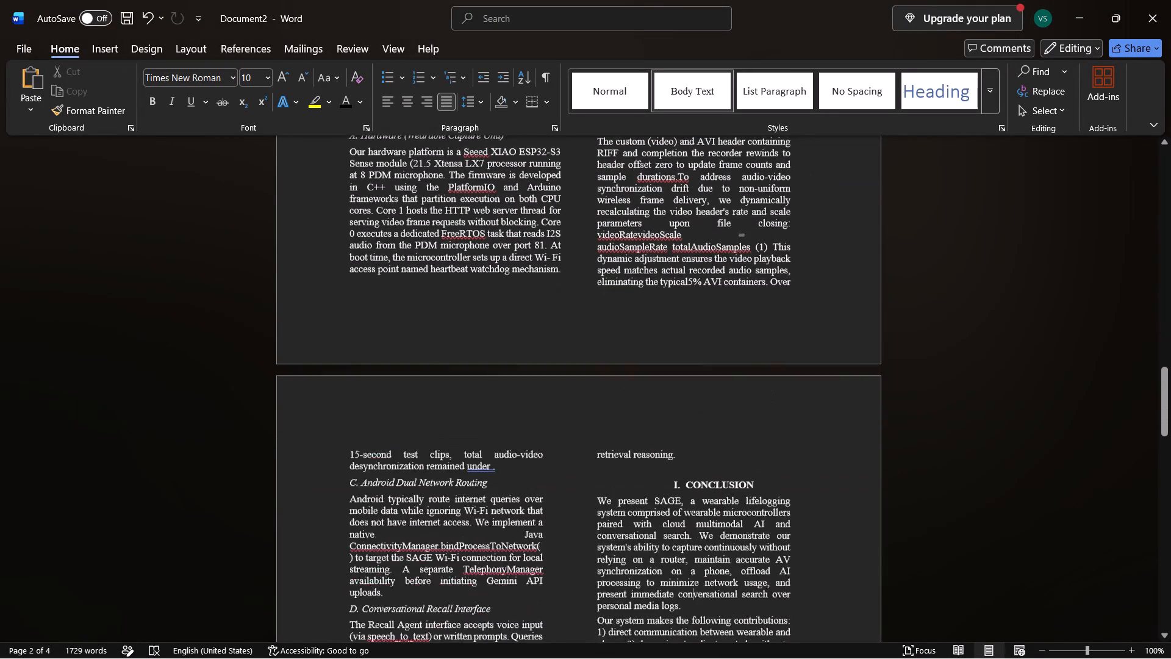
pyautogui.scroll(-1, 615, 449)
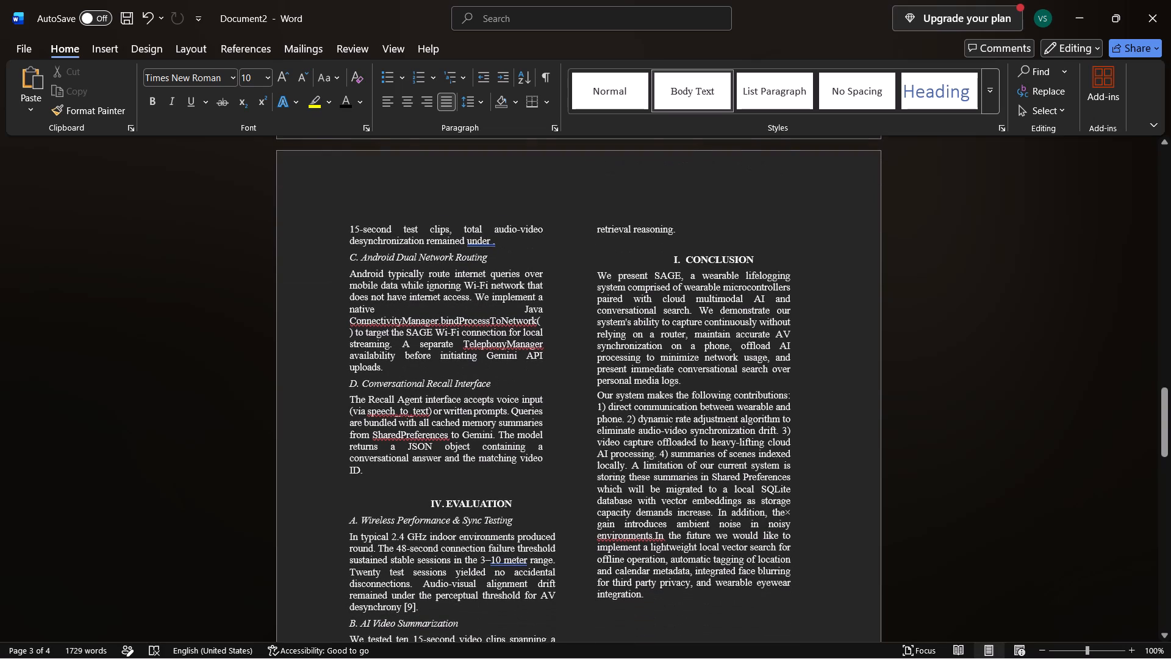
pyautogui.scroll(-2, 615, 449)
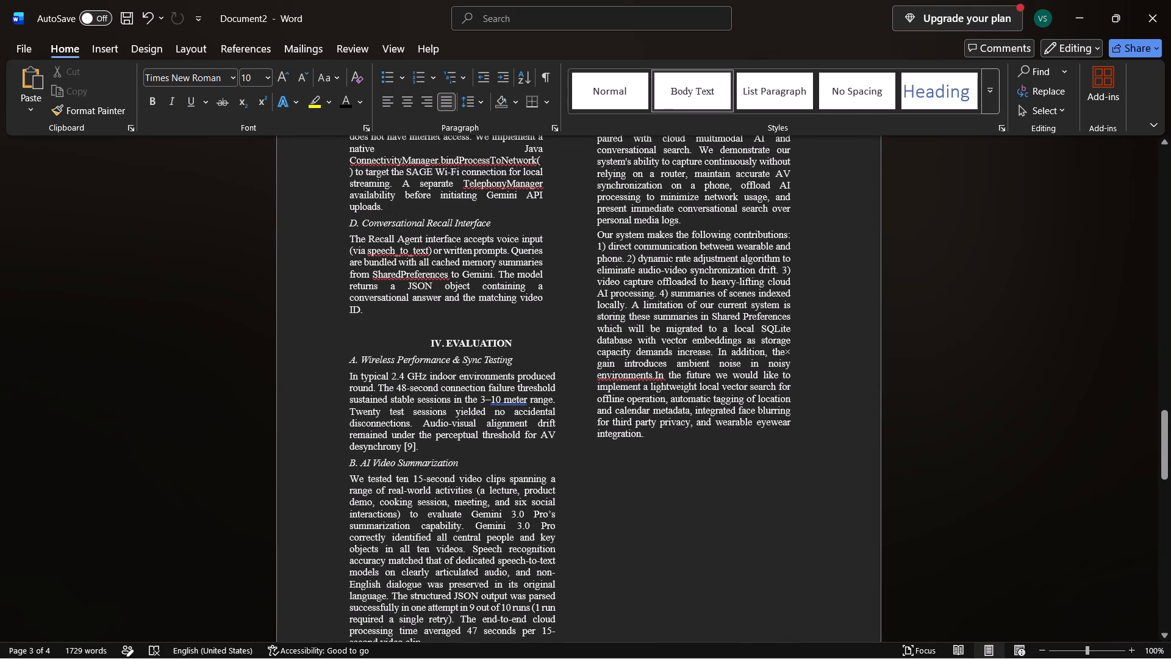
pyautogui.scroll(12, 615, 449)
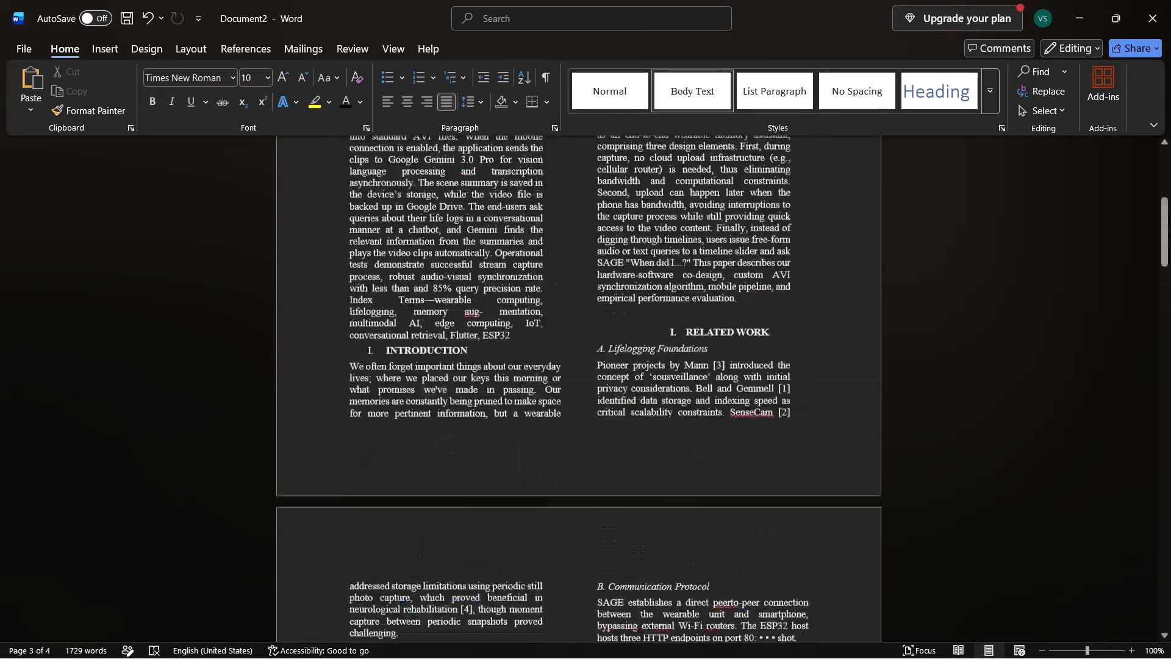
pyautogui.scroll(5, 615, 449)
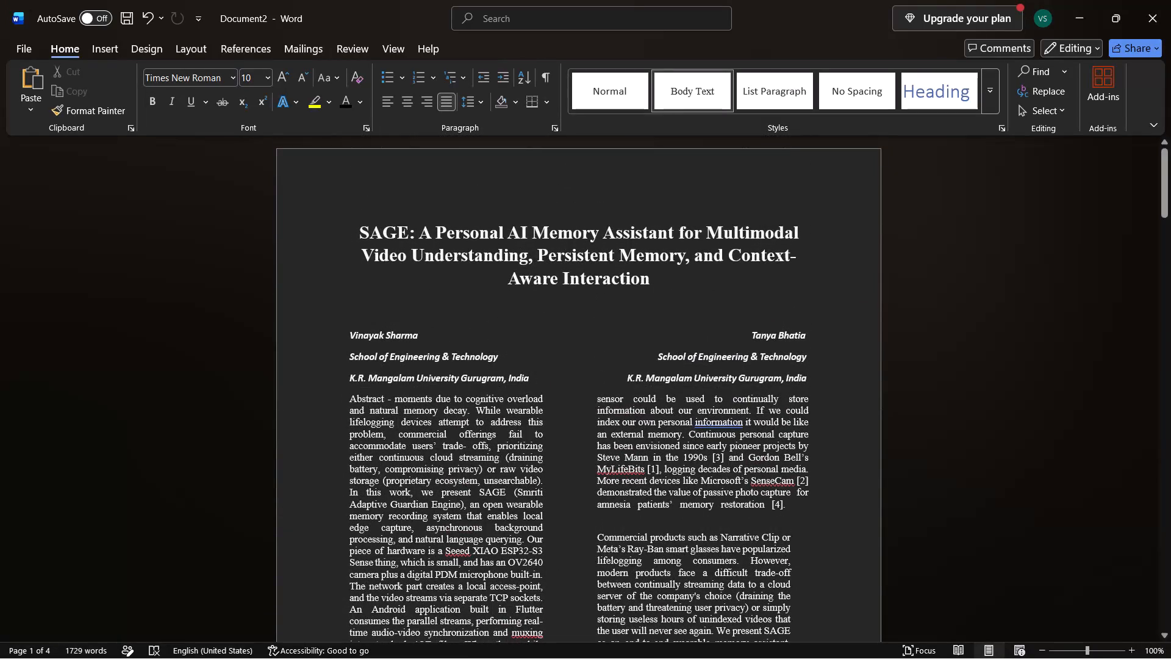
pyautogui.scroll(-2, 650, 549)
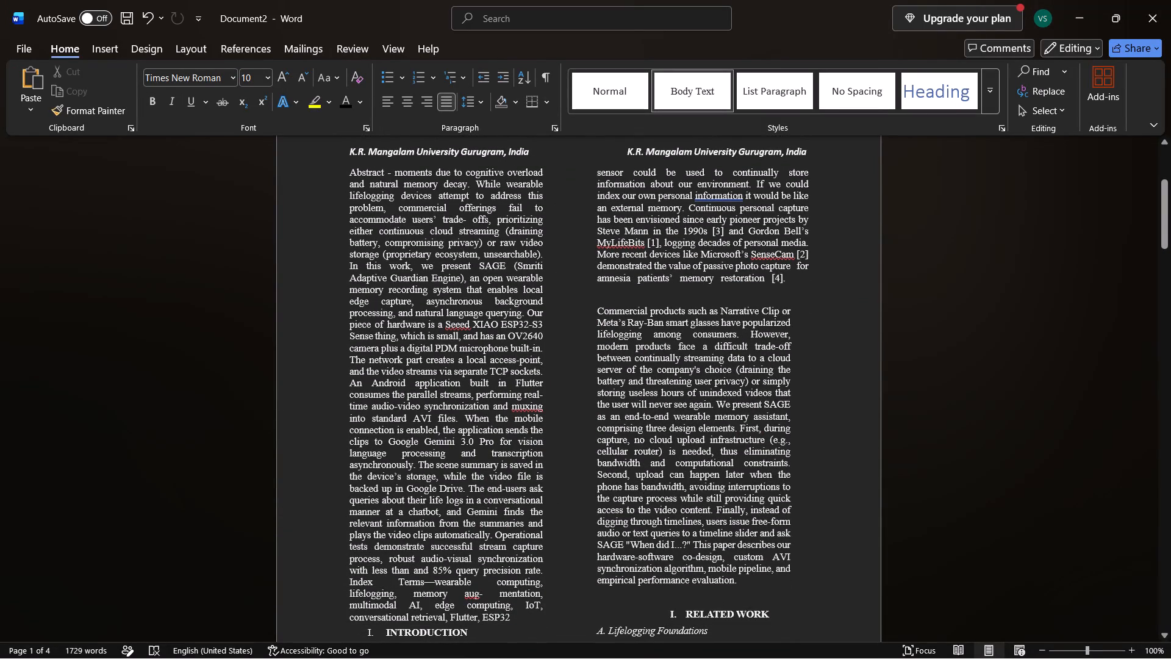
pyautogui.scroll(1, 343, 192)
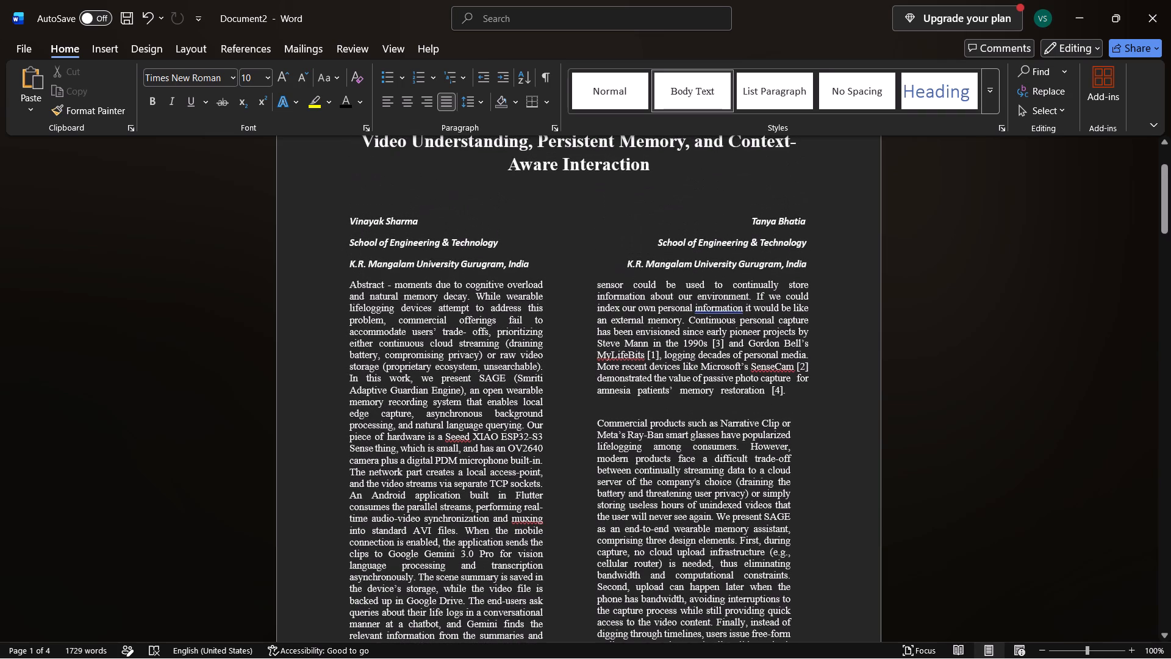
# Justify the Document2 body text from the Abstract through the Search Accuracy subsection.
pyautogui.click(351, 287)
pyautogui.moveTo(351, 287); pyautogui.dragTo(380, 292)
pyautogui.moveTo(380, 292); pyautogui.dragTo(680, 658)
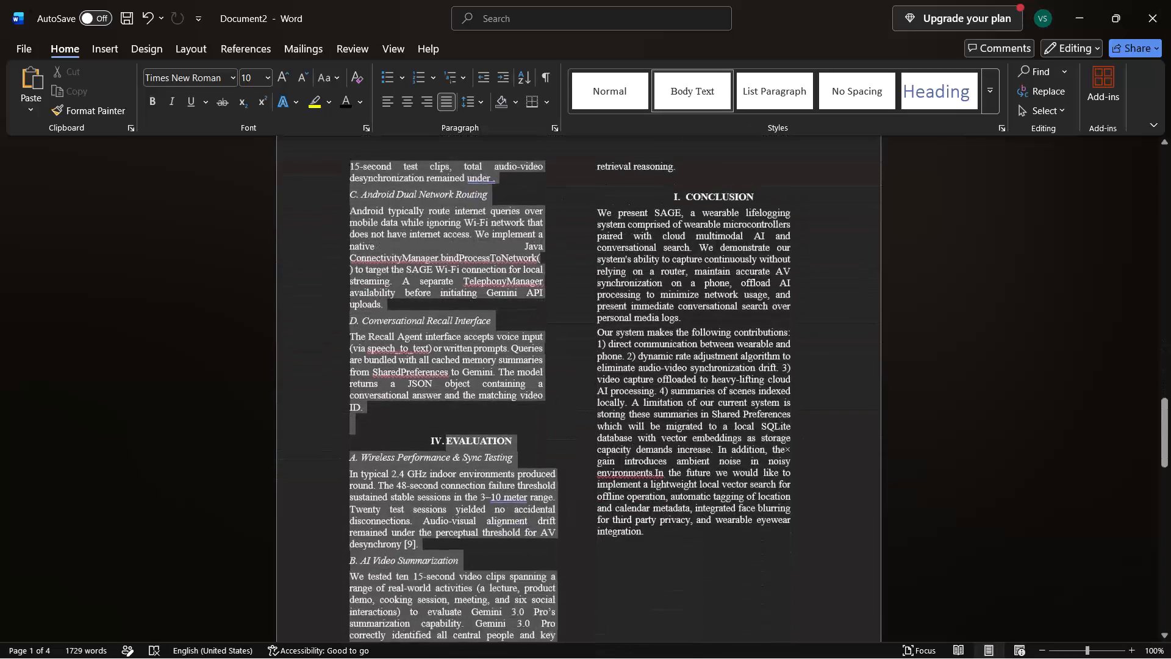
pyautogui.moveTo(680, 658); pyautogui.dragTo(918, 434)
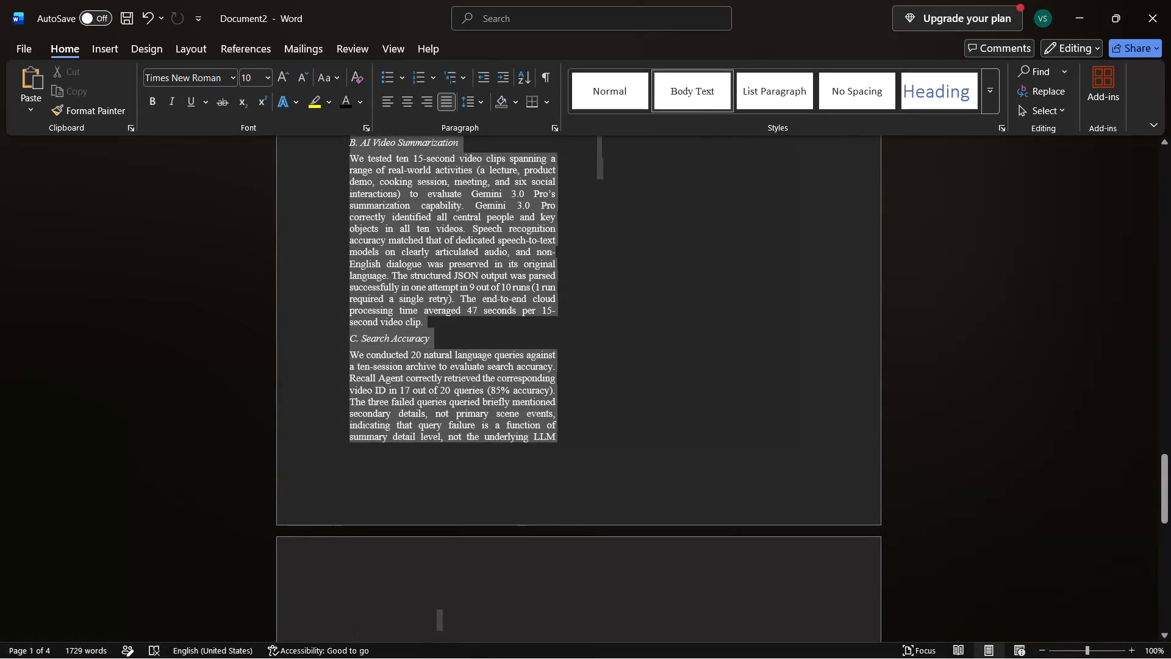
pyautogui.moveTo(918, 434); pyautogui.dragTo(934, 425)
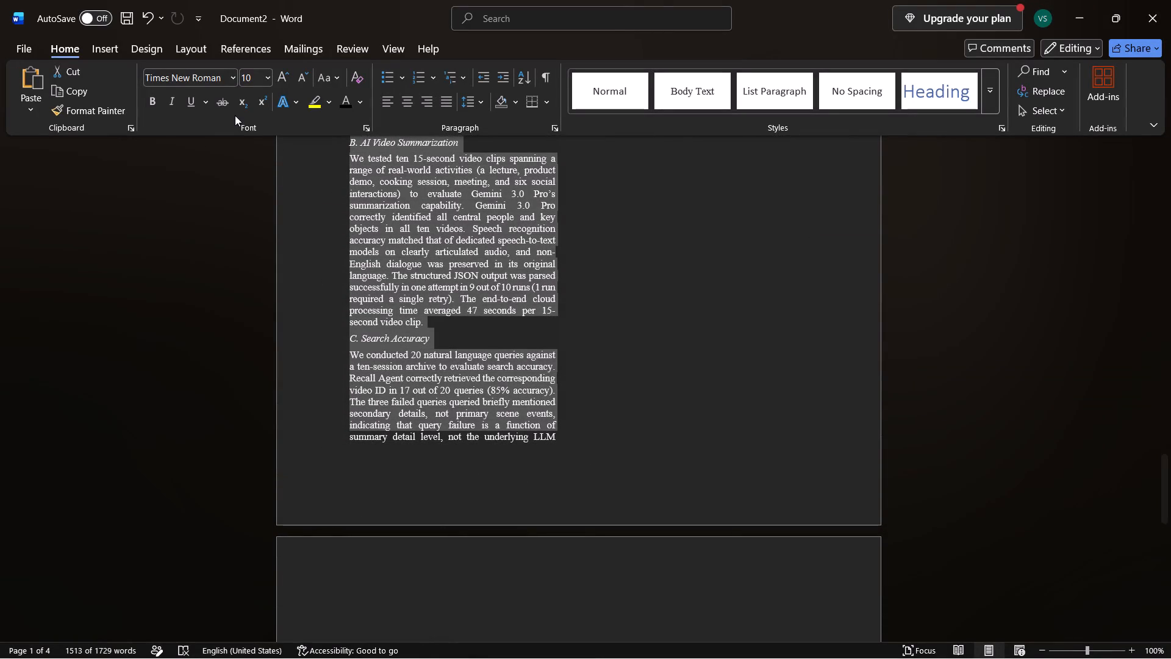
pyautogui.click(442, 103)
pyautogui.scroll(6, 507, 333)
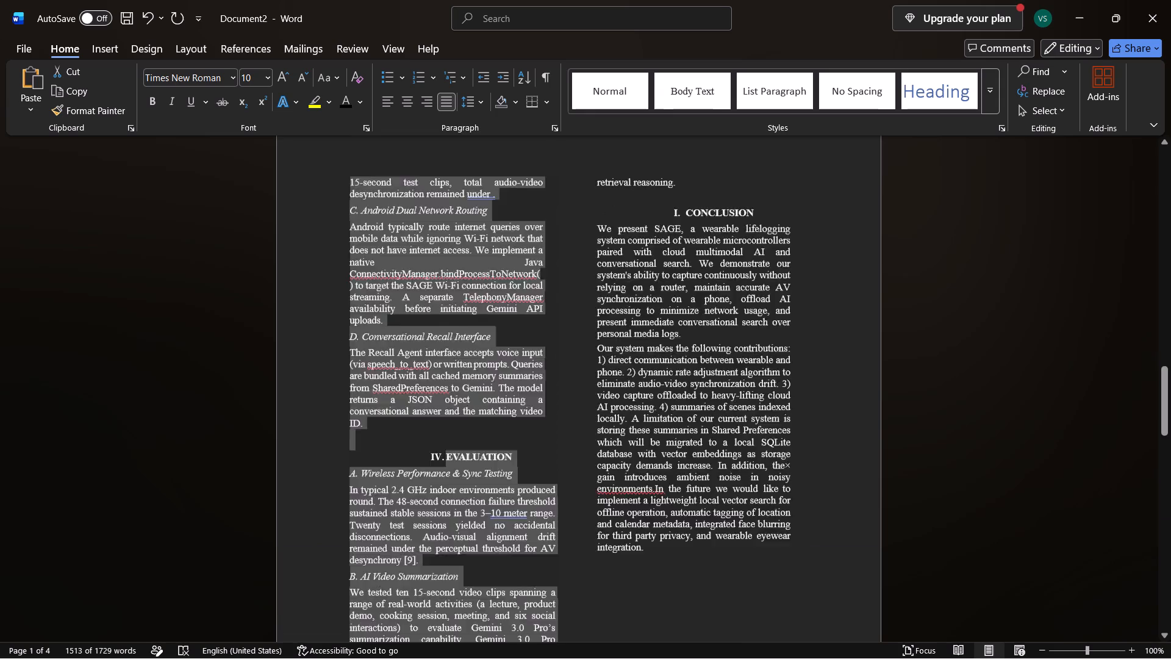
pyautogui.scroll(4, 507, 333)
pyautogui.scroll(-1, 507, 333)
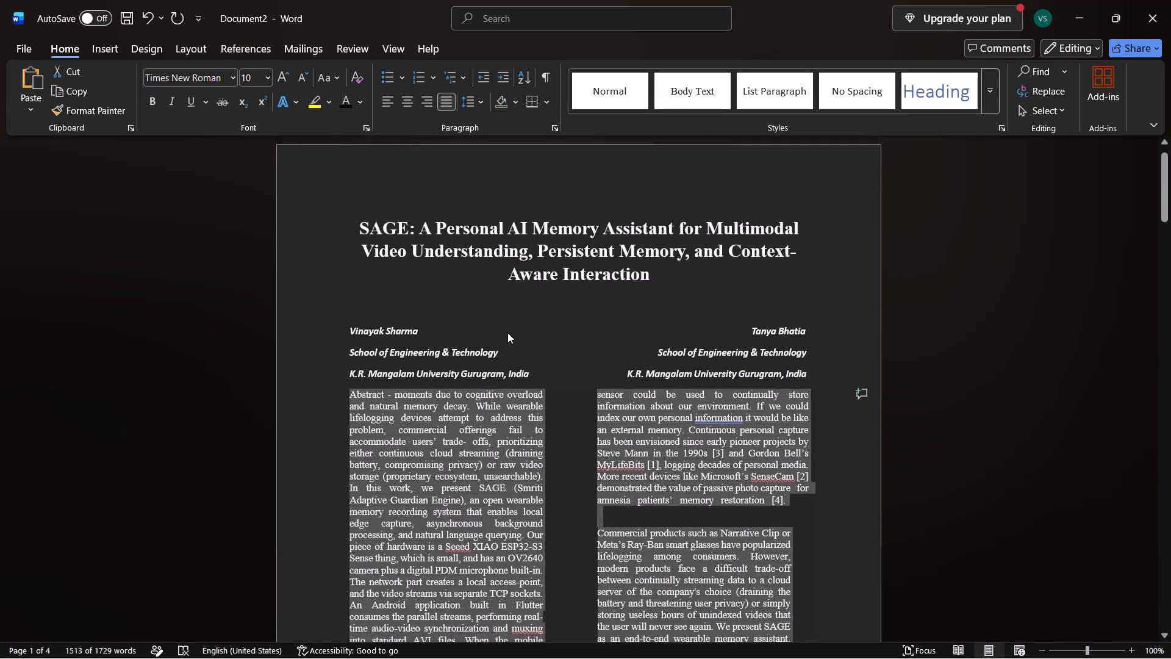
pyautogui.scroll(-1, 507, 333)
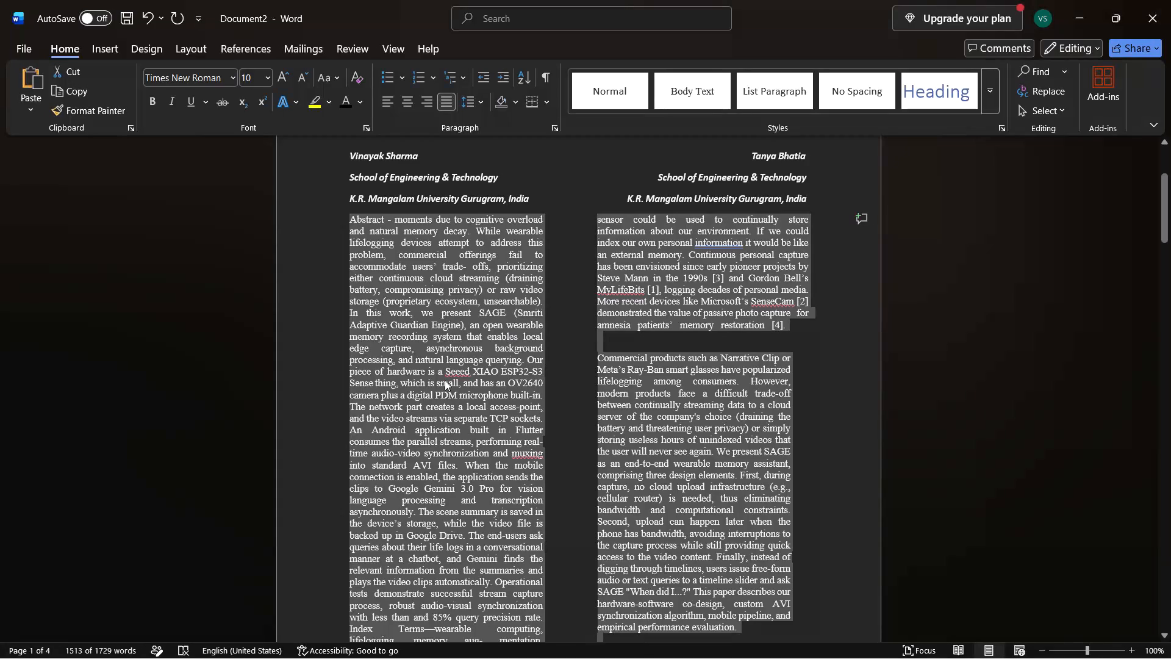
pyautogui.click(592, 414)
pyautogui.click(747, 412)
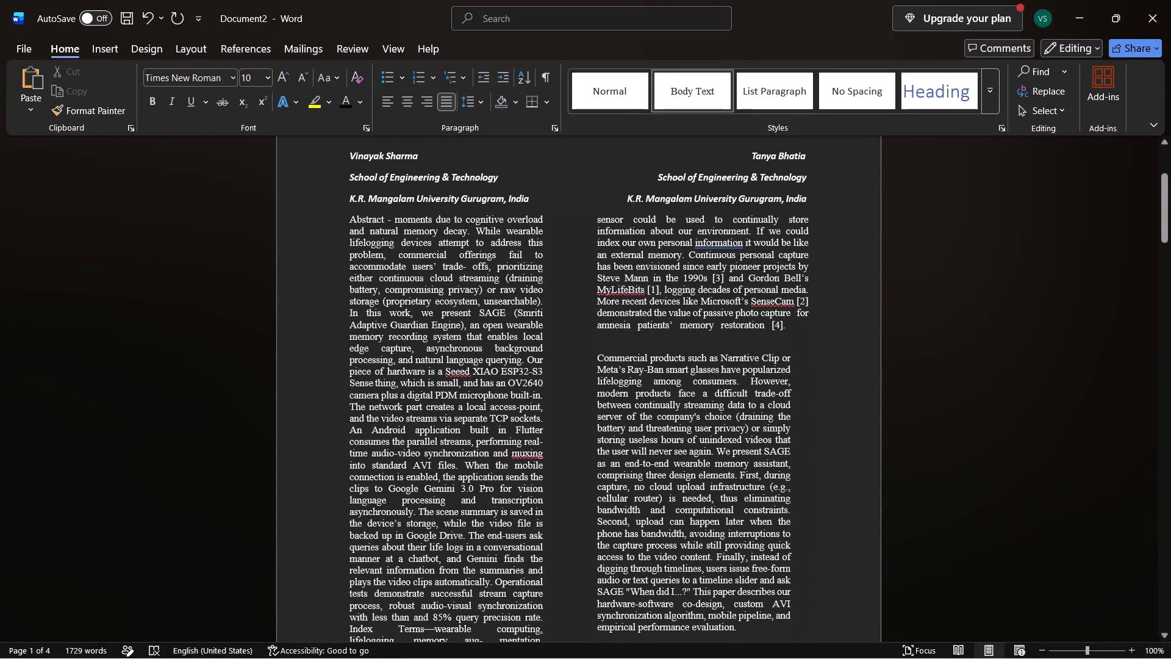
pyautogui.click(798, 406)
# Switch from Document2 to the SAGE_IEEE_Paper document.
pyautogui.click(1080, 17)
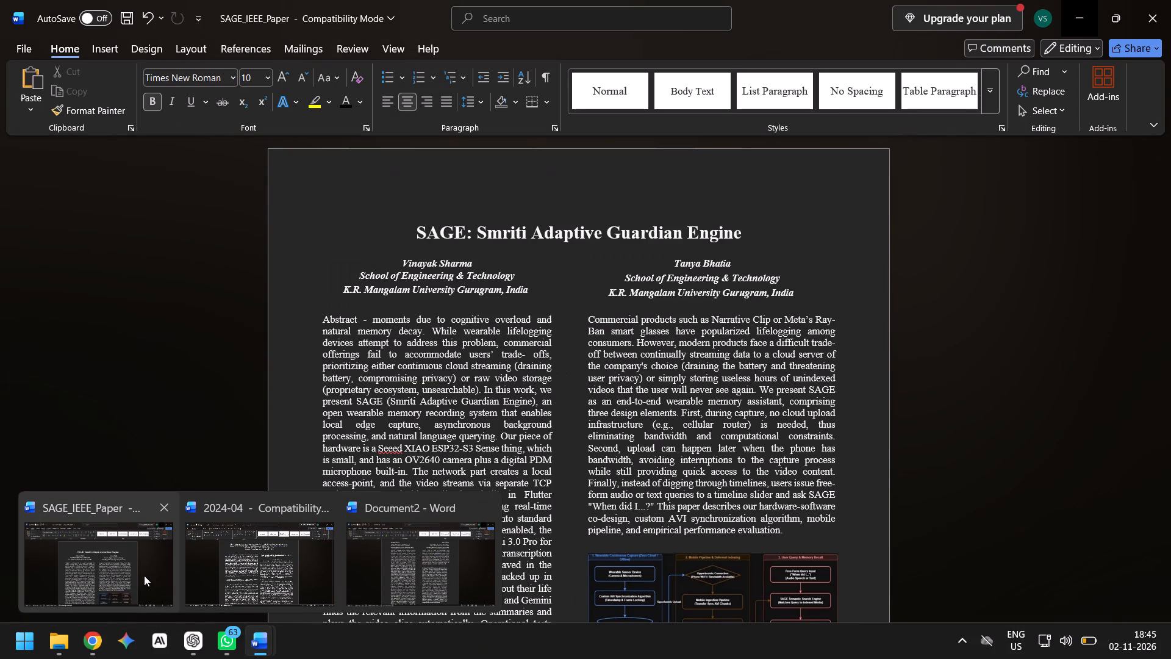
pyautogui.click(144, 575)
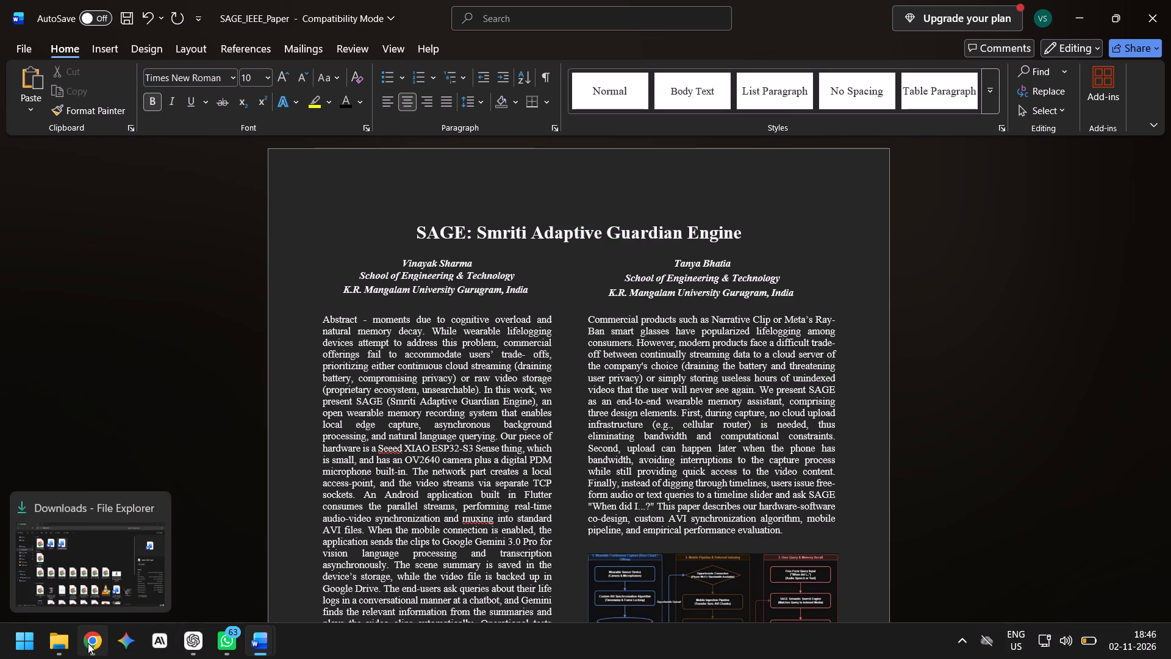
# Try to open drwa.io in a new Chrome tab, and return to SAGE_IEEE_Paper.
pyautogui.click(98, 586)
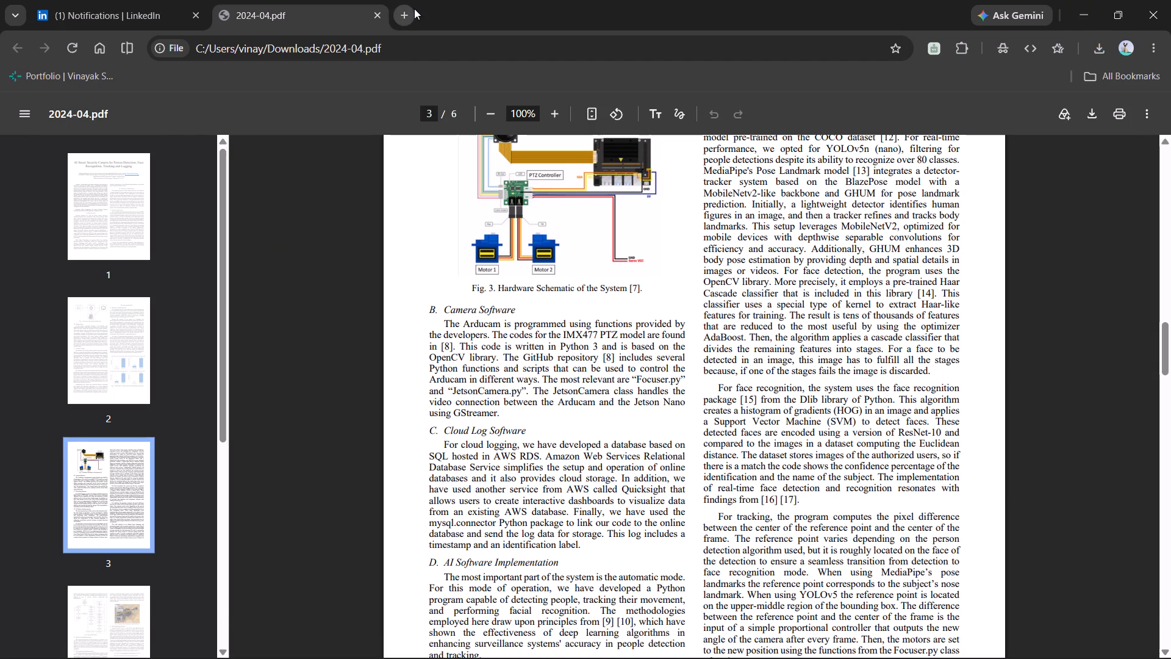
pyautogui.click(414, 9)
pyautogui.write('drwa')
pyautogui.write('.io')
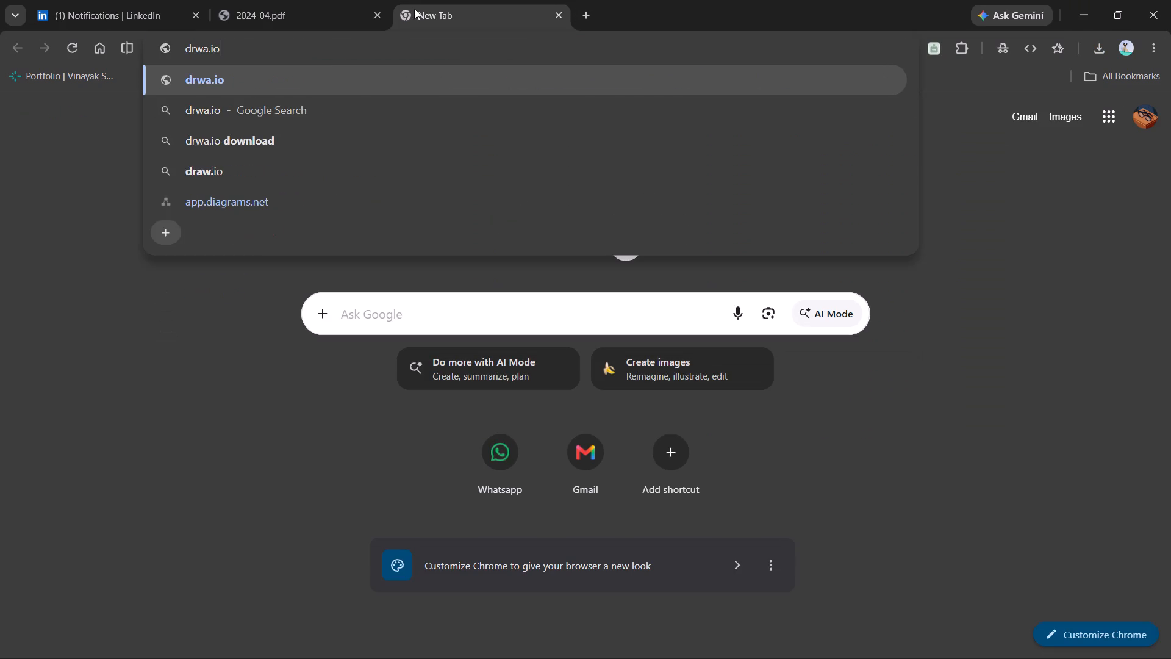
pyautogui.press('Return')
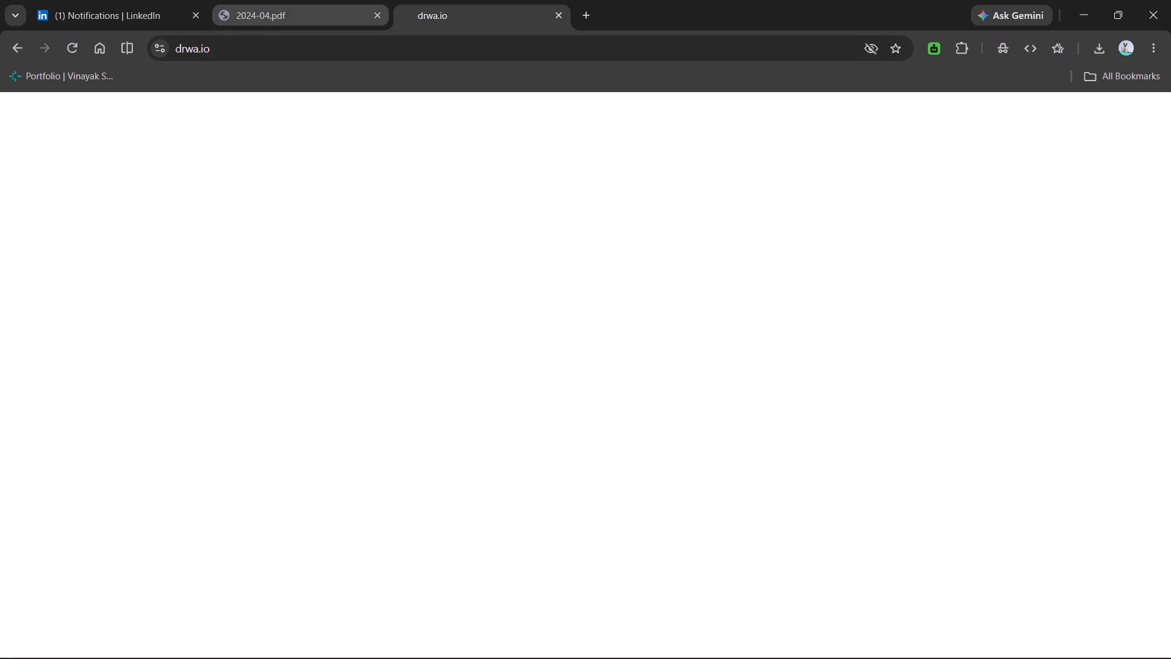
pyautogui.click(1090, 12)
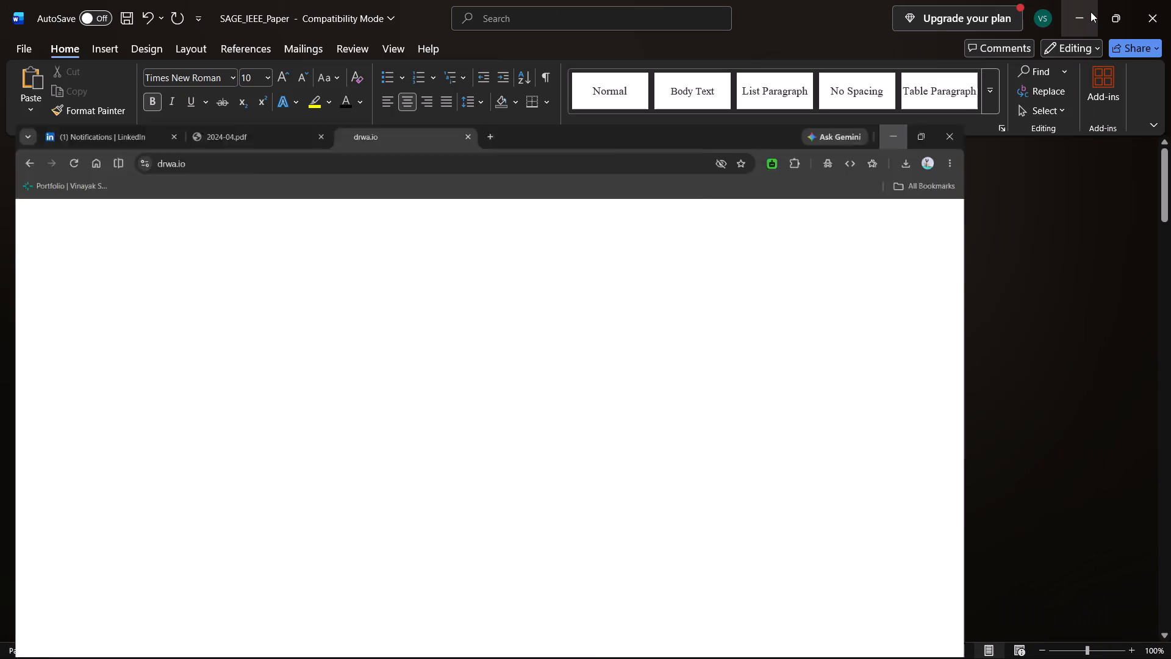
# Check the title in Document2, and delete "Smriti Adaptive Guardian Engine" after "SAGE:" in the SAGE_IEEE_Paper title.
pyautogui.click(748, 237)
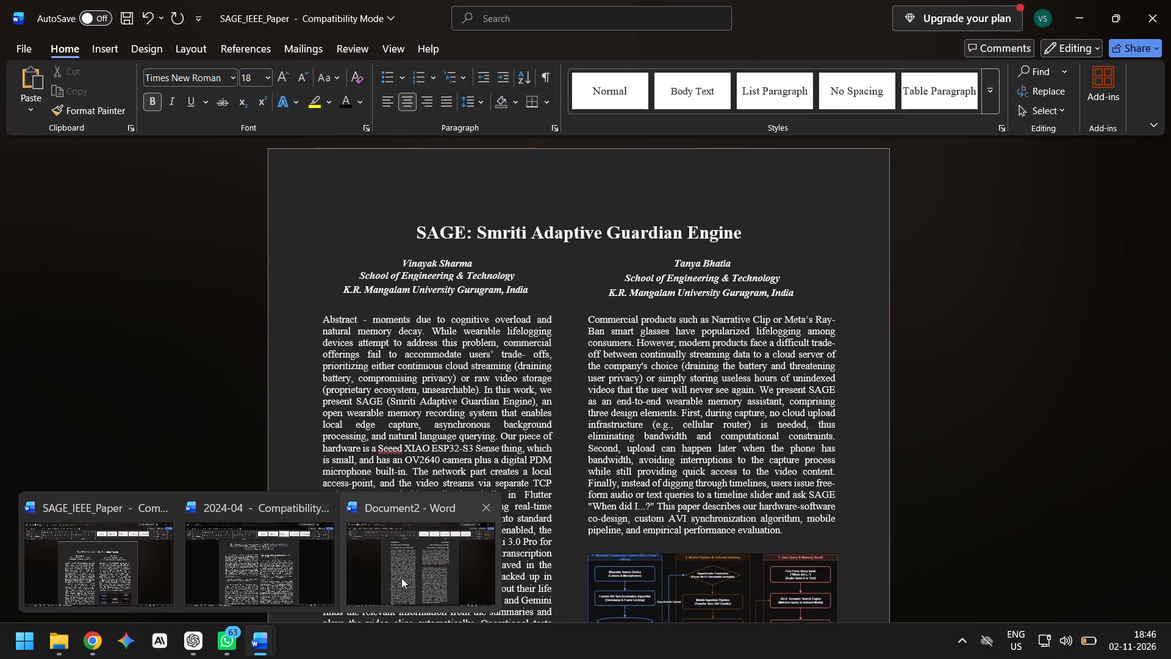
pyautogui.click(401, 578)
pyautogui.scroll(3, 537, 491)
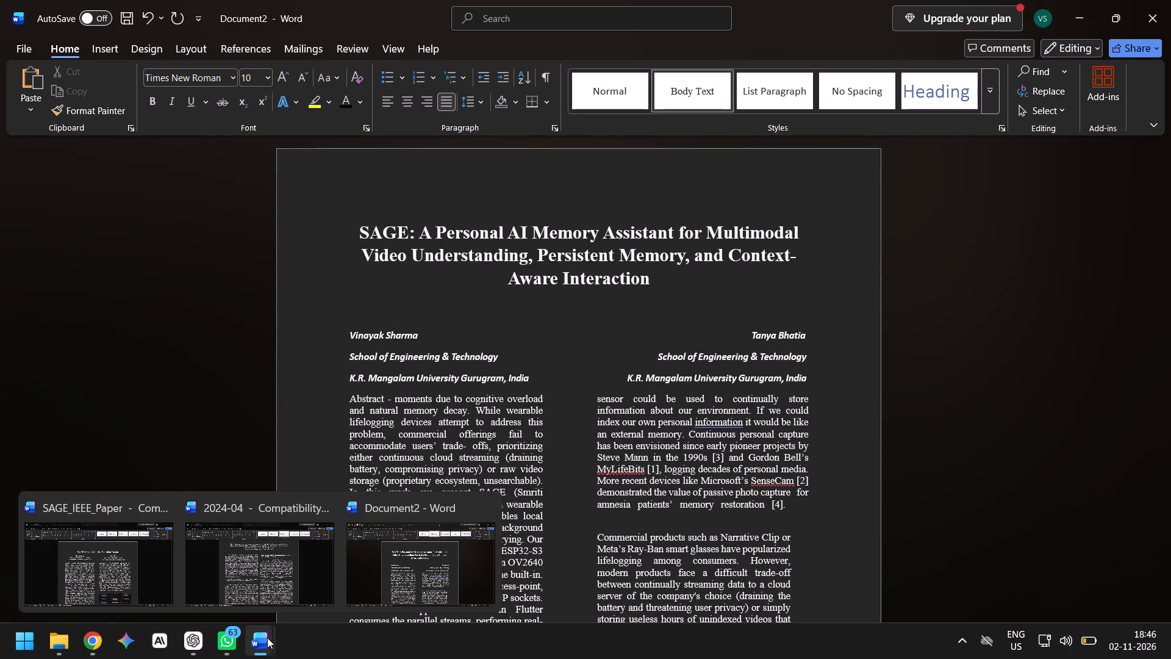
pyautogui.click(112, 549)
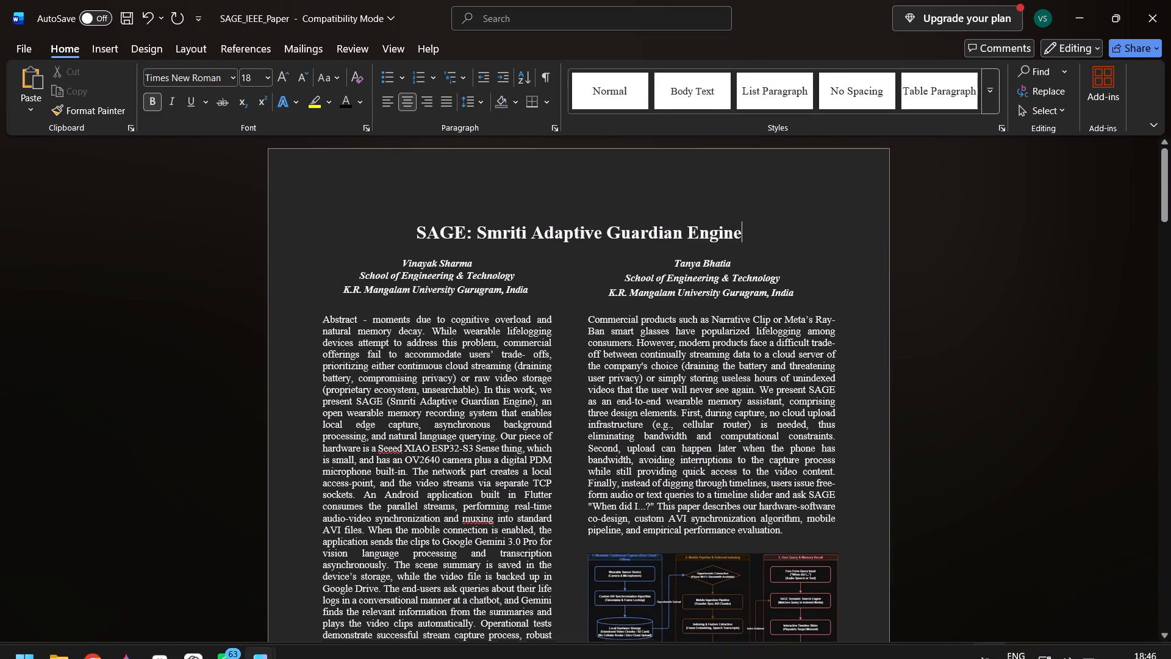
pyautogui.press('BackSpace')
pyautogui.press('BackSpace')
pyautogui.press('BackSpace')
pyautogui.press('BackSpace')
pyautogui.press('BackSpace')
pyautogui.press('BackSpace')
pyautogui.press('BackSpace')
pyautogui.press('BackSpace')
pyautogui.press('BackSpace')
pyautogui.press('BackSpace')
pyautogui.press('BackSpace')
pyautogui.press('BackSpace')
pyautogui.press('BackSpace')
pyautogui.press('BackSpace')
pyautogui.press('BackSpace')
pyautogui.press('BackSpace')
pyautogui.press('BackSpace')
pyautogui.press('BackSpace')
pyautogui.press('BackSpace')
pyautogui.press('BackSpace')
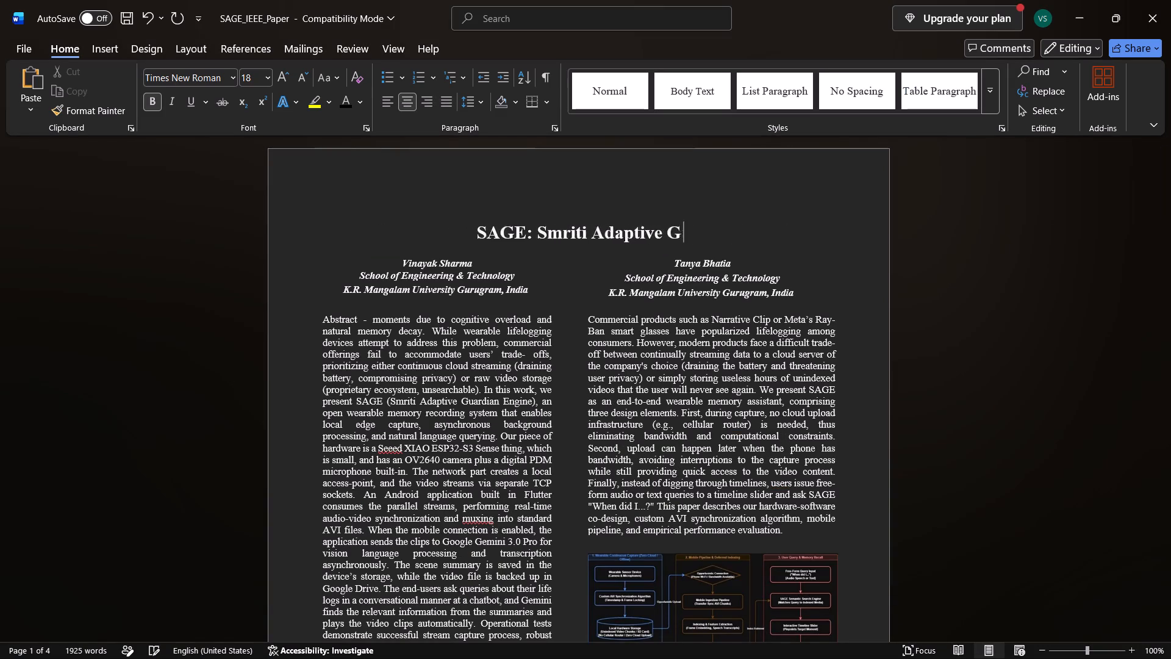
pyautogui.press('BackSpace')
pyautogui.press('BackSpace')
pyautogui.press('BackSpace')
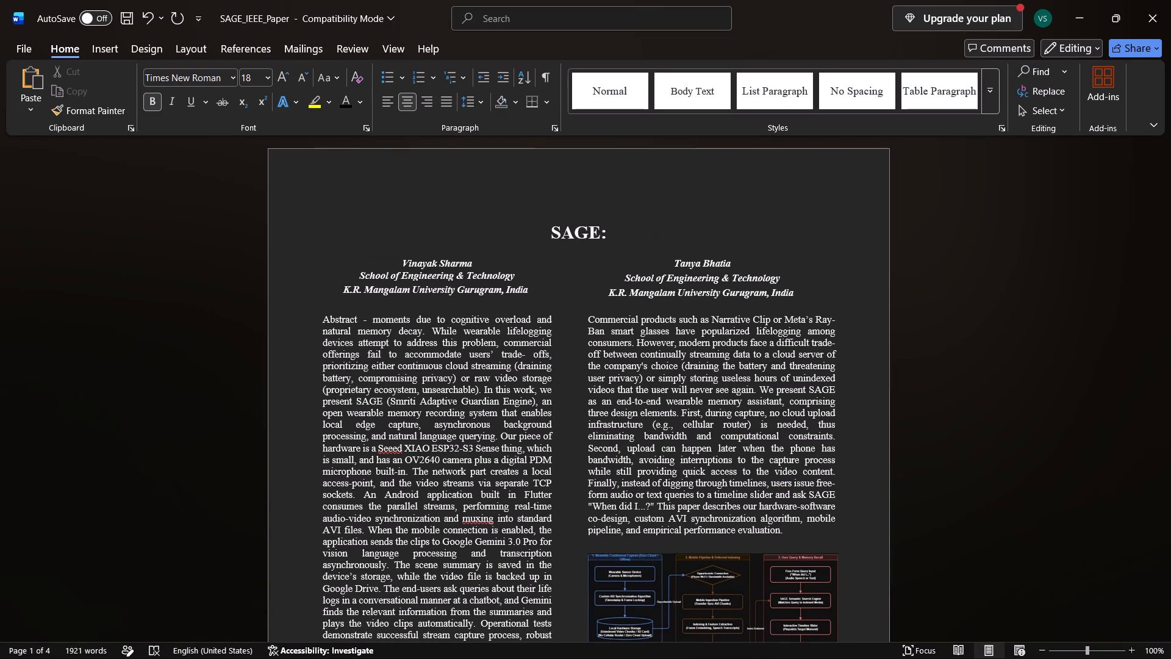
# Enter "A Personal AI Memory Assistant" after "SAGE:" in the SAGE_IEEE_Paper title, checking the wording against Document2.
pyautogui.press('space')
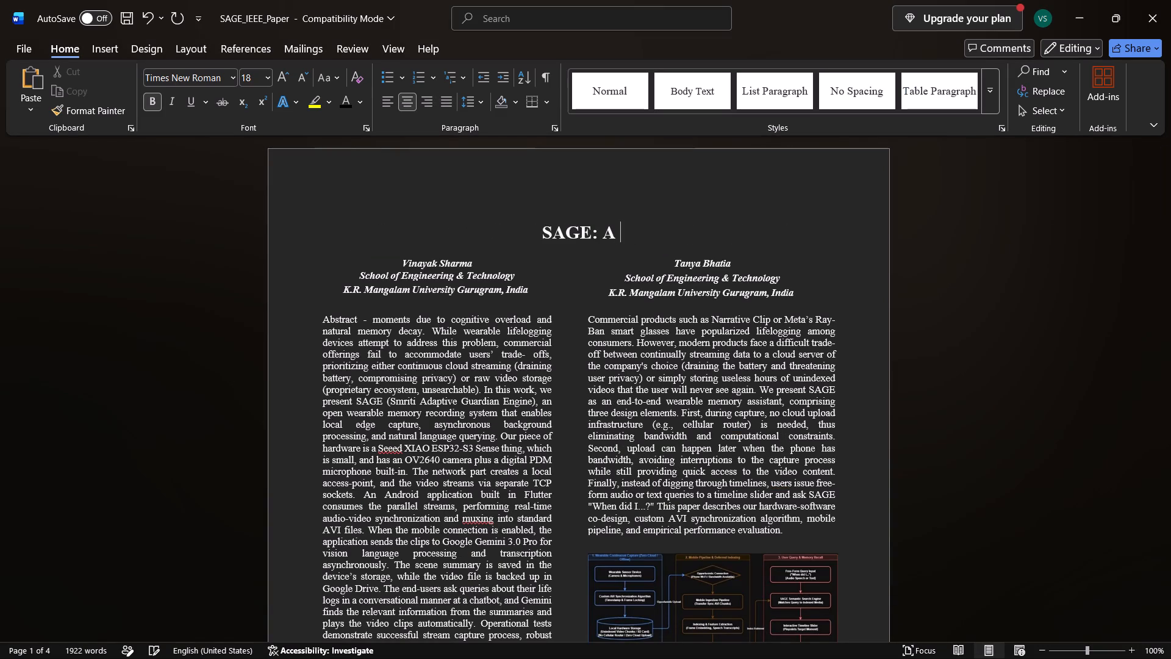
pyautogui.press('p')
pyautogui.write('ersona')
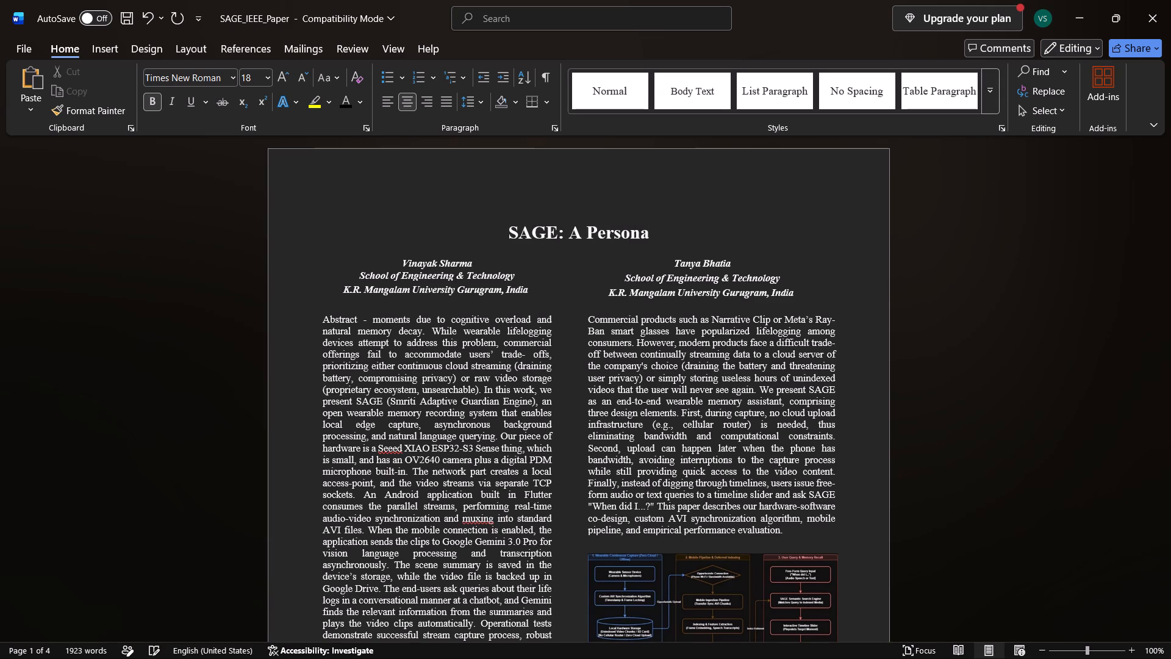
pyautogui.write('l')
pyautogui.press('space')
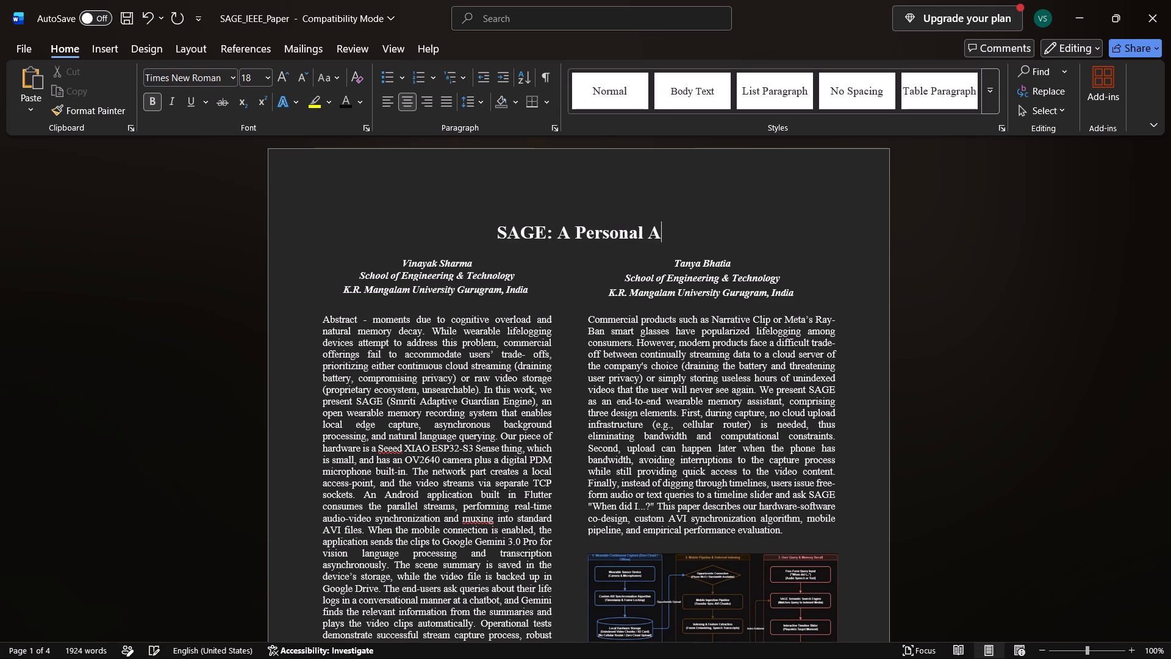
pyautogui.hotkey('alt', 'Tab')
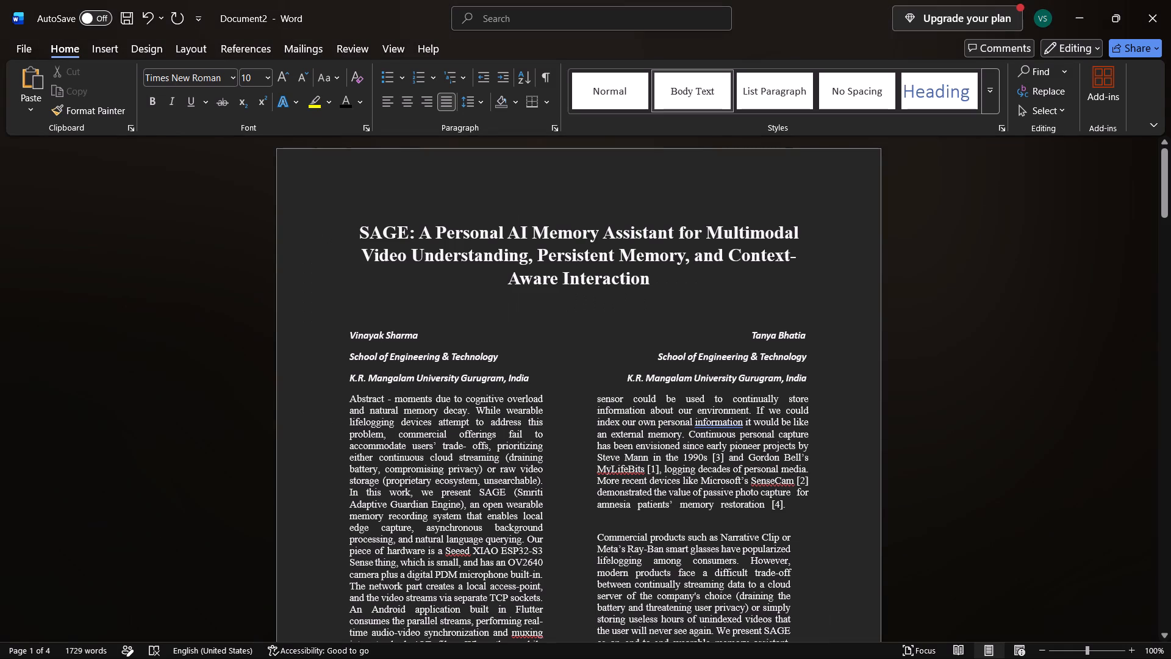
pyautogui.hotkey('alt', 'Tab')
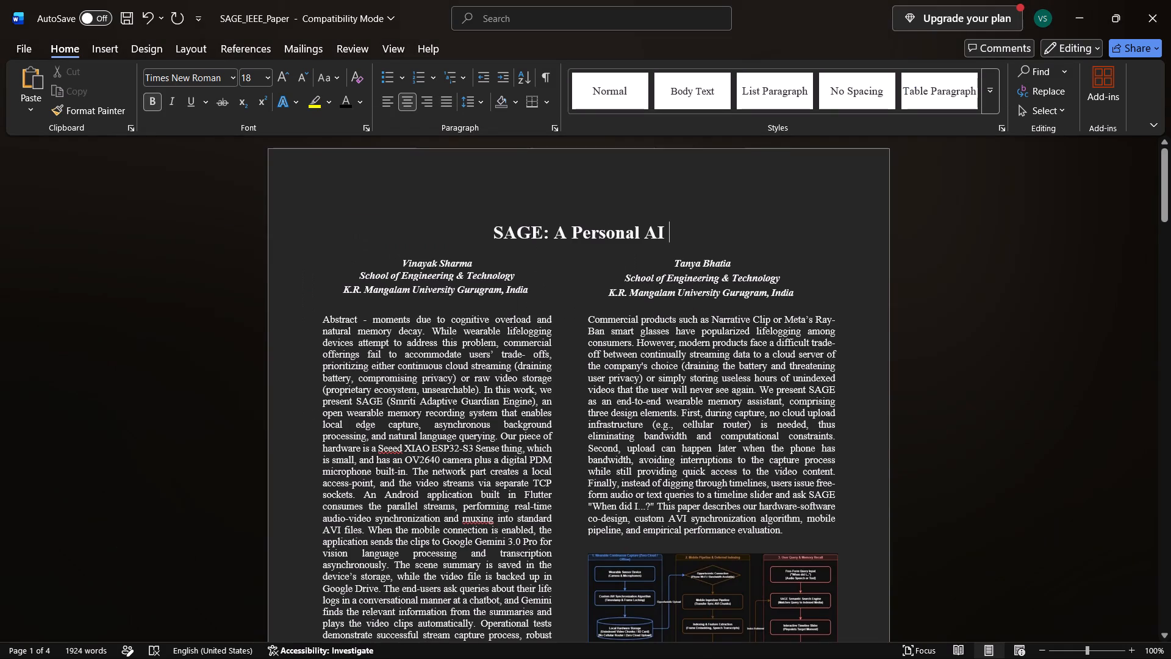
pyautogui.press('m')
pyautogui.write('emory a')
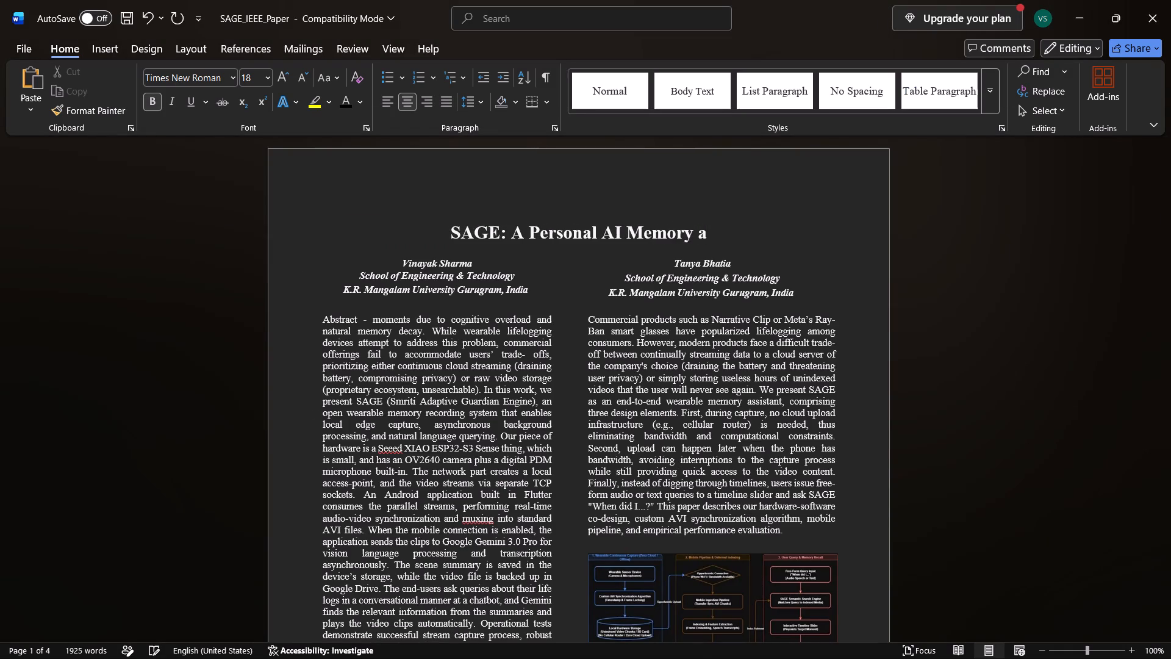
pyautogui.press('BackSpace')
pyautogui.press('a')
pyautogui.write('ssista')
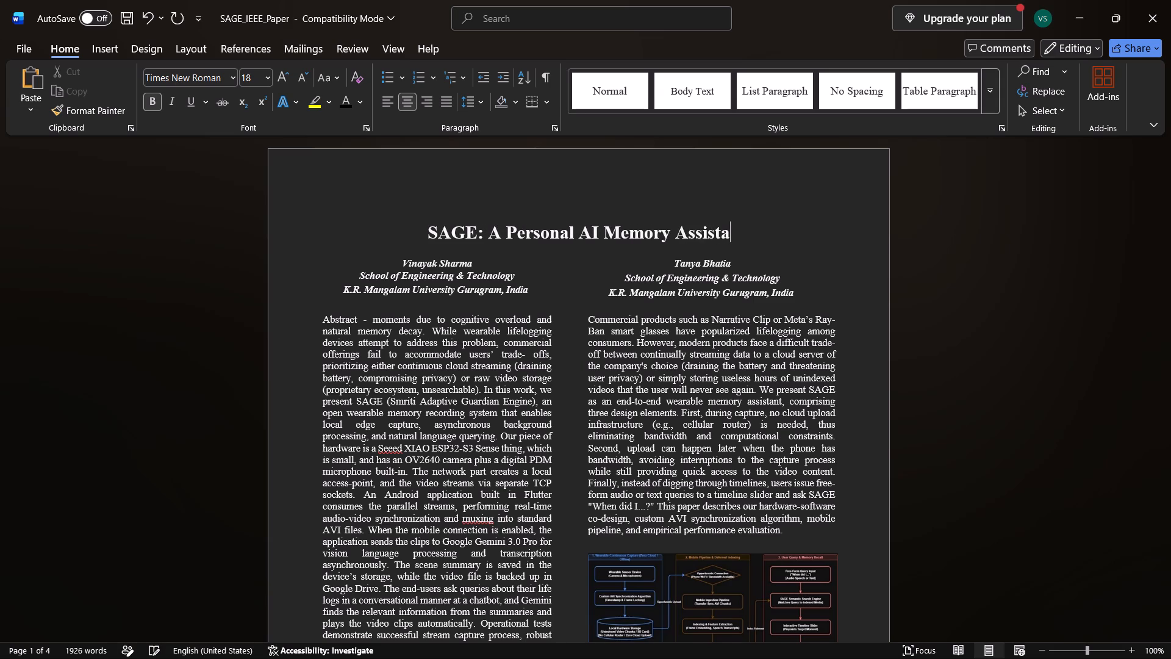
pyautogui.write('nr')
pyautogui.press('BackSpace')
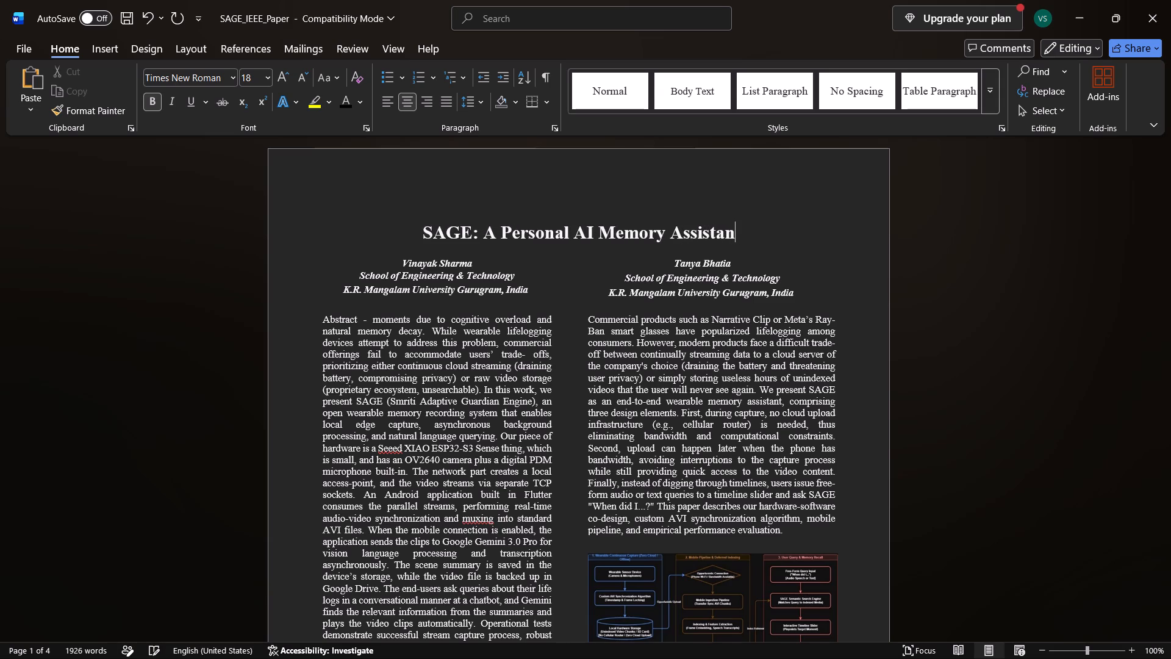
pyautogui.write('t')
pyautogui.press('space')
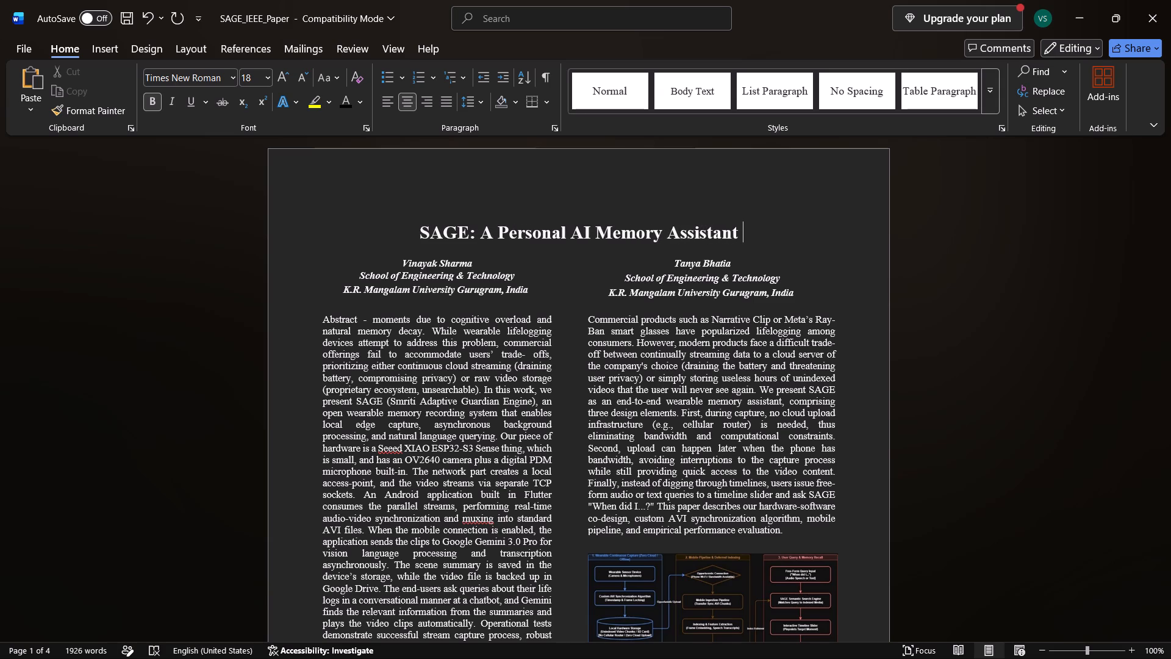
# Check the title wording in Document2 and append "for Multimodel" to the SAGE_IEEE_Paper title.
pyautogui.hotkey('alt', 'Tab')
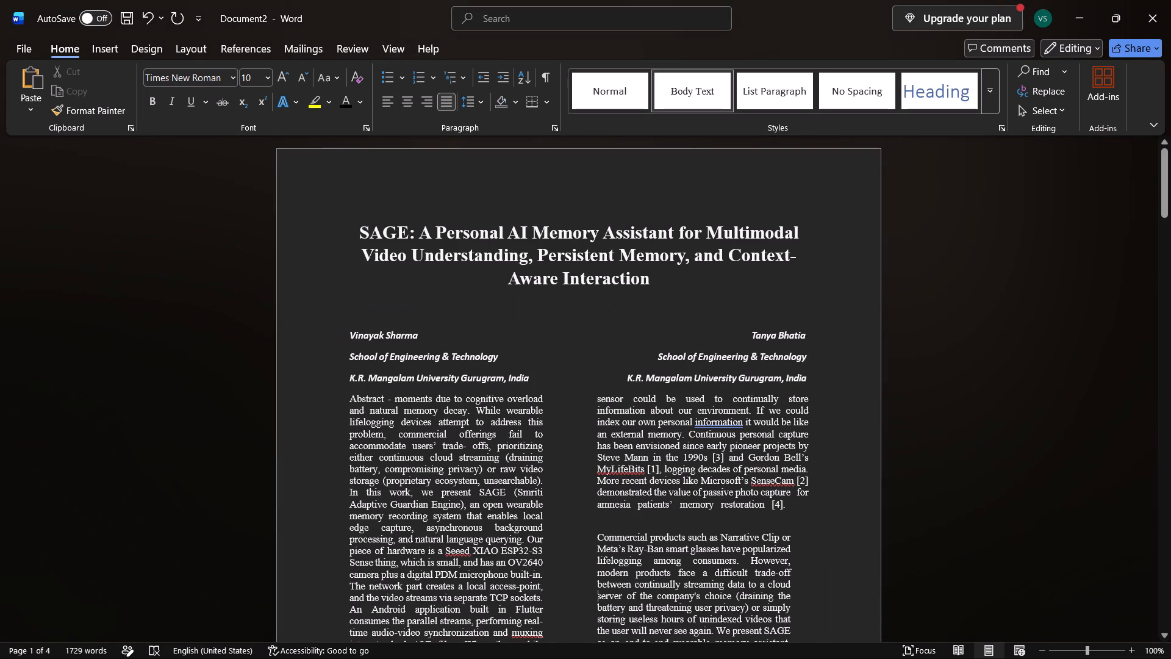
pyautogui.hotkey('alt', 'Tab')
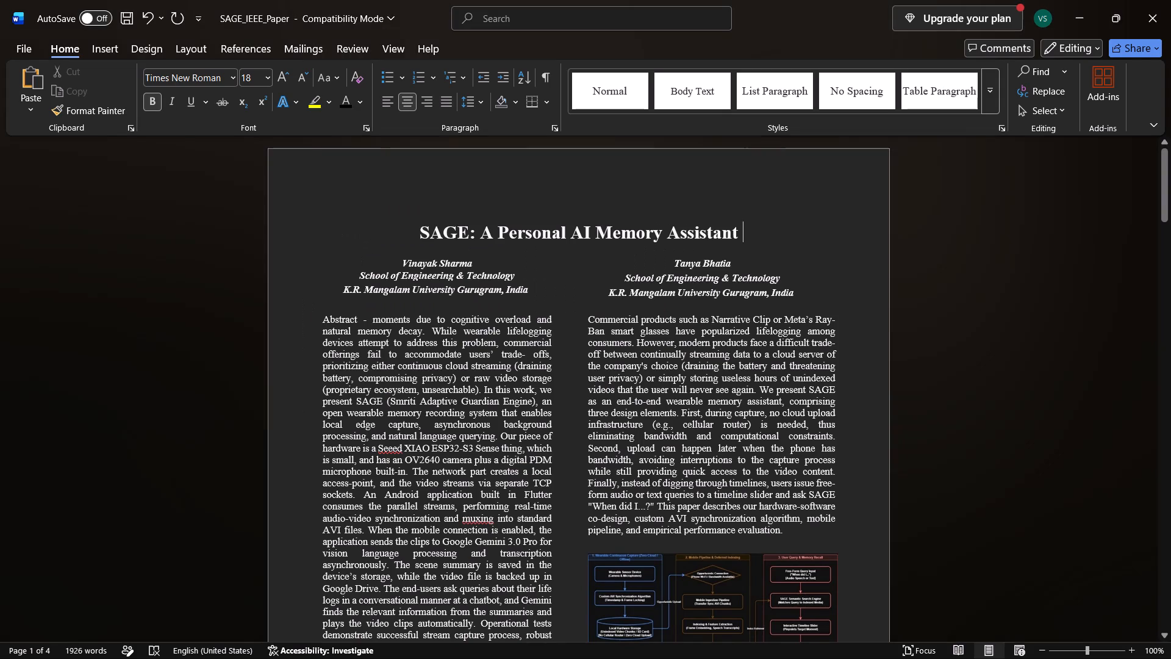
pyautogui.write('for')
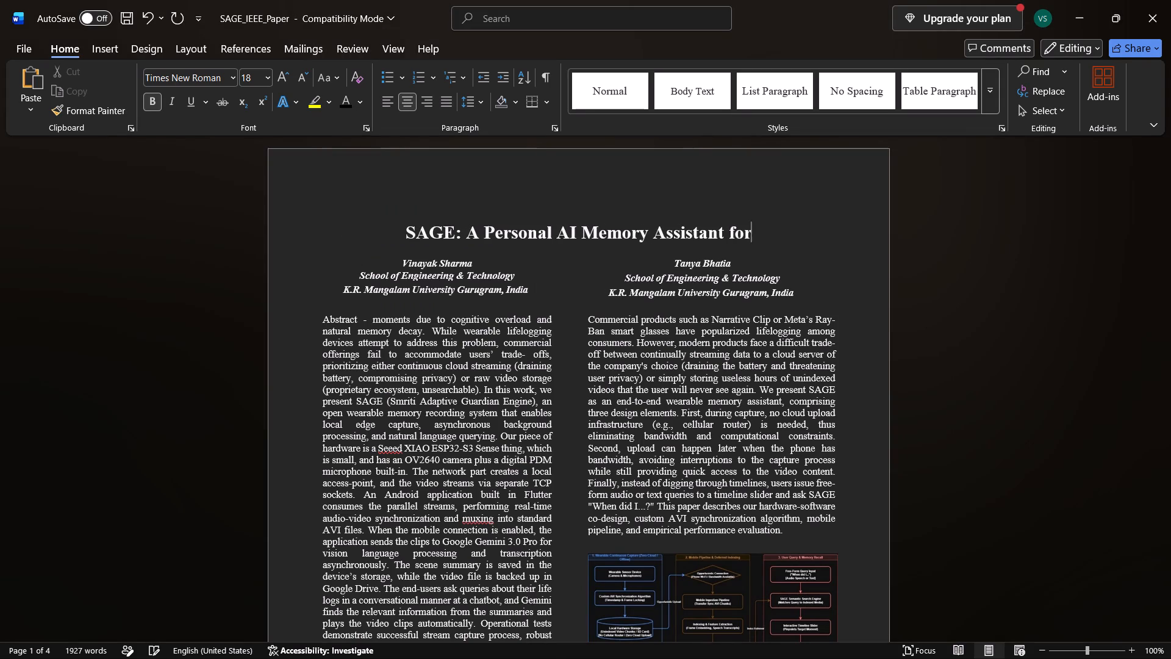
pyautogui.press('space')
pyautogui.press('m')
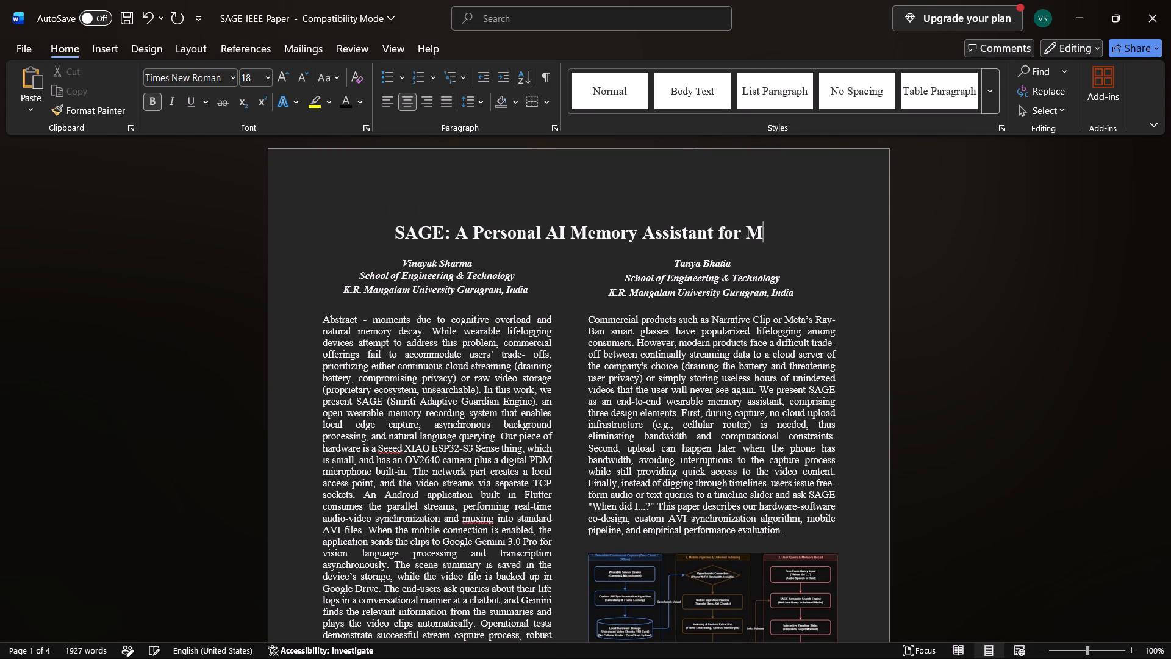
pyautogui.write('ultimode')
pyautogui.write('l')
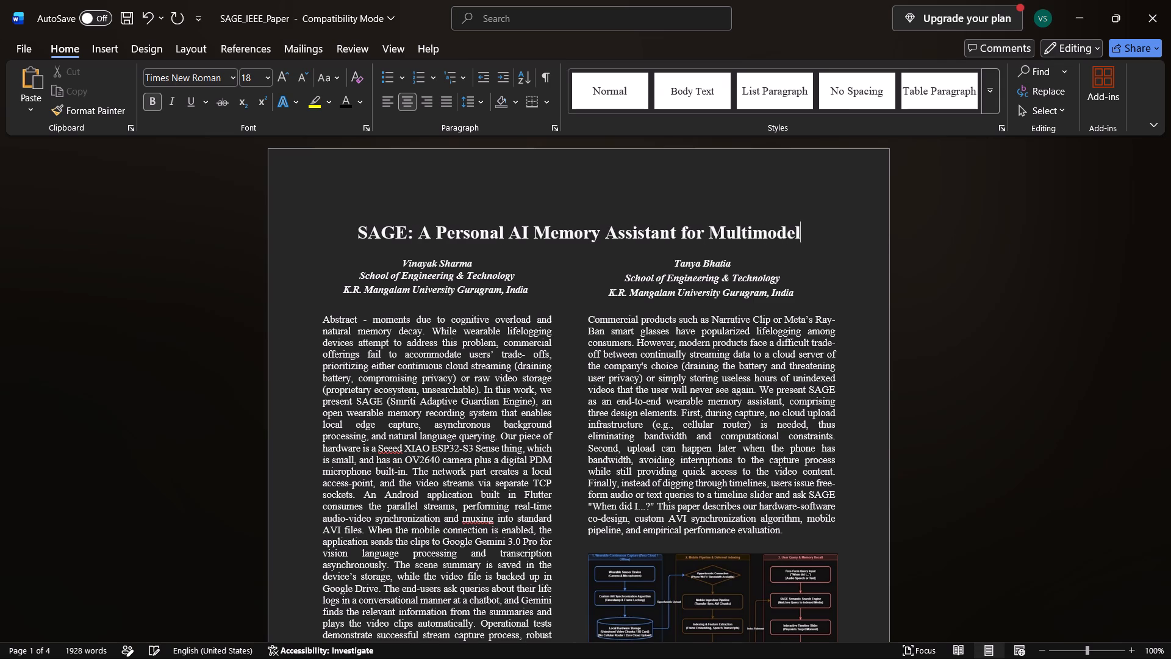
pyautogui.press('space')
# Check the title wording in Document2 and append "Video Understanding" to the SAGE_IEEE_Paper title.
pyautogui.hotkey('alt', 'Tab')
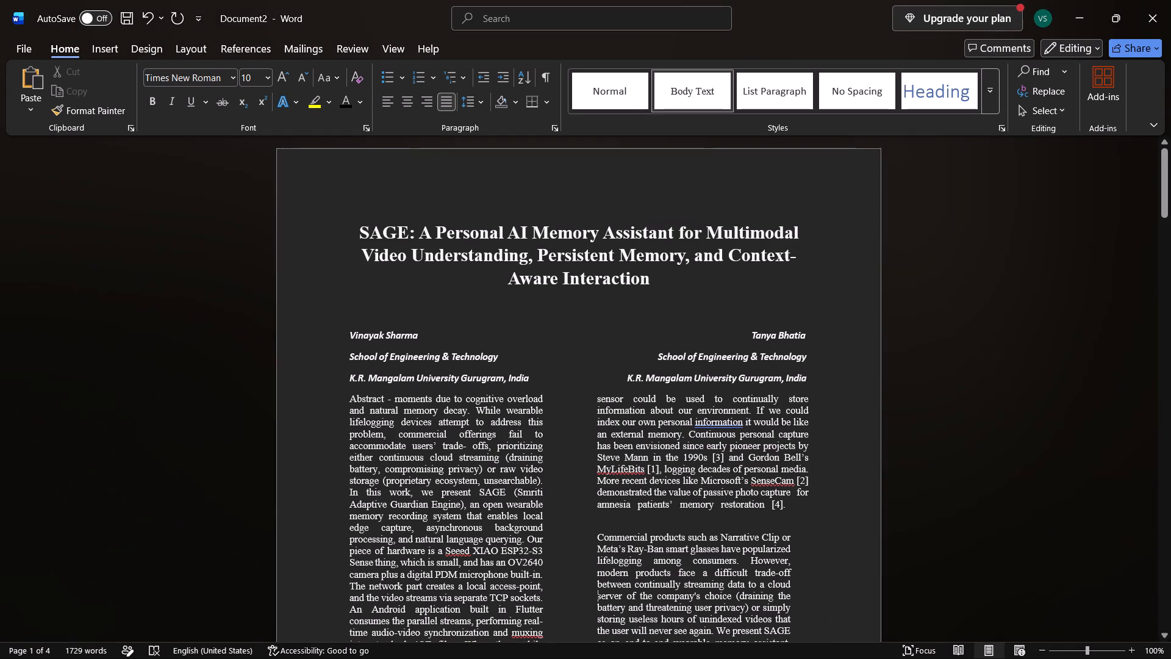
pyautogui.hotkey('alt', 'Tab')
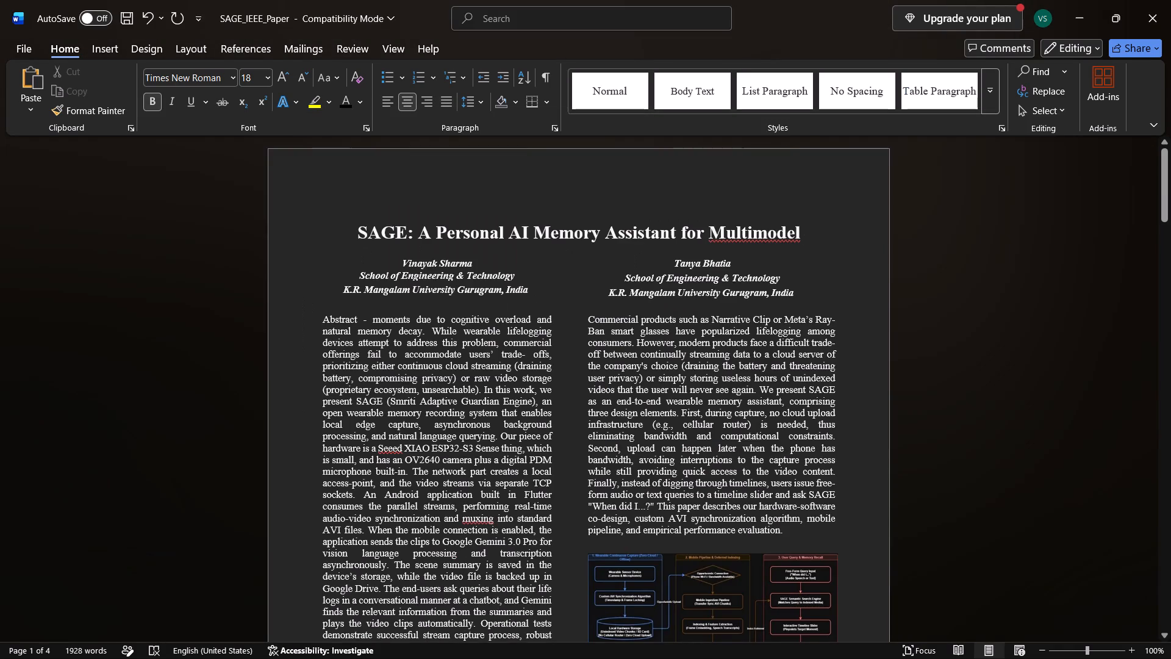
pyautogui.press('v')
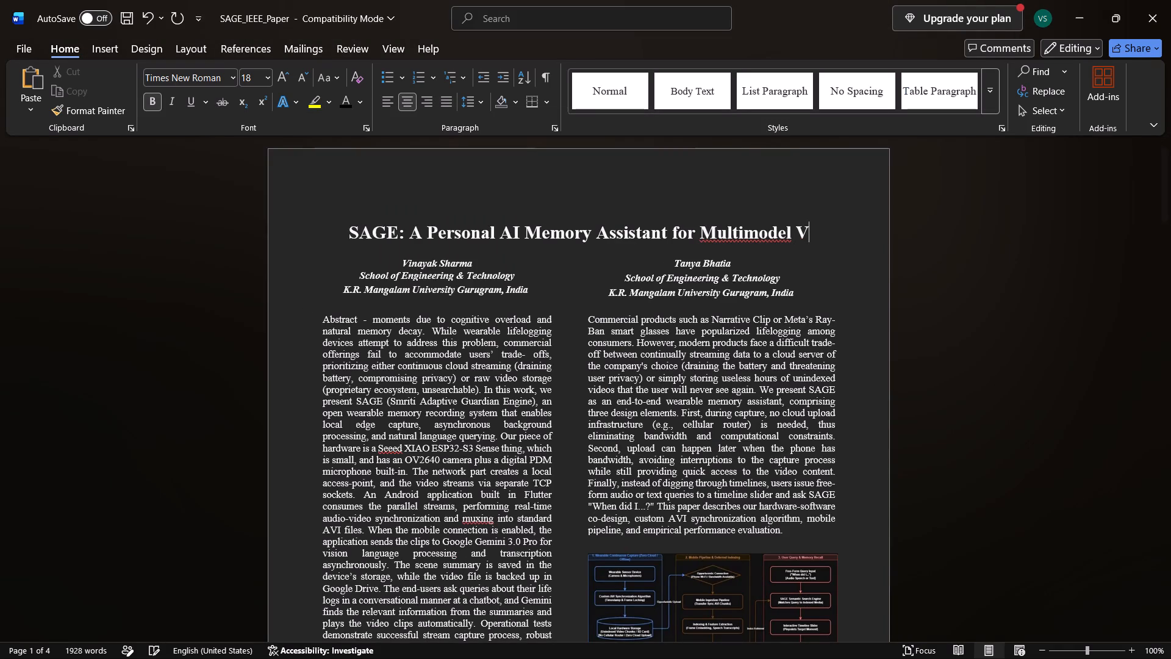
pyautogui.write('id')
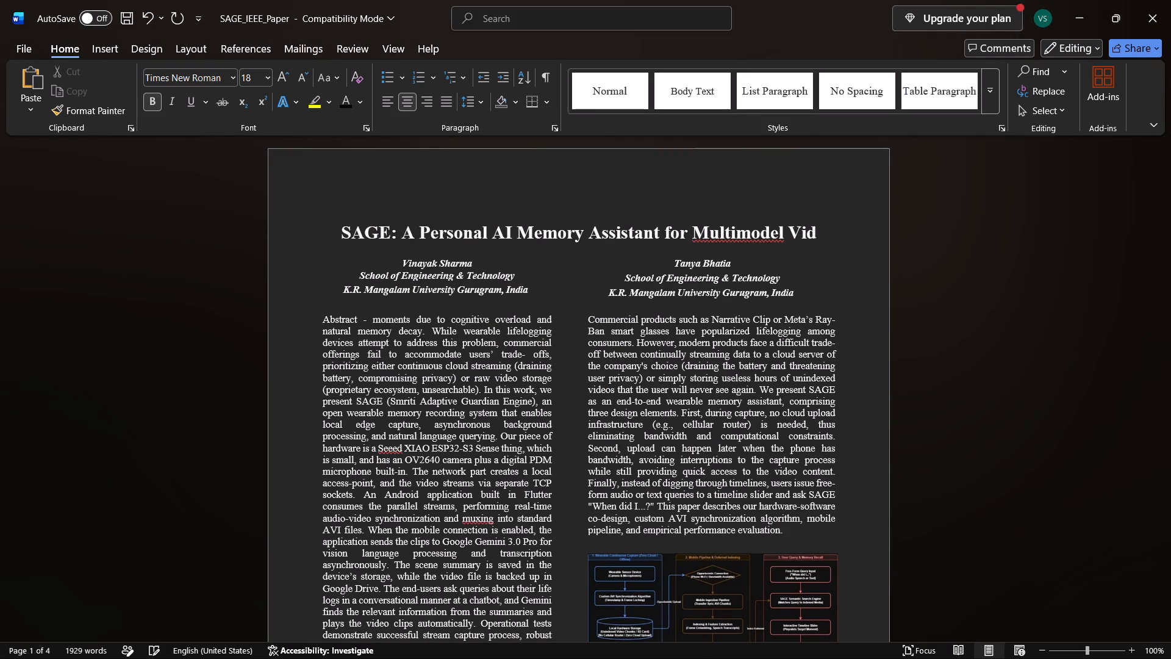
pyautogui.press('e')
pyautogui.write('o')
pyautogui.press('space')
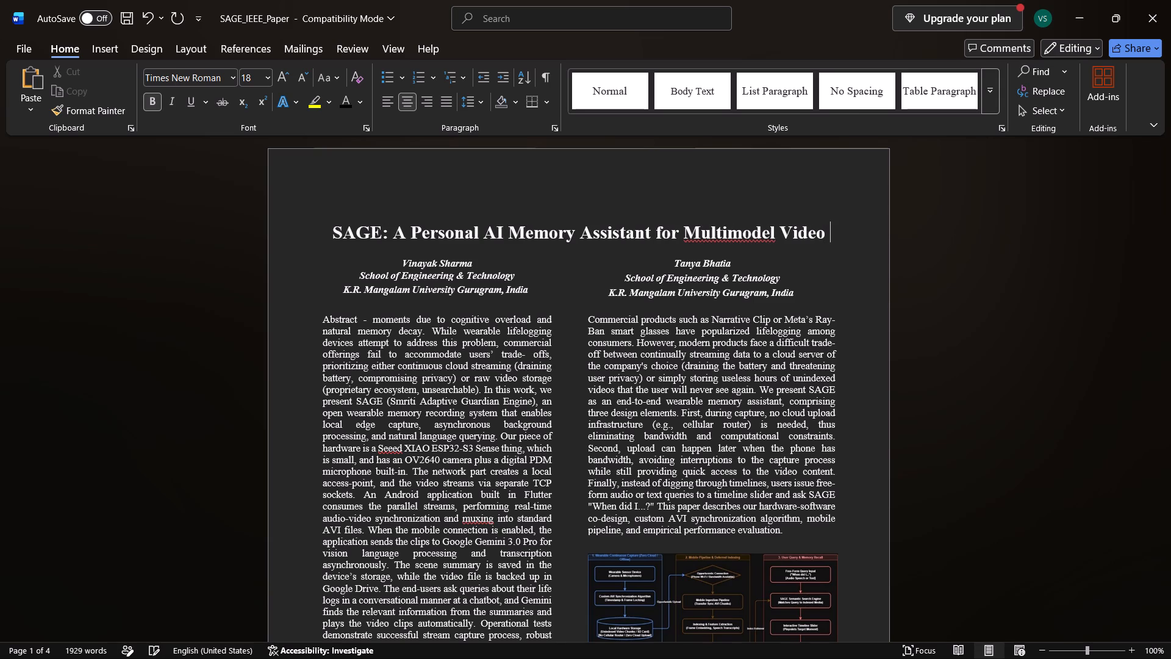
pyautogui.press('y')
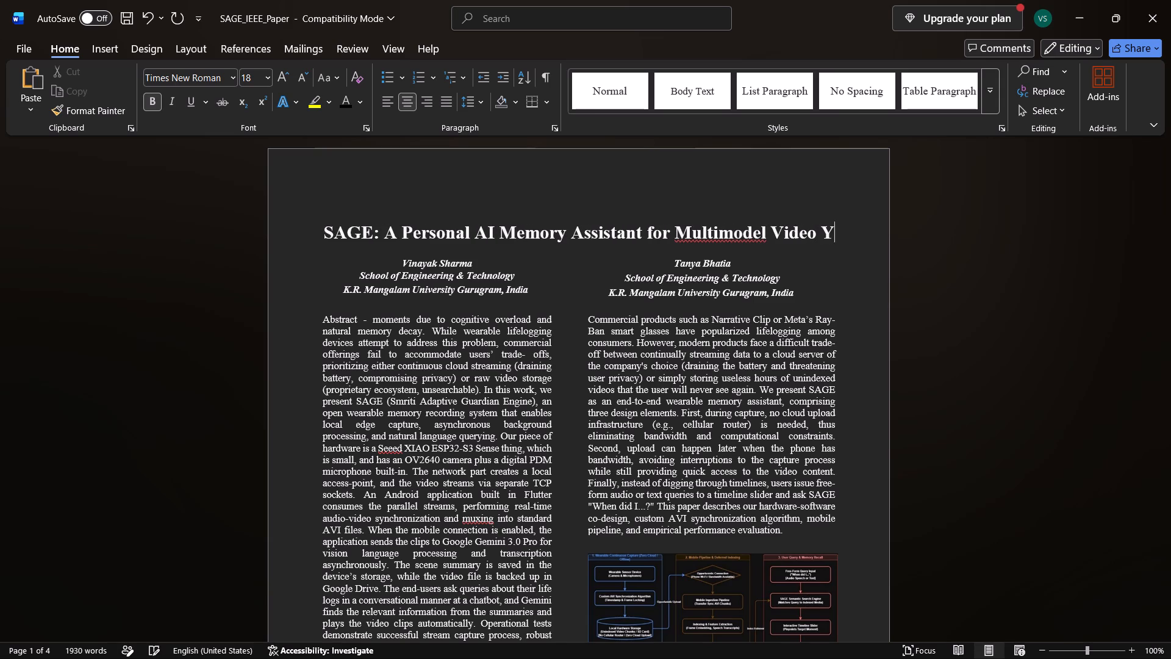
pyautogui.press('BackSpace')
pyautogui.press('u')
pyautogui.press('n')
pyautogui.press('d')
pyautogui.write('ersta')
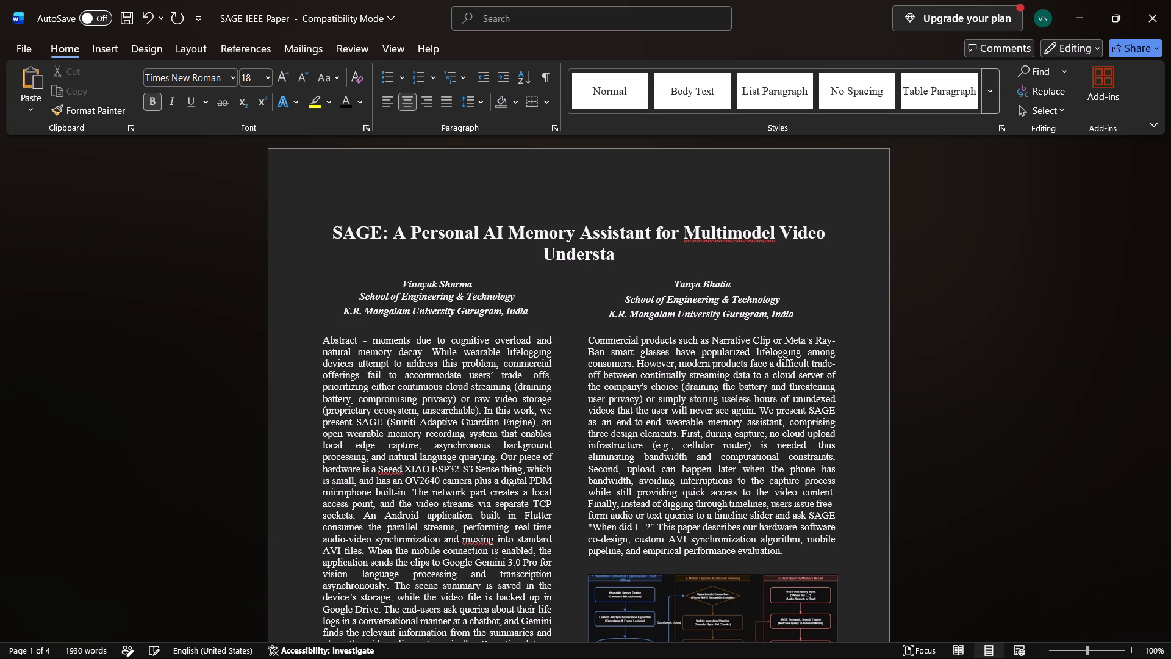
pyautogui.write('nding')
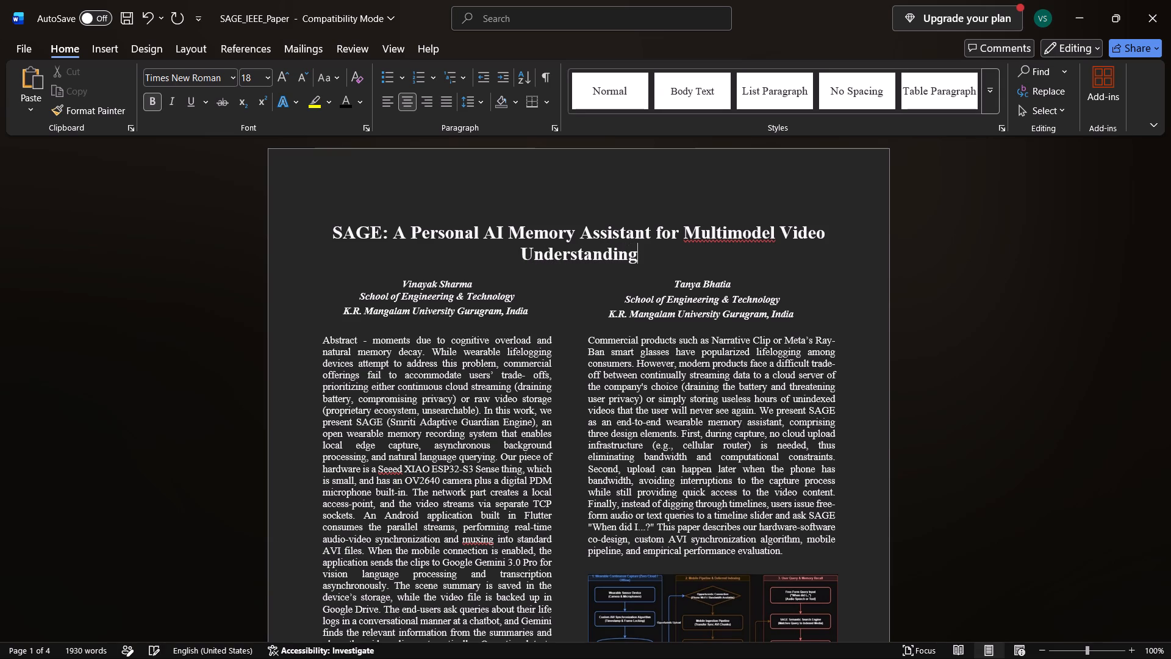
pyautogui.press('space')
# Check the title wording in Document2 and append ", Persistant Memory" after "Understanding" in the SAGE_IEEE_Paper title.
pyautogui.hotkey('alt', 'Tab')
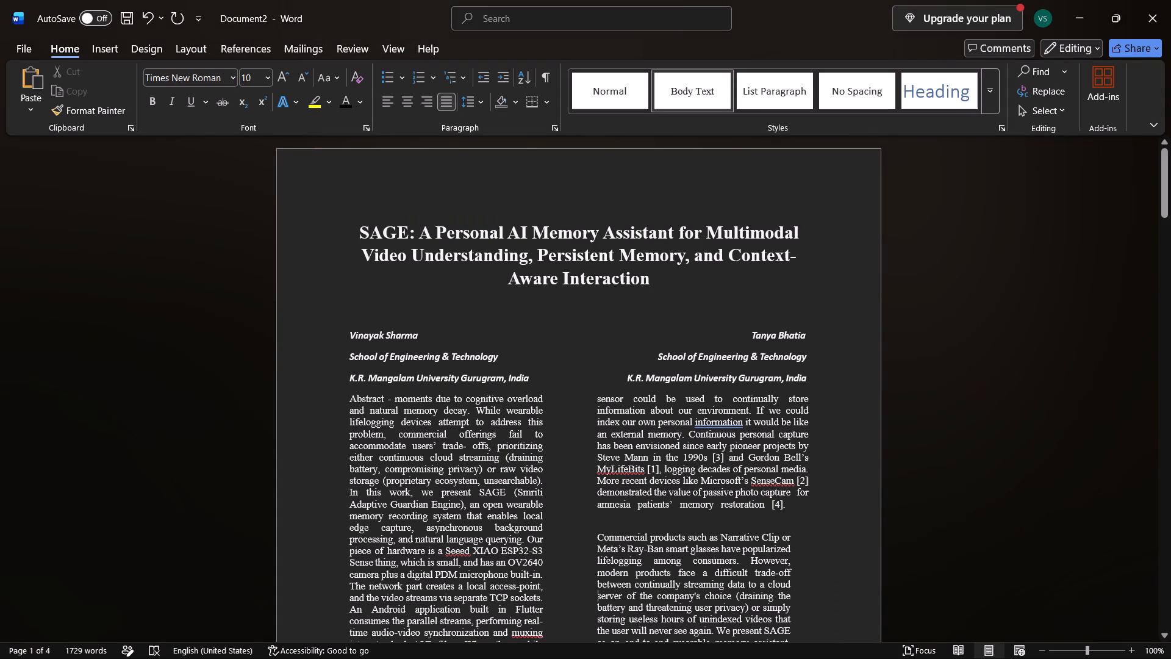
pyautogui.hotkey('alt', 'Tab')
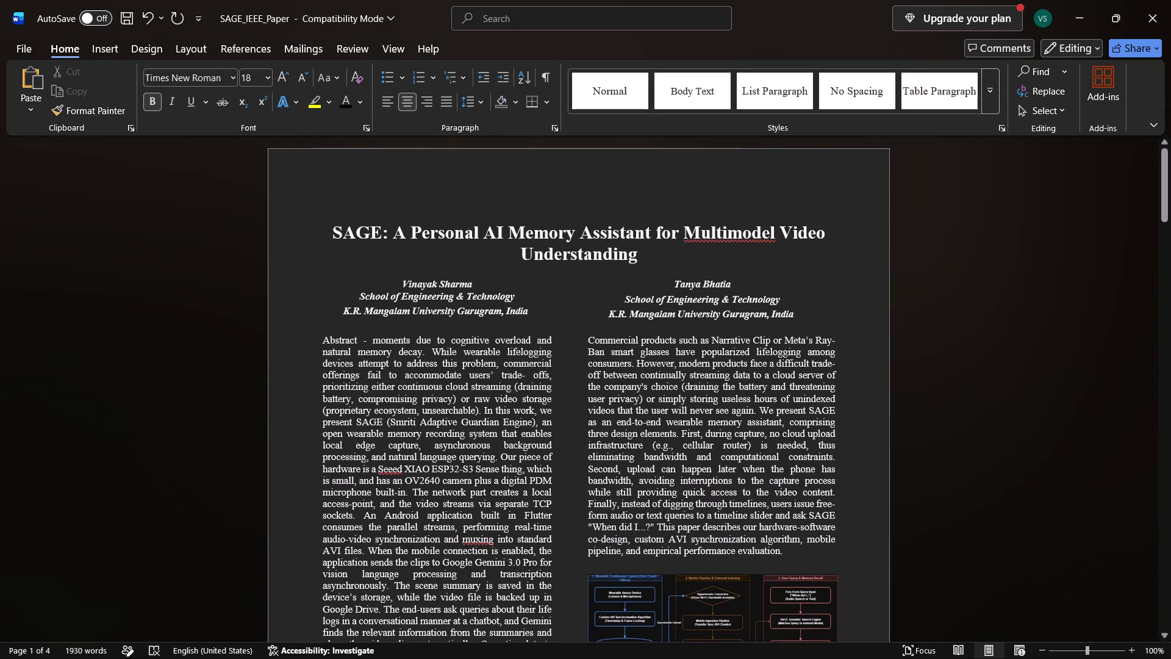
pyautogui.press('BackSpace')
pyautogui.write(',')
pyautogui.press('space')
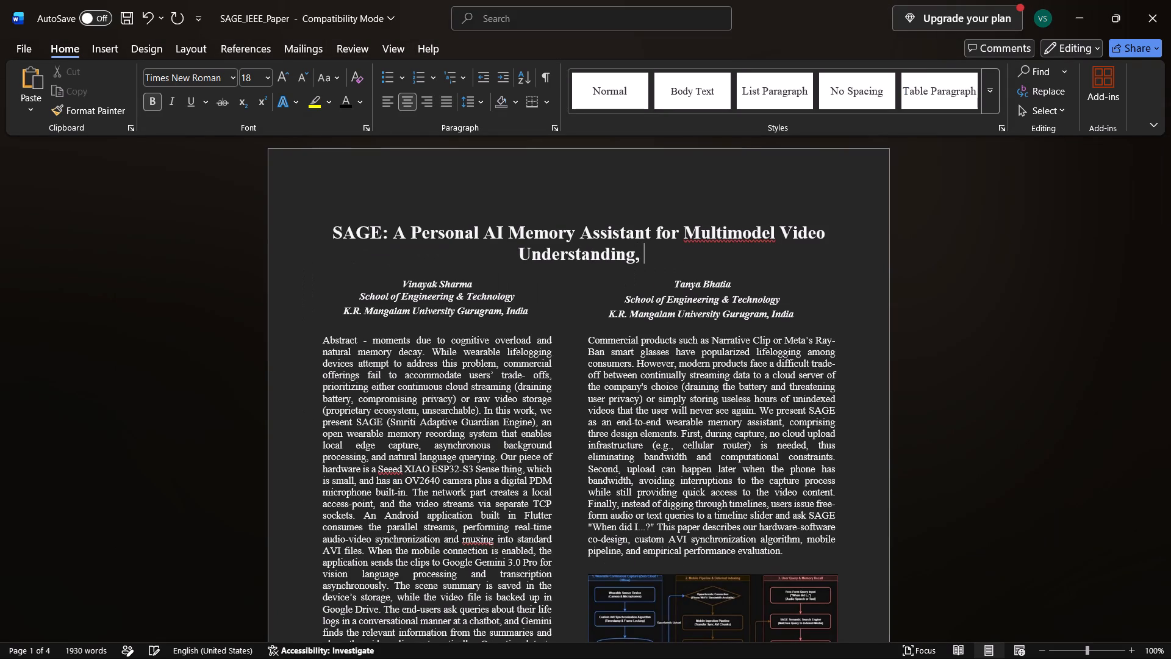
pyautogui.press('p')
pyautogui.write('ersistant')
pyautogui.press('space')
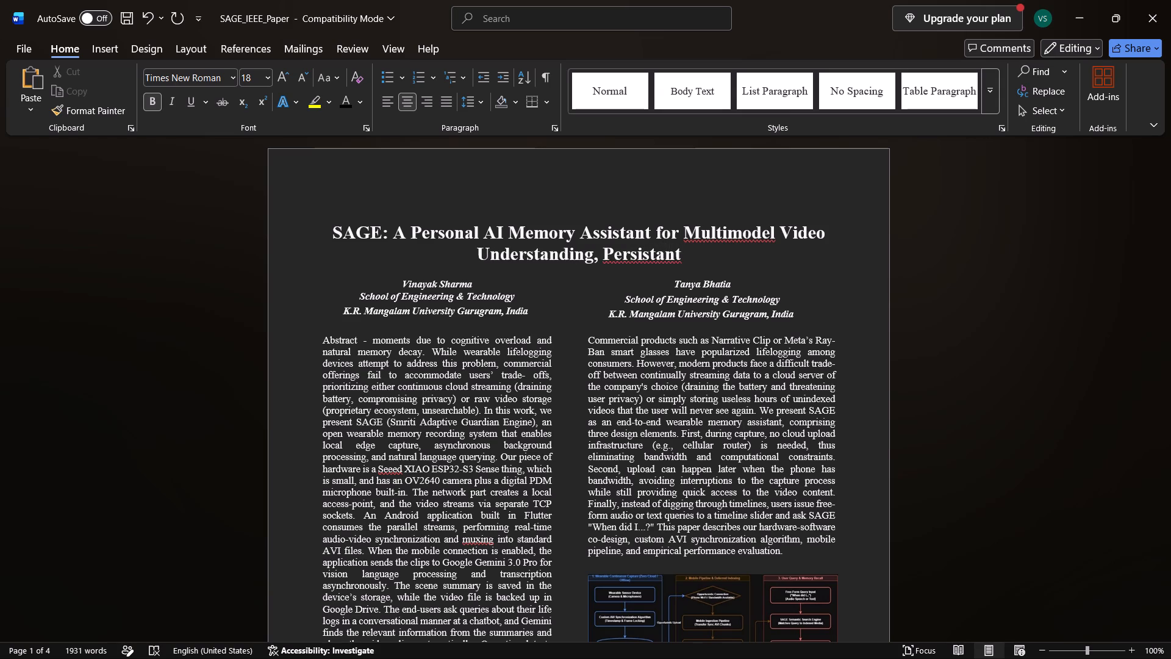
pyautogui.press('m')
pyautogui.write('emory')
pyautogui.press('space')
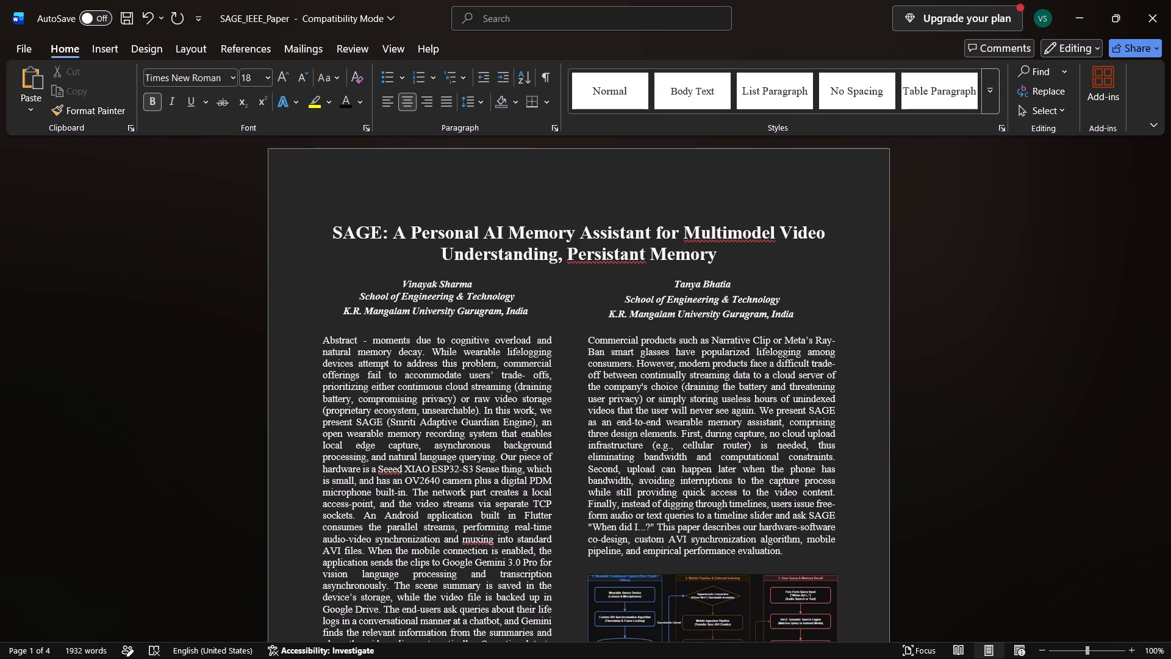
# Check the title wording in Document2 and append "& Context Aware Interaction" after "Memory" in the SAGE_IEEE_Paper title.
pyautogui.hotkey('alt', 'Tab')
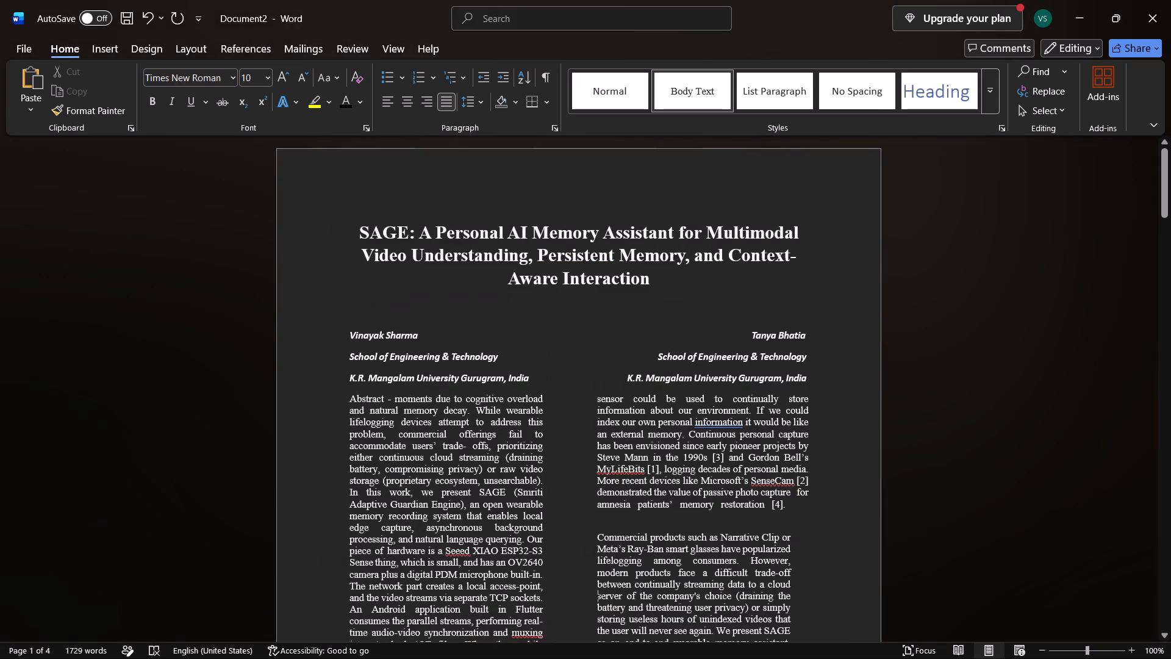
pyautogui.hotkey('alt', 'Tab')
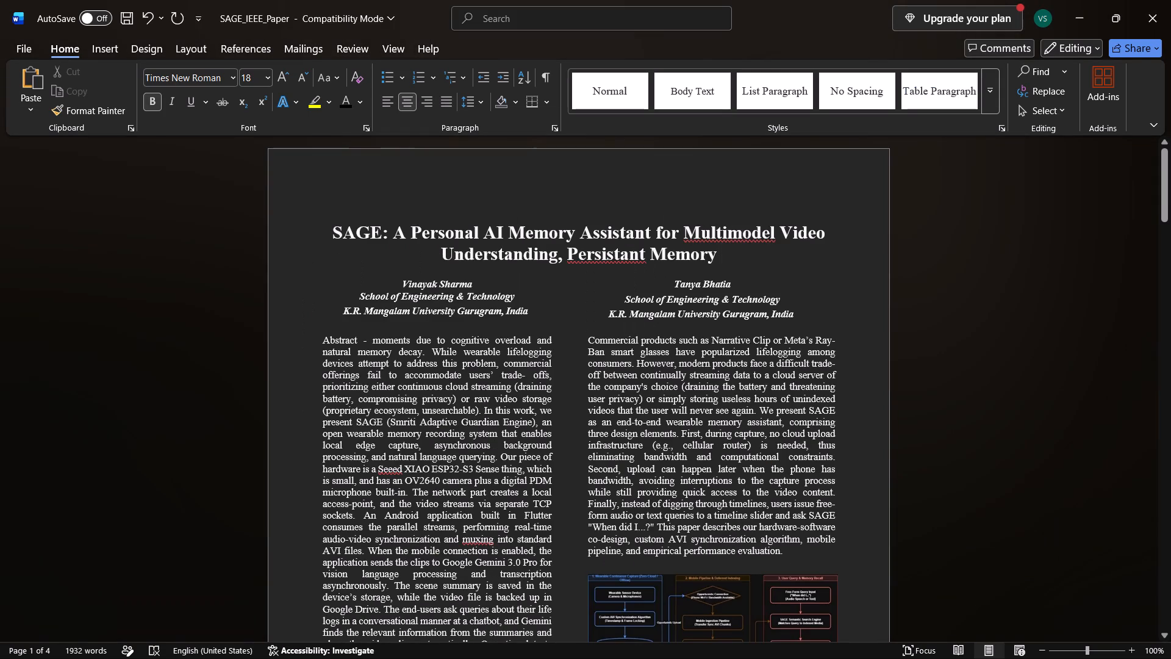
pyautogui.hotkey('shift', '&')
pyautogui.press('space')
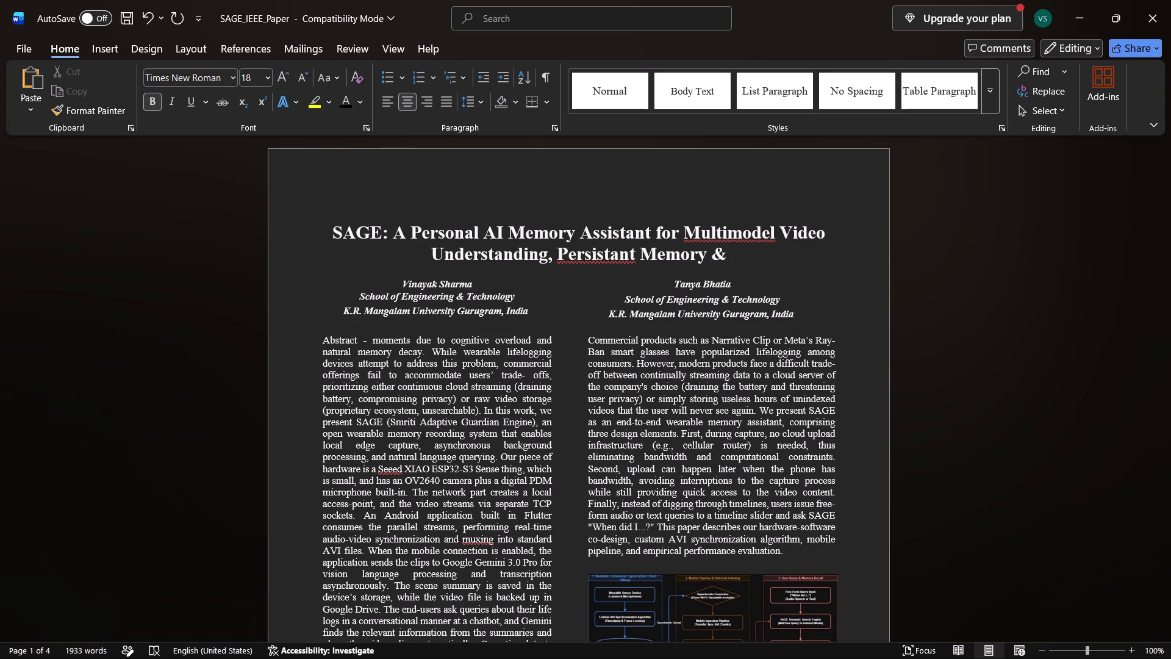
pyautogui.press('c')
pyautogui.write('ontext')
pyautogui.press('space')
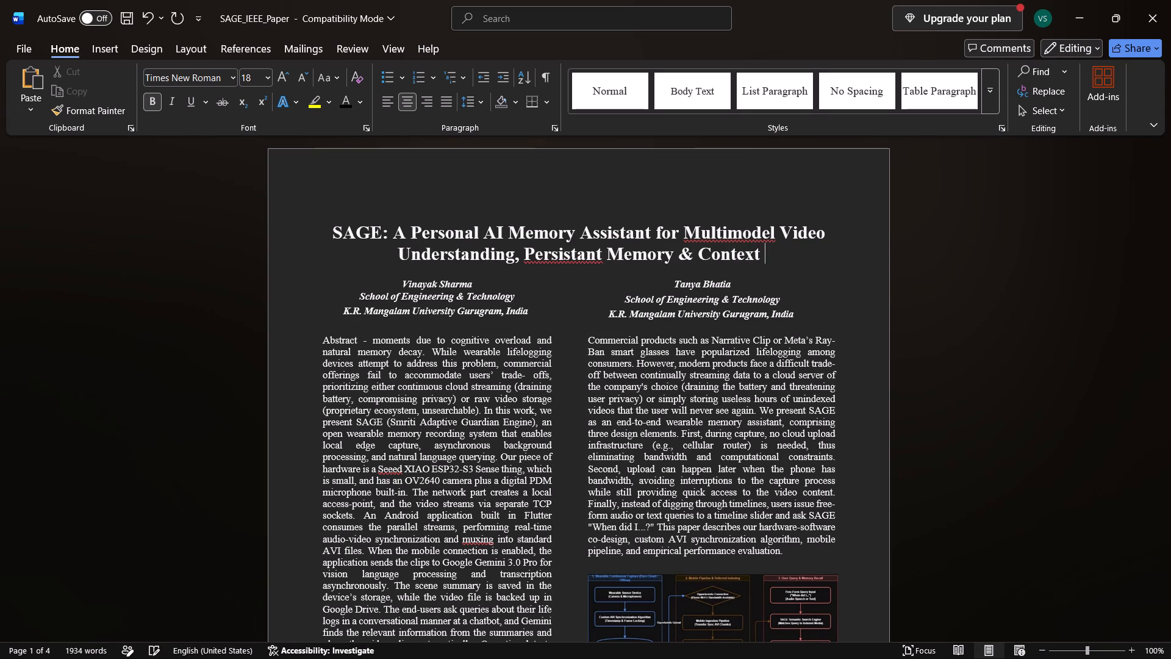
pyautogui.write('ware')
pyautogui.press('space')
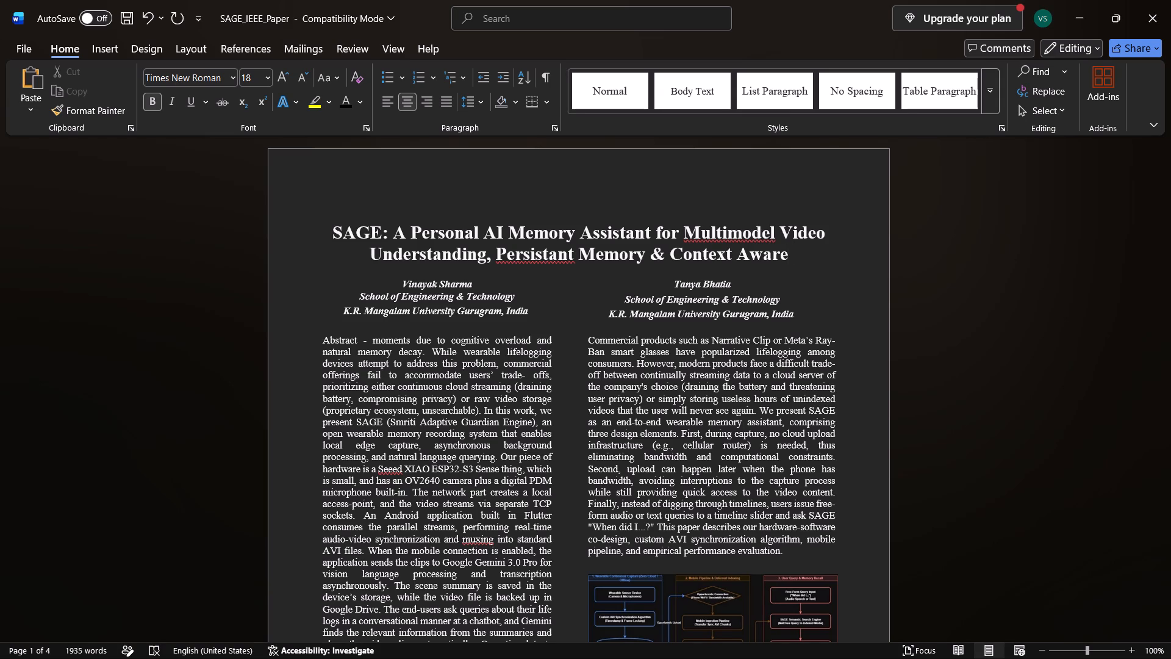
pyautogui.hotkey('alt', 'Tab')
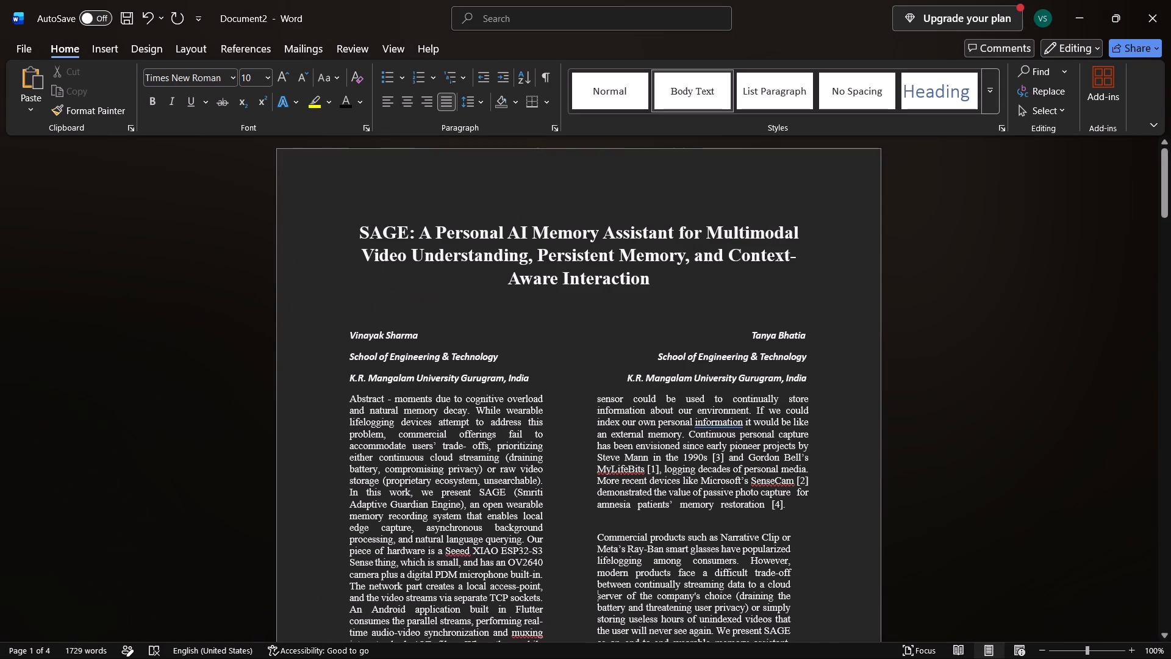
pyautogui.hotkey('alt', 'Tab')
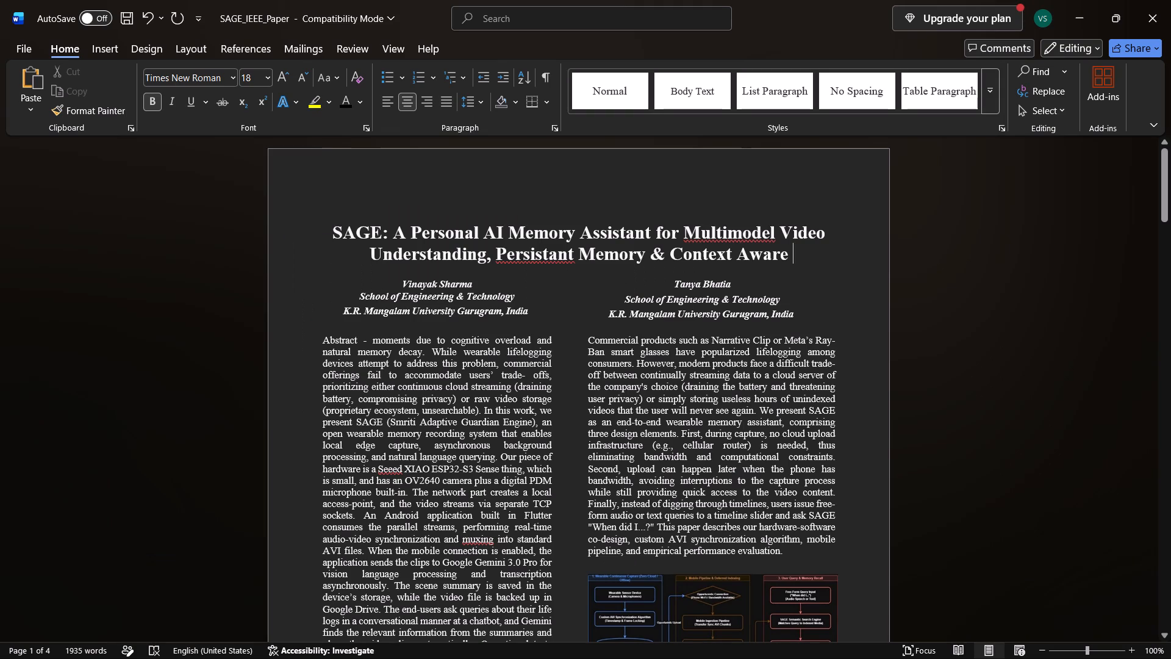
pyautogui.press('i')
pyautogui.write('nteraction')
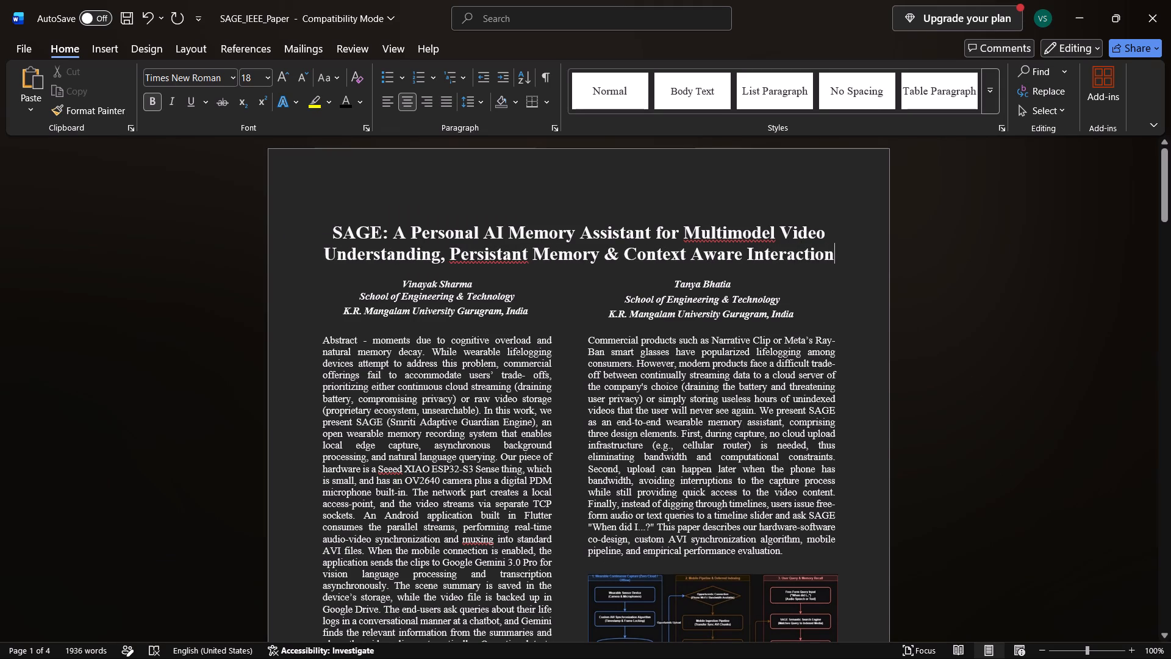
# Check the spelling in Document2 and correct "Persistant" to "Persistent" in the SAGE_IEEE_Paper title.
pyautogui.click(493, 254)
pyautogui.hotkey('alt', 'Tab')
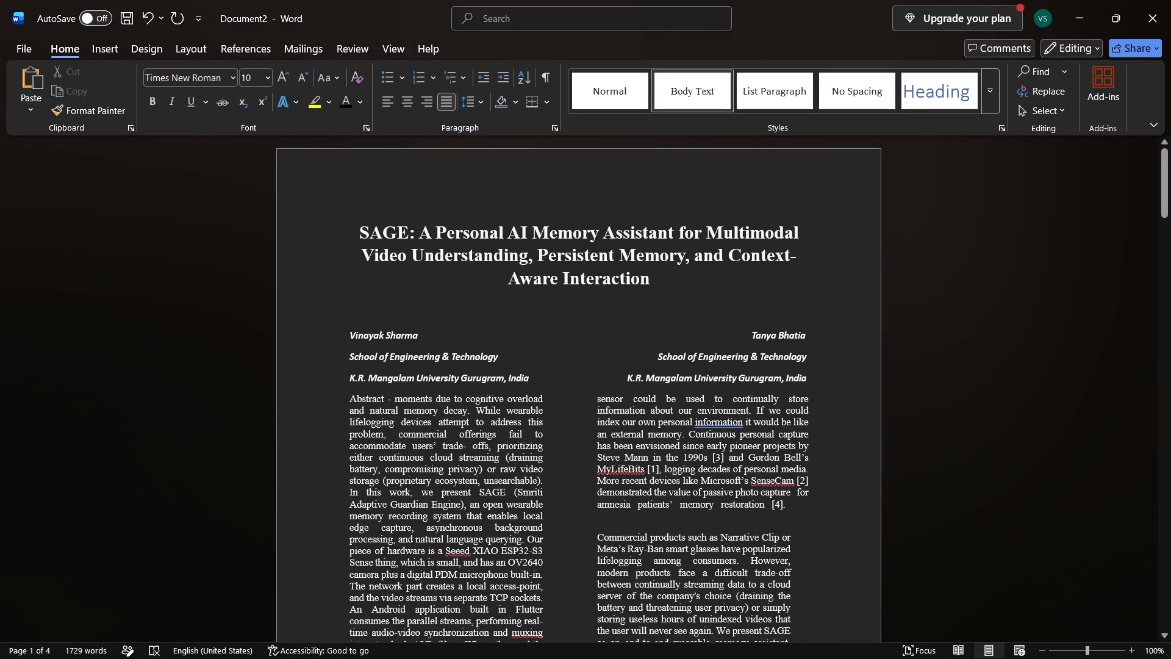
pyautogui.hotkey('alt', 'Tab')
pyautogui.click(513, 256)
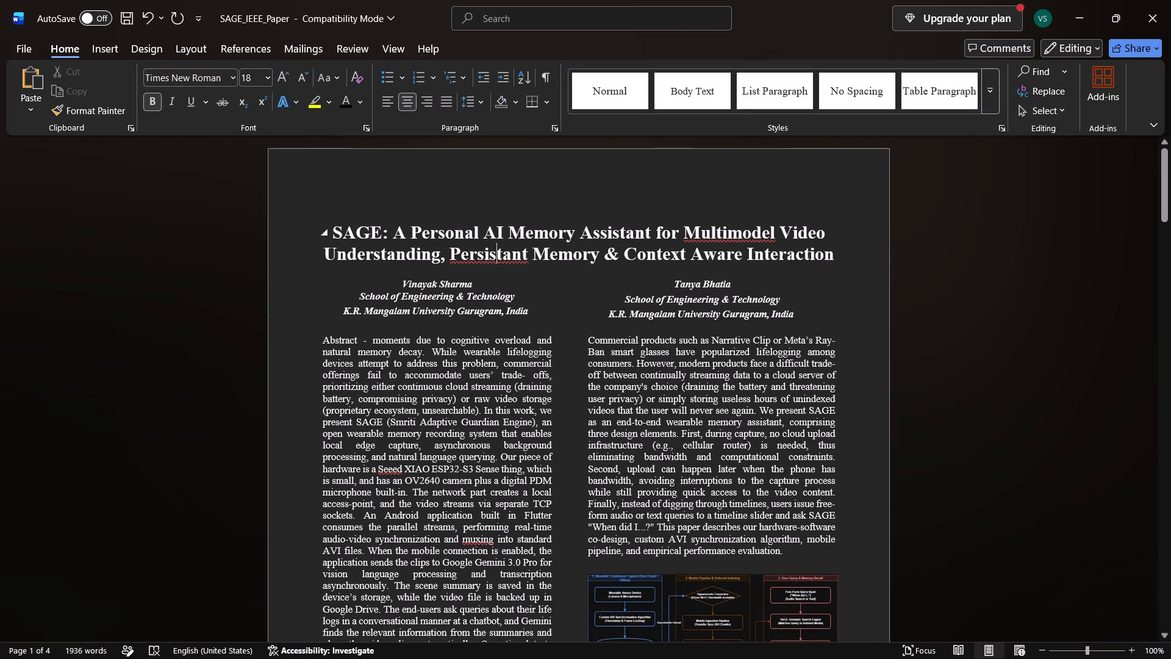
pyautogui.press('BackSpace')
pyautogui.press('e')
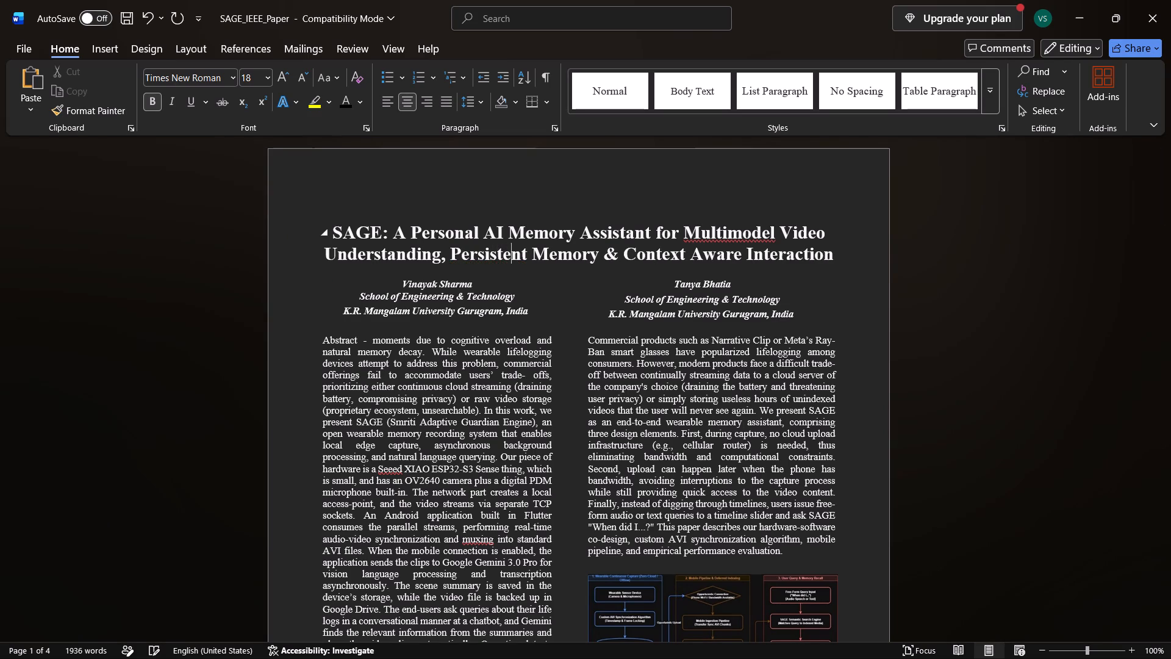
# Hyphenate "Multimodel" as "Multi-model" in the SAGE_IEEE_Paper title.
pyautogui.click(731, 237)
pyautogui.press('-')
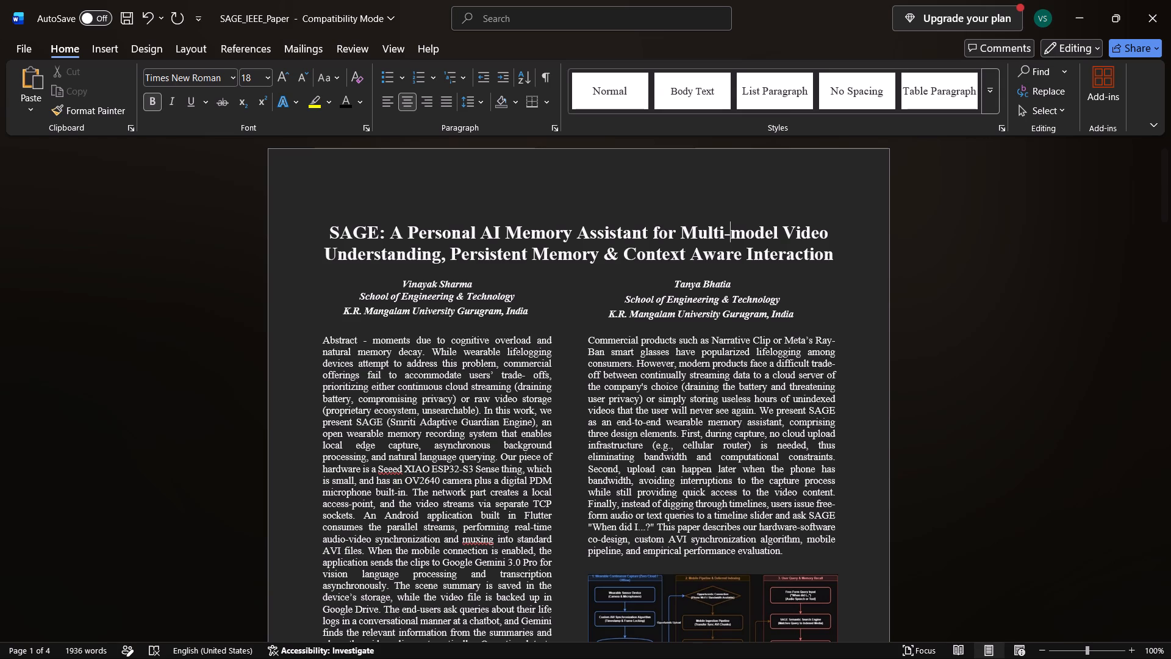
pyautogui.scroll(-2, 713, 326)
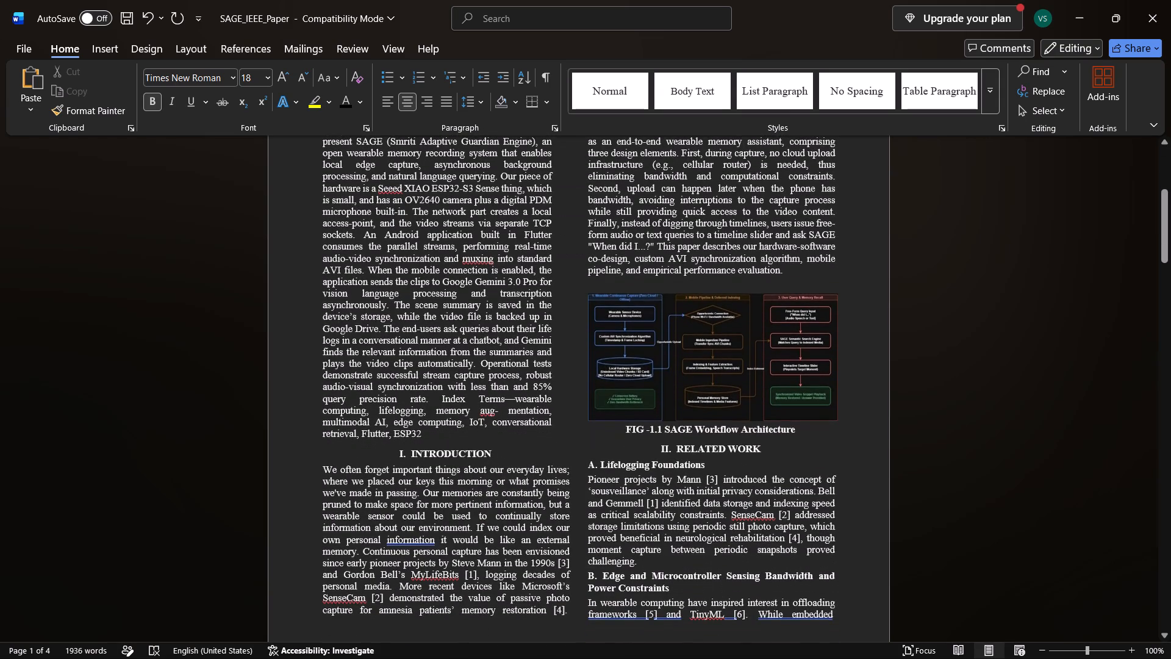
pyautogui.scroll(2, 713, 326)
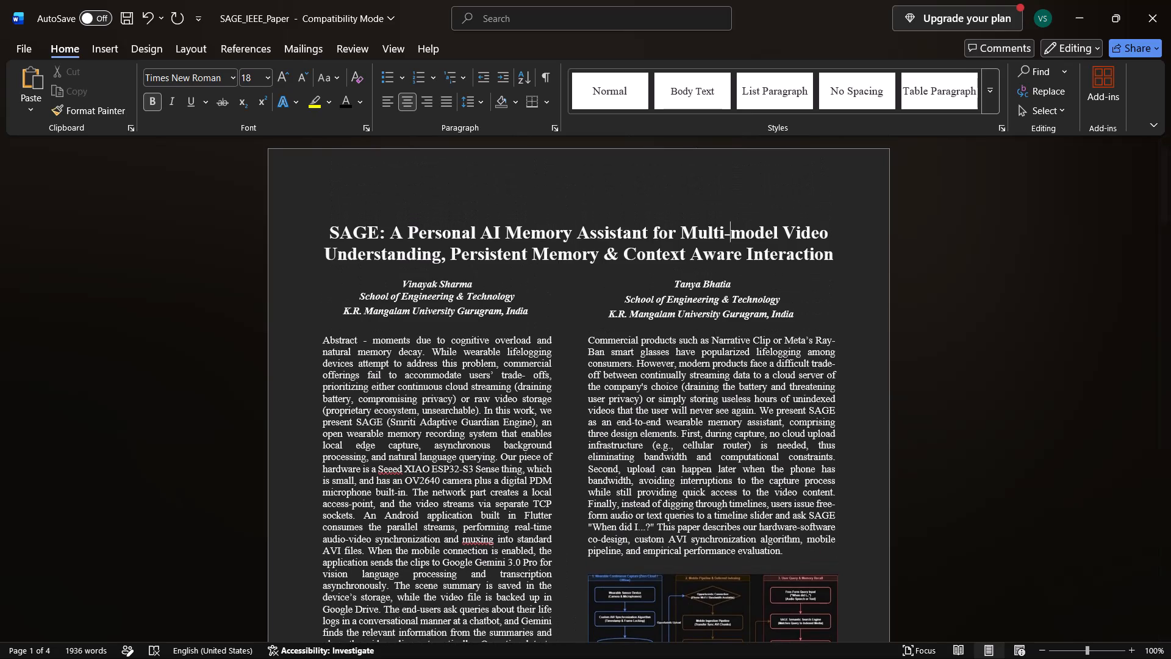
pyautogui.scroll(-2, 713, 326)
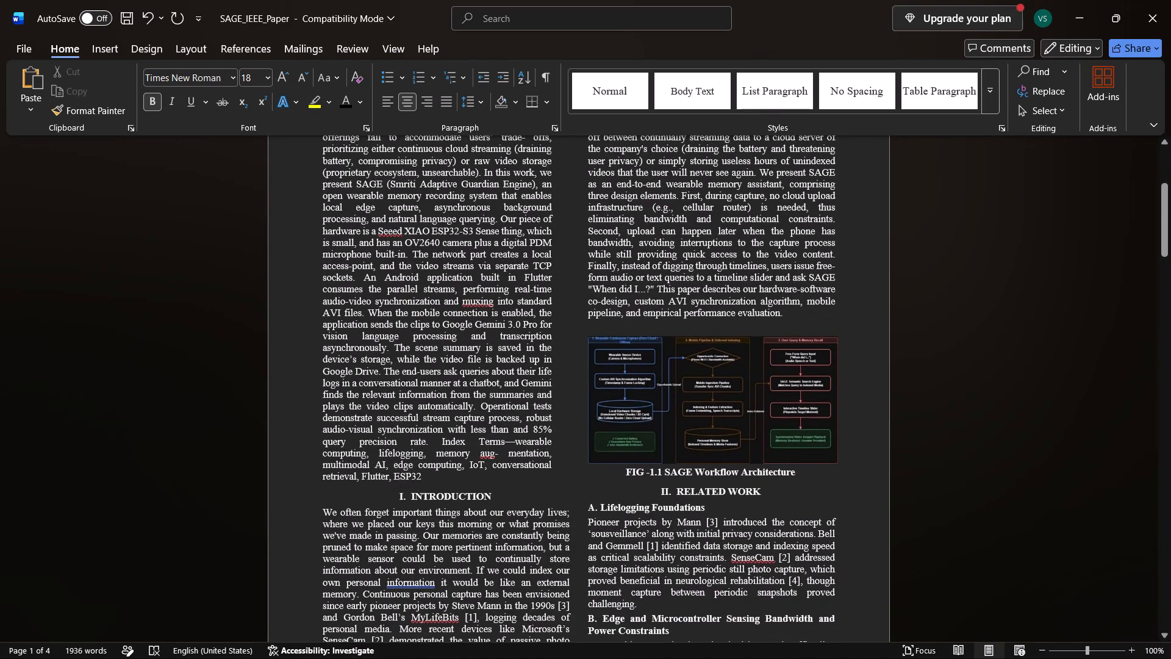
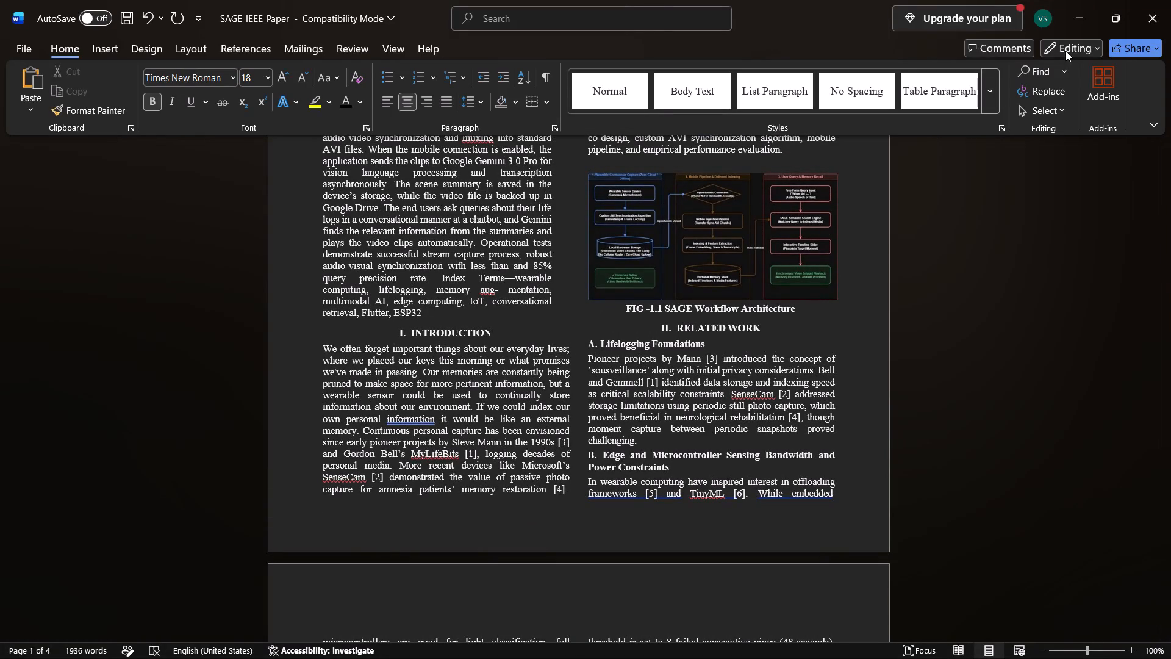
# Close the unsaved Document2 copy of the SAGE paper without saving it.
pyautogui.click(1083, 19)
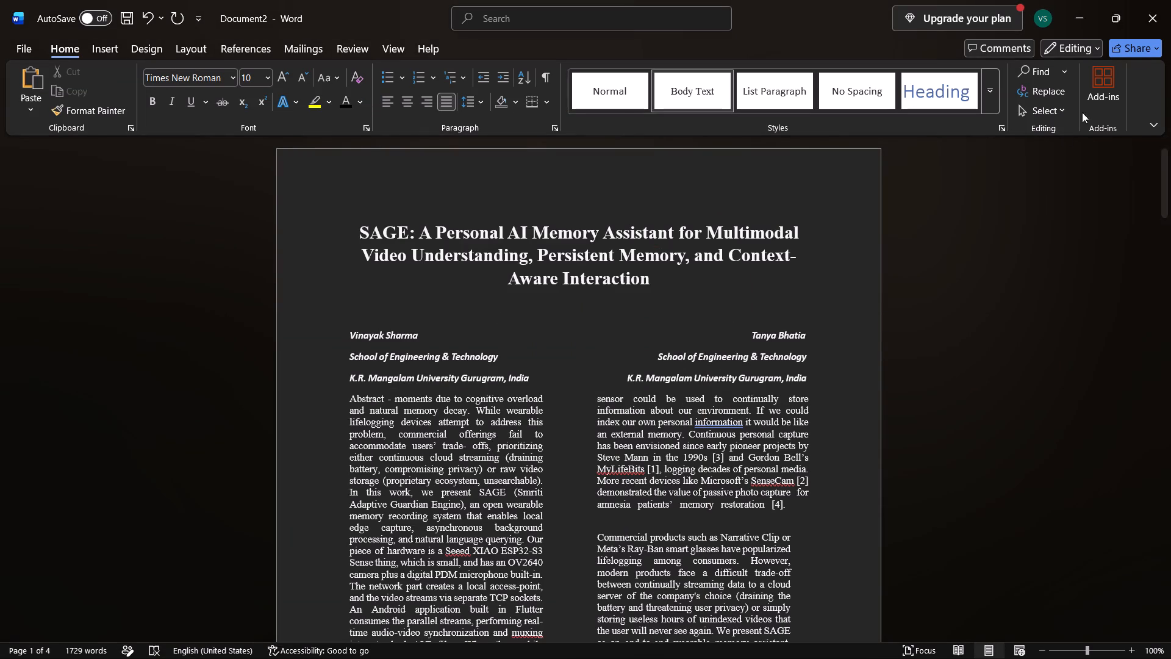
pyautogui.click(1170, 19)
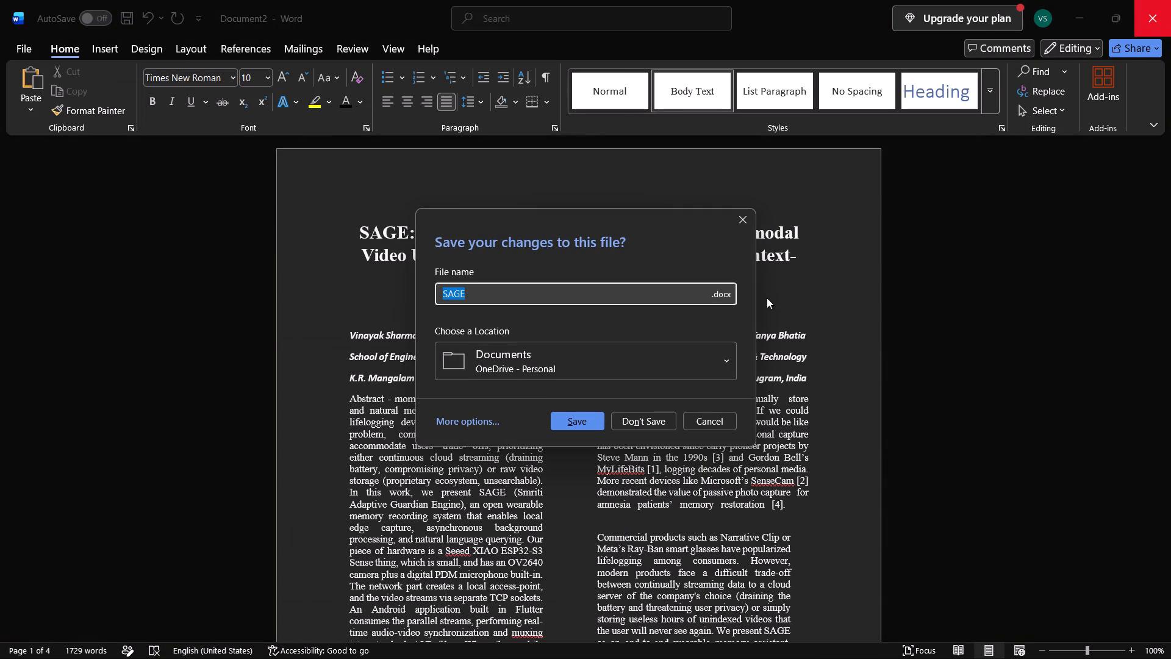
pyautogui.click(654, 417)
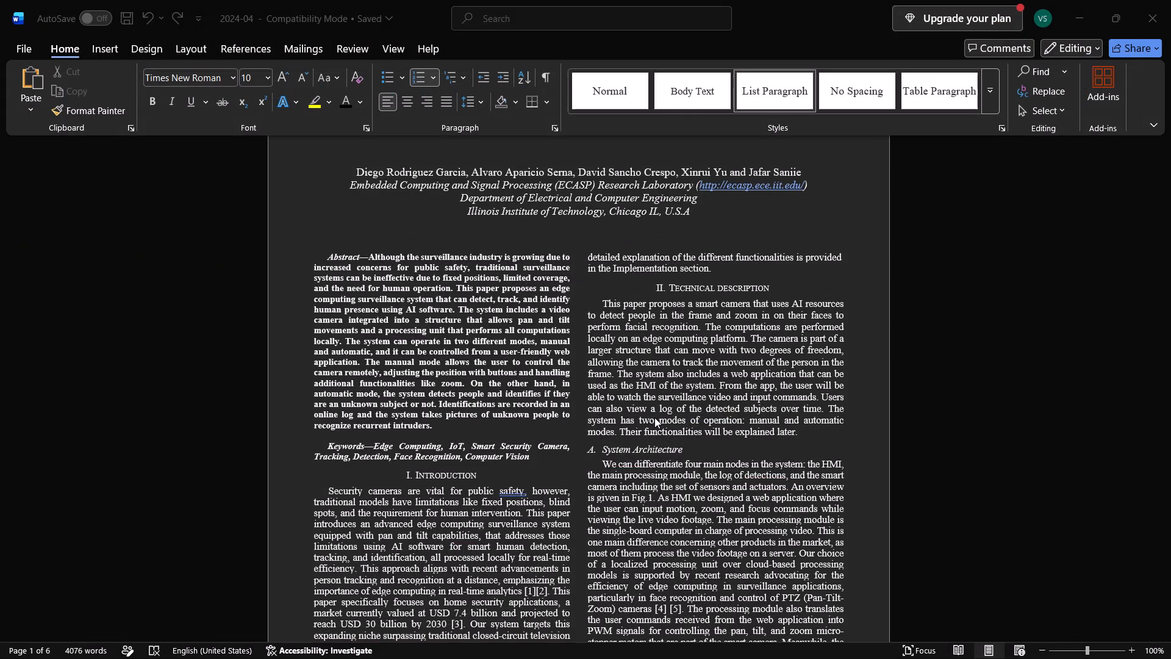
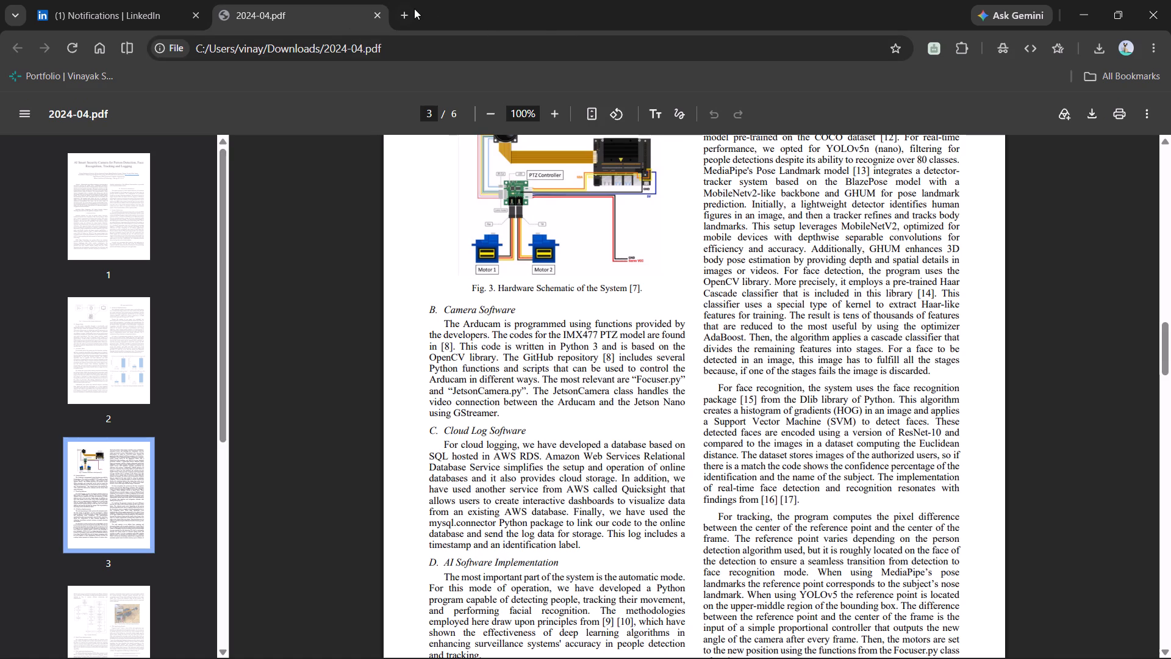
pyautogui.click(414, 9)
pyautogui.click(468, 319)
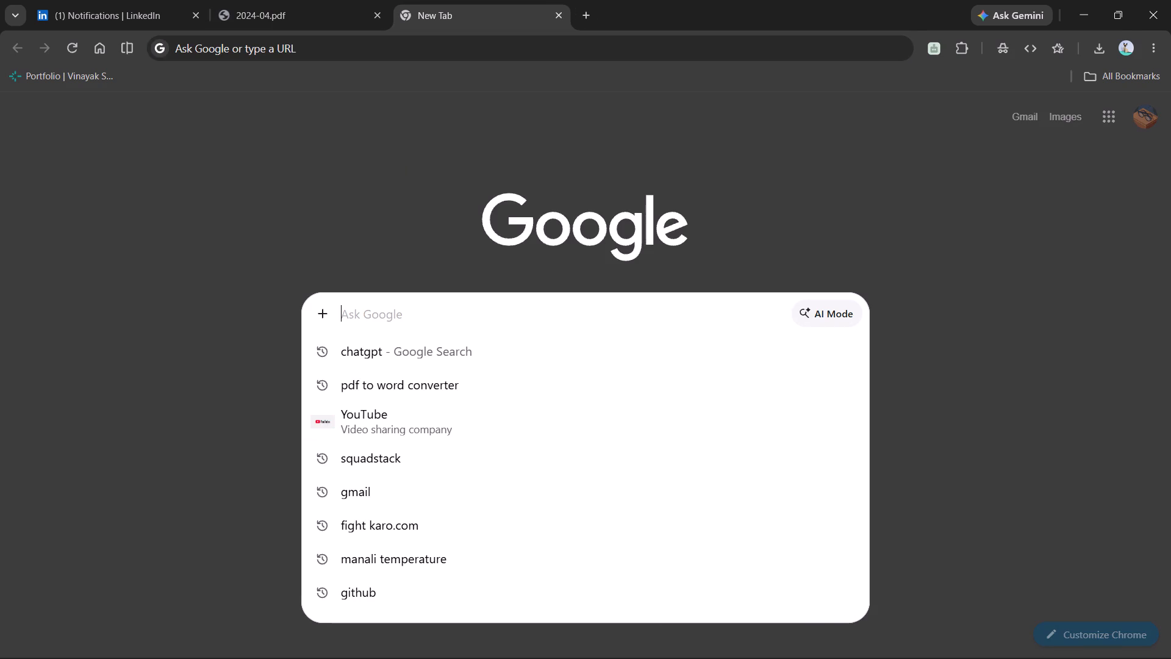
pyautogui.write('draw')
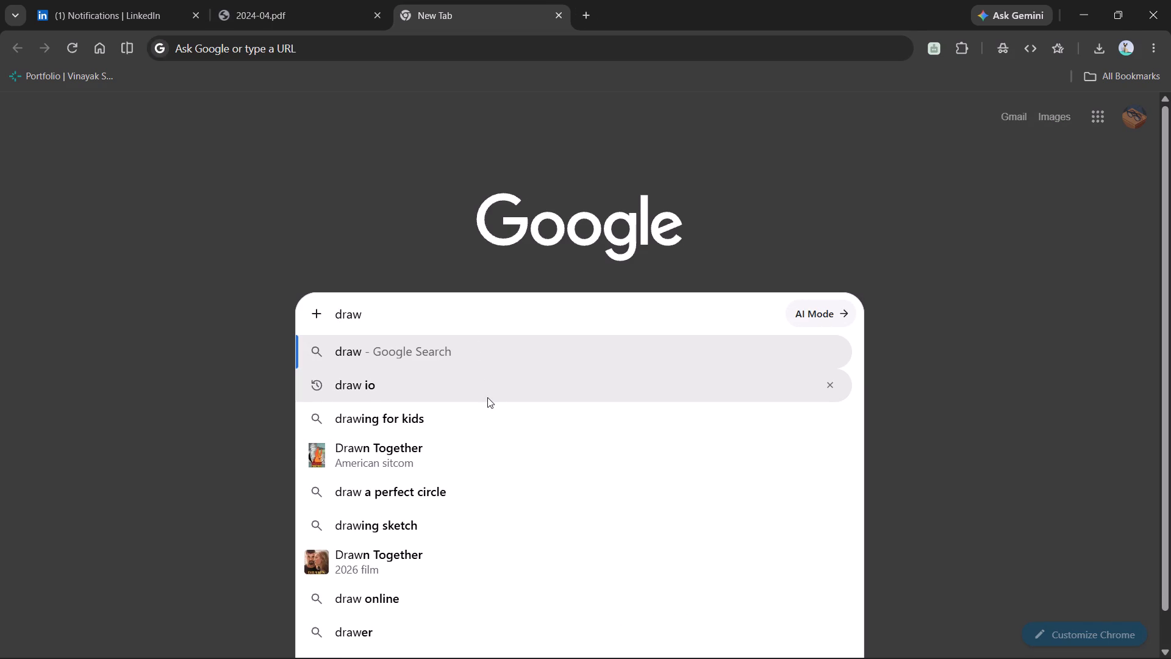
pyautogui.write('.io')
pyautogui.press('Return')
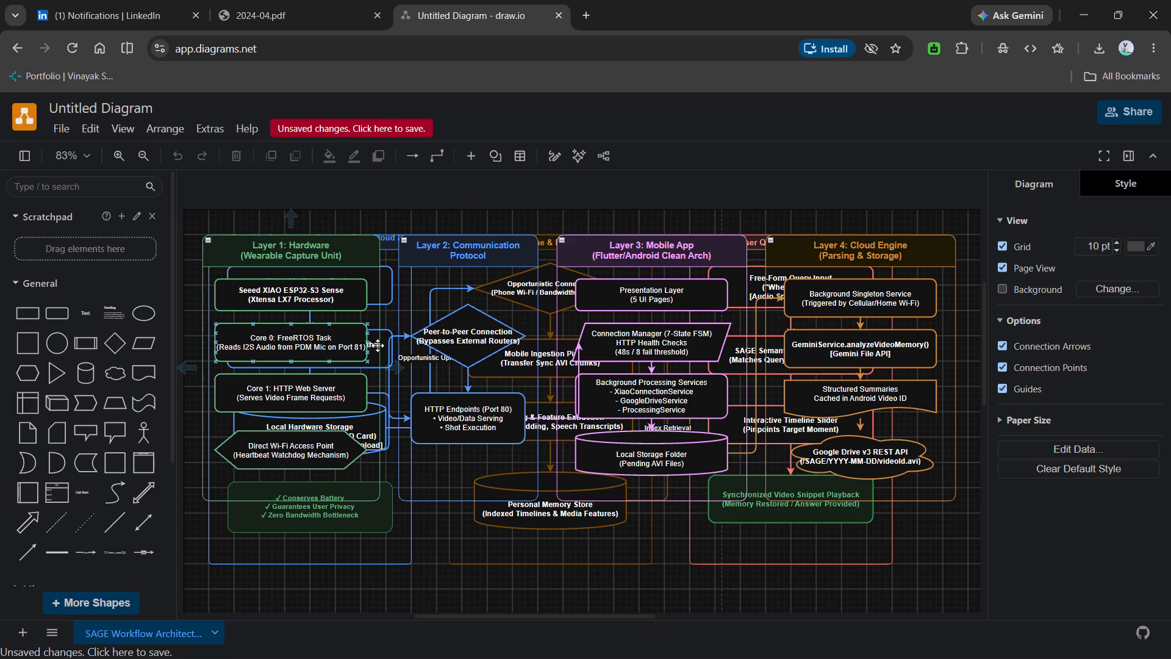
# Create a new blank diagram in XML (.drawio) format, keeping the default diagram name.
pyautogui.click(446, 236)
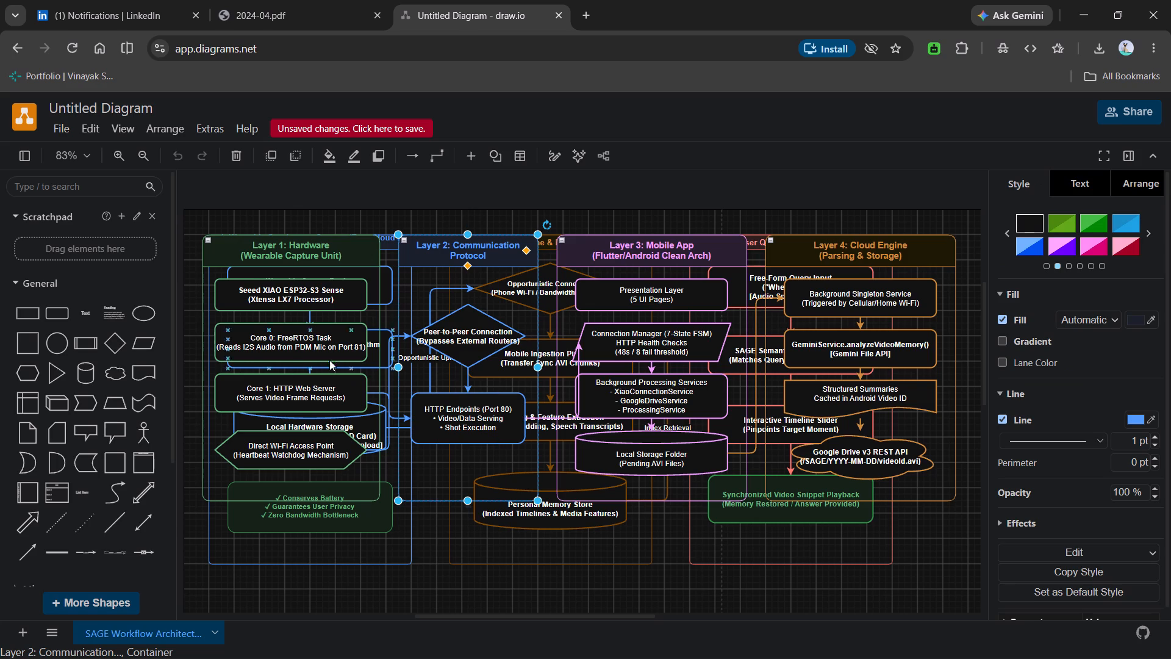
pyautogui.click(59, 132)
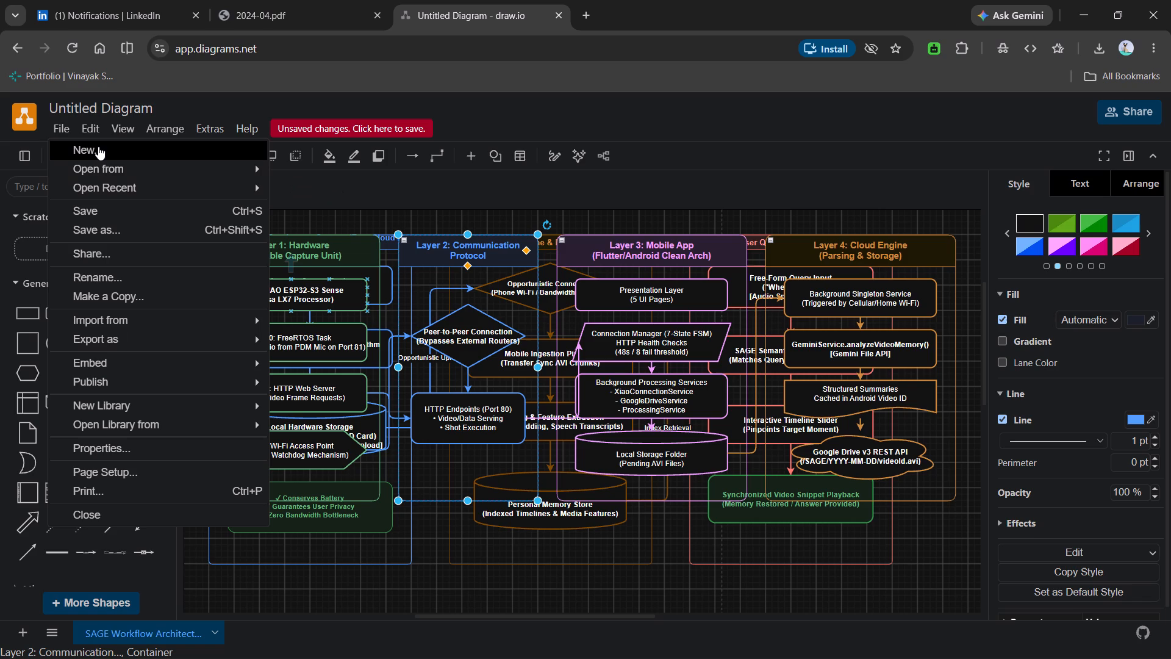
pyautogui.click(100, 146)
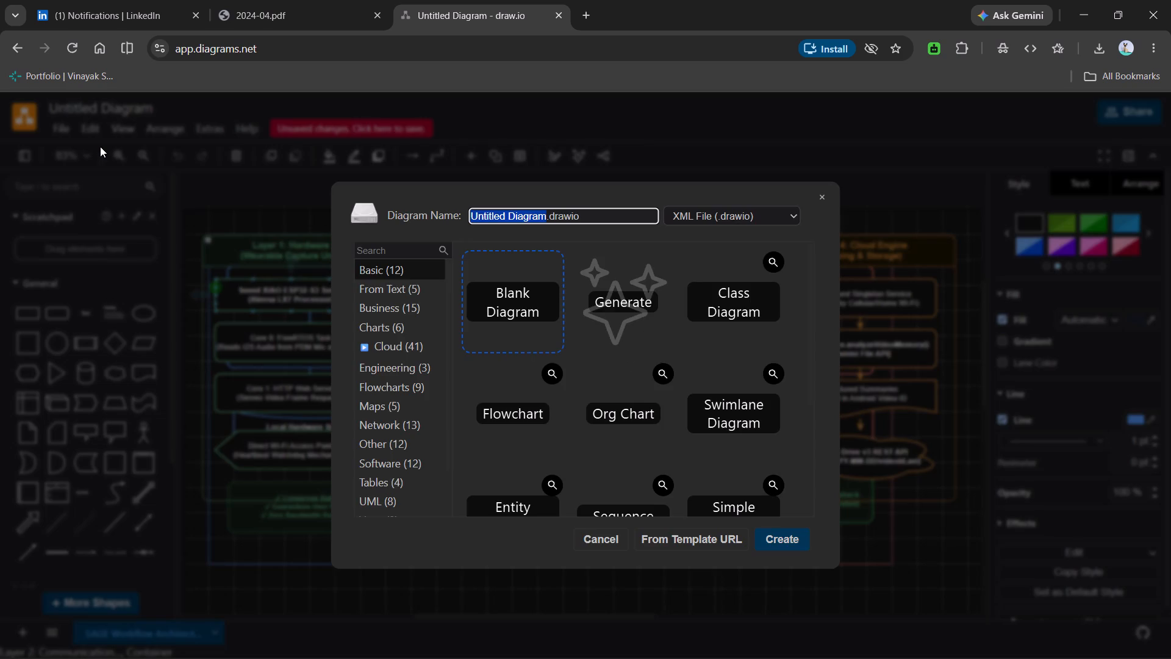
pyautogui.click(492, 312)
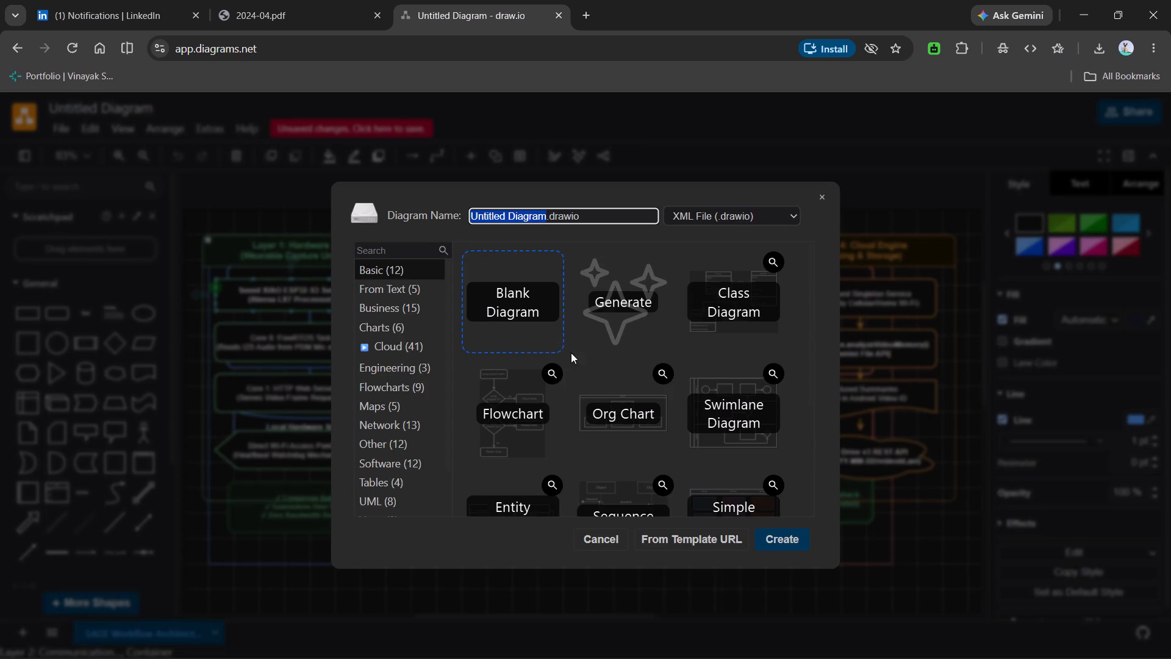
pyautogui.click(766, 533)
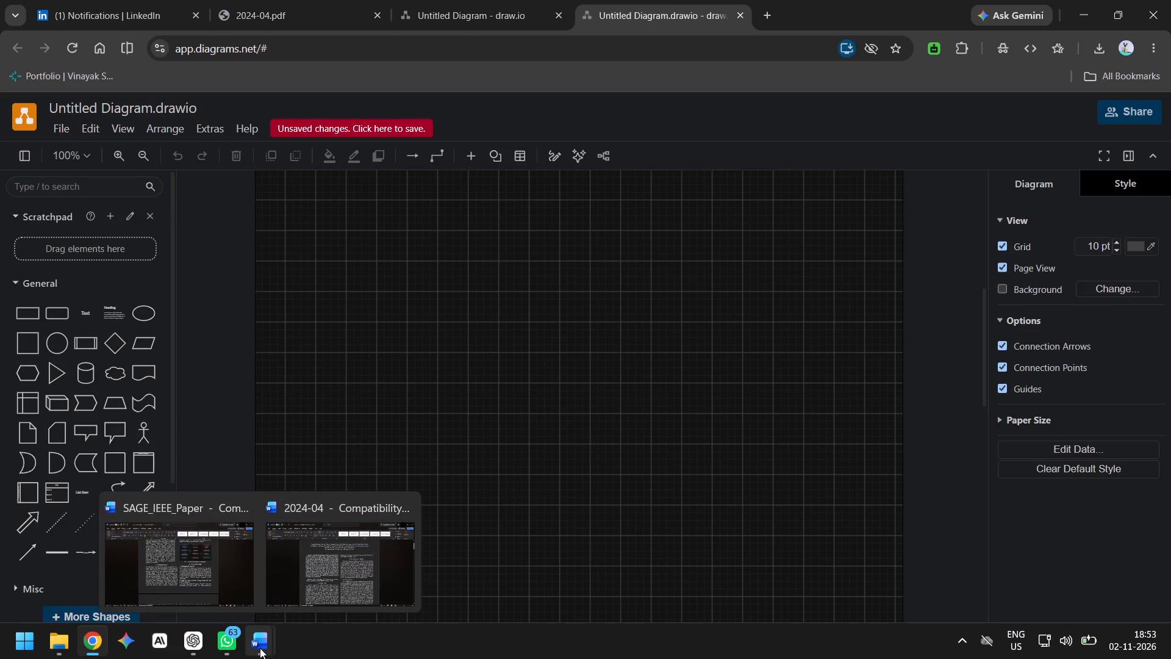
# Consult the text flow diagram below FIG-3.1 in the Word SAGE paper, and place a rounded rectangle near the blank draw.io page's top centre.
pyautogui.click(219, 585)
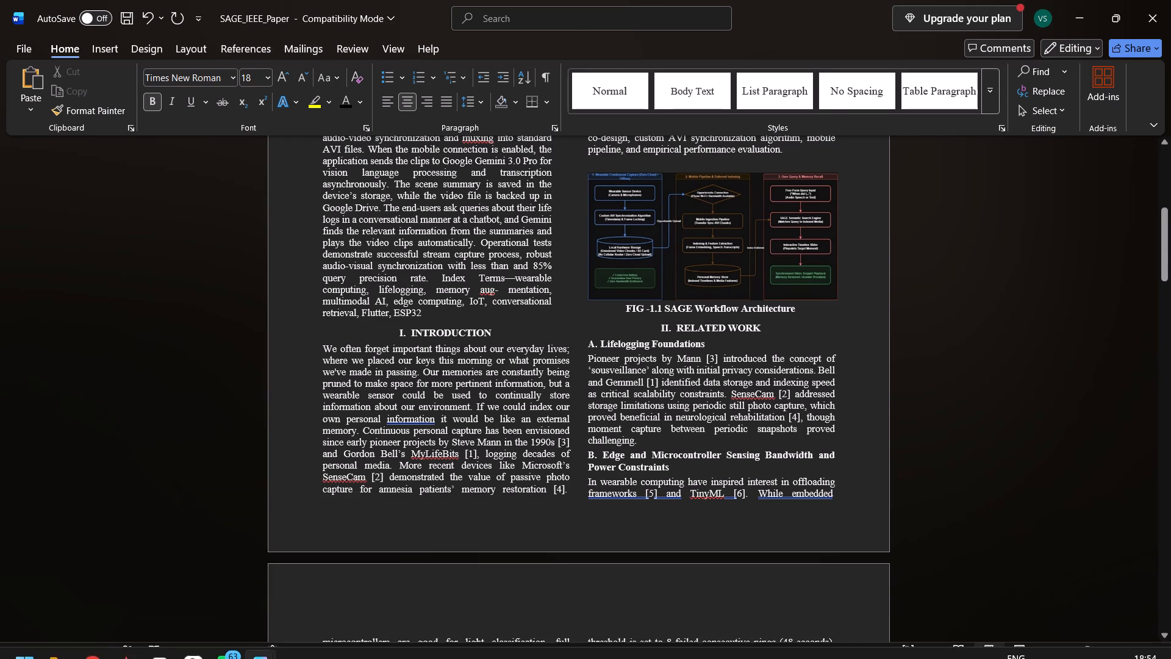
pyautogui.scroll(-4, 518, 539)
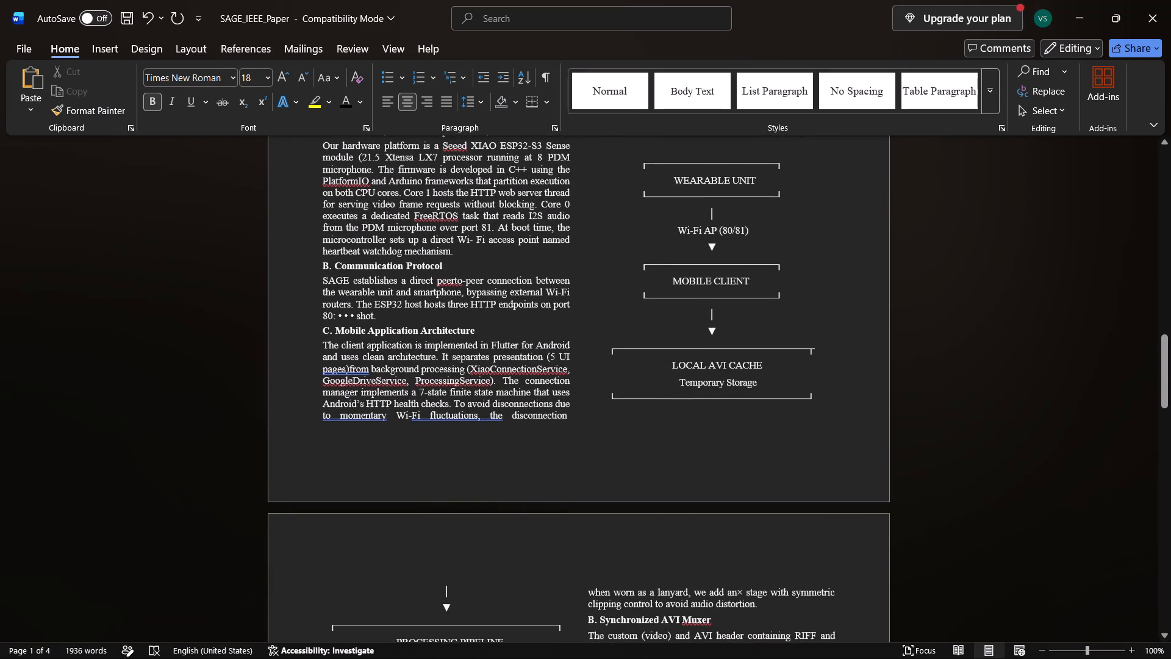
pyautogui.scroll(1, 662, 451)
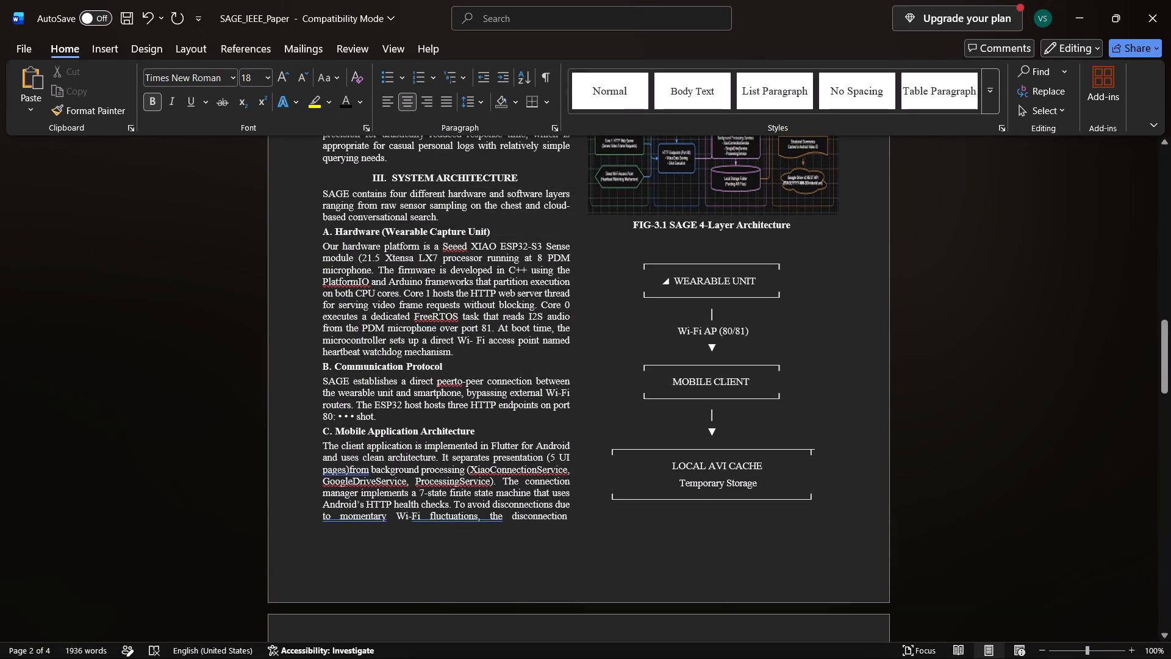
pyautogui.click(1081, 7)
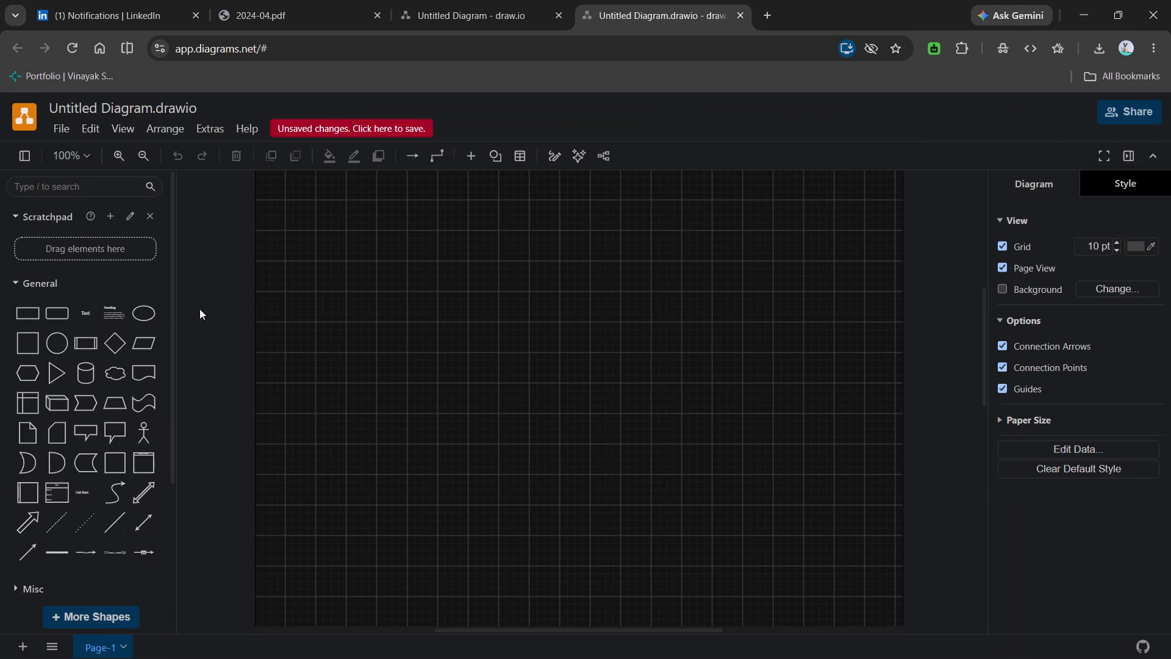
pyautogui.click(52, 312)
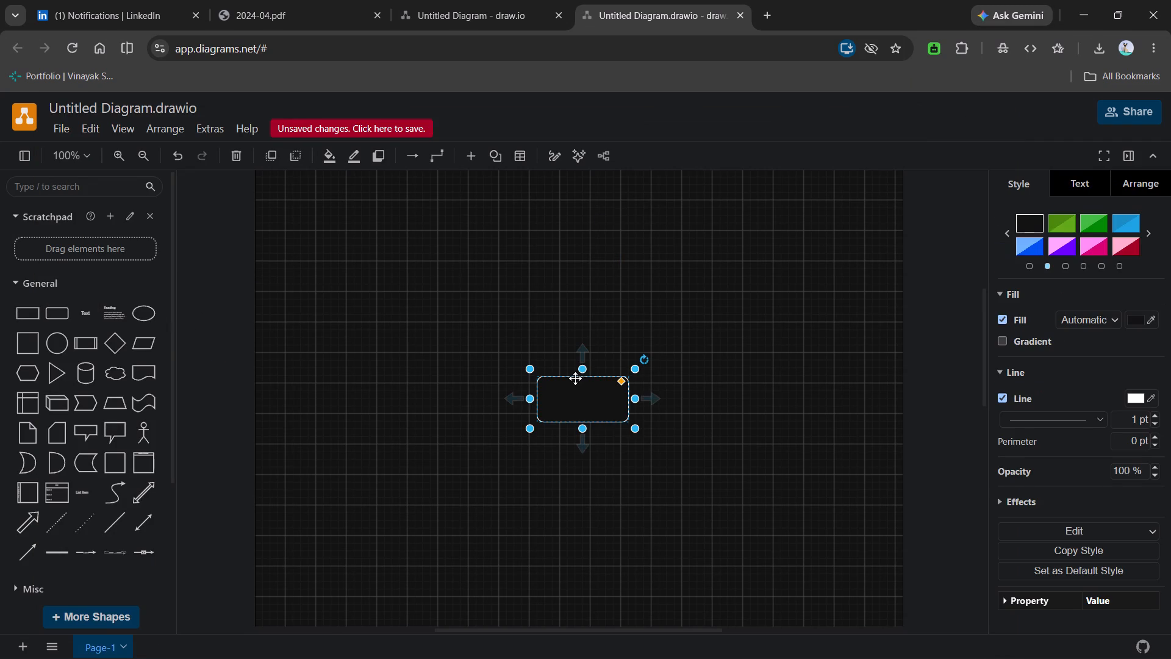
pyautogui.moveTo(566, 376); pyautogui.dragTo(548, 202)
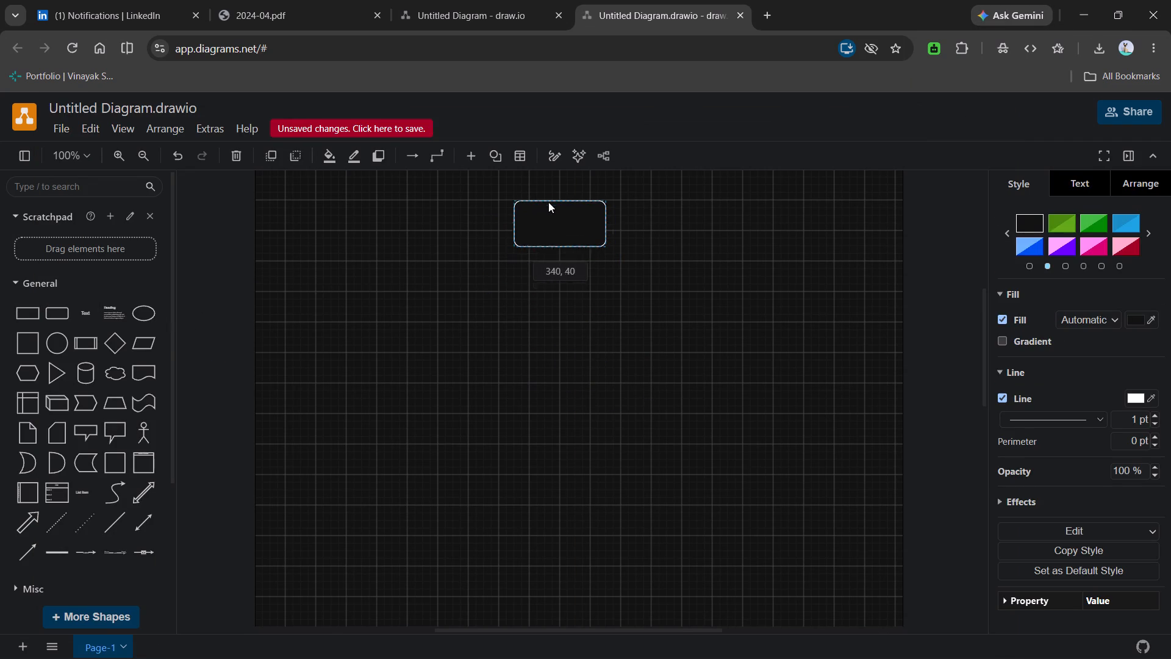
pyautogui.moveTo(548, 202); pyautogui.dragTo(556, 203)
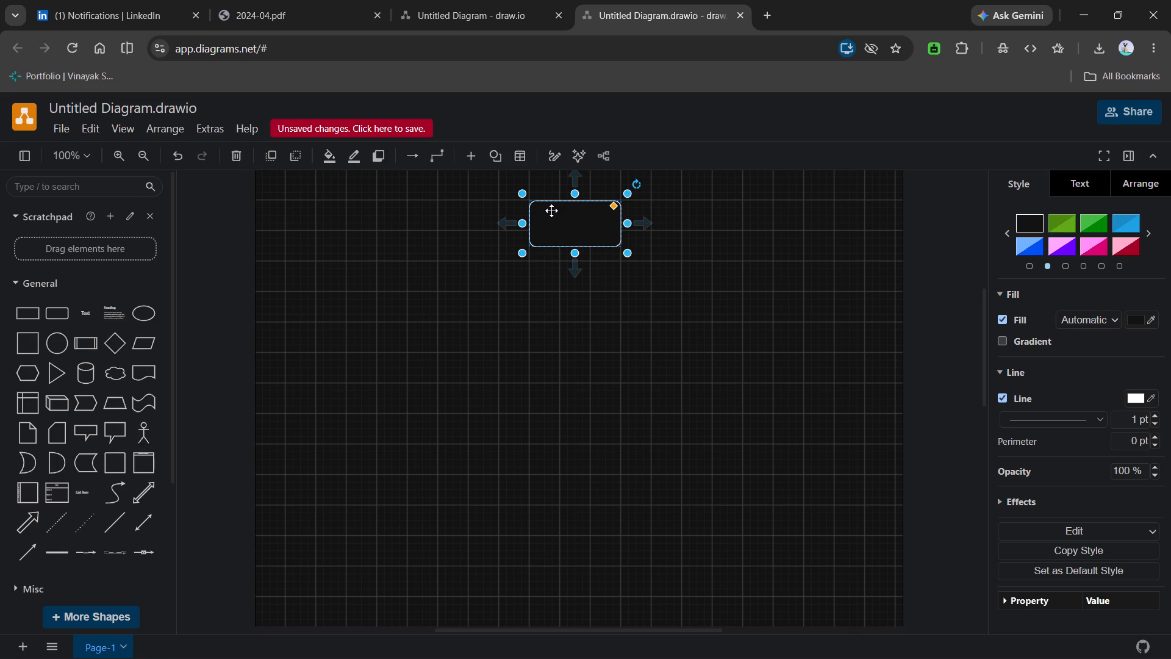
# Open the rounded rectangle's line colour settings and label the shape WEARABLE UNIT.
pyautogui.click(551, 211)
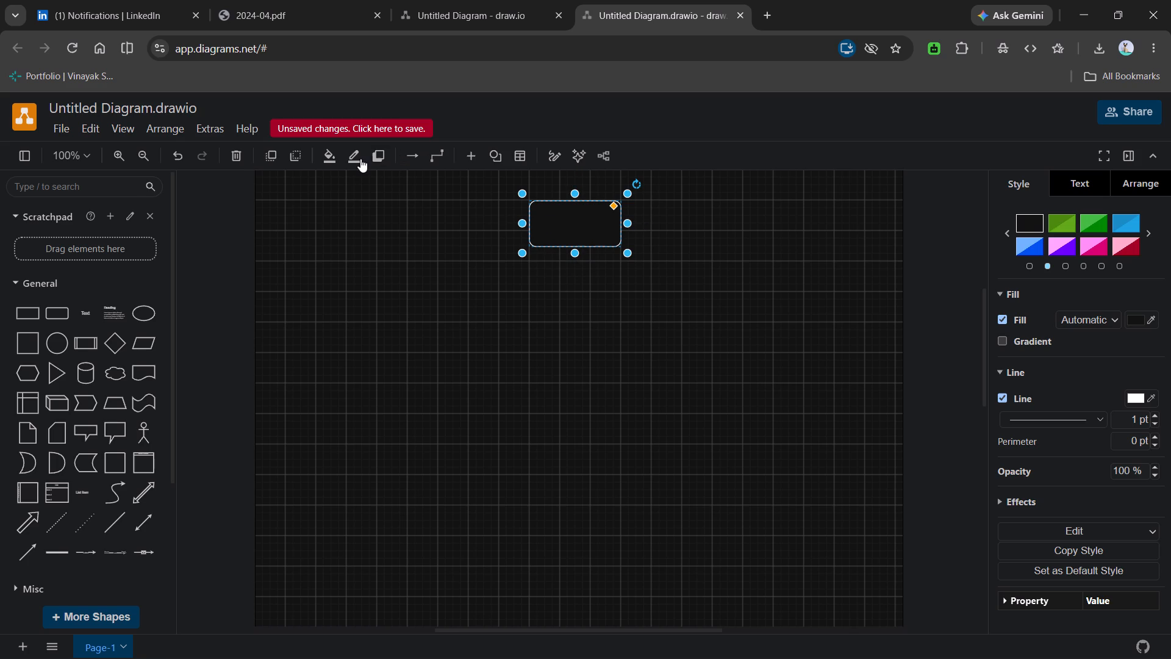
pyautogui.click(356, 156)
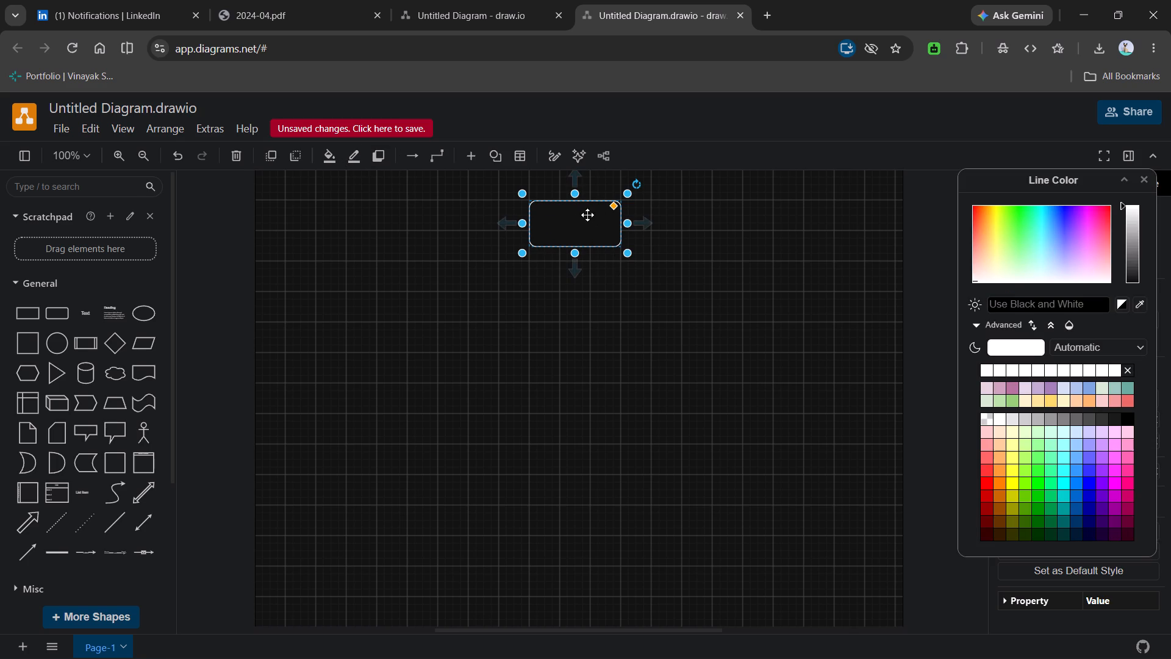
pyautogui.doubleClick(560, 221)
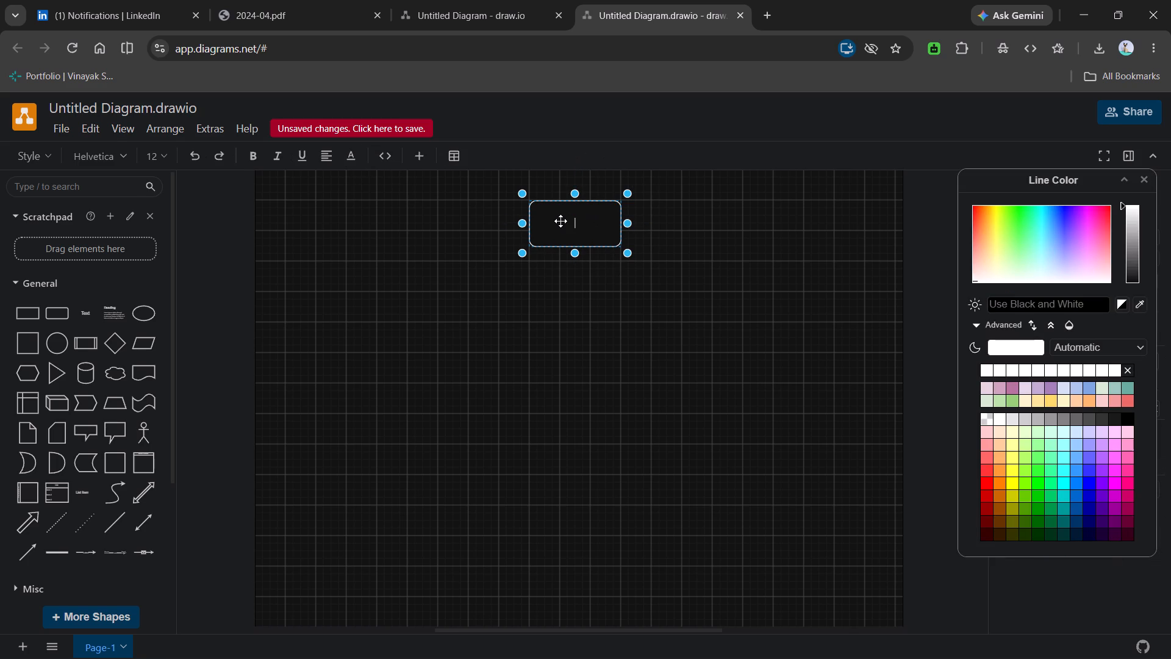
pyautogui.click(560, 221)
pyautogui.write('sda')
pyautogui.press('BackSpace')
pyautogui.press('BackSpace')
pyautogui.press('BackSpace')
pyautogui.write('WEAR')
pyautogui.press('a')
pyautogui.write('BLE UNIT')
pyautogui.press('space')
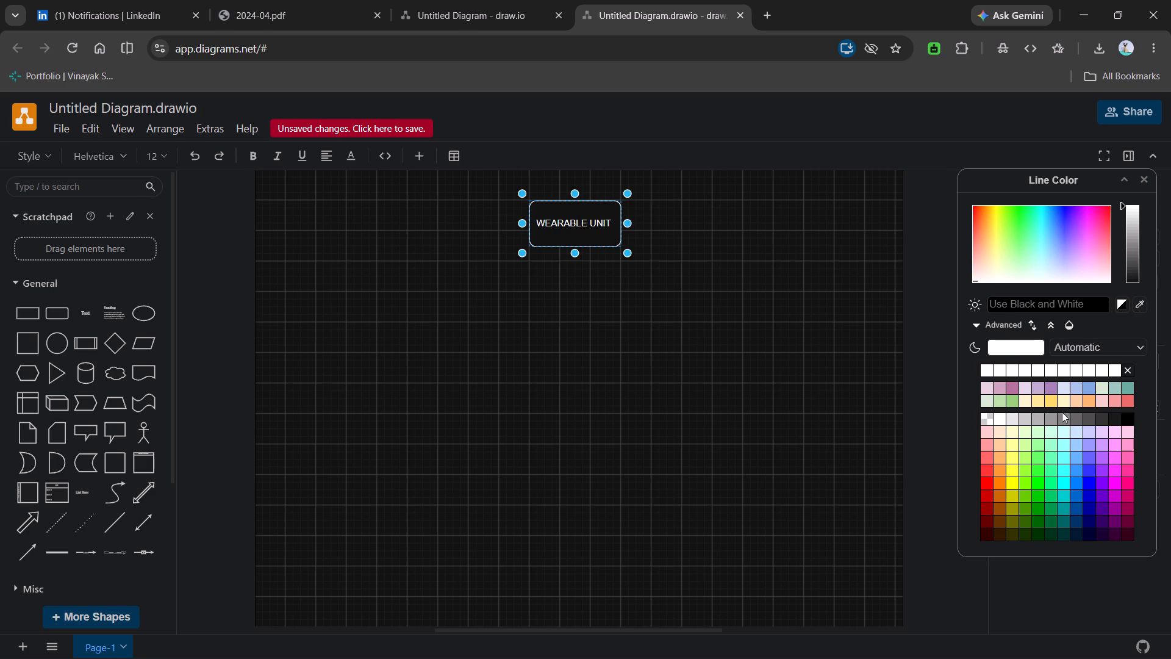
# Try several line colours on the WEARABLE UNIT box and settle on the blue-violet 3F1FFF.
pyautogui.click(1084, 470)
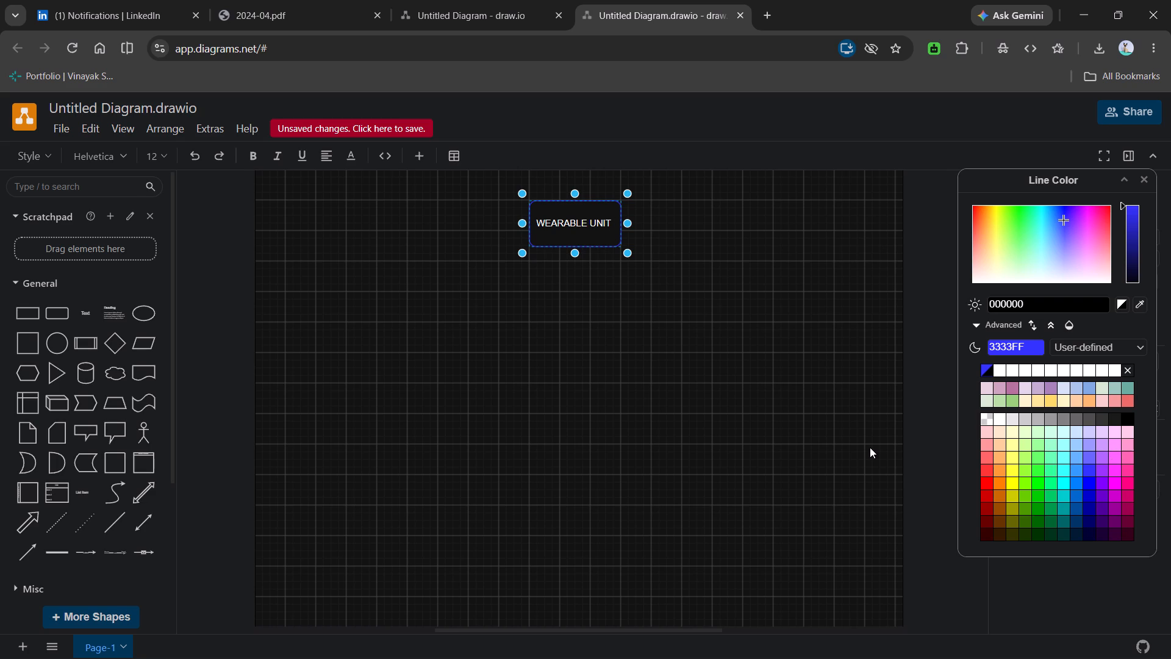
pyautogui.click(1087, 481)
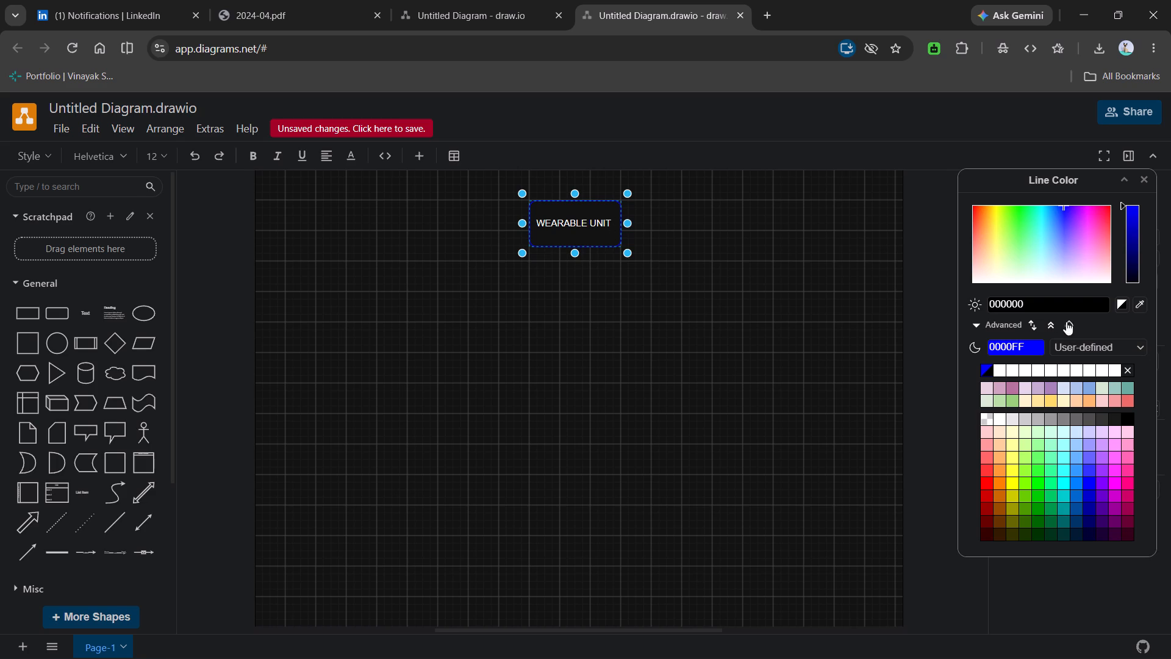
pyautogui.click(990, 256)
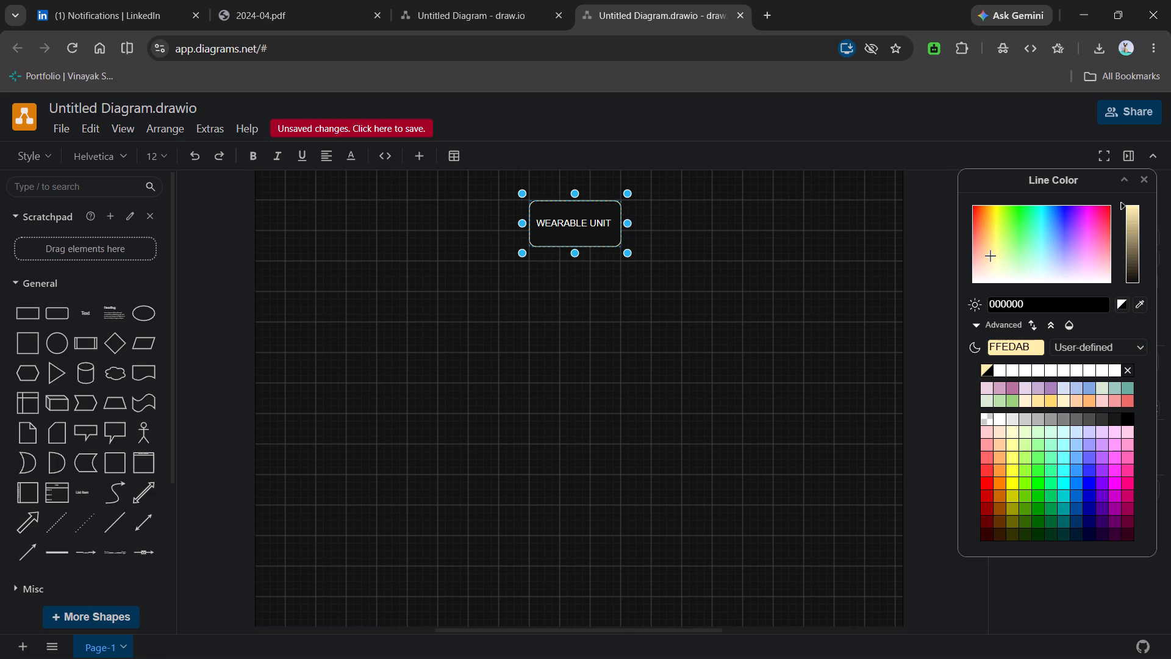
pyautogui.click(993, 234)
pyautogui.click(1096, 248)
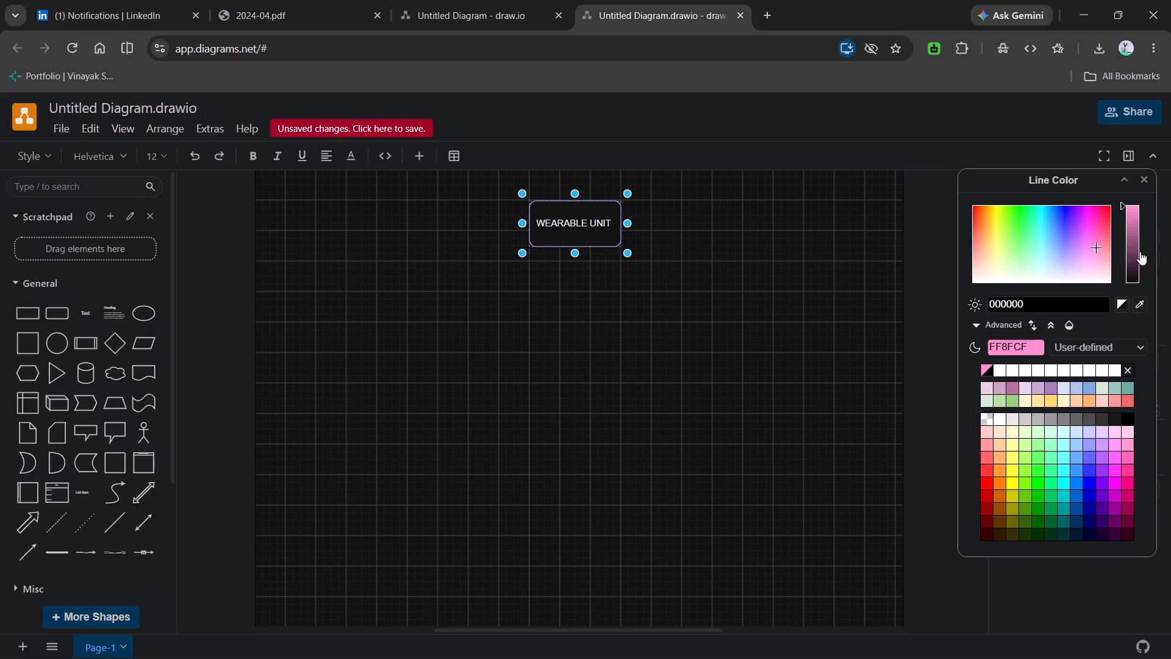
pyautogui.click(1067, 214)
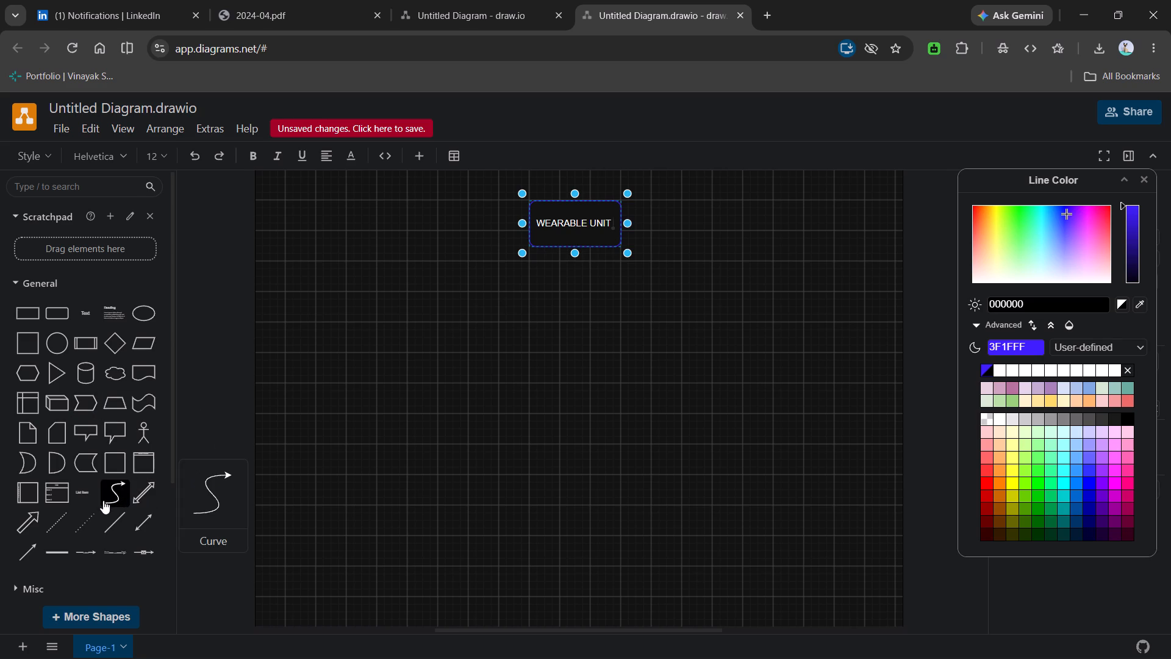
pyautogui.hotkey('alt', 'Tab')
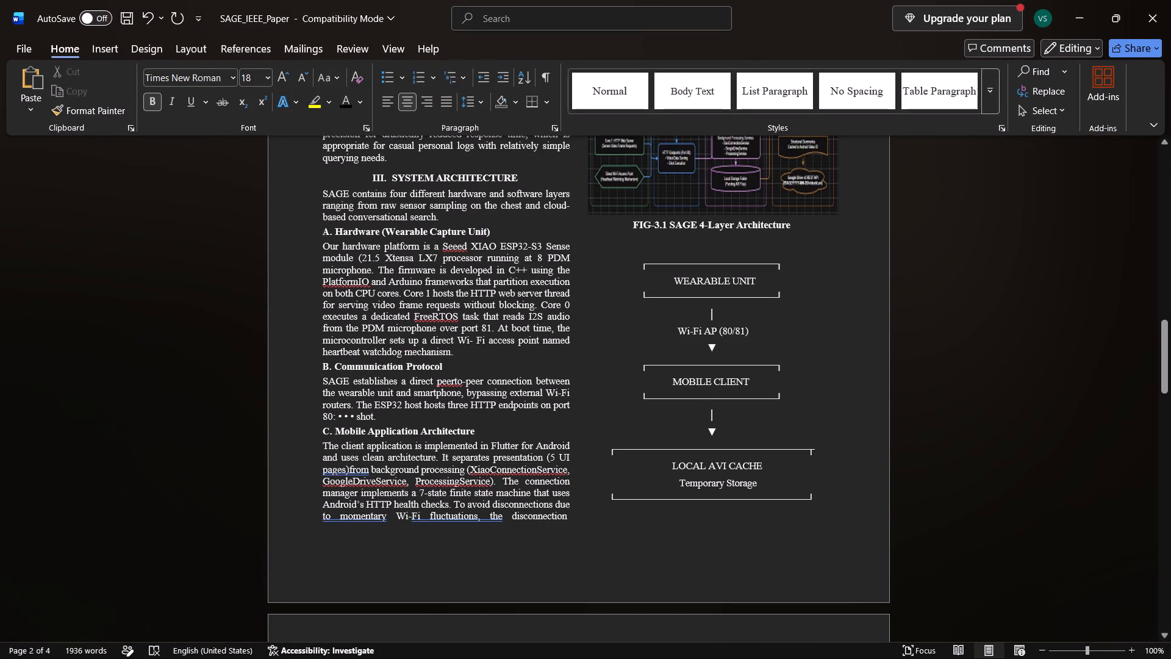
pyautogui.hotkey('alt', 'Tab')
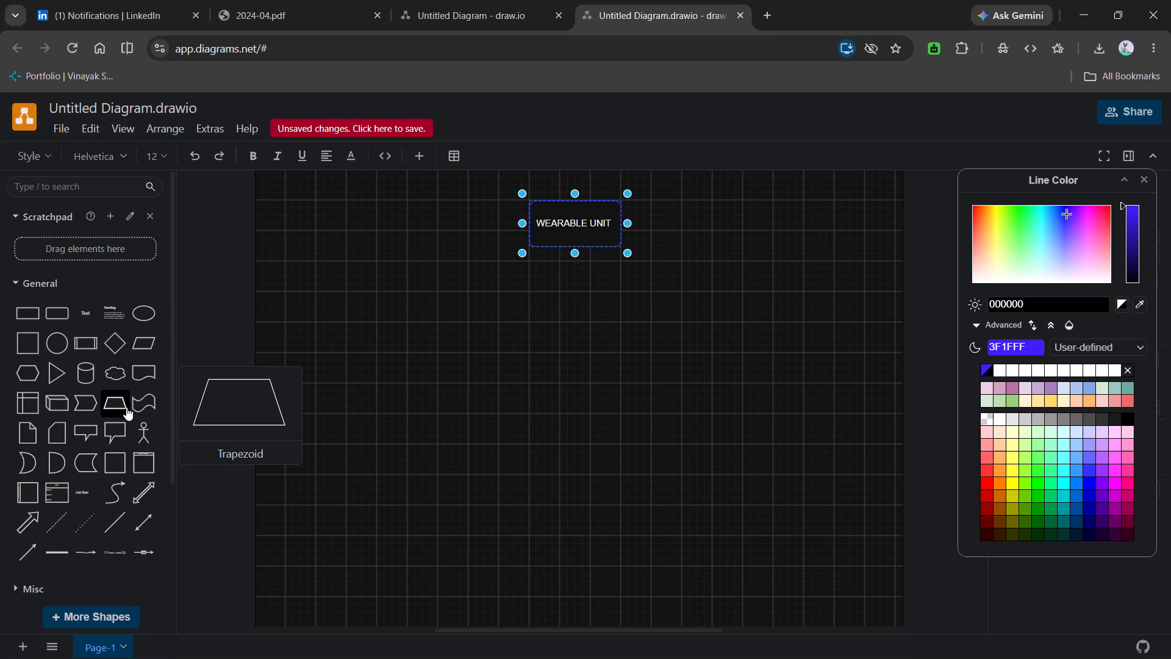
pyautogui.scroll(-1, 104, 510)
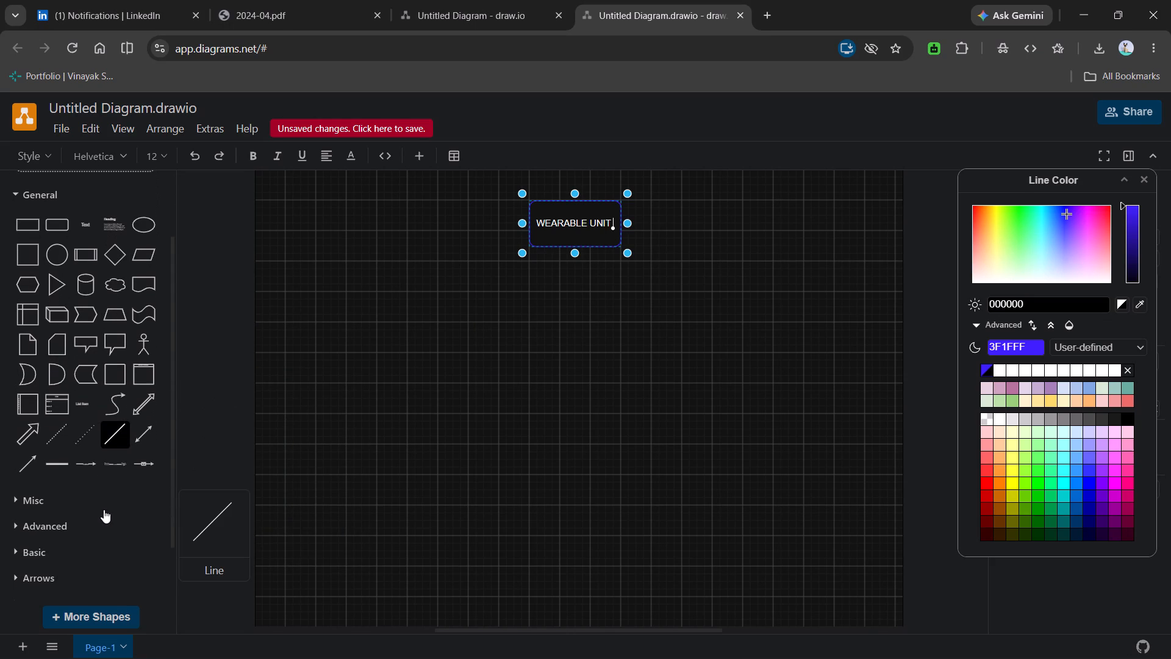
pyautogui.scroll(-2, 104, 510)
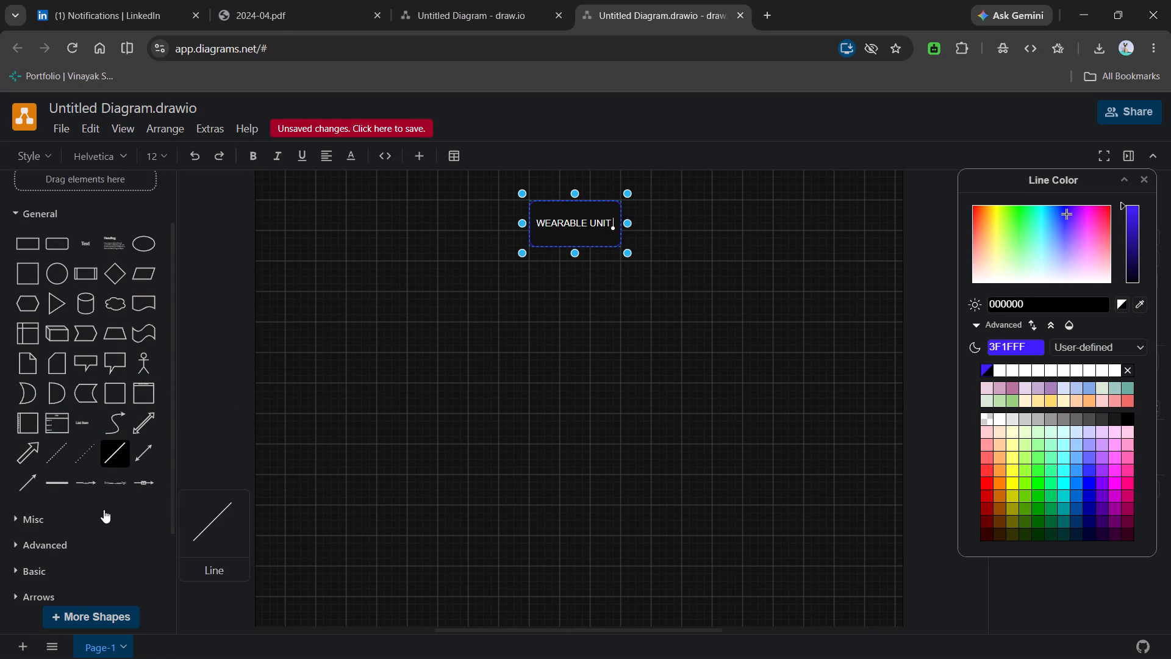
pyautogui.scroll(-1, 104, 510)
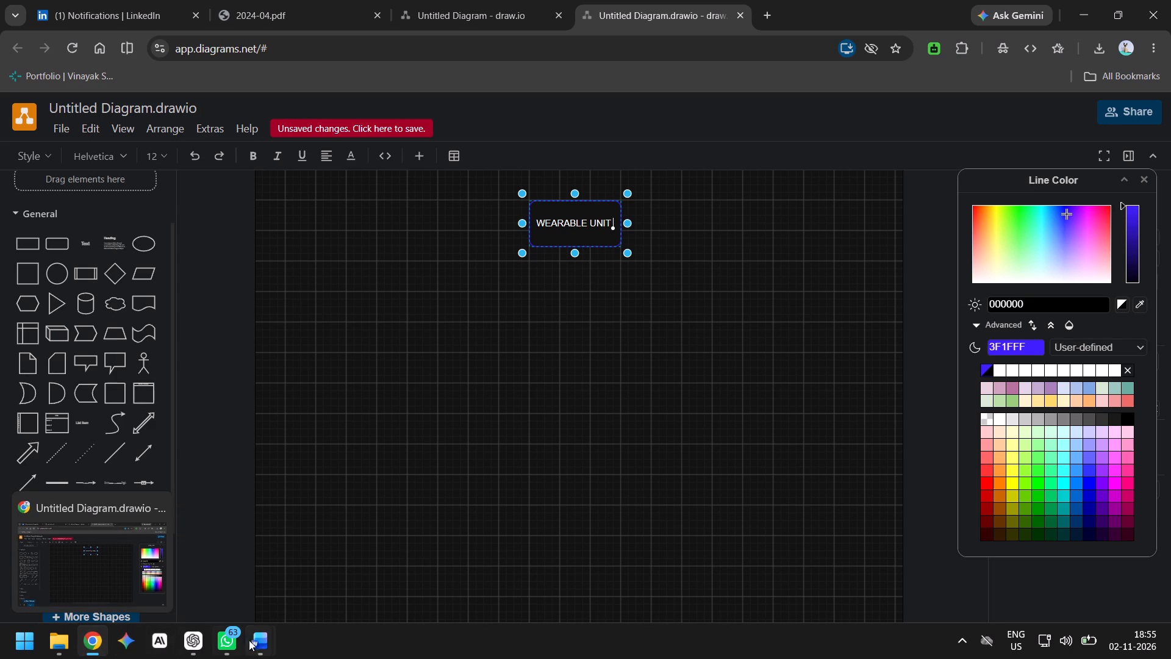
# Switch to the Word SAGE paper and copy the entire text flow diagram, from the WEARABLE UNIT box through the USER ANSWER box.
pyautogui.click(215, 568)
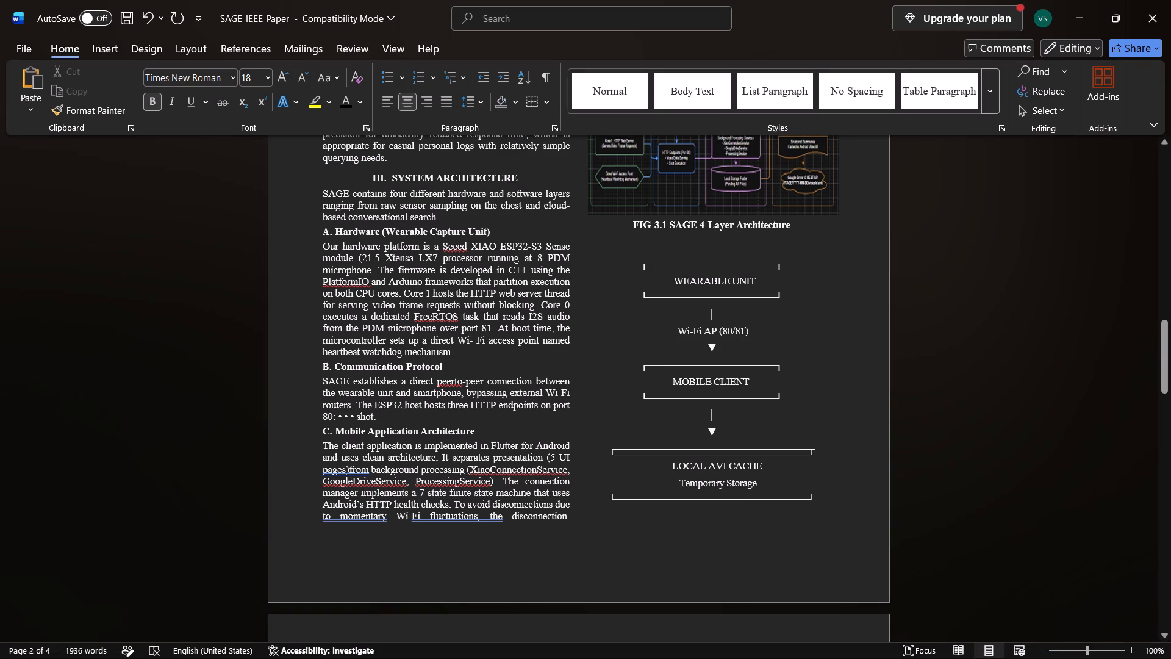
pyautogui.moveTo(639, 264); pyautogui.dragTo(708, 621)
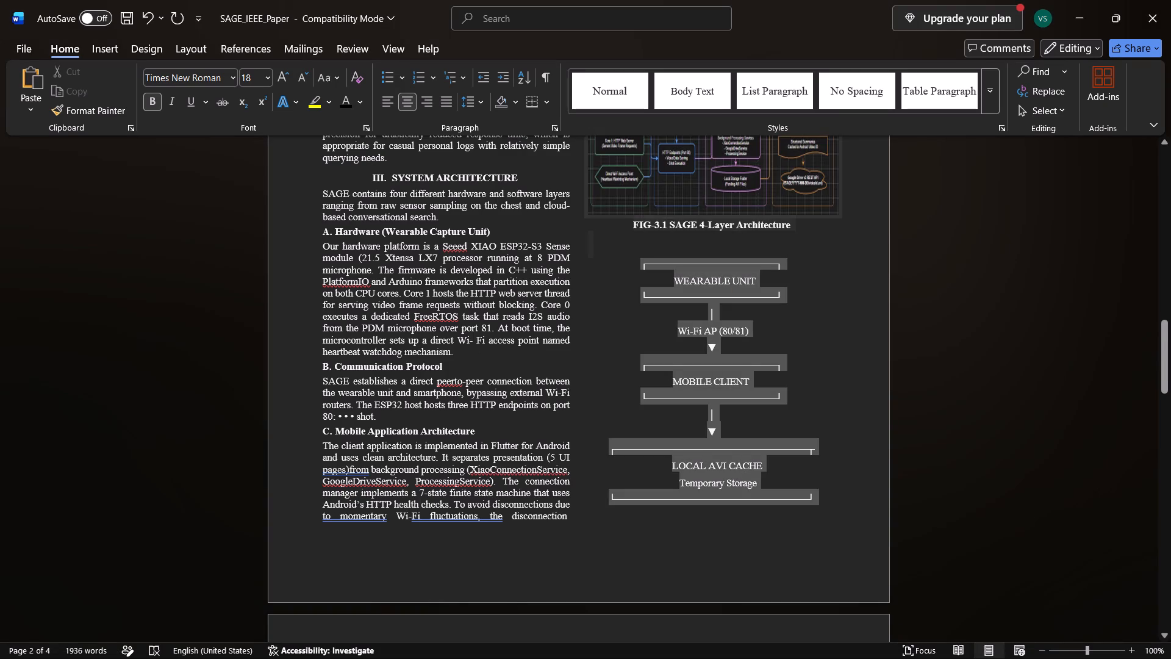
pyautogui.moveTo(708, 621); pyautogui.dragTo(603, 658)
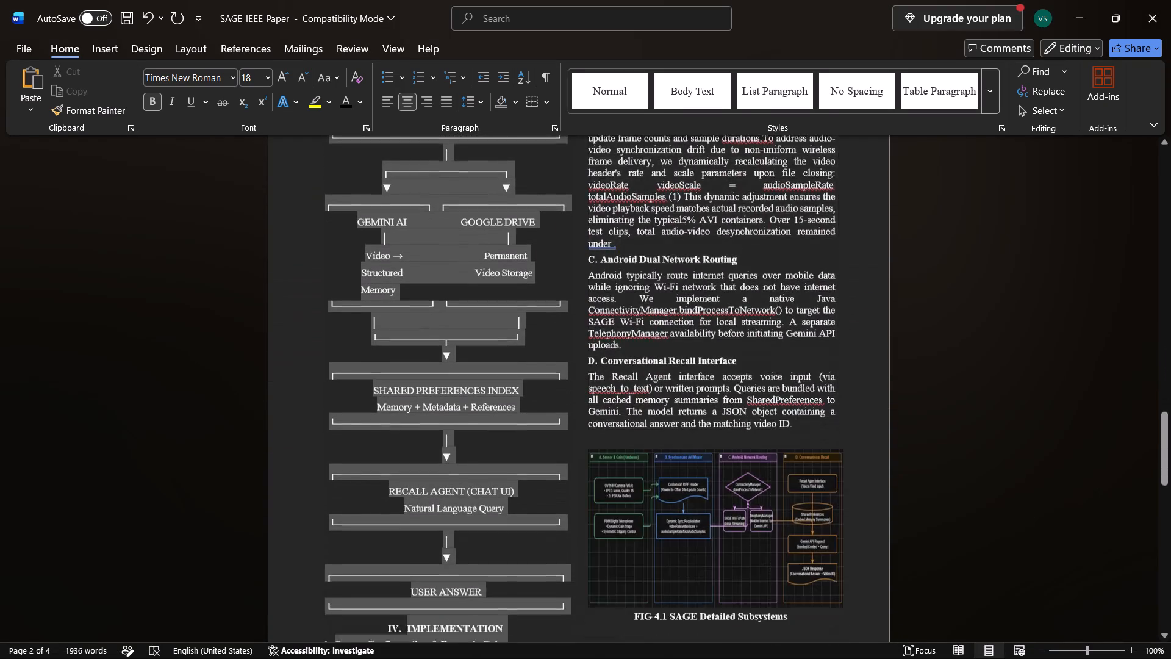
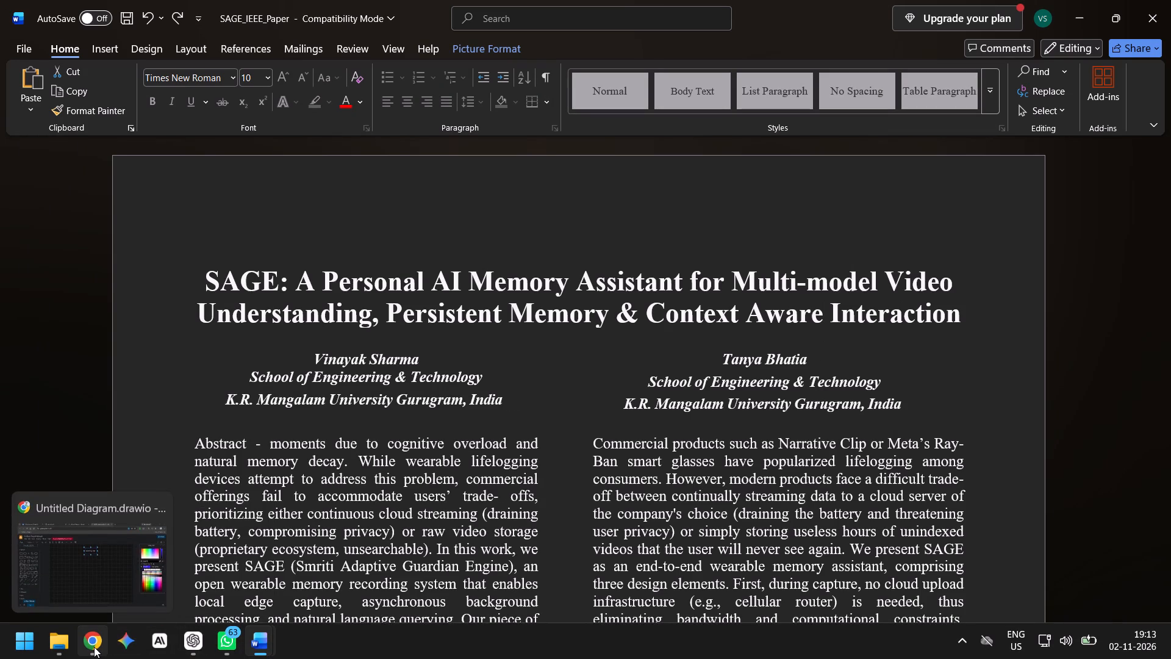
pyautogui.click(91, 585)
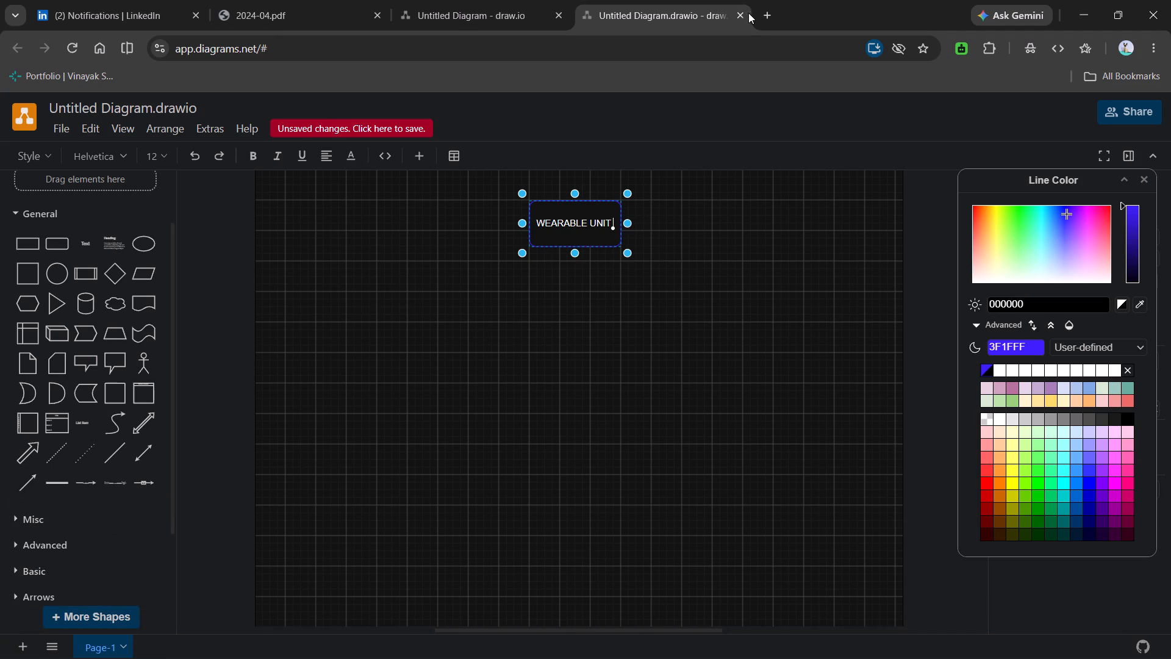
pyautogui.click(740, 12)
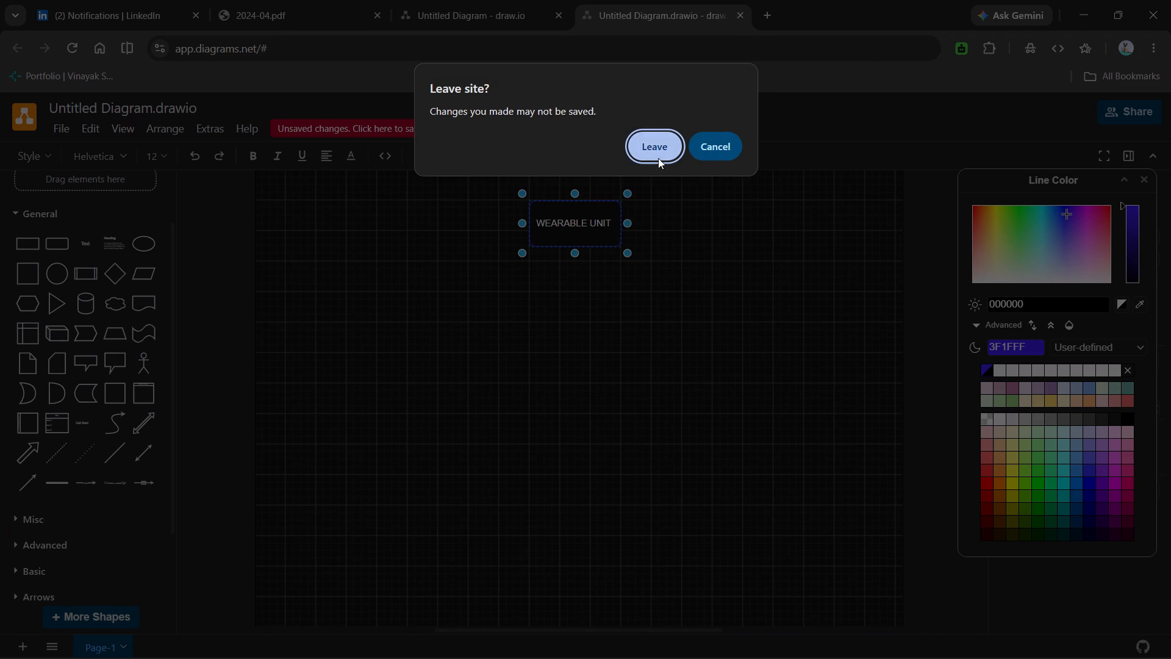
pyautogui.click(658, 158)
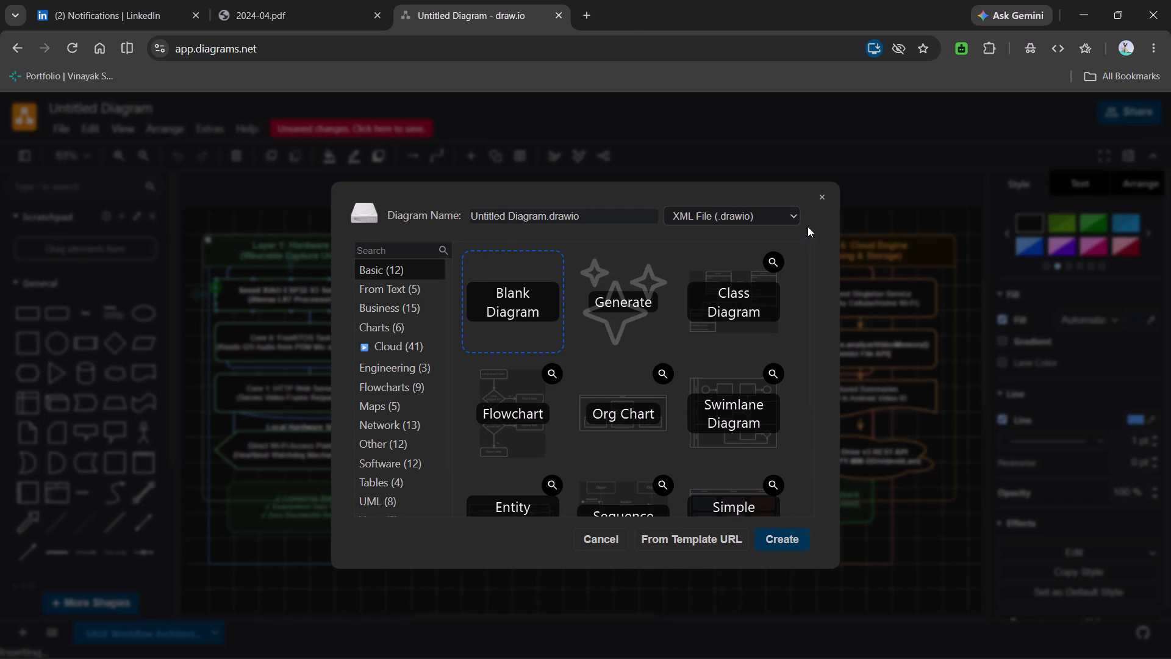
# Create a new blank diagram named Untitled Diagram.drawio as an XML file.
pyautogui.click(494, 317)
pyautogui.click(782, 542)
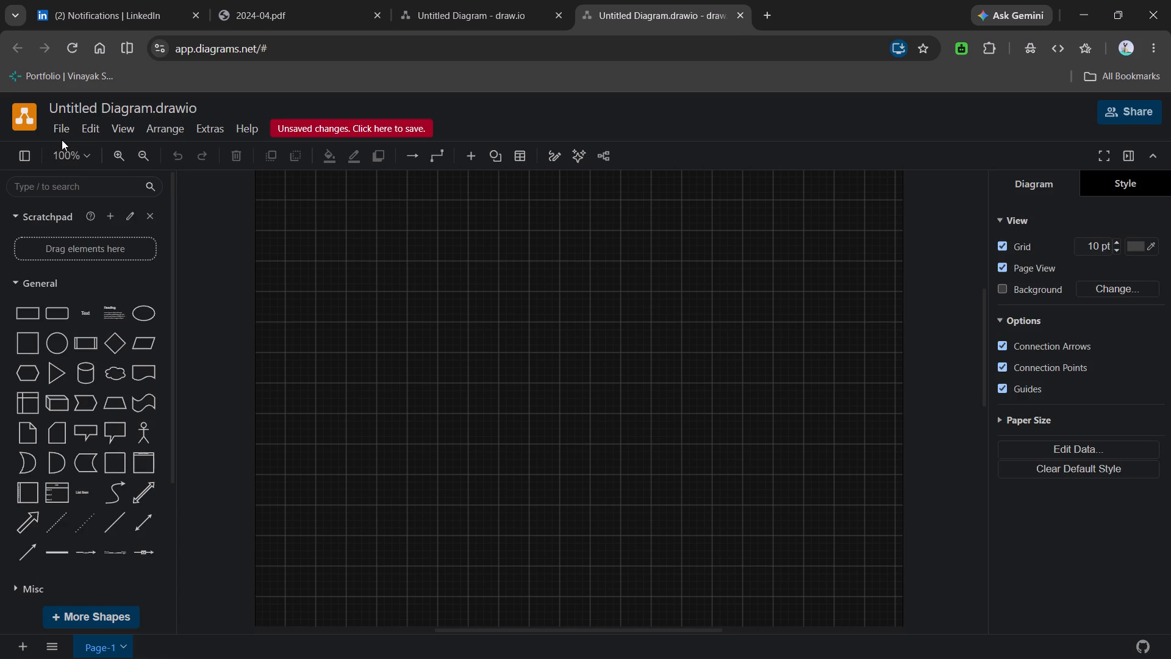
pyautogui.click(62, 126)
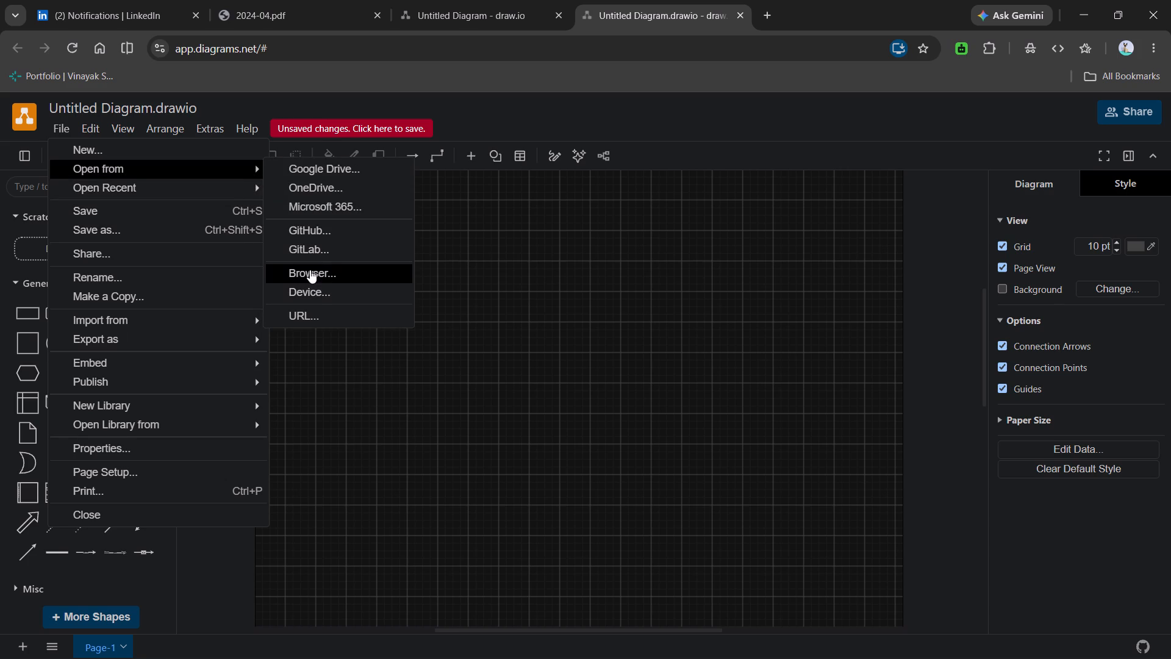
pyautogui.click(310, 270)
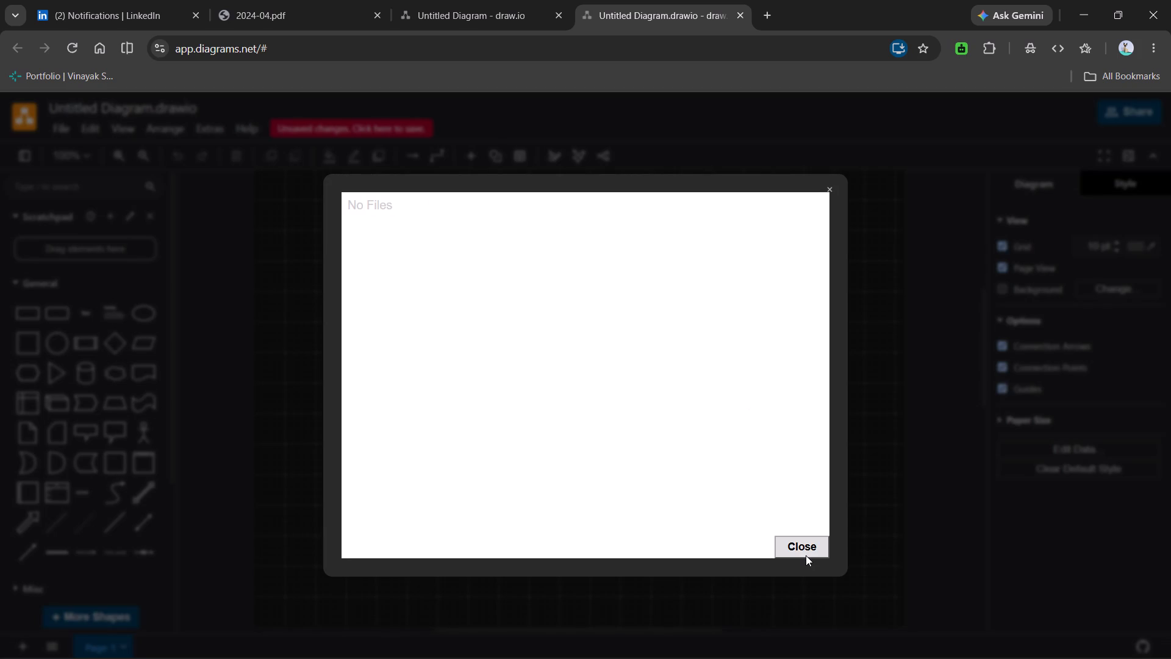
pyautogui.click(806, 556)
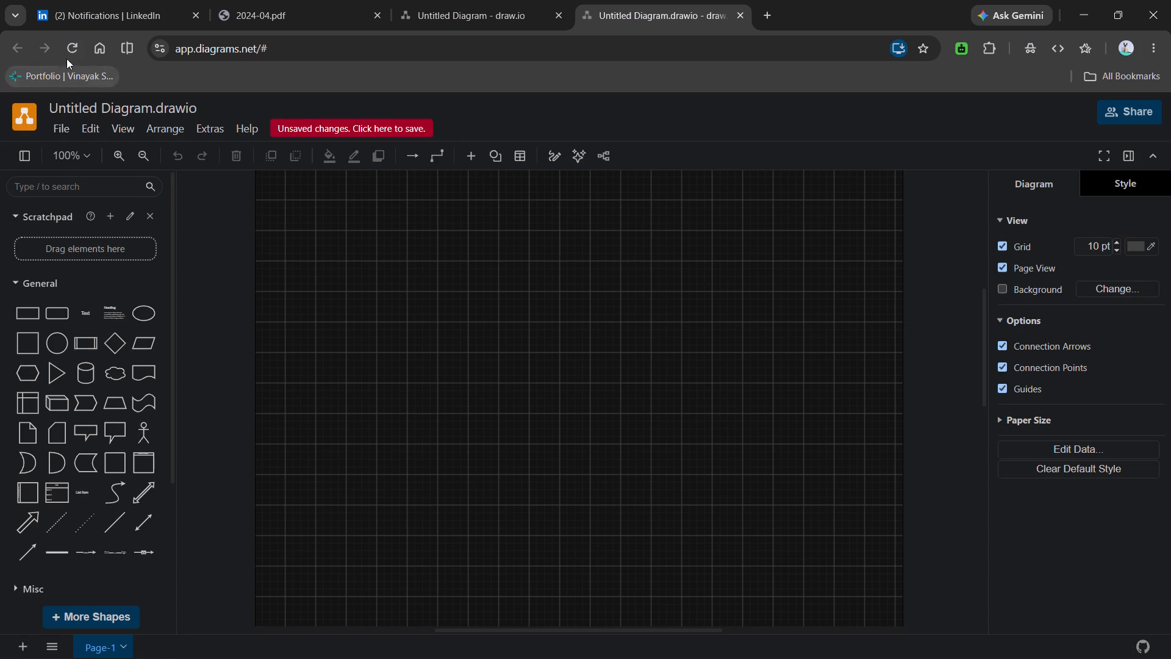
# Open the downloaded SAGE_IEEE_Flowcharts_5_Pages.drawio file from the device's Downloads folder in a new window.
pyautogui.click(54, 118)
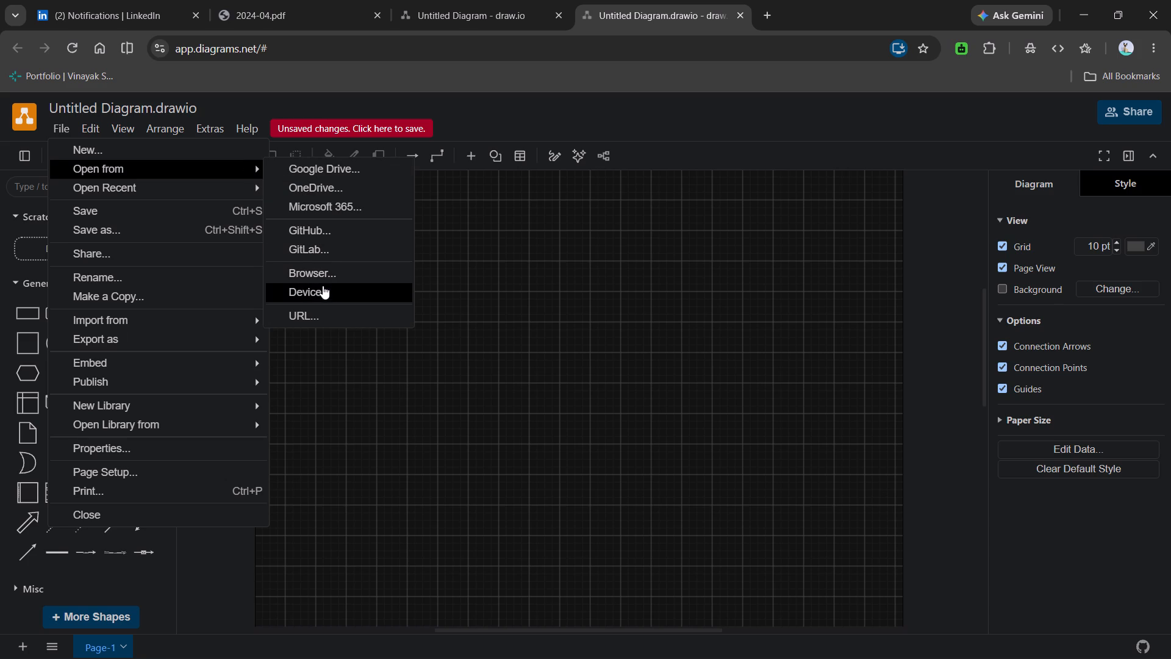
pyautogui.click(323, 289)
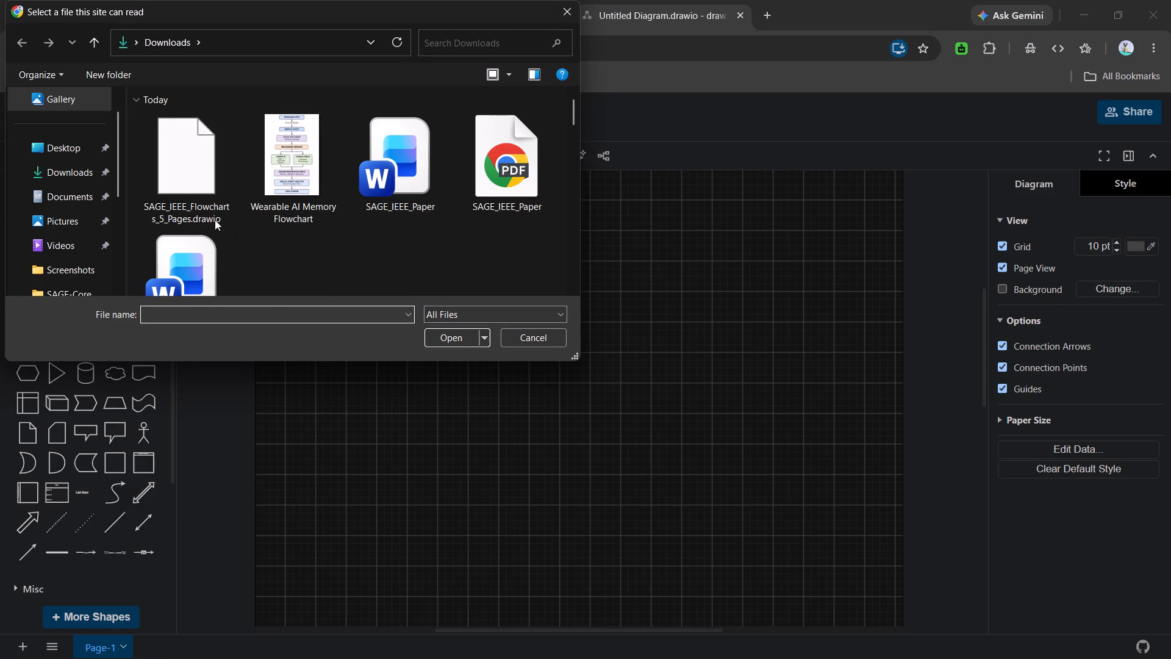
pyautogui.click(202, 211)
pyautogui.click(449, 339)
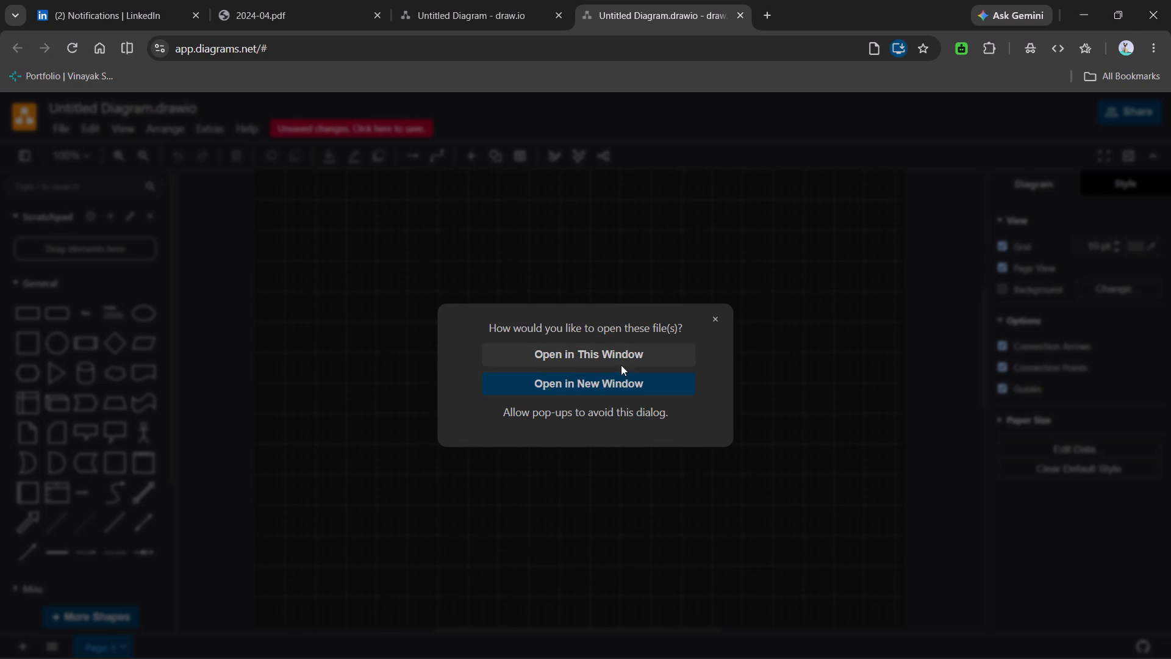
pyautogui.click(618, 386)
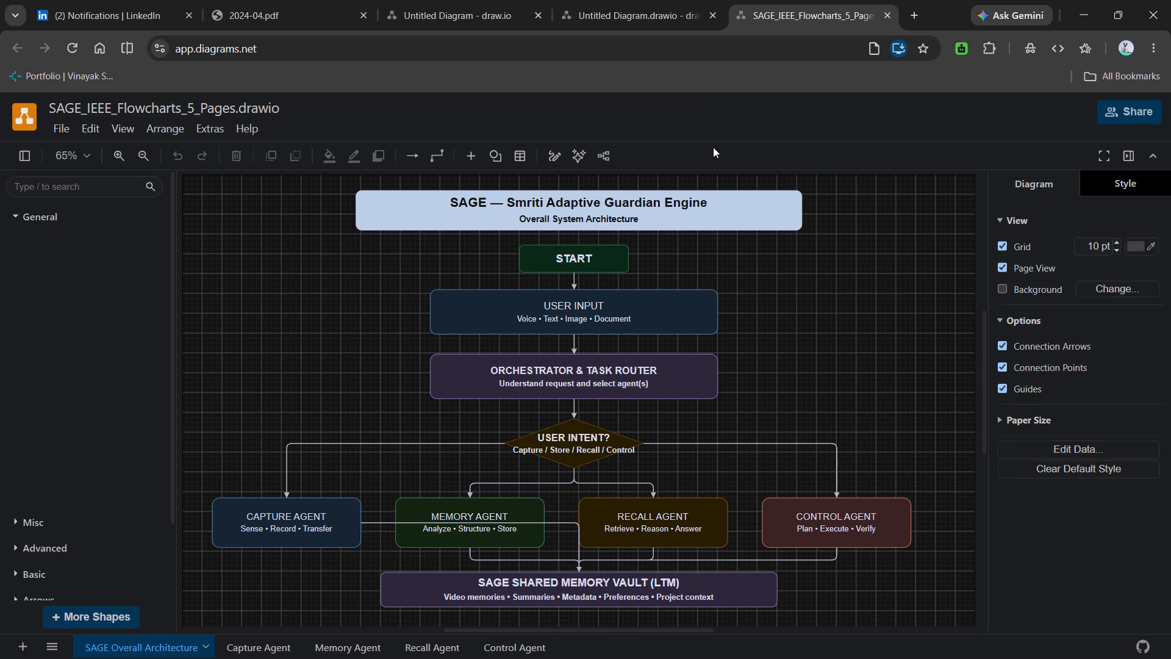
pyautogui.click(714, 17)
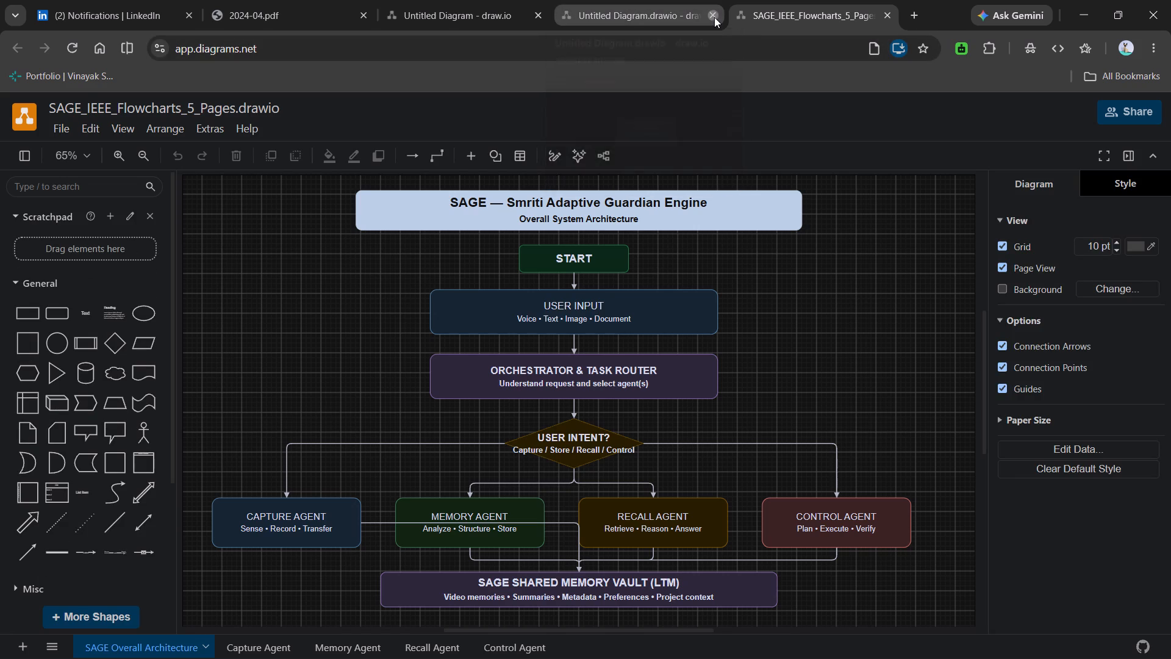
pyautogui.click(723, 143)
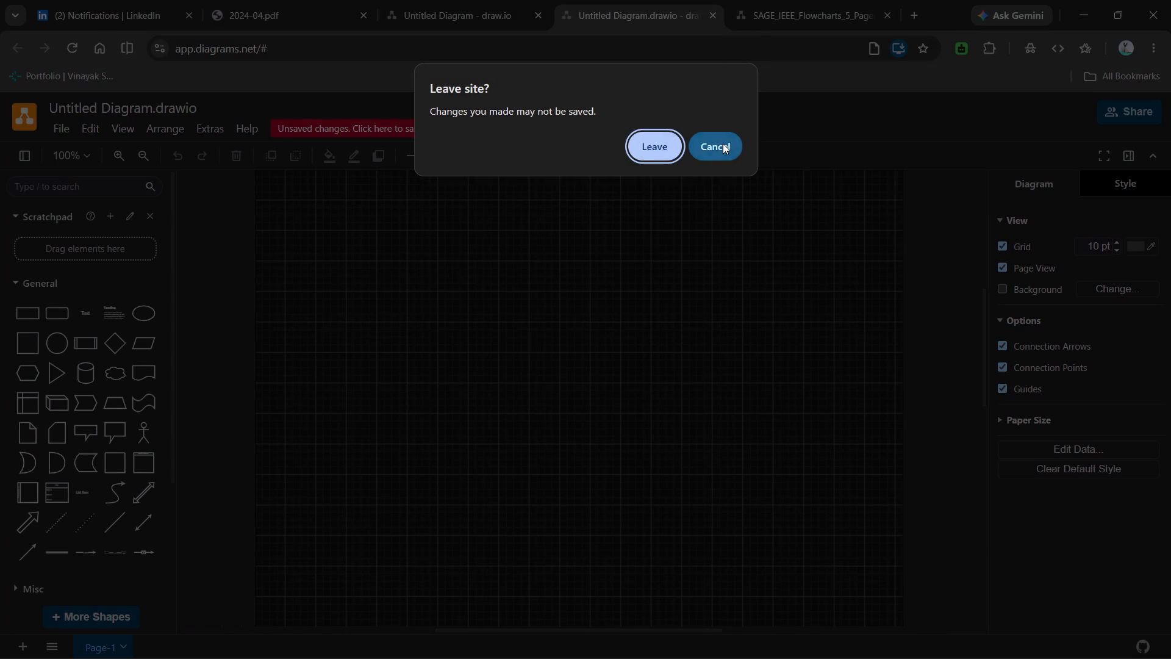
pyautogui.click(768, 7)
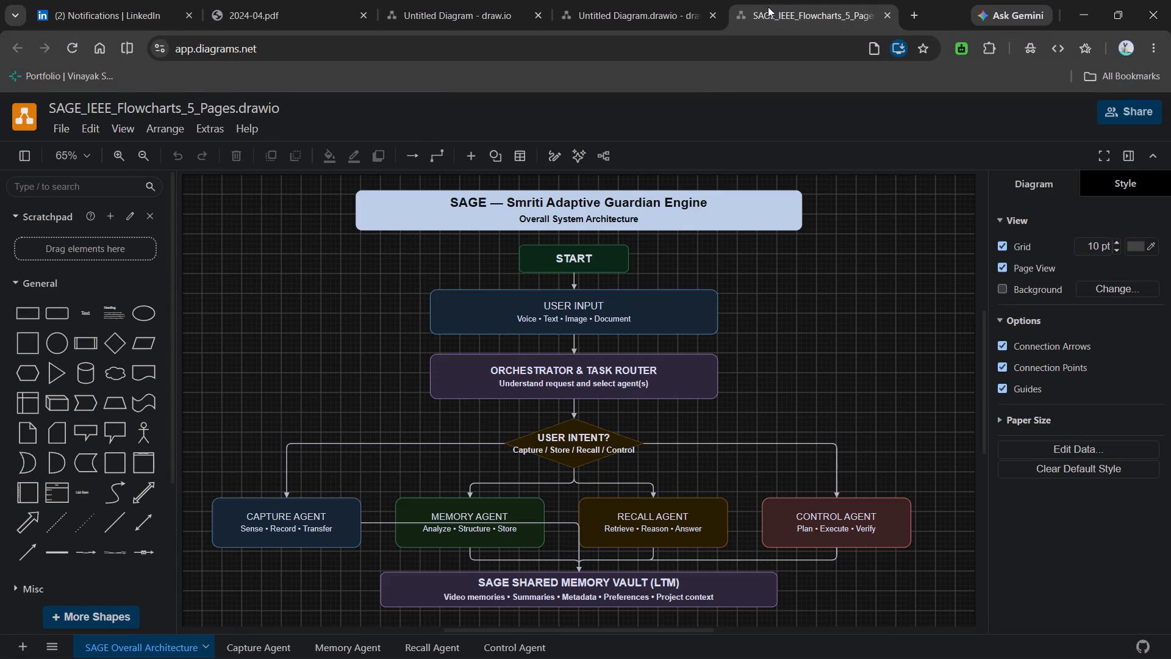
# Examine the SAGE Overall Architecture flowchart from its title to the shared memory vault at different zoom levels.
pyautogui.scroll(-3, 782, 214)
pyautogui.scroll(1, 782, 214)
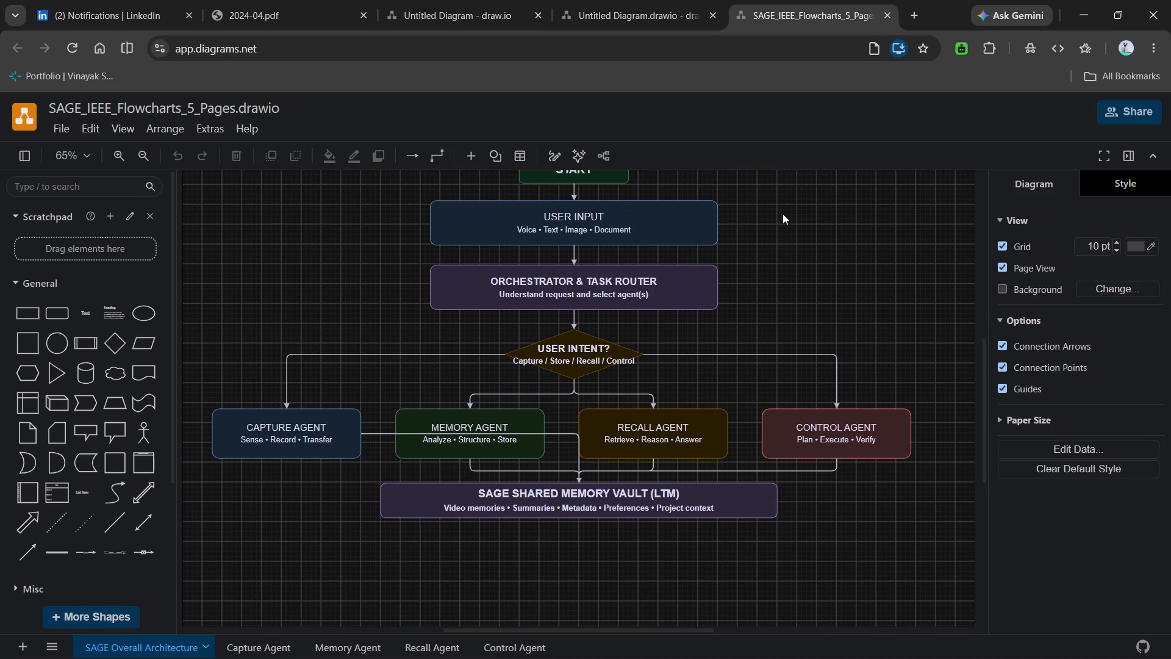
pyautogui.scroll(2, 782, 214)
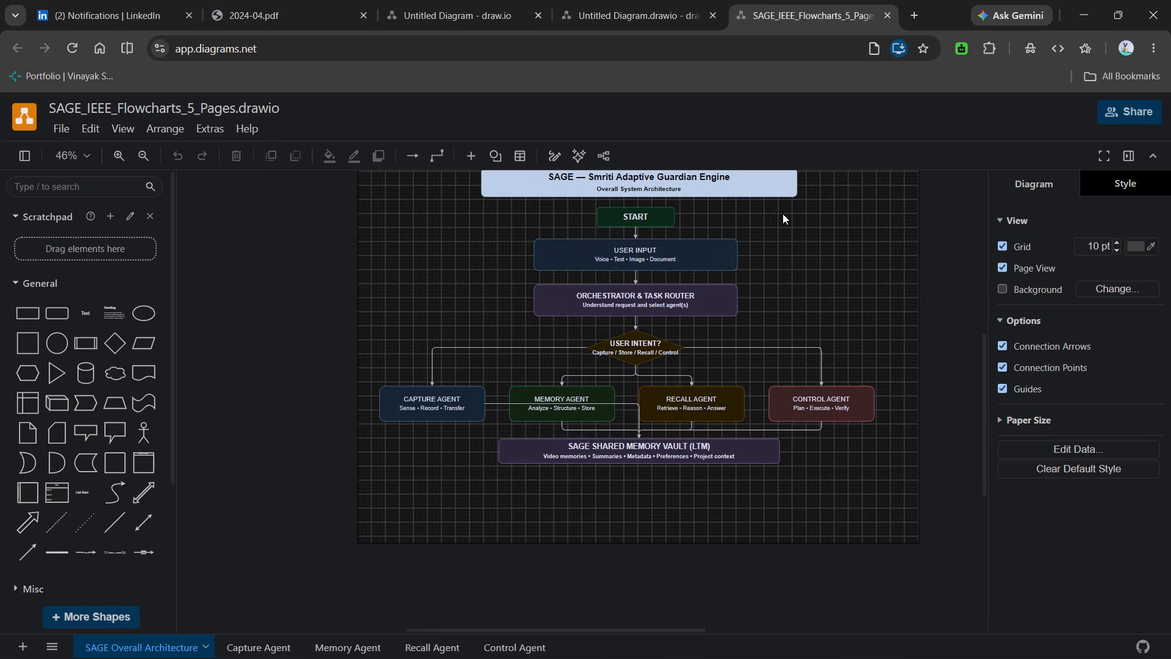
pyautogui.scroll(1, 782, 214)
pyautogui.hscroll(-2, 782, 214)
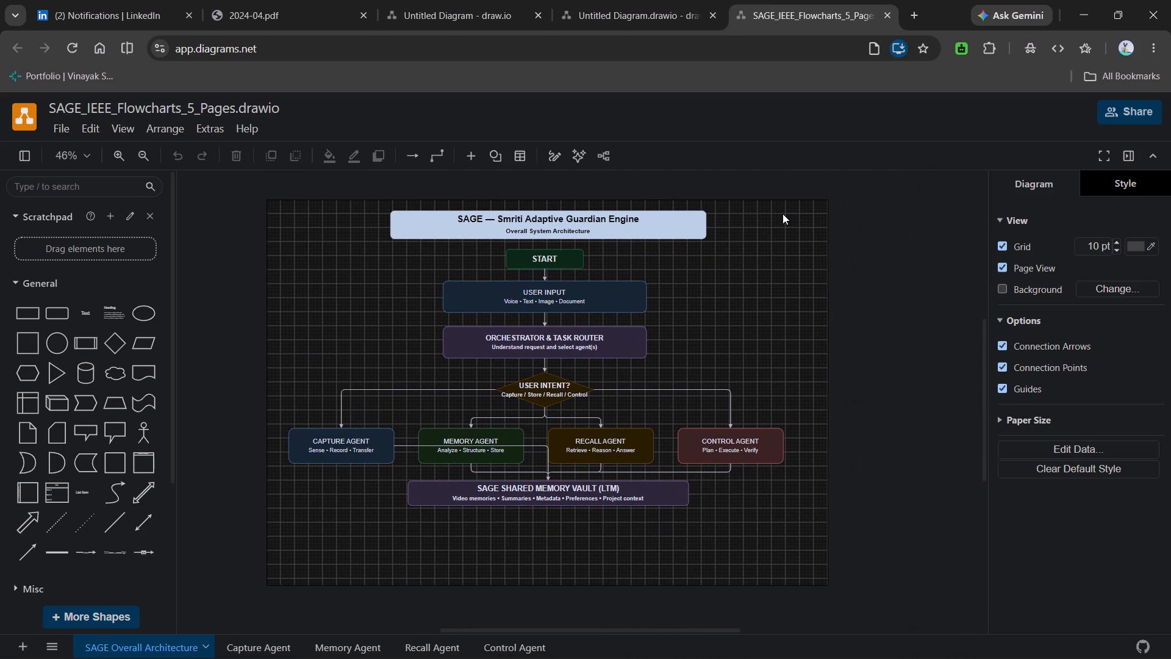
pyautogui.hscroll(1, 782, 214)
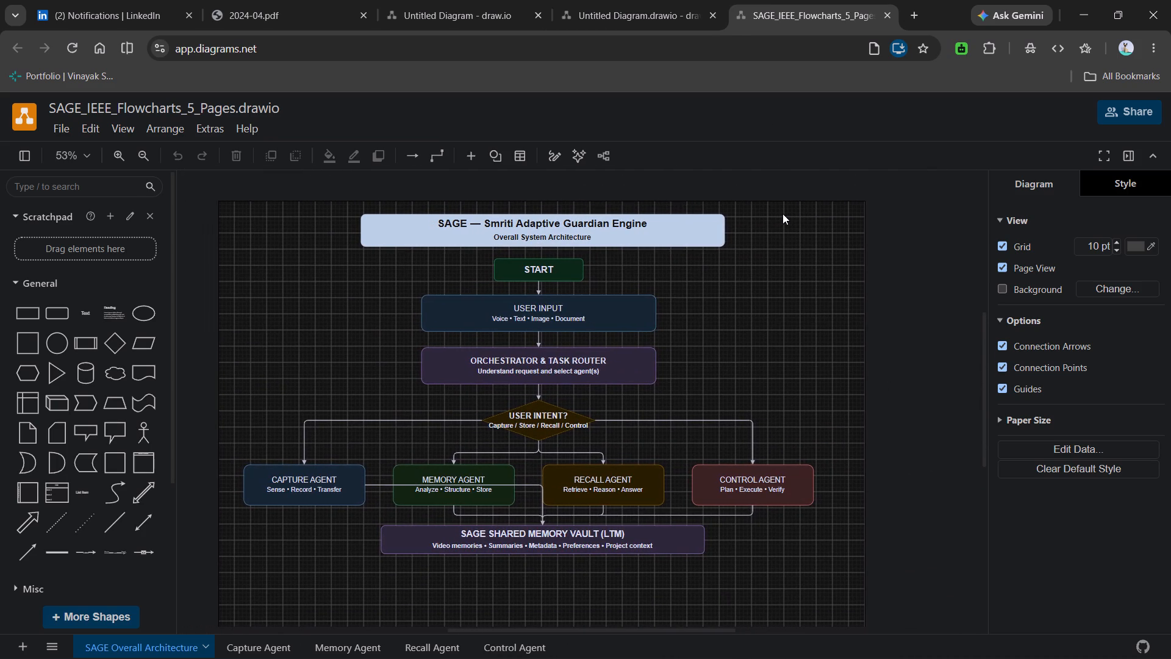
pyautogui.hscroll(1, 782, 214)
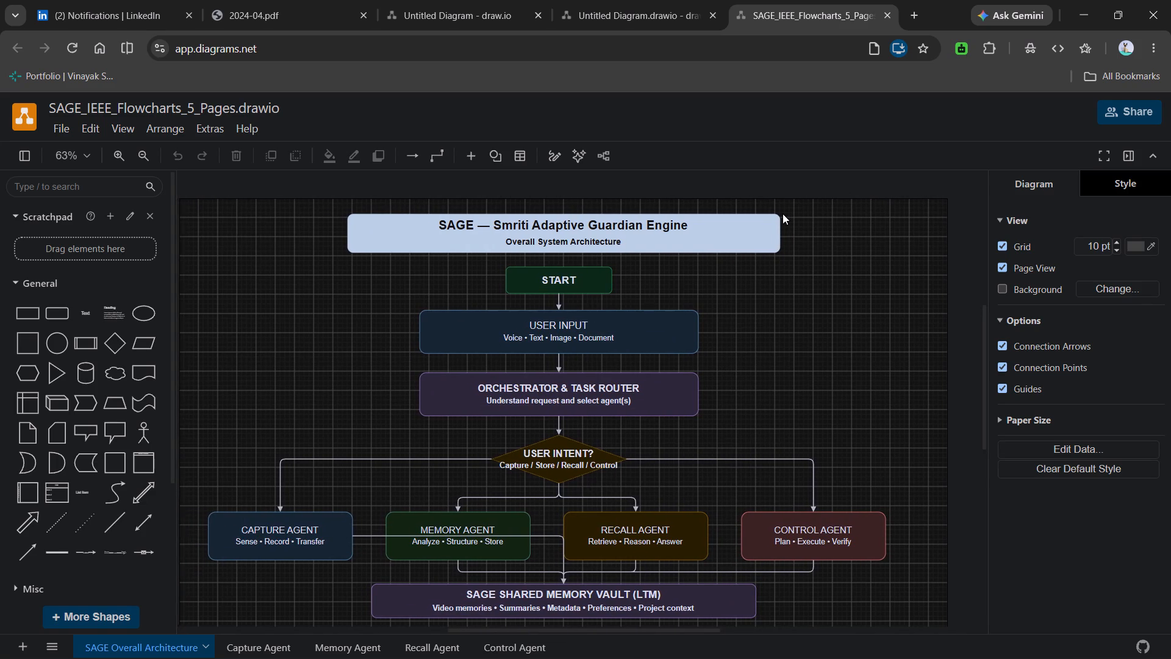
pyautogui.hscroll(1, 782, 214)
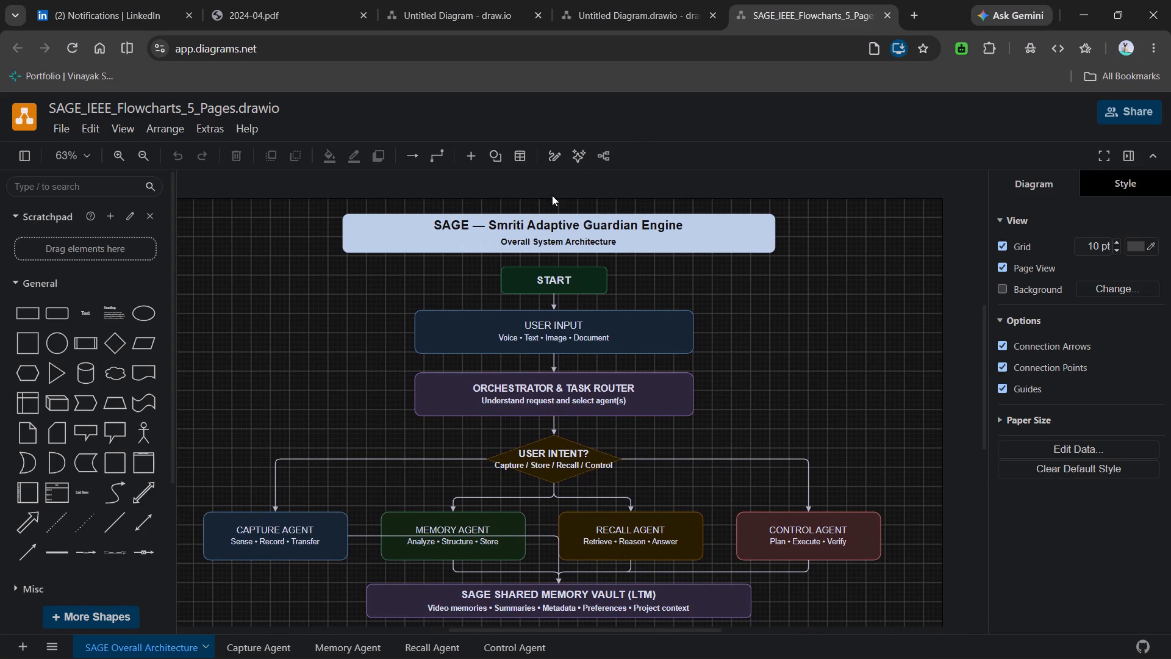
pyautogui.scroll(-1, 555, 323)
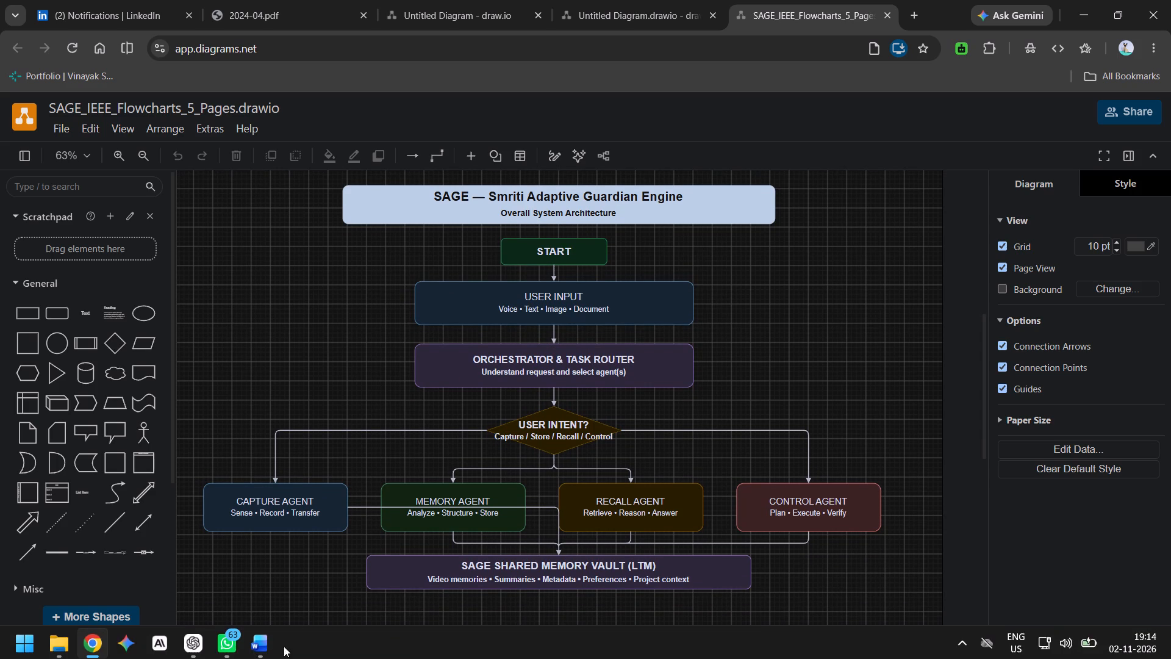
# Review the Capture, Memory, Recall and Control Agent pages, and return to the SAGE Overall Architecture page.
pyautogui.click(272, 651)
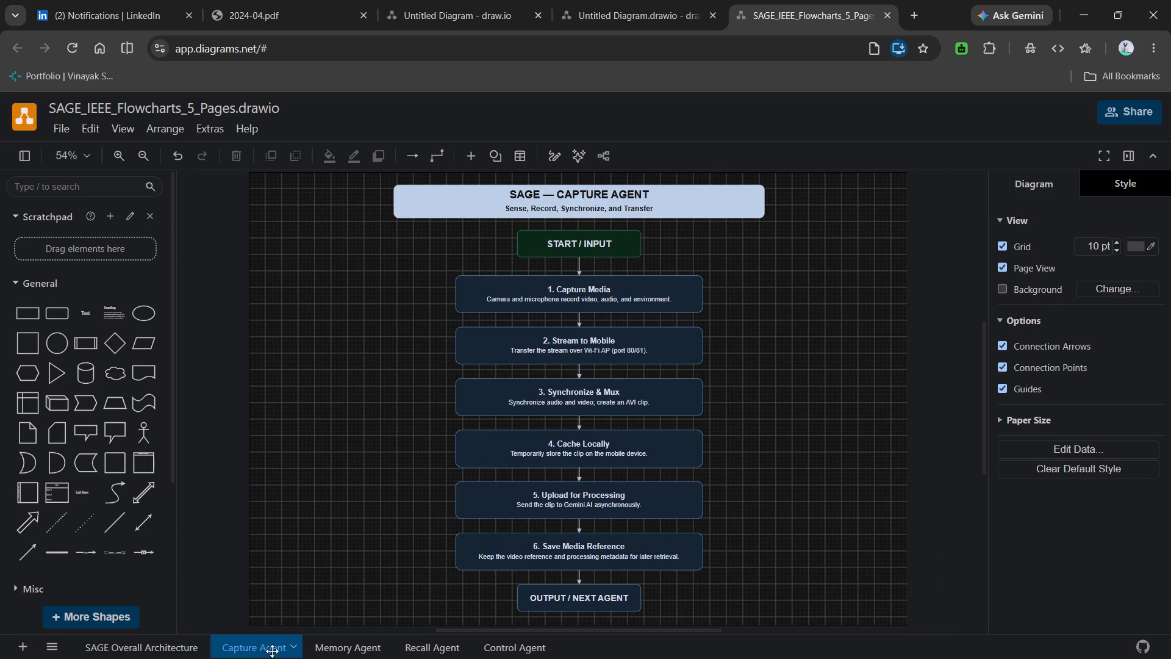
pyautogui.click(353, 655)
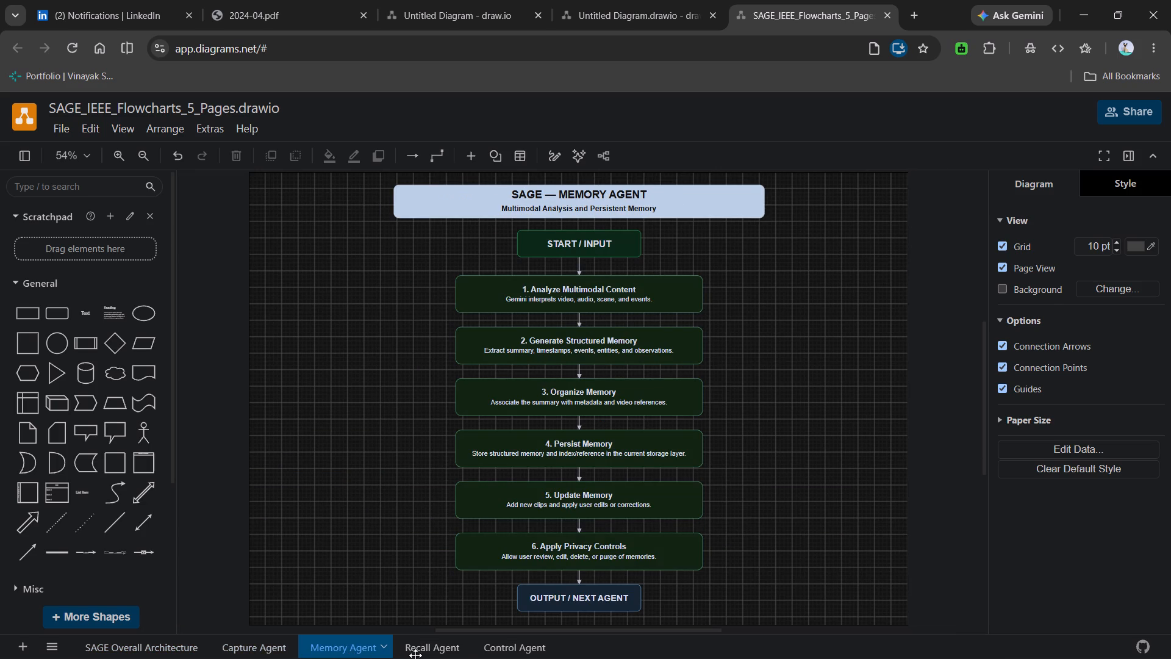
pyautogui.click(422, 655)
pyautogui.click(492, 651)
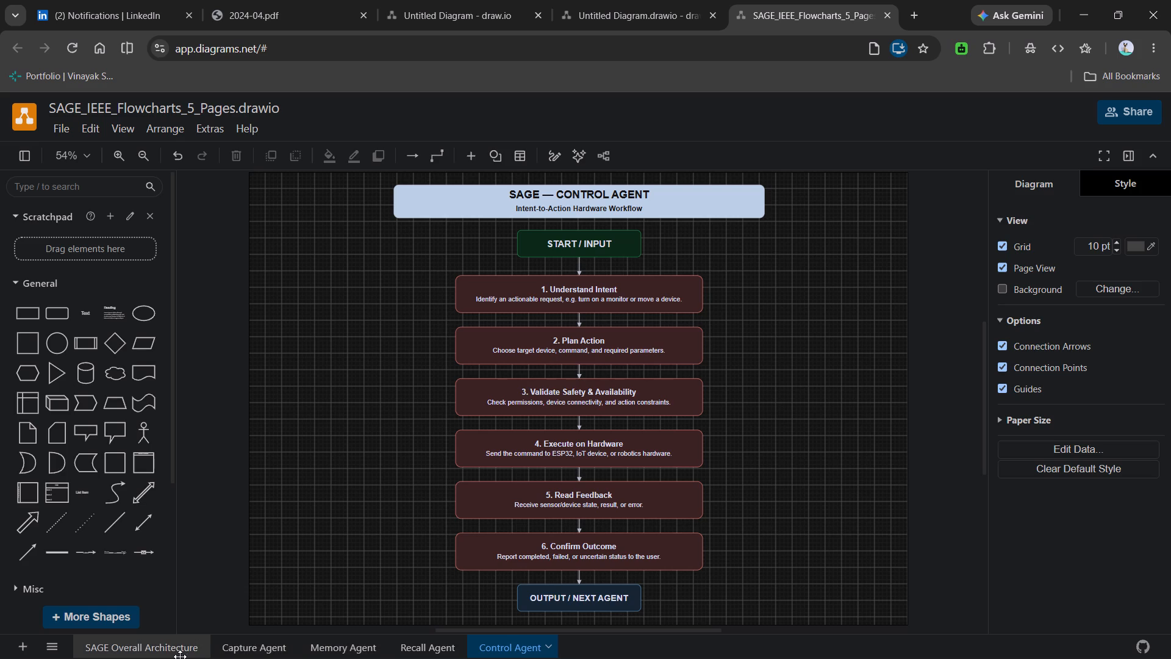
pyautogui.click(133, 653)
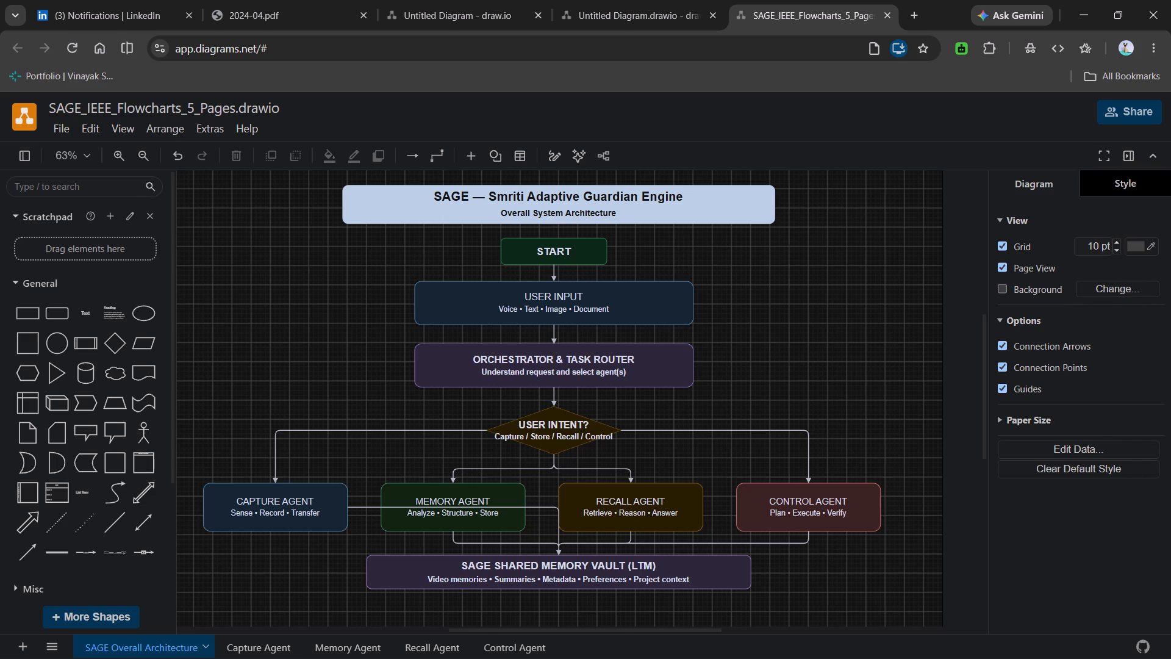
# Enable the background for the SAGE Overall Architecture page and show its paper size settings.
pyautogui.click(1000, 289)
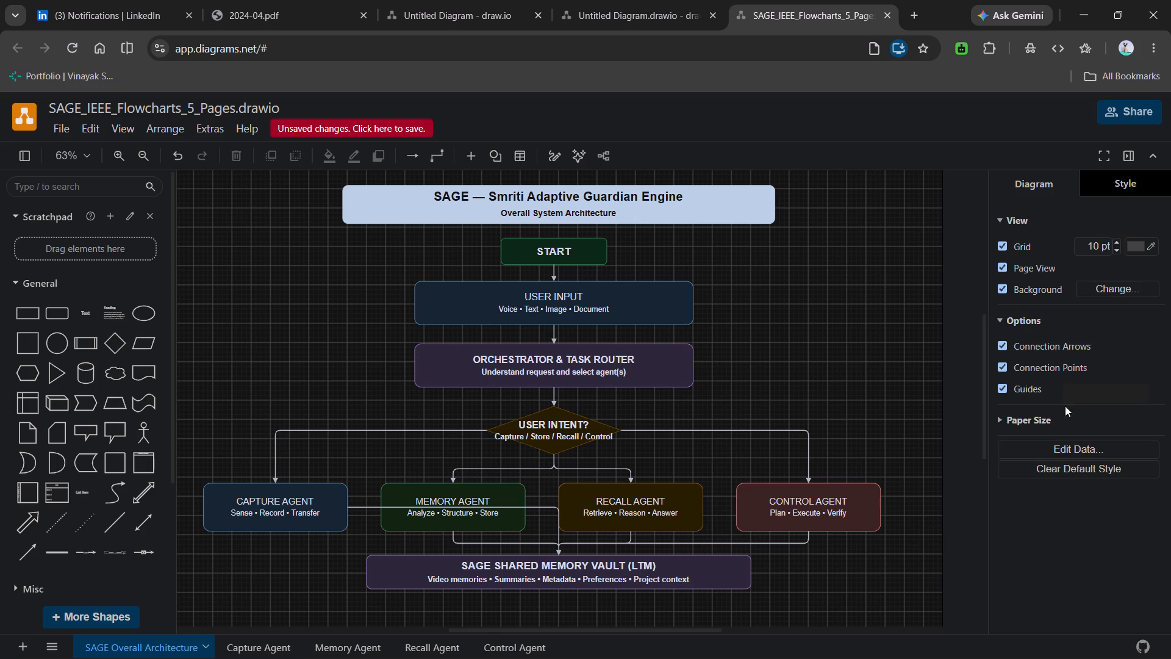
pyautogui.click(1001, 419)
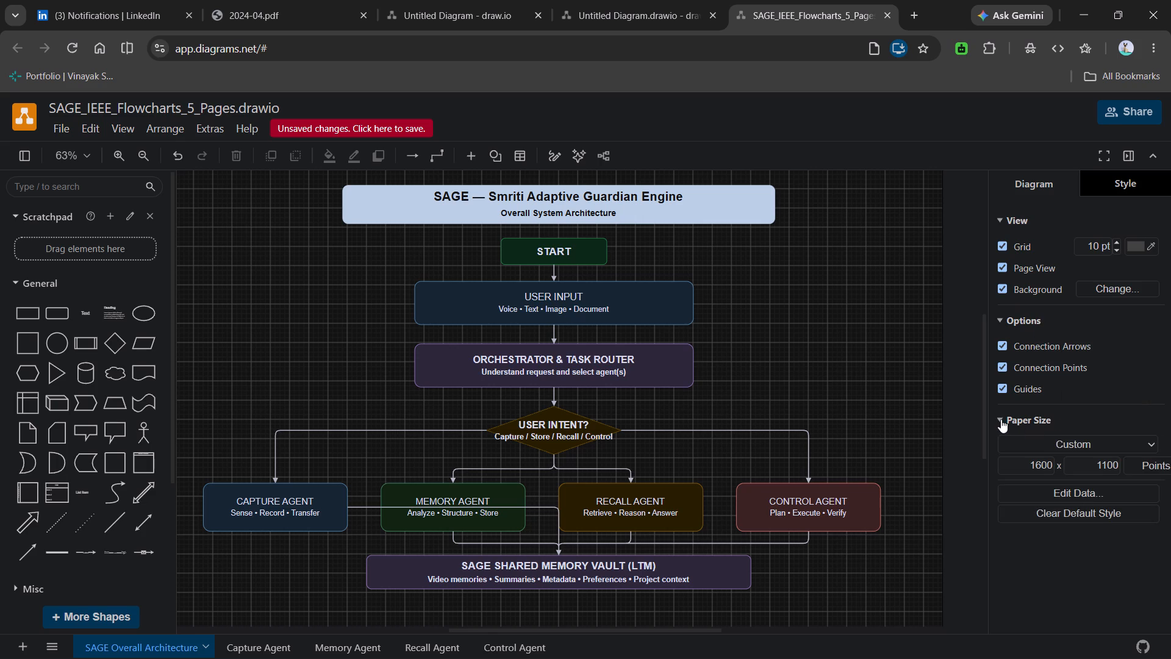
# Change the grid color of the SAGE Overall Architecture page to near-white F8F8F8.
pyautogui.click(1141, 242)
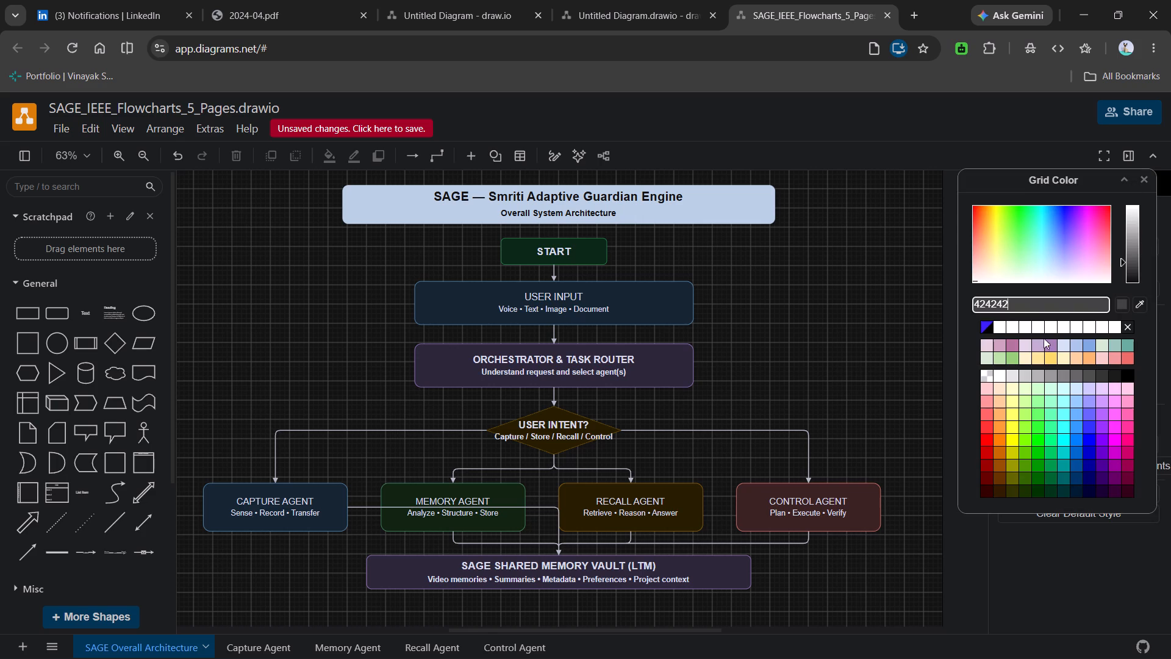
pyautogui.click(1037, 322)
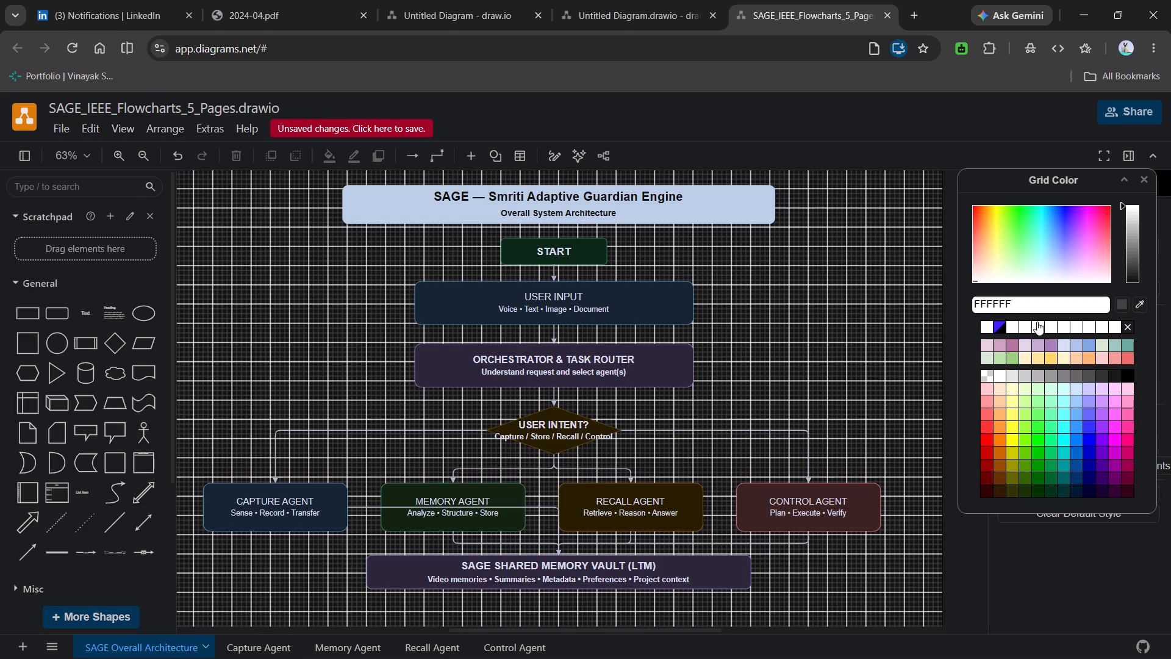
pyautogui.click(986, 328)
pyautogui.click(1010, 301)
pyautogui.click(1134, 207)
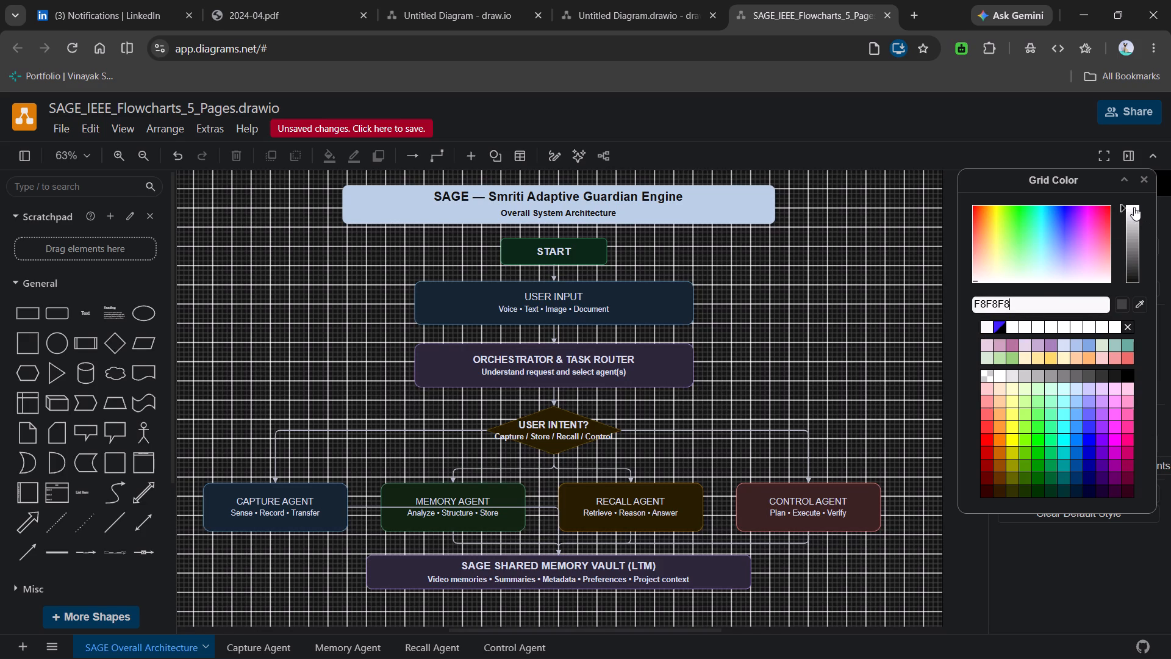
pyautogui.click(1140, 170)
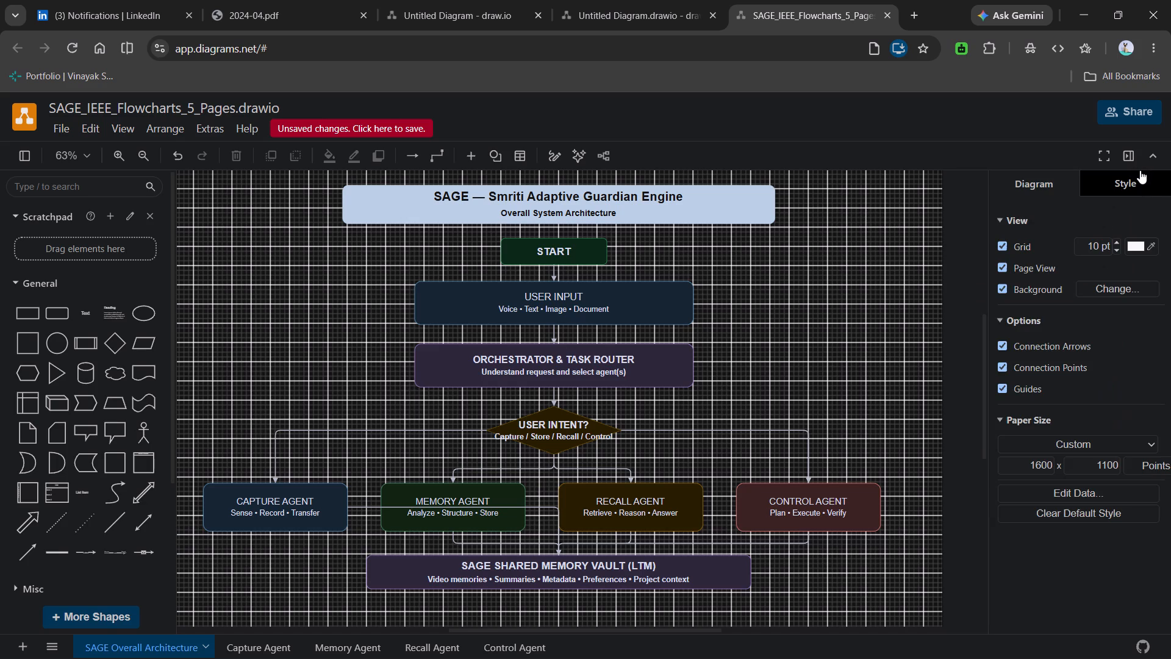
# Look at the diagram style presets and undo the recent page changes, including the enabled background, back to the SAGE Overall Architecture page.
pyautogui.click(1141, 182)
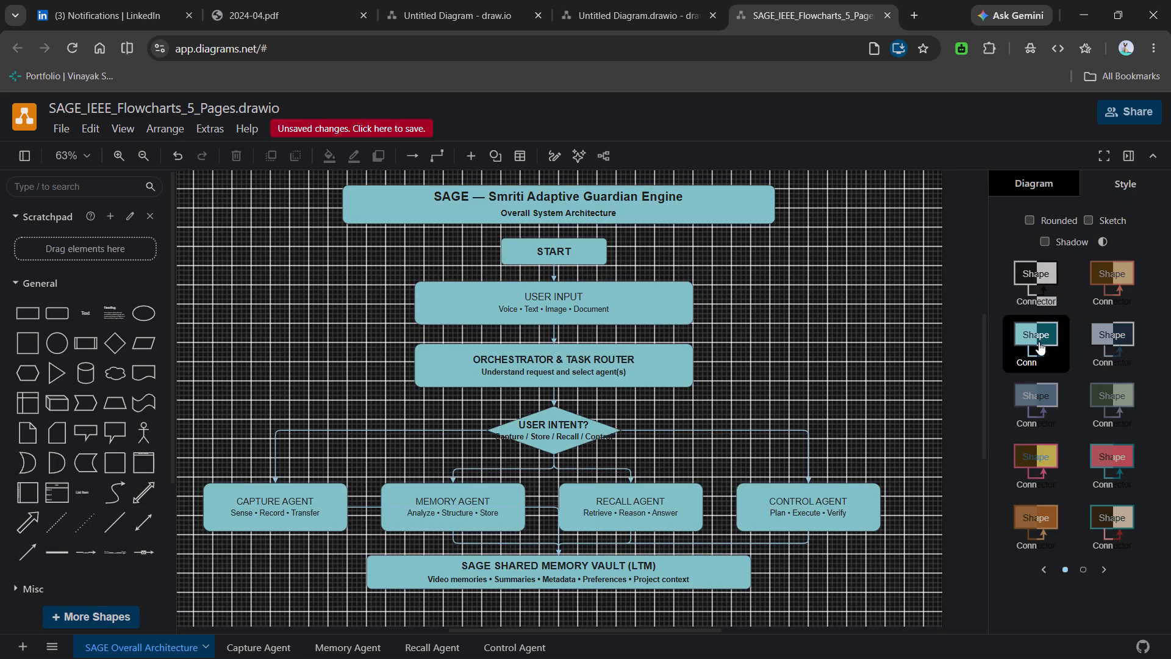
pyautogui.hotkey('ctrl', 'z')
pyautogui.hotkey('ctrl', 'z')
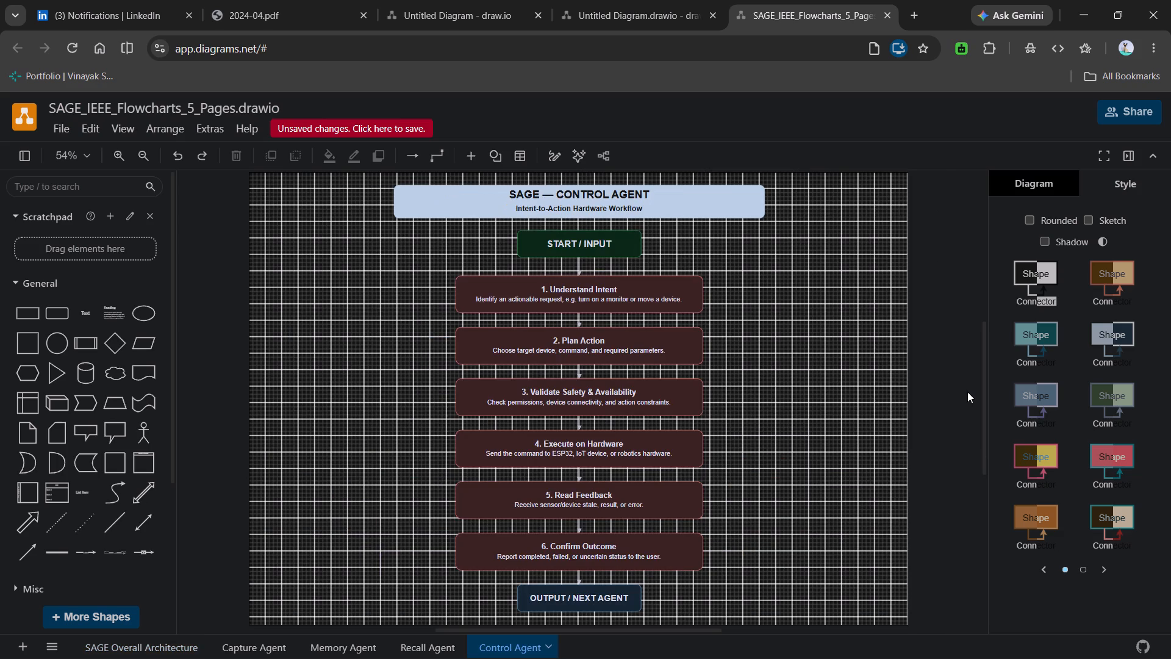
pyautogui.hotkey('ctrl', 'z')
pyautogui.hotkey('ctrl', 'z')
pyautogui.hotkey('ctrl', 'z')
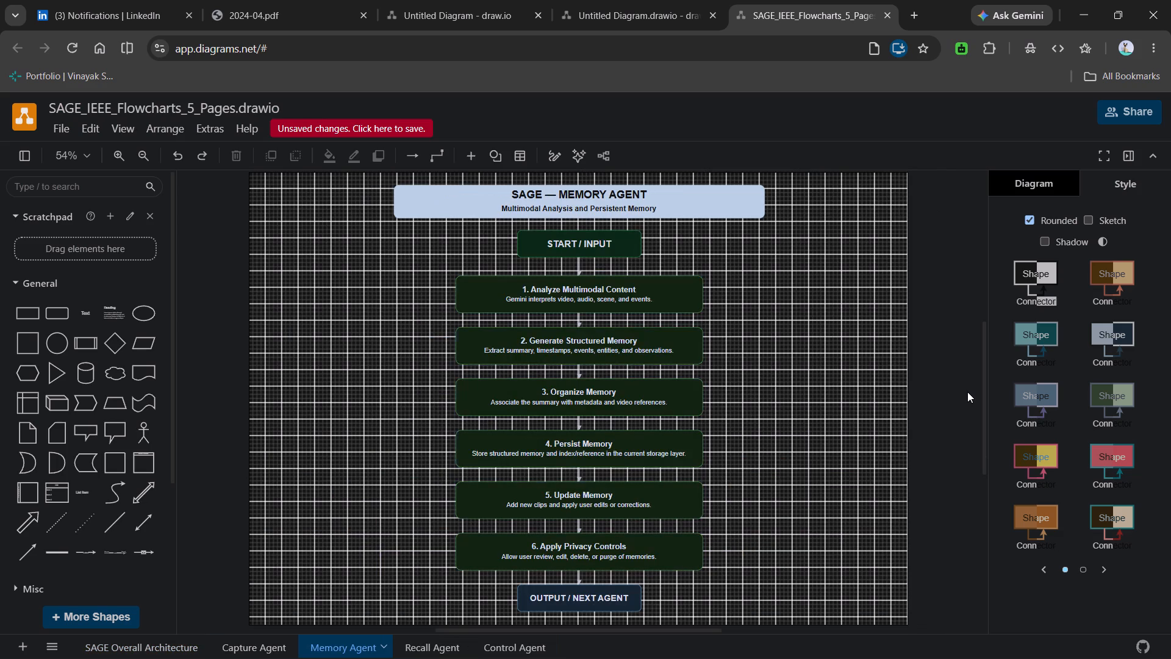
pyautogui.hotkey('ctrl', 'z')
pyautogui.hotkey('ctrl', 'z')
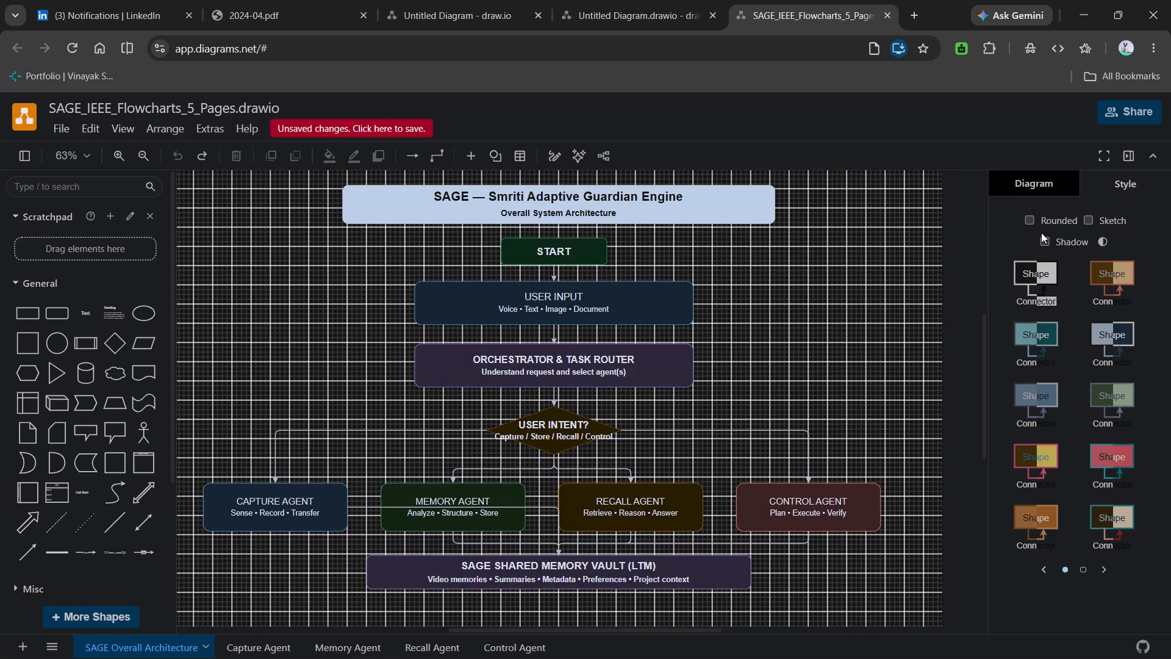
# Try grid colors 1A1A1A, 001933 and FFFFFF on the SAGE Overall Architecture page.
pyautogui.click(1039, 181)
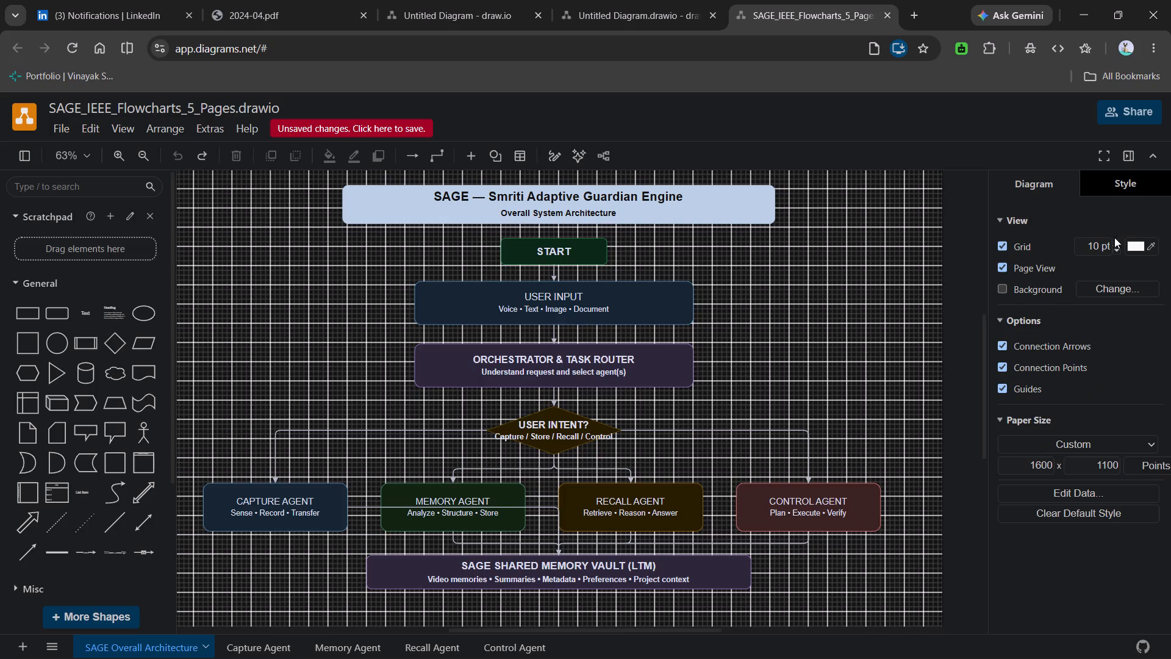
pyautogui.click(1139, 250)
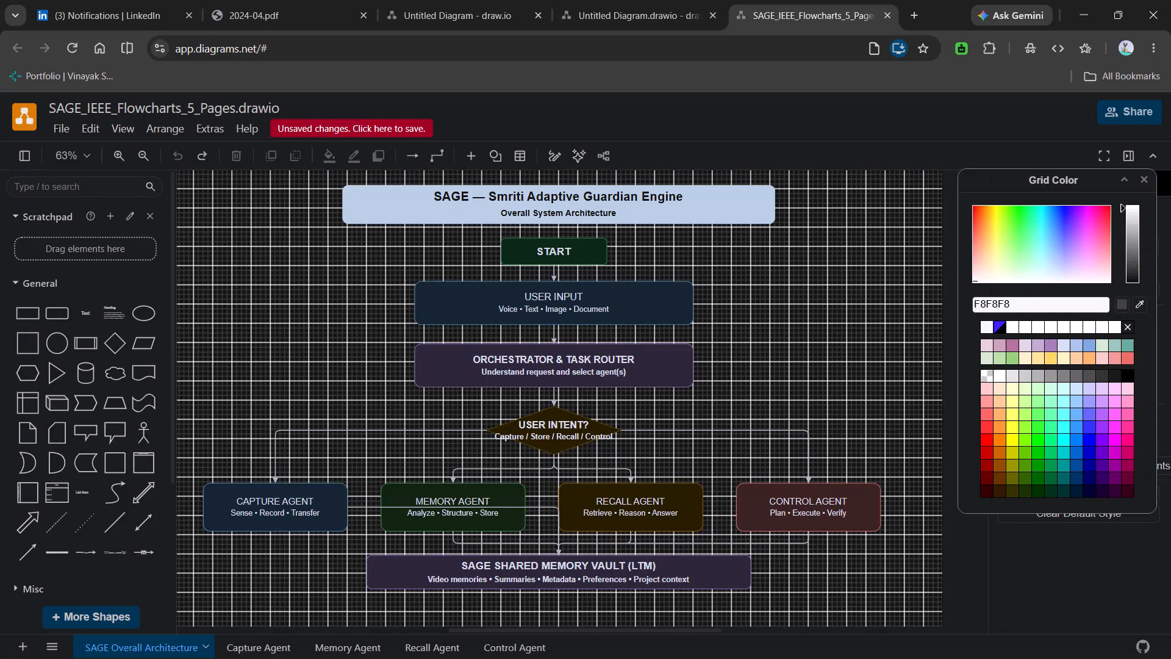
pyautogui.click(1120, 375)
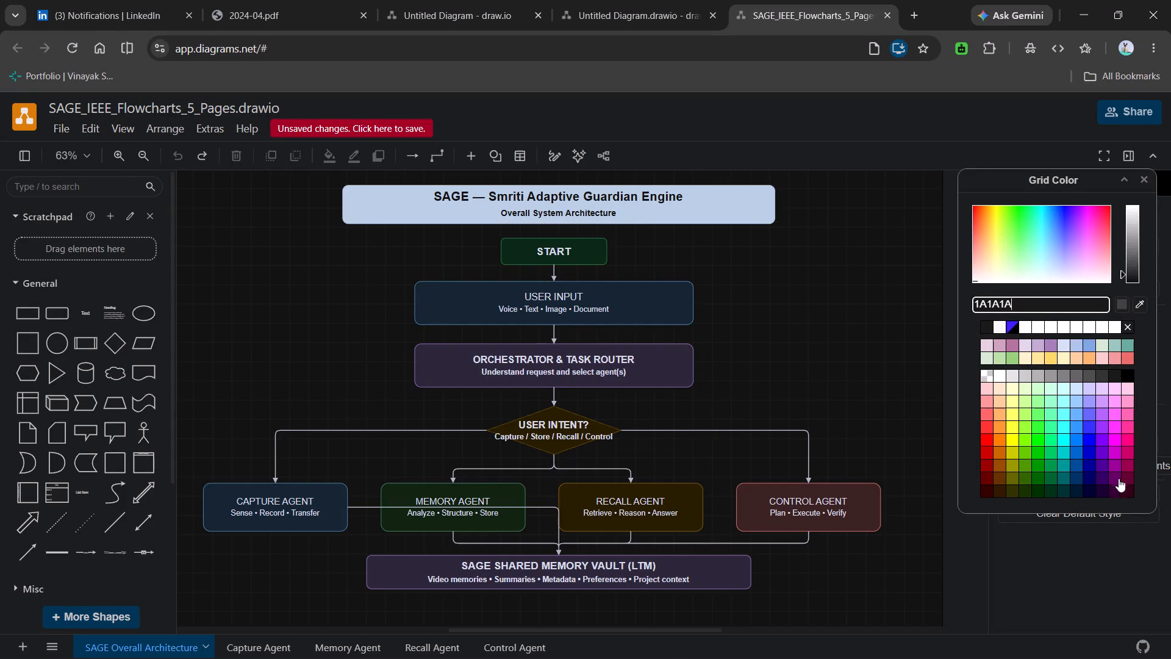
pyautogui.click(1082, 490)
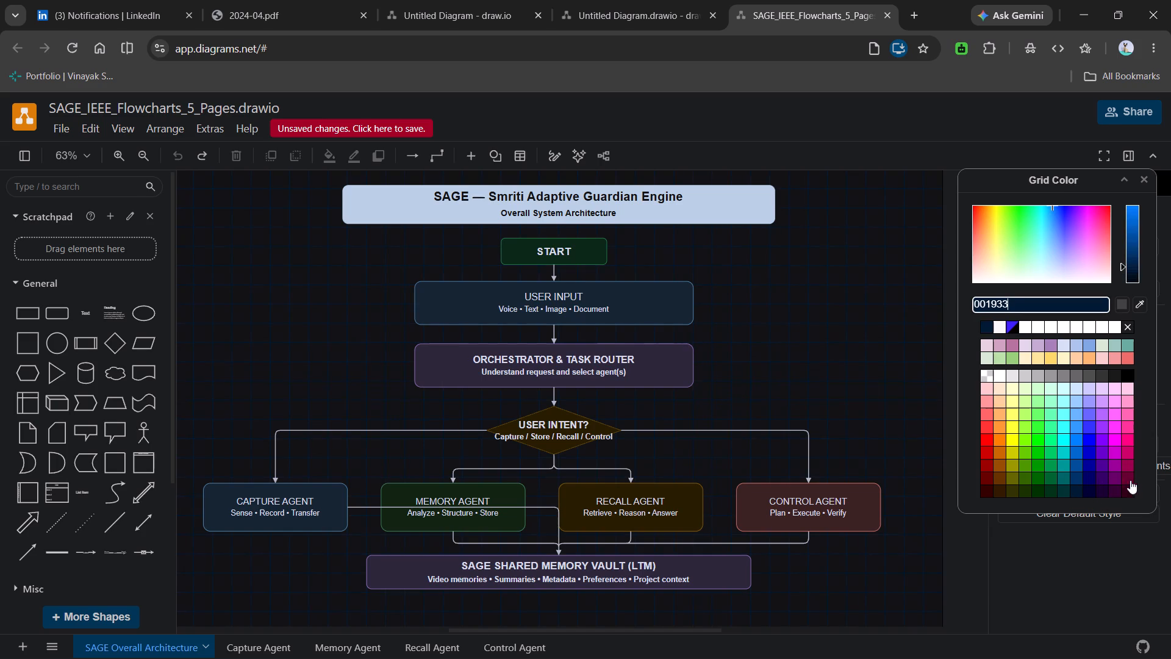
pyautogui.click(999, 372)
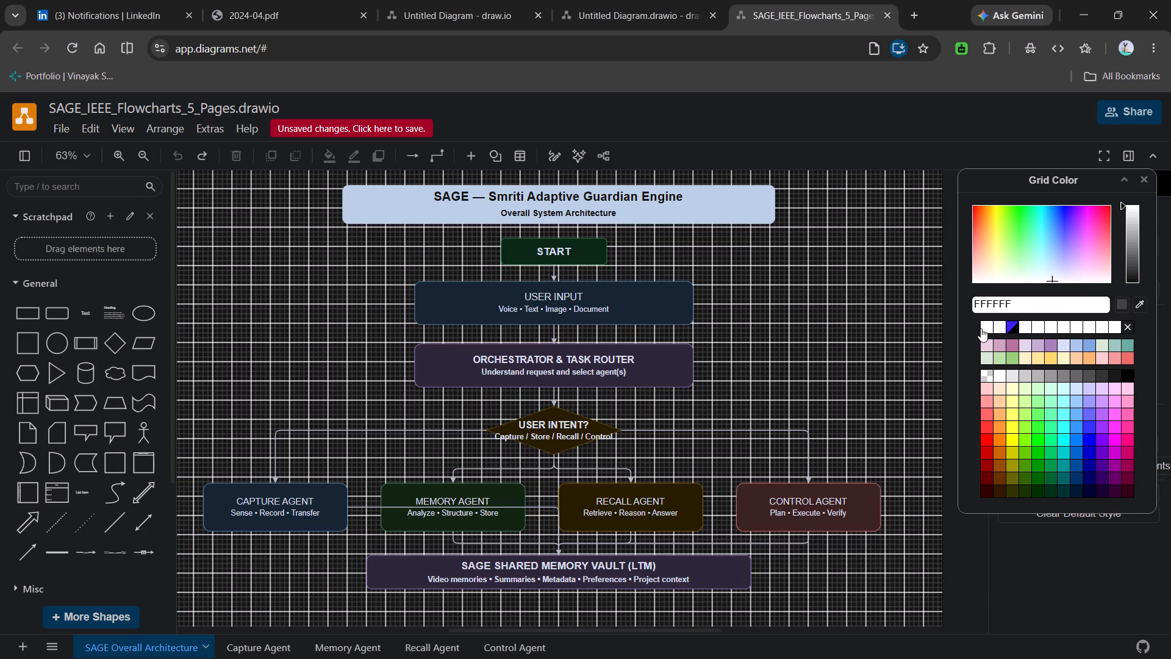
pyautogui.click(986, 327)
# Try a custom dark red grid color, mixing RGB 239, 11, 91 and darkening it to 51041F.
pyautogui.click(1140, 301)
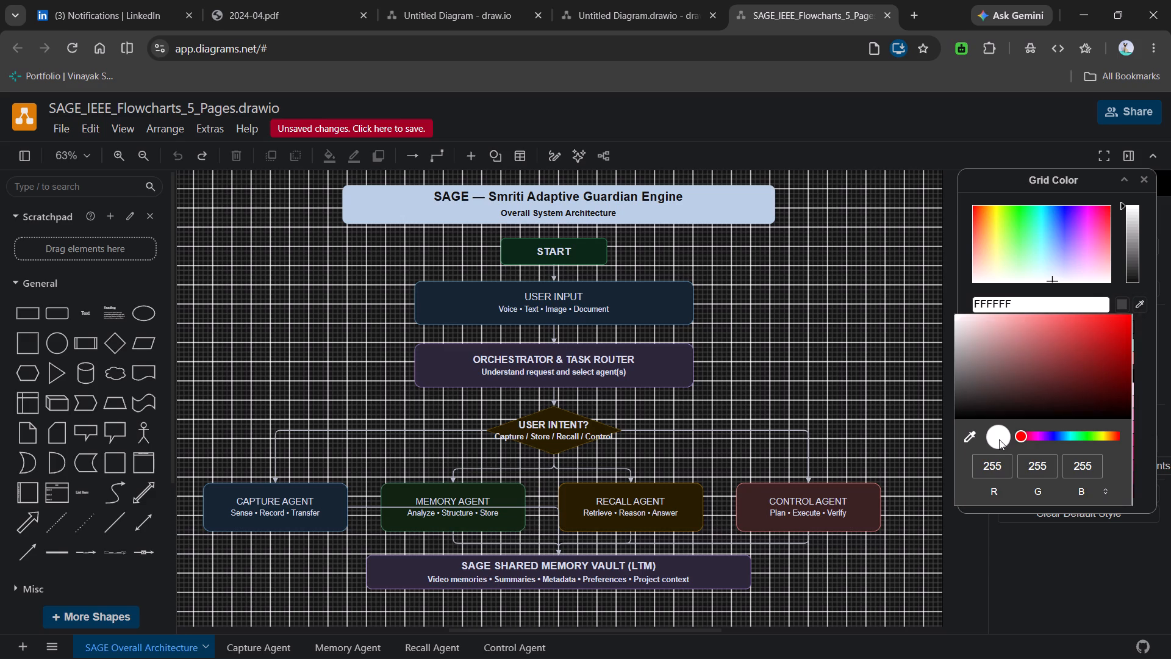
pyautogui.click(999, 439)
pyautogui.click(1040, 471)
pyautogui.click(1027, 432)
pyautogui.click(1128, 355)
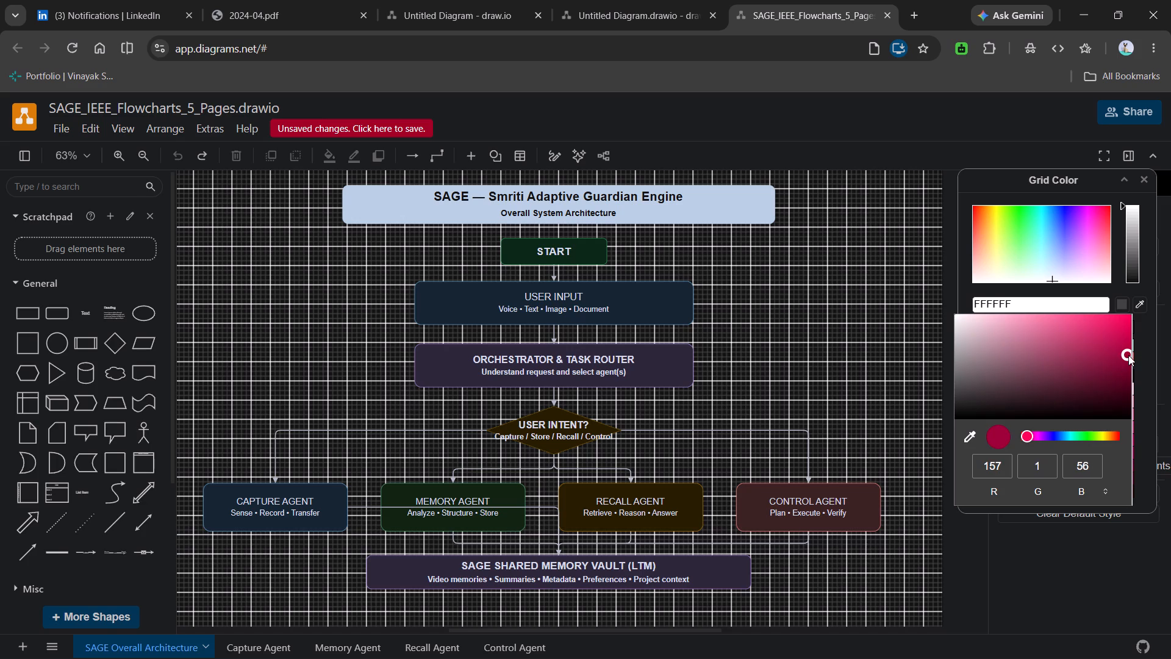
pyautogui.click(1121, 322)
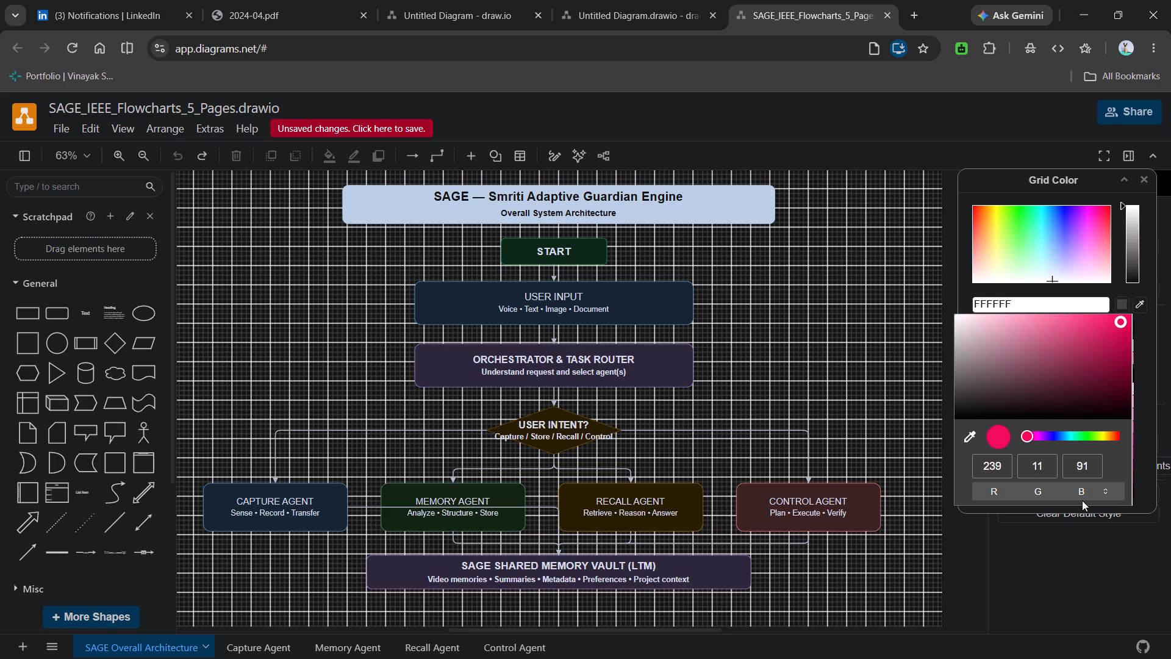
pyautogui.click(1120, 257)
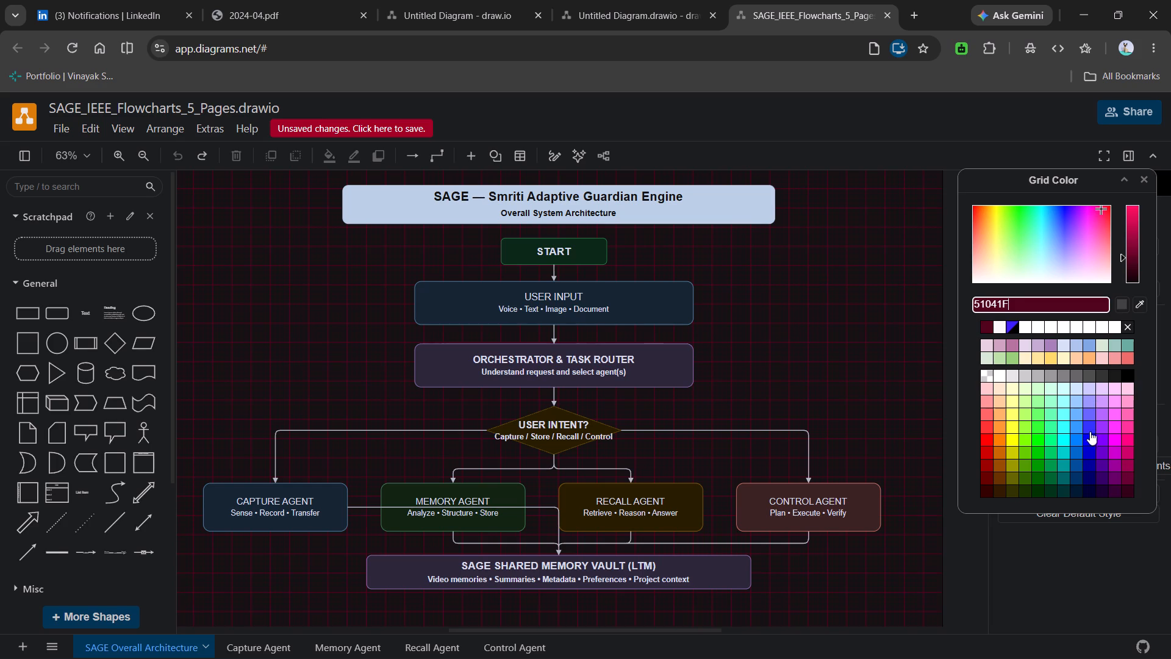
# Set the grid color of the SAGE Overall Architecture page to black 000000 and close the color settings.
pyautogui.click(1116, 326)
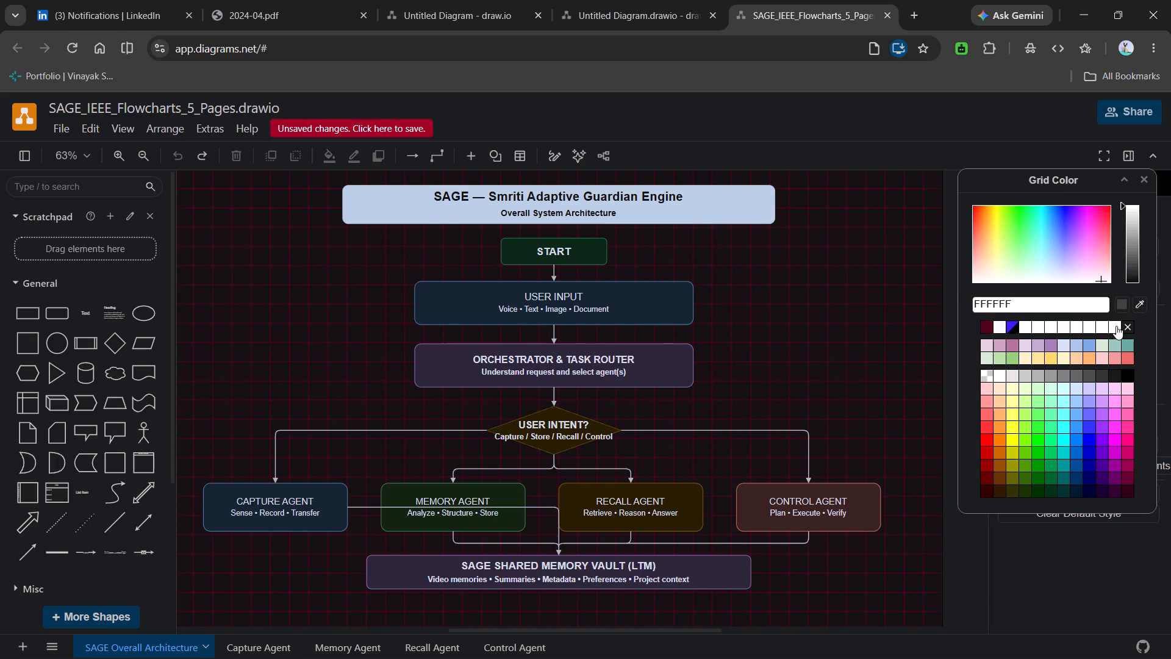
pyautogui.click(1131, 374)
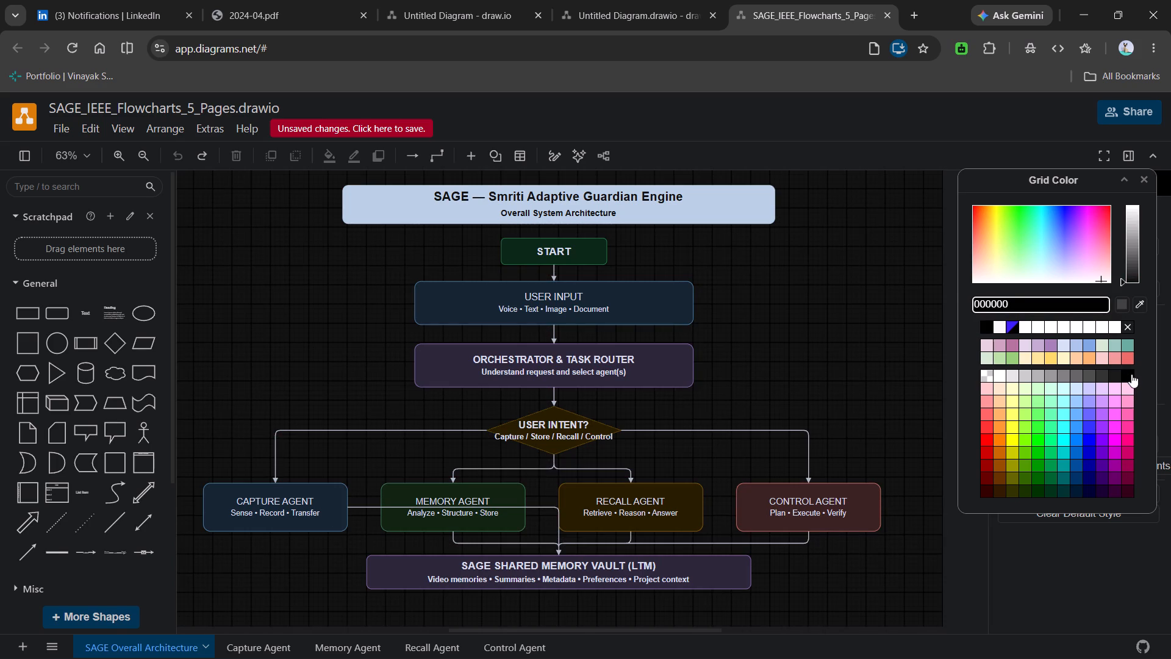
pyautogui.click(1123, 572)
pyautogui.click(1145, 179)
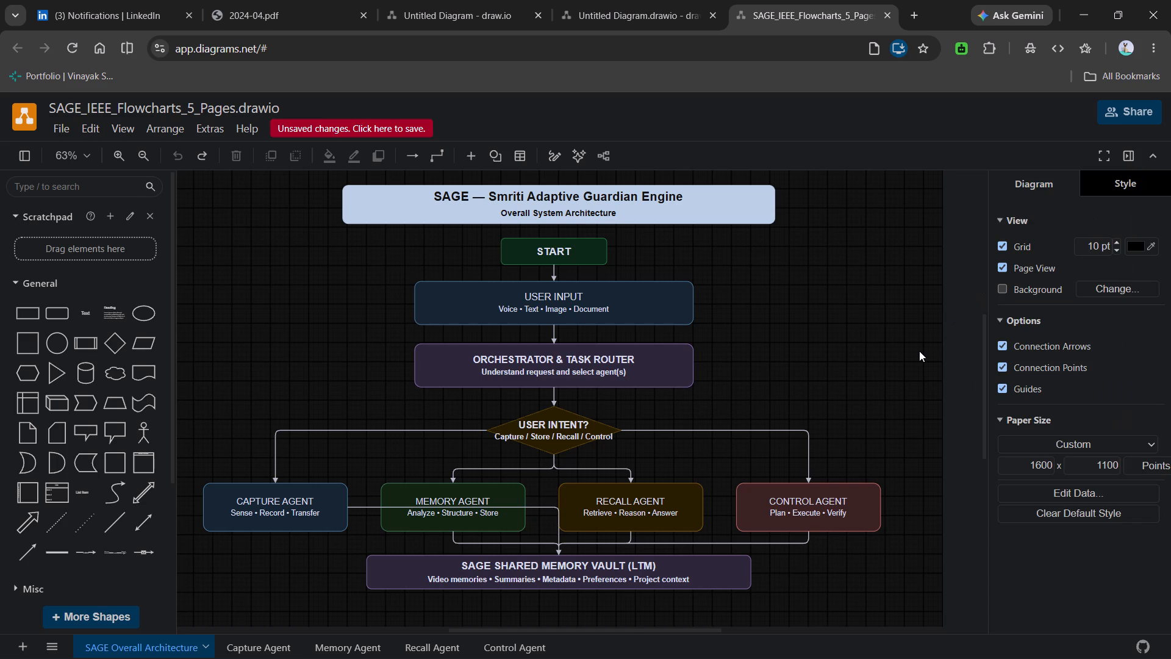
pyautogui.press('Print')
pyautogui.moveTo(183, 171); pyautogui.dragTo(857, 567)
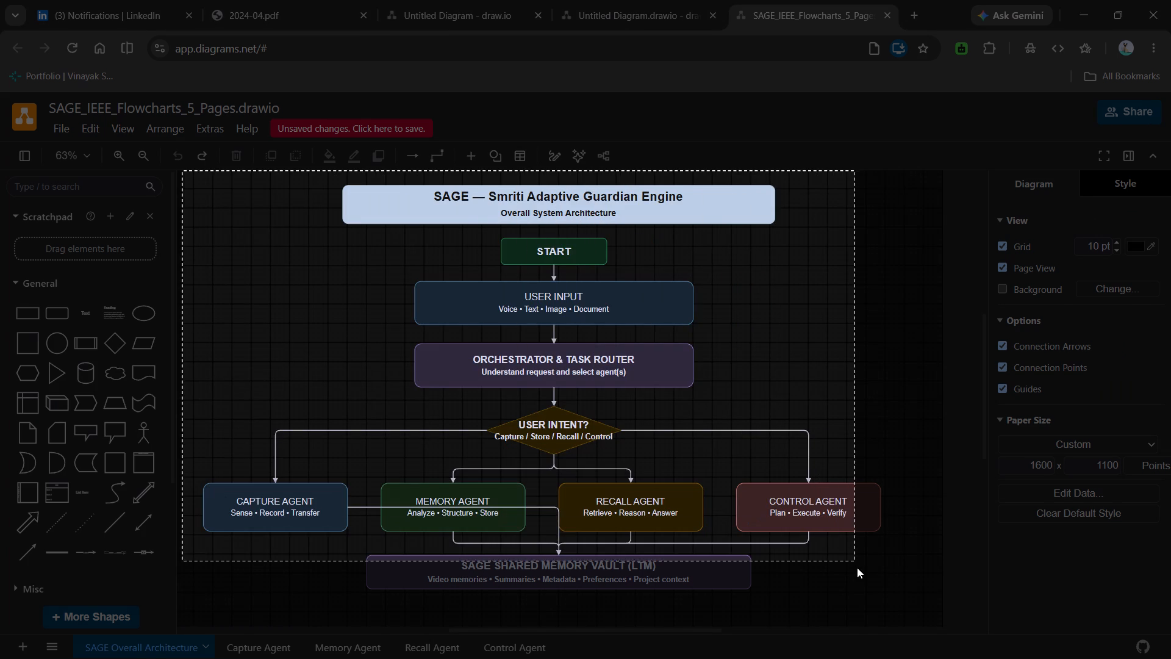
pyautogui.moveTo(857, 567); pyautogui.dragTo(948, 627)
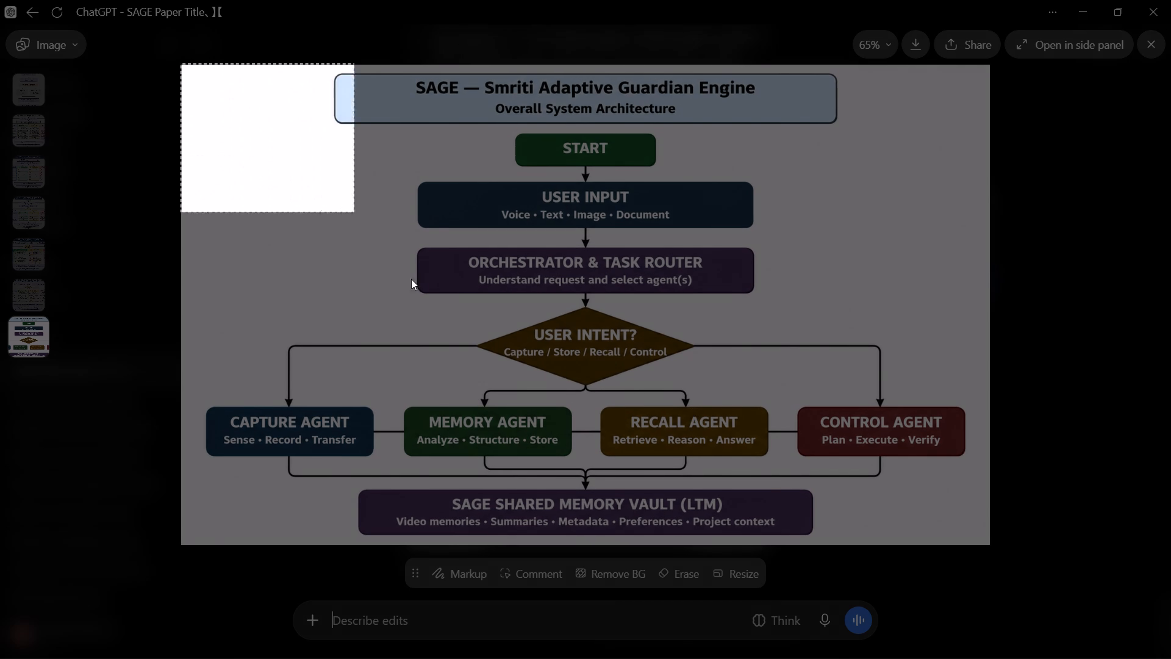
pyautogui.moveTo(411, 279); pyautogui.dragTo(990, 543)
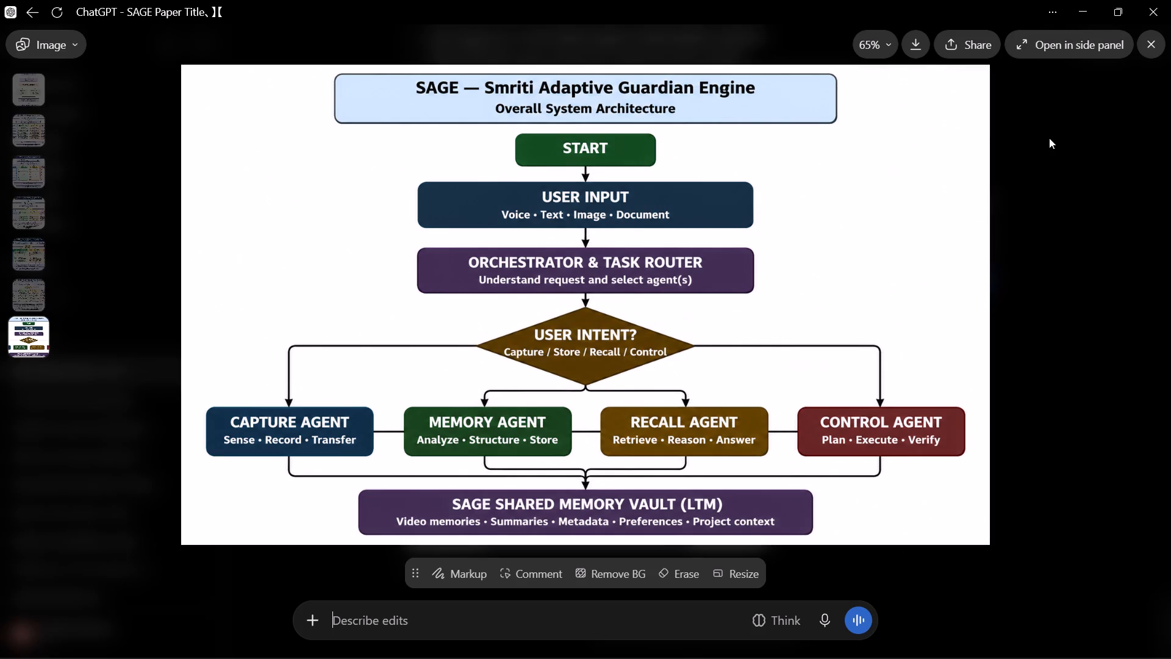
# Switch to SAGE_IEEE_Paper in Word and replace the FIG-3.1 4-layer architecture picture with the captured white-background flowchart.
pyautogui.click(1074, 15)
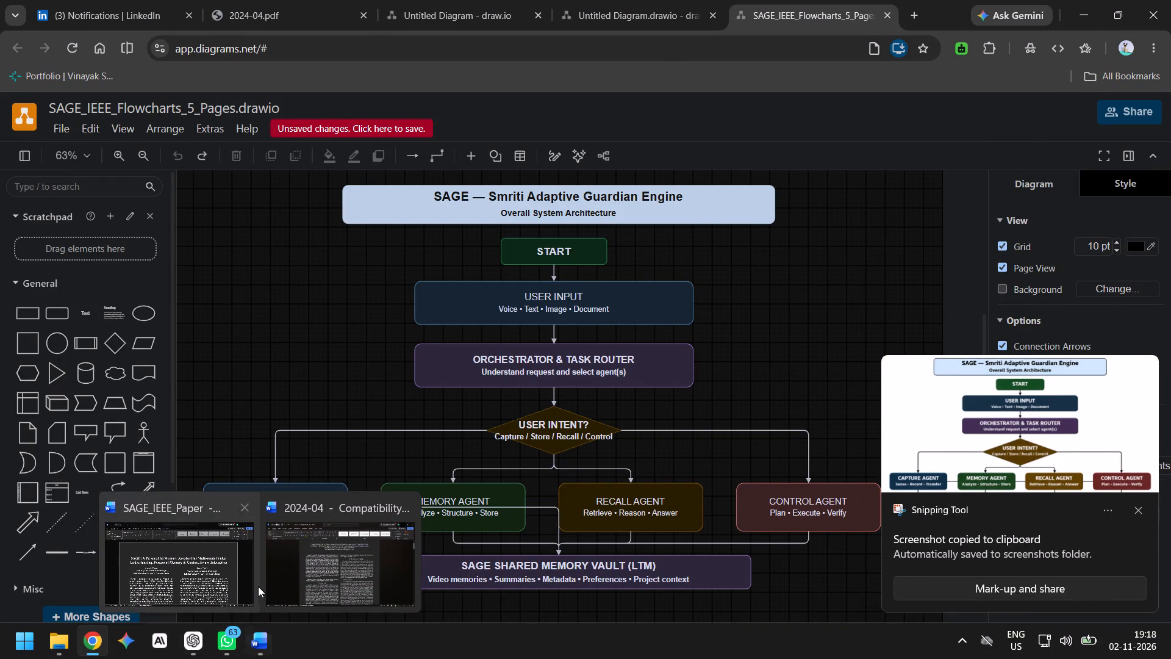
pyautogui.click(224, 581)
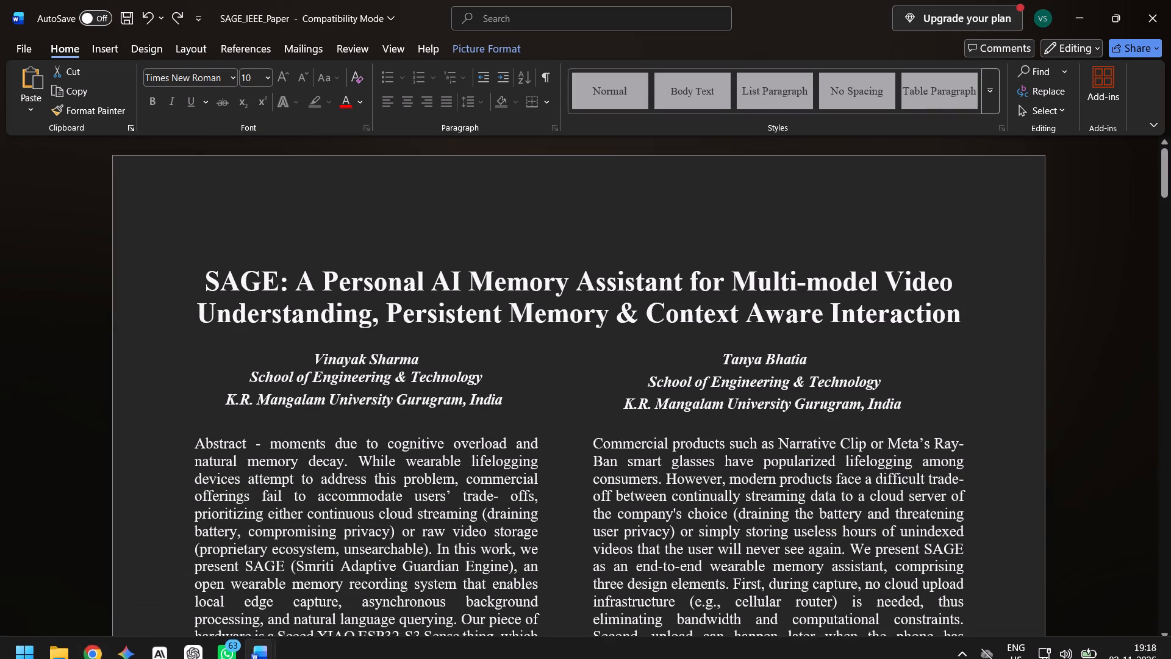
pyautogui.scroll(-2, 511, 536)
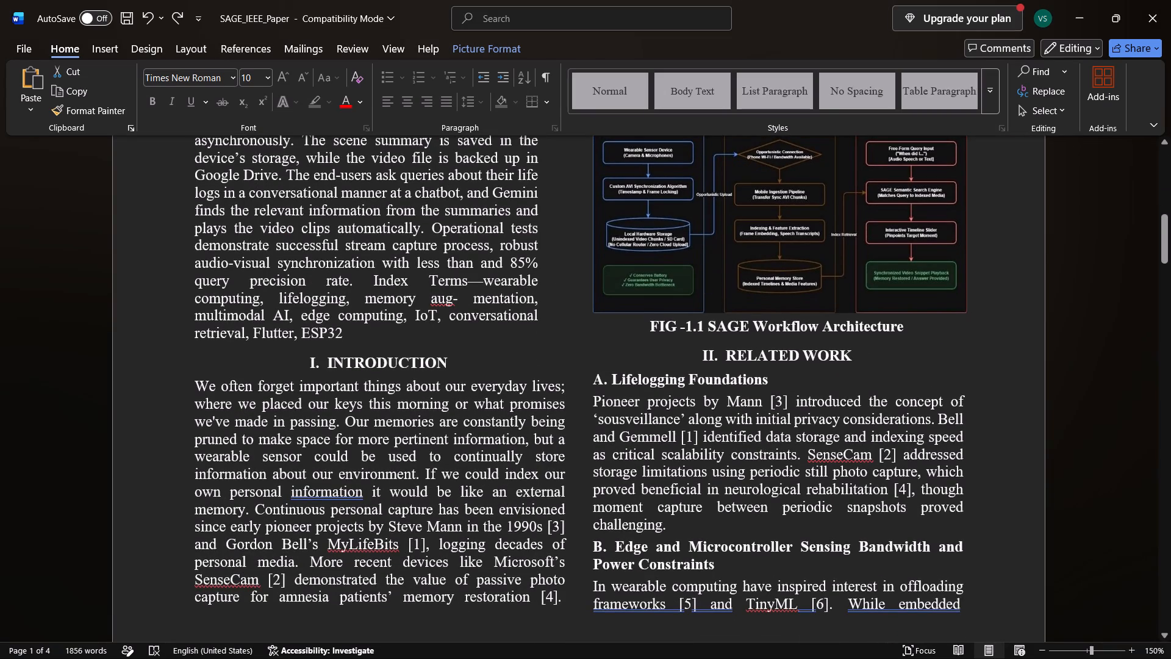
pyautogui.scroll(-3, 511, 536)
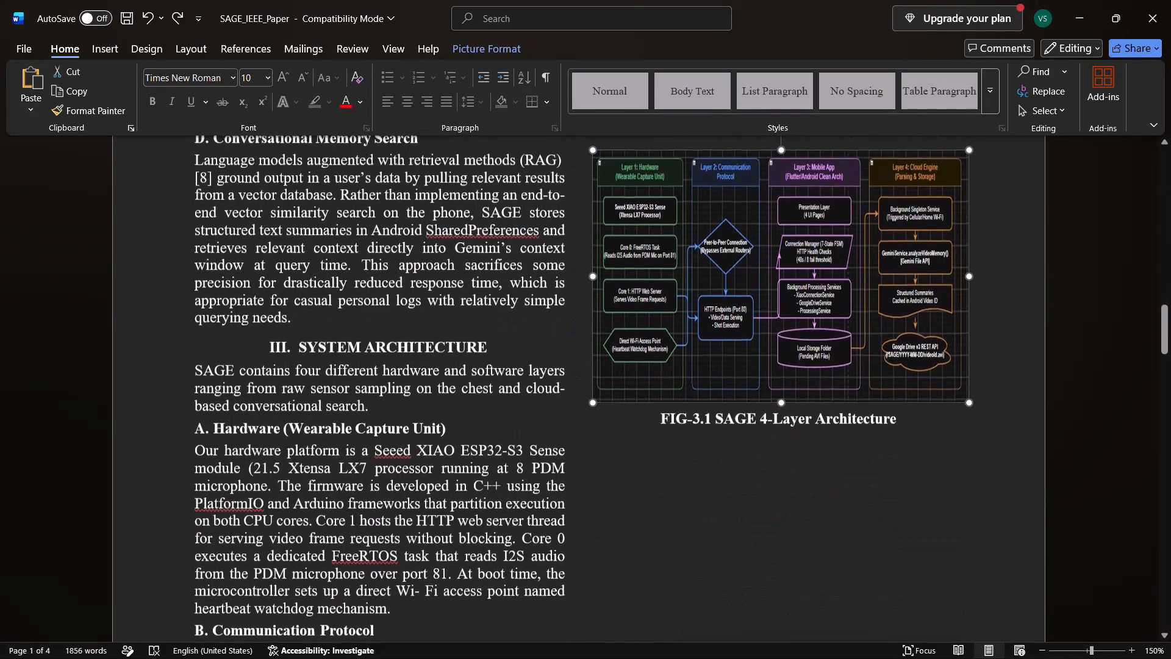
pyautogui.click(742, 361)
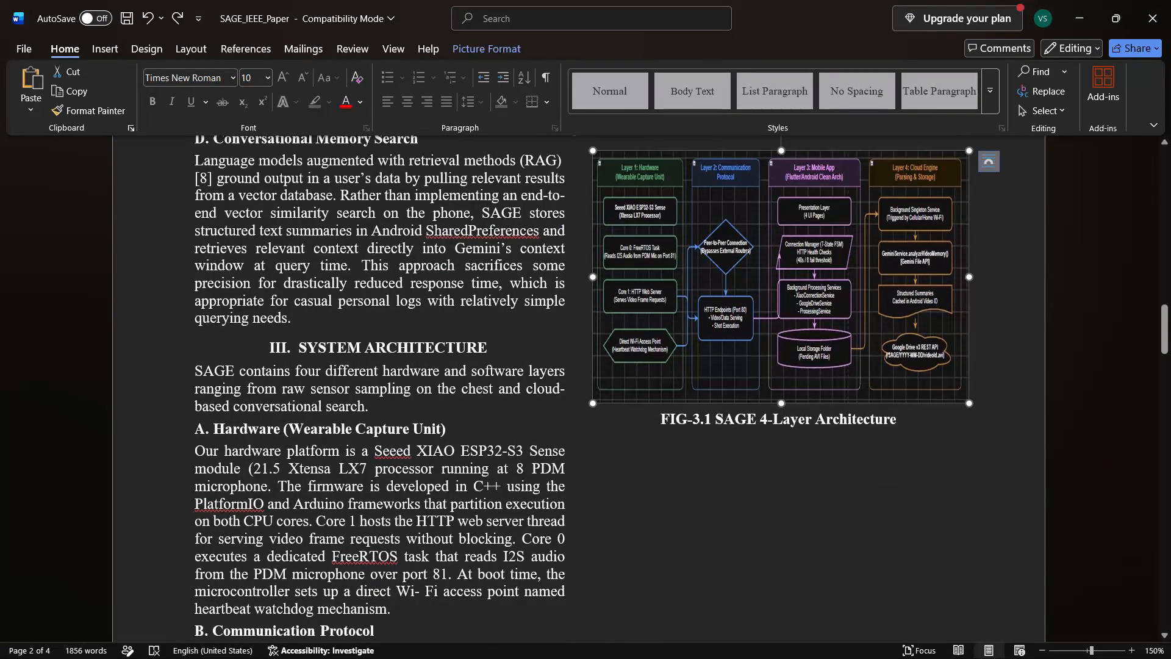
pyautogui.press('BackSpace')
pyautogui.hotkey('ctrl', 'v')
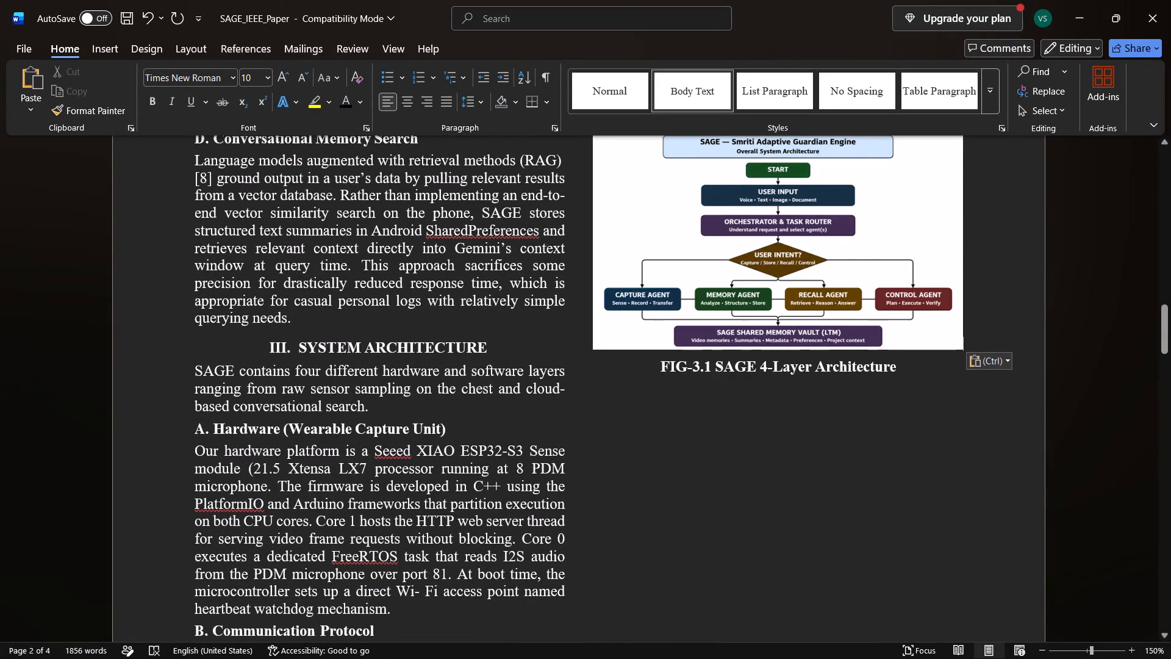
# Stretch the pasted Overall System Architecture flowchart slightly taller above its FIG-3.1 caption.
pyautogui.click(826, 326)
pyautogui.scroll(1, 826, 326)
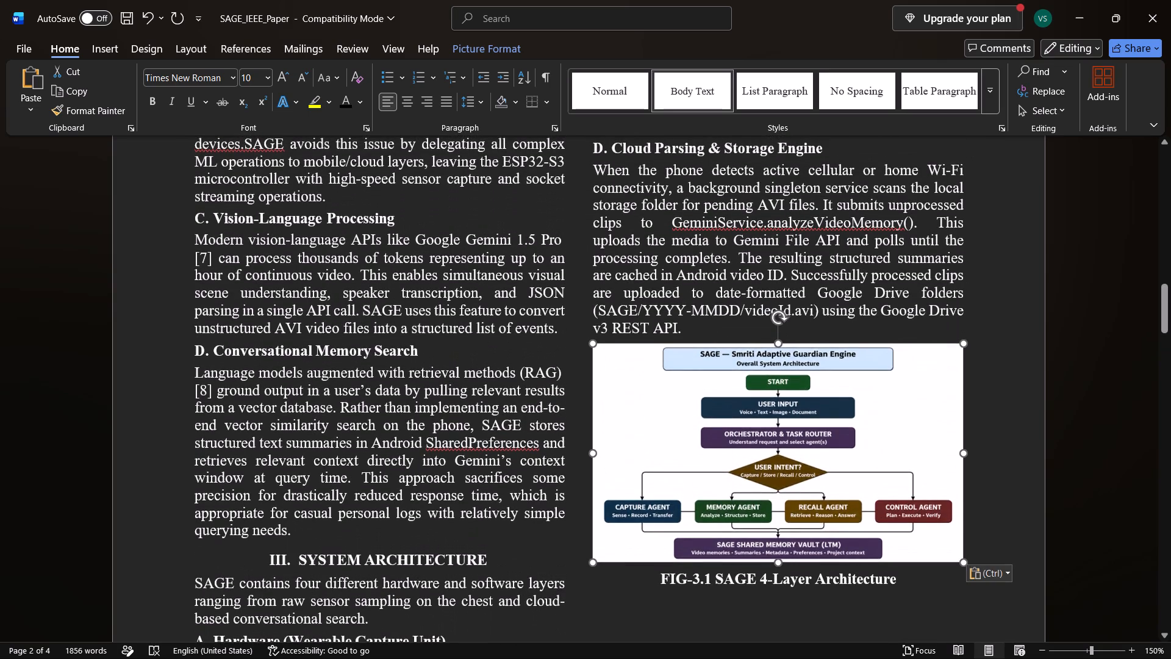
pyautogui.moveTo(778, 562); pyautogui.dragTo(786, 588)
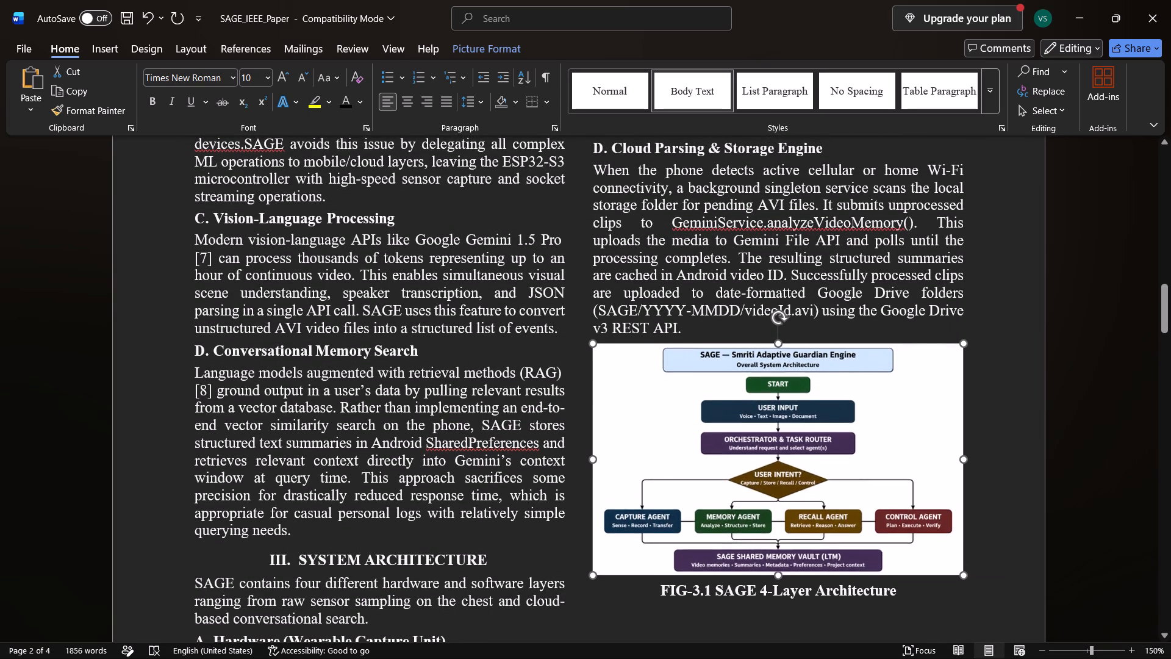
pyautogui.moveTo(786, 588); pyautogui.dragTo(797, 611)
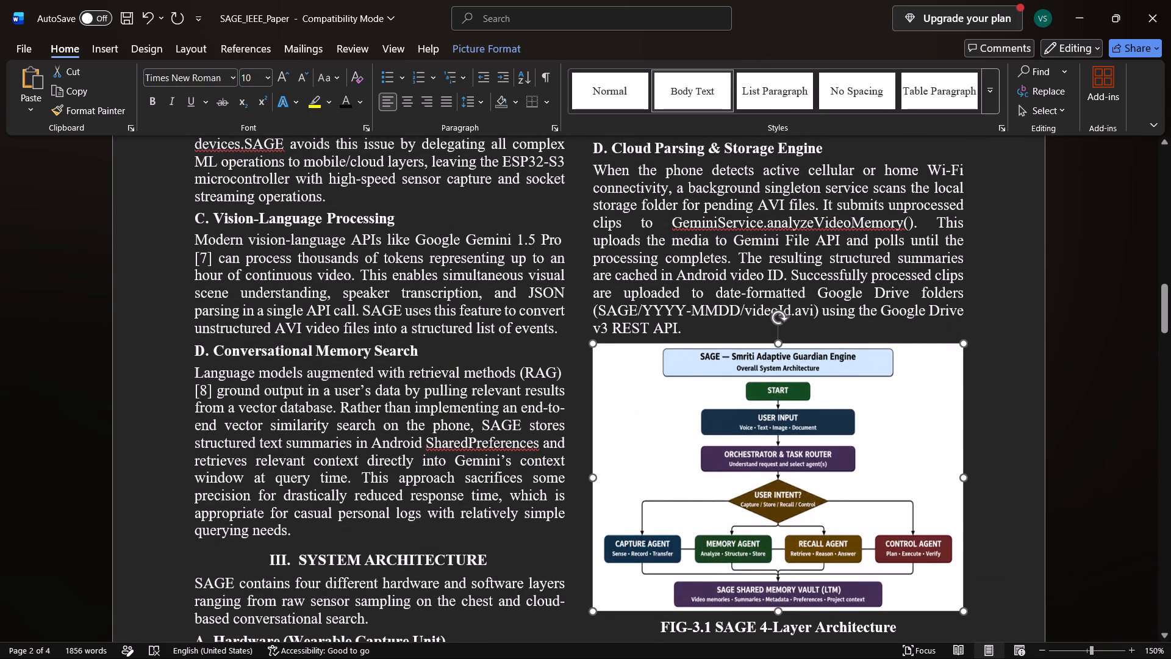
# Widen the Overall System Architecture flowchart picture slightly beyond the column edge above its FIG-3.1 caption.
pyautogui.click(966, 478)
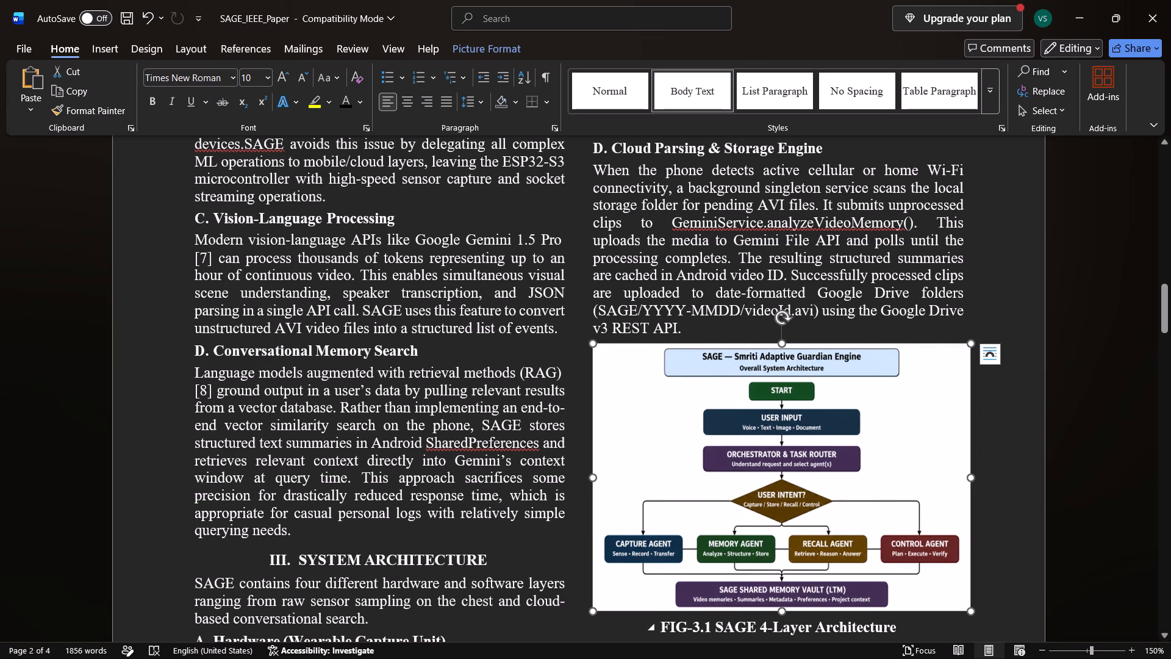
# Check the flowchart's title in the draw.io diagram, and replace the caption wording after "FIG-3.1" in SAGE_IEEE_Paper with text starting "OVE".
pyautogui.scroll(-2, 895, 617)
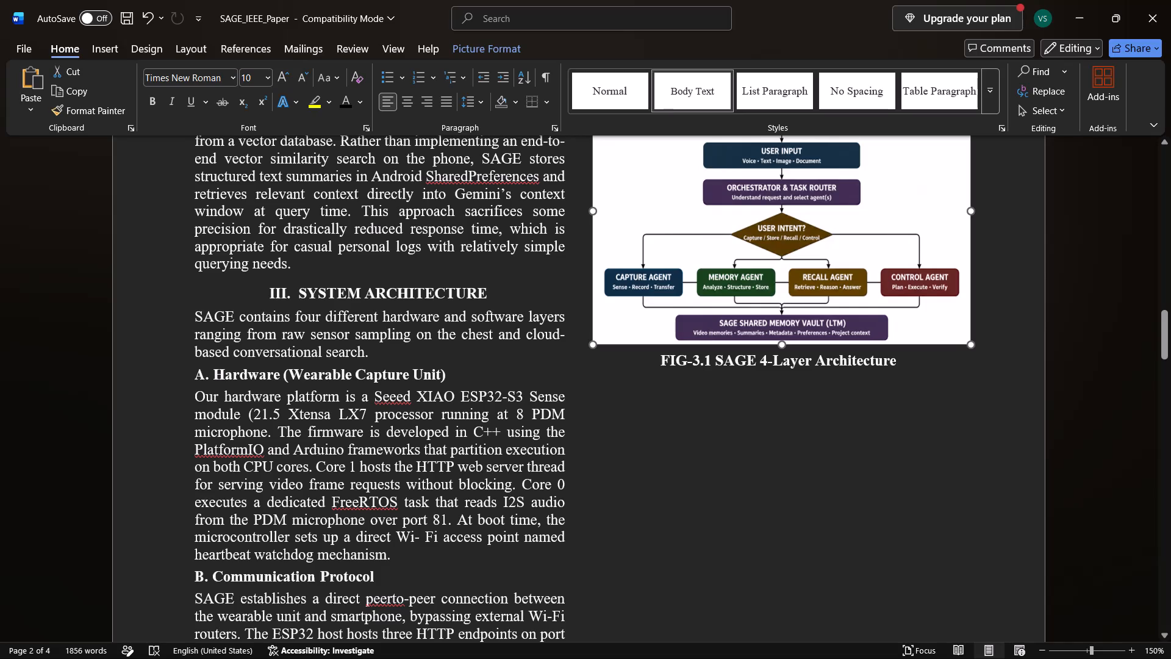
pyautogui.hotkey('alt', 'Tab')
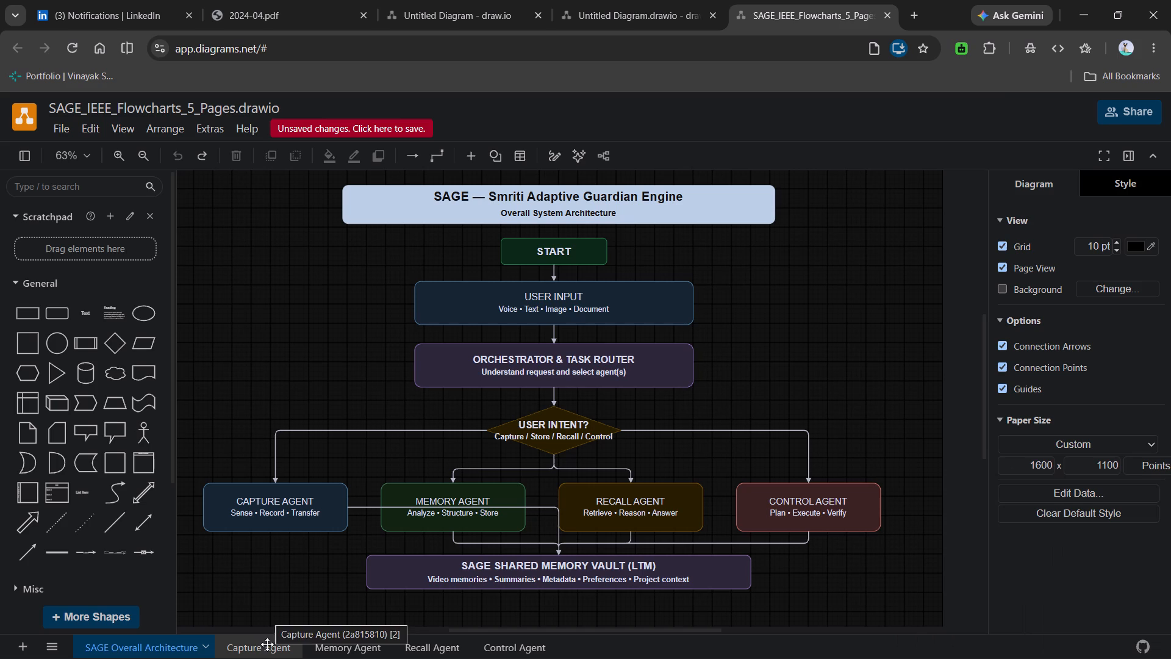
pyautogui.click(1097, 1)
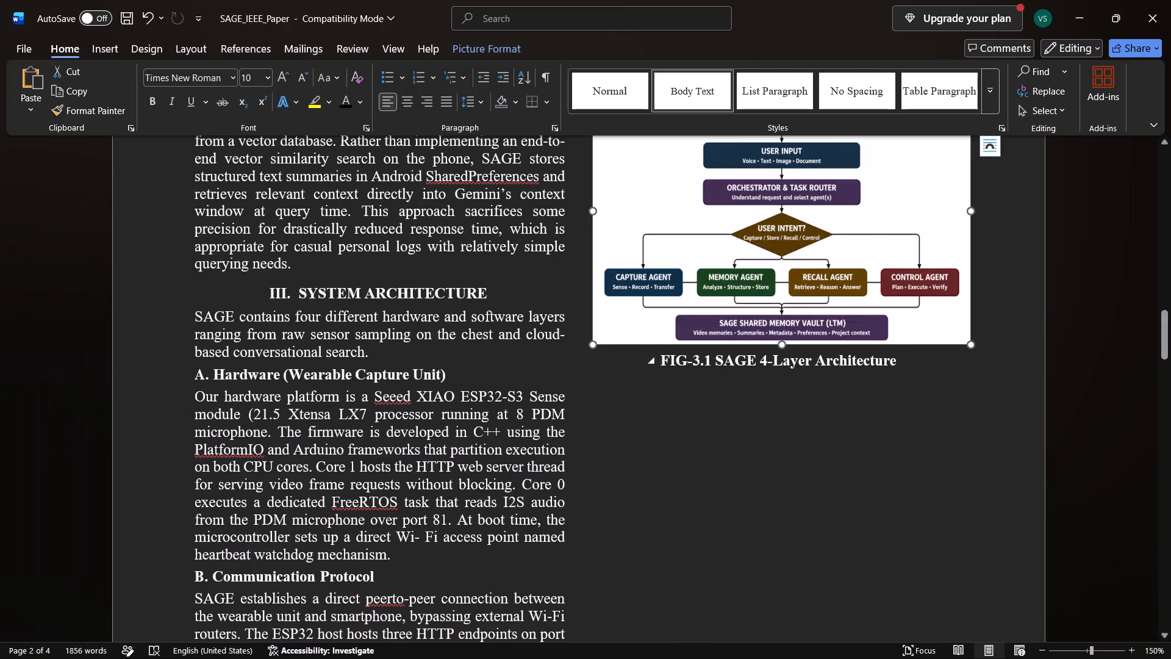
pyautogui.click(898, 356)
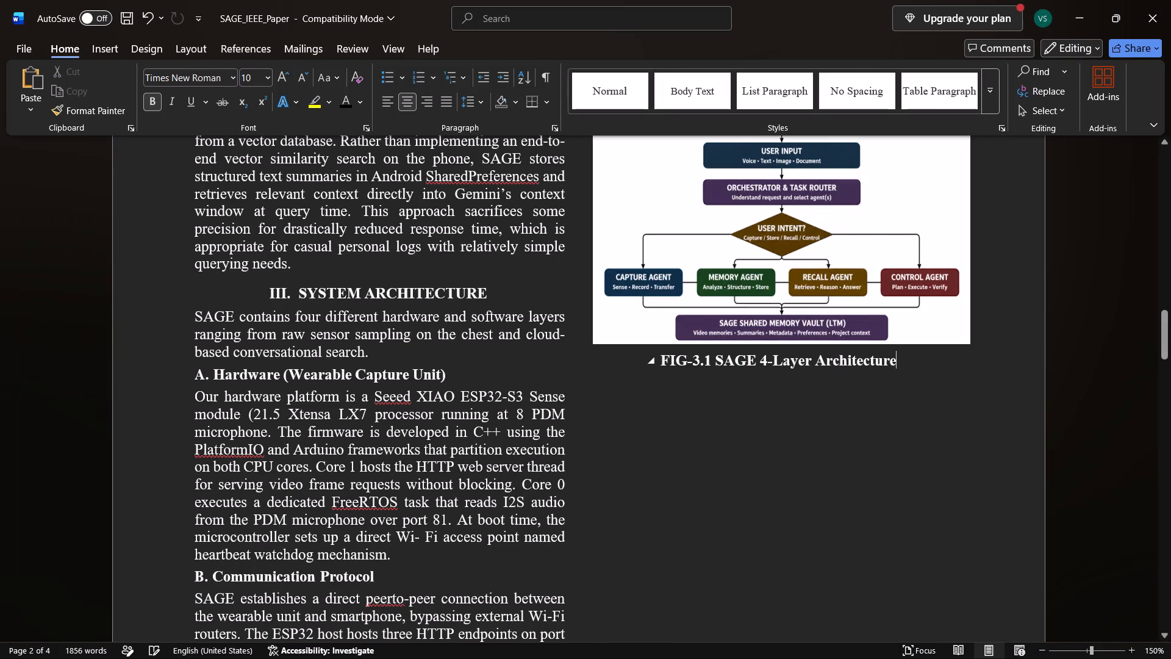
pyautogui.press('BackSpace')
pyautogui.press('BackSpace')
pyautogui.press('BackSpace')
pyautogui.press('BackSpace')
pyautogui.press('BackSpace')
pyautogui.press('BackSpace')
pyautogui.press('BackSpace')
pyautogui.press('BackSpace')
pyautogui.press('BackSpace')
pyautogui.press('BackSpace')
pyautogui.press('BackSpace')
pyautogui.press('BackSpace')
pyautogui.press('BackSpace')
pyautogui.press('BackSpace')
pyautogui.press('BackSpace')
pyautogui.press('BackSpace')
pyautogui.press('BackSpace')
pyautogui.press('BackSpace')
pyautogui.press('BackSpace')
pyautogui.press('BackSpace')
pyautogui.press('BackSpace')
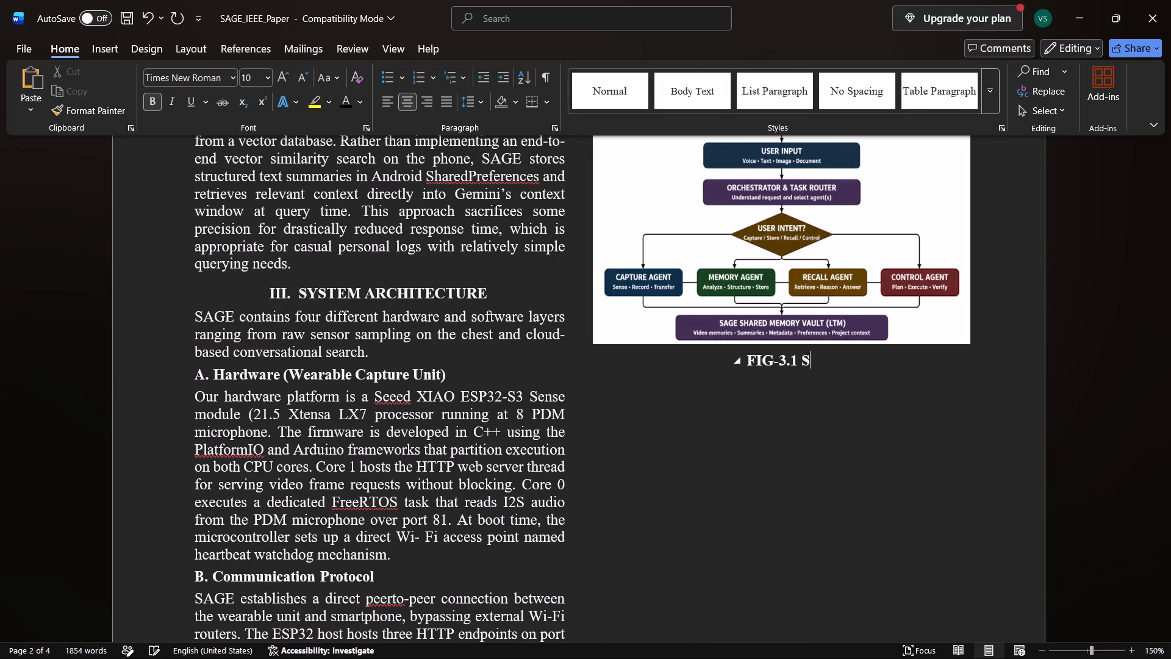
pyautogui.press('BackSpace')
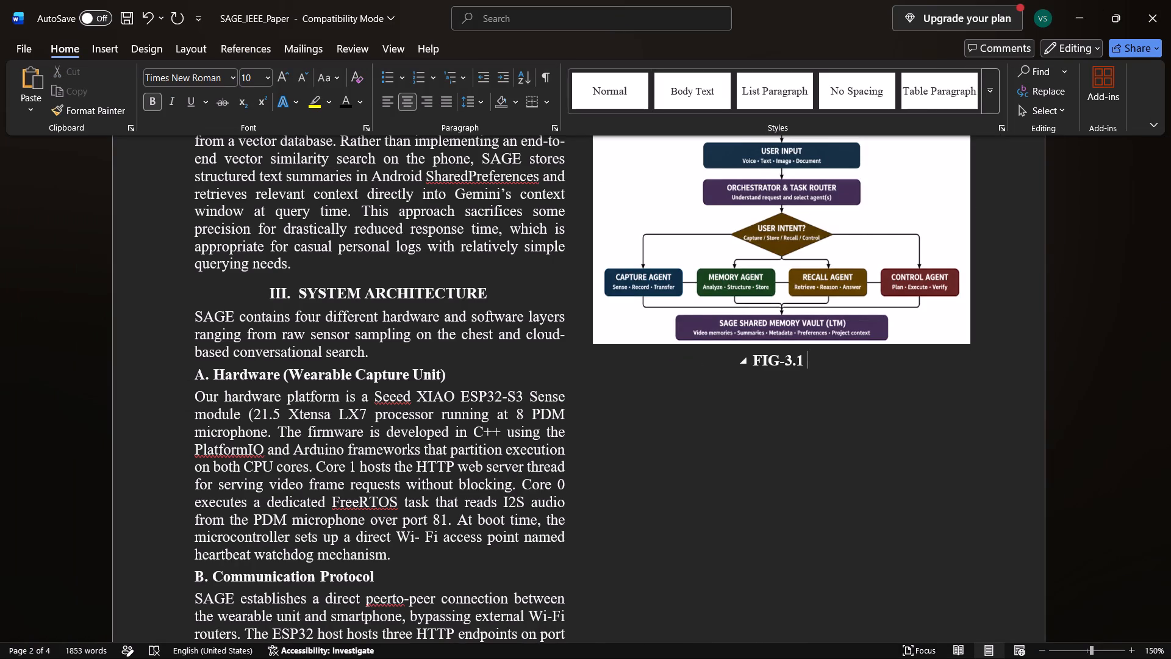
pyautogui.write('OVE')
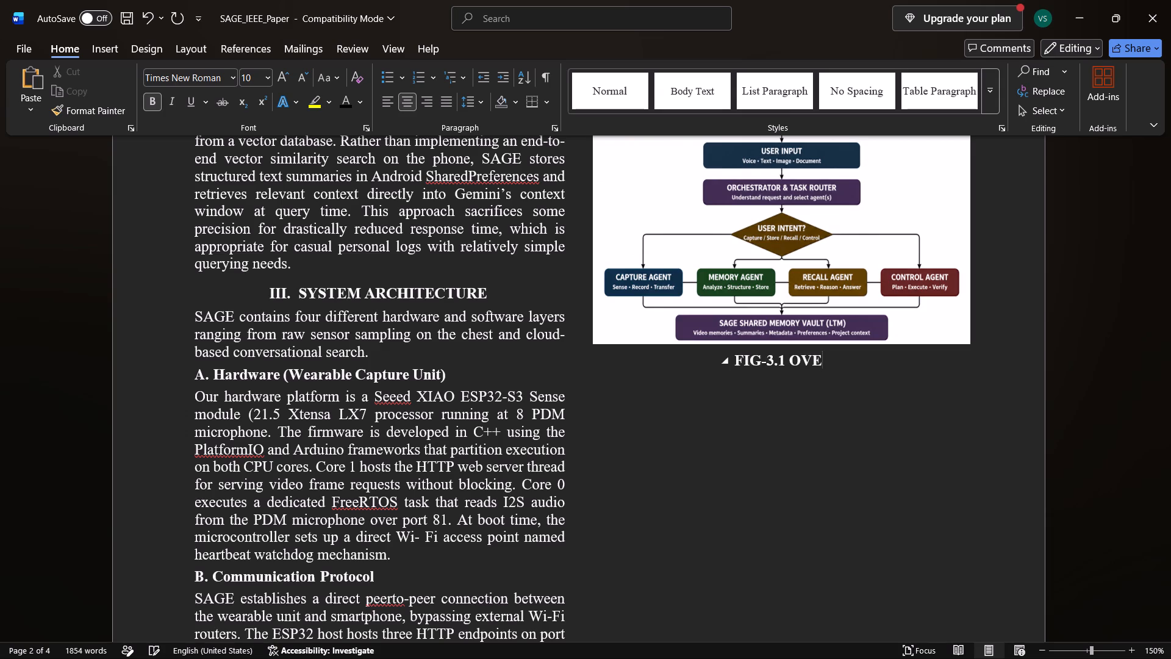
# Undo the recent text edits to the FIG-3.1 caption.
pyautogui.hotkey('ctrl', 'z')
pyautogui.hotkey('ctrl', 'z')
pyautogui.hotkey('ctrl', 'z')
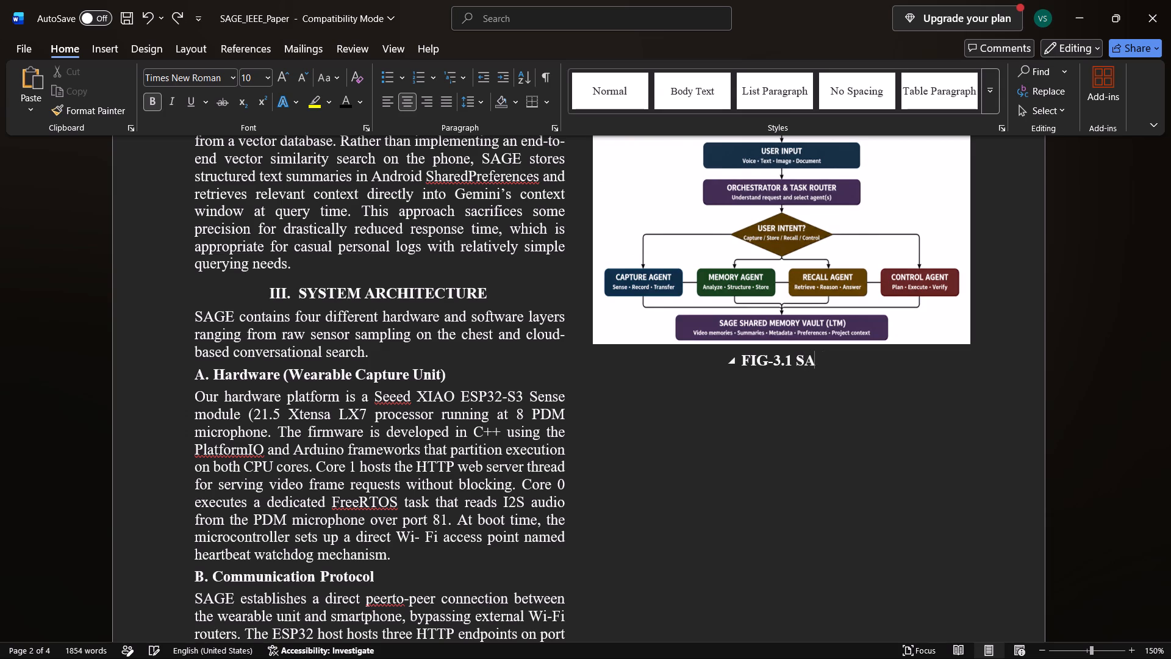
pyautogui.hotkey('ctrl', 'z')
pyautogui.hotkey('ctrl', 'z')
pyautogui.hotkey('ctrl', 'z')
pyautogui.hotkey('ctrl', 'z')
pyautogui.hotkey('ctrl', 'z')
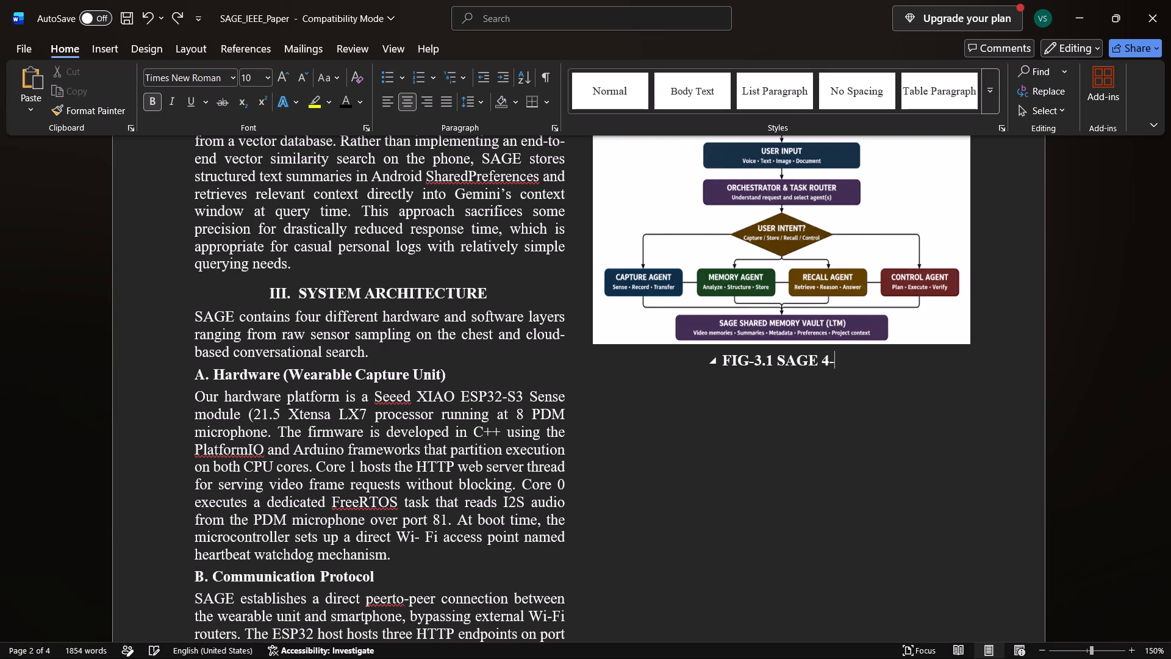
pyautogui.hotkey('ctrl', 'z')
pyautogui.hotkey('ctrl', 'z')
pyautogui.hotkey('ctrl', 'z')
# Replace the caption wording after FIG-3.1 with "Overall System Architecture".
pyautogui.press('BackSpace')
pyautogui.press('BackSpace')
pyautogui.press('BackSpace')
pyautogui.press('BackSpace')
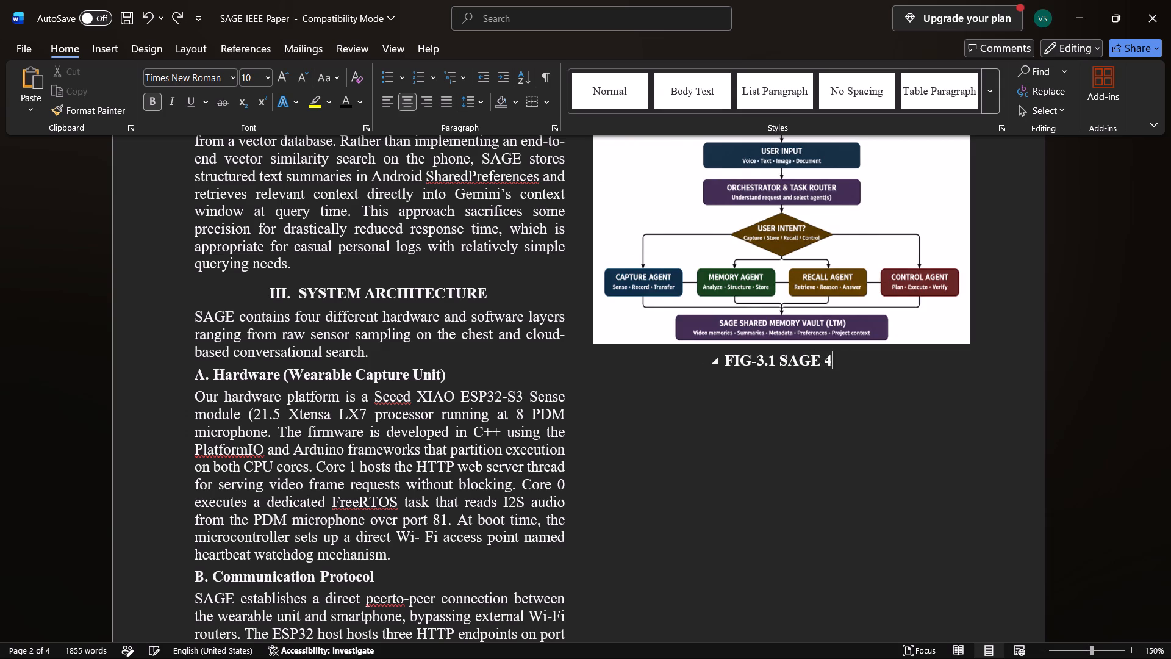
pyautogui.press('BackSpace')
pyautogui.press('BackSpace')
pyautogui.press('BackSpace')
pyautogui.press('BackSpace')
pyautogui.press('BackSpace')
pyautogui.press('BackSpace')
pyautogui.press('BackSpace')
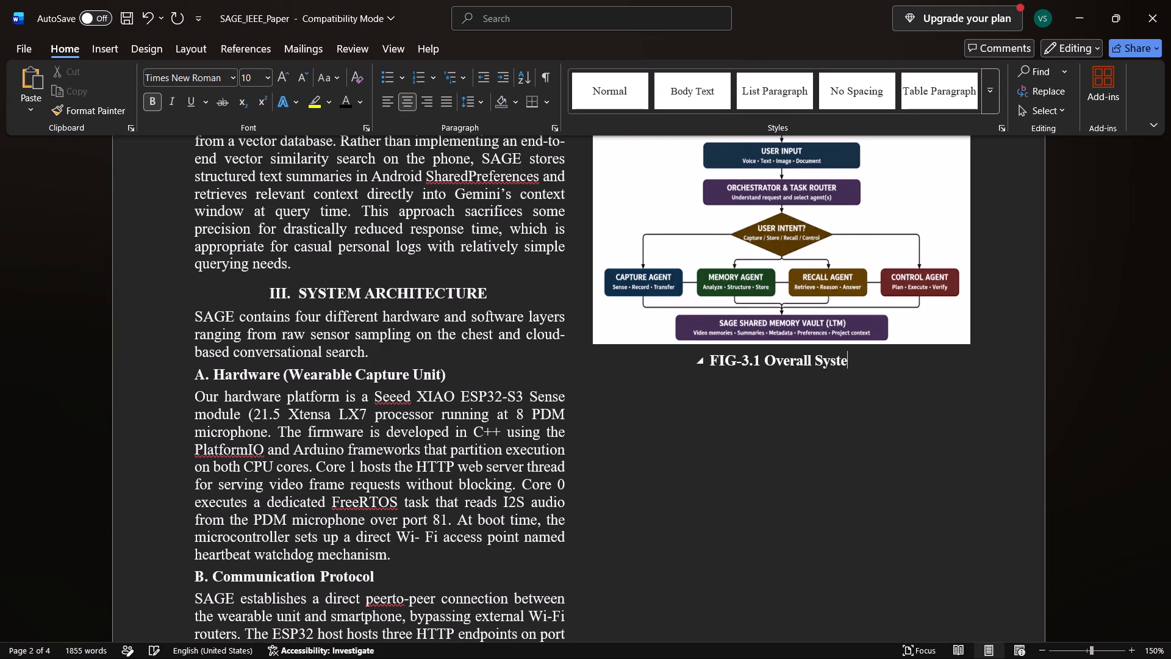
pyautogui.write('rchitecture')
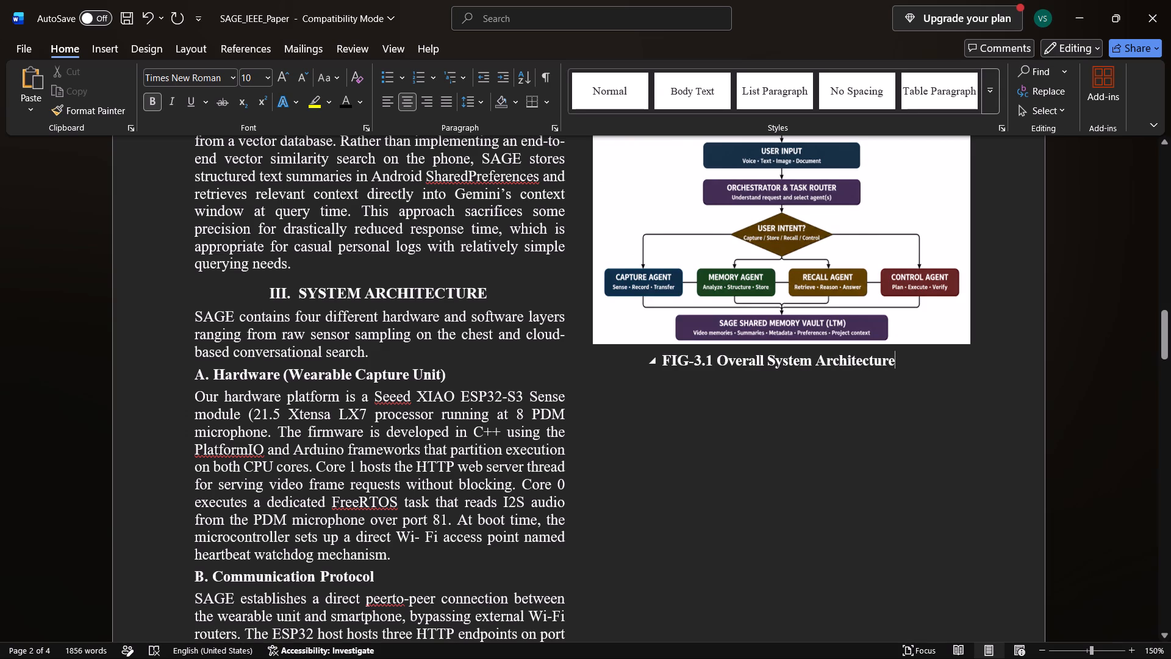
# Add two empty lines below the FIG-3.1 caption.
pyautogui.press('Return')
pyautogui.press('Return')
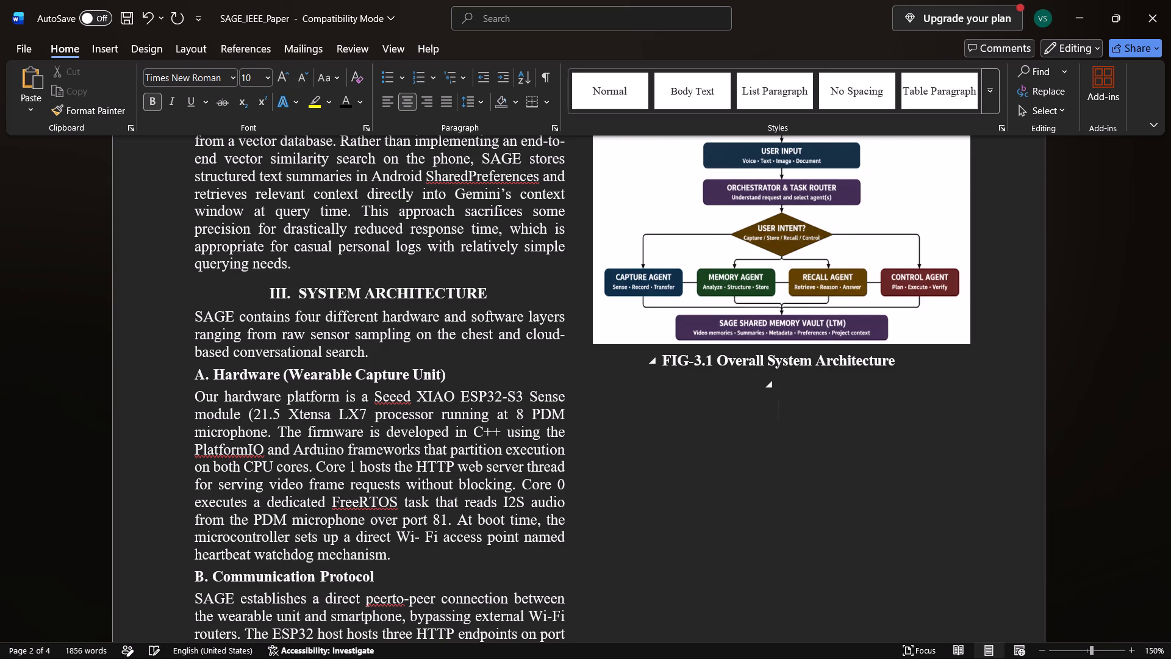
pyautogui.press('BackSpace')
pyautogui.press('Return')
# Switch to draw.io, open the Capture Agent page and capture a screenshot of its flowchart from START / INPUT to OUTPUT / NEXT AGENT.
pyautogui.hotkey('alt', 'Tab')
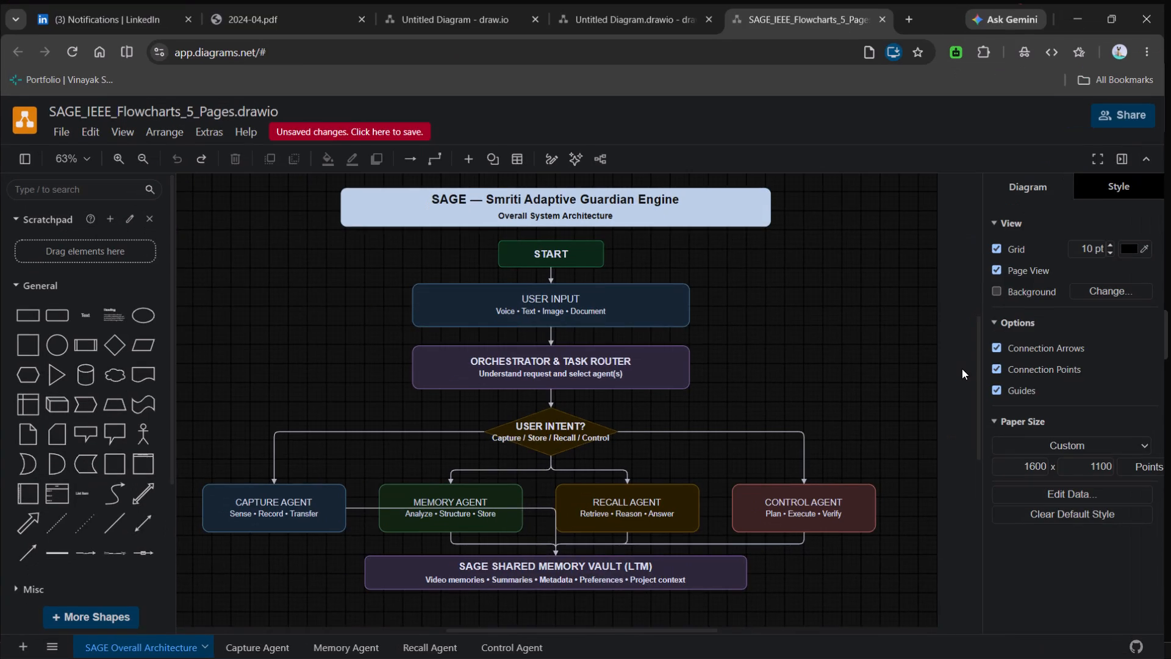
pyautogui.click(264, 653)
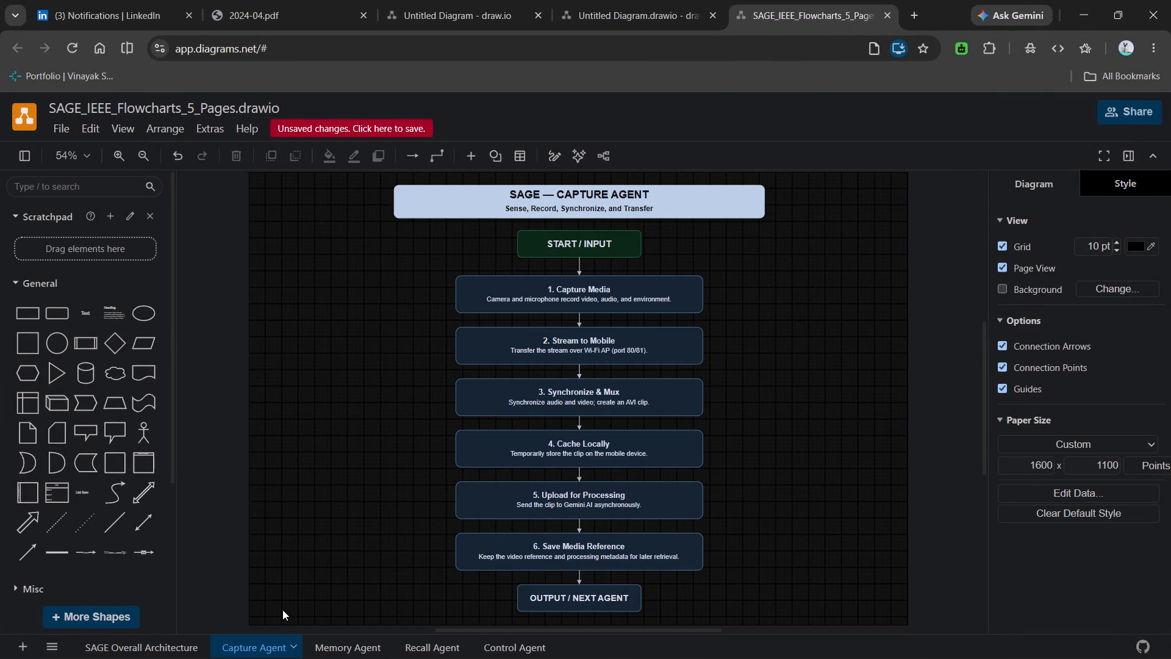
pyautogui.press('Pause')
pyautogui.press('Print')
pyautogui.click(252, 170)
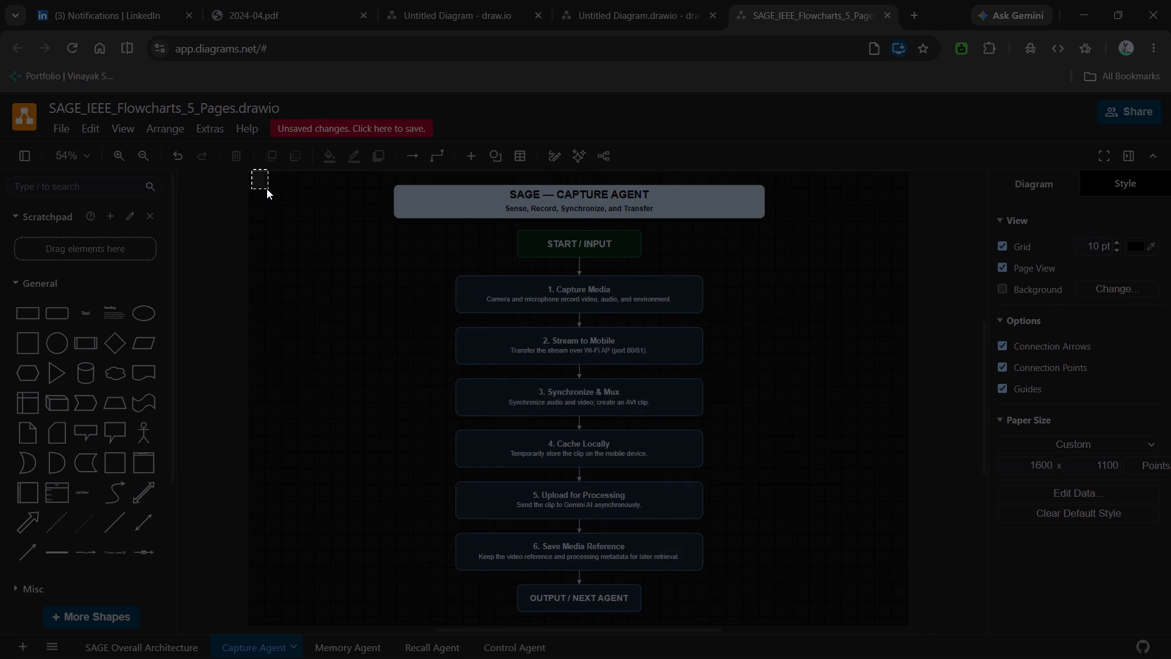
pyautogui.click(251, 173)
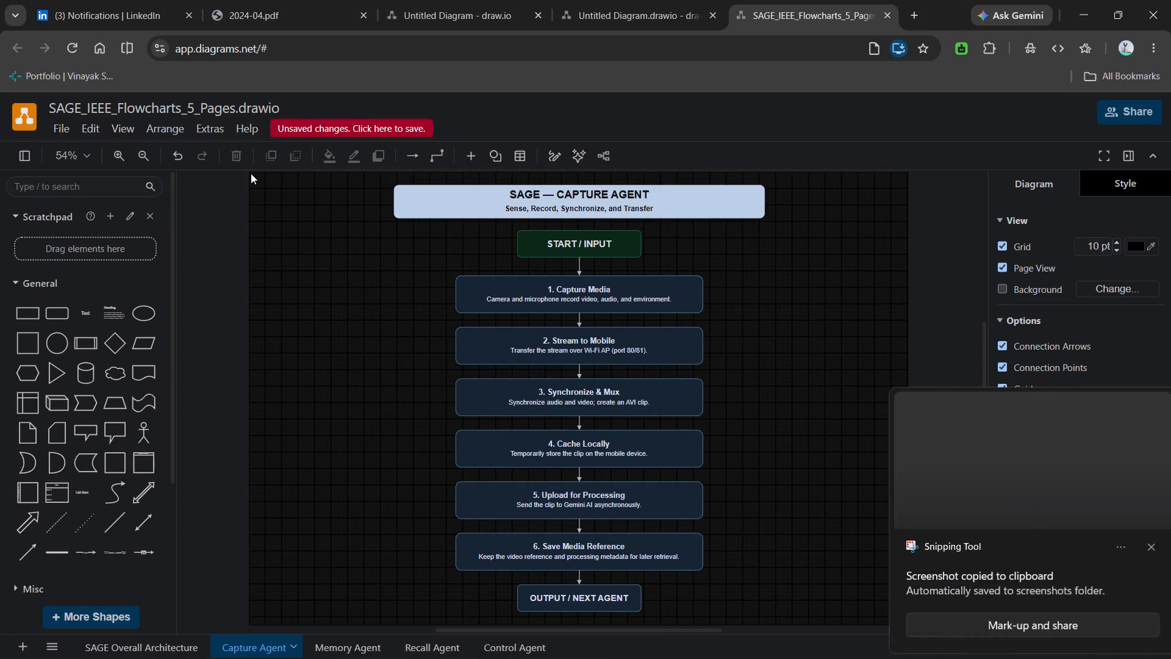
pyautogui.press('Print')
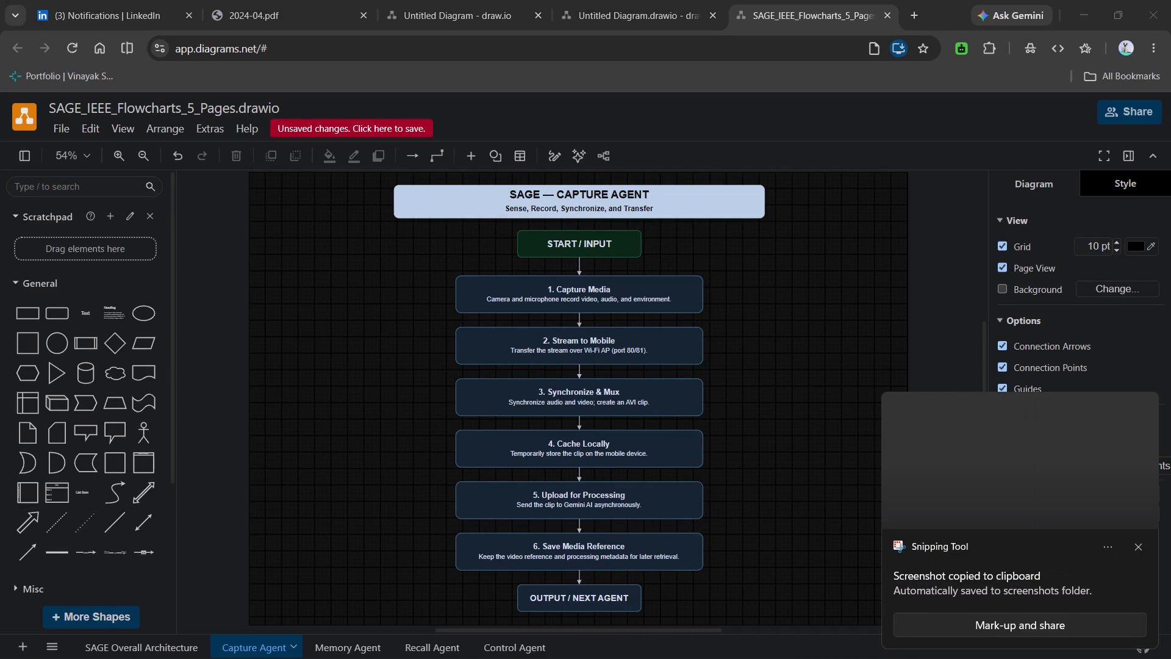
pyautogui.moveTo(373, 231); pyautogui.dragTo(676, 354)
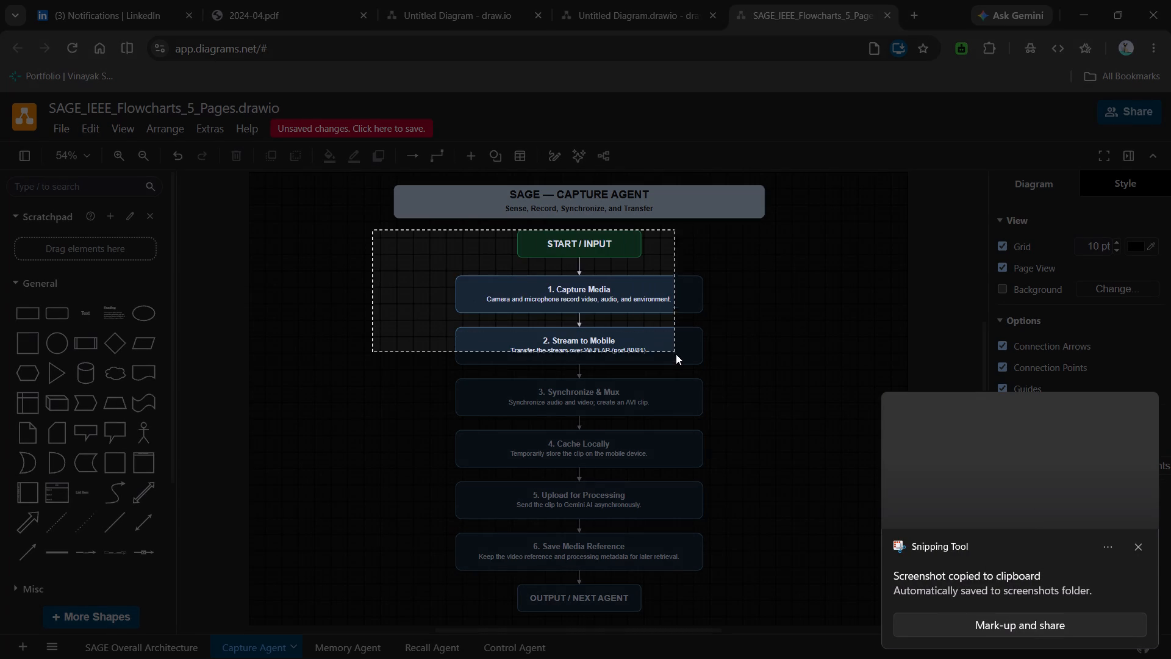
pyautogui.moveTo(676, 354); pyautogui.dragTo(835, 622)
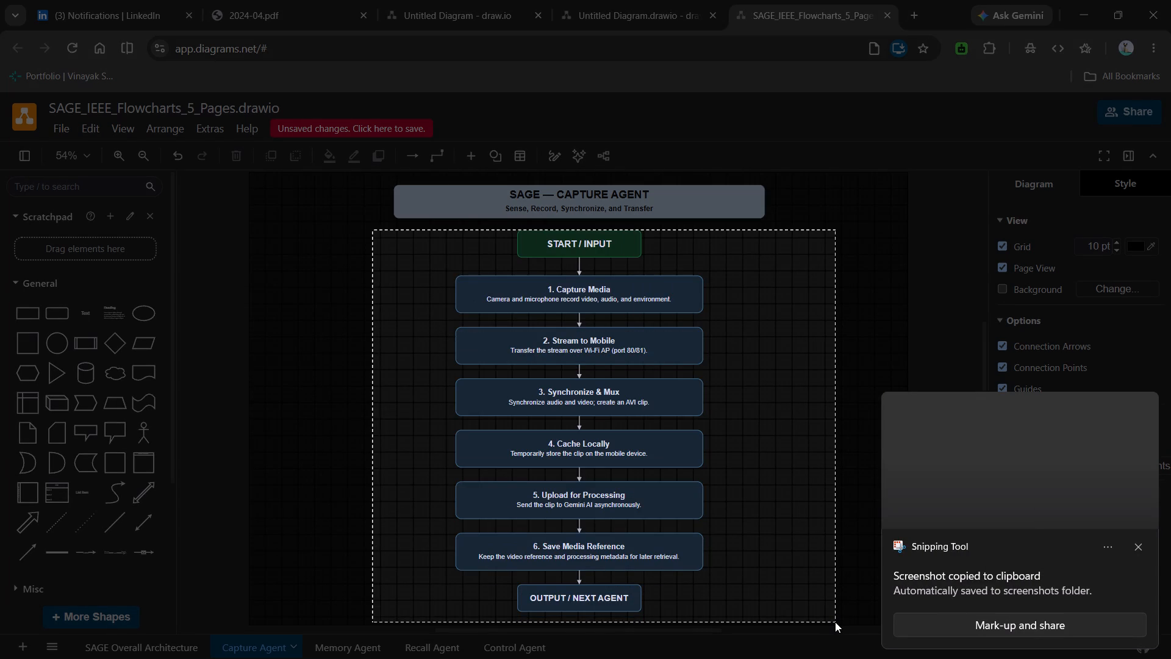
pyautogui.moveTo(835, 622); pyautogui.dragTo(797, 625)
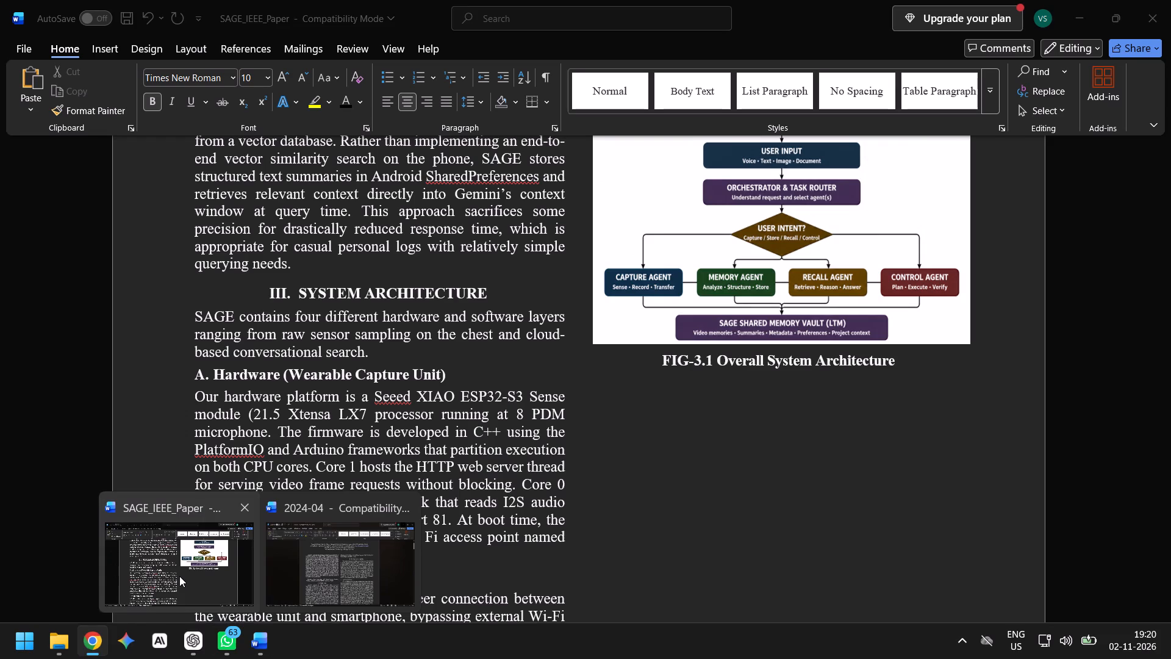
pyautogui.click(179, 576)
pyautogui.scroll(4, 453, 572)
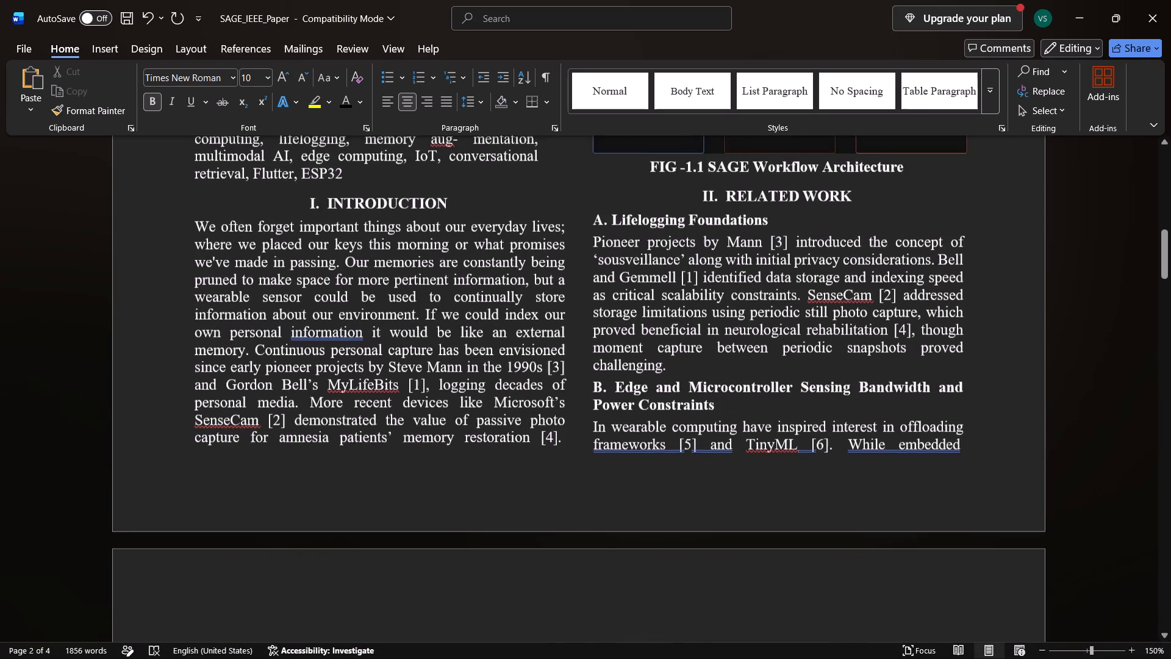
pyautogui.scroll(1, 453, 572)
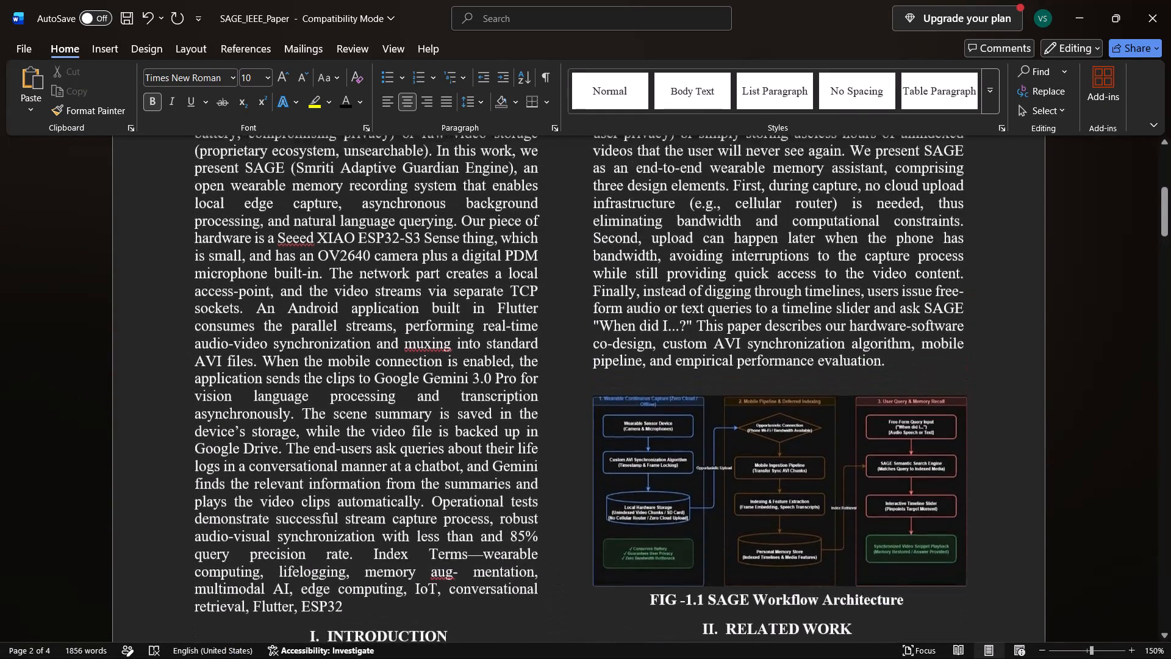
pyautogui.scroll(2, 453, 572)
pyautogui.click(754, 513)
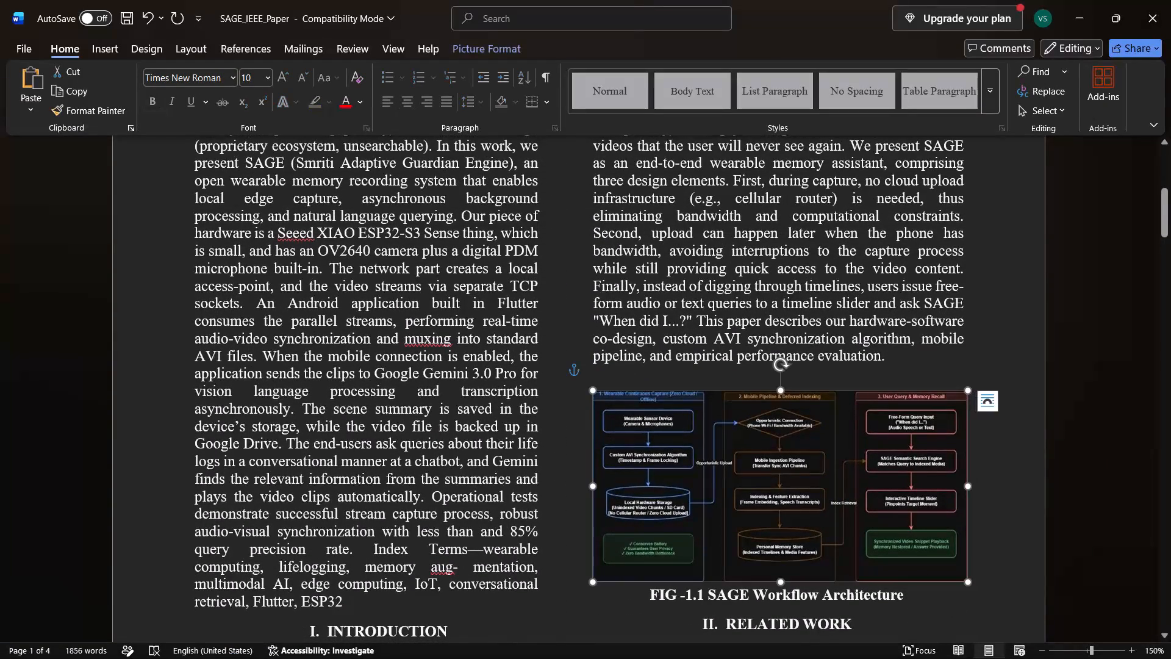
pyautogui.keyDown('ctrl'); pyautogui.scroll(8, 754, 513); pyautogui.keyUp('ctrl')
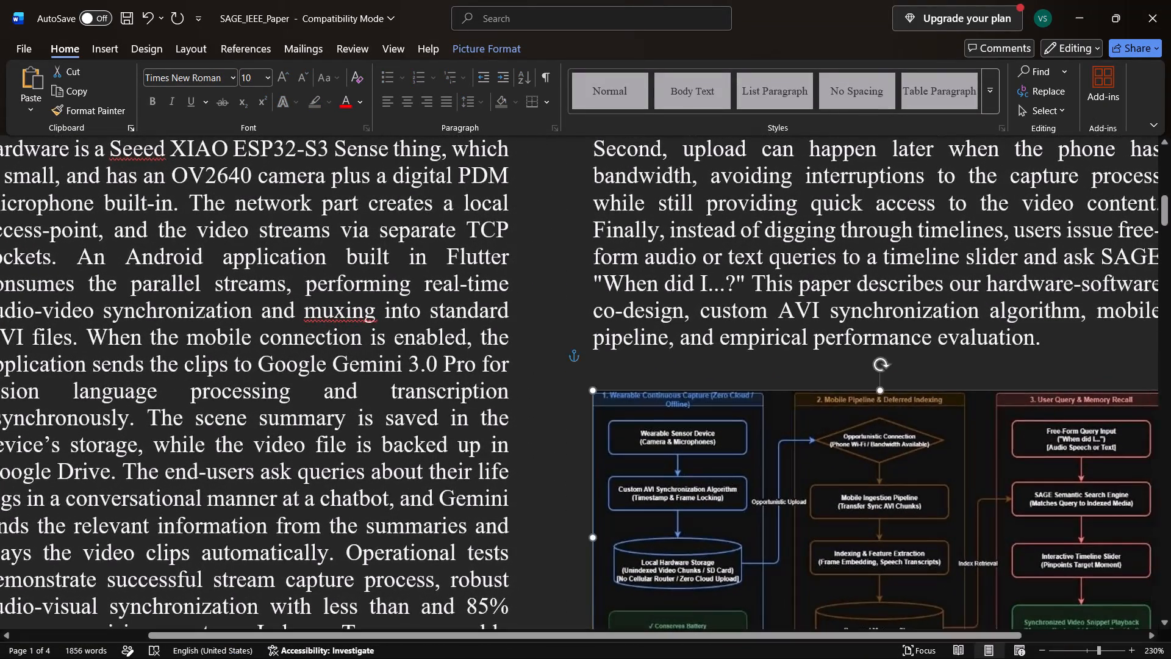
pyautogui.keyDown('ctrl'); pyautogui.scroll(-7, 754, 513); pyautogui.keyUp('ctrl')
pyautogui.hscroll(1, 754, 513)
pyautogui.keyDown('ctrl'); pyautogui.scroll(-5, 754, 513); pyautogui.keyUp('ctrl')
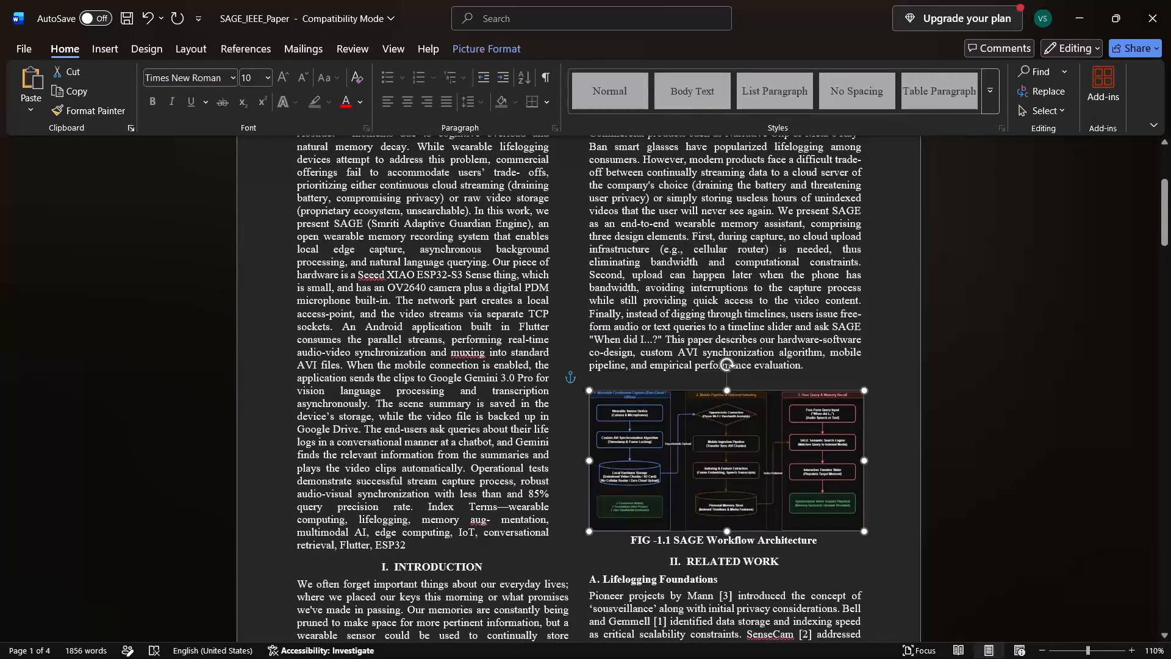
# Delete the FIG 4.1 SAGE Detailed Subsystems figure on page 3 together with its caption and the leftover empty line.
pyautogui.scroll(-7, 754, 513)
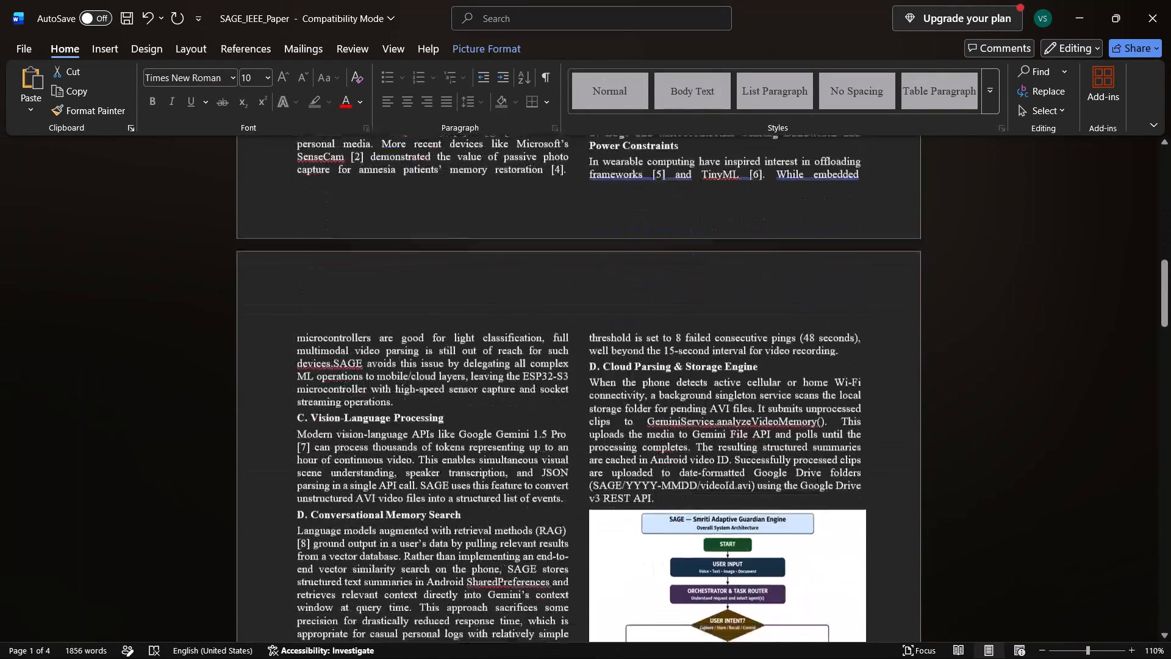
pyautogui.scroll(-3, 754, 513)
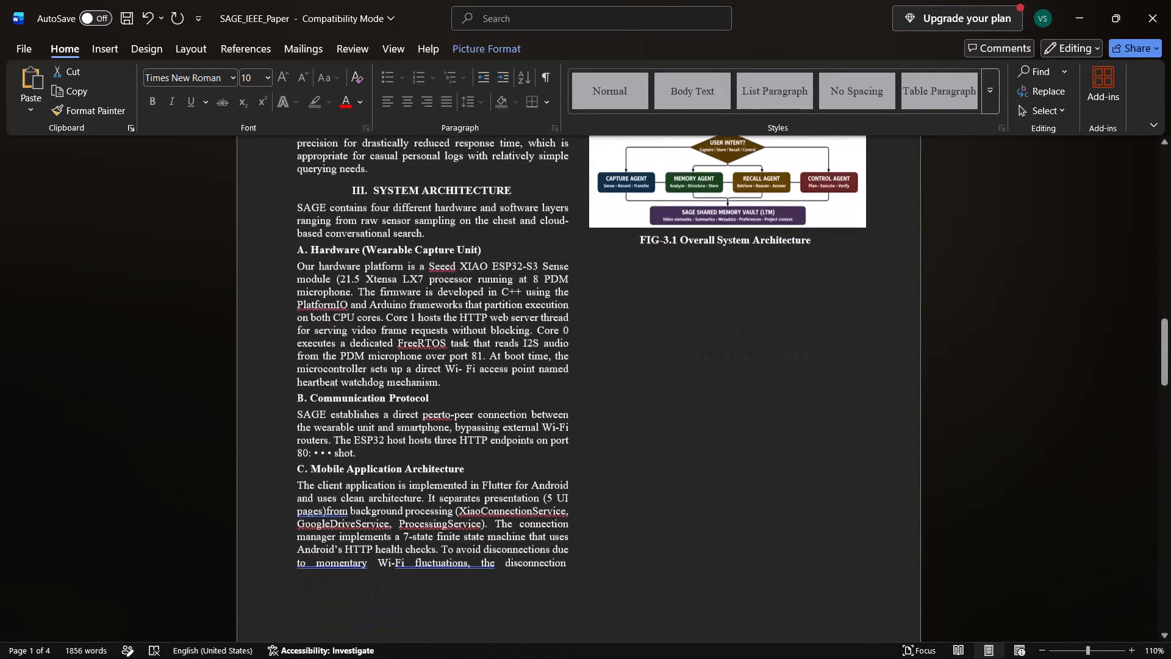
pyautogui.scroll(-5, 754, 513)
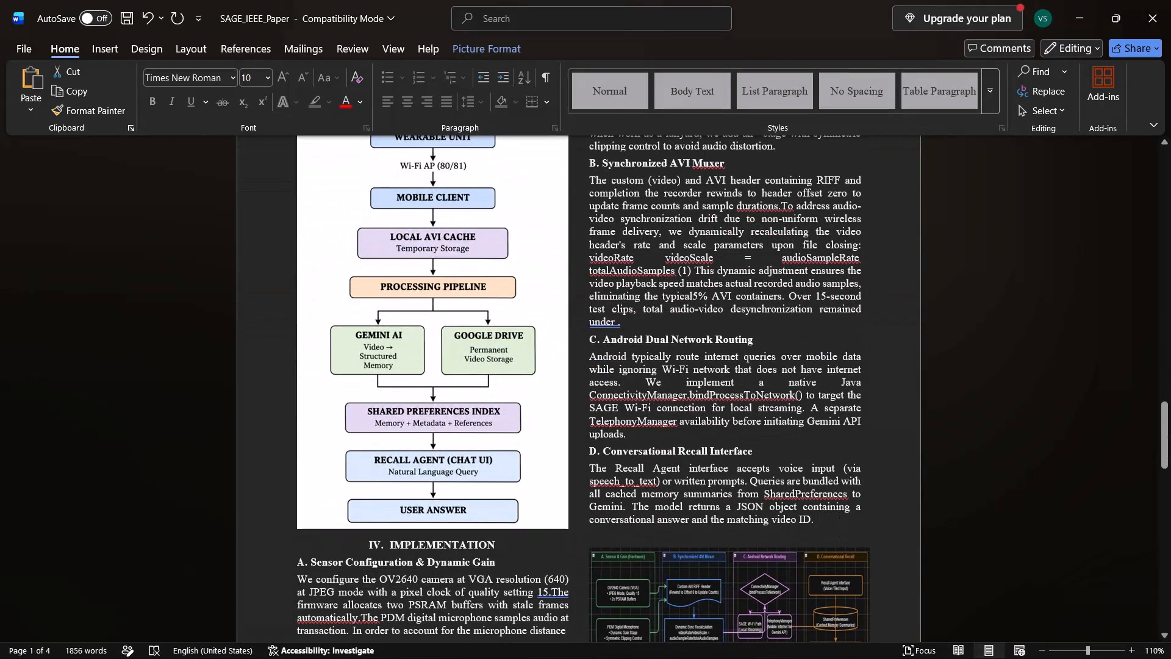
pyautogui.scroll(-3, 754, 513)
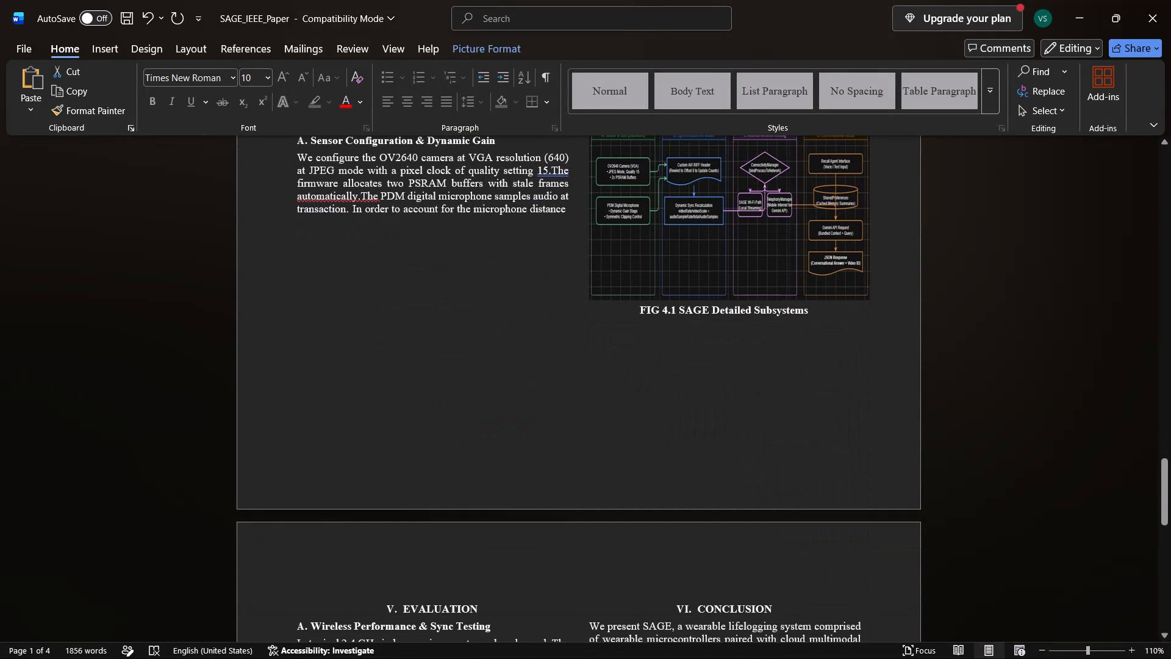
pyautogui.scroll(2, 754, 513)
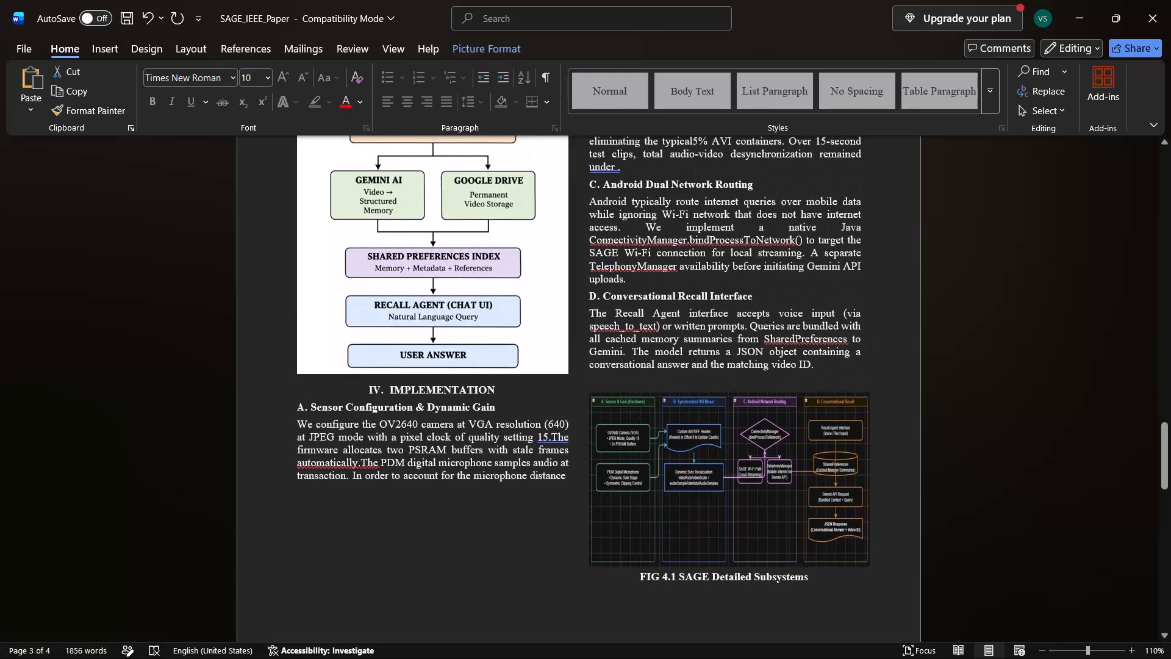
pyautogui.click(754, 513)
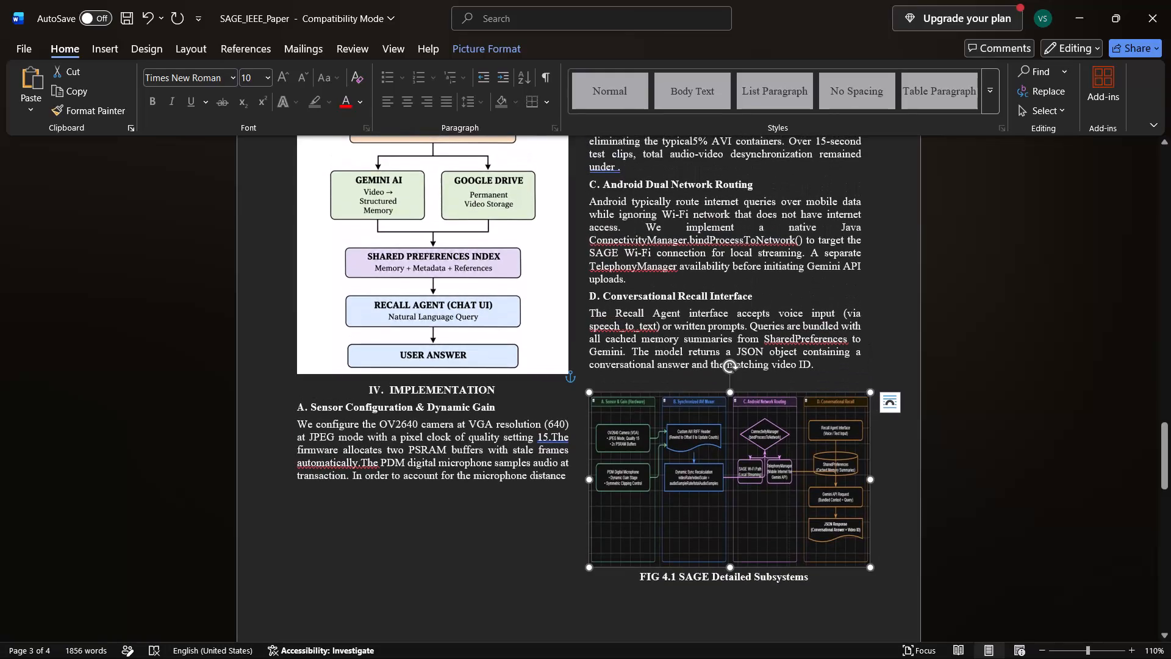
pyautogui.press('Delete')
pyautogui.moveTo(818, 405); pyautogui.dragTo(748, 407)
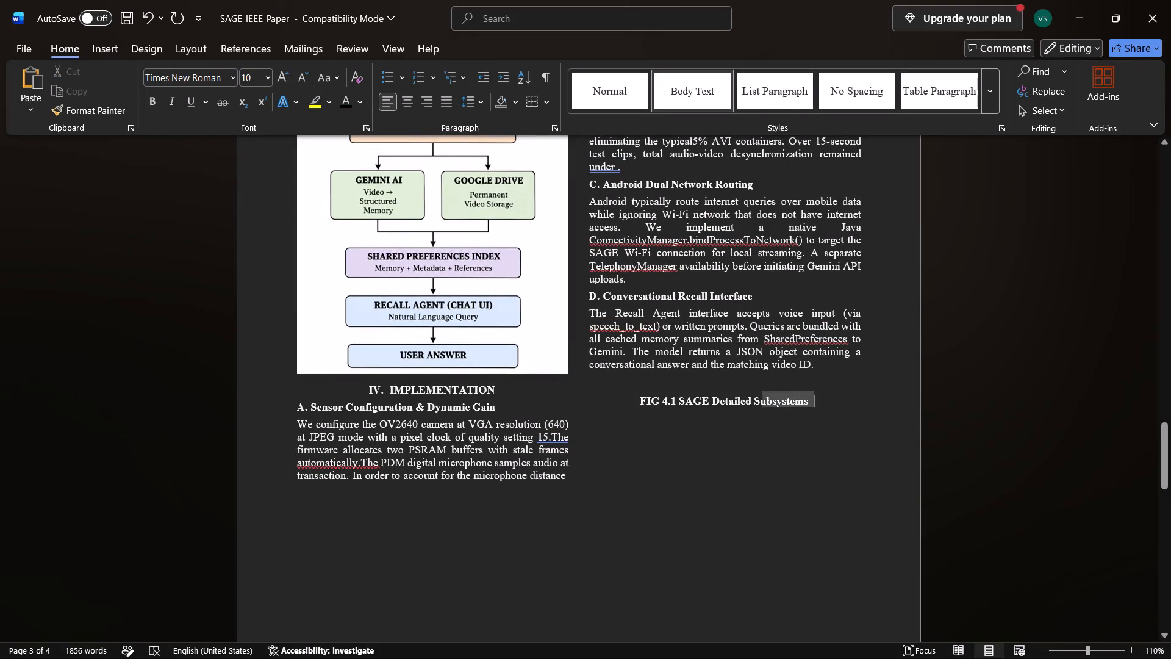
pyautogui.moveTo(748, 407); pyautogui.dragTo(636, 403)
pyautogui.press('BackSpace')
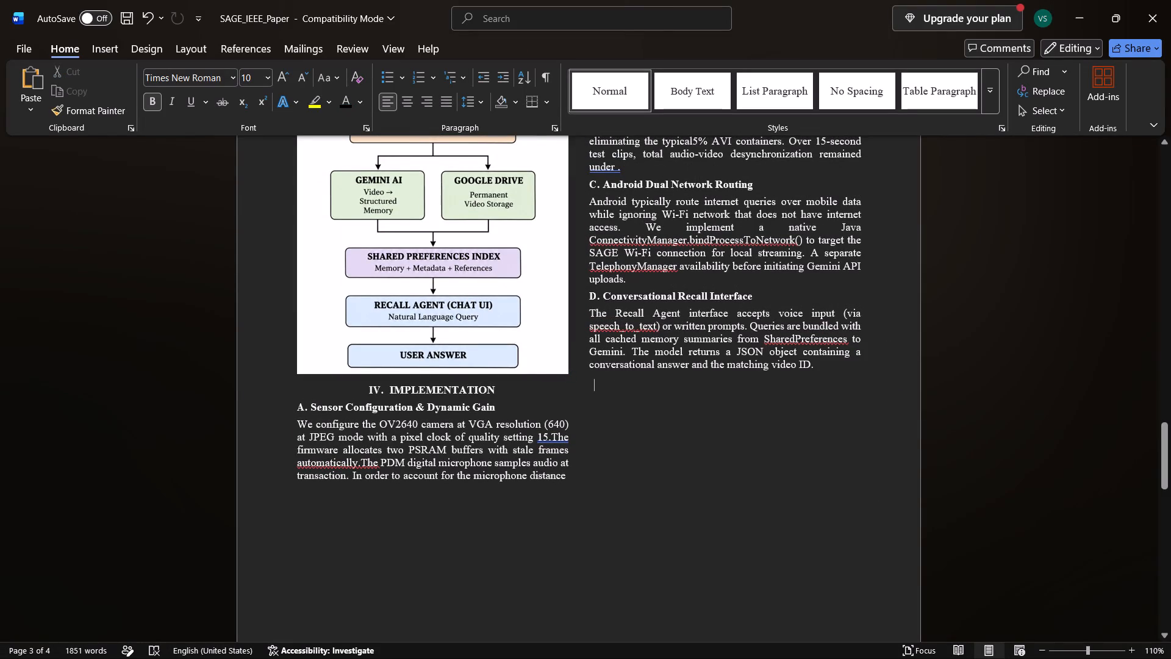
pyautogui.press('BackSpace')
# Delete the SAGE entity relationship diagram below the Search Accuracy section together with its FIG 5.1 caption.
pyautogui.scroll(-5, 636, 403)
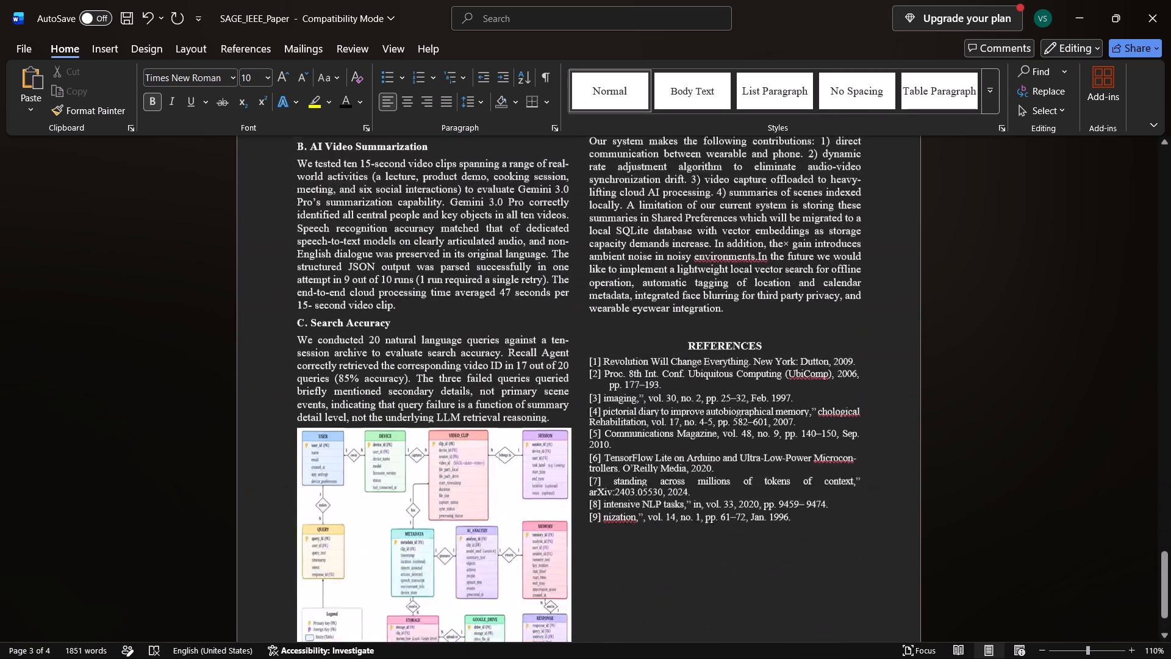
pyautogui.click(402, 414)
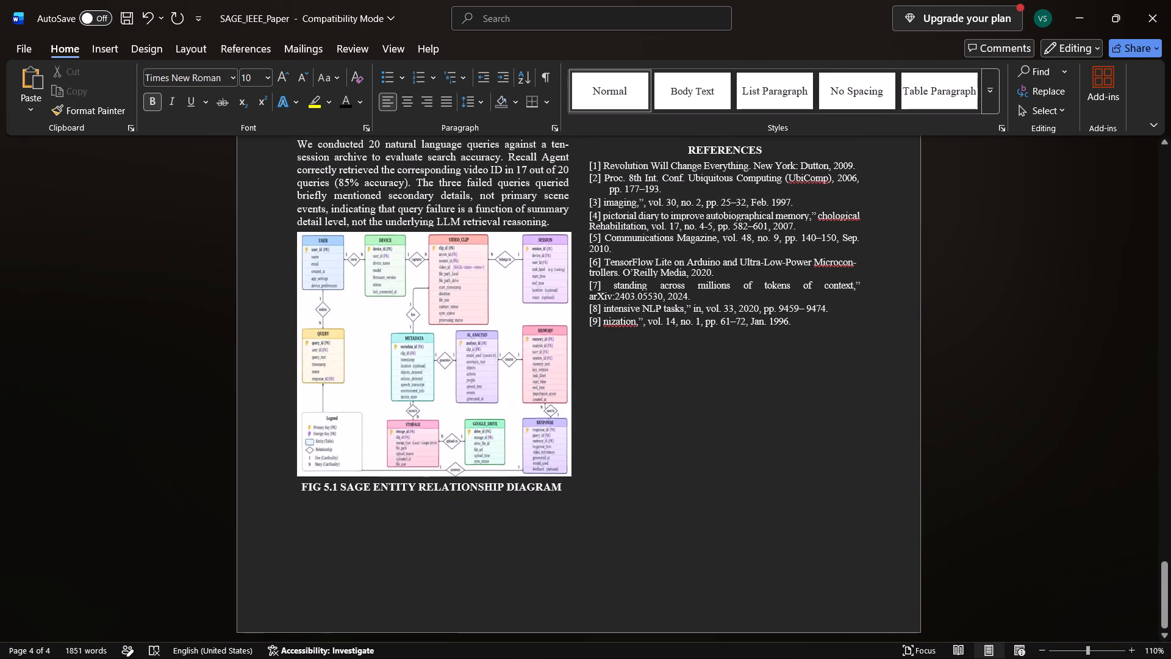
pyautogui.press('Delete')
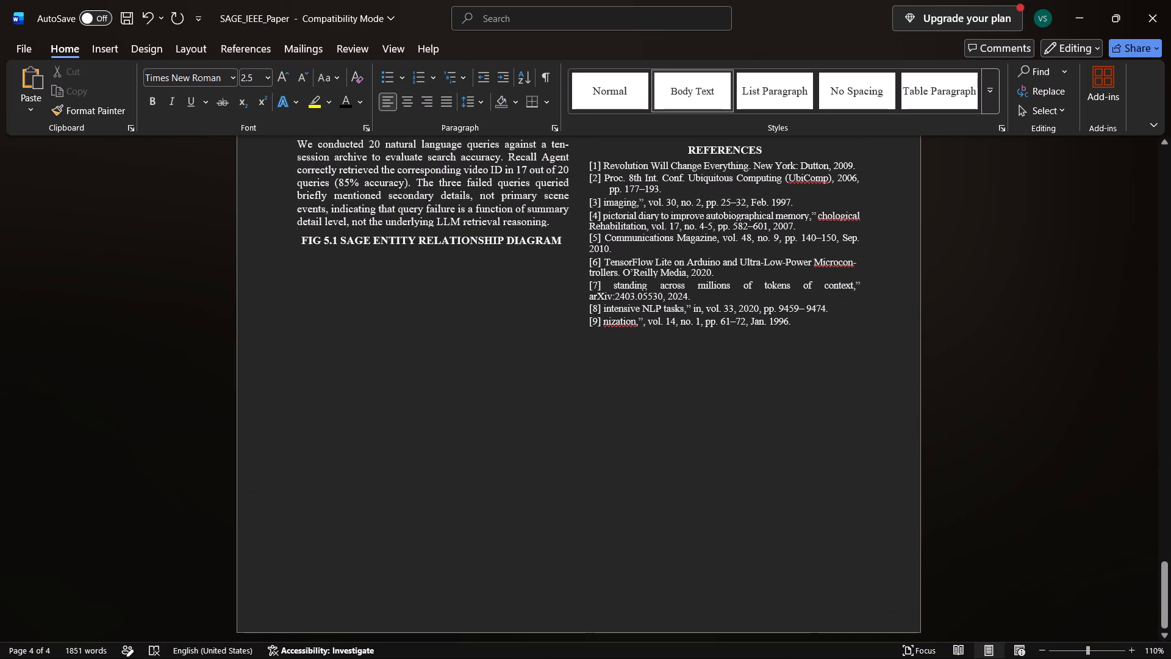
pyautogui.moveTo(565, 240); pyautogui.dragTo(302, 253)
pyautogui.moveTo(302, 253); pyautogui.dragTo(294, 239)
pyautogui.press('BackSpace')
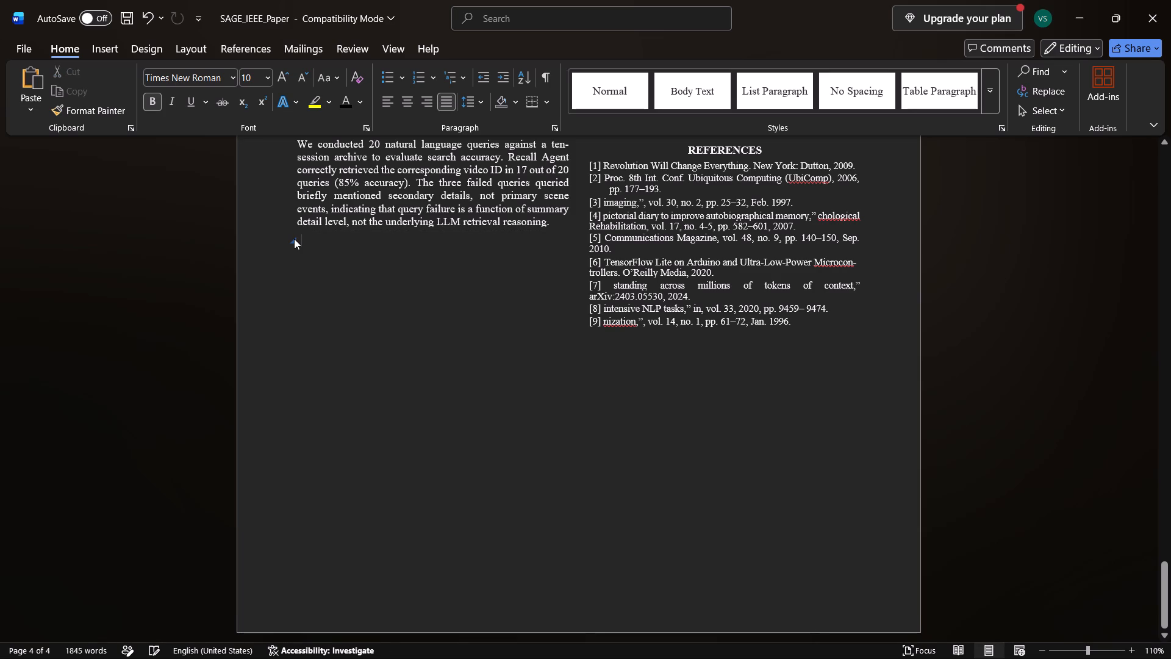
# Crop the SAGE — Smriti Adaptive Guardian Engine title banner off the FIG-3.1 figure so it starts at the START box.
pyautogui.scroll(7, 294, 239)
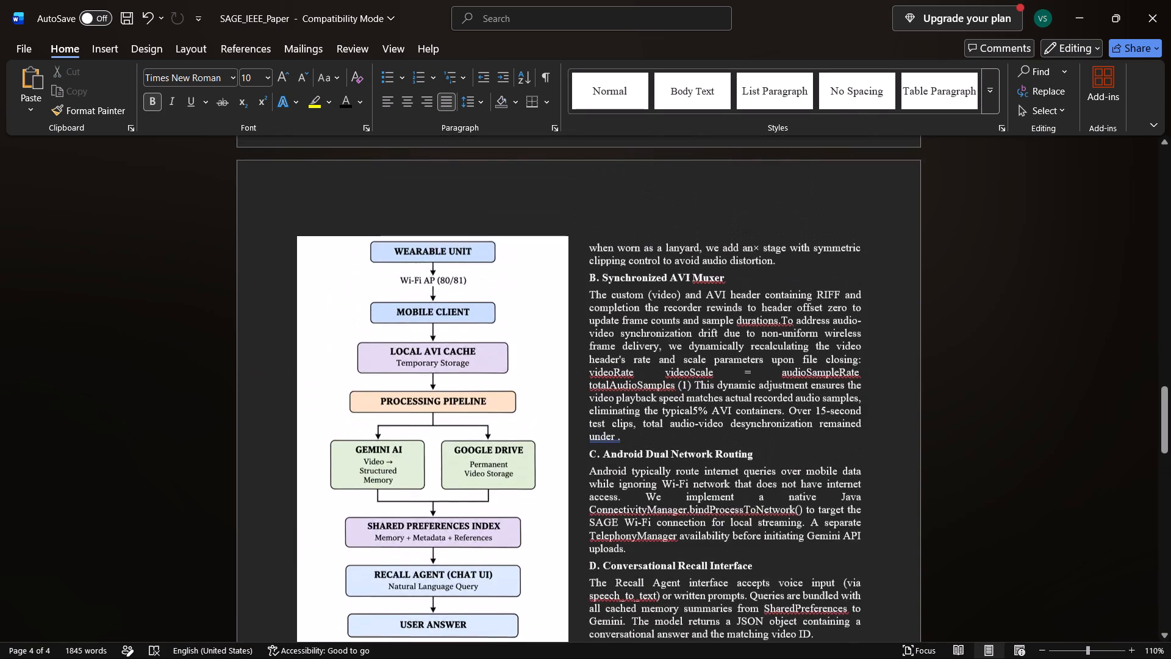
pyautogui.scroll(3, 294, 239)
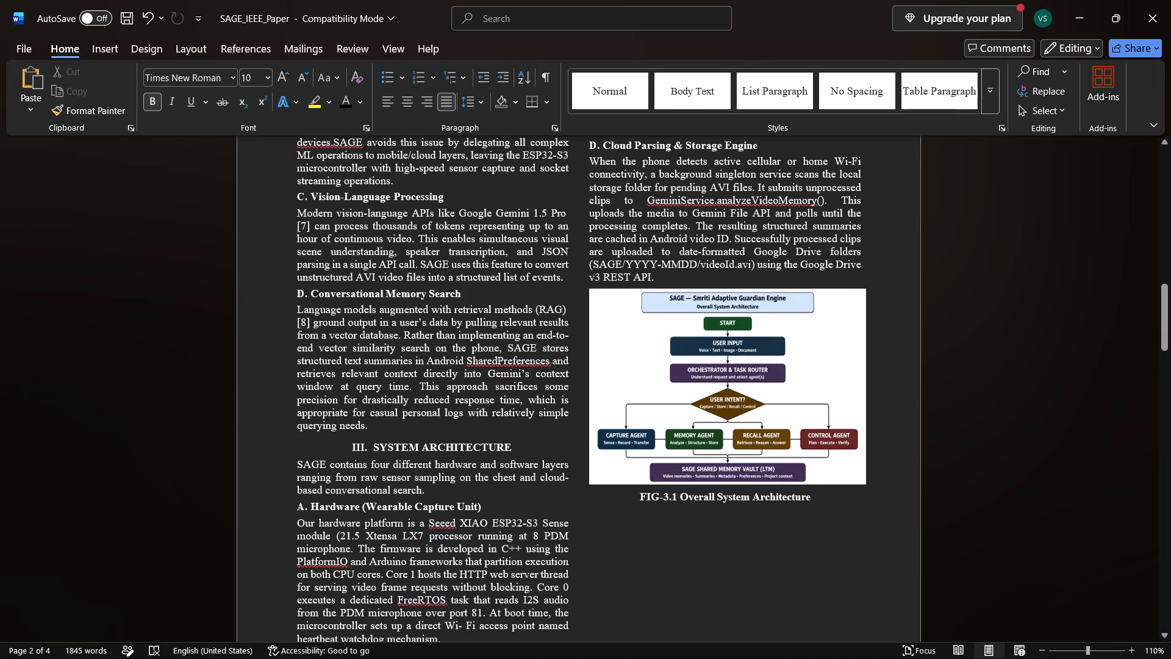
pyautogui.click(792, 329)
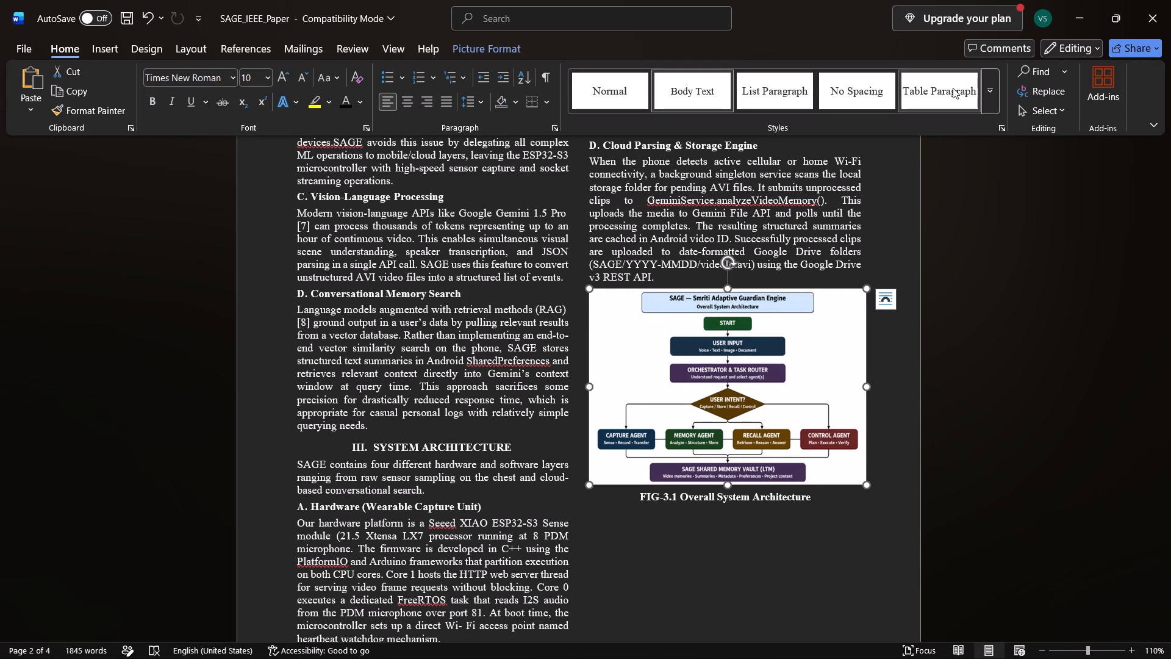
pyautogui.click(493, 48)
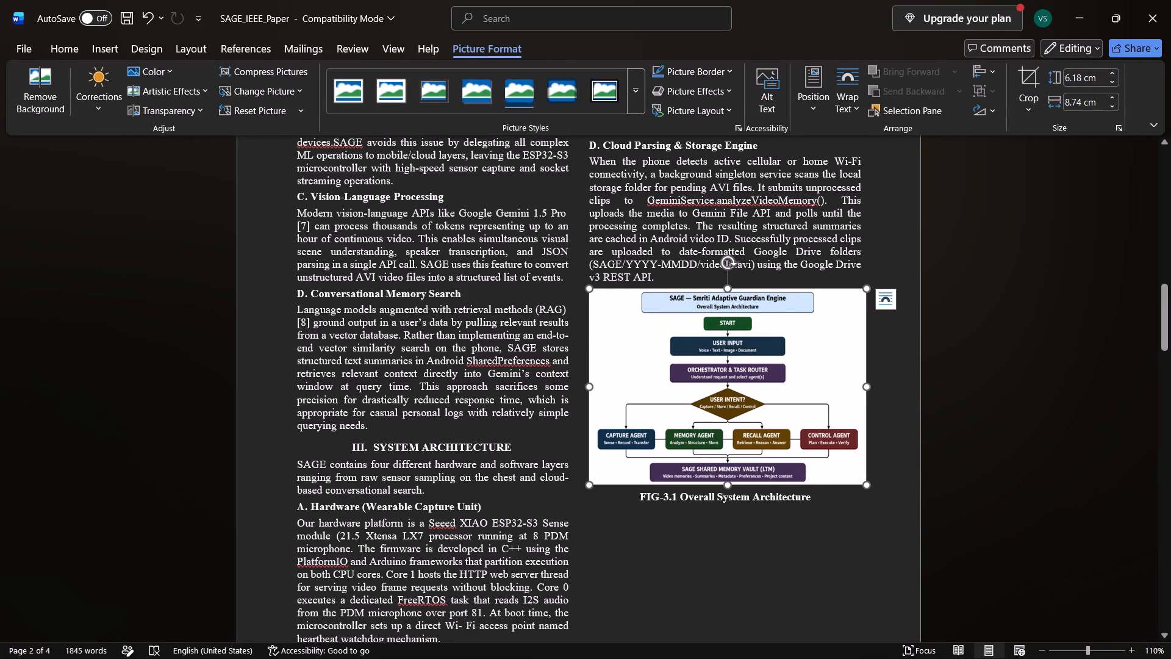
pyautogui.click(1027, 81)
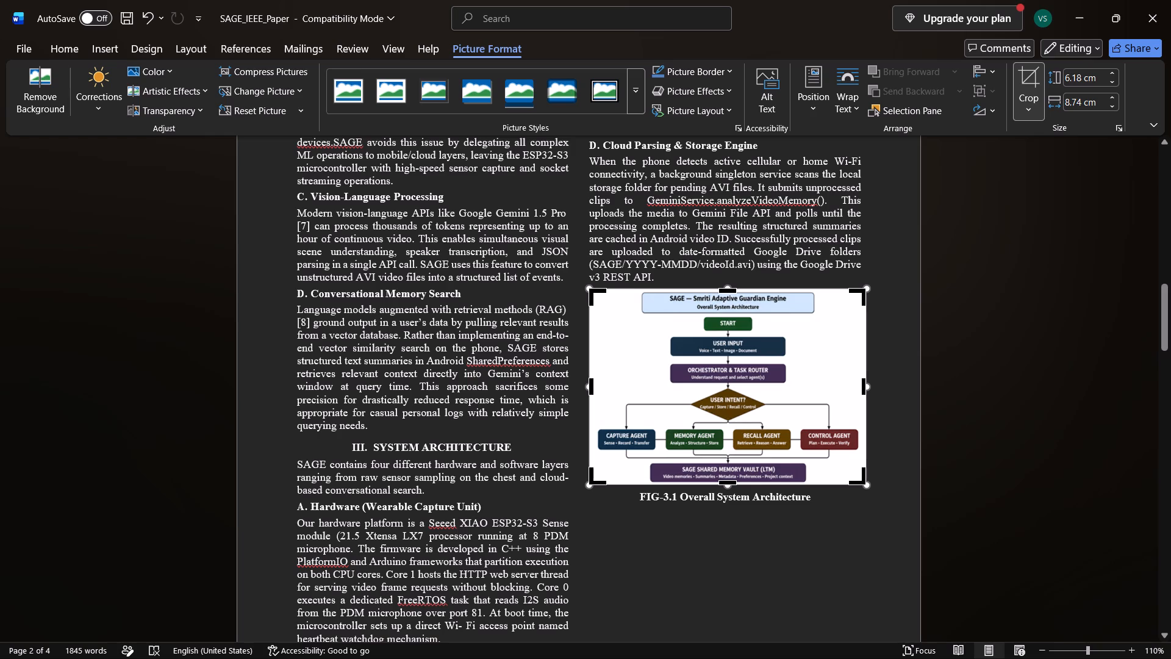
pyautogui.moveTo(727, 290); pyautogui.dragTo(731, 305)
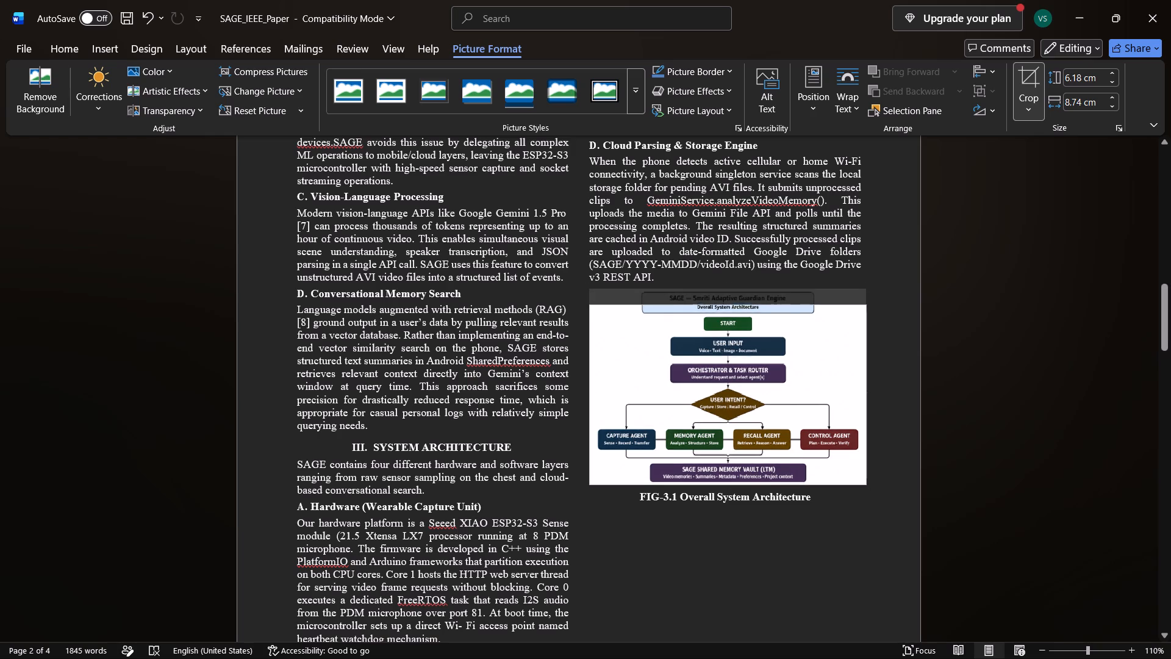
pyautogui.moveTo(731, 305); pyautogui.dragTo(734, 312)
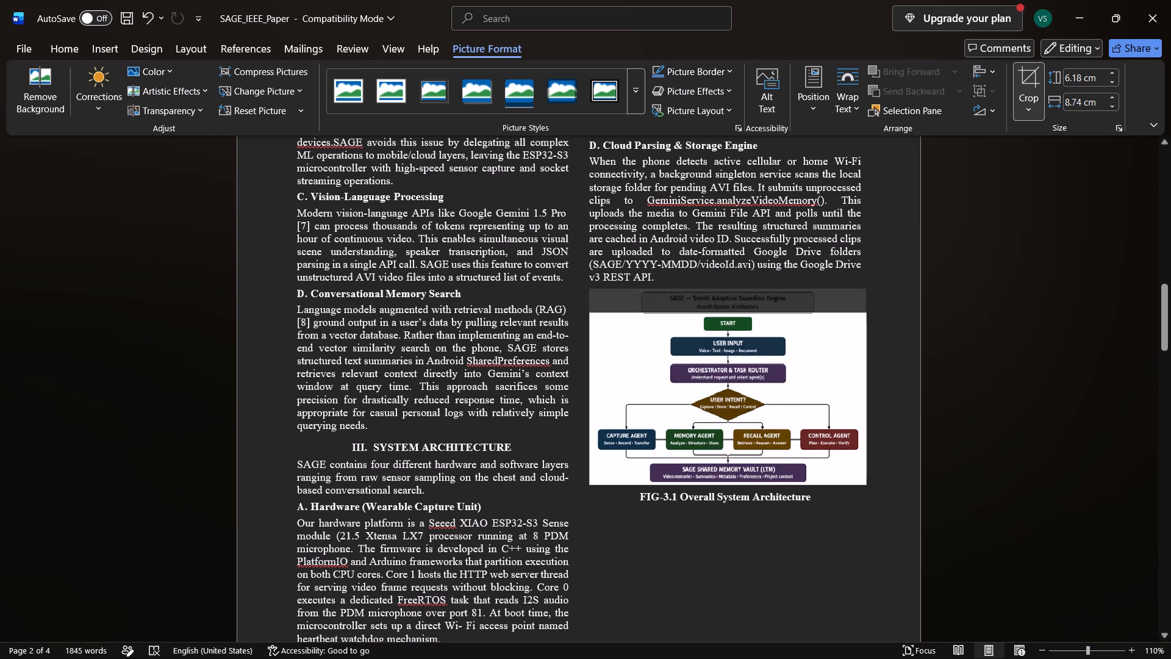
pyautogui.moveTo(734, 312); pyautogui.dragTo(736, 314)
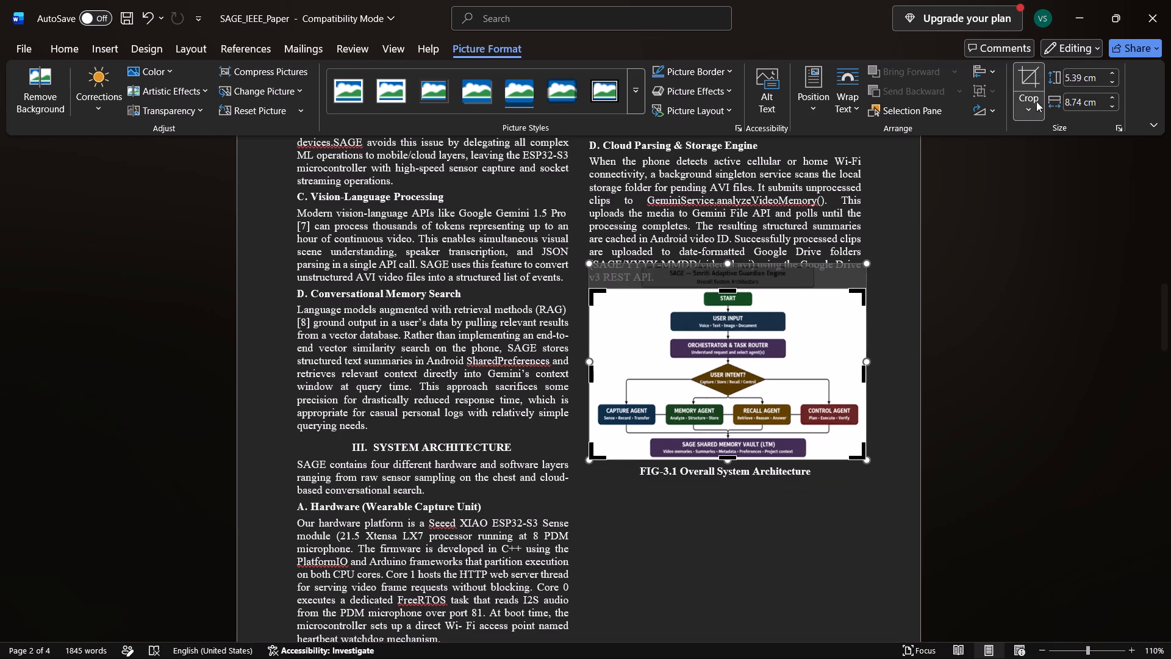
pyautogui.click(1034, 79)
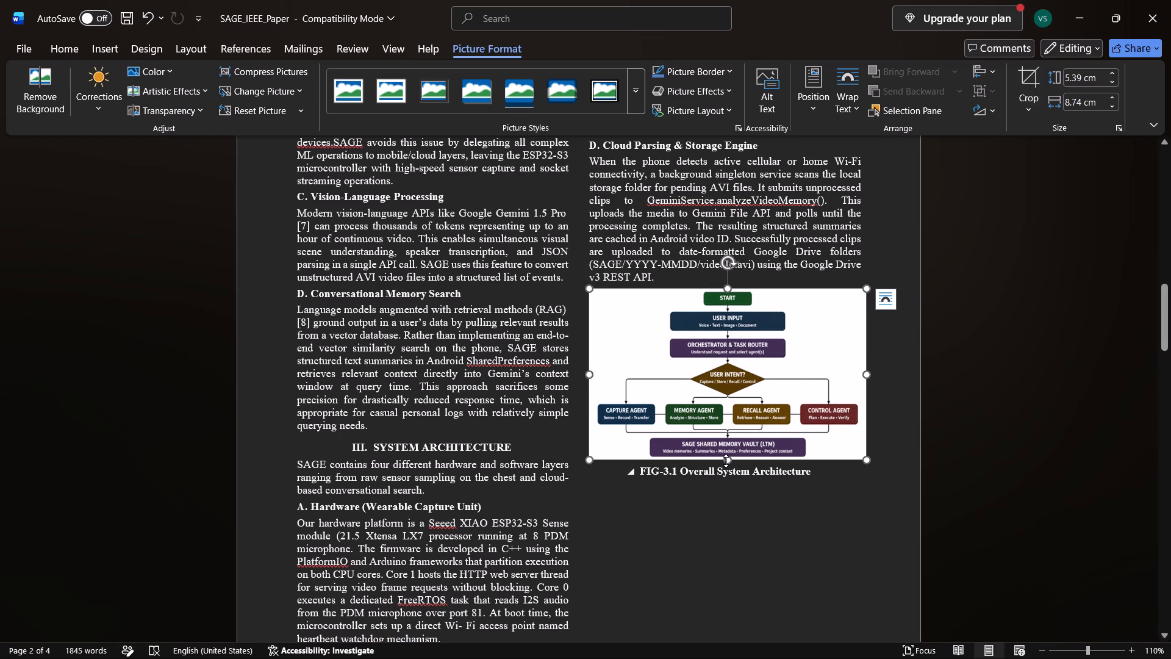
# Stretch the cropped FIG-3.1 figure downward to a height of about 6.02 cm.
pyautogui.moveTo(726, 461); pyautogui.dragTo(743, 493)
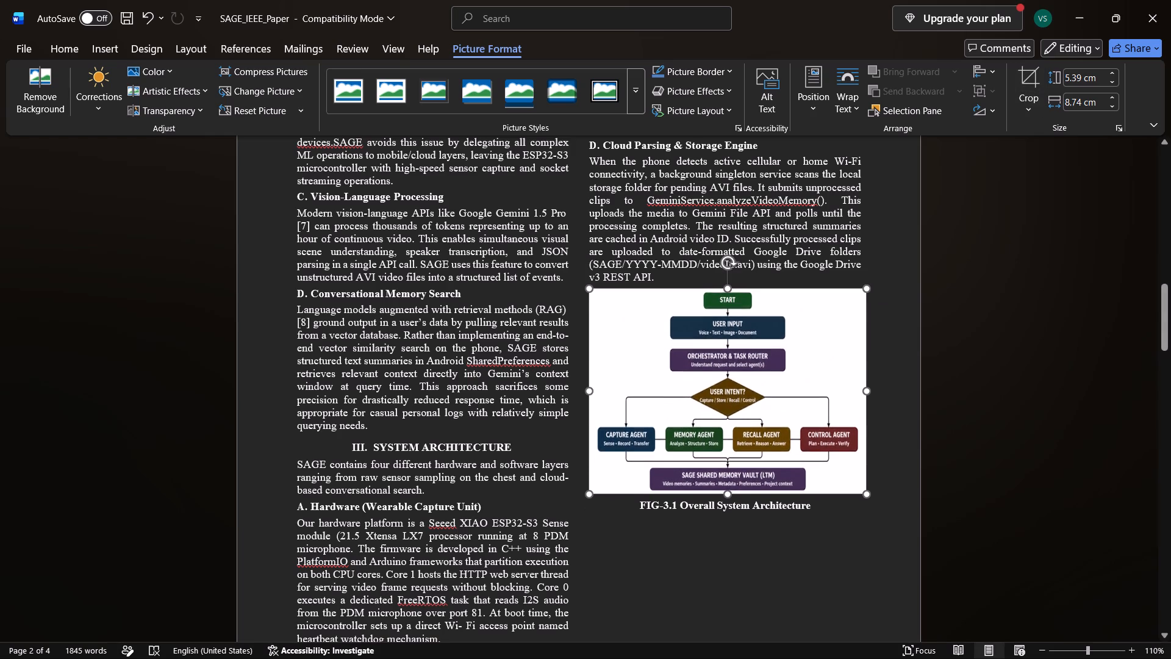
pyautogui.moveTo(743, 493); pyautogui.dragTo(762, 483)
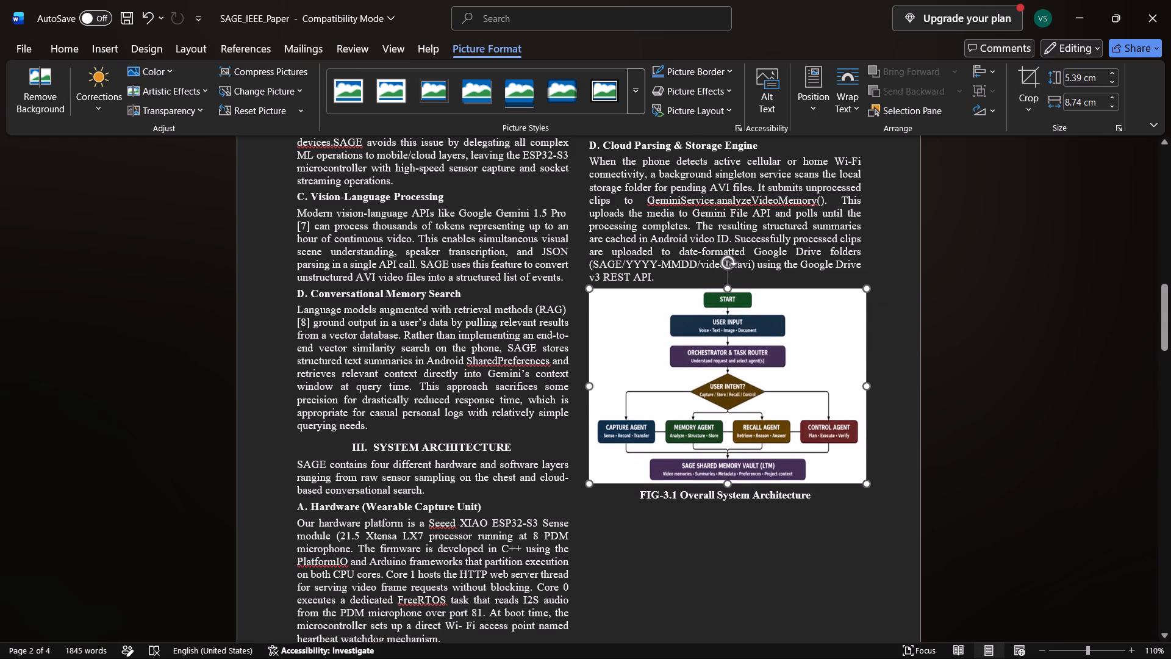
pyautogui.moveTo(762, 483); pyautogui.dragTo(766, 480)
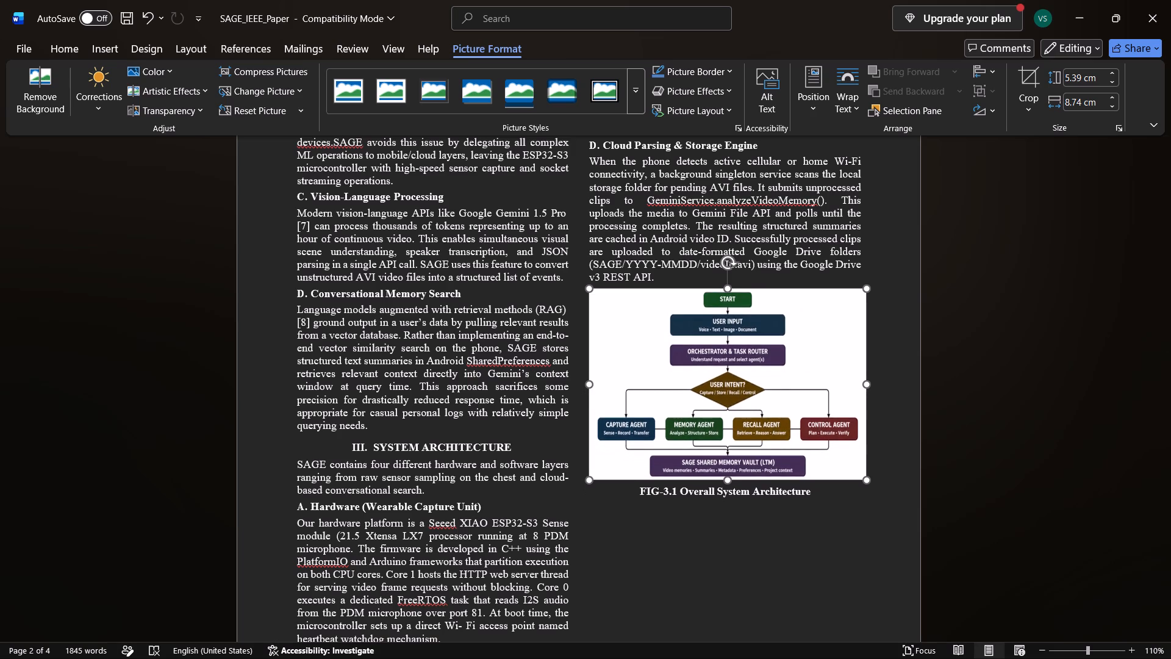
pyautogui.moveTo(766, 480); pyautogui.dragTo(765, 480)
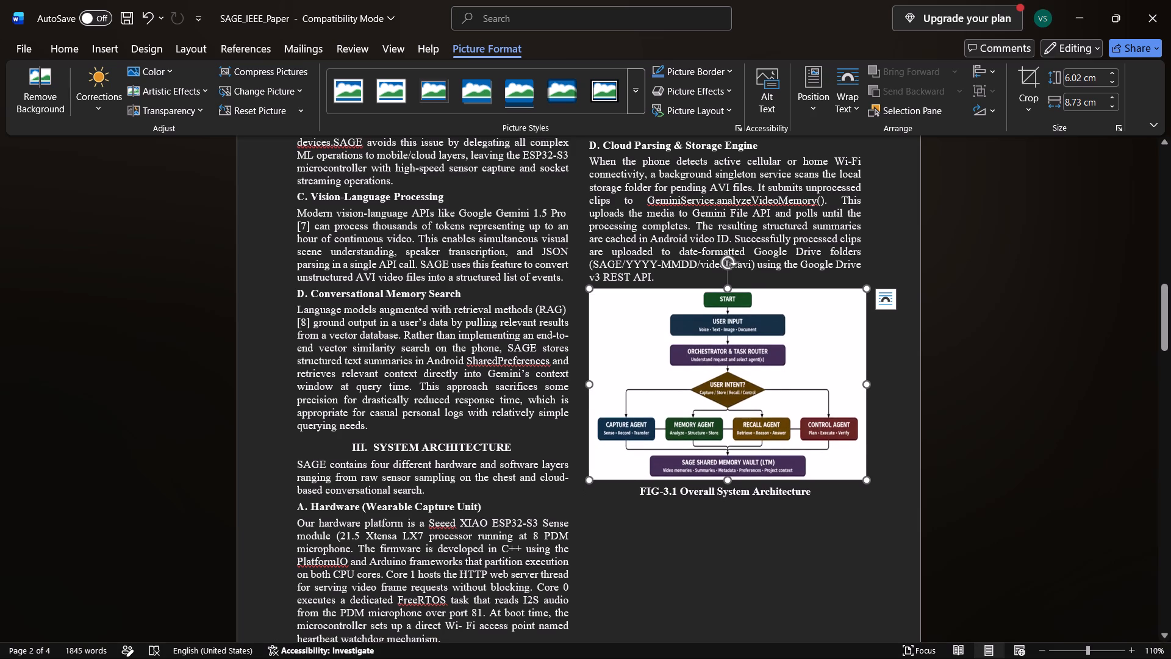
pyautogui.click(765, 535)
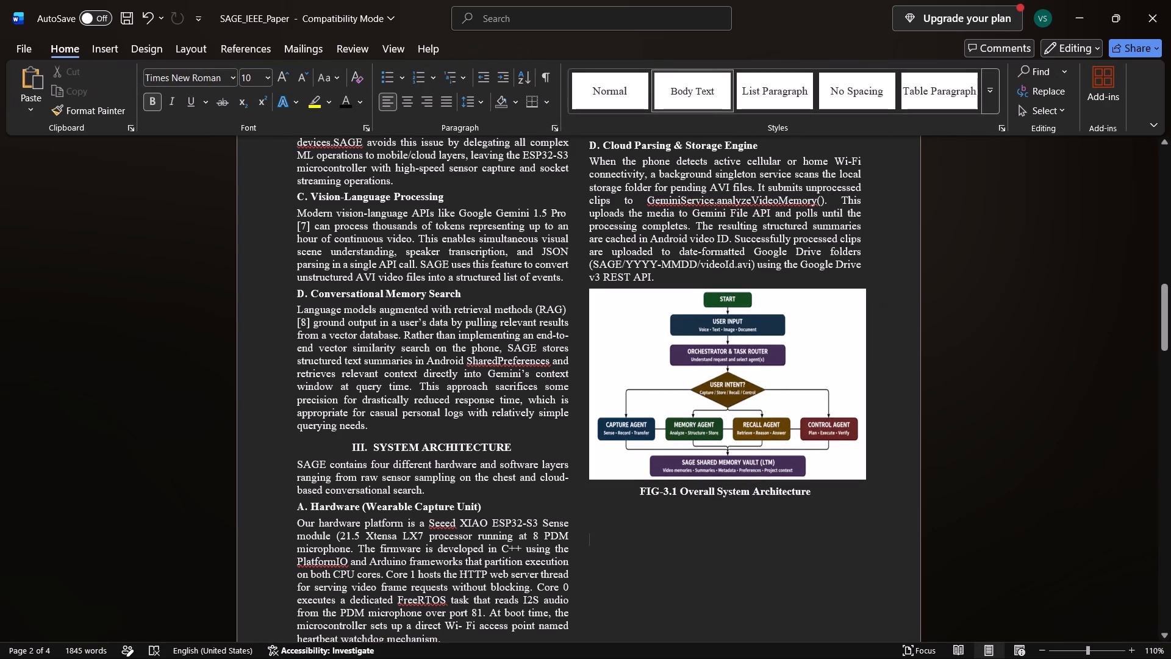
pyautogui.hotkey('alt', 'Tab')
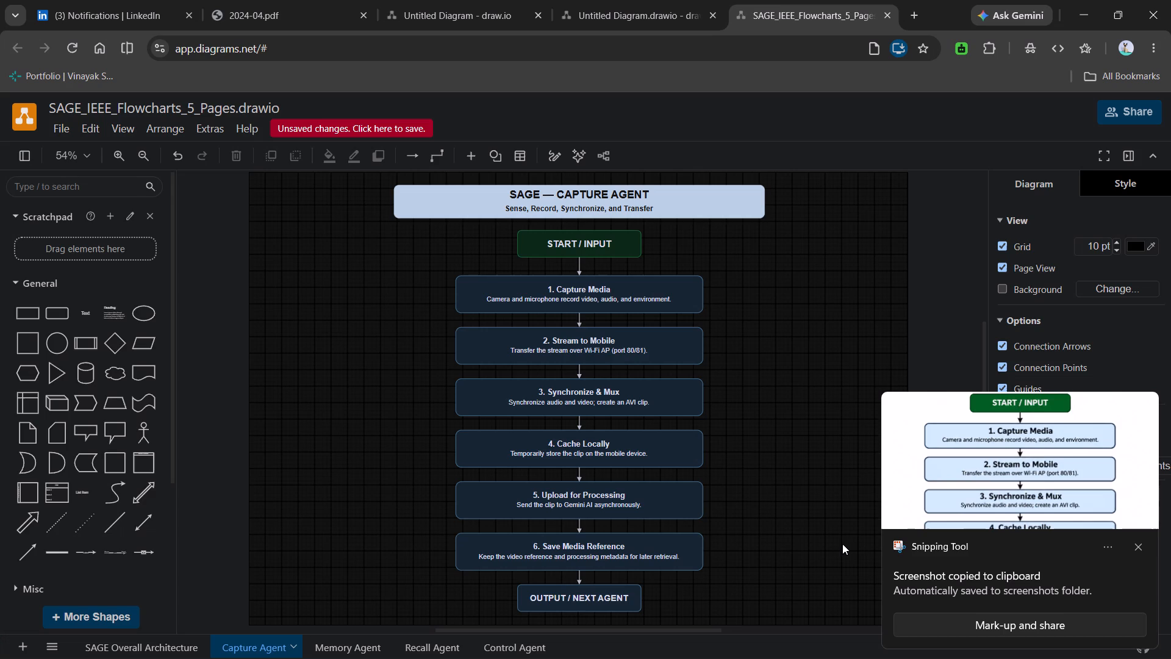
pyautogui.hotkey('alt', 'Tab')
pyautogui.hotkey('alt', 'Tab')
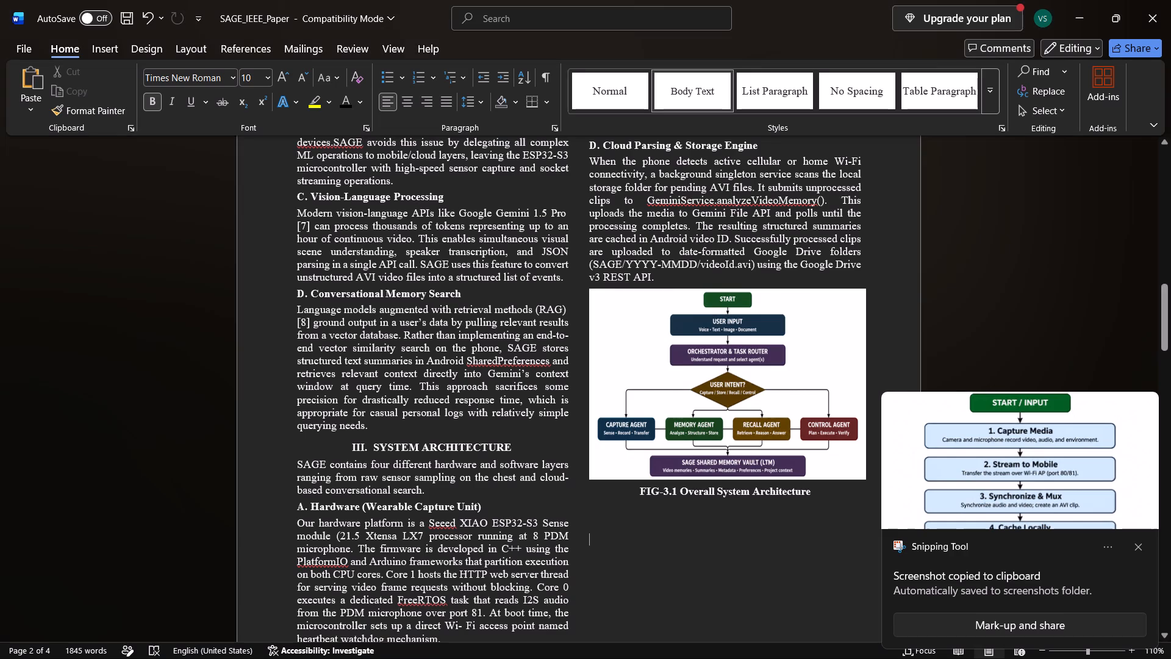
pyautogui.hotkey('ctrl', 'v')
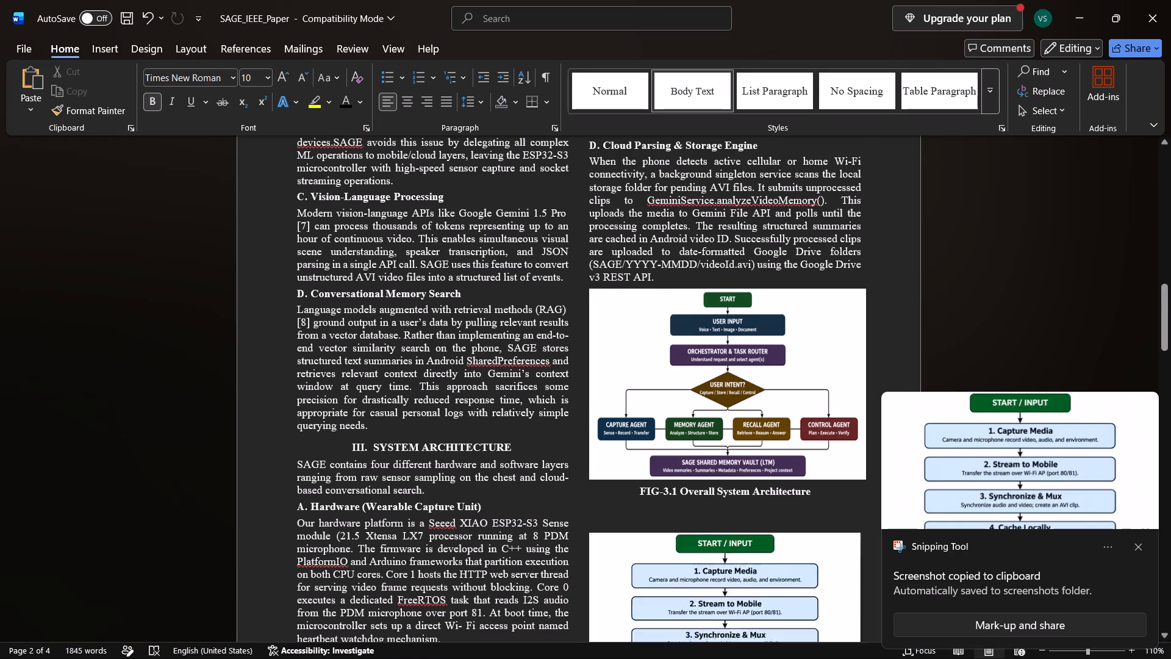
pyautogui.scroll(-1, 708, 538)
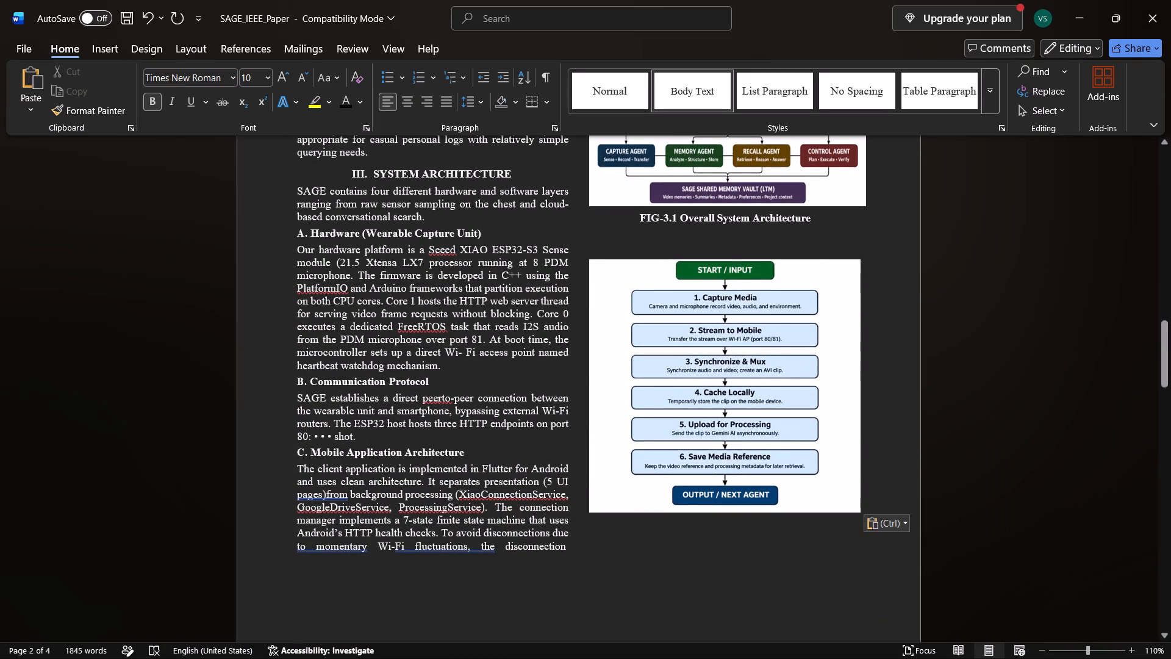
# Add the caption "FIG-3.2 Capture Agent" directly below the pasted Capture Agent flowchart.
pyautogui.click(685, 536)
pyautogui.click(878, 501)
pyautogui.click(695, 529)
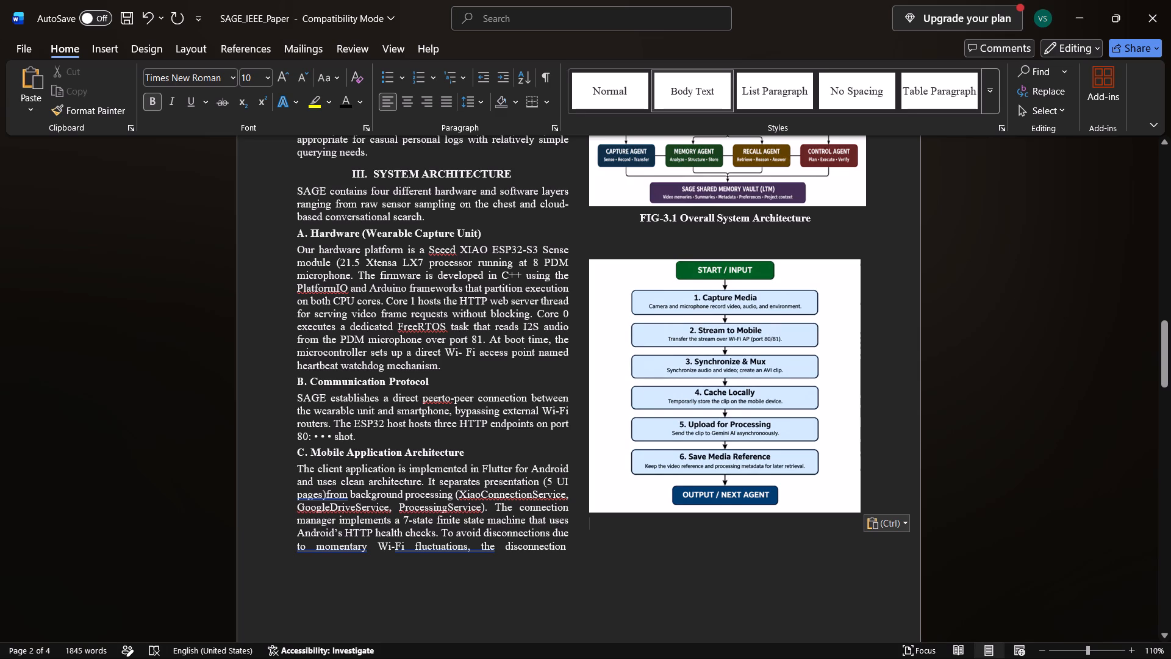
pyautogui.write('FIG')
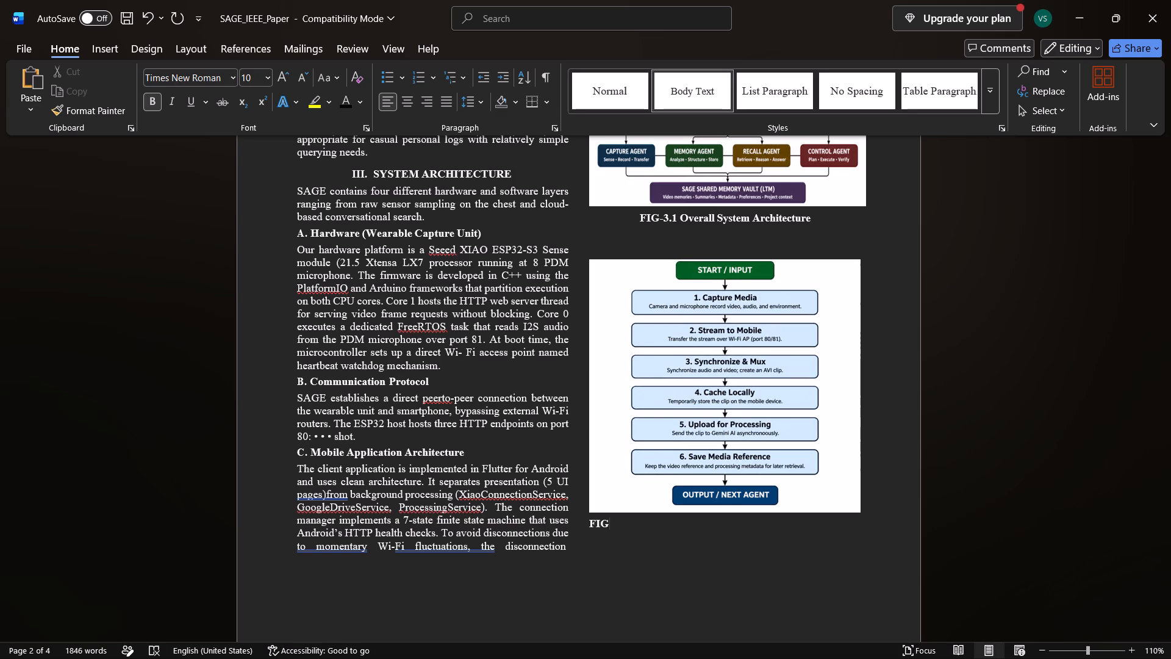
pyautogui.write('-3')
pyautogui.write('.2')
pyautogui.press('space')
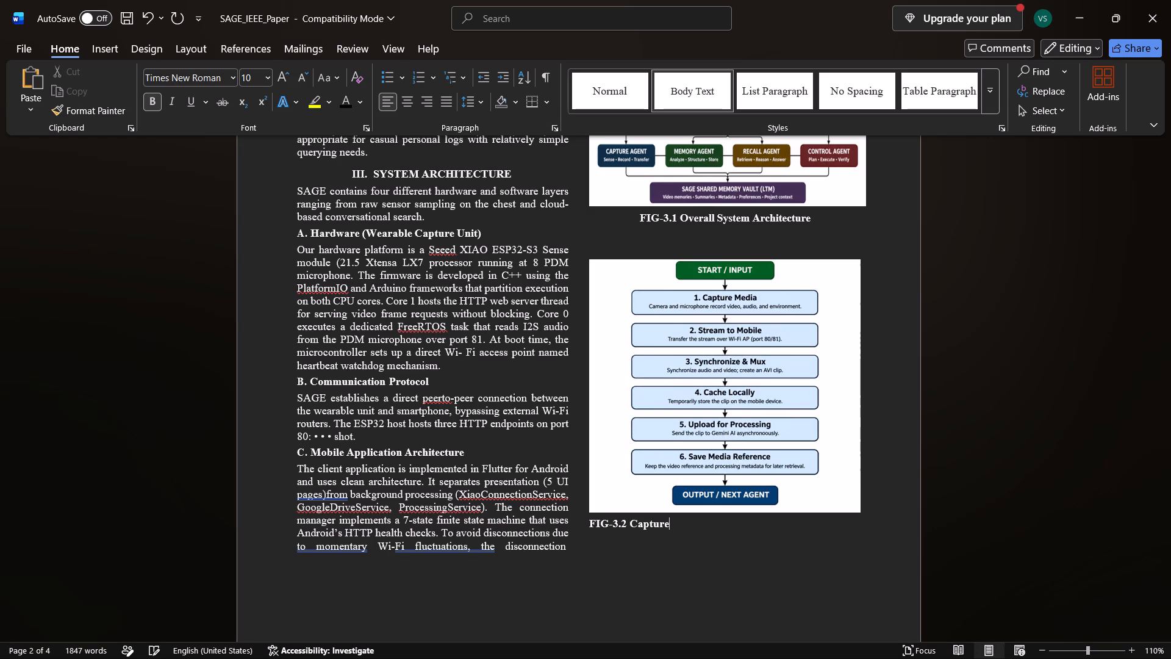
pyautogui.write('gent')
pyautogui.press('space')
# Insert the word "SAGE" before "Capture Agent" in the FIG-3.2 caption.
pyautogui.press('Left')
pyautogui.press('Left')
pyautogui.press('Left')
pyautogui.press('Left')
pyautogui.press('Left')
pyautogui.press('Left')
pyautogui.press('Left')
pyautogui.press('Left')
pyautogui.press('Left')
pyautogui.press('Left')
pyautogui.press('Left')
pyautogui.press('Left')
pyautogui.press('Left')
pyautogui.press('Left')
pyautogui.write('SAGE')
pyautogui.press('space')
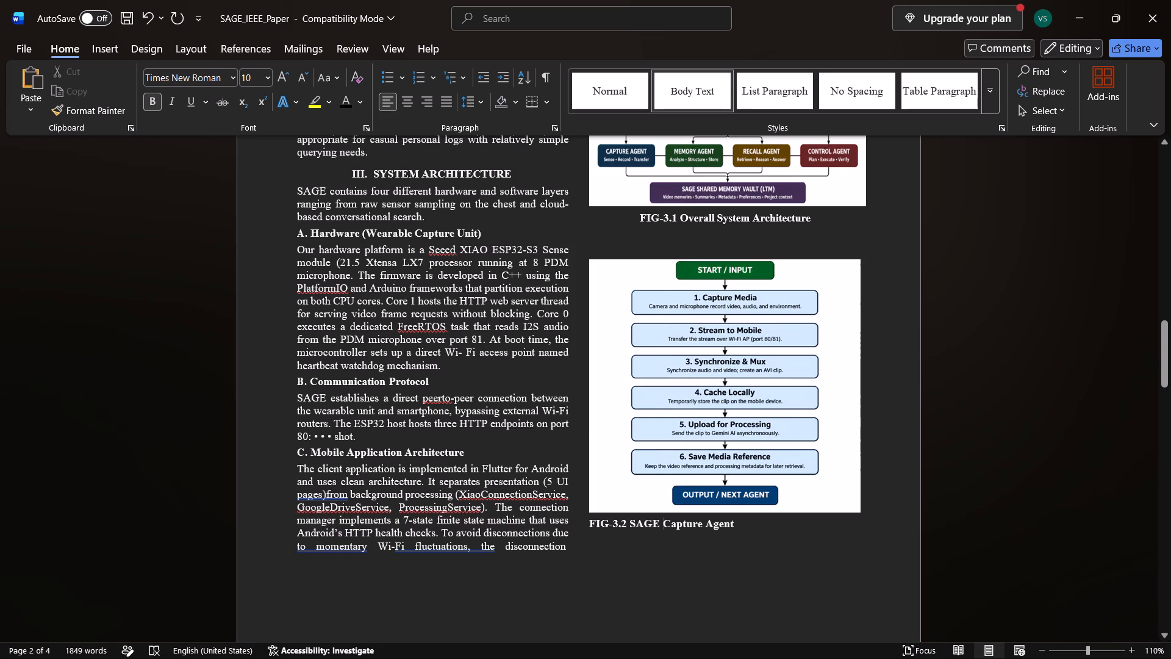
# Centre the FIG-3.2 SAGE Capture Agent caption under its flowchart.
pyautogui.moveTo(763, 526); pyautogui.dragTo(589, 527)
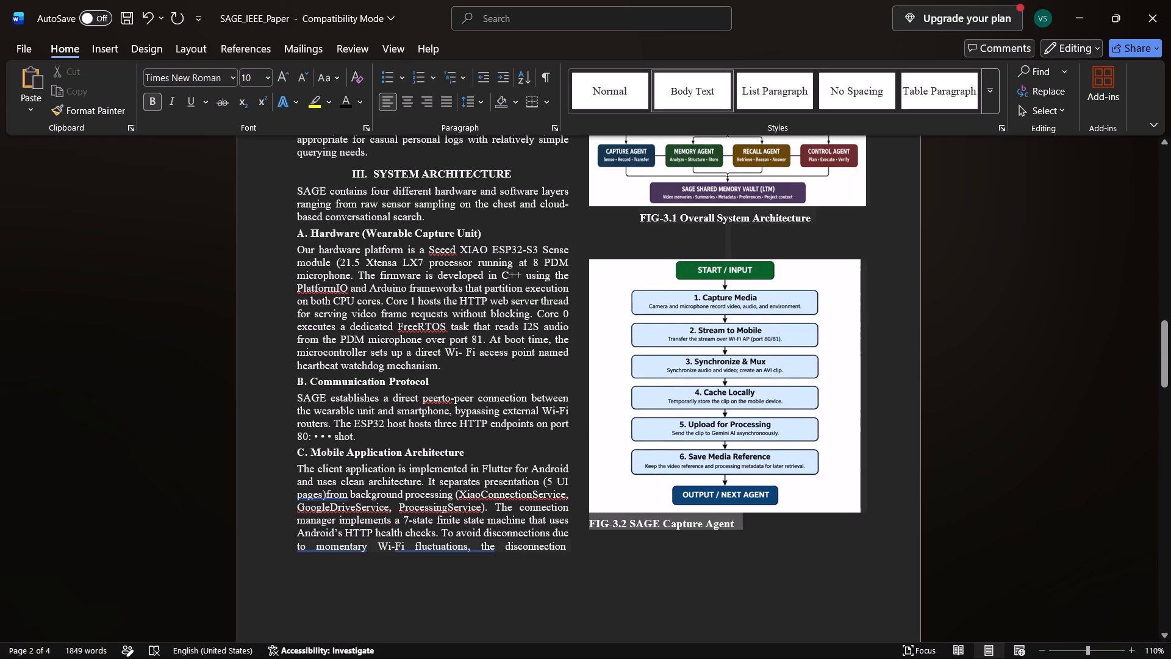
pyautogui.moveTo(589, 527); pyautogui.dragTo(589, 525)
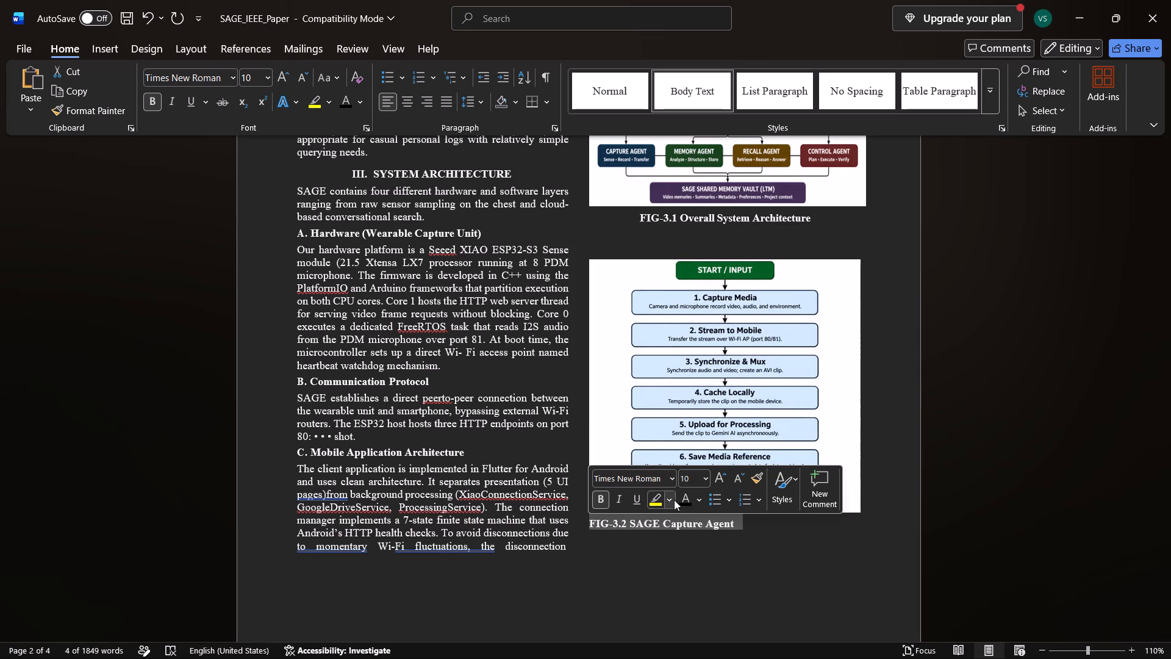
pyautogui.click(409, 106)
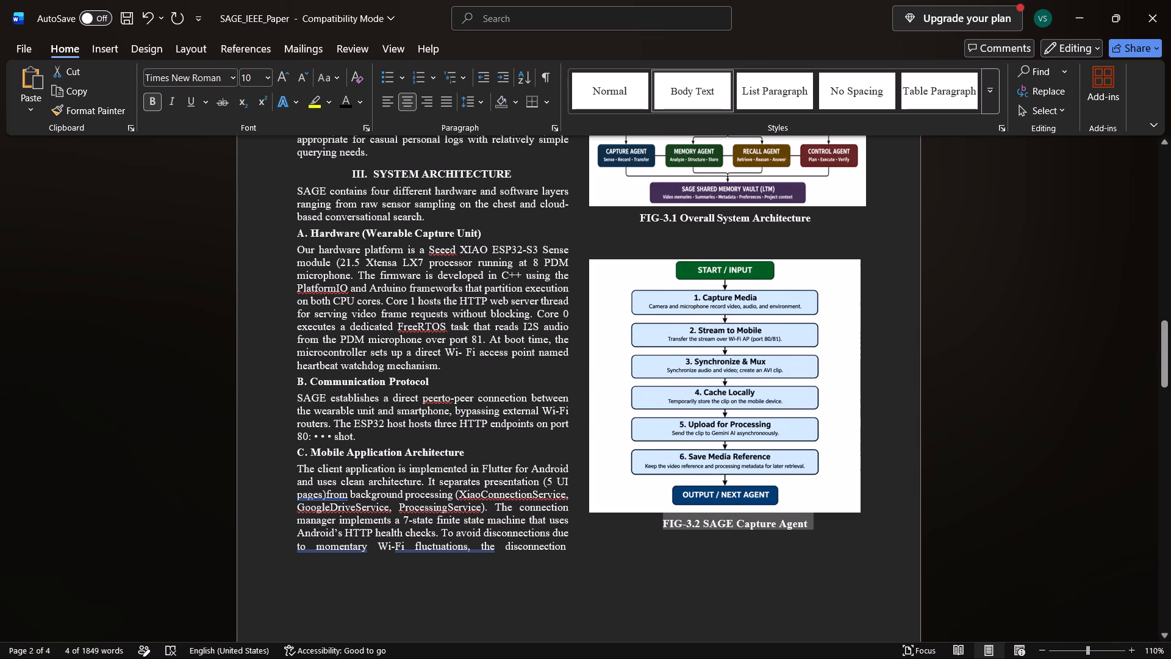
# Add blank lines after the FIG-3.2 caption until the cursor sits at the top of page 3, above the WEARABLE UNIT diagram.
pyautogui.click(849, 523)
pyautogui.scroll(-2, 849, 523)
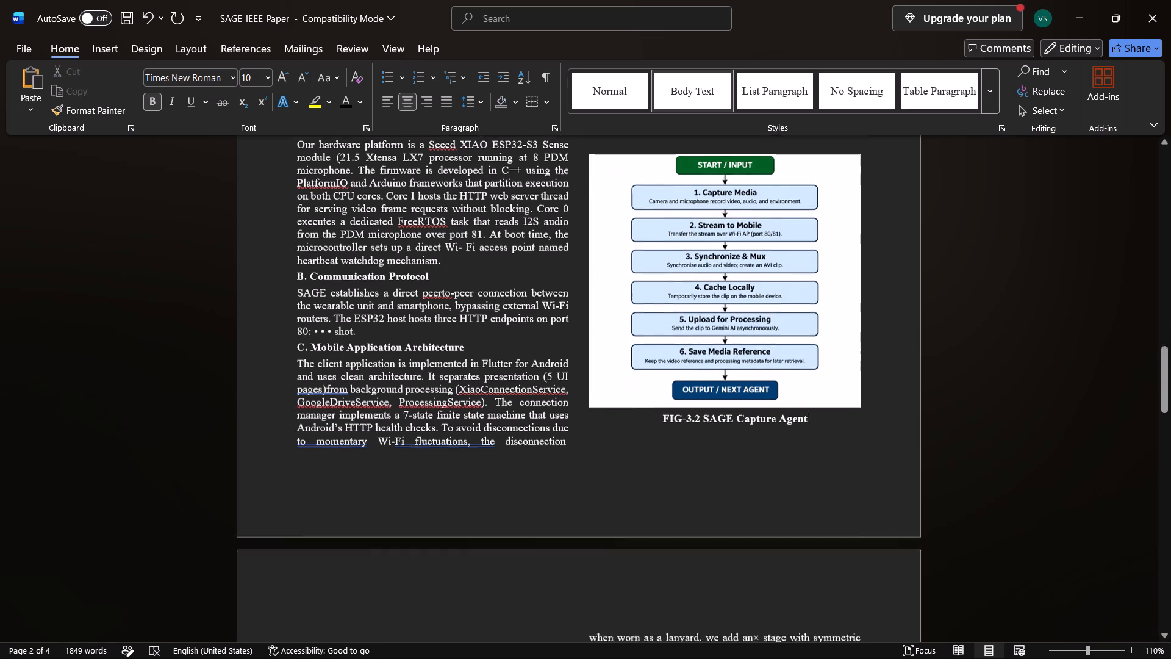
pyautogui.press('Return')
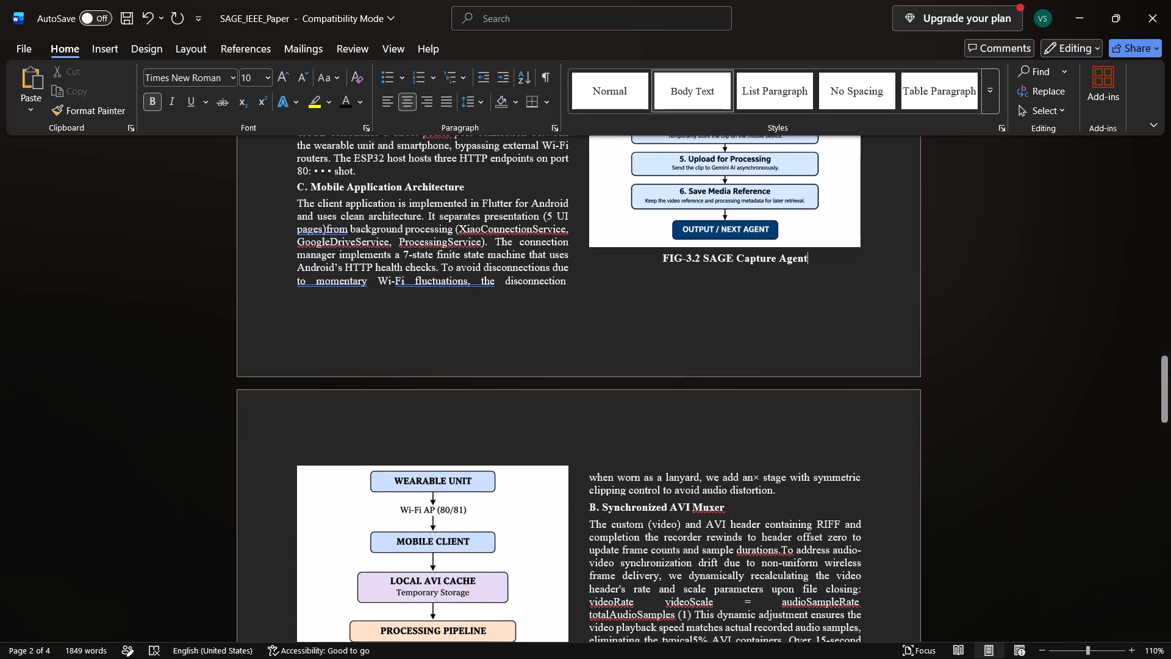
pyautogui.press('Return')
pyautogui.press('Return')
pyautogui.press('Return')
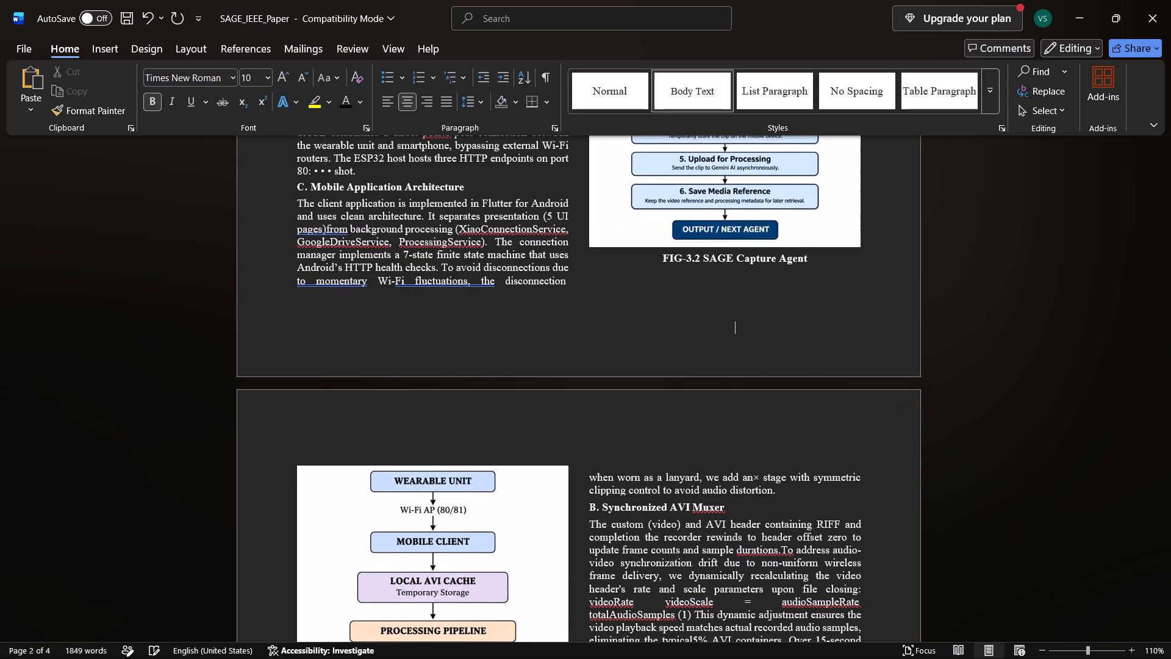
pyautogui.press('Return')
pyautogui.press('Return')
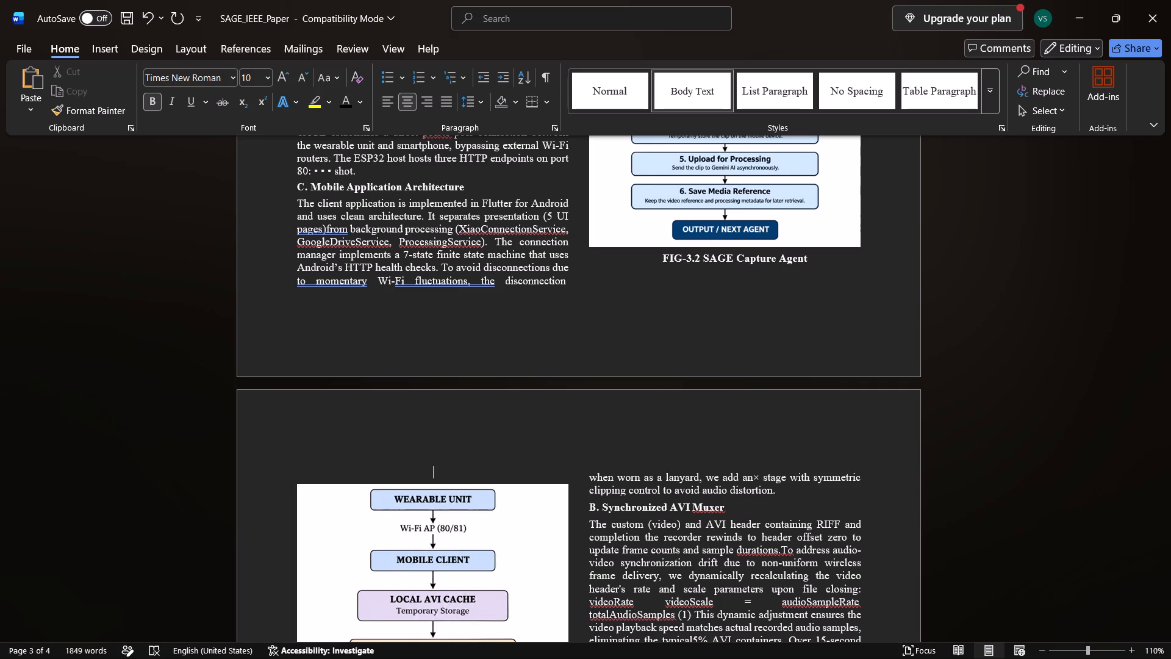
pyautogui.hotkey('alt', 'Tab')
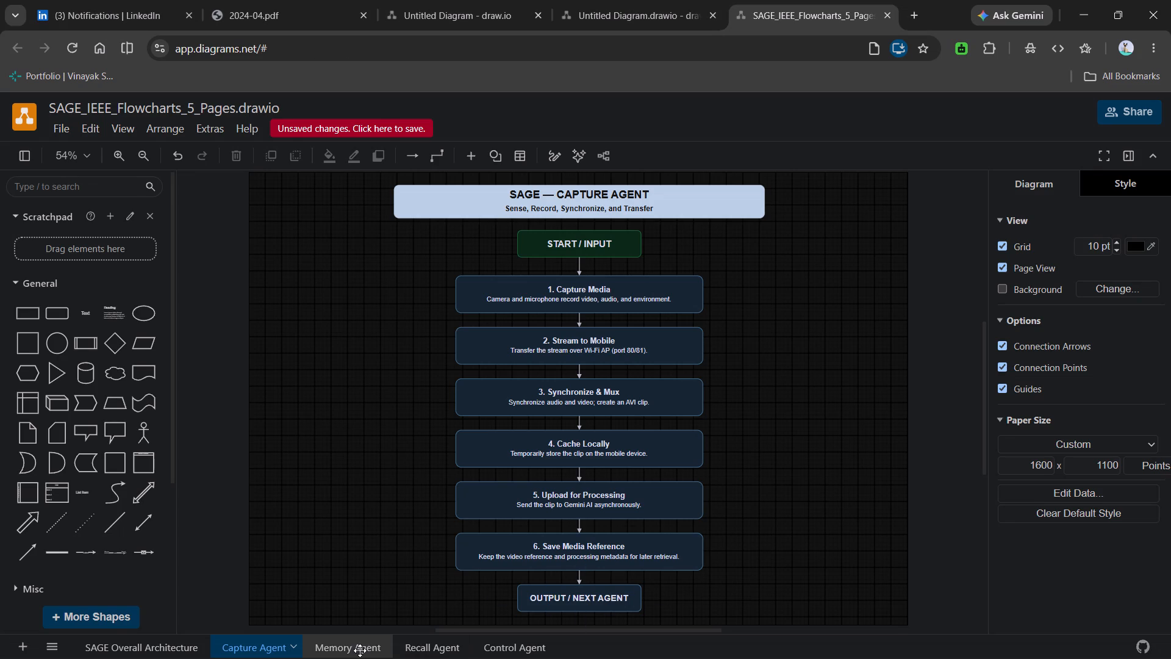
pyautogui.click(354, 649)
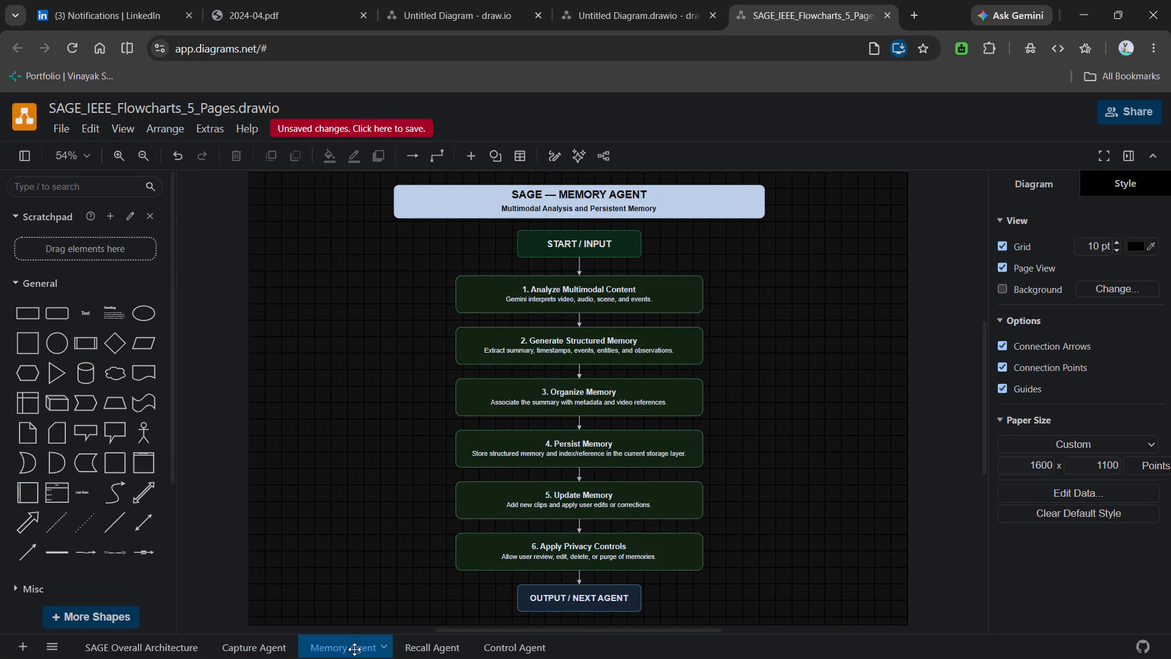
pyautogui.press('Print')
pyautogui.moveTo(414, 227); pyautogui.dragTo(525, 432)
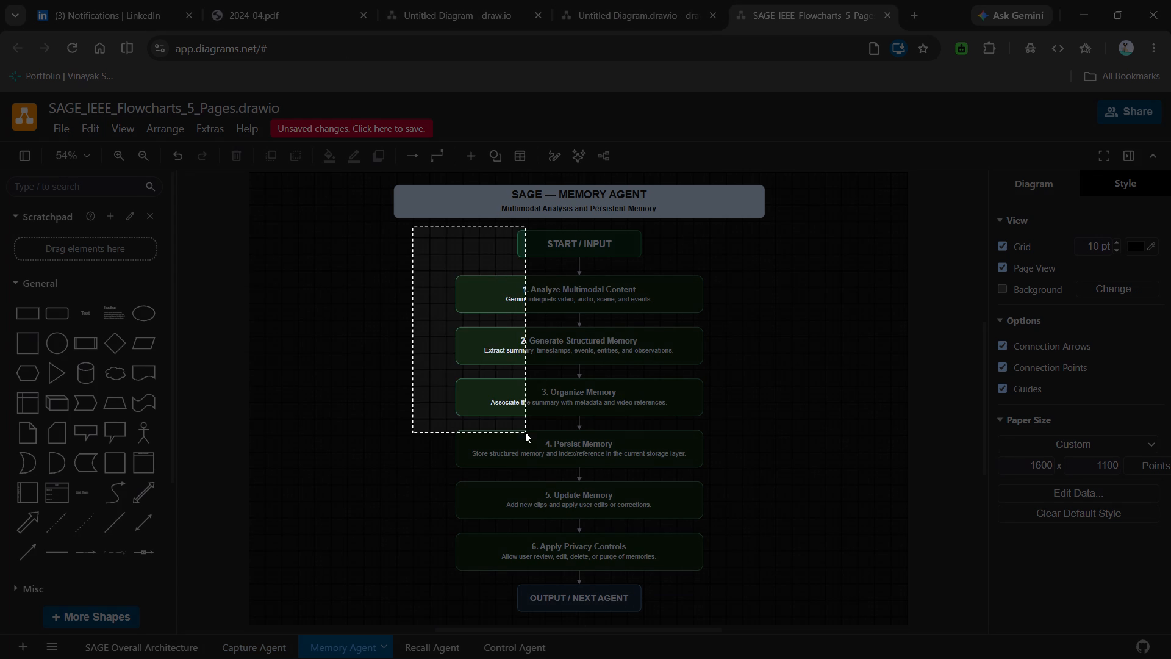
pyautogui.moveTo(525, 432); pyautogui.dragTo(782, 619)
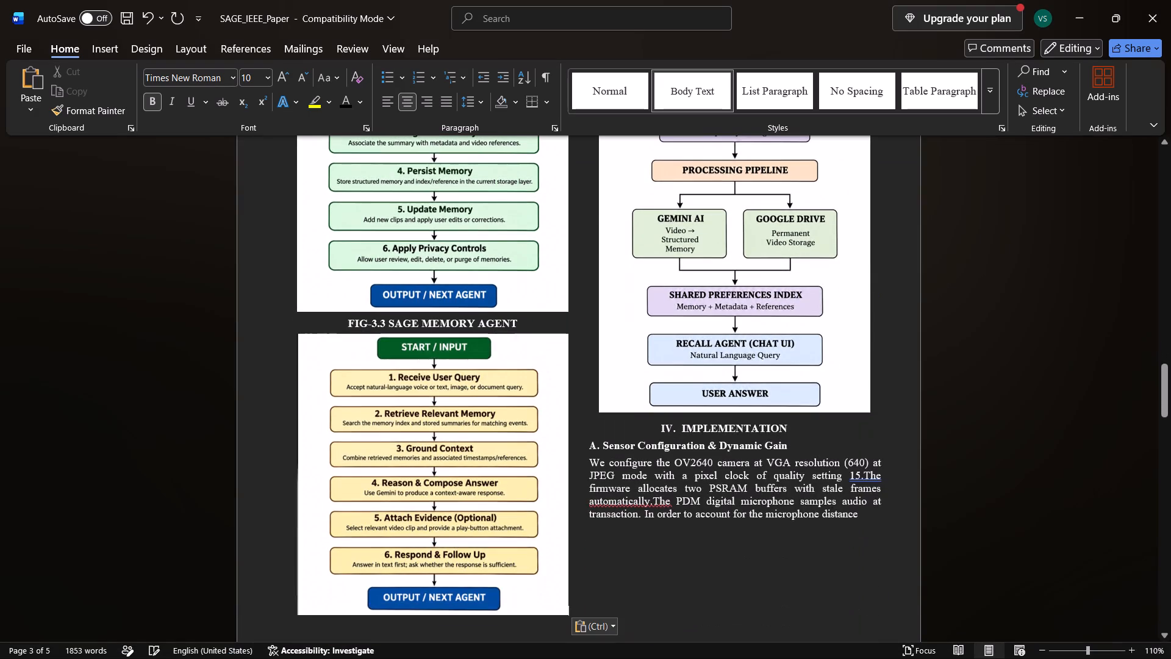
# Copy the Memory Agent caption beneath the Recall Agent flowchart and reword the copy as "FIG-3.3 SAGE RECALL AGENT".
pyautogui.click(419, 622)
pyautogui.moveTo(522, 325); pyautogui.dragTo(343, 334)
pyautogui.moveTo(343, 334); pyautogui.dragTo(339, 325)
pyautogui.hotkey('ctrl', 'c')
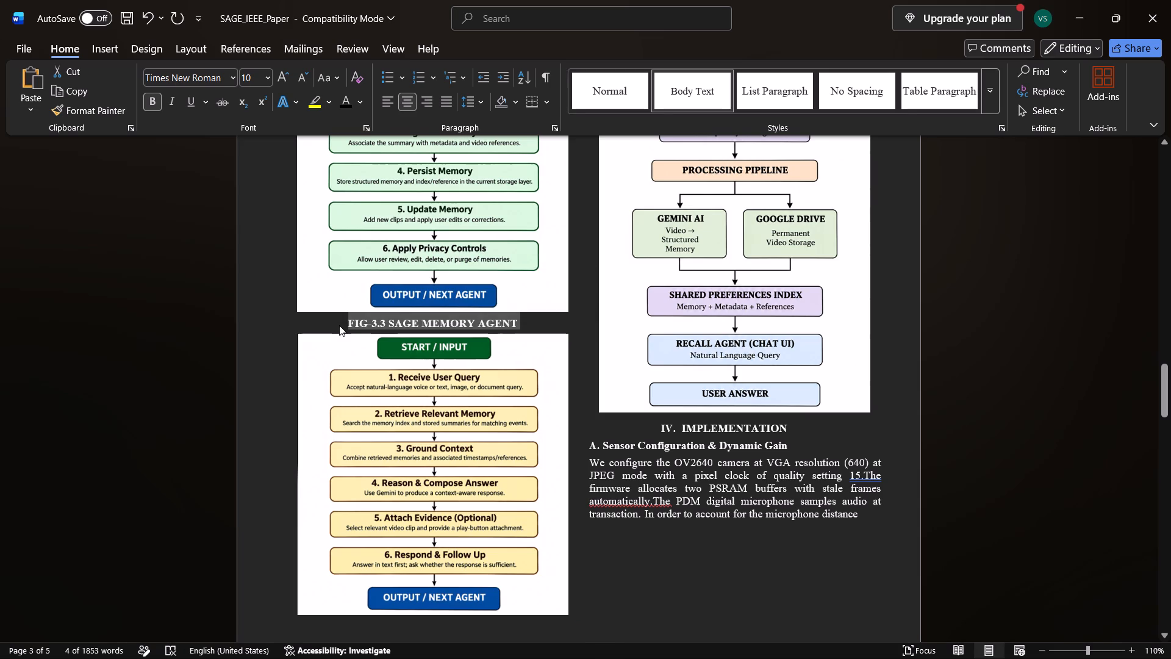
pyautogui.click(398, 625)
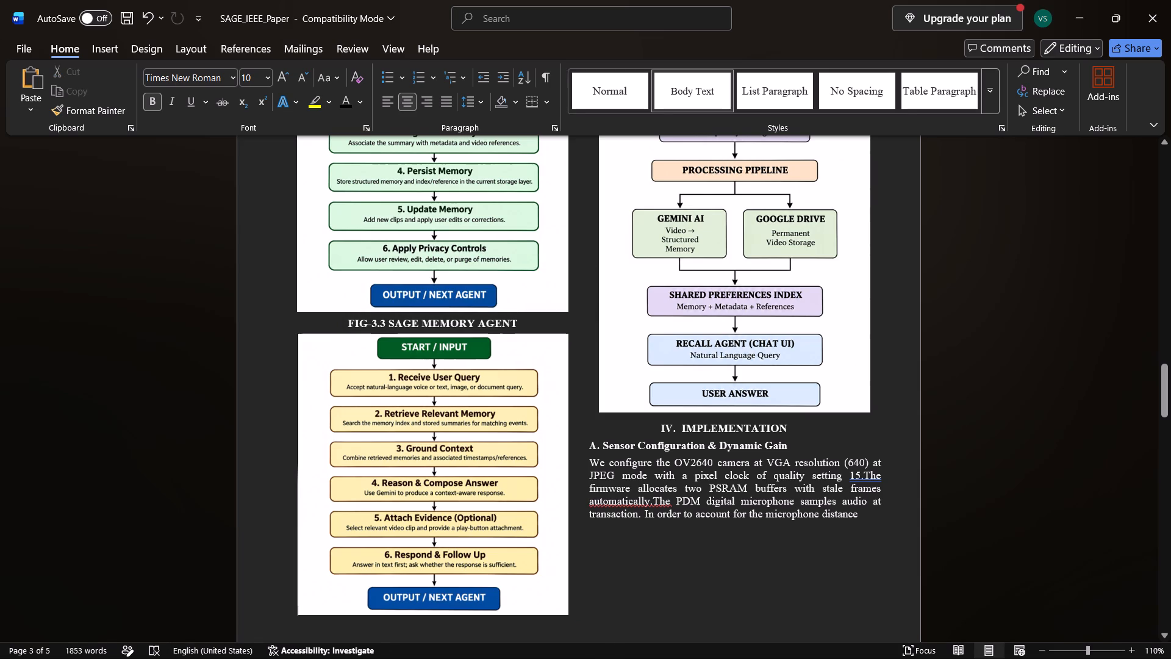
pyautogui.click(573, 606)
pyautogui.press('Return')
pyautogui.hotkey('ctrl', 'v')
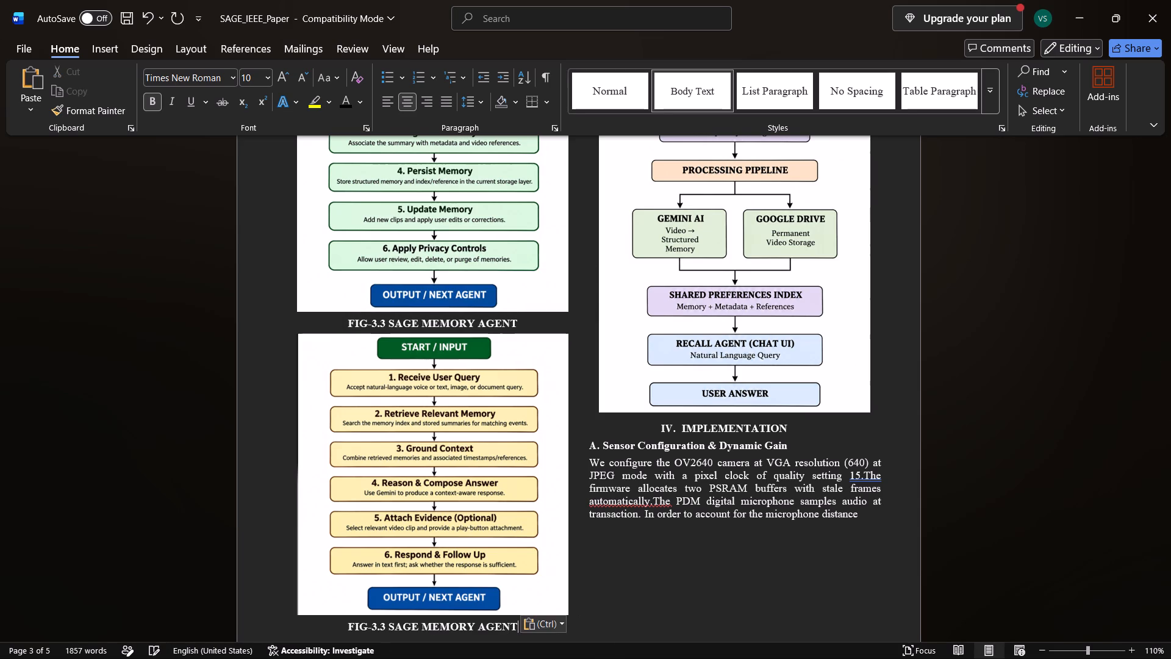
pyautogui.click(476, 624)
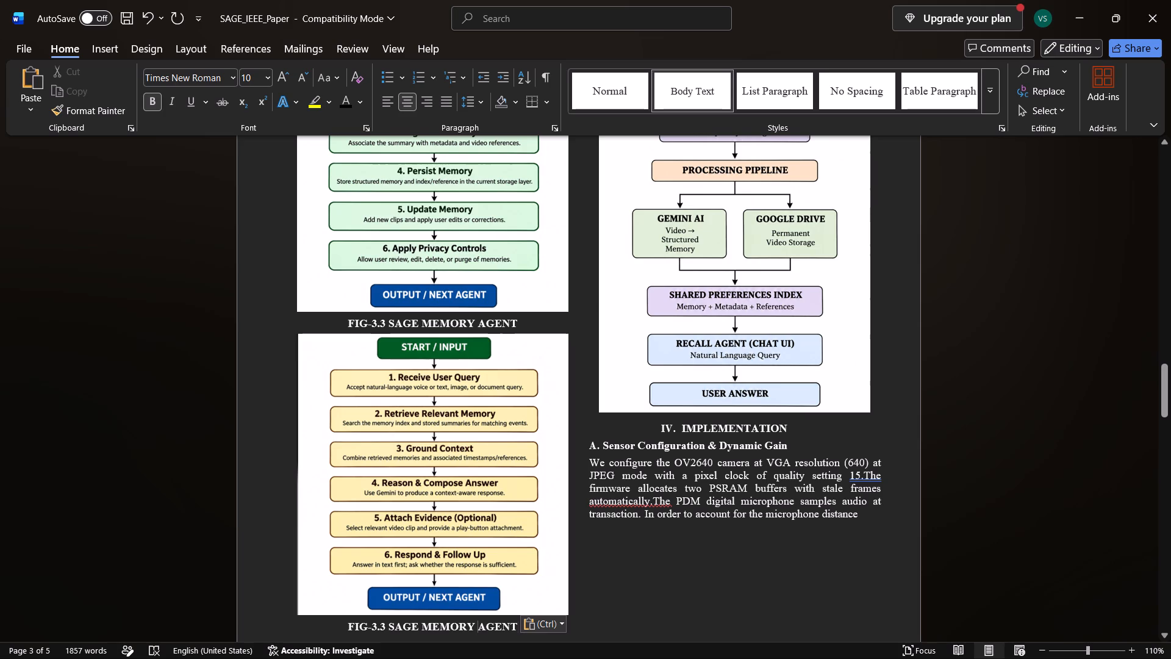
pyautogui.press('Left')
pyautogui.press('BackSpace')
pyautogui.press('BackSpace')
pyautogui.press('BackSpace')
pyautogui.press('BackSpace')
pyautogui.press('BackSpace')
pyautogui.press('BackSpace')
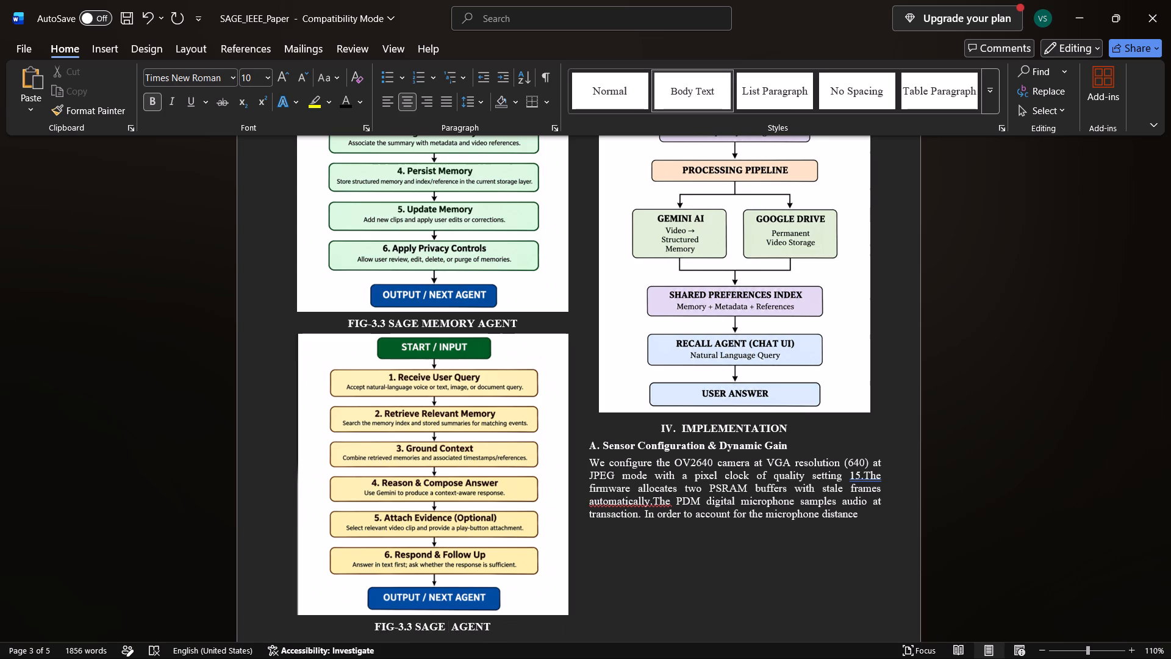
pyautogui.write('RECALL')
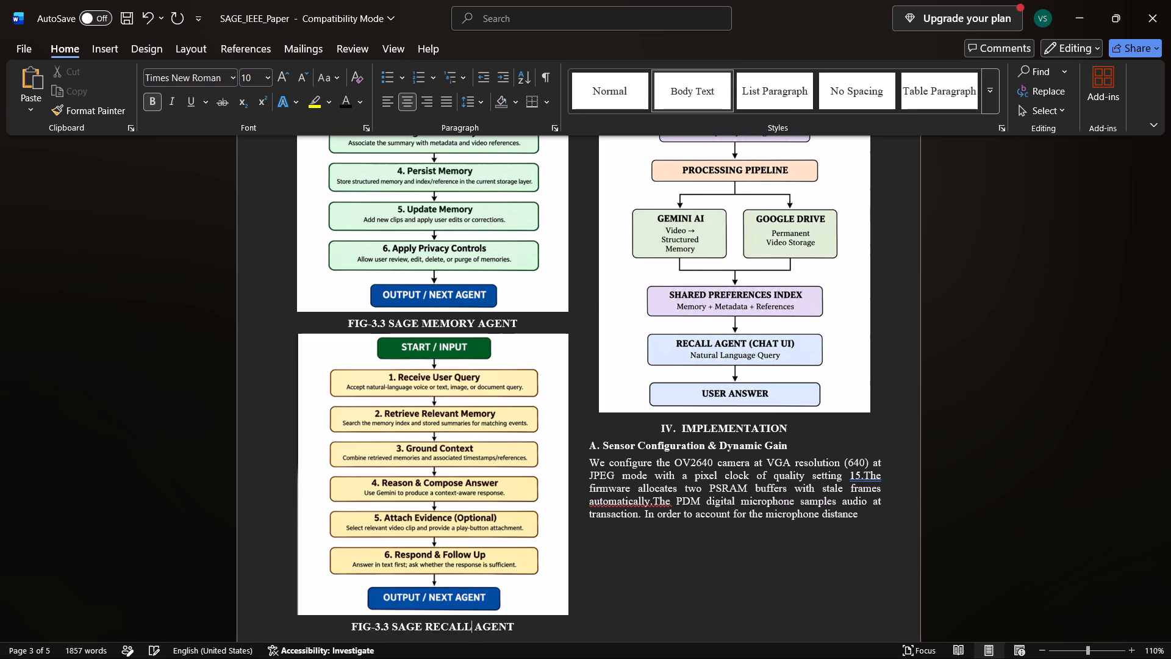
# Insert three blank lines between the Memory Agent caption and the Recall Agent flowchart.
pyautogui.scroll(2, 655, 583)
pyautogui.scroll(-1, 655, 583)
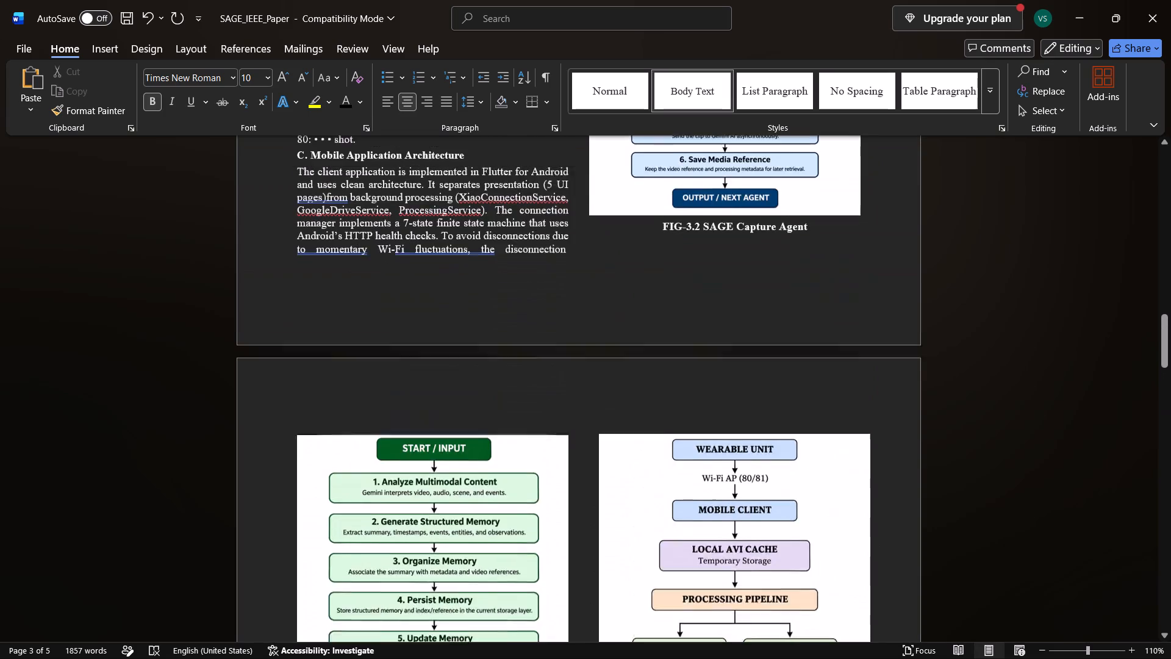
pyautogui.scroll(-1, 655, 583)
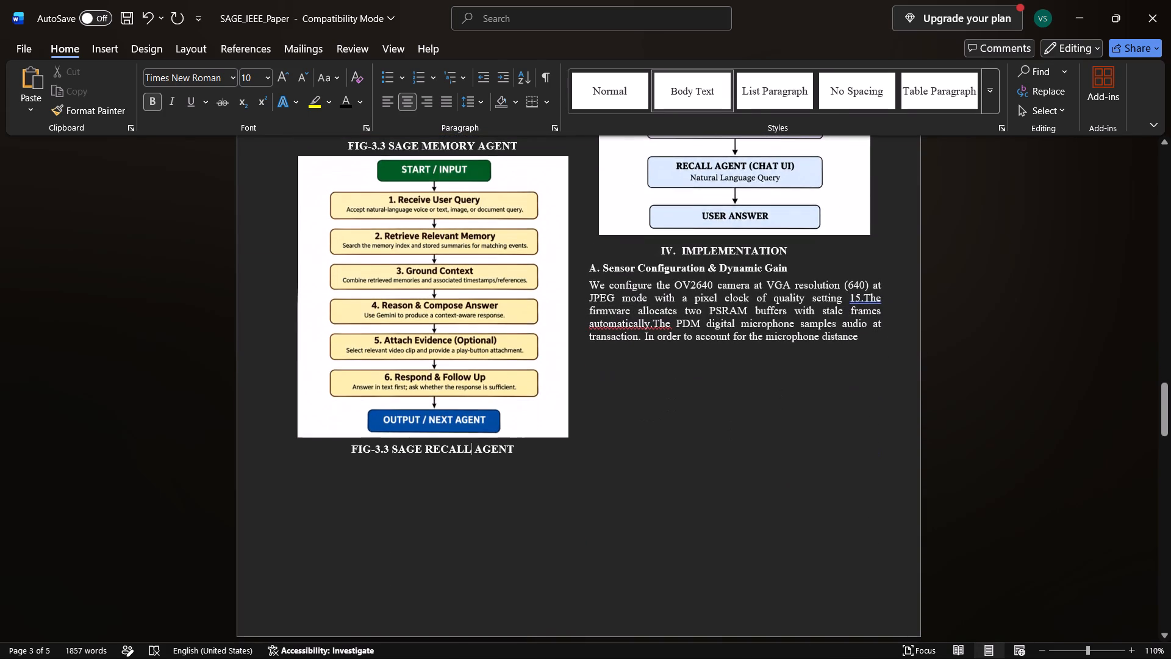
pyautogui.scroll(2, 655, 583)
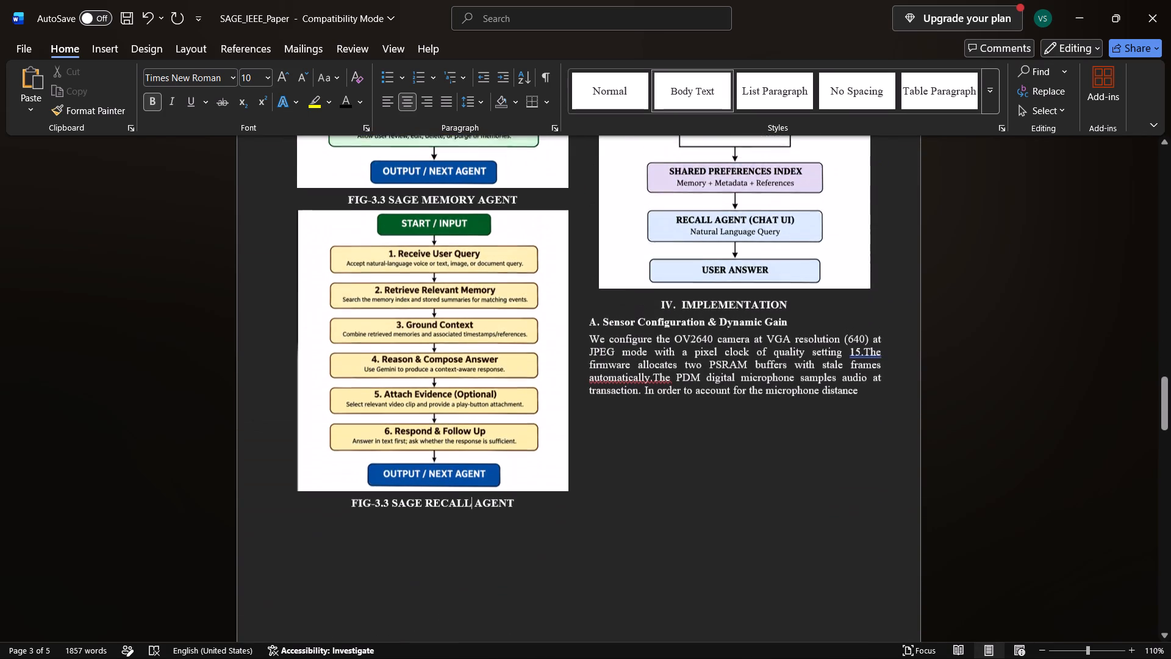
pyautogui.click(529, 206)
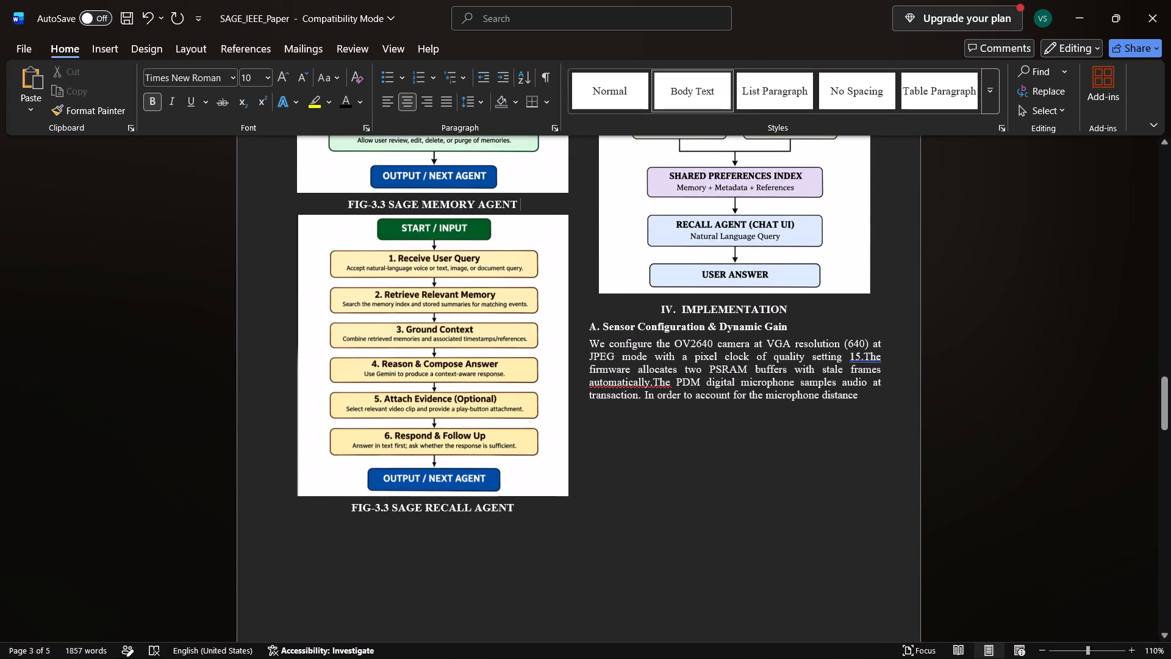
pyautogui.press('Return')
pyautogui.press('Return')
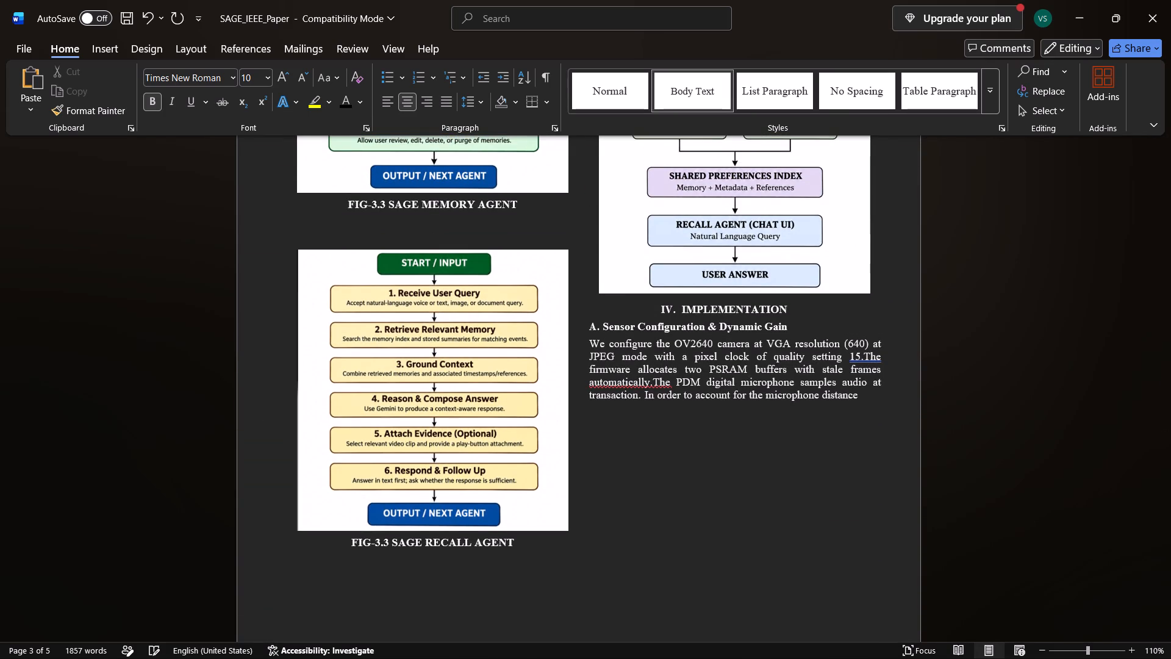
pyautogui.press('Return')
# Review the spacing, captions and placement of the flowcharts from FIG-3.1 through the Recall Agent figure.
pyautogui.scroll(5, 529, 206)
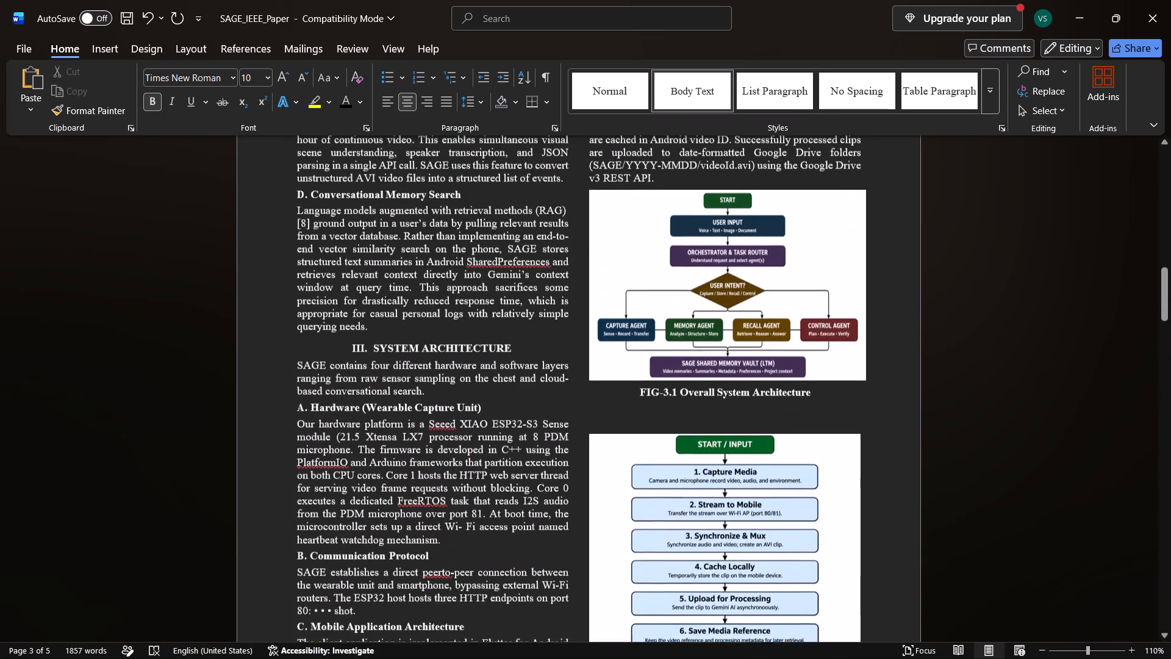
pyautogui.scroll(1, 529, 206)
pyautogui.scroll(-4, 529, 206)
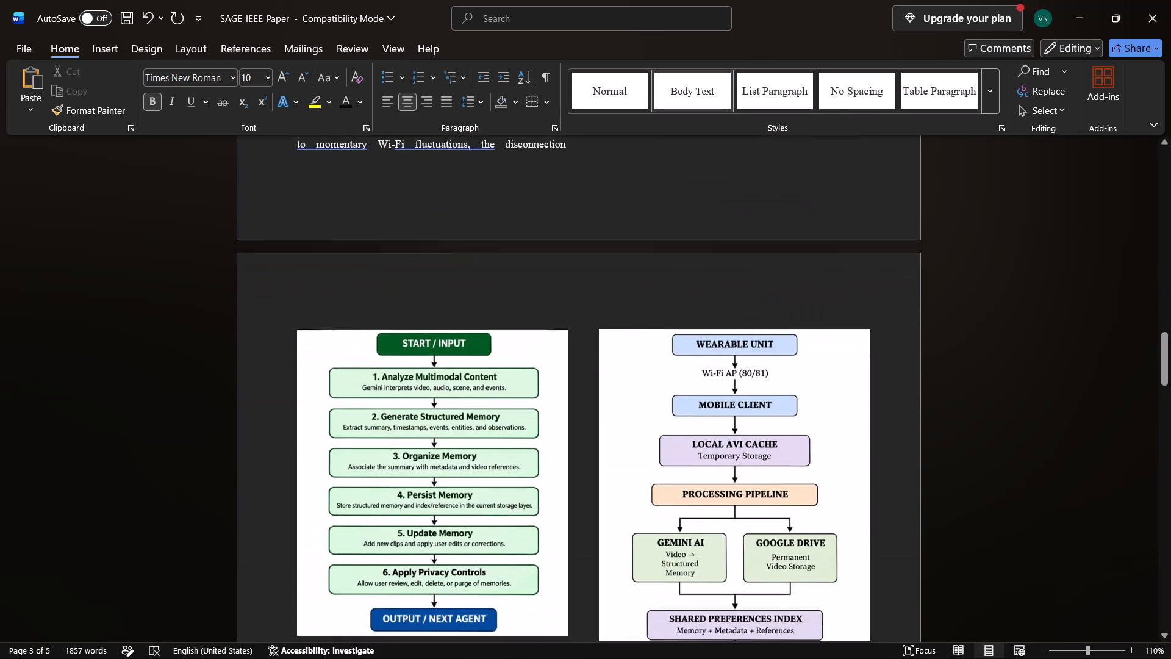
pyautogui.scroll(-2, 529, 206)
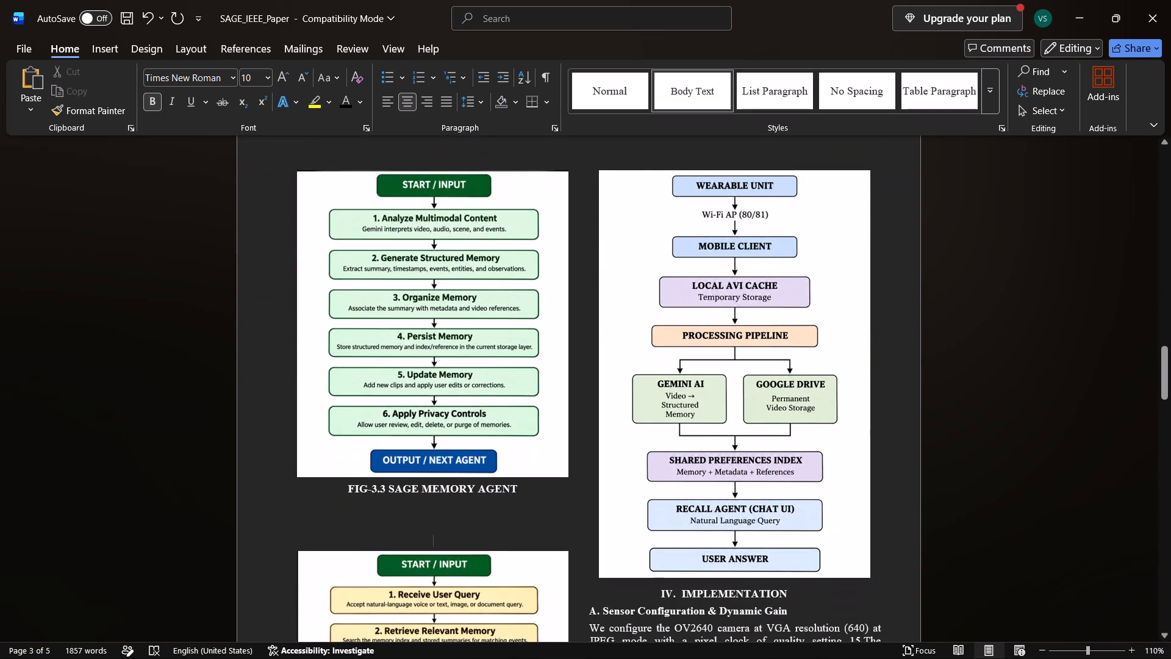
pyautogui.scroll(-3, 529, 206)
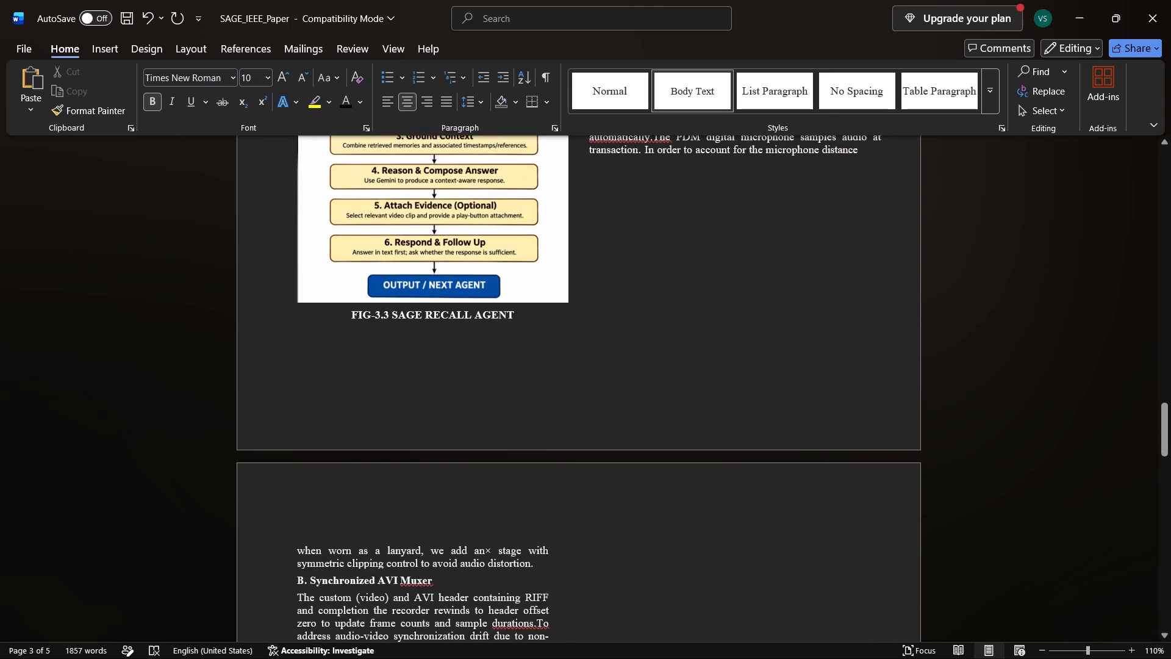
pyautogui.scroll(3, 529, 206)
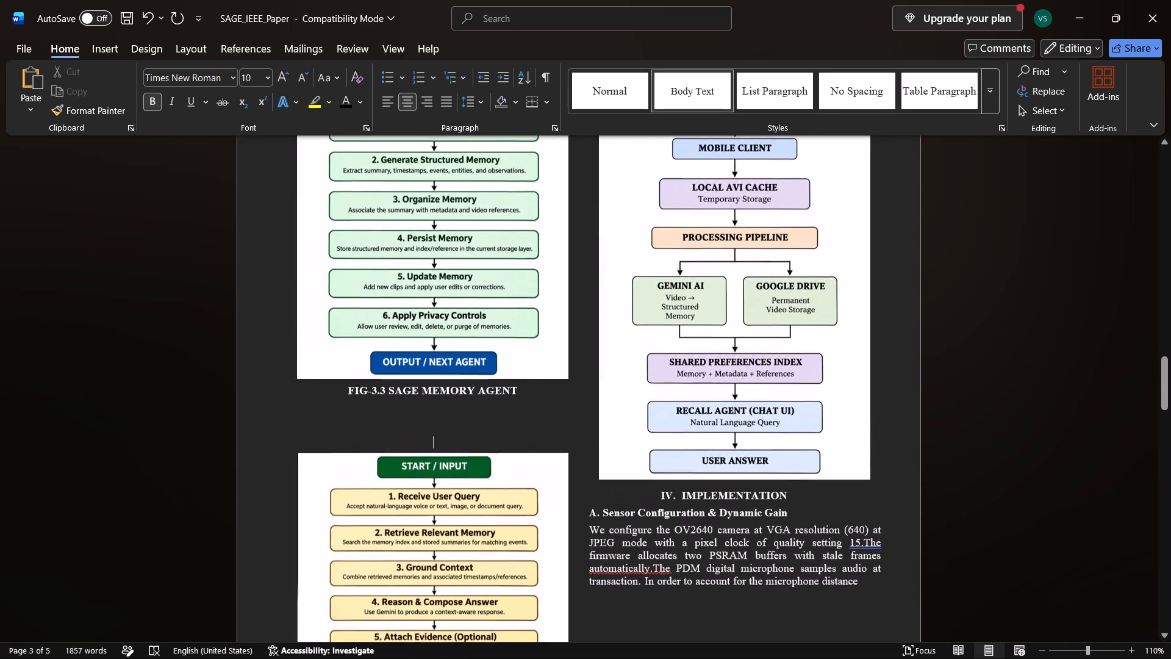
pyautogui.scroll(-3, 529, 206)
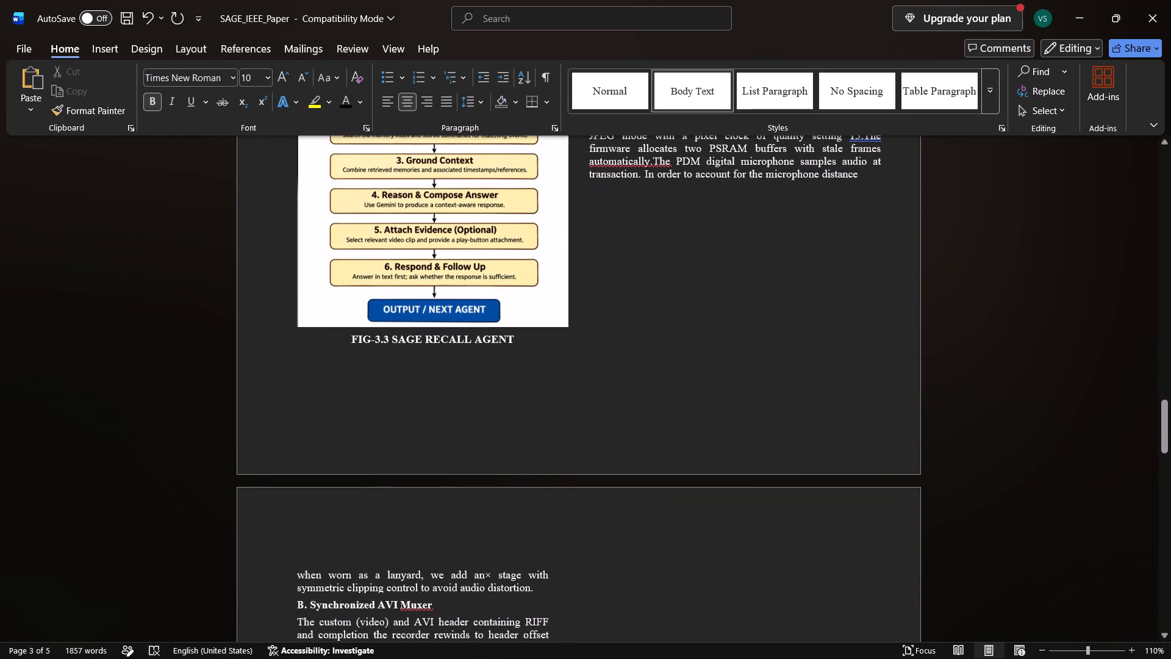
# Renumber the SAGE RECALL AGENT caption as FIG-3.4.
pyautogui.click(388, 341)
pyautogui.press('BackSpace')
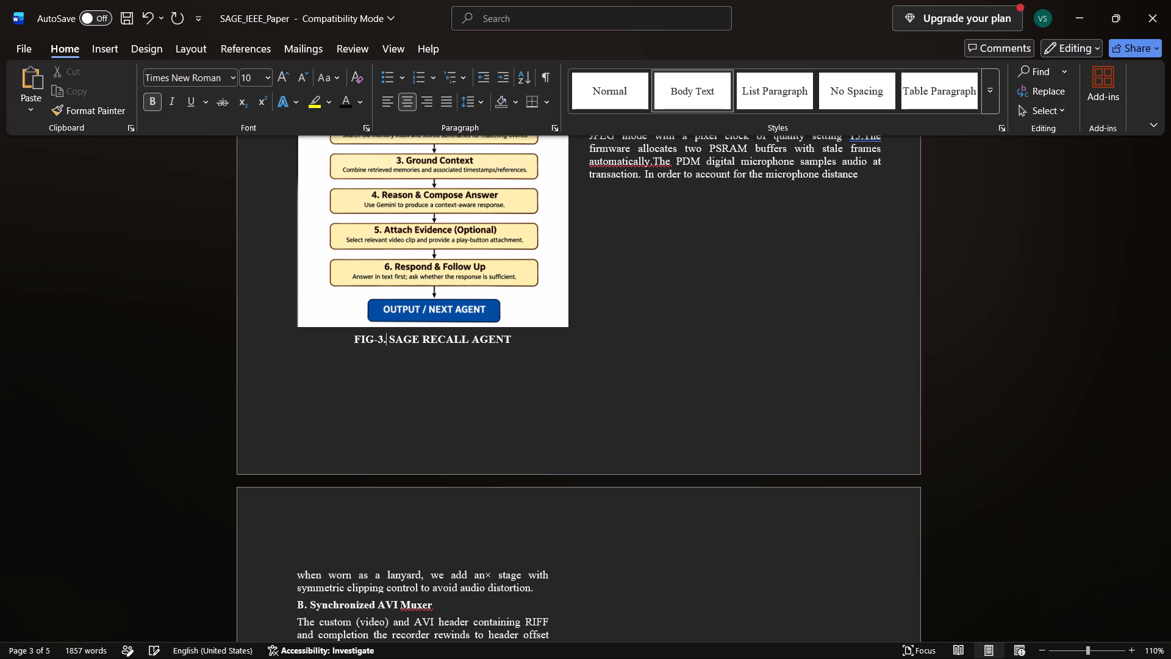
pyautogui.press('4')
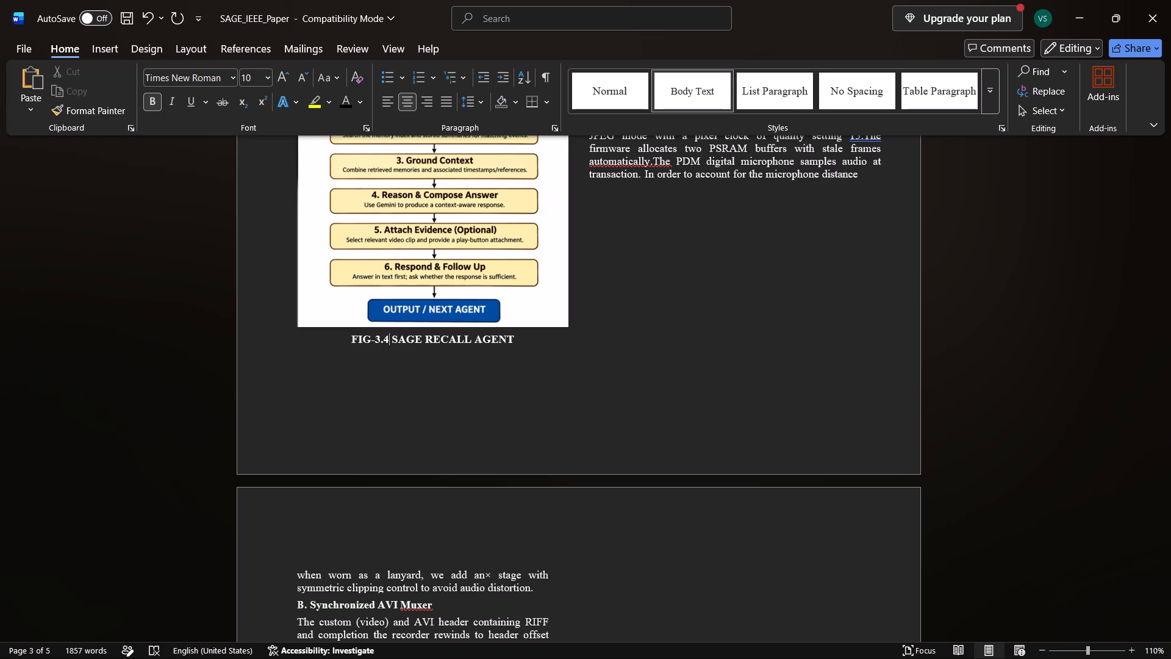
# Rewrite the Capture Agent caption in capitals as "FIG-3.2 SAGE CAPTURE AGENT".
pyautogui.scroll(3, 388, 341)
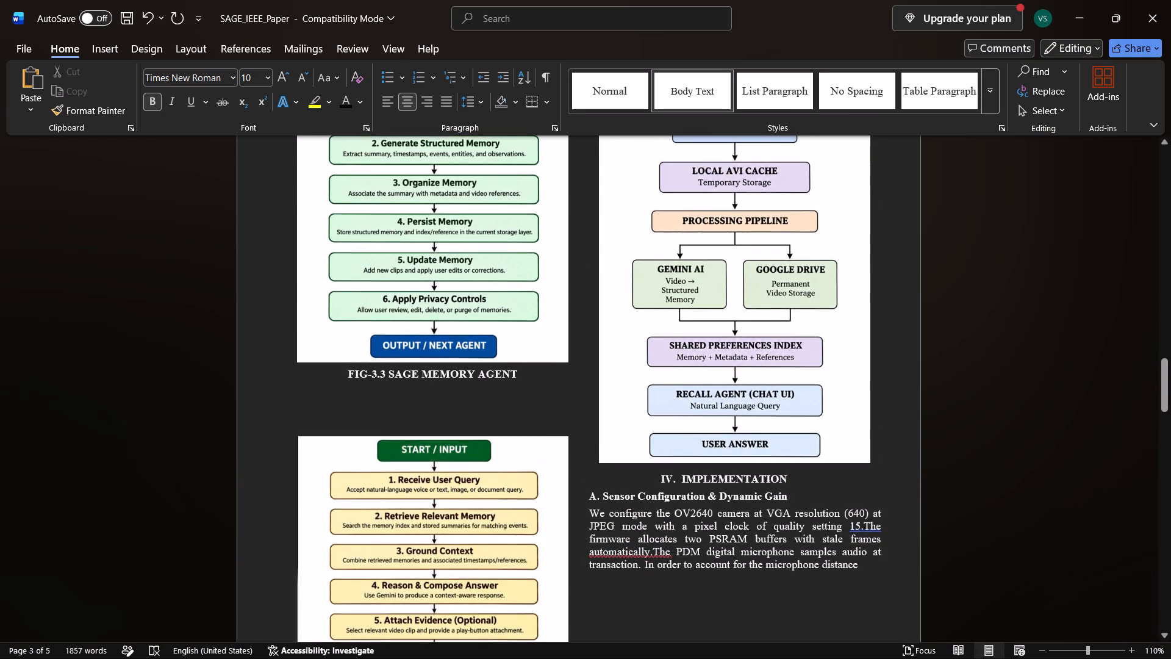
pyautogui.scroll(2, 496, 407)
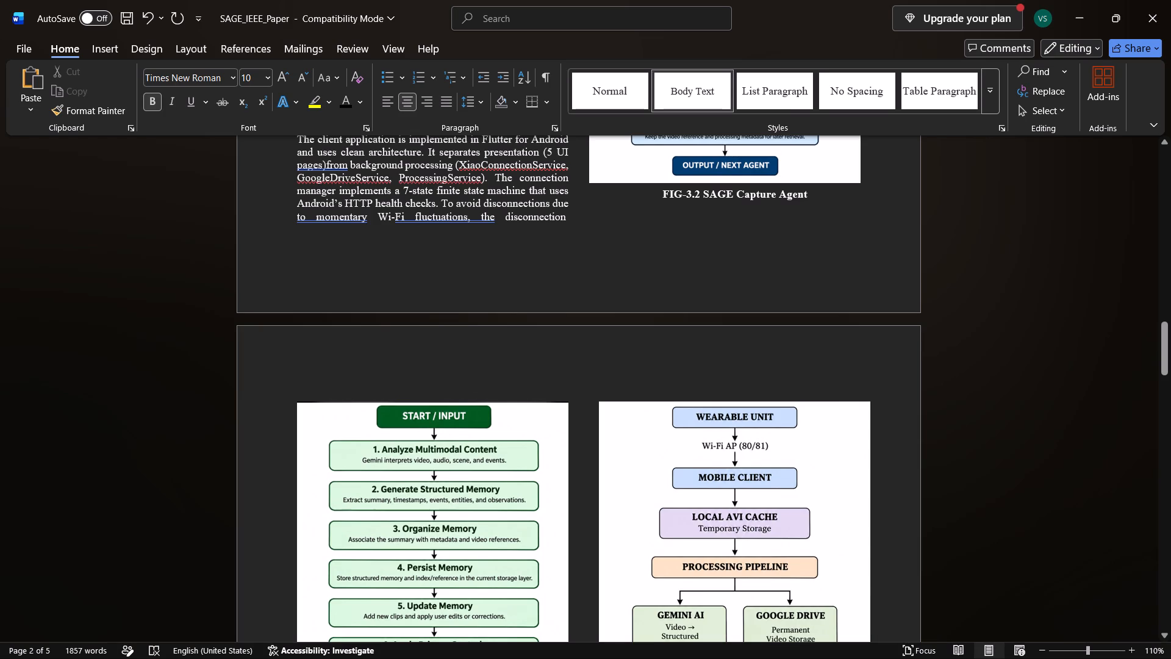
pyautogui.click(807, 193)
pyautogui.press('BackSpace')
pyautogui.press('BackSpace')
pyautogui.press('BackSpace')
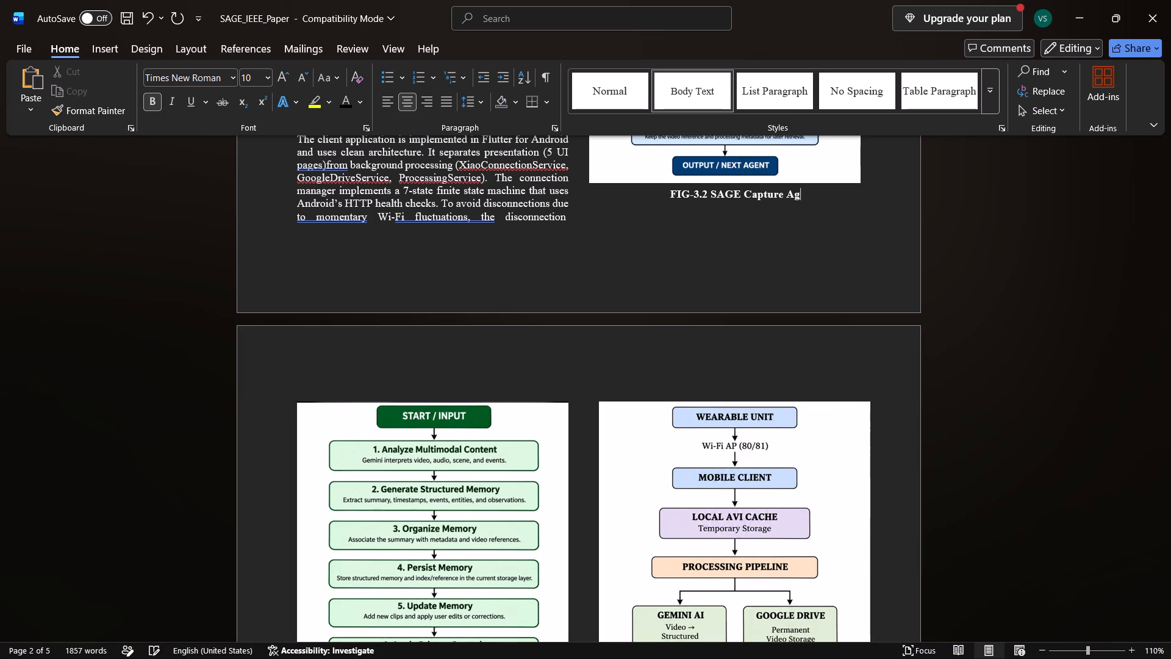
pyautogui.press('BackSpace')
pyautogui.press('BackSpace')
pyautogui.press('BackSpace')
pyautogui.press('BackSpace')
pyautogui.press('BackSpace')
pyautogui.press('BackSpace')
pyautogui.press('BackSpace')
pyautogui.press('BackSpace')
pyautogui.press('BackSpace')
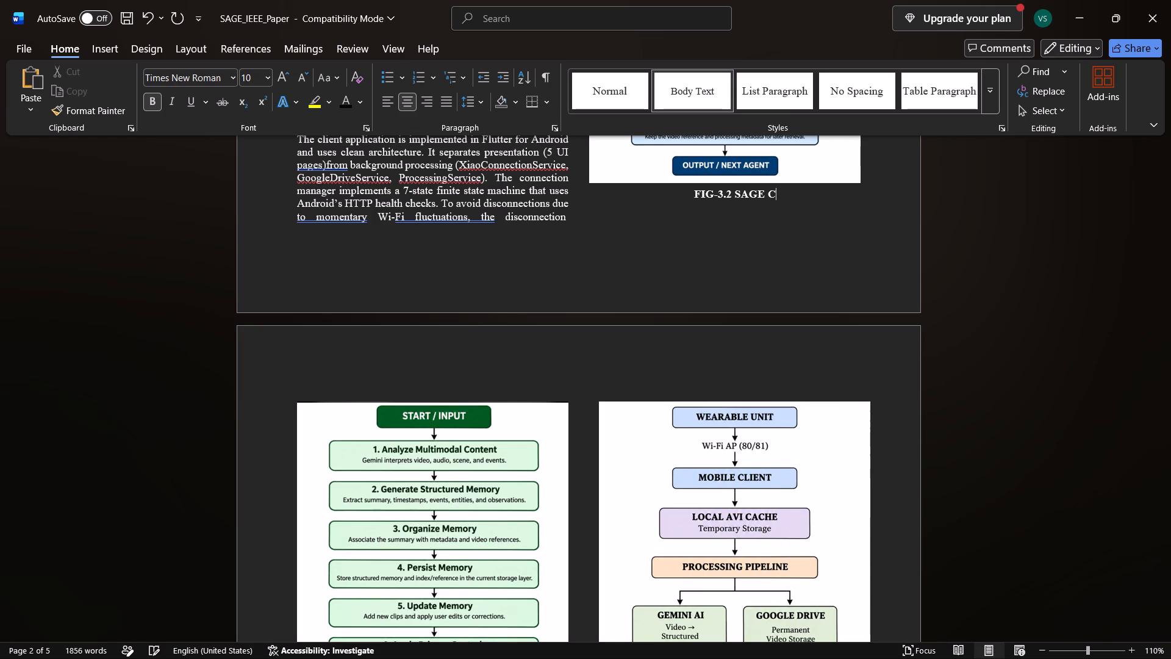
pyautogui.write('APTURE AGENT')
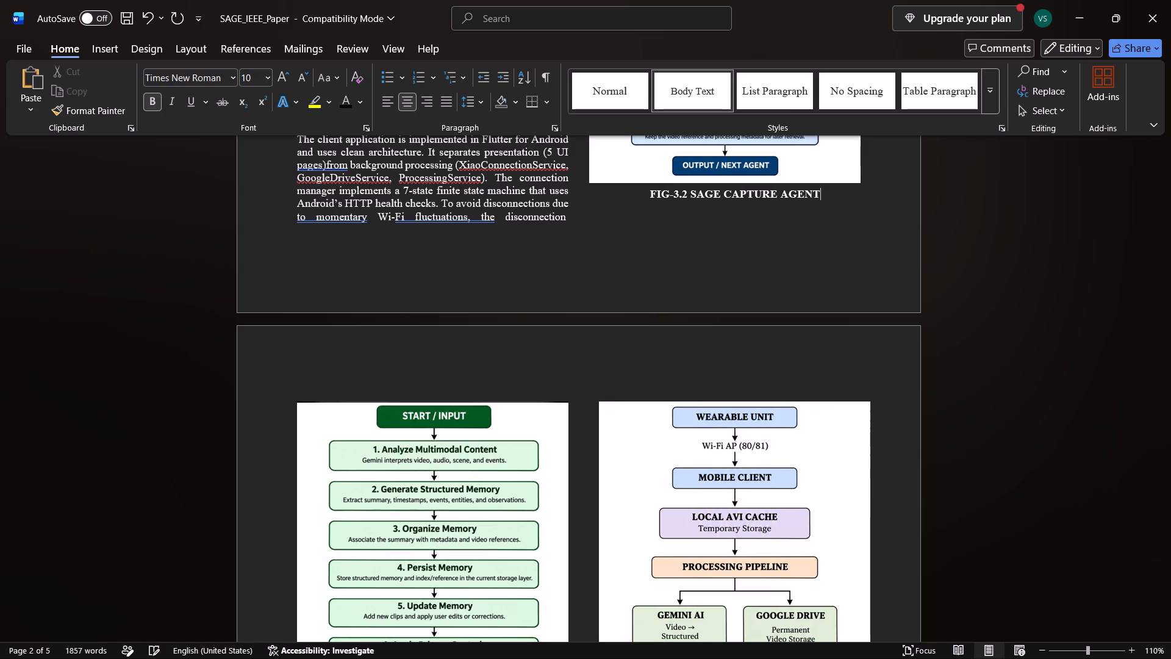
# Review the figures and their captions from FIG-3.1 through the FIG-3.4 Recall Agent flowchart.
pyautogui.scroll(1, 836, 258)
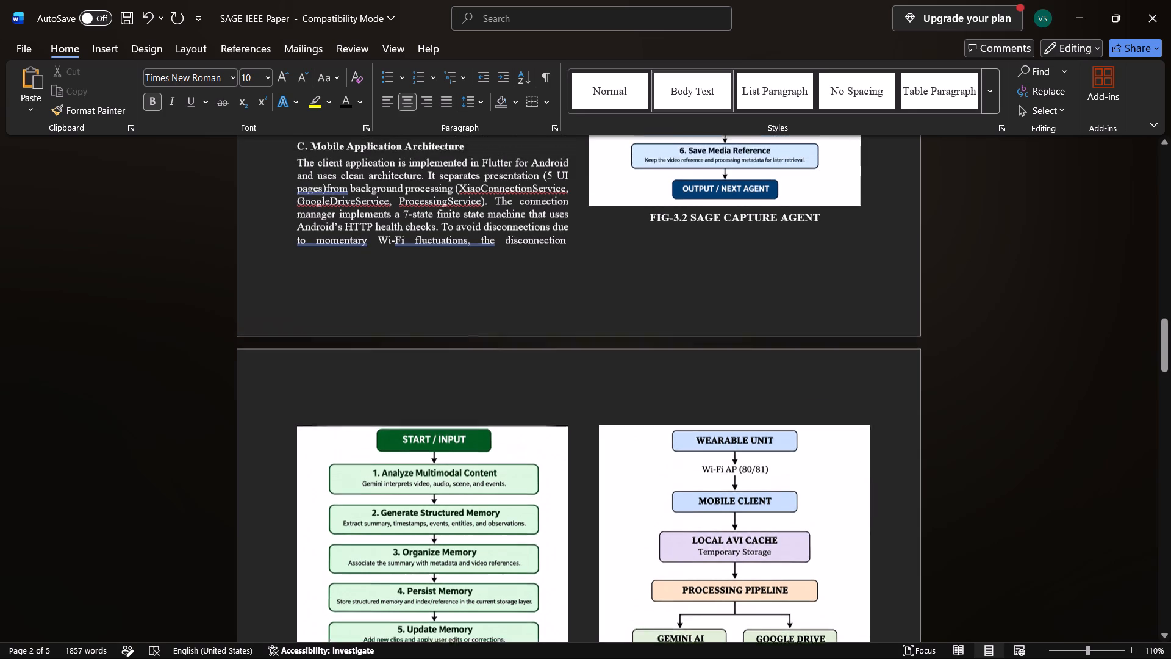
pyautogui.scroll(3, 836, 258)
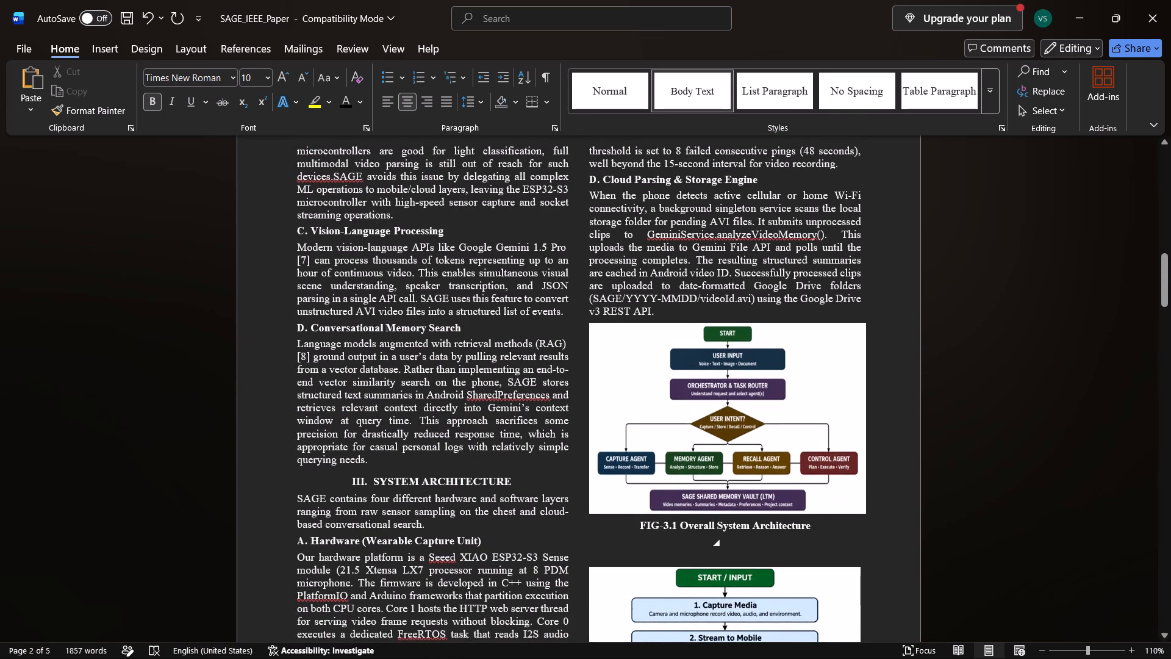
pyautogui.scroll(-2, 818, 532)
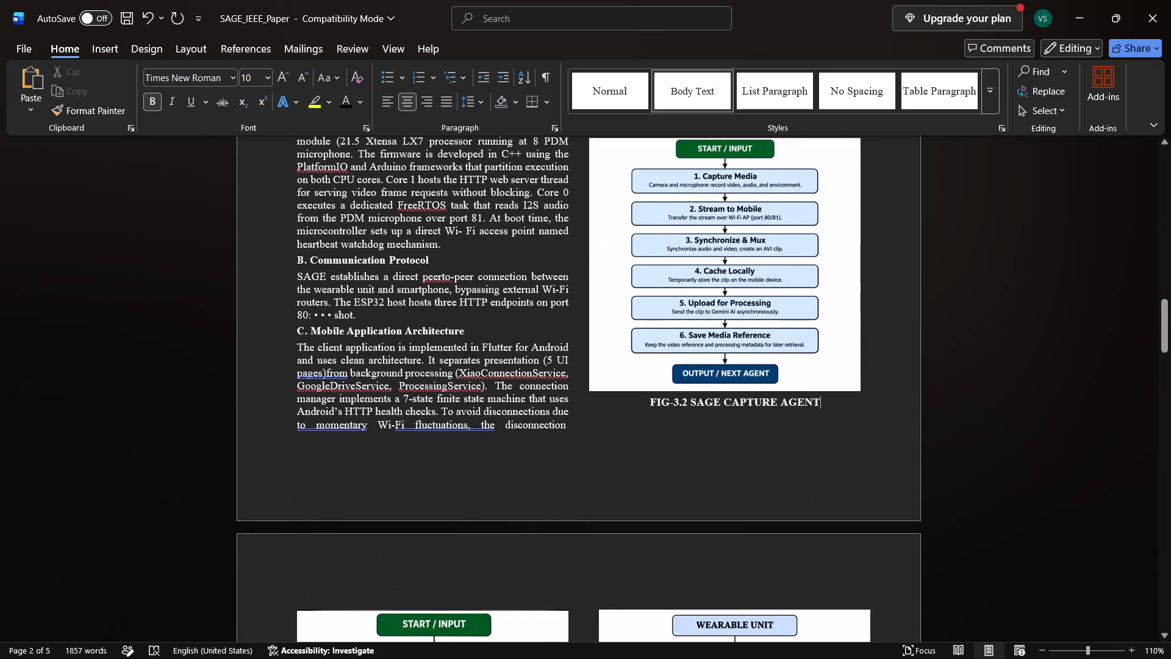
pyautogui.scroll(-4, 818, 532)
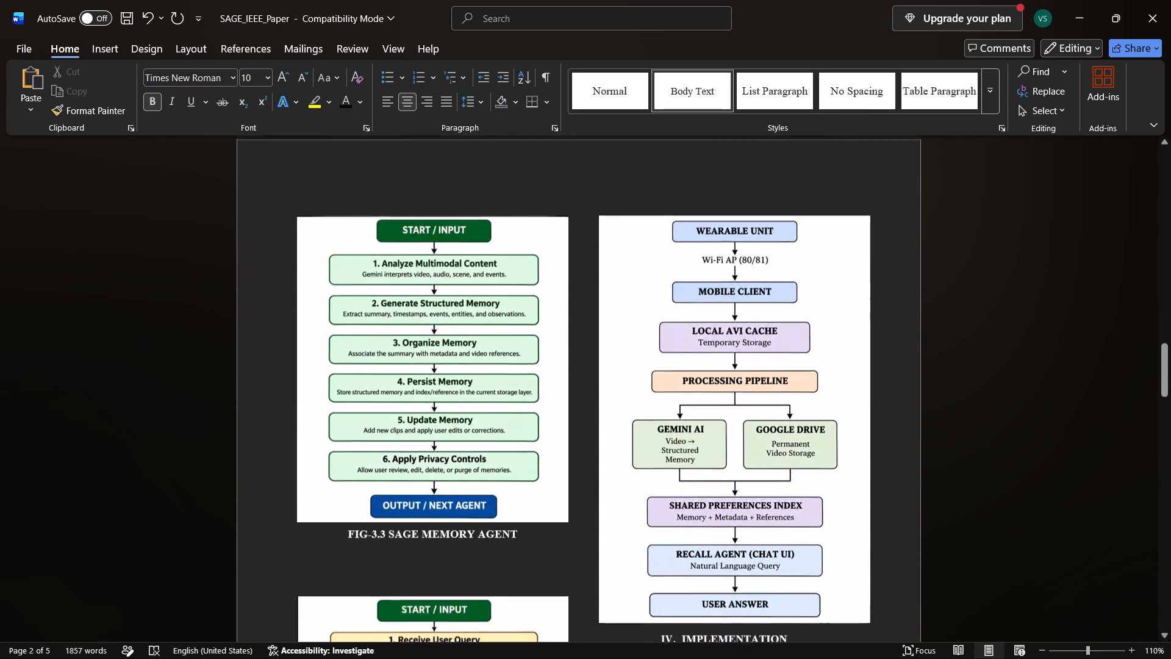
pyautogui.scroll(-2, 818, 532)
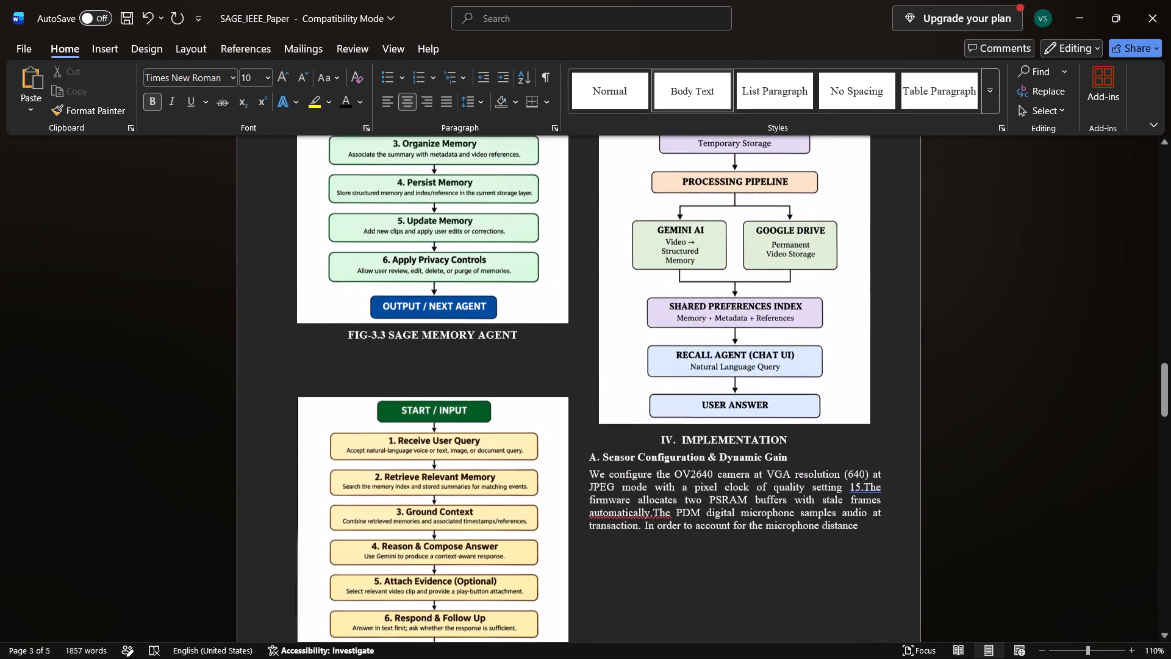
pyautogui.scroll(-2, 818, 532)
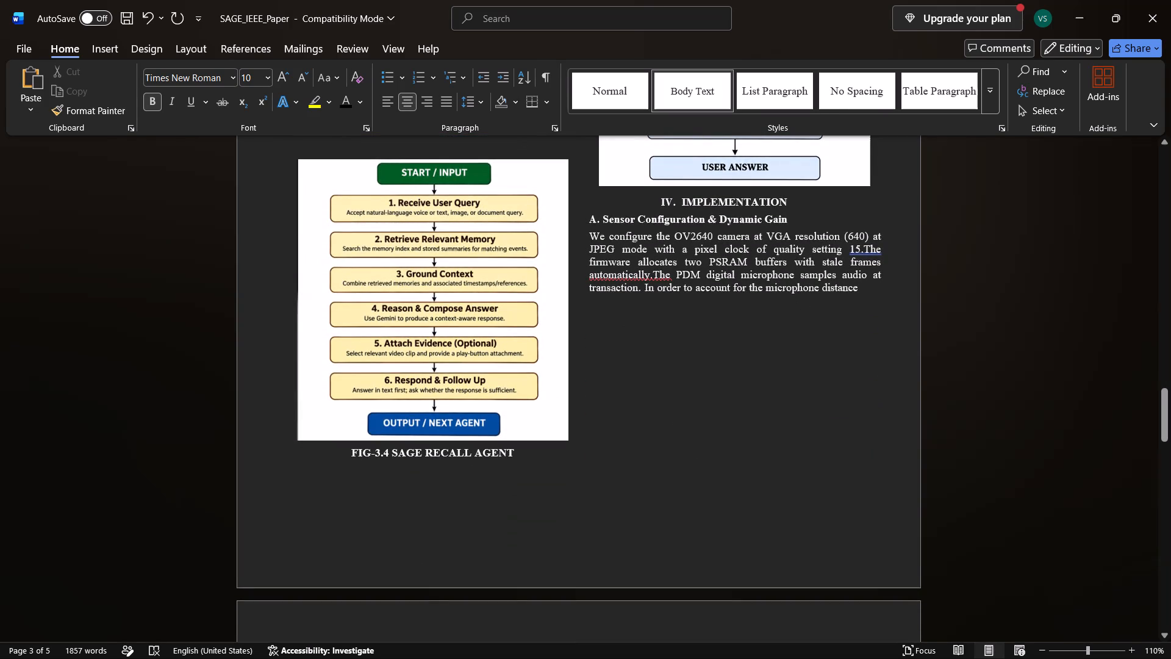
pyautogui.scroll(1, 818, 532)
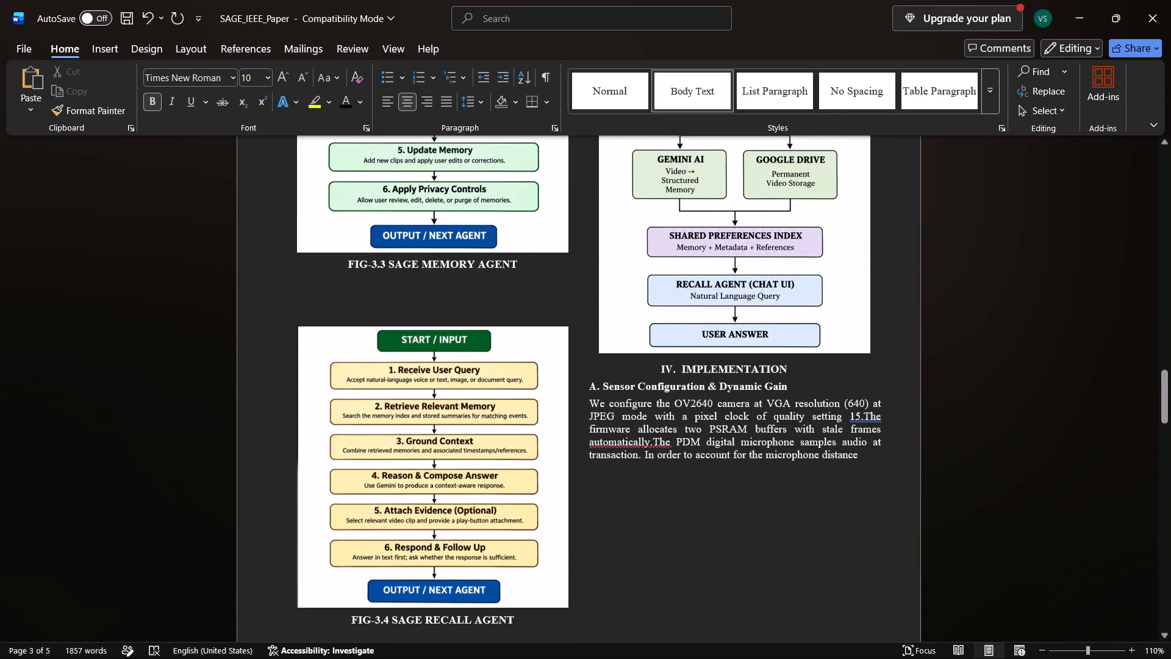
pyautogui.scroll(2, 818, 532)
pyautogui.hotkey('alt', 'Tab')
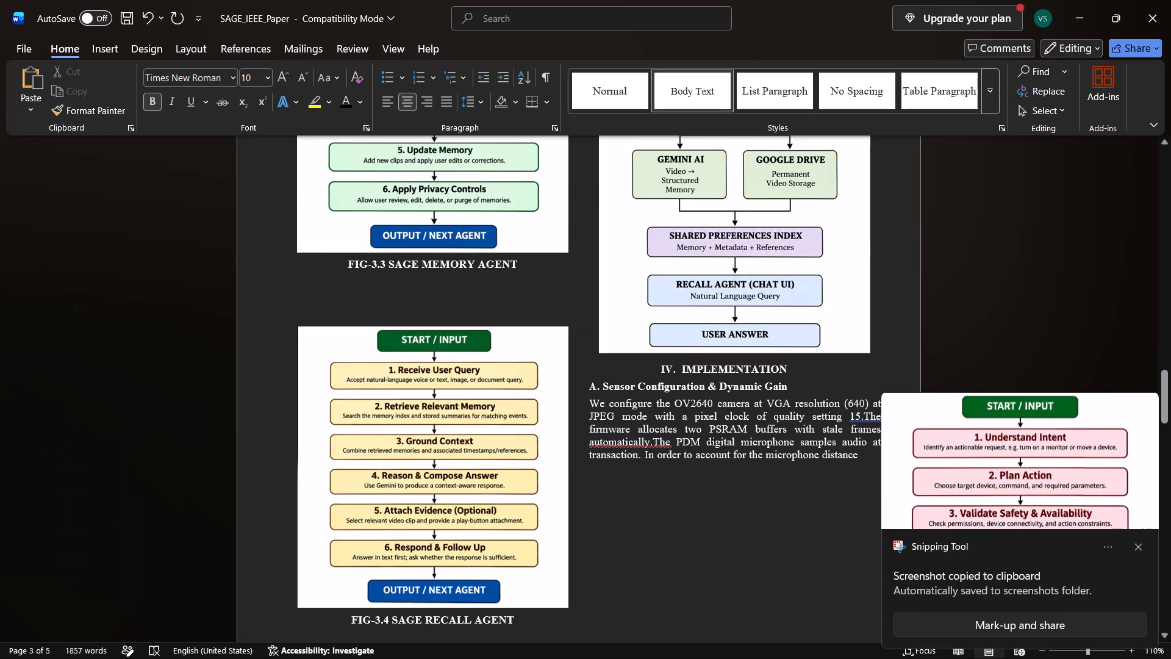
pyautogui.scroll(2, 696, 476)
pyautogui.scroll(-5, 632, 540)
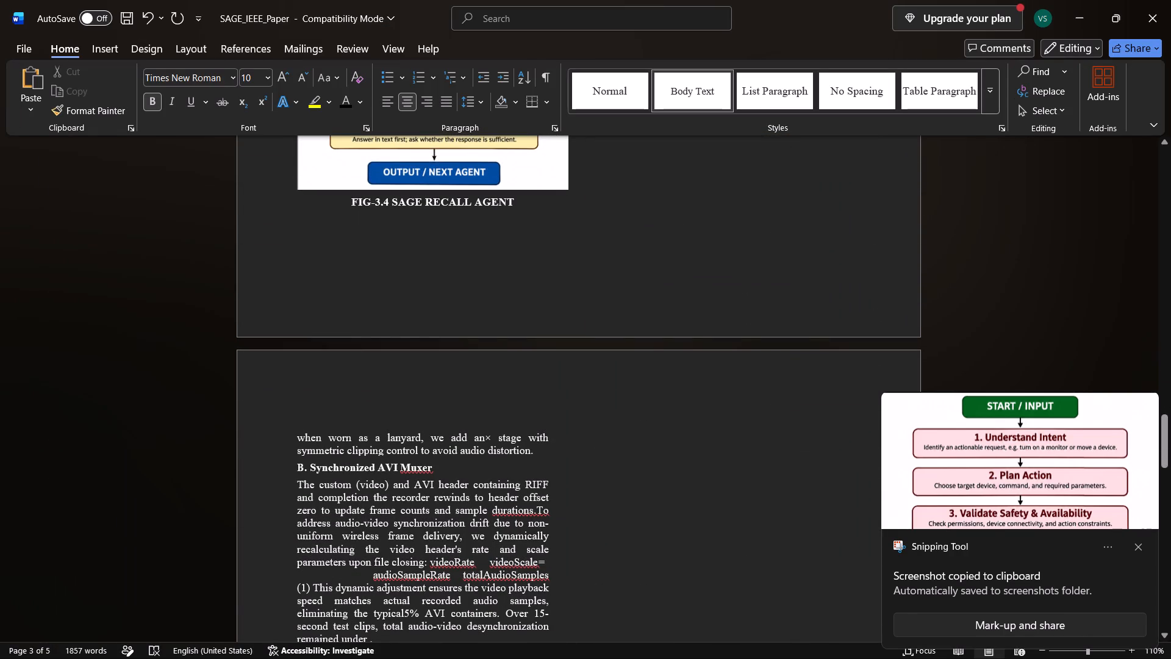
pyautogui.click(522, 205)
pyautogui.press('Return')
pyautogui.press('Return')
pyautogui.press('Return')
pyautogui.press('Return')
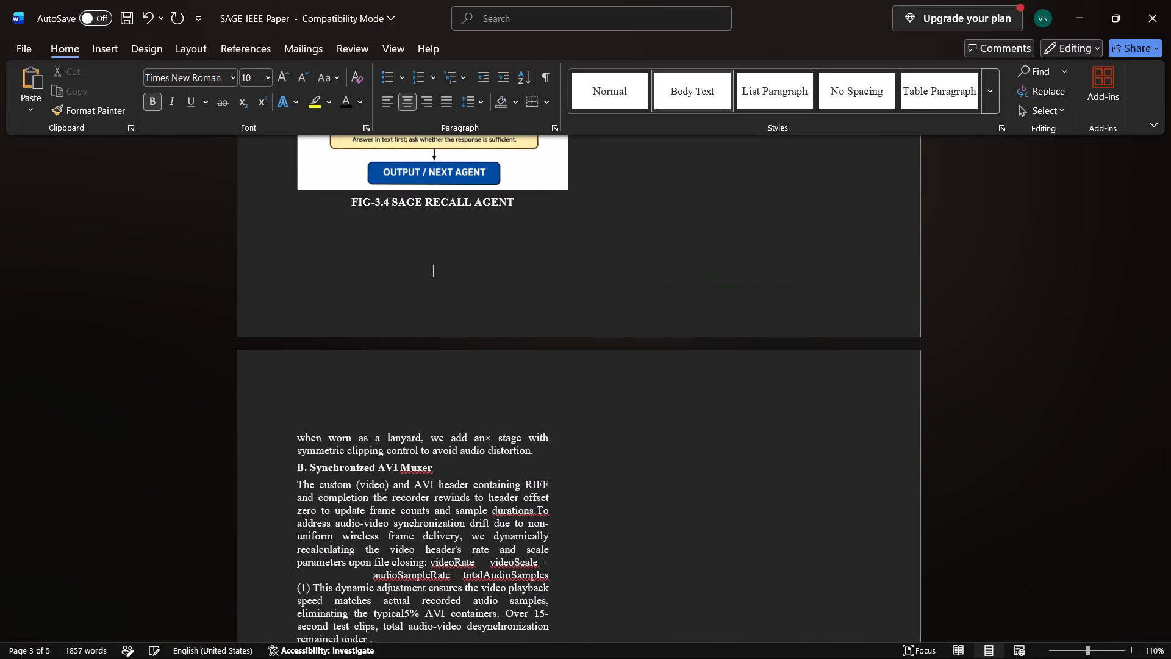
pyautogui.press('Return')
pyautogui.press('Return')
pyautogui.press('Return')
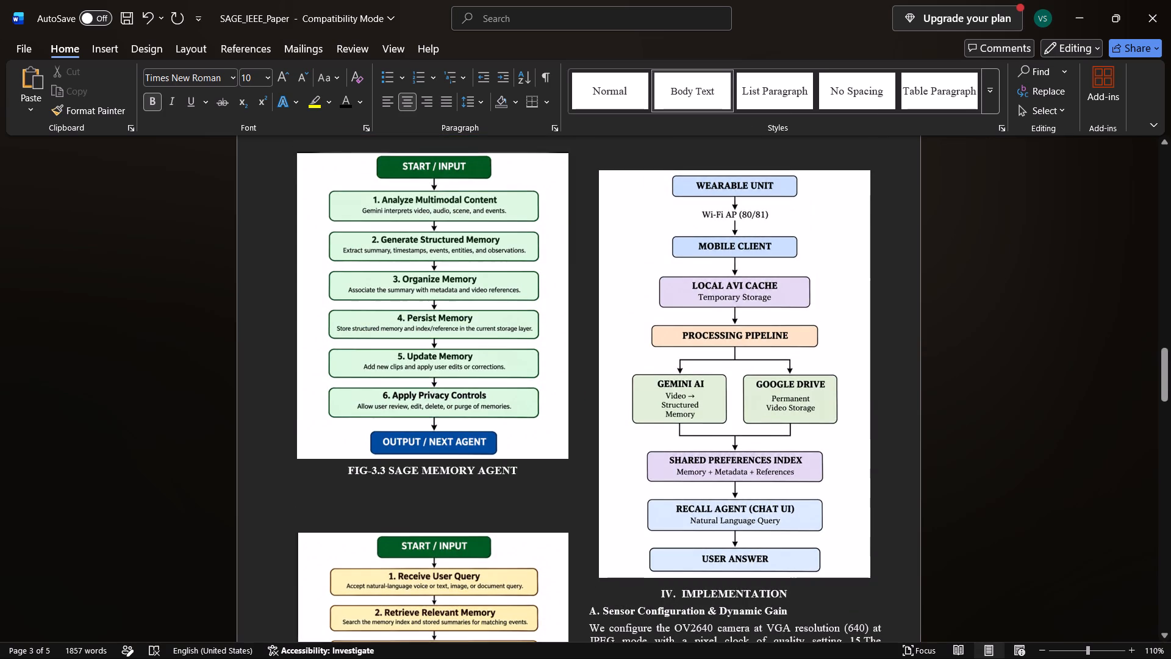
pyautogui.hotkey('ctrl', 'v')
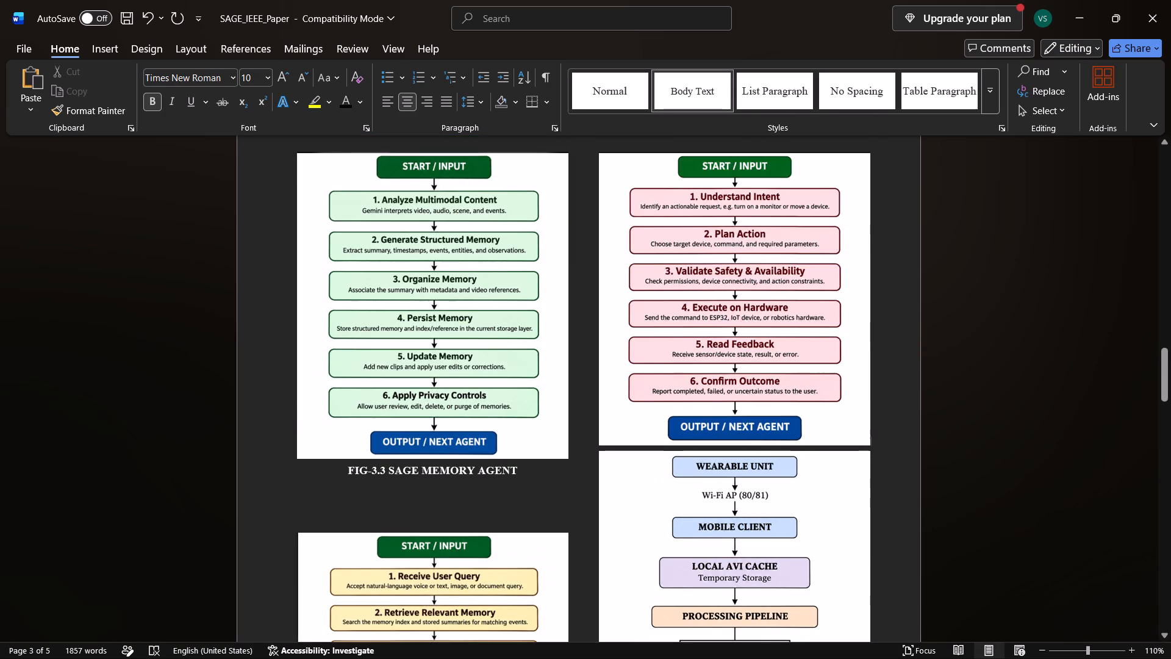
# Add the caption "FIG-3.5 SAGE CONTROL AGENT" on a new line beneath the Control Agent flowchart.
pyautogui.press('Return')
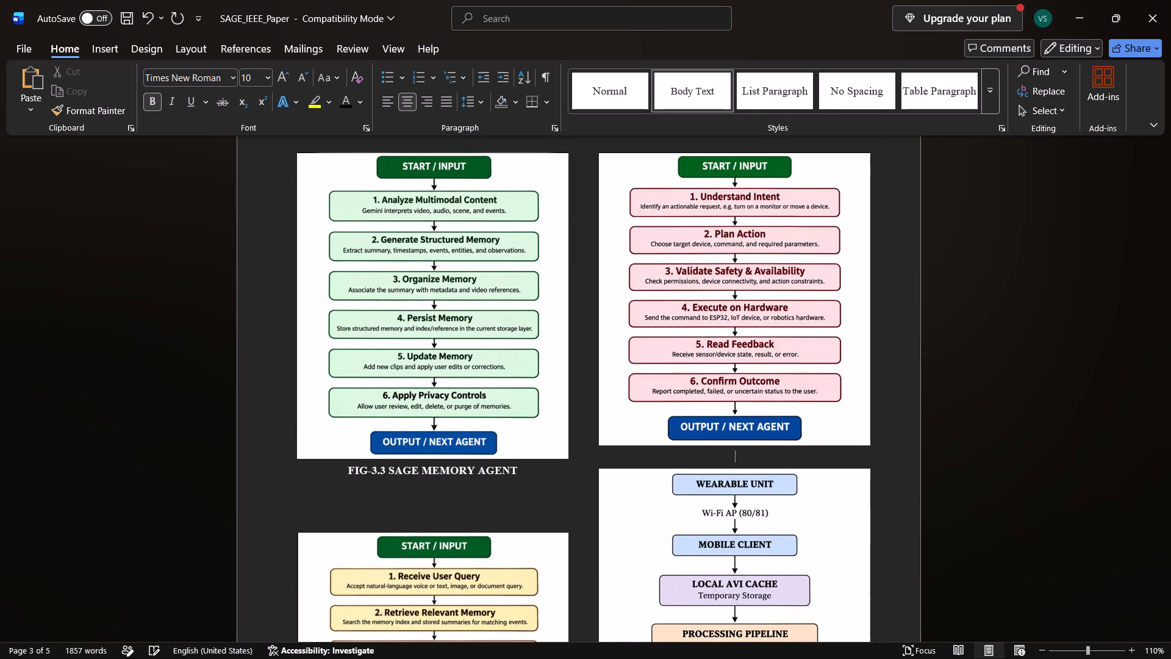
pyautogui.write('GI')
pyautogui.write('G')
pyautogui.press('space')
pyautogui.press('BackSpace')
pyautogui.press('BackSpace')
pyautogui.press('BackSpace')
pyautogui.press('BackSpace')
pyautogui.write('FIG')
pyautogui.press('space')
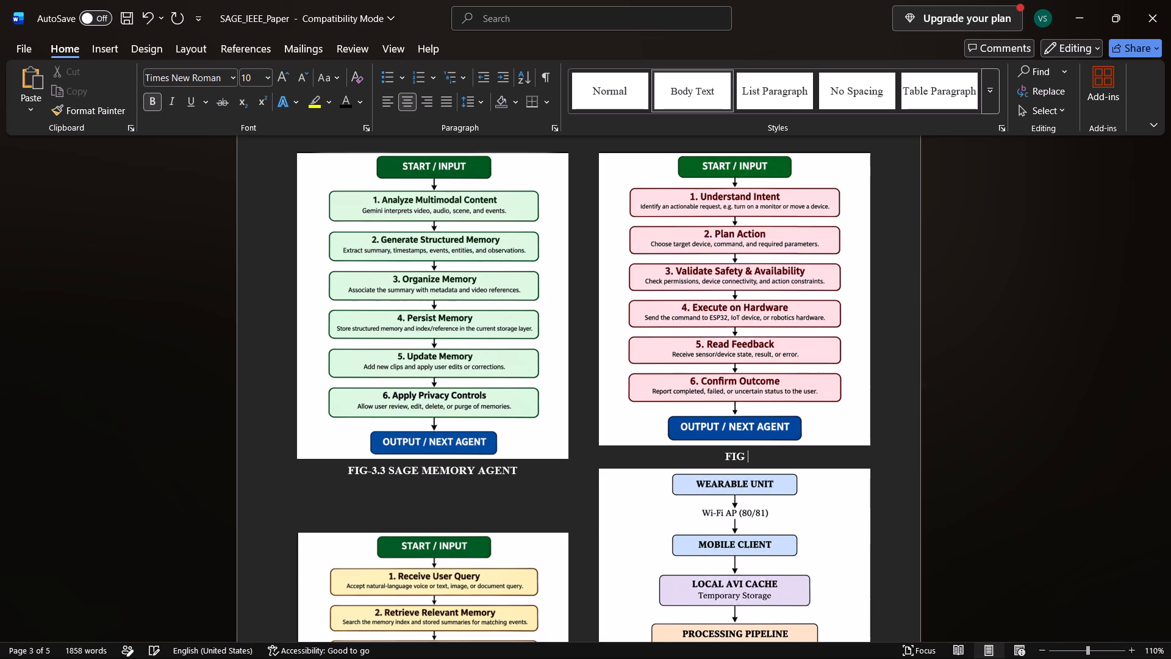
pyautogui.press('BackSpace')
pyautogui.write('-3')
pyautogui.write('.5')
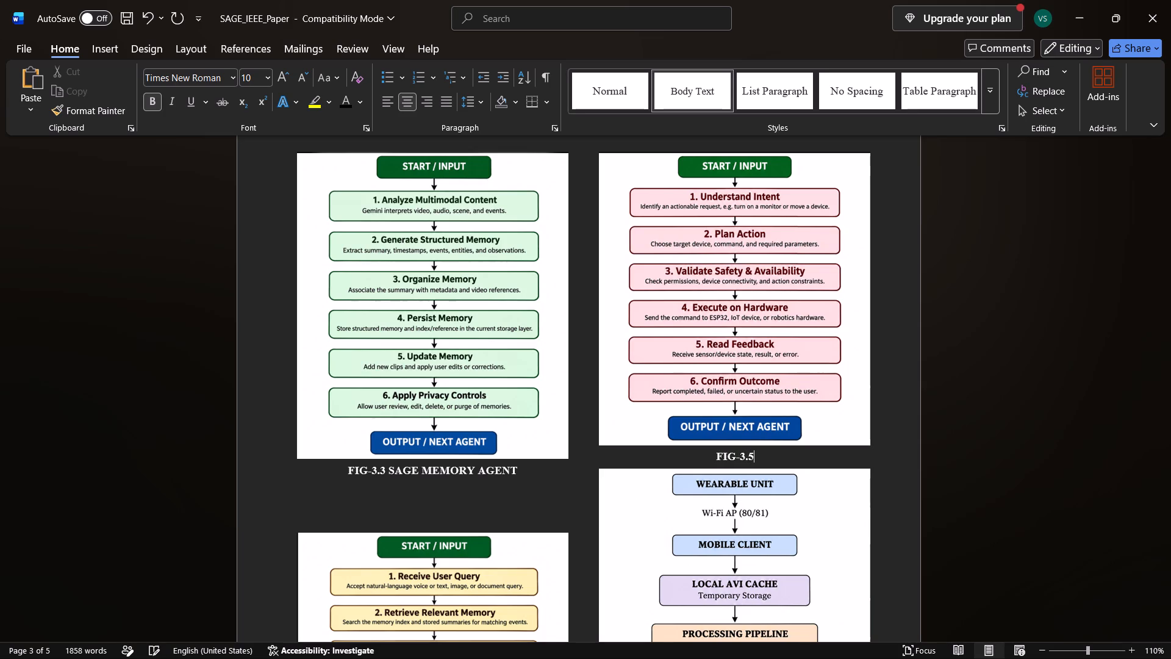
pyautogui.press('space')
pyautogui.write('SAGE')
pyautogui.press('space')
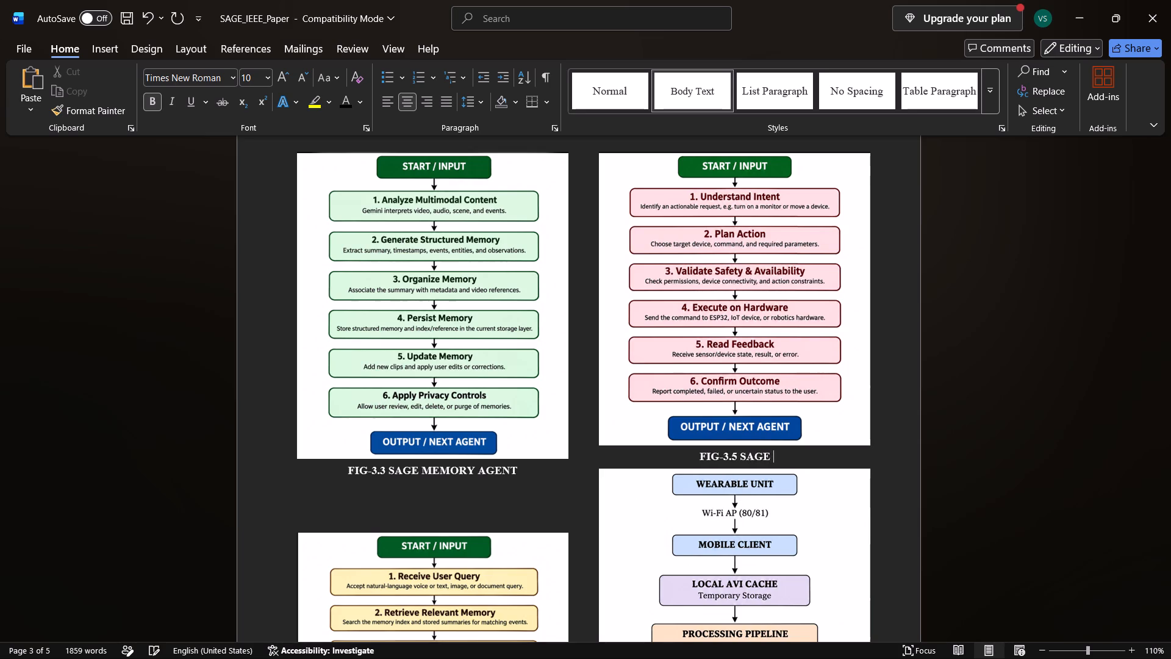
pyautogui.write('CONTROL AGENT')
pyautogui.press('space')
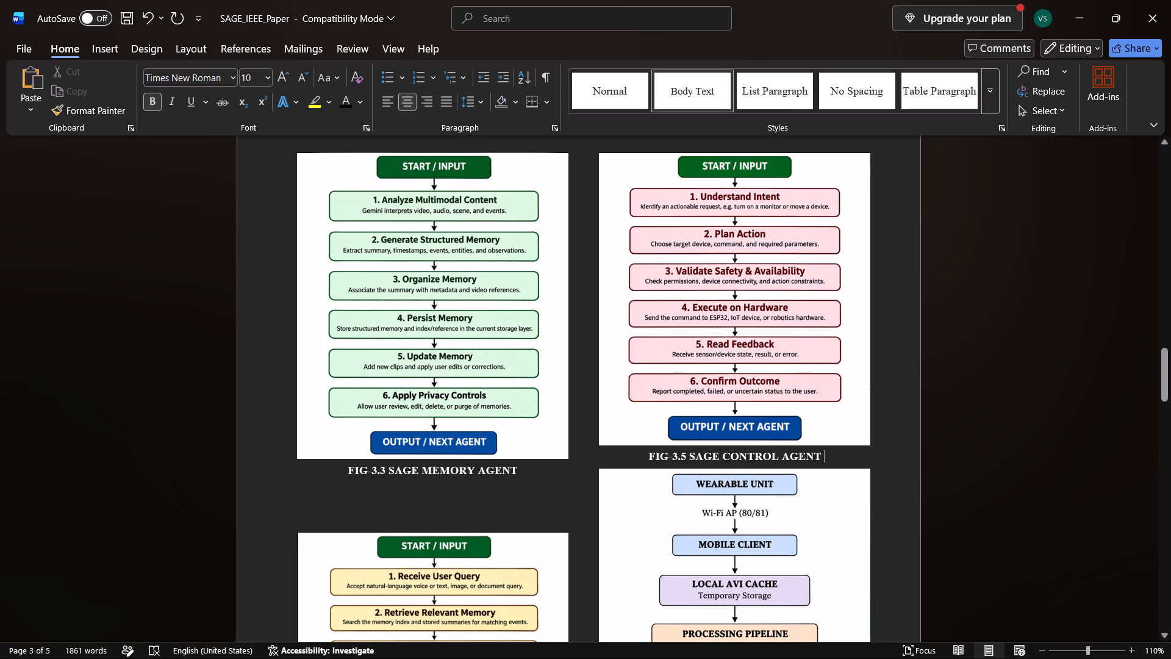
# Copy the Wearable Unit flowchart beneath the FIG-3.5 caption and delete it from that spot.
pyautogui.scroll(-4, 820, 474)
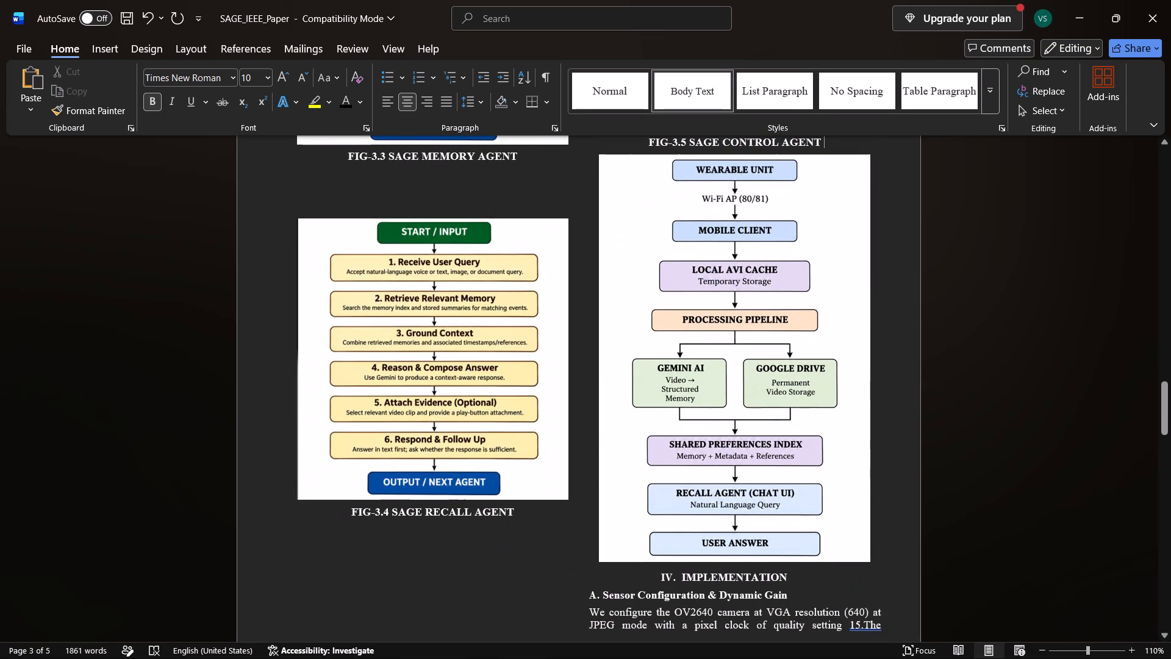
pyautogui.click(756, 433)
pyautogui.hotkey('ctrl', 'c')
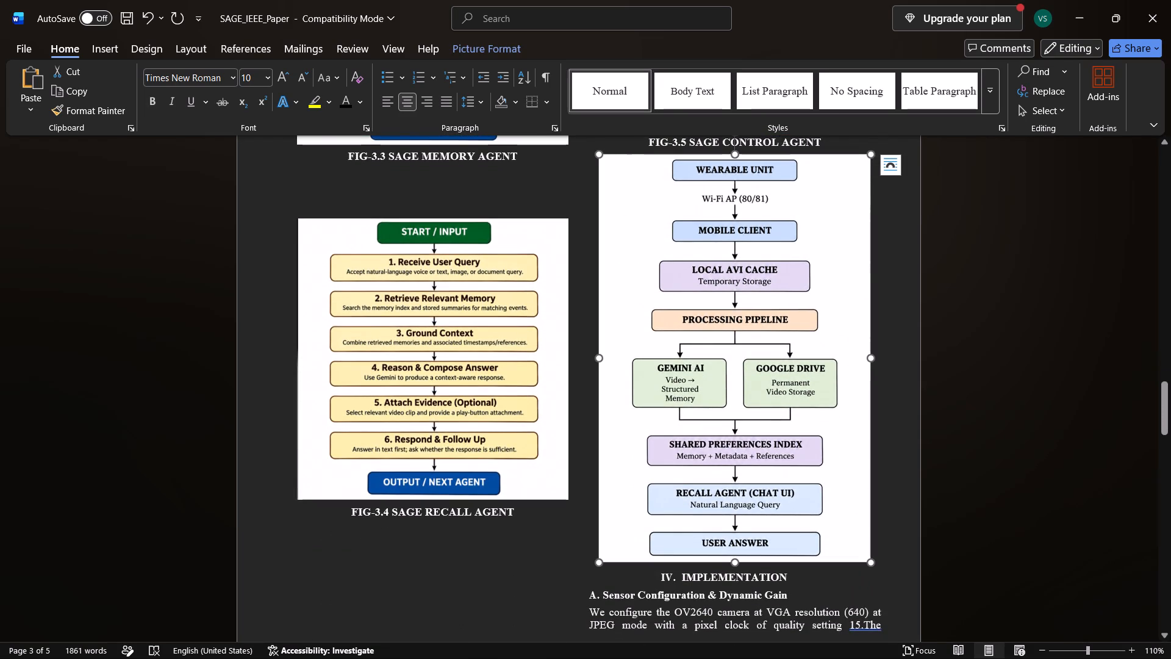
pyautogui.press('Delete')
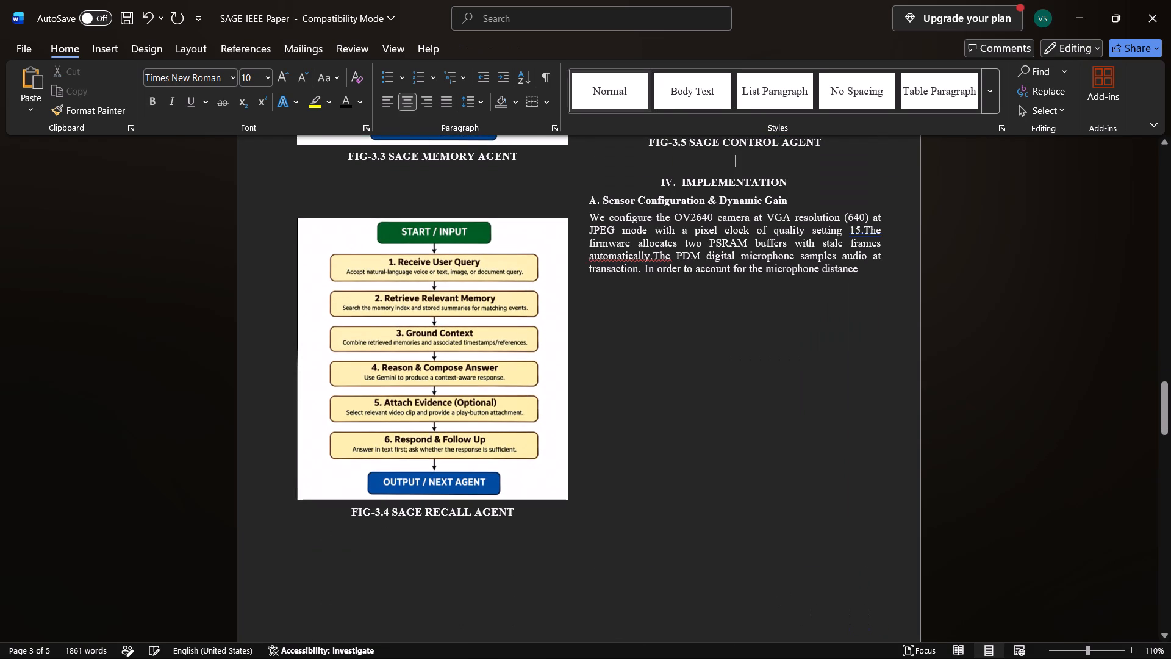
# Join the text starting "when worn as a lanyard" to the preceding Sensor Configuration paragraph, separating "distance" and "when" with a space.
pyautogui.scroll(1, 766, 387)
pyautogui.scroll(-4, 766, 387)
pyautogui.scroll(3, 766, 387)
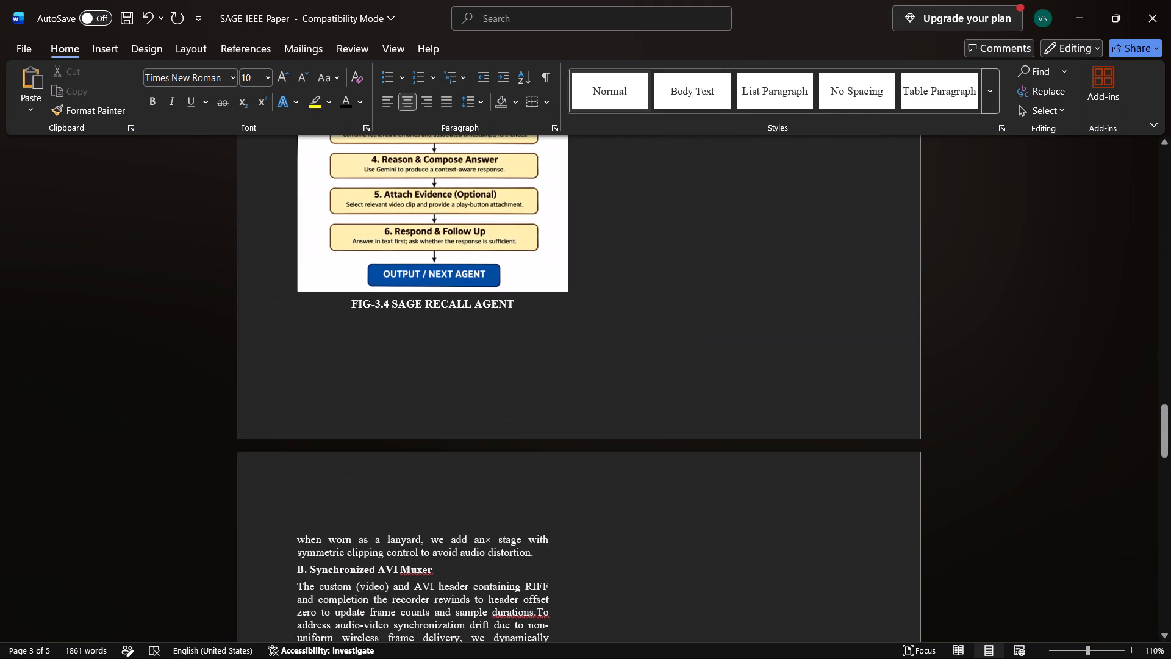
pyautogui.click(289, 541)
pyautogui.press('BackSpace')
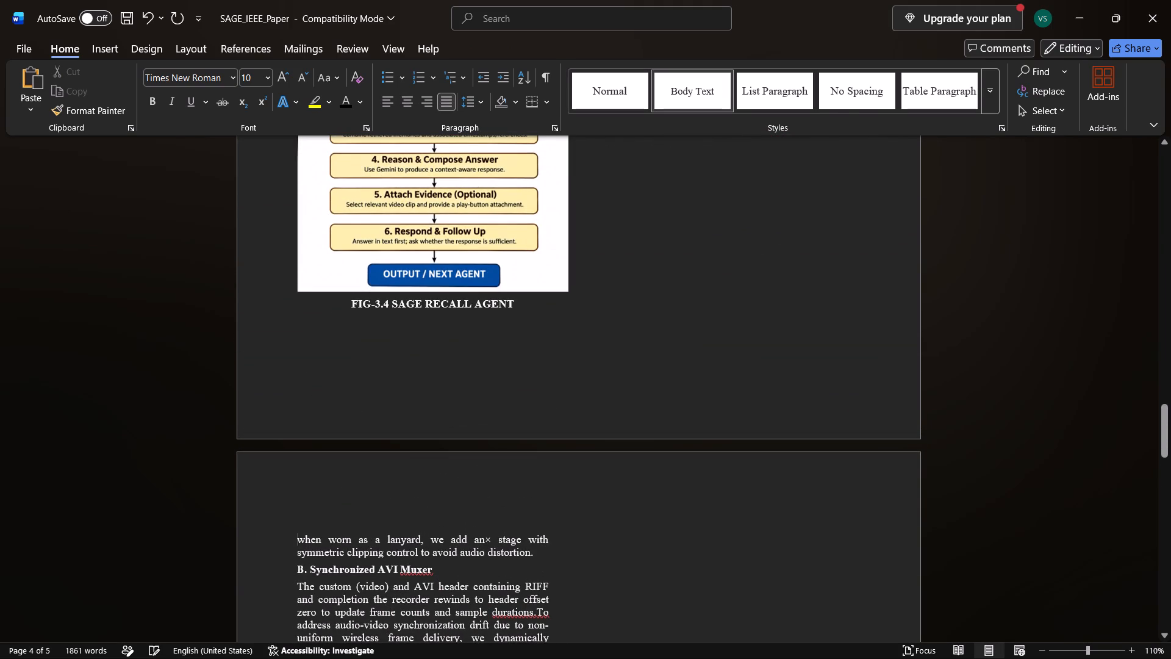
pyautogui.press('BackSpace')
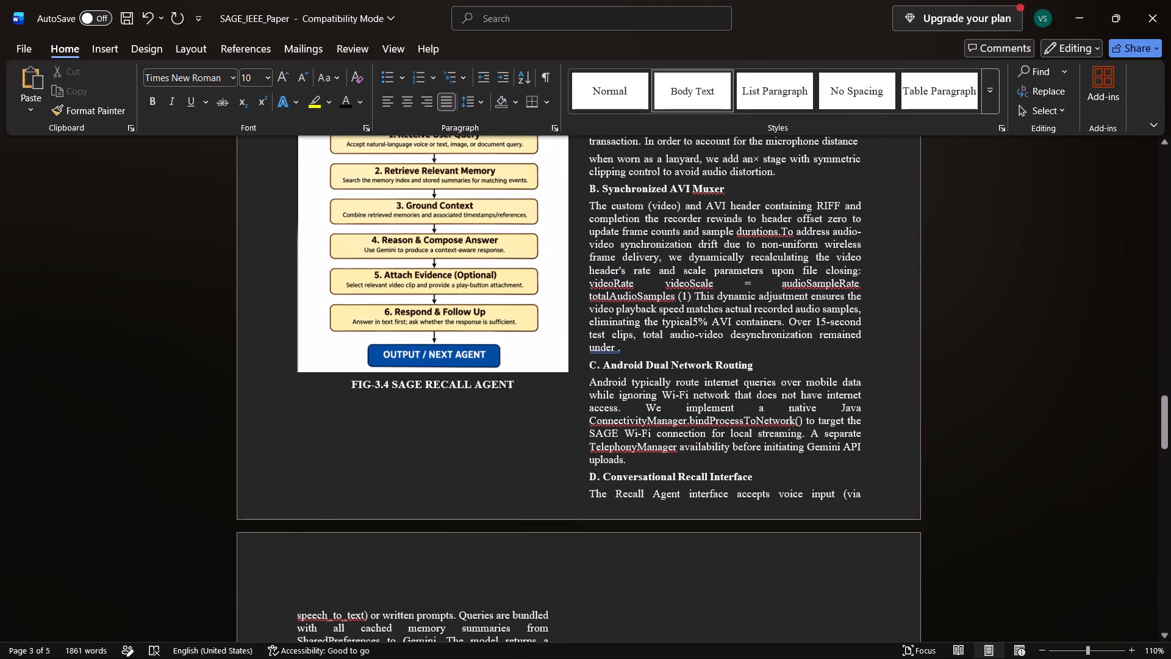
pyautogui.scroll(3, 289, 541)
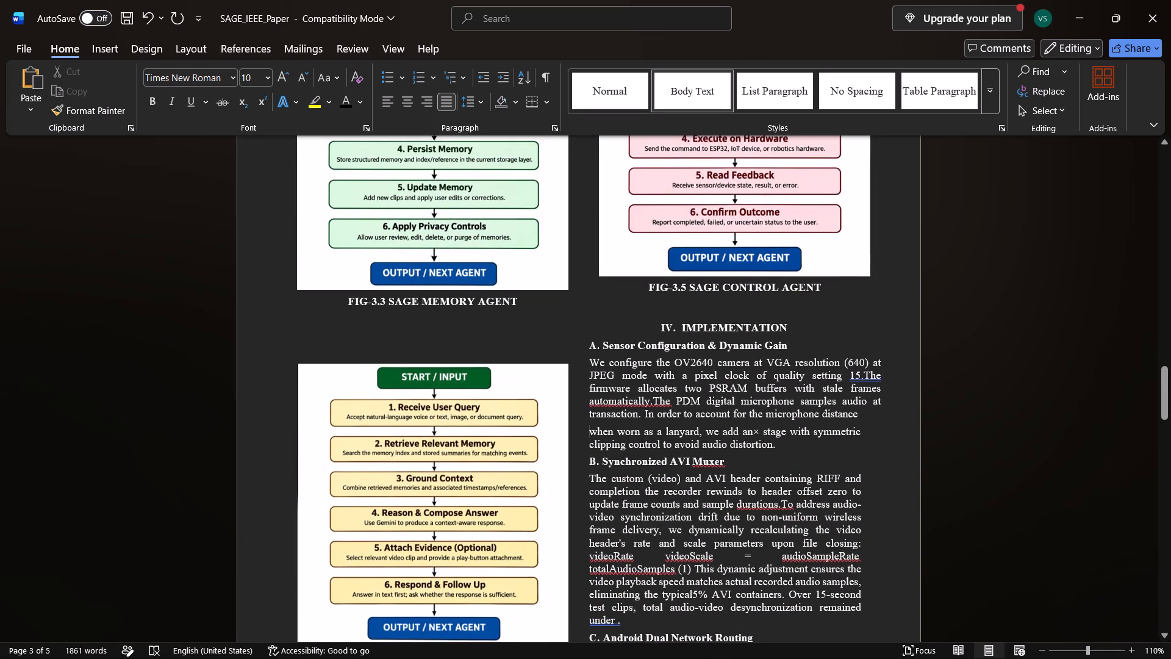
pyautogui.press('BackSpace')
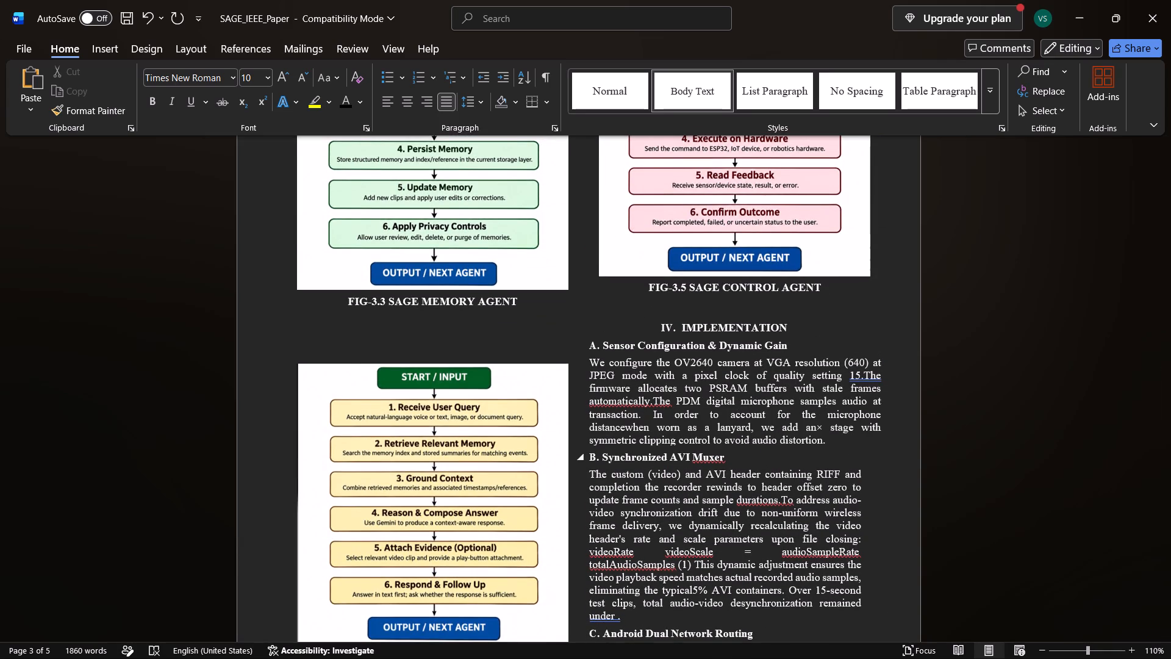
pyautogui.press('space')
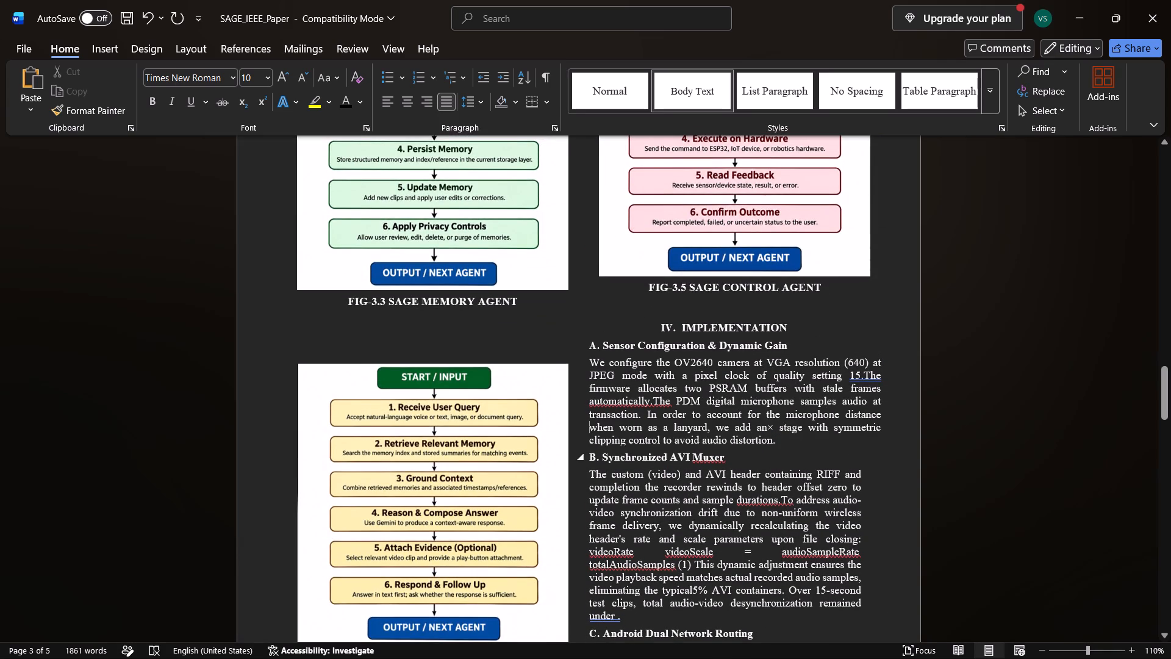
# Review the paper's layout from the title page through the figures and Implementation section to the Evaluation and Conclusion sections.
pyautogui.scroll(-2, 789, 447)
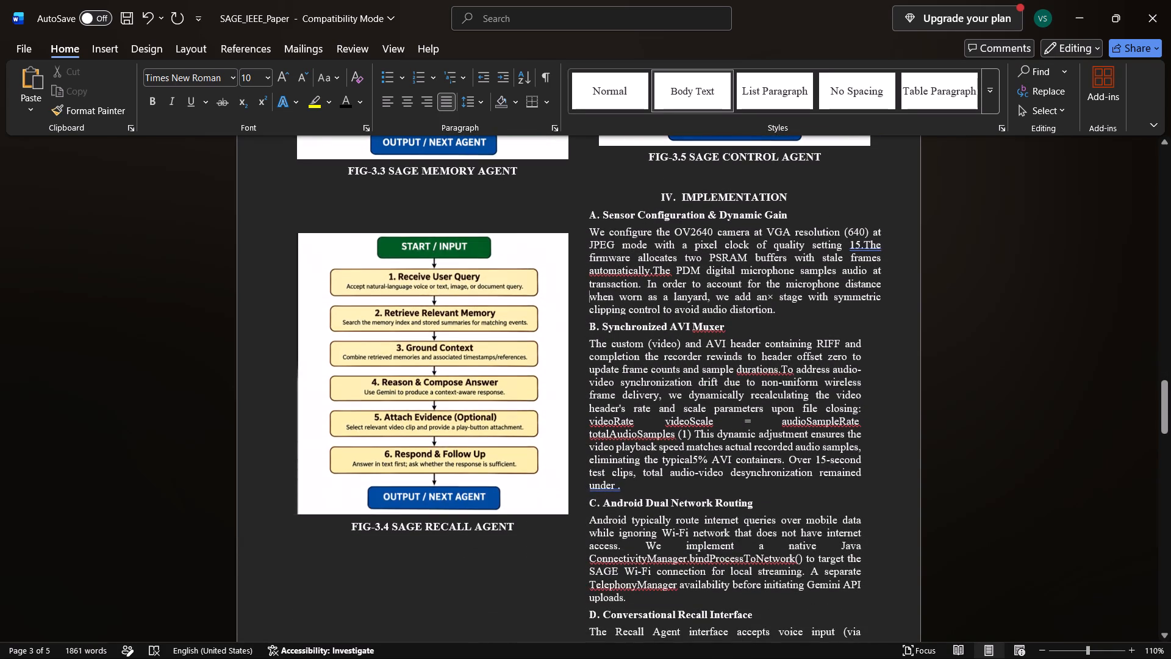
pyautogui.scroll(7, 789, 447)
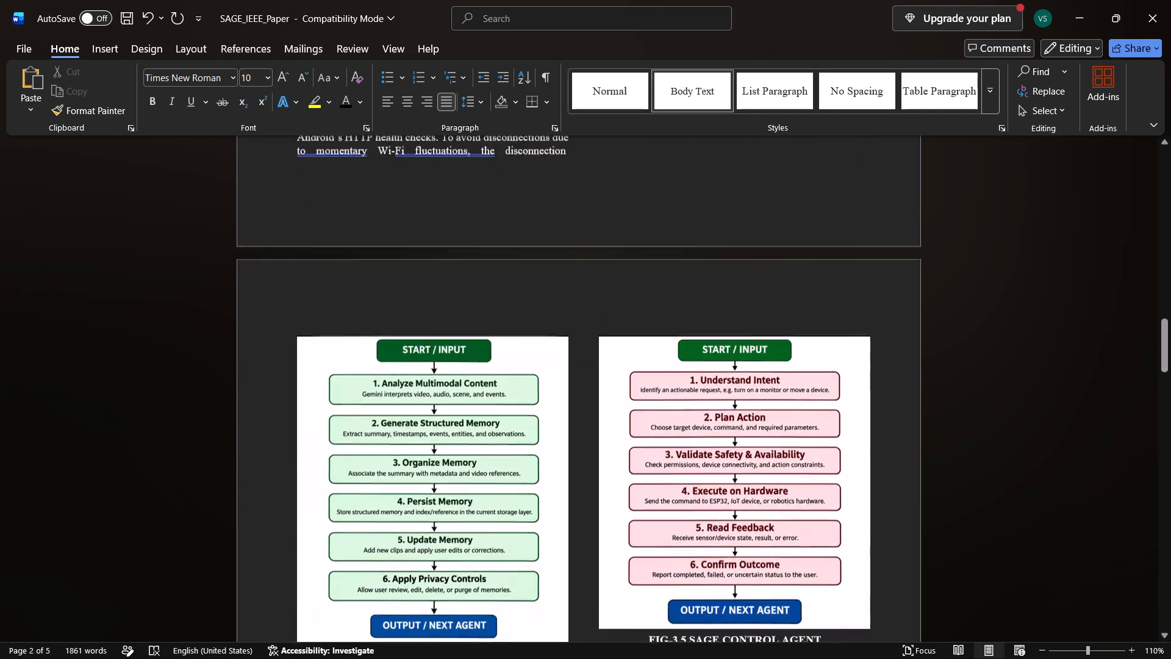
pyautogui.scroll(6, 789, 447)
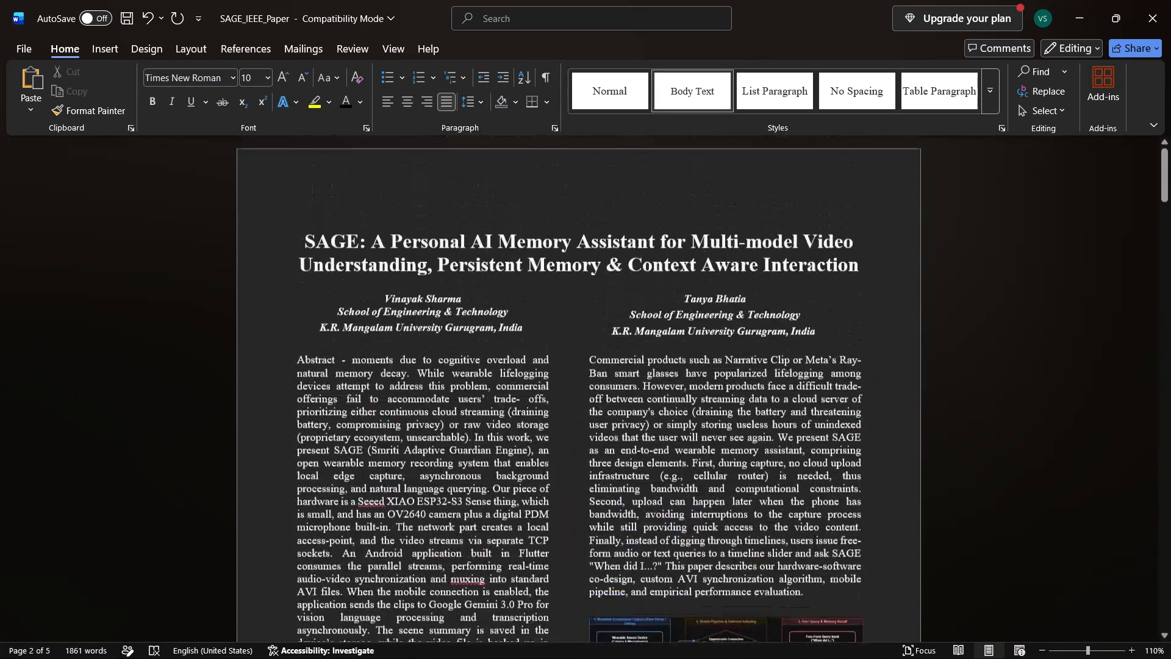
pyautogui.scroll(-7, 789, 447)
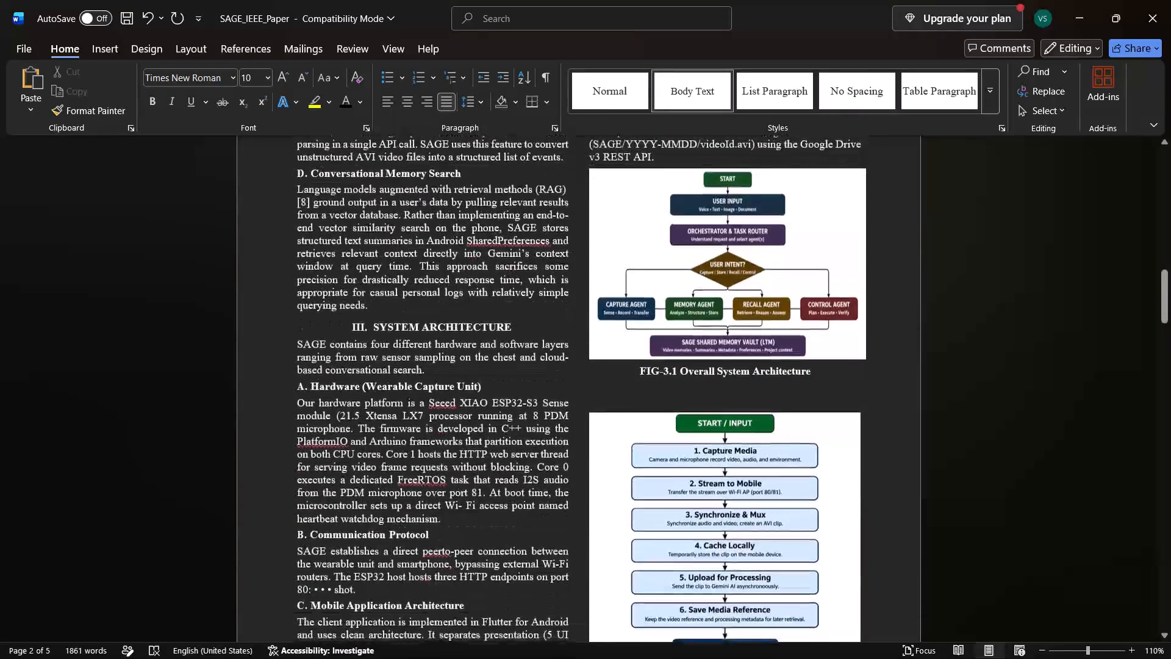
pyautogui.scroll(-5, 789, 447)
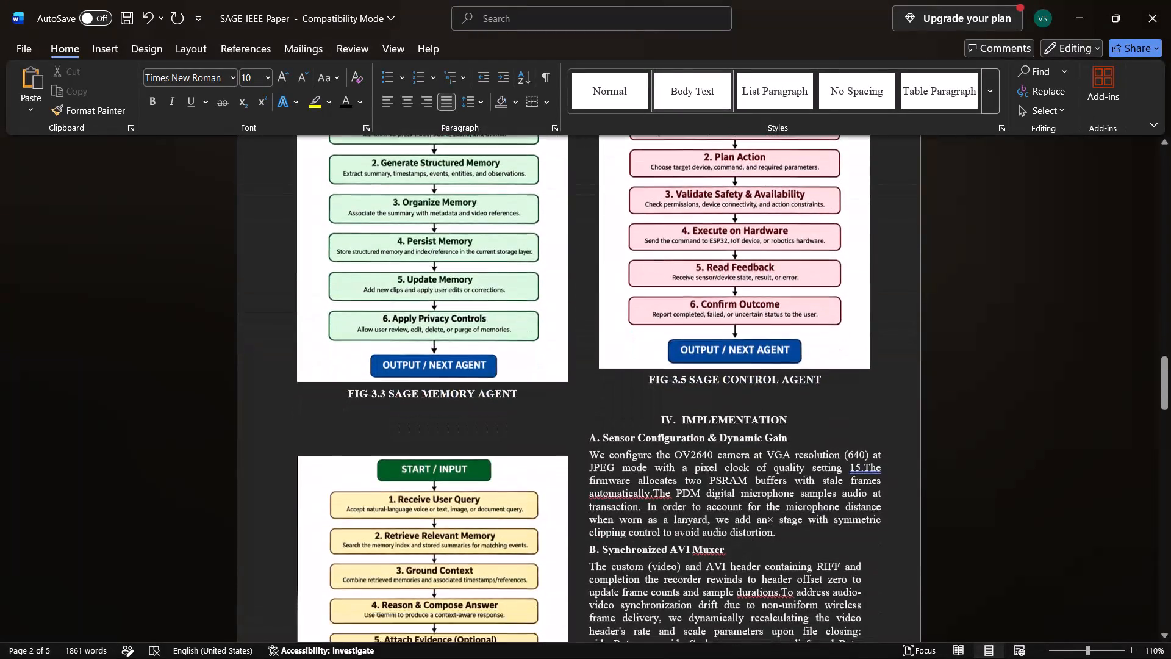
pyautogui.scroll(-5, 789, 447)
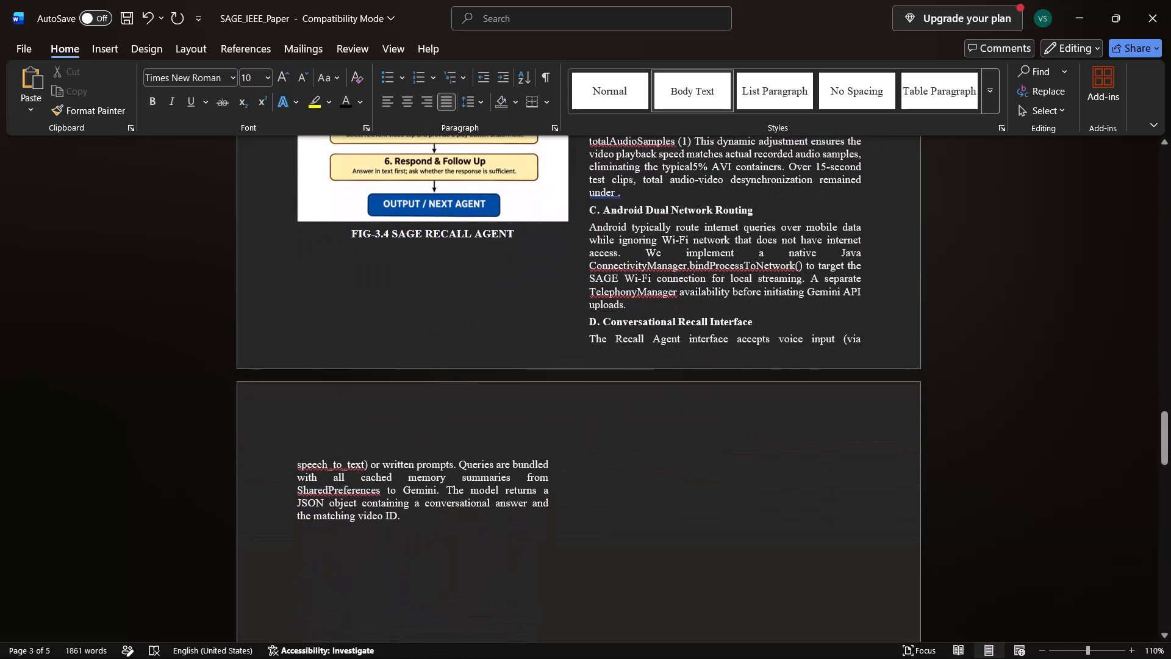
pyautogui.scroll(-4, 789, 447)
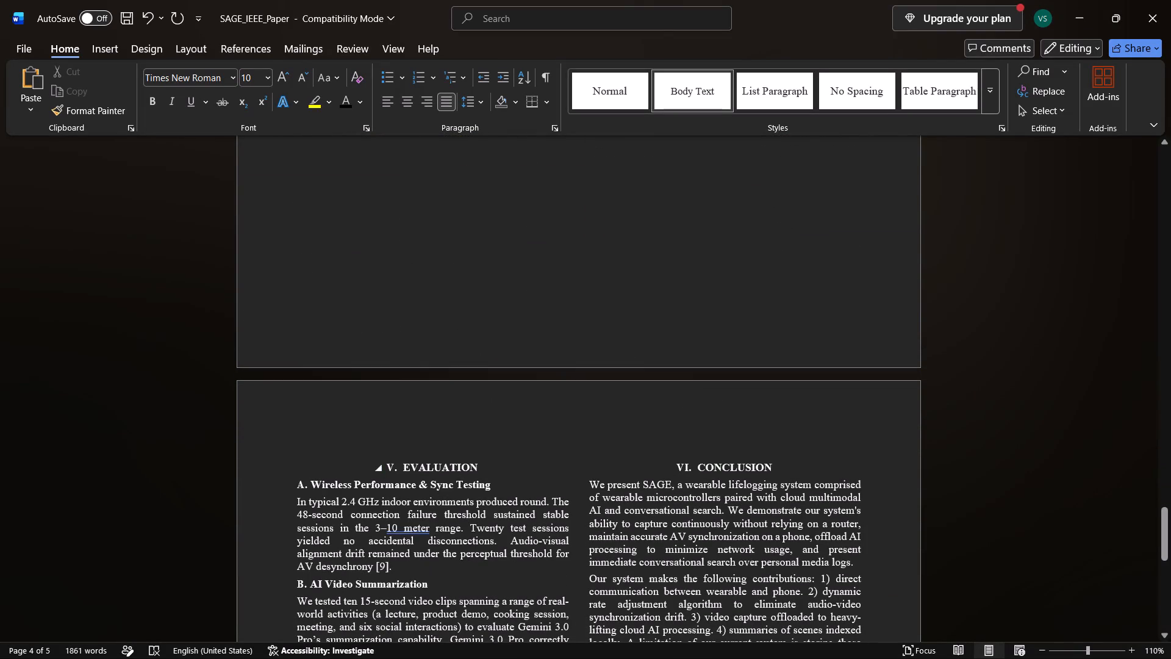
pyautogui.scroll(5, 384, 461)
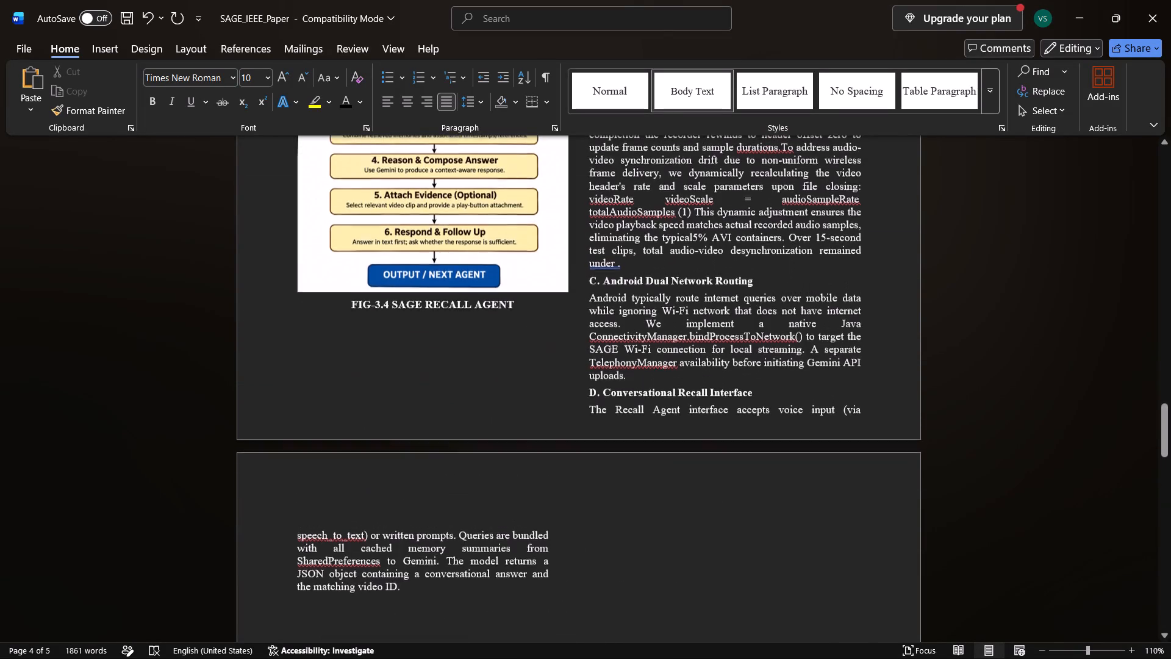
pyautogui.scroll(2, 384, 461)
pyautogui.scroll(-1, 384, 461)
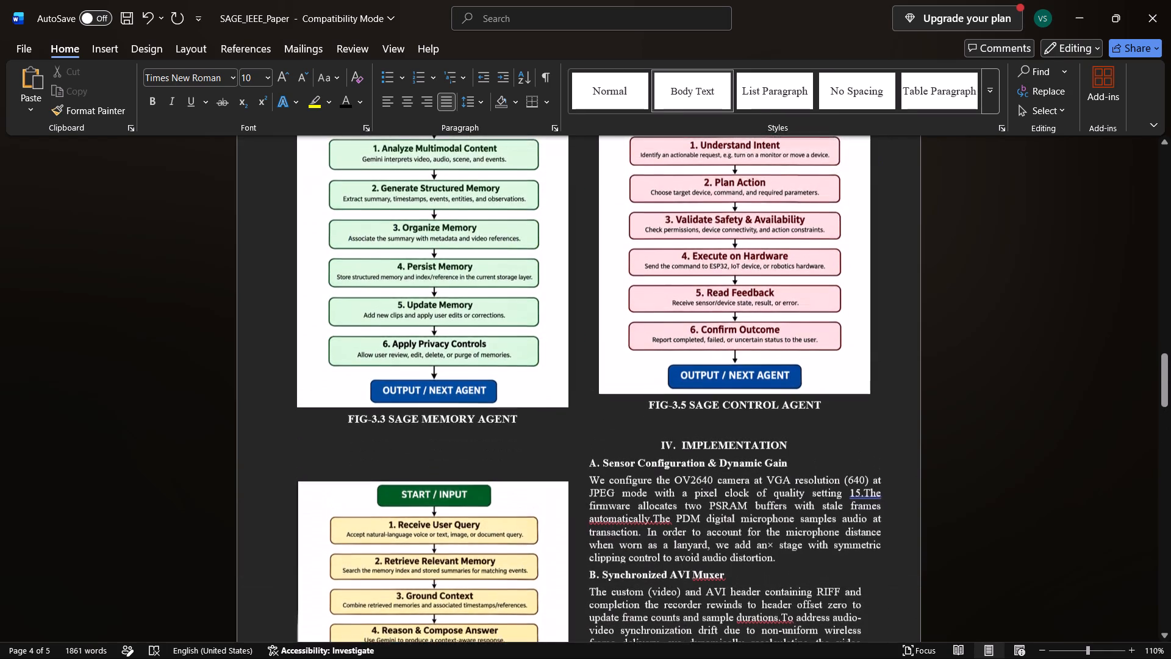
pyautogui.scroll(-1, 384, 461)
pyautogui.scroll(2, 384, 461)
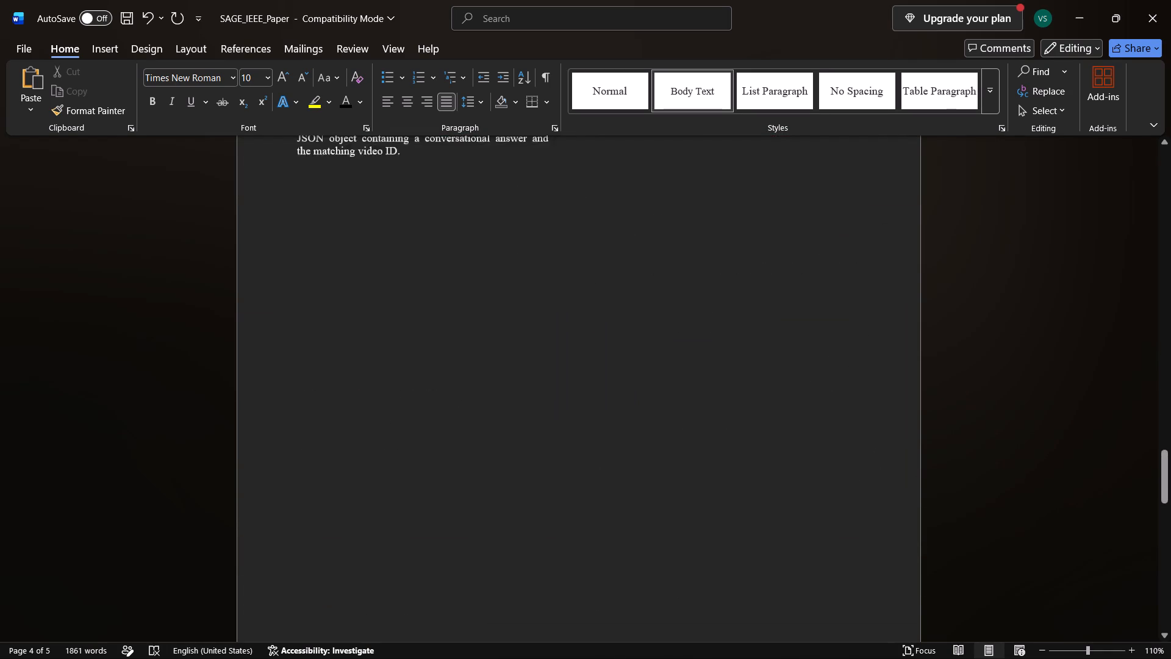
pyautogui.scroll(1, 384, 461)
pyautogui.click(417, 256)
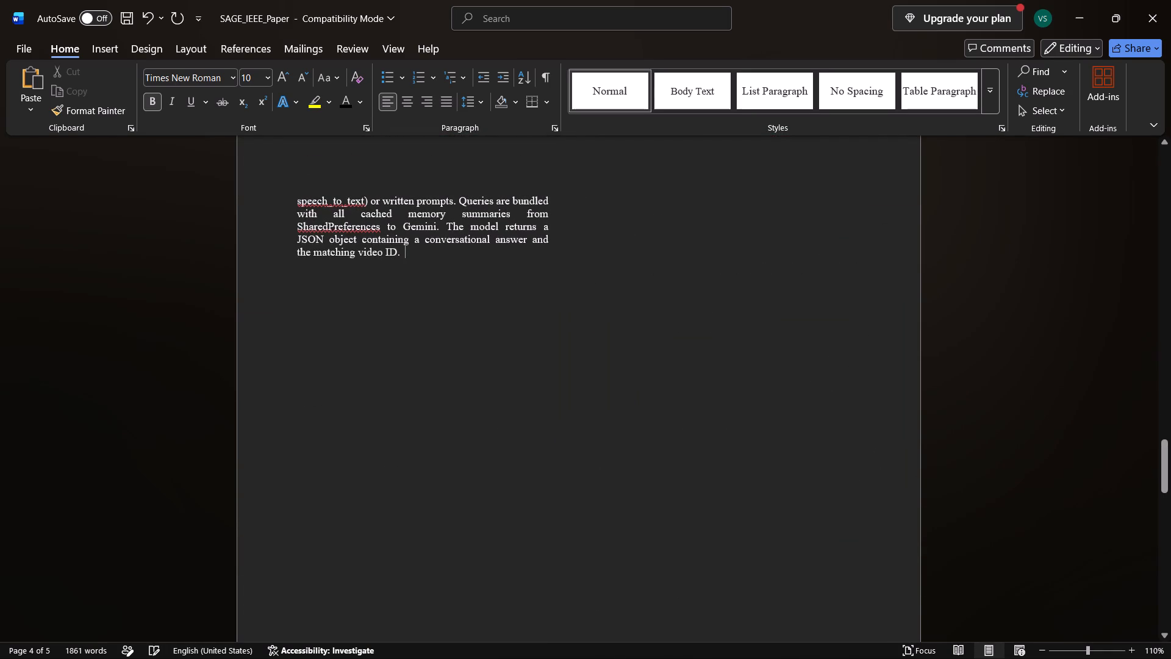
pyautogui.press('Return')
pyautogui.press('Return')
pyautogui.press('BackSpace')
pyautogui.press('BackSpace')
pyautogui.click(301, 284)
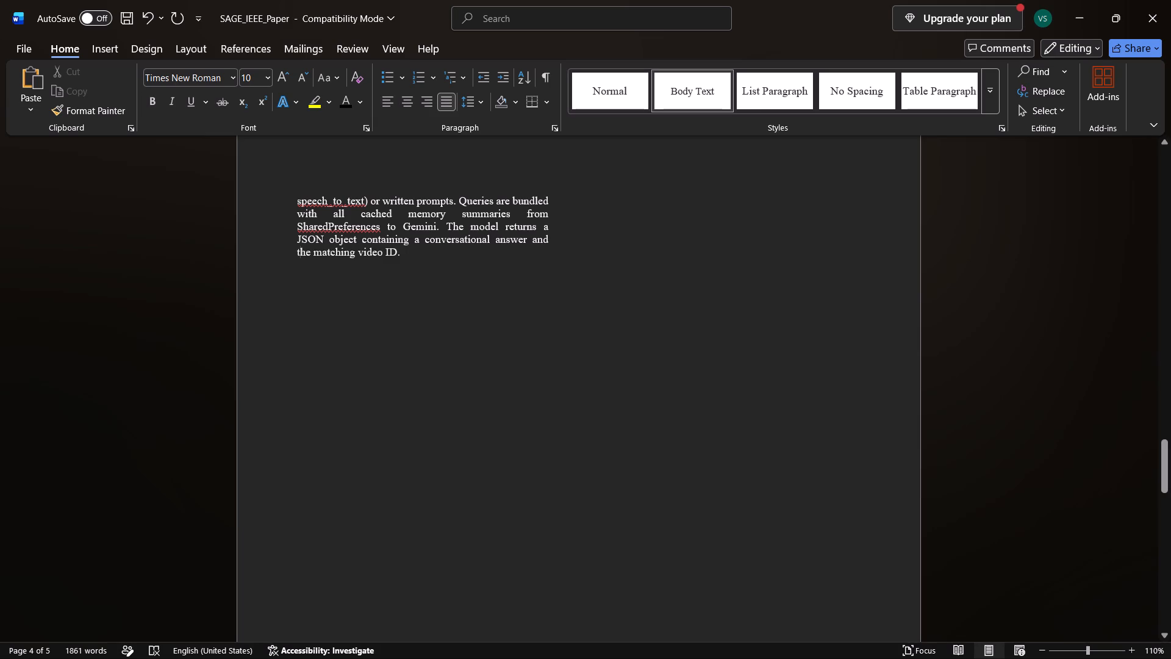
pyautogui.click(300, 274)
# Add two line breaks after "the matching video ID." at the end of the Conversational Recall Interface text and paste the Wearable Unit flowchart.
pyautogui.click(411, 256)
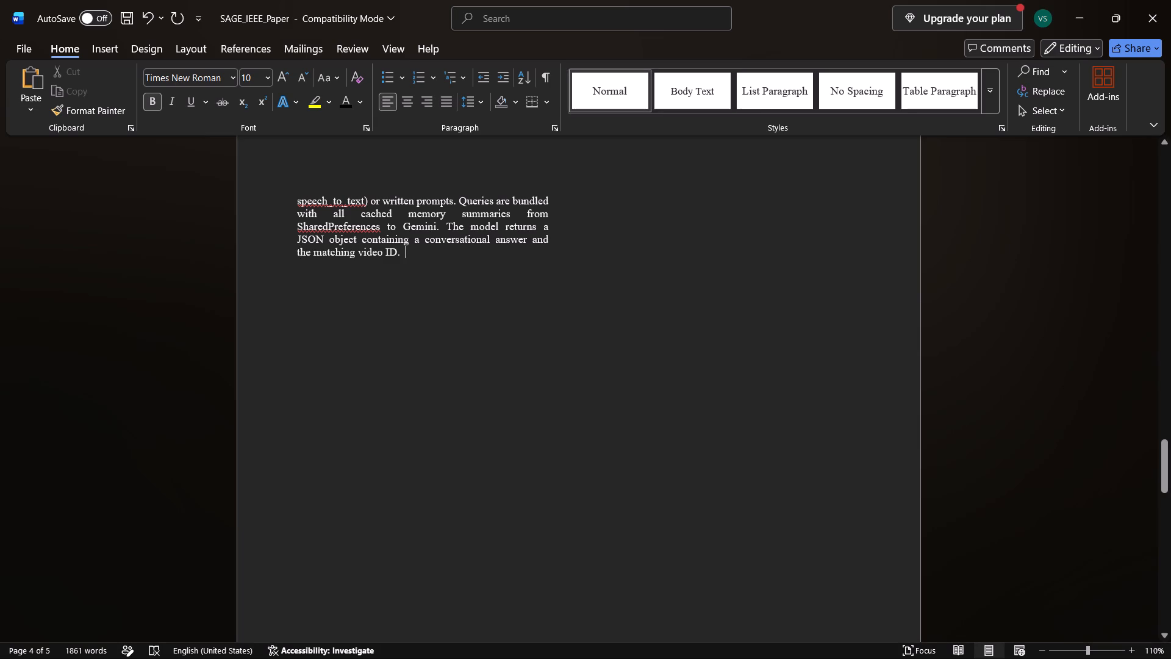
pyautogui.press('Return')
pyautogui.press('Return')
pyautogui.hotkey('ctrl', 'v')
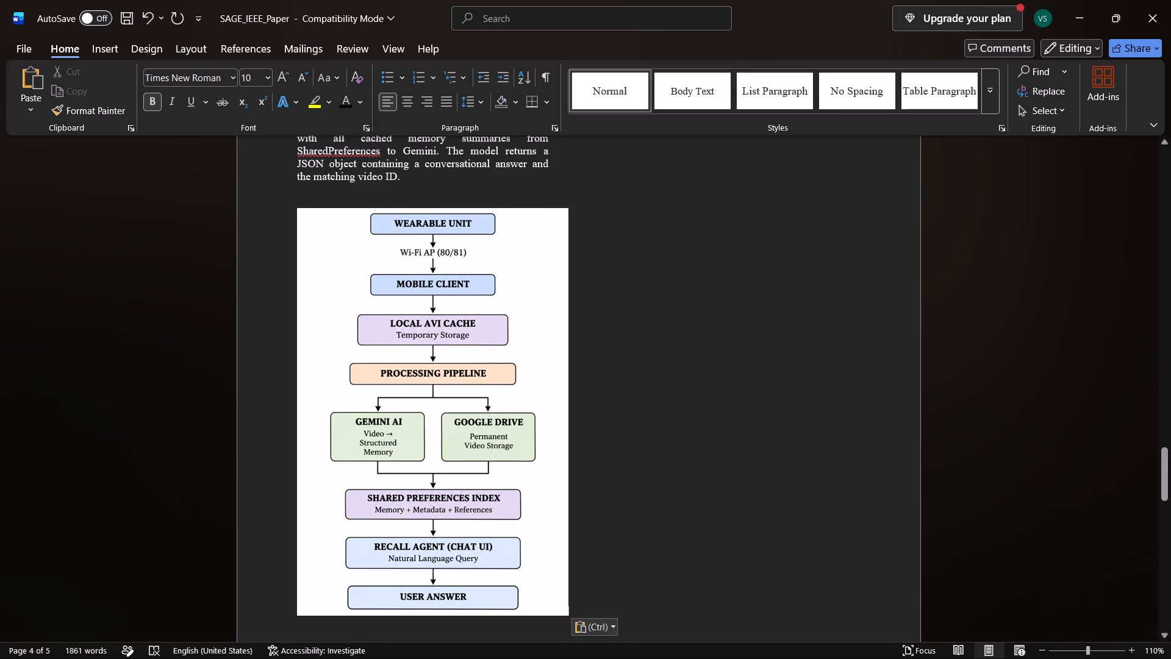
# Check the layout around the FIG-3.3 to FIG-3.5 flowcharts, the Implementation text, the Wearable Unit flowchart and the Evaluation heading.
pyautogui.scroll(4, 445, 399)
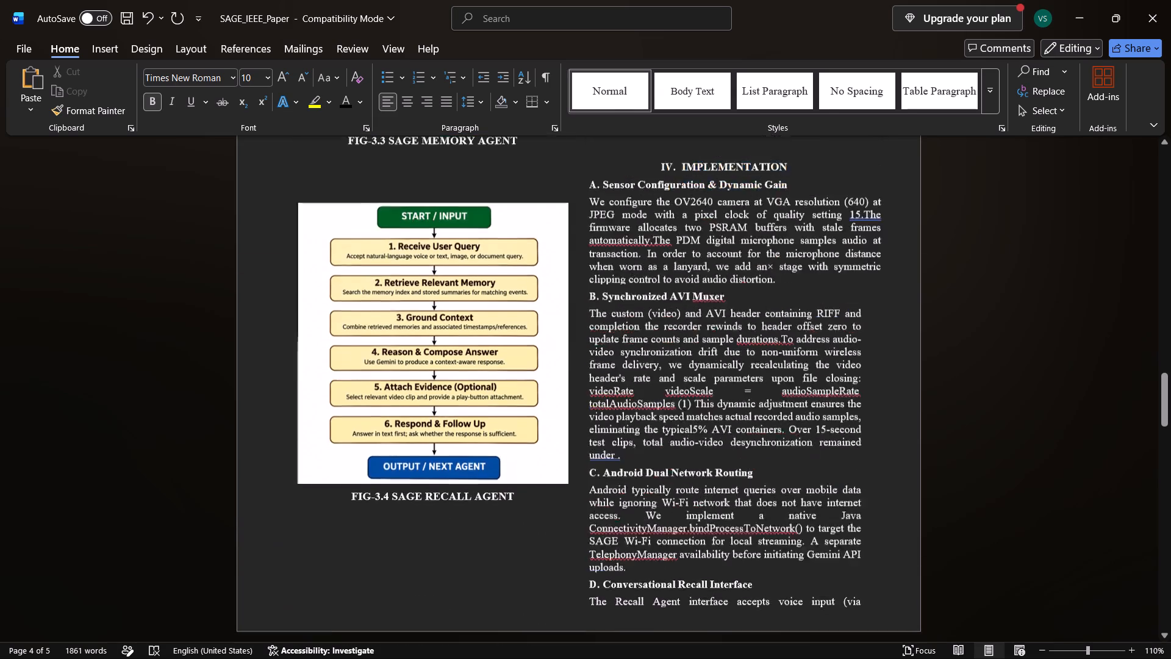
pyautogui.scroll(1, 445, 399)
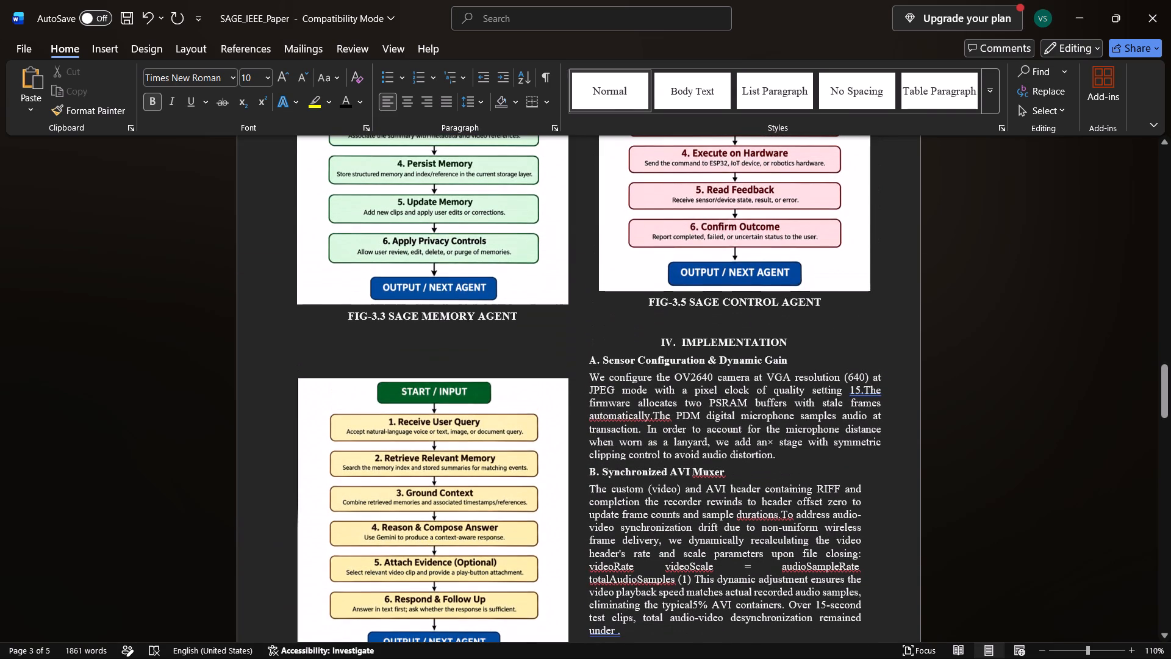
pyautogui.scroll(-4, 445, 399)
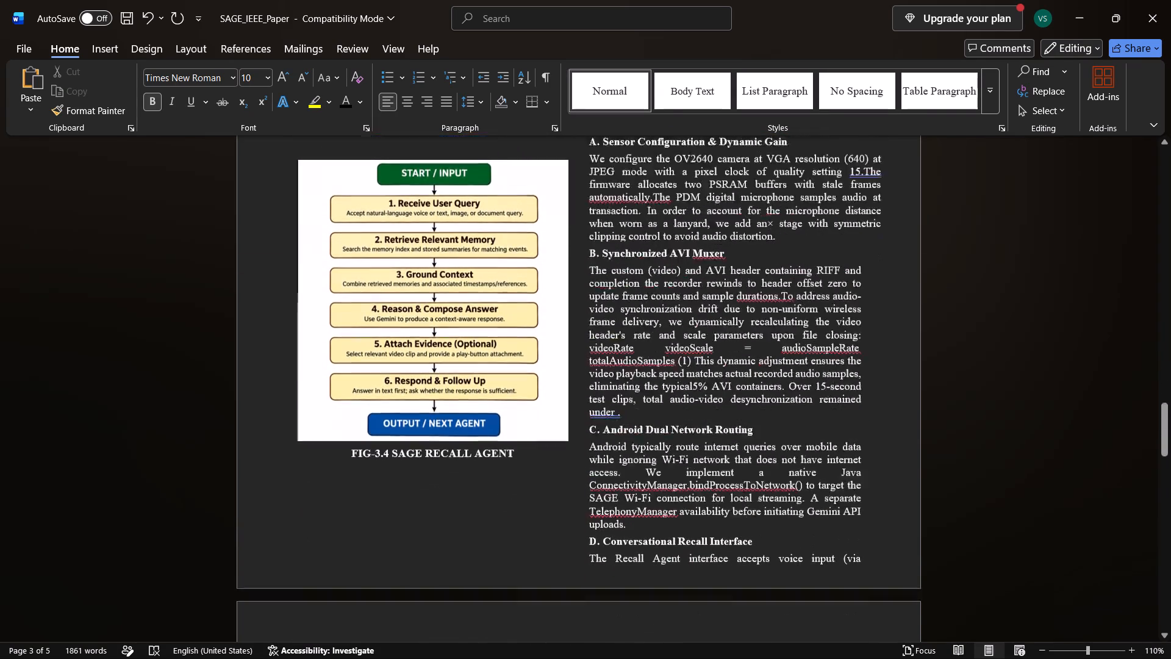
pyautogui.scroll(-1, 445, 399)
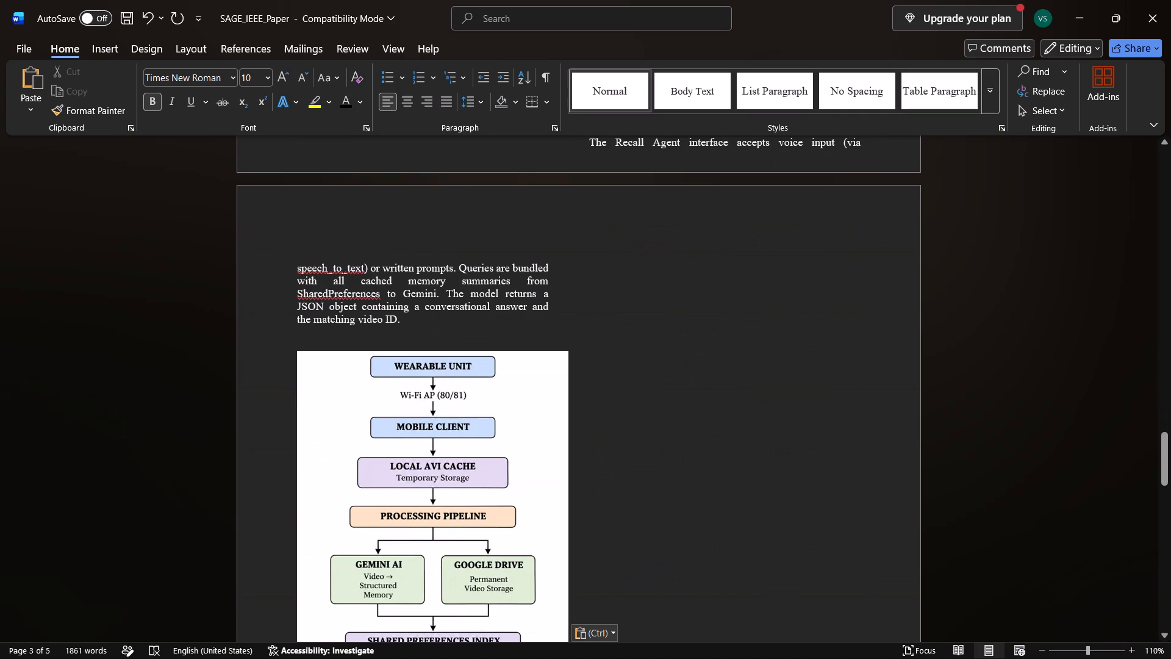
pyautogui.scroll(-3, 445, 399)
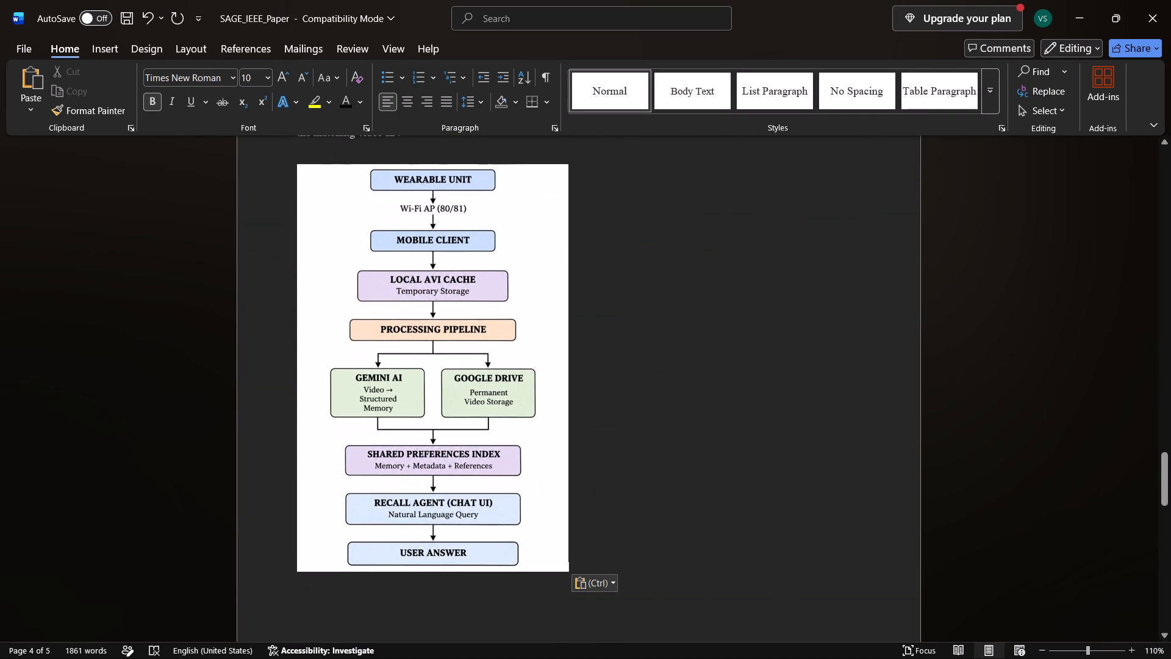
pyautogui.scroll(4, 445, 399)
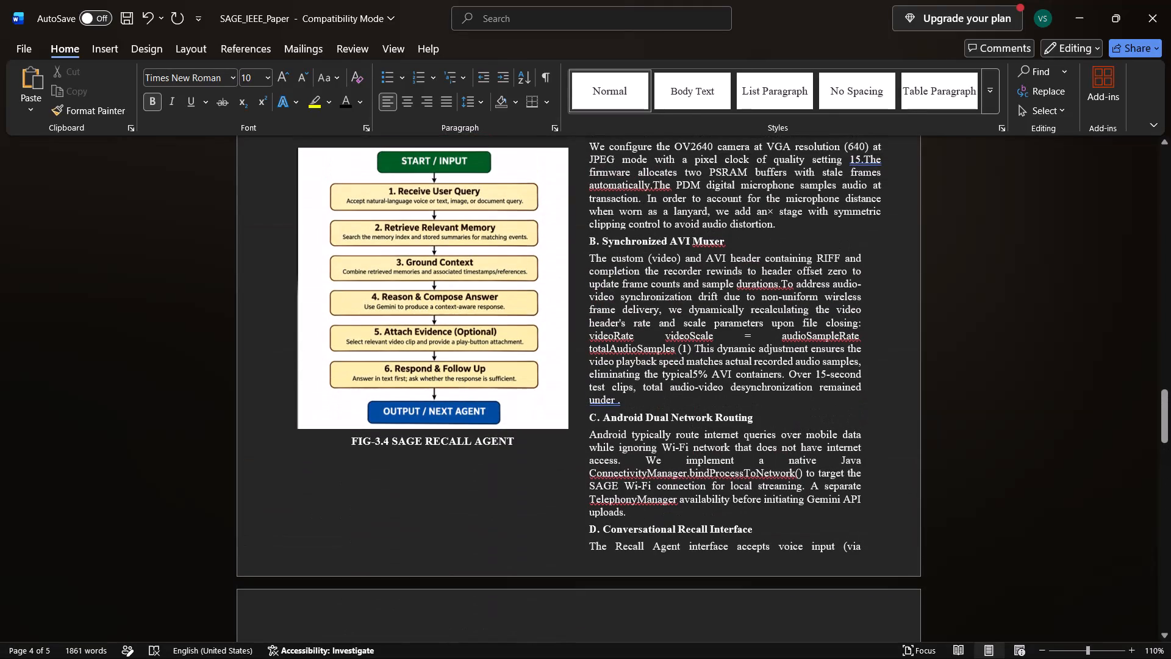
pyautogui.scroll(-6, 445, 399)
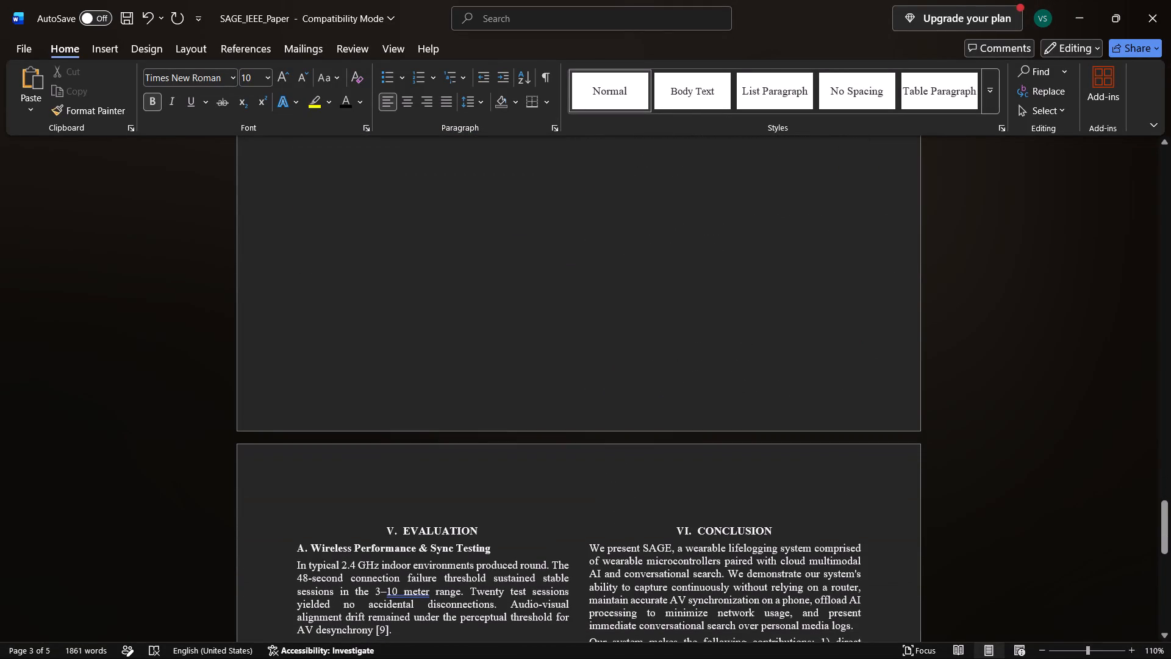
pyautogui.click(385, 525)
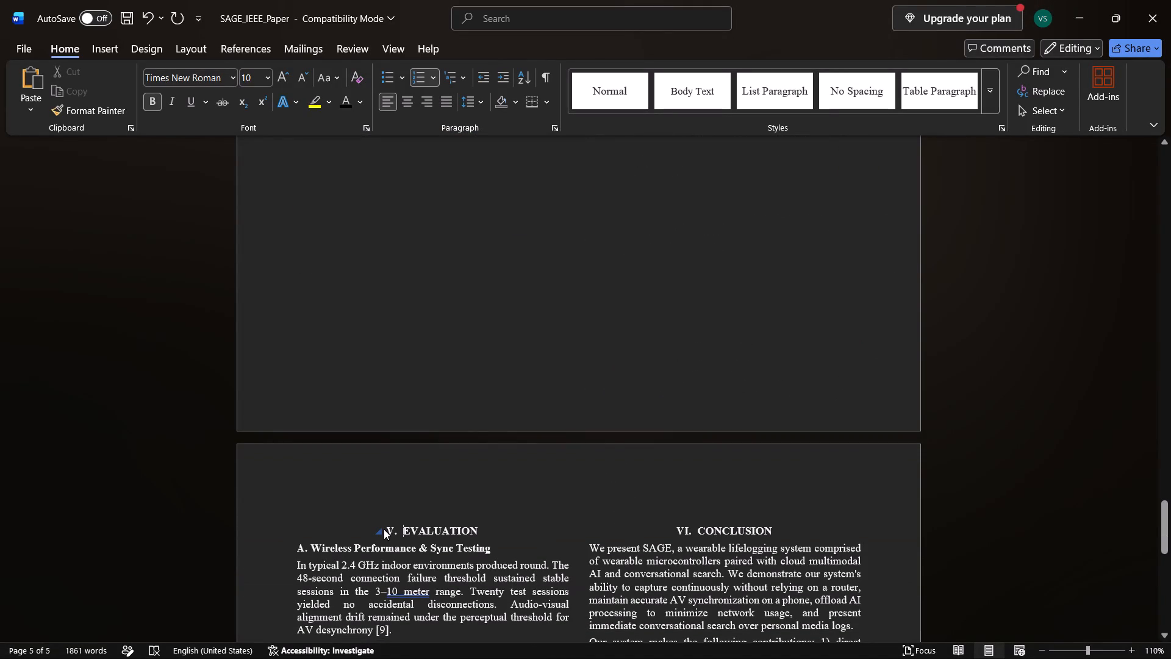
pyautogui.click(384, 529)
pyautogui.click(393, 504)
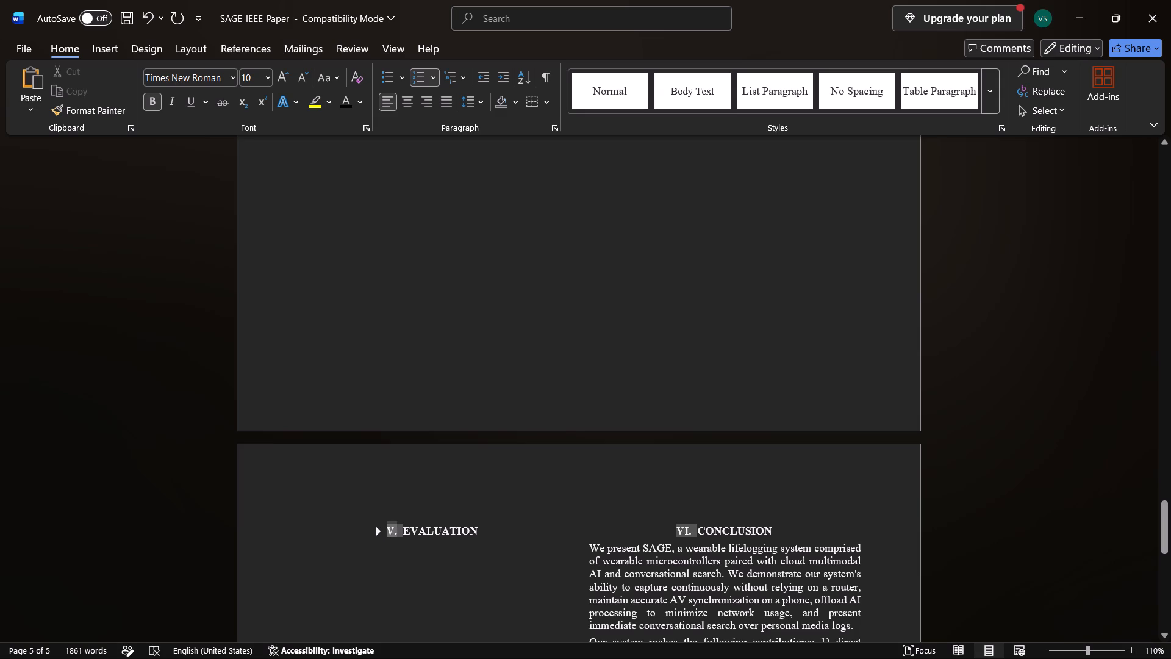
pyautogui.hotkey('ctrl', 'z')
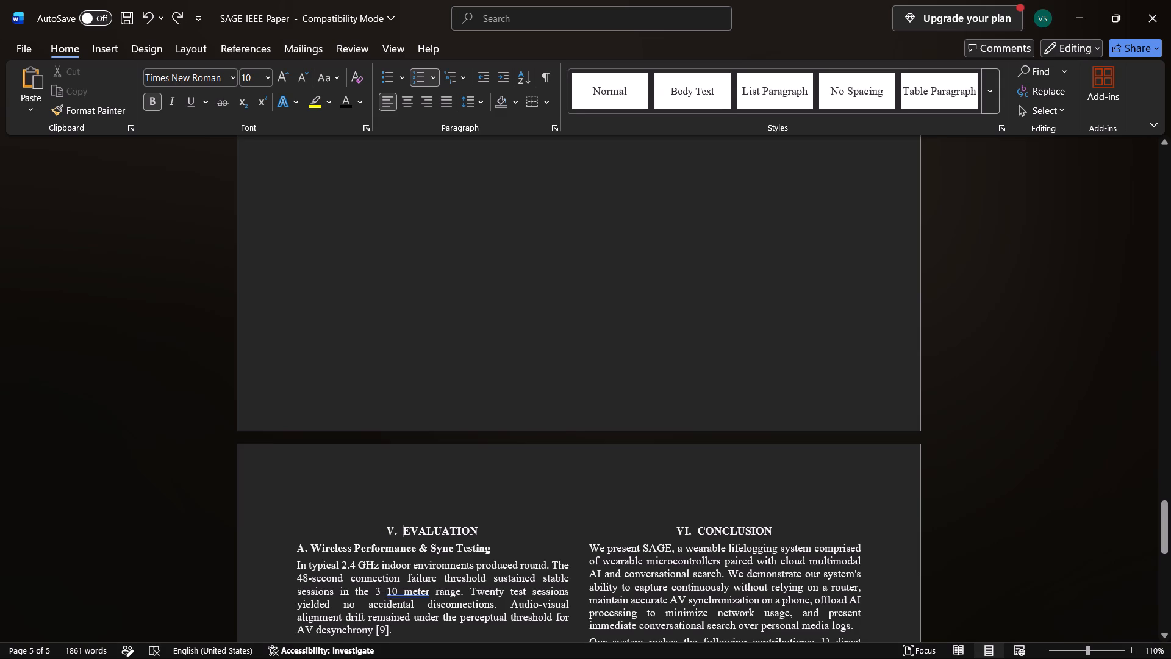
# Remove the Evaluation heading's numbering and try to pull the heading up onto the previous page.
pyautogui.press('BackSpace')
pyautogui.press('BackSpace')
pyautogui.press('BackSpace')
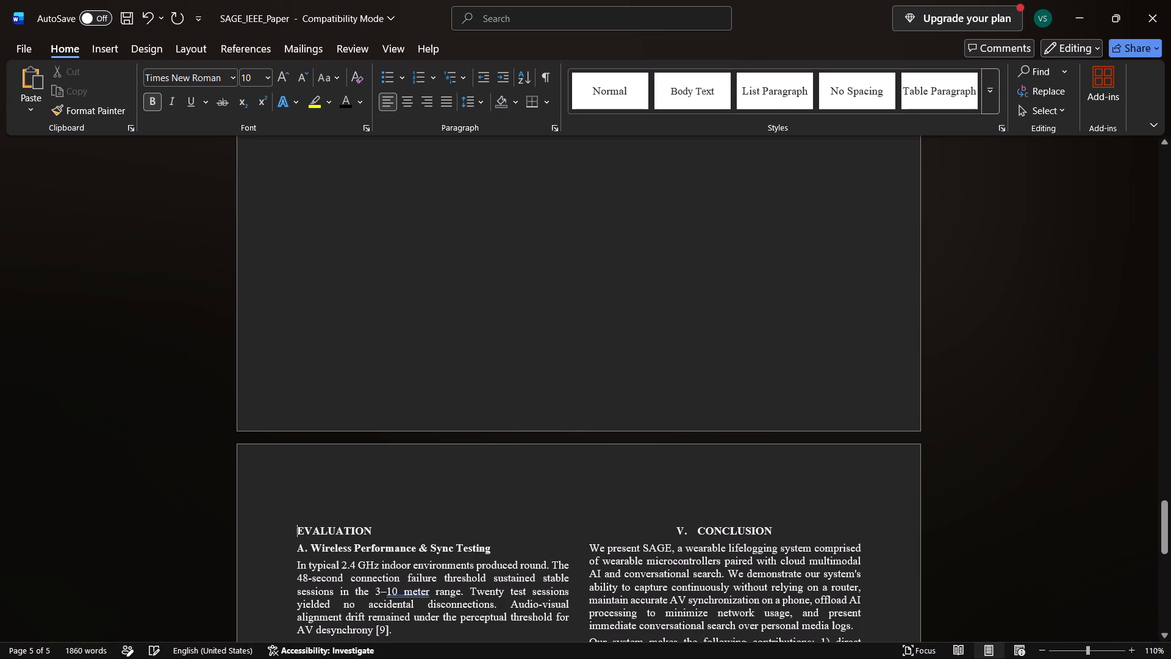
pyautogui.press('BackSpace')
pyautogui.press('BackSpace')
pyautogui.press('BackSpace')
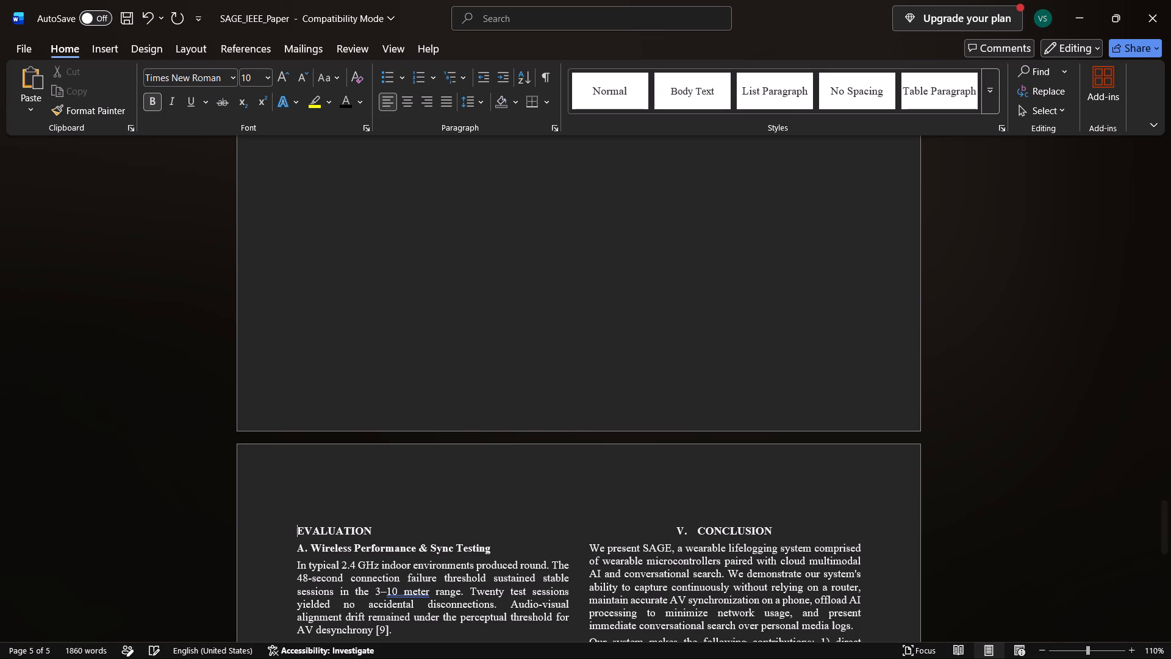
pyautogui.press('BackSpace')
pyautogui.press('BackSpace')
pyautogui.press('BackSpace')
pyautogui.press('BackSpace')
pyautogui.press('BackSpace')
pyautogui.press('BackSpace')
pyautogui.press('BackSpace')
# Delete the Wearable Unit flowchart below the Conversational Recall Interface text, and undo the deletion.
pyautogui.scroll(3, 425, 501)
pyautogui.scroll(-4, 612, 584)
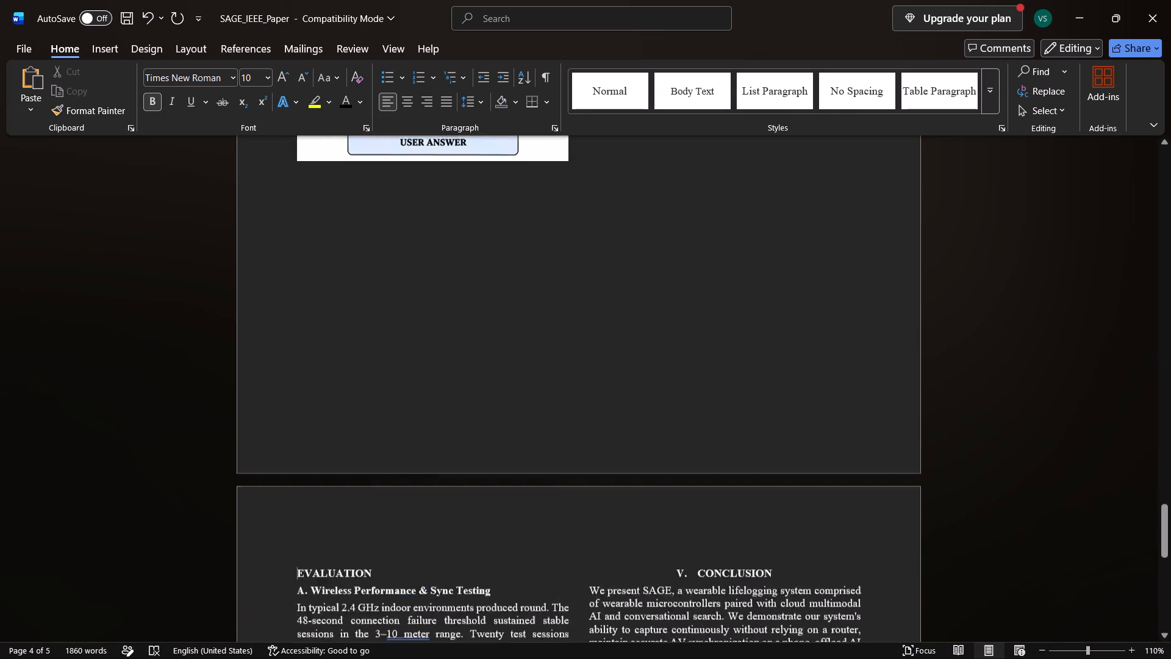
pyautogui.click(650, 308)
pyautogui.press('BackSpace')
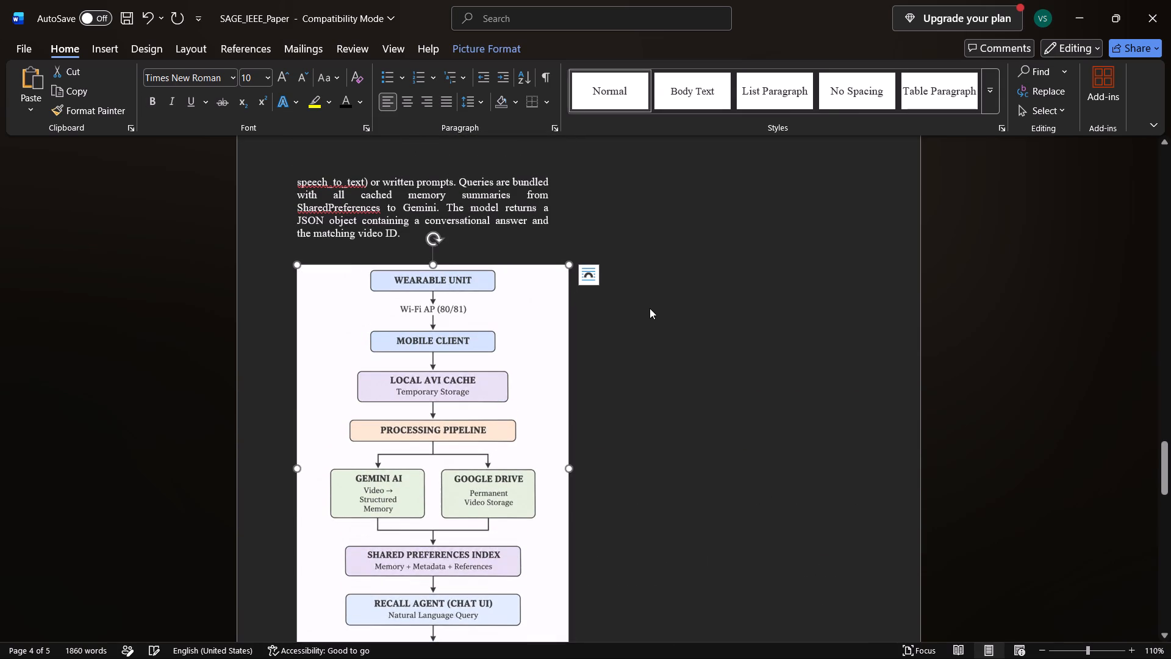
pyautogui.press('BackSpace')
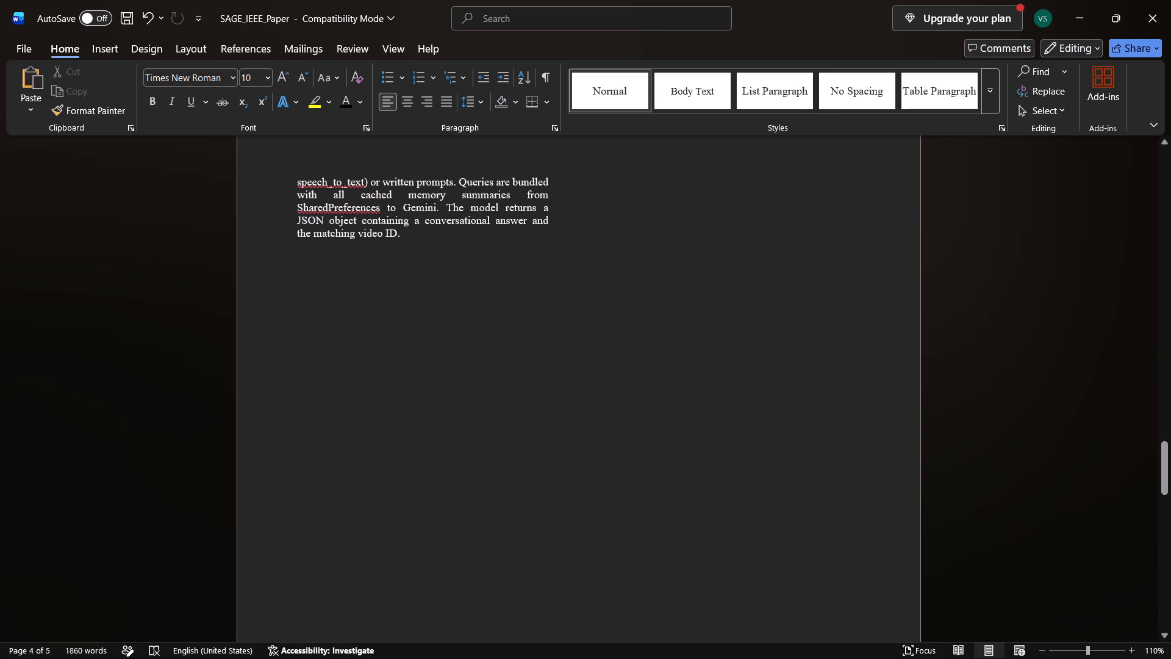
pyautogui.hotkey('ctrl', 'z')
# Check the layout from the Related Work text through the Recall Agent flowchart to the Wearable Unit flowchart.
pyautogui.scroll(17, 650, 308)
pyautogui.scroll(-4, 650, 308)
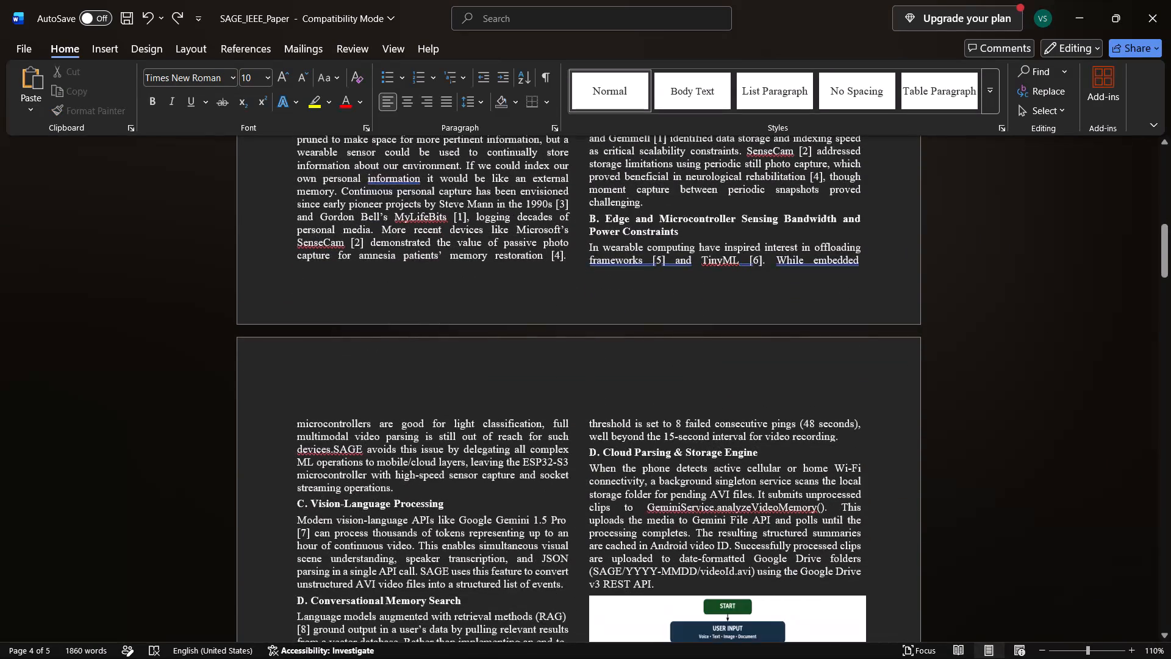
pyautogui.scroll(-10, 650, 308)
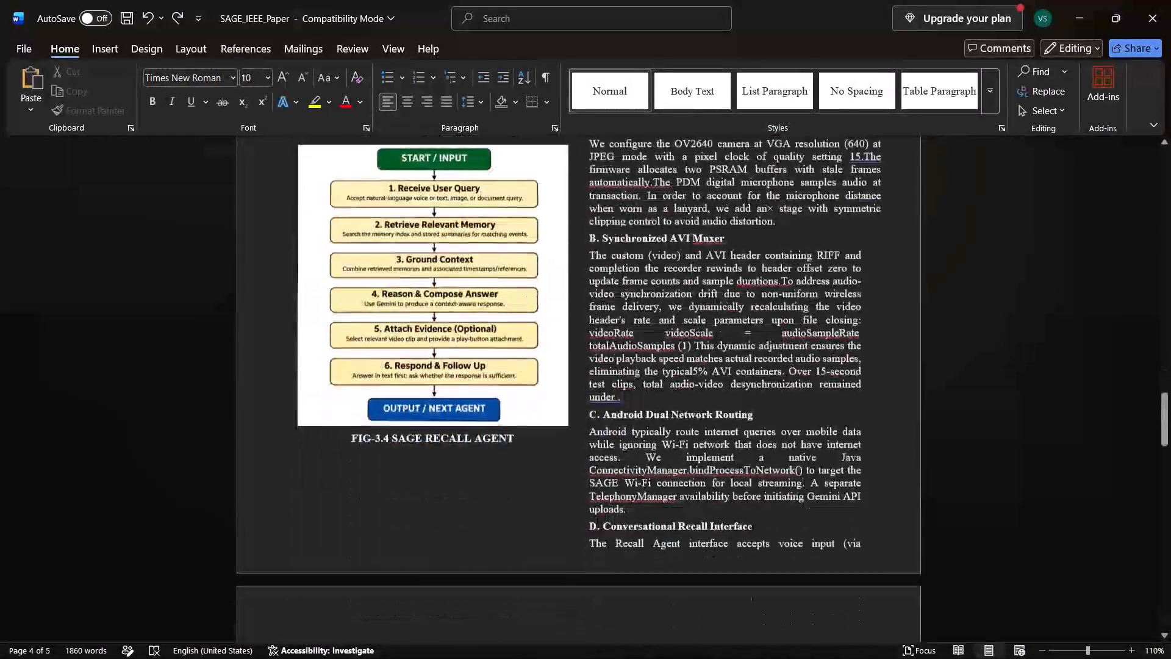
pyautogui.scroll(-8, 650, 308)
pyautogui.scroll(2, 650, 308)
pyautogui.click(339, 463)
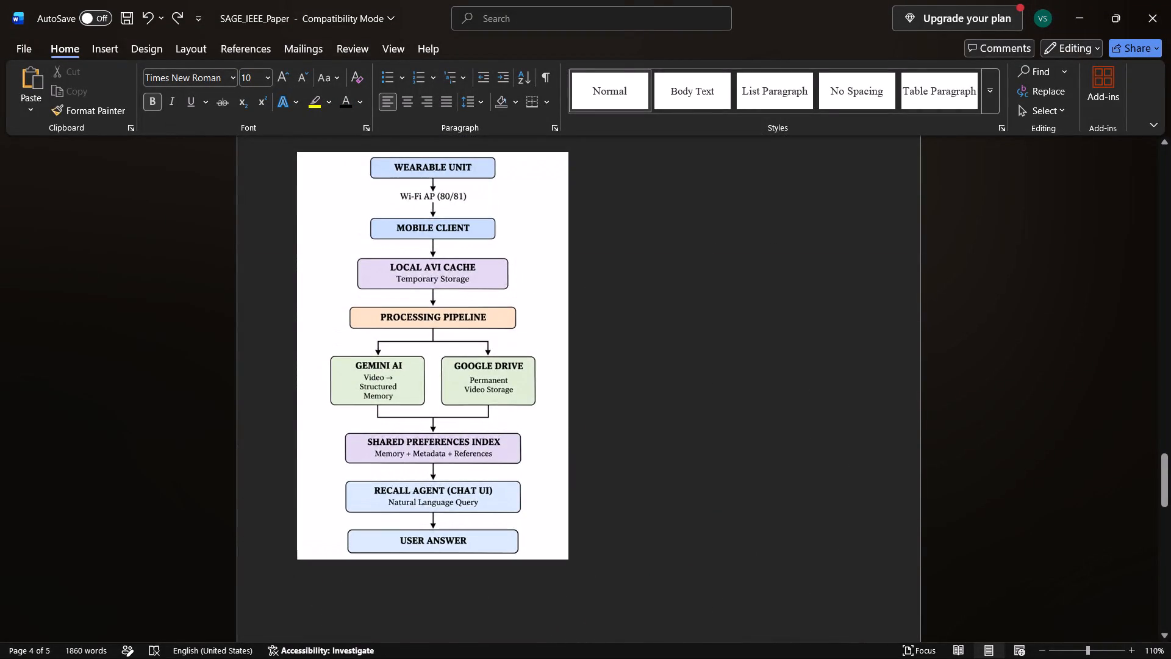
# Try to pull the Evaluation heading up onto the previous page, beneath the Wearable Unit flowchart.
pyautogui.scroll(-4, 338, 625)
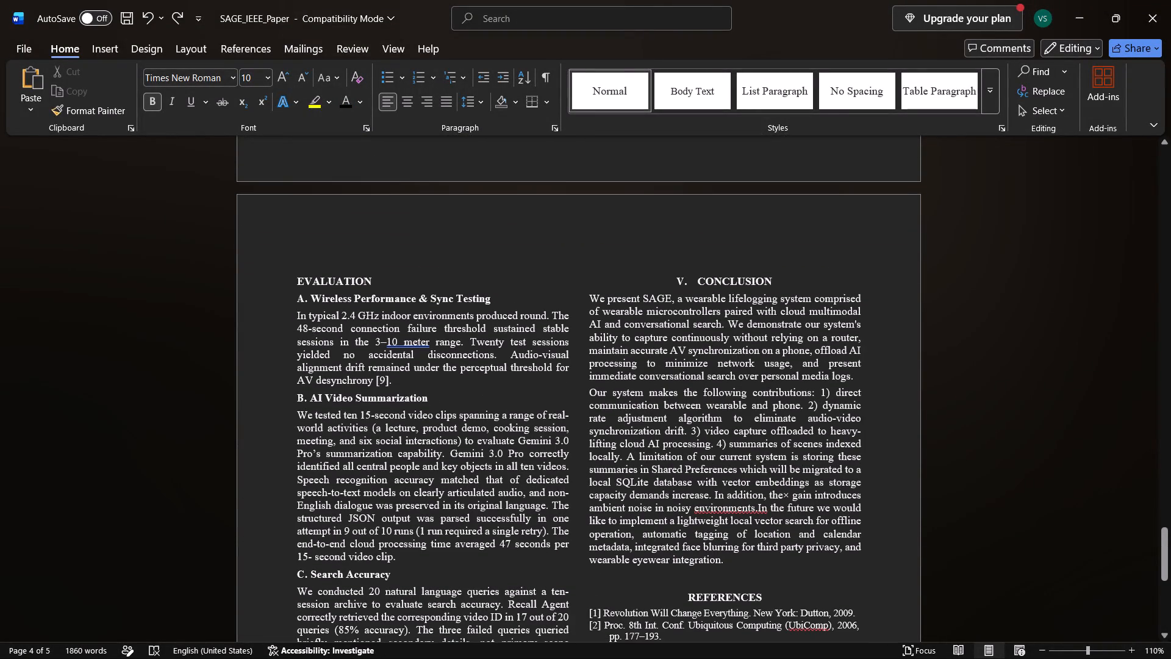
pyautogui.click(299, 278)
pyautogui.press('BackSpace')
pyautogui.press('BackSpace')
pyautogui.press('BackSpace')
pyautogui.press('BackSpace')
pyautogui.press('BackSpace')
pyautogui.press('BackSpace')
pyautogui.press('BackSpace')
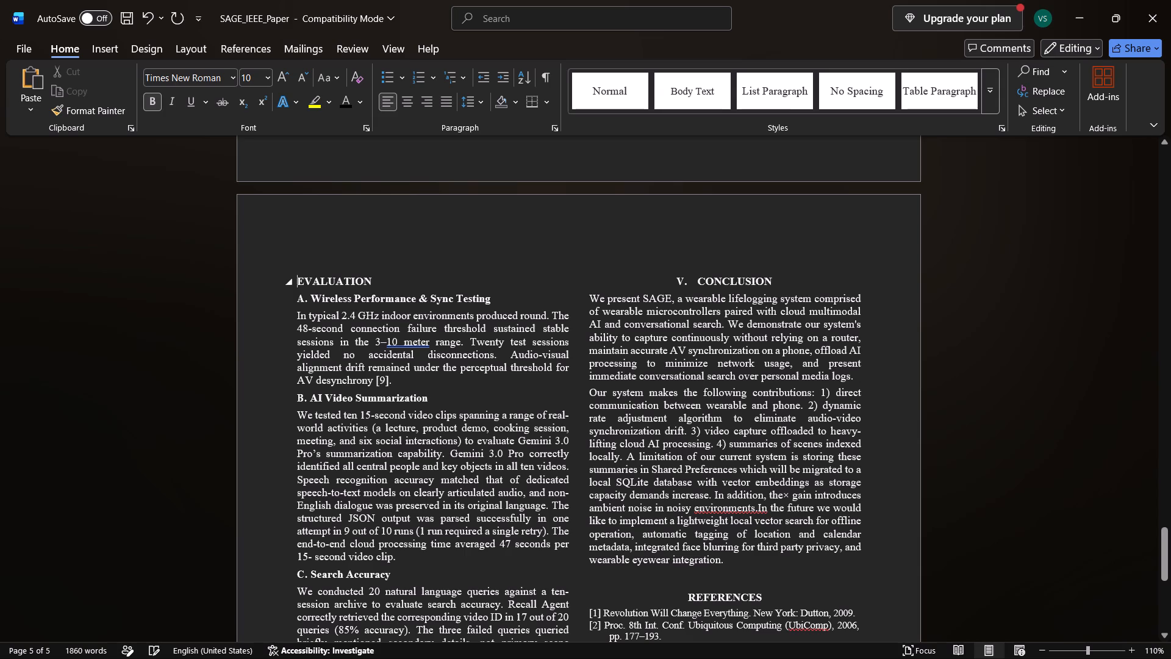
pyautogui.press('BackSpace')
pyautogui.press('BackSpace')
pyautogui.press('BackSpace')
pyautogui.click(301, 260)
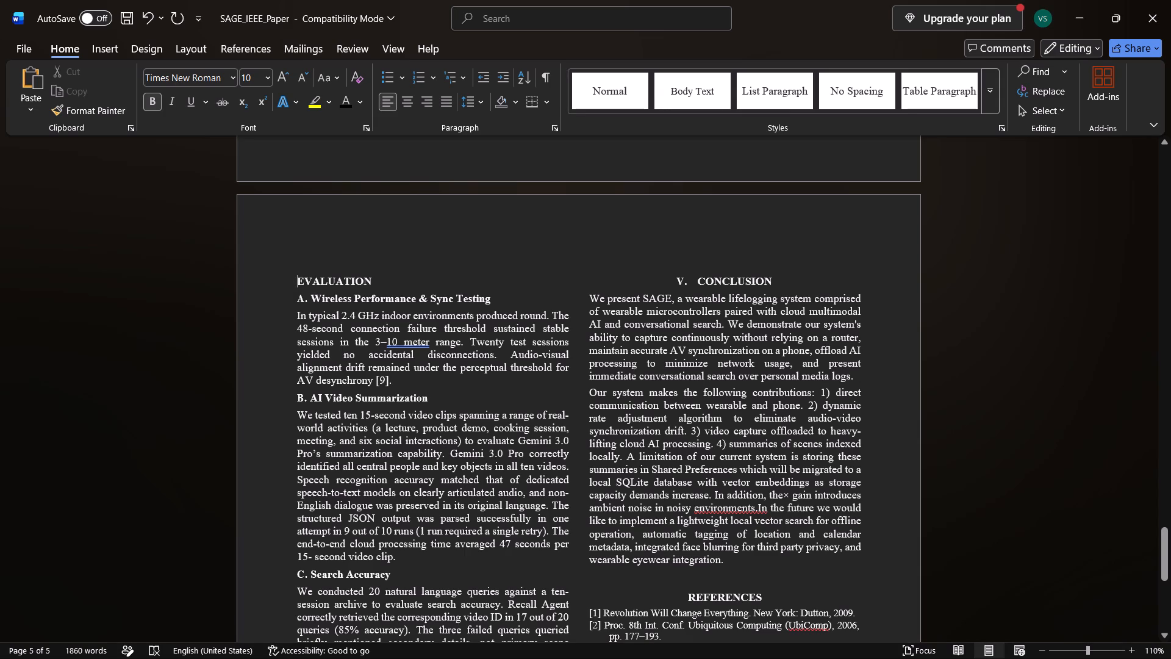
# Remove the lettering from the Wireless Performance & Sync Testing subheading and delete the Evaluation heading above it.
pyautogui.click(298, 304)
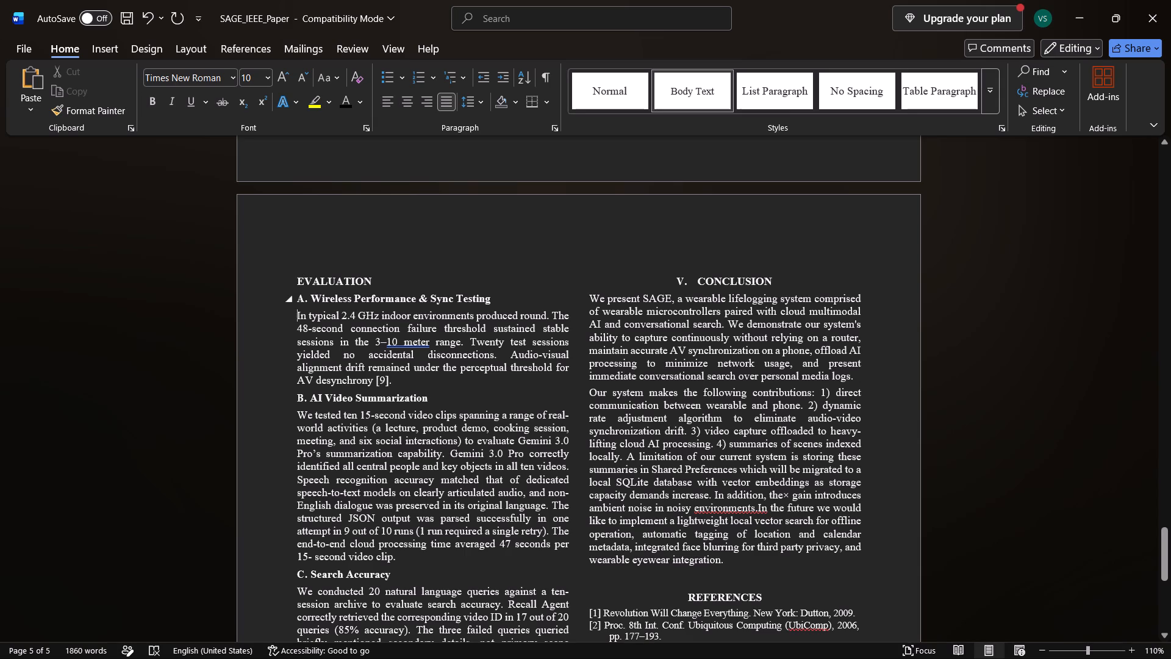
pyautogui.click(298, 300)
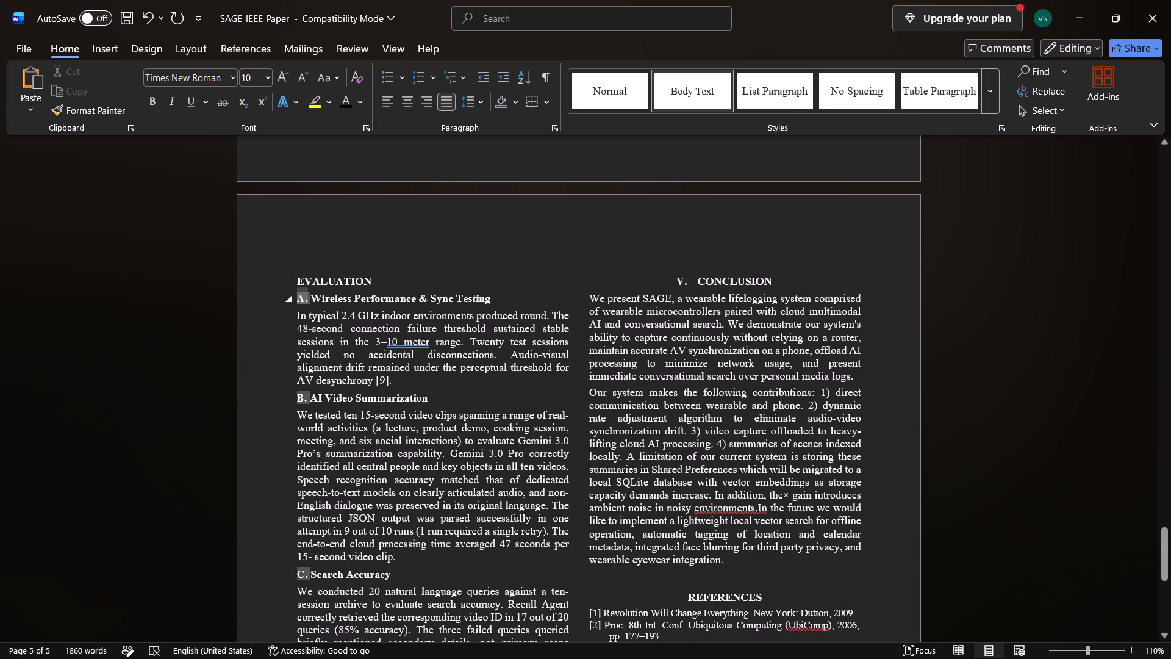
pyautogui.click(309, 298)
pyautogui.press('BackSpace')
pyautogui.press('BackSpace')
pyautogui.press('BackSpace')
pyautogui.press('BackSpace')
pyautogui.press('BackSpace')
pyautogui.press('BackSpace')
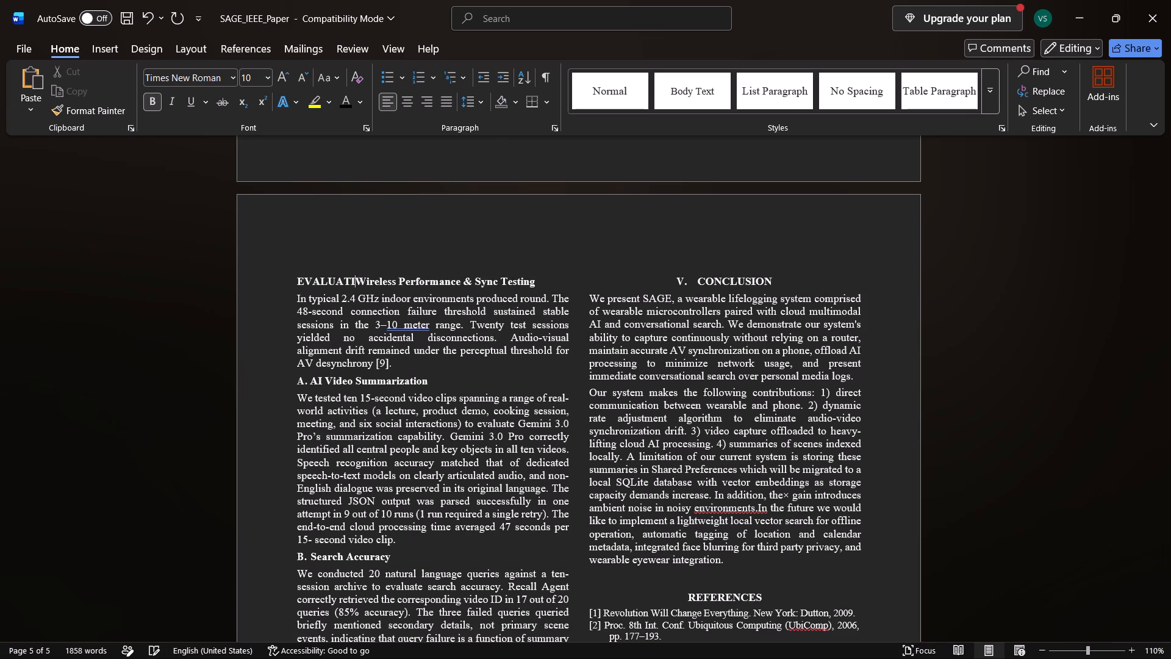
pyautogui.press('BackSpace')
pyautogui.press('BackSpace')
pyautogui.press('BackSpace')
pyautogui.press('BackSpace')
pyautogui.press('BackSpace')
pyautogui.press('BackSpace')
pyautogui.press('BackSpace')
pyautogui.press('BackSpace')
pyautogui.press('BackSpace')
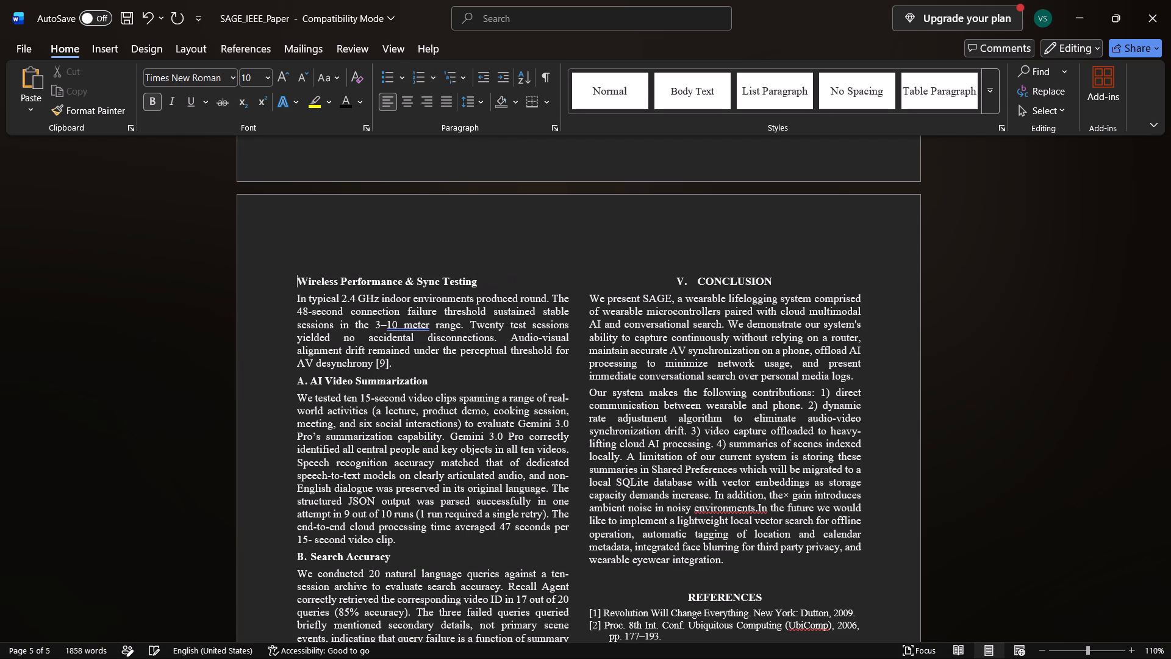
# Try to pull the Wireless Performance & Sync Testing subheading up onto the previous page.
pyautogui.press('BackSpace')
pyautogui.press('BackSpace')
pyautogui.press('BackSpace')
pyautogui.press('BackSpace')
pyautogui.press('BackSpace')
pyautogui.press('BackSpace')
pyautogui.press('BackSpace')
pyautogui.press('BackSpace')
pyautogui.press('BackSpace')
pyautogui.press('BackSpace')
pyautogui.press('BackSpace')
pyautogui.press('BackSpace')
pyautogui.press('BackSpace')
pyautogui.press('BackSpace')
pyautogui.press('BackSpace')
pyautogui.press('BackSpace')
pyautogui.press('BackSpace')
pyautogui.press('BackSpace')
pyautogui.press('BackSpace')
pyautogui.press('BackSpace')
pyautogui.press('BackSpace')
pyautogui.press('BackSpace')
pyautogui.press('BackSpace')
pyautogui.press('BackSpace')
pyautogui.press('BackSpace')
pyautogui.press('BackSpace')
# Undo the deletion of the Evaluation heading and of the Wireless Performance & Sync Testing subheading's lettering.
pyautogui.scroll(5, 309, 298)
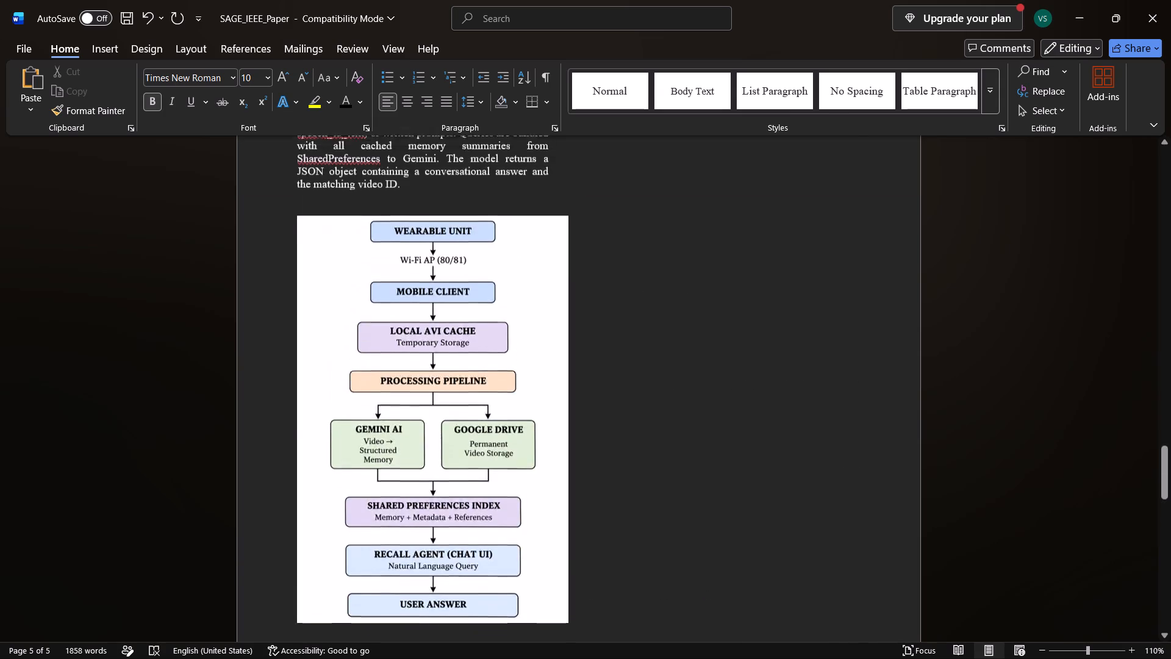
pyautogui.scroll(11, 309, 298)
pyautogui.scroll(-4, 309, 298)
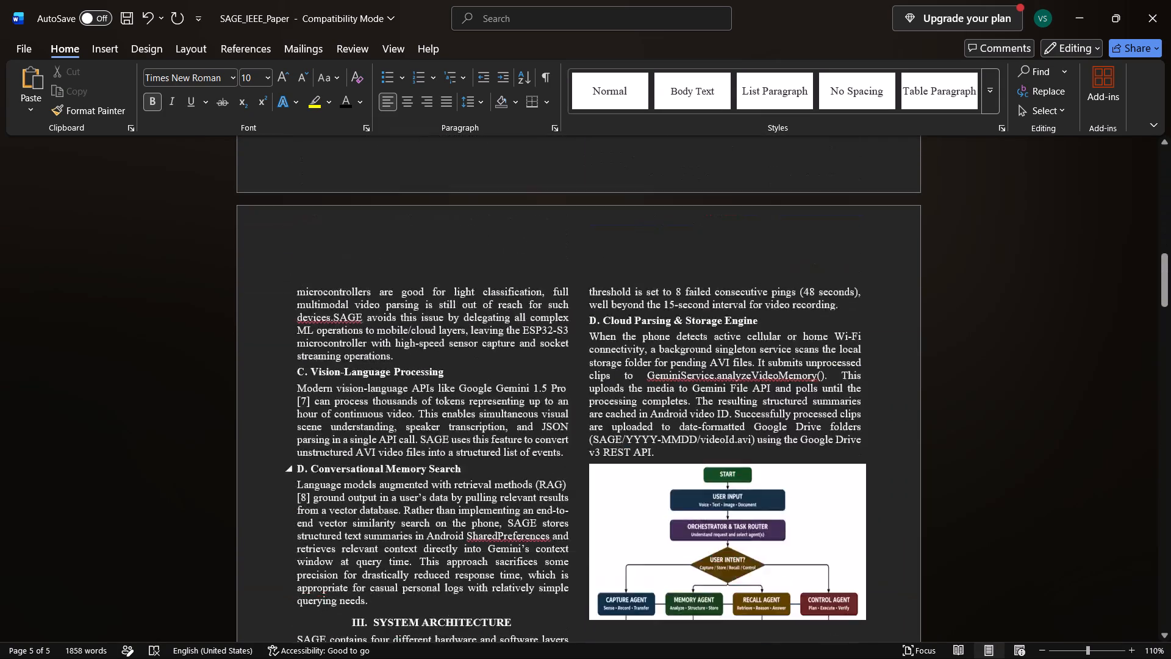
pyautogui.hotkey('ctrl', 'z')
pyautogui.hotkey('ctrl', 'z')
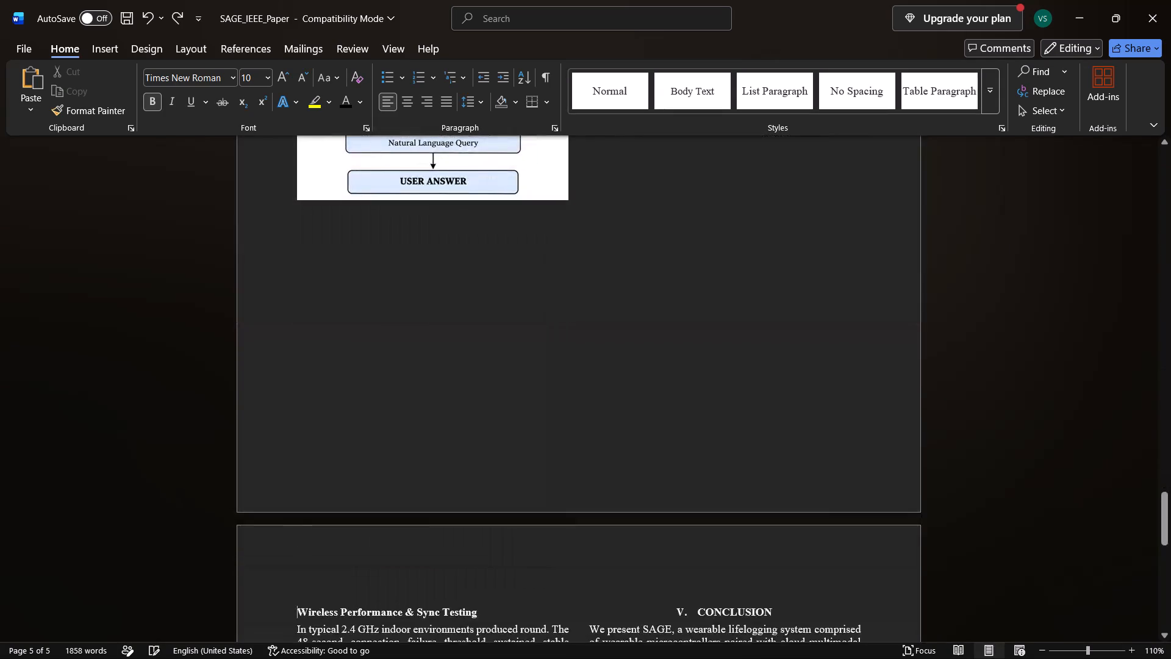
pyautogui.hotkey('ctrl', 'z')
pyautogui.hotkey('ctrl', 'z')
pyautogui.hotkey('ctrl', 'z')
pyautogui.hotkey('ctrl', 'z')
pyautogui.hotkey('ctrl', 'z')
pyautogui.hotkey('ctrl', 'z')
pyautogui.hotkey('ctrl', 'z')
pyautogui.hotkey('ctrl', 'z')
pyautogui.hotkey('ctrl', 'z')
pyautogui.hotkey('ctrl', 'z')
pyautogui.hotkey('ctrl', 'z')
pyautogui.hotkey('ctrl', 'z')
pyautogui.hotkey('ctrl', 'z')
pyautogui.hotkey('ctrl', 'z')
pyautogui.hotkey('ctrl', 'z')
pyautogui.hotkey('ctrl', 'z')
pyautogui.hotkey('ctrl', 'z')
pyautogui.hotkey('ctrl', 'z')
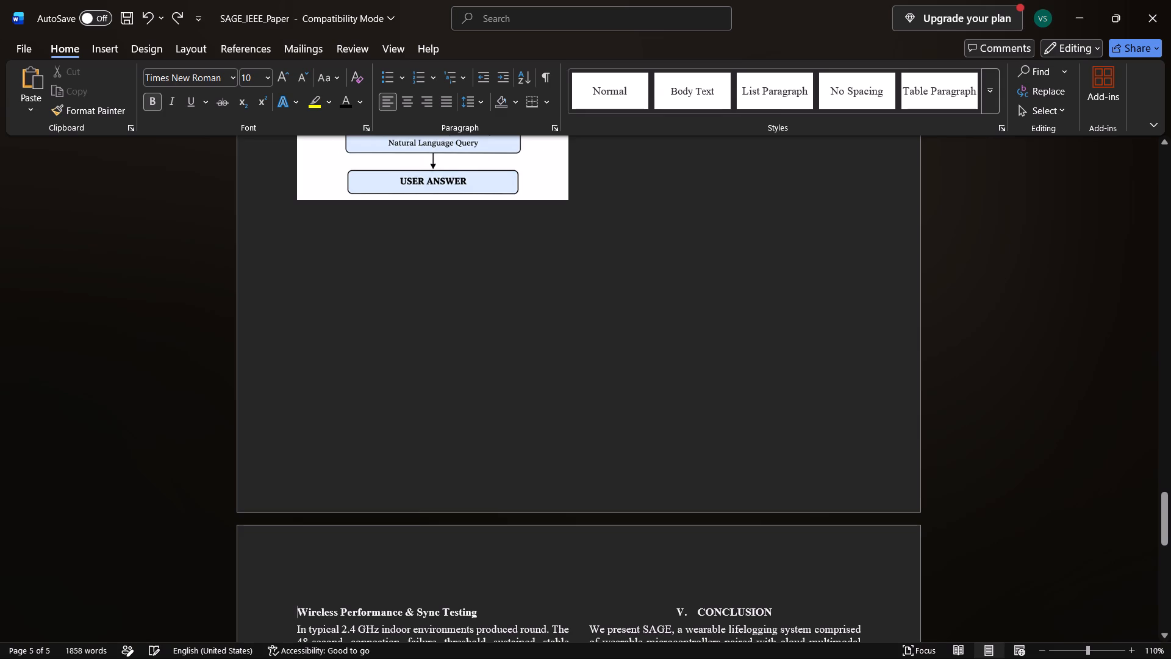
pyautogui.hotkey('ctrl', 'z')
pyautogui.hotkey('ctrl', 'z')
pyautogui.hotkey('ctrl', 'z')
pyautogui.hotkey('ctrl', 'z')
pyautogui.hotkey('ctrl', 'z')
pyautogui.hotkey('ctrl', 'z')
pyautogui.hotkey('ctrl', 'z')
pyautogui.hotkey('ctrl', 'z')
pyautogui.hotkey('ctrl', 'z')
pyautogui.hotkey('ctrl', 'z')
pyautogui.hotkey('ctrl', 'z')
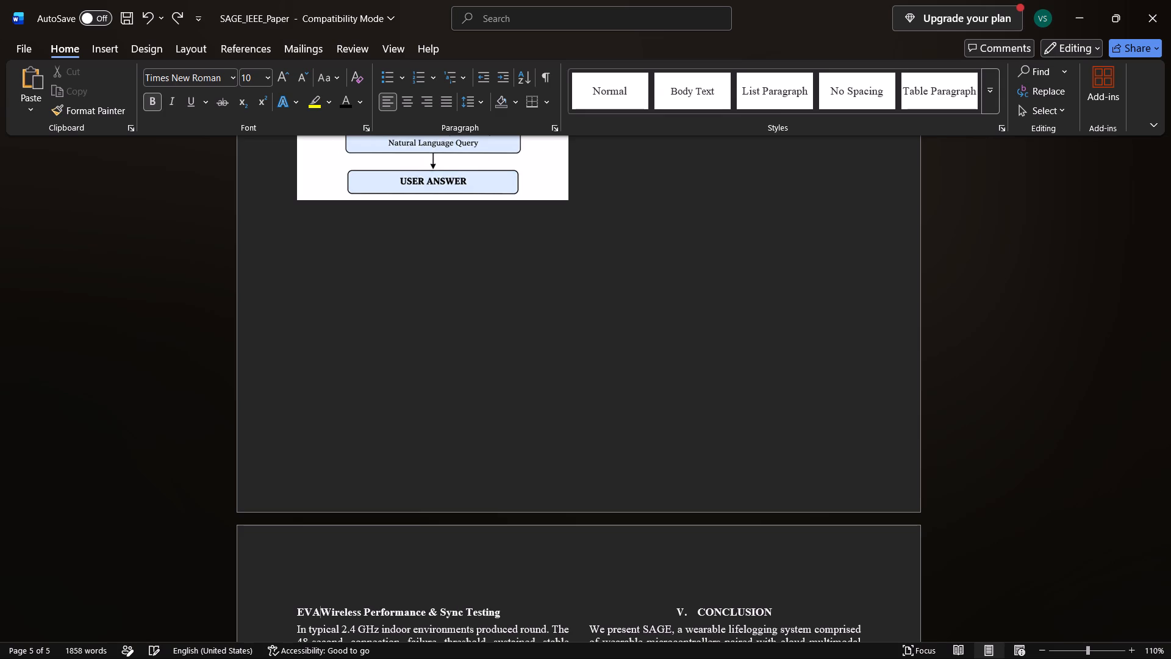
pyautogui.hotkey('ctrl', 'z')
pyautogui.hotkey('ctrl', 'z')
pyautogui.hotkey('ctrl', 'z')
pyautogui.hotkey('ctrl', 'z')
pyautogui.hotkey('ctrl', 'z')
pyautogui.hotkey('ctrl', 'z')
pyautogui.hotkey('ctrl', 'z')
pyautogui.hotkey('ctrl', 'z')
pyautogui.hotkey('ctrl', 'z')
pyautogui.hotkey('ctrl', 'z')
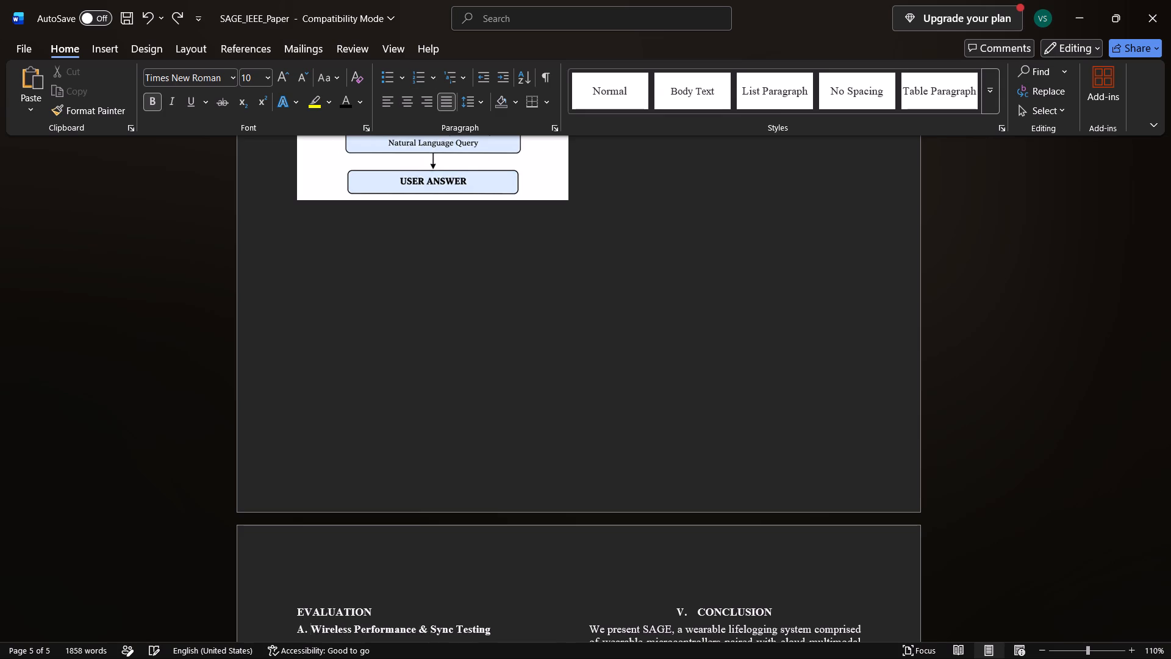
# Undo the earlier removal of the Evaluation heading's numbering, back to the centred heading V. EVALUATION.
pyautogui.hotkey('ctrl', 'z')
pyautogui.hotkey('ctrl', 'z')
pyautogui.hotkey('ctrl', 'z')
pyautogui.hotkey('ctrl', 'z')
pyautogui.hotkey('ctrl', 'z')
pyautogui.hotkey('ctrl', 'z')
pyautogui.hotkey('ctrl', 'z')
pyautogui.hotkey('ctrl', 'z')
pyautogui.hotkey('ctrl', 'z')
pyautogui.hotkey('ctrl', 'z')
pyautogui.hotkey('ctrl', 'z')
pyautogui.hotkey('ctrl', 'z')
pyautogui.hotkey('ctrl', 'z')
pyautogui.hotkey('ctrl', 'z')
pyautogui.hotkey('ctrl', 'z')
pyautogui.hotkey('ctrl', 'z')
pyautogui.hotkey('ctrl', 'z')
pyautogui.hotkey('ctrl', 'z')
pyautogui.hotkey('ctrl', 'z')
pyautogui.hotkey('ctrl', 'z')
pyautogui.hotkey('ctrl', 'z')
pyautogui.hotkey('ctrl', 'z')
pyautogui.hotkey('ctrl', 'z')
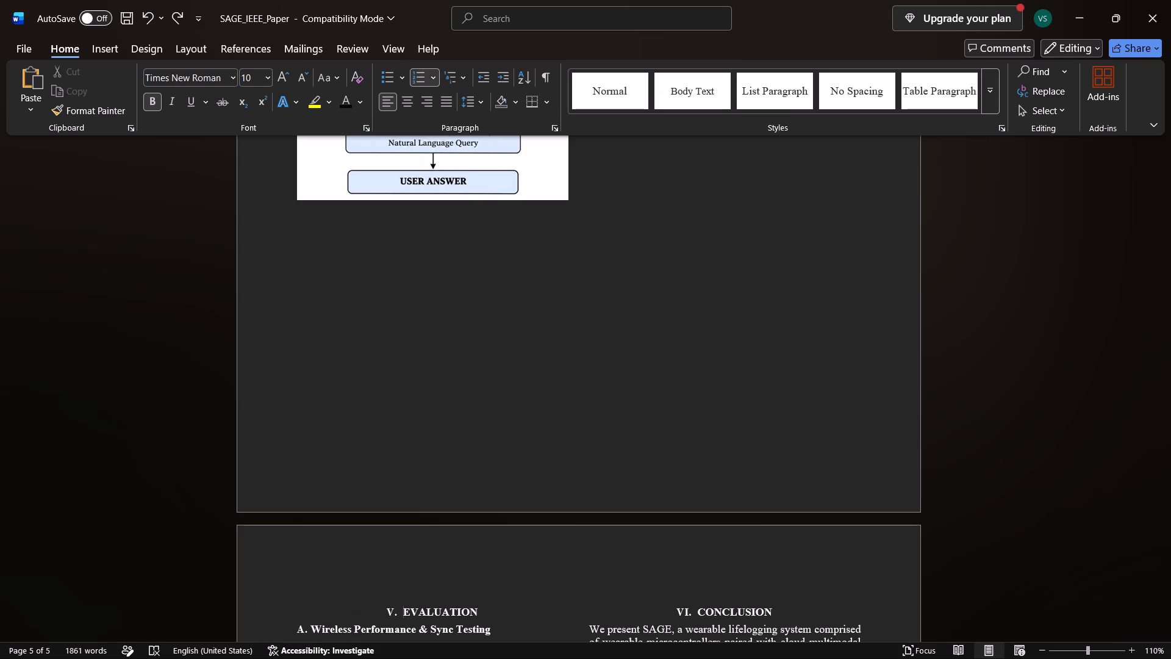
# Check the layout from the Wearable Unit flowchart back through the FIG-3.5 to FIG-3.1 flowcharts to the paper's title.
pyautogui.scroll(5, 309, 298)
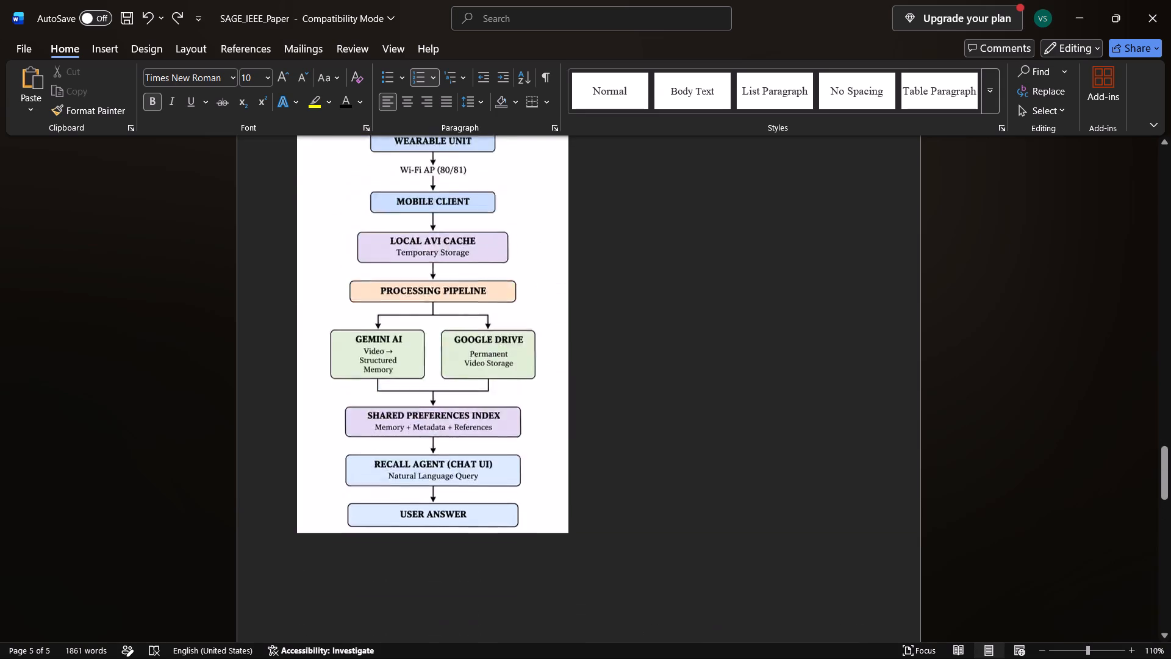
pyautogui.scroll(4, 309, 298)
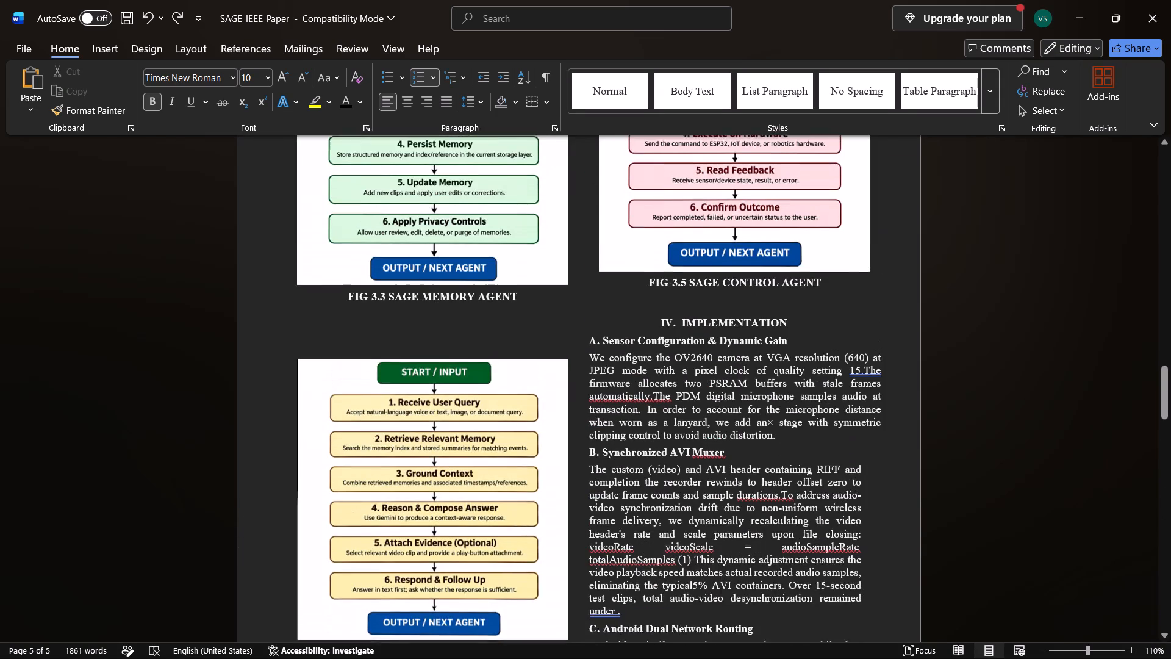
pyautogui.scroll(1, 309, 298)
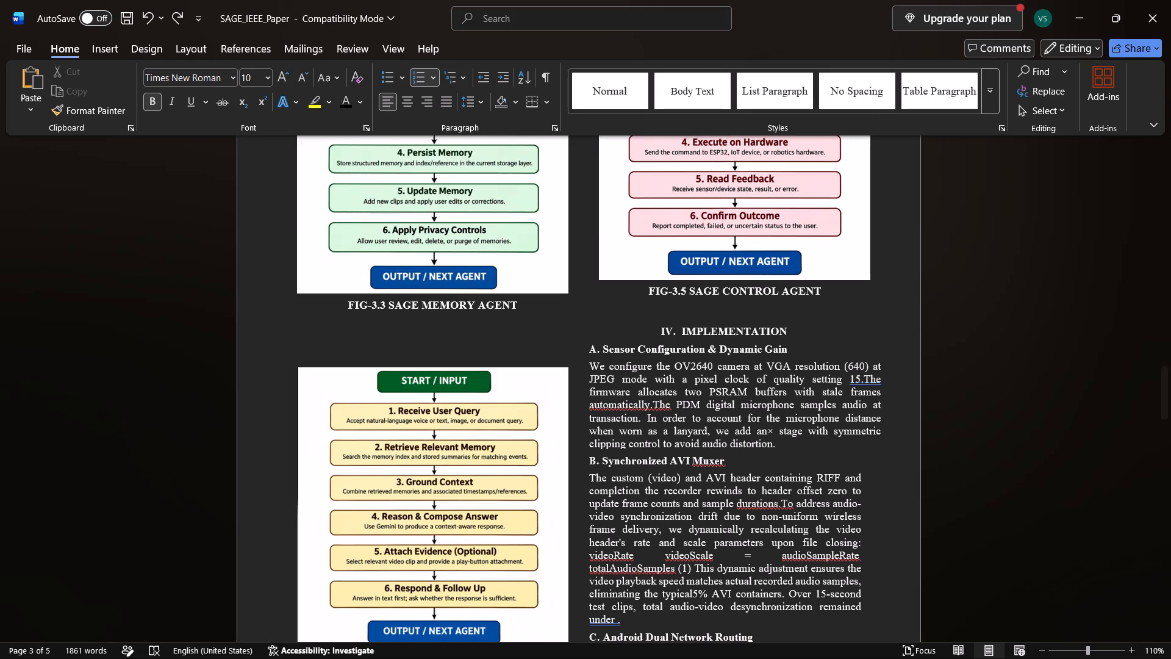
pyautogui.scroll(10, 309, 298)
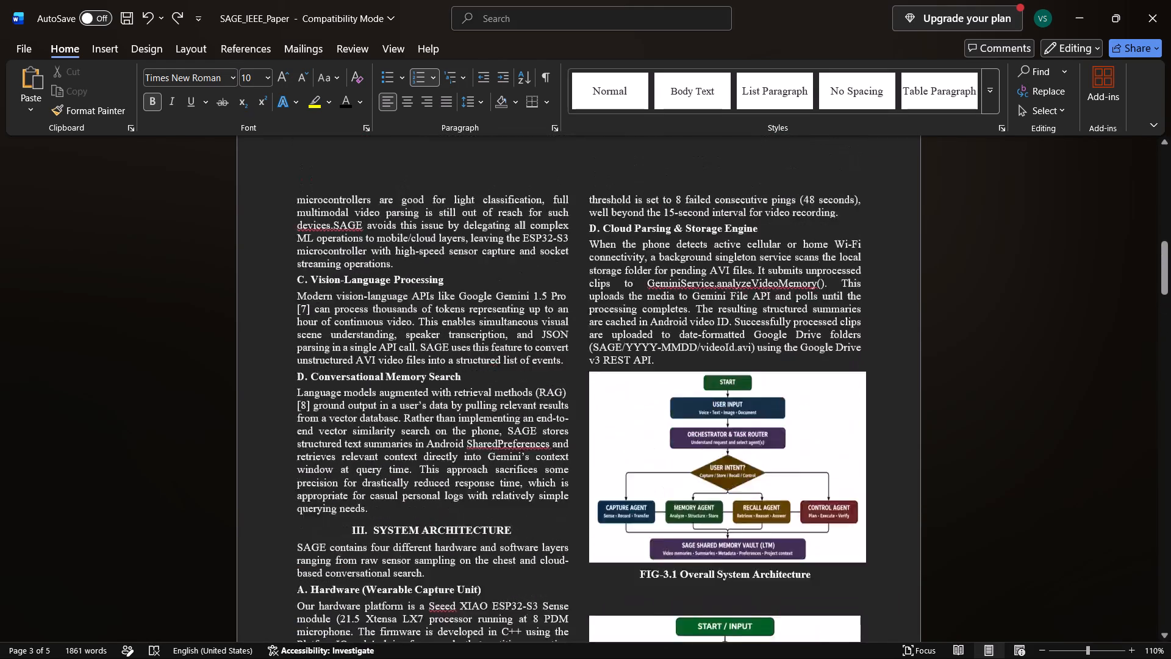
pyautogui.scroll(7, 309, 298)
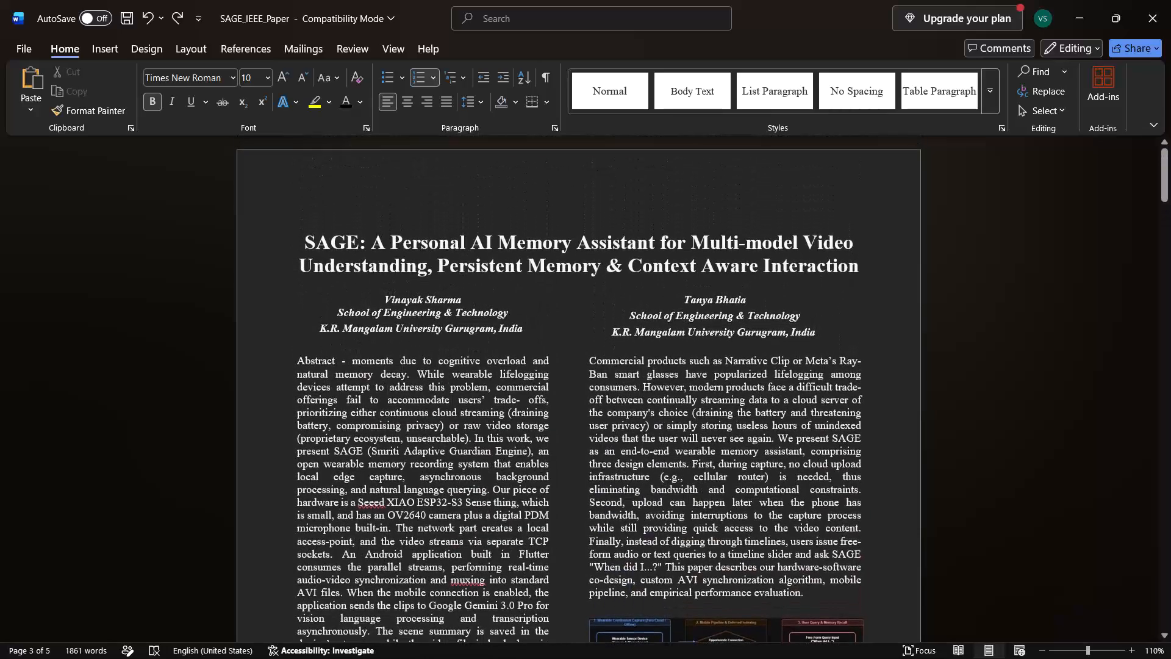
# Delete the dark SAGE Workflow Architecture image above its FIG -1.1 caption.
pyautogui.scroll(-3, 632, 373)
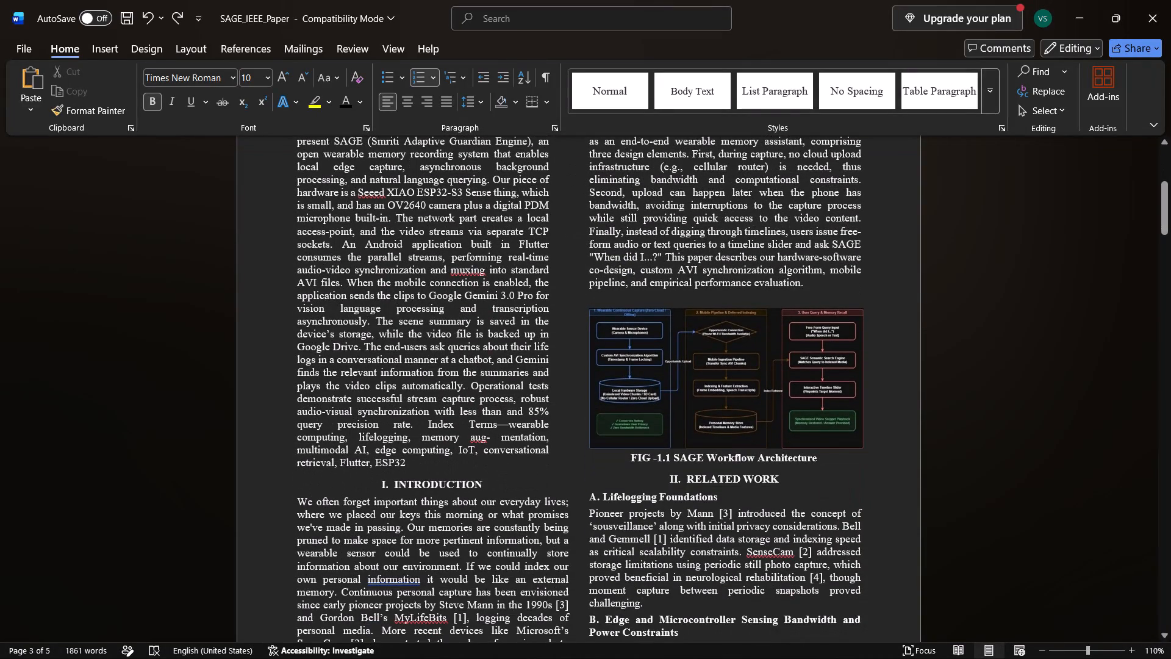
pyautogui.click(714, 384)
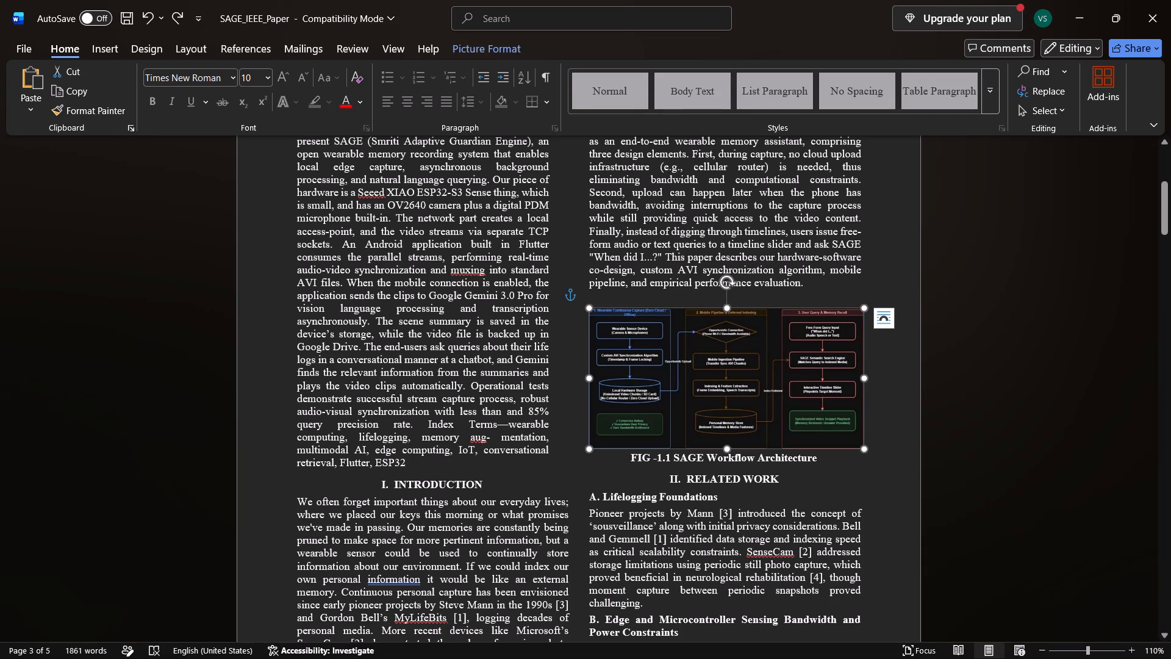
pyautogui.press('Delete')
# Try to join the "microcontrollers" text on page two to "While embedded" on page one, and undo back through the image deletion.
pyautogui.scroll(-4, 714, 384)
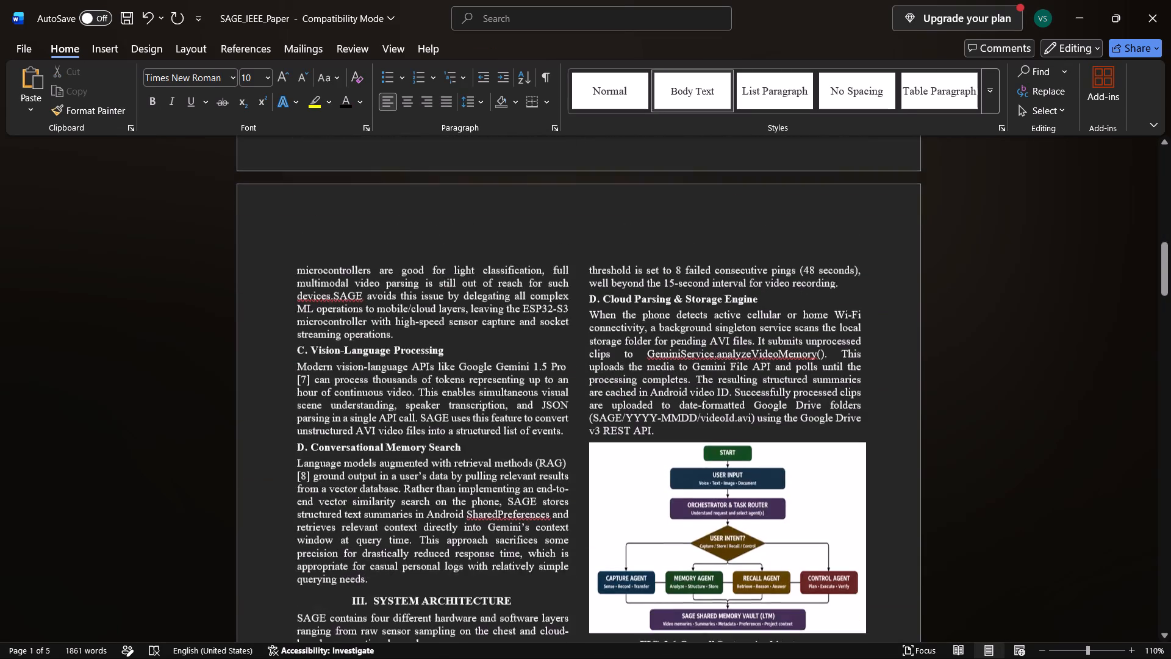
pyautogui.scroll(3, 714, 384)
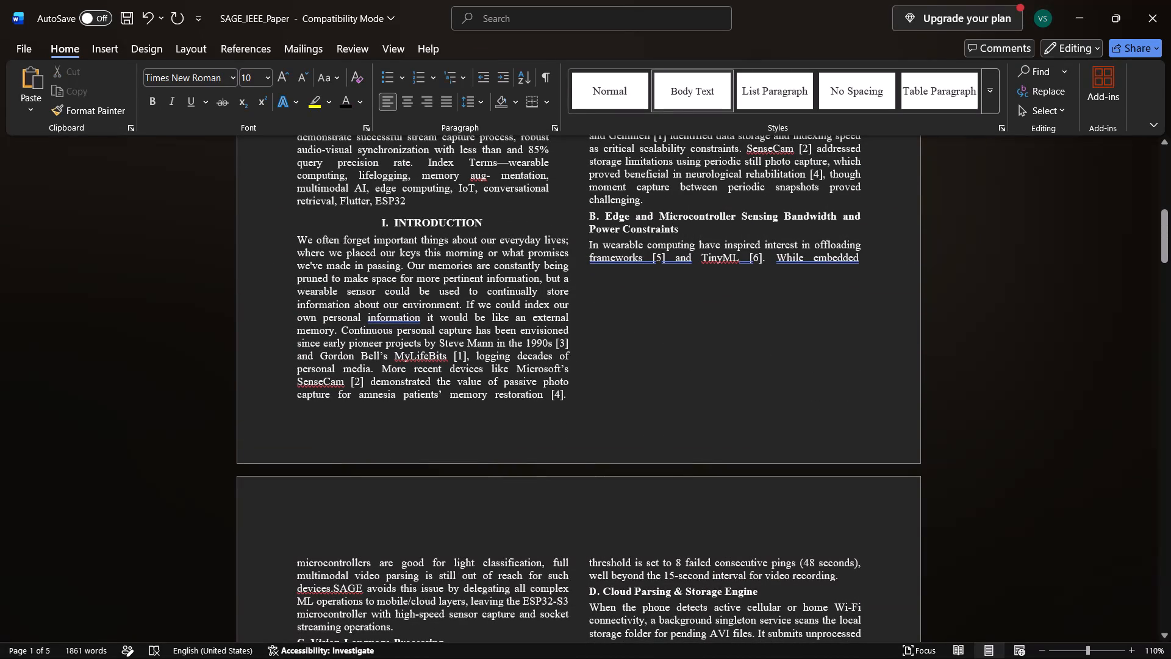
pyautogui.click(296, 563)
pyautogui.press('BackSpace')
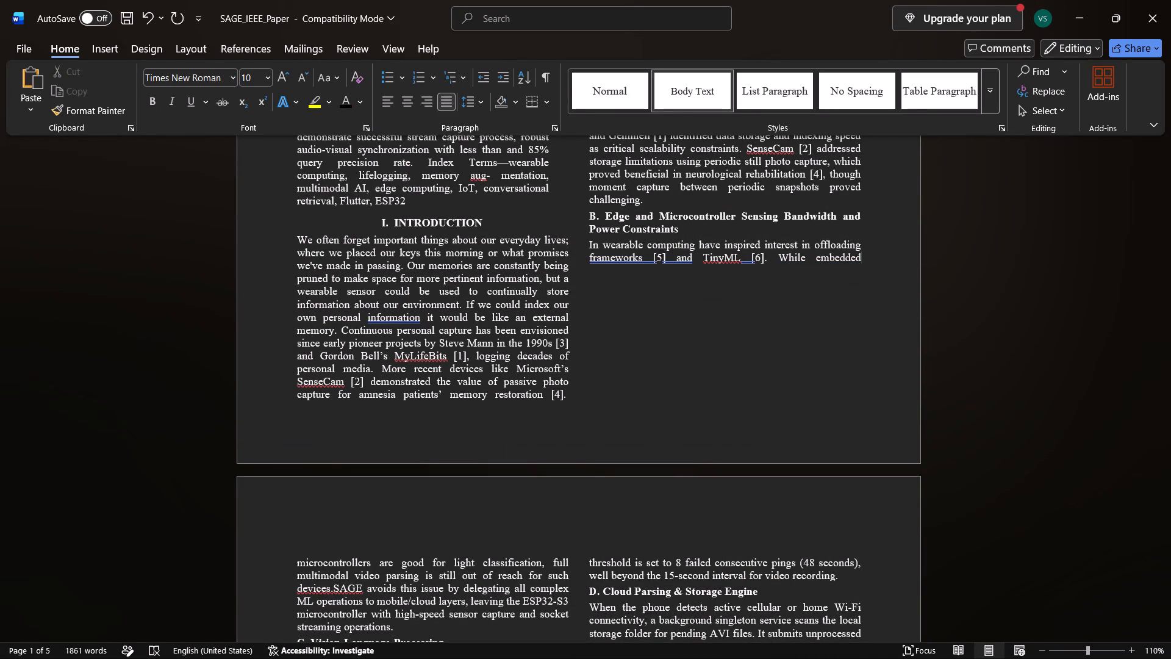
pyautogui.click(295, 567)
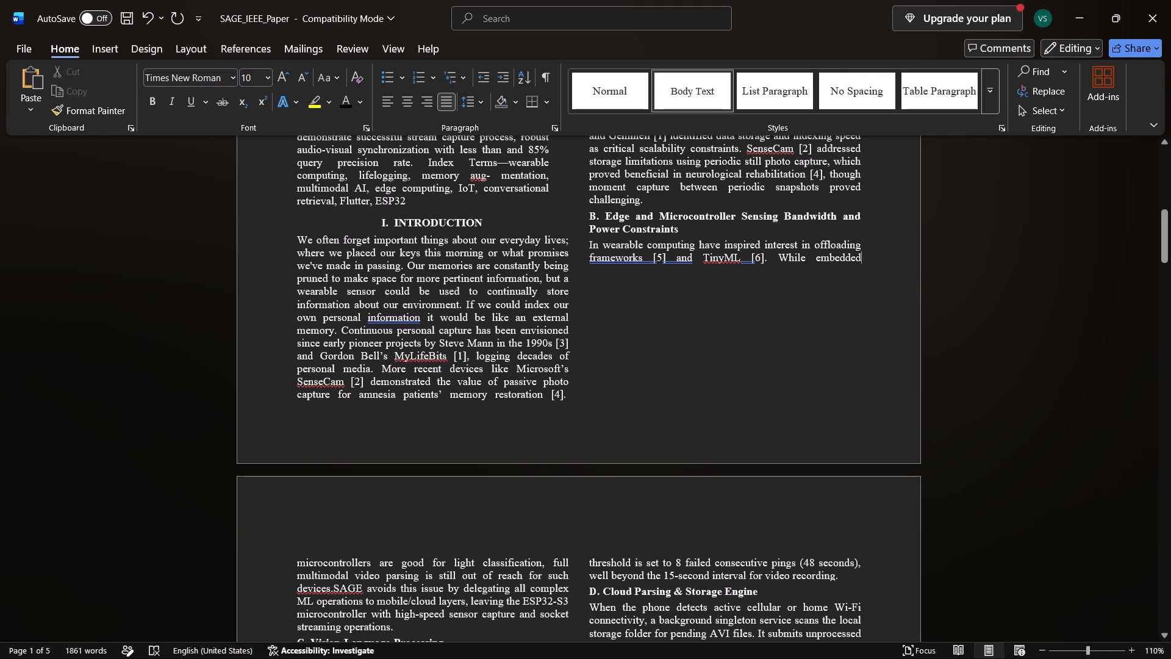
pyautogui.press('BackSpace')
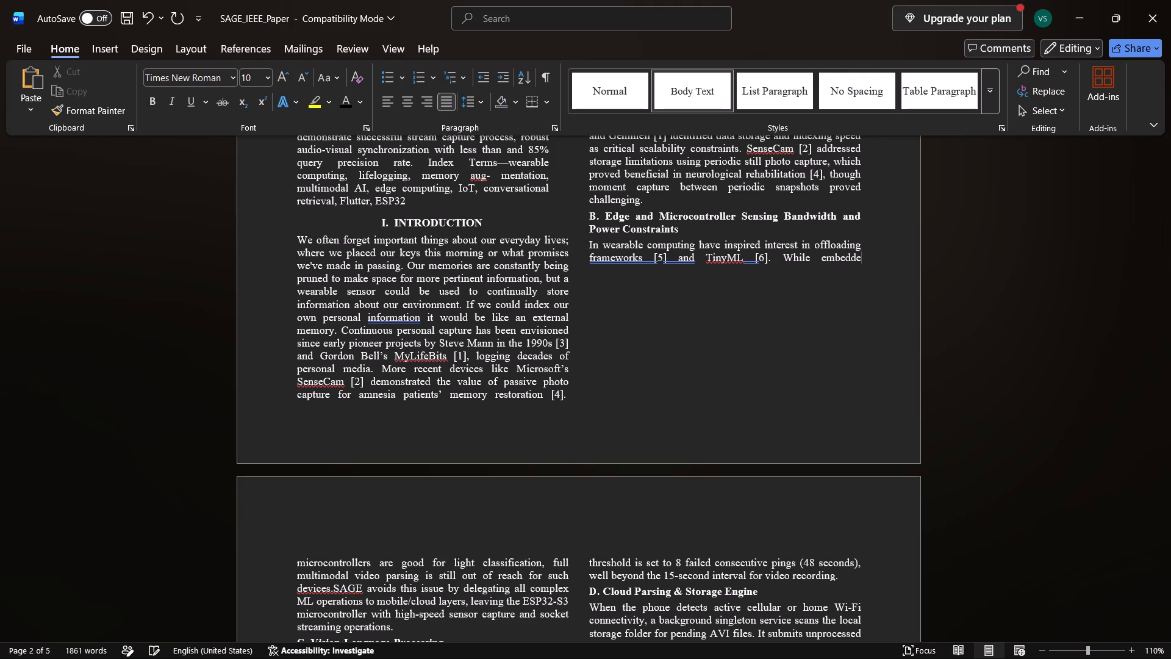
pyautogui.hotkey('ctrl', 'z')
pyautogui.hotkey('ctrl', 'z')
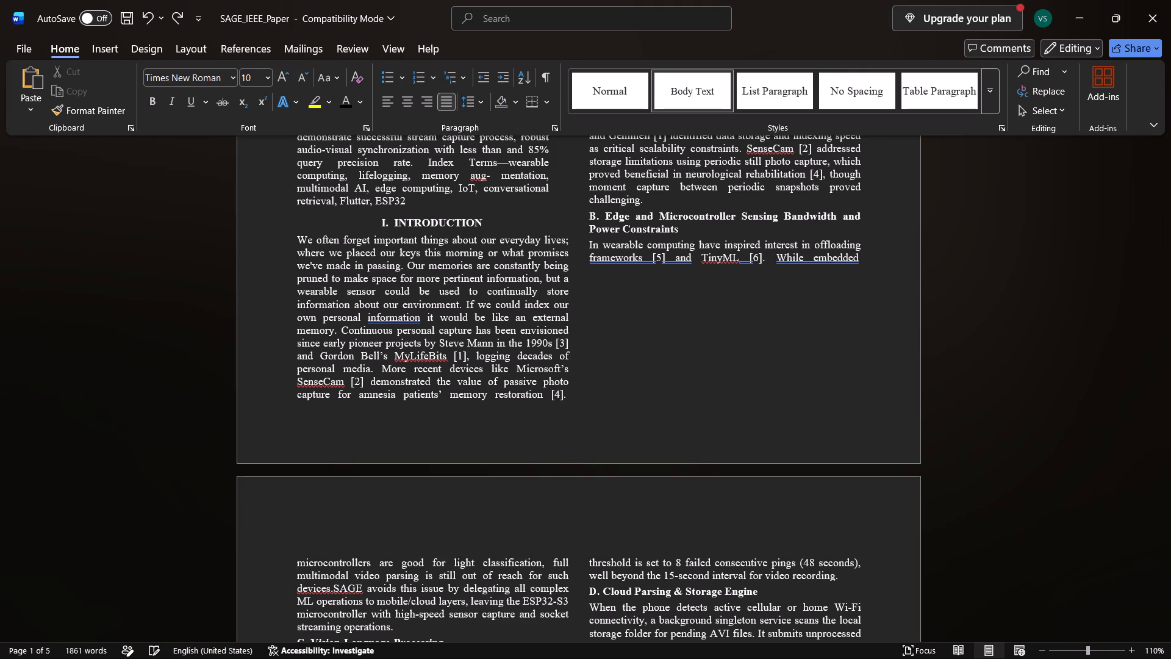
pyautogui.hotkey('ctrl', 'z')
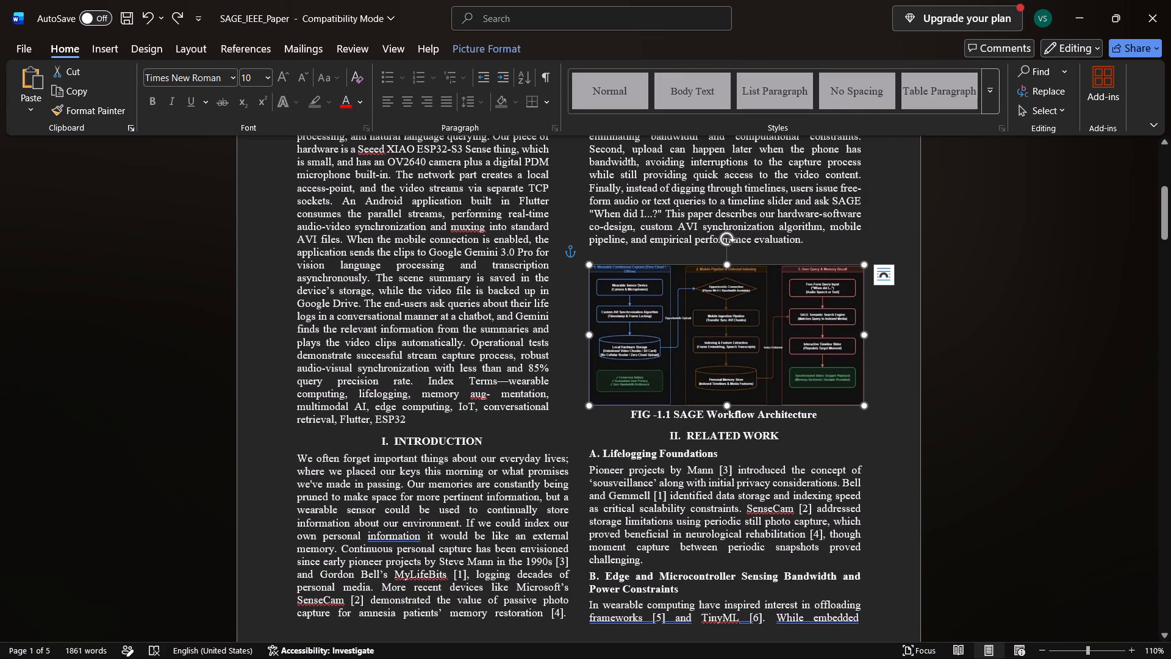
# Delete the dark workflow image above the Related Work heading together with its "FIG -1.1 SAGE Workflow Architecture" caption.
pyautogui.press('Delete')
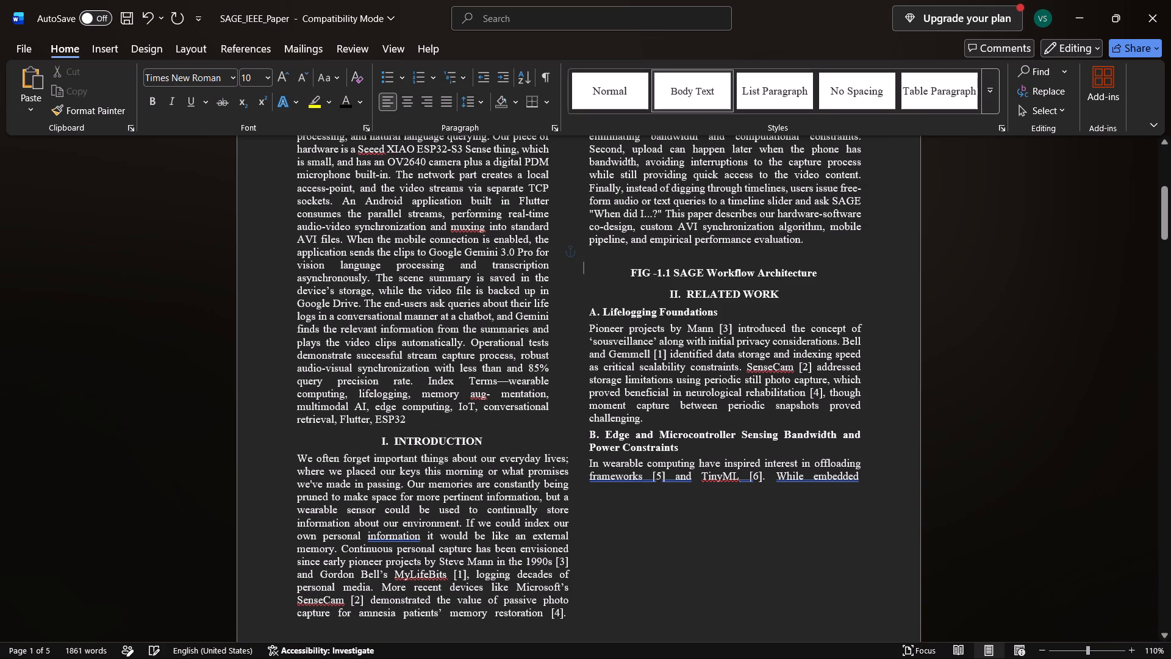
pyautogui.moveTo(839, 276); pyautogui.dragTo(617, 266)
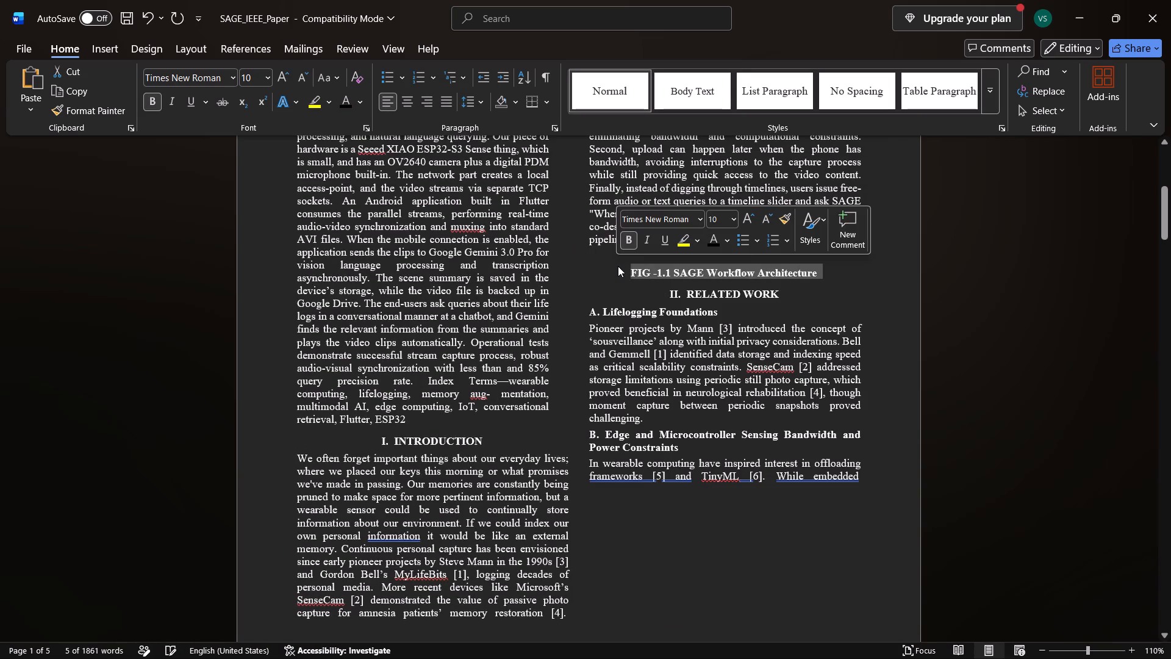
pyautogui.press('Delete')
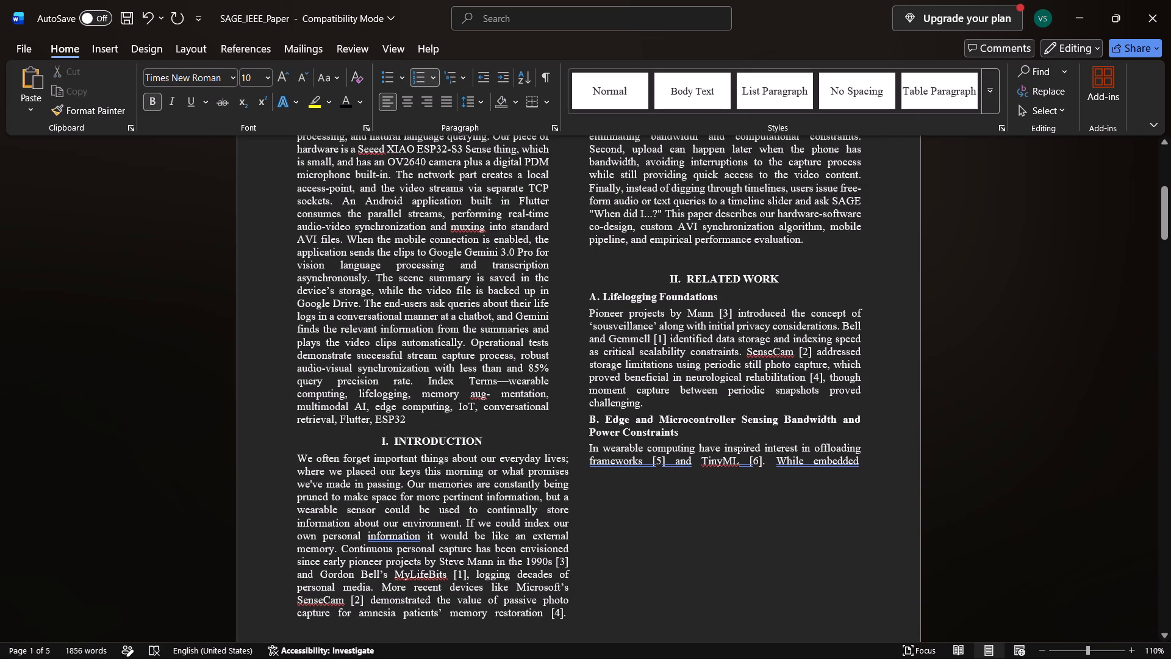
pyautogui.hotkey('ctrl', 'z')
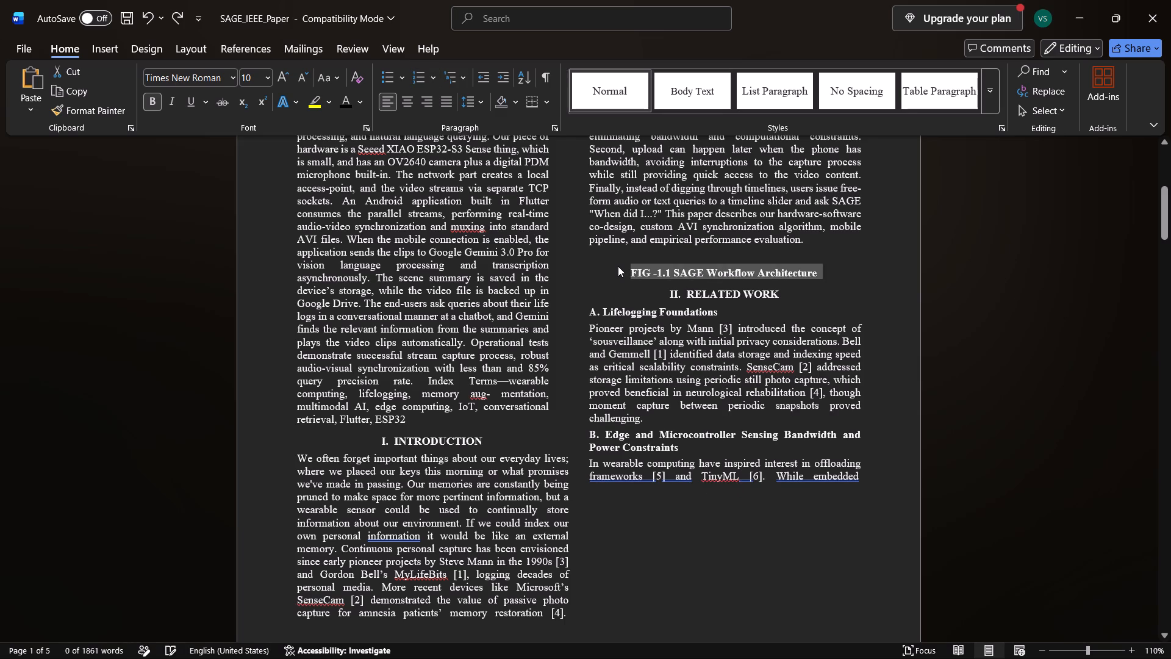
pyautogui.press('Delete')
# Try to pull the "microcontrollers" text at the start of page two up to follow "While embedded" on page one.
pyautogui.click(679, 493)
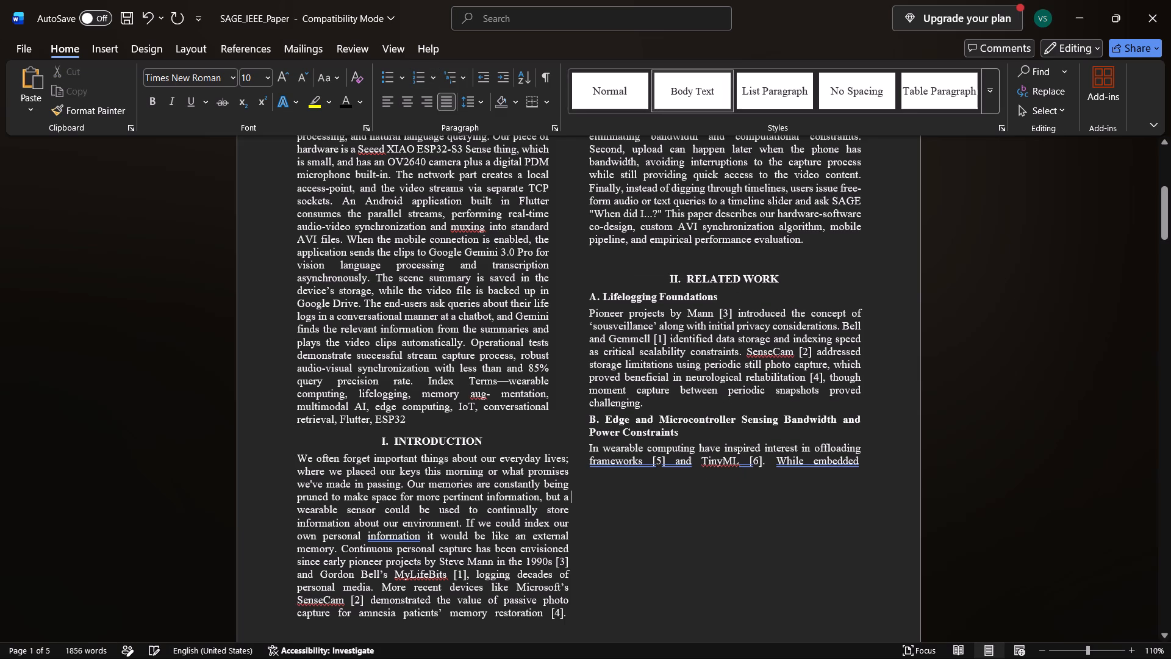
pyautogui.click(636, 564)
pyautogui.scroll(-5, 636, 564)
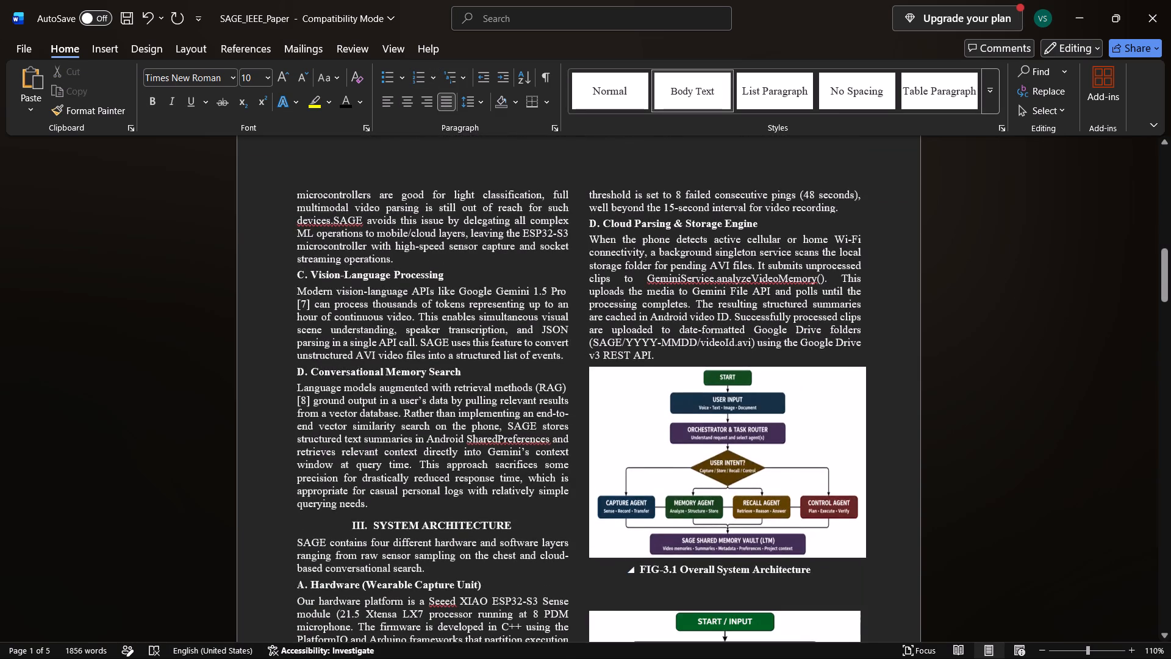
pyautogui.scroll(1, 406, 334)
pyautogui.click(294, 444)
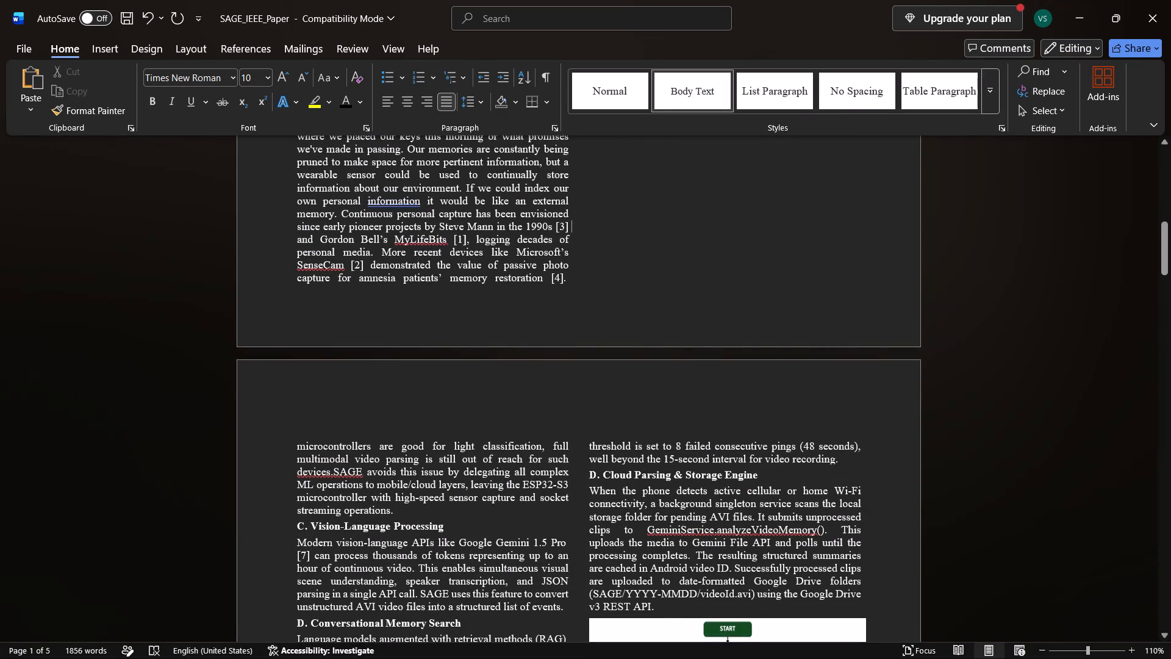
pyautogui.press('BackSpace')
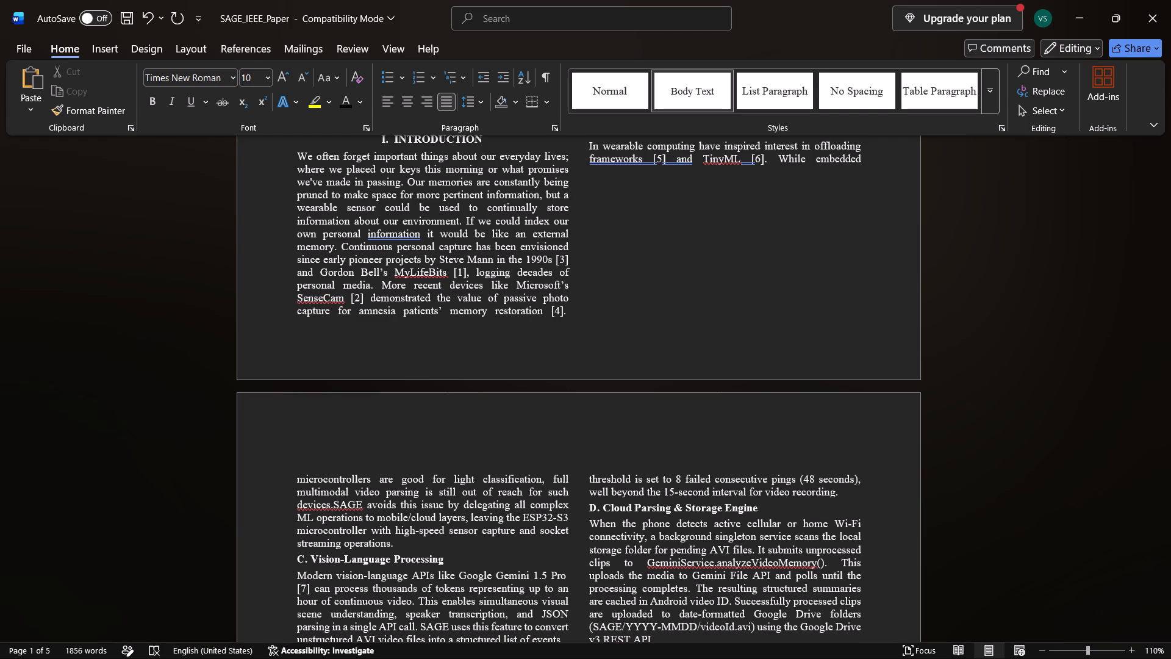
pyautogui.scroll(3, 586, 420)
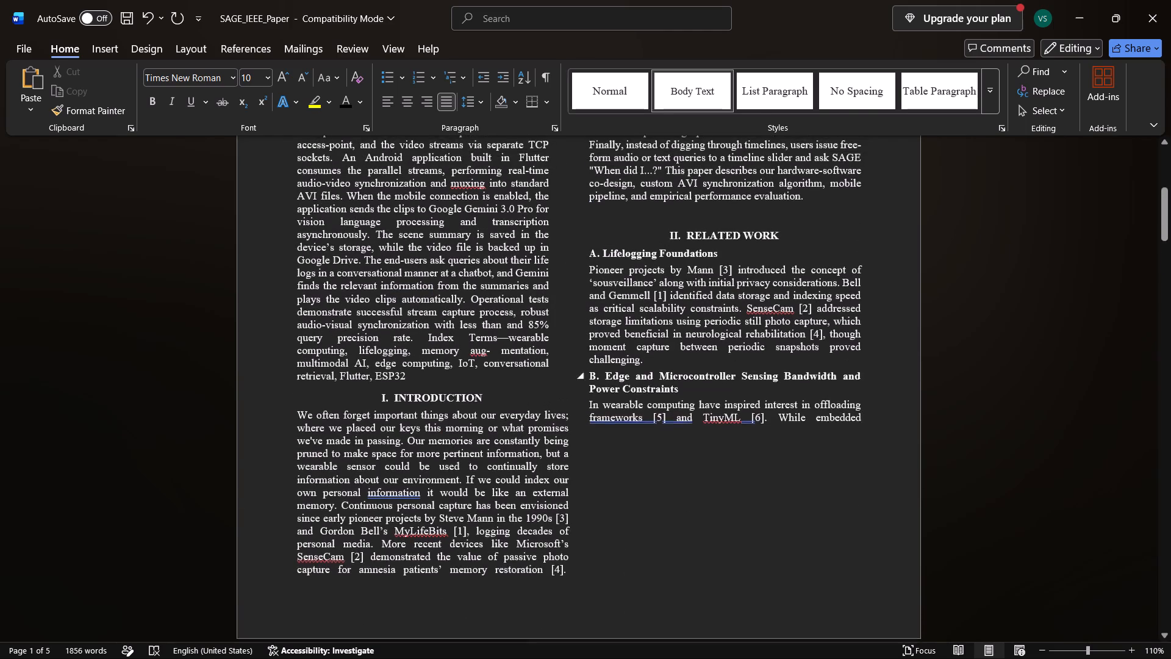
pyautogui.scroll(1, 586, 420)
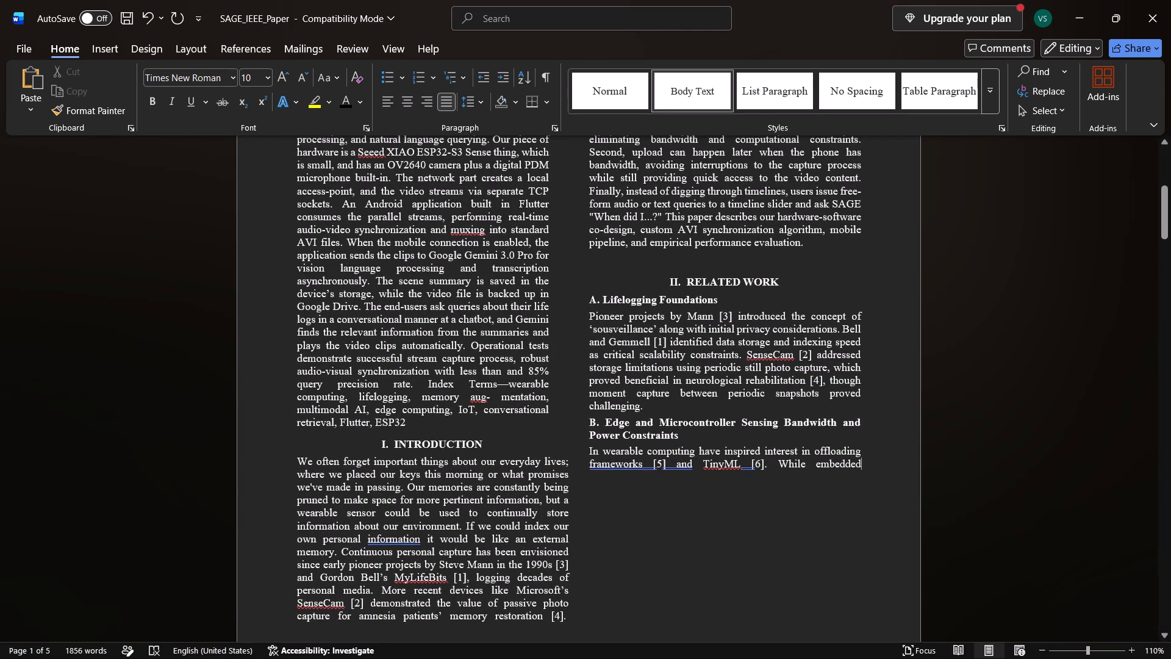
# Review all five pages of the paper, checking the figures, captions and remaining blank areas in the two-column layout.
pyautogui.scroll(-4, 640, 514)
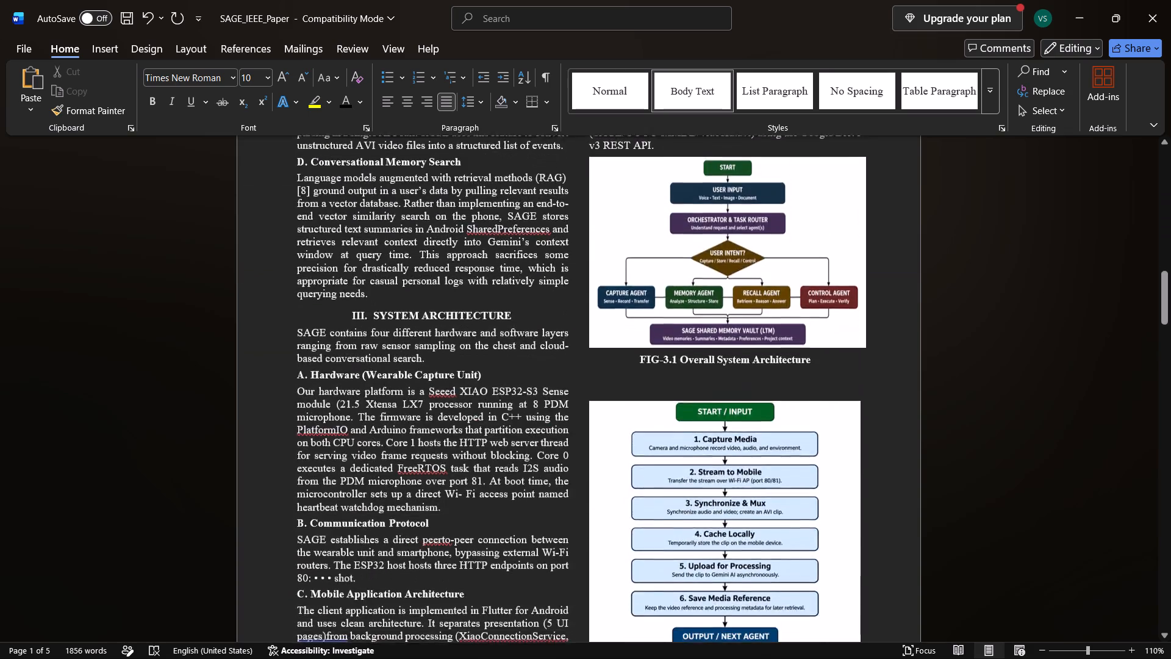
pyautogui.scroll(6, 640, 514)
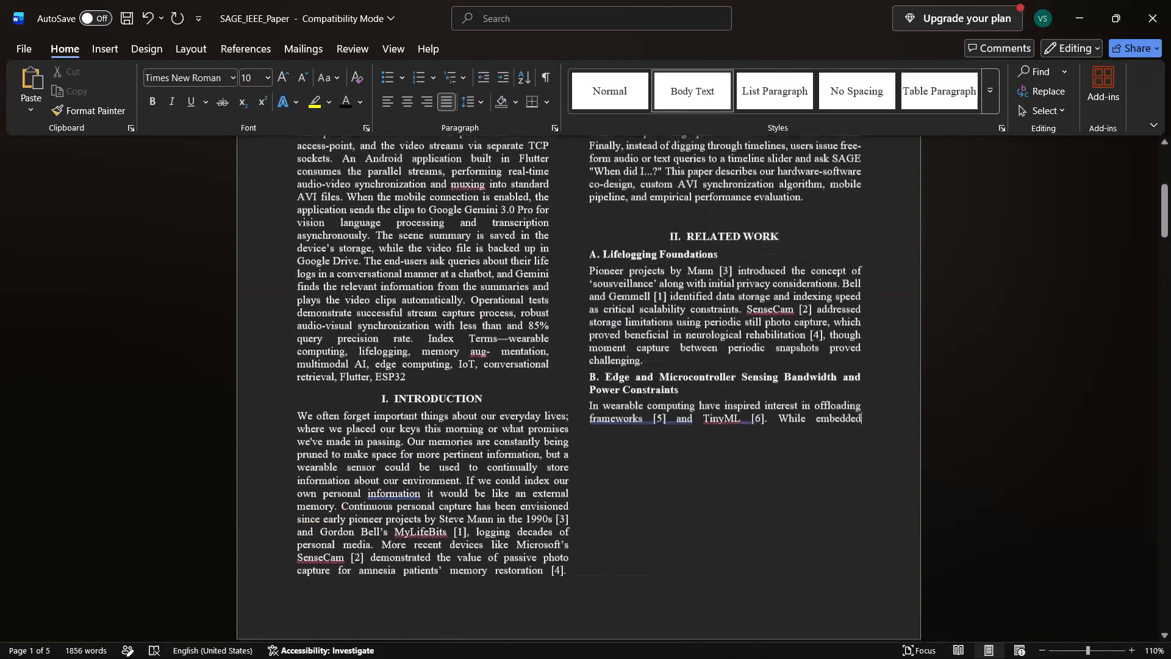
pyautogui.scroll(-4, 640, 514)
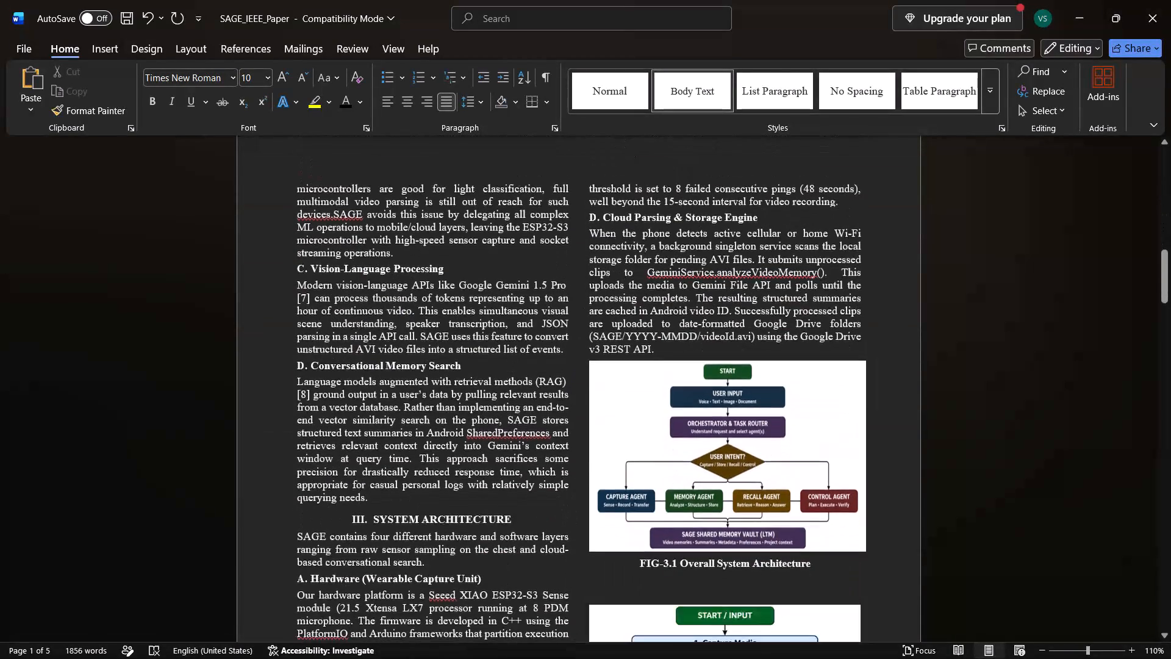
pyautogui.scroll(-5, 640, 514)
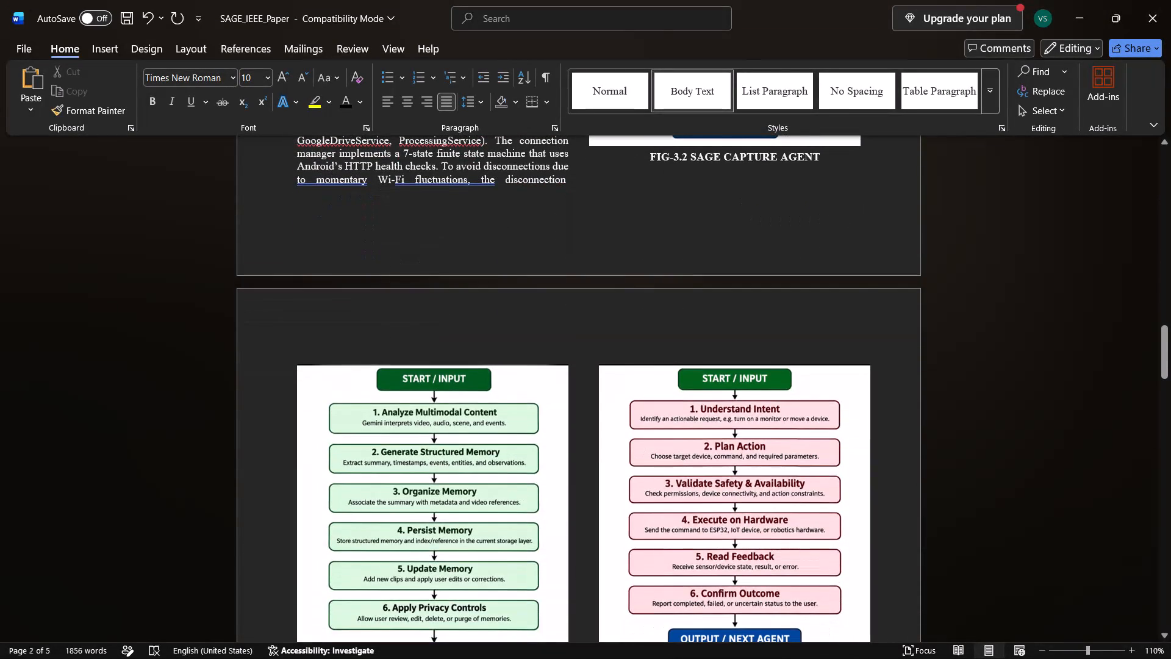
pyautogui.scroll(-9, 640, 514)
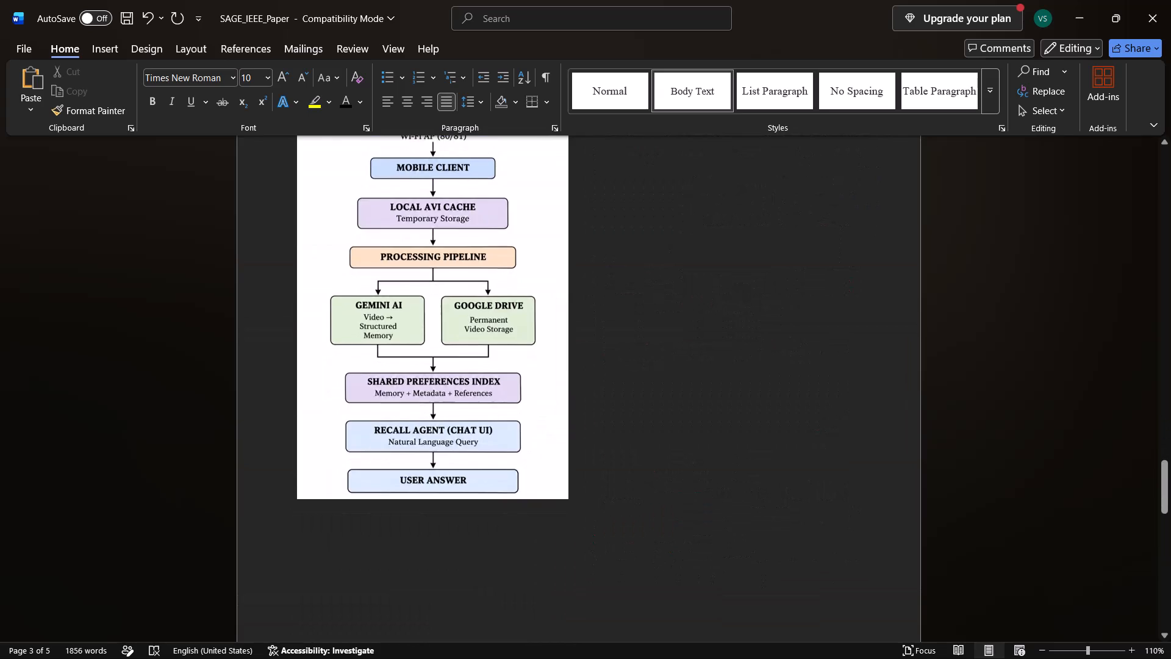
pyautogui.scroll(-8, 640, 514)
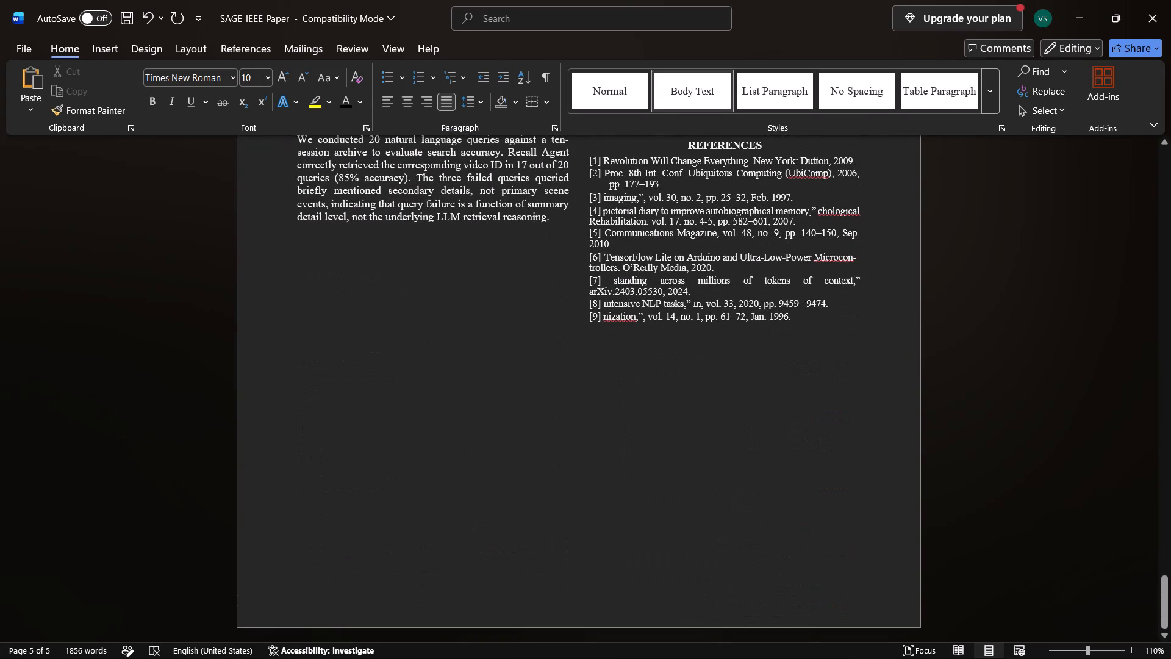
pyautogui.scroll(4, 640, 514)
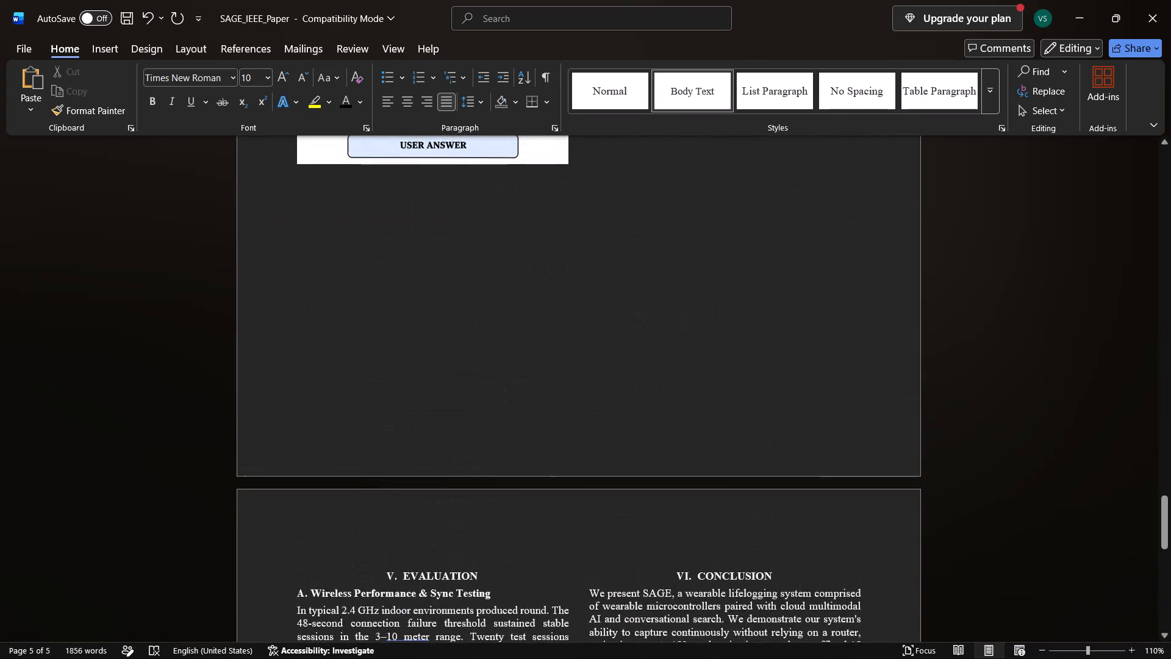
pyautogui.scroll(4, 640, 514)
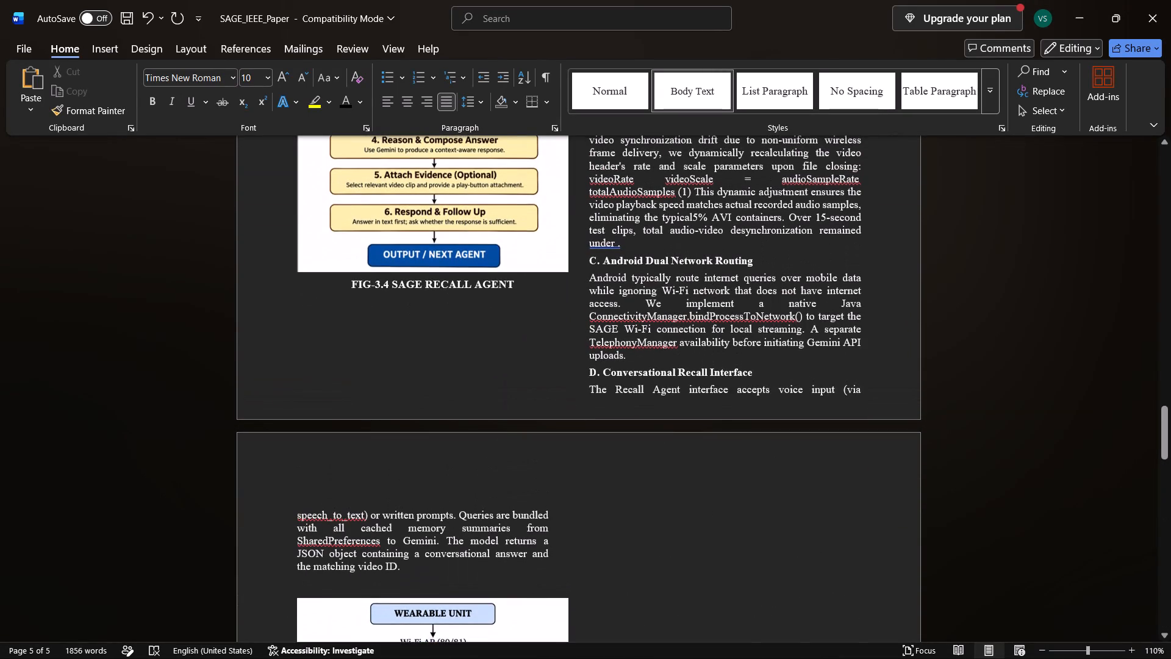
pyautogui.scroll(5, 640, 514)
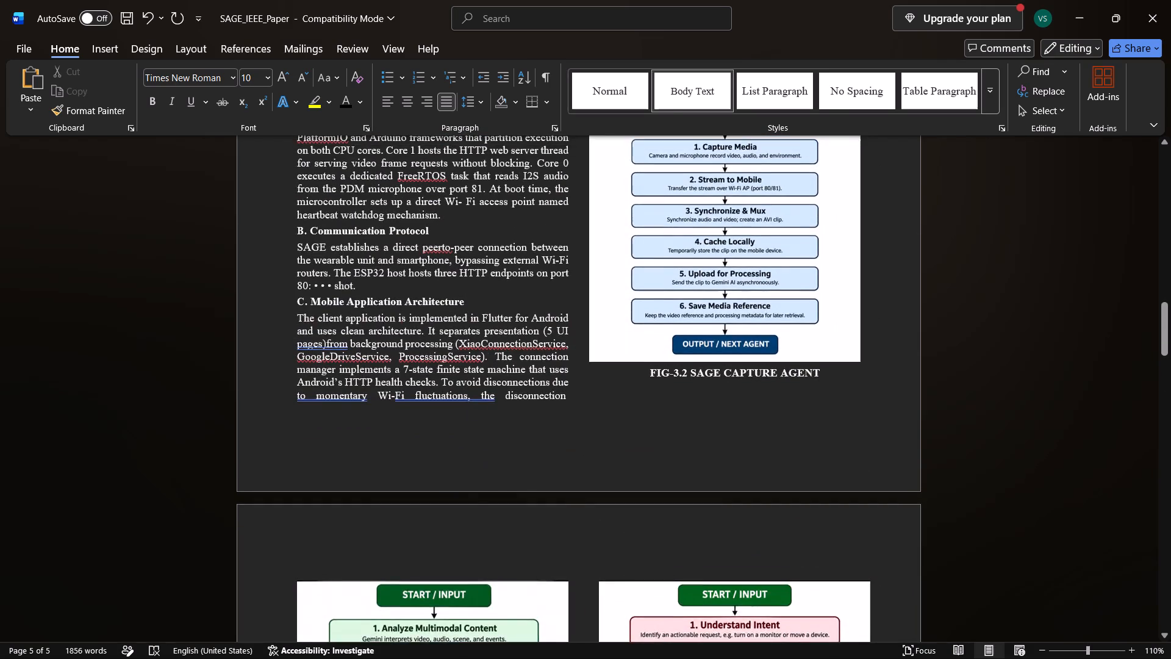
pyautogui.scroll(7, 640, 514)
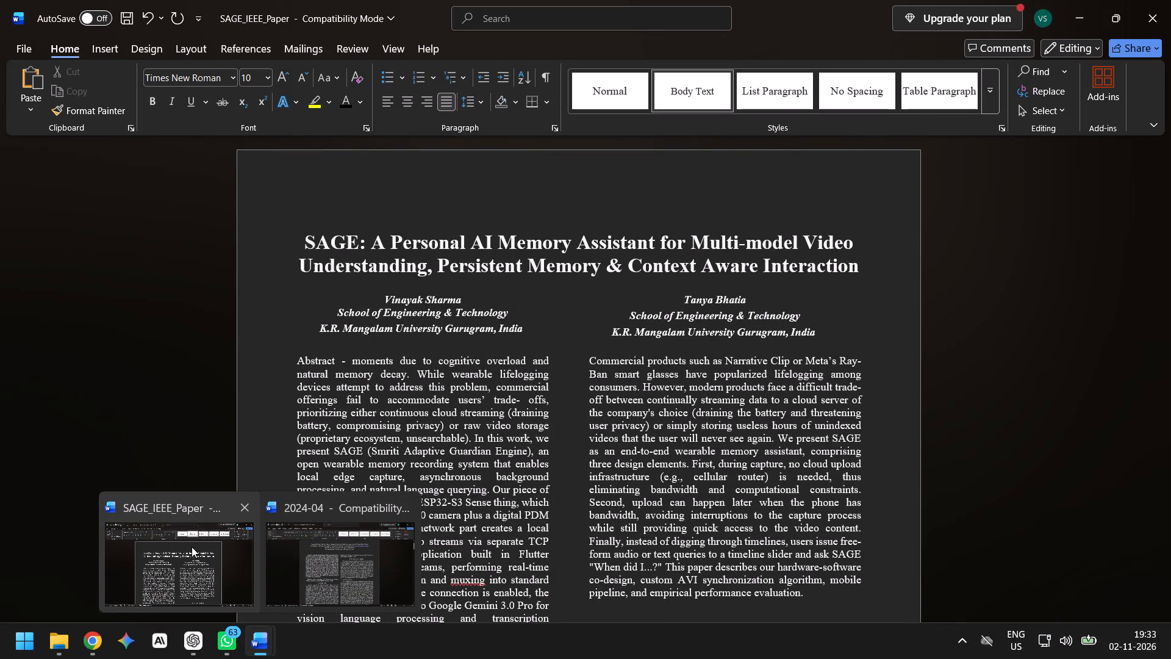
# Create a new blank document alongside the SAGE paper.
pyautogui.click(28, 47)
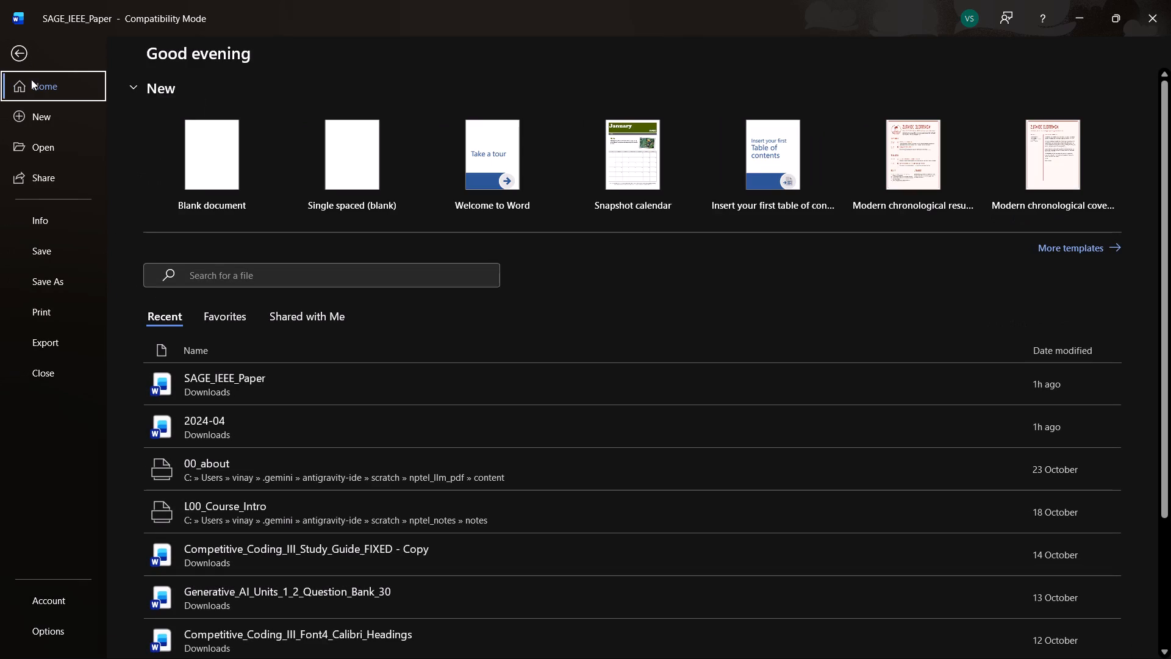
pyautogui.click(32, 126)
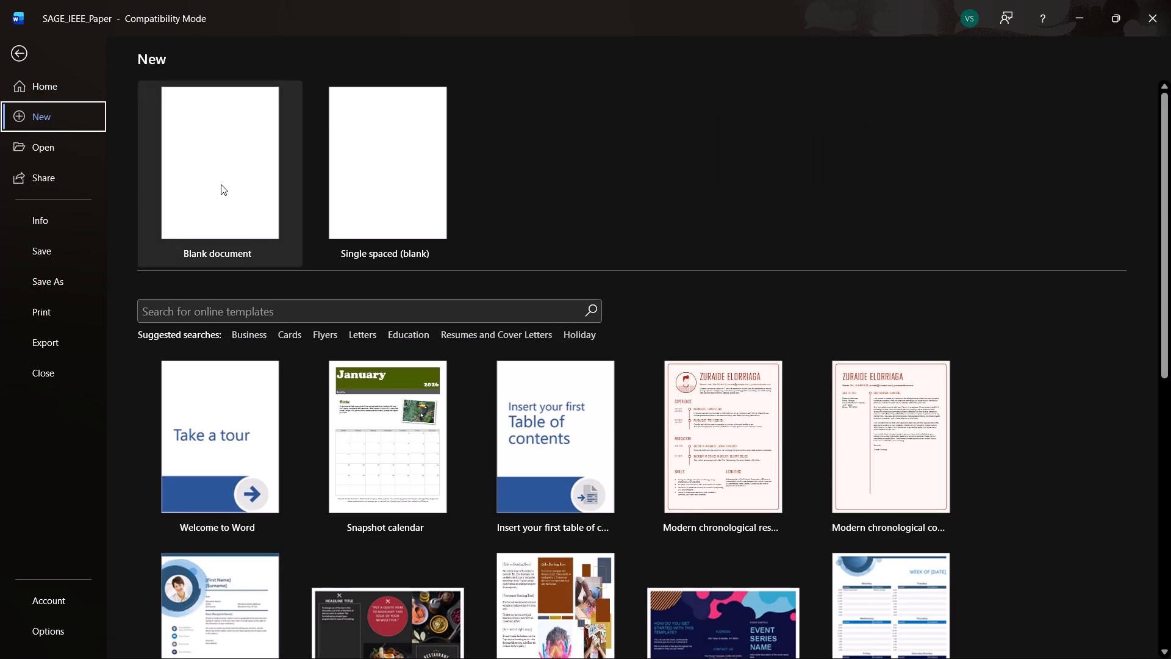
pyautogui.click(221, 184)
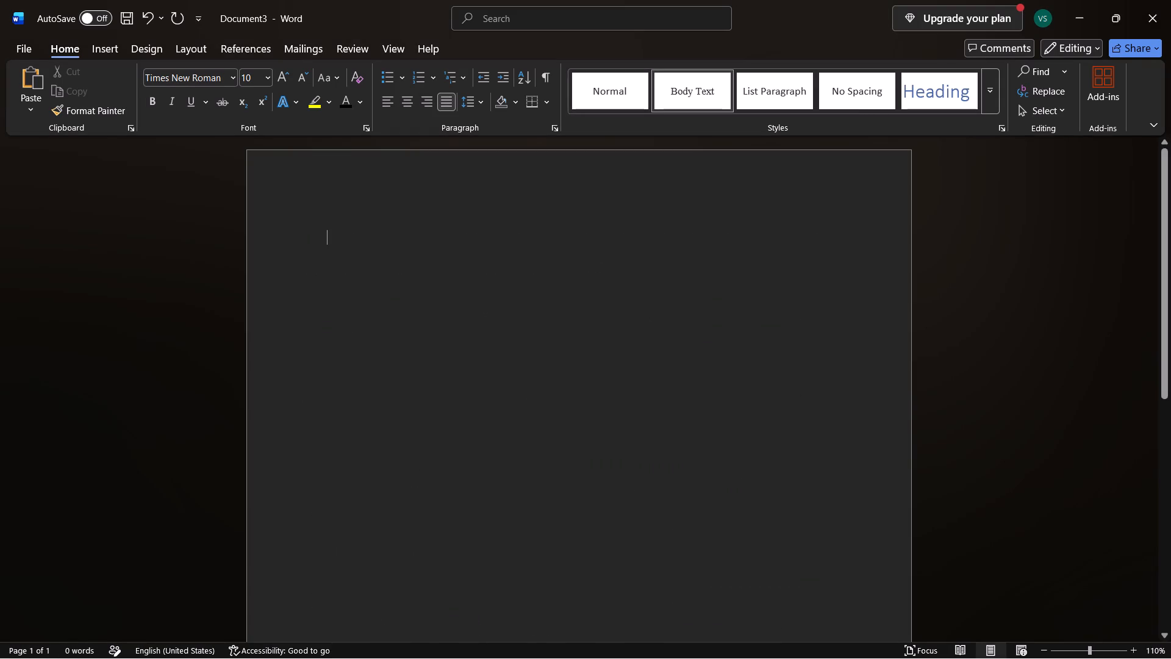
# Copy the full two-line paper title from SAGE_IEEE_Paper into the new blank document.
pyautogui.click(1074, 20)
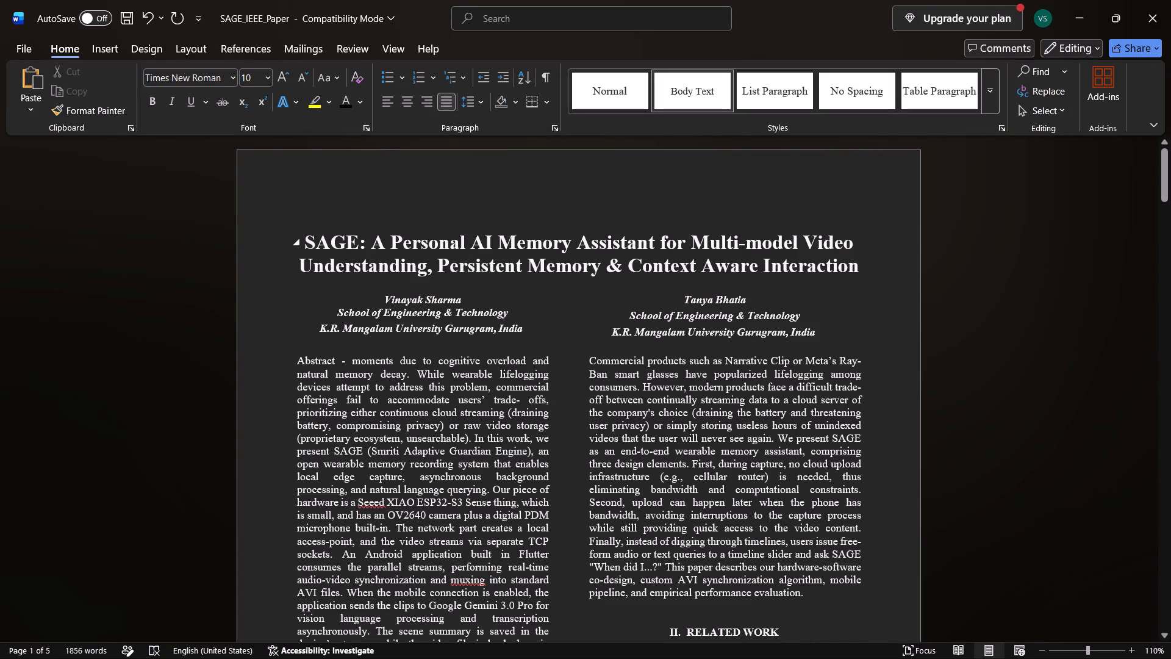
pyautogui.moveTo(303, 240); pyautogui.dragTo(676, 284)
pyautogui.hotkey('ctrl', 'c')
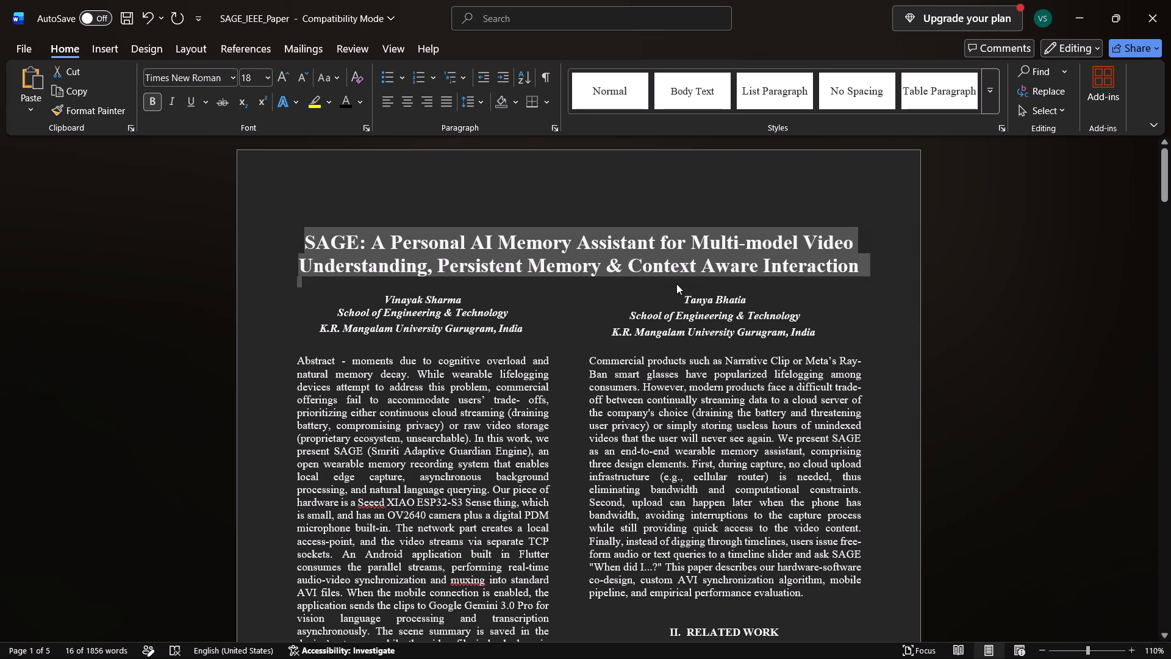
pyautogui.hotkey('alt', 'Tab')
pyautogui.hotkey('ctrl', 'v')
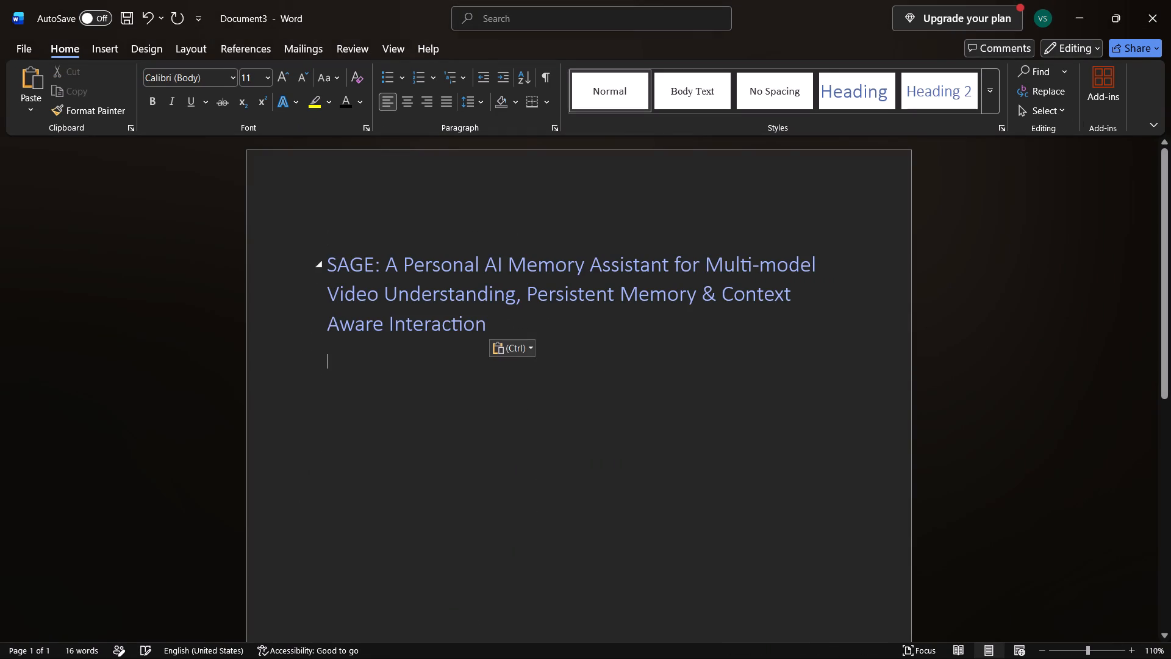
# Format the pasted title in bold Times New Roman with the default text colour instead of the heading blue.
pyautogui.moveTo(485, 324); pyautogui.dragTo(343, 271)
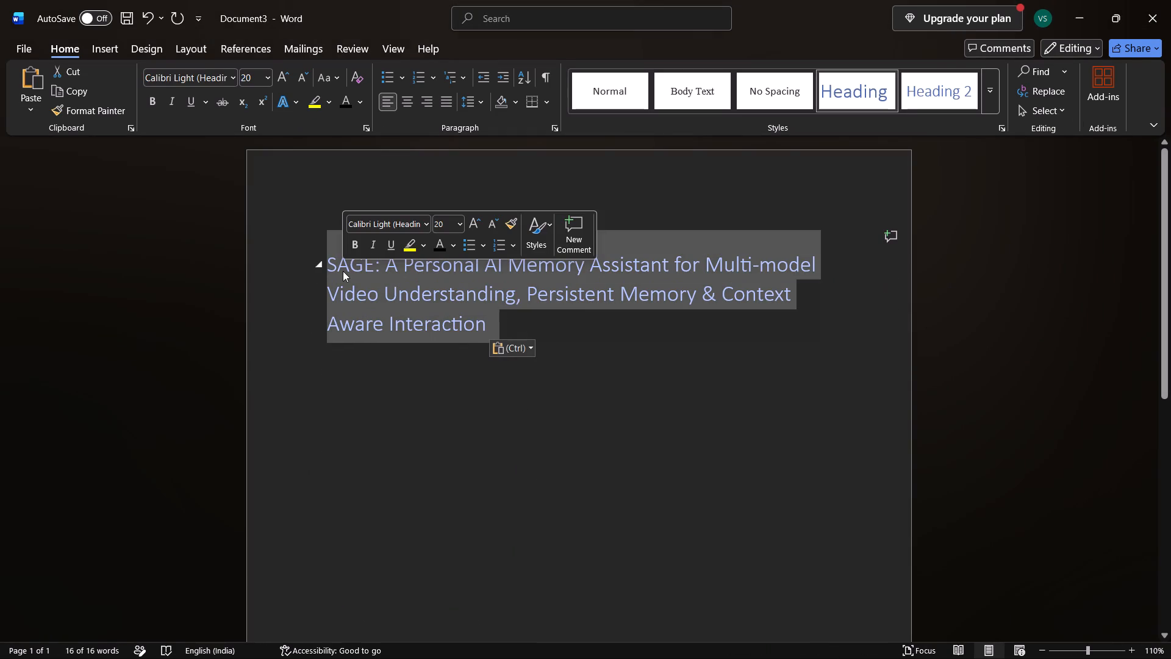
pyautogui.click(407, 225)
pyautogui.press('BackSpace')
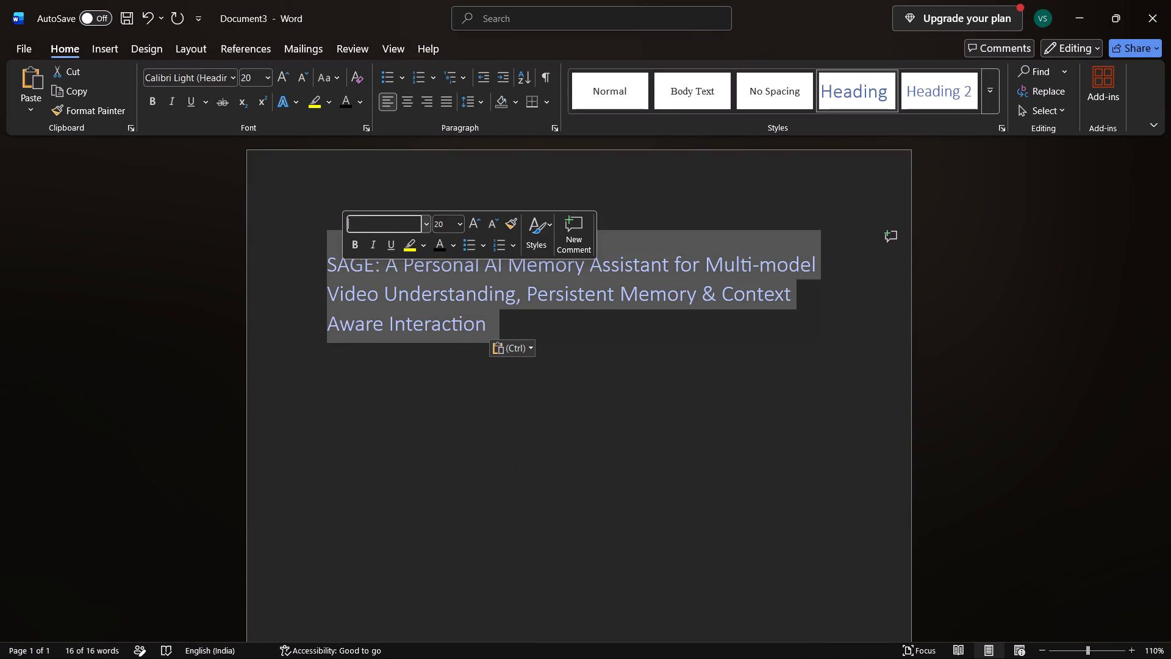
pyautogui.press('t')
pyautogui.press('Return')
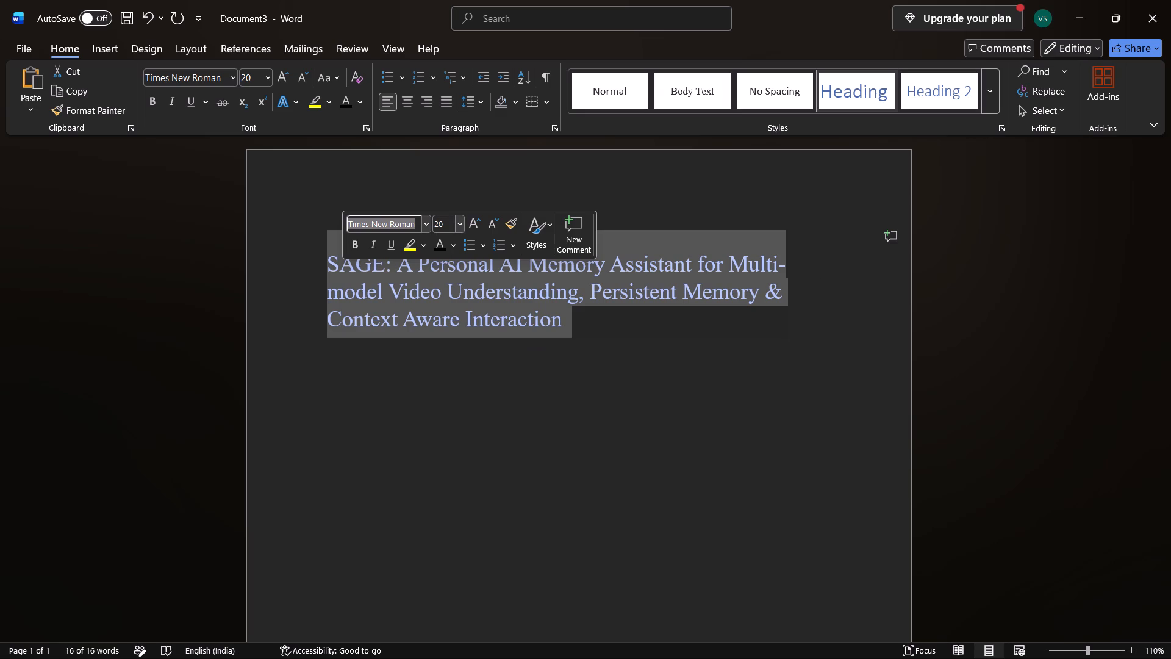
pyautogui.click(446, 226)
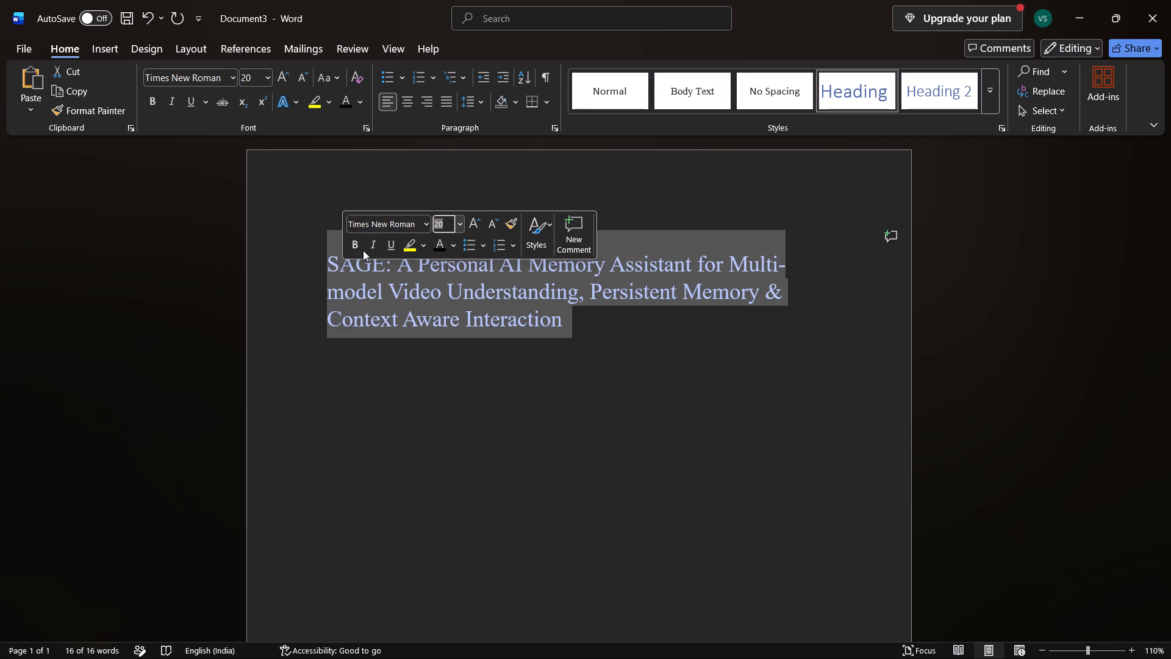
pyautogui.click(441, 243)
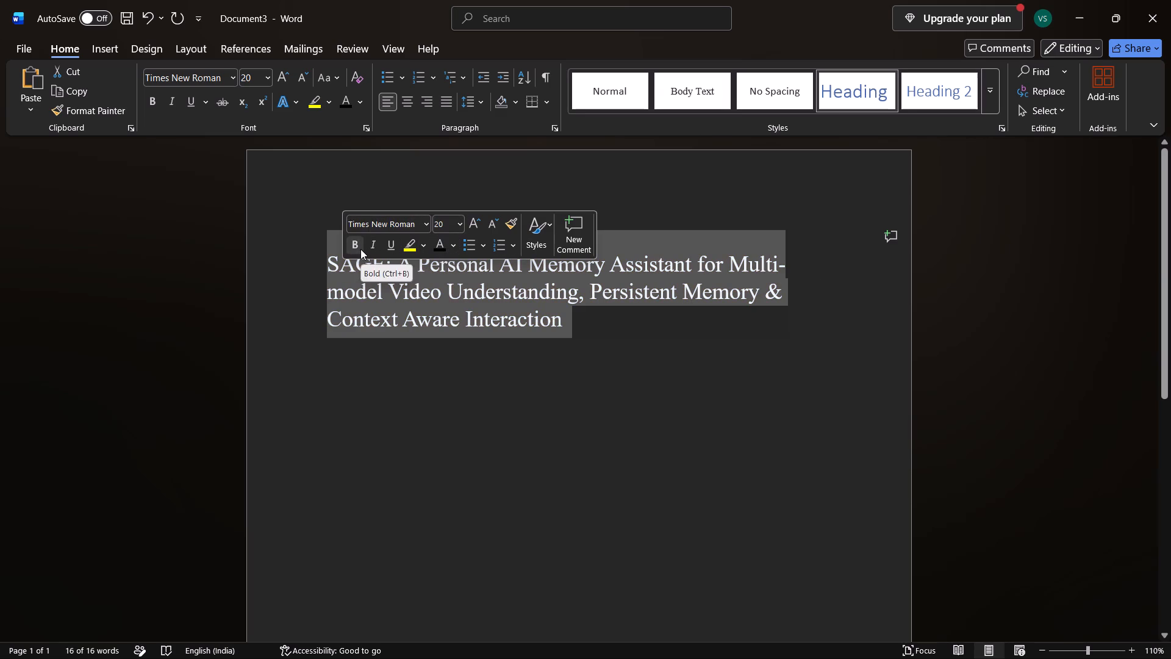
pyautogui.click(360, 249)
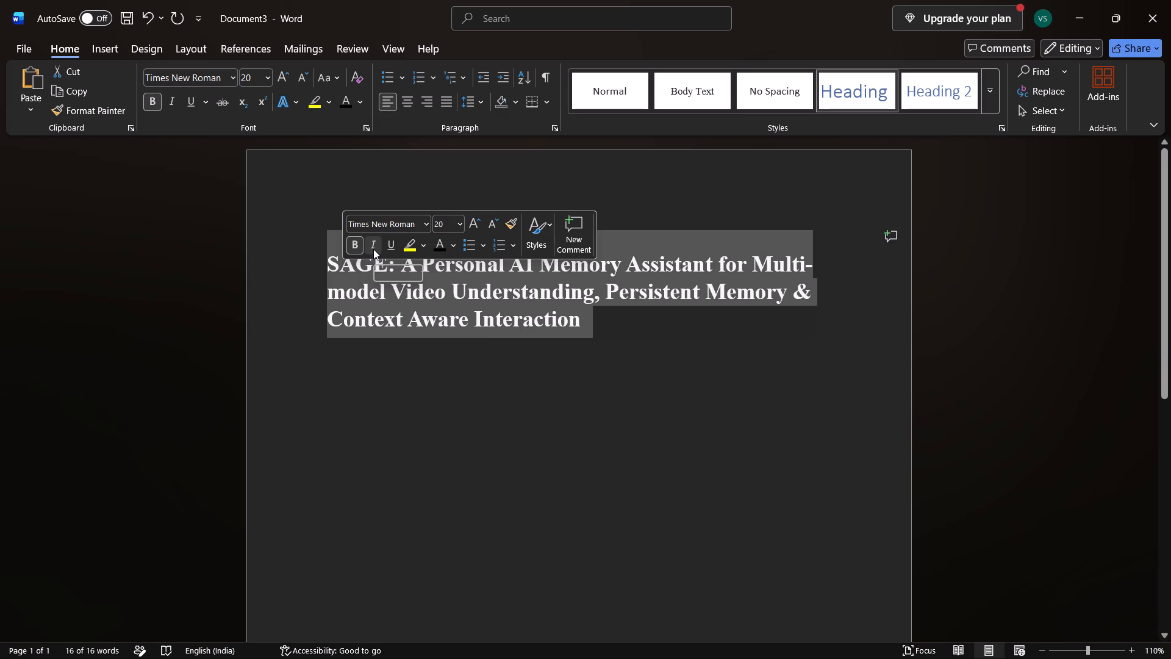
# Centre the title and the empty line beneath it in the new document.
pyautogui.click(567, 347)
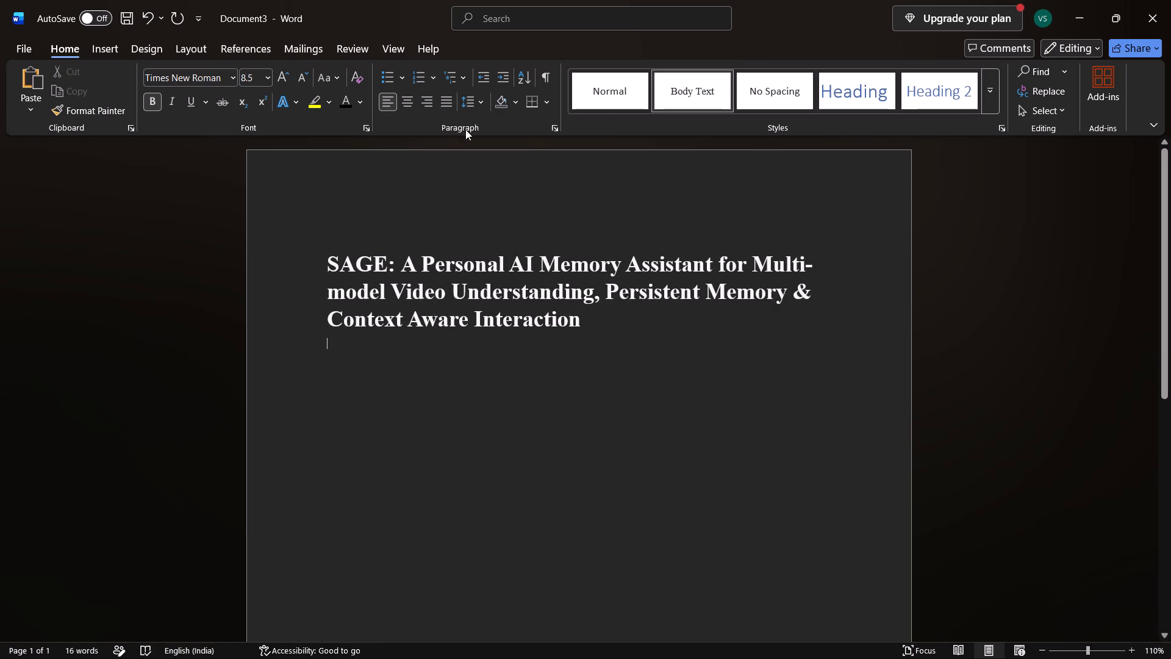
pyautogui.click(412, 101)
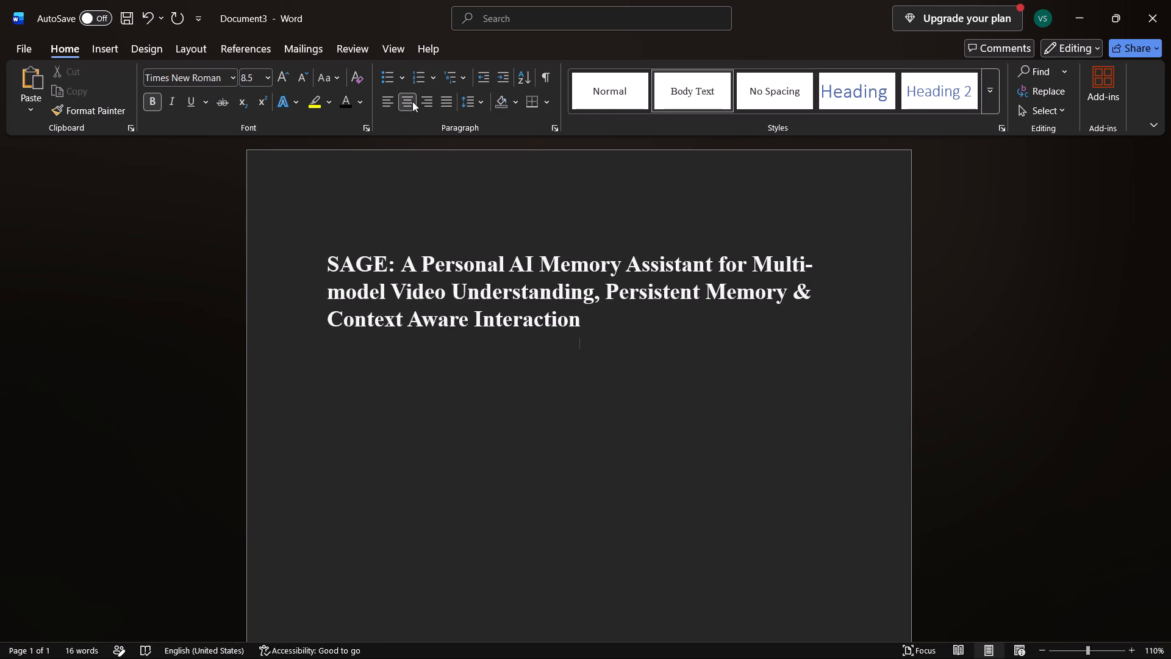
pyautogui.moveTo(595, 324); pyautogui.dragTo(353, 261)
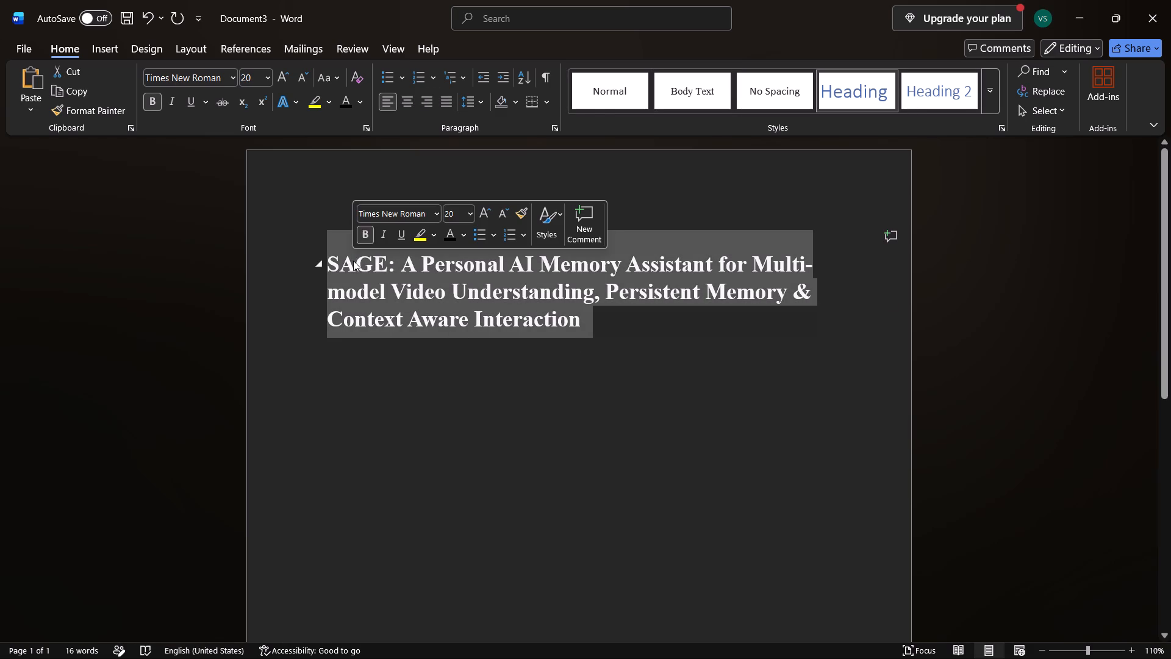
pyautogui.click(408, 98)
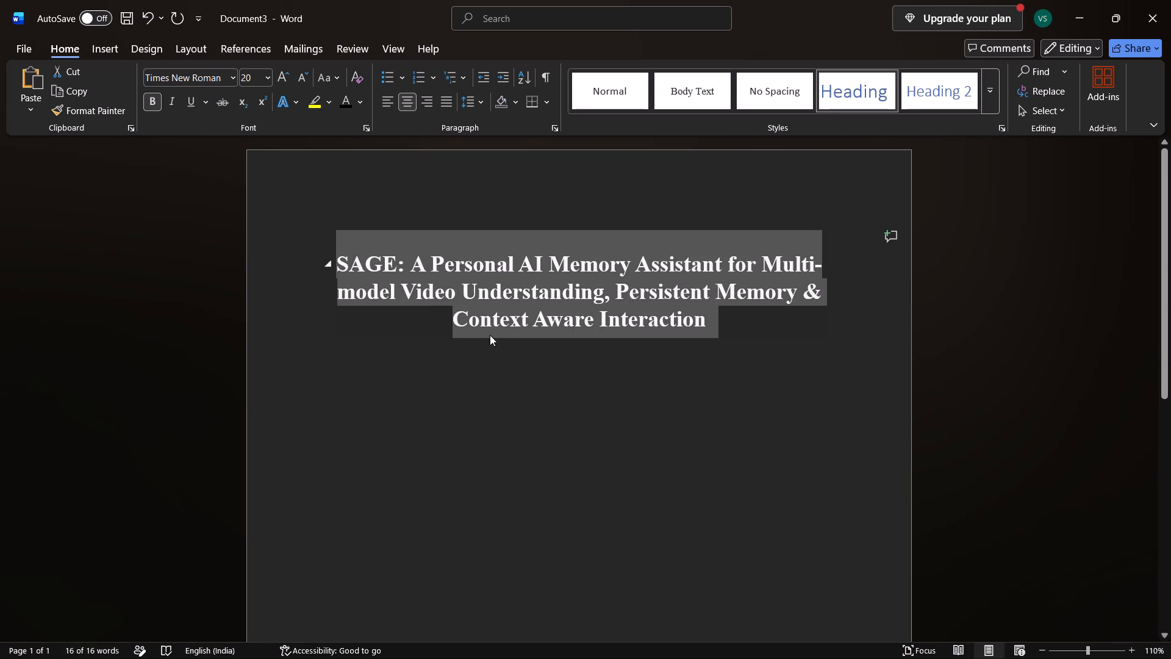
pyautogui.click(401, 107)
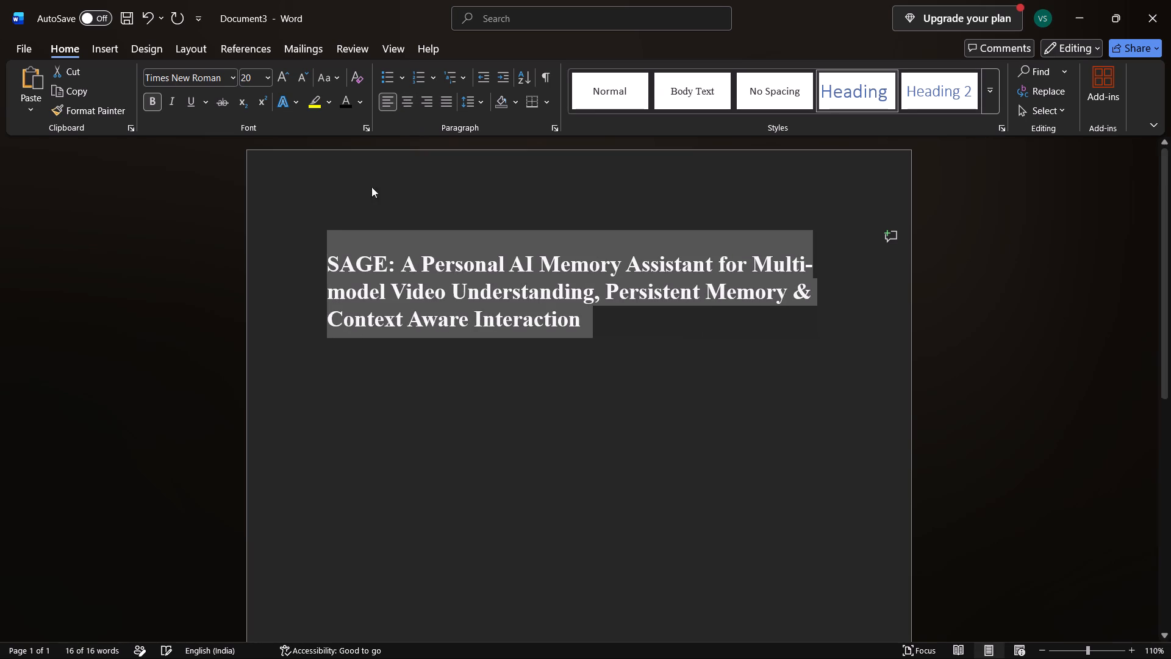
pyautogui.click(342, 227)
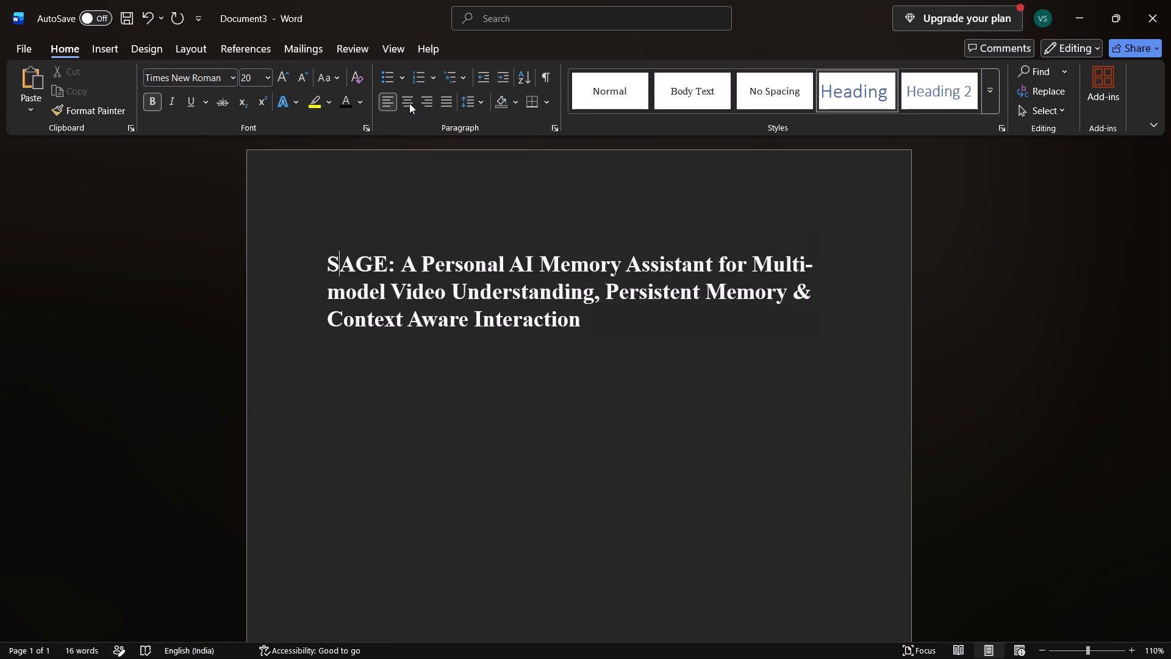
pyautogui.moveTo(619, 318); pyautogui.dragTo(349, 263)
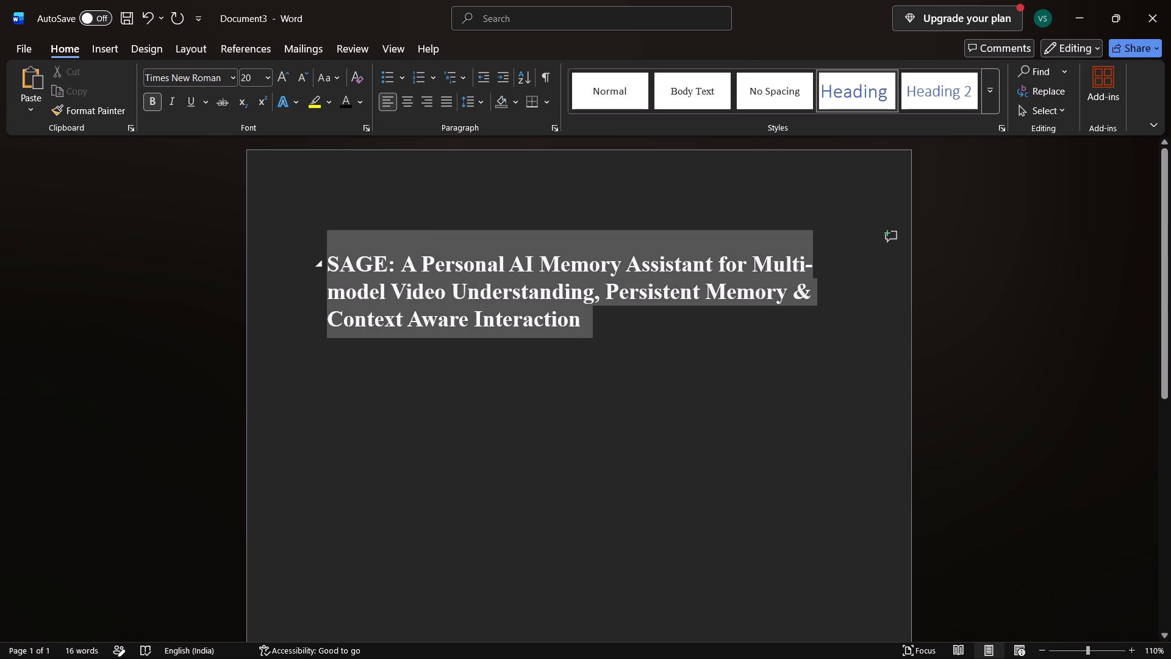
pyautogui.moveTo(349, 263); pyautogui.dragTo(334, 262)
pyautogui.click(403, 104)
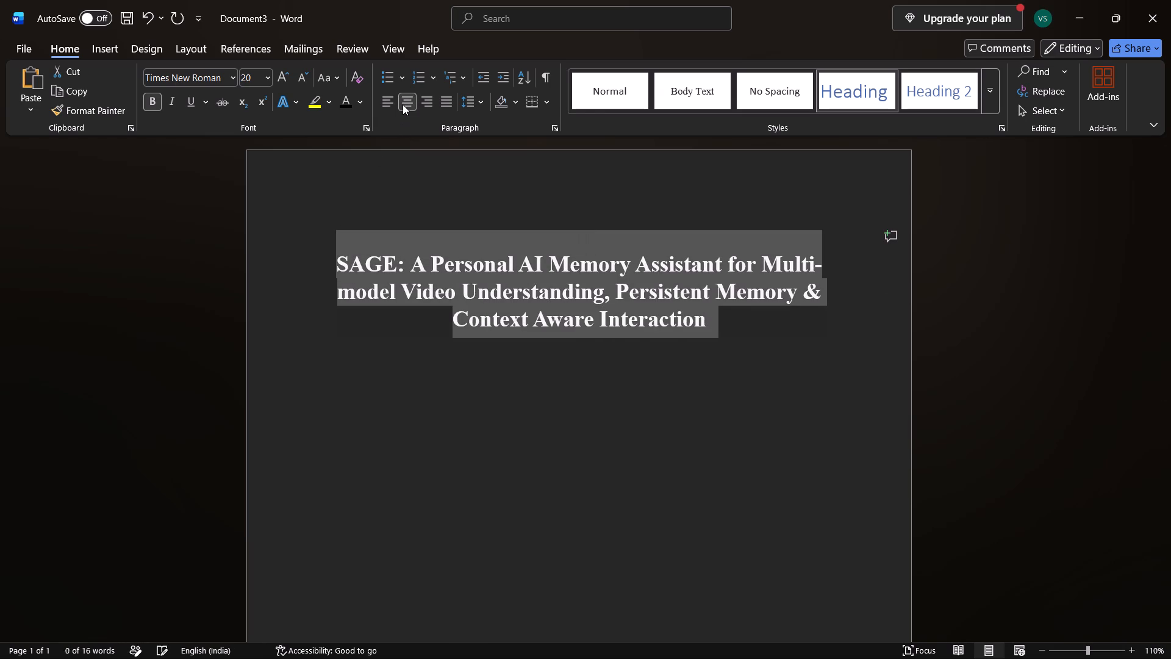
# Copy both authors' name and affiliation blocks from SAGE_IEEE_Paper and paste them beneath the title in the new document.
pyautogui.click(577, 367)
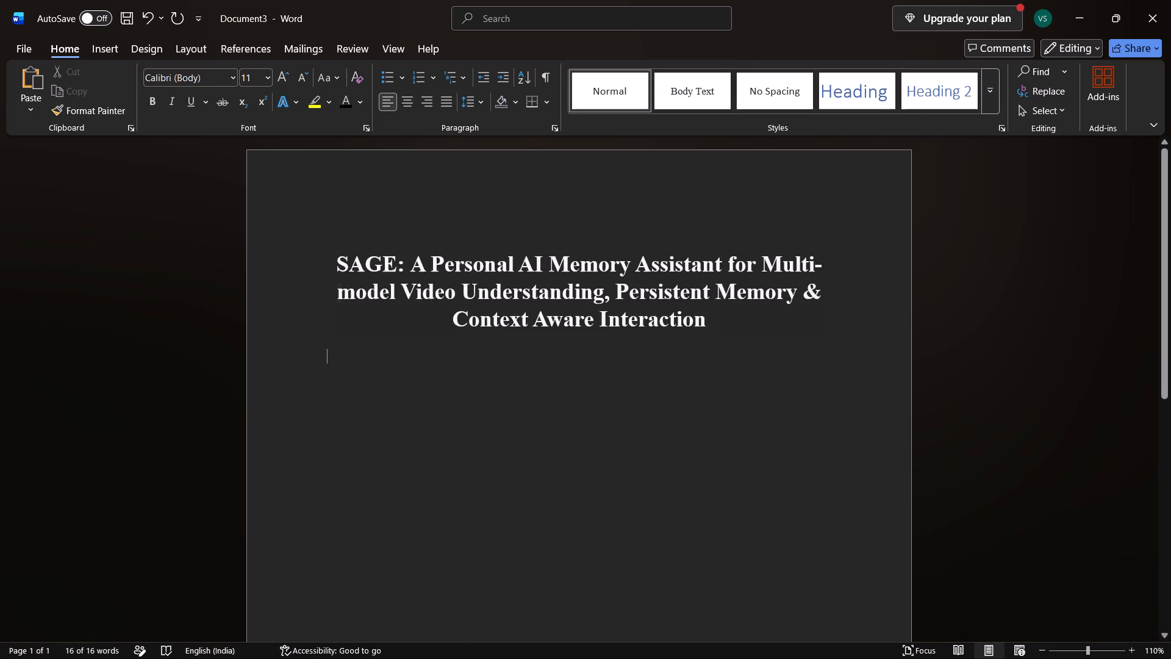
pyautogui.click(576, 342)
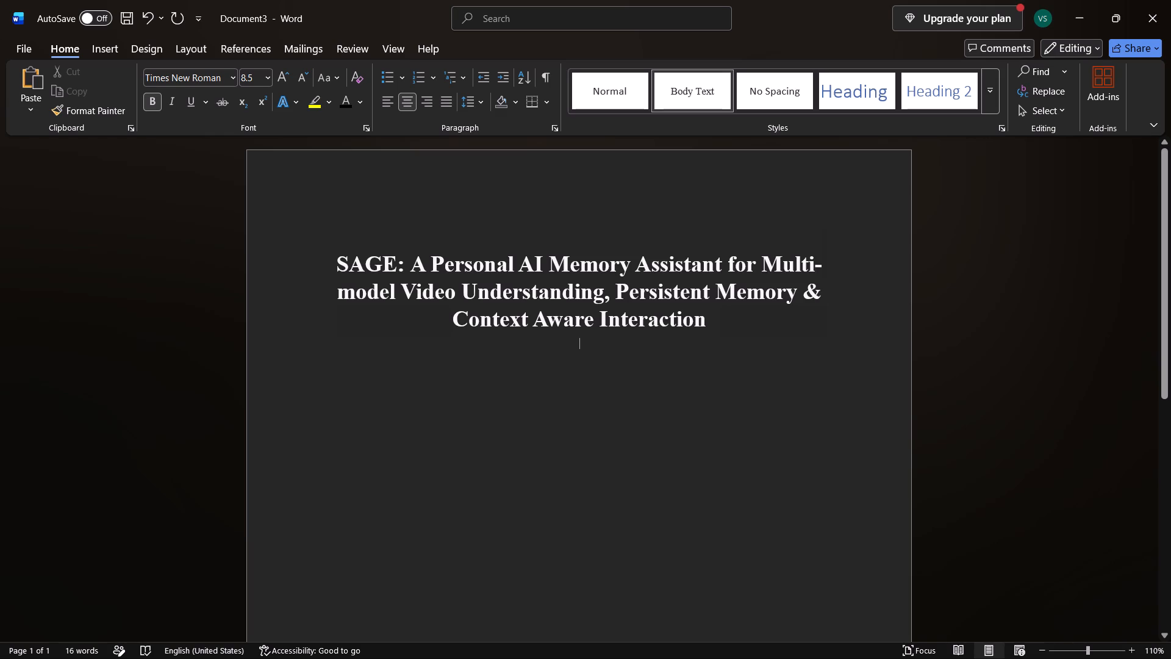
pyautogui.click(328, 352)
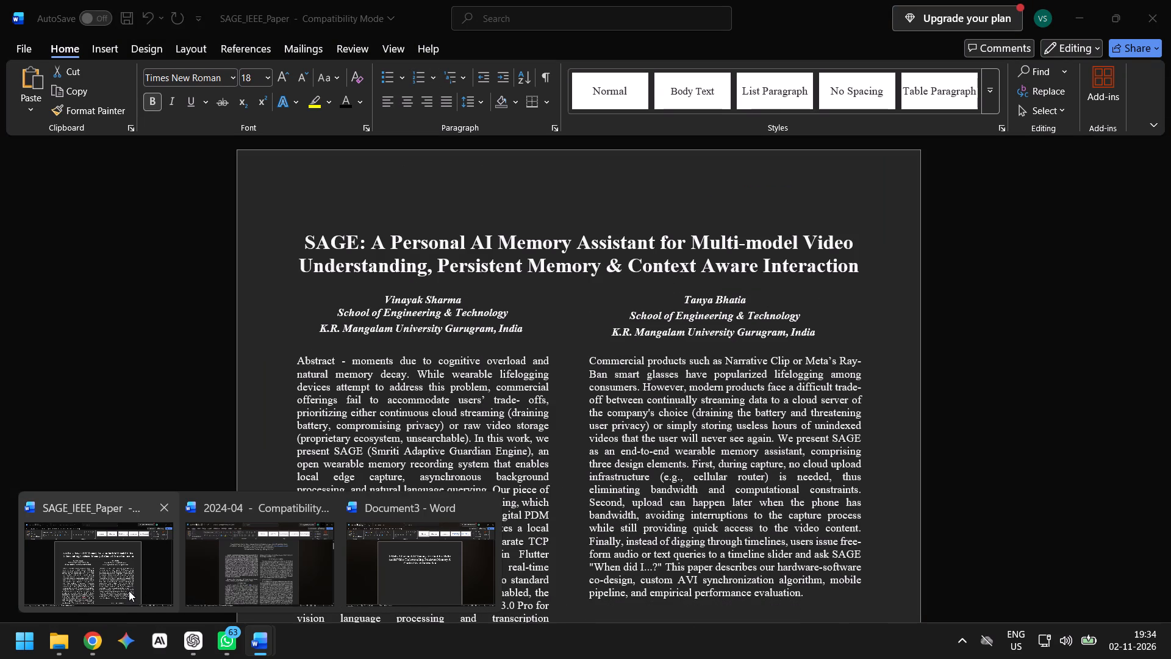
pyautogui.click(129, 591)
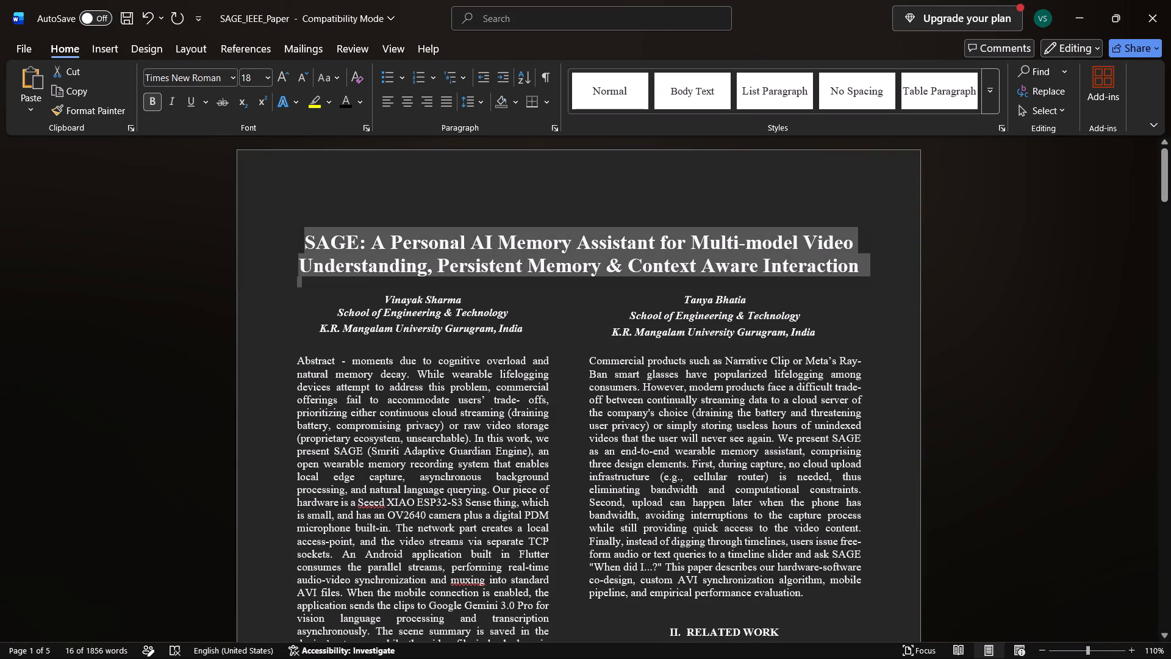
pyautogui.moveTo(384, 297); pyautogui.dragTo(522, 325)
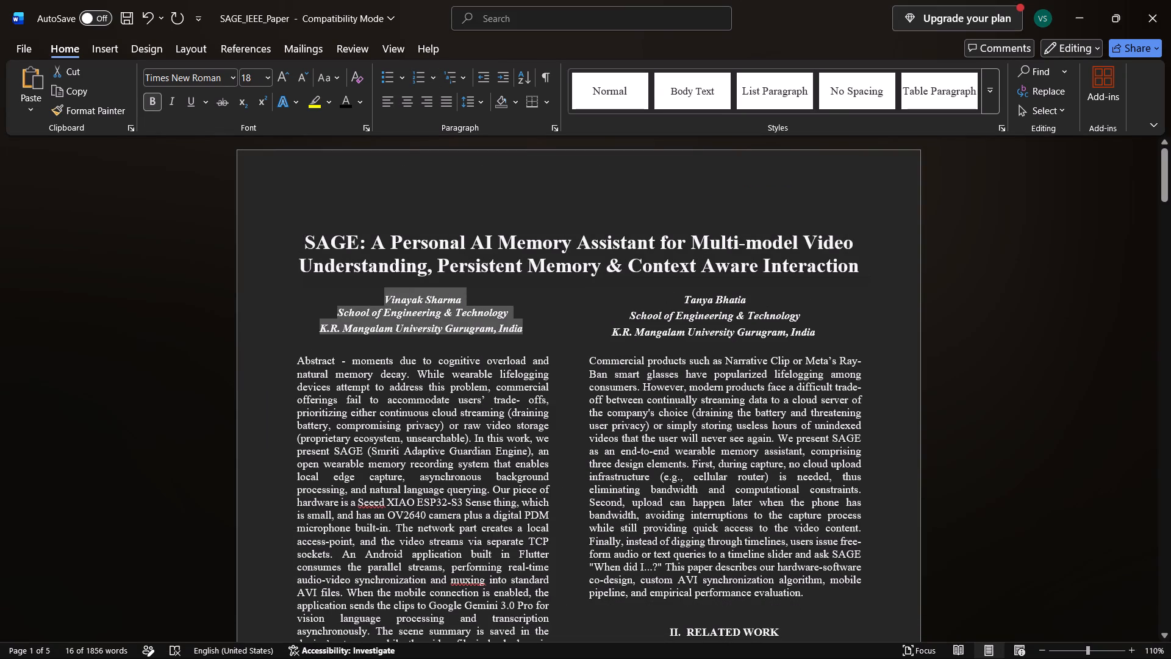
pyautogui.moveTo(522, 325); pyautogui.dragTo(826, 328)
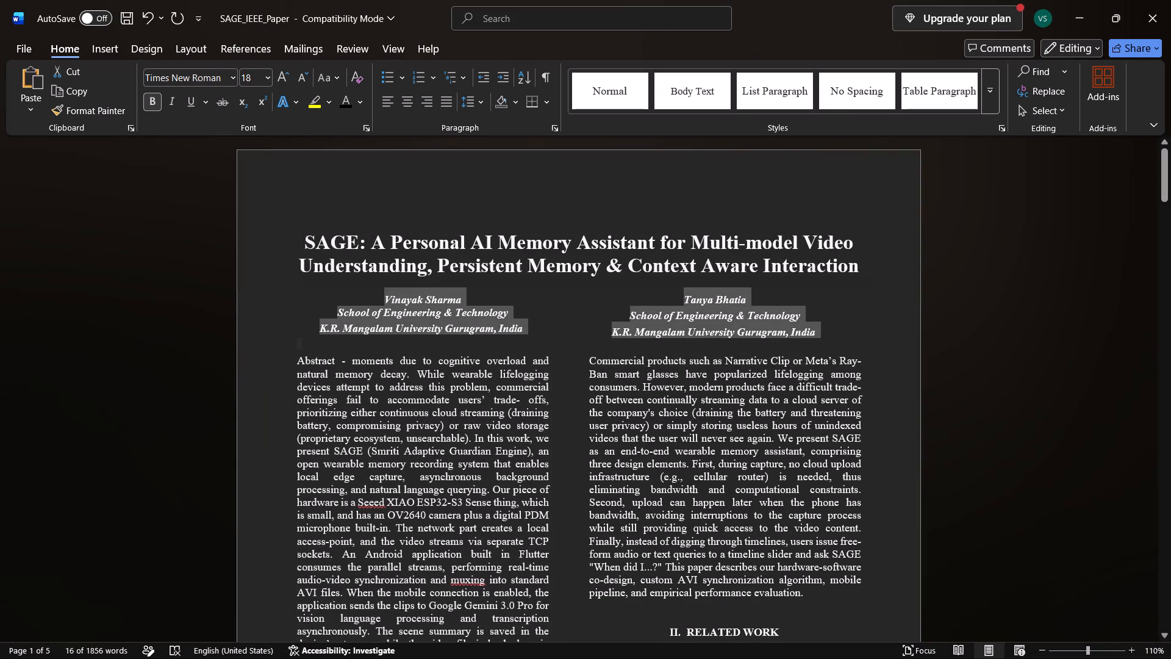
pyautogui.moveTo(826, 328); pyautogui.dragTo(825, 328)
pyautogui.hotkey('ctrl', 'c')
pyautogui.hotkey('alt', 'Tab')
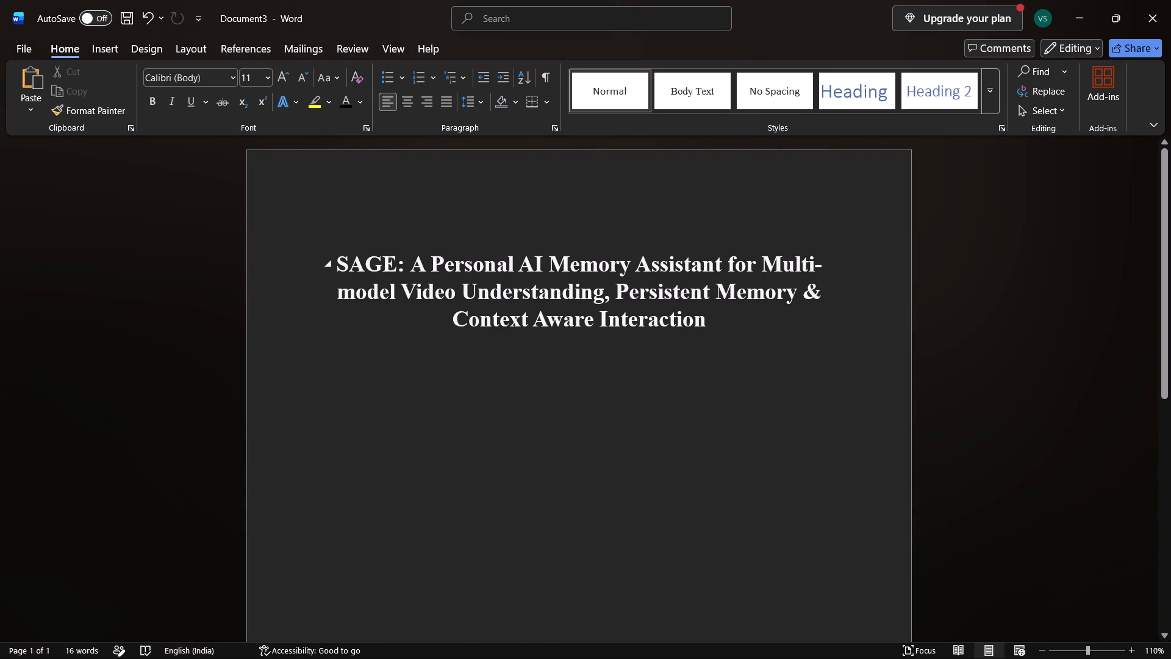
pyautogui.hotkey('ctrl', 'v')
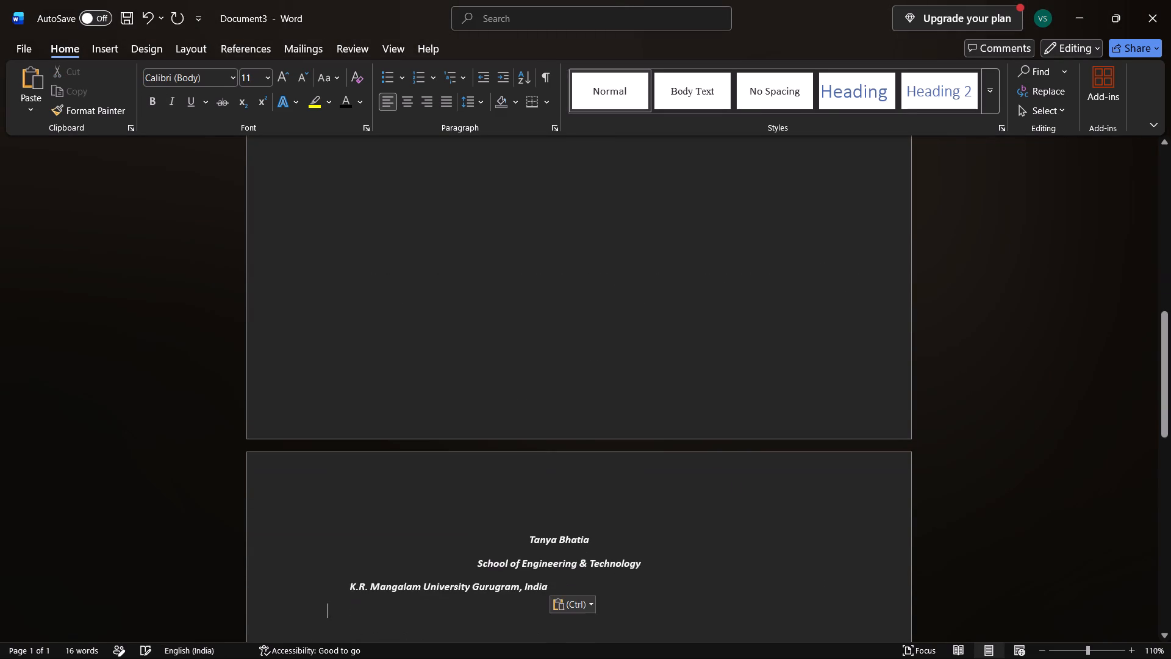
# Set the paper title's font size to 16 in the new document.
pyautogui.scroll(6, 689, 331)
pyautogui.moveTo(712, 319); pyautogui.dragTo(326, 250)
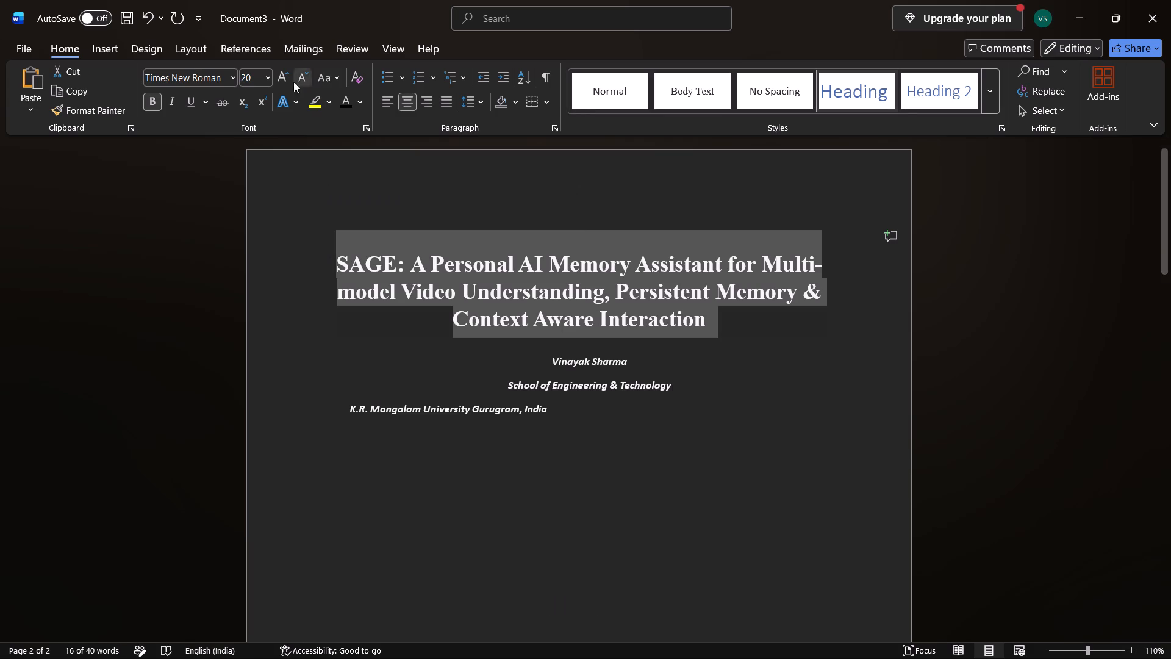
pyautogui.click(252, 79)
pyautogui.press('BackSpace')
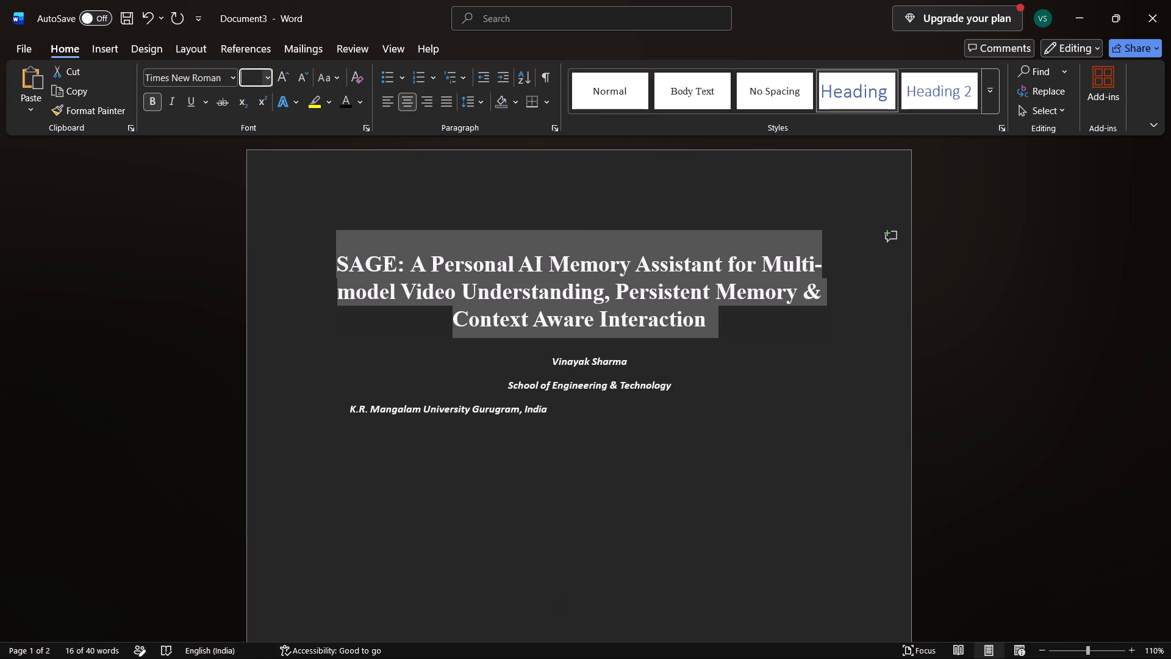
pyautogui.press('1')
pyautogui.press('6')
pyautogui.press('Return')
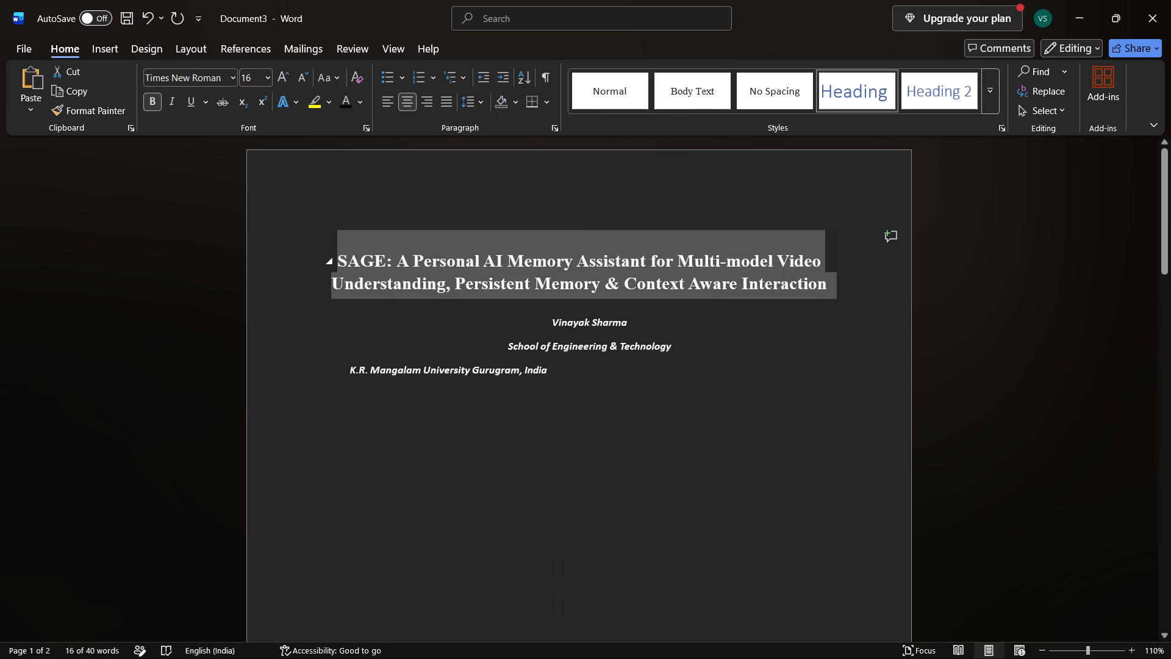
# Left-align the first author's three-line block and remove the indent from each of its lines.
pyautogui.moveTo(554, 370); pyautogui.dragTo(503, 336)
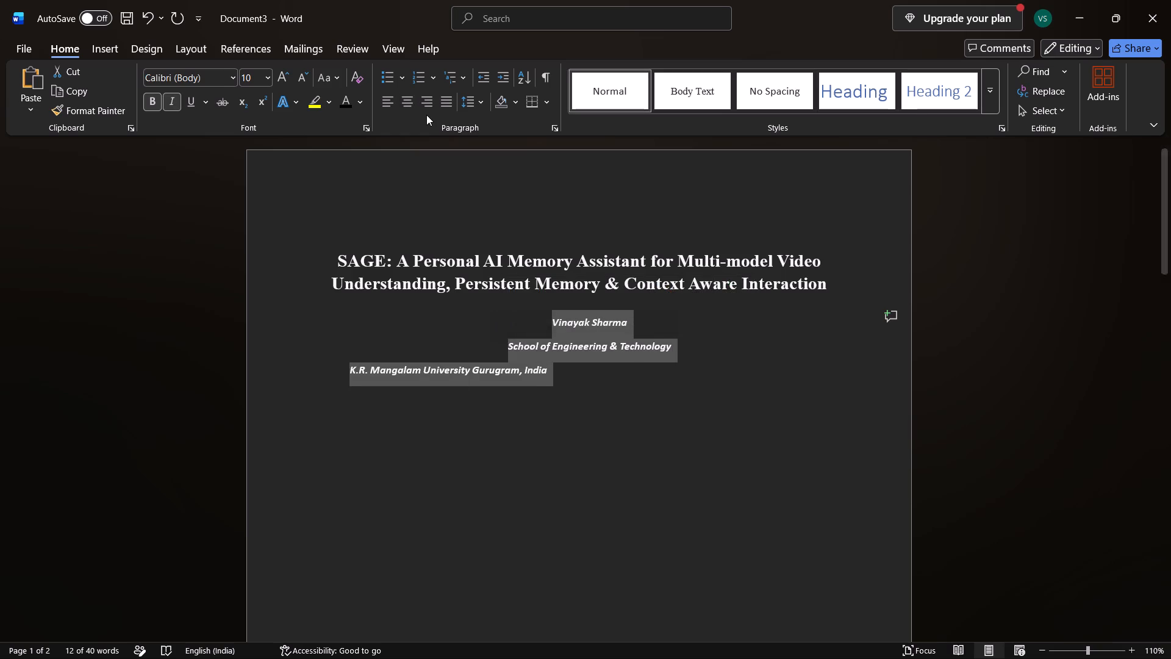
pyautogui.click(391, 109)
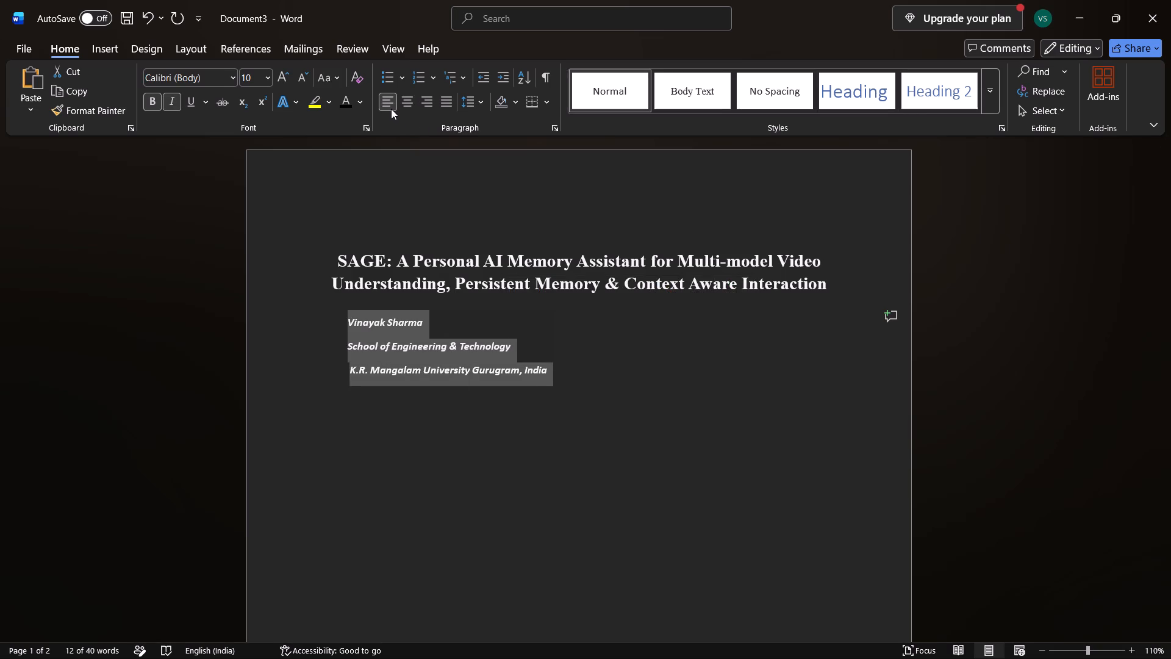
pyautogui.click(349, 366)
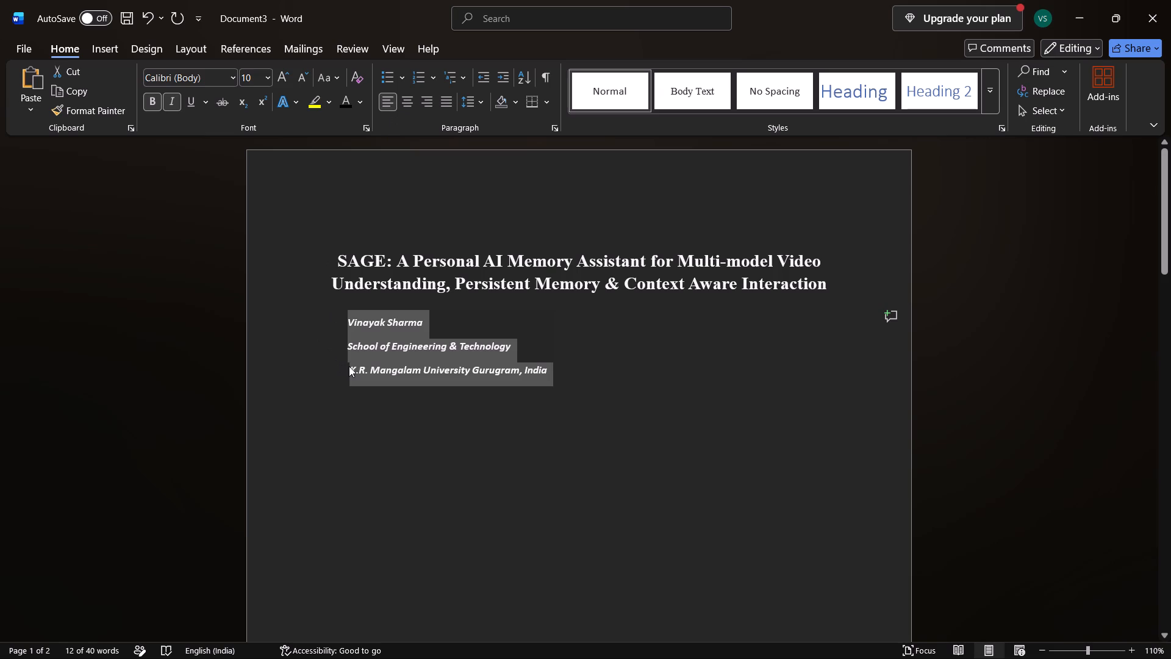
pyautogui.press('BackSpace')
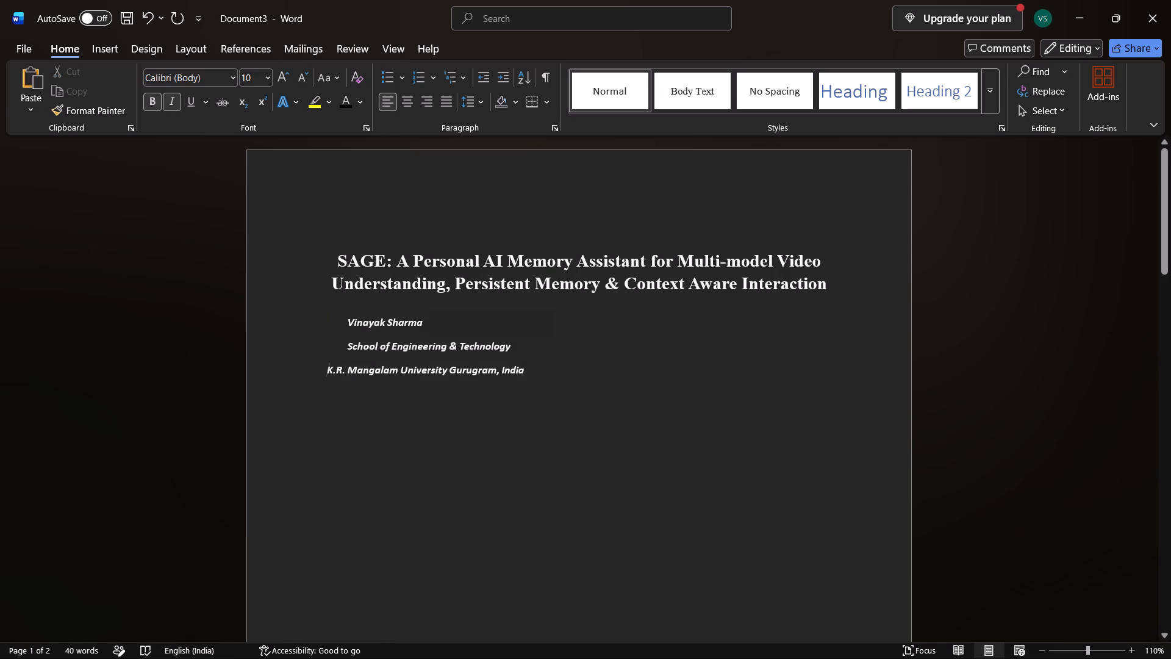
pyautogui.press('BackSpace')
pyautogui.press('Return')
pyautogui.press('BackSpace')
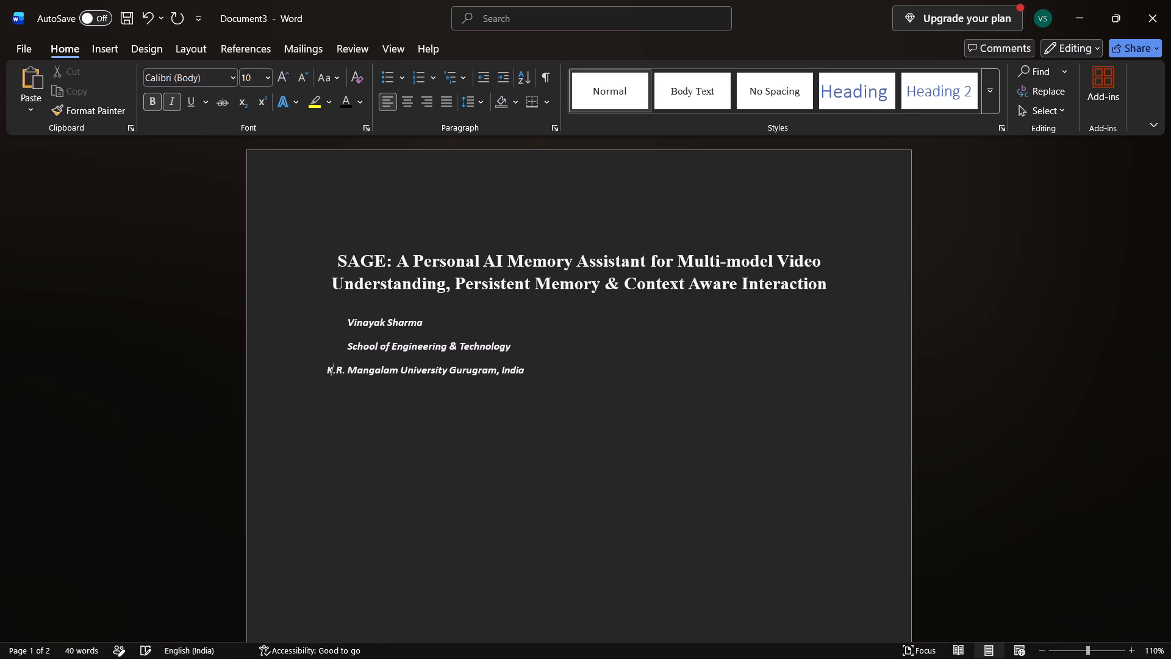
pyautogui.click(346, 350)
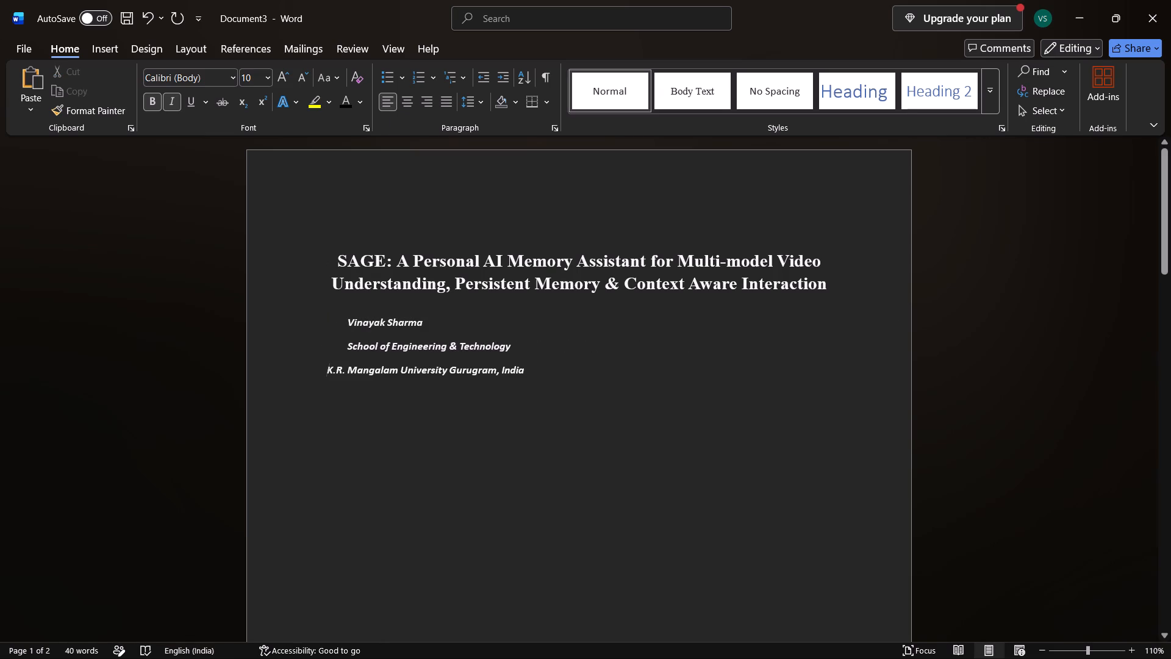
pyautogui.press('BackSpace')
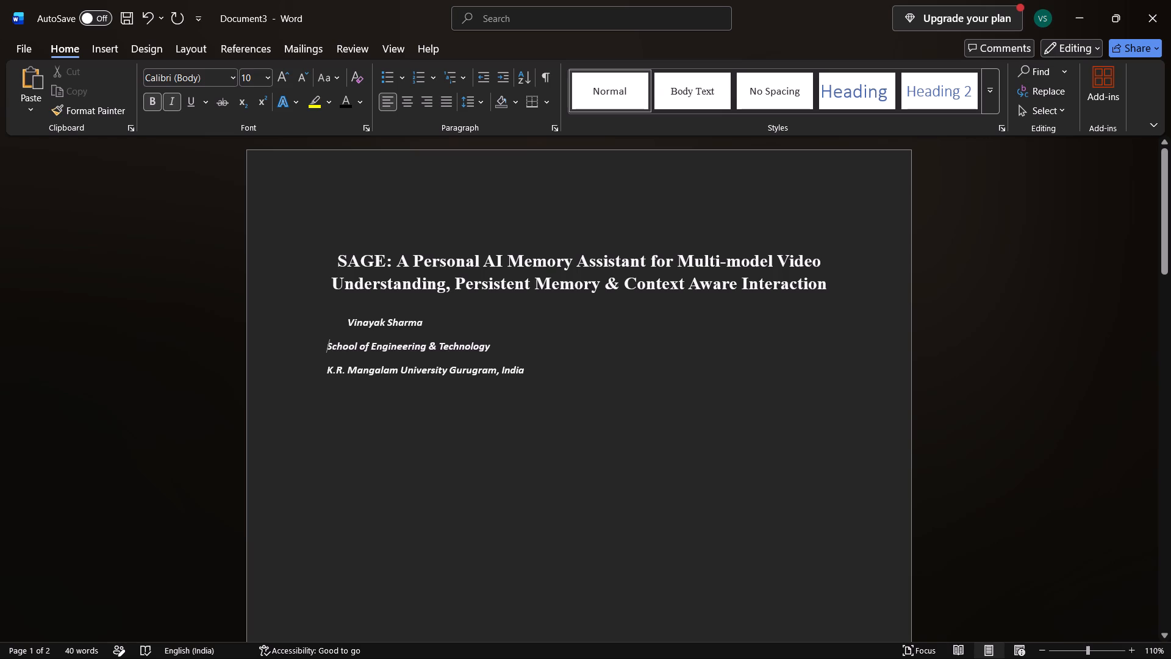
pyautogui.click(348, 326)
pyautogui.press('BackSpace')
# Add the second author's name on the first author's name line, spaced across towards the right side of the page.
pyautogui.scroll(-4, 506, 559)
pyautogui.scroll(5, 506, 559)
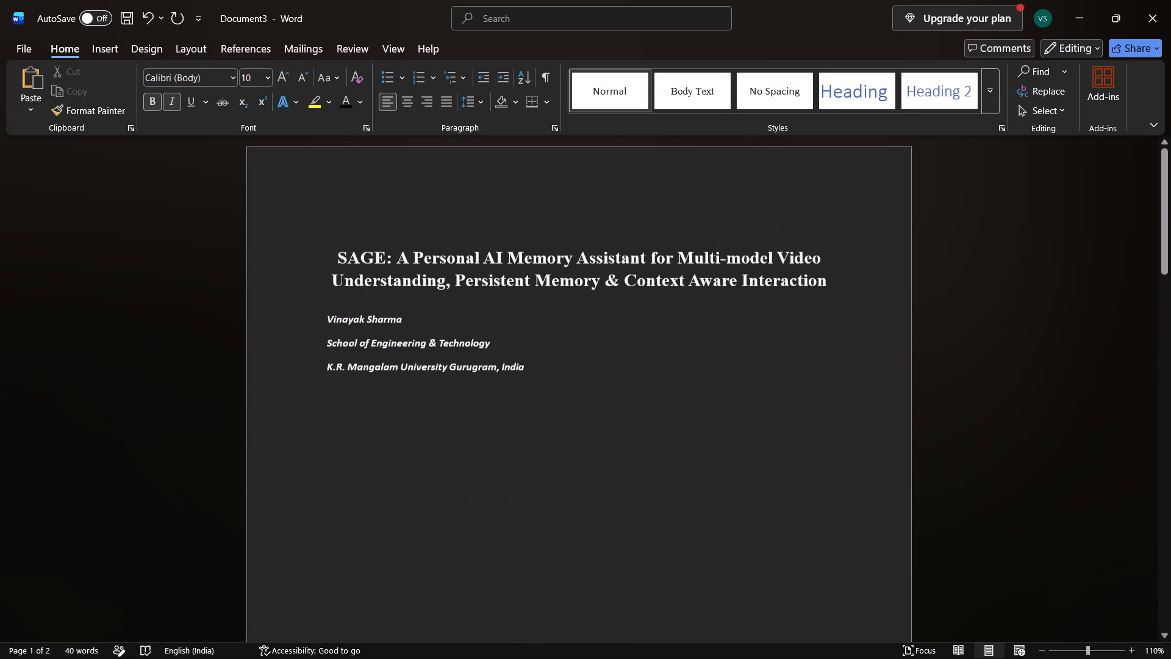
pyautogui.click(449, 322)
pyautogui.press('space')
pyautogui.press('space')
pyautogui.press('space')
pyautogui.press('space')
pyautogui.press('space')
pyautogui.press('space')
pyautogui.press('space')
pyautogui.press('space')
pyautogui.press('space')
pyautogui.press('space')
pyautogui.press('space')
pyautogui.press('space')
pyautogui.press('space')
pyautogui.press('space')
pyautogui.press('space')
pyautogui.press('space')
pyautogui.press('space')
pyautogui.press('space')
pyautogui.press('space')
pyautogui.press('space')
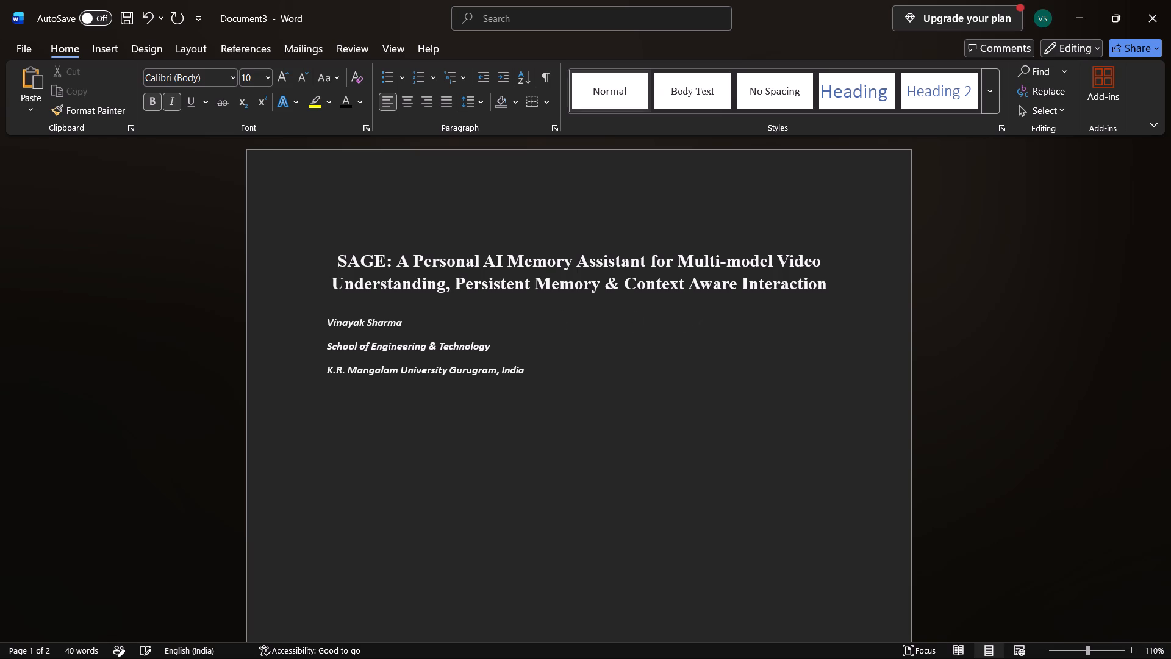
pyautogui.press('space')
pyautogui.write('TA')
pyautogui.press('BackSpace')
pyautogui.write('anya')
pyautogui.press('space')
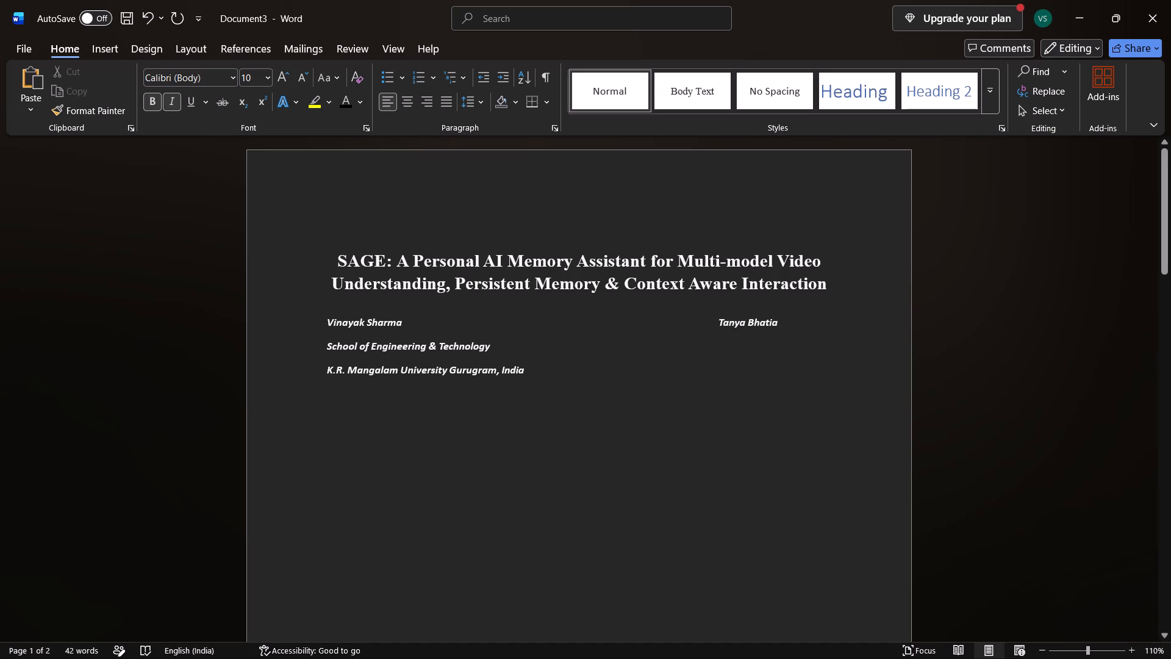
# Duplicate "School of Engineering & Technology" on its own line and space the copy across to sit under the second author's name.
pyautogui.moveTo(492, 349); pyautogui.dragTo(334, 352)
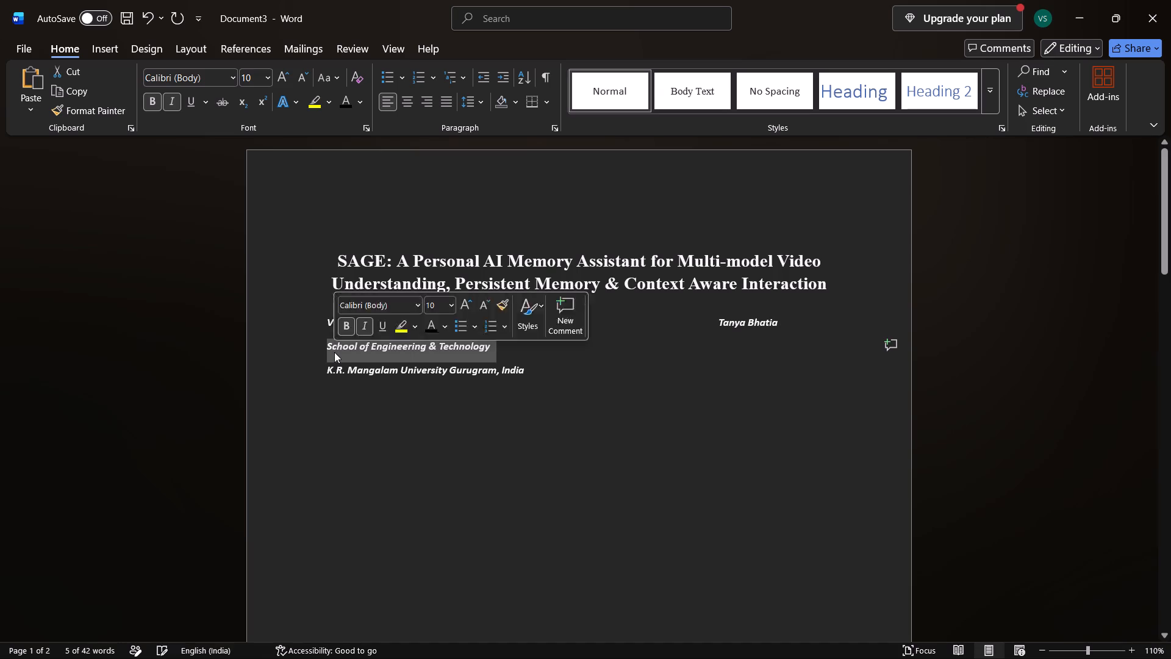
pyautogui.hotkey('ctrl', 'c')
pyautogui.click(525, 343)
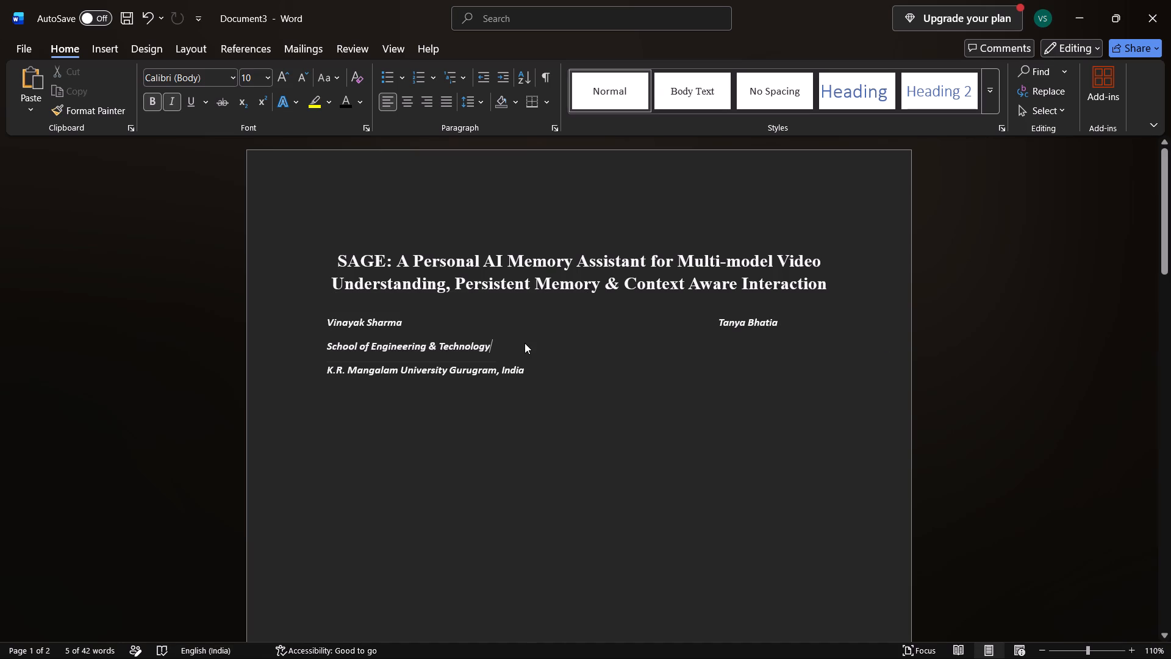
pyautogui.press('space')
pyautogui.press('space')
pyautogui.press('space')
pyautogui.press('space')
pyautogui.hotkey('ctrl', 'v')
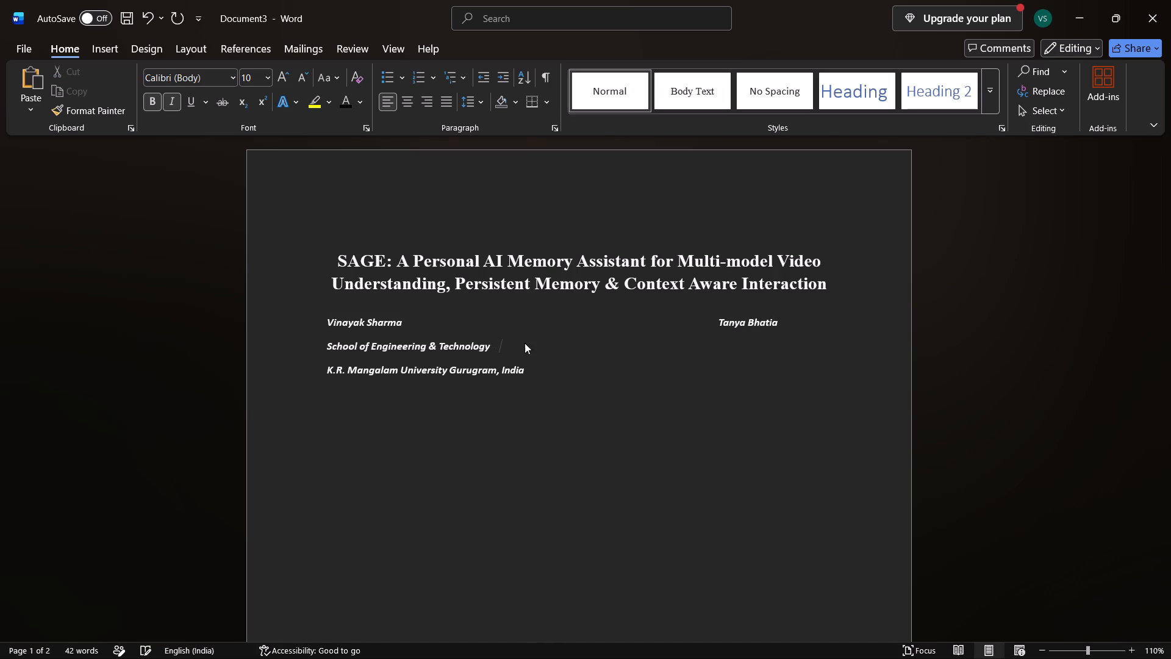
pyautogui.press('BackSpace')
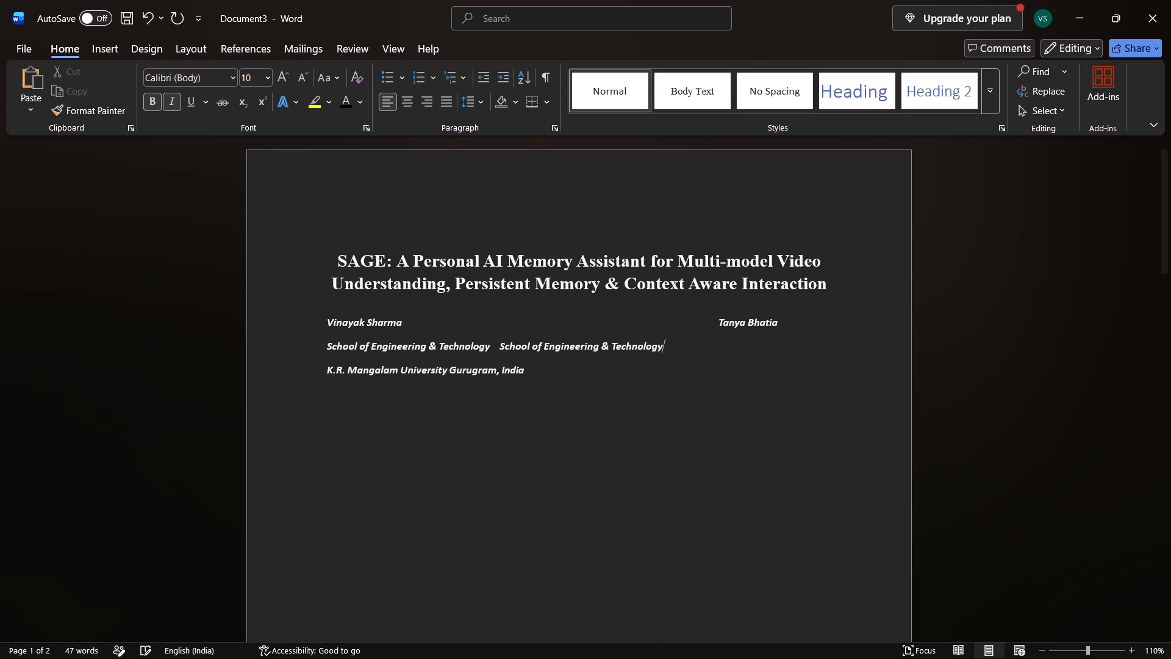
pyautogui.click(501, 347)
pyautogui.press('space')
pyautogui.press('space')
pyautogui.press('space')
pyautogui.press('space')
pyautogui.press('space')
pyautogui.press('space')
pyautogui.press('space')
pyautogui.press('space')
pyautogui.press('space')
pyautogui.press('space')
pyautogui.press('space')
pyautogui.press('space')
pyautogui.press('space')
pyautogui.press('space')
pyautogui.press('space')
pyautogui.press('space')
pyautogui.press('space')
pyautogui.press('space')
pyautogui.press('space')
pyautogui.press('space')
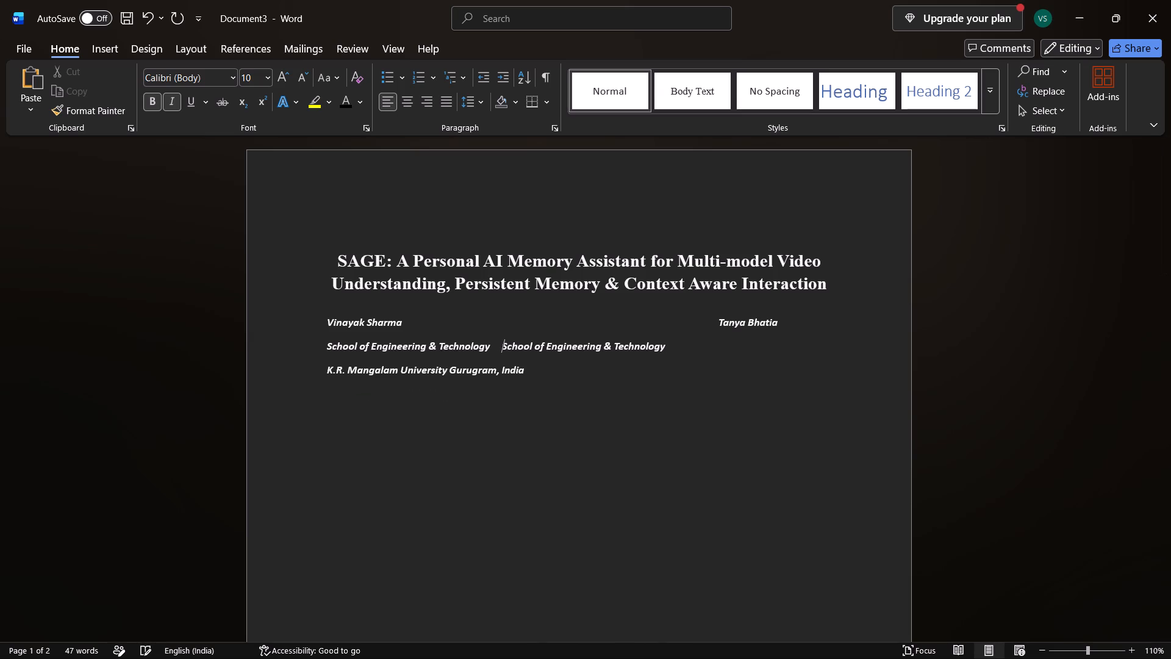
pyautogui.press('space')
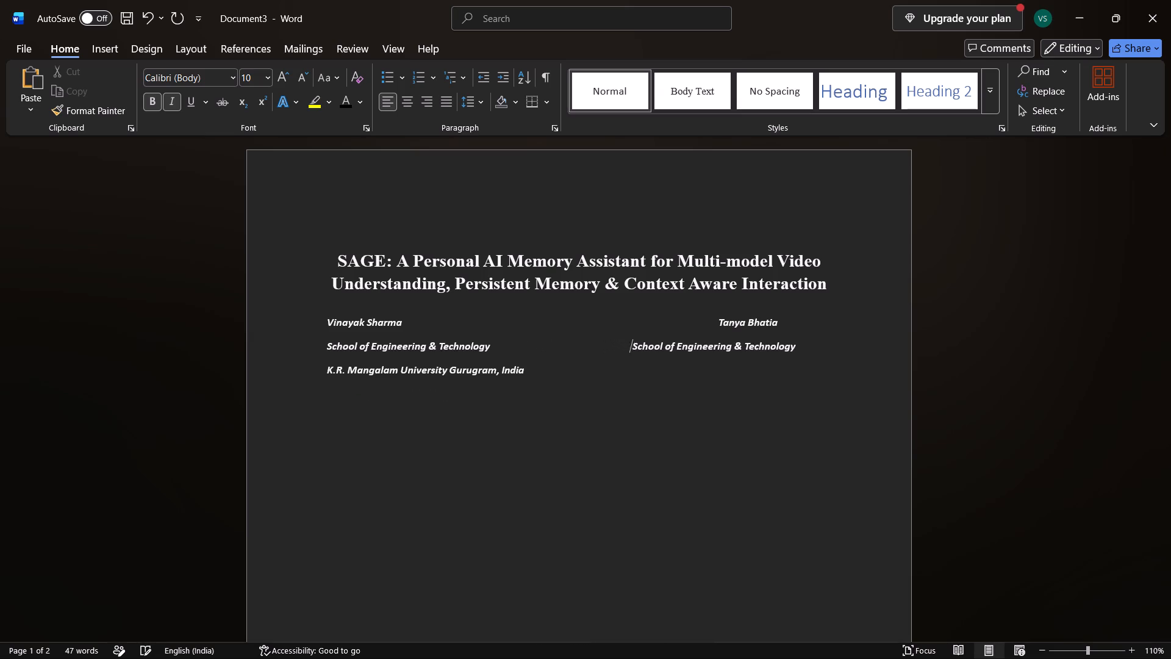
pyautogui.press('space')
pyautogui.press('space')
pyautogui.press('space')
pyautogui.press('space')
pyautogui.press('space')
pyautogui.press('space')
pyautogui.press('space')
pyautogui.press('space')
pyautogui.press('space')
pyautogui.press('space')
pyautogui.press('space')
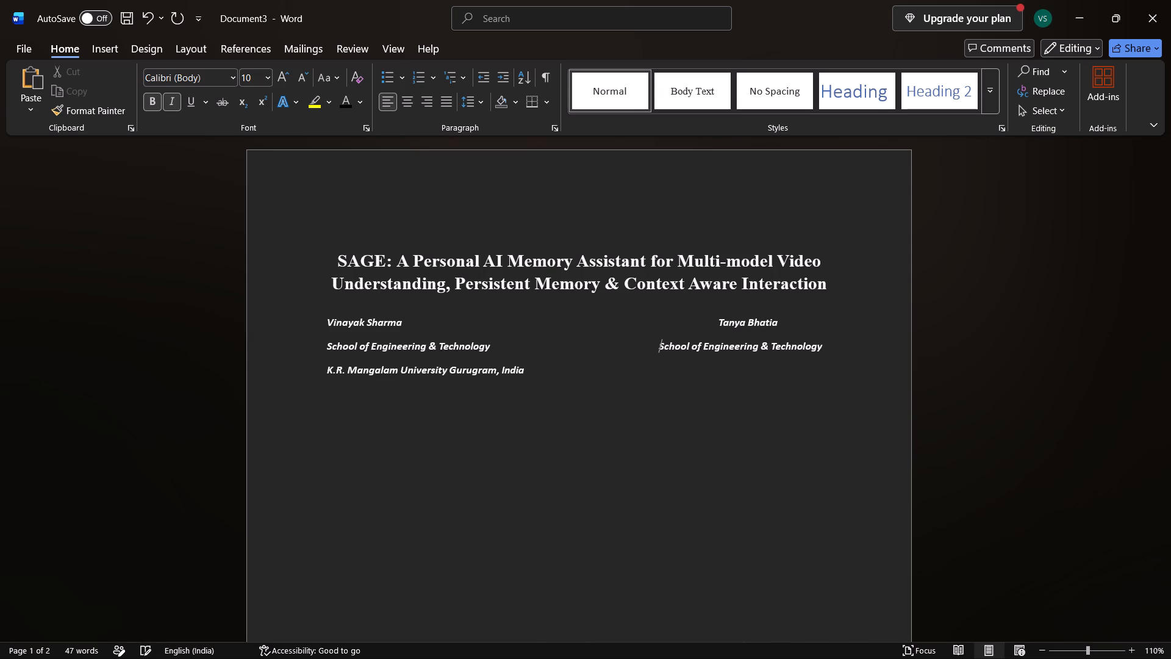
pyautogui.press('space')
pyautogui.press('space')
pyautogui.press('space')
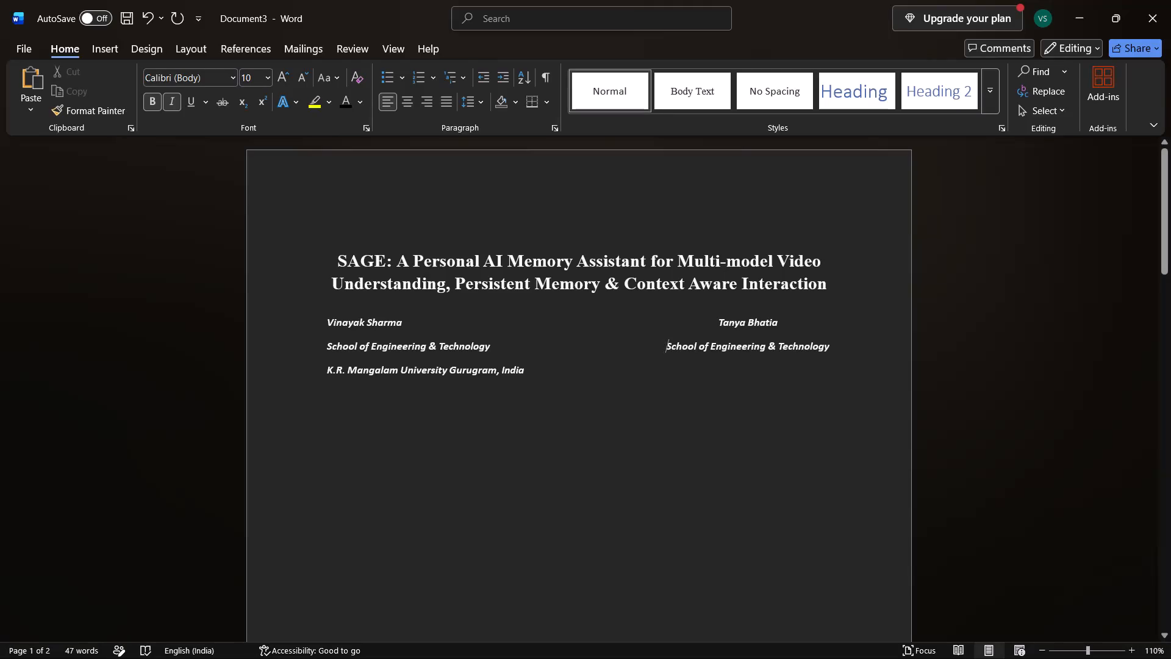
# Shift the second author's name further right with spaces so its end nearly lines up with the affiliation beneath.
pyautogui.click(719, 319)
pyautogui.press('space')
pyautogui.press('space')
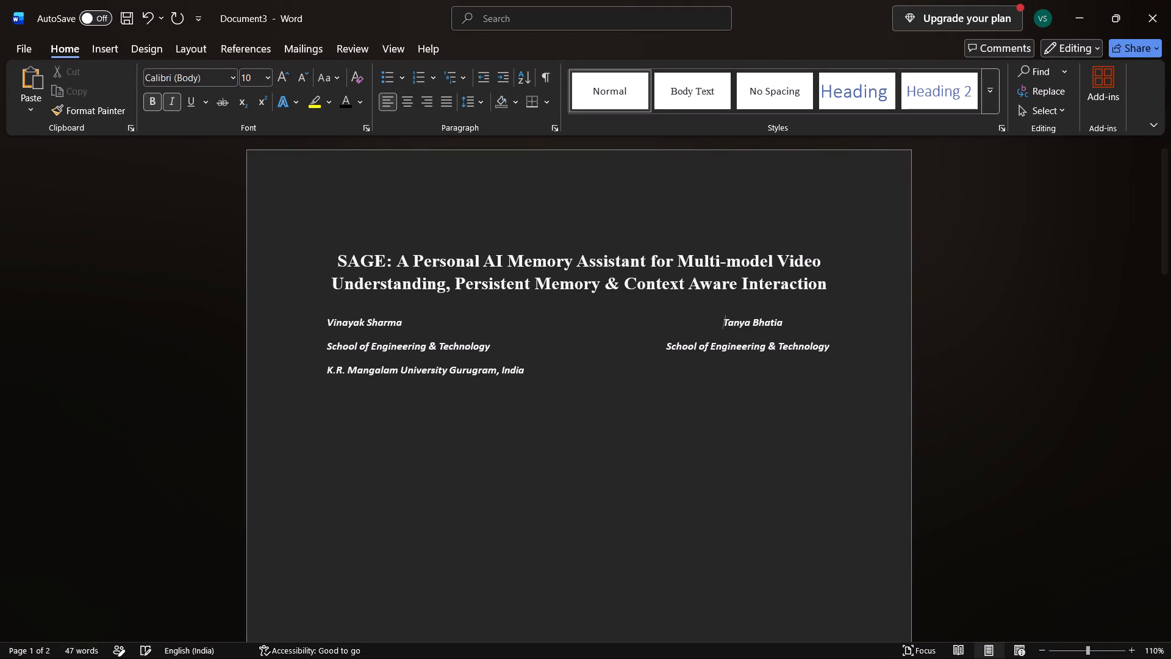
pyautogui.press('space')
pyautogui.press('space')
pyautogui.press('space')
pyautogui.press('space')
pyautogui.press('space')
pyautogui.press('space')
pyautogui.press('space')
pyautogui.press('space')
pyautogui.press('space')
pyautogui.press('space')
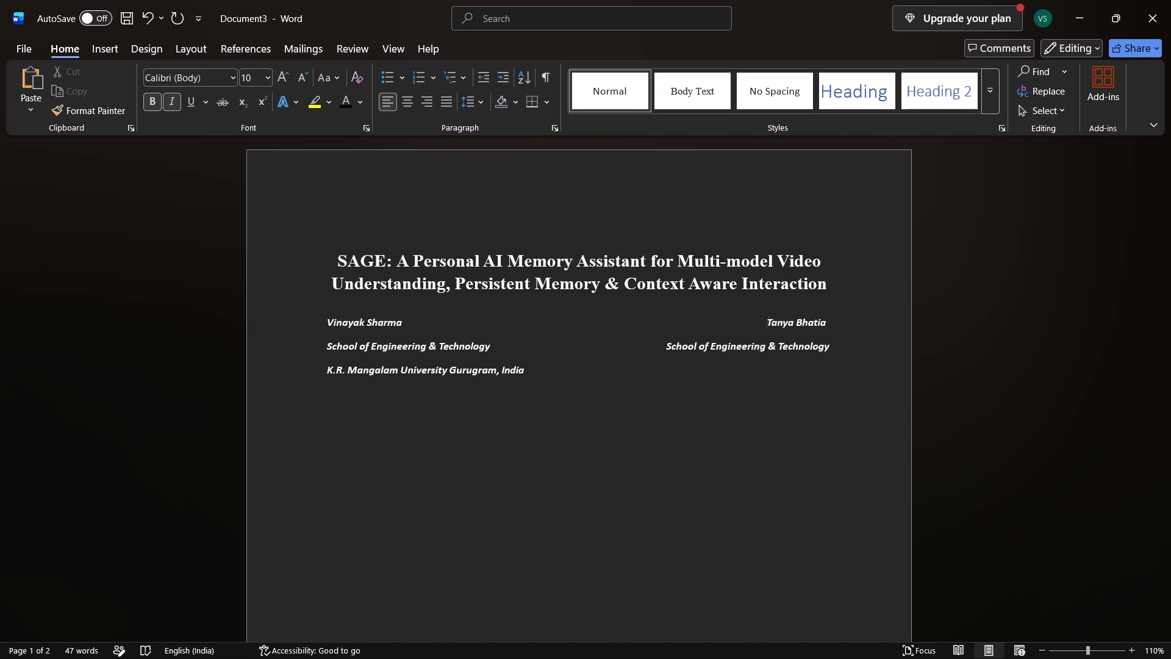
# Duplicate "K.R. Mangalam University Gurugram, India" on its own line and space the copy across to end under the second author's school affiliation.
pyautogui.moveTo(527, 375); pyautogui.dragTo(439, 373)
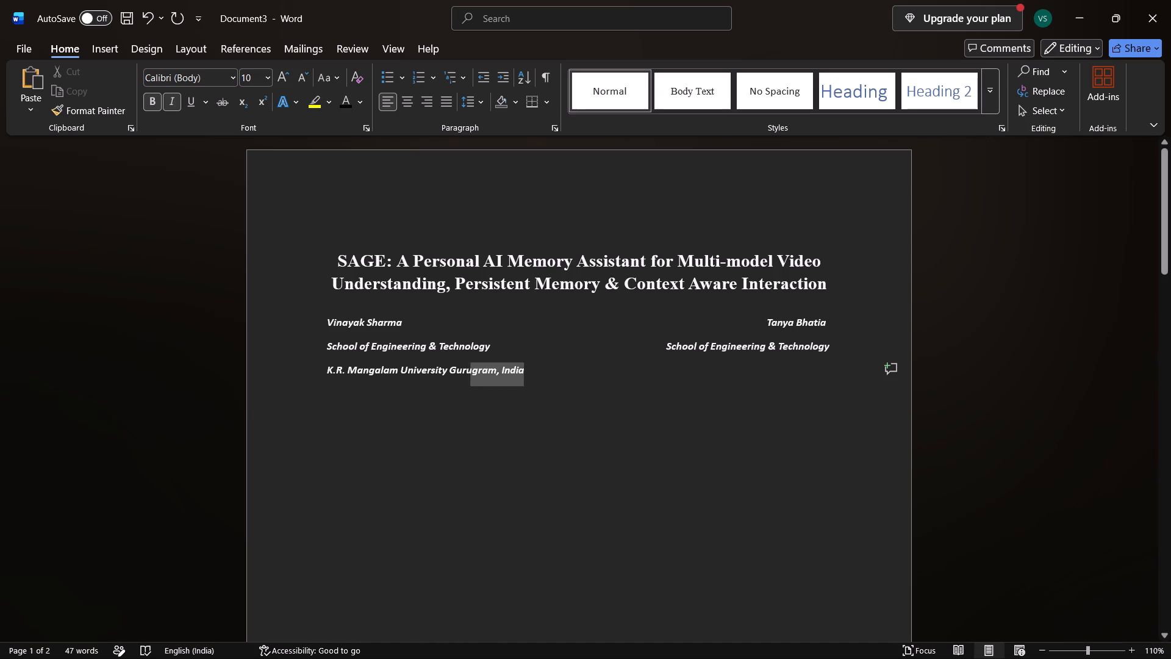
pyautogui.moveTo(439, 373); pyautogui.dragTo(318, 383)
pyautogui.hotkey('ctrl', 'c')
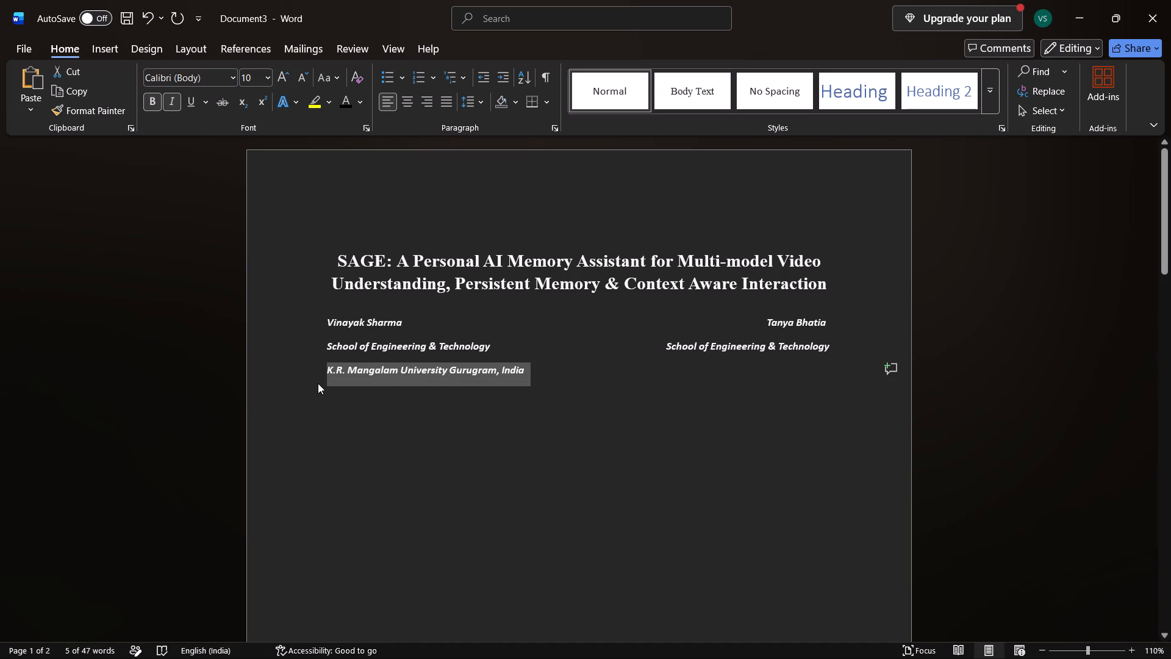
pyautogui.click(555, 370)
pyautogui.press('space')
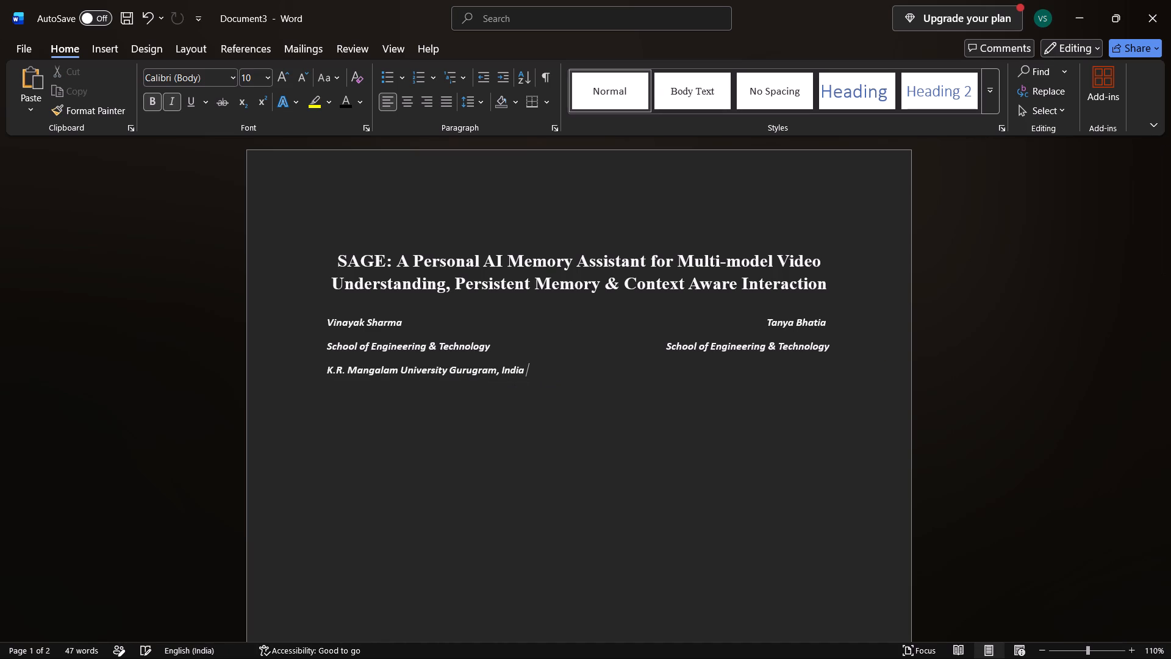
pyautogui.hotkey('ctrl', 'v')
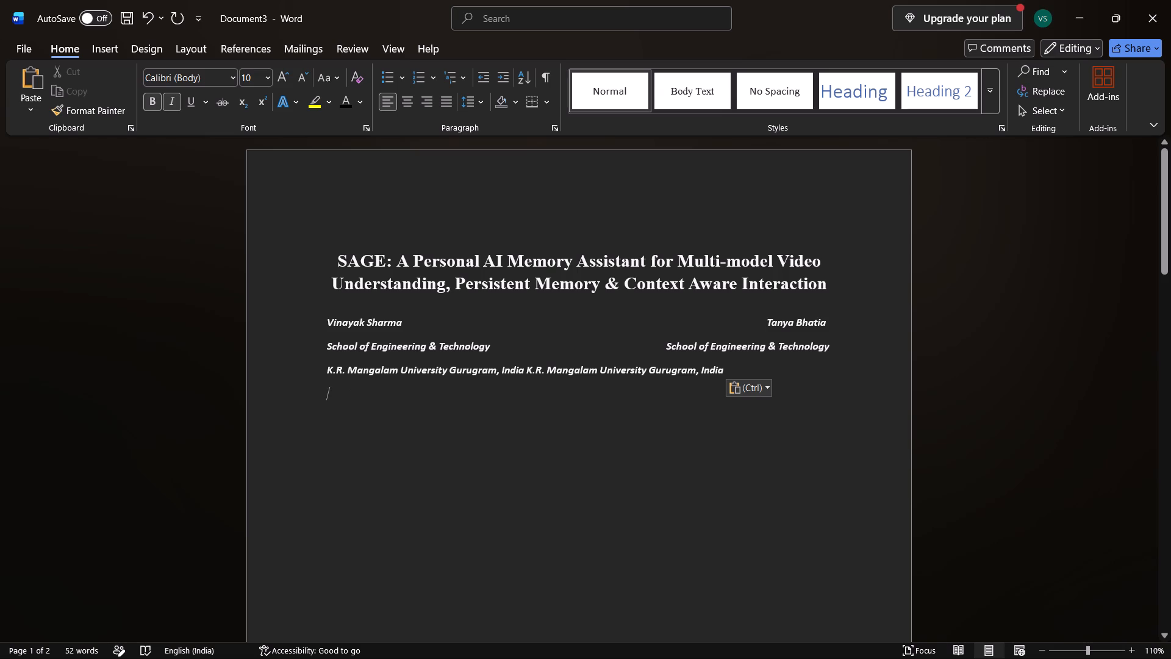
pyautogui.click(528, 370)
pyautogui.press('space')
pyautogui.press('space')
pyautogui.press('space')
pyautogui.press('space')
pyautogui.press('space')
pyautogui.press('space')
pyautogui.press('space')
pyautogui.press('space')
pyautogui.press('space')
pyautogui.press('space')
pyautogui.press('space')
pyautogui.press('space')
pyautogui.press('space')
pyautogui.press('space')
pyautogui.press('space')
pyautogui.press('space')
pyautogui.press('space')
pyautogui.press('space')
pyautogui.press('space')
pyautogui.press('space')
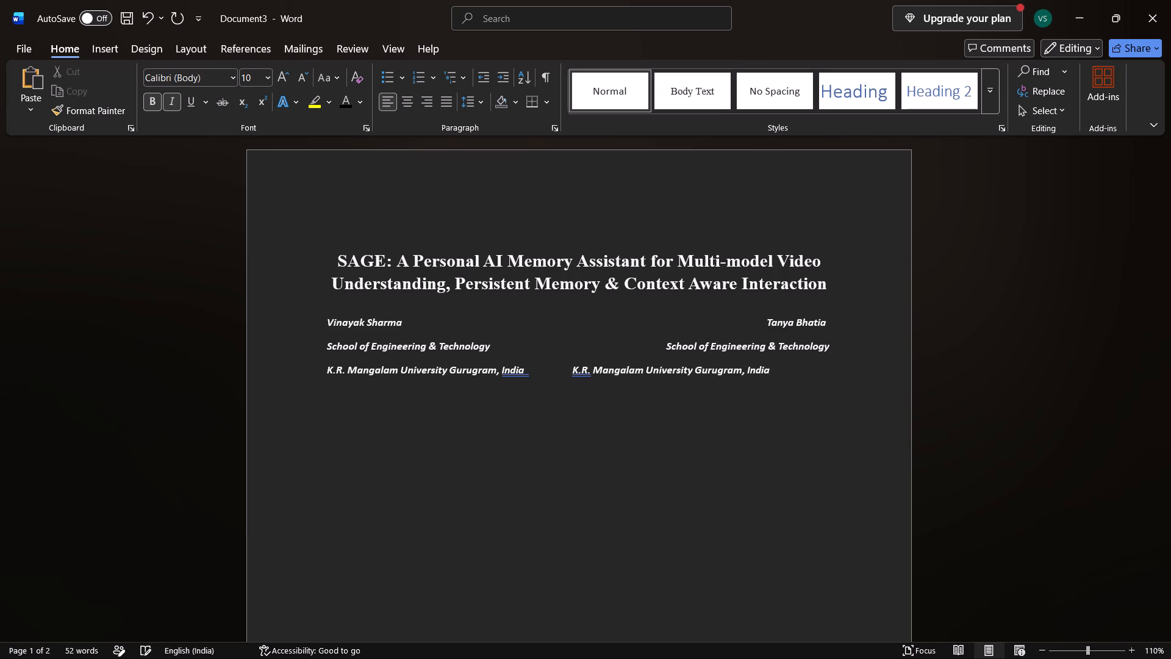
pyautogui.press('space')
pyautogui.press('space')
pyautogui.press('space')
pyautogui.press('space')
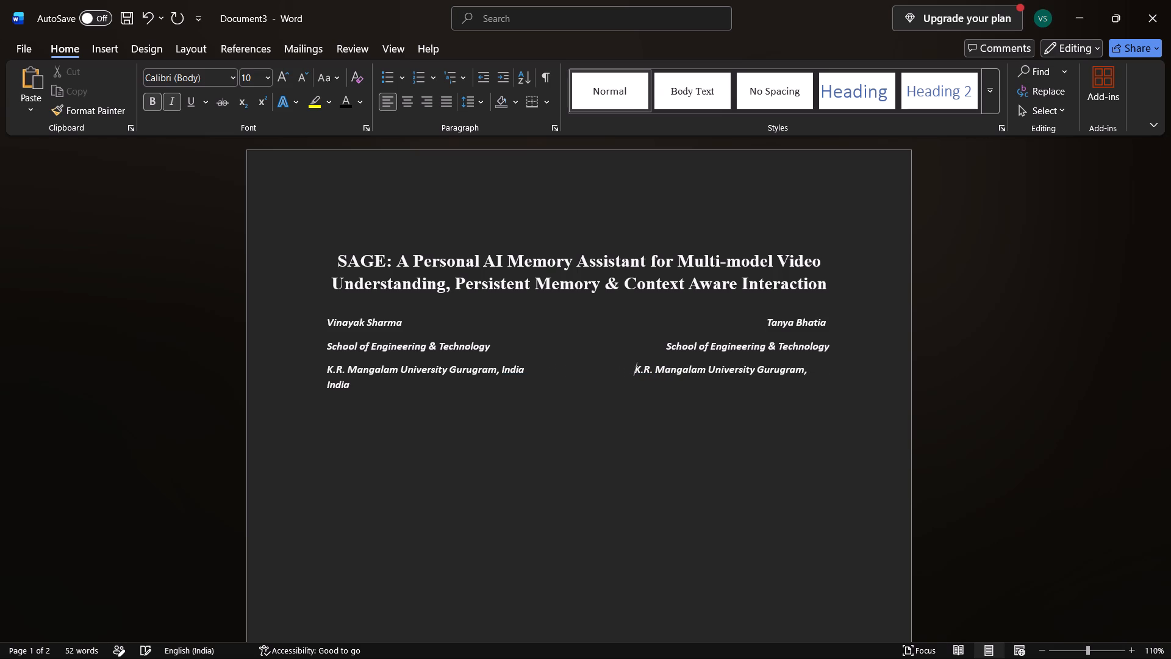
pyautogui.press('BackSpace')
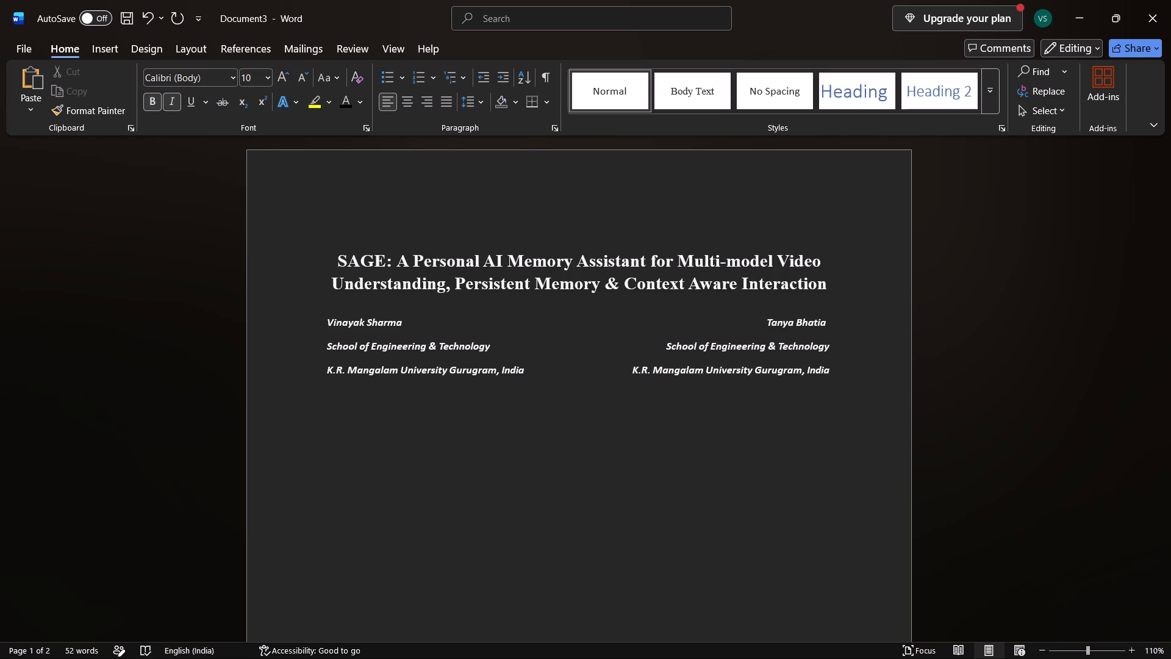
# Format the empty line below the author blocks as bold, non-italic Times New Roman.
pyautogui.click(563, 427)
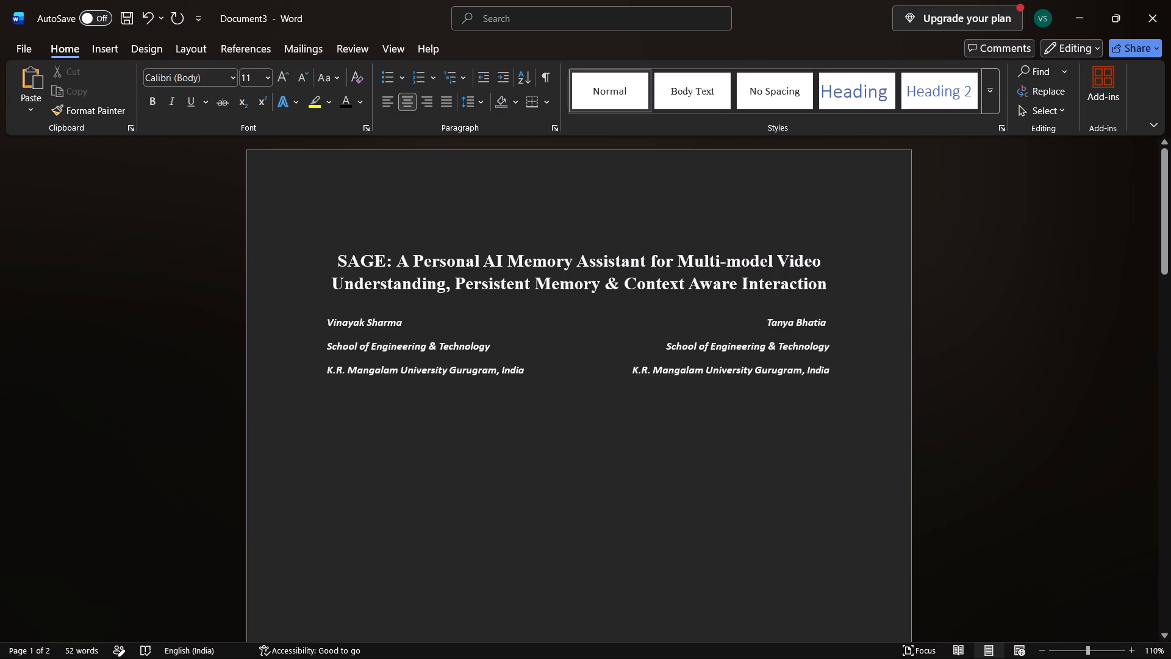
pyautogui.click(329, 392)
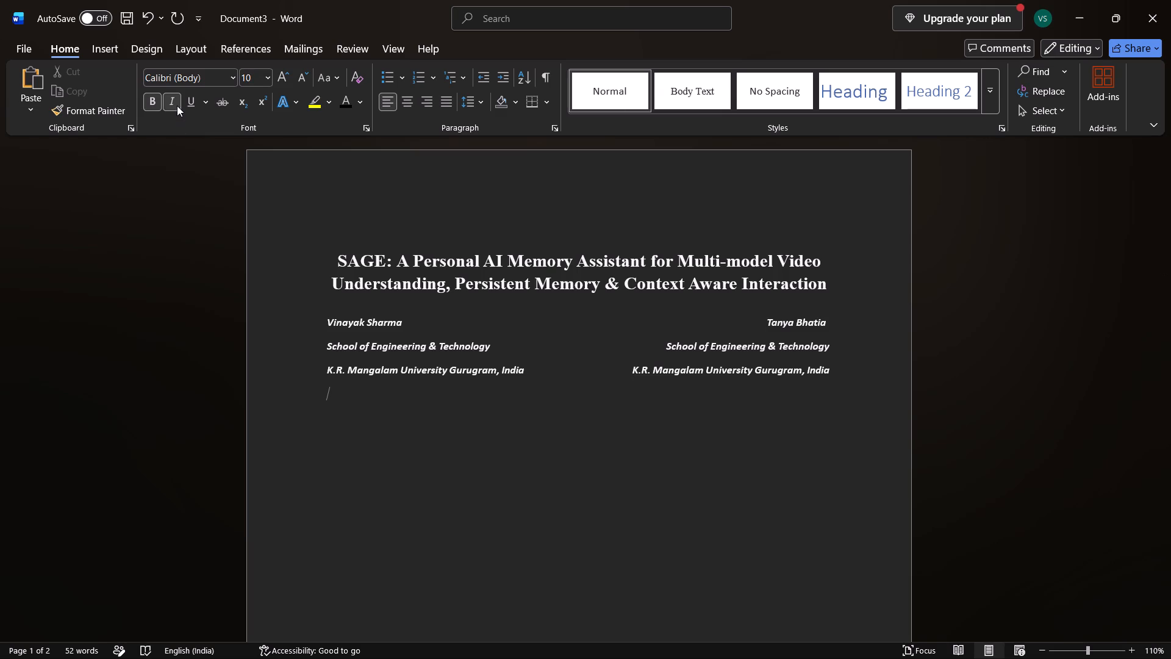
pyautogui.click(176, 105)
pyautogui.click(153, 103)
pyautogui.click(203, 75)
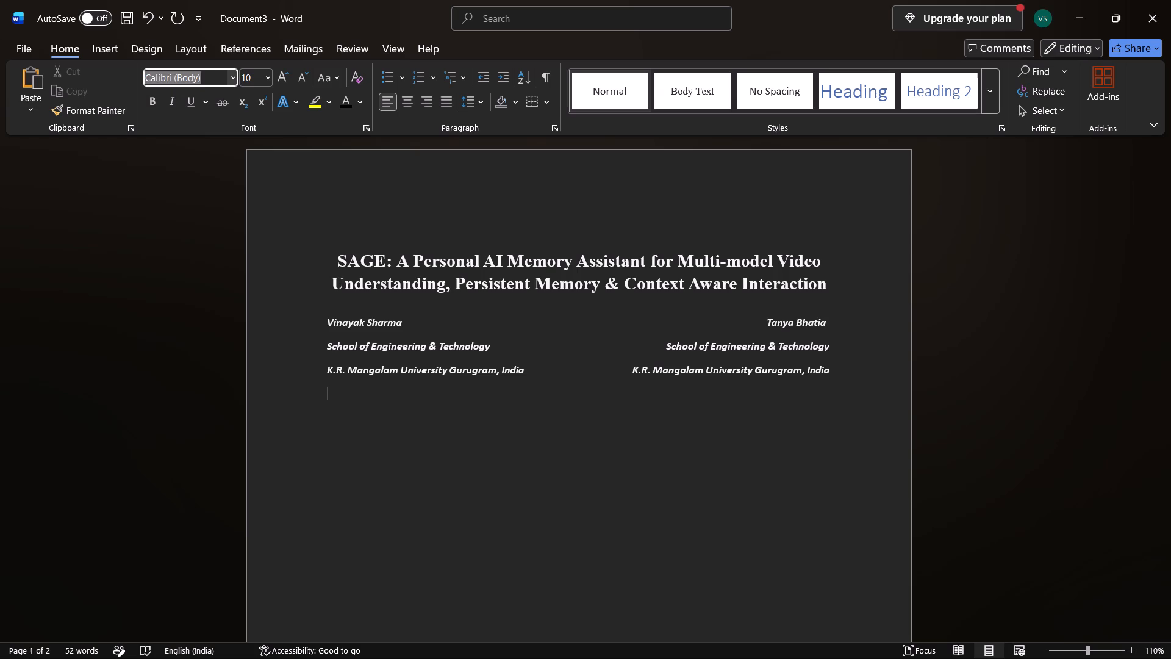
pyautogui.press('Return')
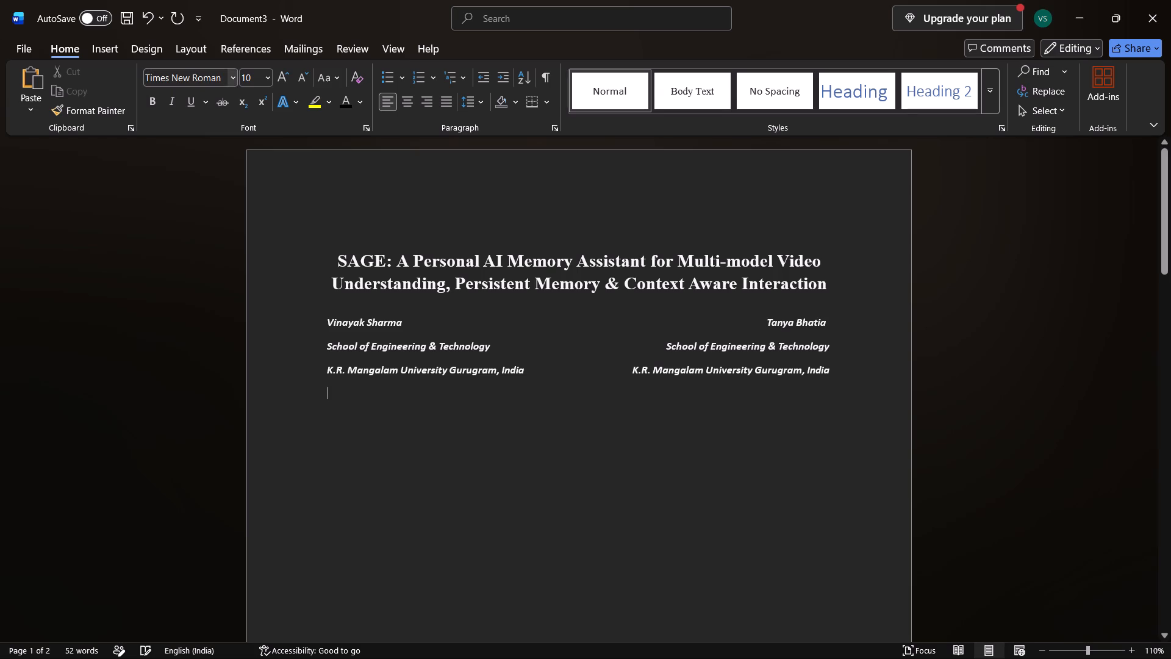
pyautogui.click(151, 109)
# Apply a two-column layout from this point forward, starting at the empty line below the author blocks.
pyautogui.click(196, 56)
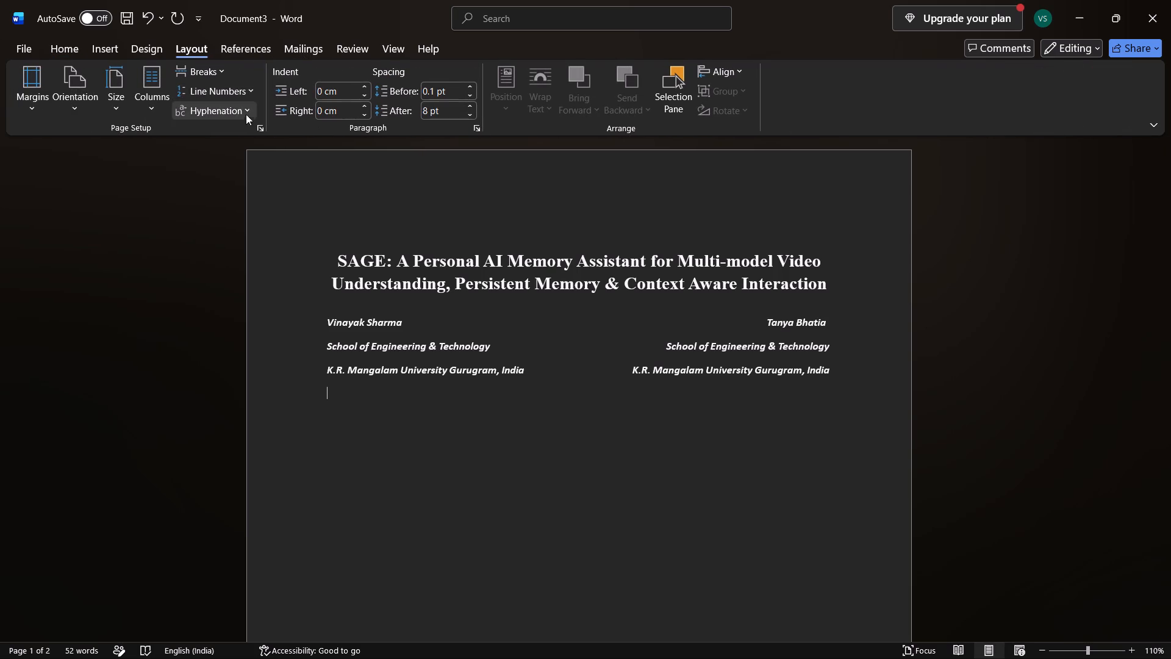
pyautogui.click(152, 109)
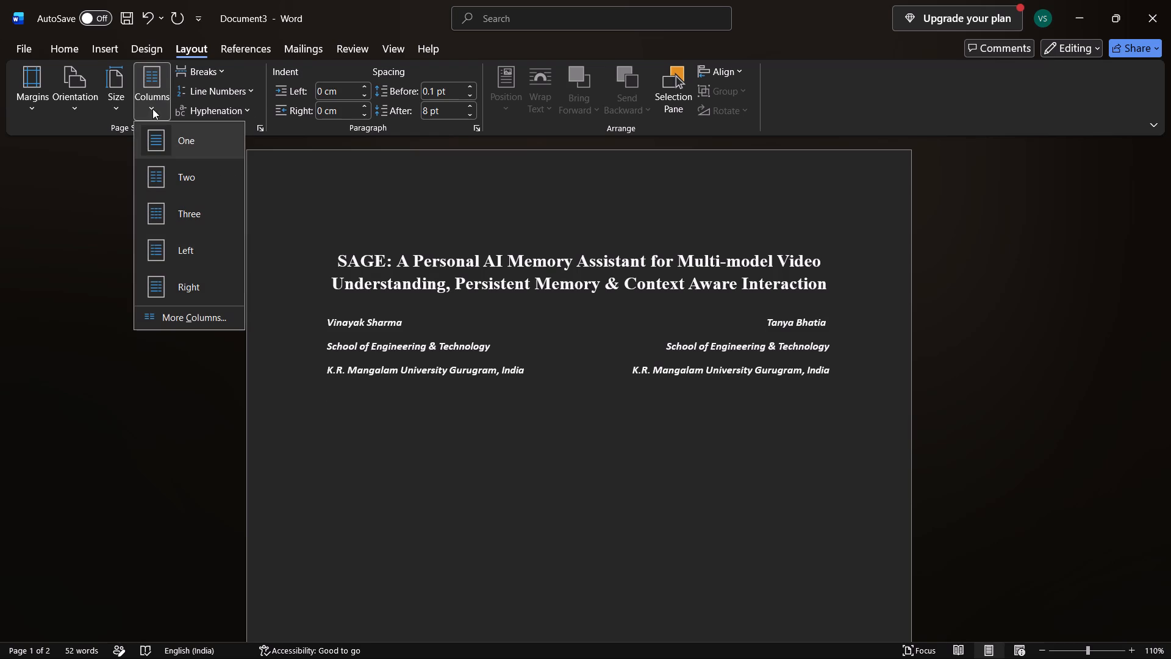
pyautogui.click(183, 313)
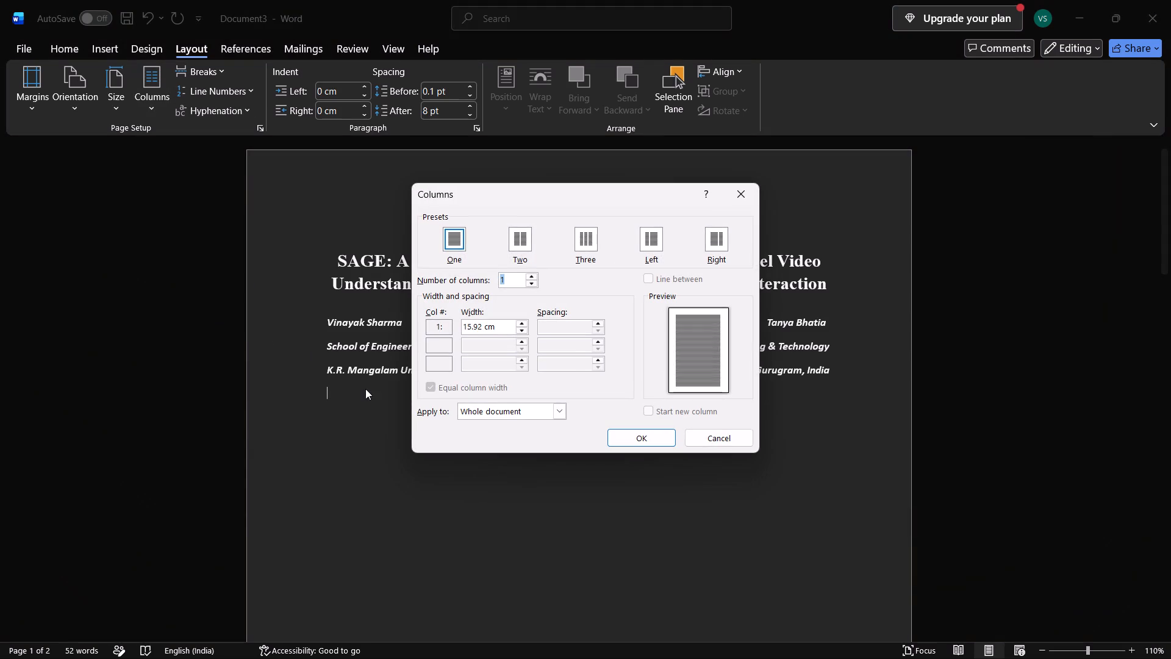
pyautogui.click(529, 412)
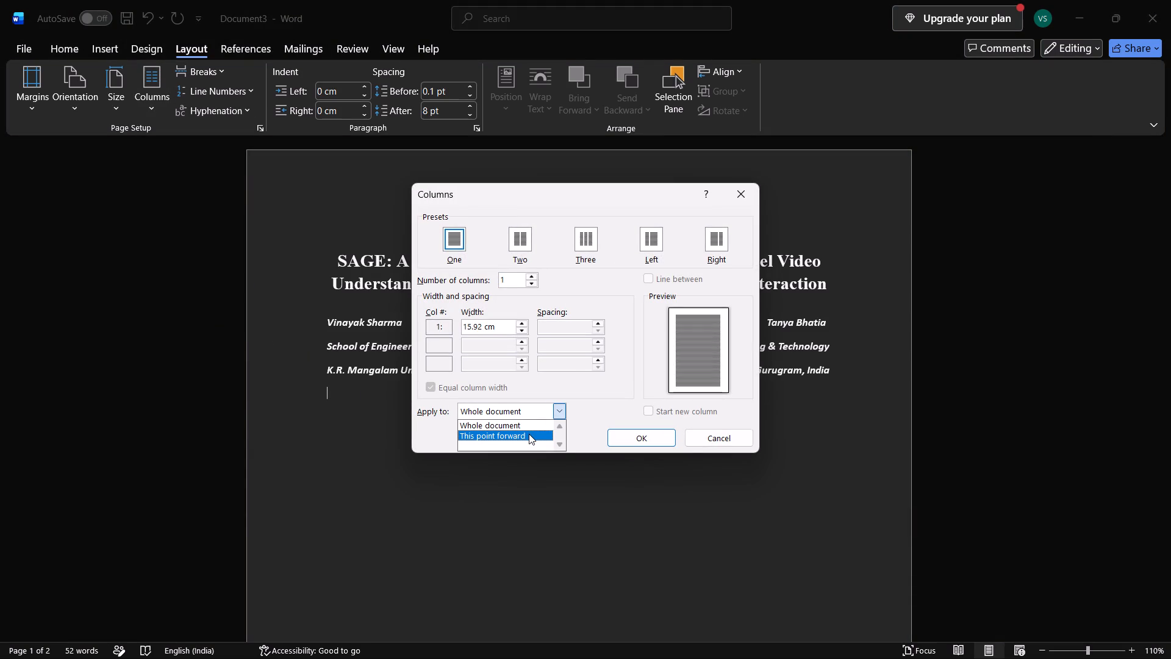
pyautogui.click(529, 434)
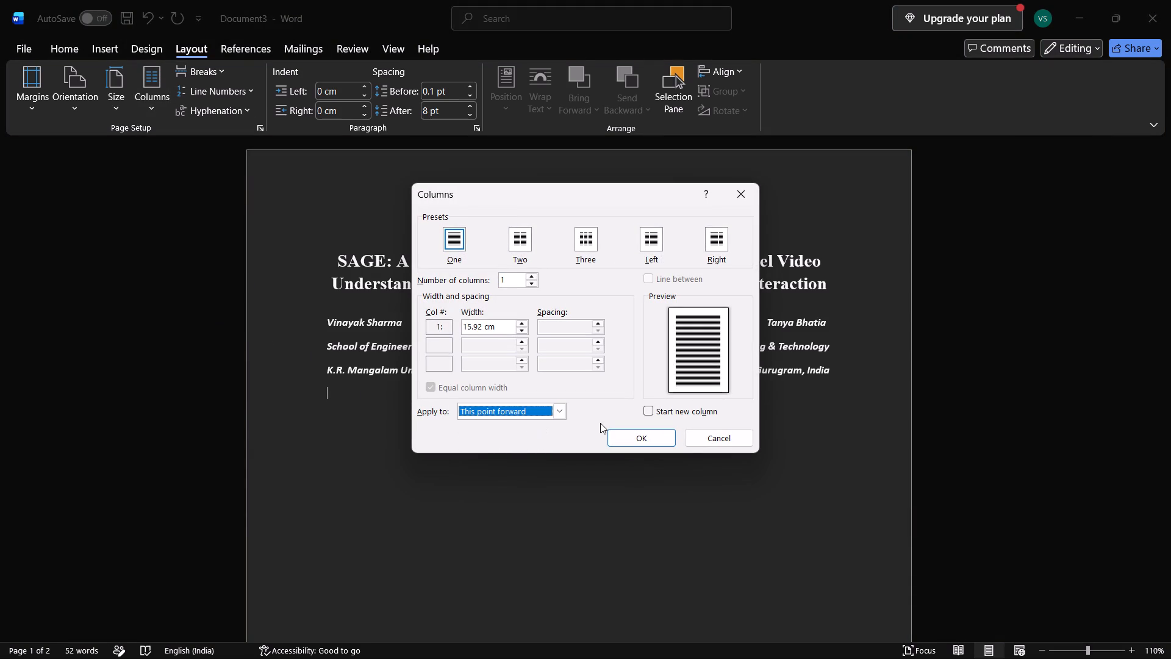
pyautogui.click(519, 248)
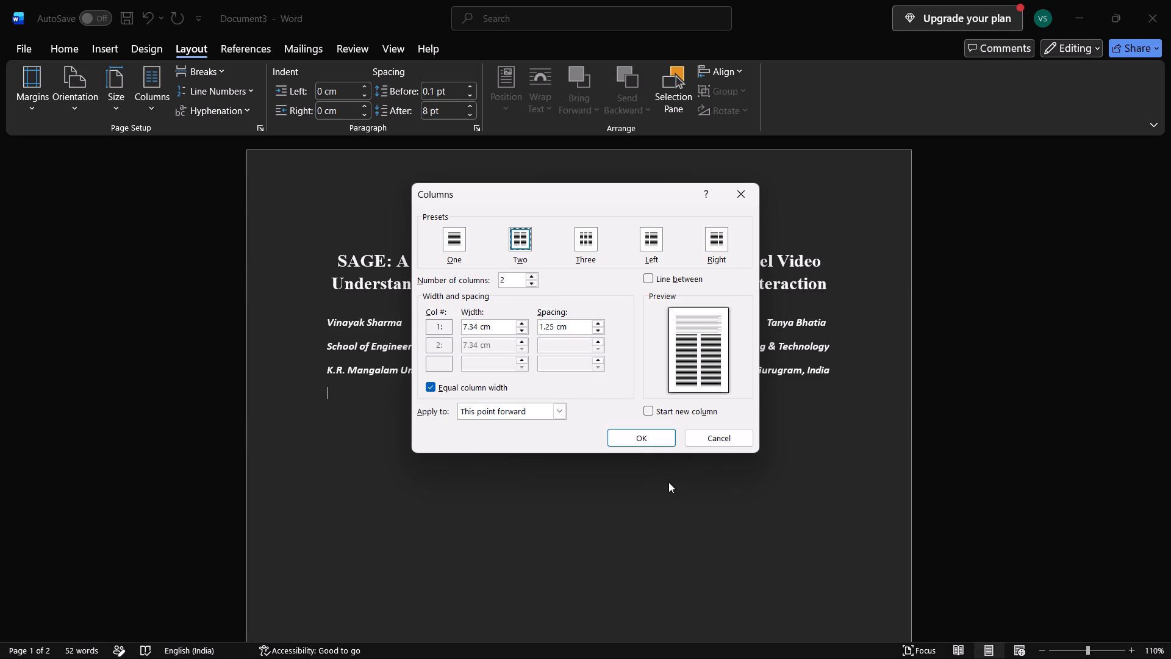
pyautogui.click(653, 441)
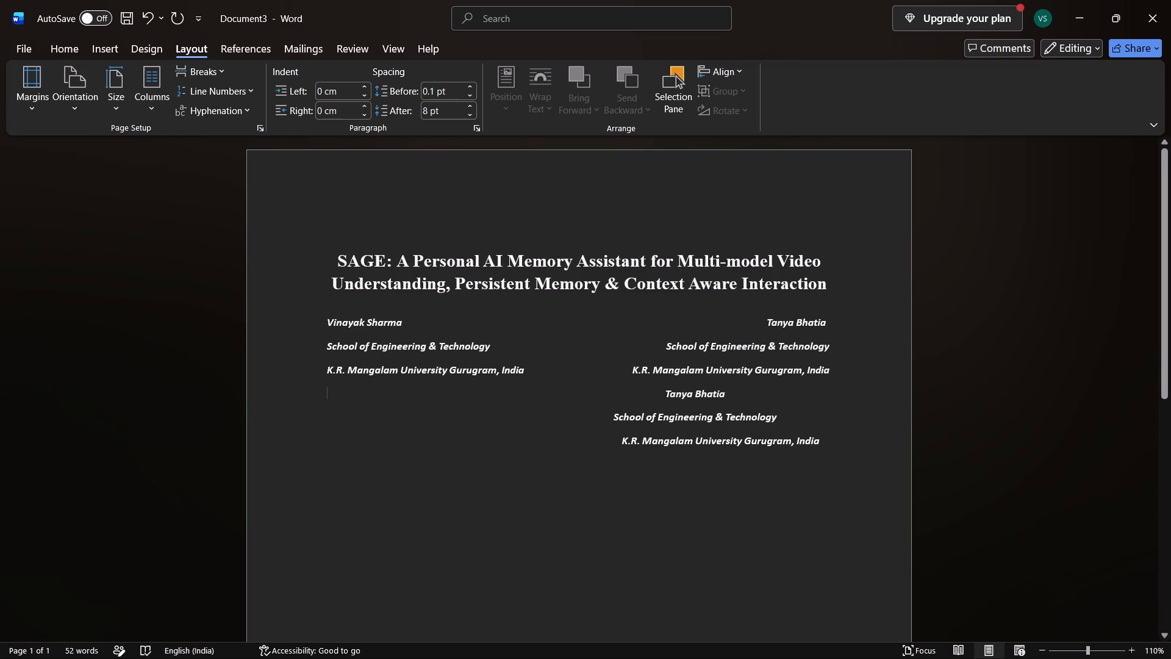
# Delete the leftover three-line second author block at the top of the second column.
pyautogui.moveTo(825, 439); pyautogui.dragTo(645, 394)
pyautogui.press('BackSpace')
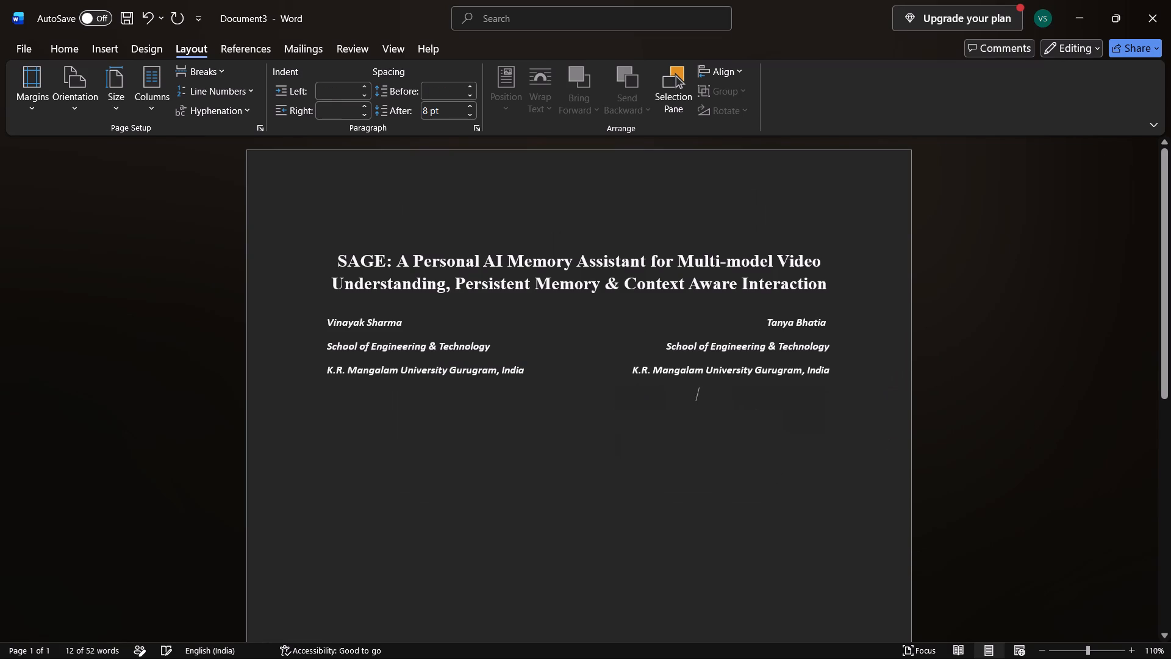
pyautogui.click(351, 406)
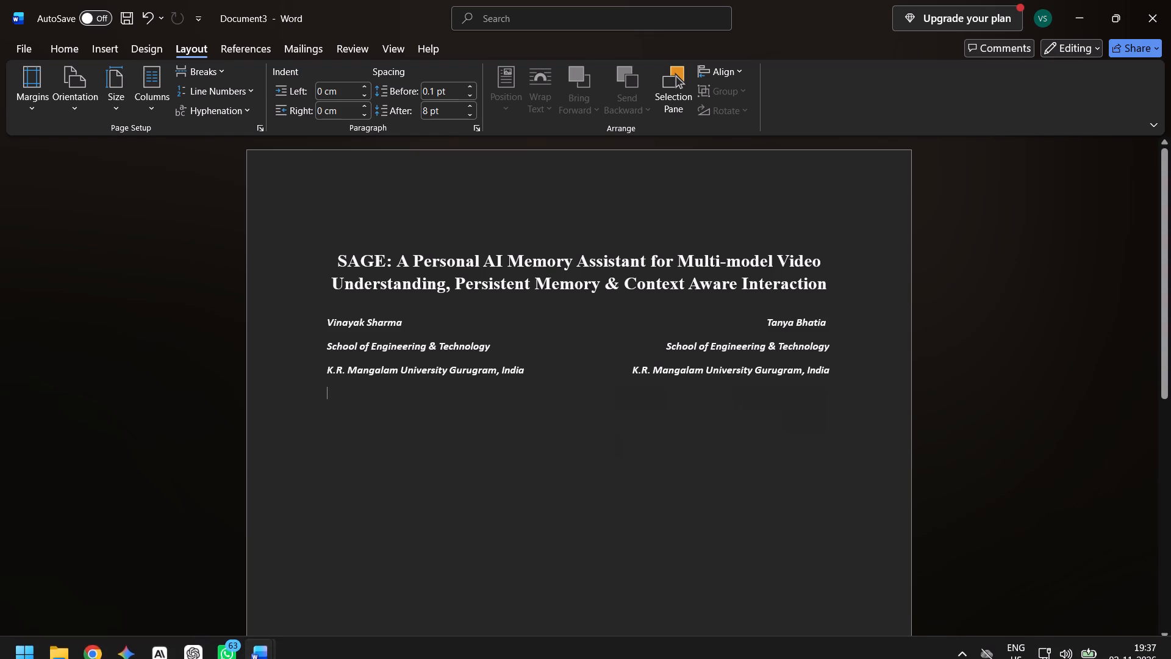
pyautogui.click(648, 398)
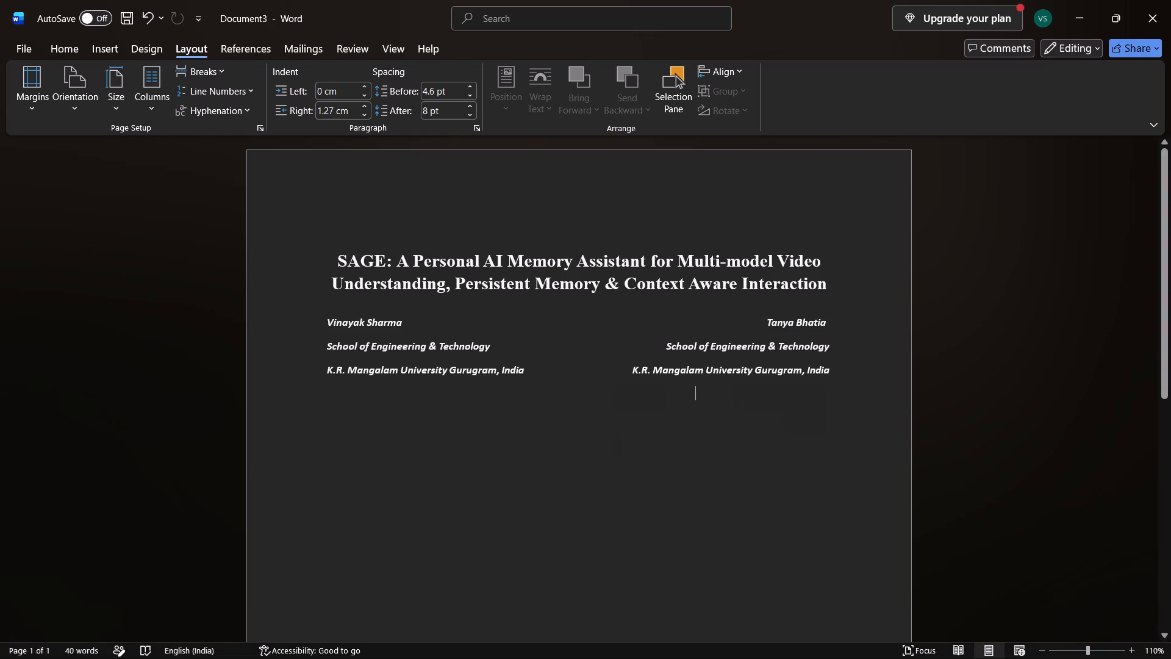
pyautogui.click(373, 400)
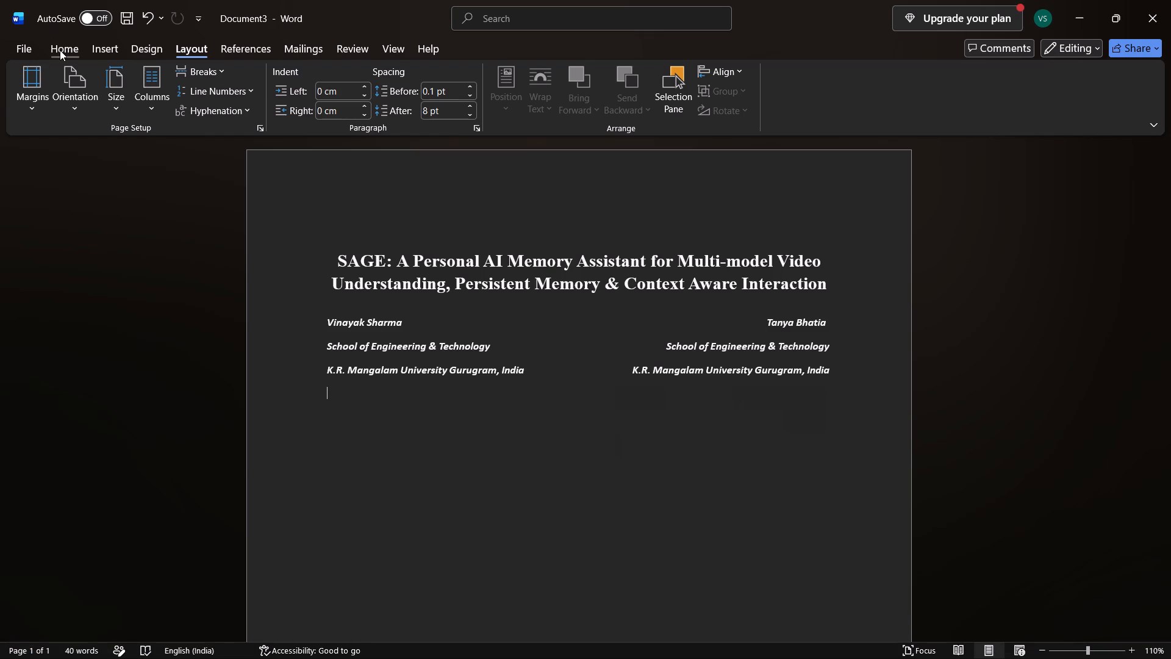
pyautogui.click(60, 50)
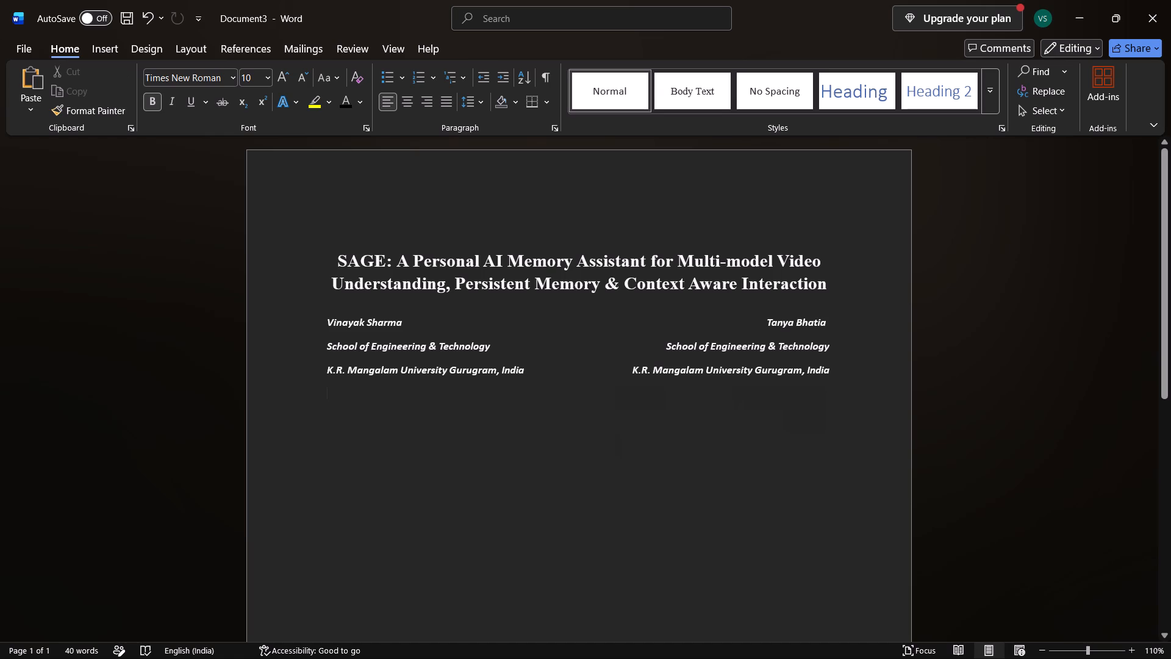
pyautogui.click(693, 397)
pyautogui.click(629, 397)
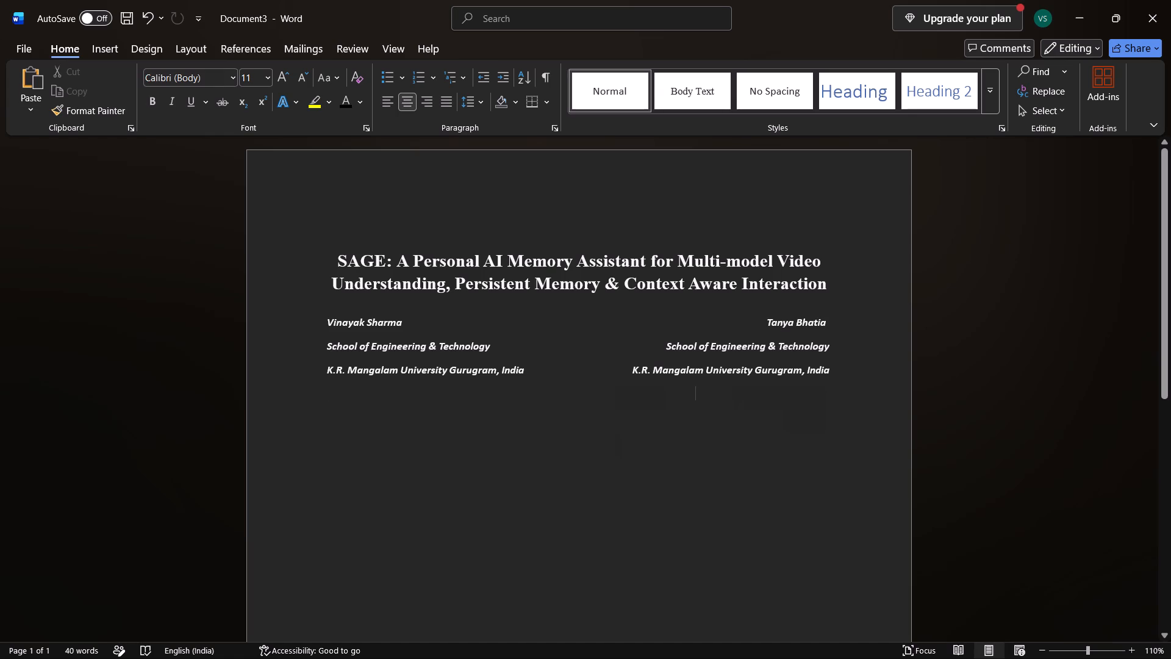
# Copy the abstract with its index terms from SAGE_IEEE_Paper into the first column below the author blocks in Document3.
pyautogui.click(346, 405)
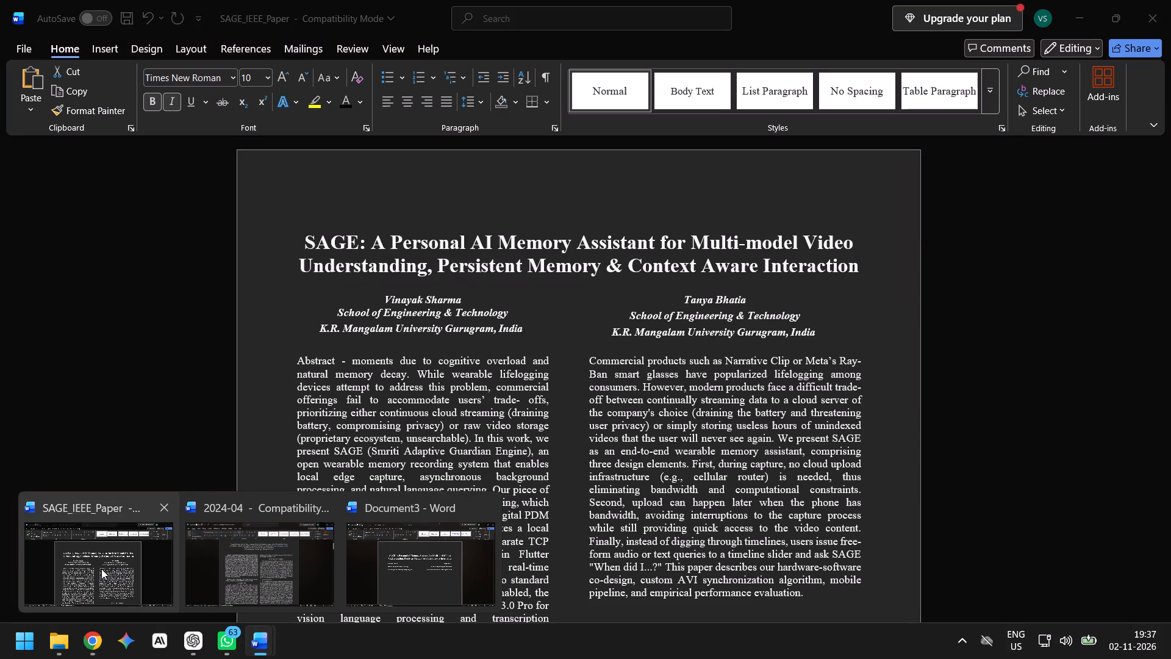
pyautogui.click(101, 569)
pyautogui.moveTo(295, 362); pyautogui.dragTo(393, 405)
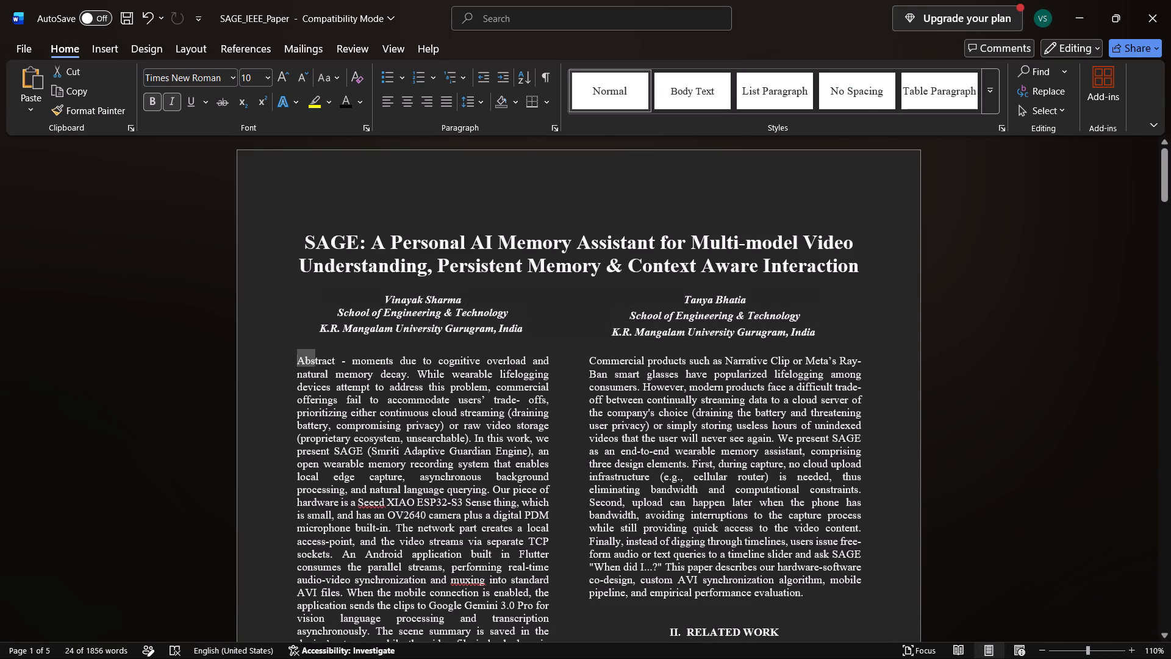
pyautogui.moveTo(393, 405); pyautogui.dragTo(488, 480)
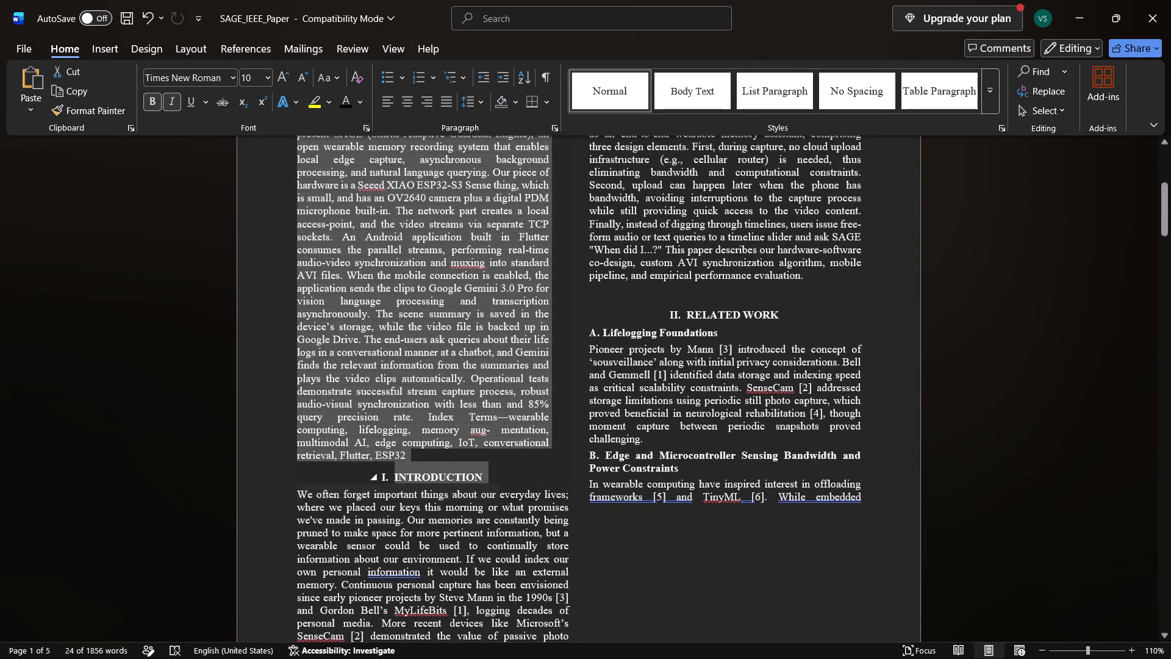
pyautogui.moveTo(488, 480); pyautogui.dragTo(474, 458)
pyautogui.hotkey('ctrl', 'c')
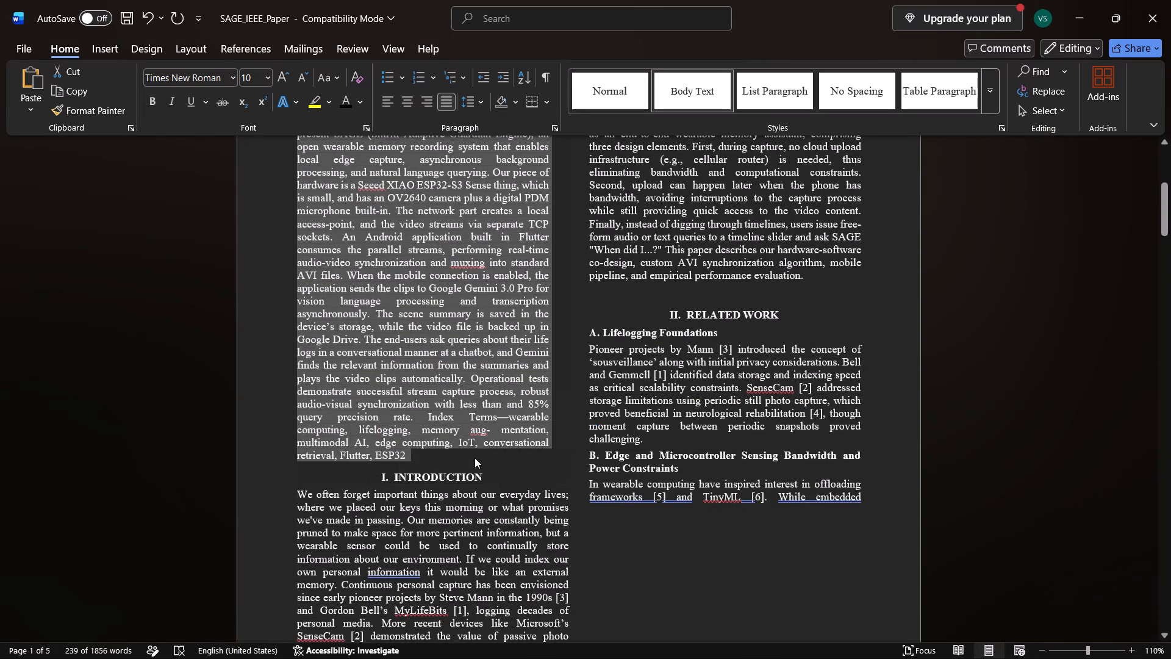
pyautogui.hotkey('alt', 'Tab')
pyautogui.hotkey('ctrl', 'v')
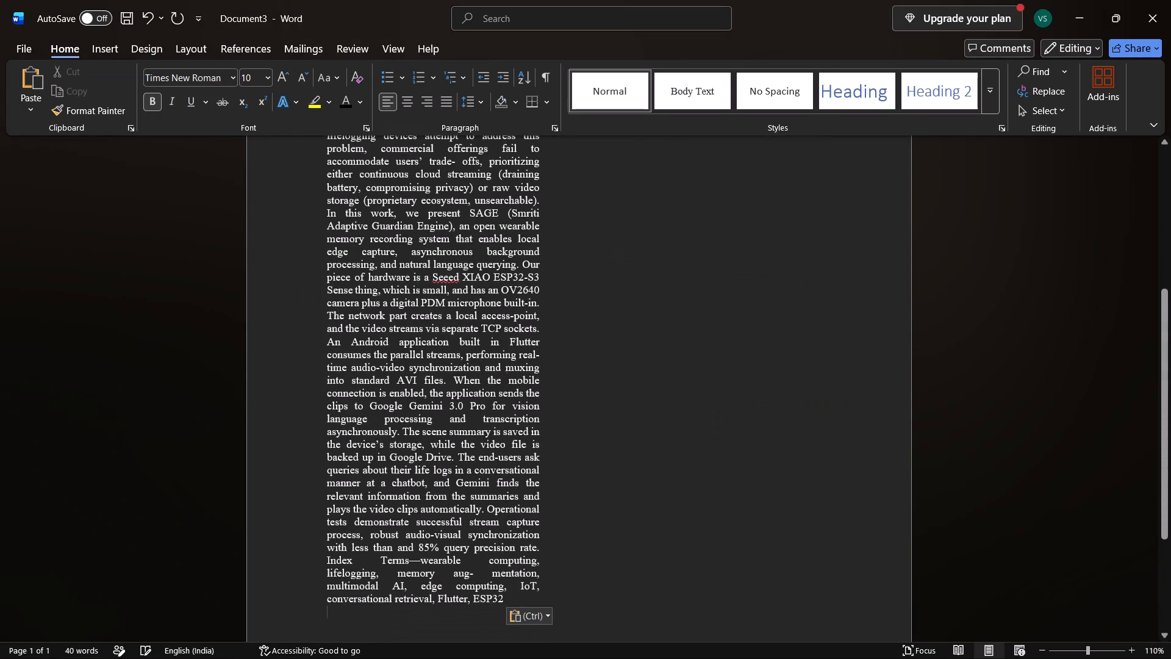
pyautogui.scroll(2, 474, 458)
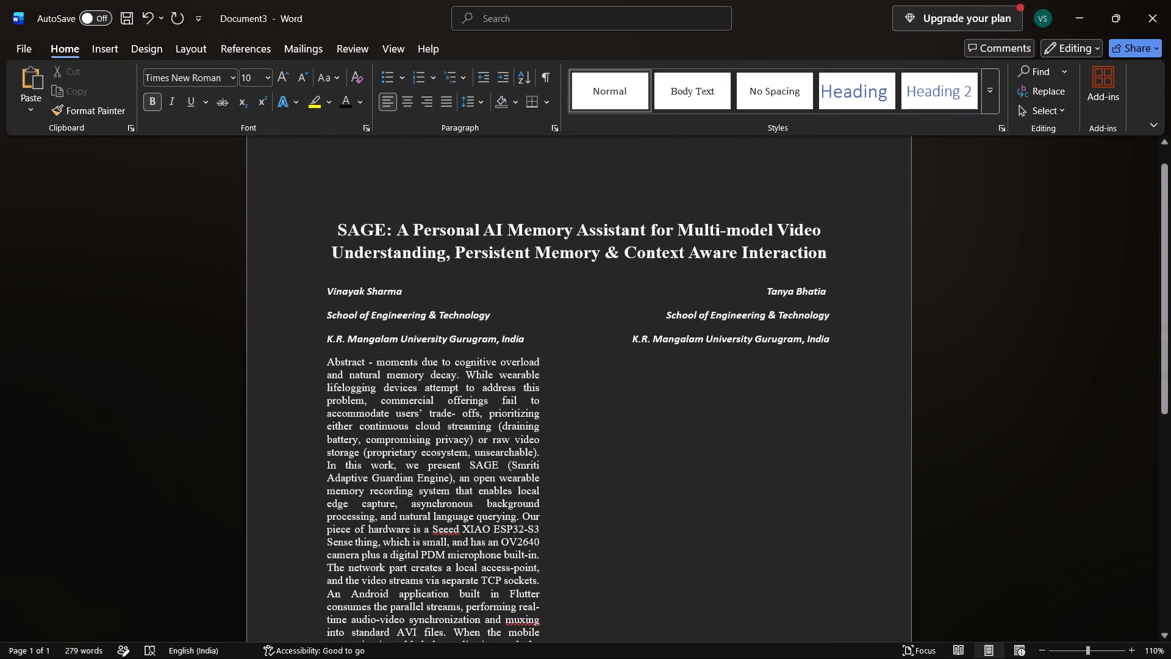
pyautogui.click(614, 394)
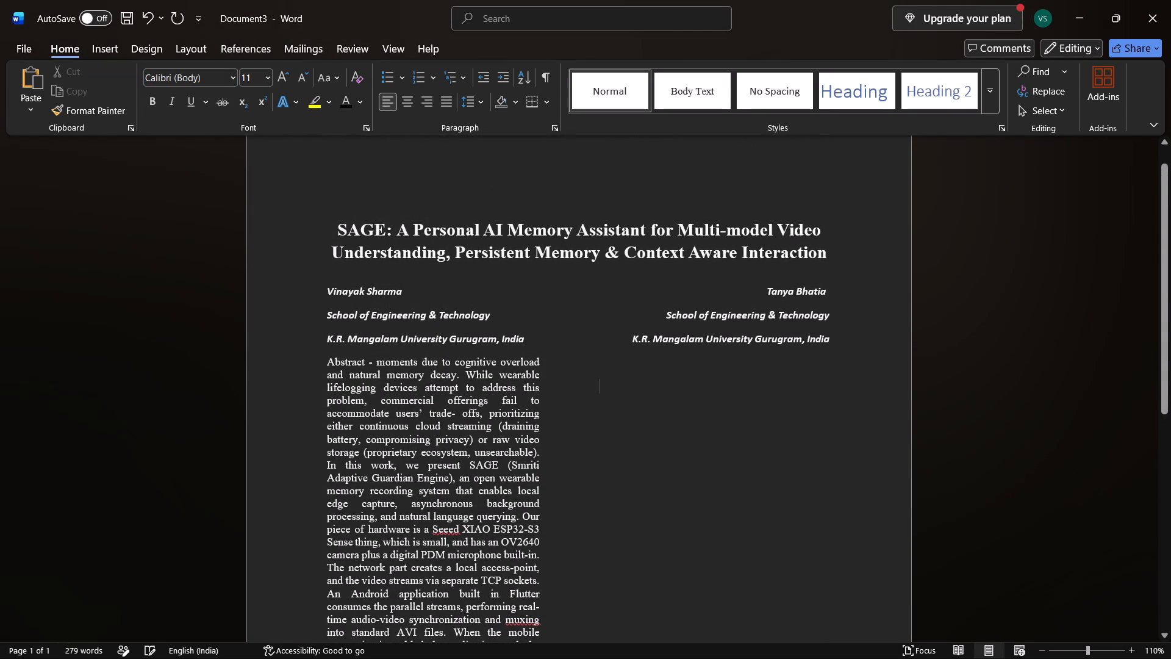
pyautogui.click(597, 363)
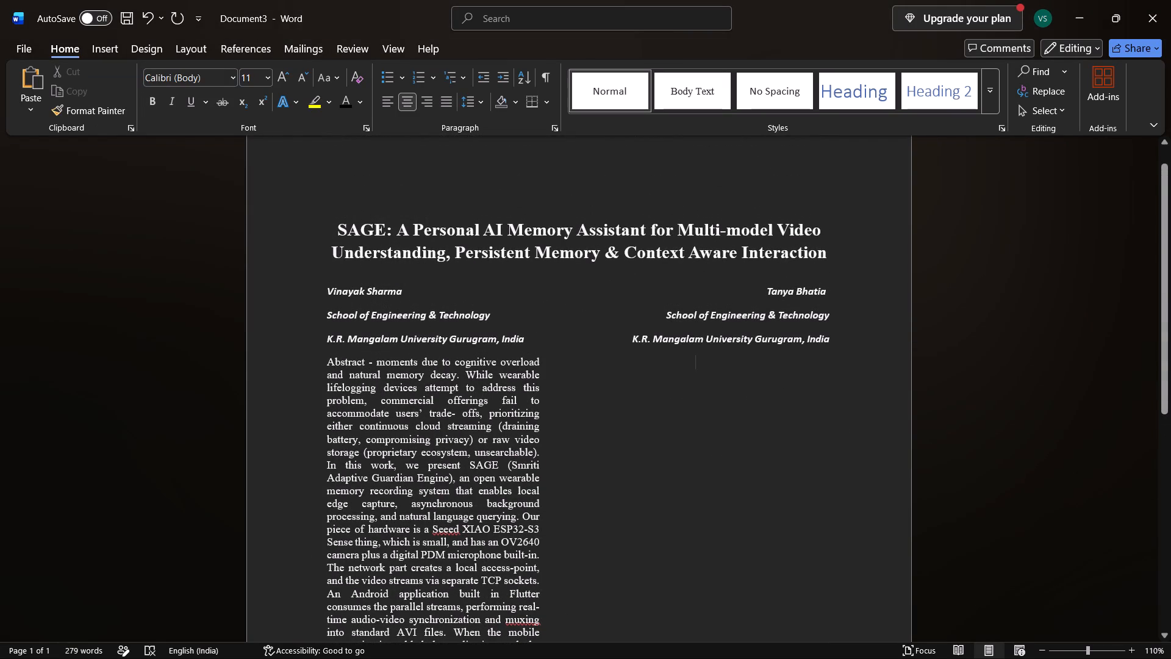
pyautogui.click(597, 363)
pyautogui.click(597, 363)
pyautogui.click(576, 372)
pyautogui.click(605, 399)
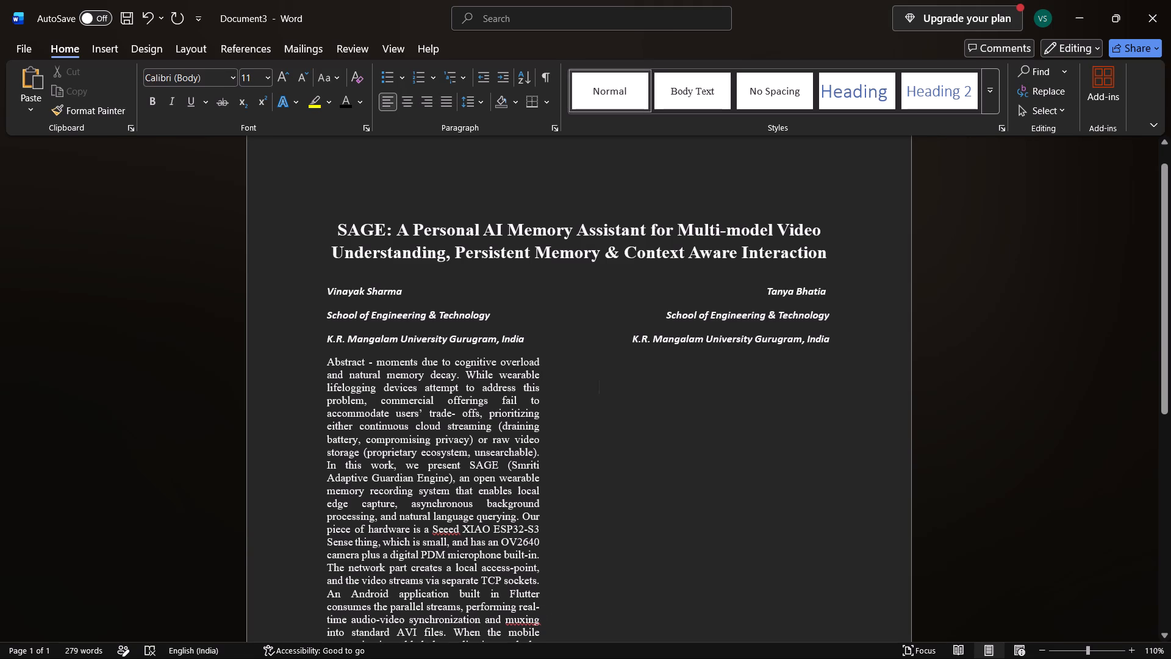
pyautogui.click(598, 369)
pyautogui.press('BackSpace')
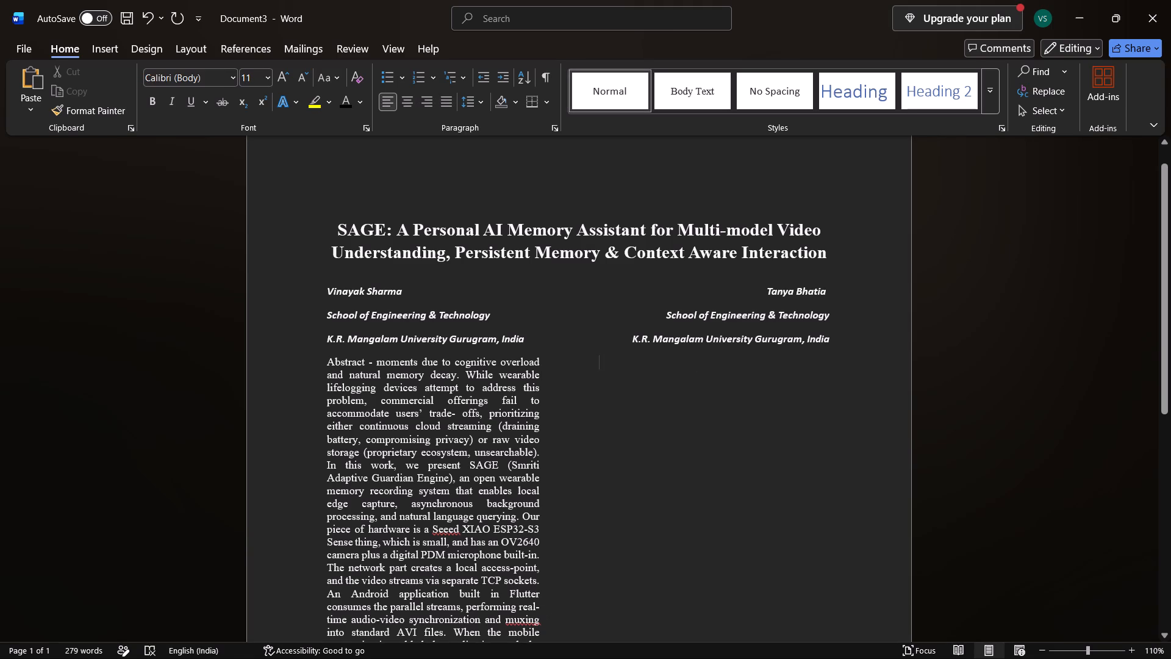
# Copy the INTRODUCTION heading and its paragraph up to reference [4] from SAGE_IEEE_Paper into Document3, one blank line below the index terms.
pyautogui.scroll(-9, 645, 364)
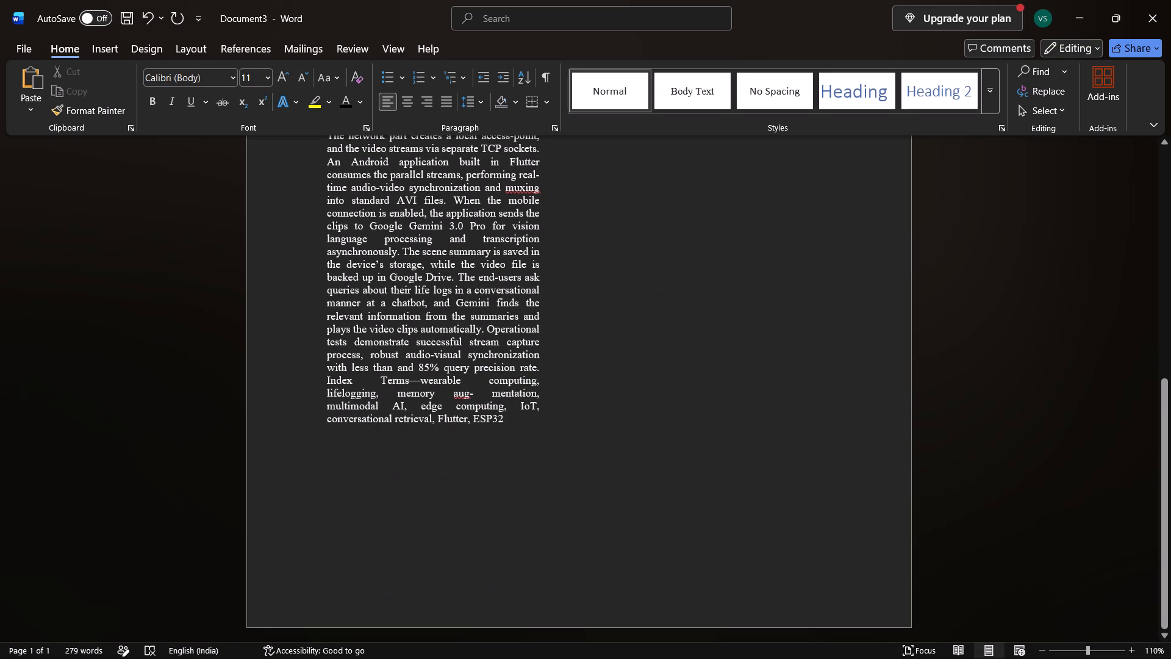
pyautogui.click(332, 450)
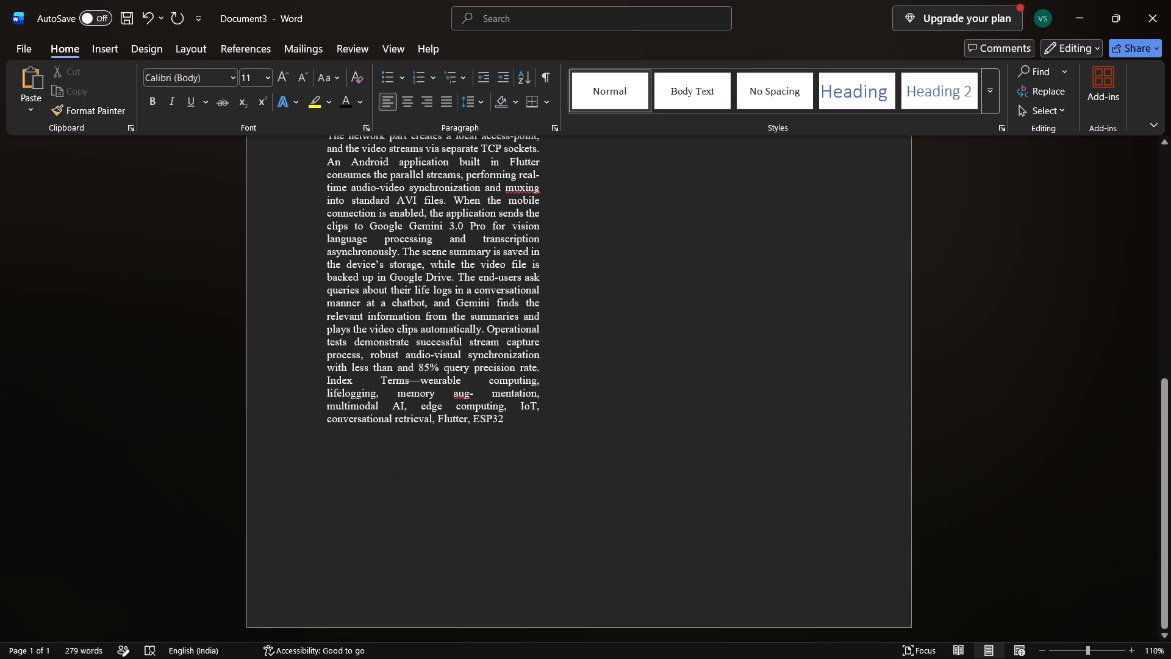
pyautogui.click(331, 442)
pyautogui.press('Return')
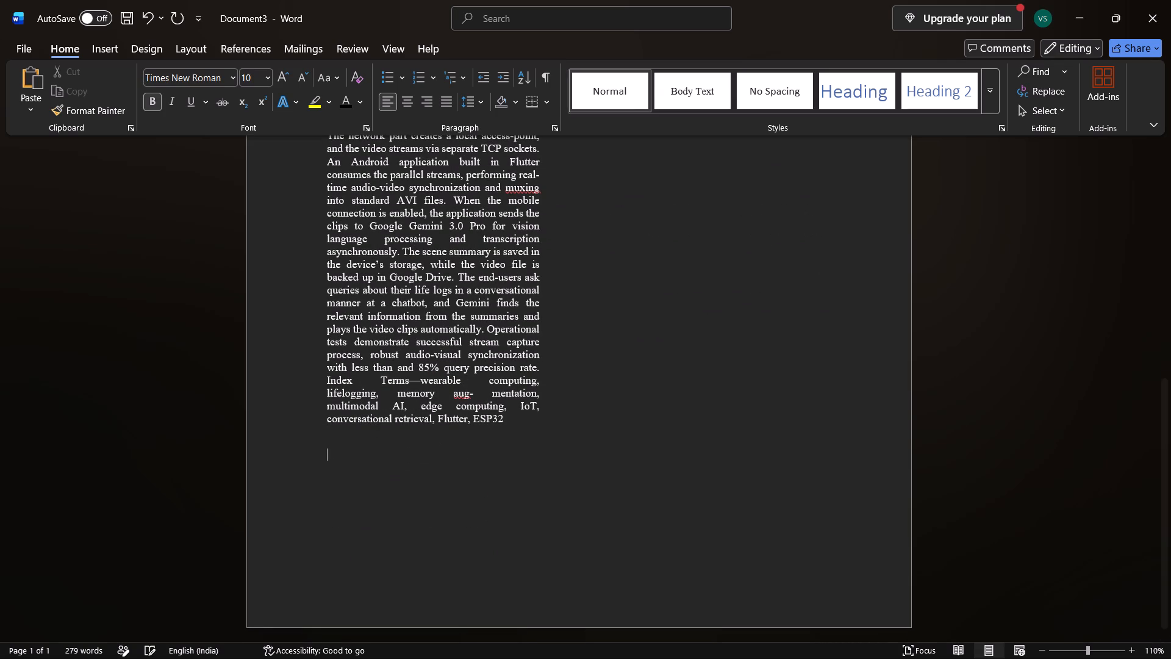
pyautogui.hotkey('alt', 'Tab')
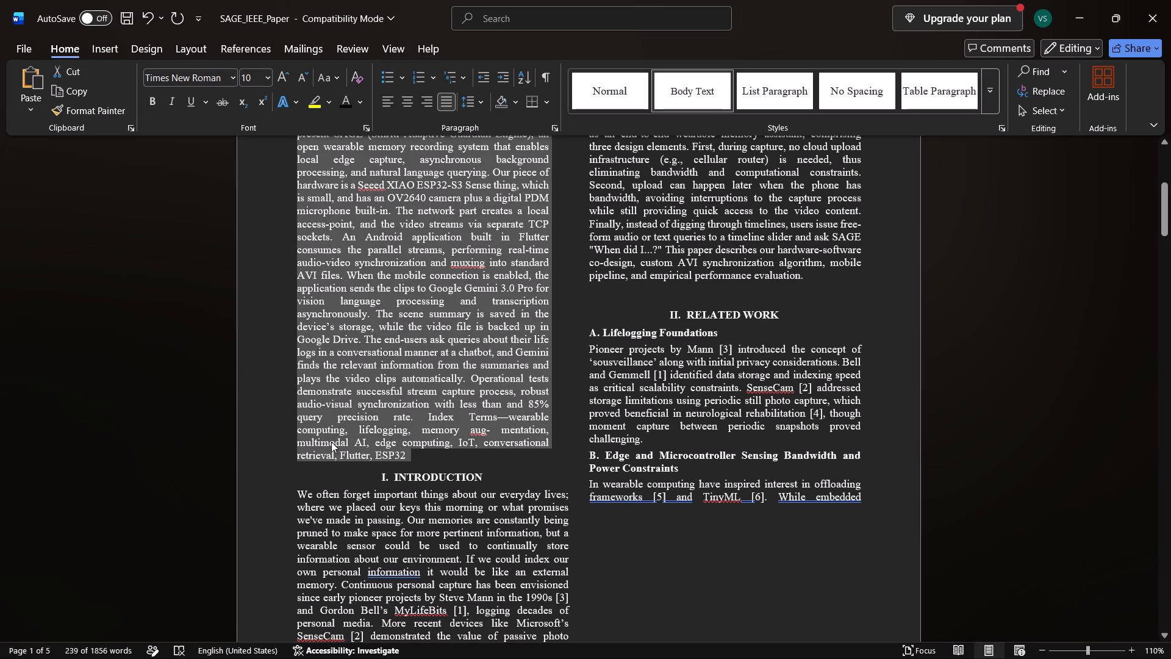
pyautogui.scroll(-1, 331, 442)
pyautogui.moveTo(384, 334); pyautogui.dragTo(406, 339)
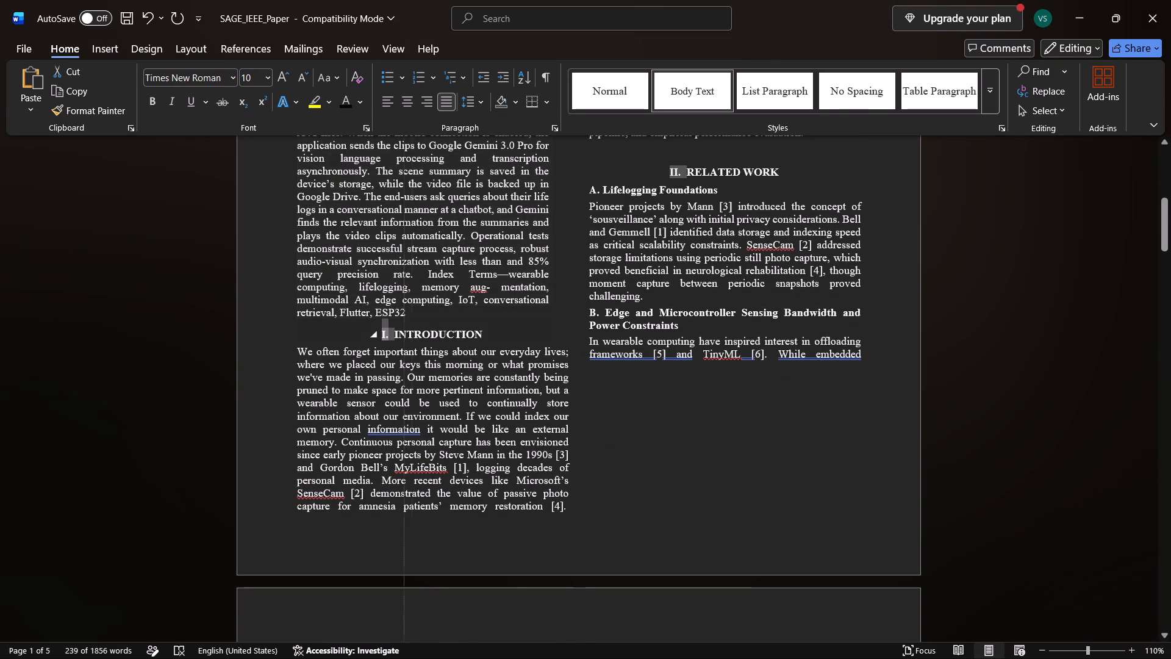
pyautogui.moveTo(406, 339); pyautogui.dragTo(388, 349)
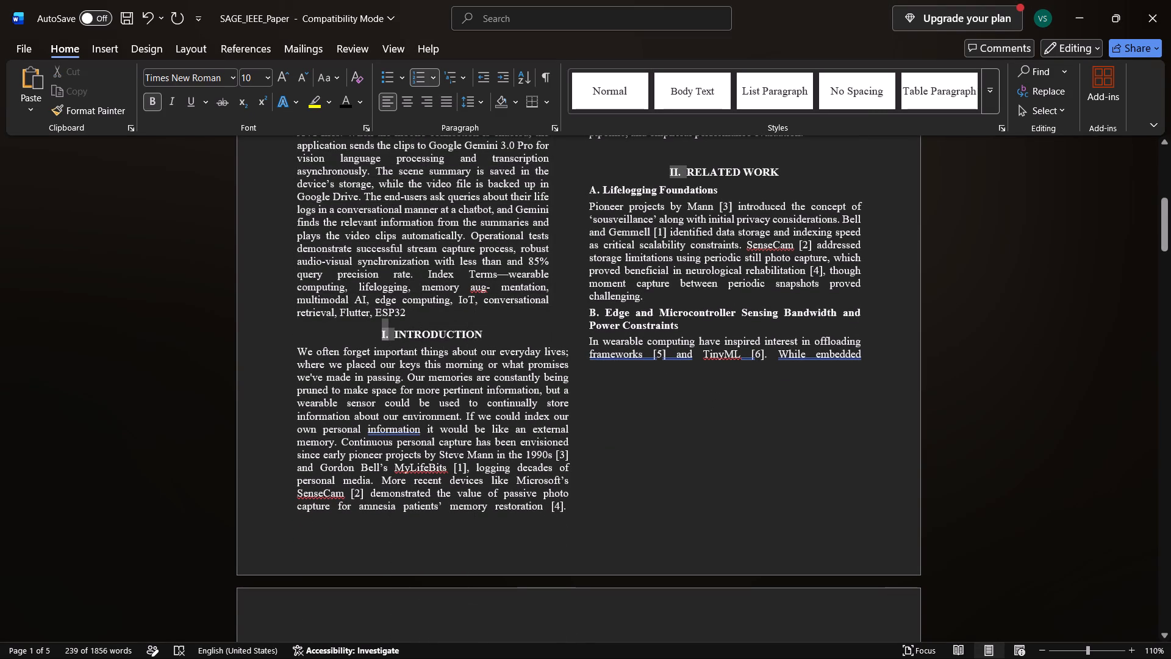
pyautogui.click(400, 331)
pyautogui.moveTo(395, 334); pyautogui.dragTo(573, 505)
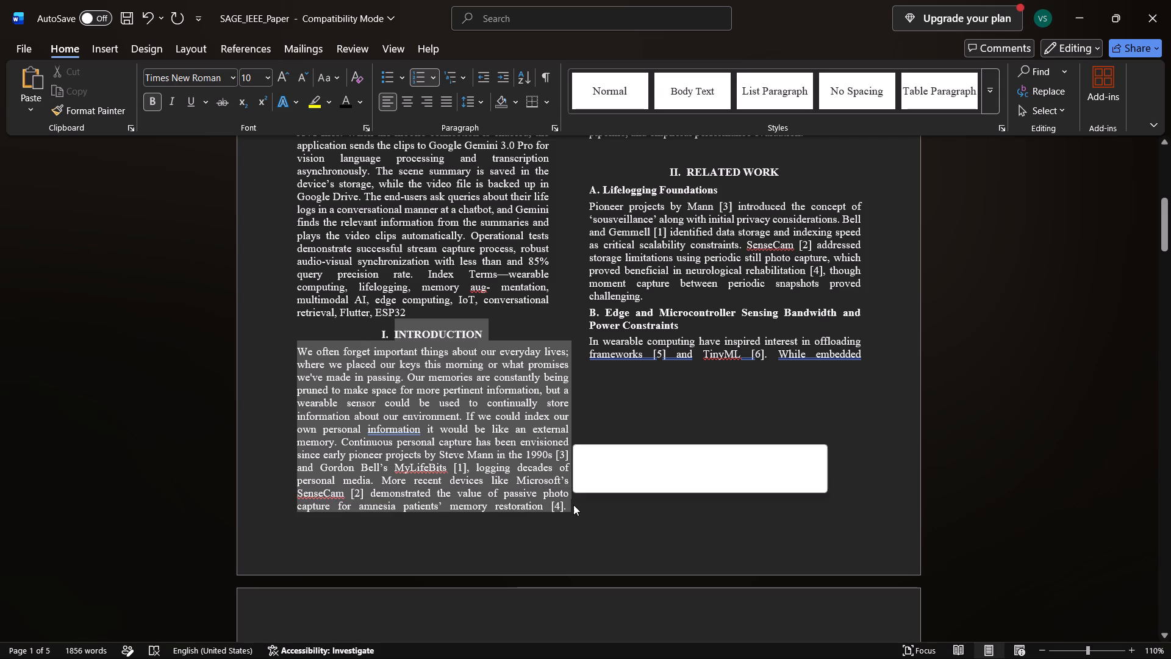
pyautogui.hotkey('ctrl', 'c')
pyautogui.hotkey('alt', 'Tab')
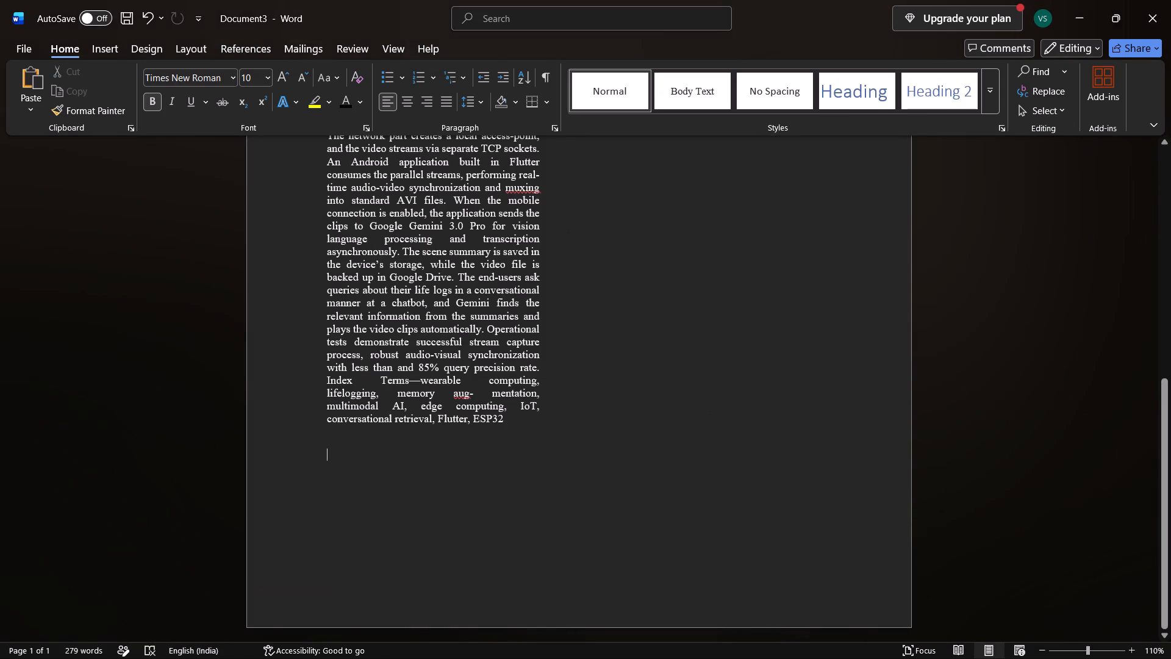
pyautogui.hotkey('ctrl', 'v')
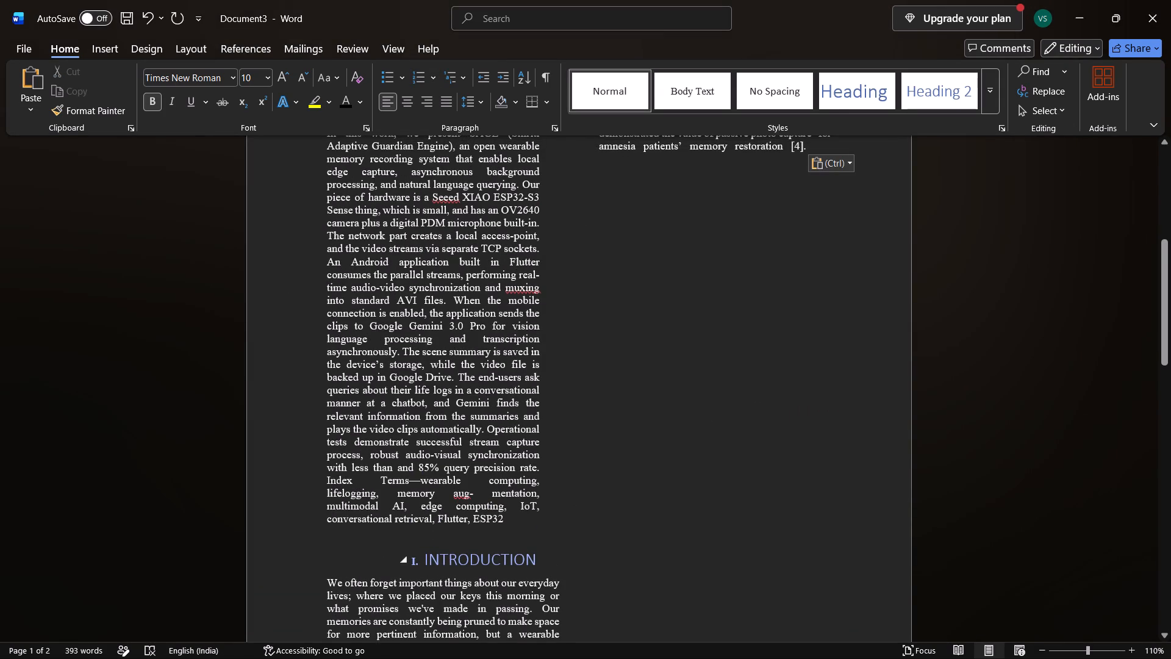
# Format the INTRODUCTION heading text as bold 10 pt Times New Roman in the preset font colour instead of blue.
pyautogui.moveTo(540, 563); pyautogui.dragTo(392, 566)
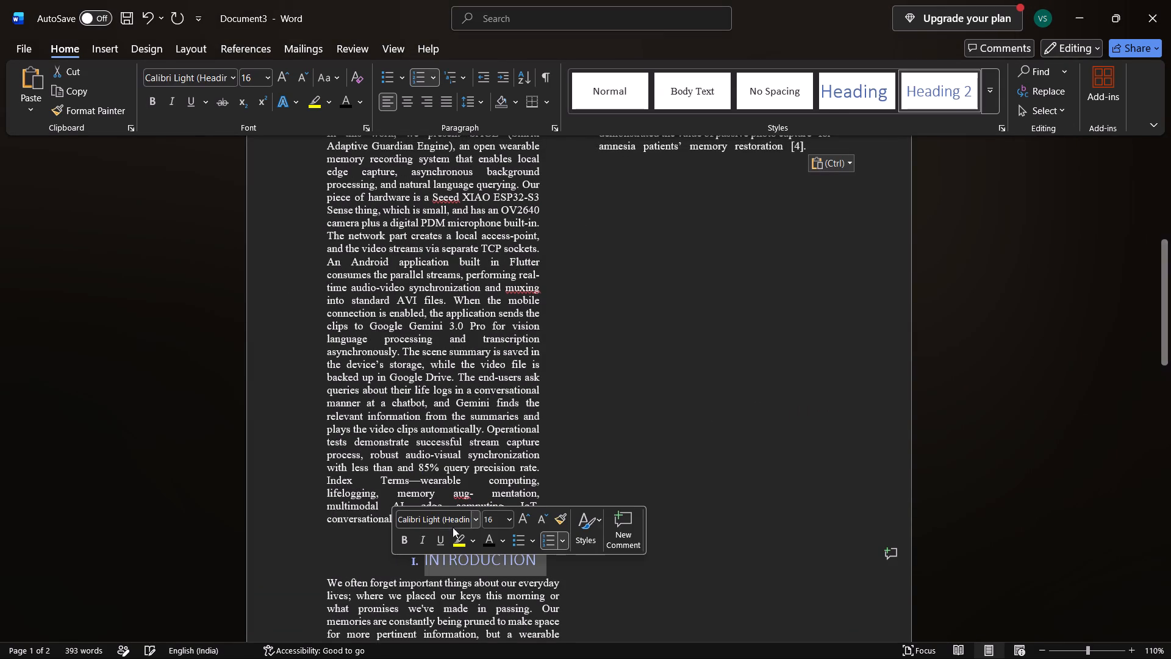
pyautogui.click(459, 516)
pyautogui.press('BackSpace')
pyautogui.press('t')
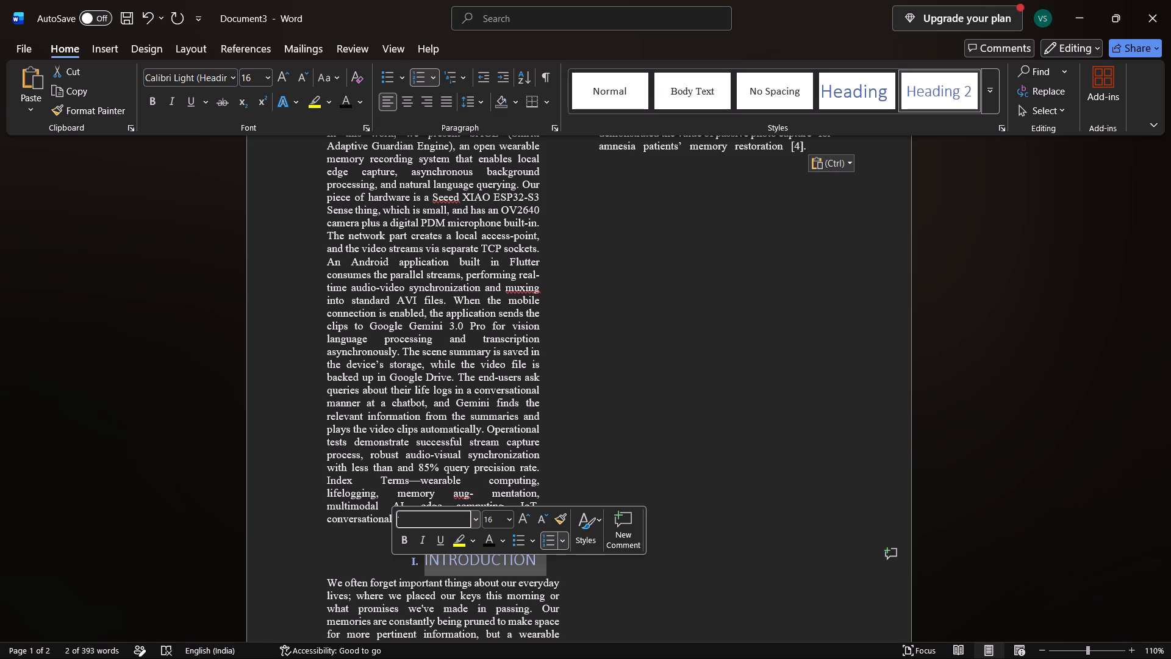
pyautogui.press('Return')
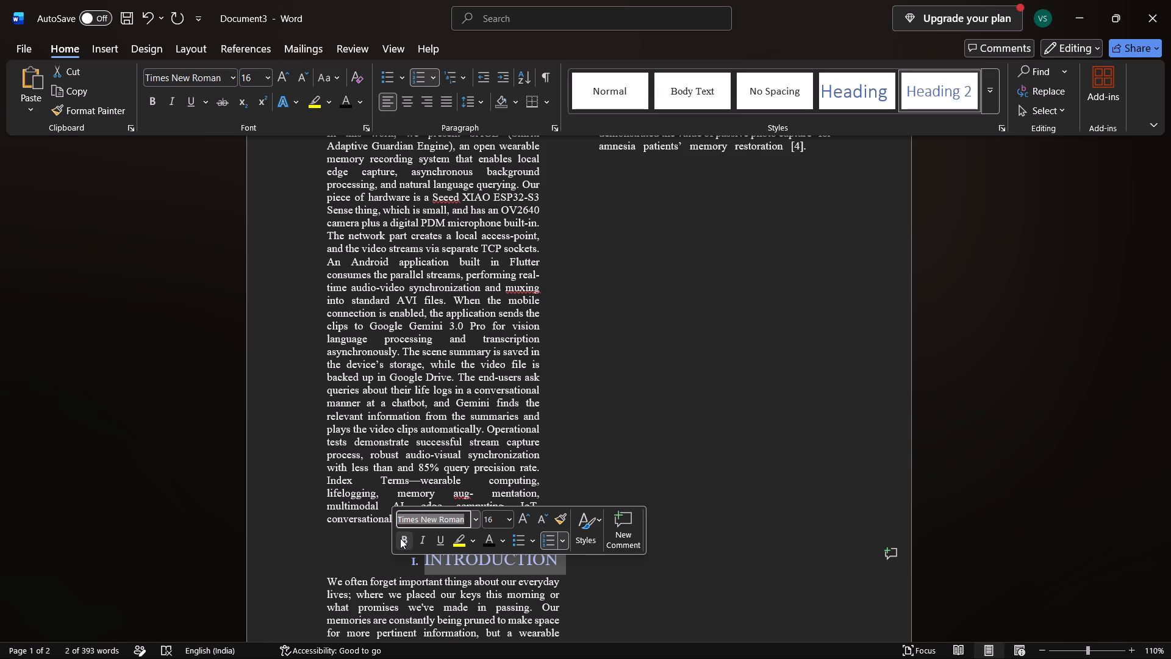
pyautogui.click(400, 538)
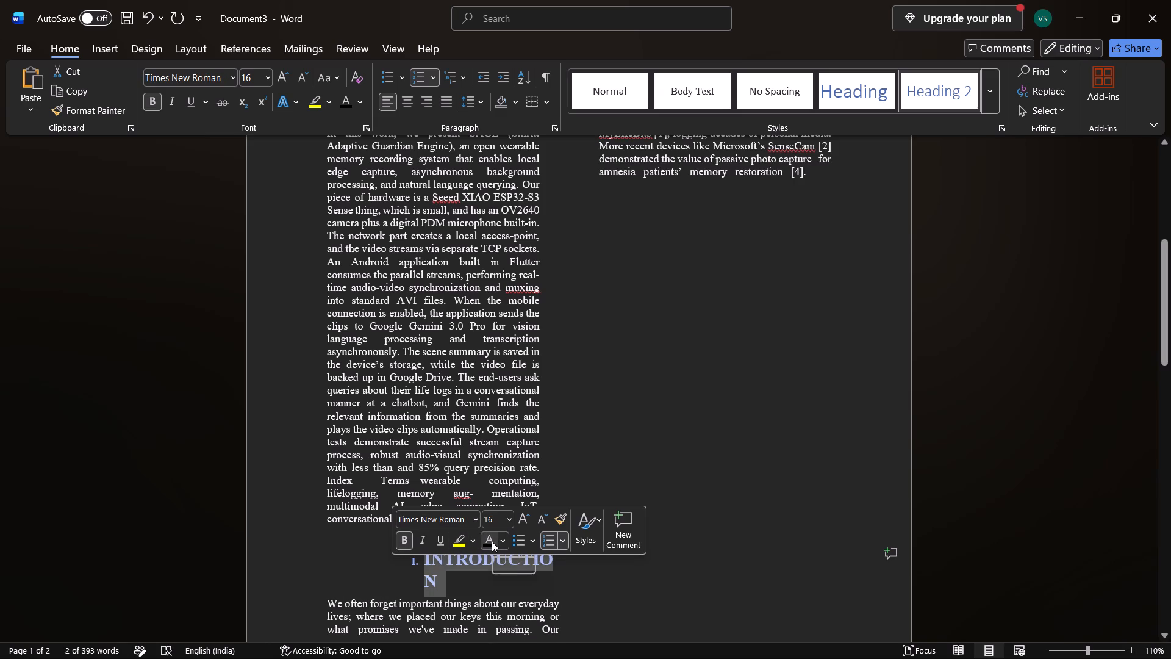
pyautogui.click(492, 541)
pyautogui.click(492, 520)
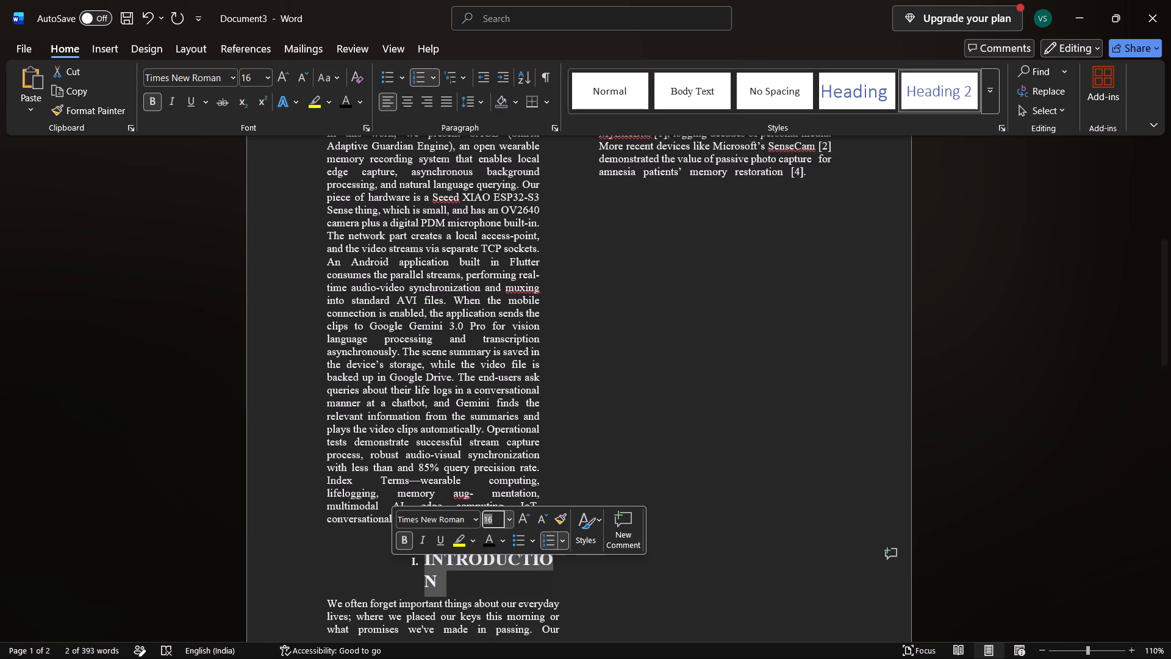
pyautogui.press('BackSpace')
pyautogui.write('10')
pyautogui.press('Return')
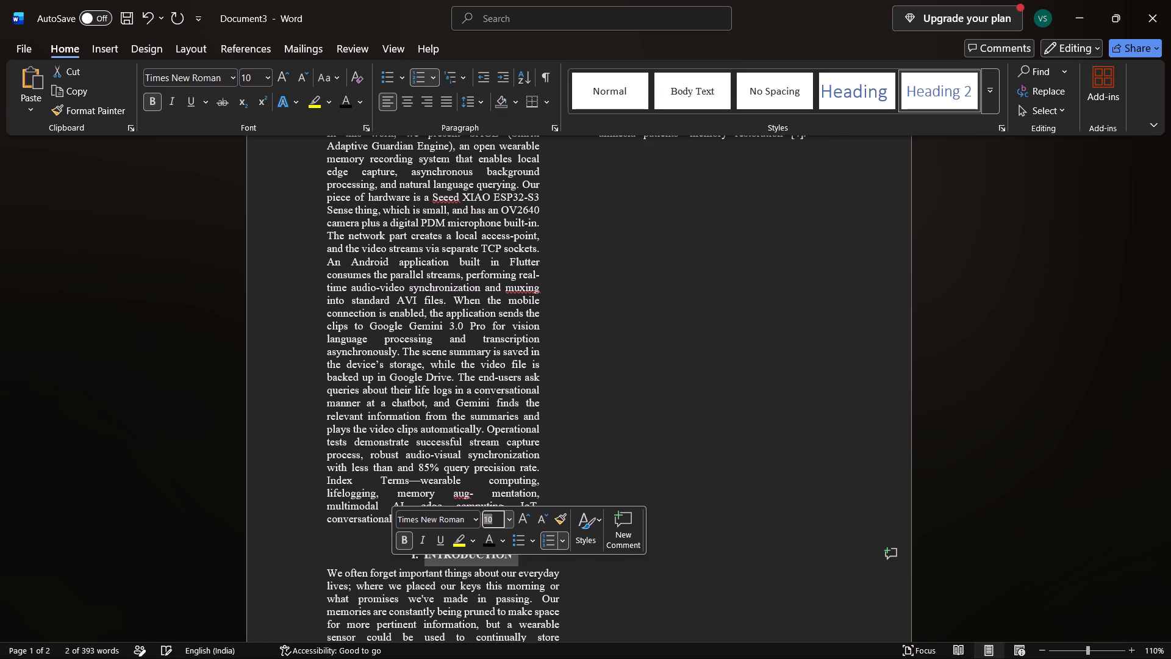
pyautogui.click(498, 571)
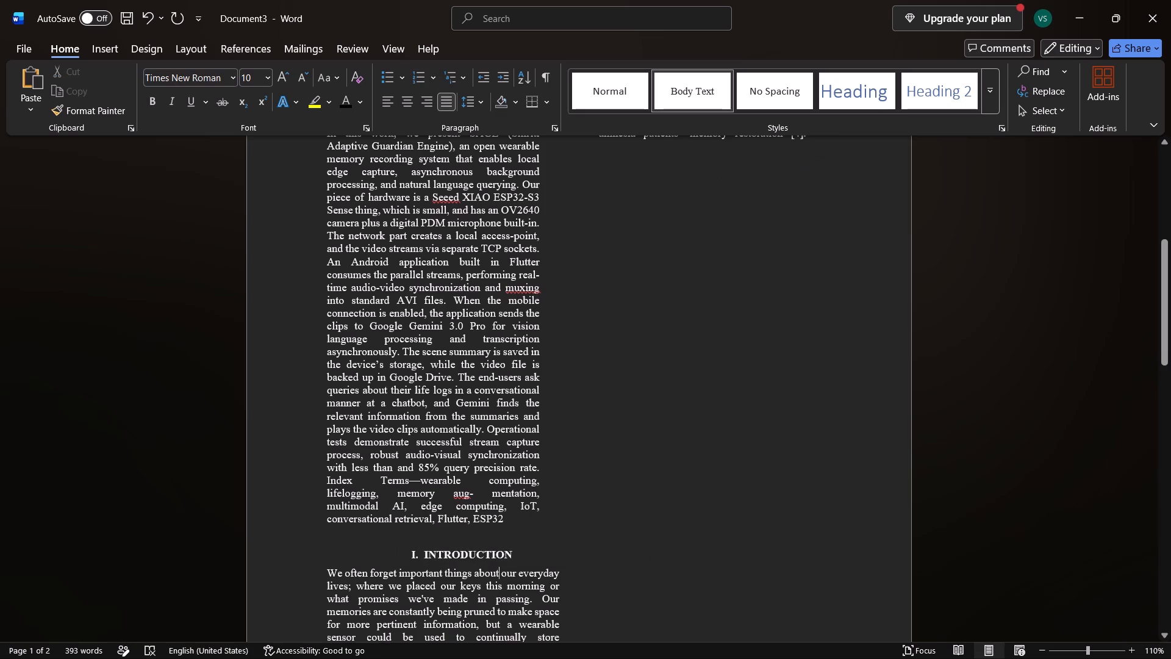
# Copy the RELATED WORK section, from its heading through the first lines of subsection B, from SAGE_IEEE_Paper to below the Introduction paragraph in Document3.
pyautogui.scroll(3, 523, 558)
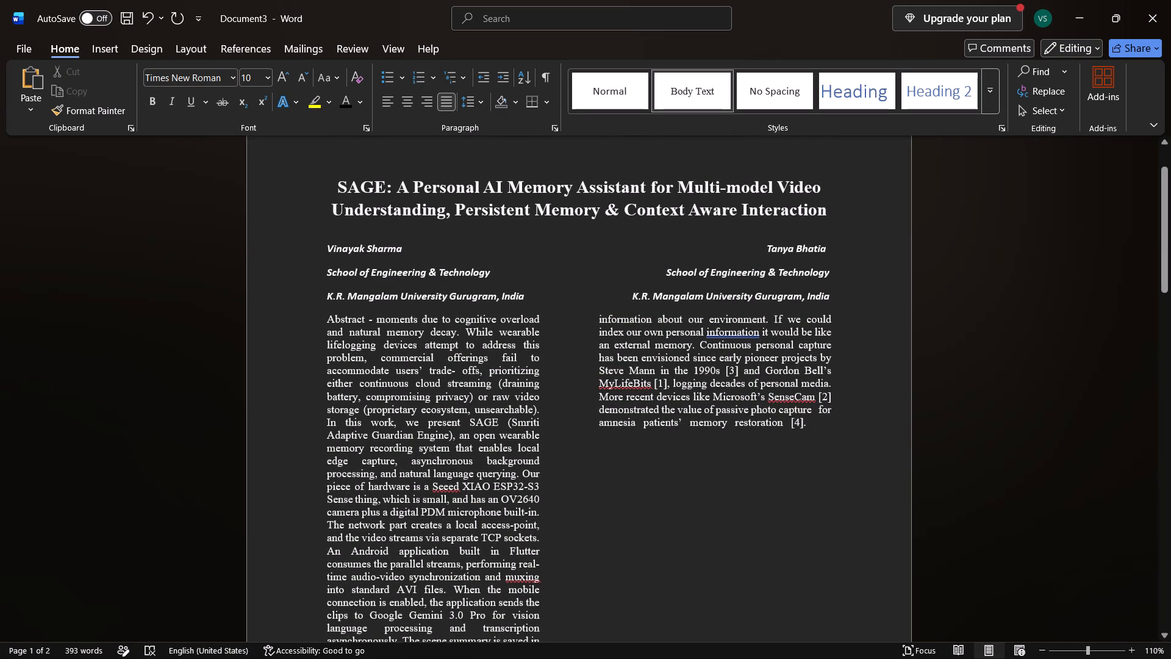
pyautogui.click(538, 350)
pyautogui.click(593, 316)
pyautogui.hotkey('alt', 'Tab')
pyautogui.scroll(1, 818, 428)
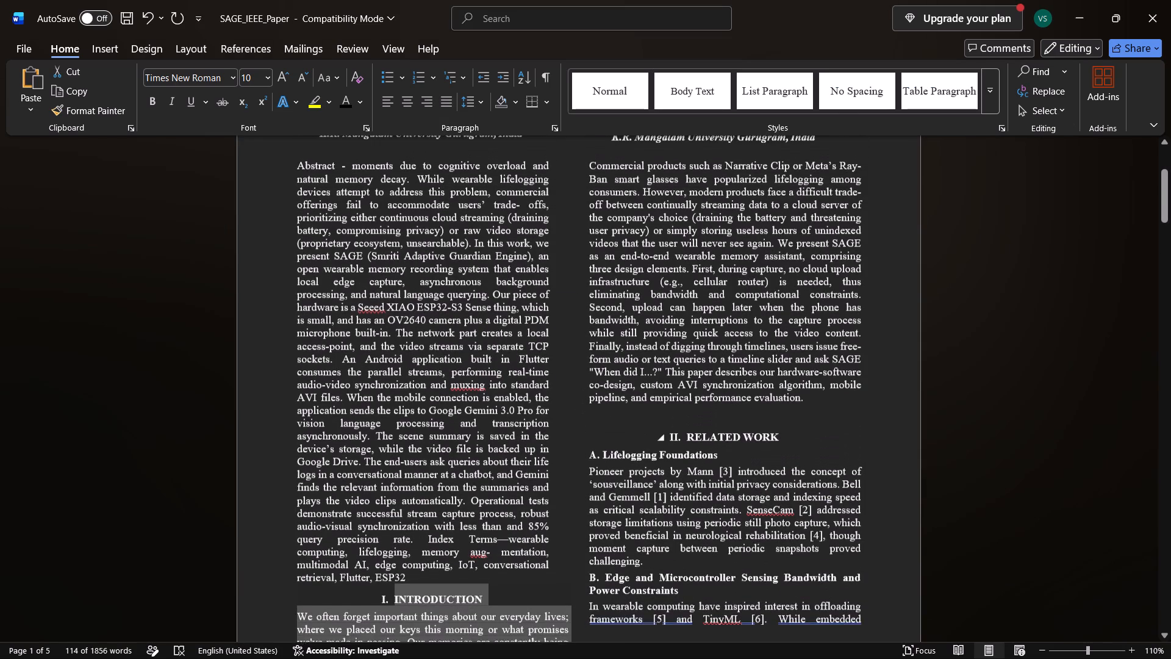
pyautogui.scroll(1, 818, 428)
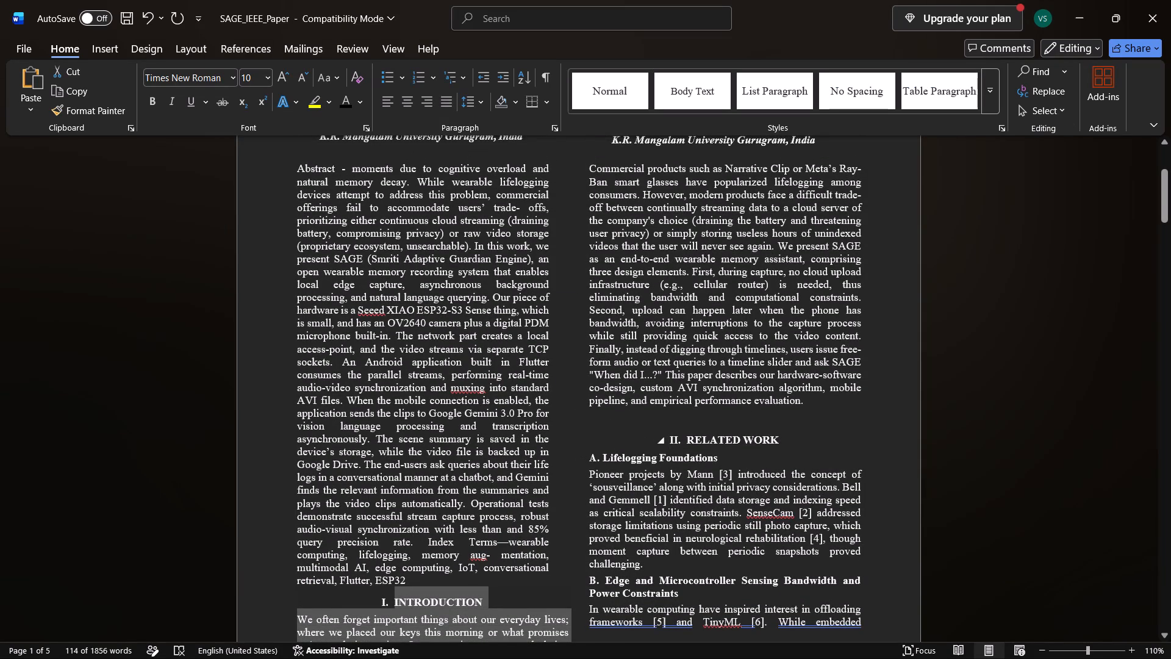
pyautogui.moveTo(689, 439); pyautogui.dragTo(768, 577)
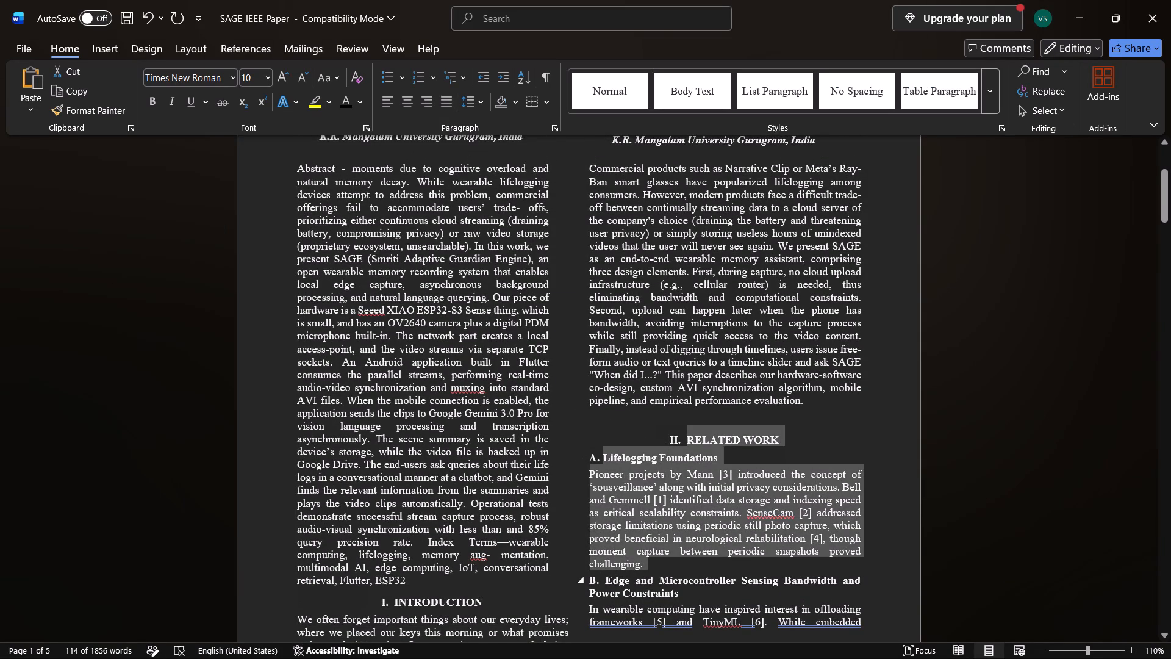
pyautogui.moveTo(768, 577); pyautogui.dragTo(867, 538)
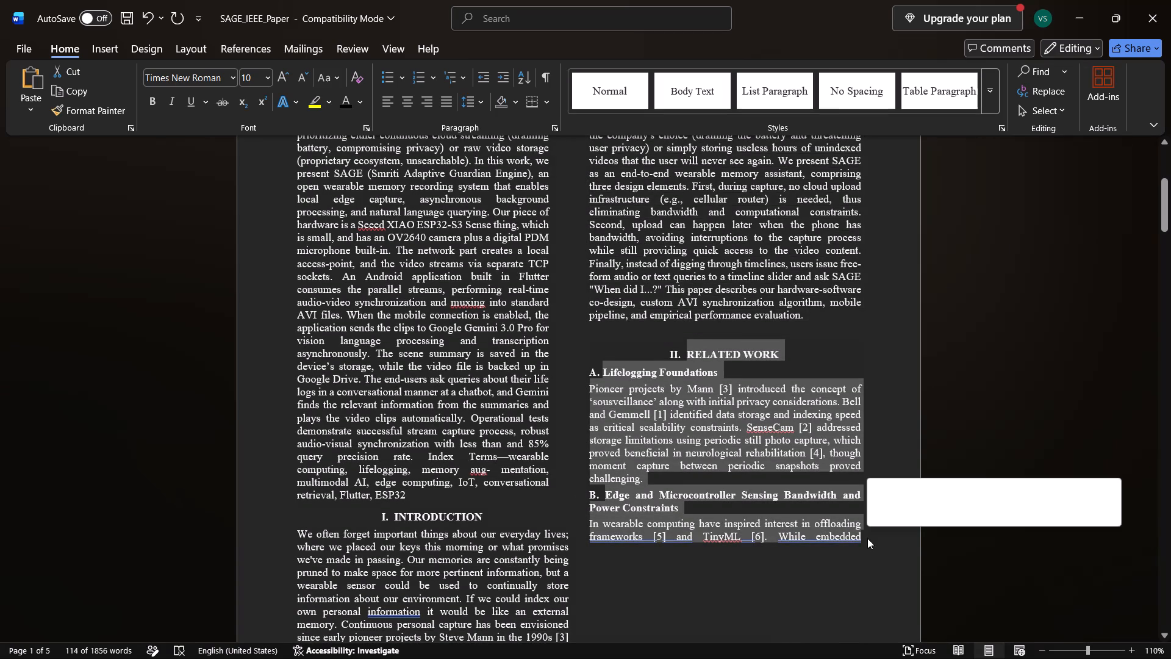
pyautogui.hotkey('ctrl', 'c')
pyautogui.hotkey('alt', 'Tab')
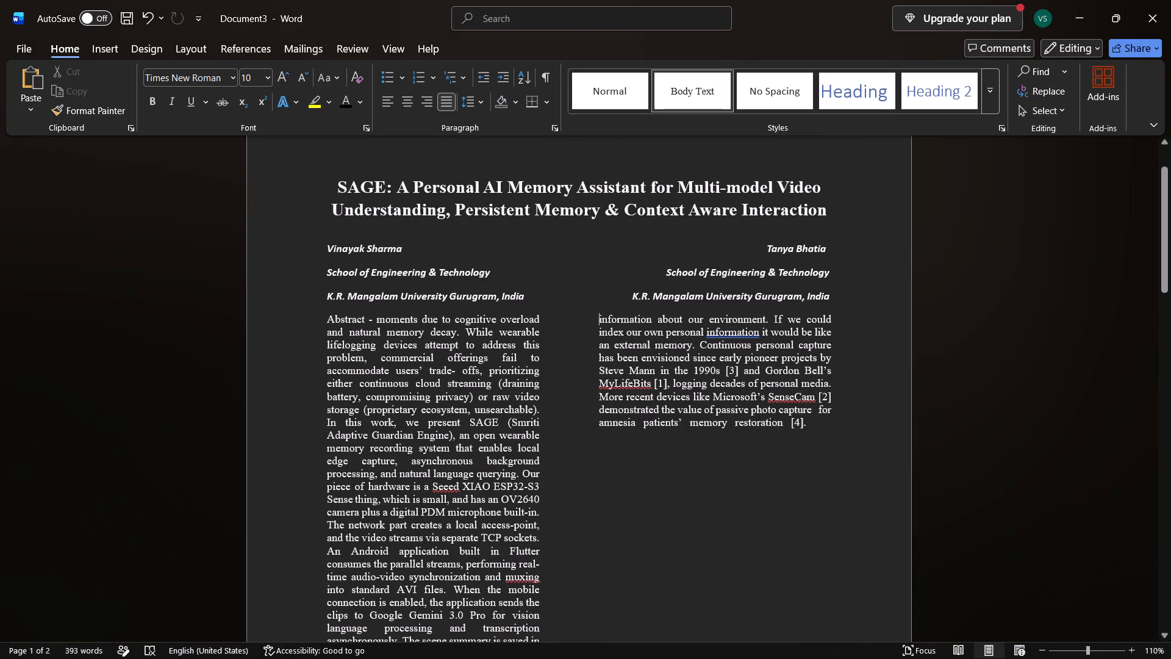
pyautogui.click(825, 431)
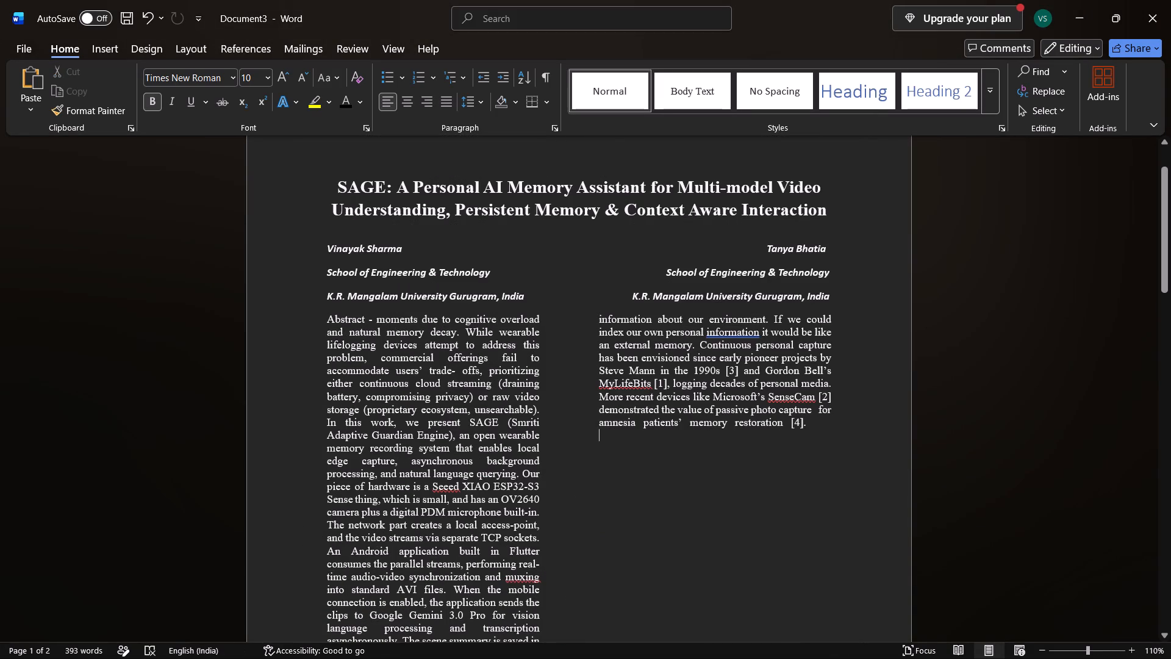
pyautogui.press('Return')
pyautogui.hotkey('ctrl', 'v')
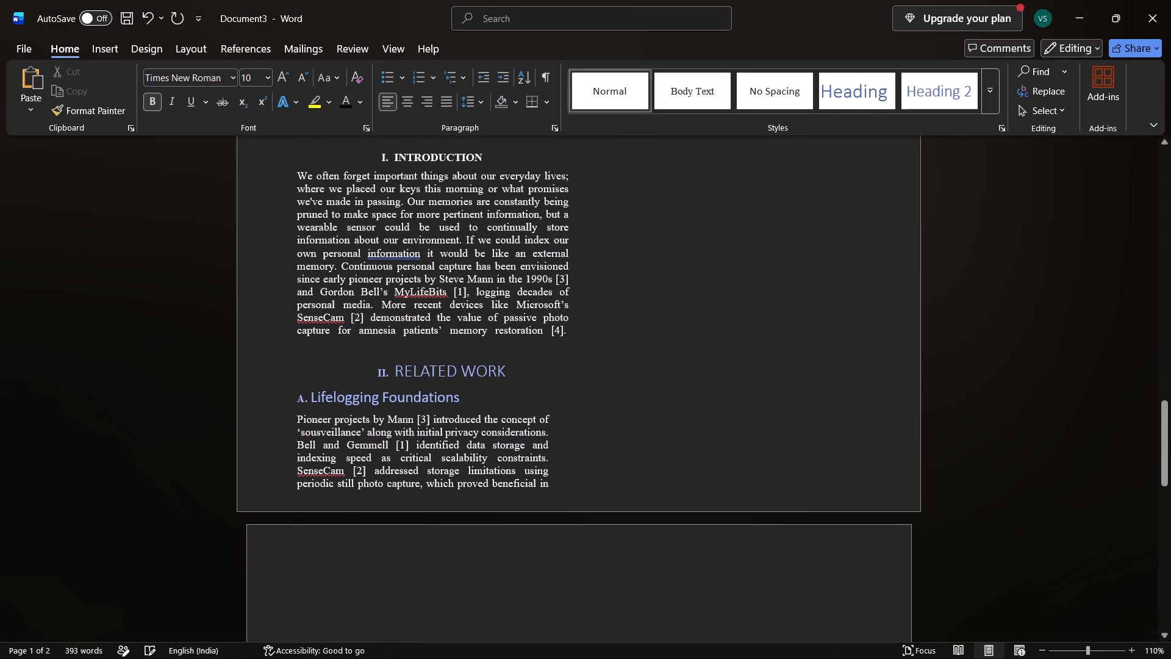
# Try to close the blank space on the first page between the author blocks and the abstract by deleting backwards.
pyautogui.scroll(15, 584, 412)
pyautogui.scroll(-6, 584, 412)
pyautogui.scroll(3, 584, 412)
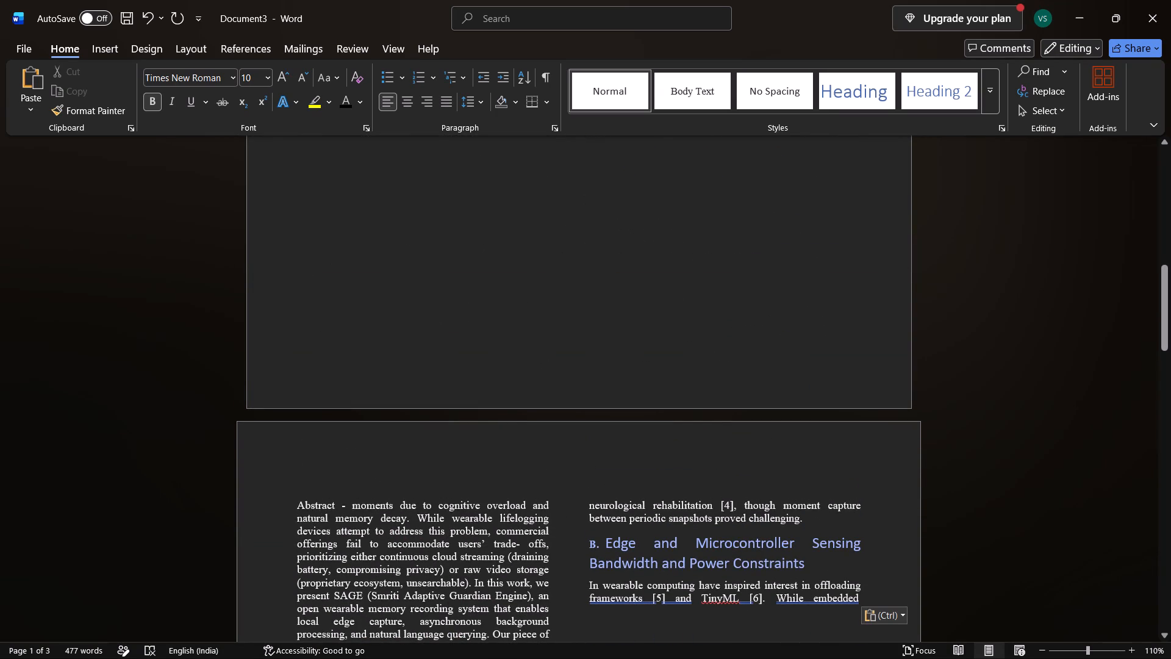
pyautogui.click(410, 396)
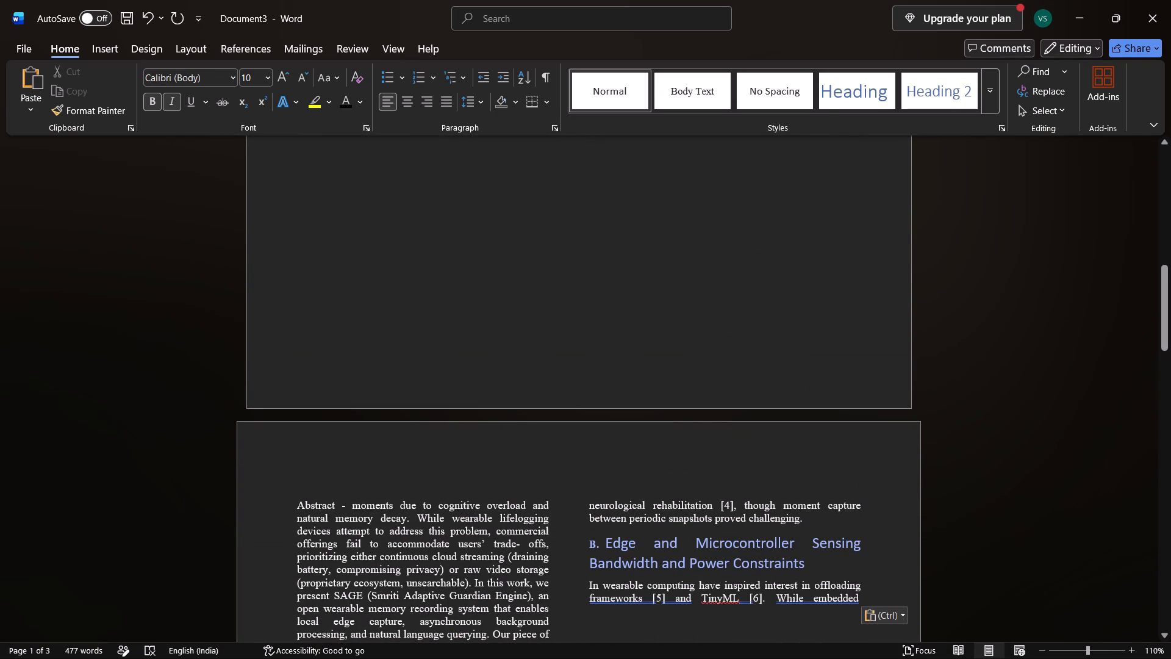
pyautogui.click(400, 377)
pyautogui.press('BackSpace')
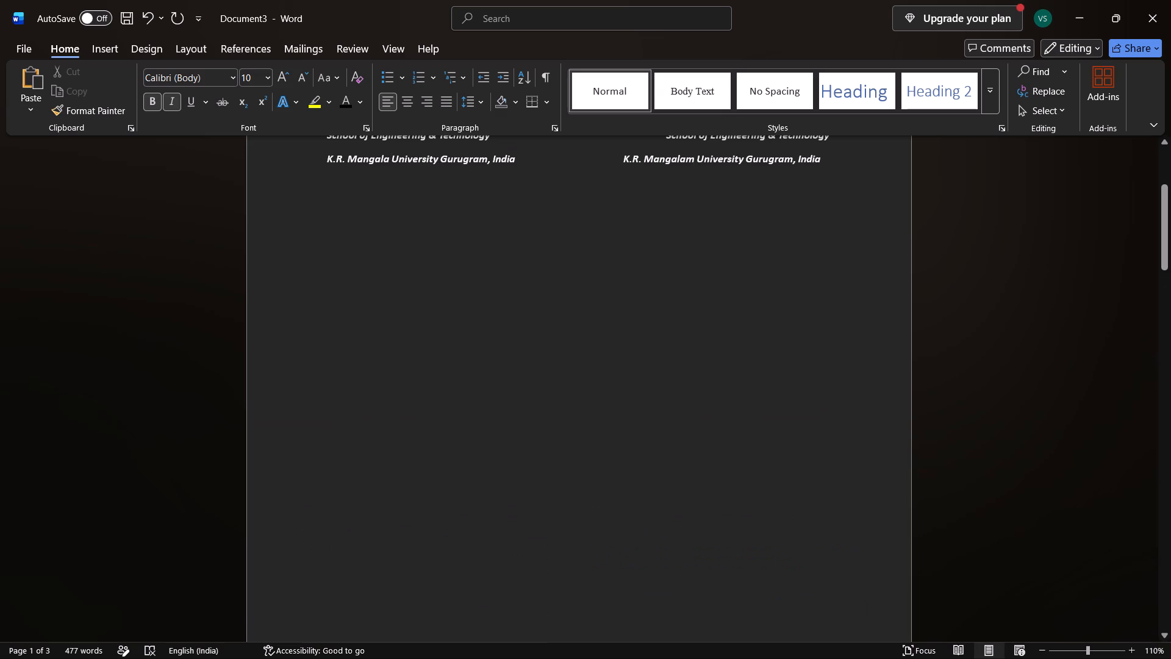
# Format the RELATED WORK heading text as bold 10 pt Times New Roman in the preset font colour instead of blue.
pyautogui.scroll(-9, 400, 377)
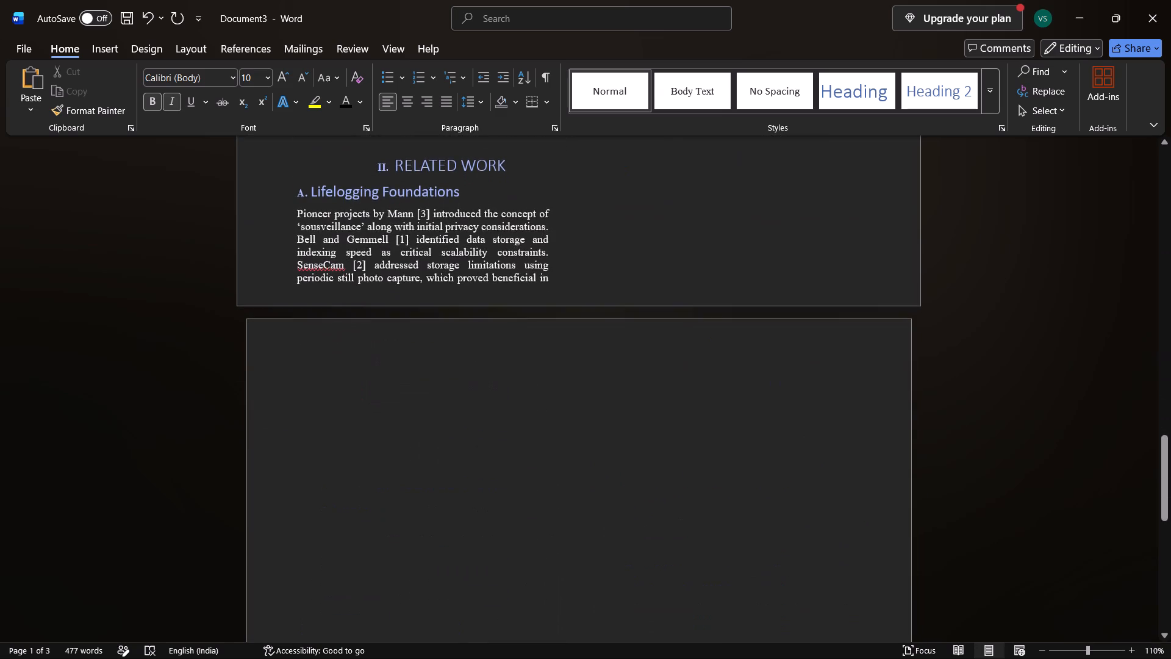
pyautogui.scroll(5, 400, 377)
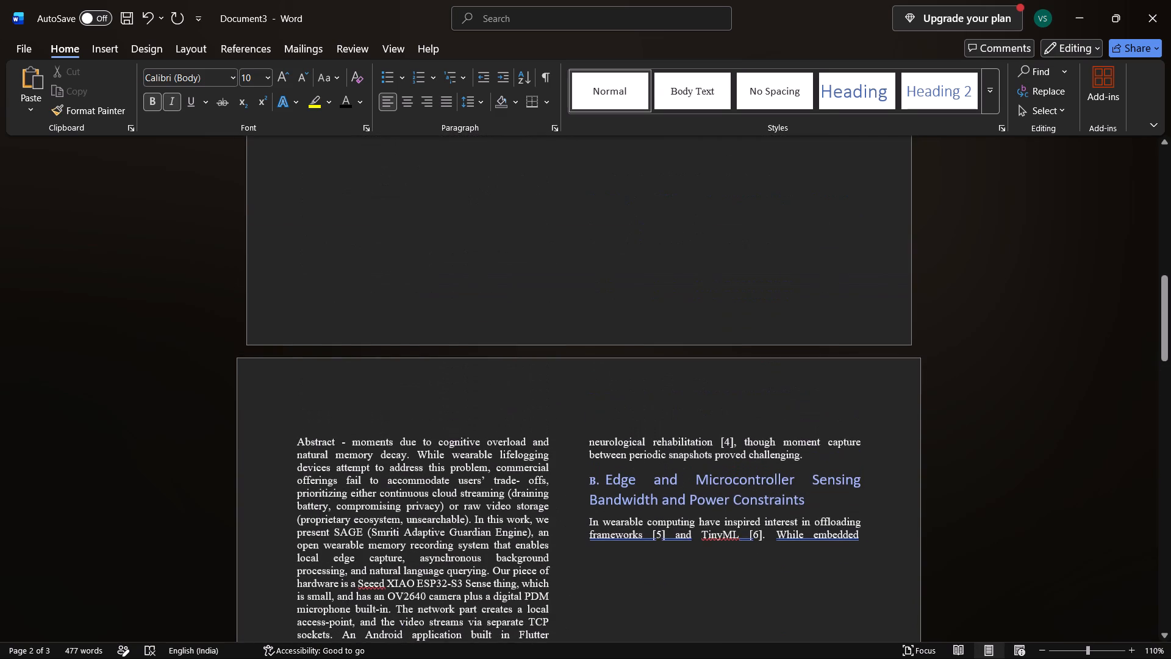
pyautogui.scroll(-5, 400, 377)
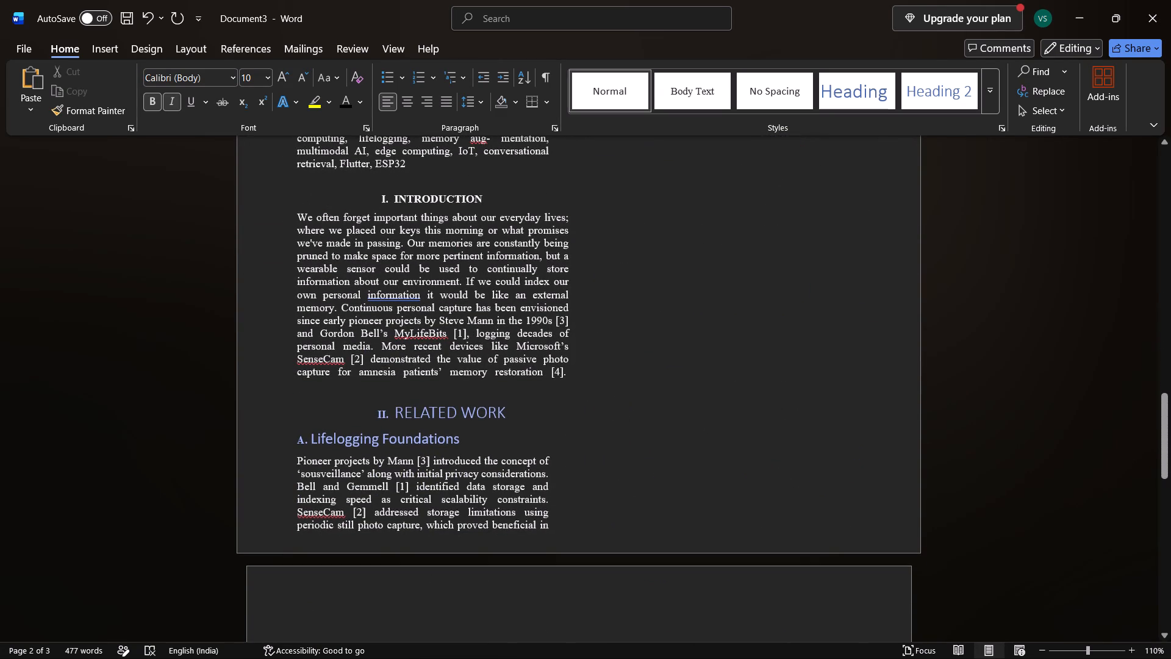
pyautogui.moveTo(516, 417); pyautogui.dragTo(367, 411)
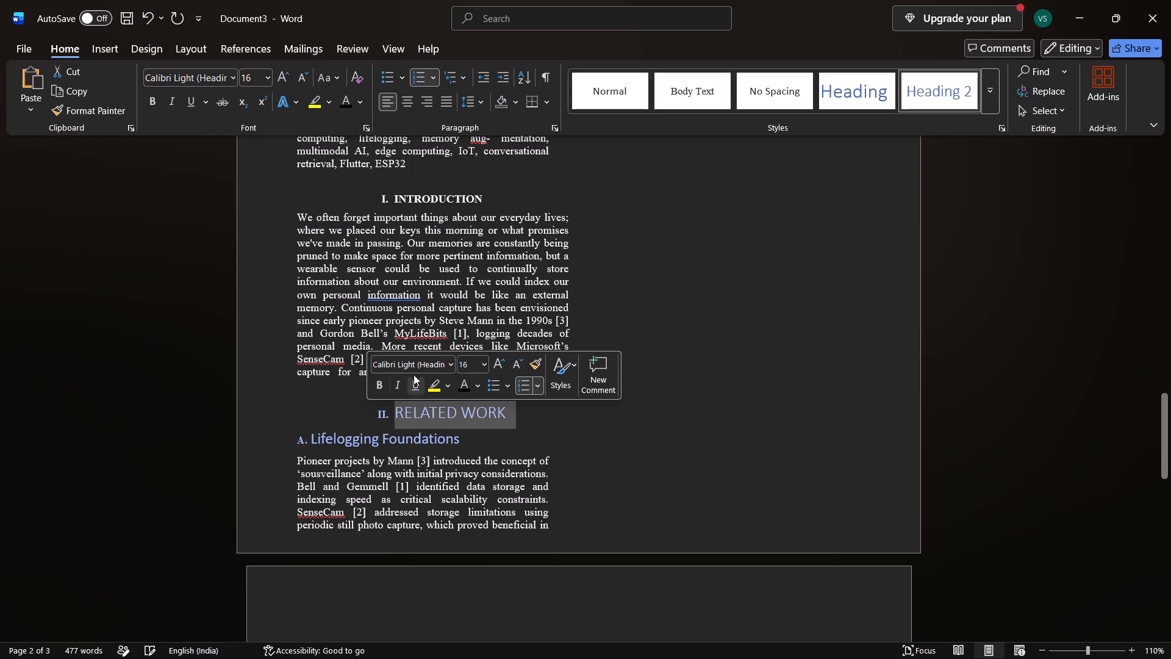
pyautogui.click(428, 365)
pyautogui.press('BackSpace')
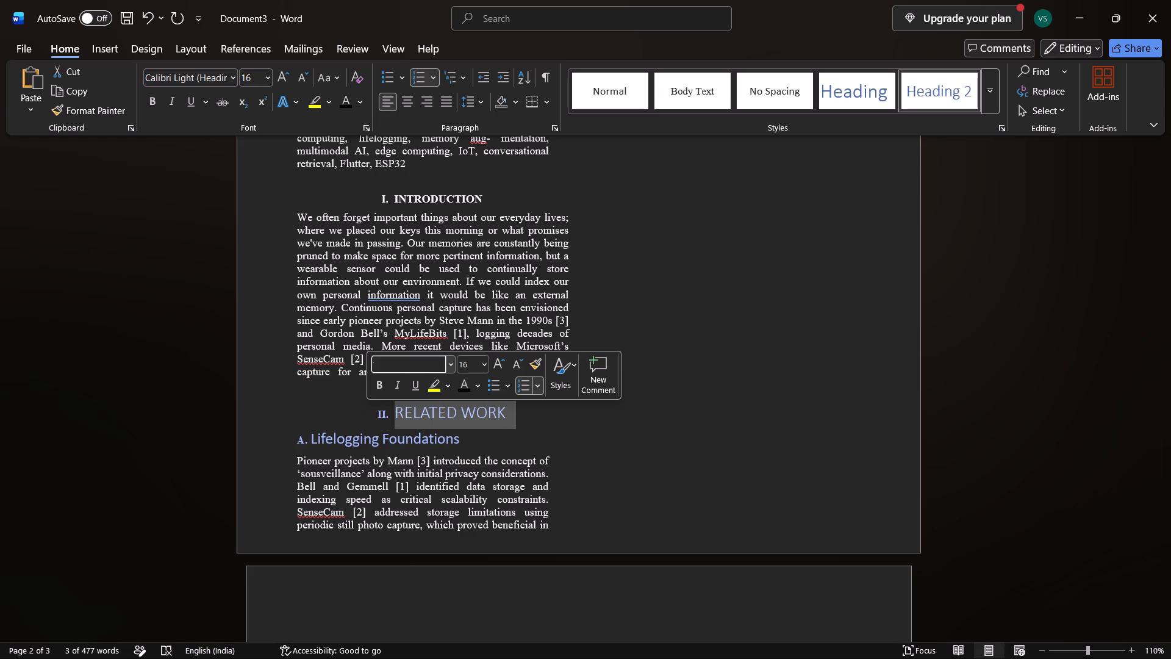
pyautogui.press('Return')
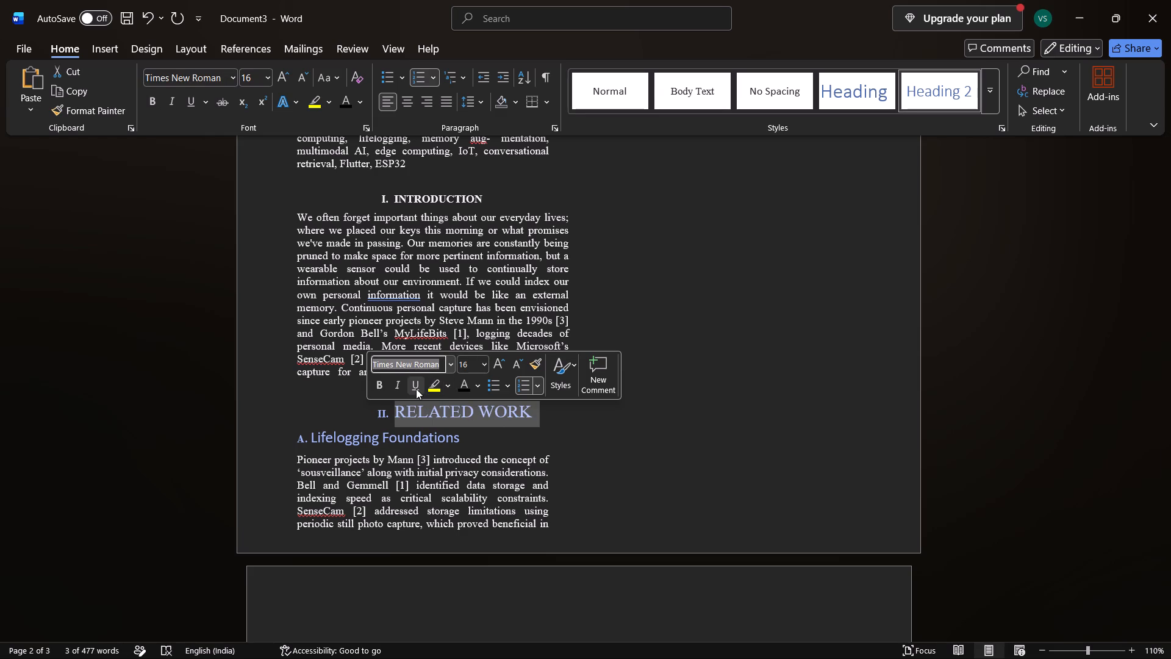
pyautogui.click(382, 391)
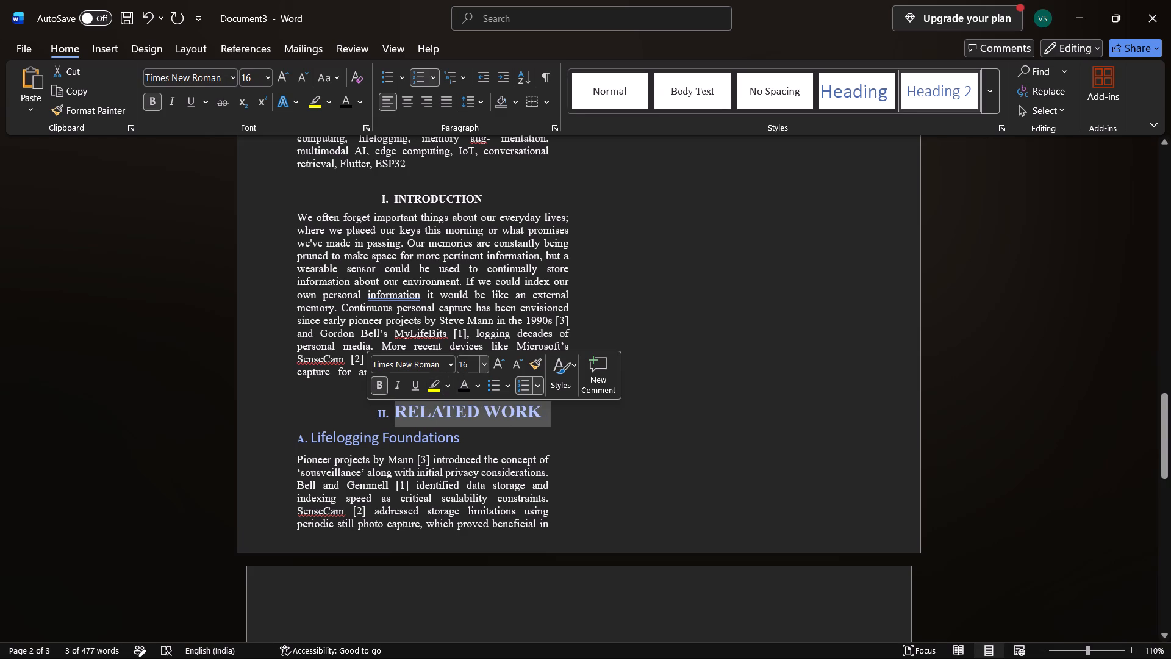
pyautogui.click(470, 364)
pyautogui.press('BackSpace')
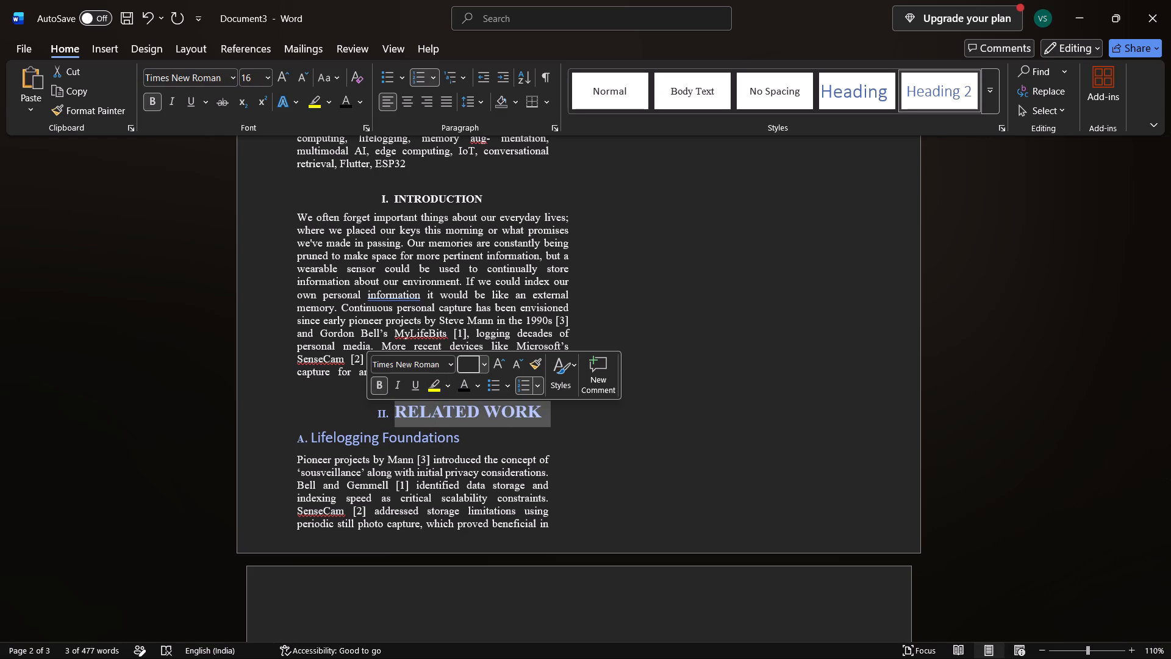
pyautogui.write('19')
pyautogui.press('BackSpace')
pyautogui.press('0')
pyautogui.press('Return')
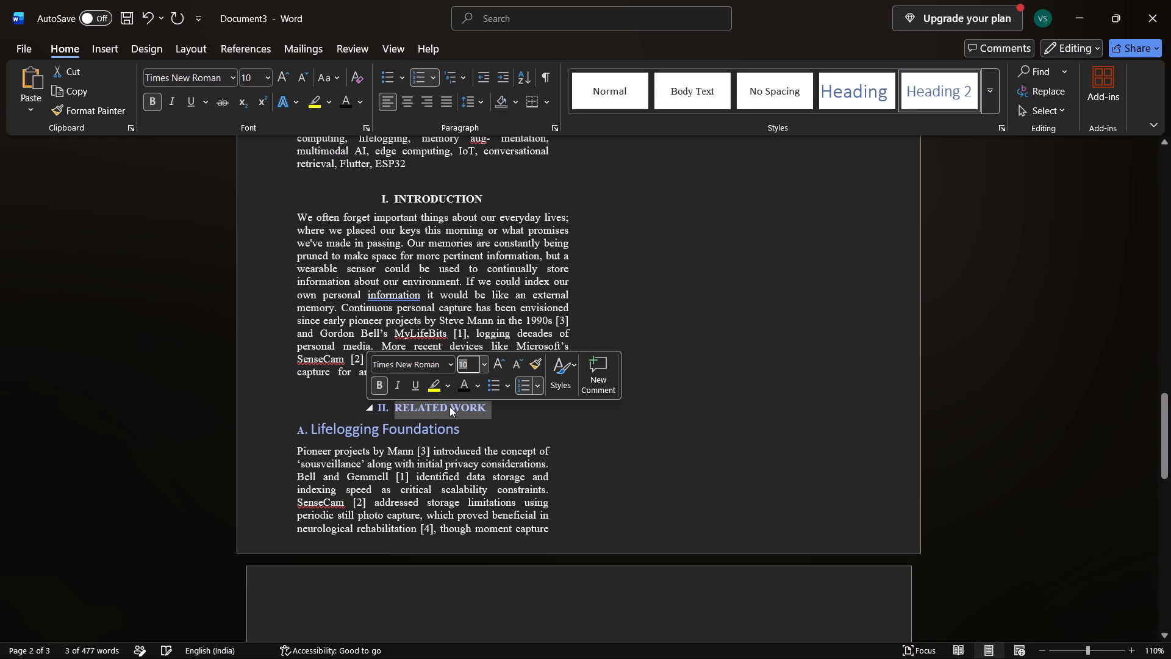
pyautogui.click(468, 383)
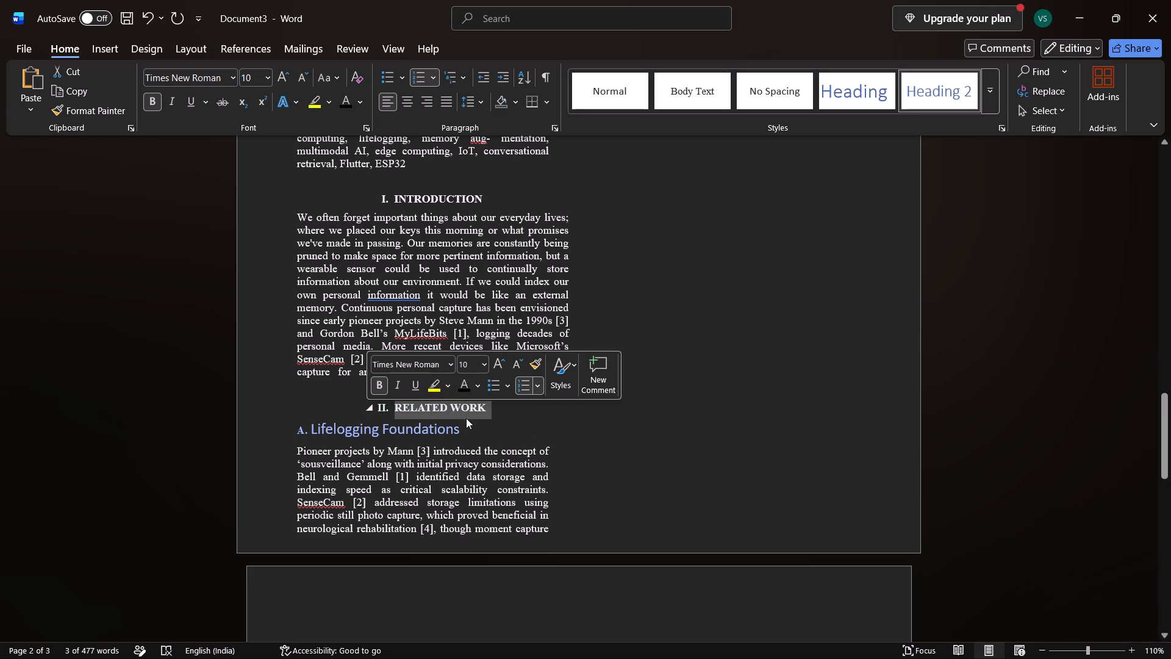
# Format the Lifelogging Foundations subheading text as italic 10 pt Times New Roman in the preset font colour.
pyautogui.click(471, 427)
pyautogui.moveTo(471, 427); pyautogui.dragTo(290, 433)
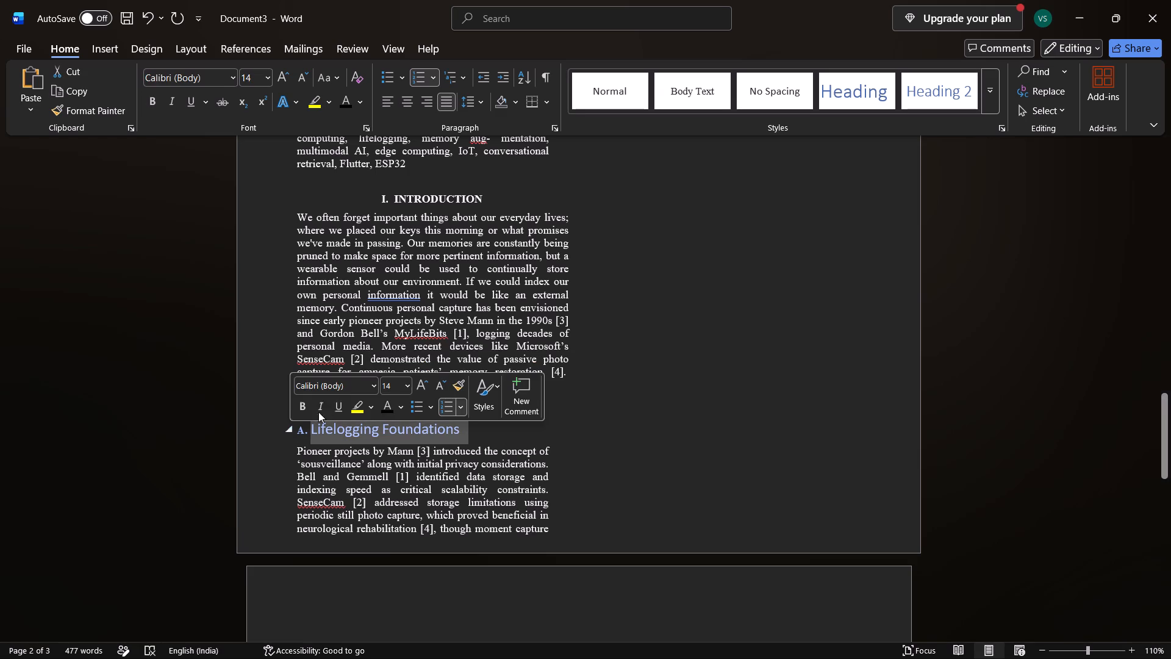
pyautogui.click(358, 388)
pyautogui.press('BackSpace')
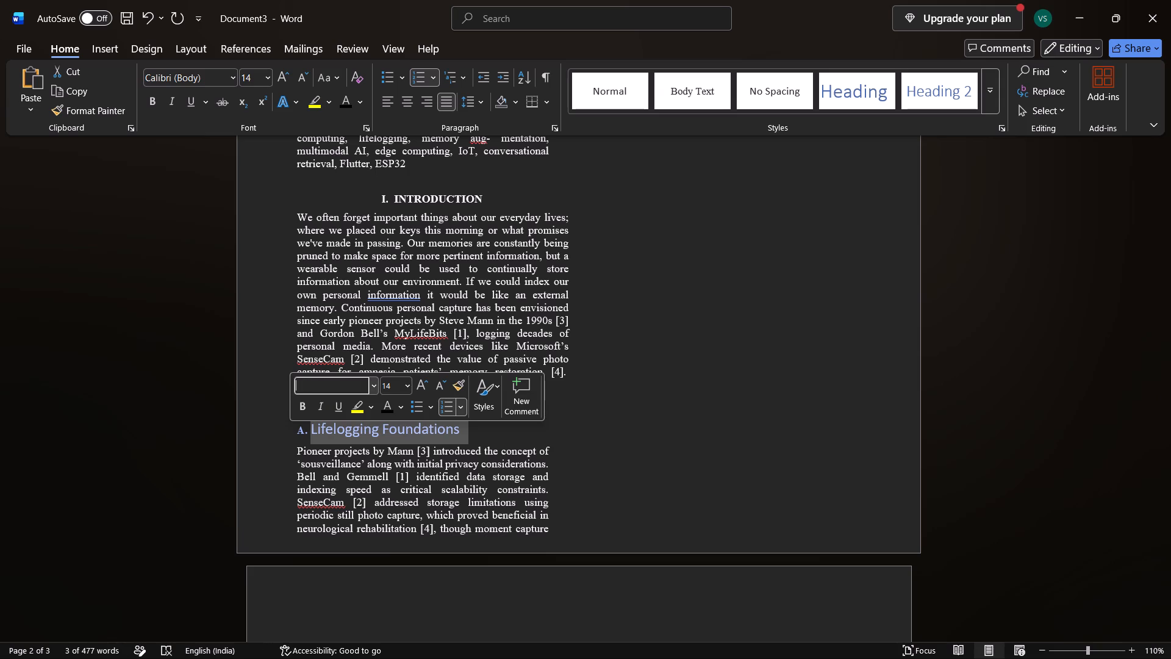
pyautogui.write('ti')
pyautogui.press('Return')
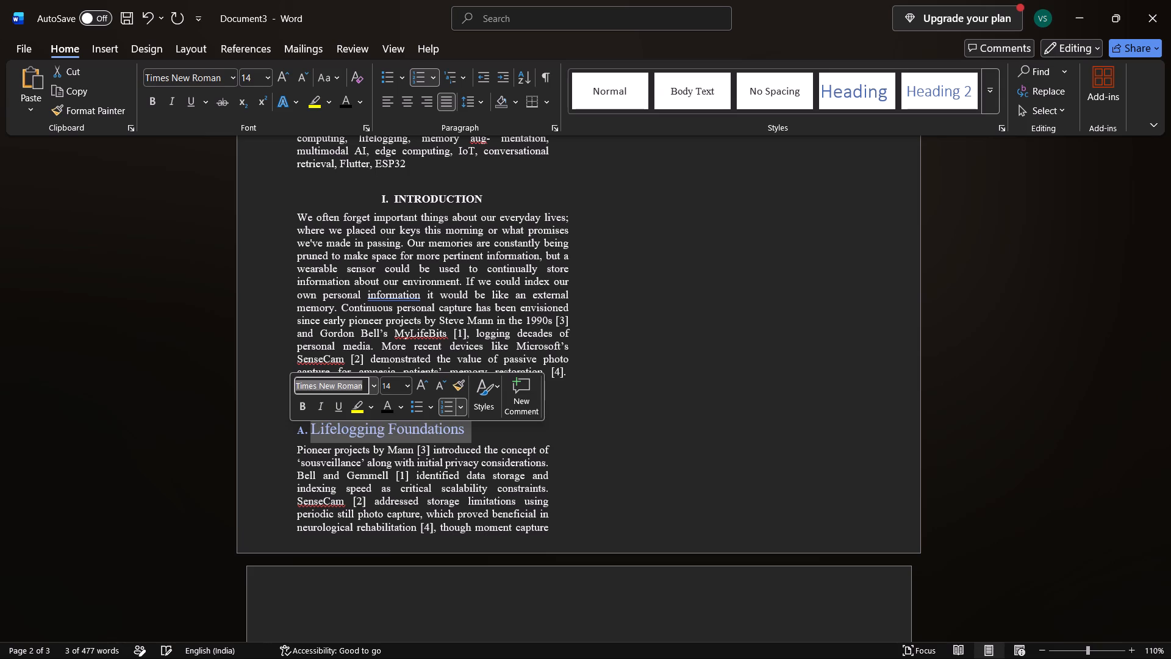
pyautogui.click(313, 409)
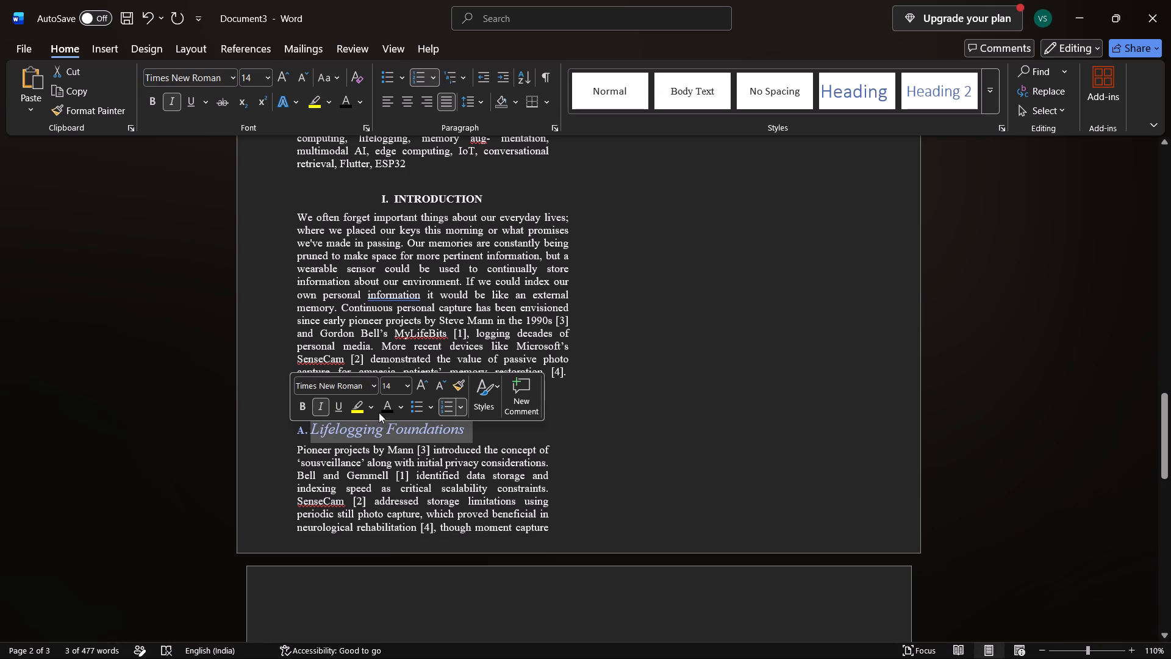
pyautogui.click(383, 408)
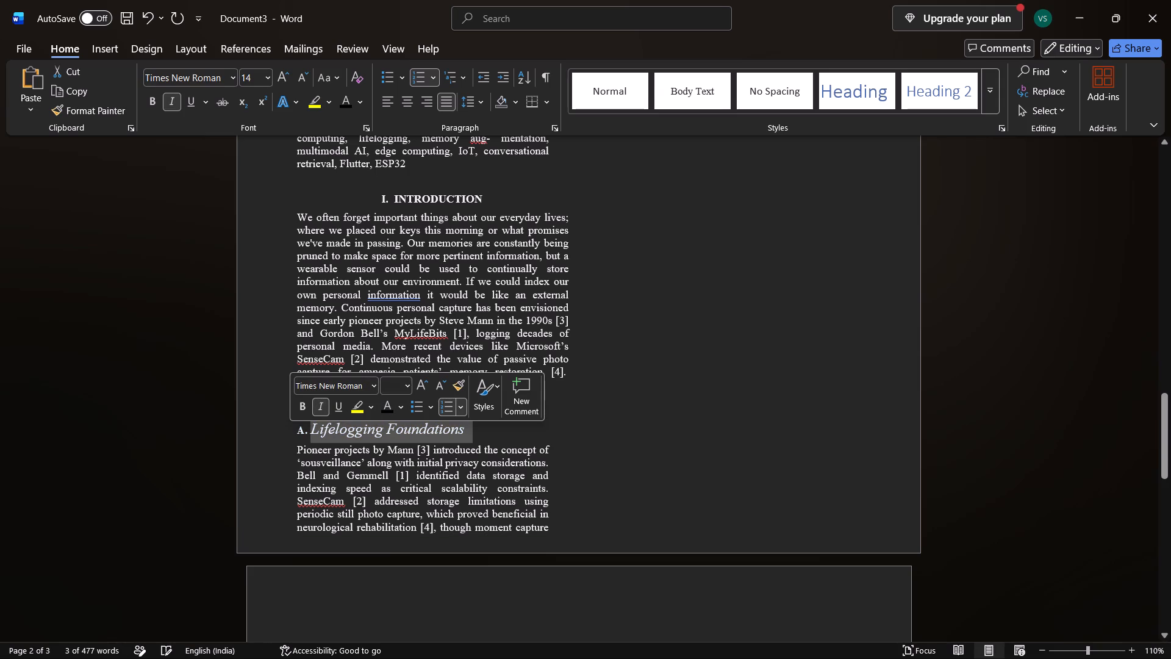
pyautogui.click(394, 384)
pyautogui.press('BackSpace')
pyautogui.write('10')
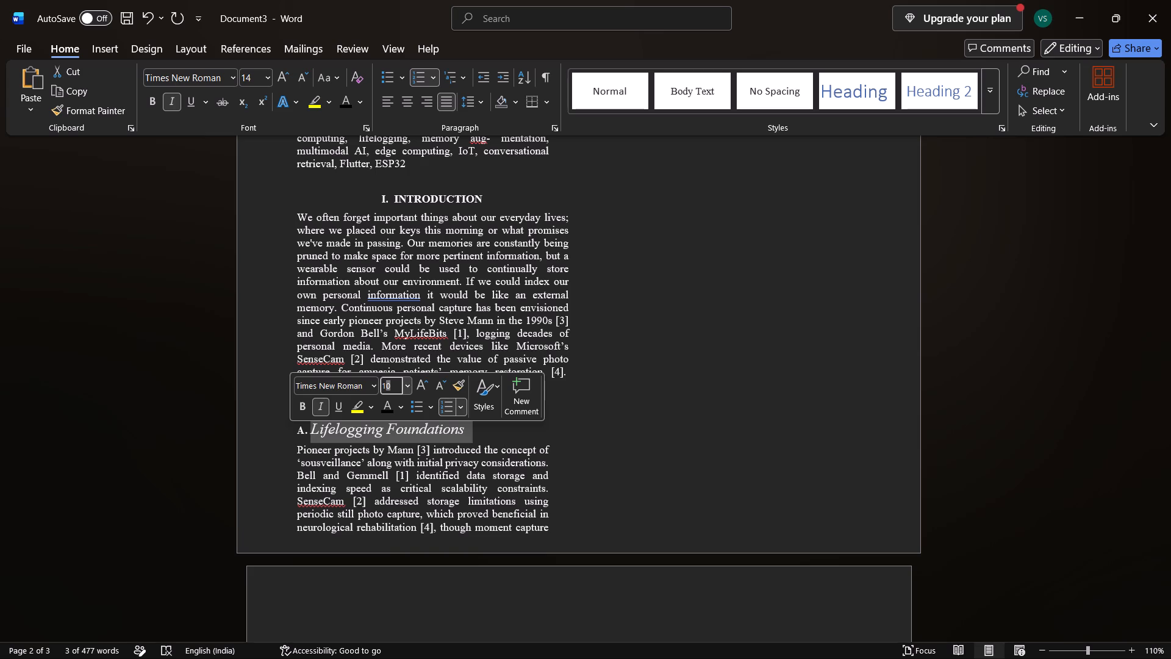
pyautogui.press('Return')
pyautogui.click(437, 479)
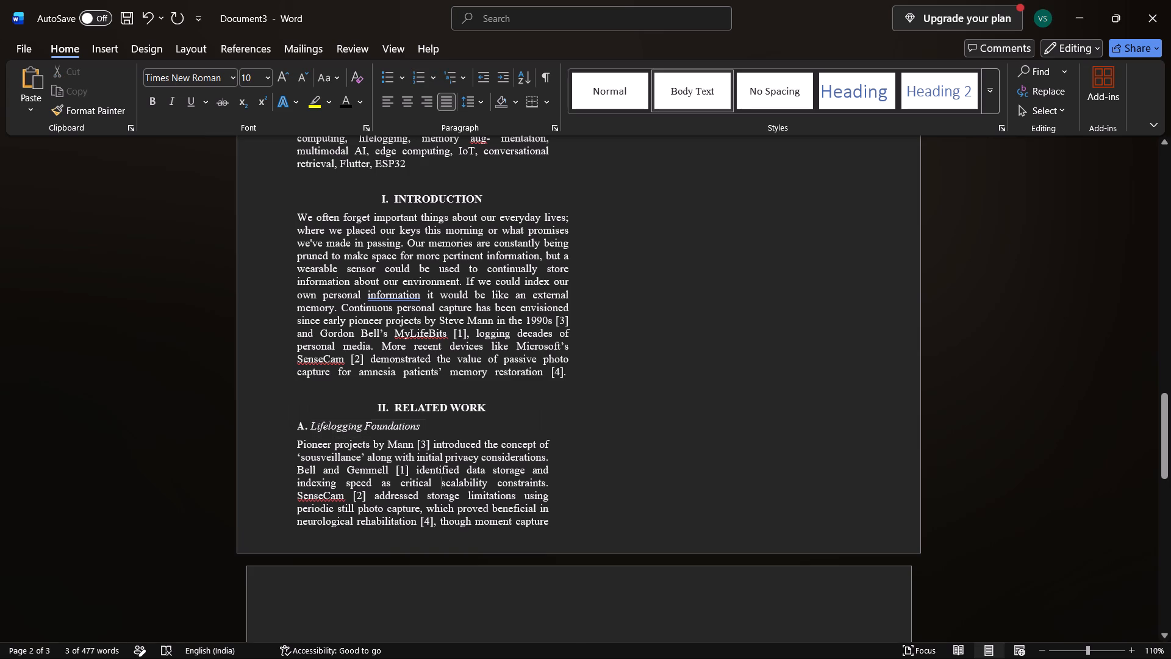
# Format the Edge and Microcontroller Sensing Bandwidth and Power Constraints subheading as italic 10 pt Times New Roman in the preset font colour.
pyautogui.scroll(4, 437, 479)
pyautogui.moveTo(811, 384); pyautogui.dragTo(605, 361)
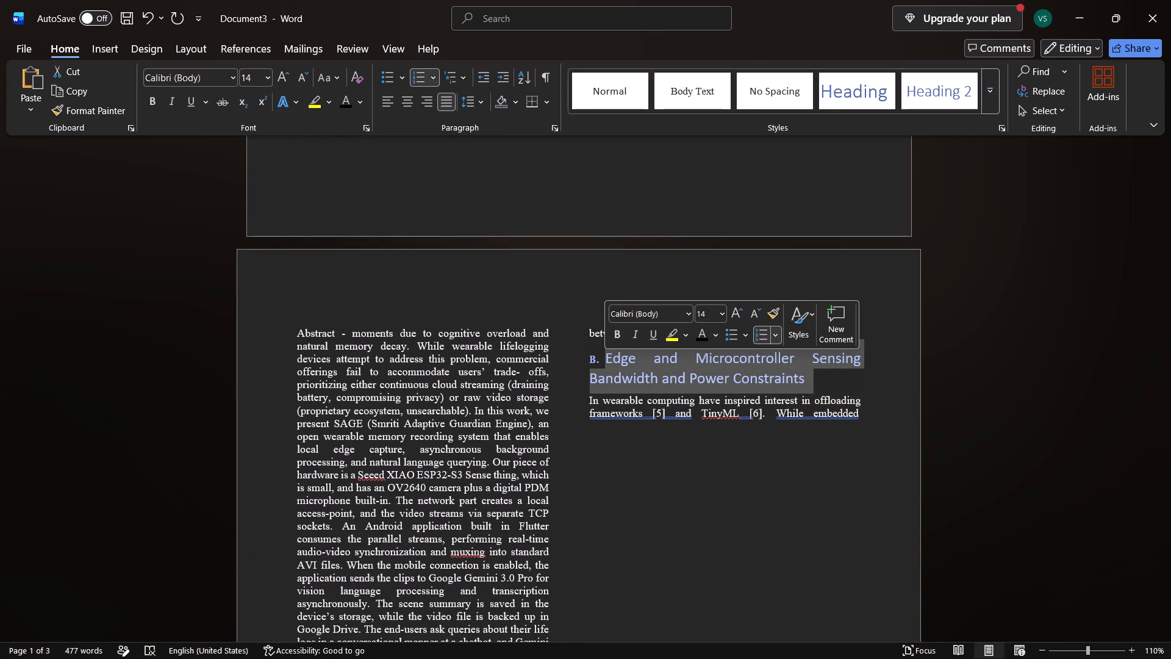
pyautogui.click(656, 314)
pyautogui.press('BackSpace')
pyautogui.press('t')
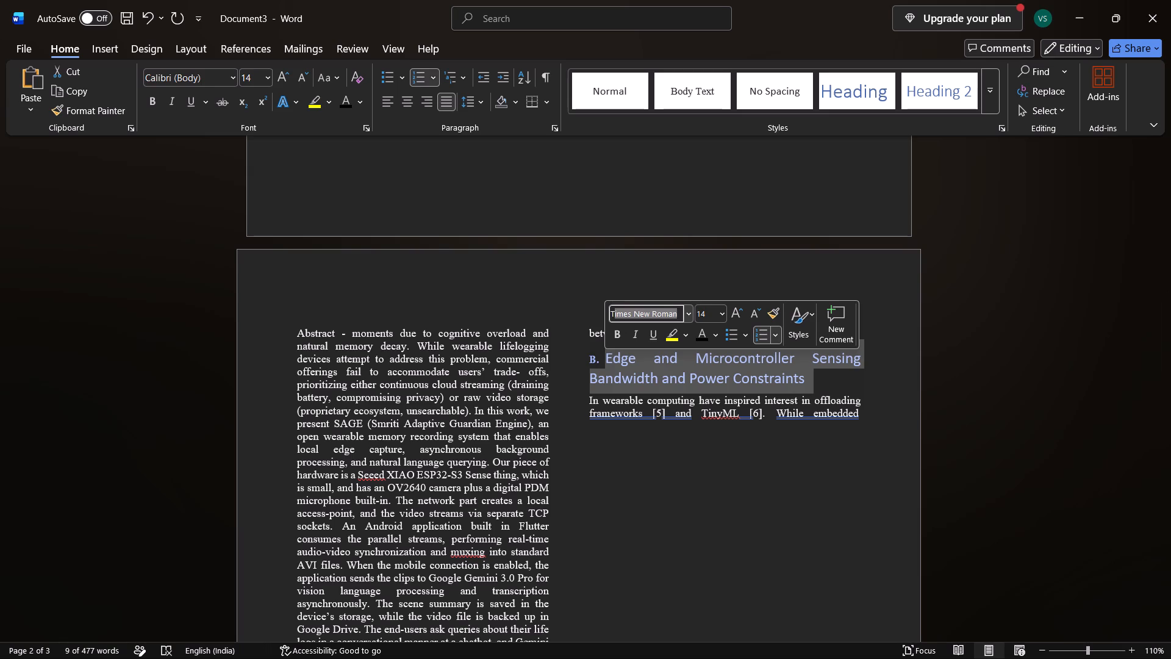
pyautogui.press('Return')
pyautogui.click(632, 339)
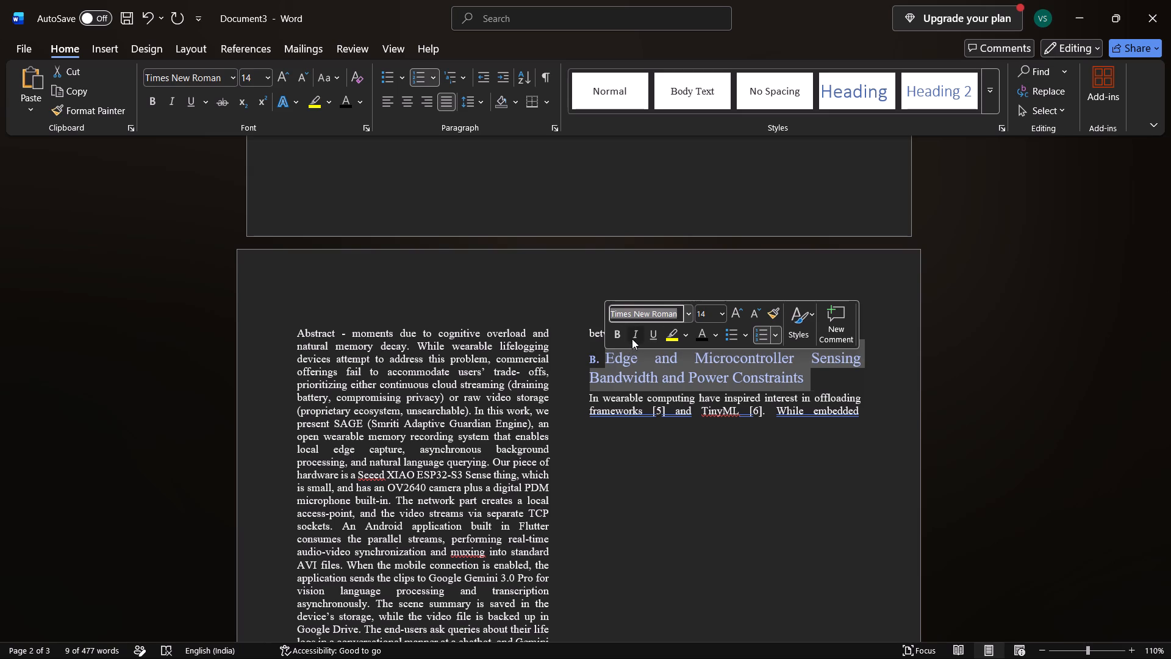
pyautogui.click(703, 337)
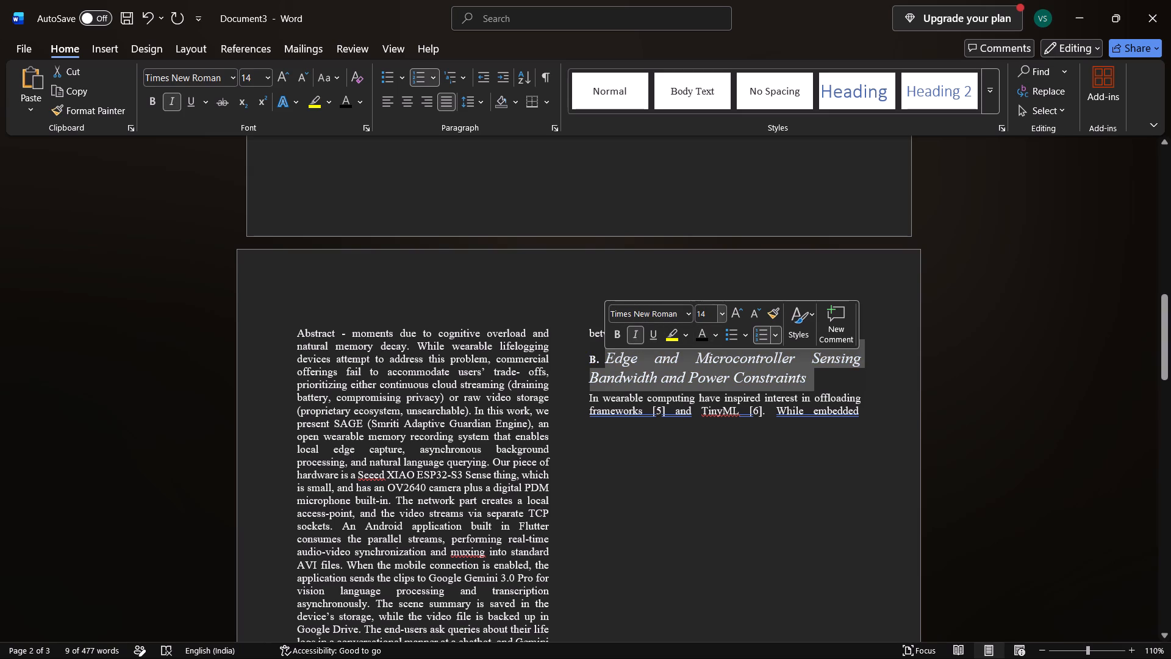
pyautogui.click(708, 317)
pyautogui.press('BackSpace')
pyautogui.write('10')
pyautogui.press('Return')
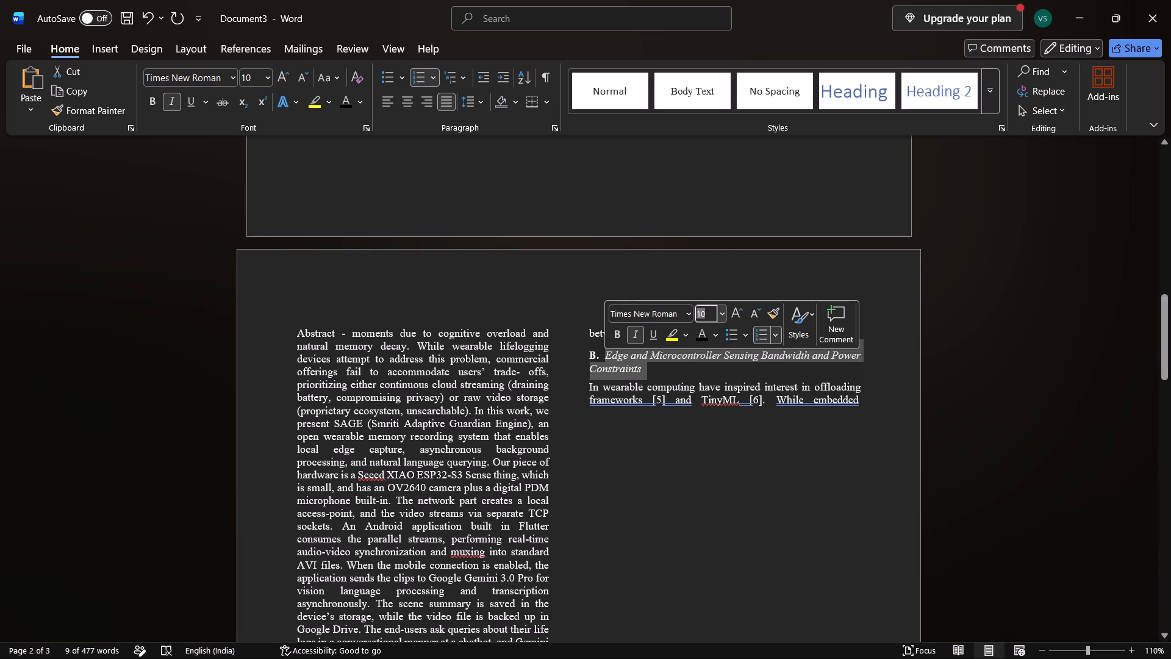
# Copy the text from "microcontrollers are good" through "the disconnection" from SAGE_IEEE_Paper onto a new line after "While embedded" in Document3.
pyautogui.hotkey('alt', 'Tab')
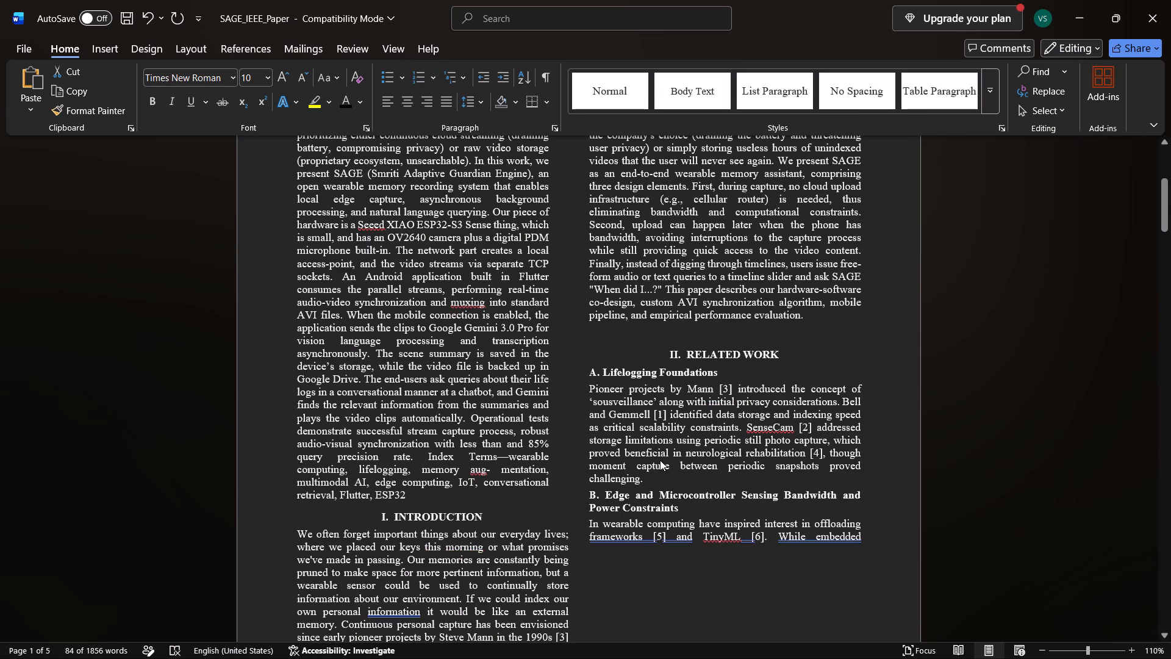
pyautogui.scroll(-4, 660, 460)
pyautogui.moveTo(298, 456); pyautogui.dragTo(373, 497)
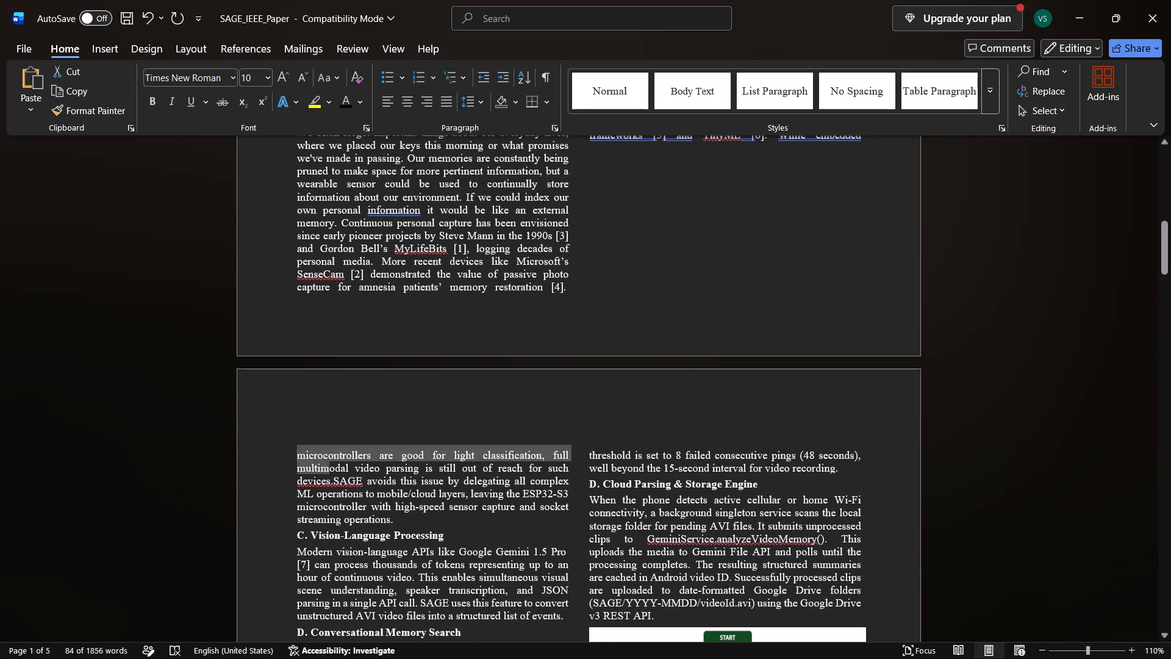
pyautogui.moveTo(373, 497); pyautogui.dragTo(450, 642)
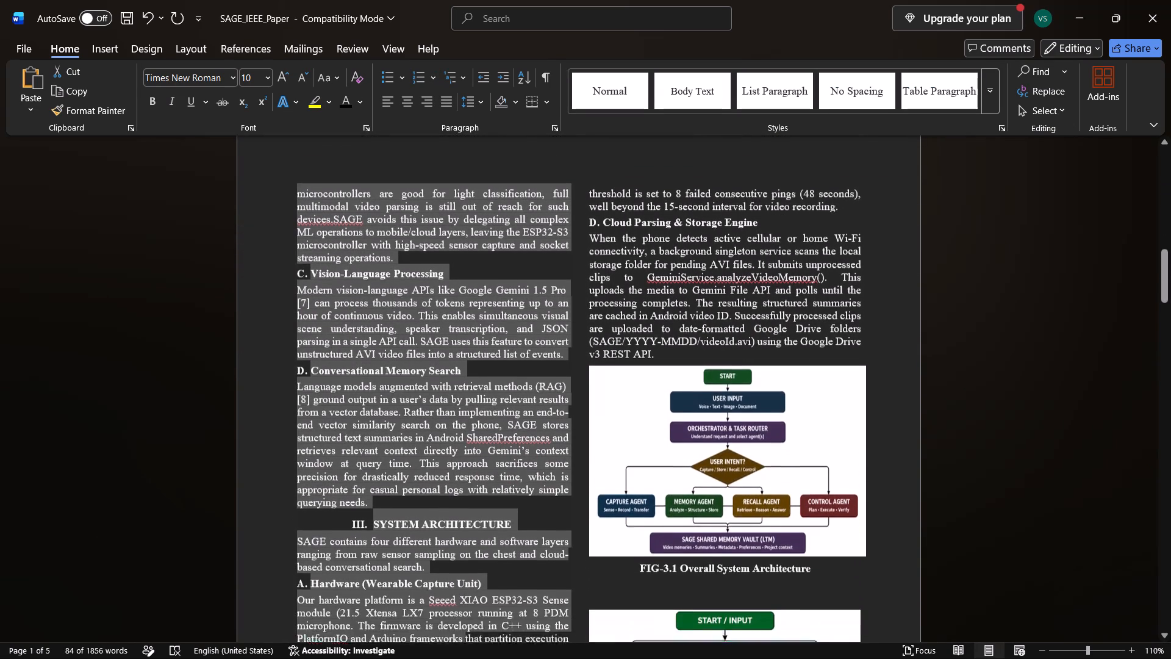
pyautogui.moveTo(450, 642); pyautogui.dragTo(484, 658)
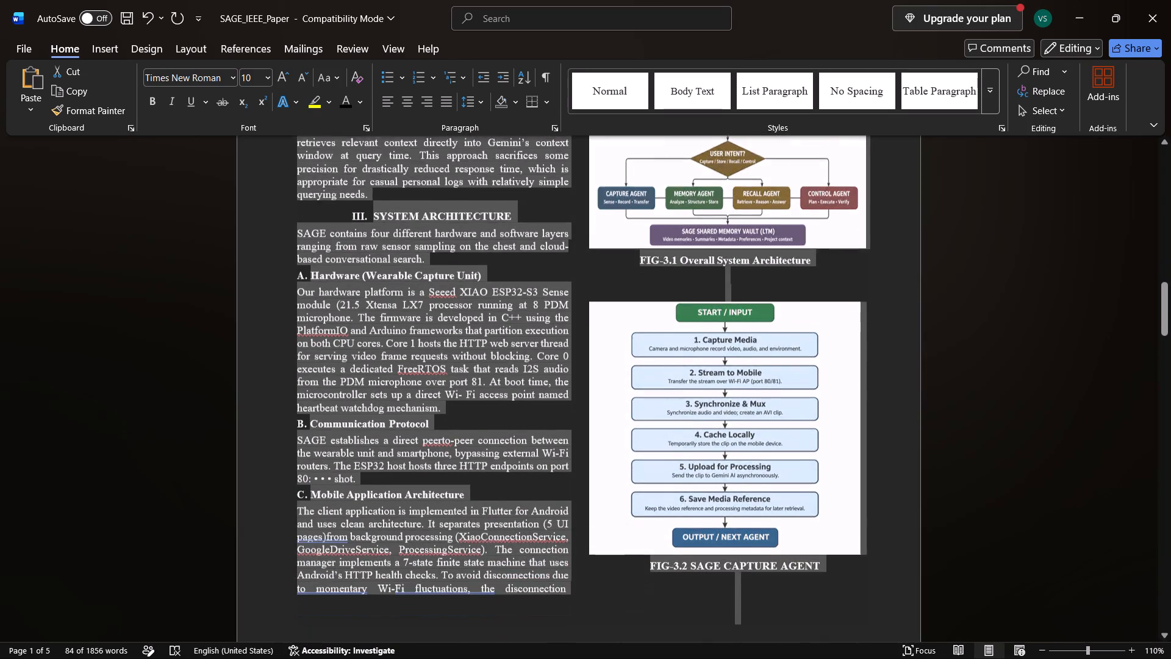
pyautogui.moveTo(484, 658); pyautogui.dragTo(570, 433)
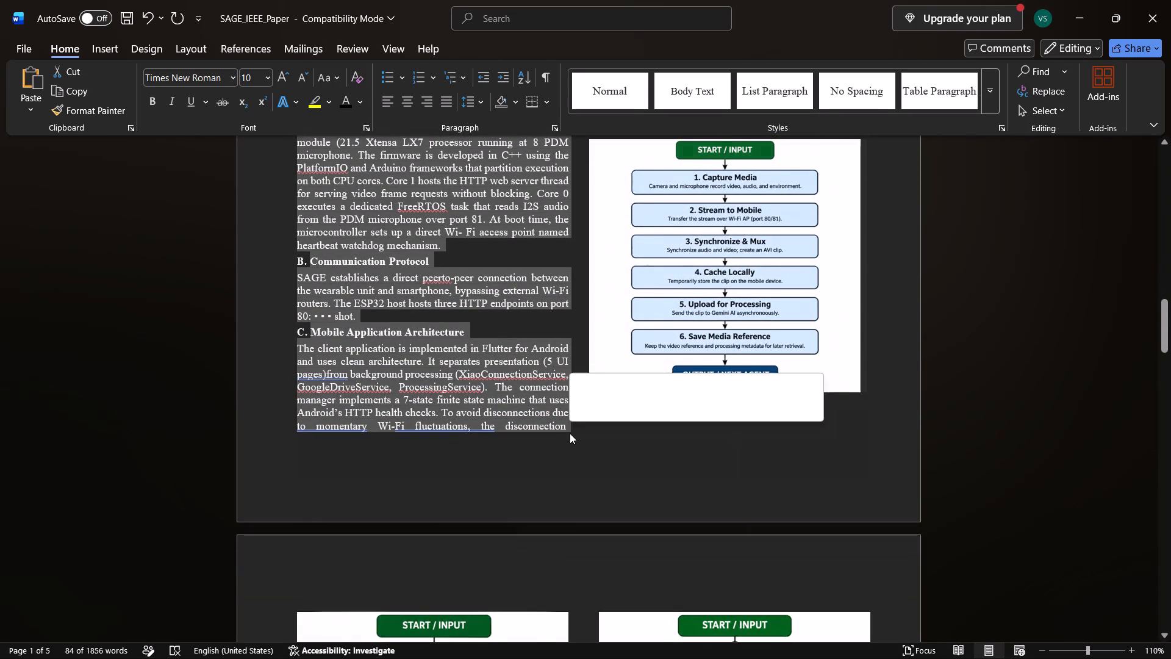
pyautogui.hotkey('ctrl', 'c')
pyautogui.hotkey('alt', 'Tab')
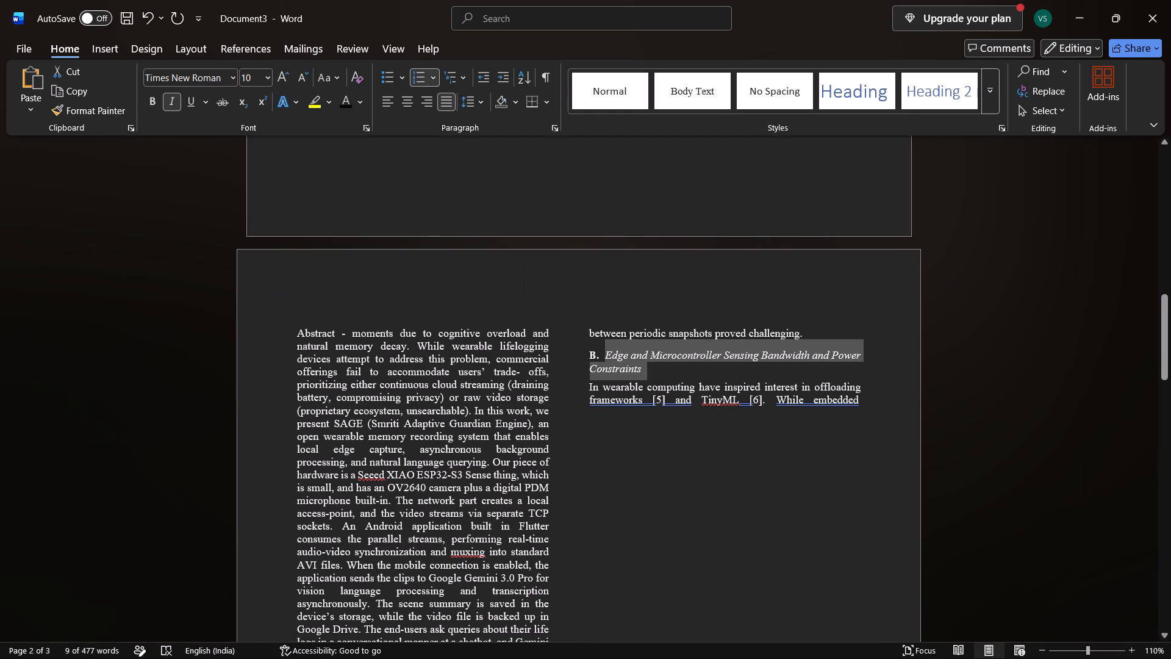
pyautogui.click(861, 409)
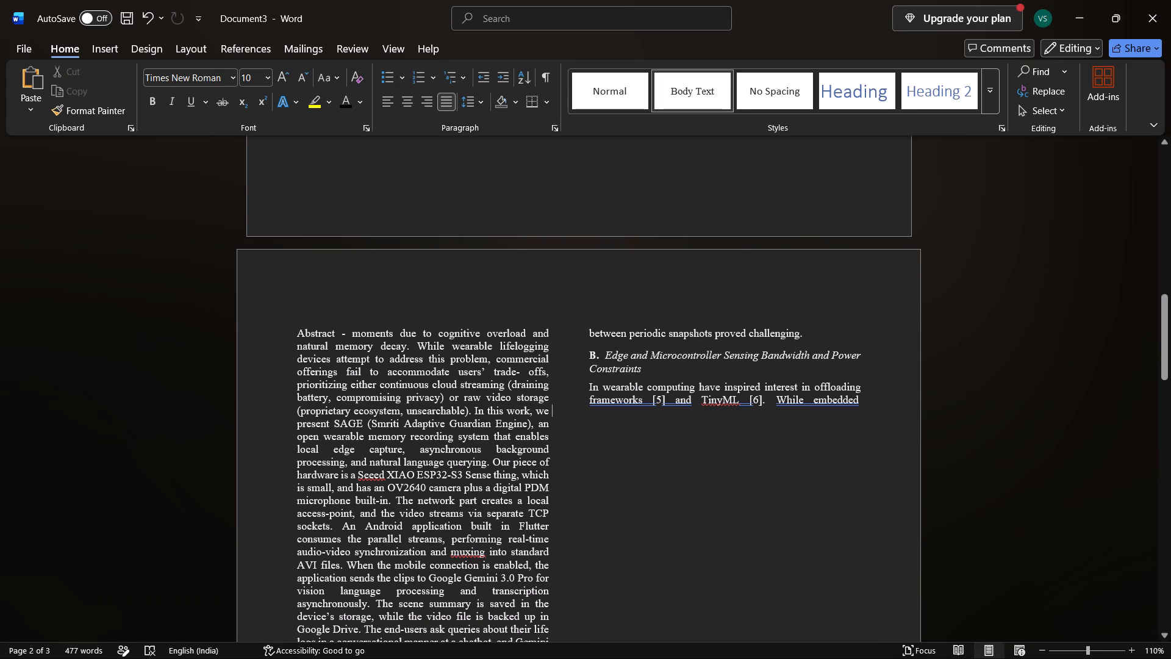
pyautogui.click(870, 400)
pyautogui.press('Return')
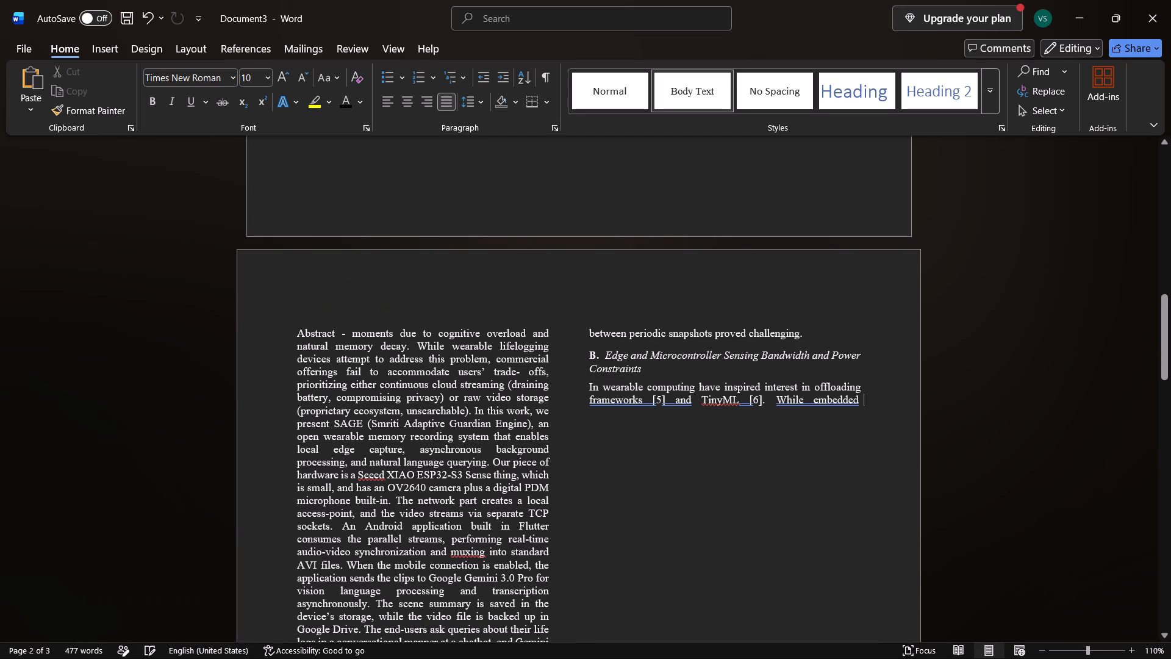
pyautogui.hotkey('ctrl', 'v')
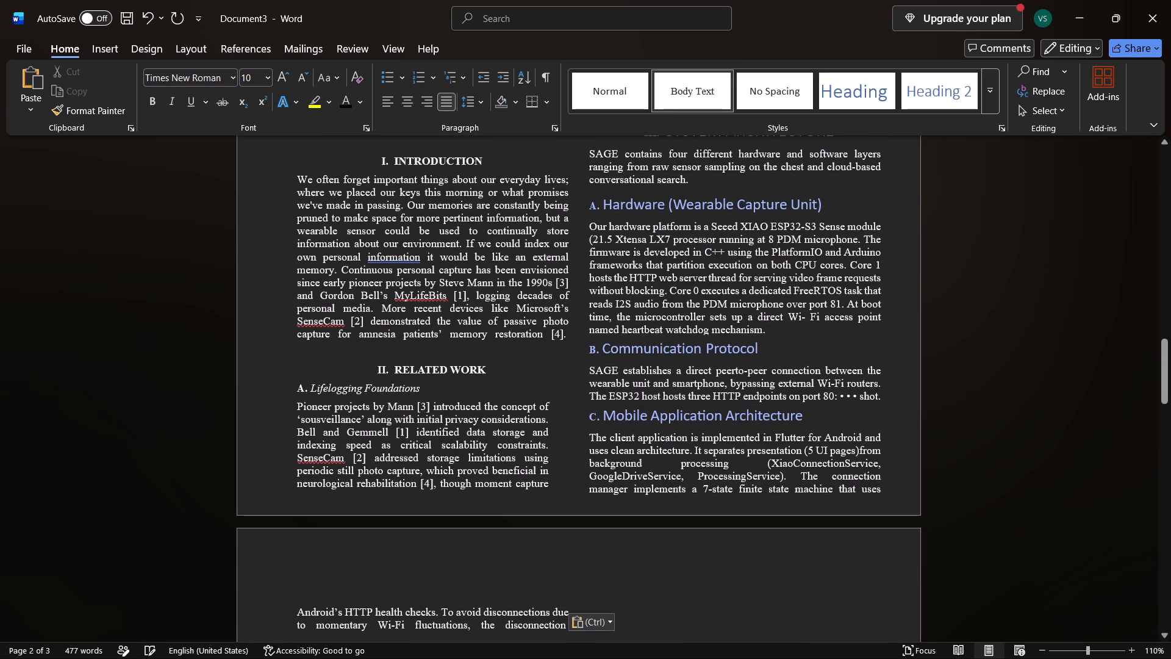
# Format the Vision-Language Processing subheading text after its initial V as italic 10 pt Times New Roman in the preset font colour.
pyautogui.scroll(3, 712, 404)
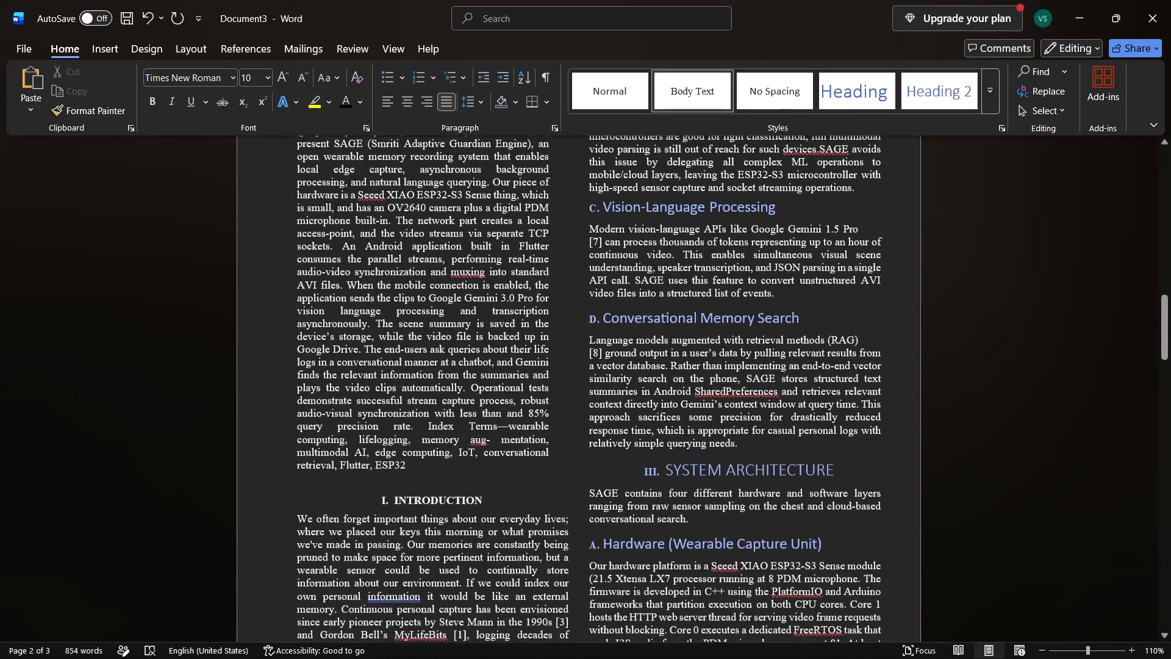
pyautogui.scroll(4, 712, 404)
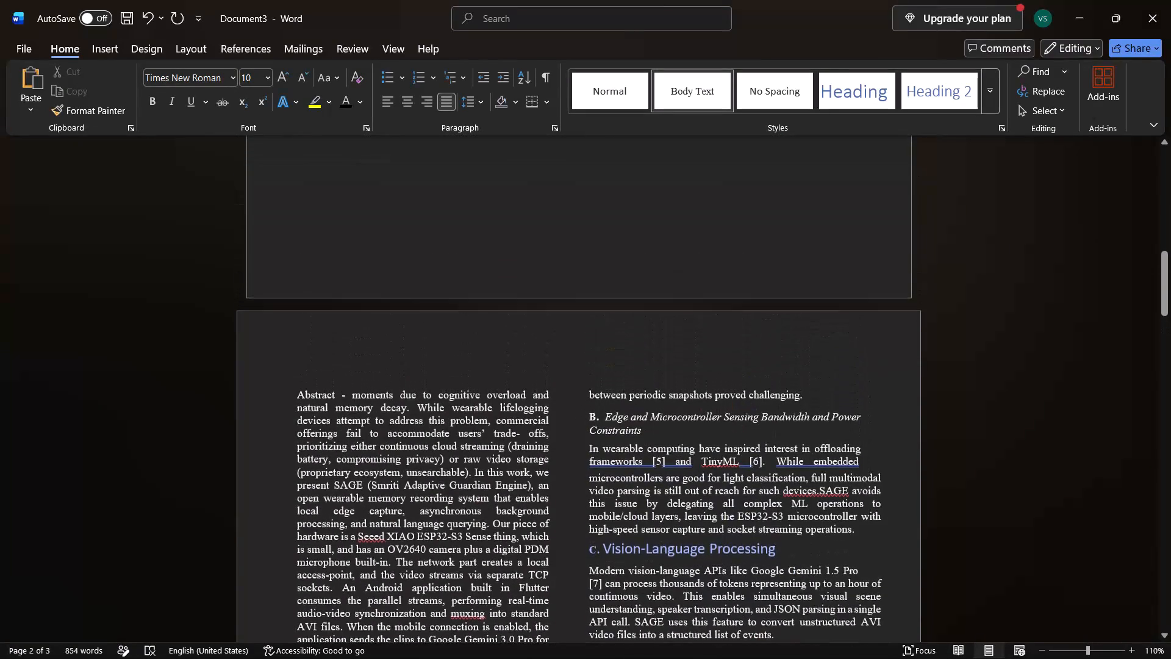
pyautogui.scroll(-1, 711, 459)
pyautogui.moveTo(782, 420); pyautogui.dragTo(559, 420)
pyautogui.click(730, 438)
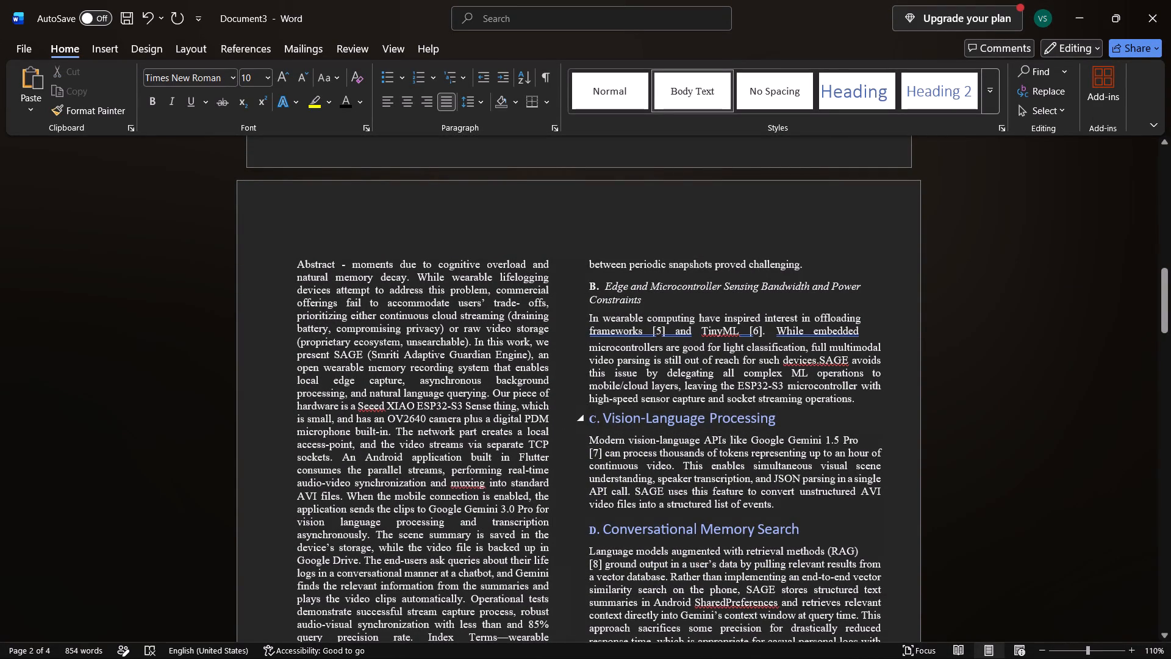
pyautogui.moveTo(794, 415); pyautogui.dragTo(608, 425)
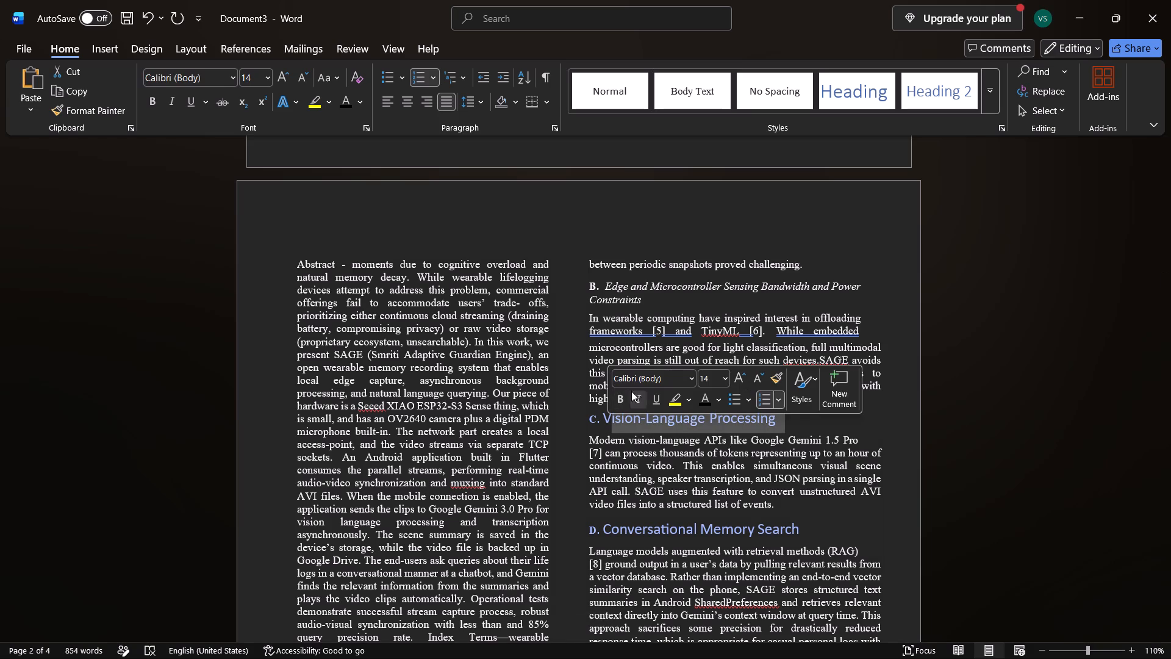
pyautogui.click(657, 378)
pyautogui.press('BackSpace')
pyautogui.press('t')
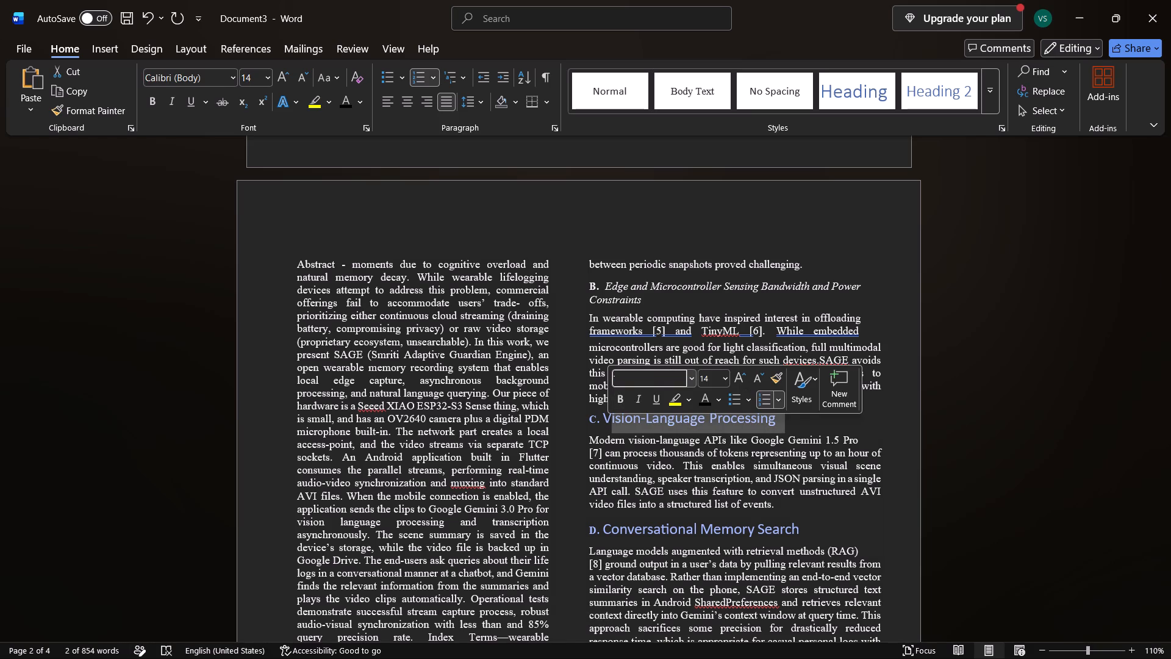
pyautogui.press('Return')
pyautogui.click(634, 392)
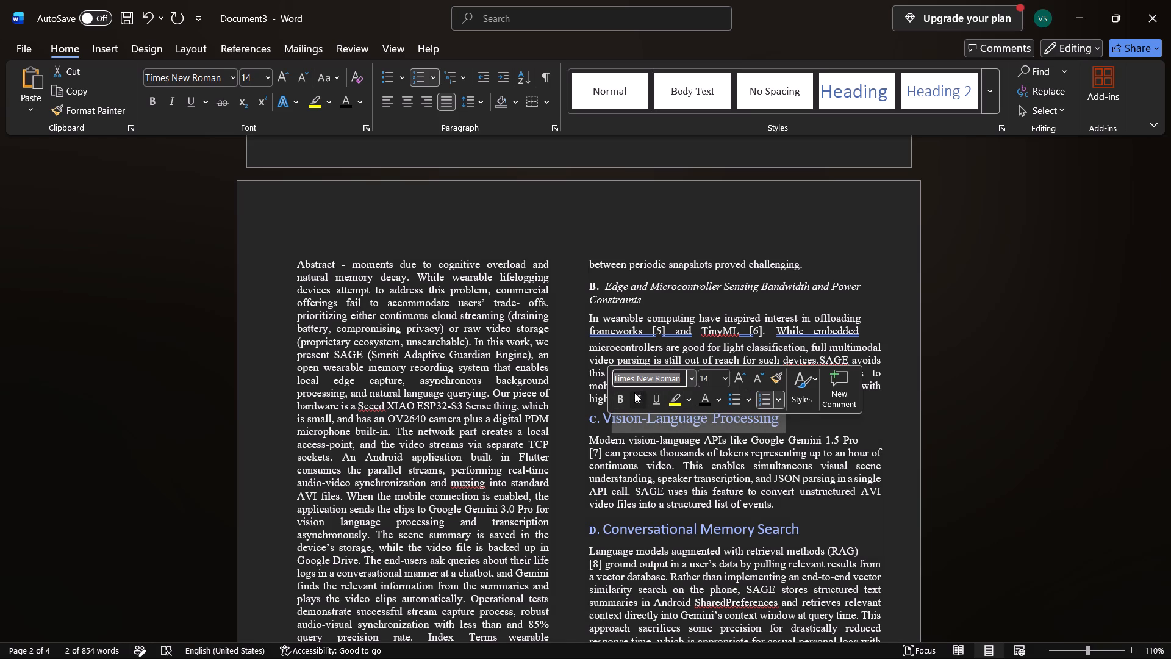
pyautogui.click(704, 378)
pyautogui.press('BackSpace')
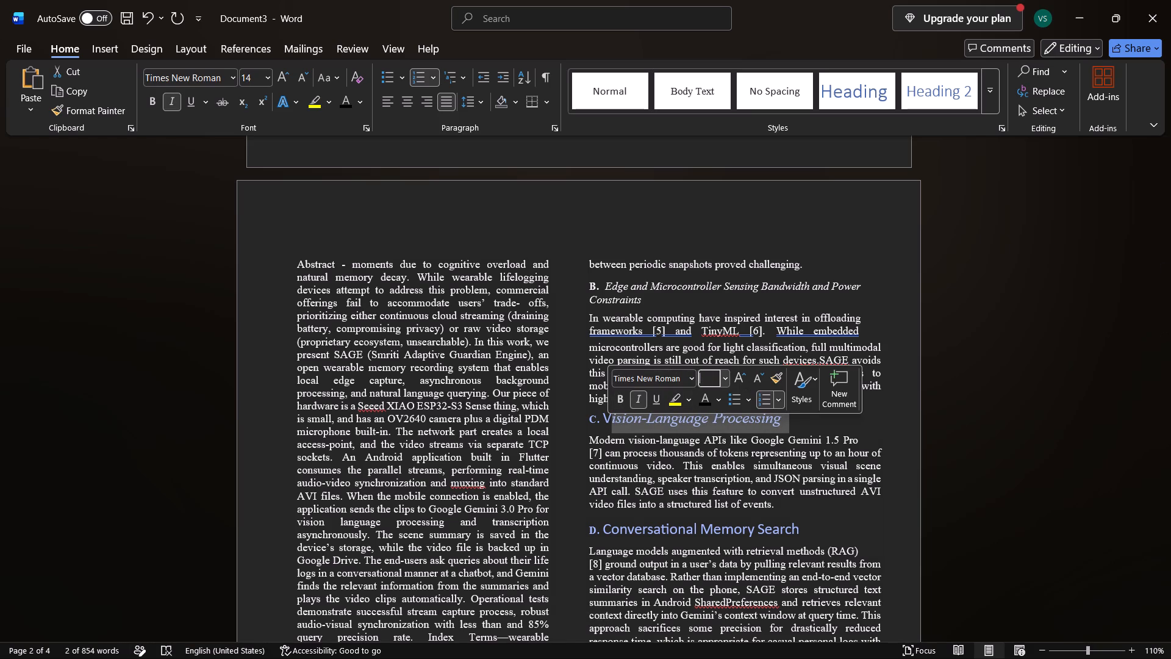
pyautogui.write('10')
pyautogui.press('Return')
pyautogui.click(709, 400)
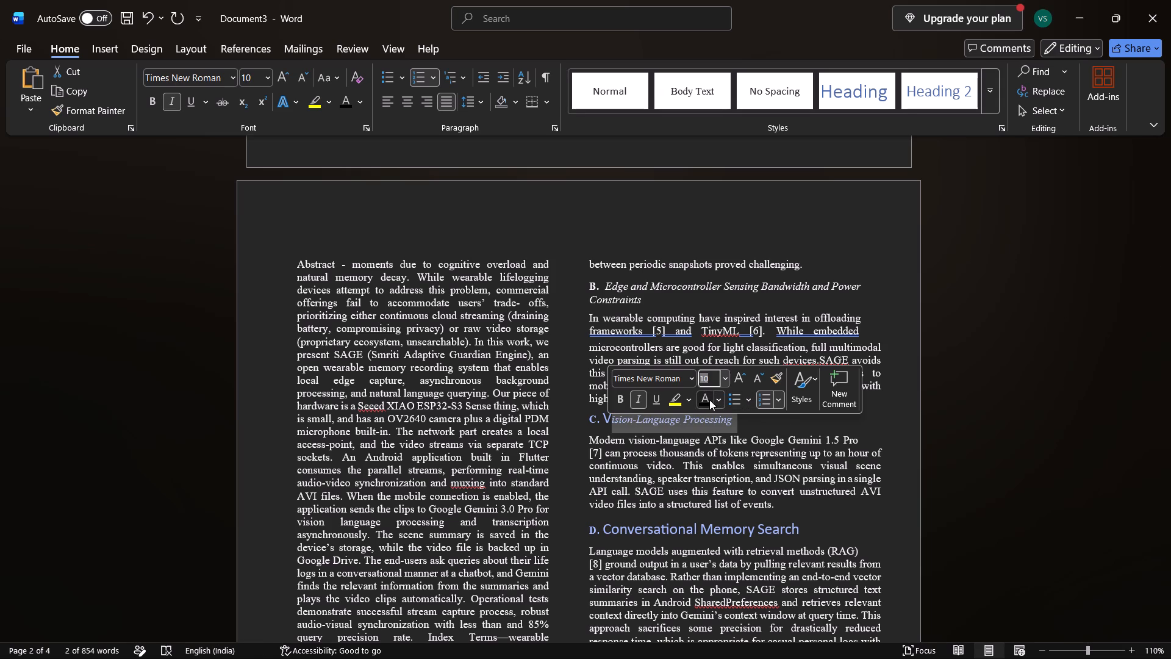
# Format the first letters of the Vision-Language Processing subheading as italic 10 pt Times New Roman in the preset font colour.
pyautogui.click(613, 419)
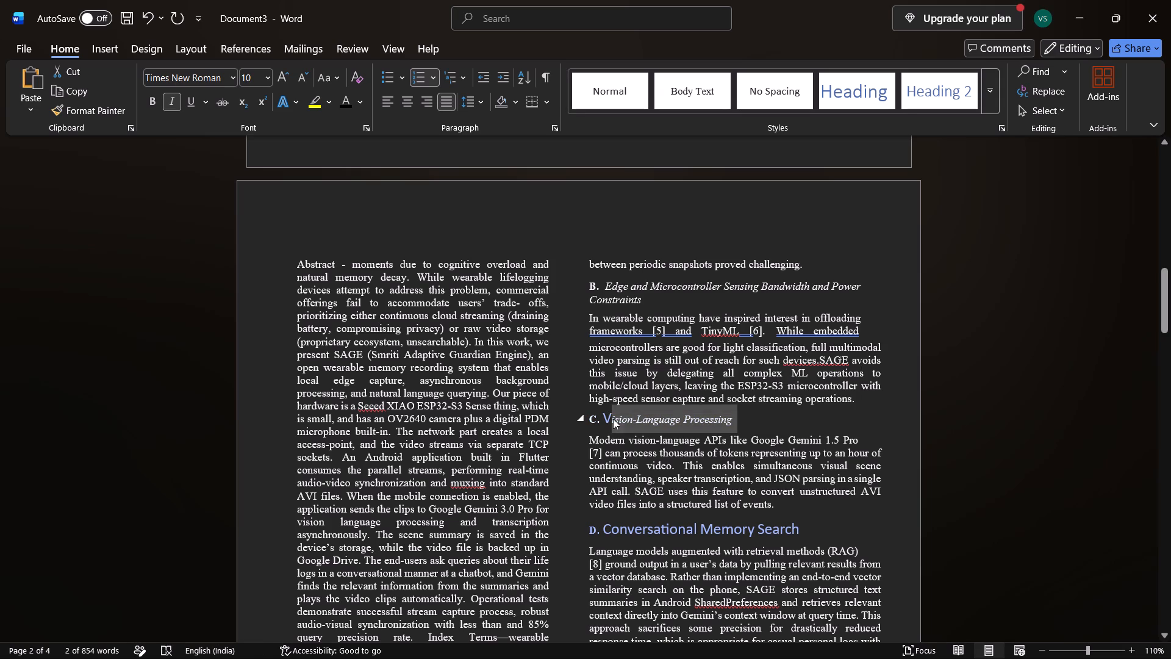
pyautogui.moveTo(613, 419); pyautogui.dragTo(607, 419)
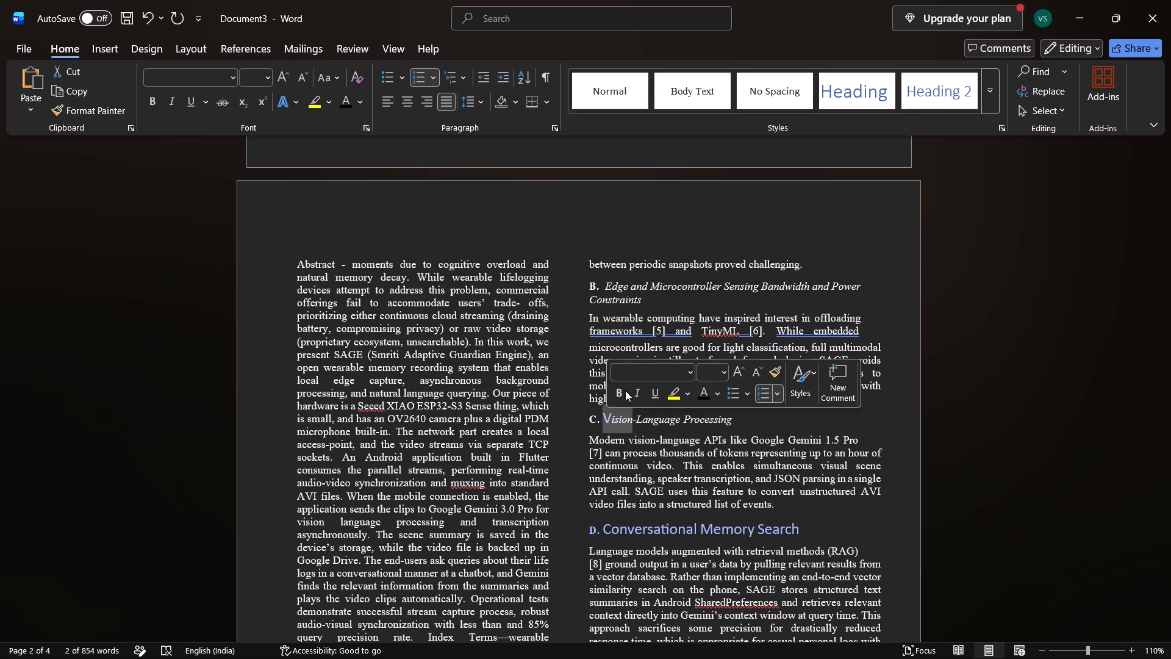
pyautogui.click(638, 373)
pyautogui.press('t')
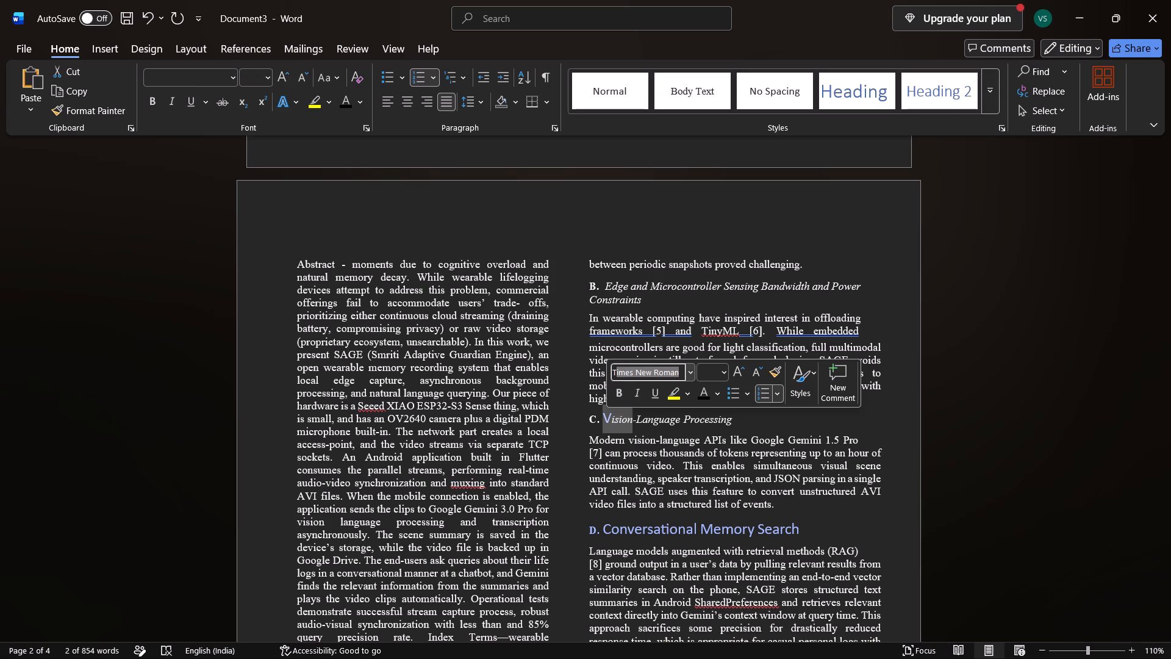
pyautogui.press('Return')
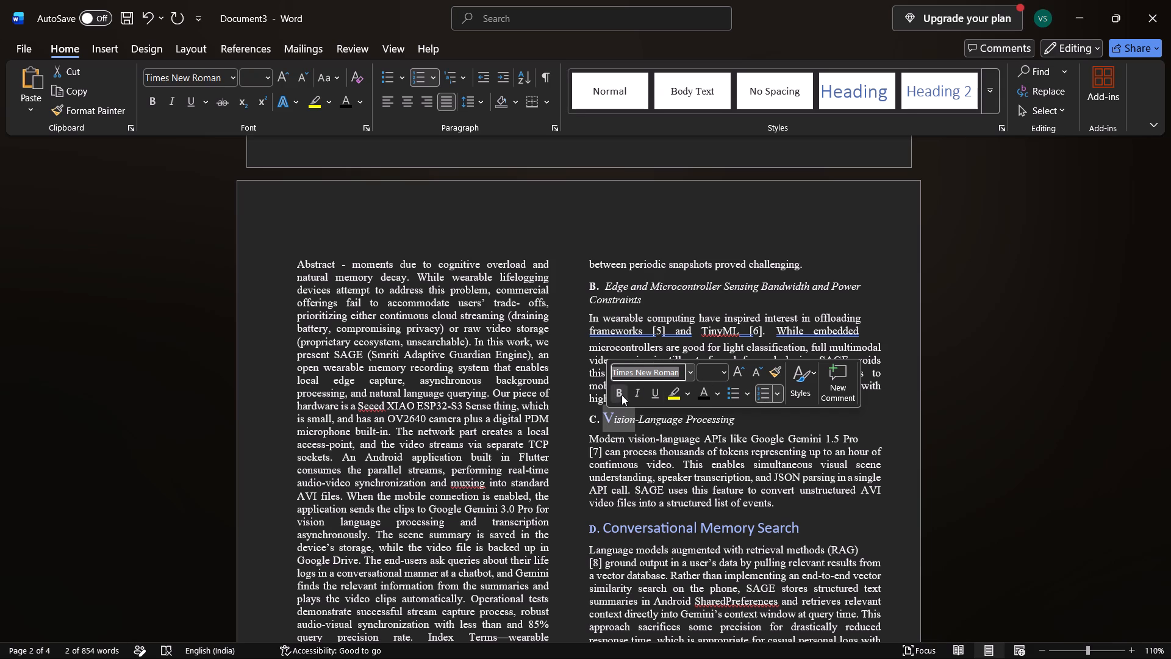
pyautogui.click(702, 394)
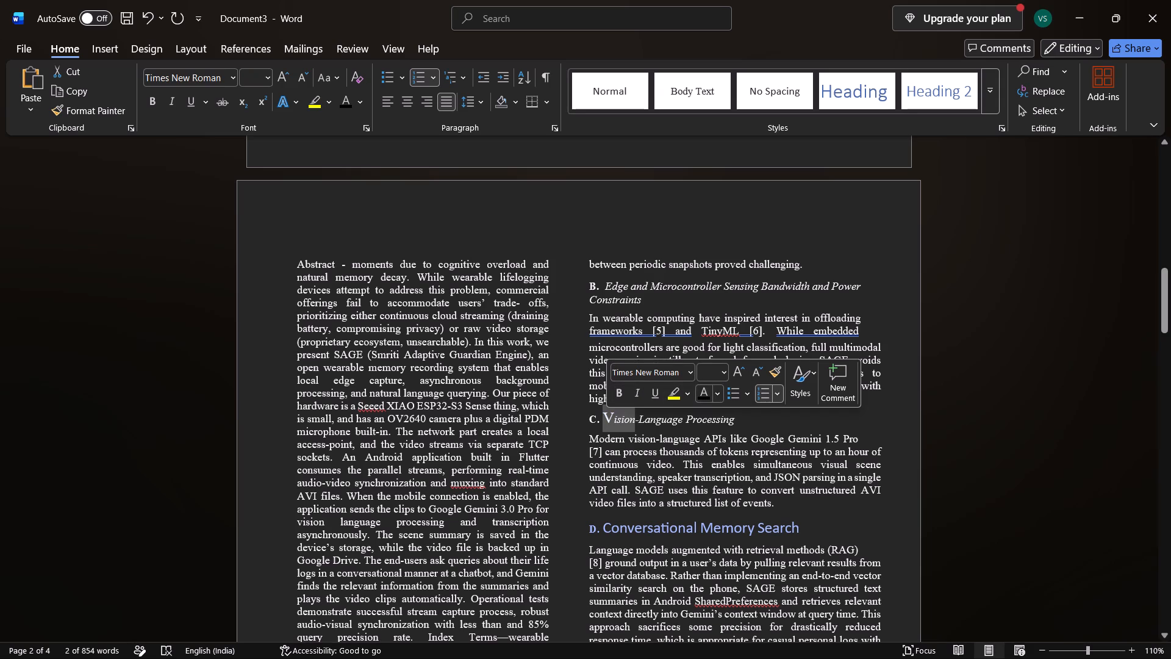
pyautogui.click(713, 373)
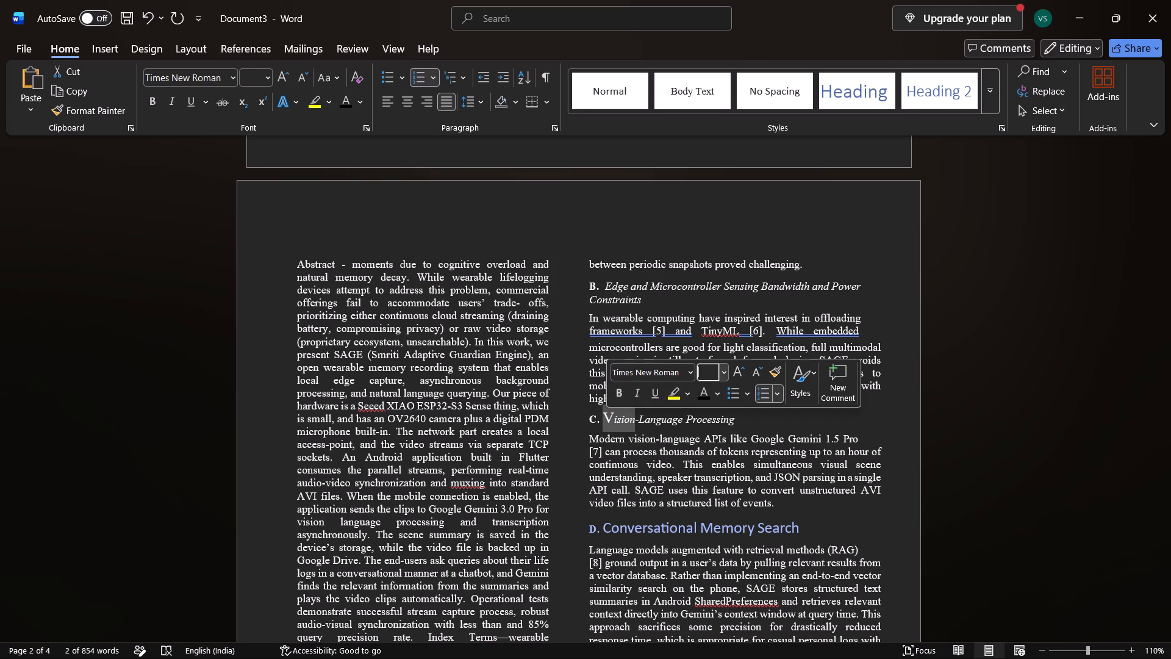
pyautogui.write('10')
pyautogui.press('Return')
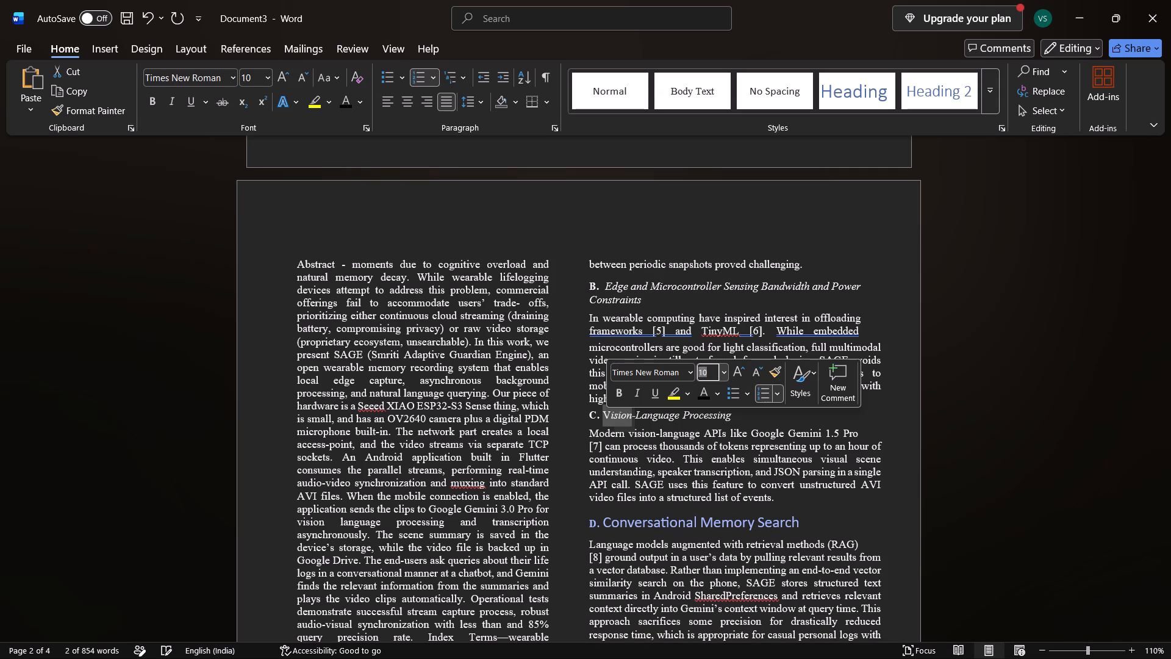
pyautogui.click(641, 397)
# Format the Conversational Memory Search subheading text as italic 10 pt Times New Roman in the preset font colour.
pyautogui.click(655, 514)
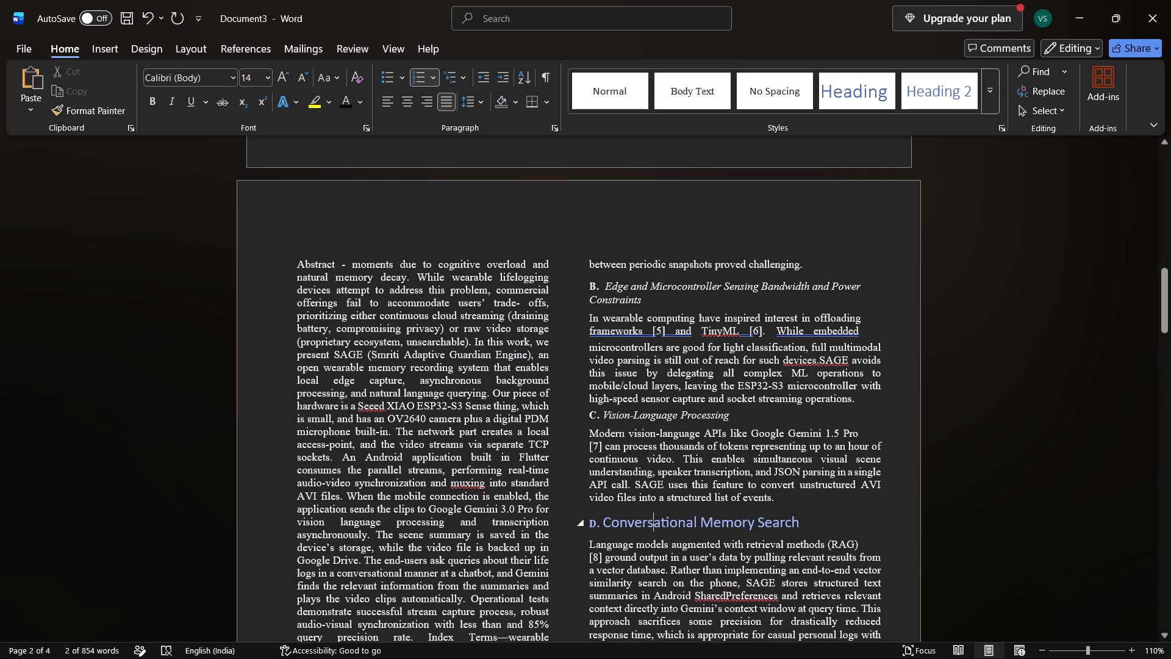
pyautogui.moveTo(817, 512); pyautogui.dragTo(603, 525)
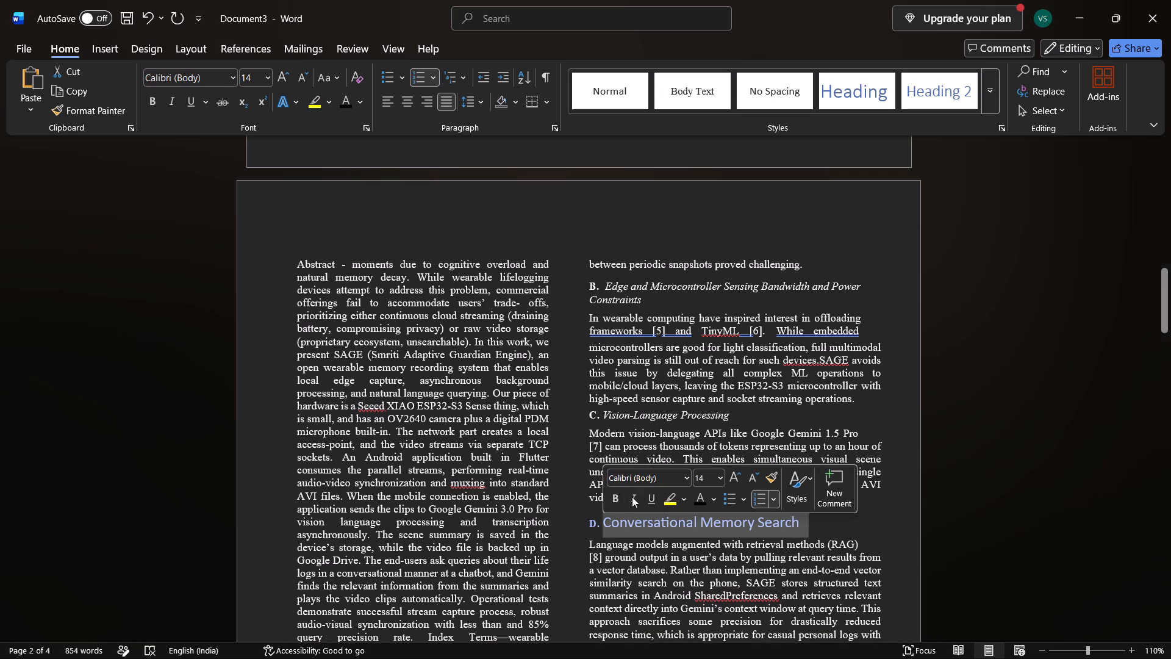
pyautogui.click(661, 479)
pyautogui.press('BackSpace')
pyautogui.press('t')
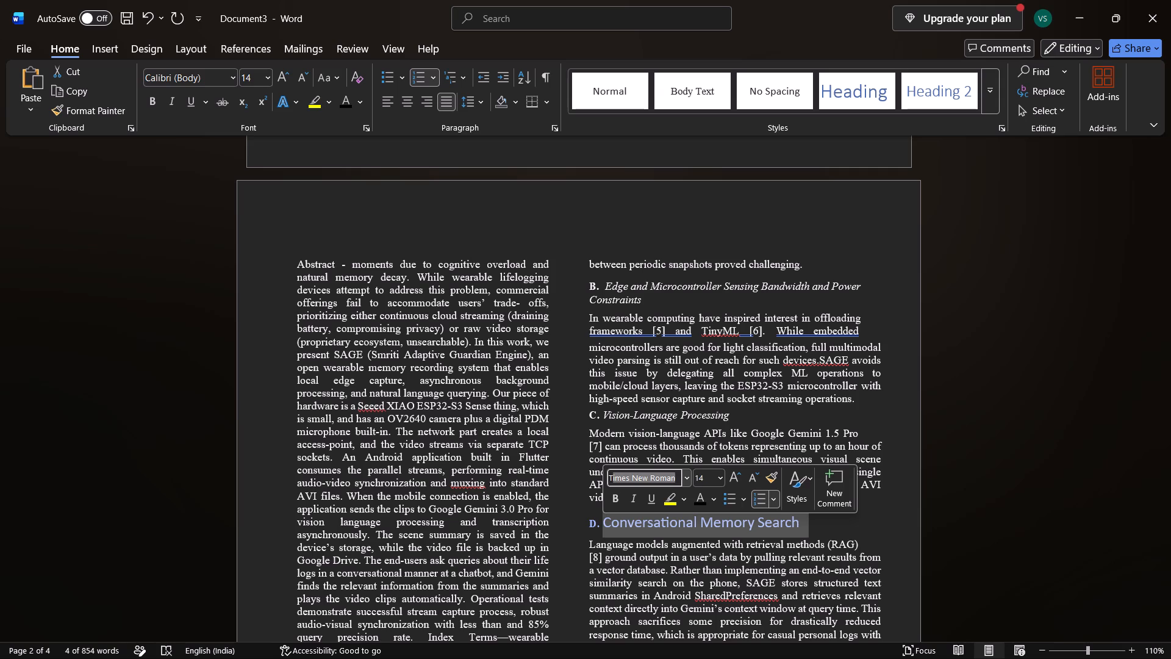
pyautogui.press('Return')
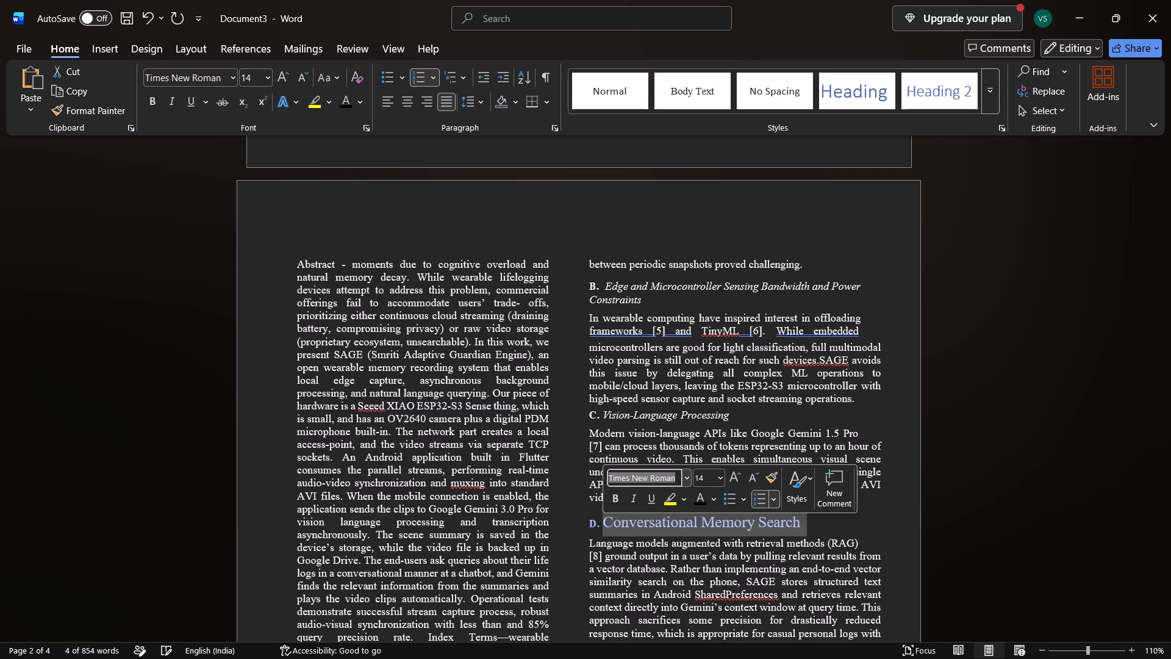
pyautogui.click(625, 495)
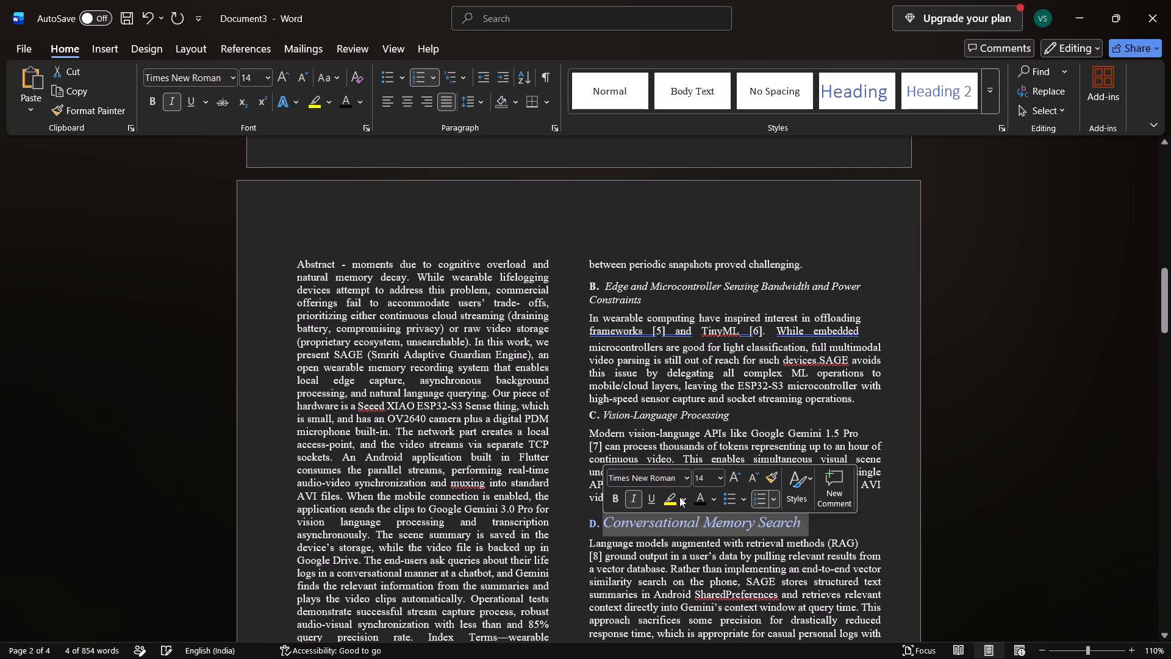
pyautogui.click(700, 496)
pyautogui.click(711, 478)
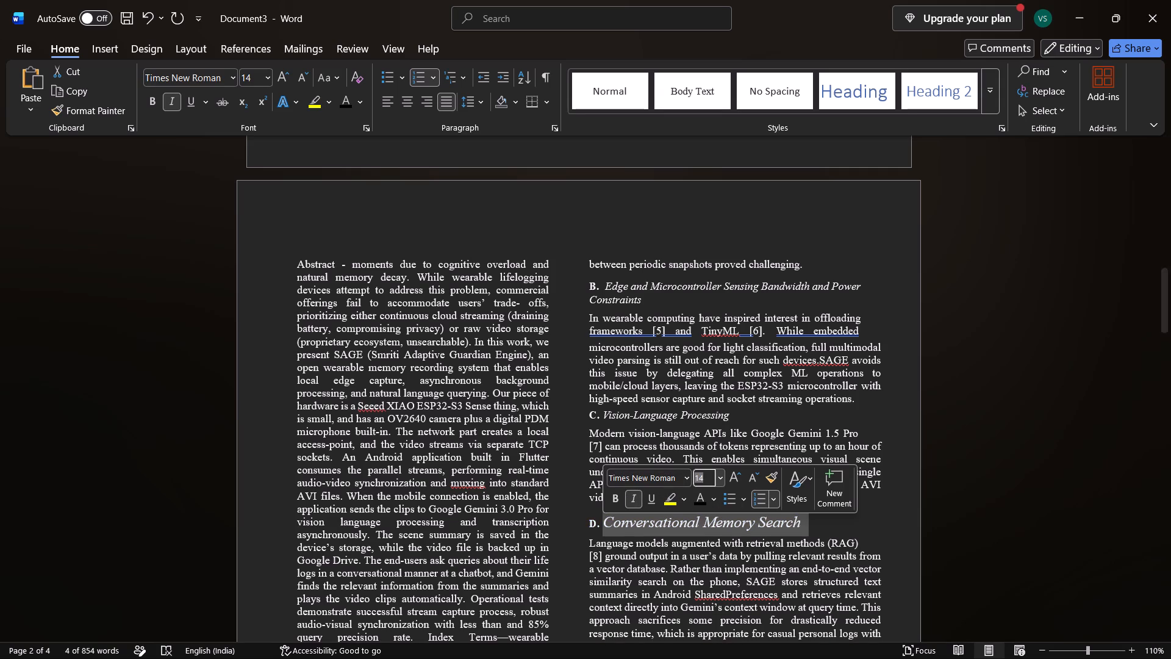
pyautogui.press('BackSpace')
pyautogui.write('10')
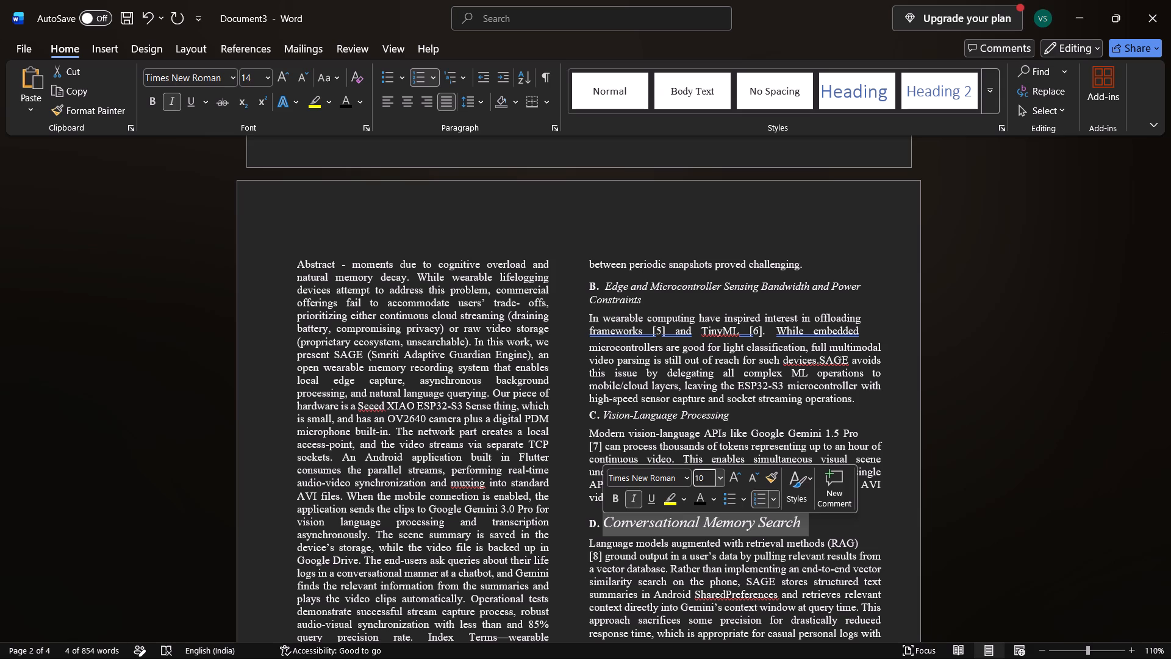
pyautogui.press('Return')
# Select the SYSTEM ARCHITECTURE heading text, leaving out its section number.
pyautogui.scroll(-3, 708, 575)
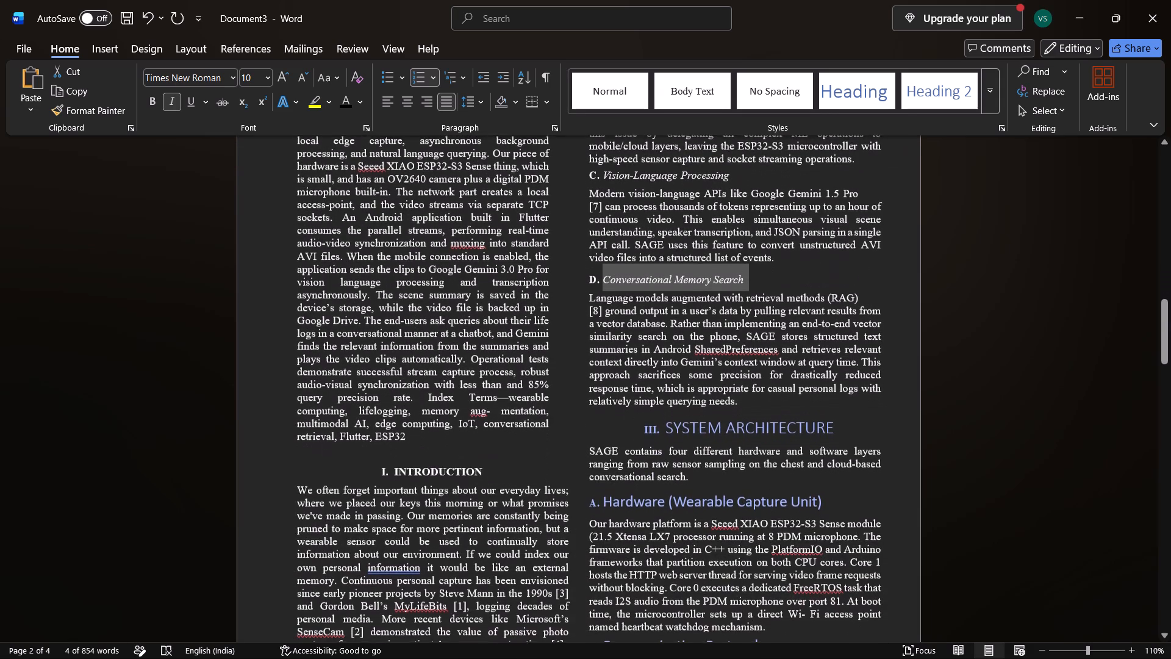
pyautogui.moveTo(844, 428); pyautogui.dragTo(649, 431)
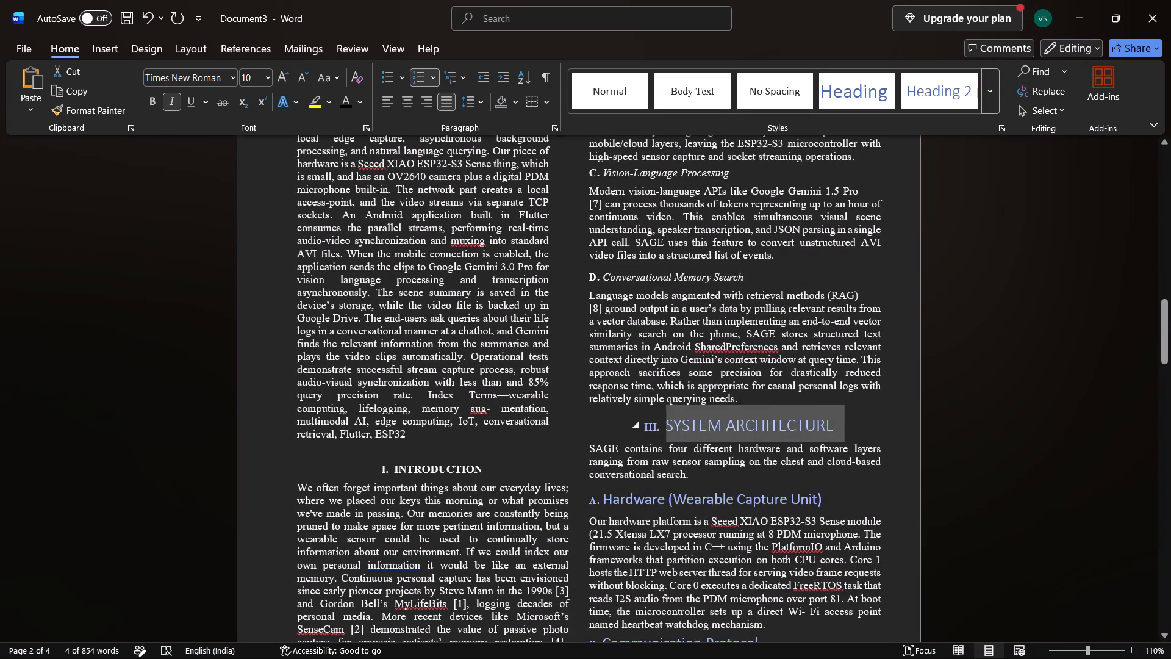
pyautogui.moveTo(649, 431); pyautogui.dragTo(649, 430)
# Compare the section heading formatting and layout in Document3 with the original in SAGE_IEEE_Paper, and return to Document3.
pyautogui.scroll(2, 649, 430)
pyautogui.scroll(-2, 649, 430)
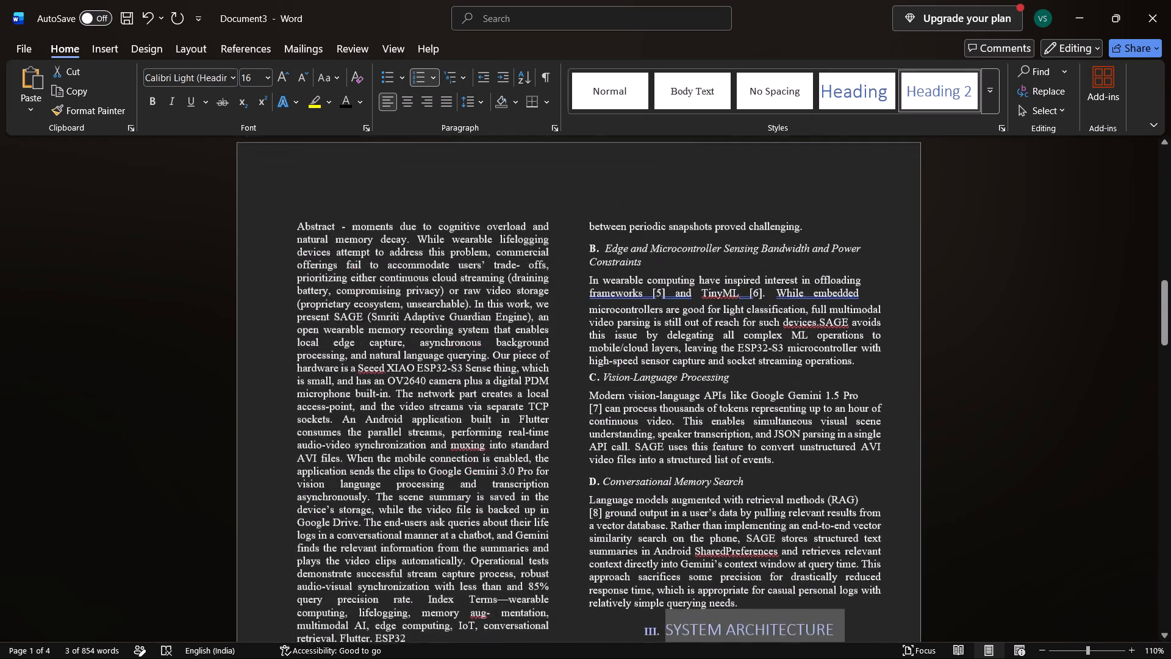
pyautogui.scroll(-2, 649, 430)
pyautogui.scroll(1, 649, 430)
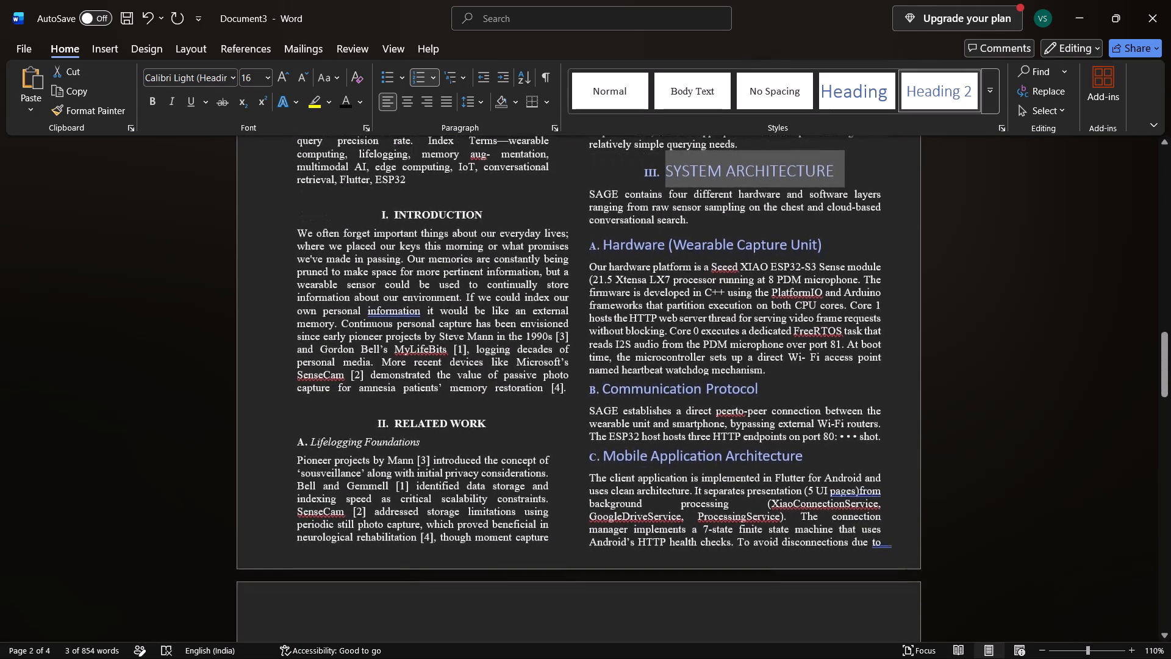
pyautogui.scroll(1, 649, 430)
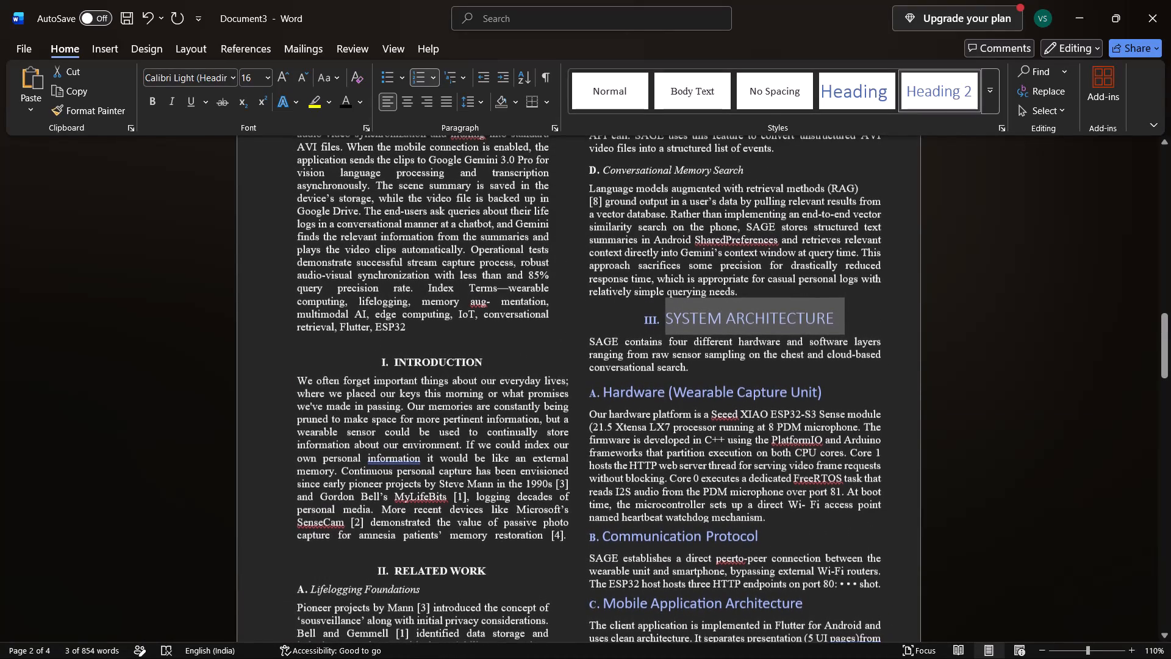
pyautogui.hotkey('alt', 'Tab')
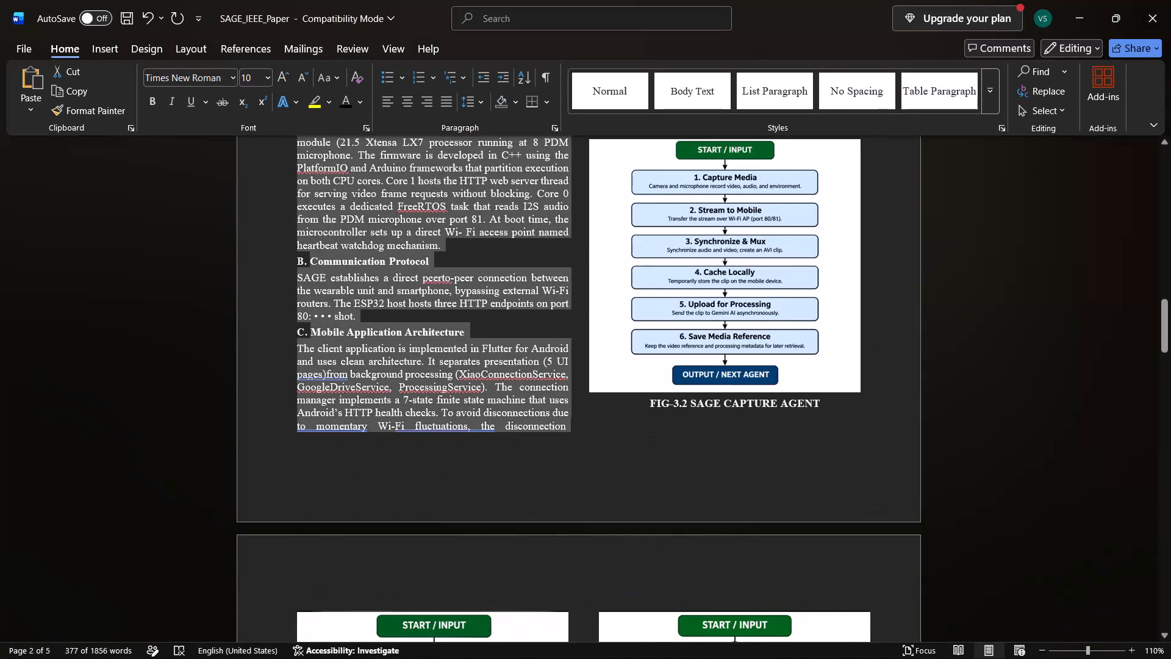
pyautogui.scroll(9, 649, 430)
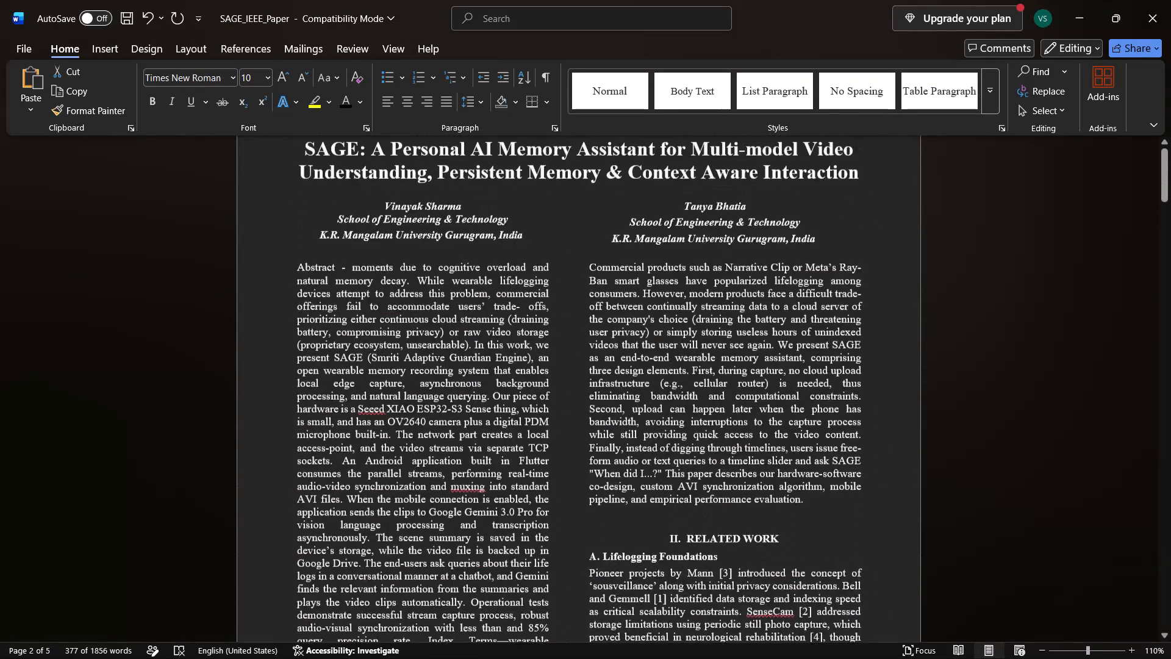
pyautogui.scroll(1, 649, 430)
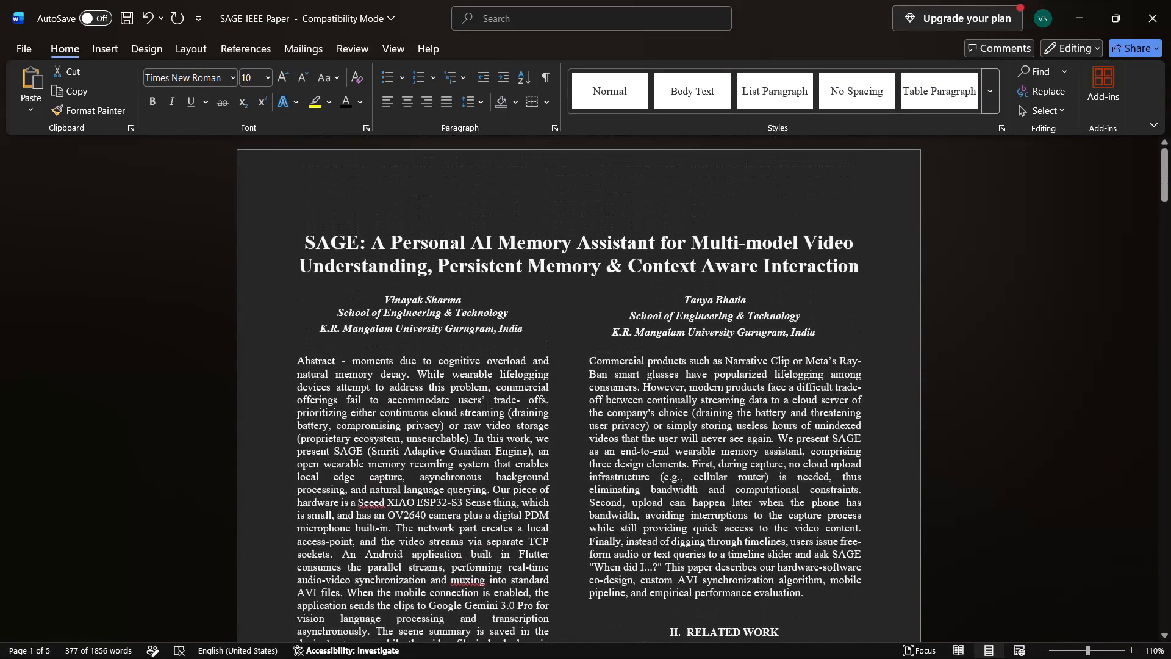
pyautogui.scroll(-2, 649, 430)
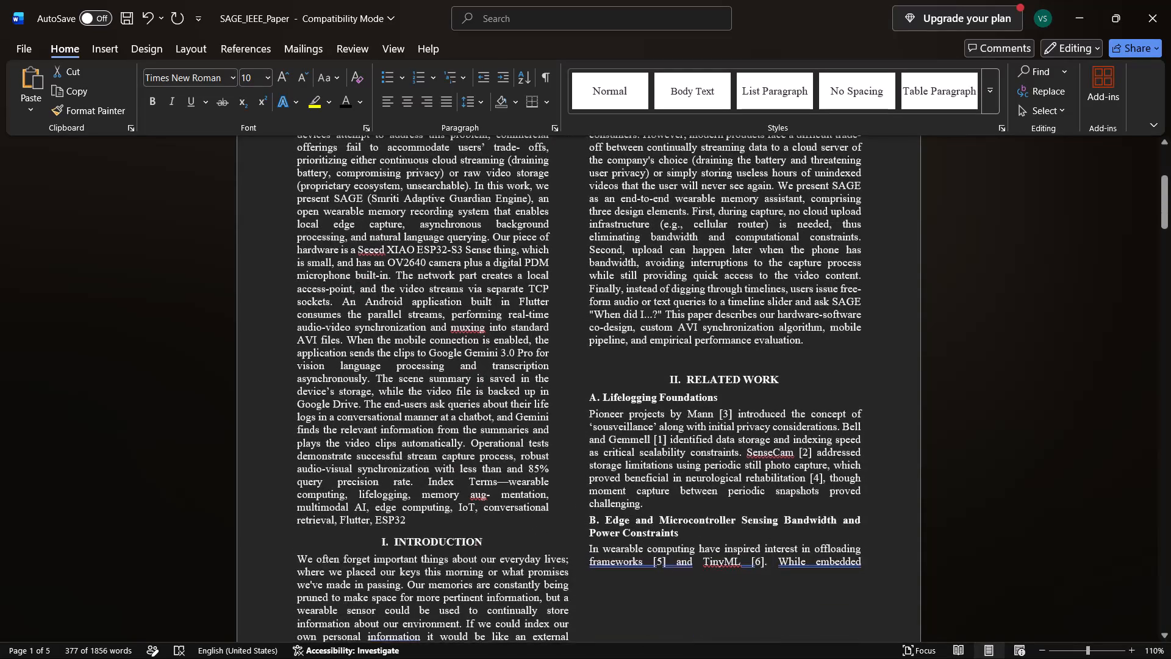
pyautogui.scroll(-2, 649, 430)
pyautogui.scroll(1, 649, 430)
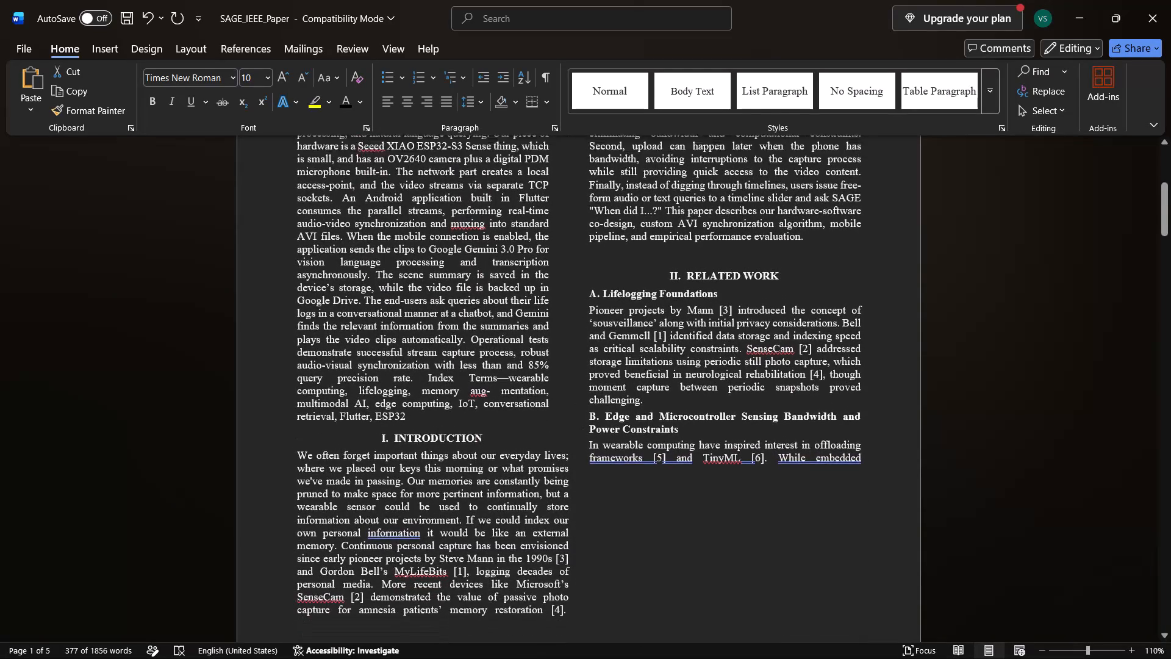
pyautogui.scroll(1, 649, 430)
pyautogui.hotkey('alt', 'Tab')
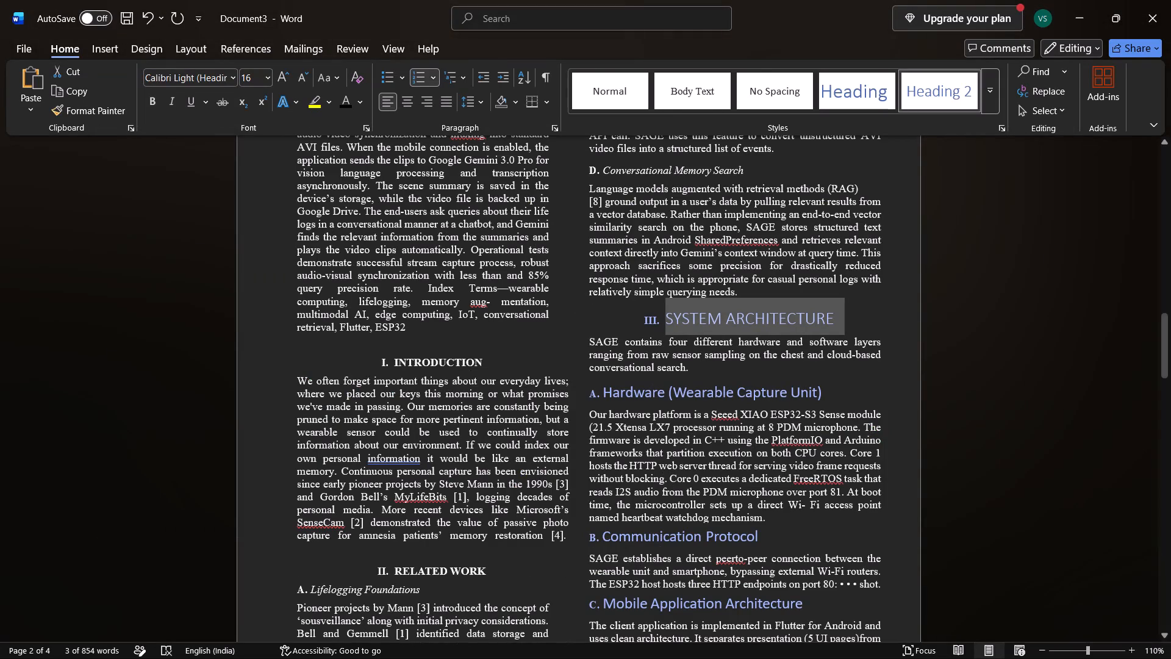
# Format the SYSTEM ARCHITECTURE heading text as bold, non-italic 10 pt Times New Roman in the preset font colour.
pyautogui.click(215, 80)
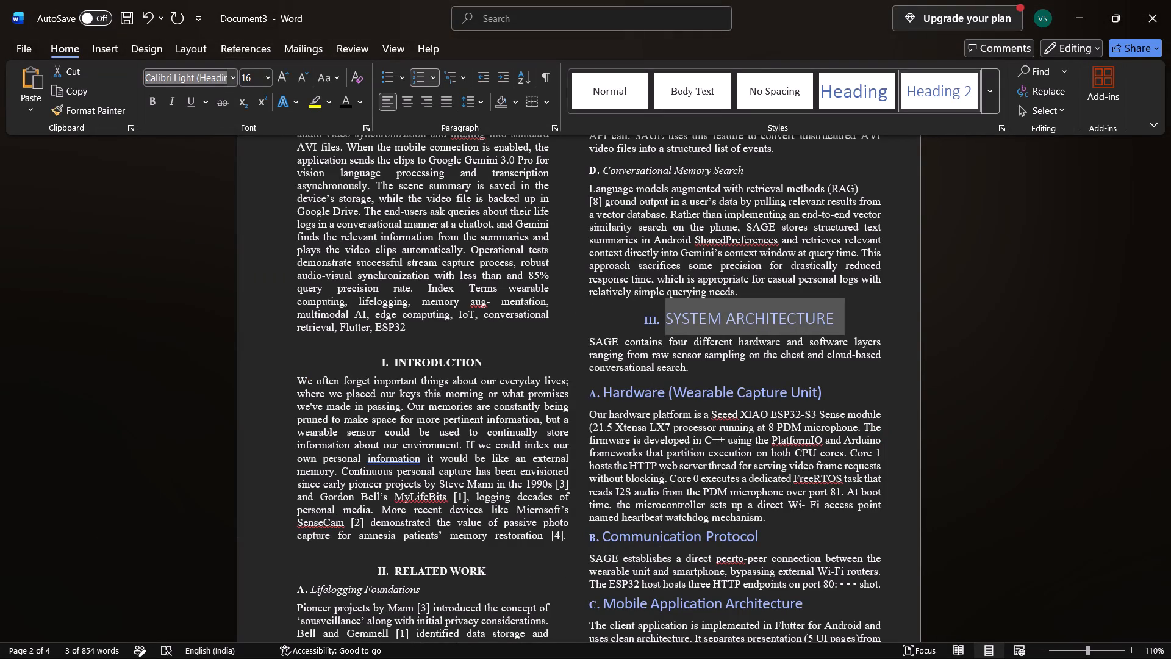
pyautogui.press('BackSpace')
pyautogui.press('t')
pyautogui.press('Return')
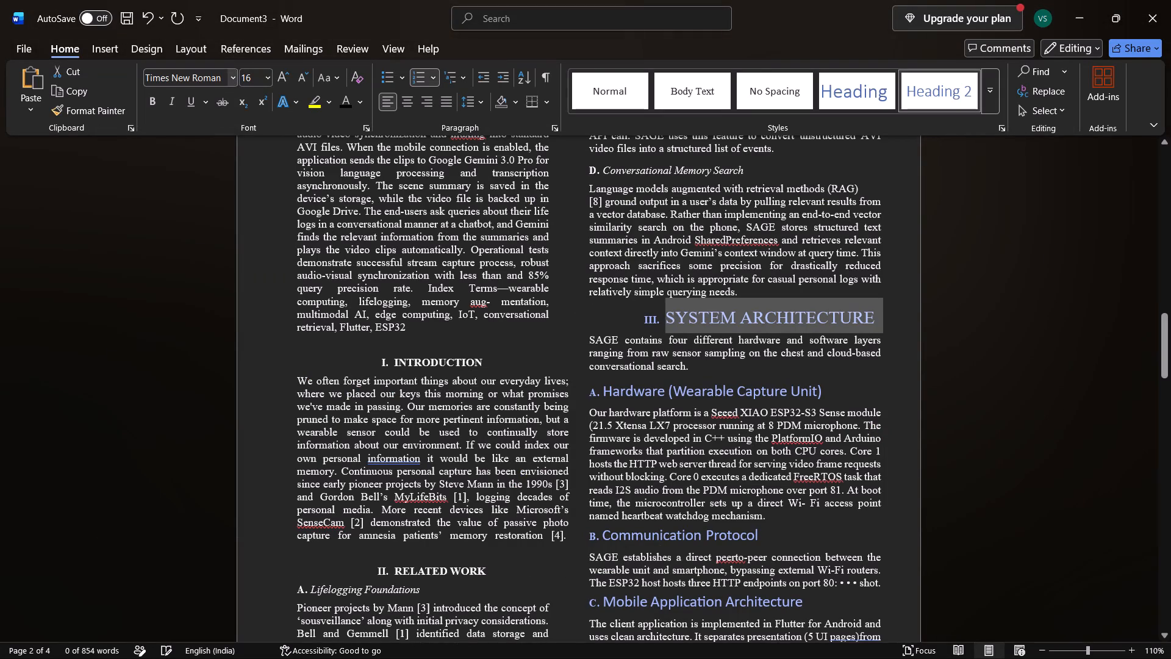
pyautogui.click(248, 76)
pyautogui.press('BackSpace')
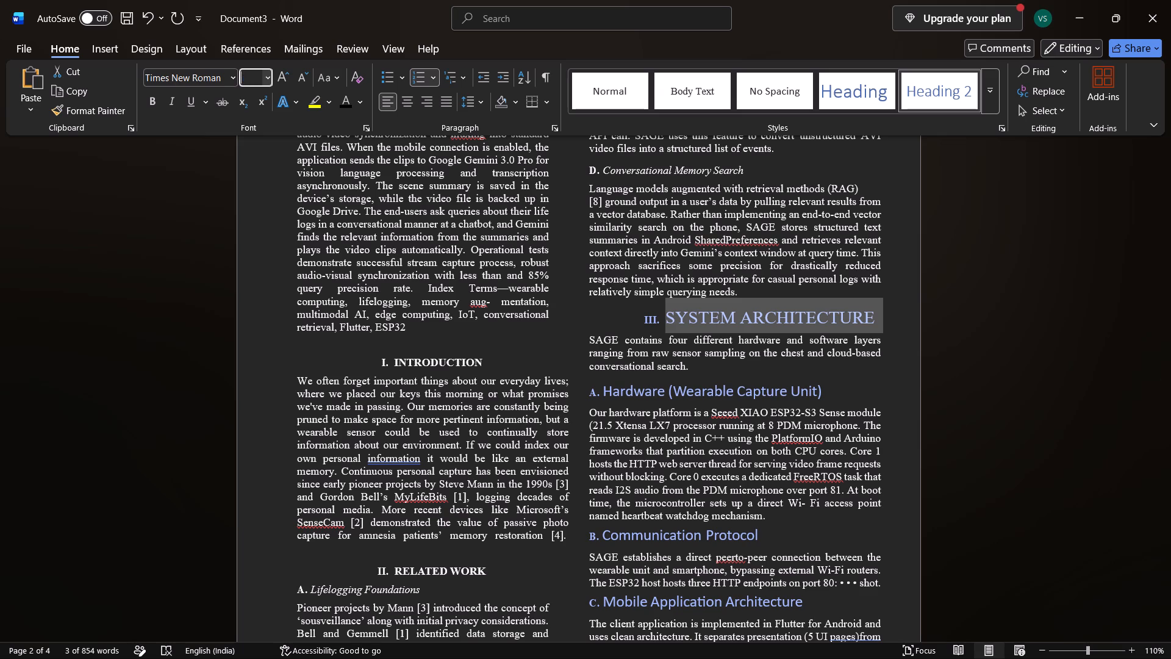
pyautogui.write('10')
pyautogui.press('Return')
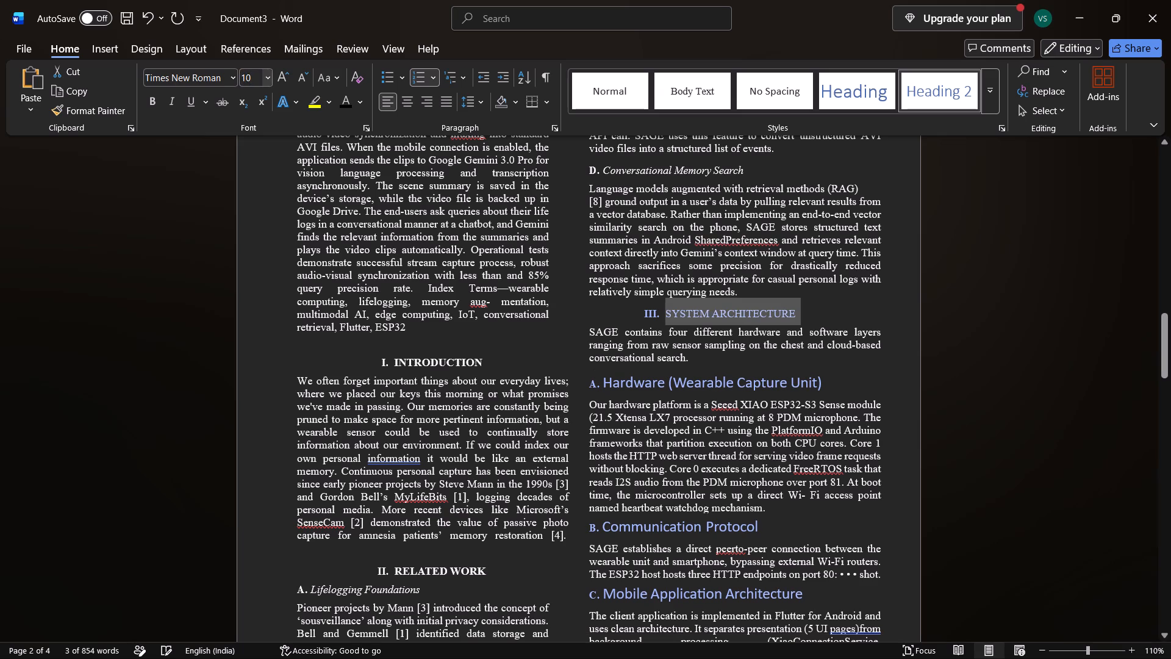
pyautogui.click(174, 103)
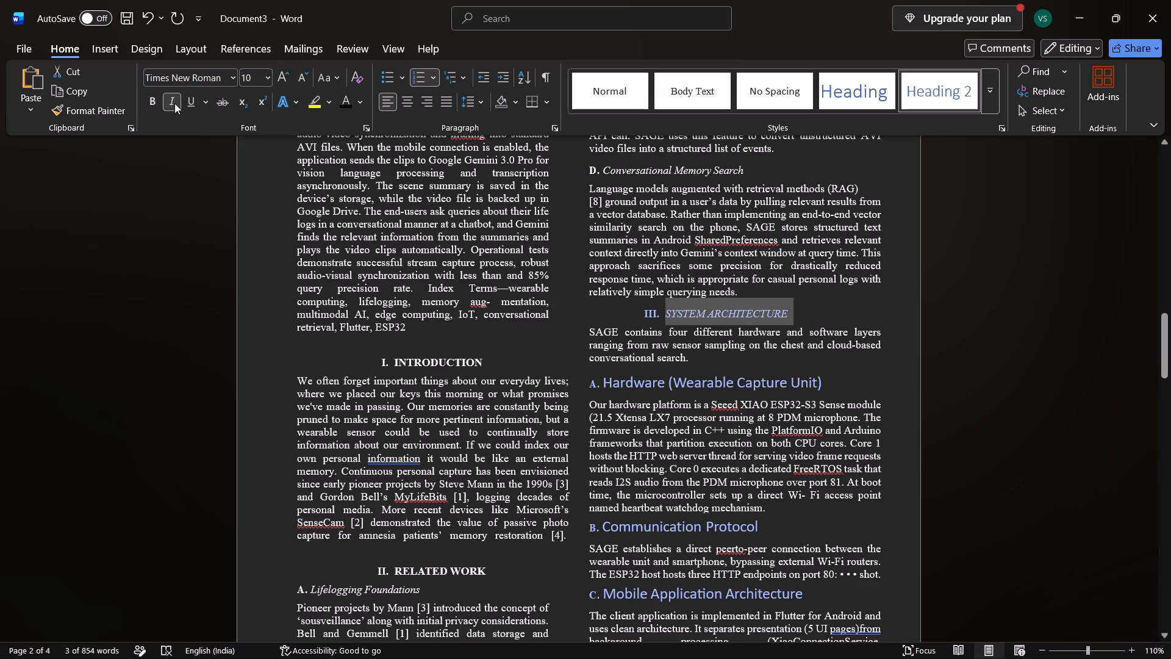
pyautogui.click(174, 103)
pyautogui.click(159, 103)
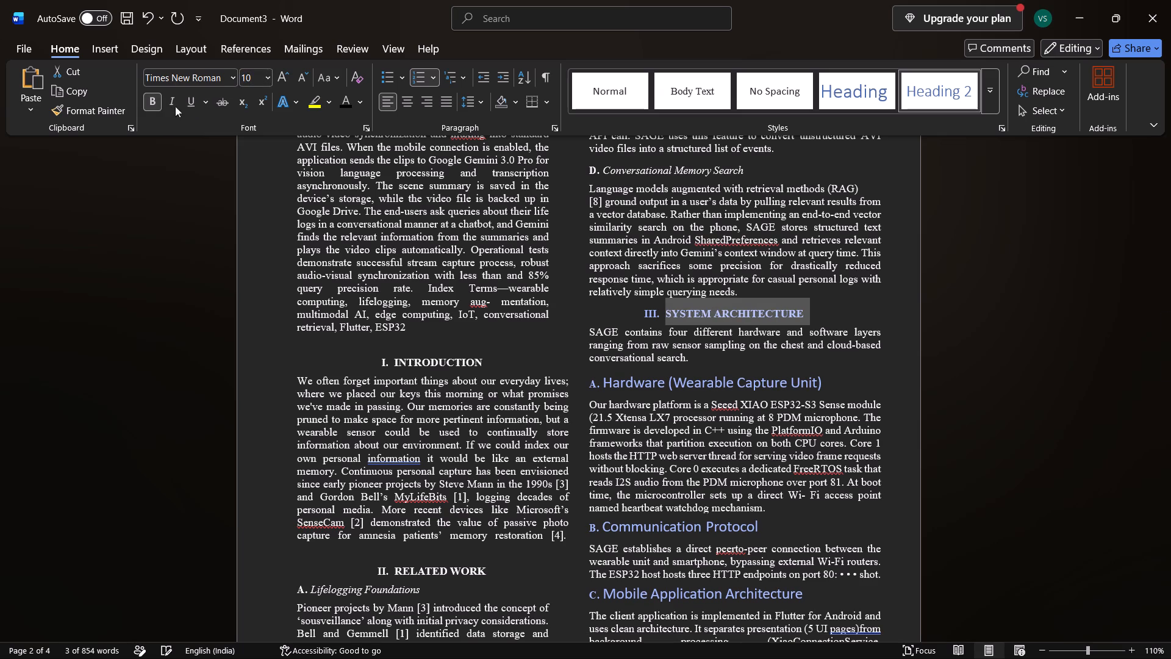
pyautogui.click(347, 99)
# Format the Hardware (Wearable Capture Unit) subheading text as italic 10 pt Times New Roman in the preset font colour.
pyautogui.click(831, 383)
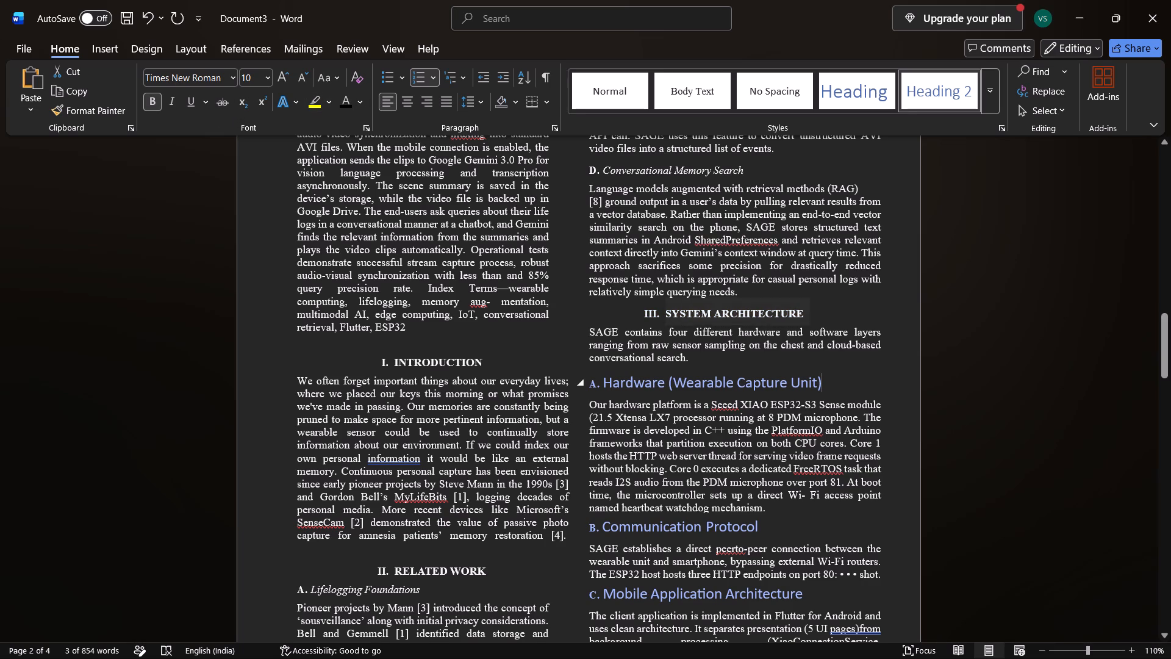
pyautogui.moveTo(831, 383); pyautogui.dragTo(612, 383)
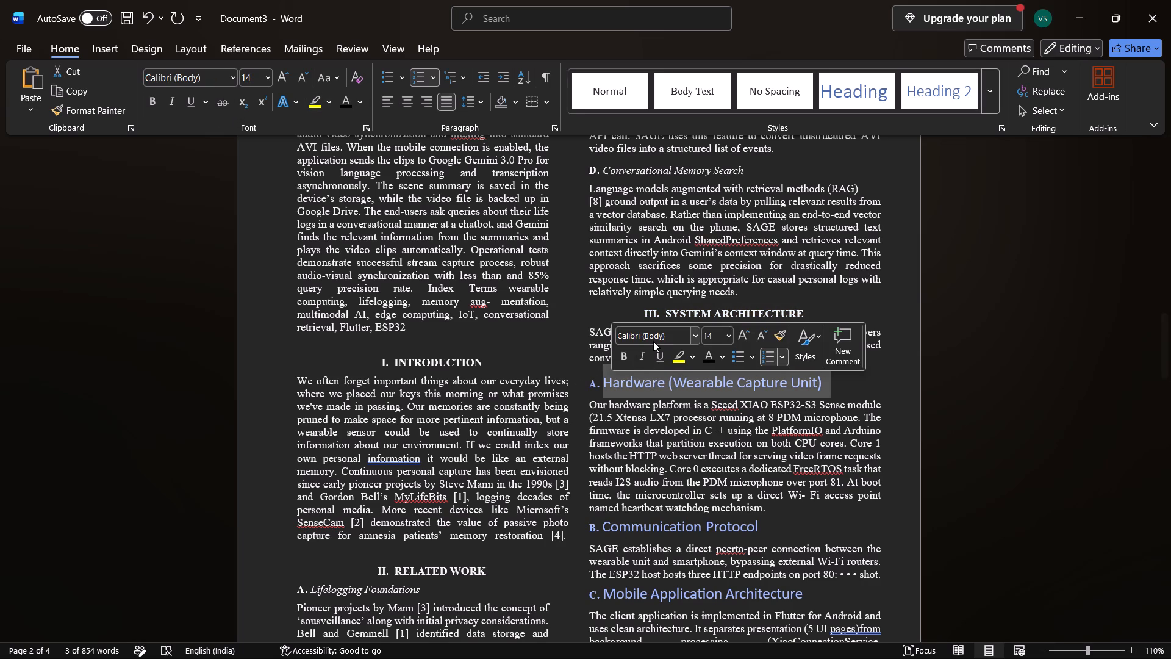
pyautogui.click(661, 333)
pyautogui.press('BackSpace')
pyautogui.press('t')
pyautogui.press('Return')
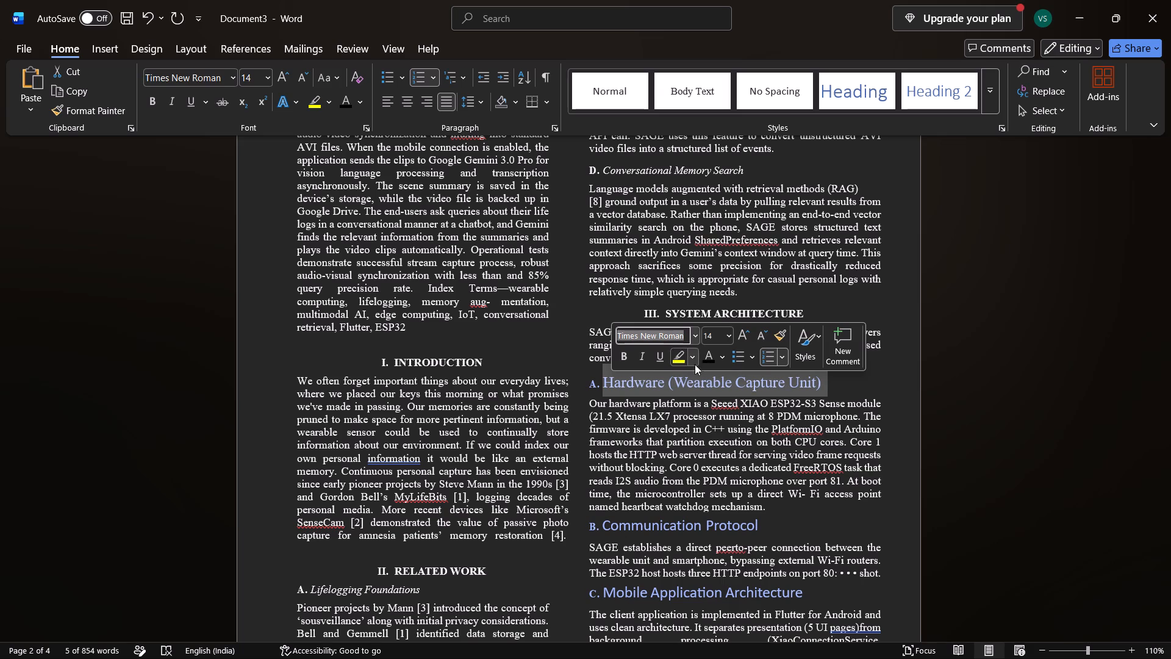
pyautogui.click(709, 357)
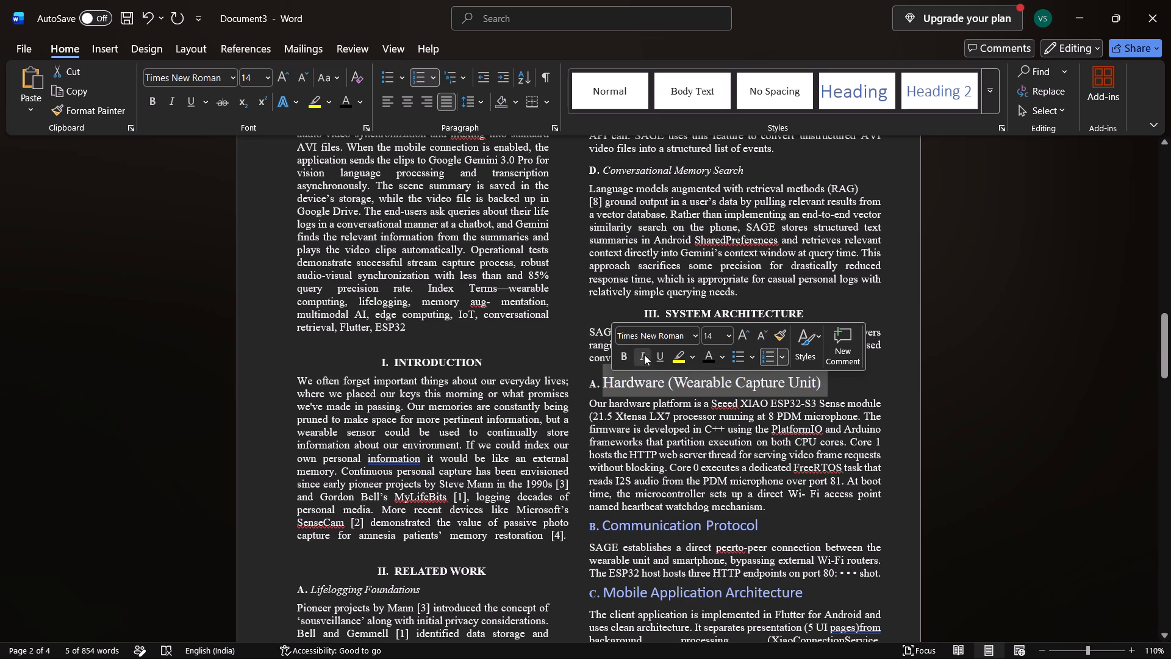
pyautogui.click(644, 355)
pyautogui.click(722, 334)
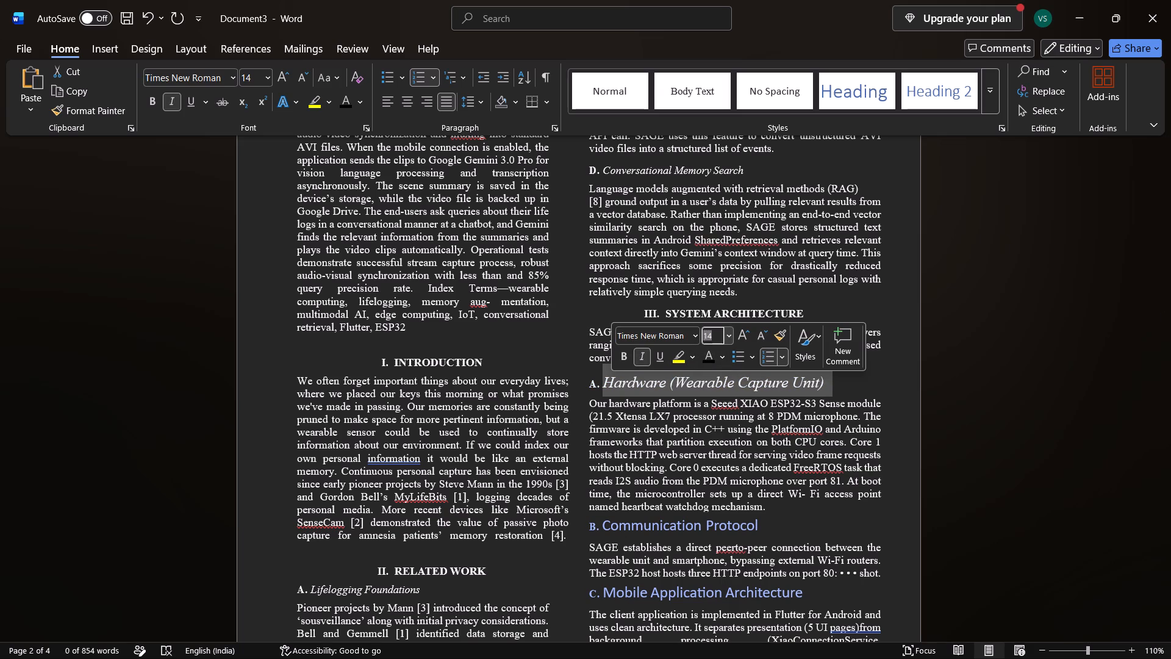
pyautogui.press('BackSpace')
pyautogui.write('10')
pyautogui.press('Return')
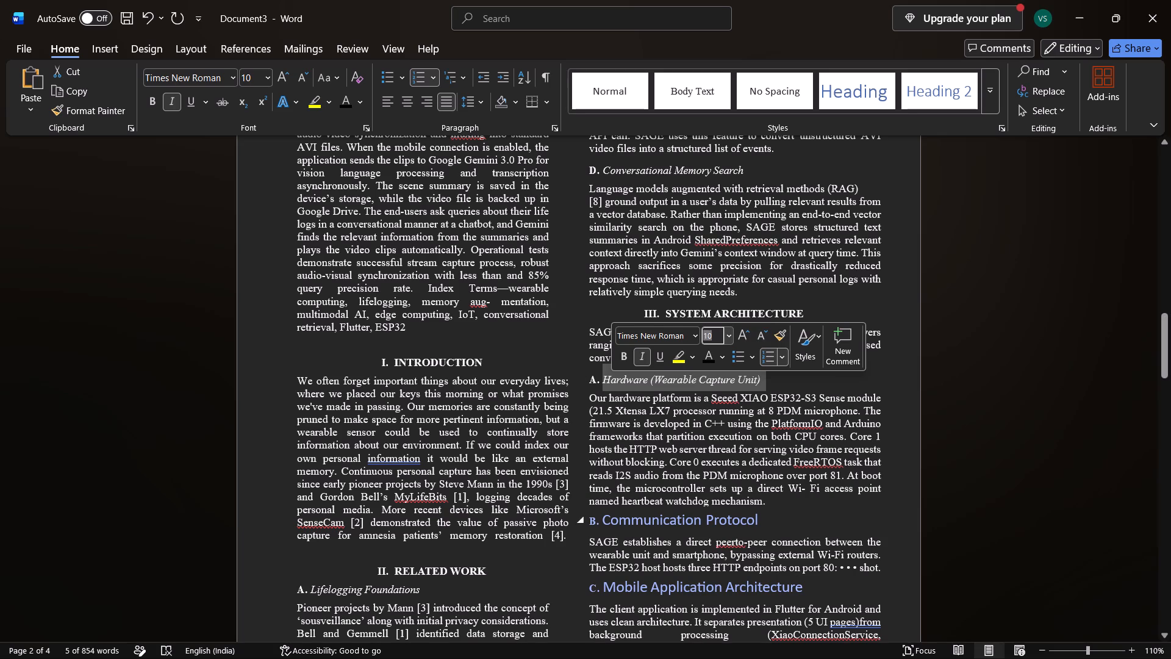
# Format the Communication Protocol subheading text as italic 10 pt Times New Roman in the preset font colour.
pyautogui.click(794, 527)
pyautogui.moveTo(794, 527); pyautogui.dragTo(618, 530)
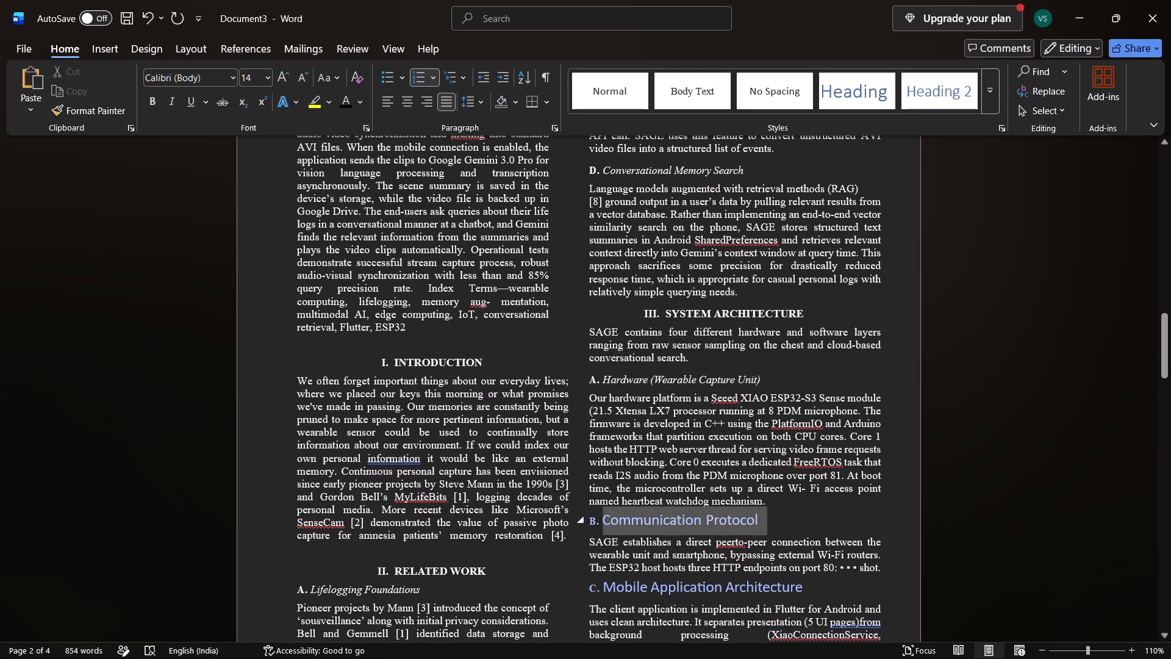
pyautogui.moveTo(618, 530); pyautogui.dragTo(618, 530)
pyautogui.click(669, 484)
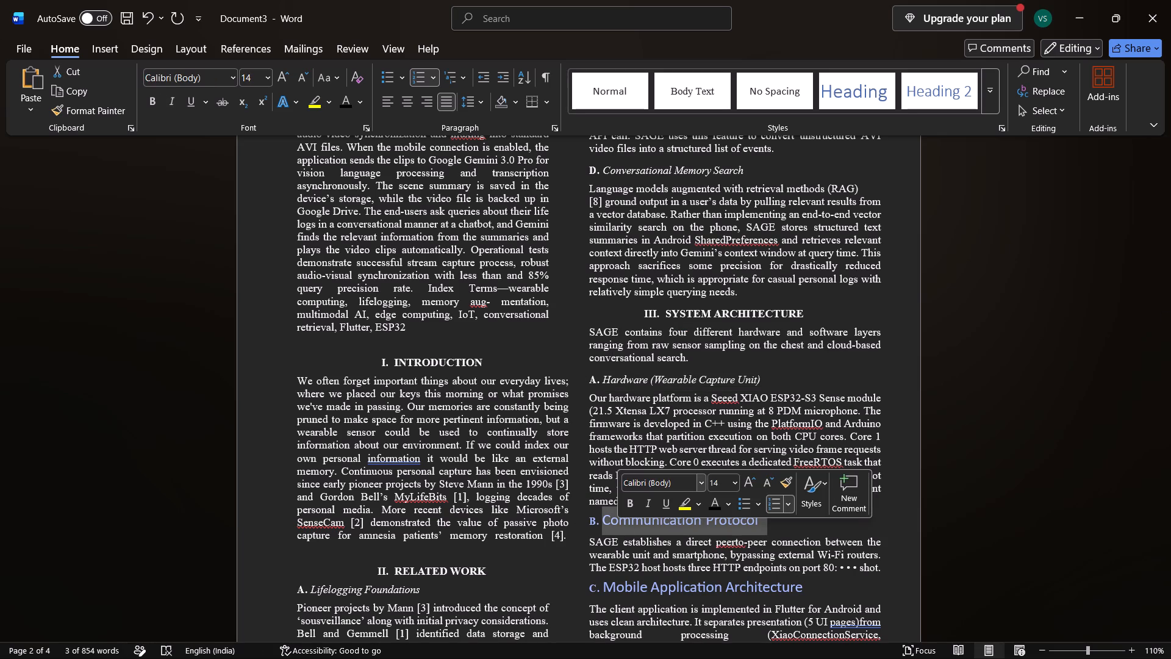
pyautogui.press('BackSpace')
pyautogui.press('t')
pyautogui.press('Return')
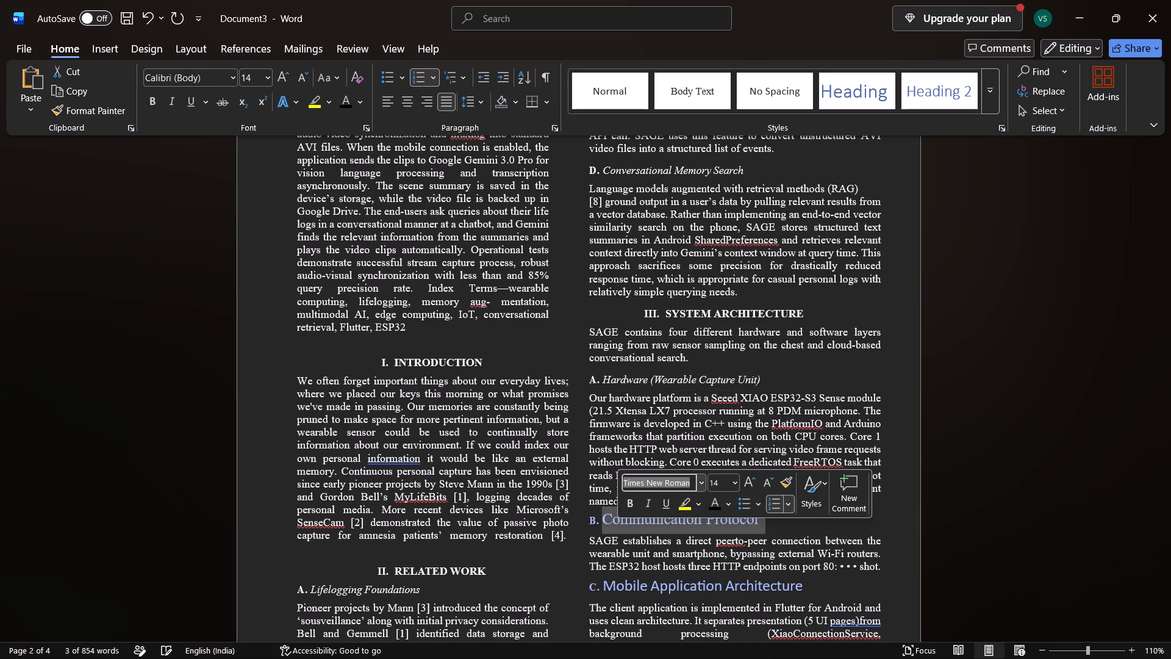
pyautogui.click(646, 503)
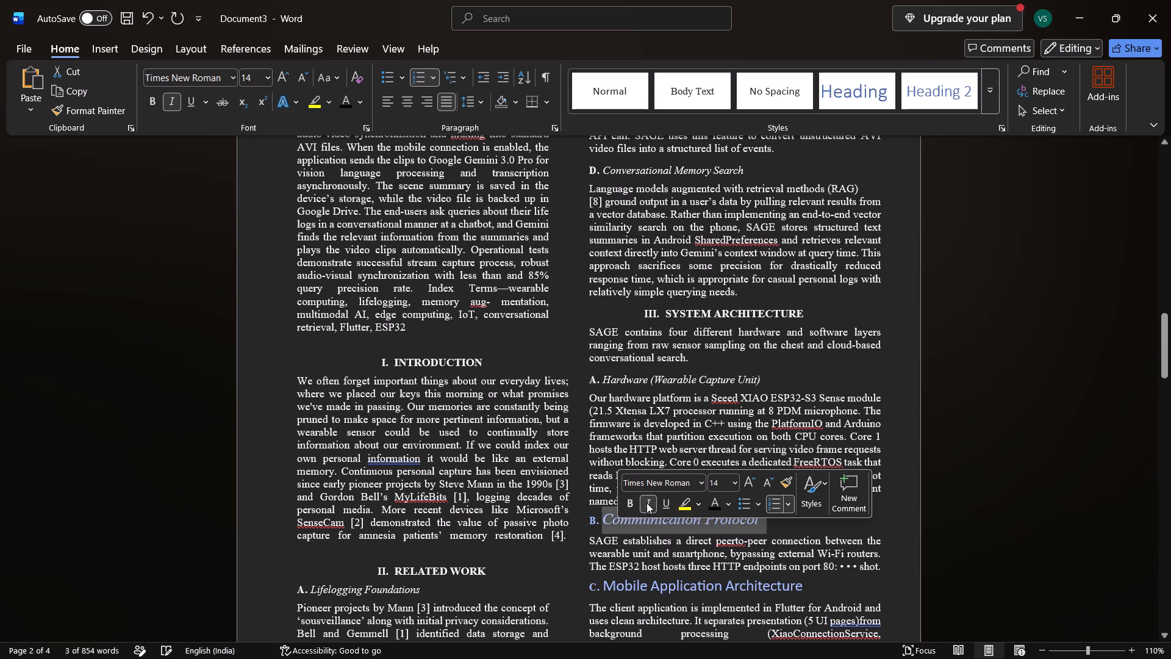
pyautogui.click(713, 508)
pyautogui.click(724, 480)
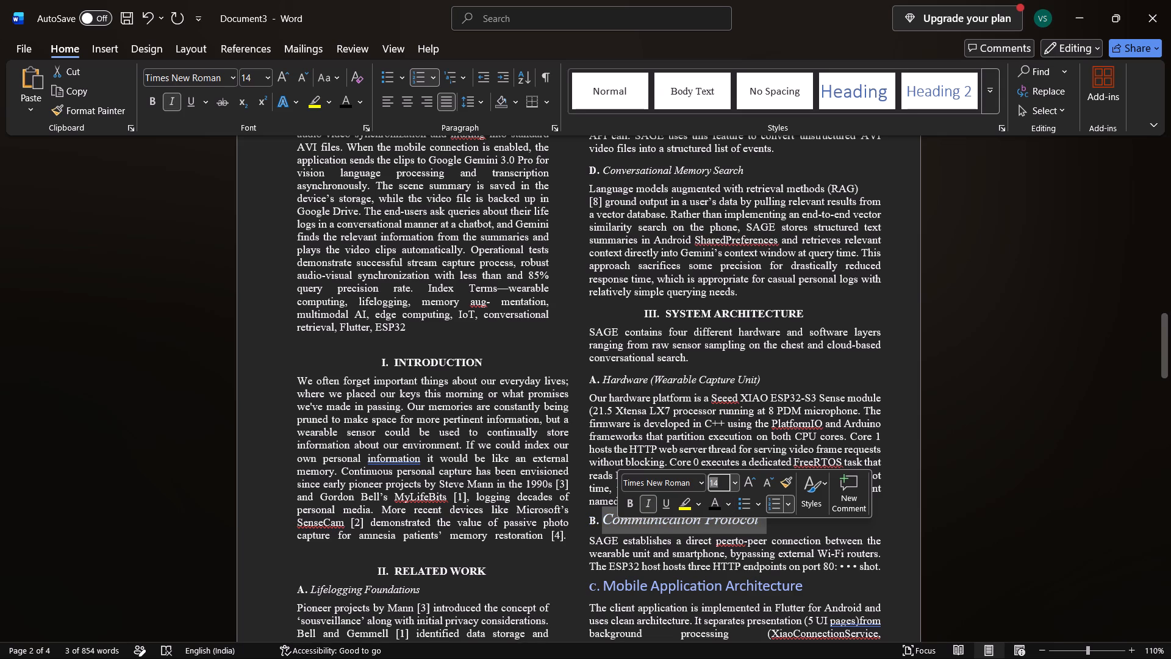
pyautogui.press('BackSpace')
pyautogui.write('10')
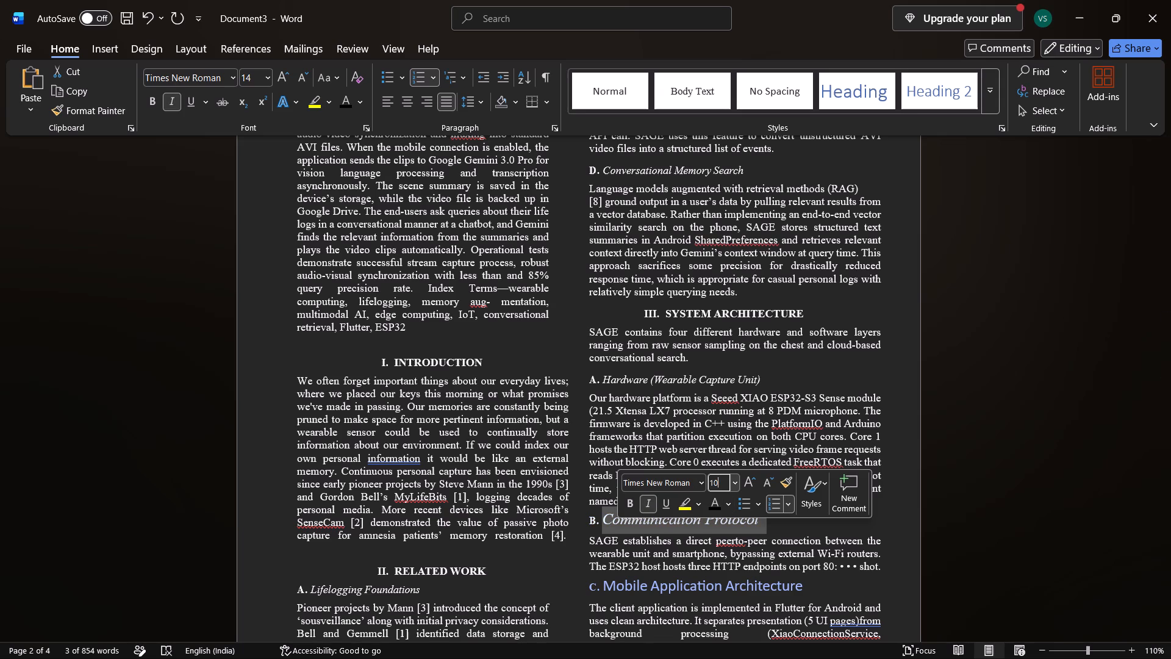
pyautogui.press('Return')
# Review the System Architecture section's headings and figure layout in the original SAGE_IEEE_Paper, and return to Document3.
pyautogui.hotkey('alt', 'Tab')
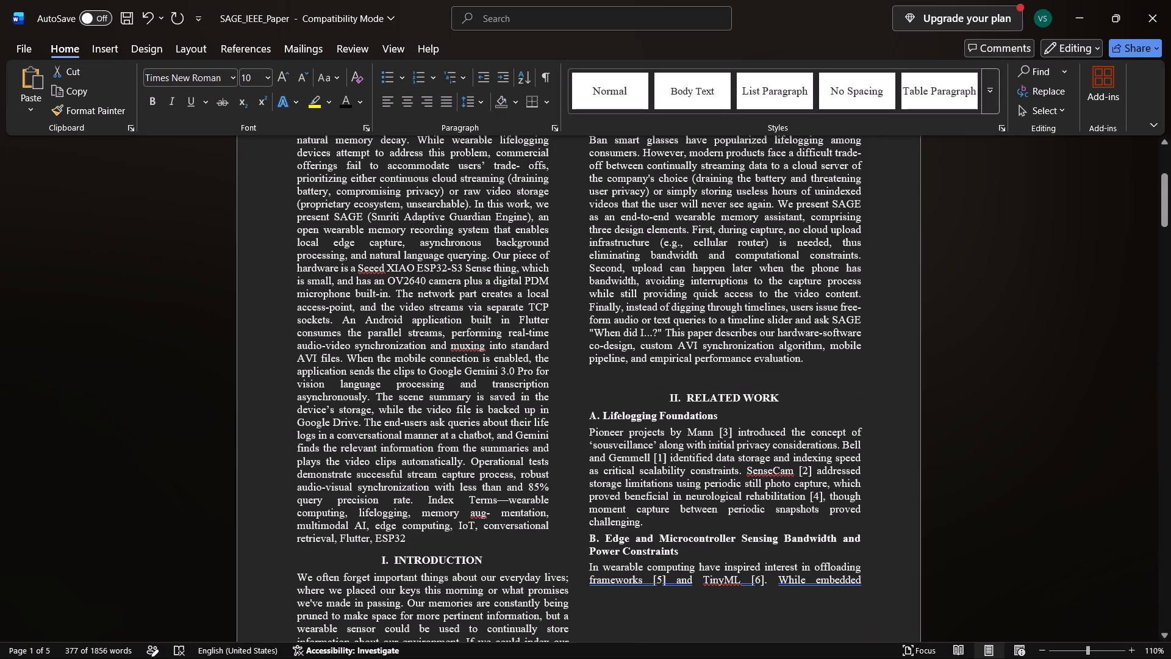
pyautogui.scroll(4, 809, 488)
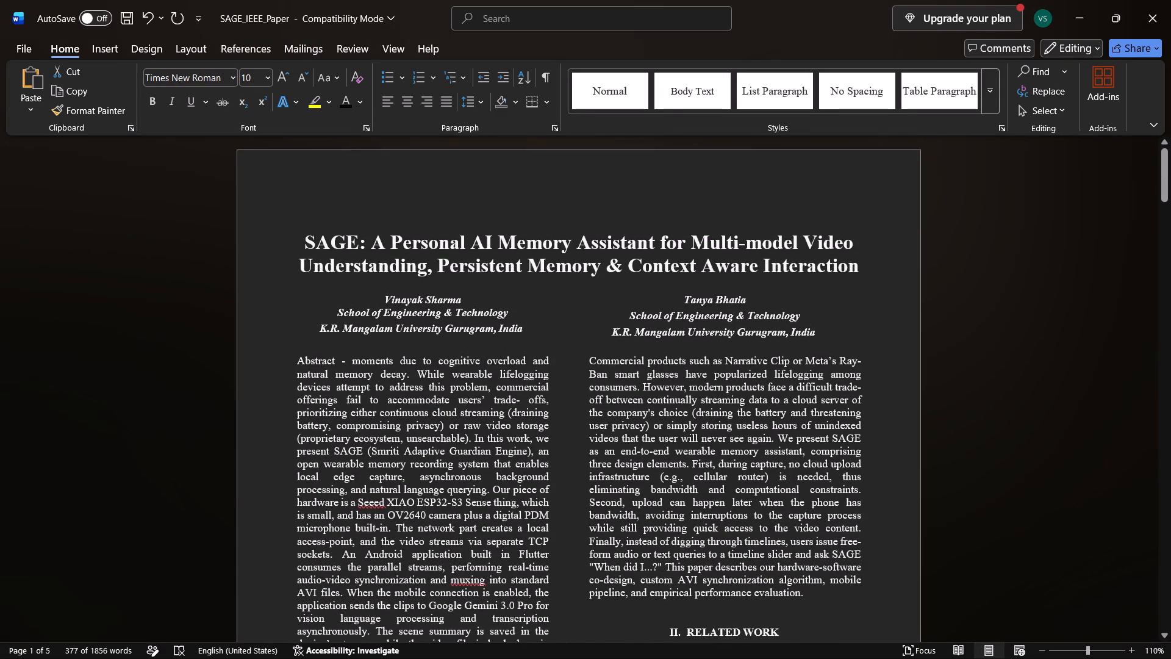
pyautogui.scroll(-5, 809, 488)
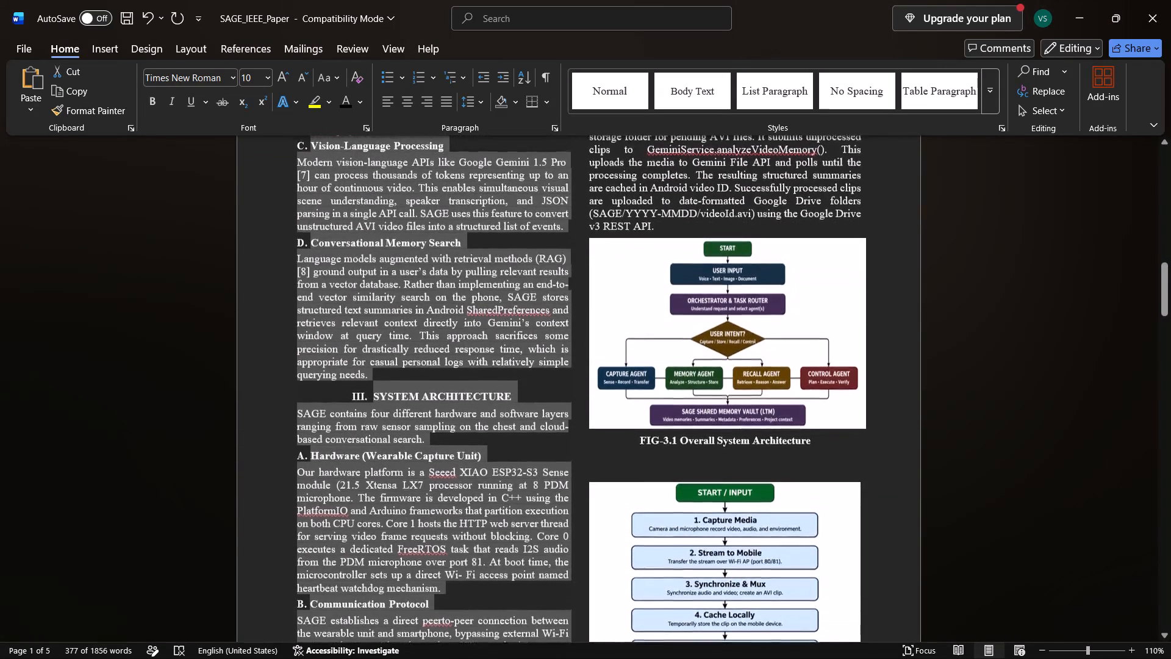
pyautogui.scroll(-2, 809, 488)
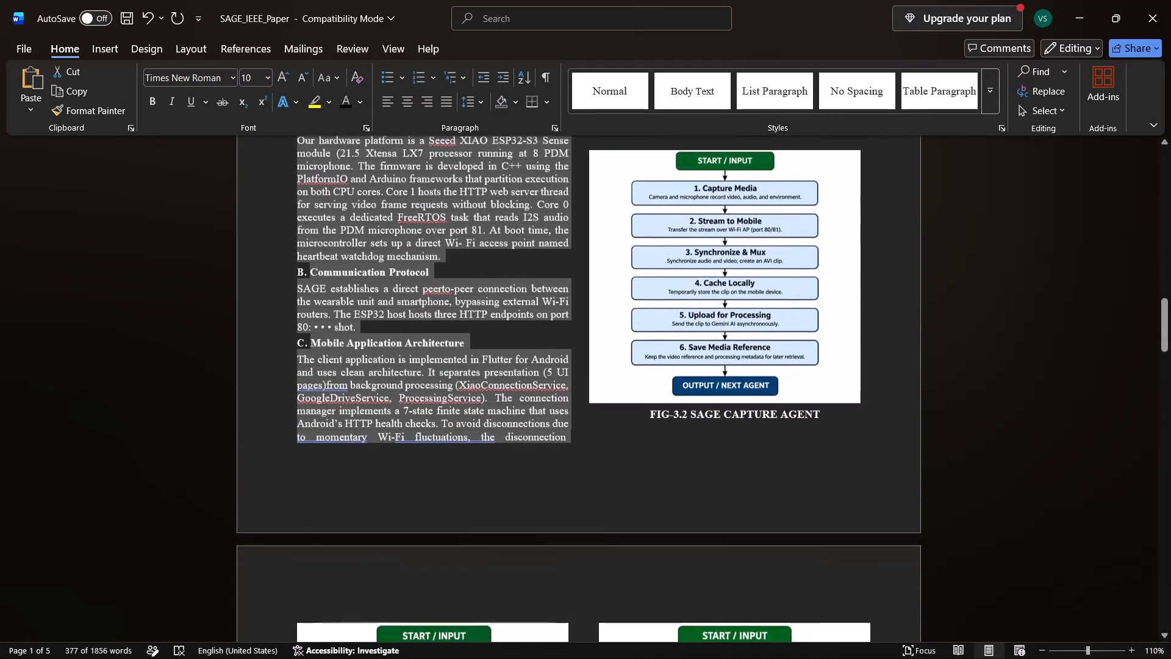
pyautogui.scroll(-1, 809, 488)
pyautogui.hotkey('alt', 'Tab')
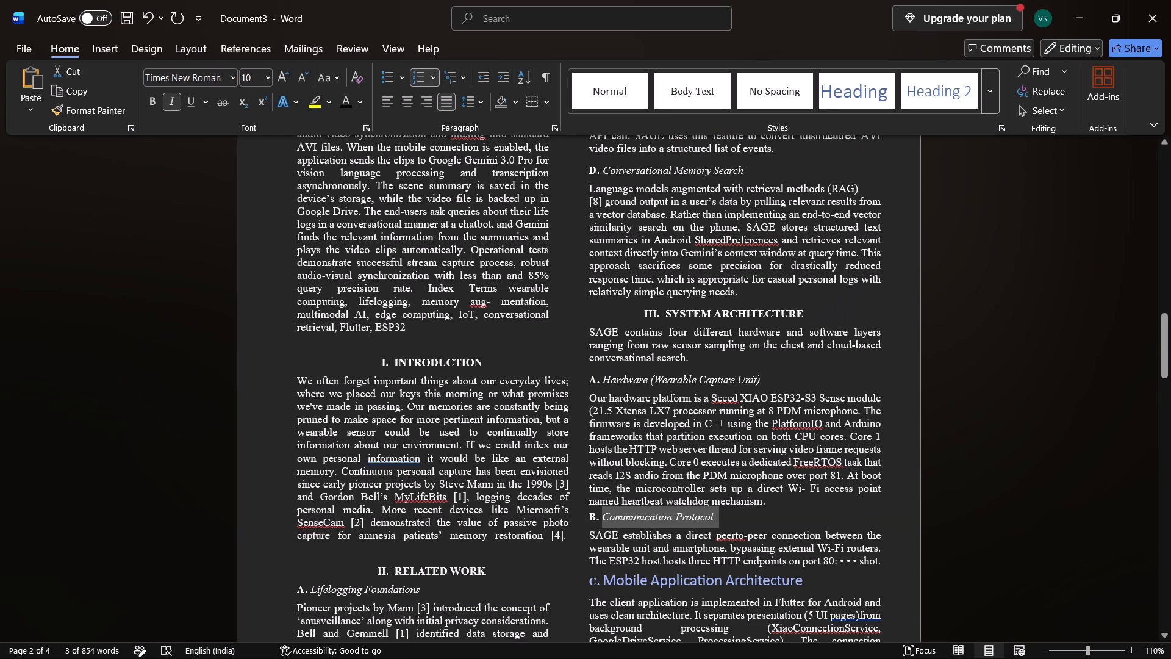
# Format the Mobile Application Architecture subheading text as italic 10 pt Times New Roman in the preset font colour.
pyautogui.click(815, 571)
pyautogui.moveTo(815, 571); pyautogui.dragTo(739, 578)
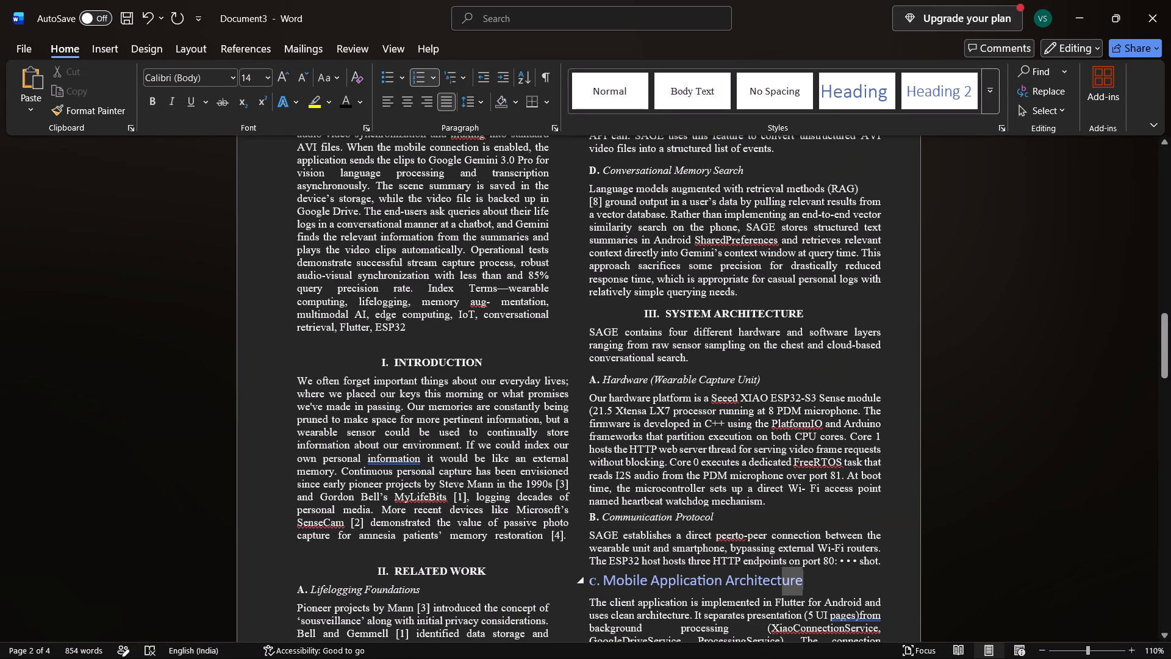
pyautogui.moveTo(739, 578); pyautogui.dragTo(595, 586)
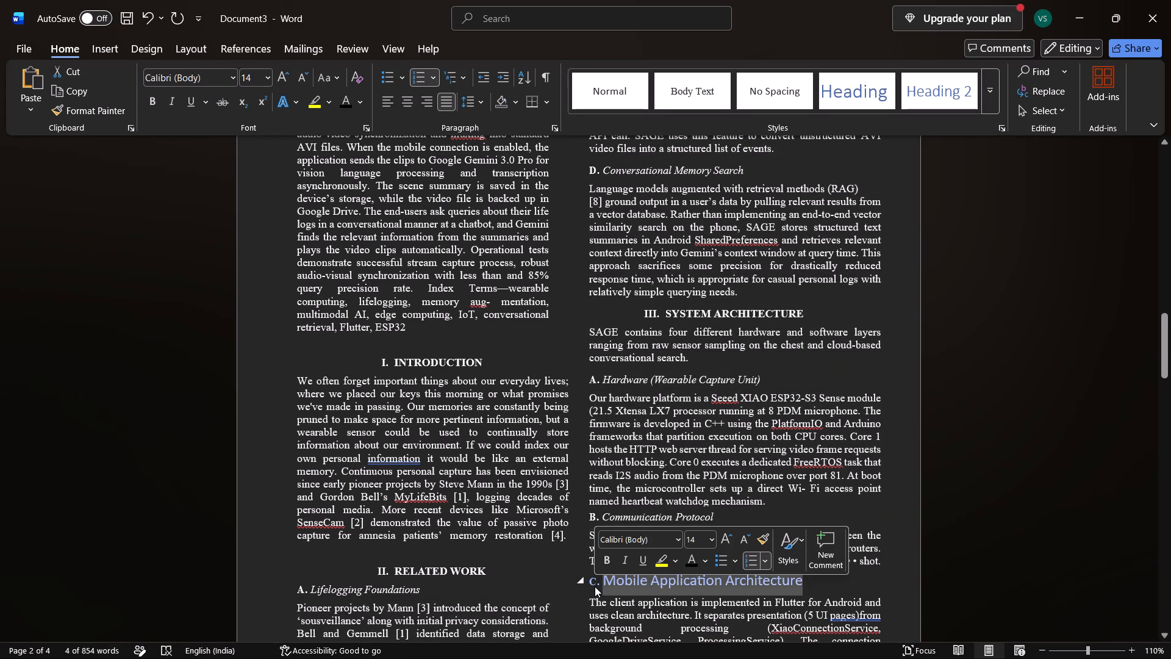
pyautogui.click(650, 541)
pyautogui.press('BackSpace')
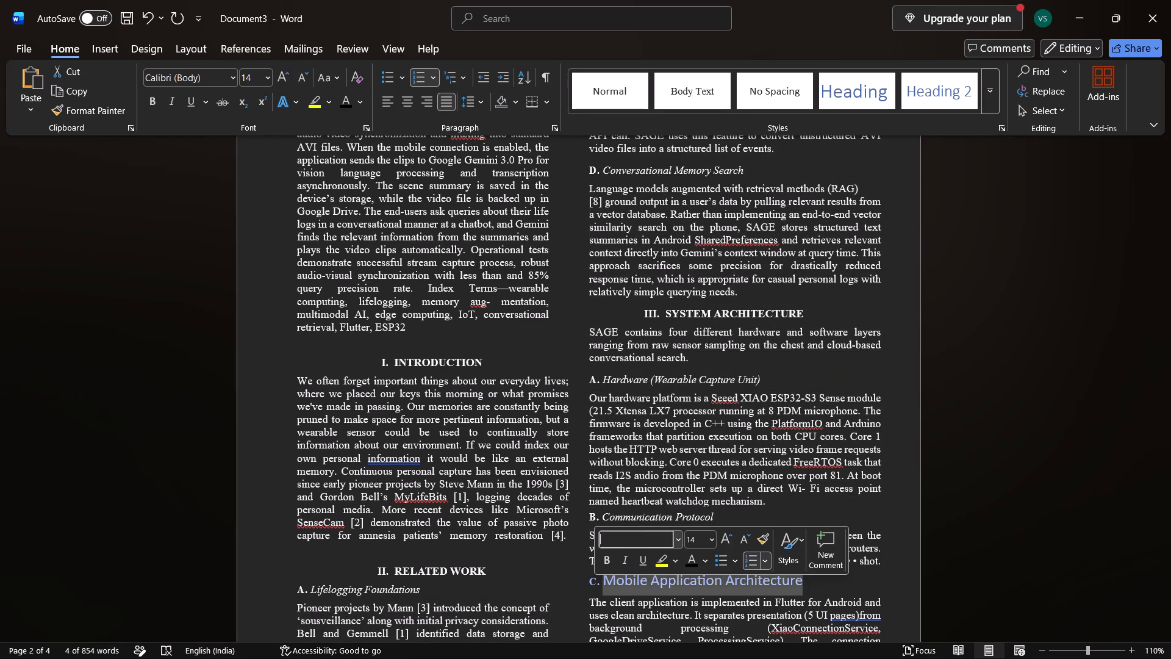
pyautogui.press('t')
pyautogui.press('Return')
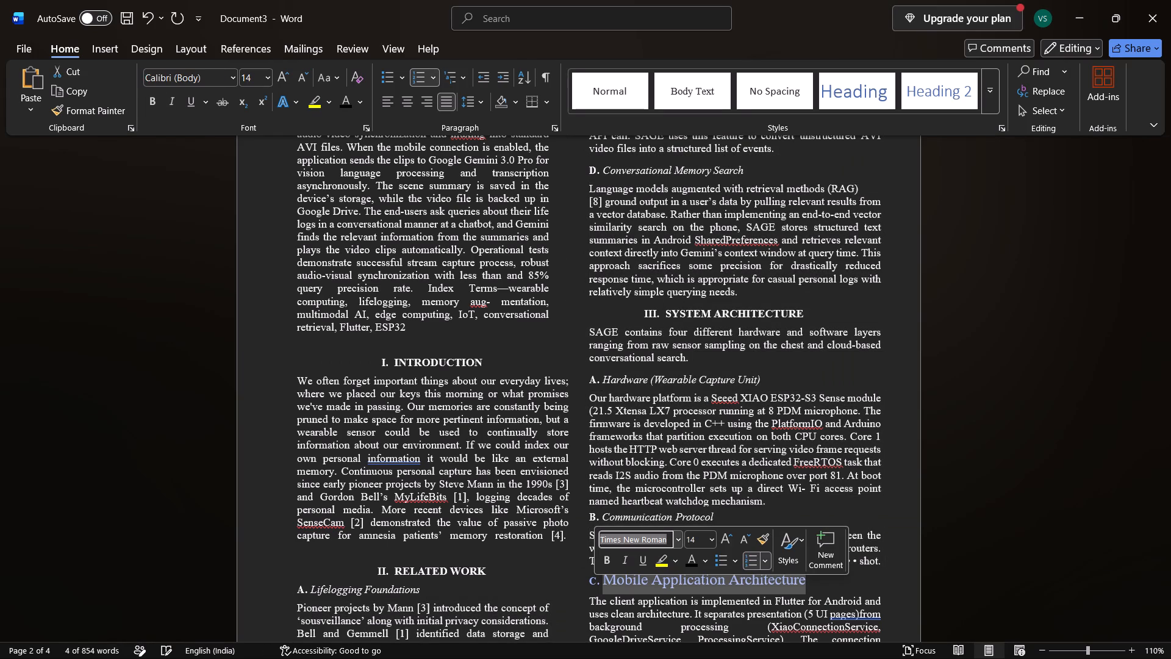
pyautogui.click(687, 563)
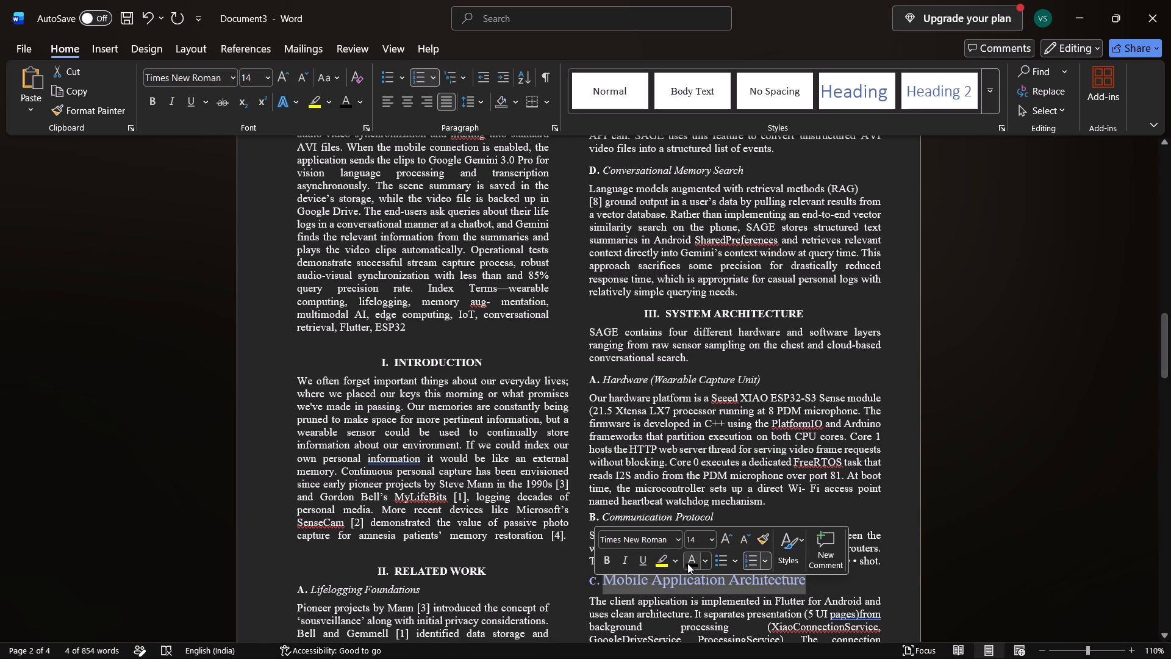
pyautogui.click(697, 539)
pyautogui.press('BackSpace')
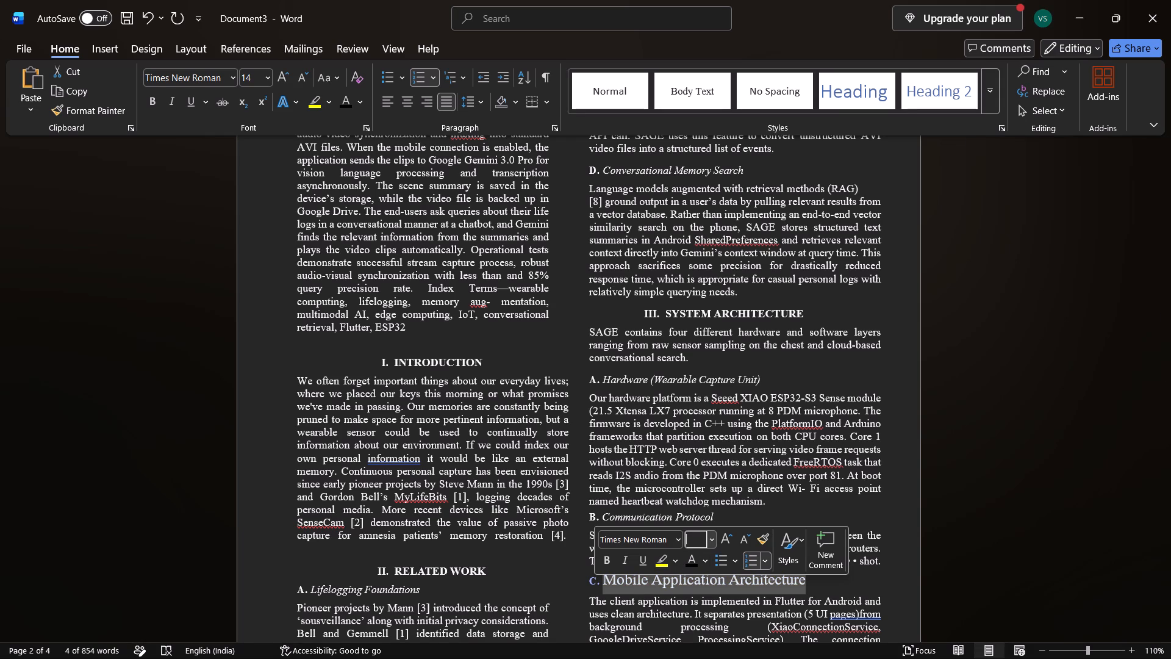
pyautogui.write('21')
pyautogui.press('BackSpace')
pyautogui.press('BackSpace')
pyautogui.press('1')
pyautogui.press('0')
pyautogui.click(626, 560)
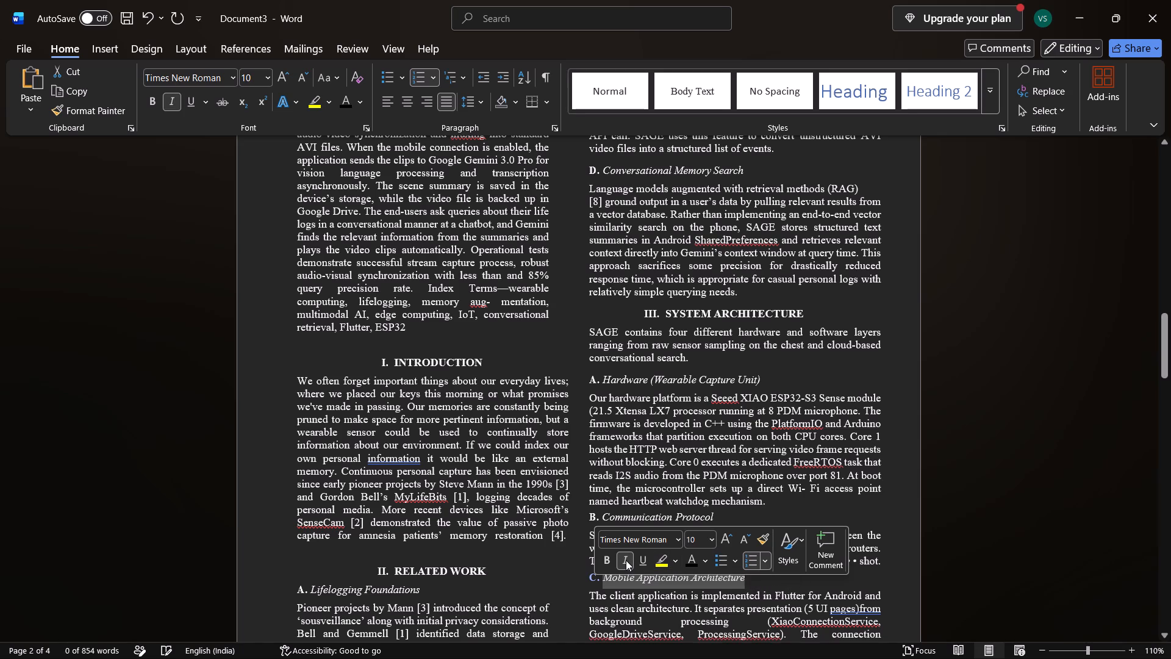
# Apply the preset font colour to the Mobile Application Architecture text and the System Architecture subheading letters A, B and C.
pyautogui.click(692, 563)
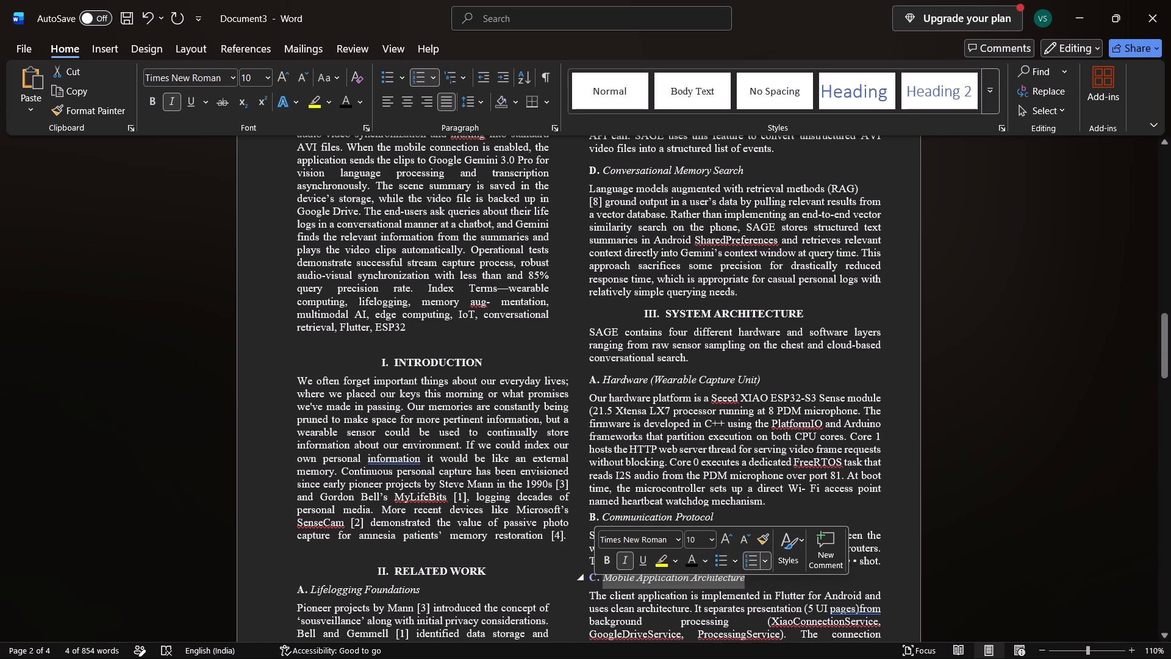
pyautogui.click(757, 589)
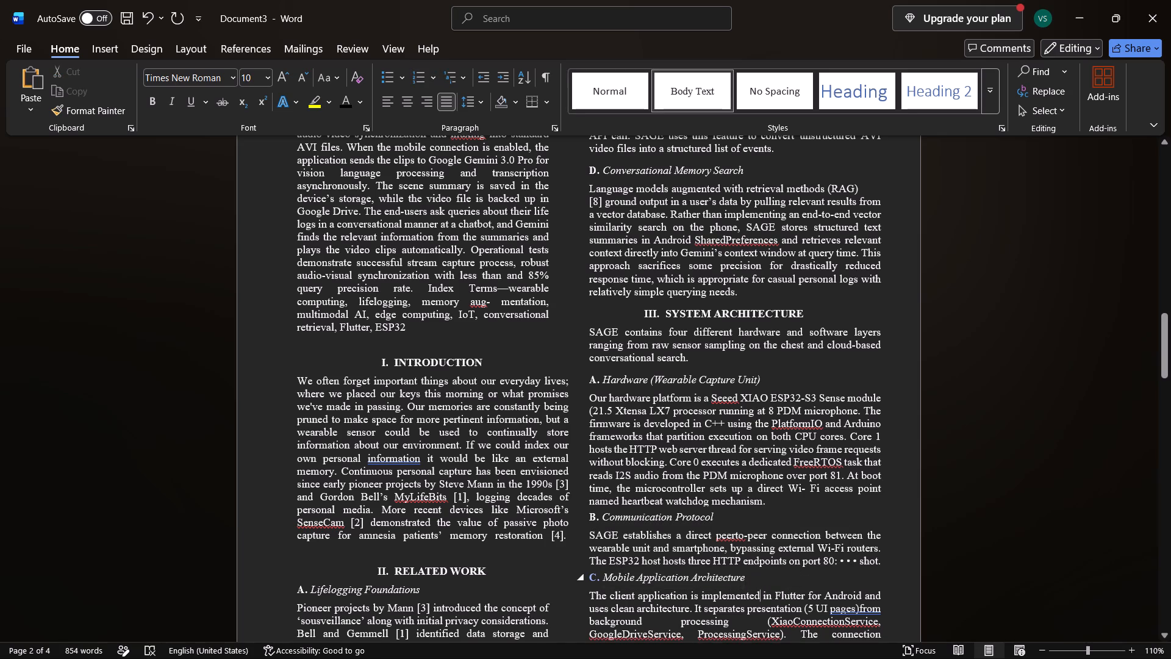
pyautogui.click(598, 577)
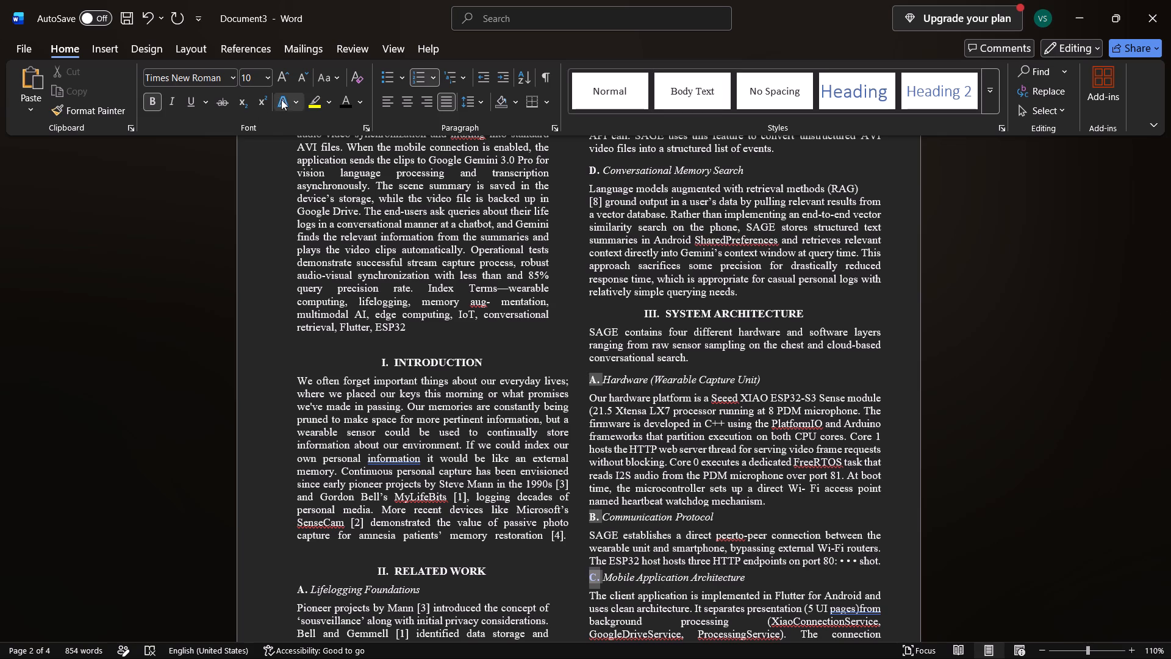
pyautogui.click(340, 103)
# Copy the Introduction's continuation, from "Commercial products such as Narrative Clip" to "empirical performance evaluation", from SAGE_IEEE_Paper and paste it at the end of Document3's Introduction.
pyautogui.scroll(-3, 620, 538)
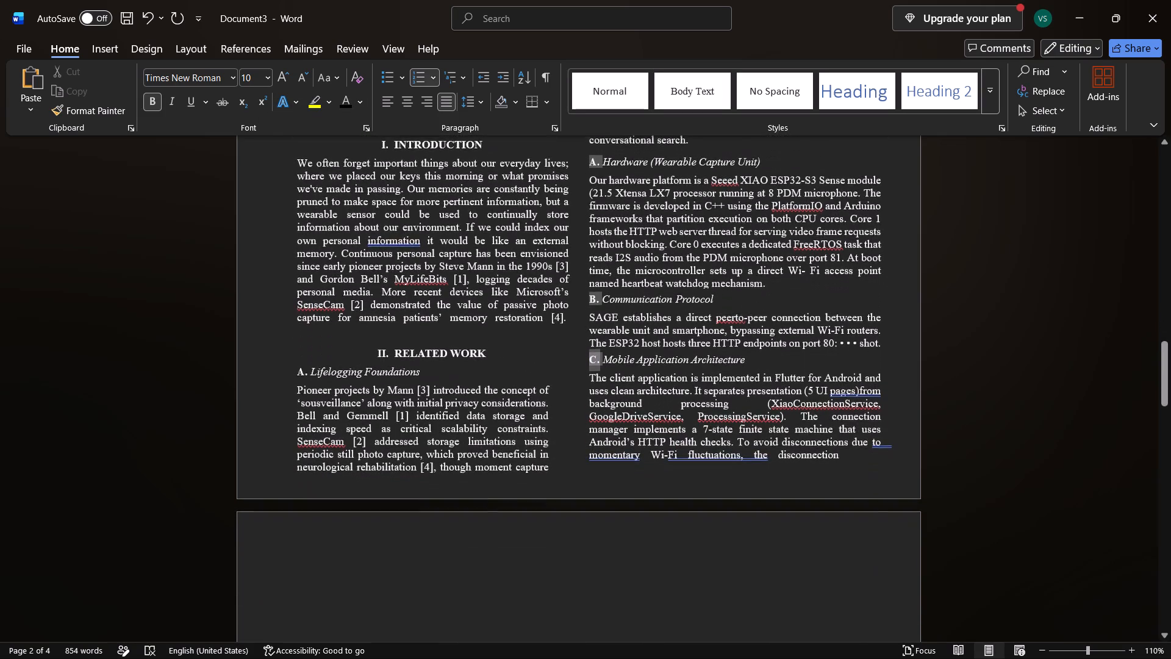
pyautogui.scroll(-2, 620, 538)
pyautogui.scroll(3, 620, 538)
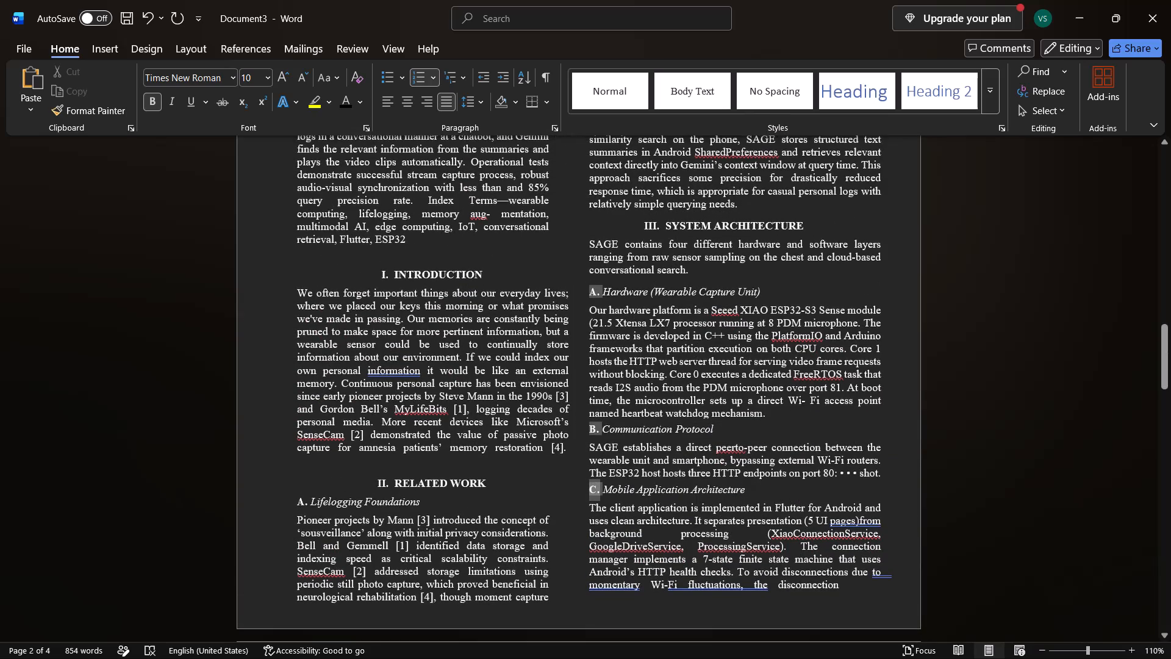
pyautogui.scroll(1, 620, 538)
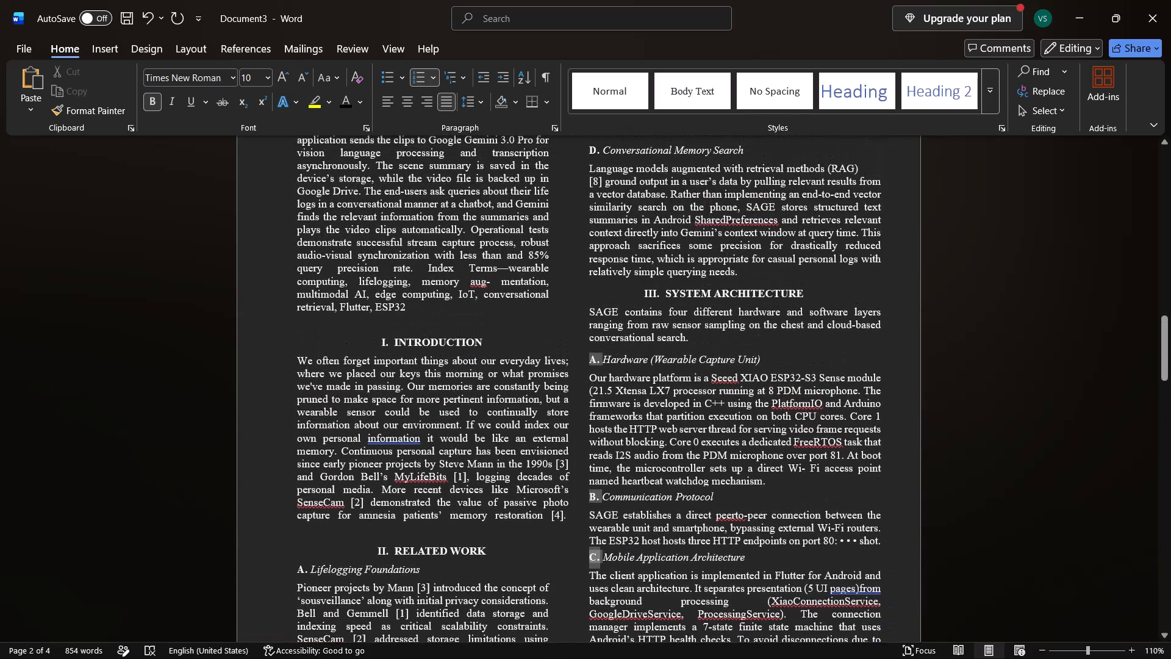
pyautogui.hotkey('alt', 'Tab')
pyautogui.scroll(4, 549, 517)
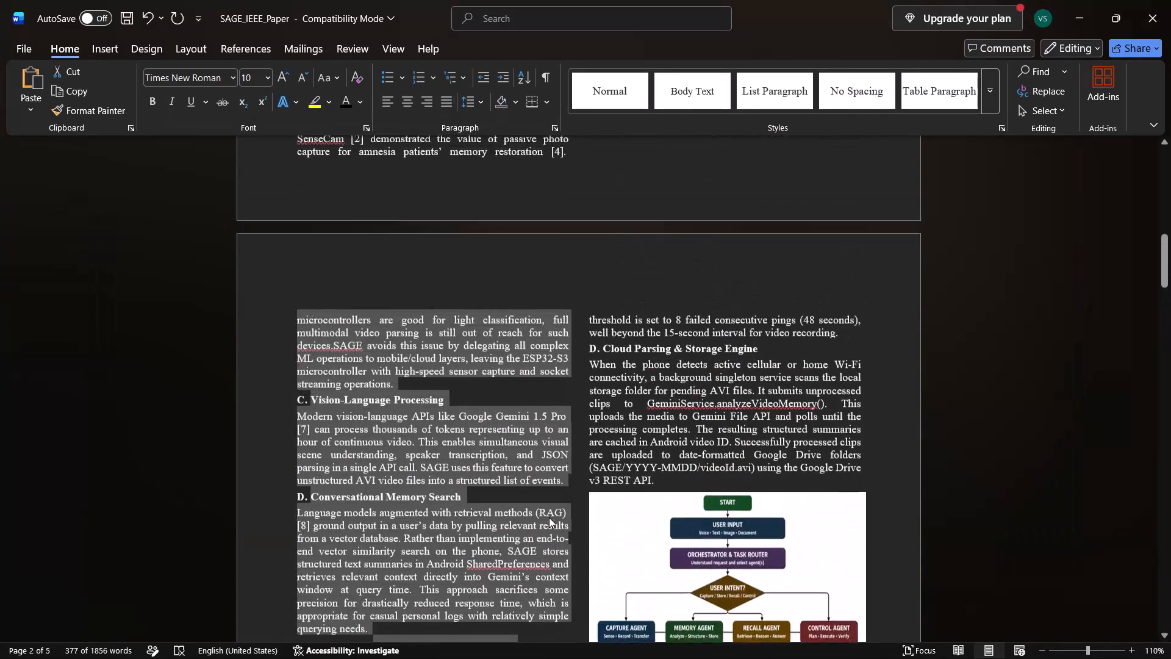
pyautogui.scroll(3, 549, 517)
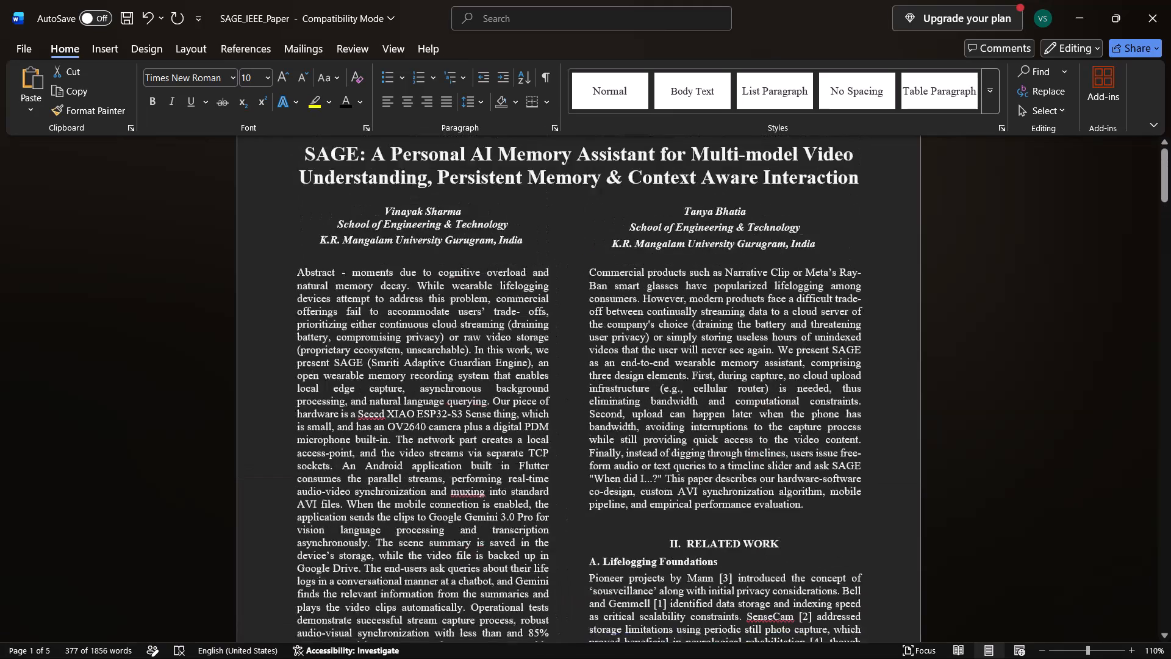
pyautogui.scroll(1, 549, 517)
pyautogui.scroll(-2, 549, 517)
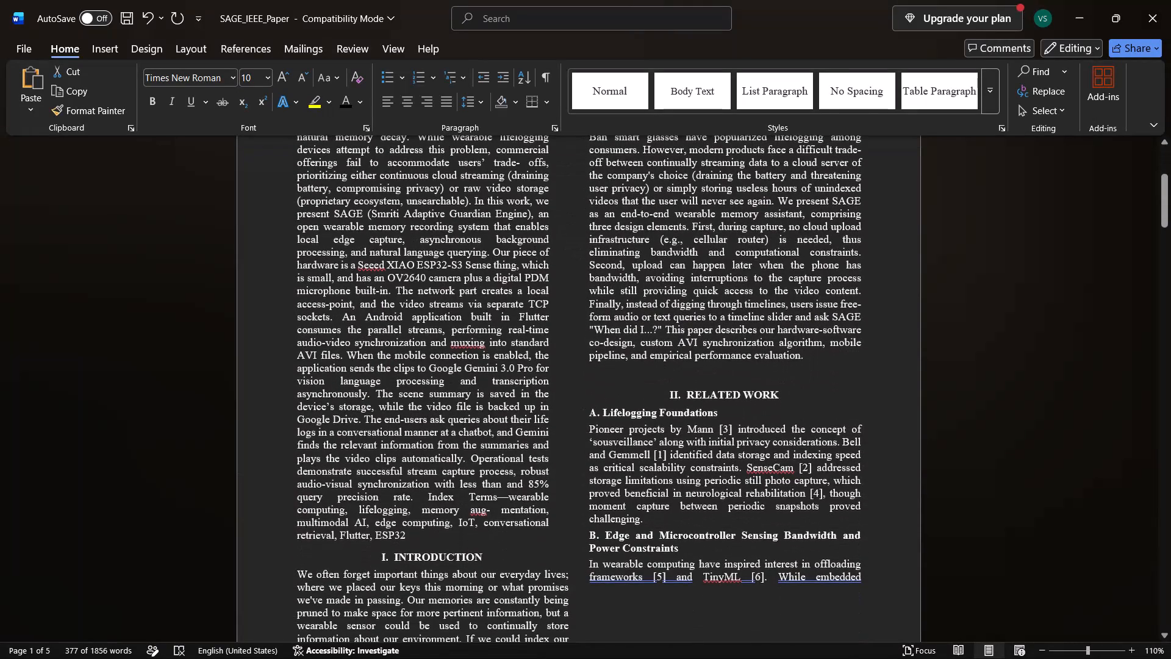
pyautogui.click(806, 350)
pyautogui.moveTo(806, 350); pyautogui.dragTo(614, 176)
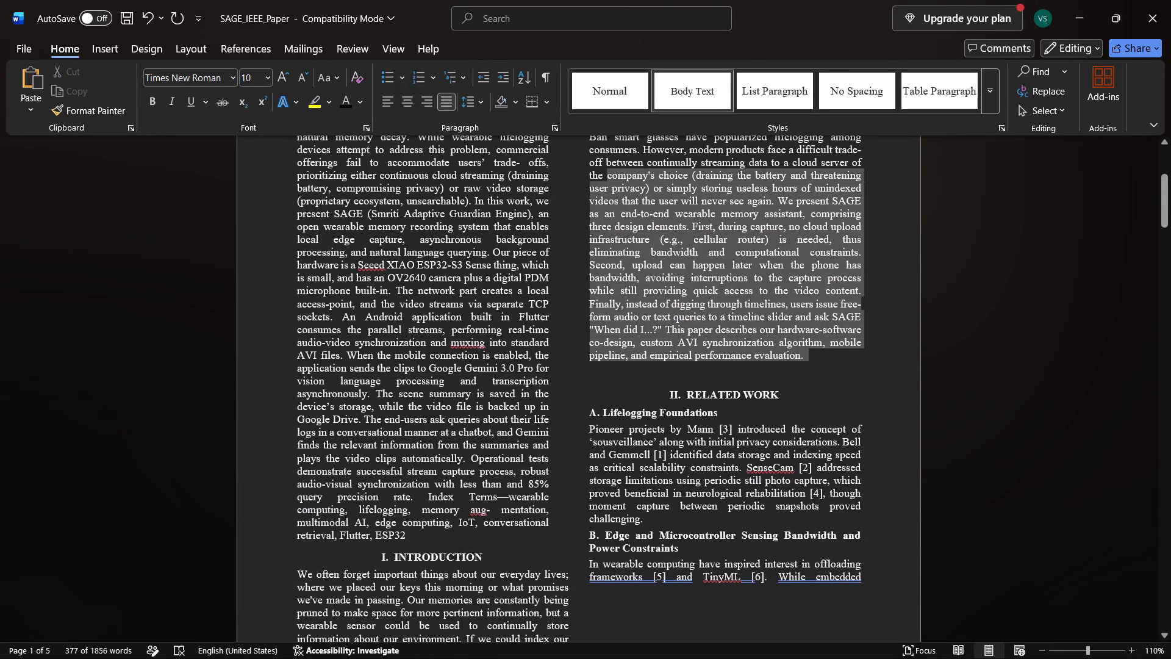
pyautogui.moveTo(614, 176); pyautogui.dragTo(589, 217)
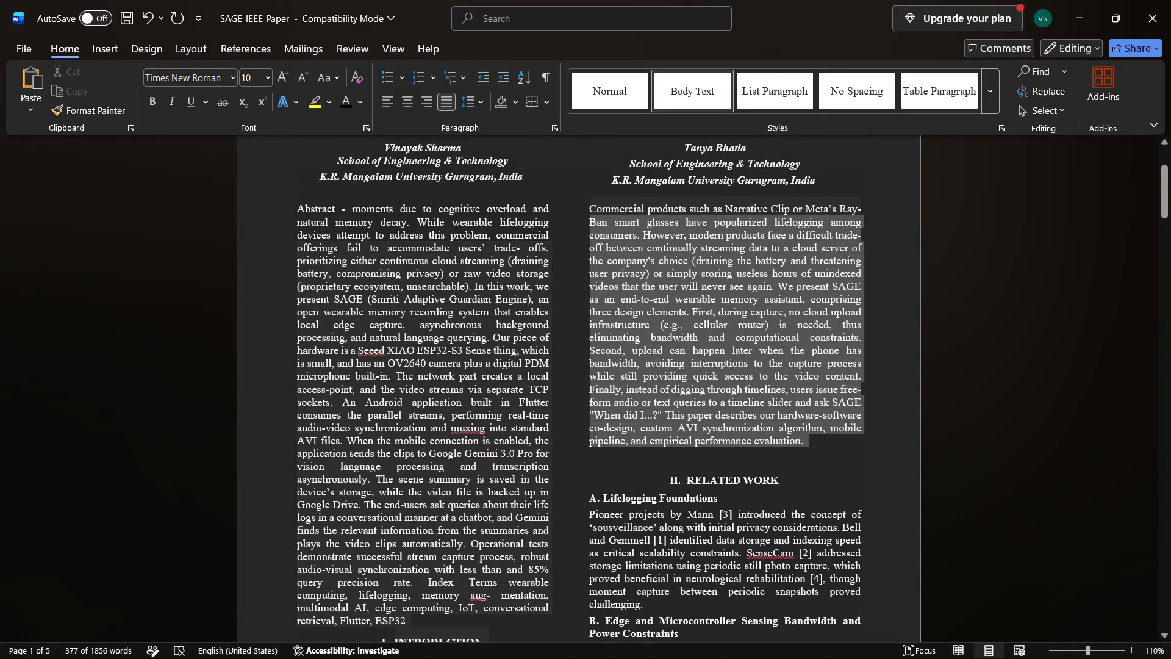
pyautogui.moveTo(589, 217); pyautogui.dragTo(589, 214)
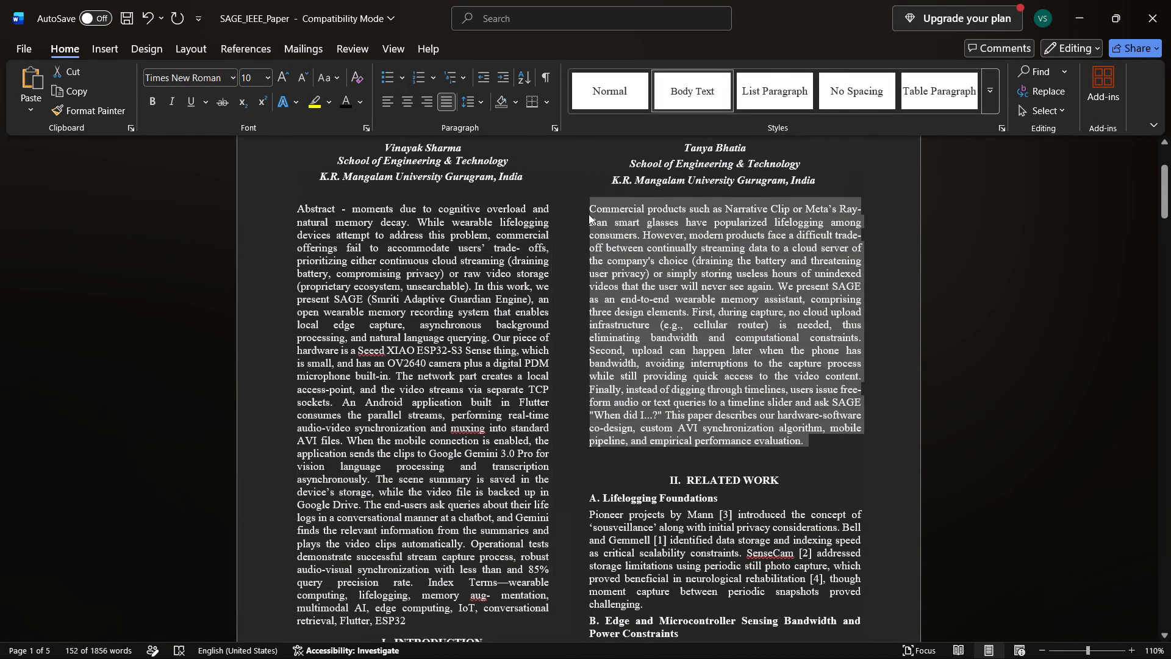
pyautogui.hotkey('ctrl', 'c')
pyautogui.hotkey('ctrl', 'c')
pyautogui.hotkey('alt', 'Tab')
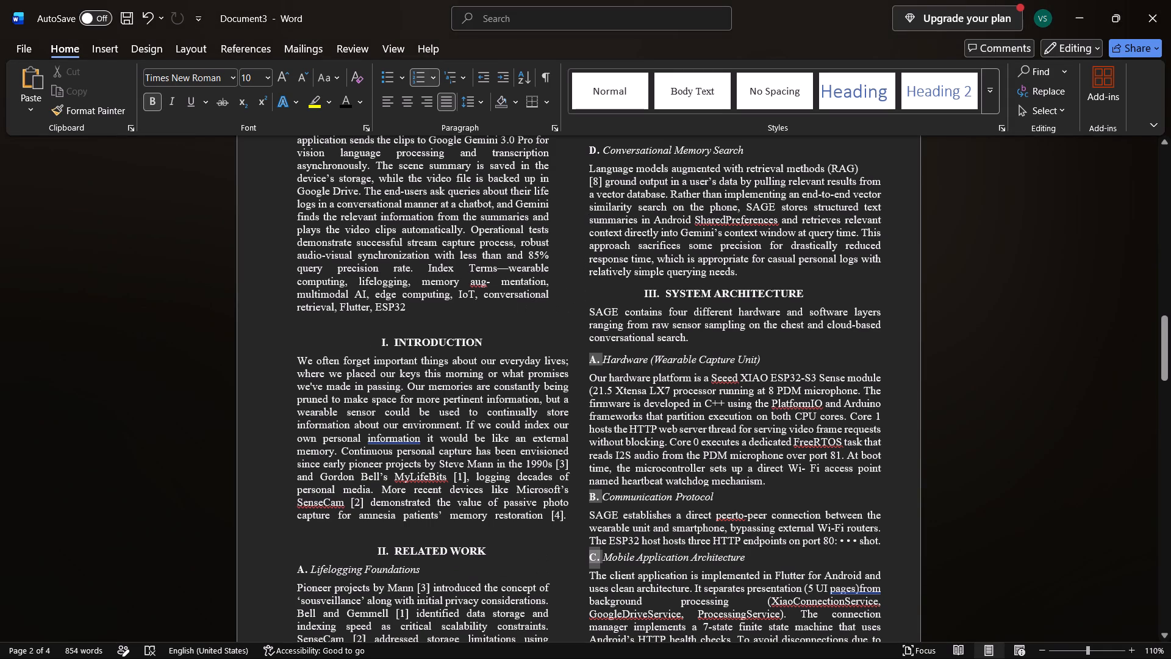
pyautogui.click(571, 511)
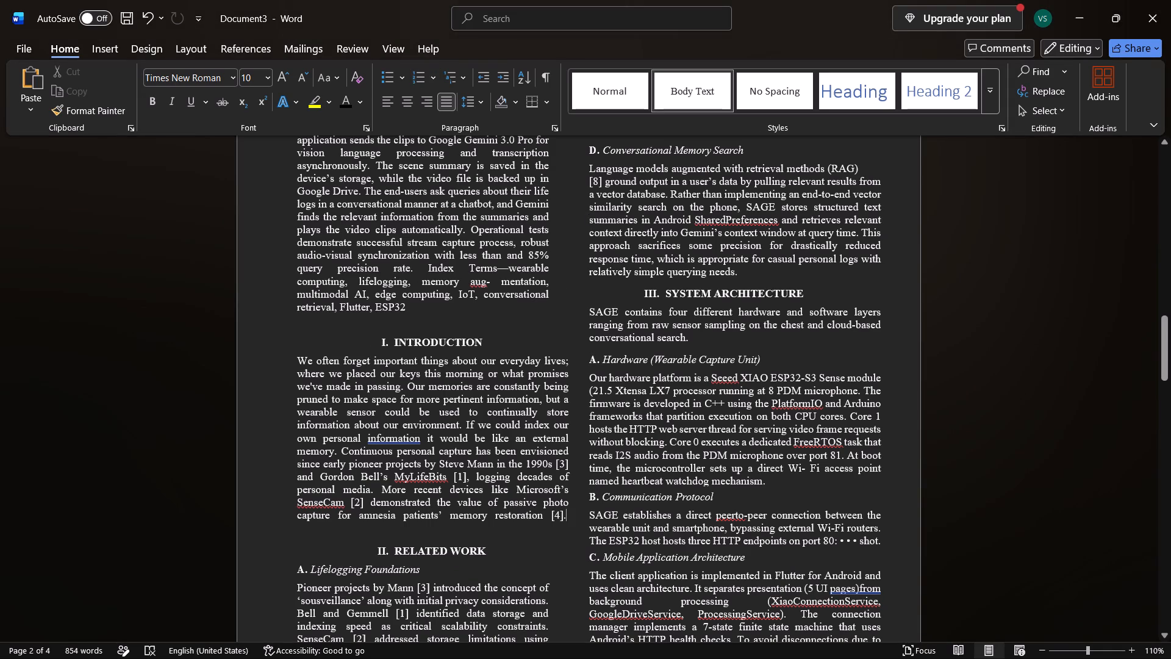
pyautogui.hotkey('ctrl', 'v')
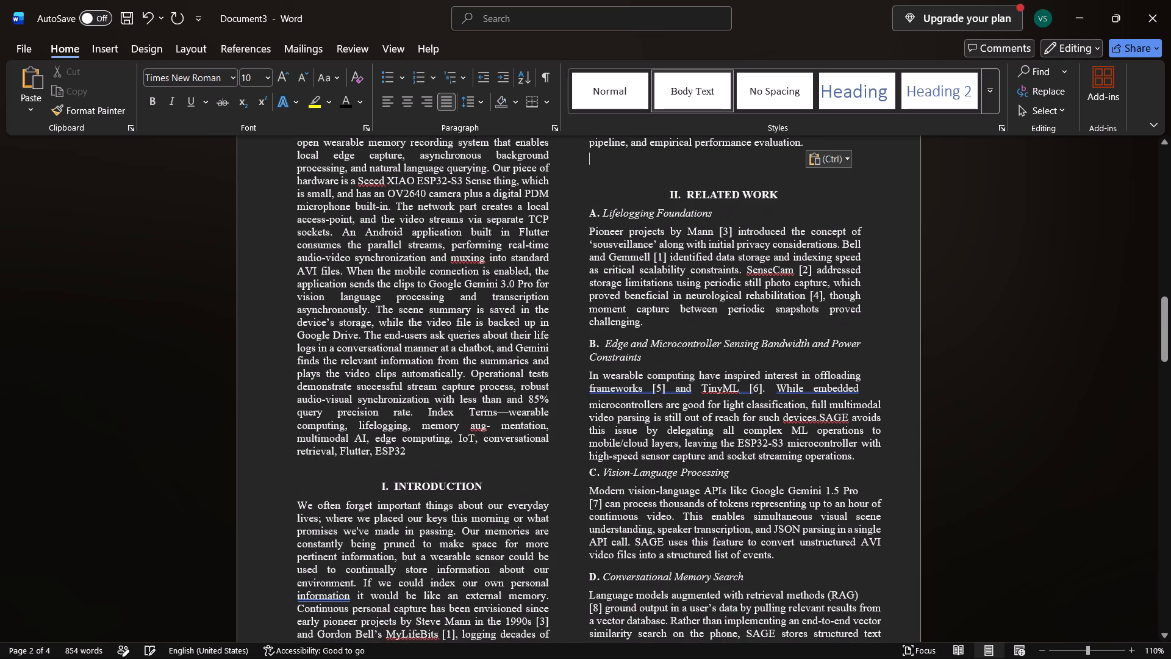
# Delete the empty lines between the end of the Introduction text and the II. RELATED WORK heading.
pyautogui.scroll(2, 571, 511)
pyautogui.scroll(-1, 571, 511)
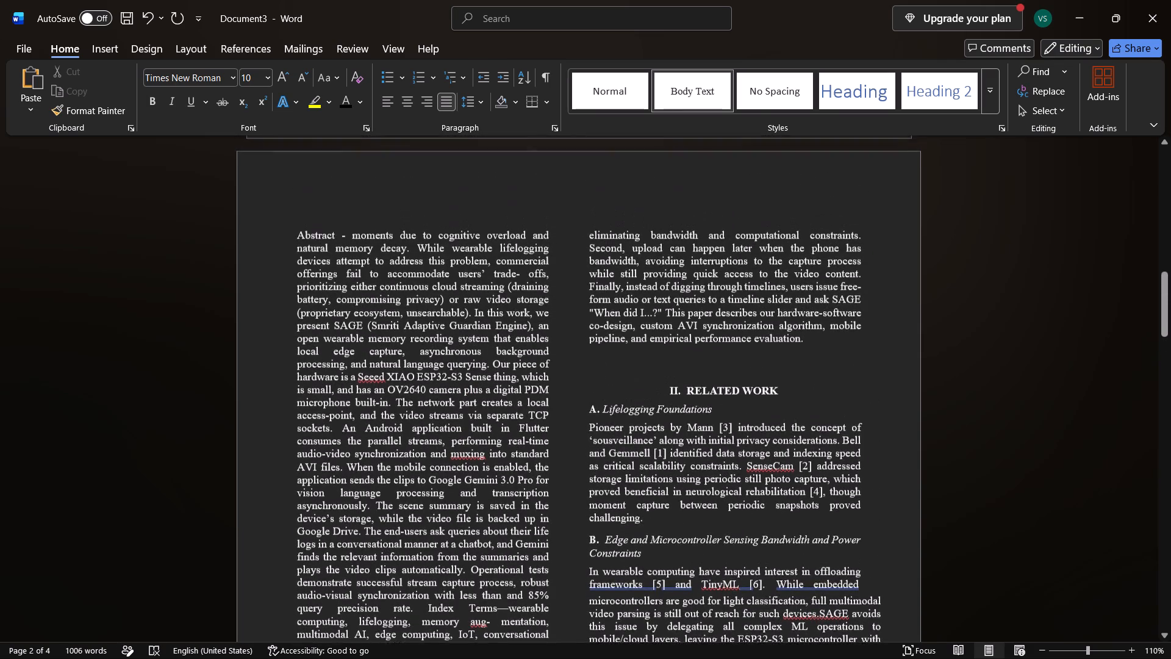
pyautogui.scroll(-2, 571, 511)
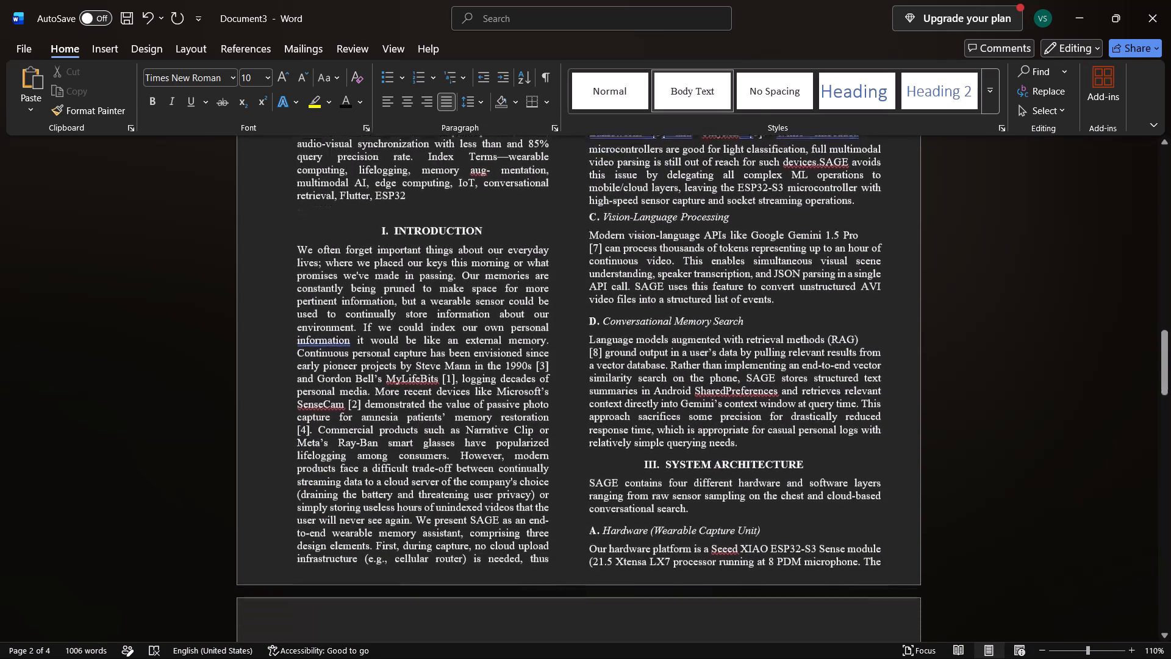
pyautogui.scroll(-5, 571, 511)
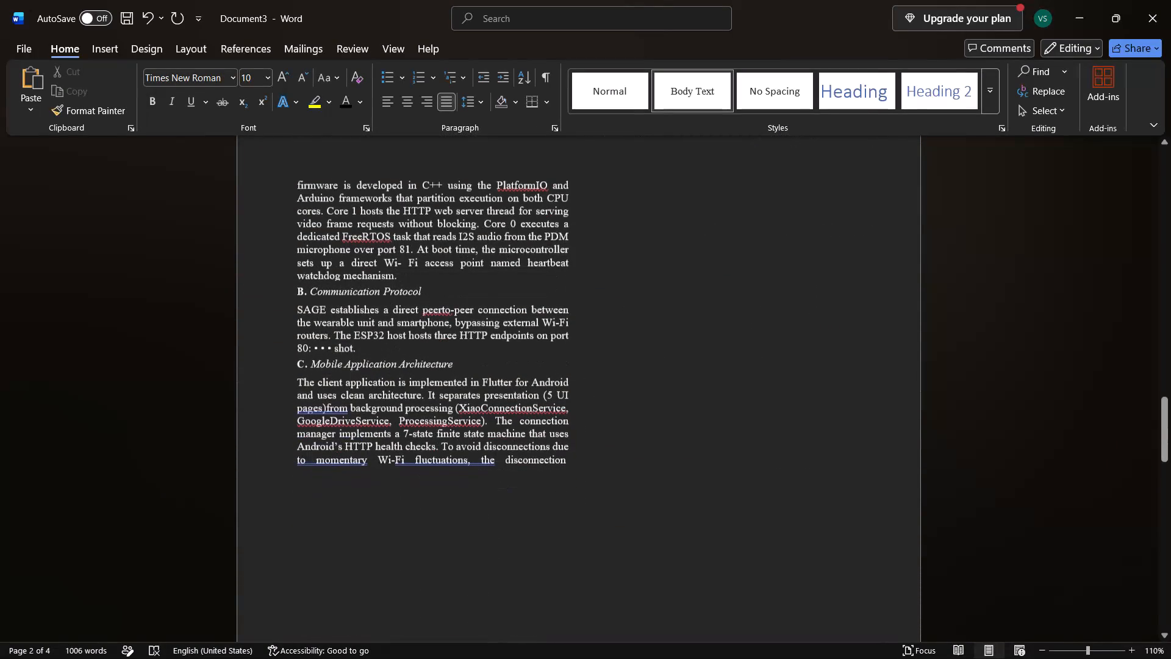
pyautogui.scroll(2, 571, 511)
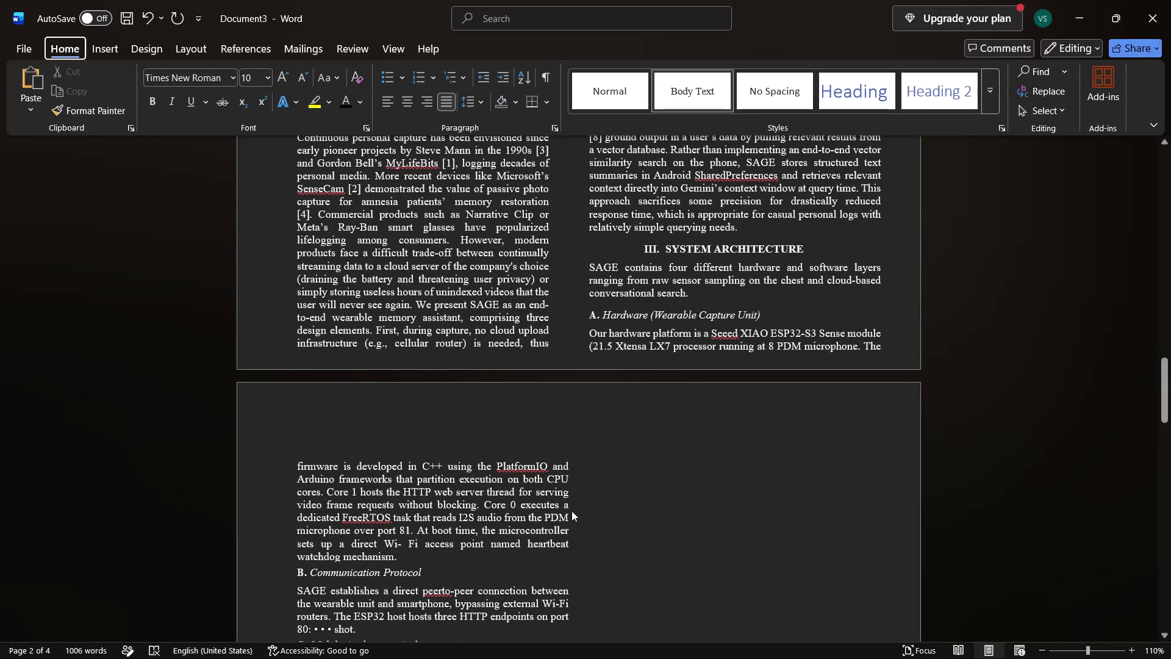
pyautogui.scroll(2, 571, 511)
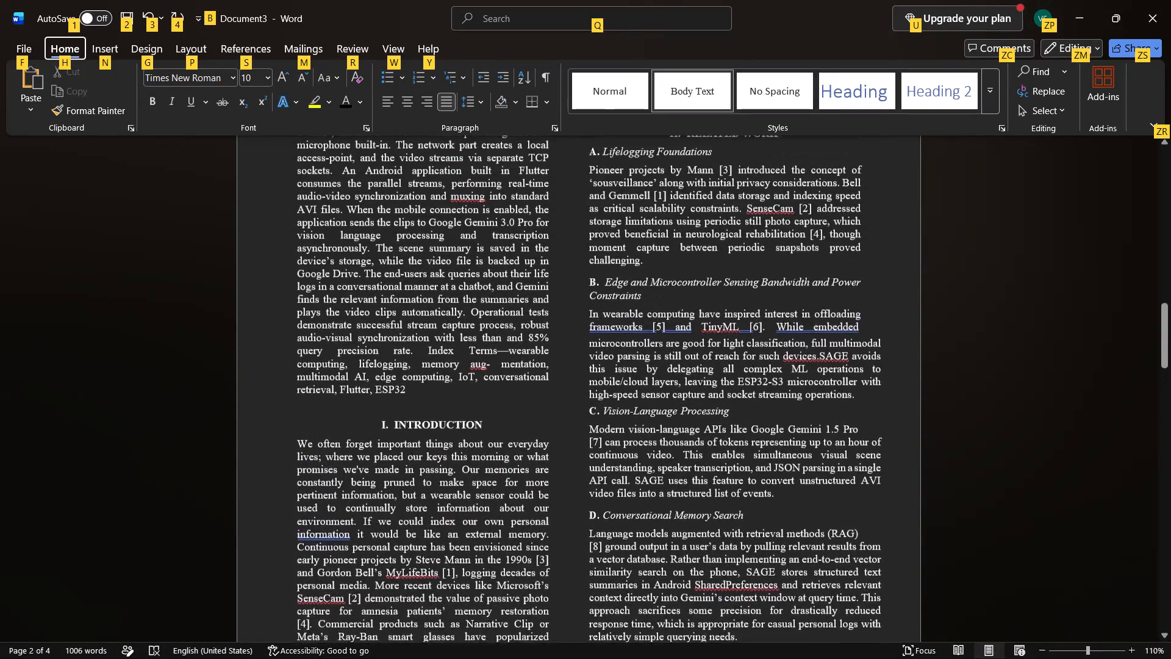
pyautogui.scroll(1, 571, 511)
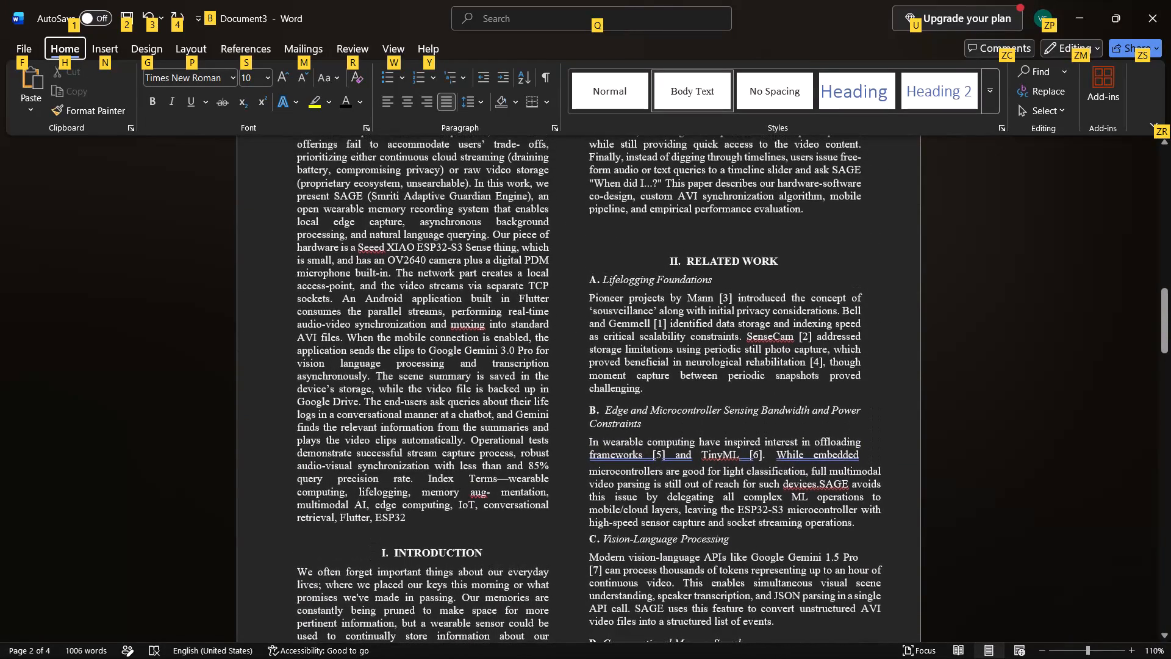
pyautogui.click(611, 239)
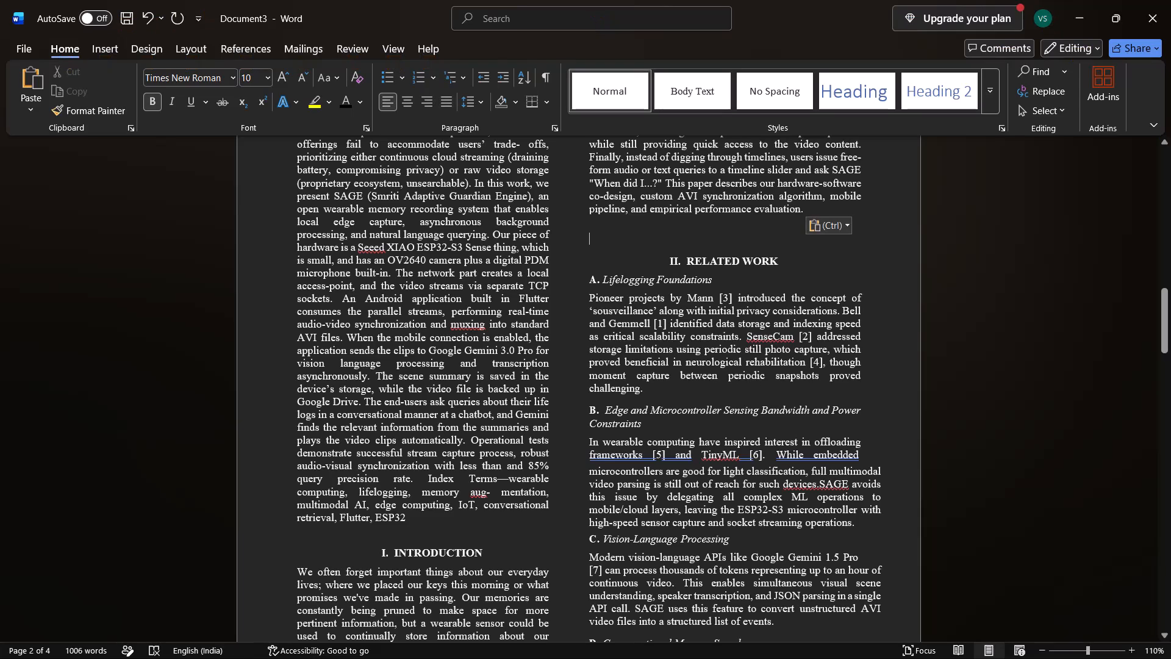
pyautogui.press('BackSpace')
pyautogui.press('BackSpace')
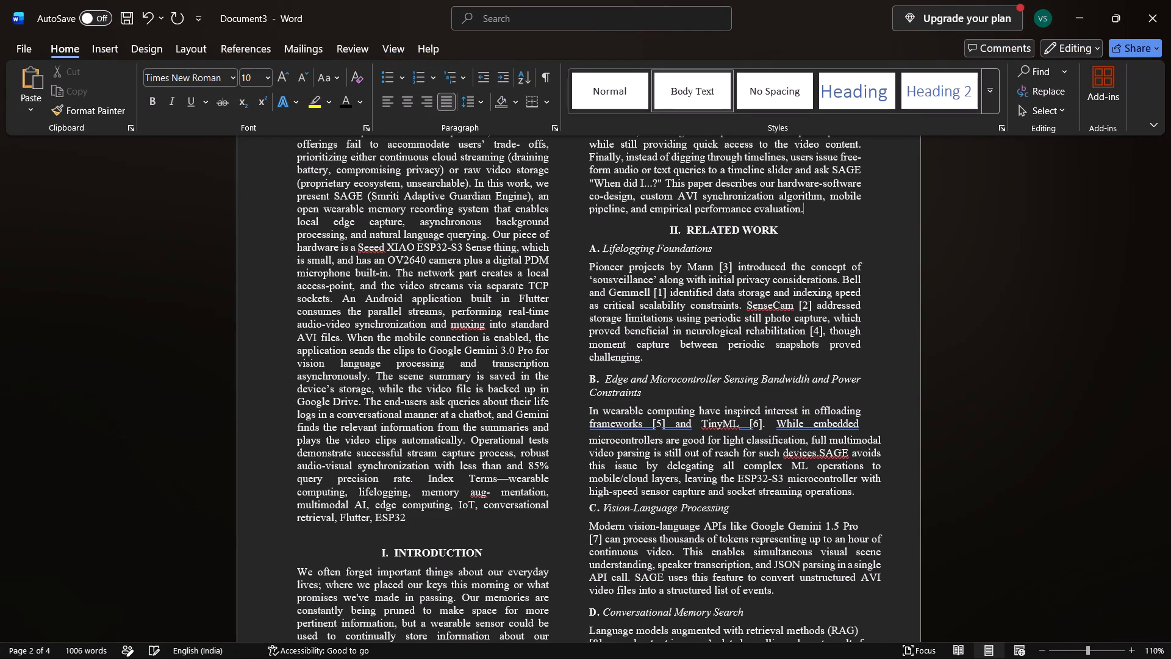
# Copy the passage from "threshold is set to 8 failed consecutive pings" to "Google Drive v3 REST API." in SAGE_IEEE_Paper.
pyautogui.scroll(-1, 611, 239)
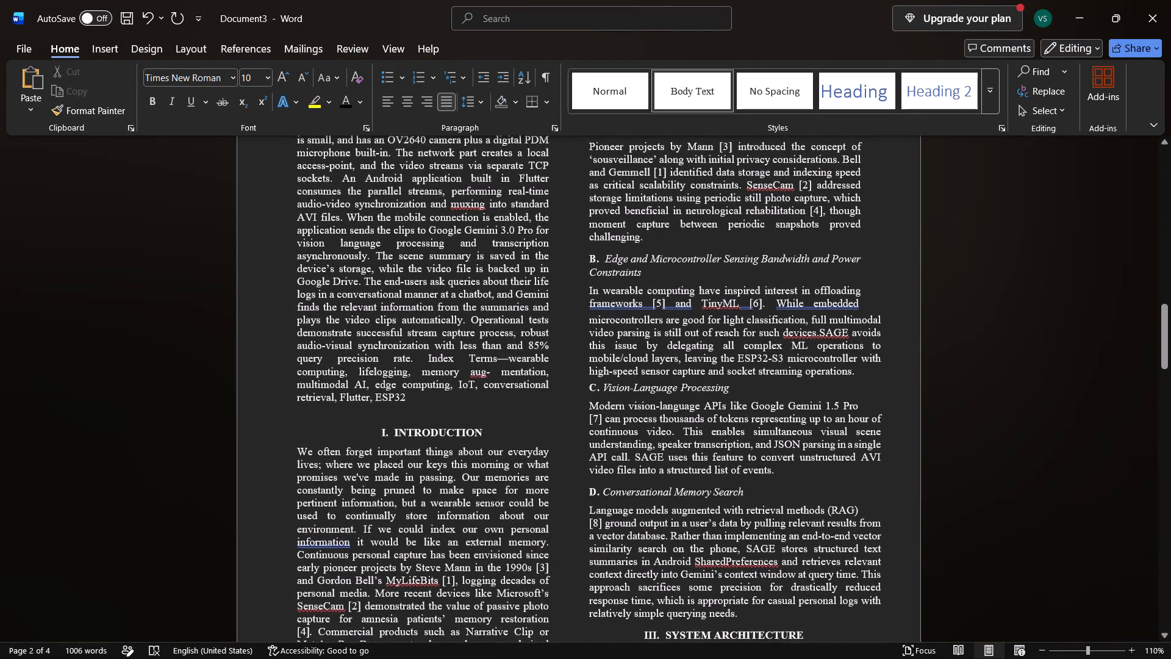
pyautogui.scroll(-4, 611, 239)
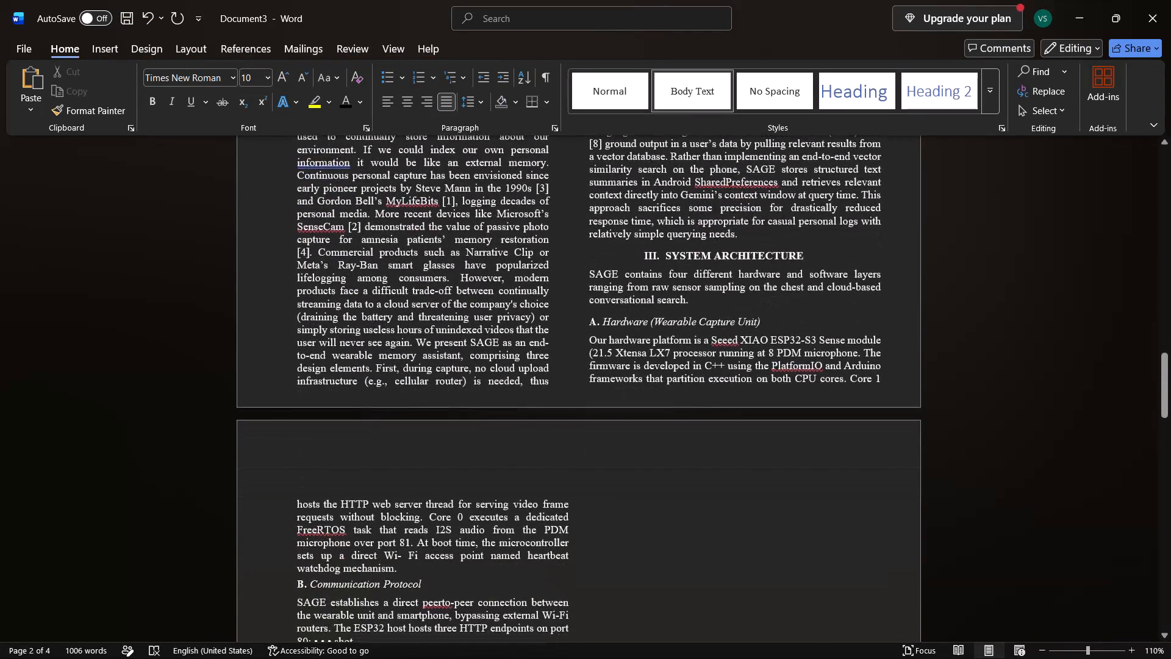
pyautogui.scroll(-3, 611, 239)
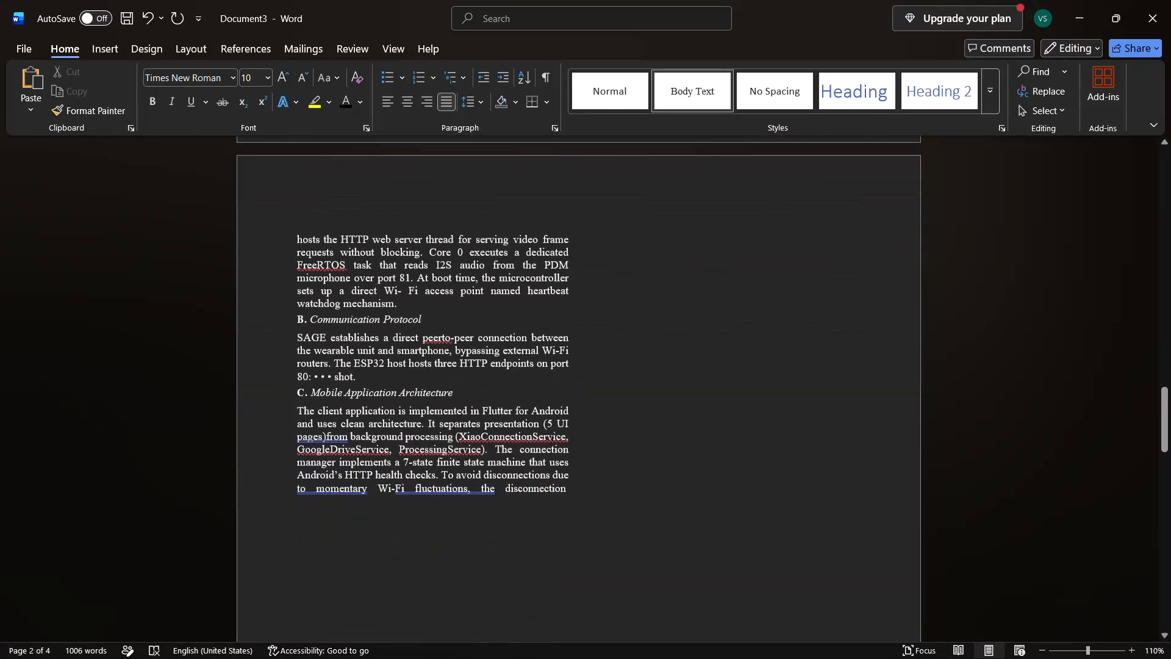
pyautogui.hotkey('alt', 'Tab')
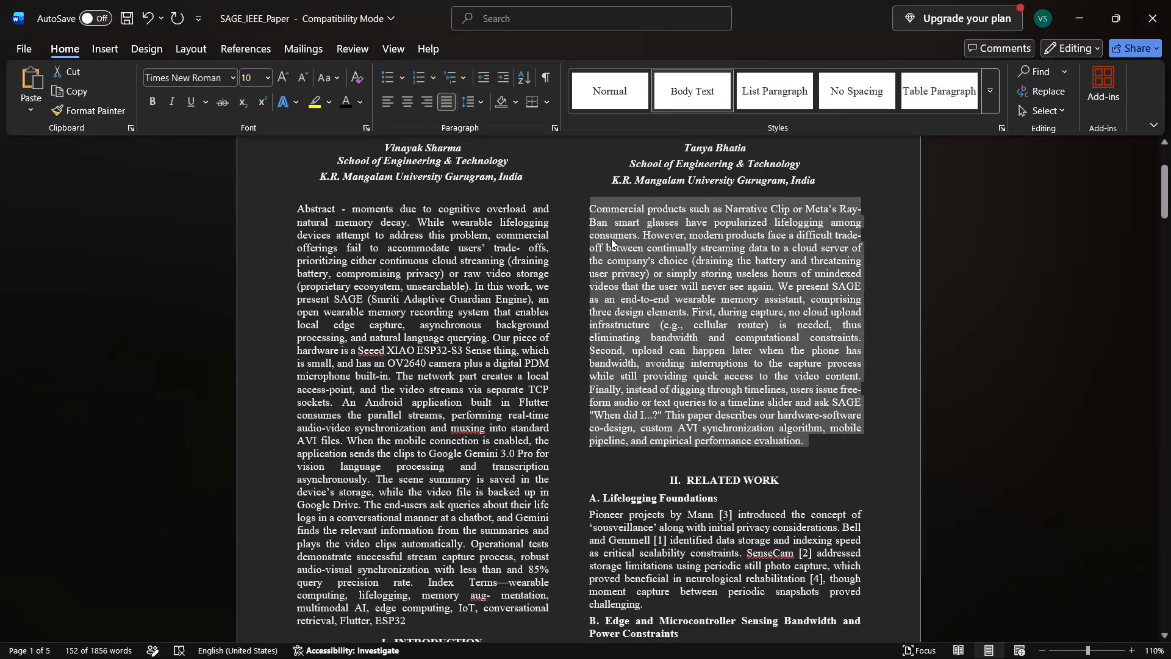
pyautogui.scroll(-5, 677, 248)
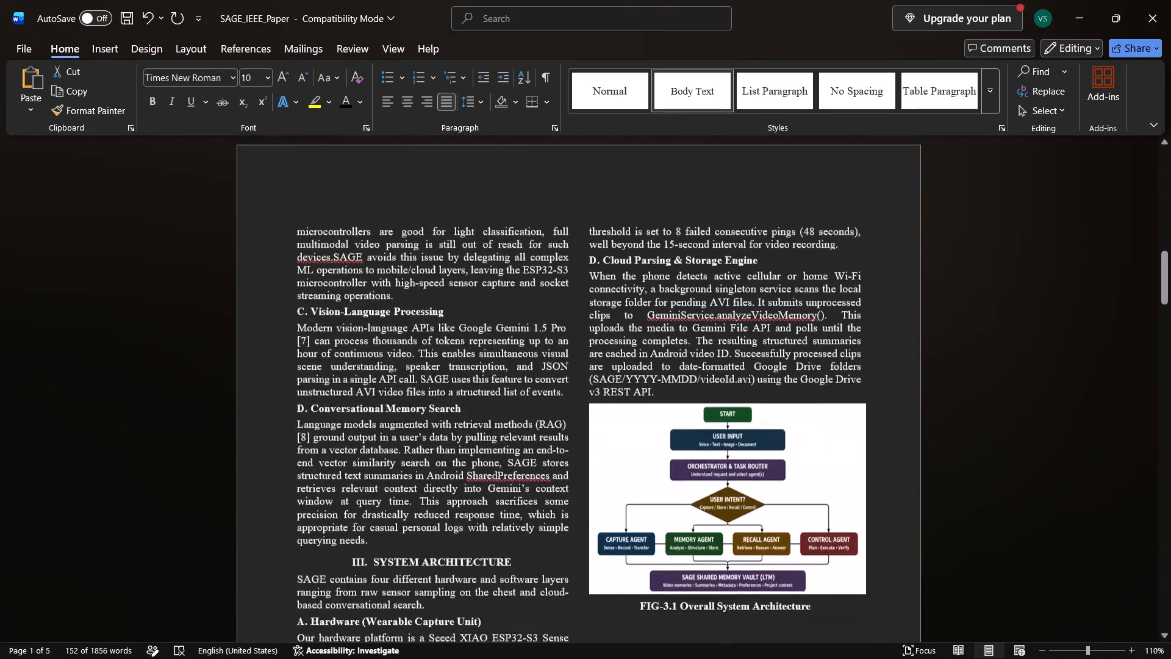
pyautogui.scroll(-2, 677, 248)
pyautogui.scroll(1, 677, 248)
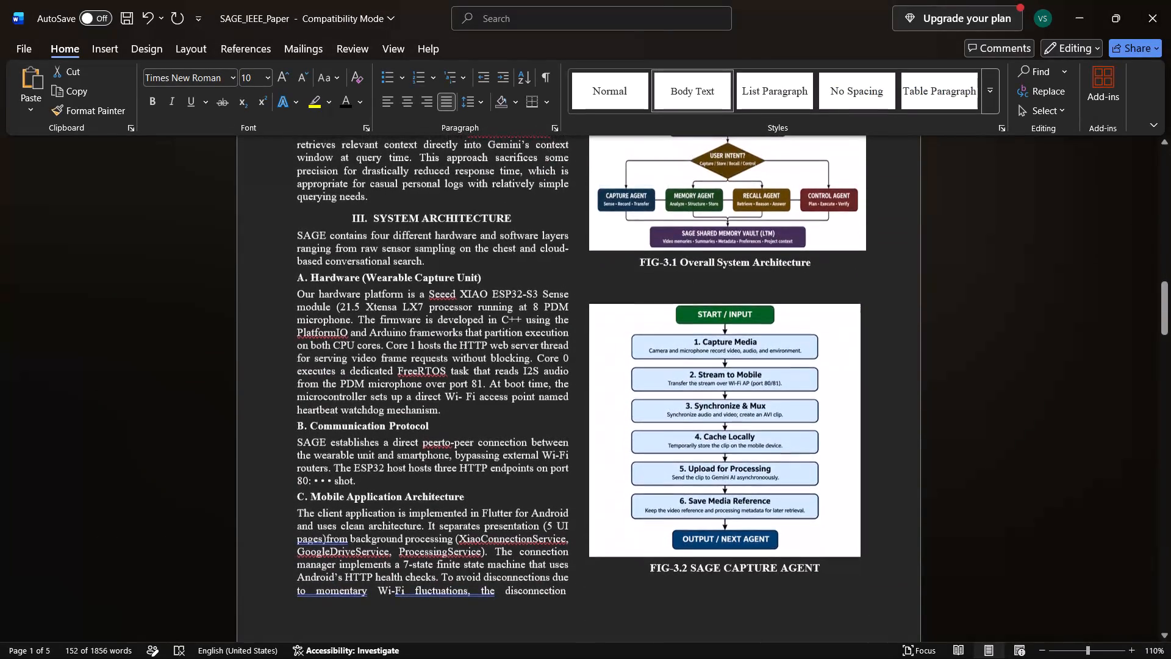
pyautogui.scroll(1, 677, 248)
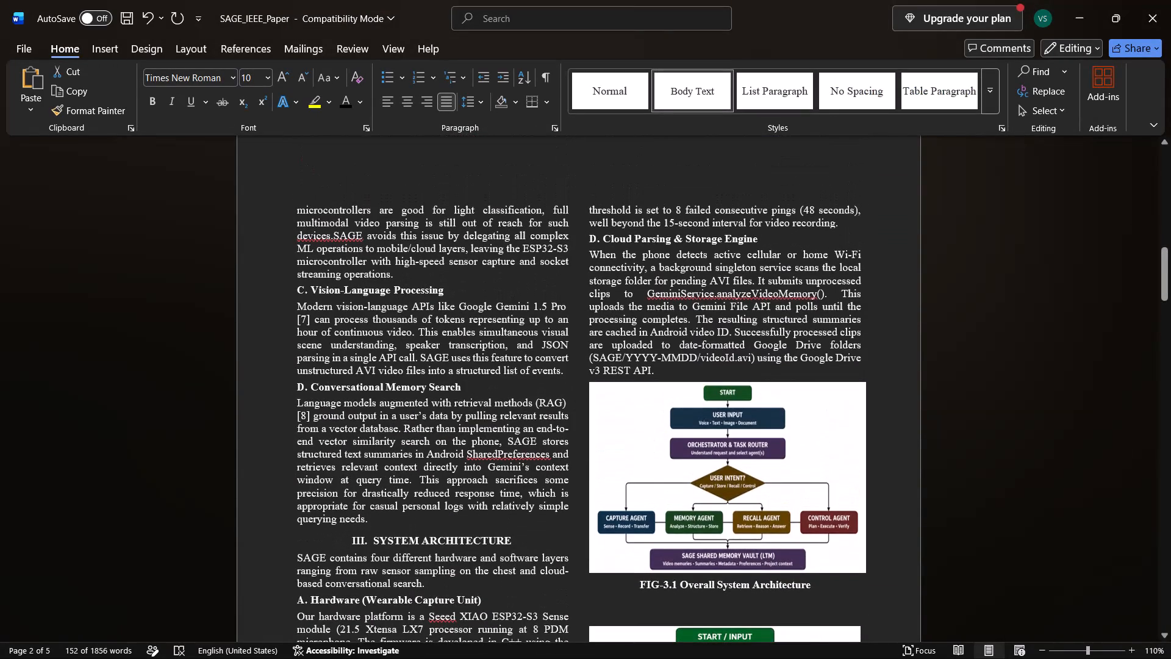
pyautogui.click(661, 376)
pyautogui.moveTo(661, 376); pyautogui.dragTo(606, 350)
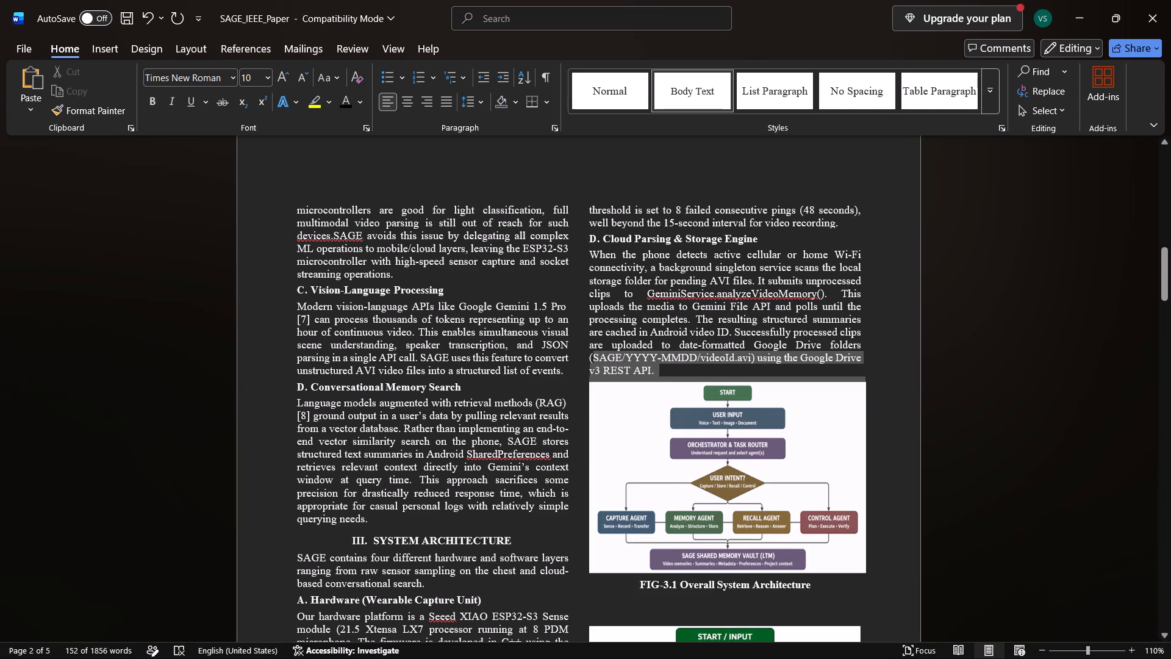
pyautogui.moveTo(606, 350); pyautogui.dragTo(606, 351)
pyautogui.click(665, 375)
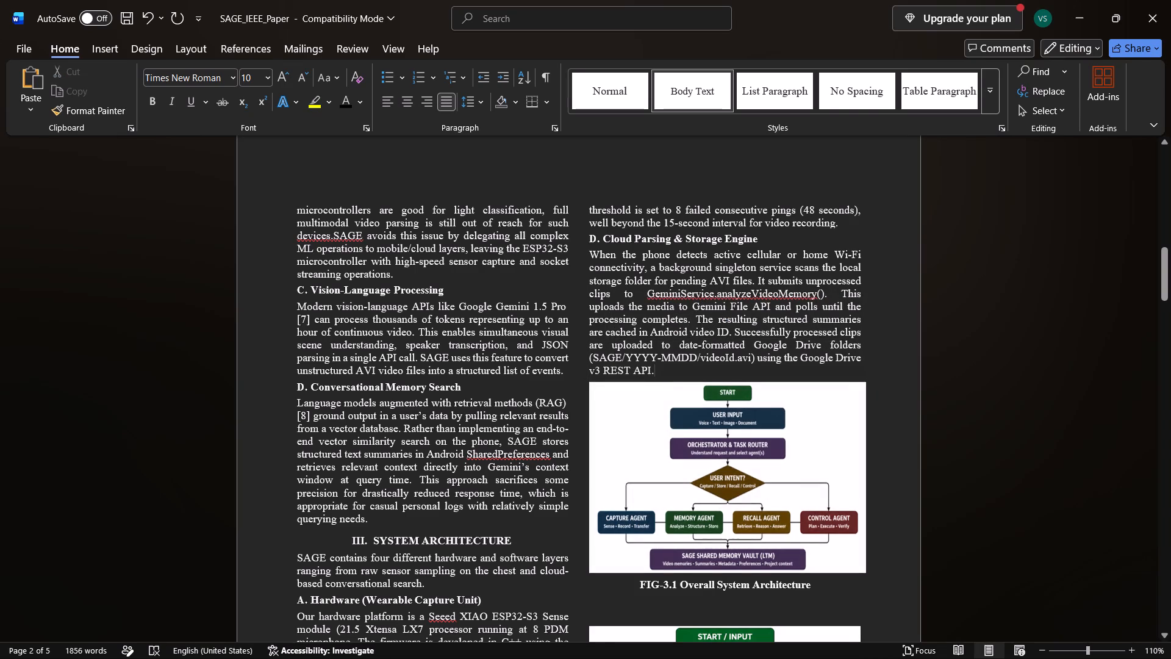
pyautogui.moveTo(665, 367); pyautogui.dragTo(587, 212)
pyautogui.hotkey('ctrl', 'c')
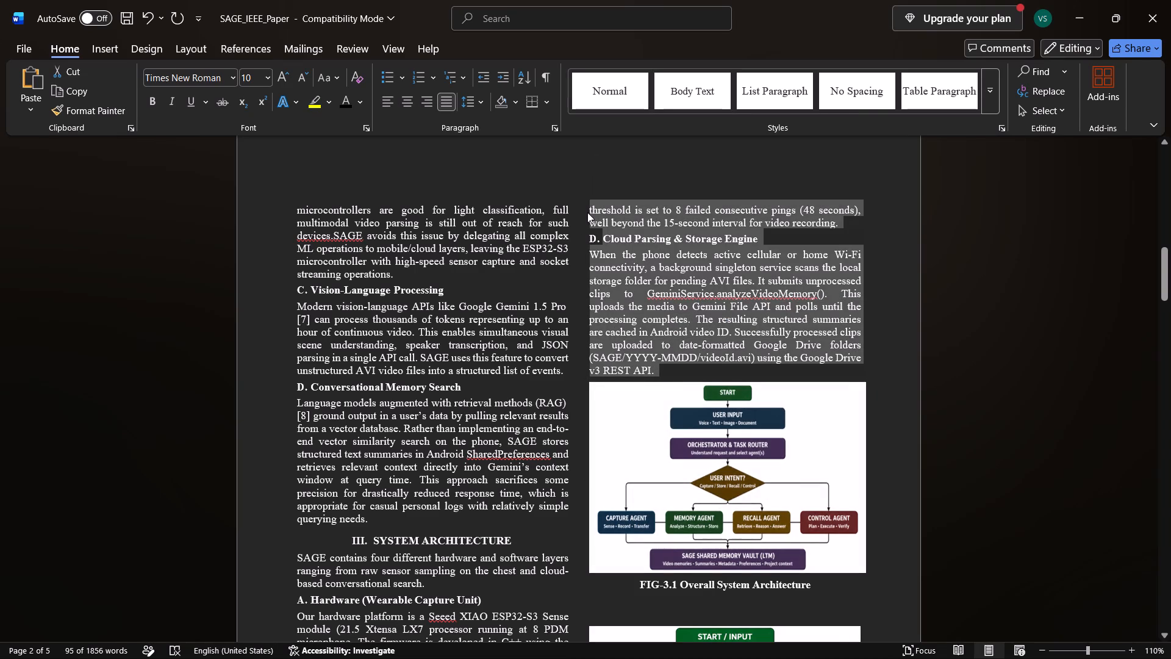
# Paste the copied passage into Document3 after "the disconnection" at the end of the Mobile Application Architecture paragraph, separated by a space.
pyautogui.hotkey('alt', 'Tab')
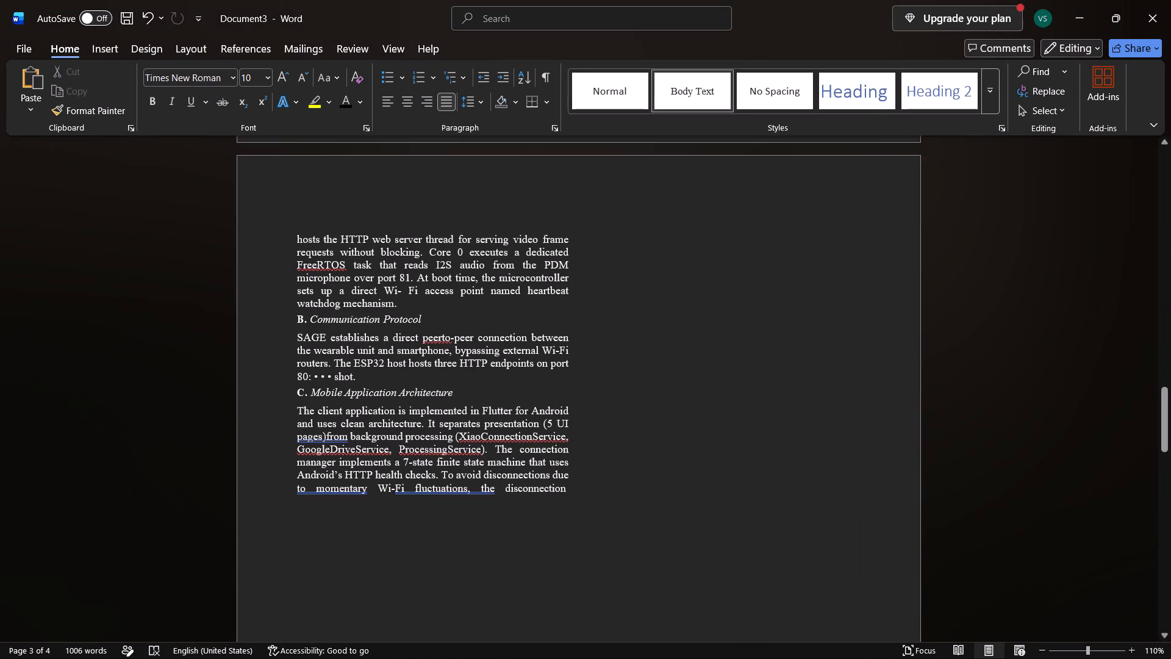
pyautogui.click(569, 488)
pyautogui.press('space')
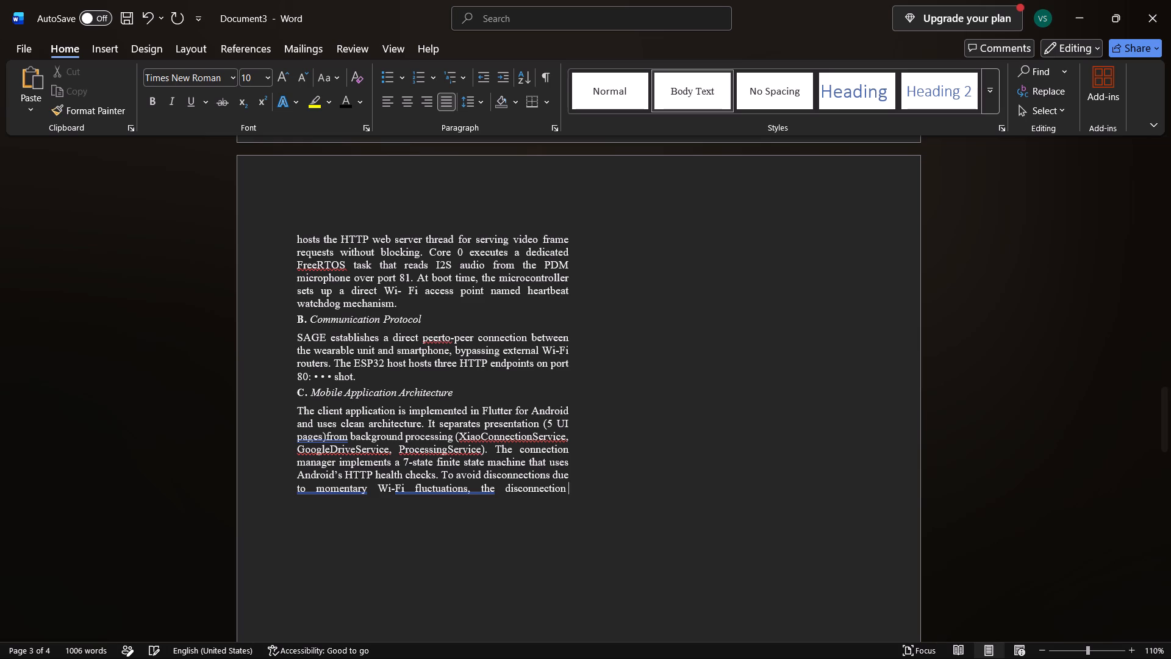
pyautogui.hotkey('ctrl', 'v')
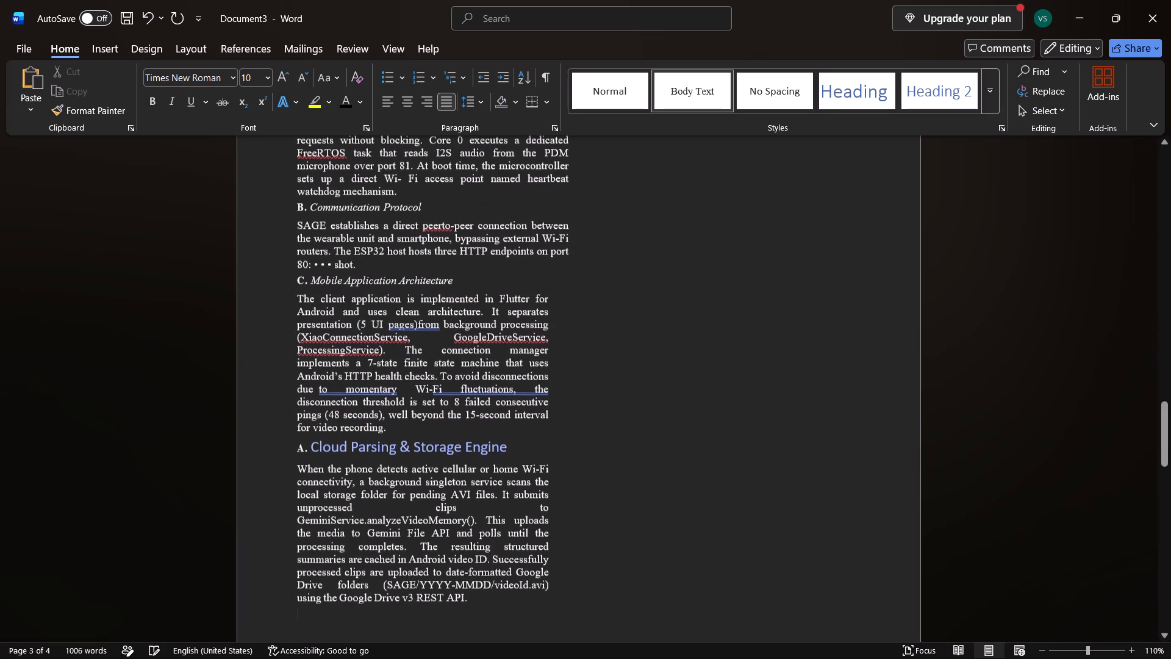
# Format the Cloud Parsing & Storage Engine subheading text as italic Times New Roman in the preset font colour.
pyautogui.click(518, 450)
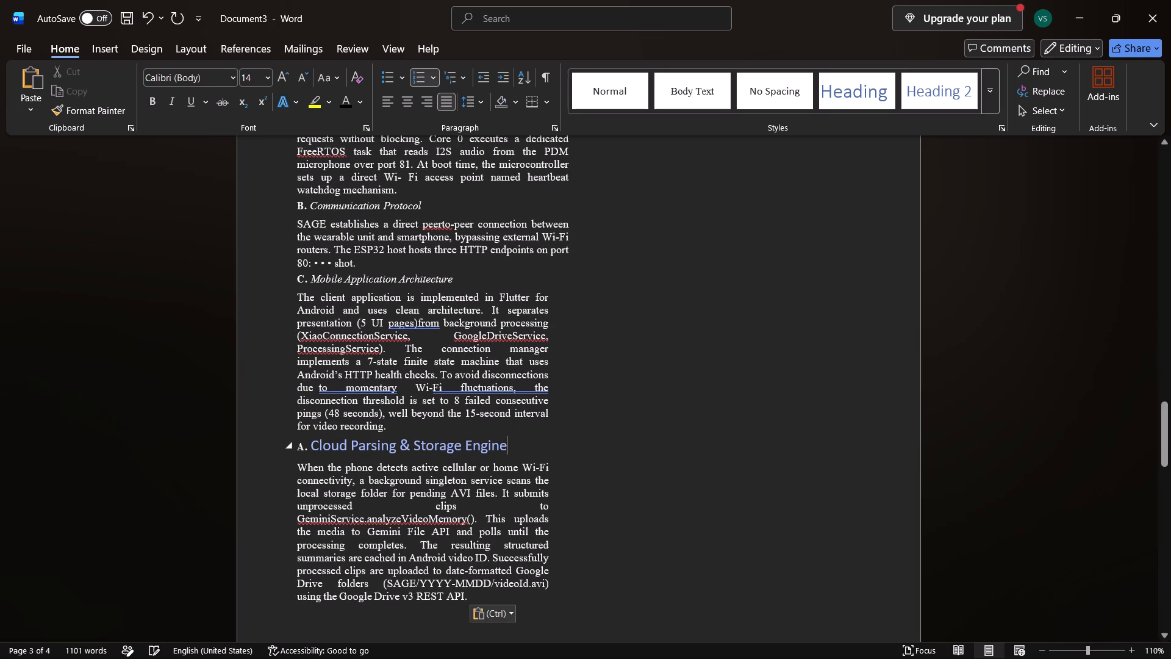
pyautogui.moveTo(518, 450); pyautogui.dragTo(274, 455)
pyautogui.click(329, 411)
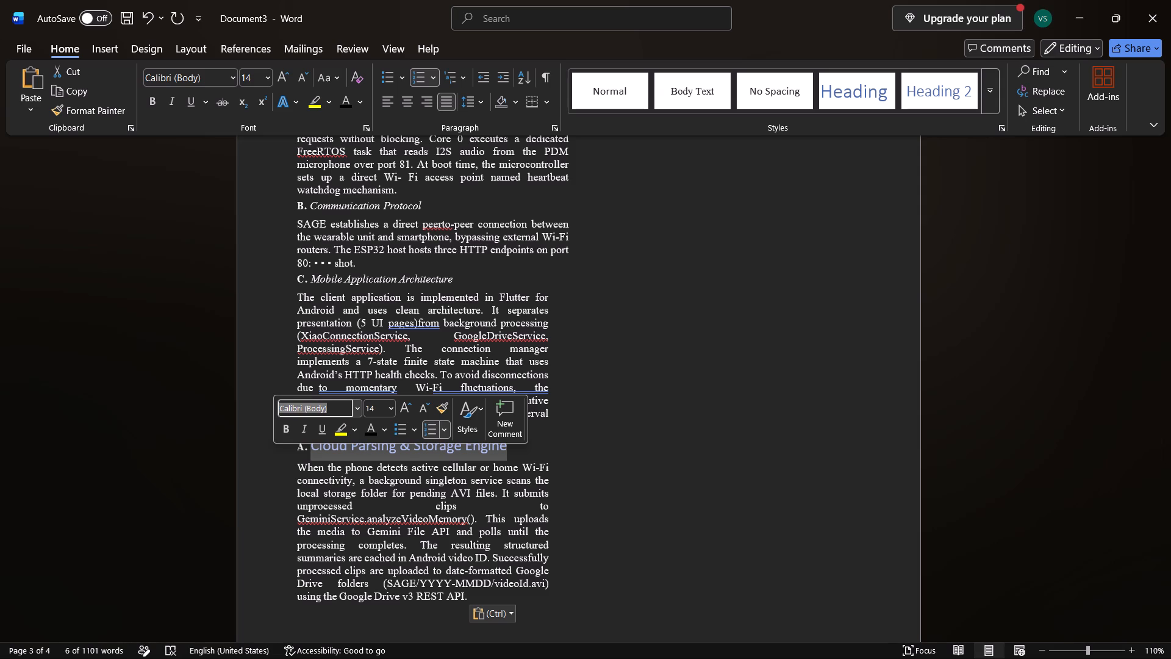
pyautogui.press('BackSpace')
pyautogui.press('t')
pyautogui.press('Return')
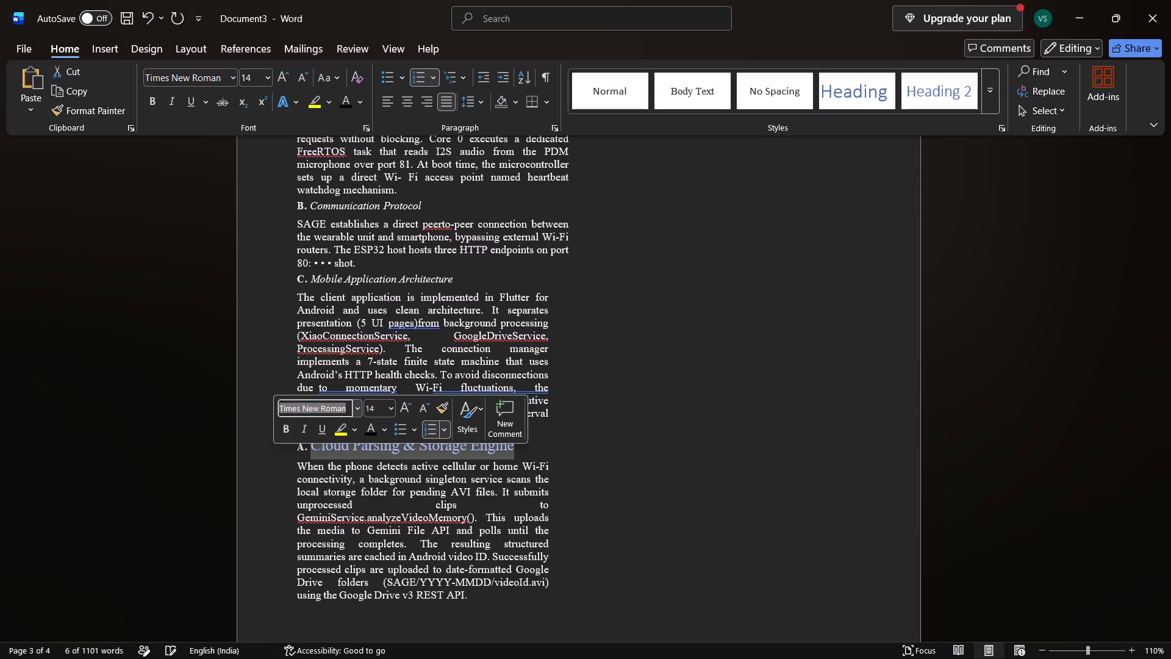
pyautogui.click(306, 430)
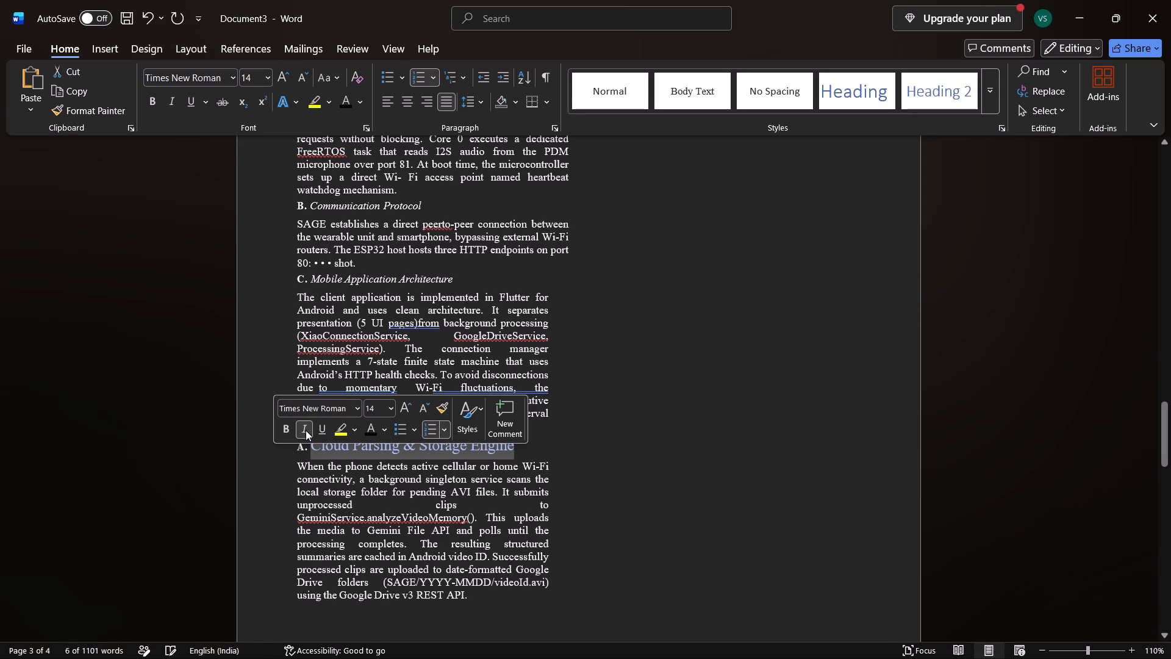
pyautogui.click(370, 437)
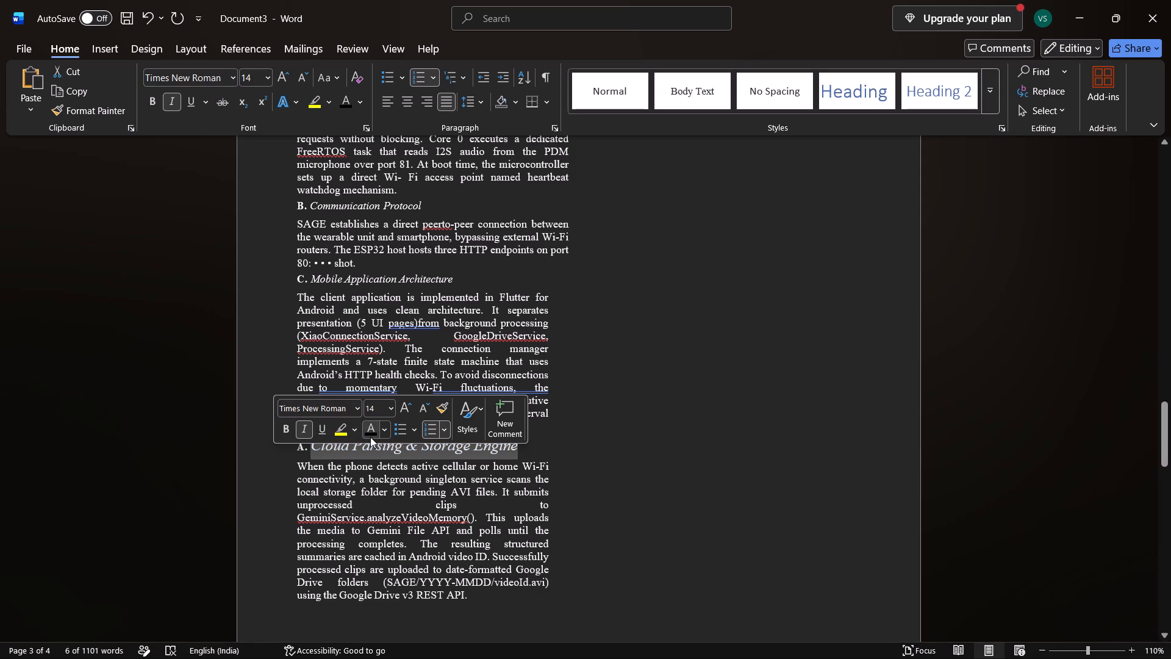
# Replace the automatic letter before the Cloud Parsing & Storage Engine subheading with a typed "D. ".
pyautogui.click(308, 447)
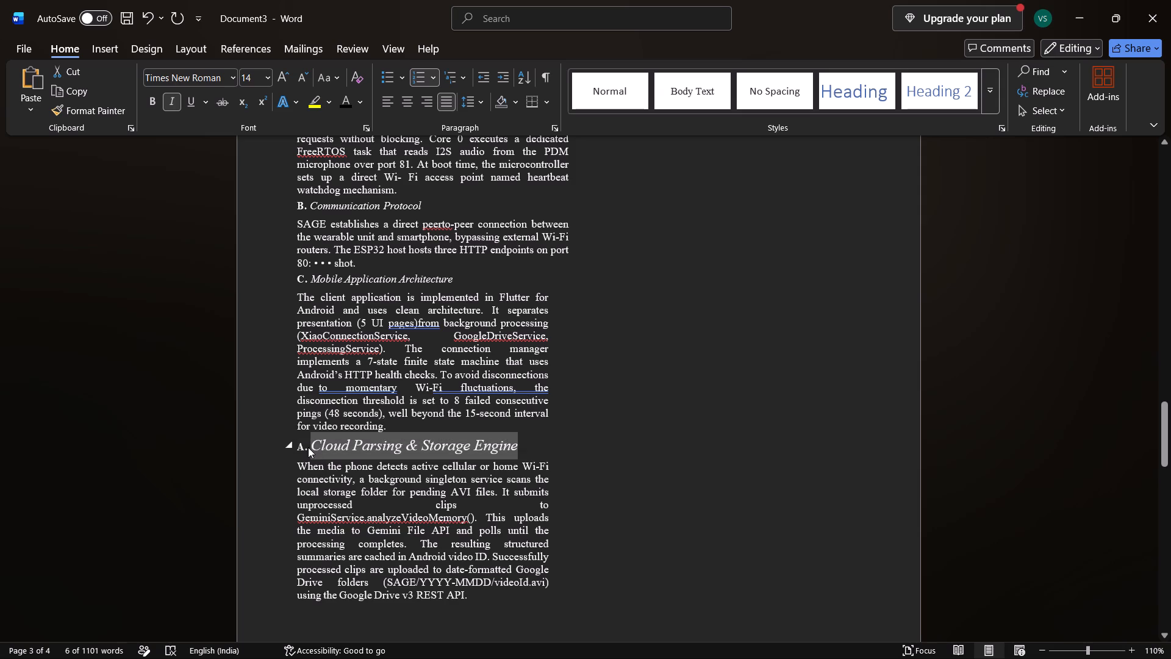
pyautogui.click(304, 447)
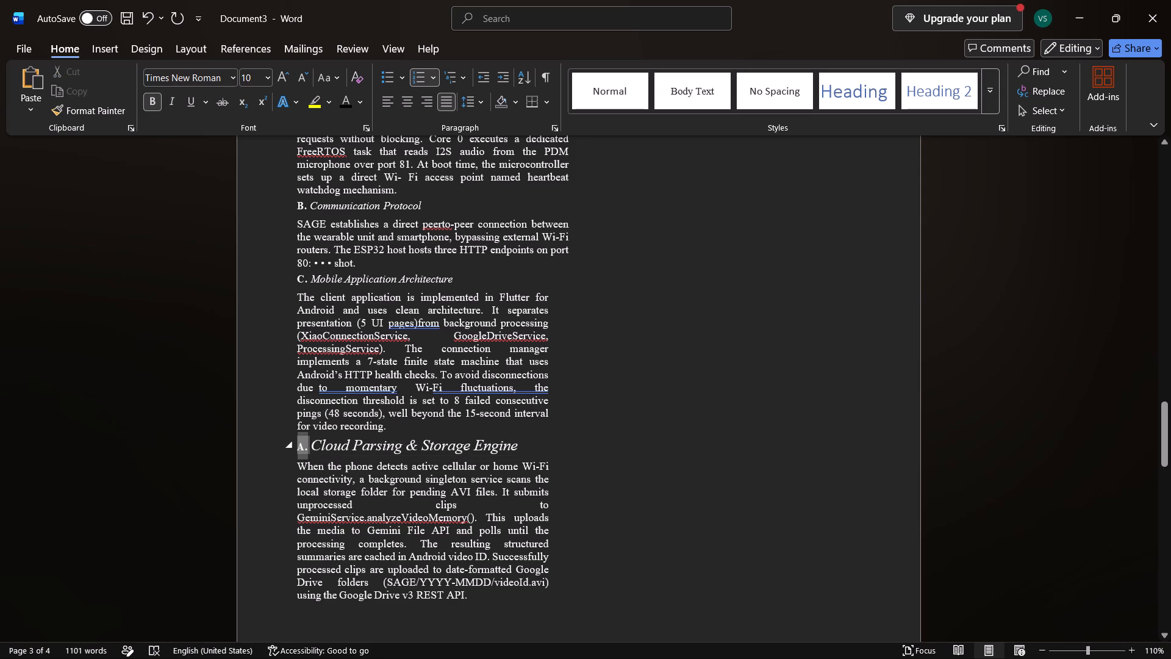
pyautogui.press('BackSpace')
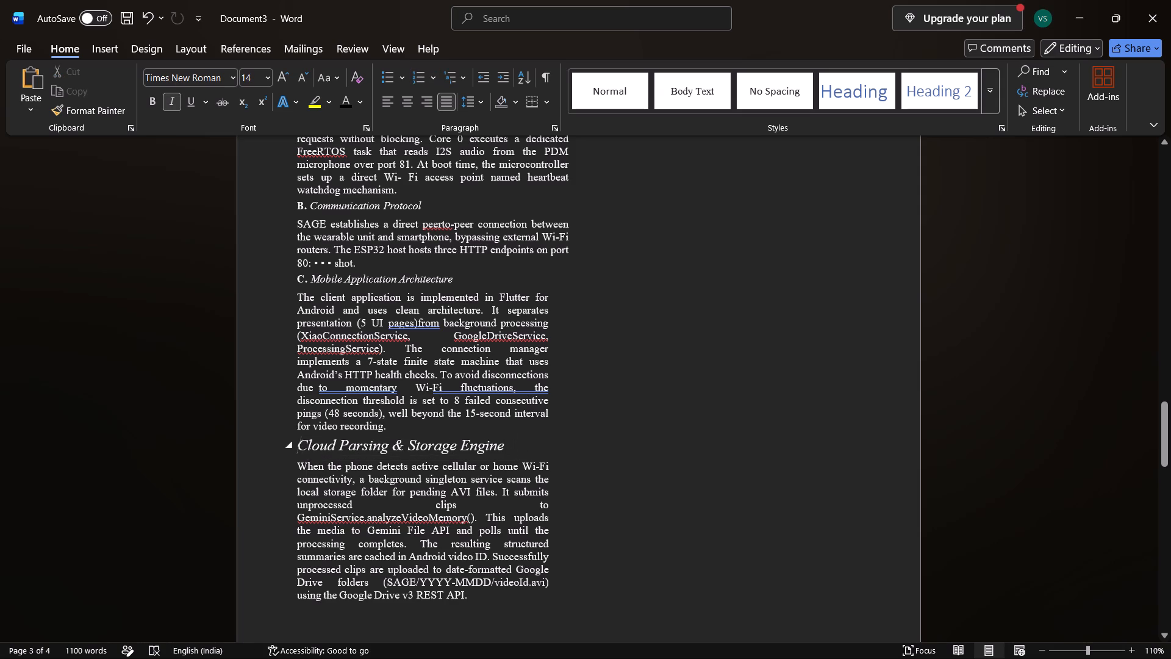
pyautogui.press('d')
pyautogui.write('.')
pyautogui.press('space')
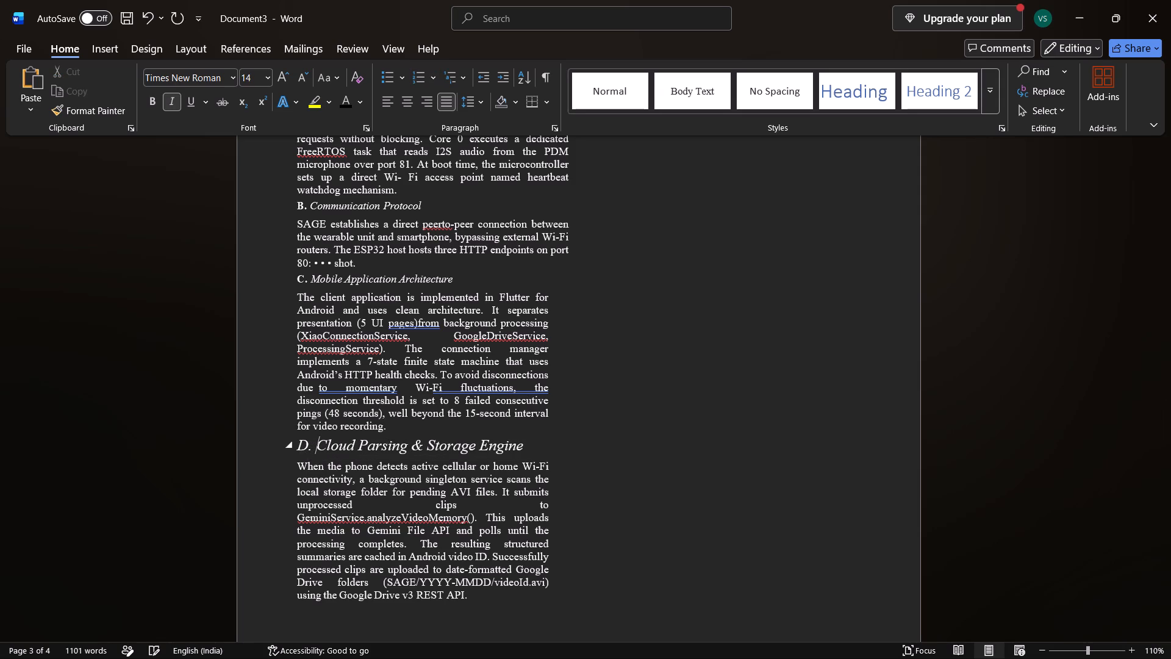
# Remove the italics from "D. Cloud" in the subheading and set its size to 10 pt.
pyautogui.click(306, 449)
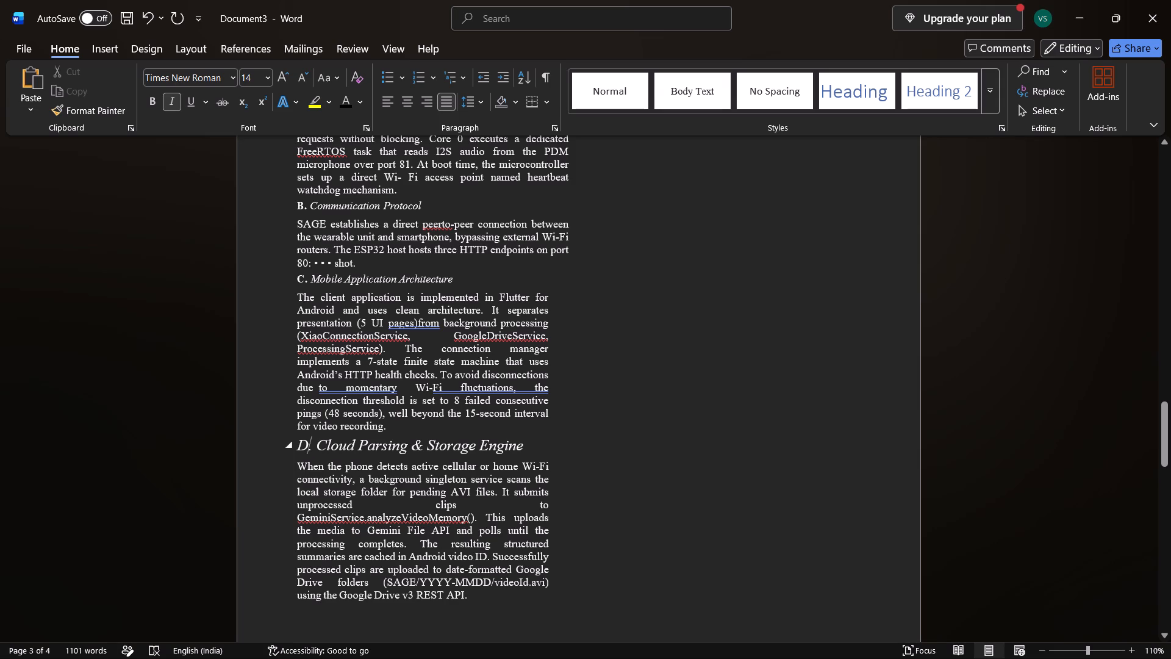
pyautogui.click(318, 448)
pyautogui.moveTo(318, 448); pyautogui.dragTo(271, 447)
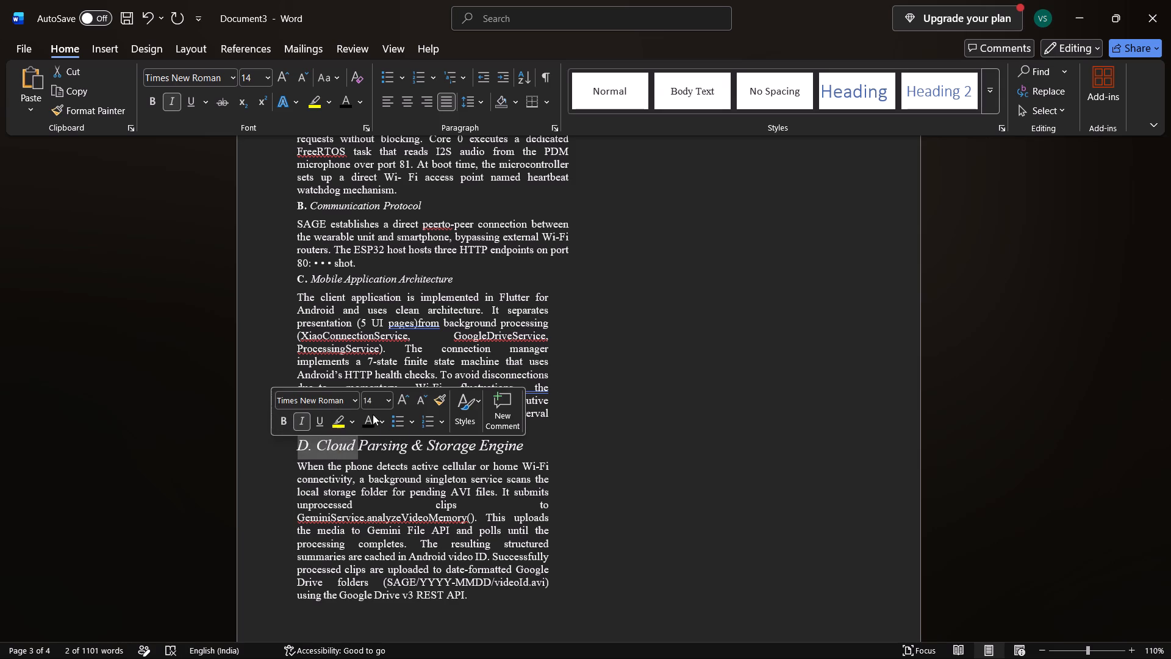
pyautogui.click(306, 423)
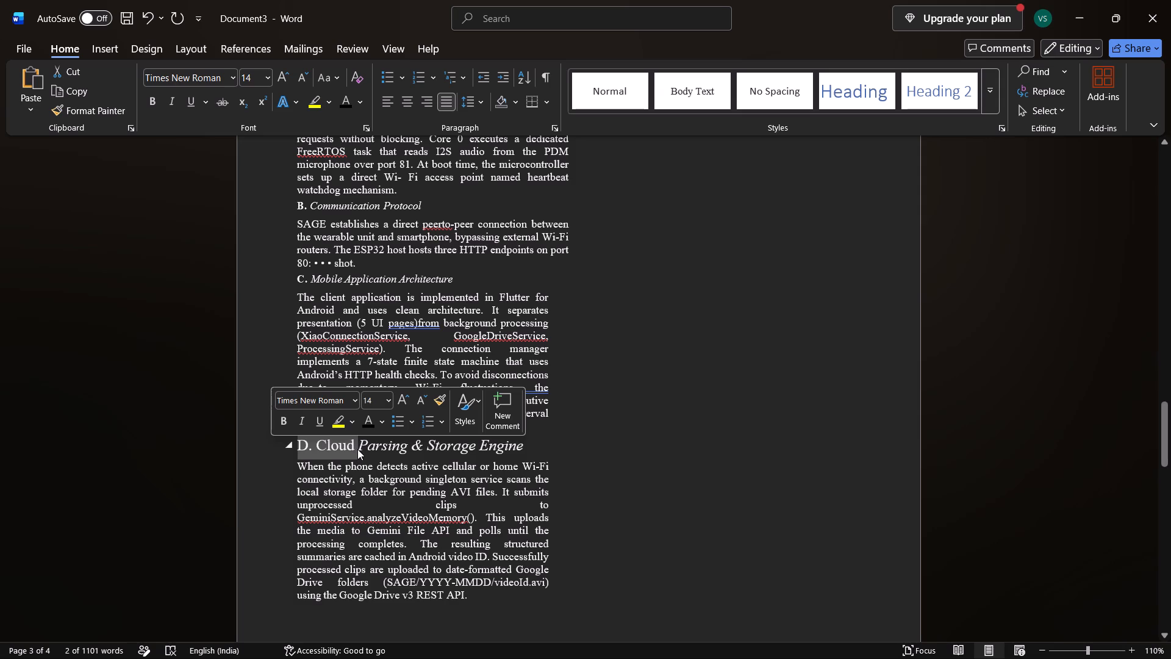
pyautogui.click(377, 397)
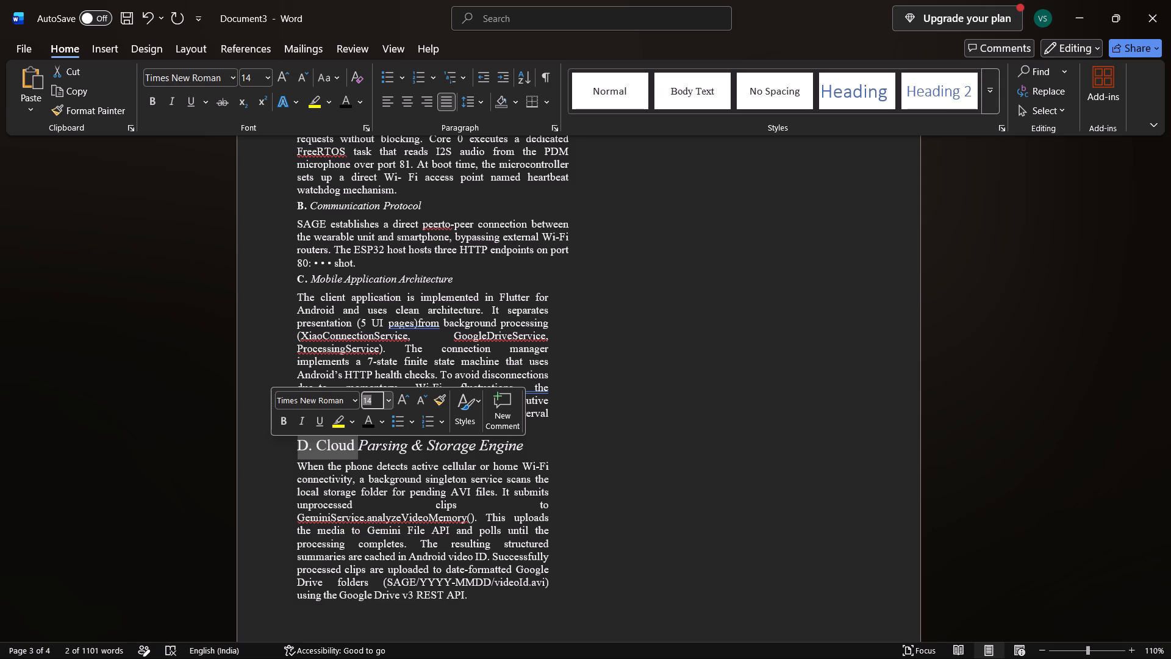
pyautogui.press('BackSpace')
pyautogui.write('10')
pyautogui.press('Return')
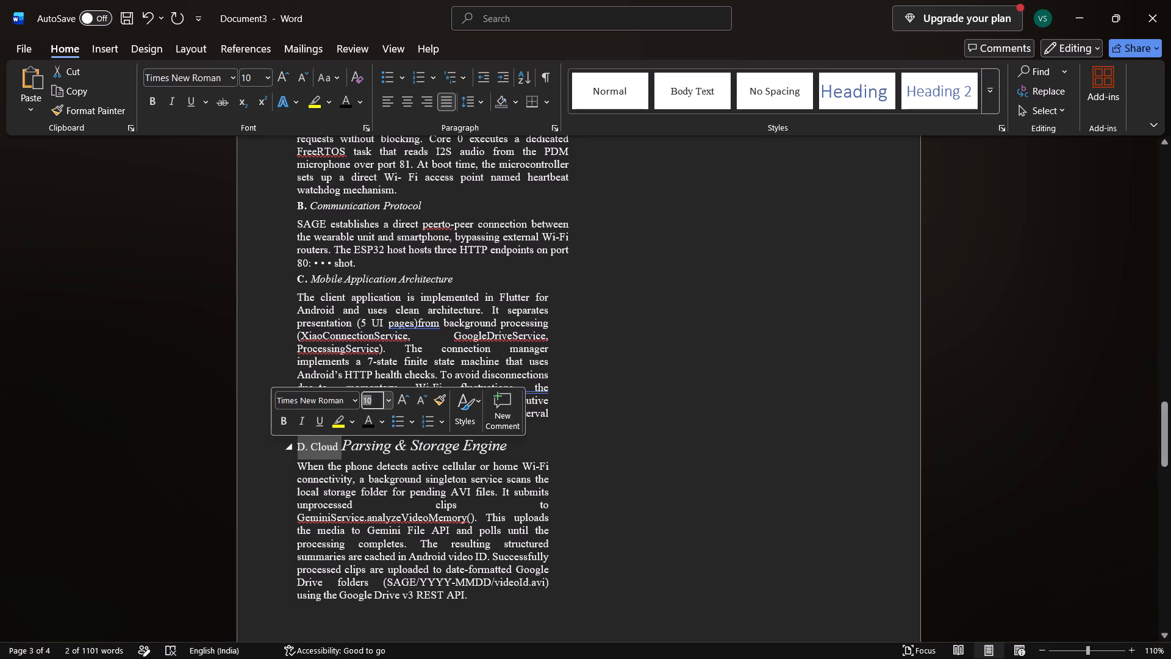
# Make the subheading text "Cloud Parsing & Storage Engine" italic at 10 pt, leaving out the letter D.
pyautogui.click(511, 445)
pyautogui.moveTo(511, 445); pyautogui.dragTo(335, 447)
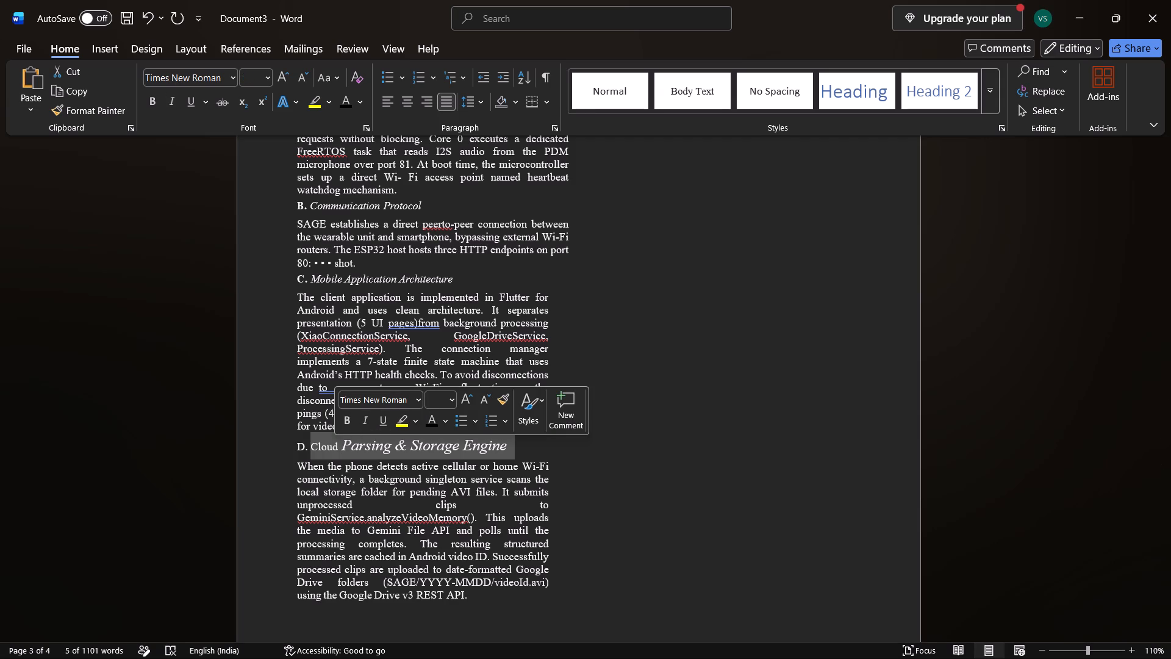
pyautogui.click(364, 416)
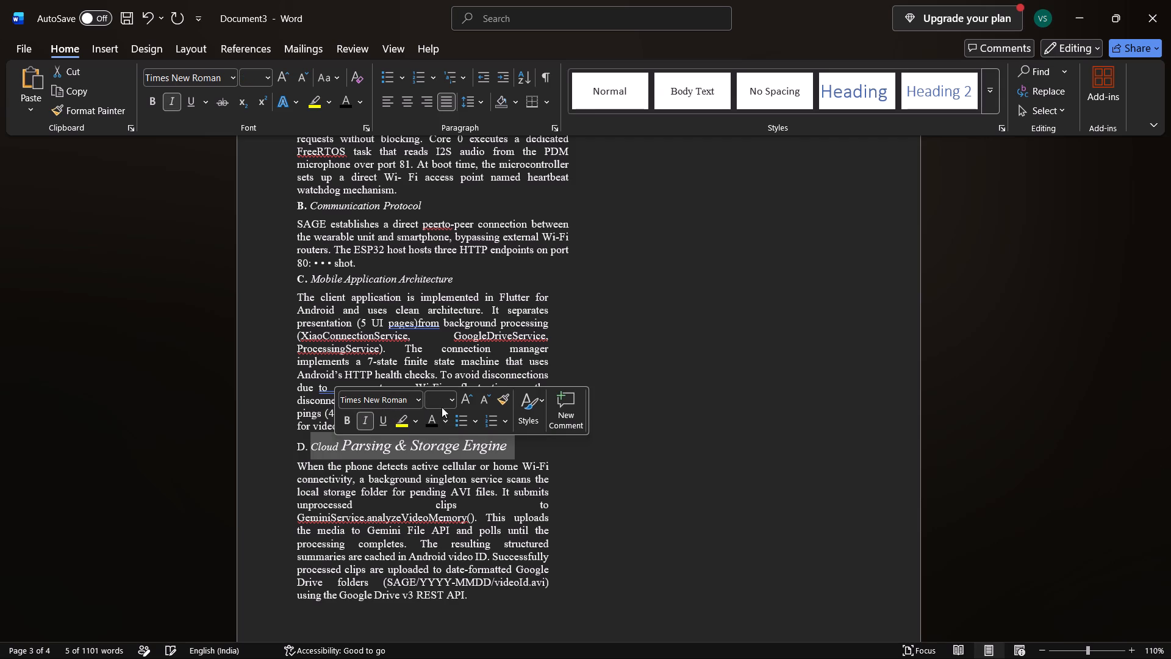
pyautogui.click(437, 396)
pyautogui.write('10')
pyautogui.press('Return')
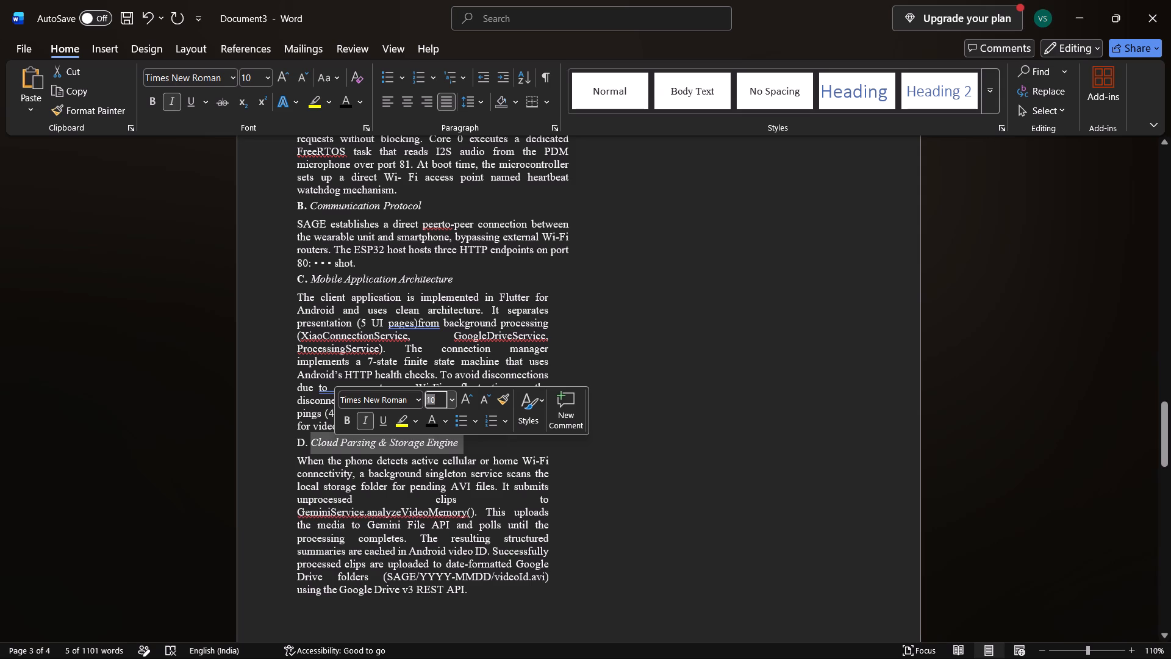
# Review the layout of Document3 from the Cloud Parsing & Storage Engine section up to the title page and the Abstract.
pyautogui.scroll(2, 496, 549)
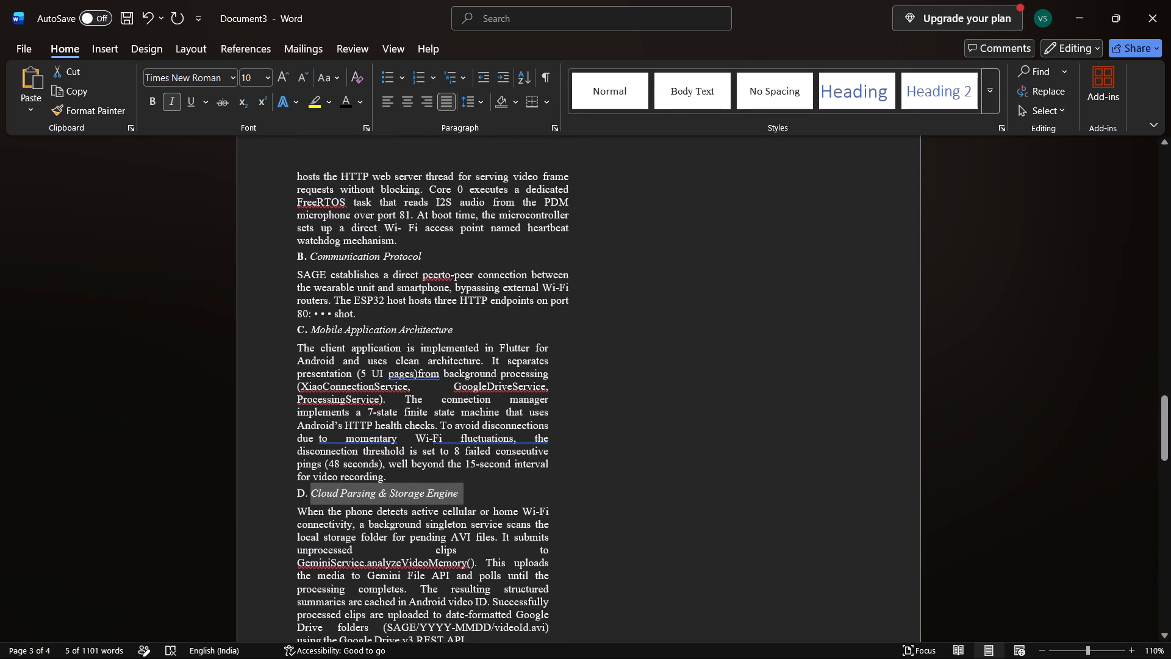
pyautogui.scroll(2, 496, 549)
pyautogui.scroll(-2, 496, 549)
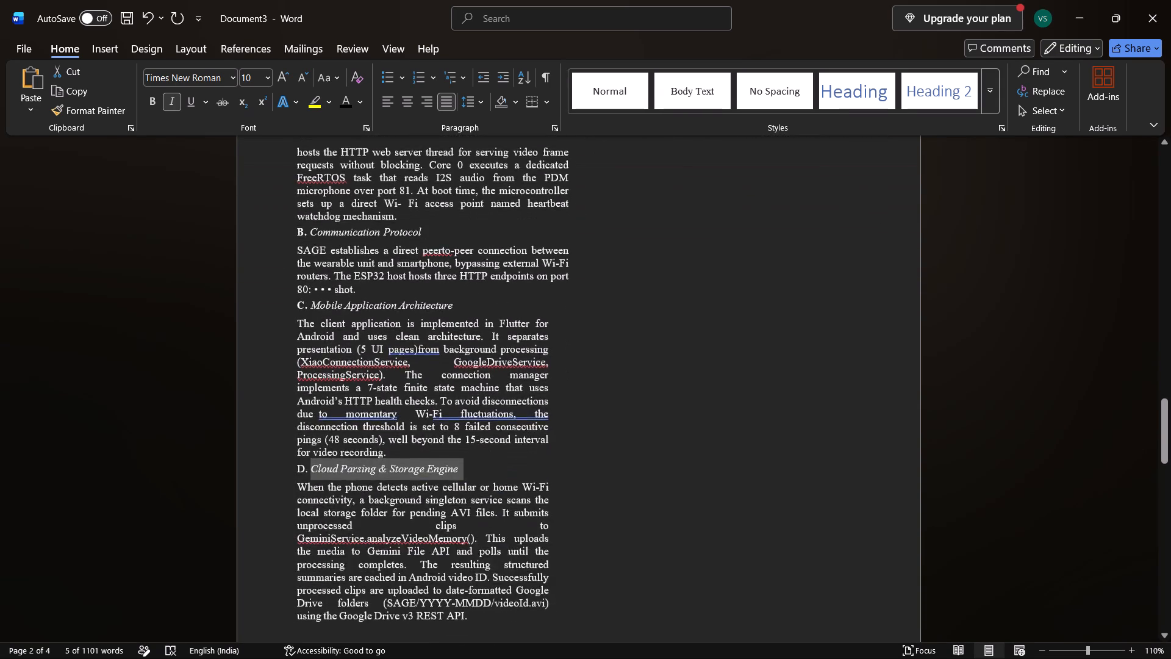
pyautogui.scroll(10, 496, 549)
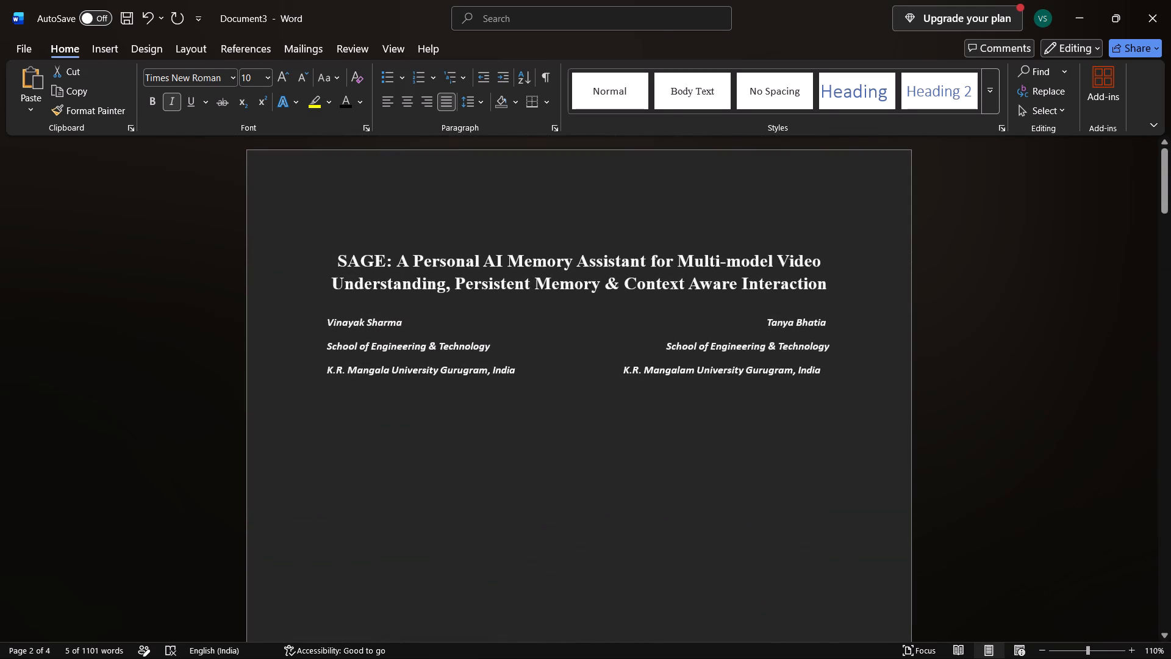
pyautogui.scroll(-6, 496, 549)
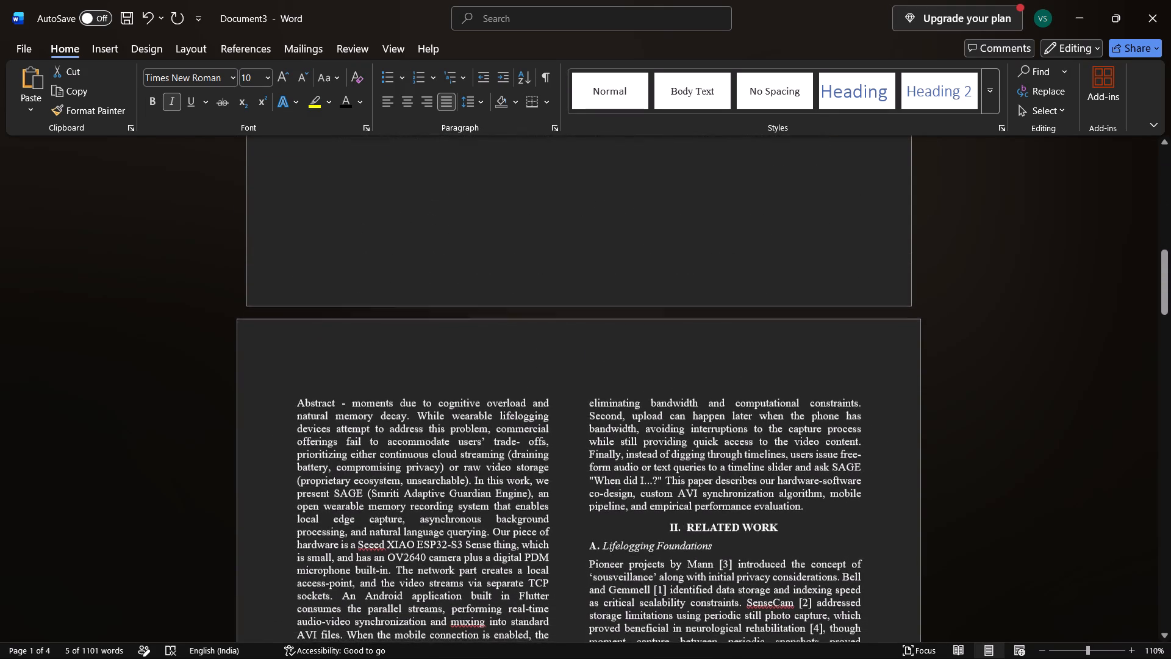
# Copy the overall system architecture flowchart from SAGE_IEEE_Paper into Document3, on a new line below the Cloud Parsing & Storage Engine paragraph.
pyautogui.scroll(-1, 496, 549)
pyautogui.scroll(3, 496, 549)
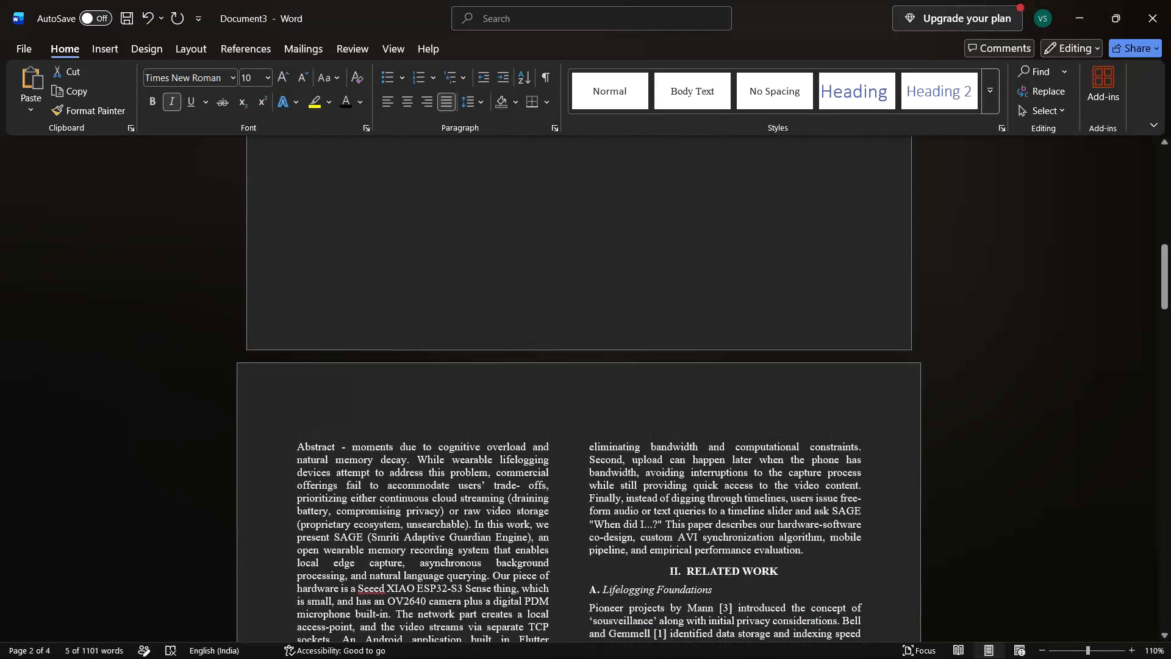
pyautogui.scroll(-3, 496, 549)
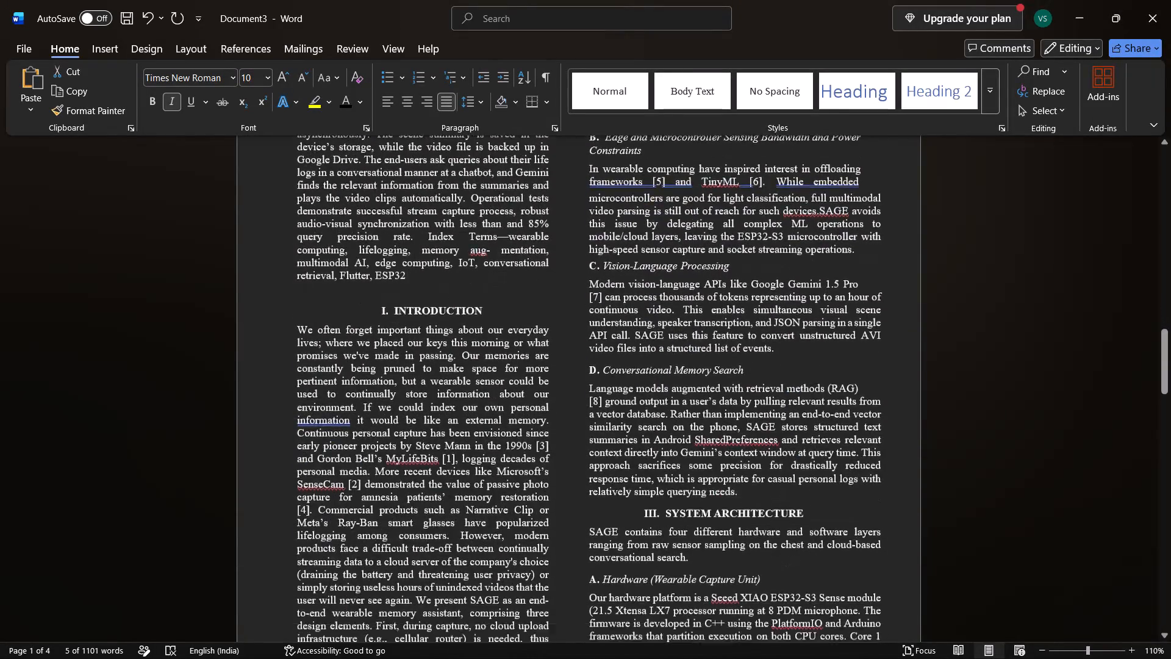
pyautogui.scroll(-2, 496, 549)
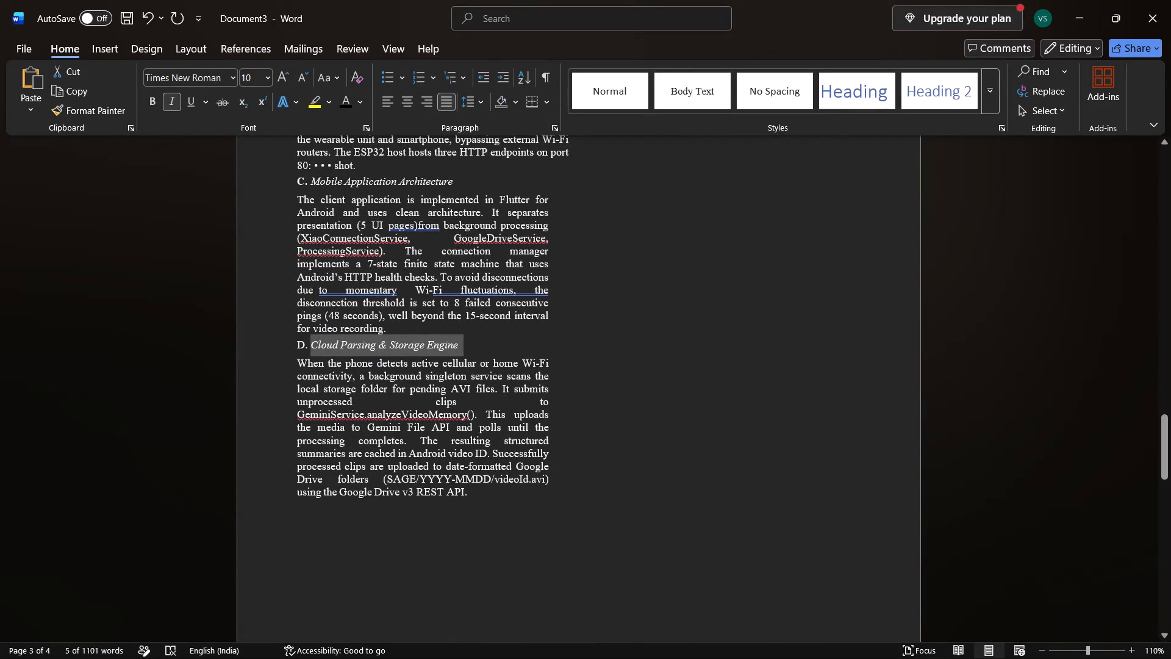
pyautogui.hotkey('alt', 'Tab')
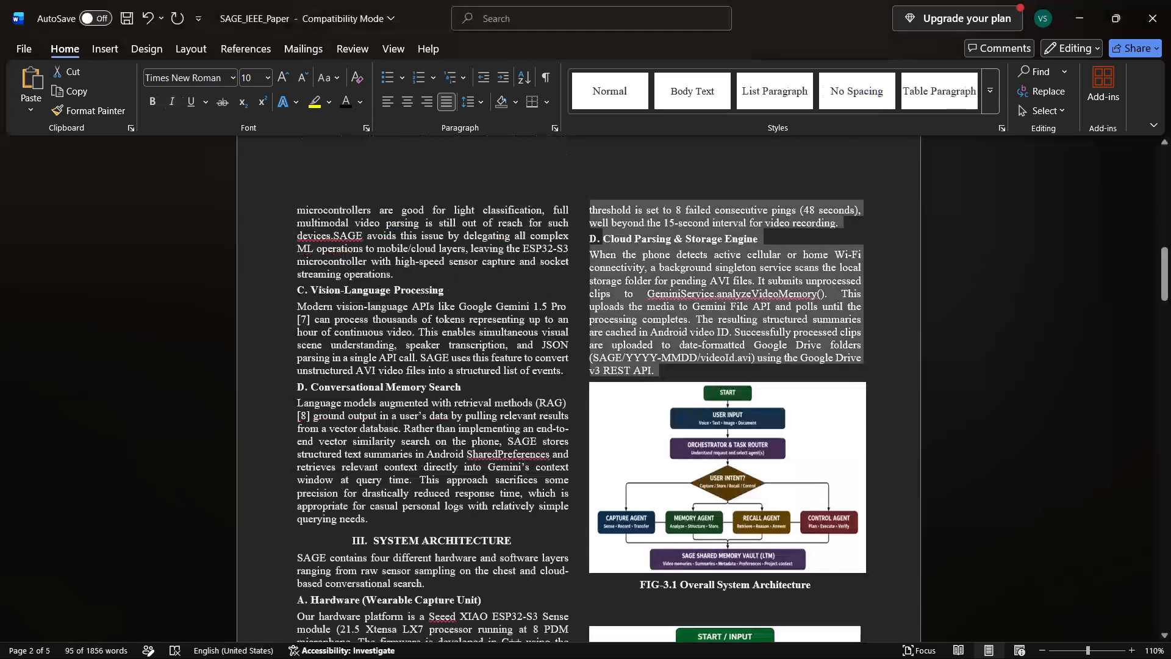
pyautogui.click(712, 505)
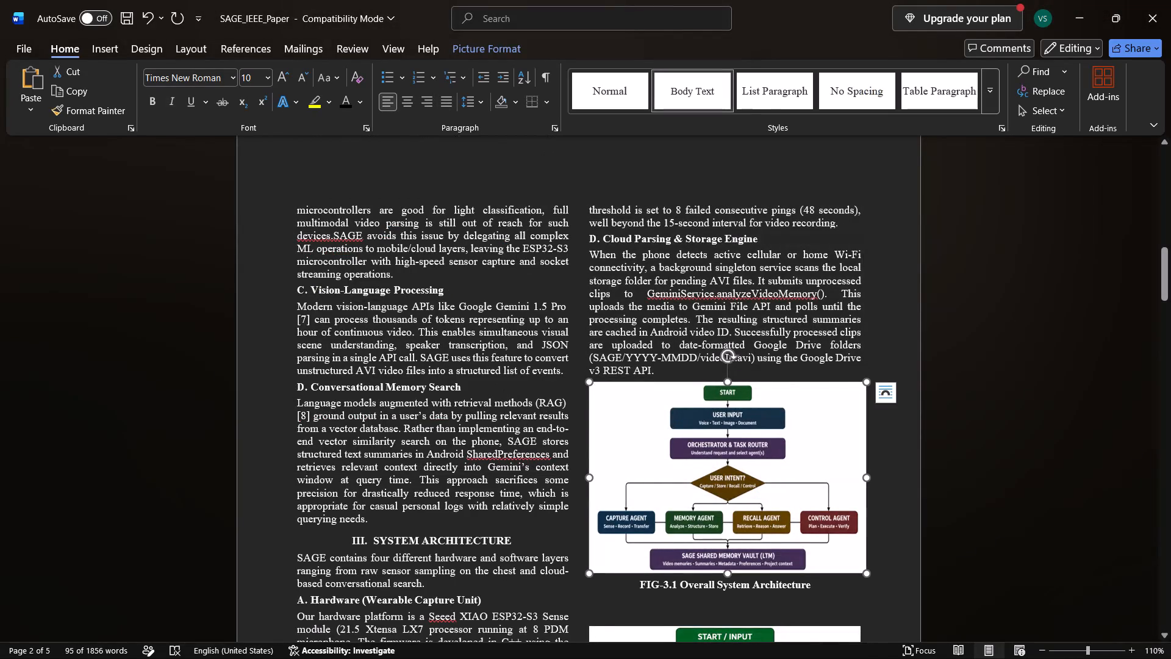
pyautogui.hotkey('ctrl', 'c')
pyautogui.hotkey('alt', 'Tab')
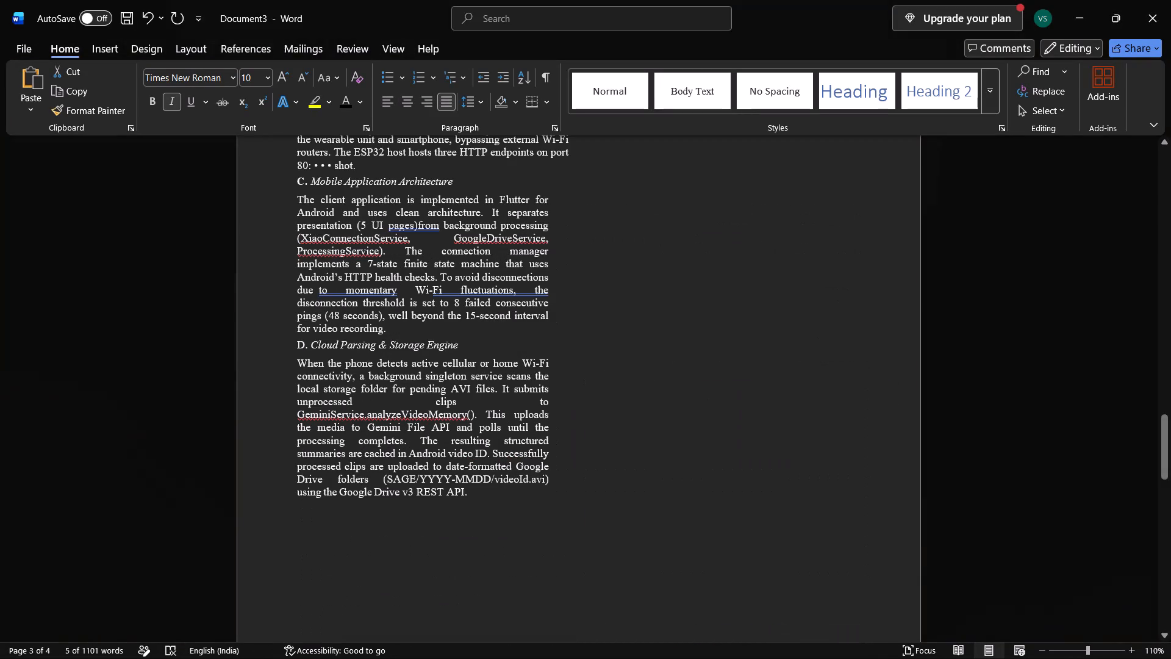
pyautogui.click(299, 517)
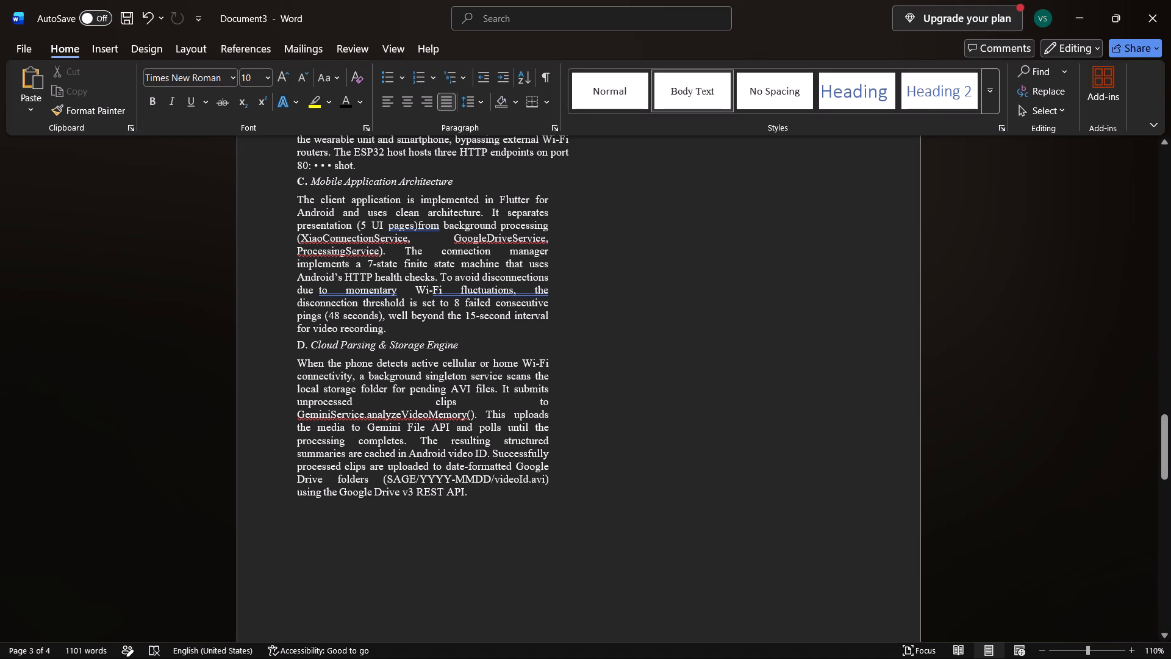
pyautogui.click(489, 495)
pyautogui.press('Return')
pyautogui.press('Return')
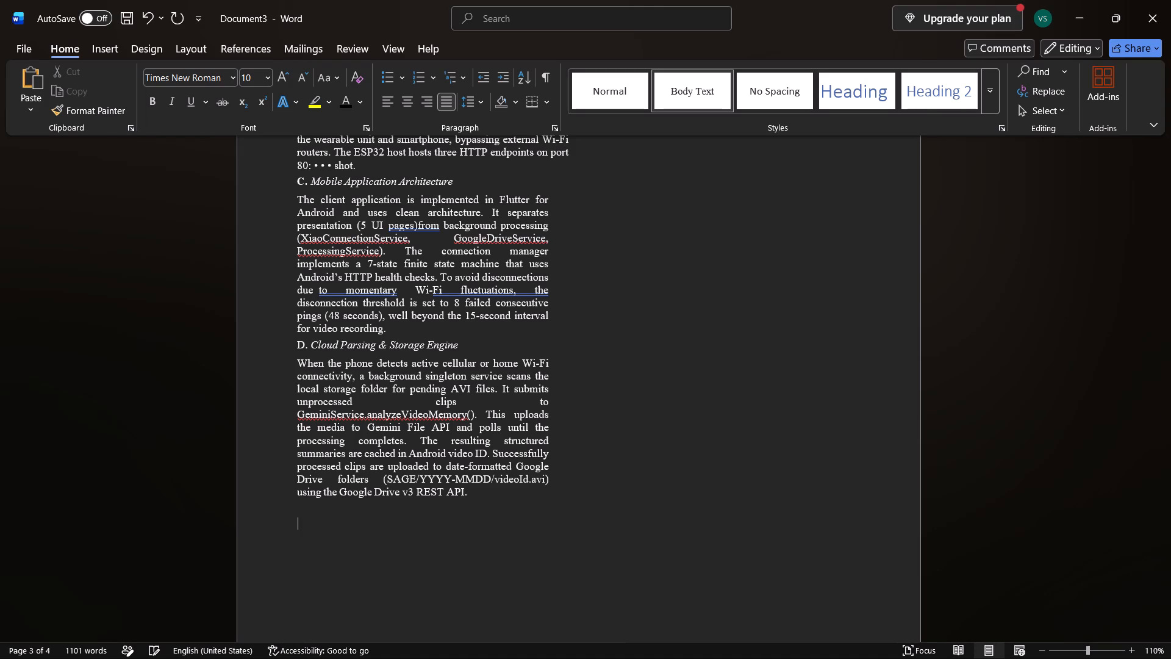
pyautogui.hotkey('ctrl', 'v')
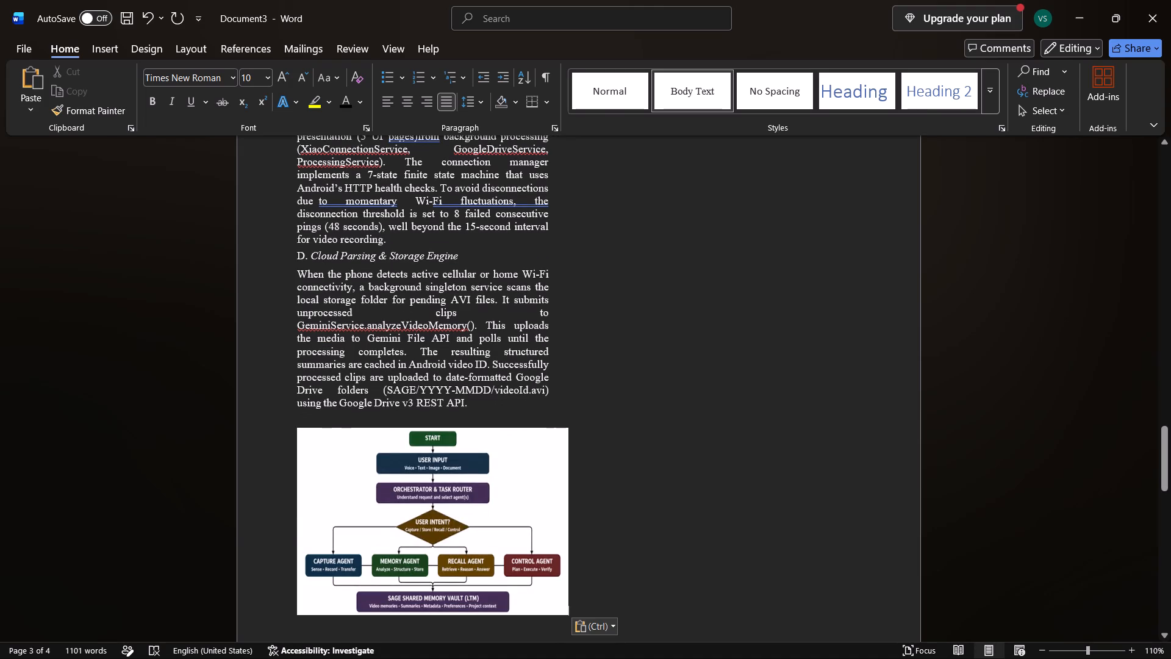
# Copy the caption "FIG-3.1 Overall System Architecture" from SAGE_IEEE_Paper to the line below the flowchart in Document3.
pyautogui.hotkey('alt', 'Tab')
pyautogui.scroll(-1, 556, 487)
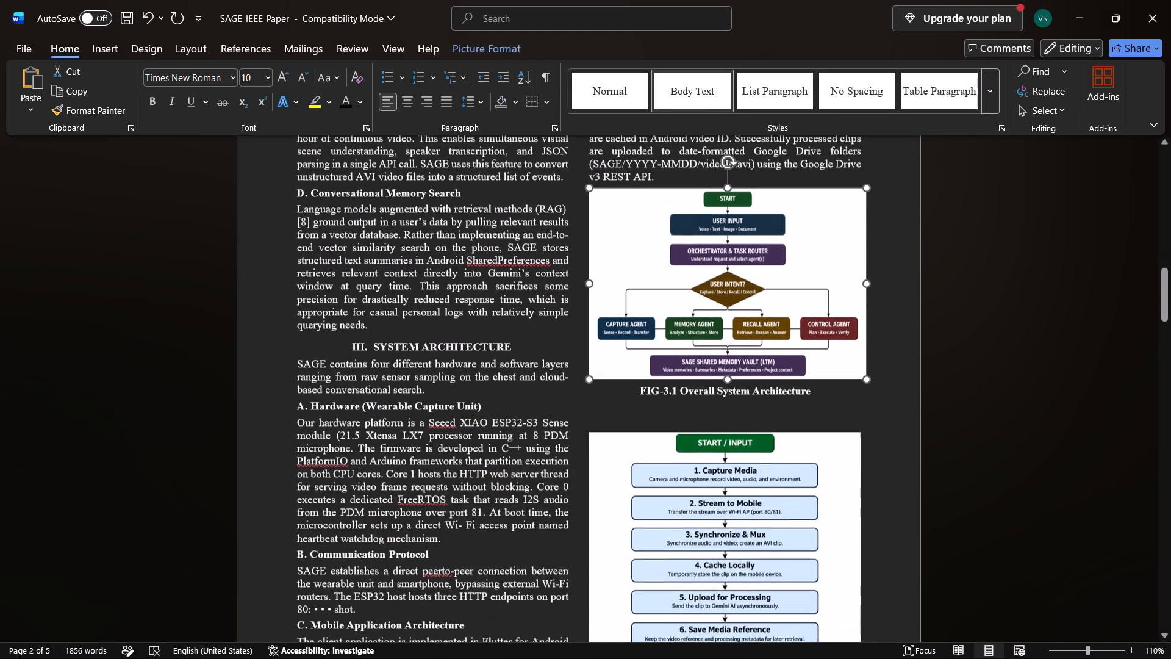
pyautogui.moveTo(817, 390); pyautogui.dragTo(637, 394)
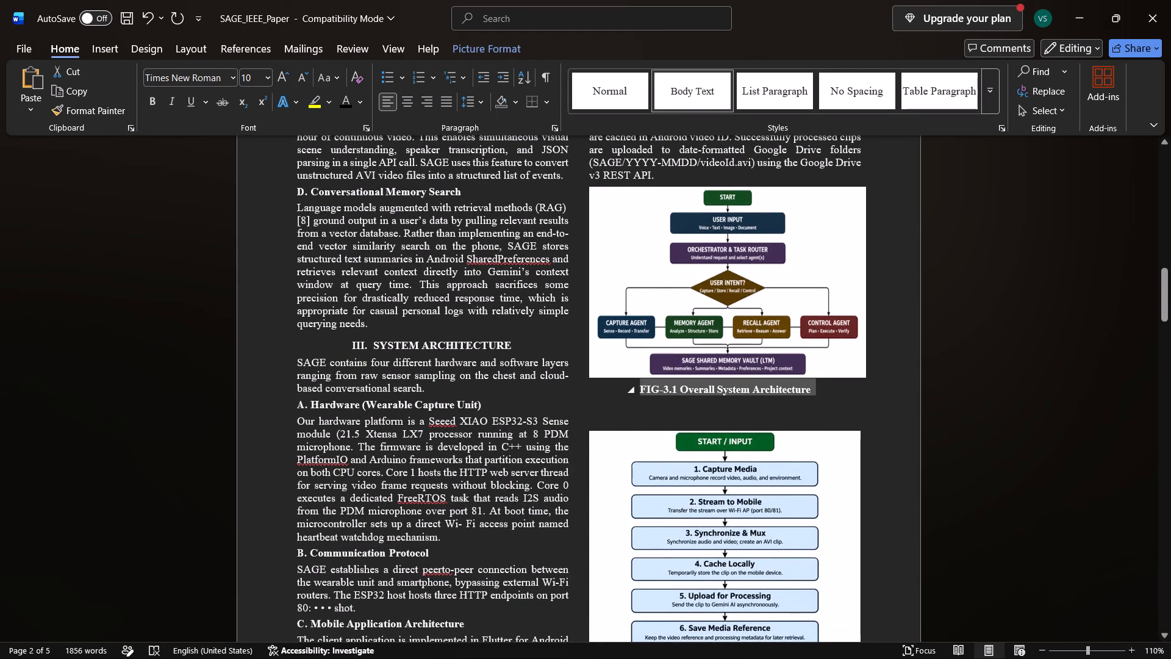
pyautogui.moveTo(637, 394); pyautogui.dragTo(636, 393)
pyautogui.hotkey('ctrl', 'c')
pyautogui.hotkey('alt', 'Tab')
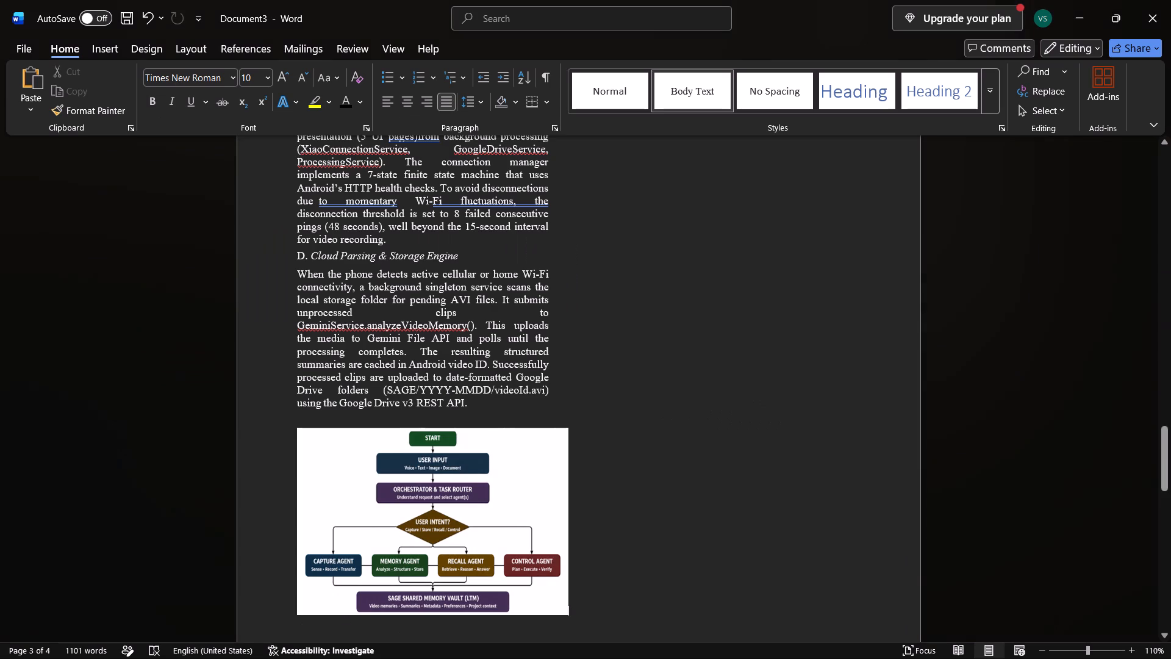
pyautogui.click(440, 620)
pyautogui.hotkey('ctrl', 'v')
# Format the FIG-3.1 caption as bold Times New Roman, 10 pt, in the plain text colour instead of blue.
pyautogui.moveTo(544, 588); pyautogui.dragTo(304, 594)
pyautogui.click(367, 548)
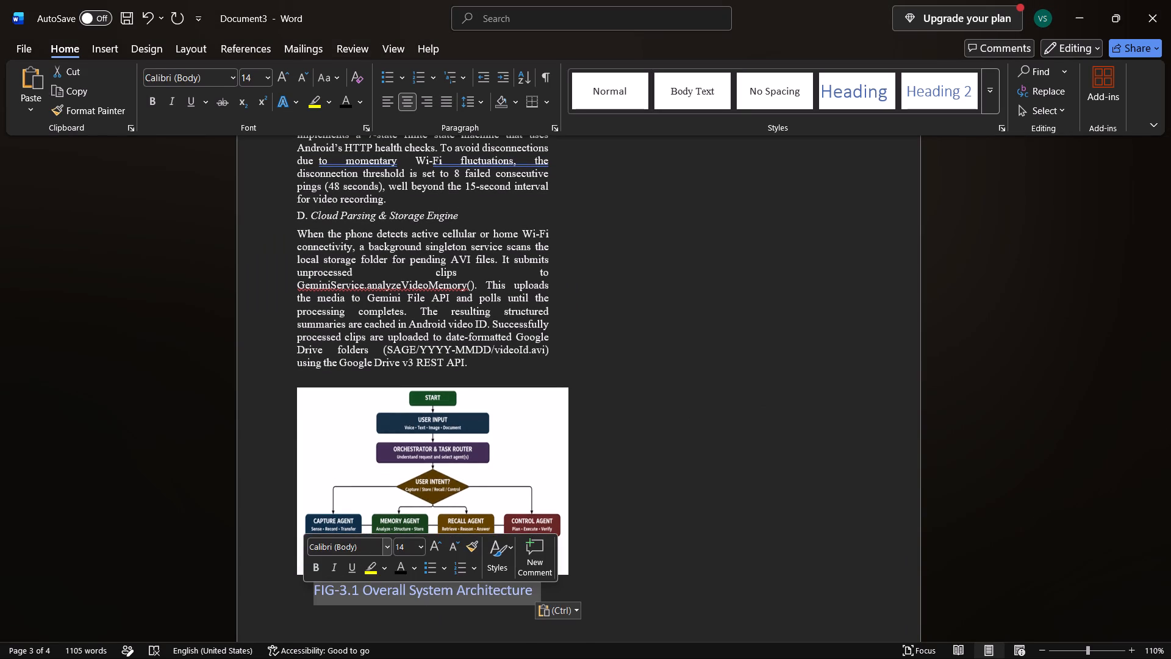
pyautogui.press('BackSpace')
pyautogui.press('t')
pyautogui.press('Return')
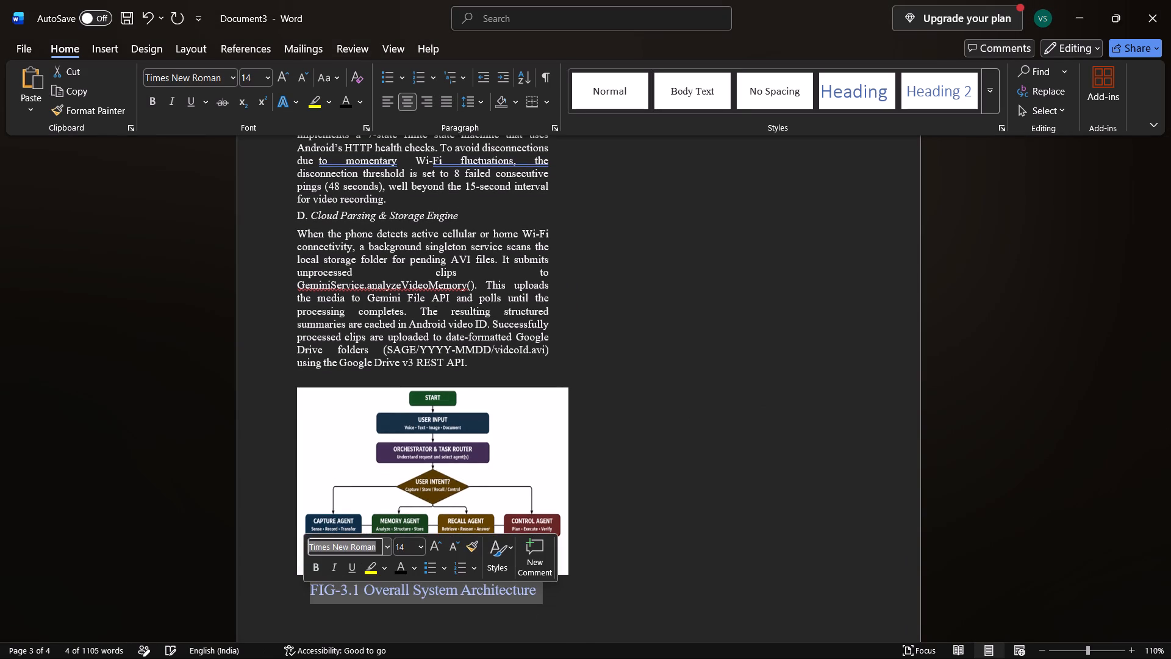
pyautogui.click(405, 541)
pyautogui.press('BackSpace')
pyautogui.write('10')
pyautogui.press('Return')
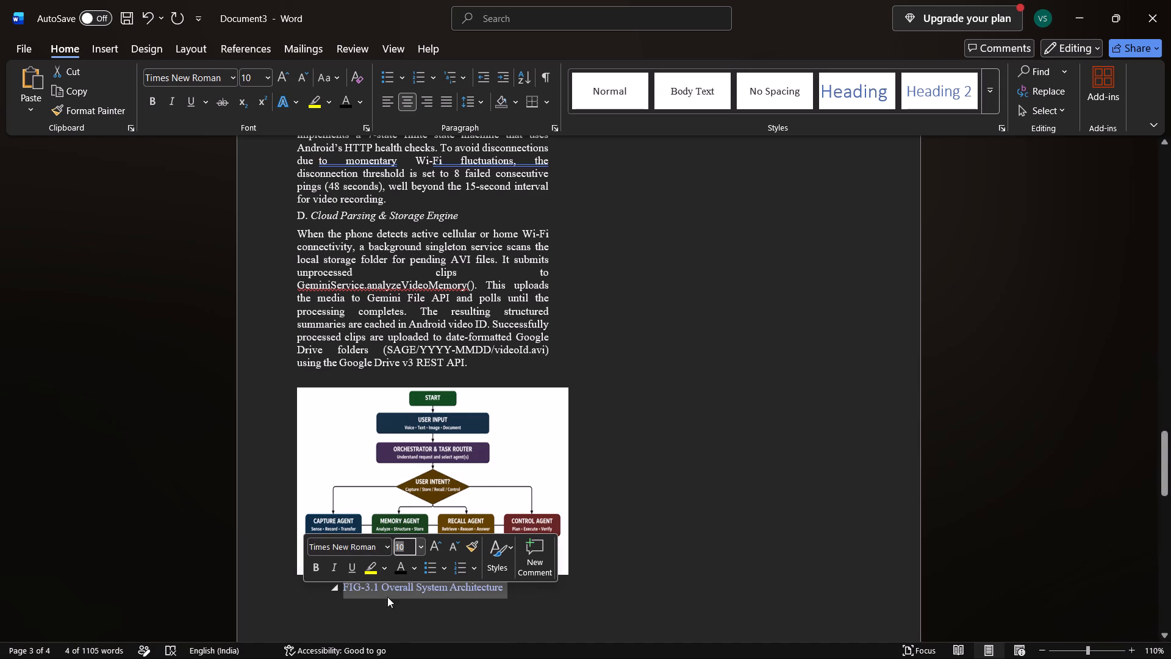
pyautogui.click(397, 569)
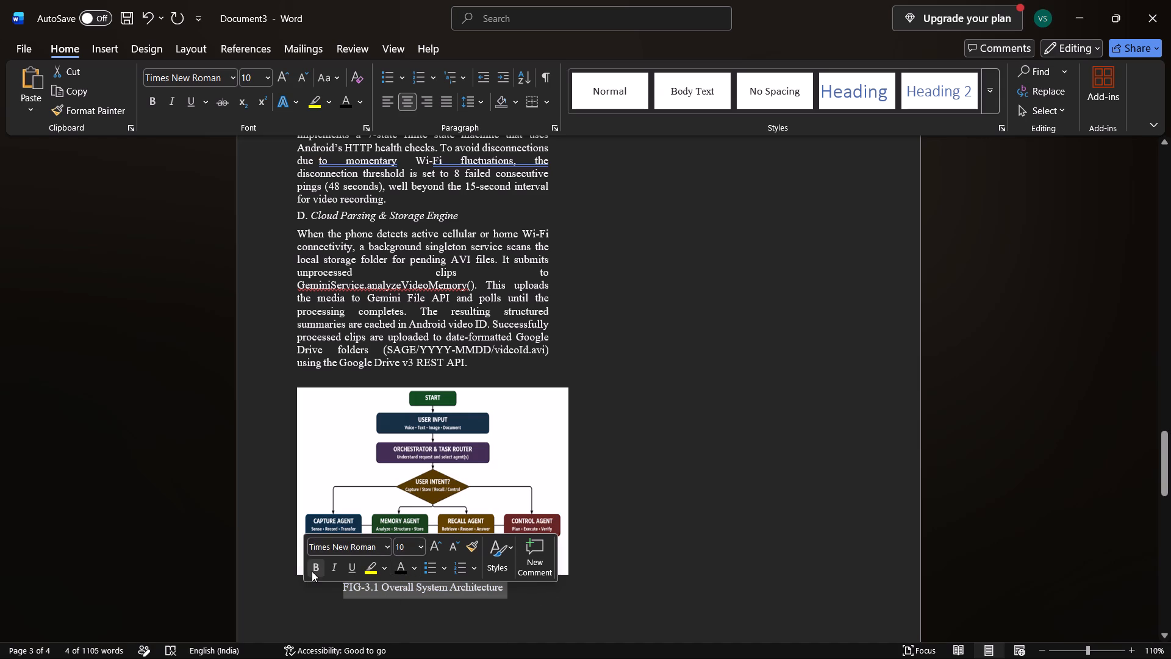
pyautogui.click(312, 571)
# Add blank lines after the FIG-3.1 caption and insert the capture agent flowchart copied from SAGE_IEEE_Paper.
pyautogui.click(517, 596)
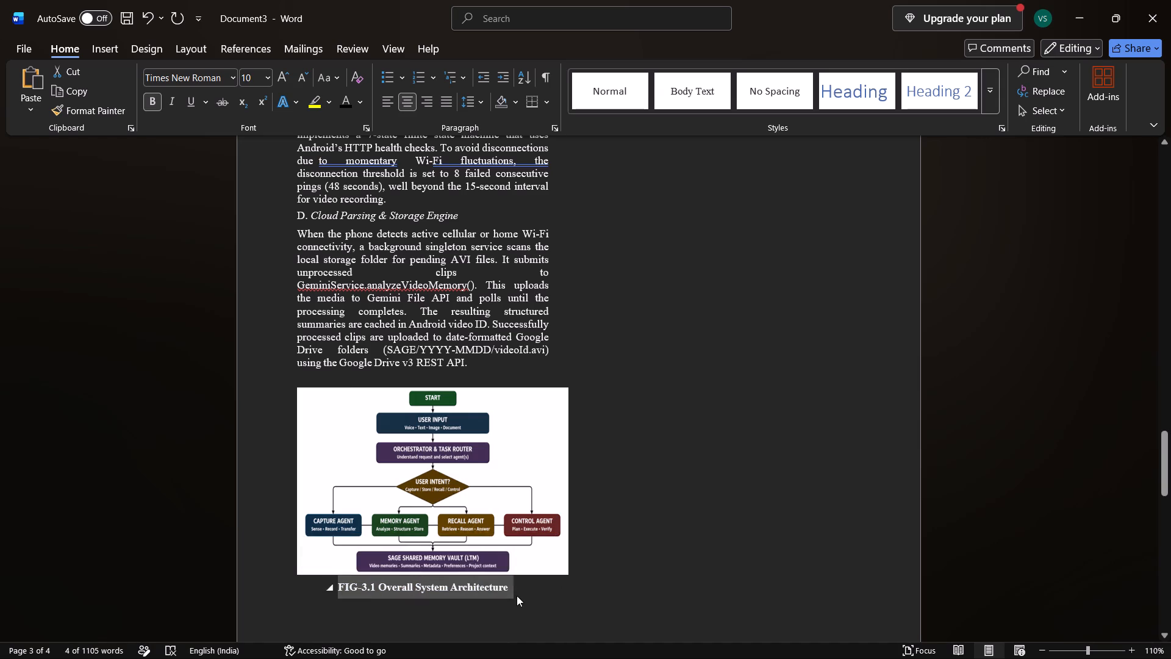
pyautogui.press('Return')
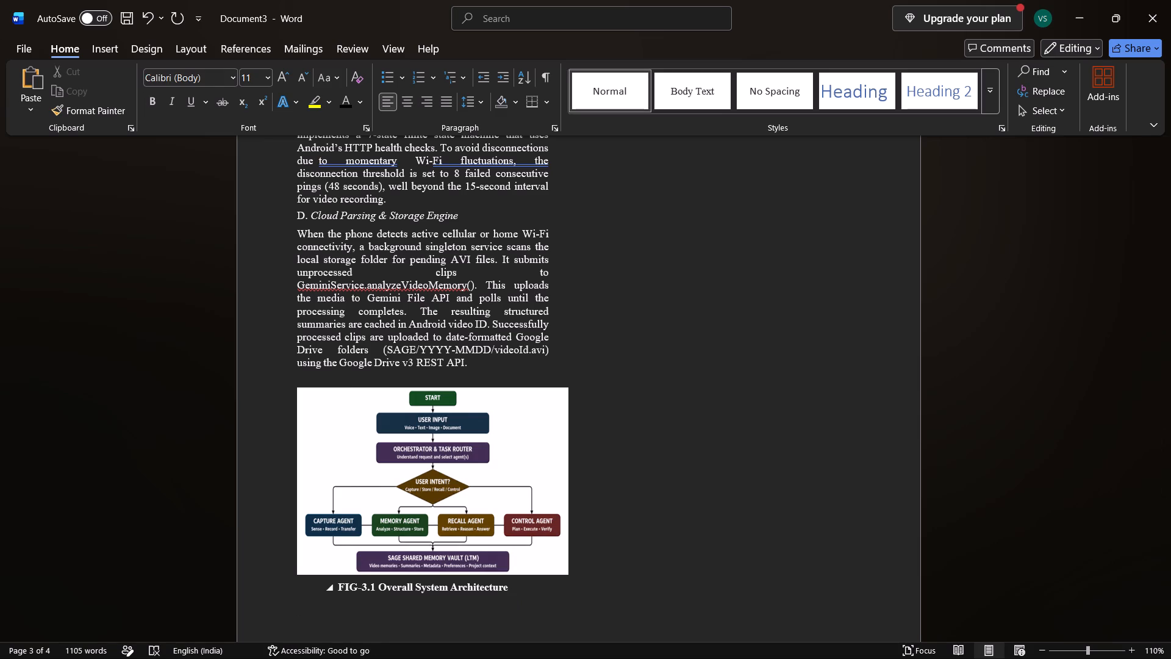
pyautogui.press('Return')
pyautogui.hotkey('alt', 'Tab')
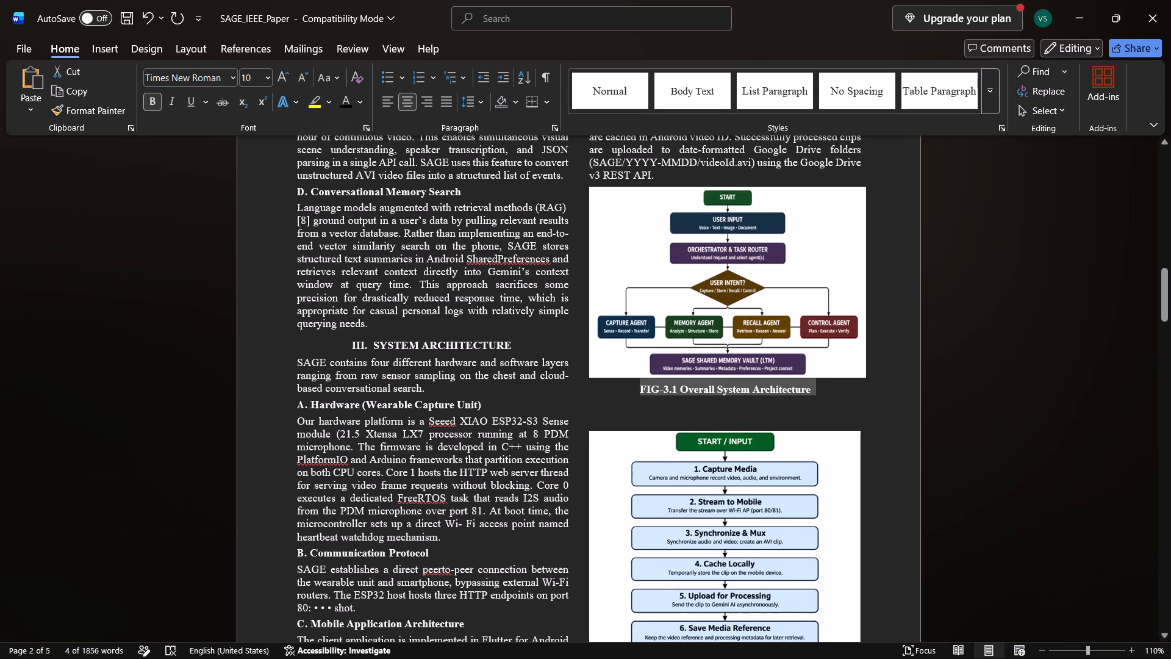
pyautogui.scroll(-1, 671, 546)
pyautogui.click(712, 477)
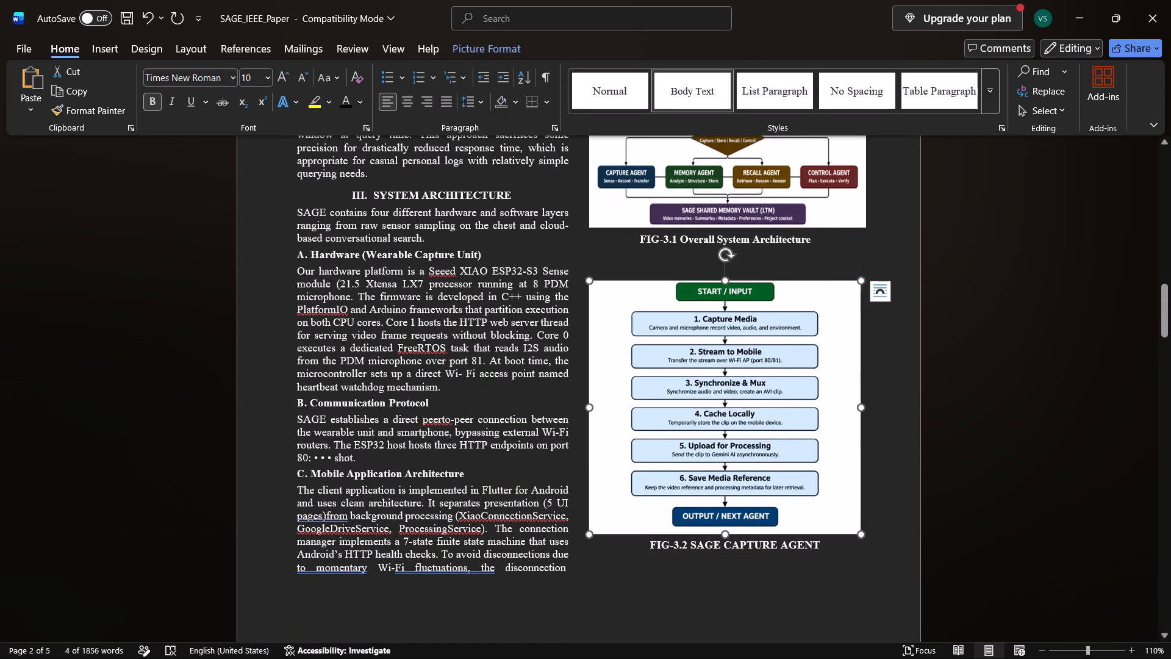
pyautogui.hotkey('ctrl', 'c')
pyautogui.hotkey('alt', 'Tab')
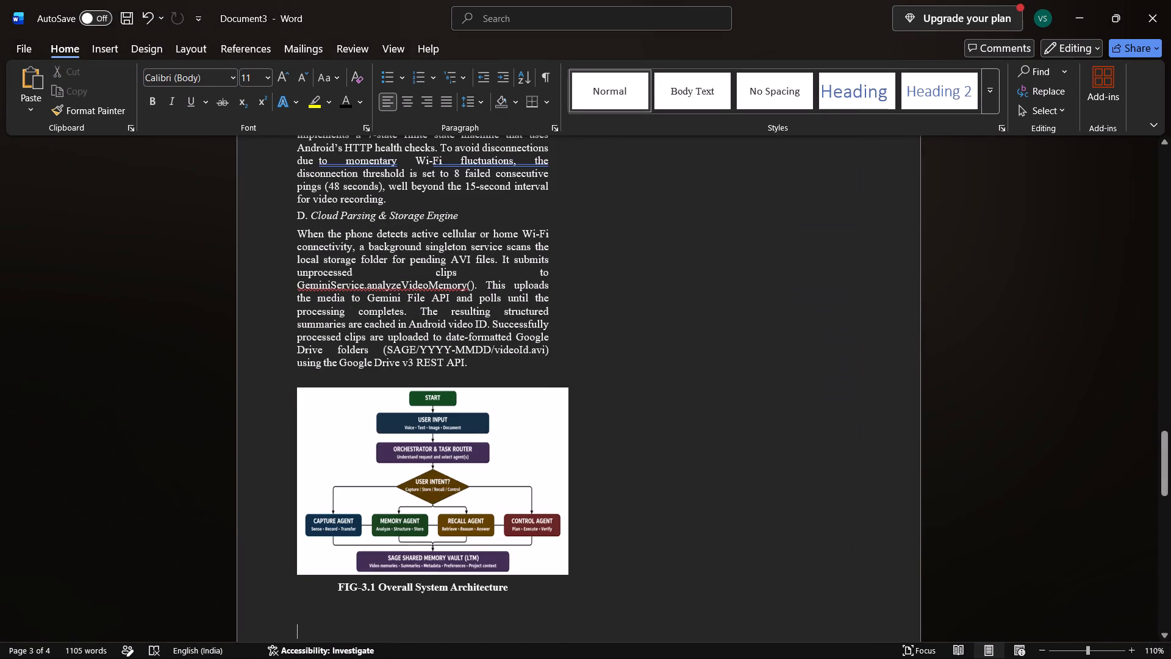
pyautogui.hotkey('ctrl', 'v')
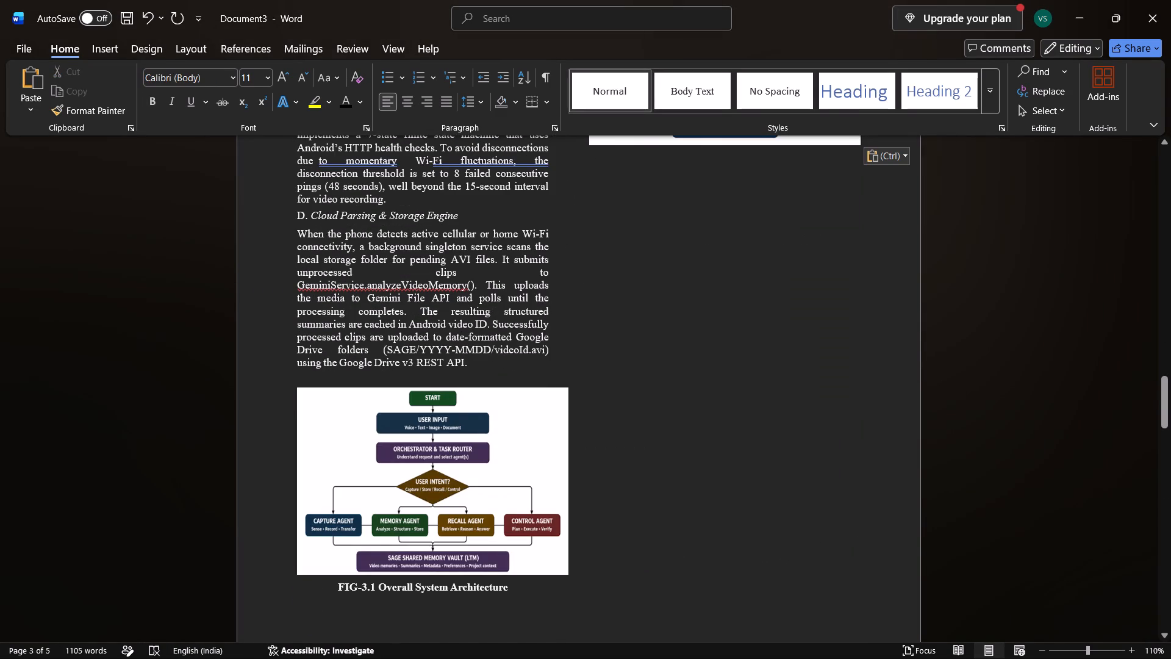
# Copy the caption "FIG-3.2 SAGE CAPTURE AGENT" from SAGE_IEEE_Paper to a new line below the capture agent flowchart in Document3.
pyautogui.scroll(2, 712, 477)
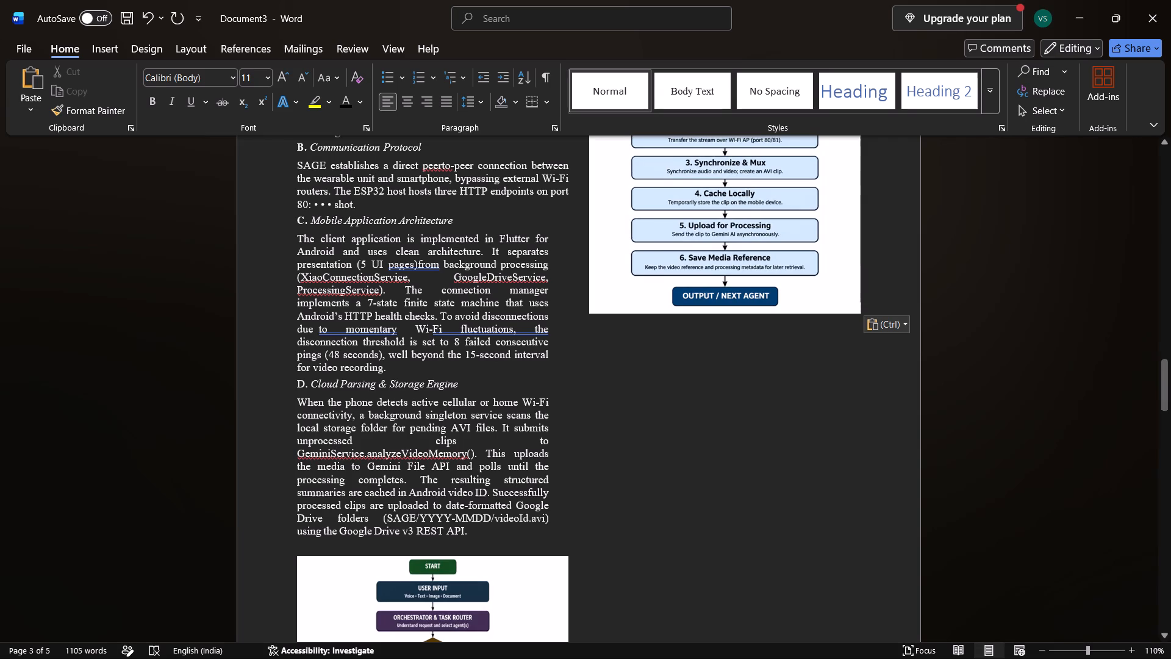
pyautogui.click(878, 304)
pyautogui.press('Return')
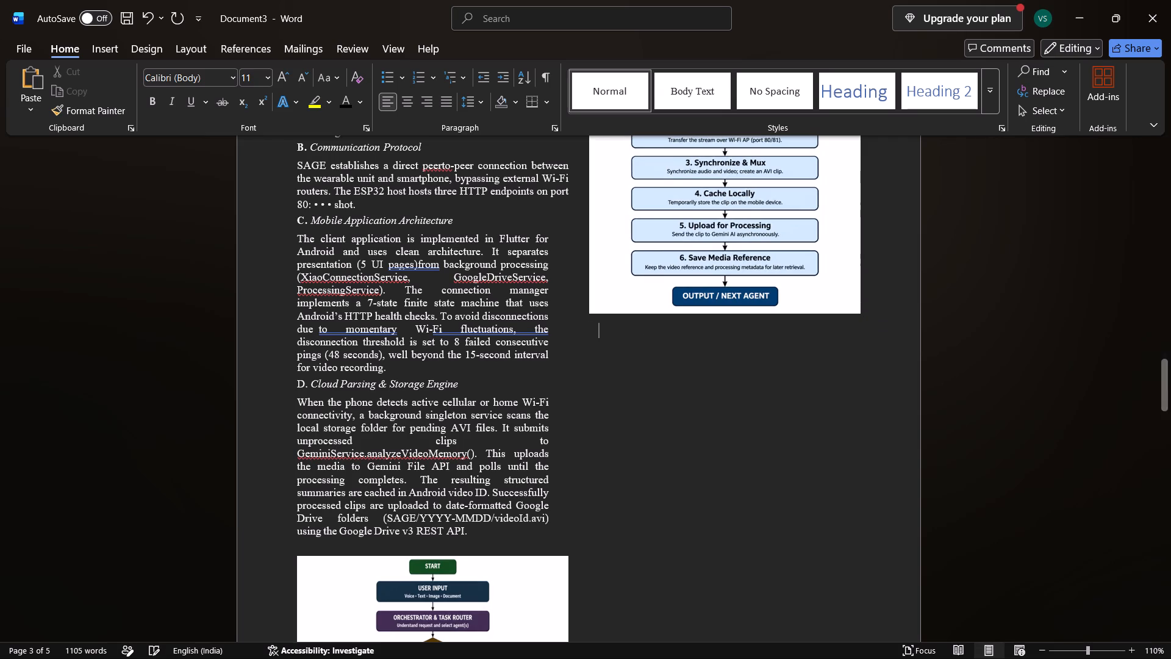
pyautogui.hotkey('alt', 'Tab')
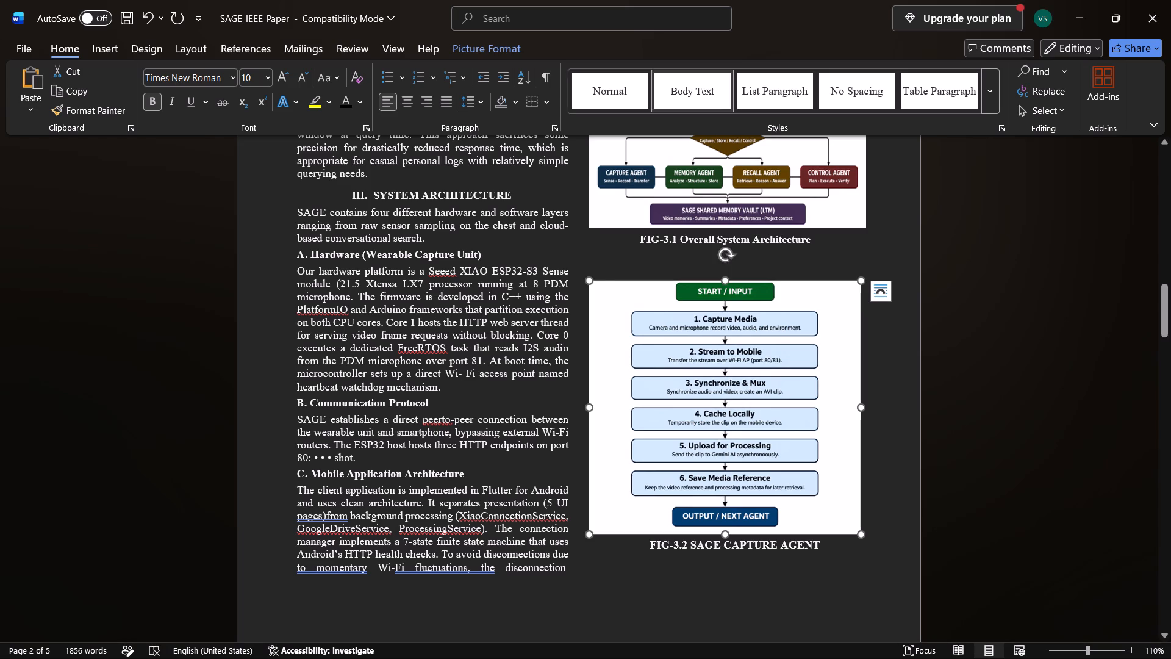
pyautogui.moveTo(829, 549); pyautogui.dragTo(669, 553)
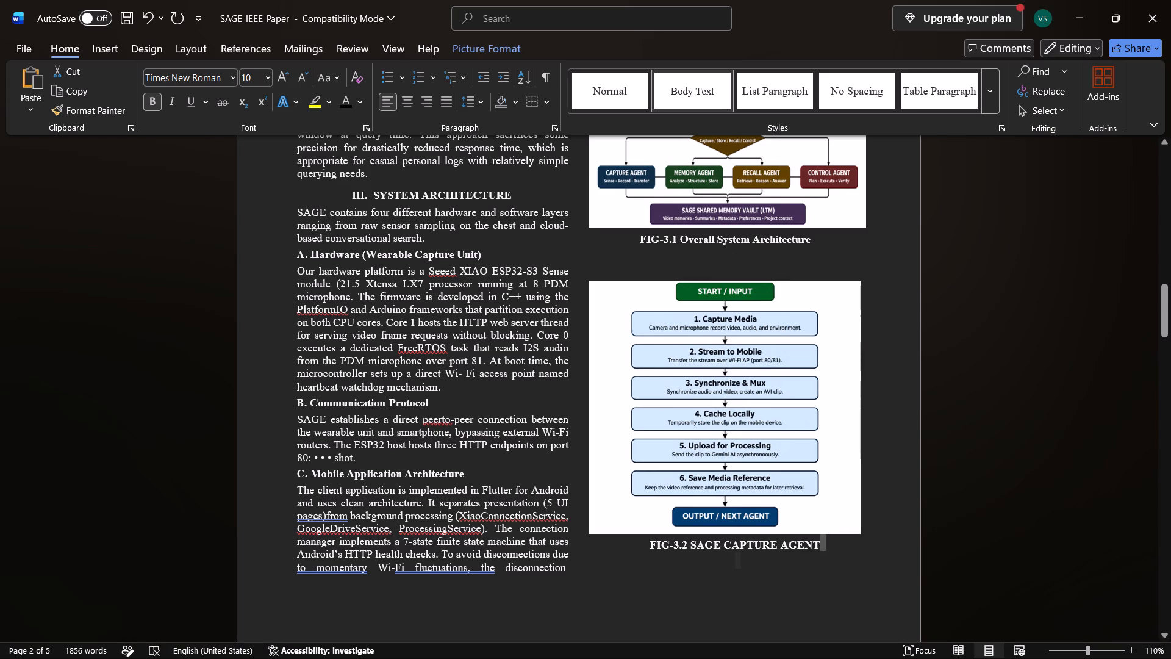
pyautogui.moveTo(669, 553); pyautogui.dragTo(645, 546)
pyautogui.hotkey('ctrl', 'c')
pyautogui.hotkey('alt', 'Tab')
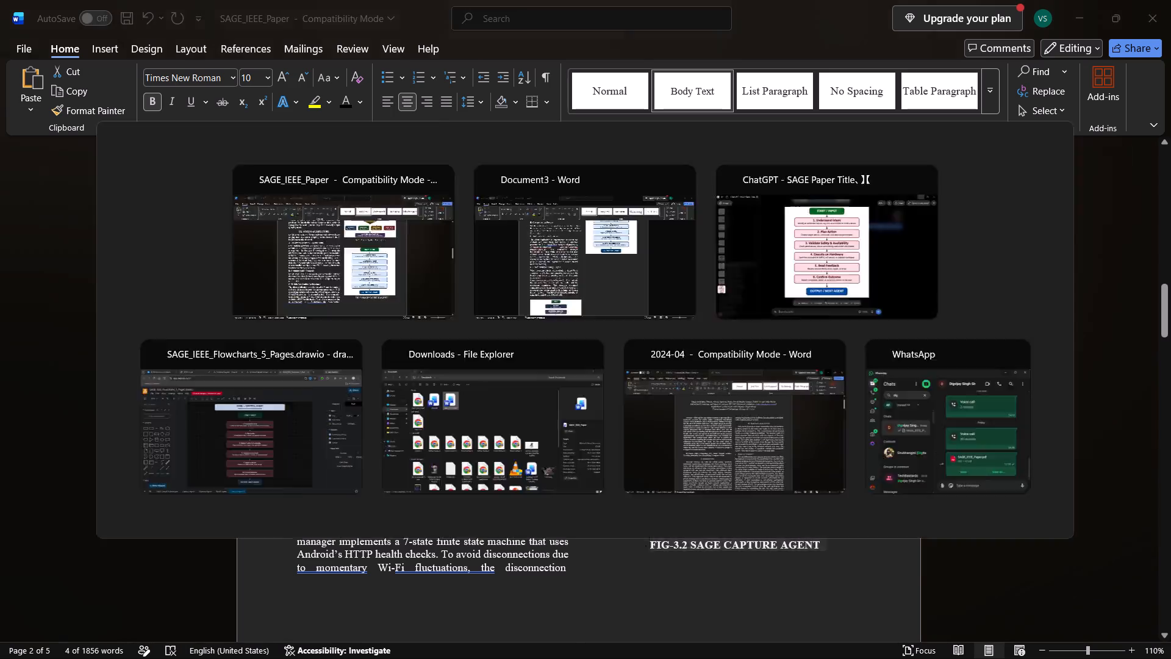
pyautogui.hotkey('ctrl', 'v')
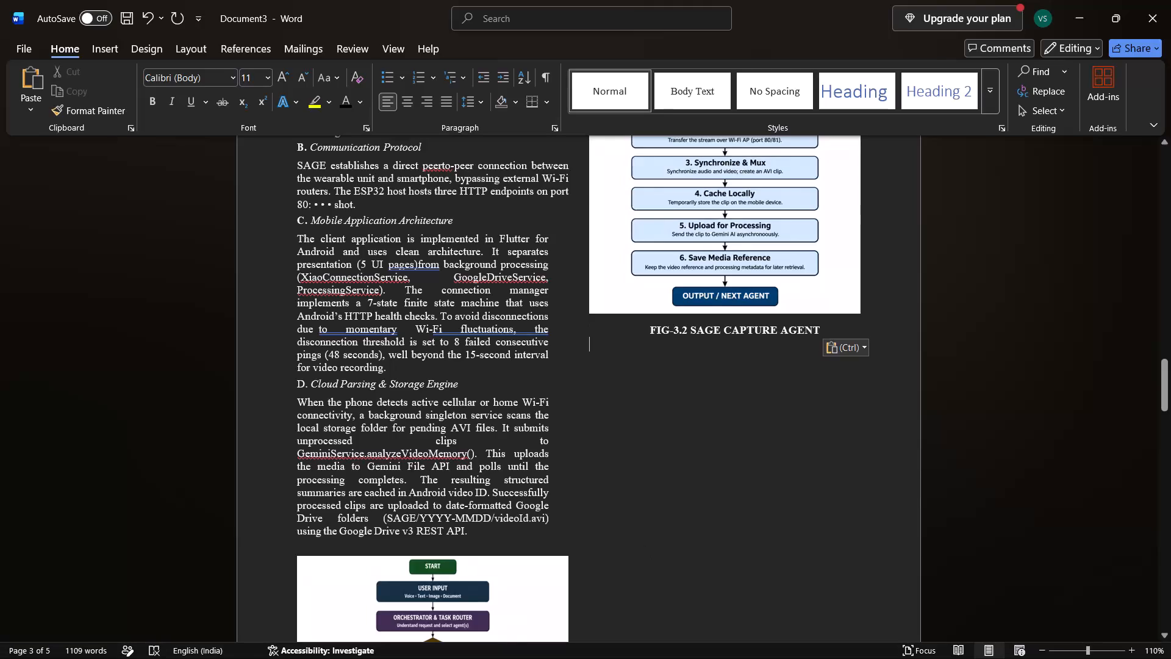
# Leave a blank line after the FIG-3.2 caption and insert the "Analyze Multimodal Content" flowchart copied from SAGE_IEEE_Paper.
pyautogui.press('Return')
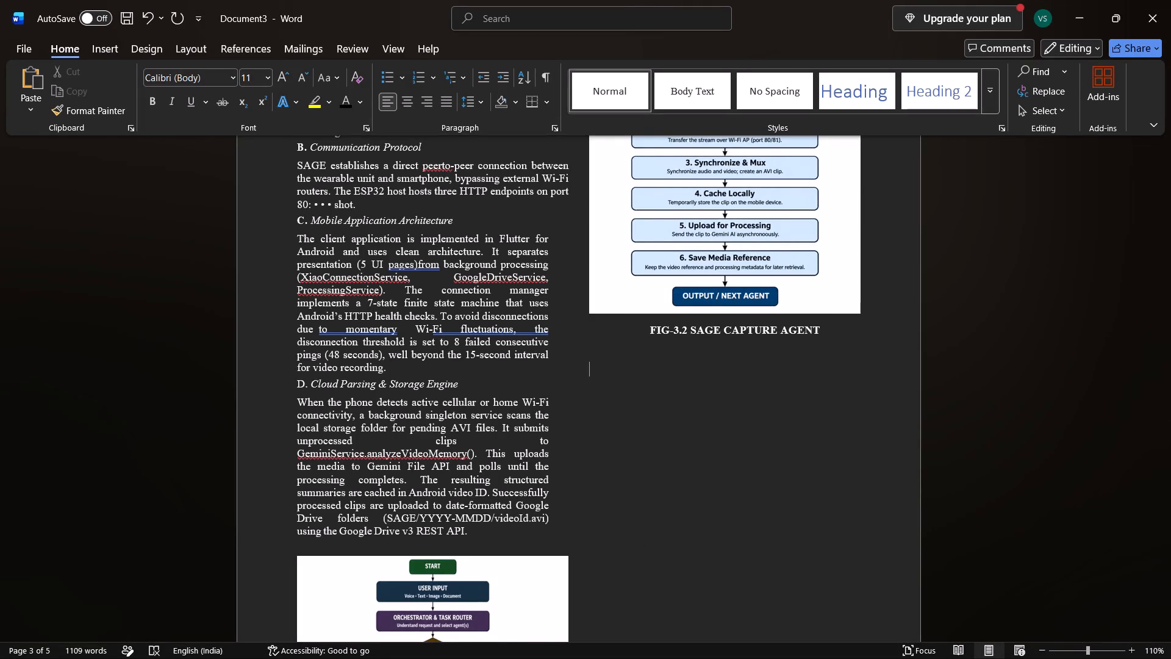
pyautogui.hotkey('alt', 'Tab')
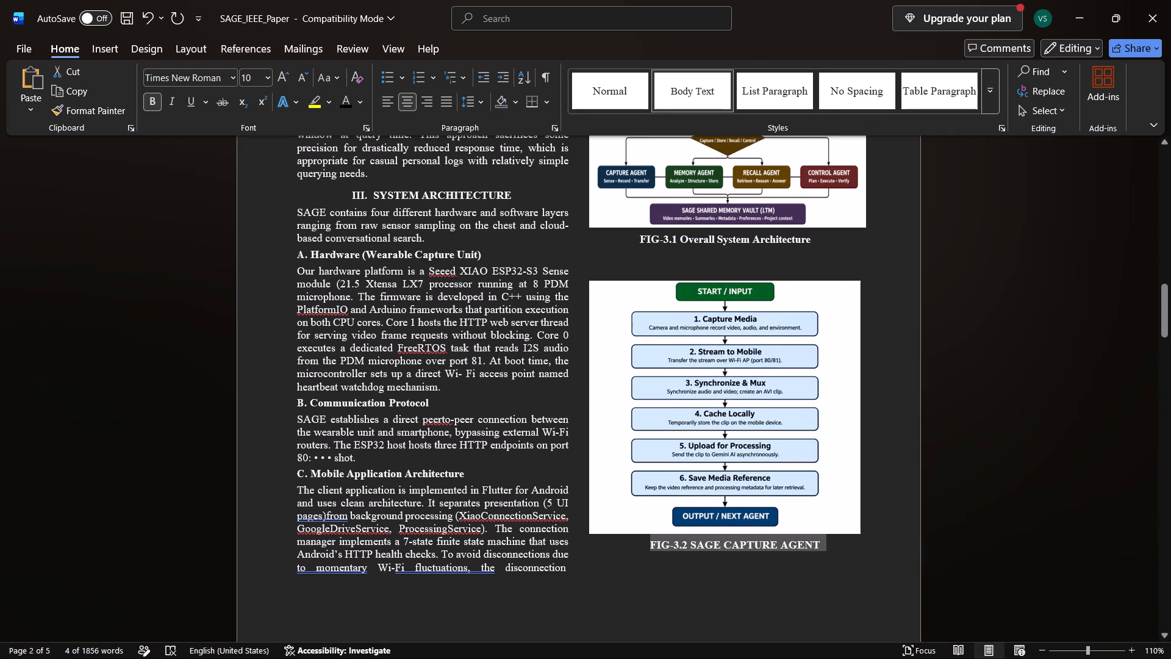
pyautogui.scroll(-4, 730, 489)
pyautogui.click(529, 518)
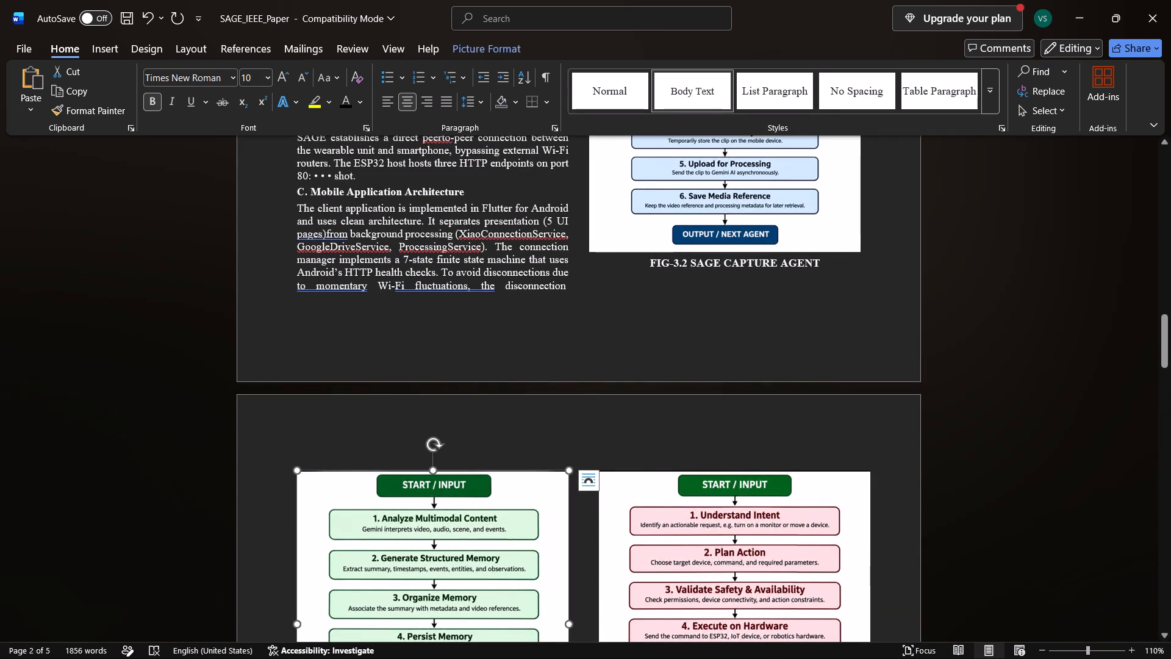
pyautogui.hotkey('ctrl', 'c')
pyautogui.hotkey('alt', 'Tab')
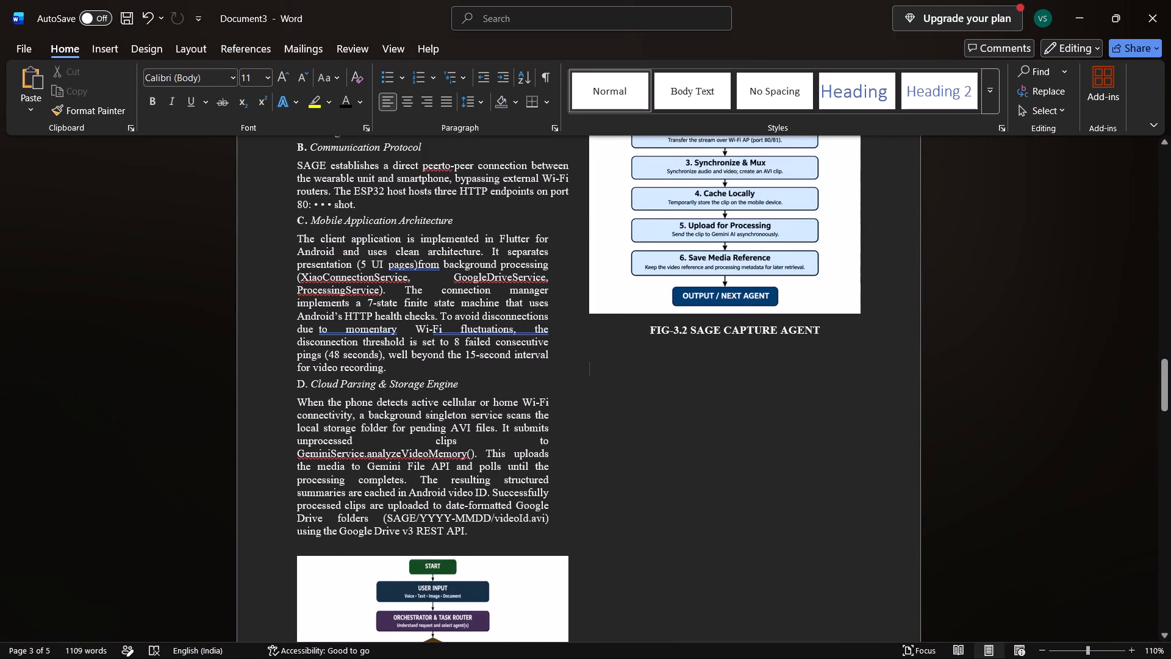
pyautogui.hotkey('ctrl', 'v')
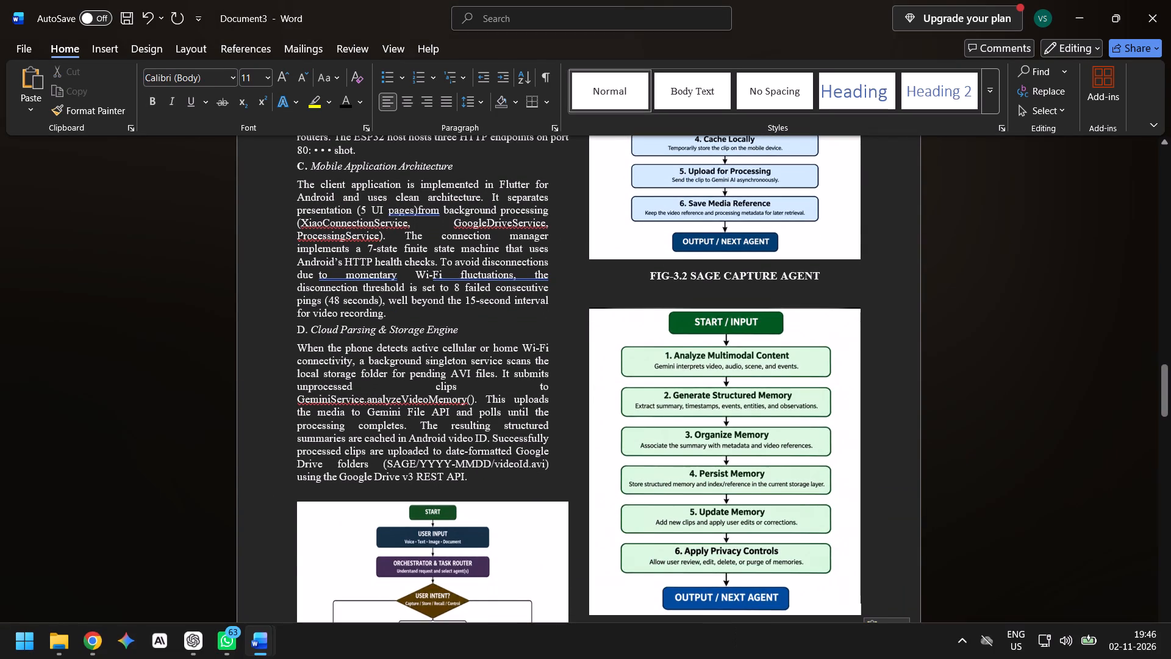
pyautogui.click(868, 587)
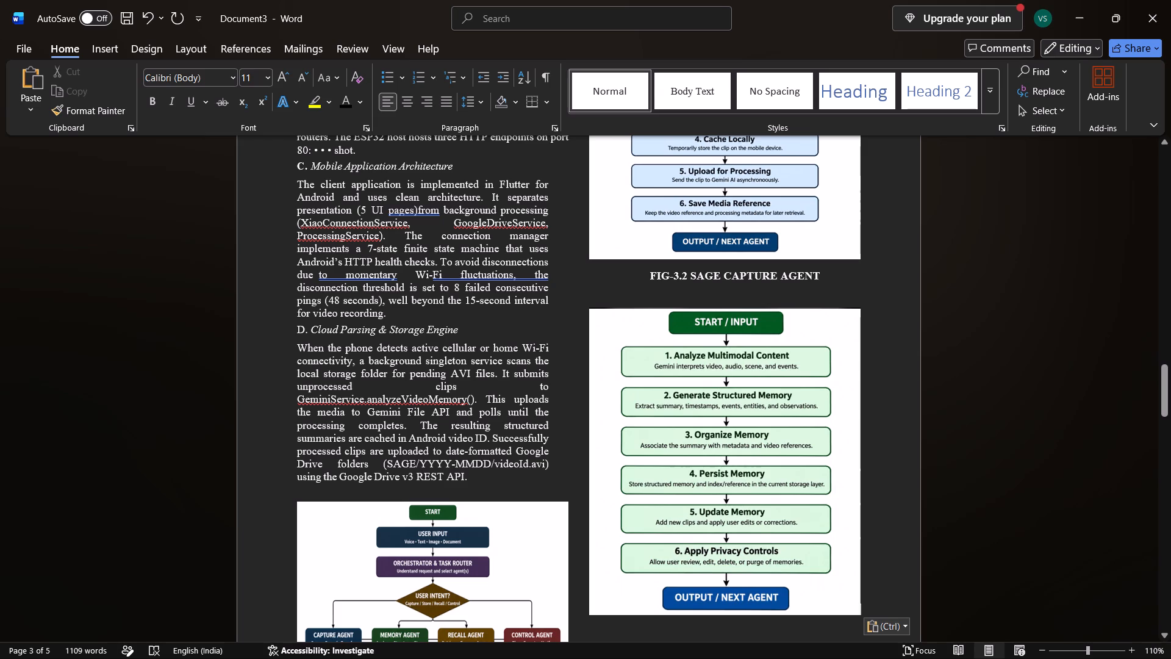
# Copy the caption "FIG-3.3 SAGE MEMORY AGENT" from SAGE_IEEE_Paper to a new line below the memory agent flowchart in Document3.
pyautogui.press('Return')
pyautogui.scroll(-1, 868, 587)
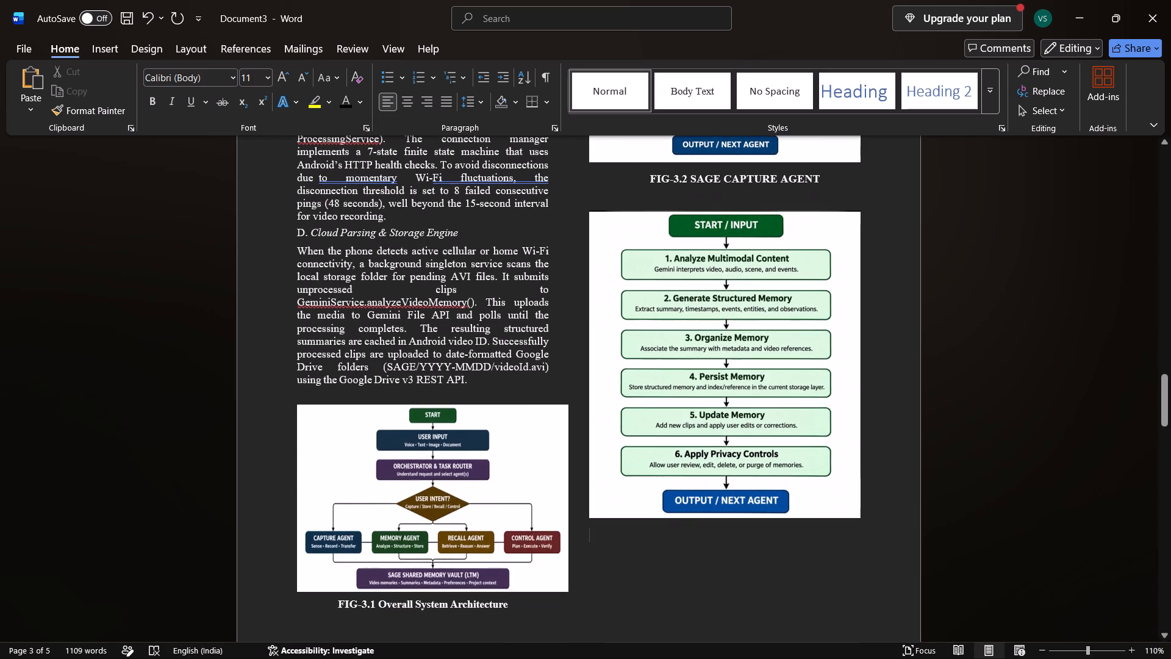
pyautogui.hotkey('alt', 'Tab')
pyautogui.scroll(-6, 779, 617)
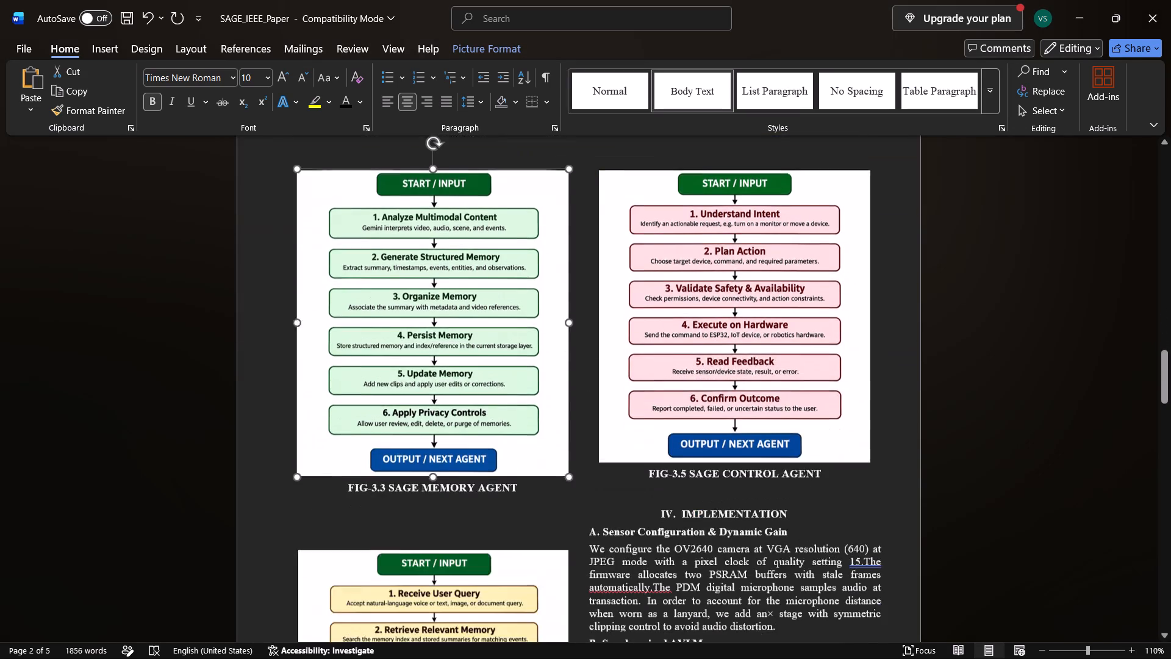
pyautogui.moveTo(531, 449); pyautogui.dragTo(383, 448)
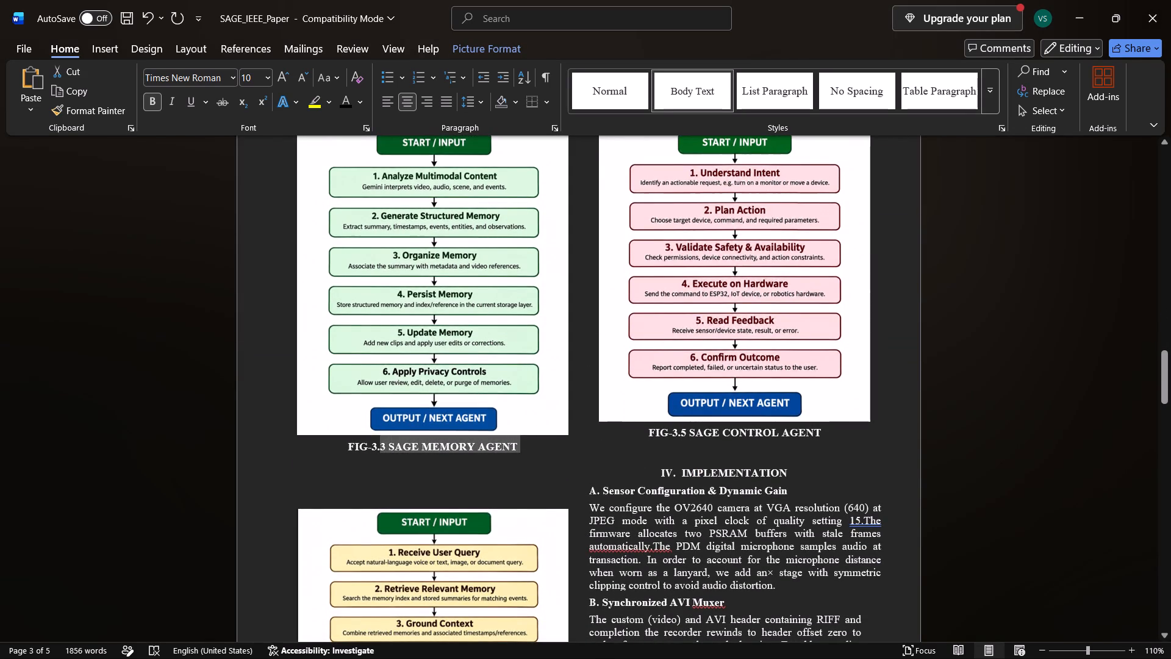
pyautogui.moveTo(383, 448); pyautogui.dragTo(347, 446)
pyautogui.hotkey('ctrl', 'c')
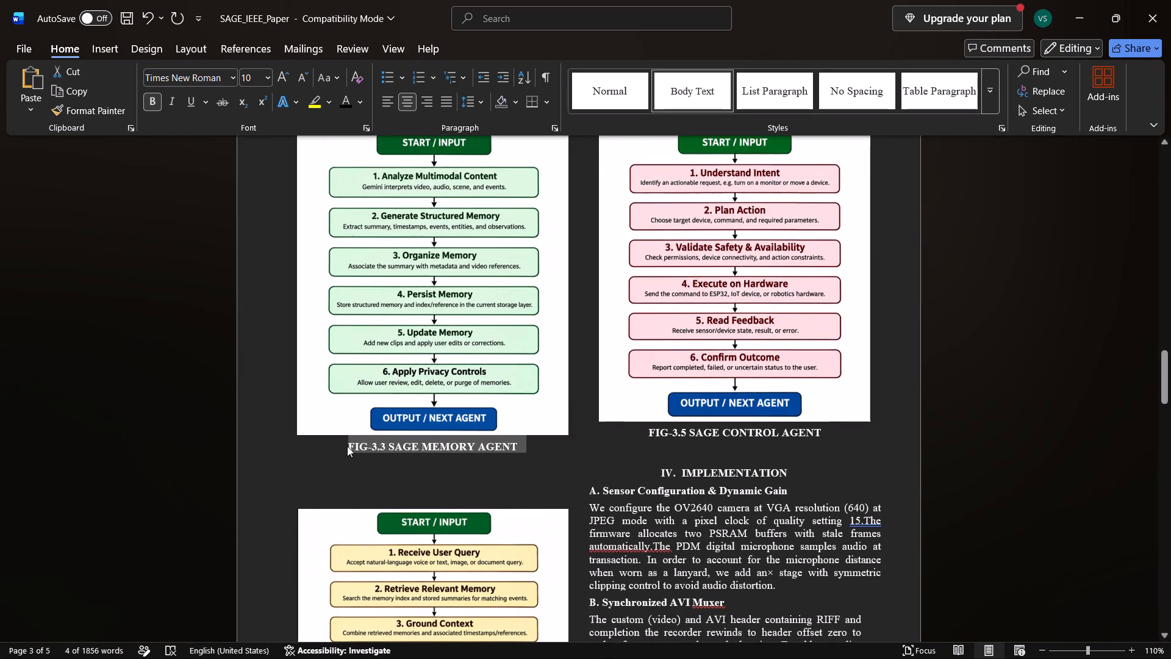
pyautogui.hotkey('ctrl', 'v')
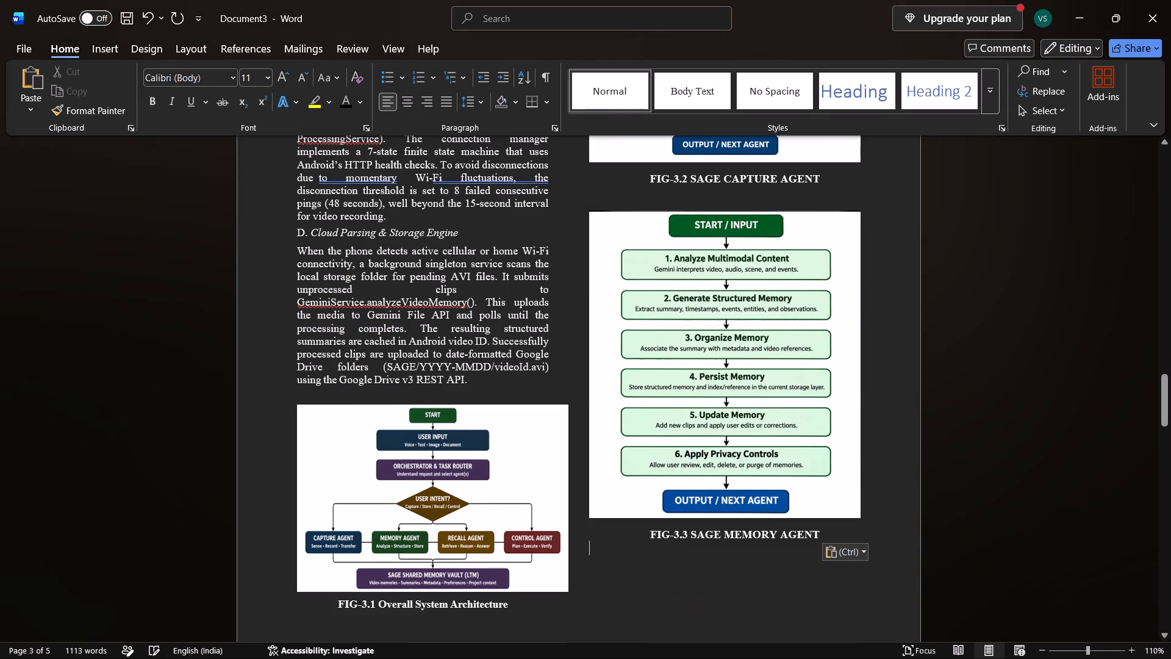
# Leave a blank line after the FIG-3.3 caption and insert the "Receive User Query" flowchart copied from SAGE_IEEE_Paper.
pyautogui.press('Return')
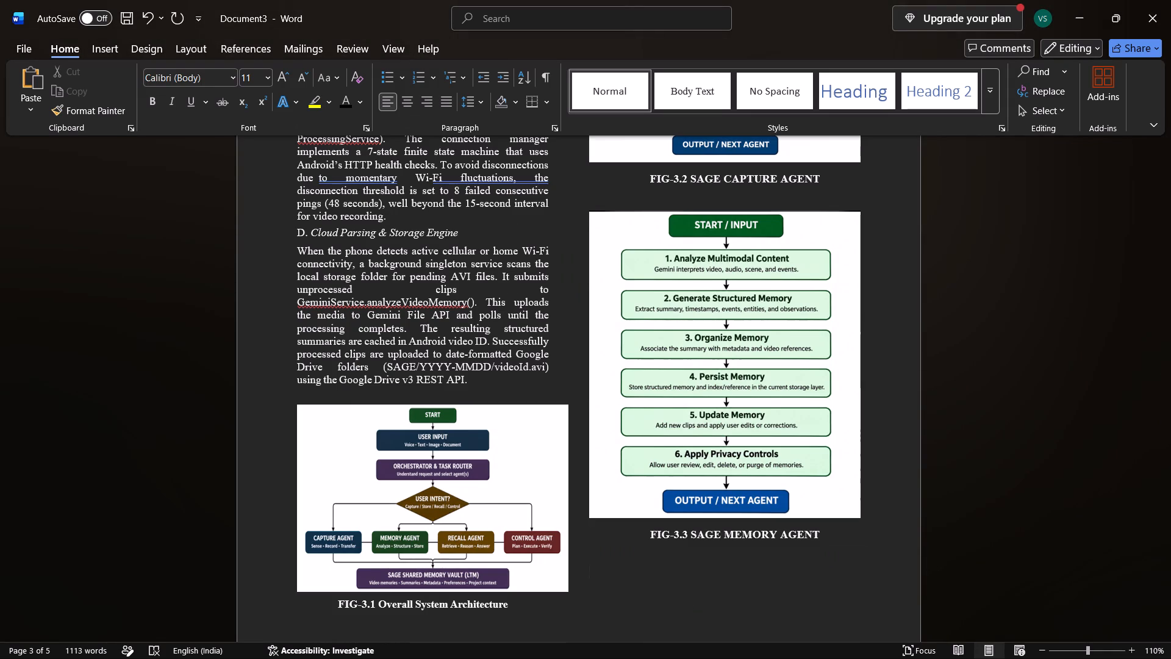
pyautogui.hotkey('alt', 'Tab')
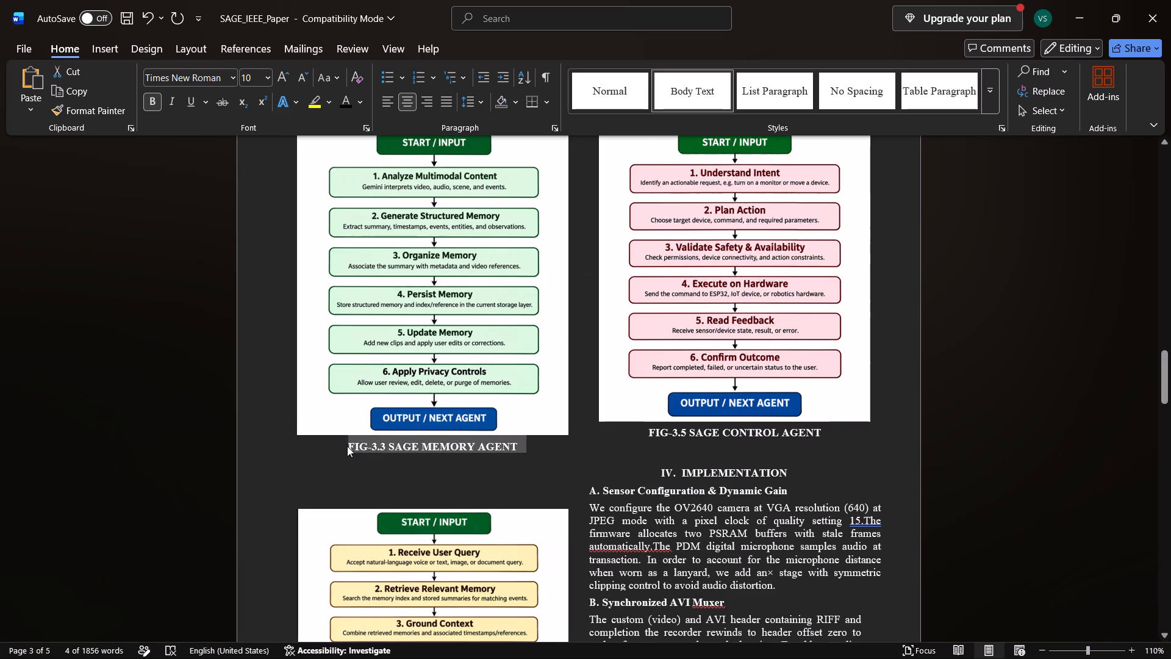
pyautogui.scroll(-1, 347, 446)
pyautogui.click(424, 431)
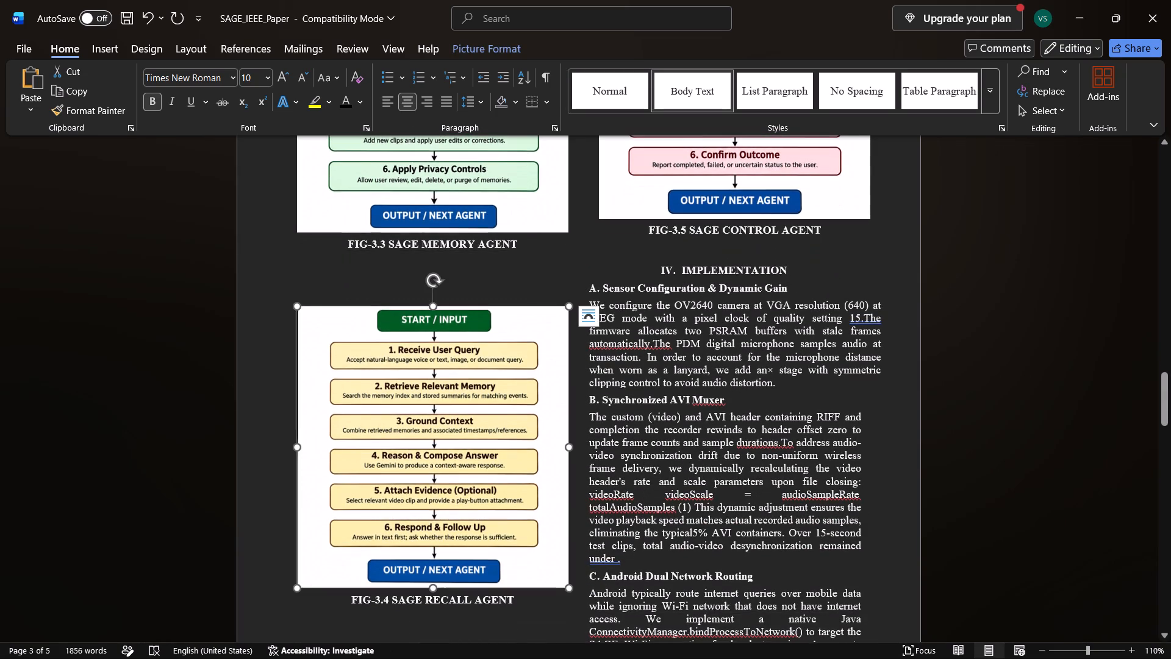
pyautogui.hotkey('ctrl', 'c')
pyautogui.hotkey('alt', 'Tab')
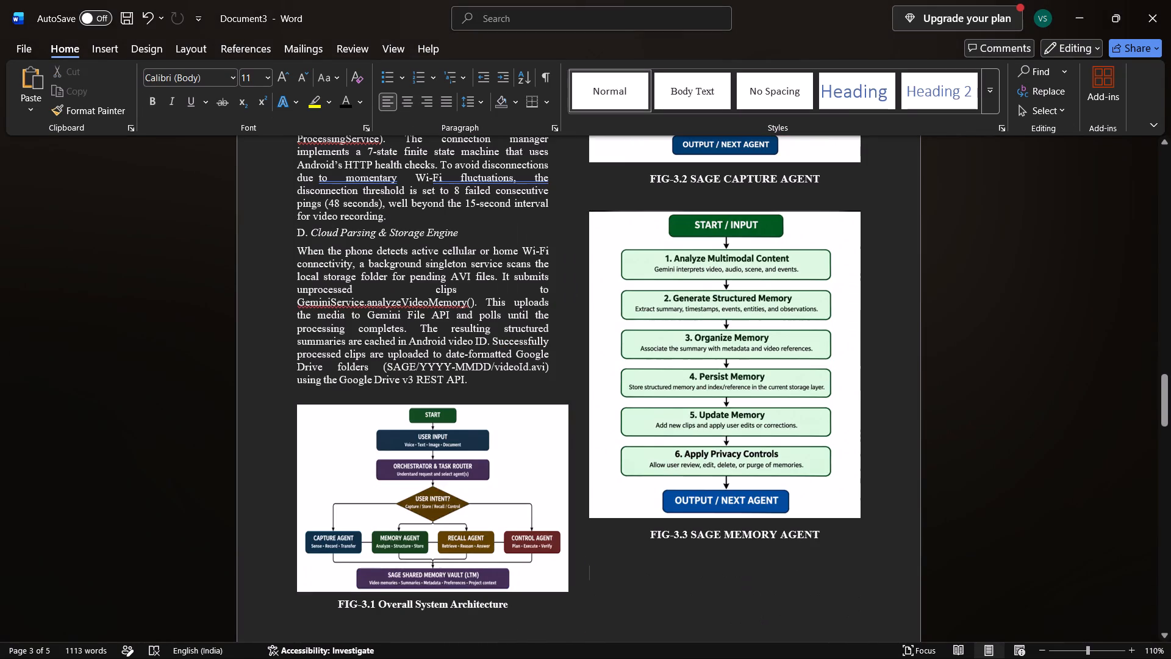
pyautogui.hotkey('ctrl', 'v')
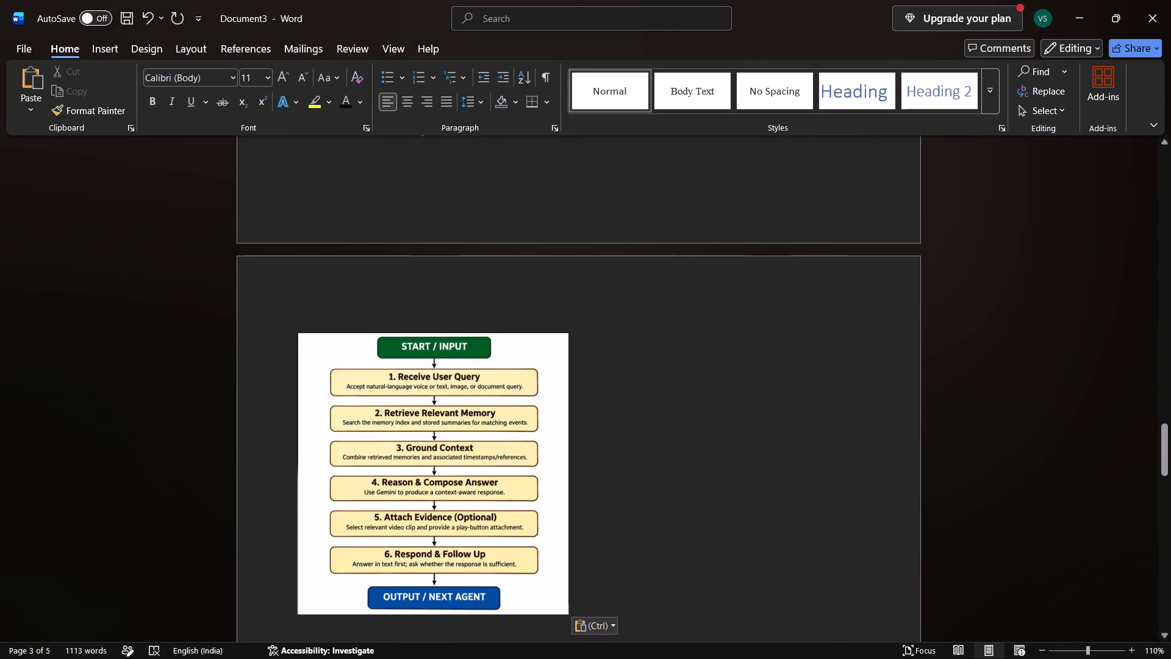
# Delete the "Analyze Multimodal Content" and "Receive User Query" flowcharts from Document3.
pyautogui.scroll(4, 424, 431)
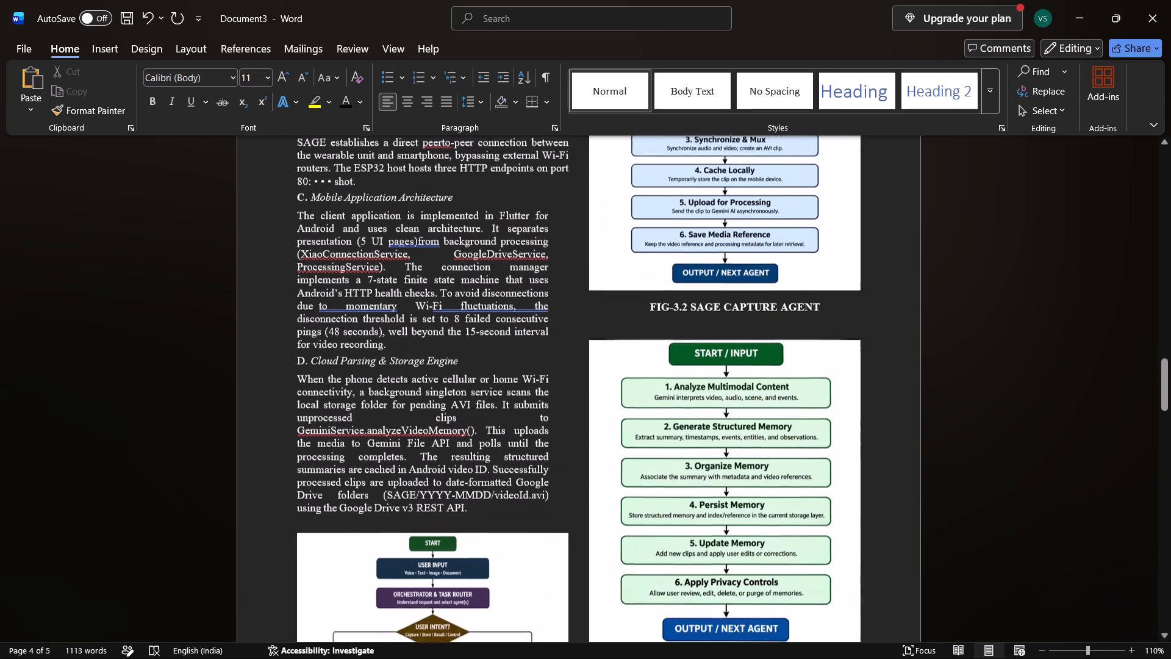
pyautogui.scroll(1, 424, 431)
pyautogui.scroll(-1, 424, 431)
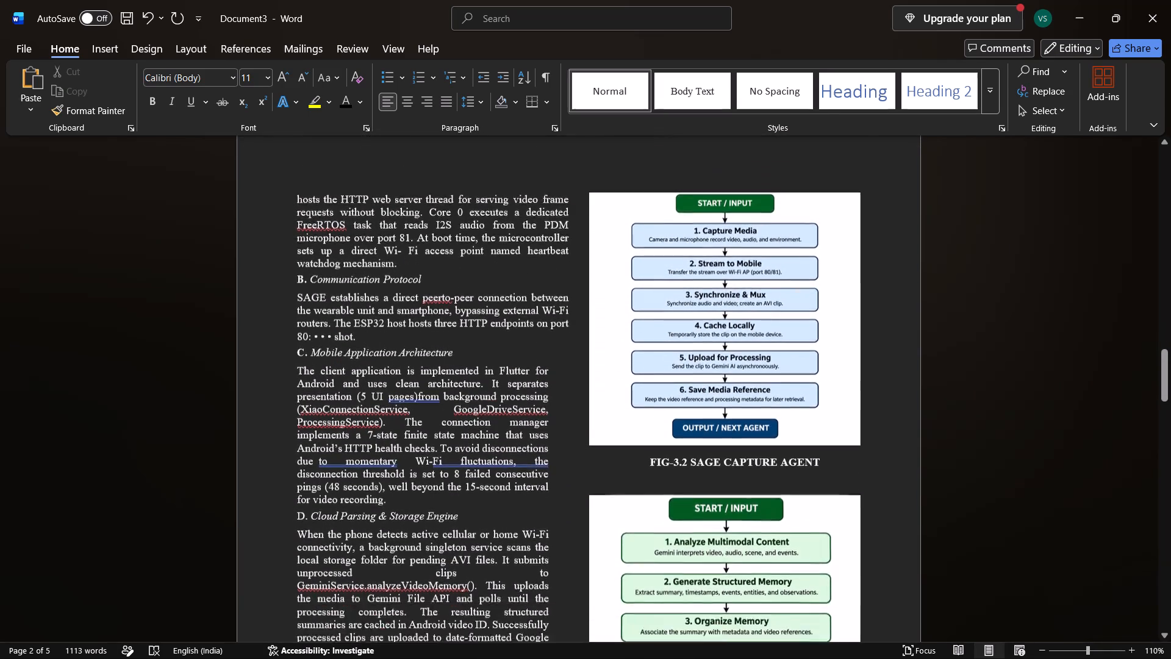
pyautogui.scroll(-3, 424, 431)
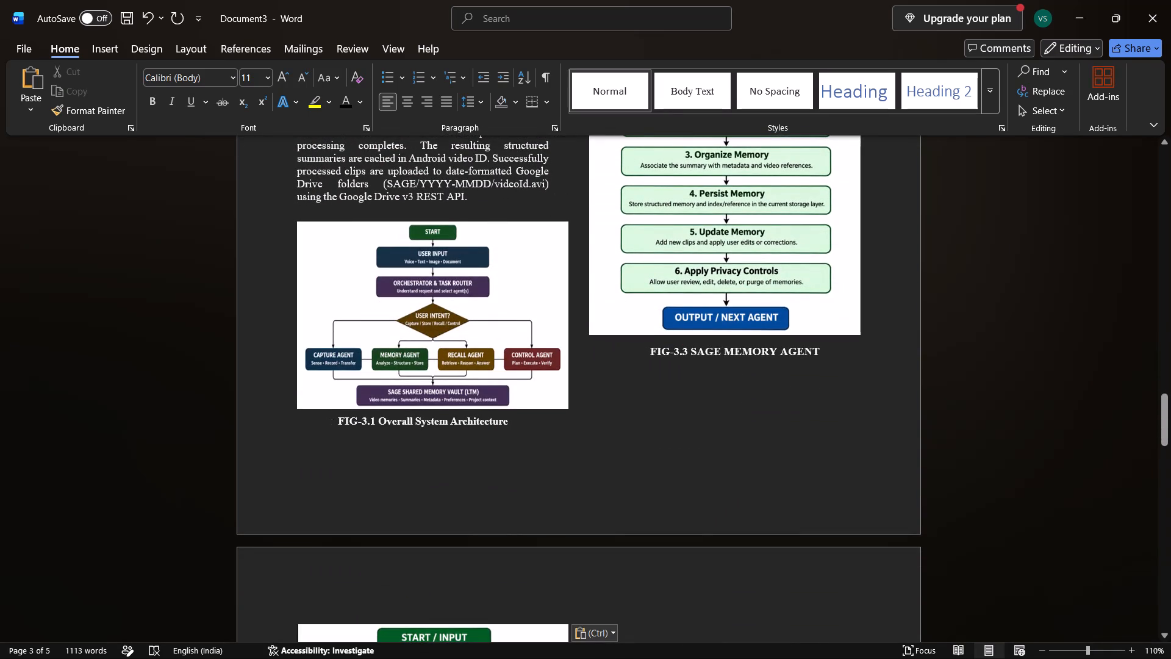
pyautogui.scroll(2, 606, 500)
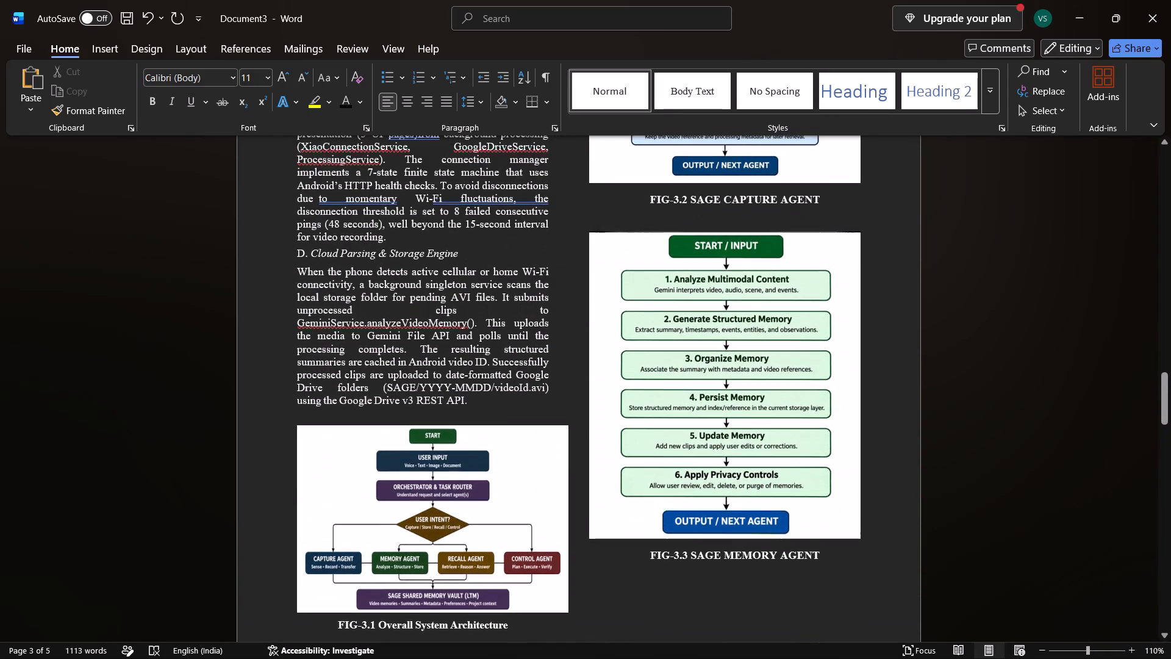
pyautogui.click(698, 464)
pyautogui.press('Delete')
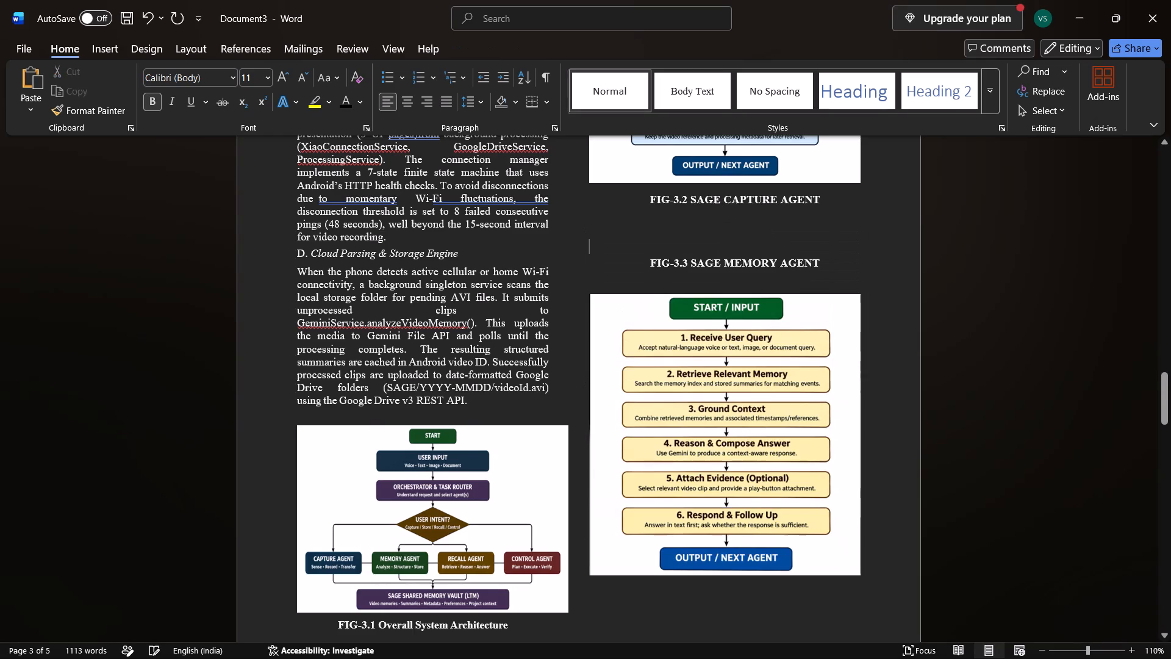
pyautogui.click(665, 477)
pyautogui.press('Delete')
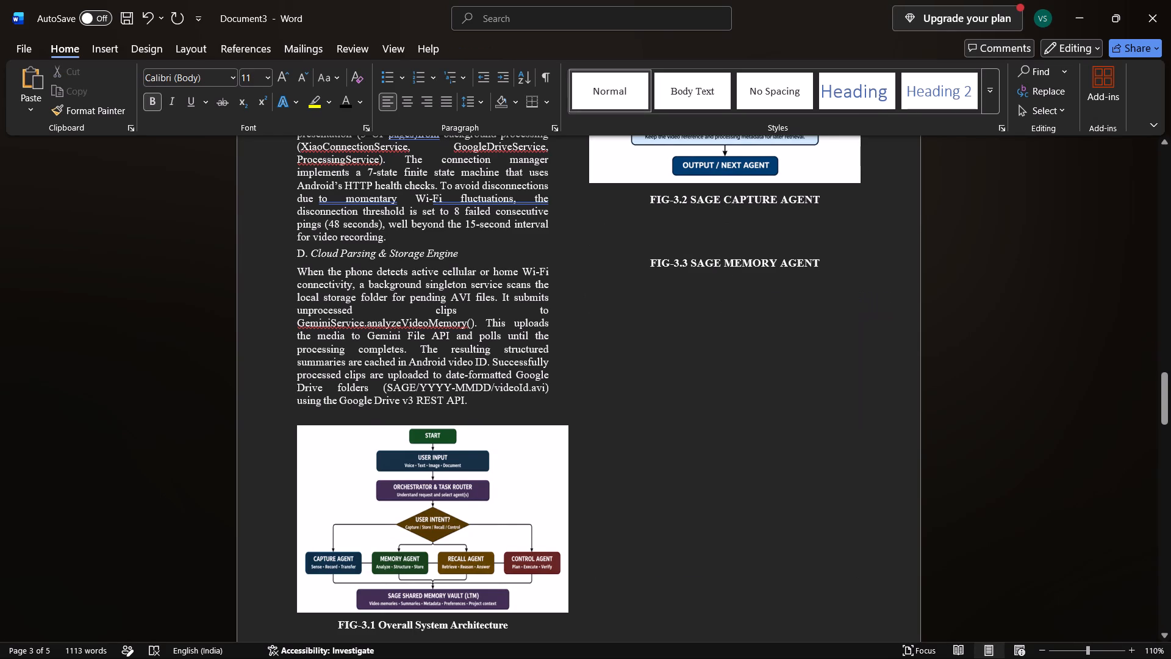
# Delete the "Capture Media" flowchart above the FIG-3.2 caption.
pyautogui.scroll(2, 821, 259)
pyautogui.click(781, 326)
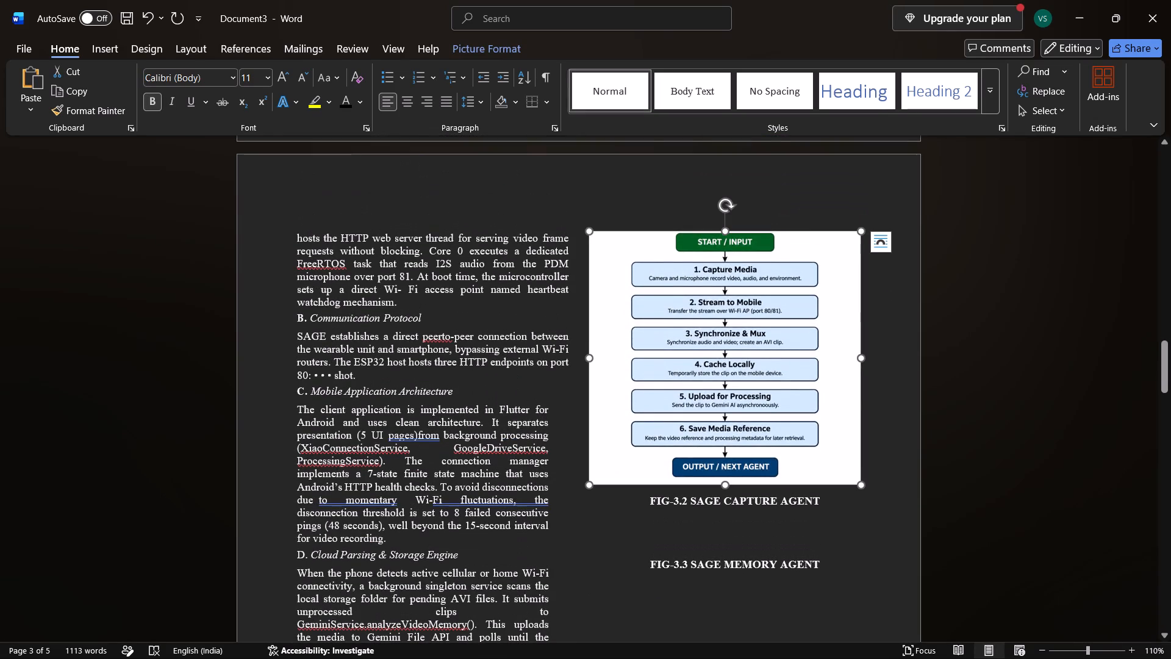
pyautogui.press('F12')
pyautogui.press('Delete')
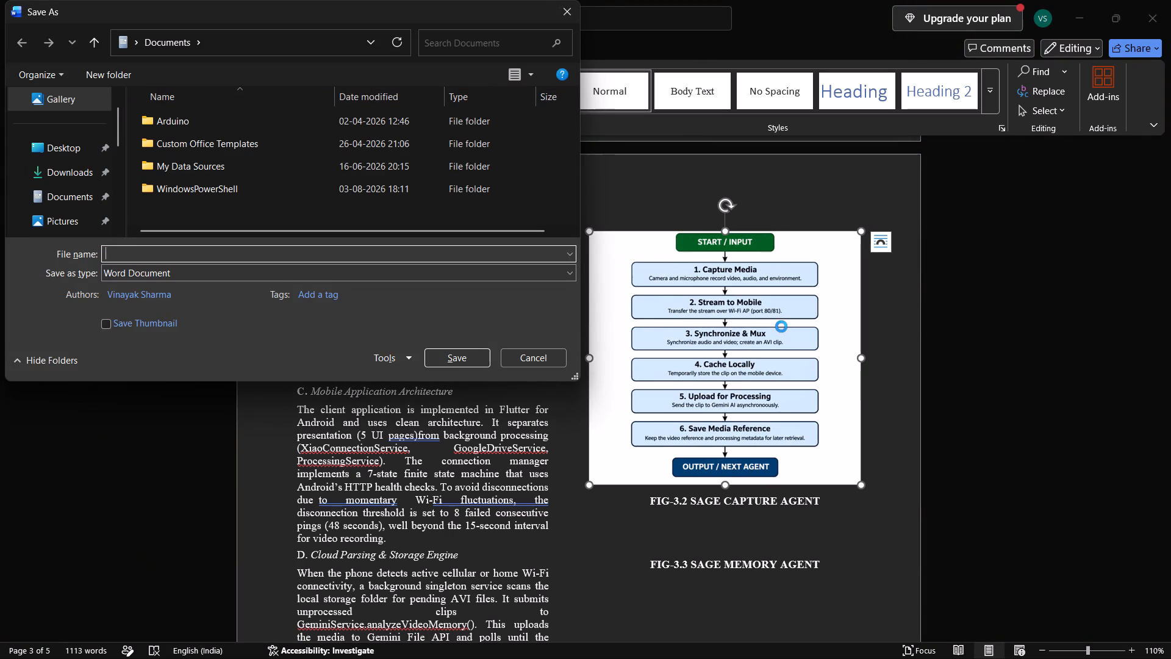
pyautogui.click(563, 12)
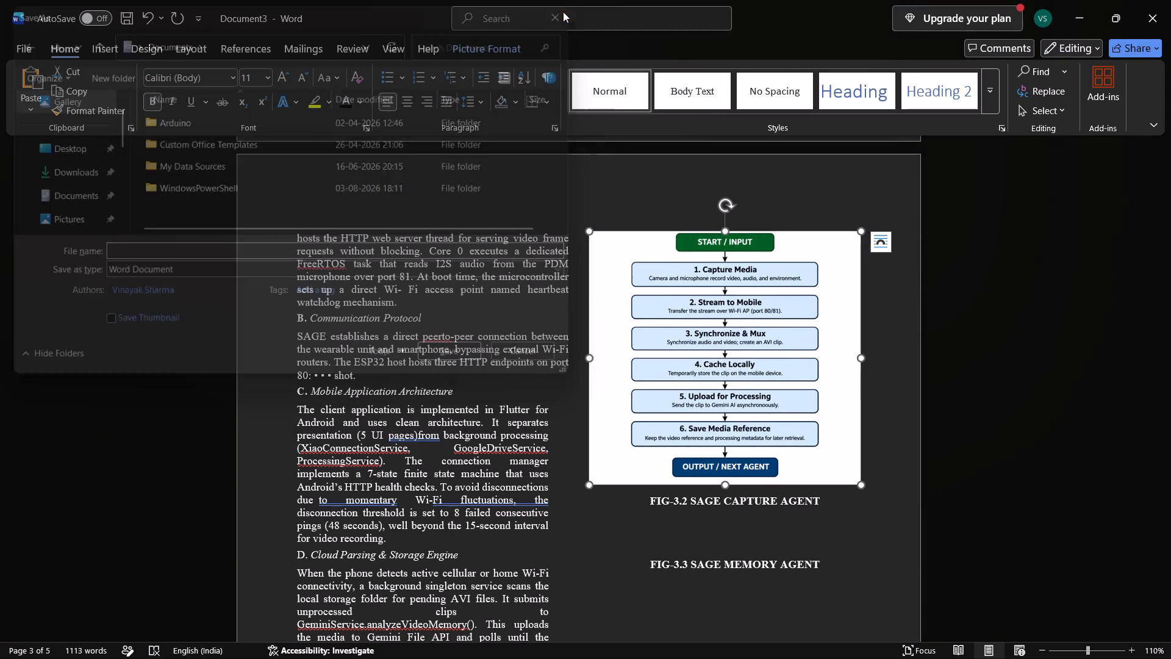
pyautogui.click(762, 381)
pyautogui.press('Delete')
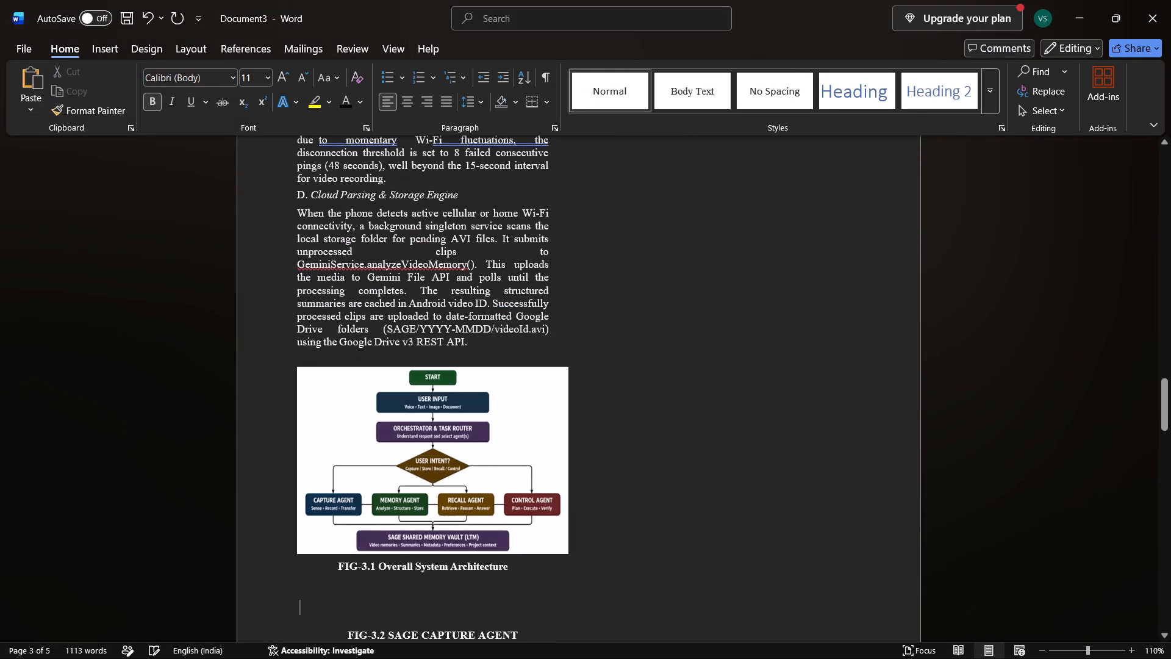
# Delete the leftover captions "FIG-3.3 SAGE MEMORY AGENT" and "FIG-3.2 SAGE CAPTURE AGENT" together with their adjoining blank lines.
pyautogui.scroll(3, 762, 381)
pyautogui.moveTo(817, 372); pyautogui.dragTo(805, 379)
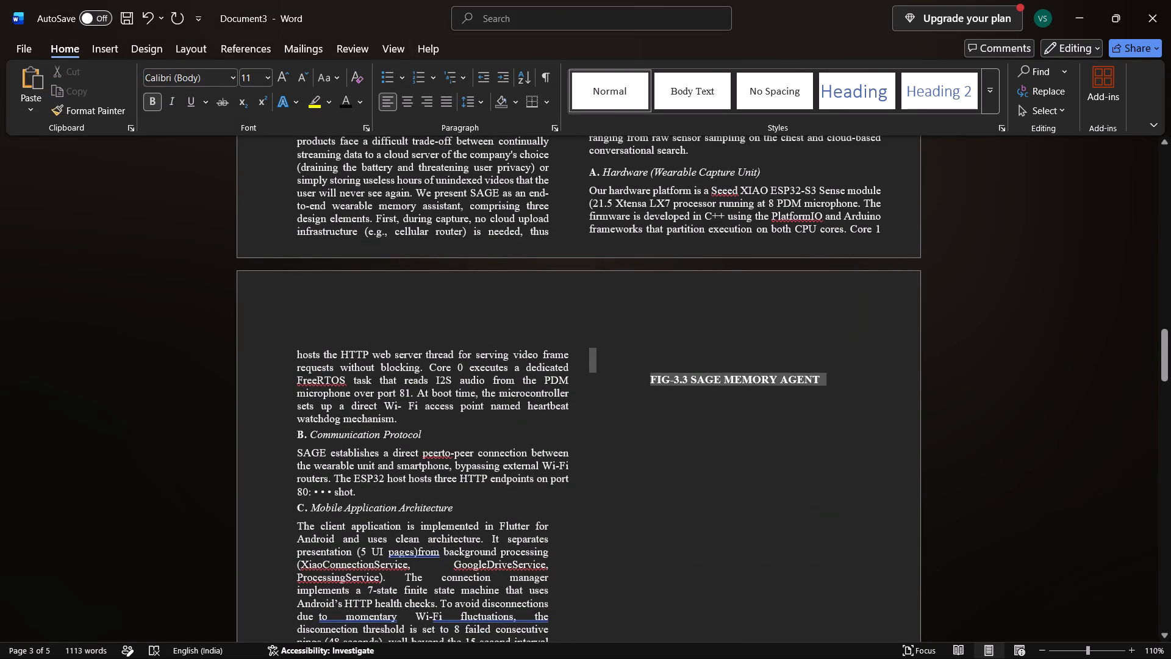
pyautogui.moveTo(805, 379); pyautogui.dragTo(807, 378)
pyautogui.press('Delete')
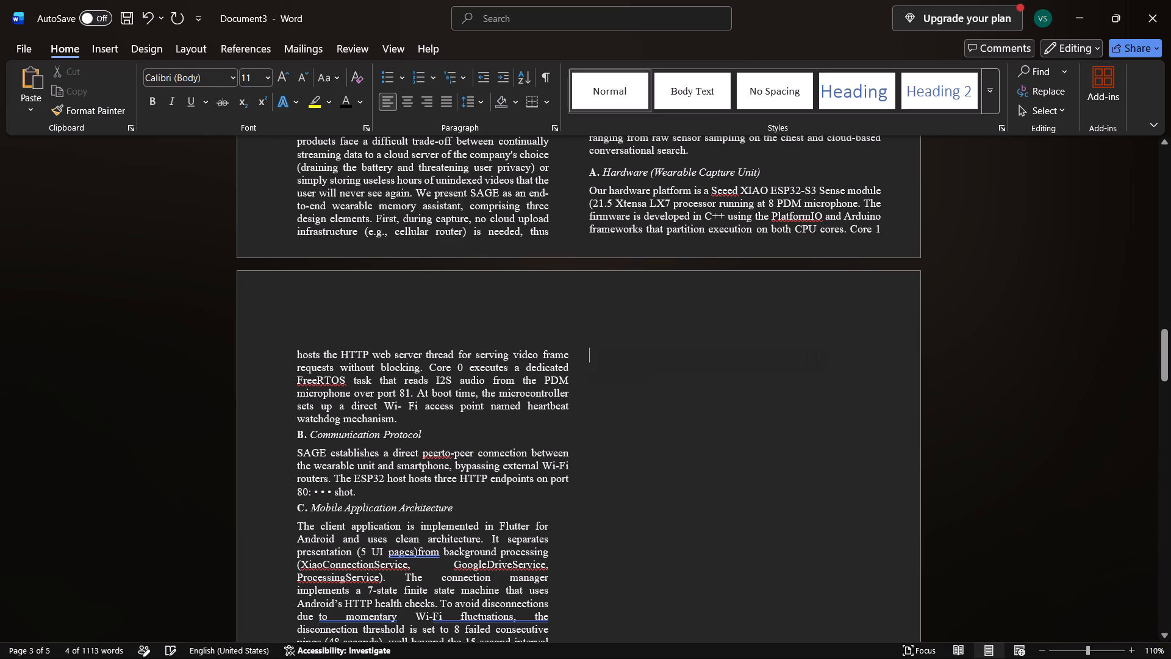
pyautogui.scroll(-4, 807, 378)
pyautogui.scroll(-2, 579, 638)
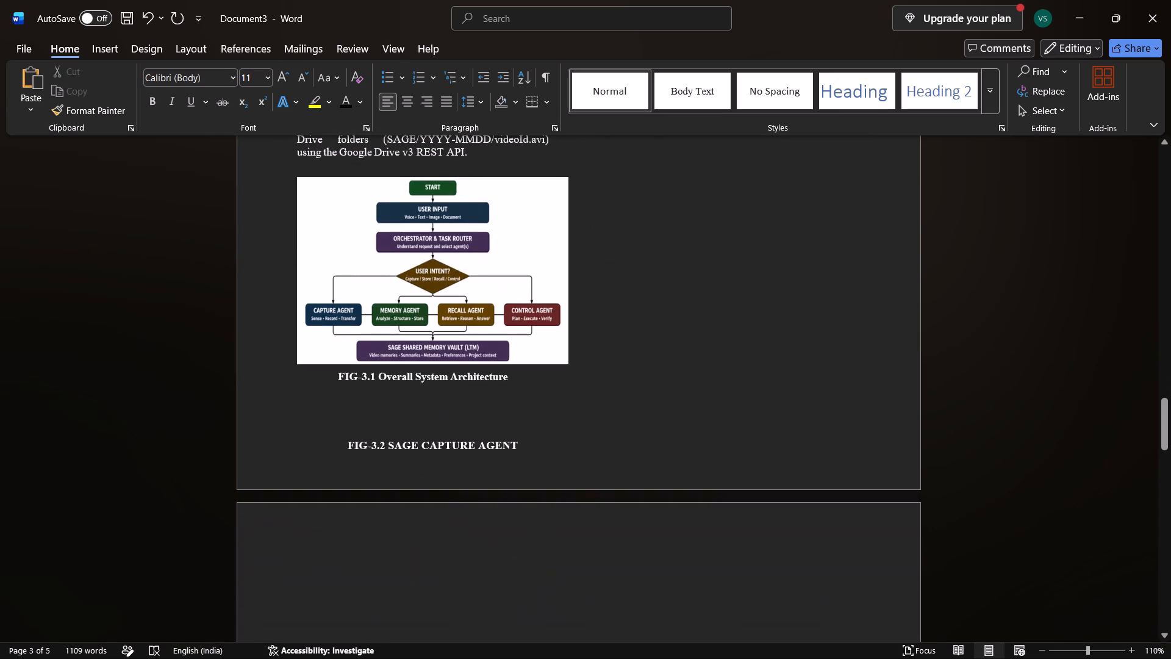
pyautogui.moveTo(535, 451); pyautogui.dragTo(340, 429)
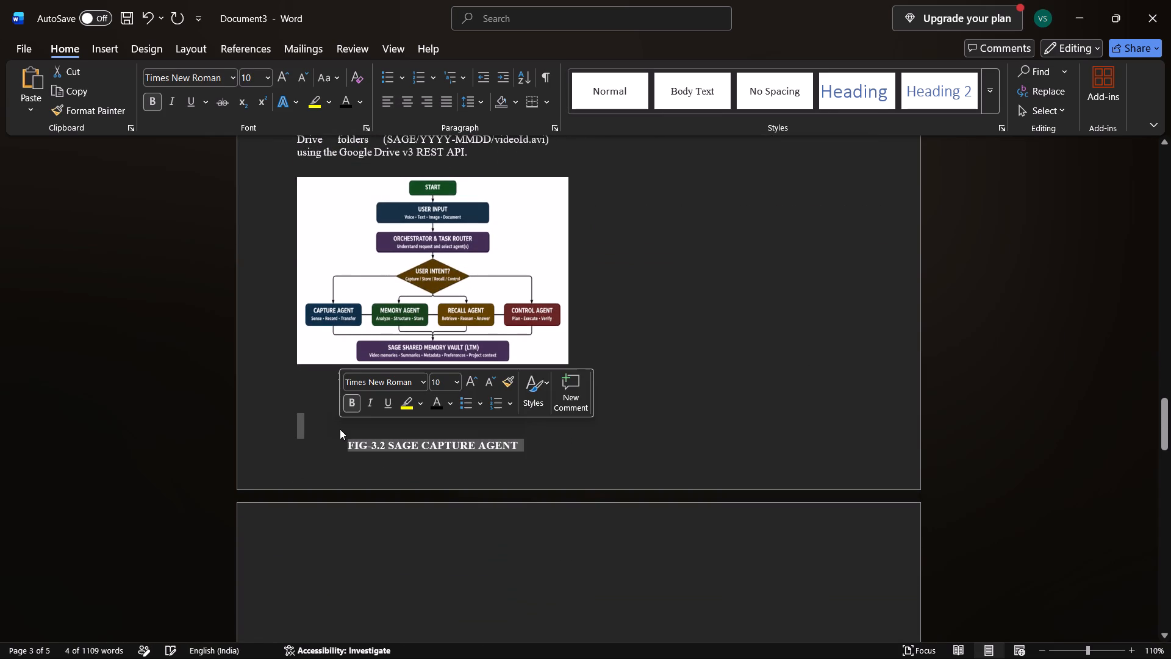
pyautogui.press('Delete')
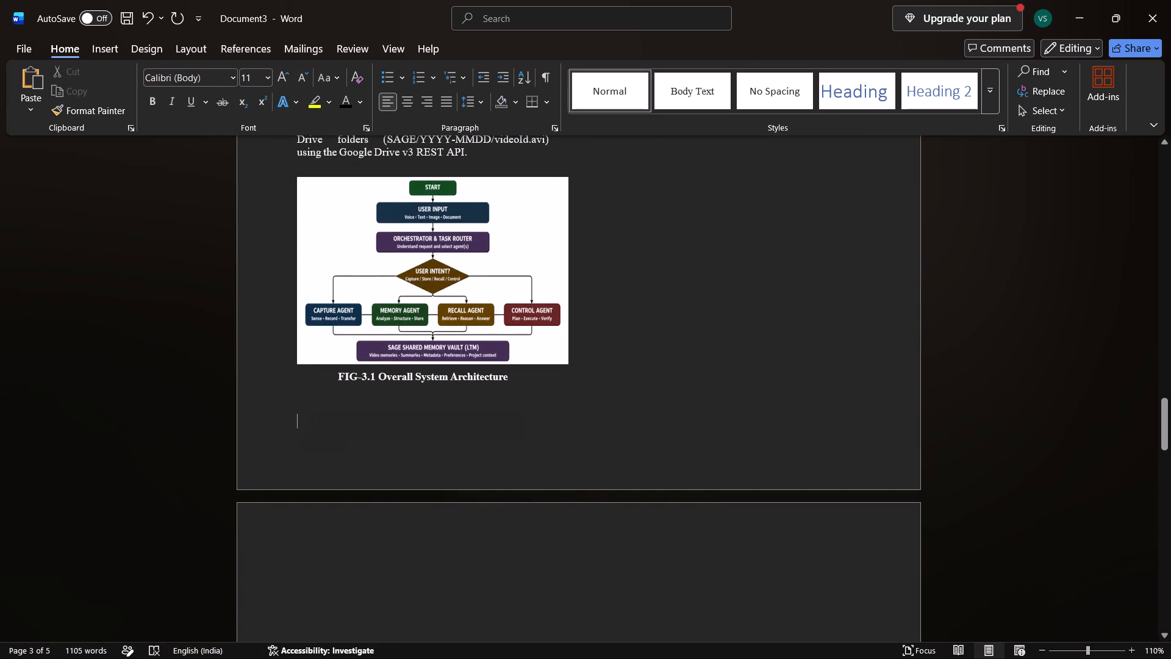
# Stretch the Overall System Architecture flowchart downward to make it taller, keeping its width.
pyautogui.click(394, 226)
pyautogui.moveTo(432, 367); pyautogui.dragTo(432, 367)
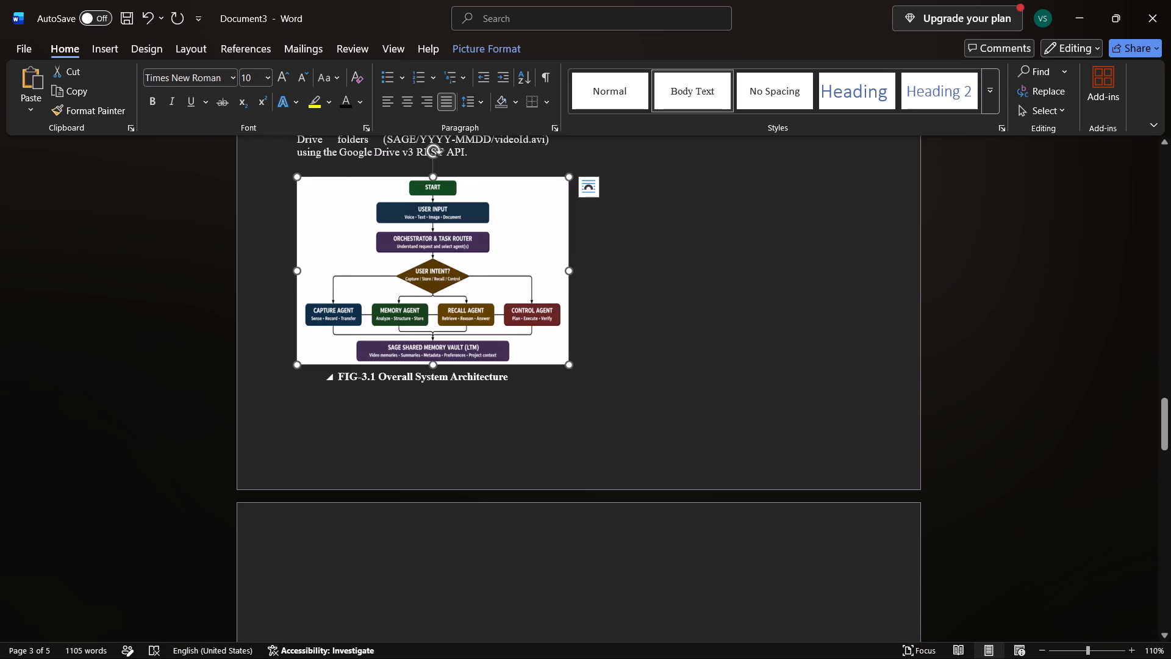
pyautogui.moveTo(432, 367); pyautogui.dragTo(437, 411)
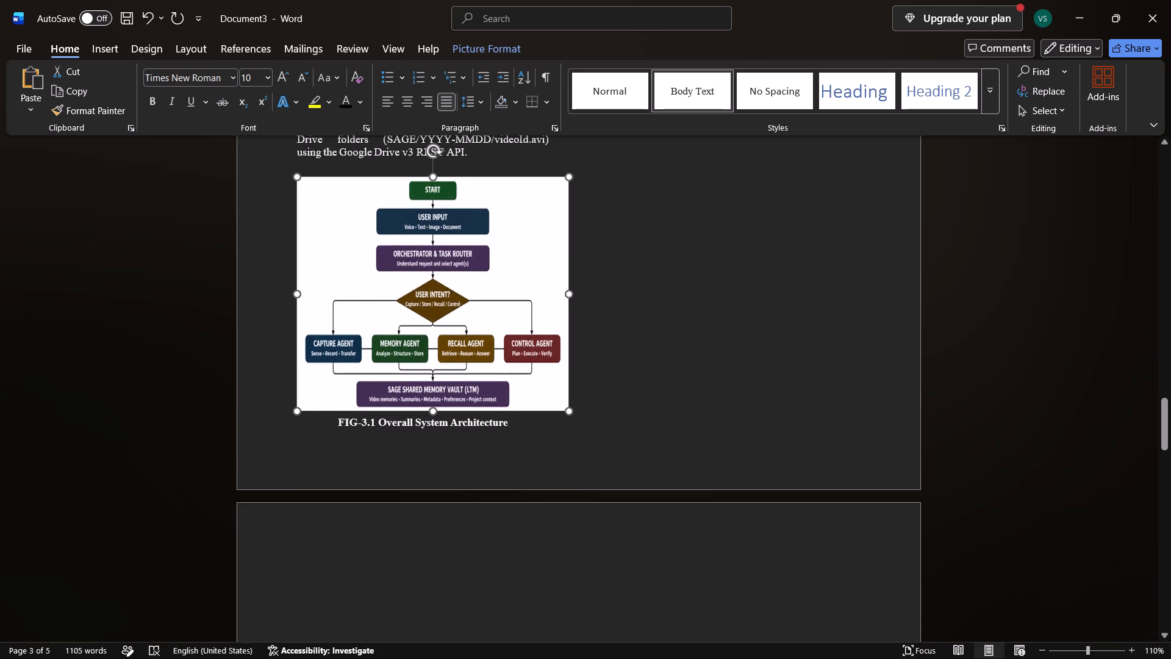
pyautogui.moveTo(437, 411); pyautogui.dragTo(445, 417)
pyautogui.click(512, 477)
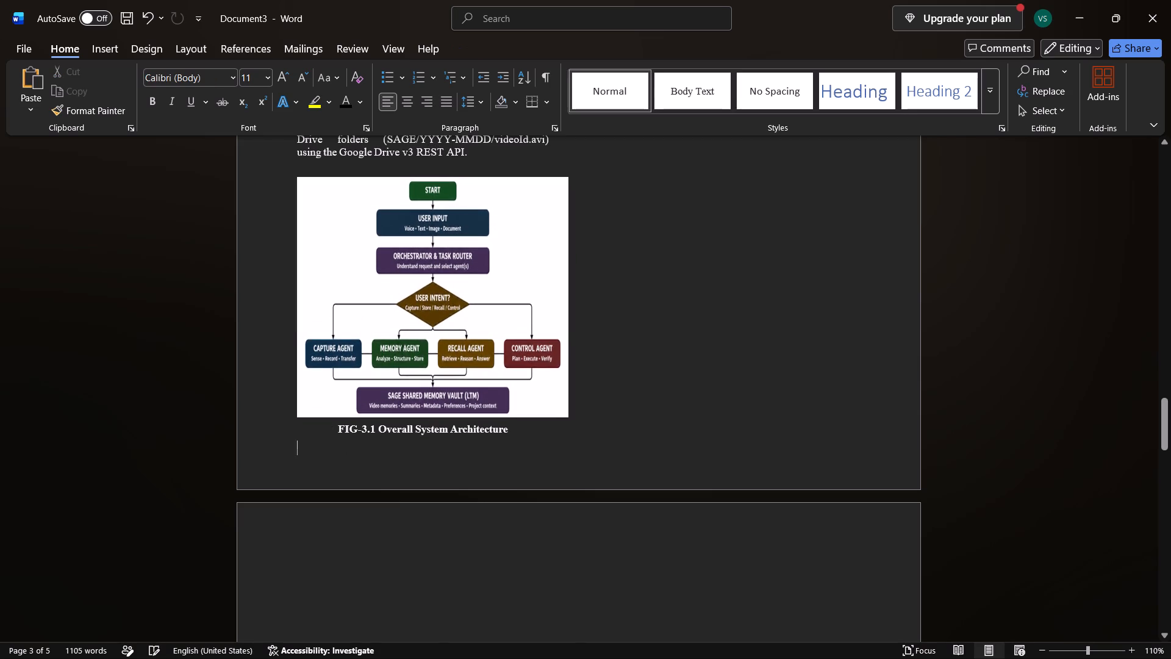
# Examine how the System Architecture text and its line widths are laid out across pages 2 and 3.
pyautogui.scroll(3, 512, 477)
pyautogui.scroll(-2, 512, 477)
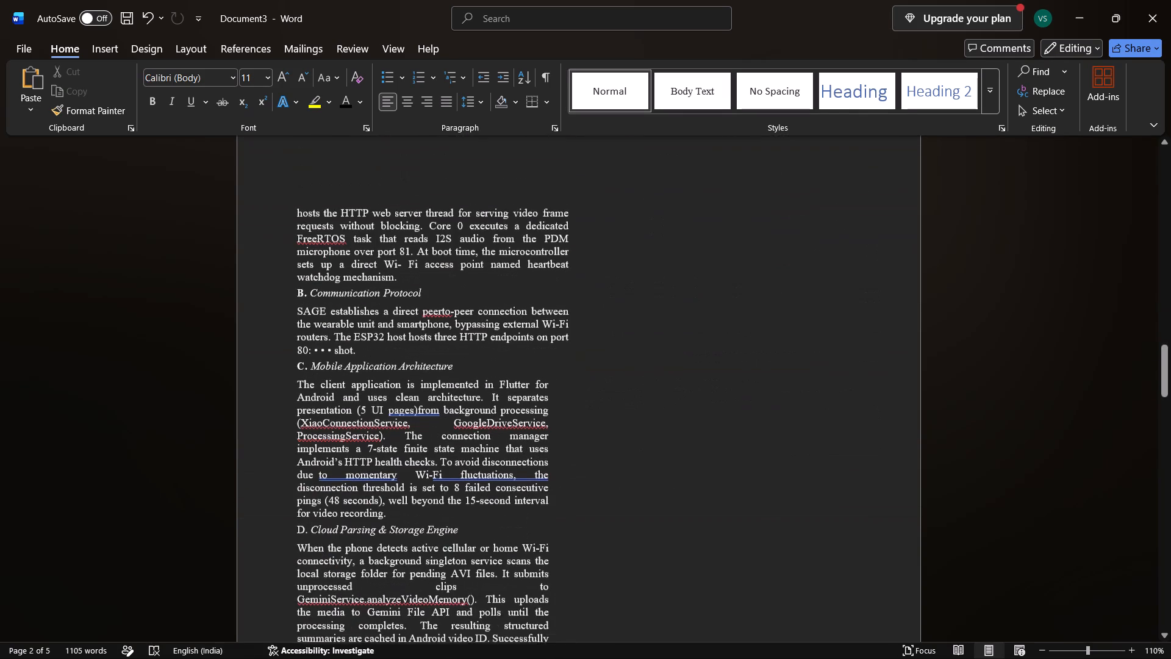
pyautogui.click(542, 500)
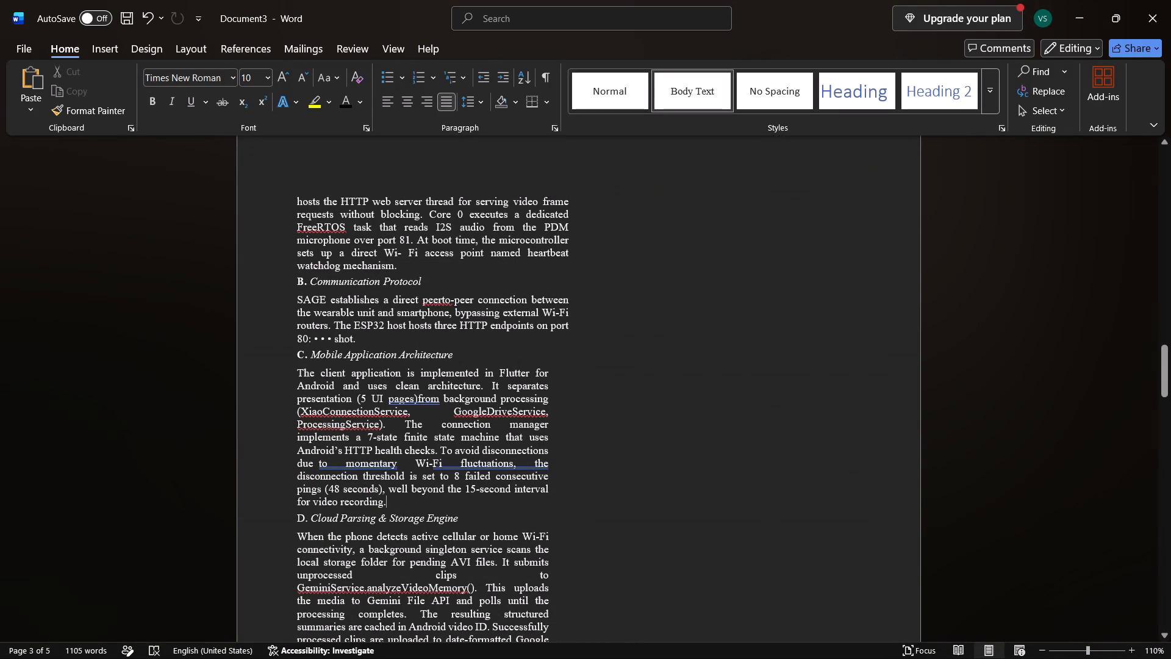
pyautogui.click(549, 479)
pyautogui.click(558, 445)
pyautogui.scroll(2, 558, 445)
pyautogui.scroll(-1, 558, 445)
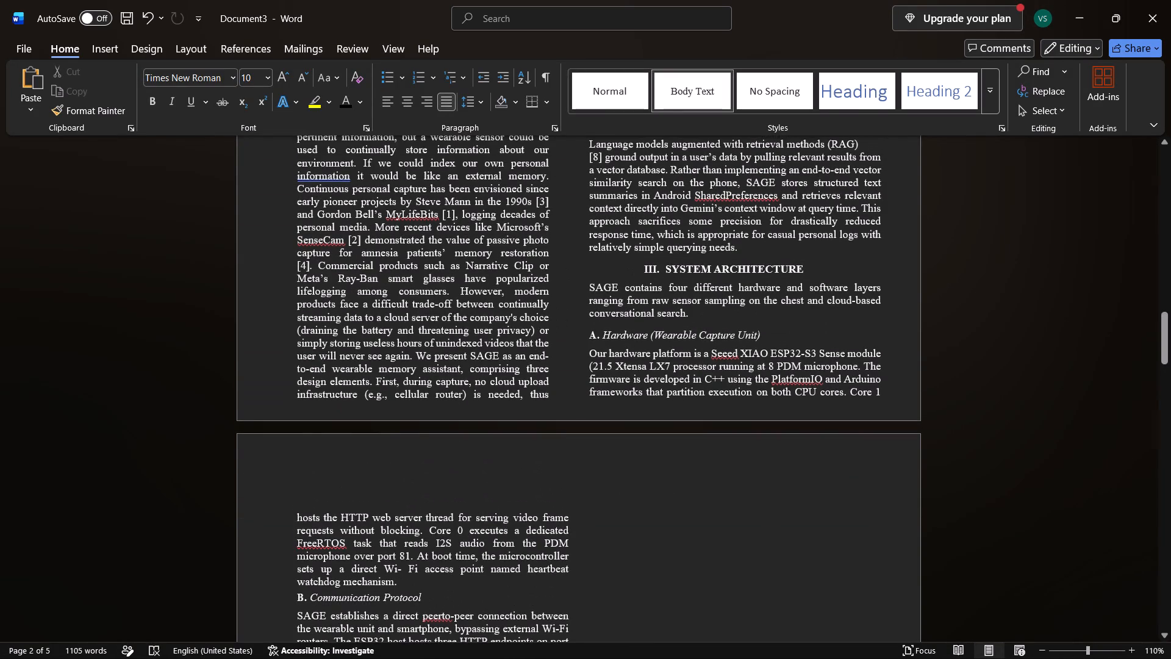
pyautogui.scroll(-3, 558, 445)
pyautogui.scroll(1, 558, 445)
pyautogui.click(541, 370)
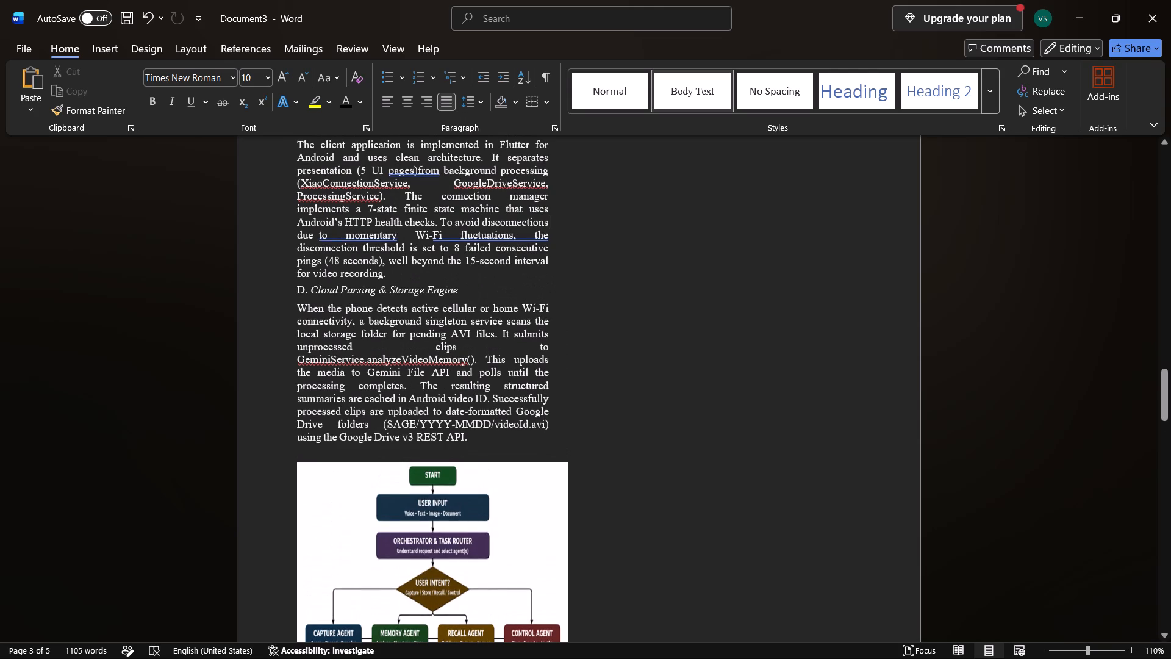
pyautogui.scroll(2, 488, 433)
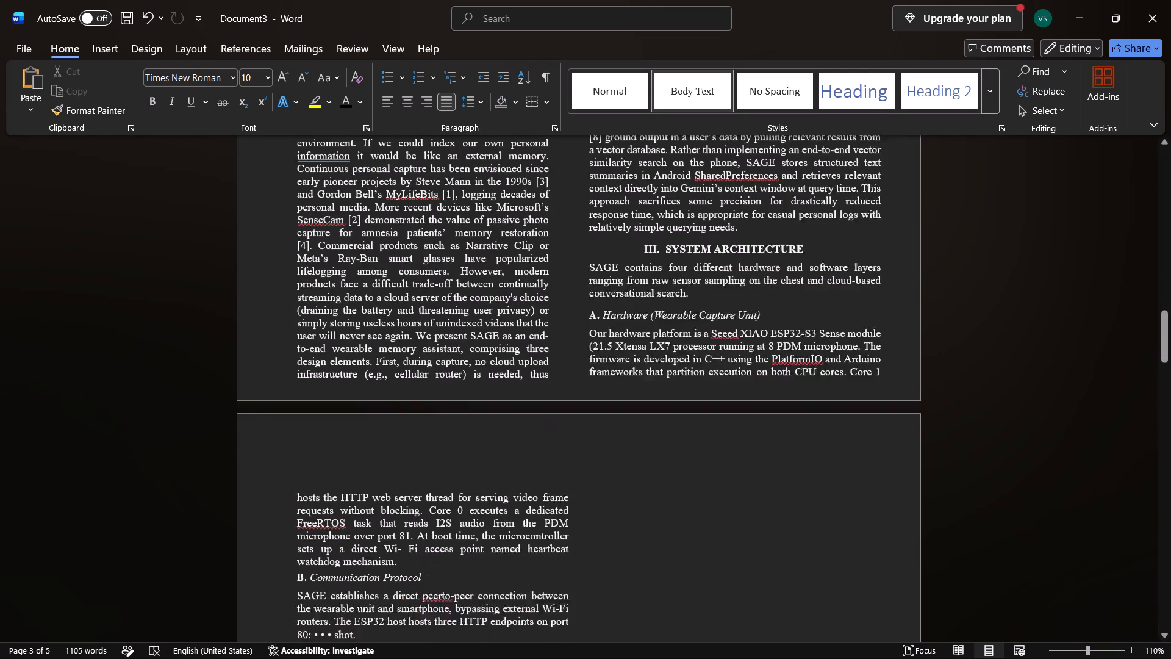
# Copy the Wearable Unit to User Answer flowchart from SAGE_IEEE_Paper into the empty second column of page 3 in Document3.
pyautogui.click(636, 533)
pyautogui.scroll(-2, 636, 533)
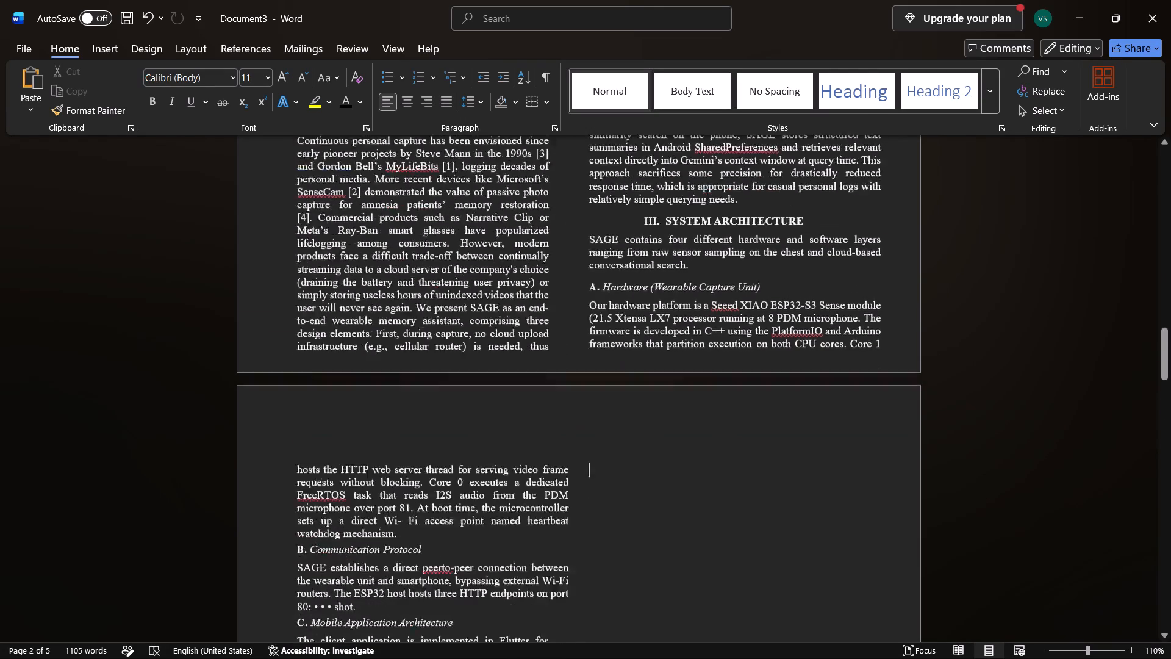
pyautogui.scroll(-1, 636, 533)
pyautogui.hotkey('alt', 'Tab')
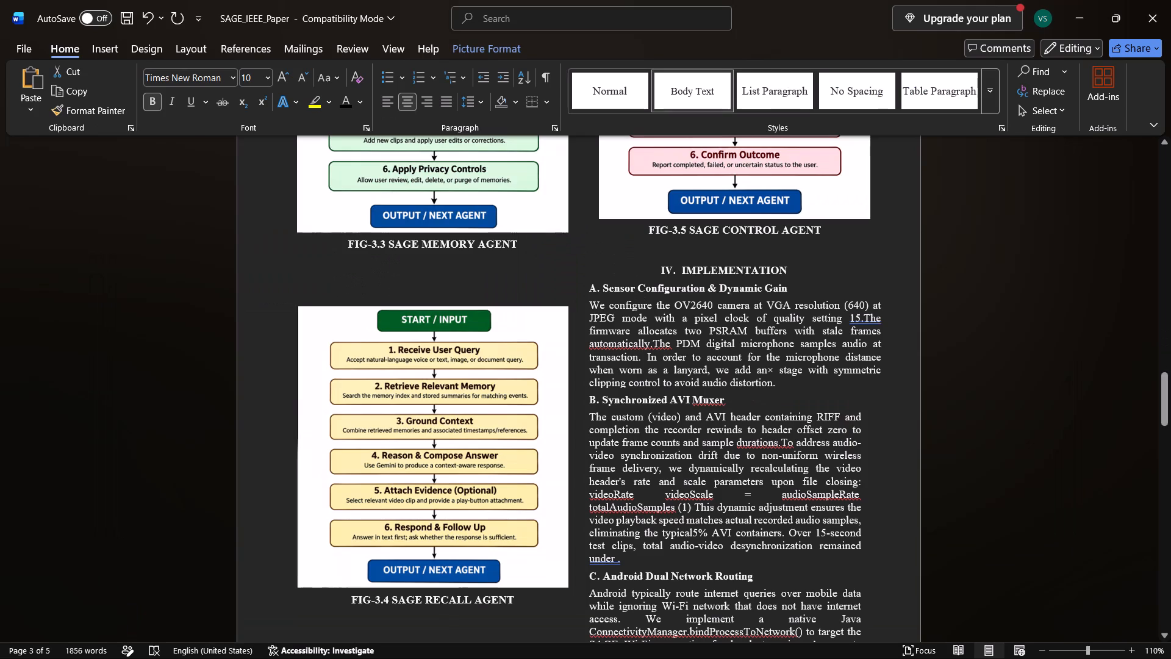
pyautogui.scroll(-1, 636, 533)
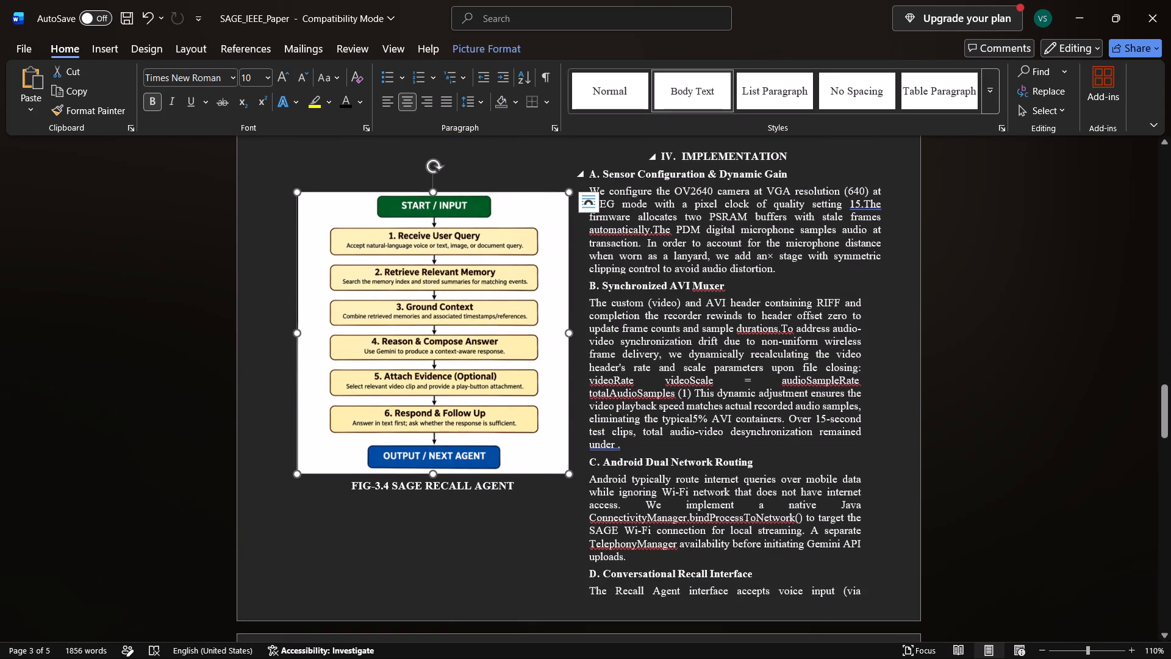
pyautogui.moveTo(661, 156); pyautogui.dragTo(697, 192)
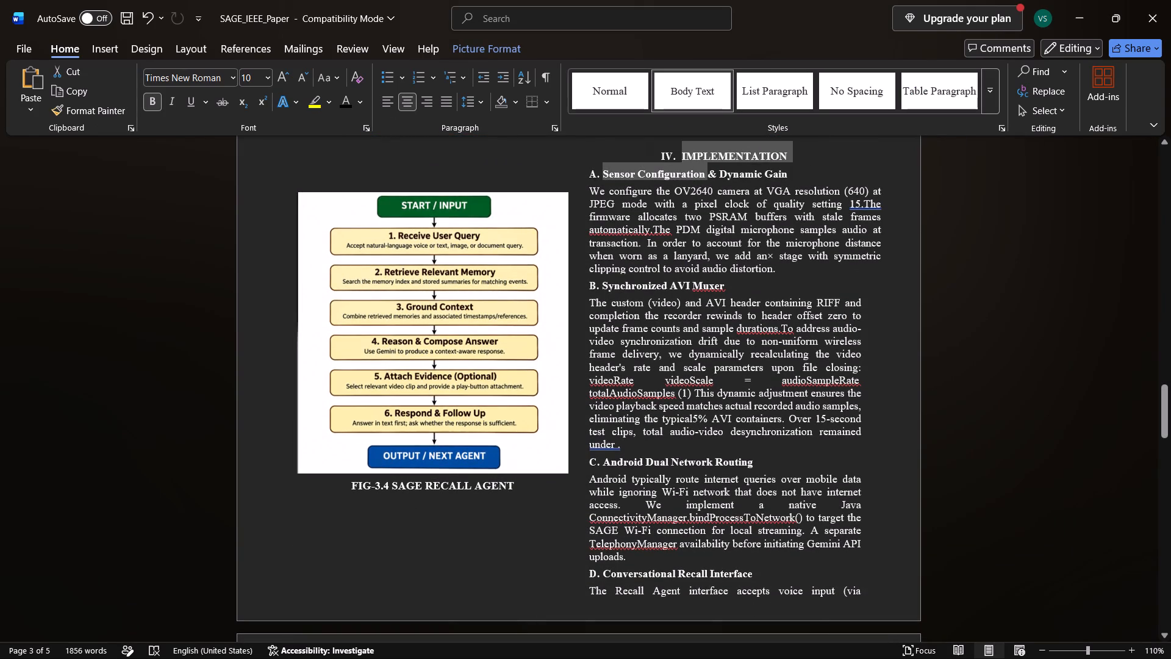
pyautogui.moveTo(697, 192); pyautogui.dragTo(798, 658)
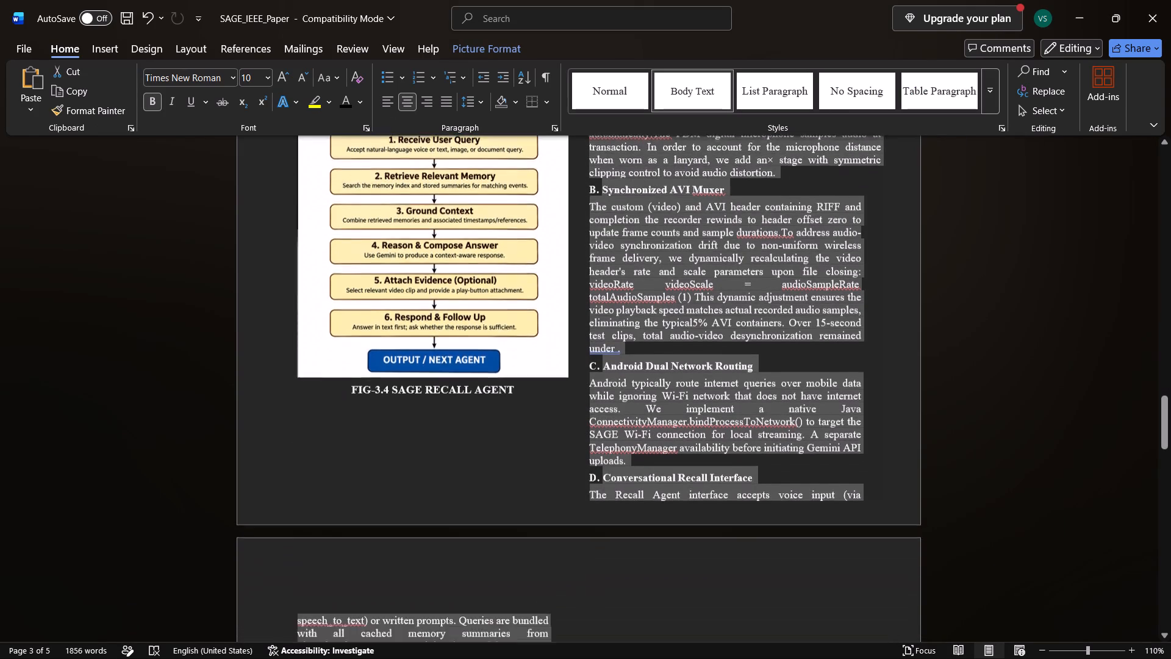
pyautogui.moveTo(798, 658); pyautogui.dragTo(425, 340)
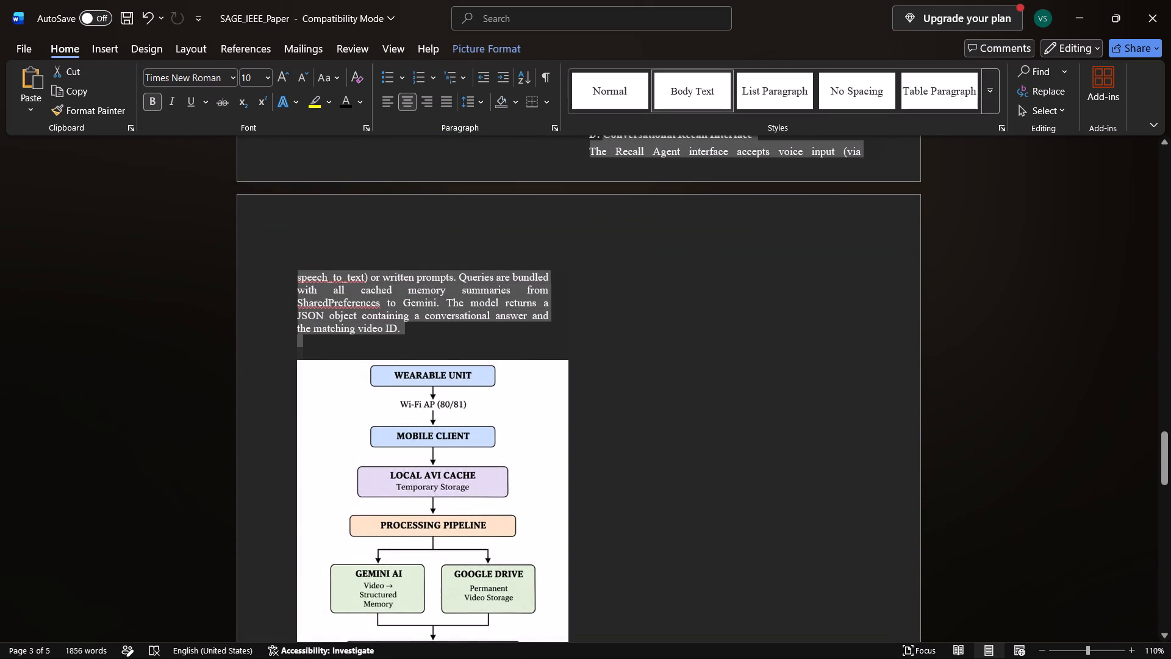
pyautogui.moveTo(425, 340); pyautogui.dragTo(425, 340)
pyautogui.click(469, 451)
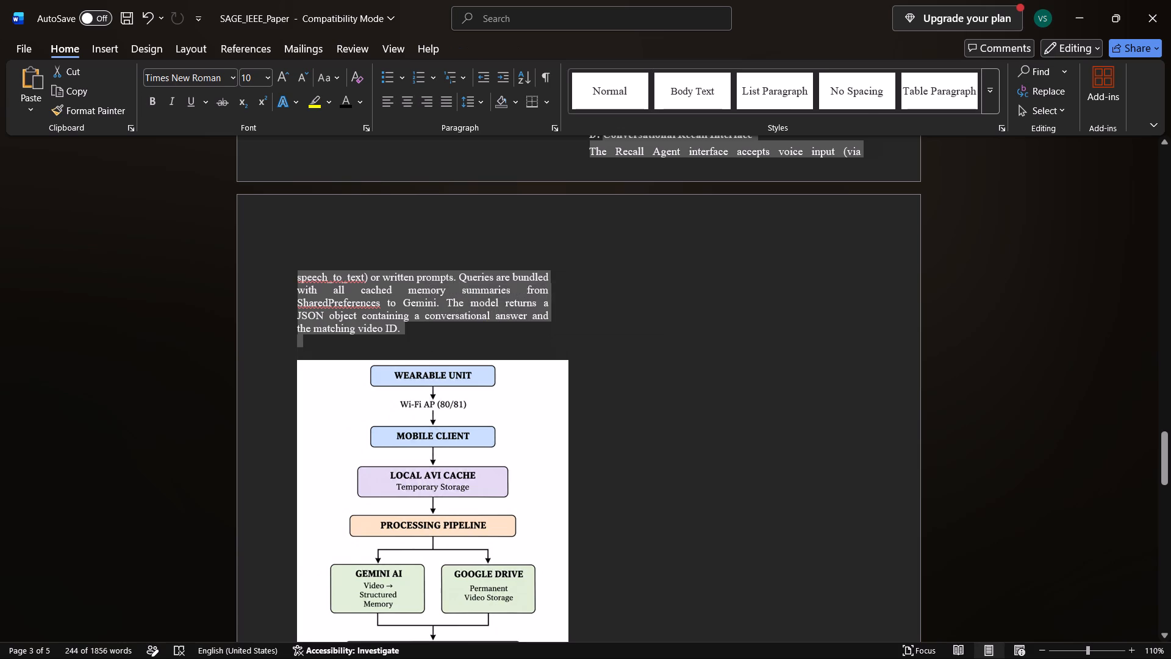
pyautogui.hotkey('ctrl', 'c')
pyautogui.hotkey('alt', 'Tab')
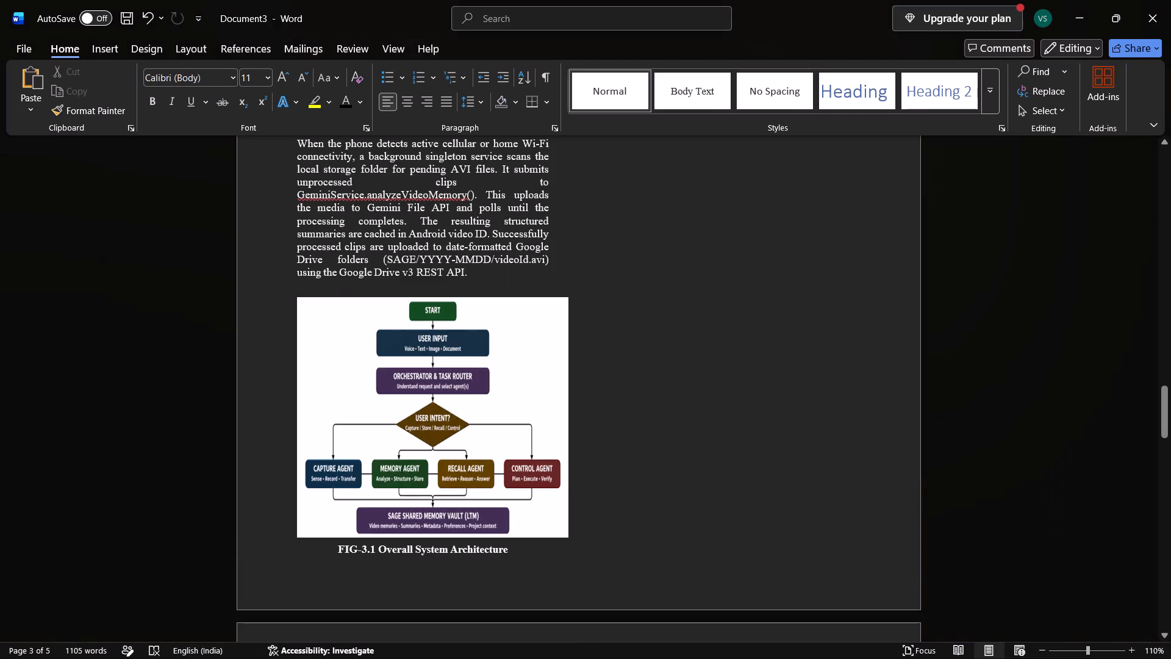
pyautogui.scroll(3, 469, 451)
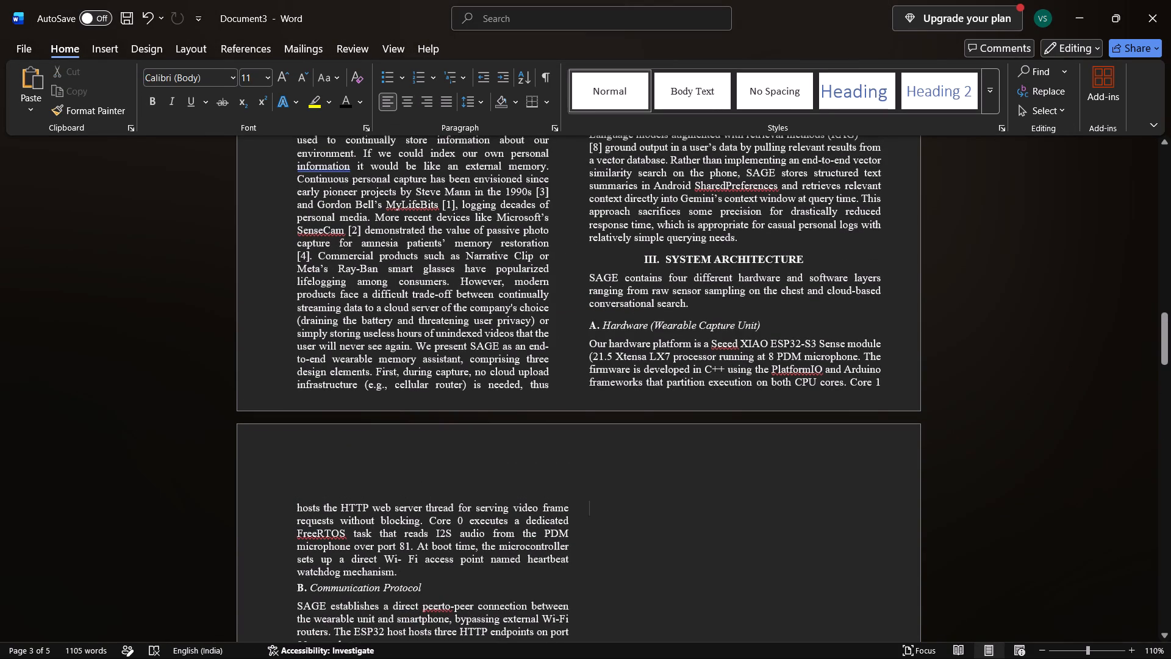
pyautogui.hotkey('ctrl', 'v')
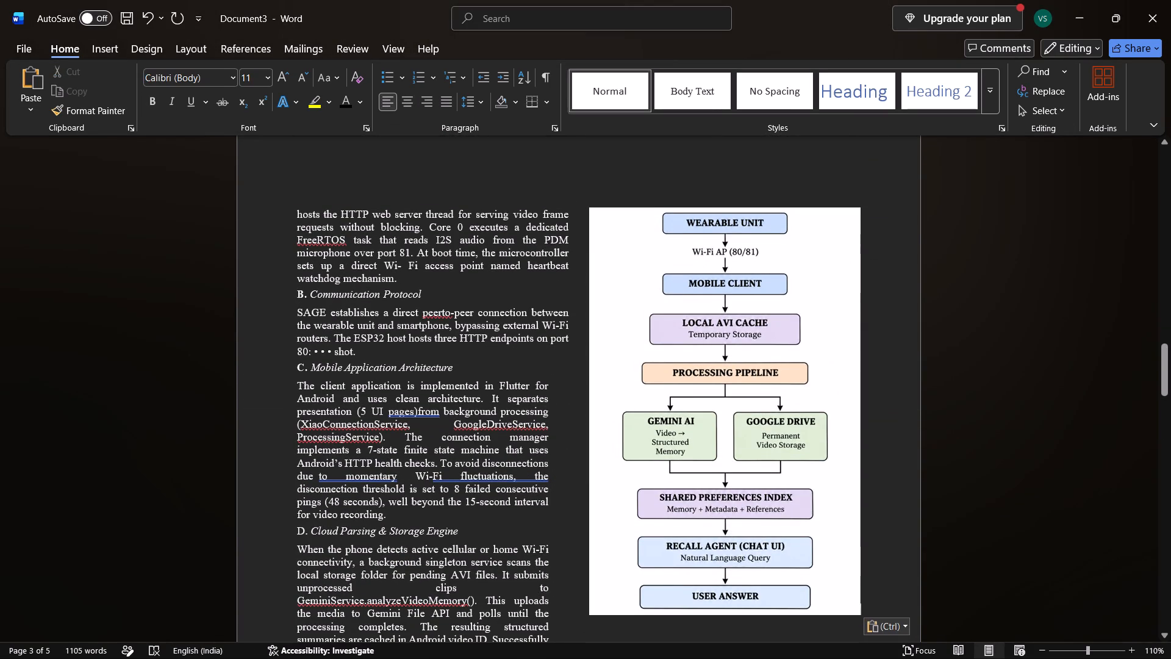
# Examine the line widths of the System Architecture paragraphs on page 3 and compare them with the preceding pages.
pyautogui.click(509, 423)
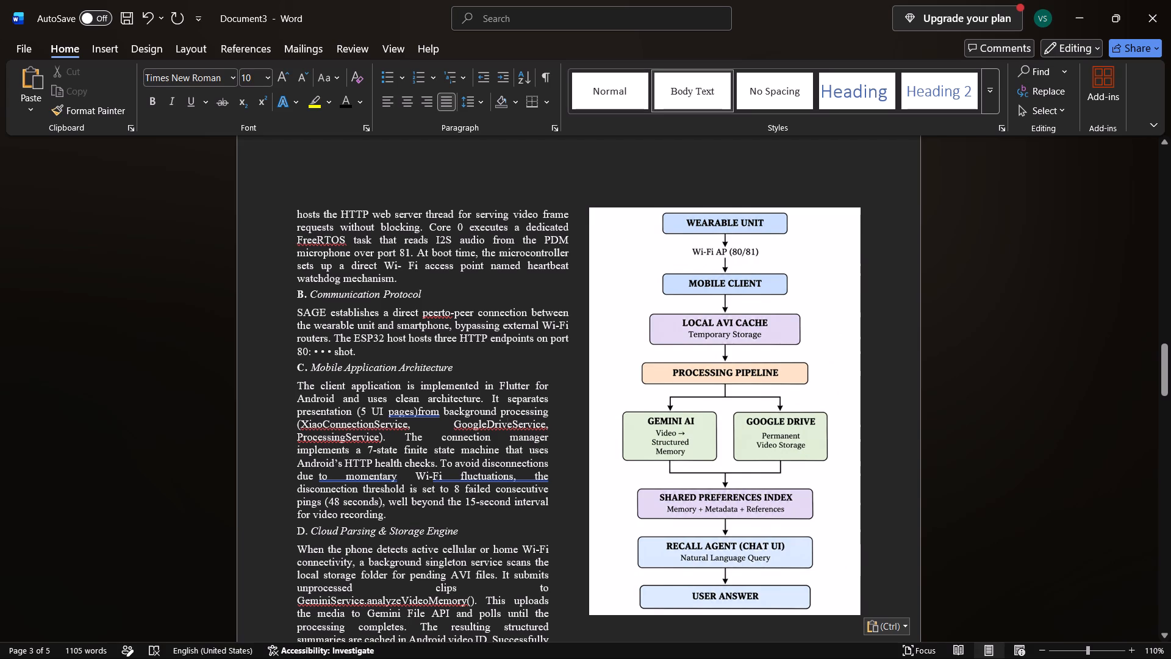
pyautogui.click(537, 431)
pyautogui.click(504, 268)
pyautogui.click(551, 420)
pyautogui.moveTo(551, 420); pyautogui.dragTo(552, 420)
pyautogui.moveTo(552, 420); pyautogui.dragTo(573, 422)
pyautogui.scroll(-1, 607, 472)
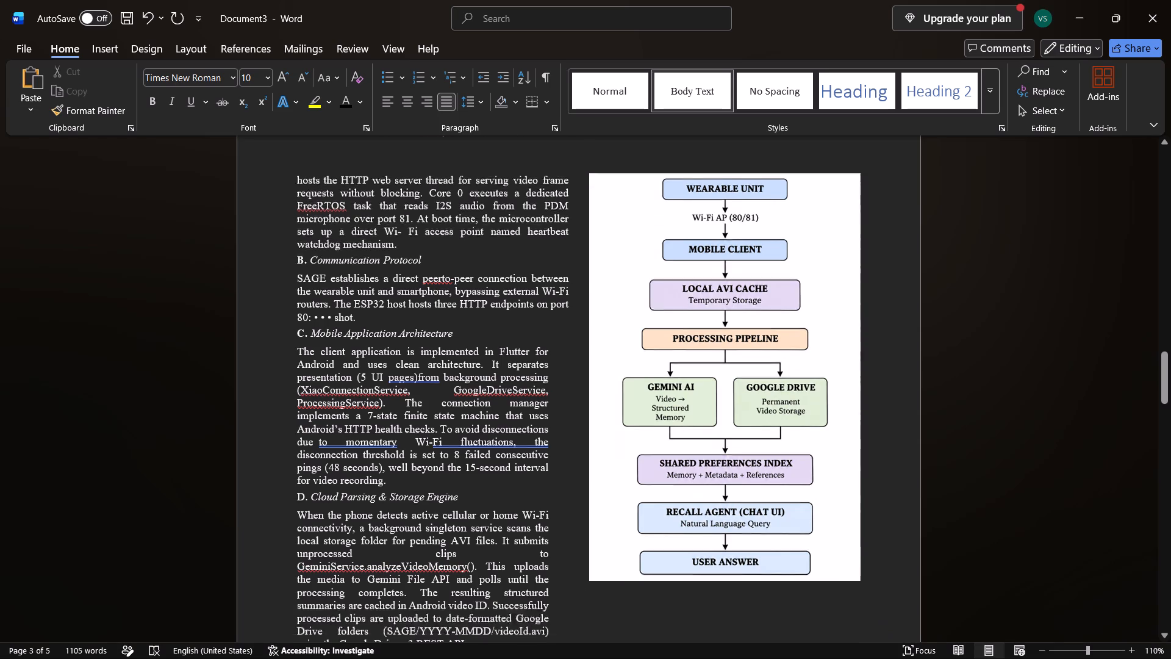
pyautogui.scroll(-1, 607, 472)
pyautogui.scroll(6, 607, 472)
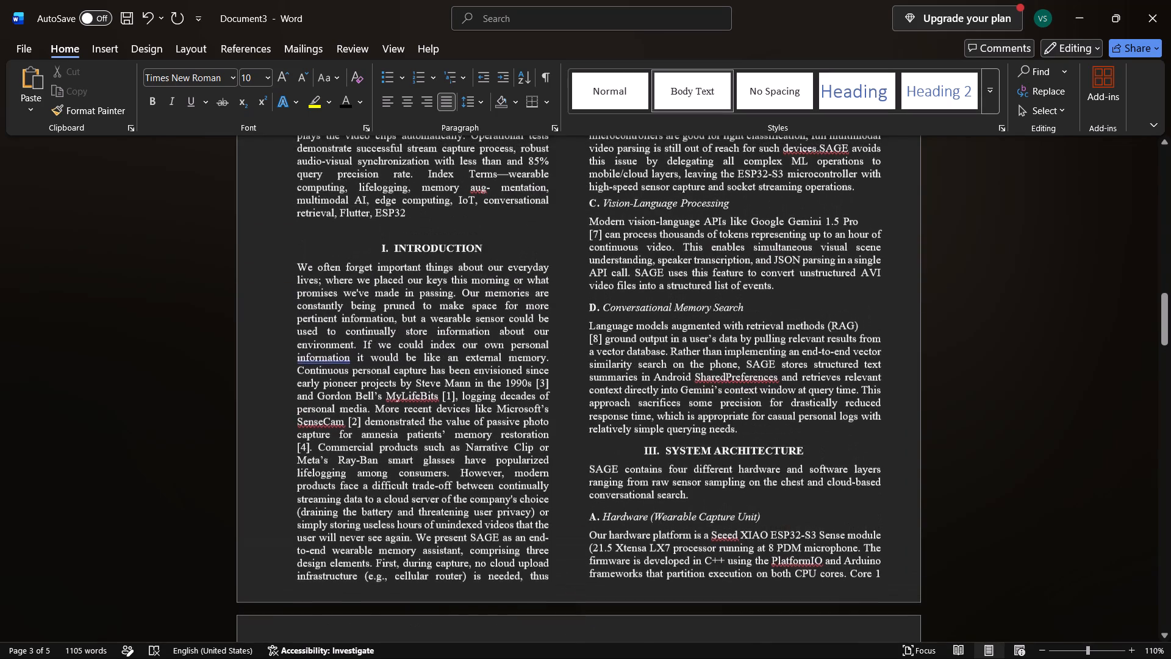
pyautogui.scroll(3, 607, 472)
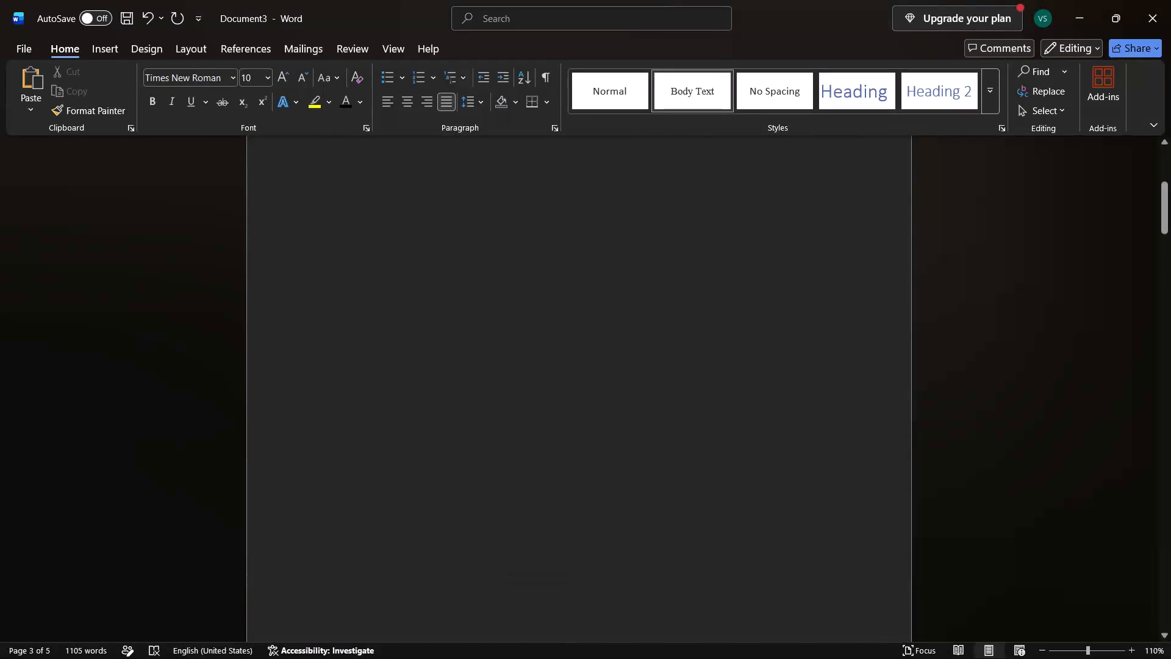
pyautogui.scroll(-6, 607, 472)
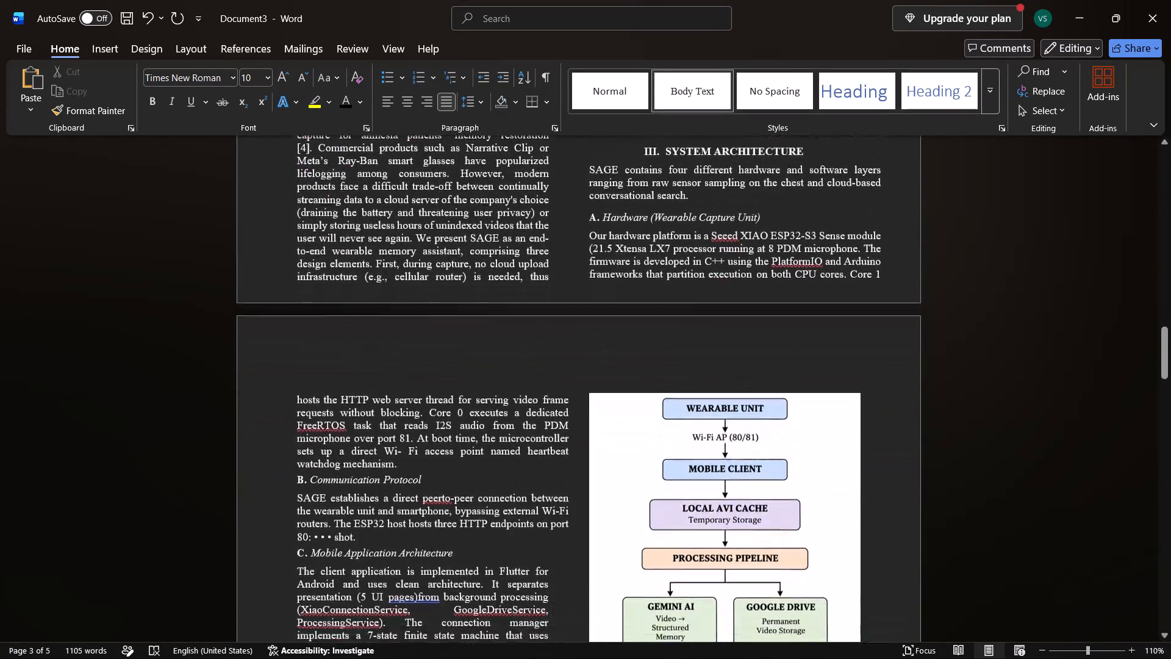
pyautogui.scroll(-1, 607, 472)
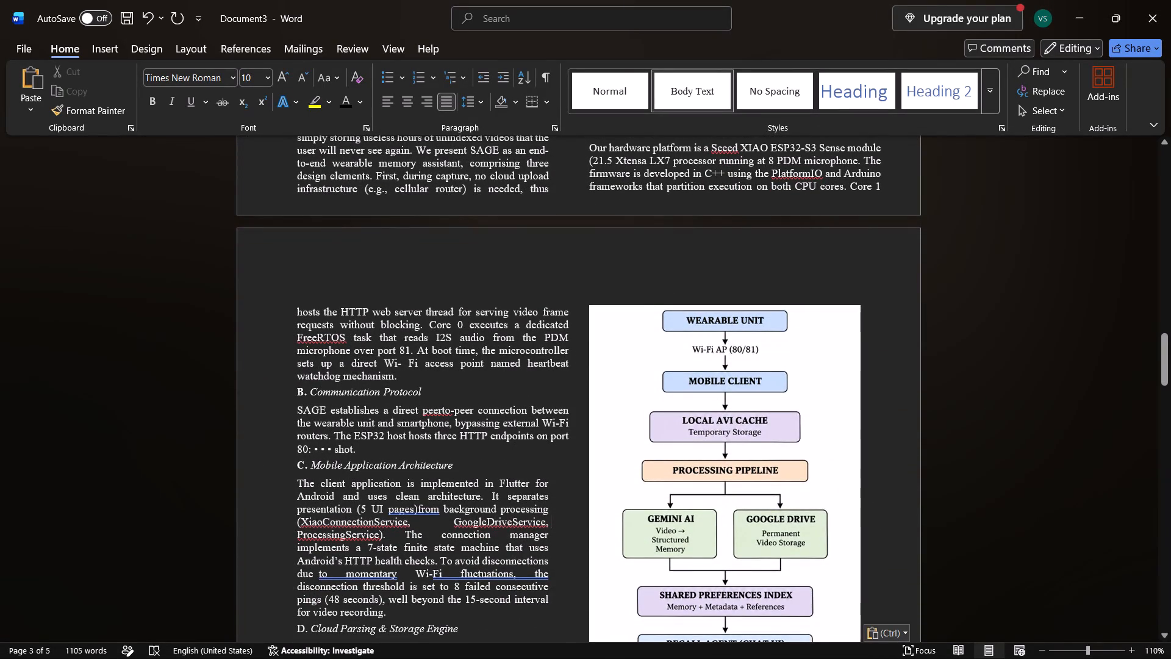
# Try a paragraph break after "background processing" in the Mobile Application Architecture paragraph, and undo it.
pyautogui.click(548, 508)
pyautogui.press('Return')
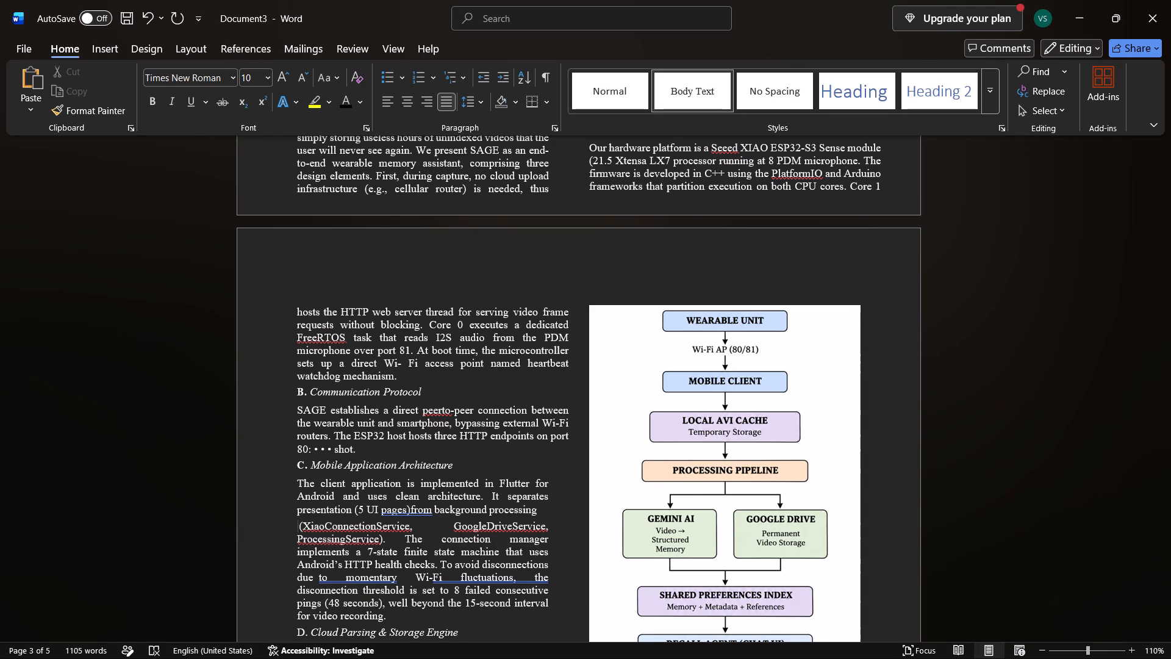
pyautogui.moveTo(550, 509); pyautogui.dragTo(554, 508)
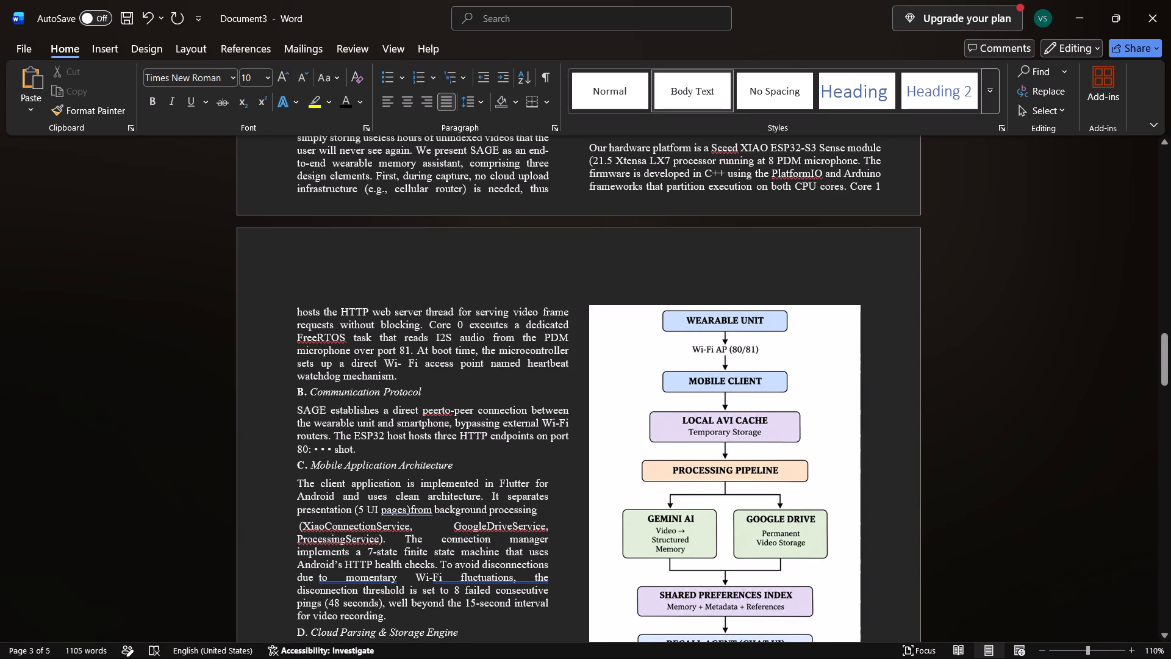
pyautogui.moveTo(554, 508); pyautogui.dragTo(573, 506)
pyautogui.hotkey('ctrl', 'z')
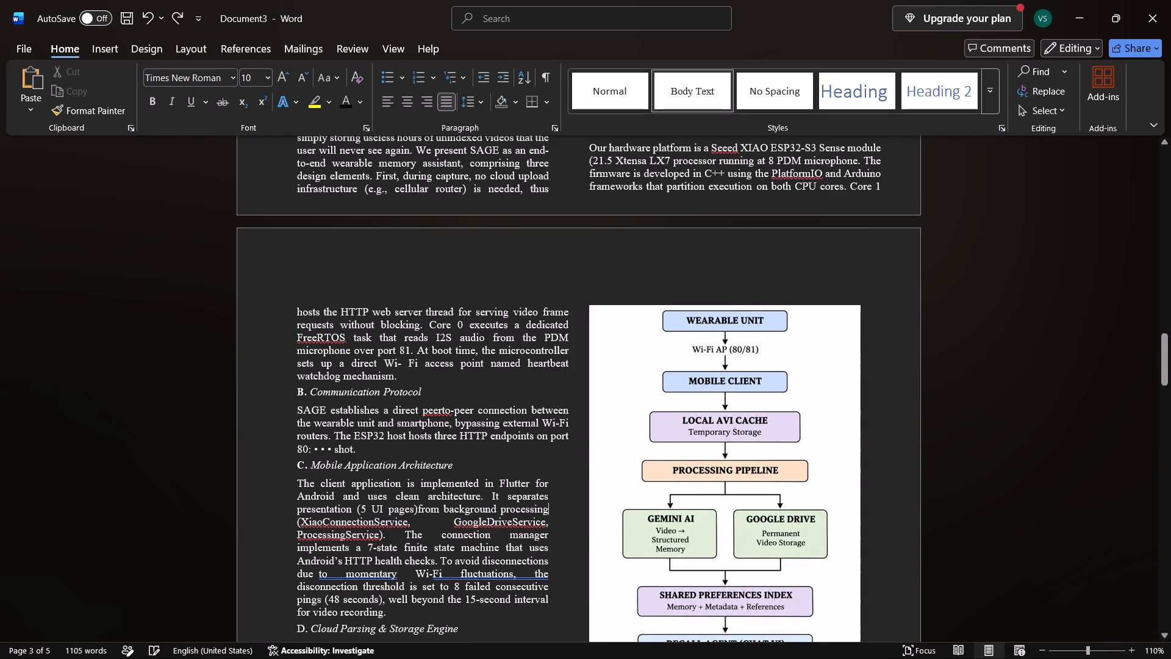
# Copy the Implementation section, from its heading through Conversational Recall Interface, from SAGE_IEEE_Paper and paste it below the Wearable Unit flowchart in Document3.
pyautogui.scroll(-1, 572, 506)
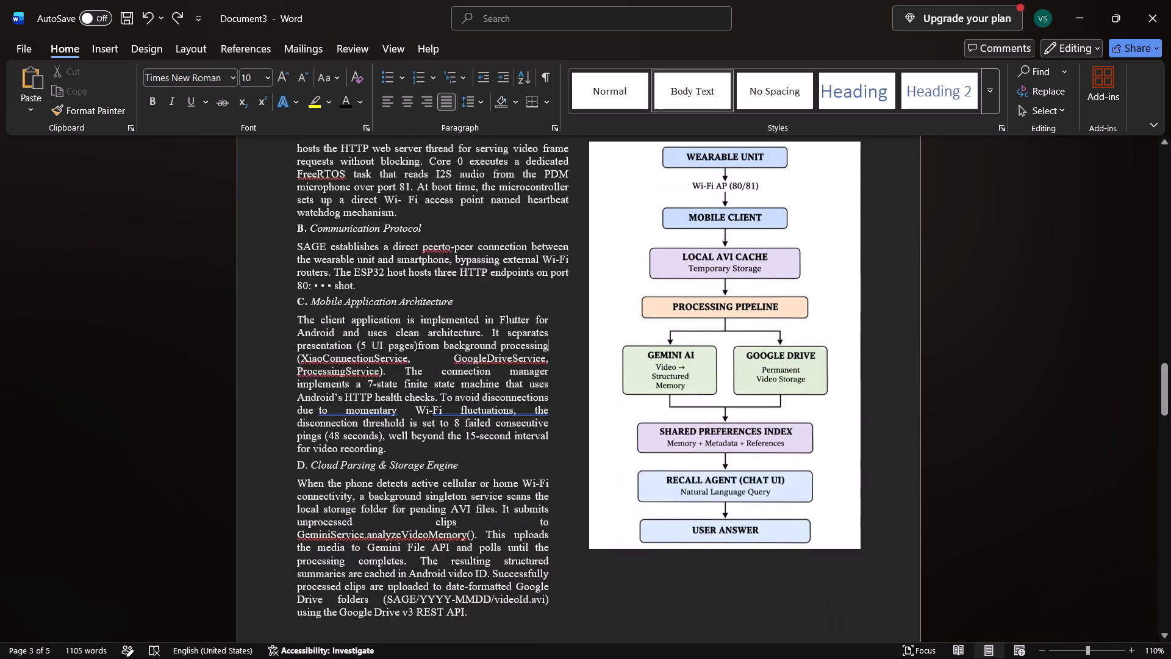
pyautogui.scroll(-1, 572, 506)
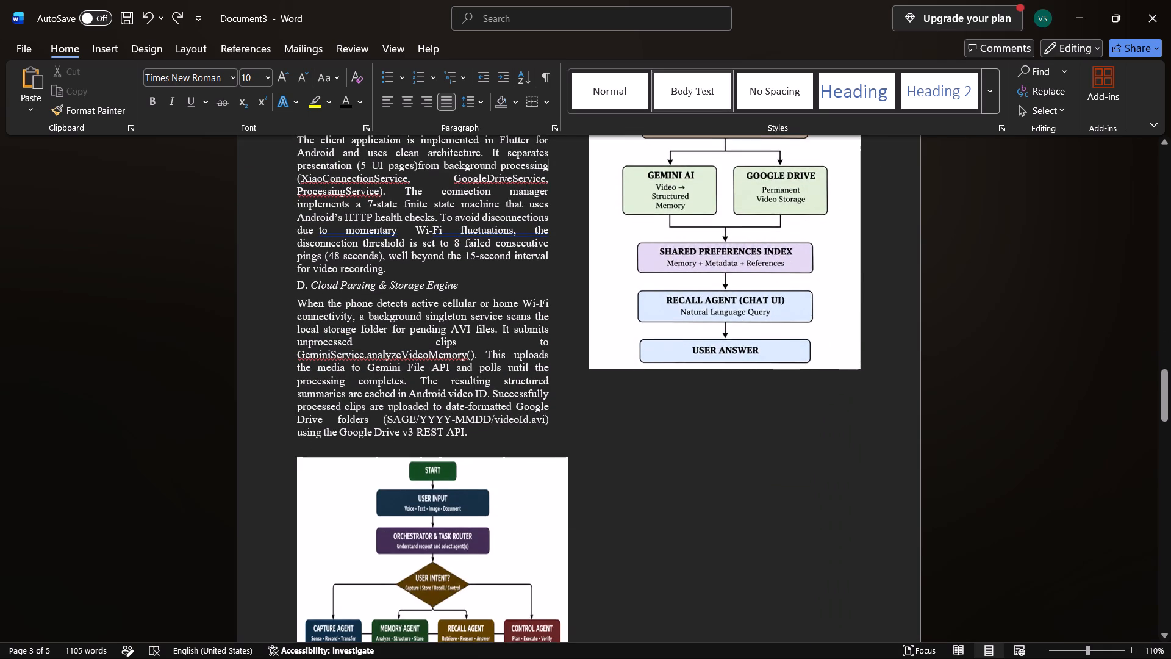
pyautogui.scroll(4, 686, 359)
pyautogui.scroll(-3, 701, 482)
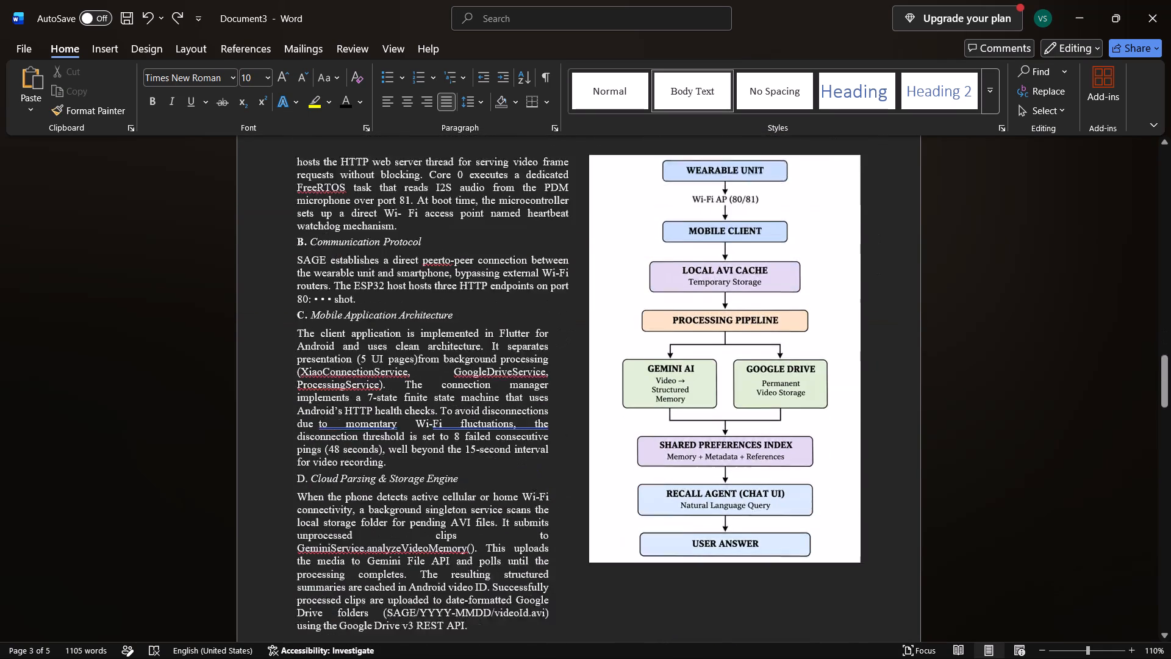
pyautogui.scroll(-2, 701, 482)
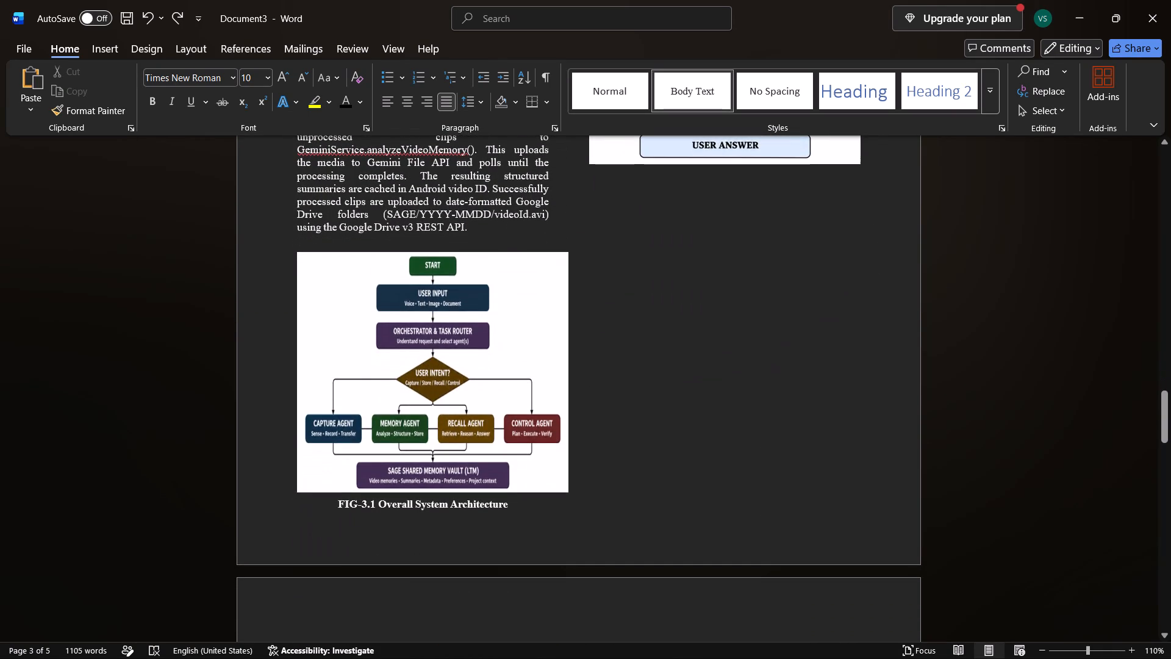
pyautogui.hotkey('alt', 'Tab')
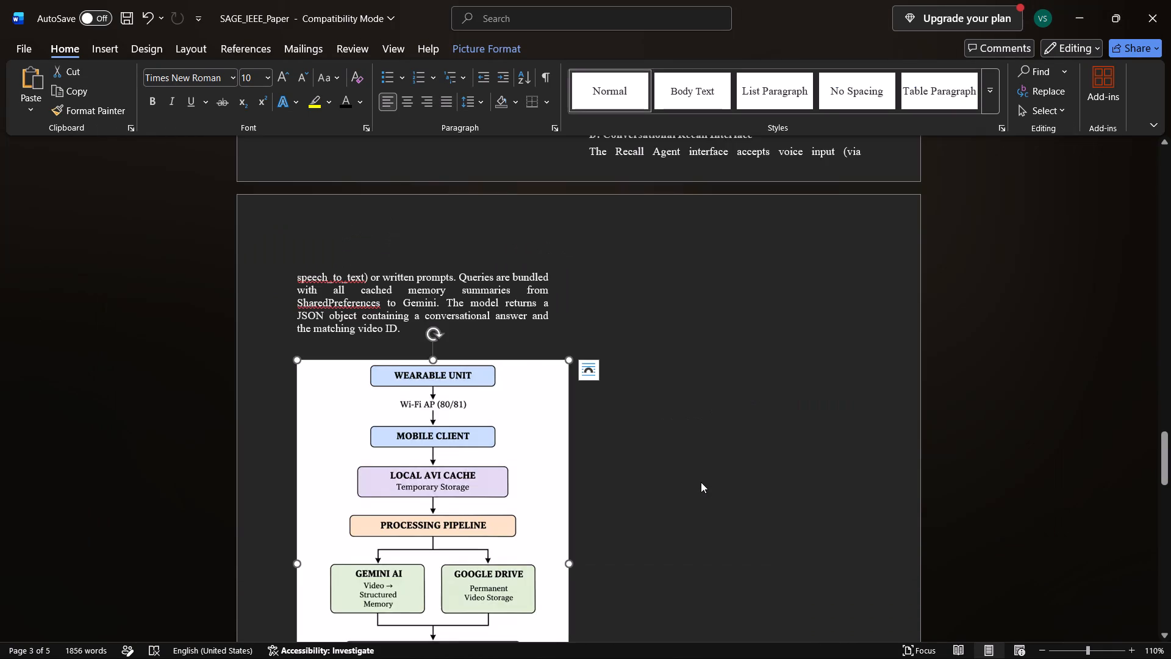
pyautogui.scroll(-3, 701, 482)
pyautogui.scroll(5, 701, 482)
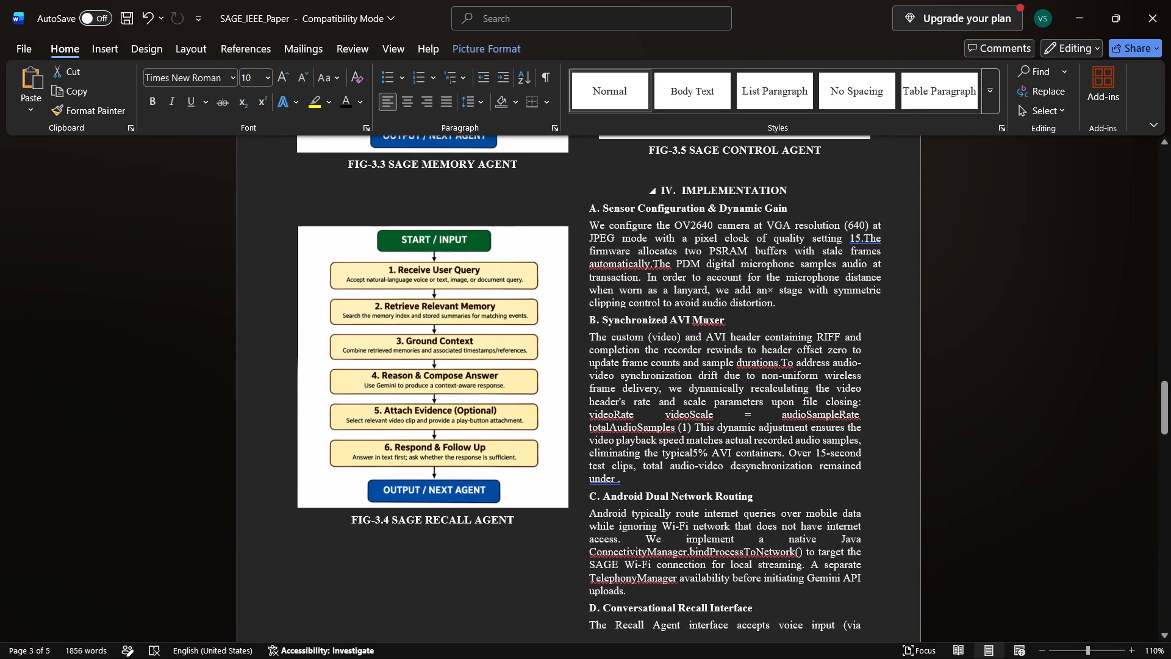
pyautogui.moveTo(683, 191); pyautogui.dragTo(784, 658)
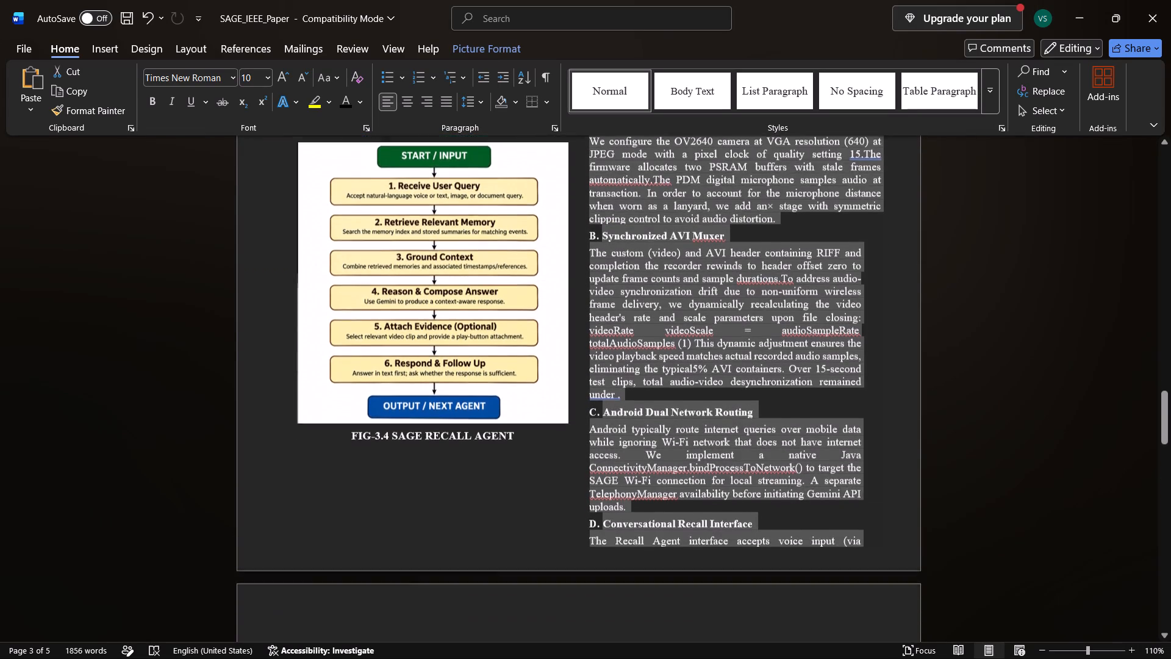
pyautogui.moveTo(784, 658); pyautogui.dragTo(415, 447)
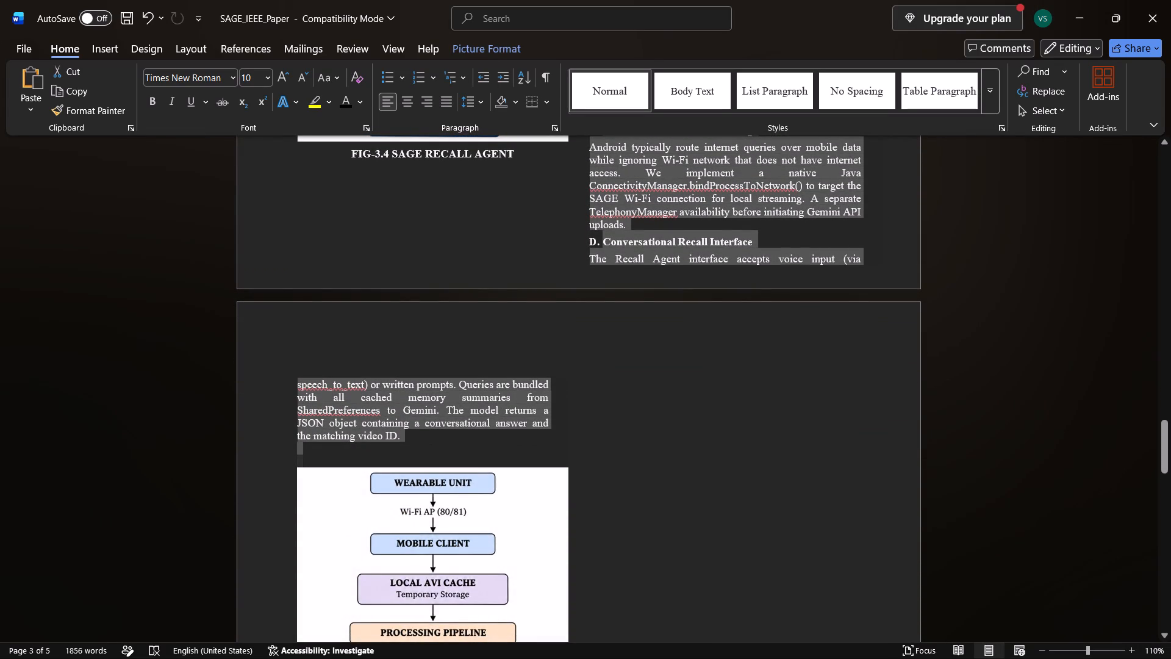
pyautogui.moveTo(415, 447); pyautogui.dragTo(415, 445)
pyautogui.hotkey('ctrl', 'c')
pyautogui.scroll(-6, 415, 445)
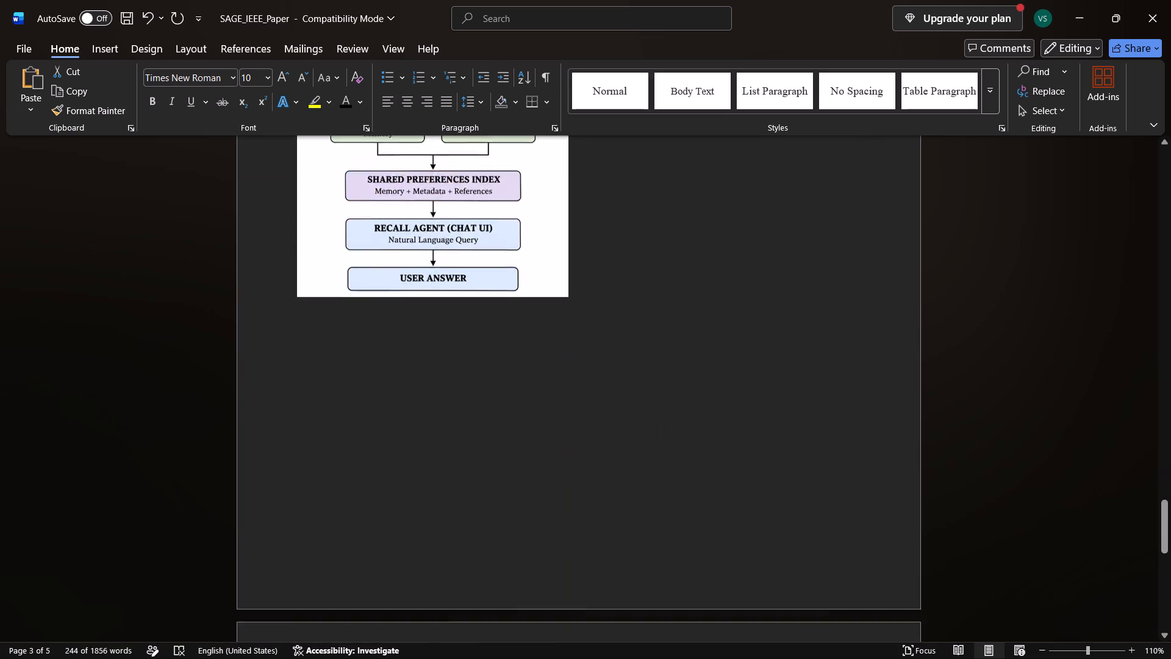
pyautogui.hotkey('alt', 'Tab')
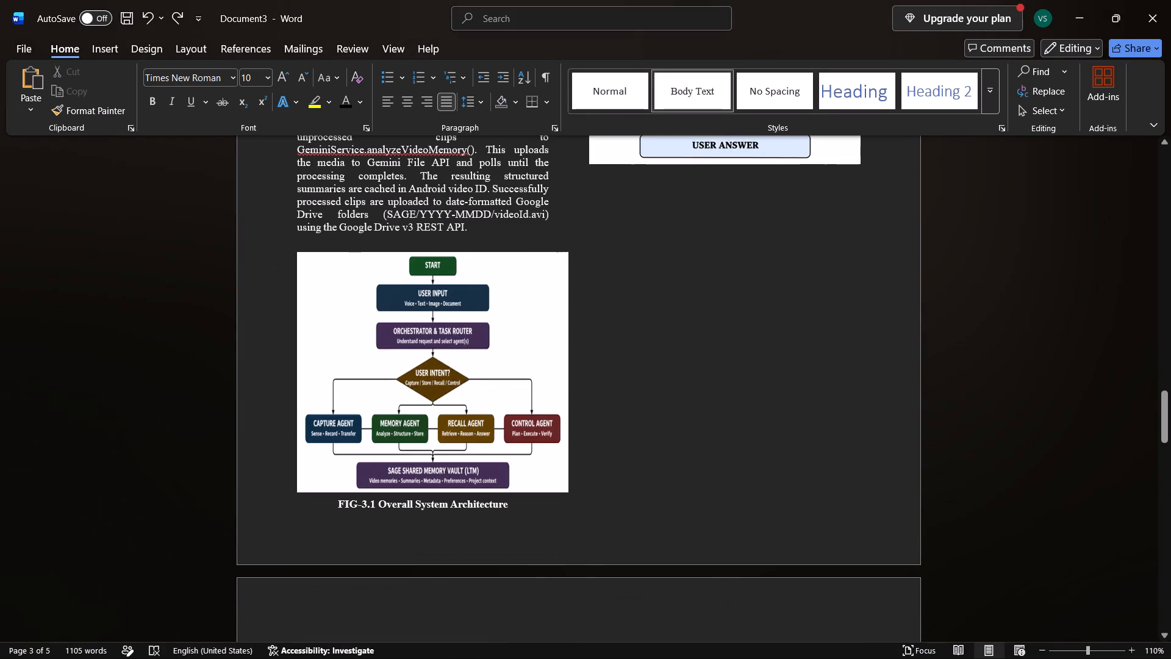
pyautogui.click(625, 202)
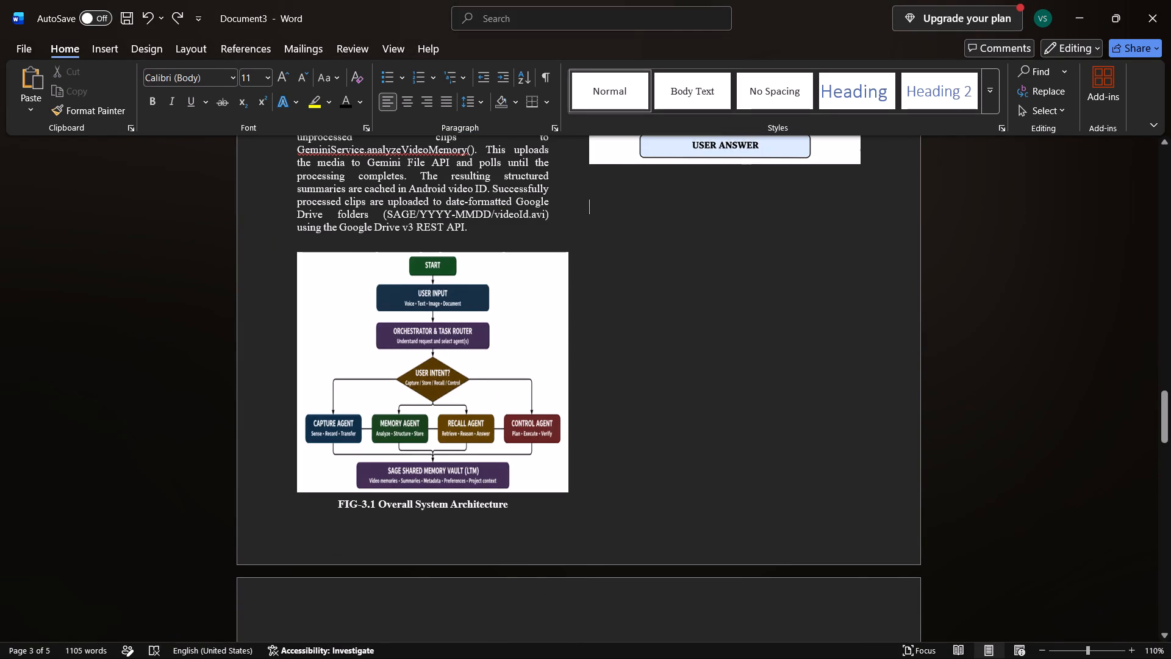
pyautogui.hotkey('ctrl', 'v')
pyautogui.scroll(1, 625, 202)
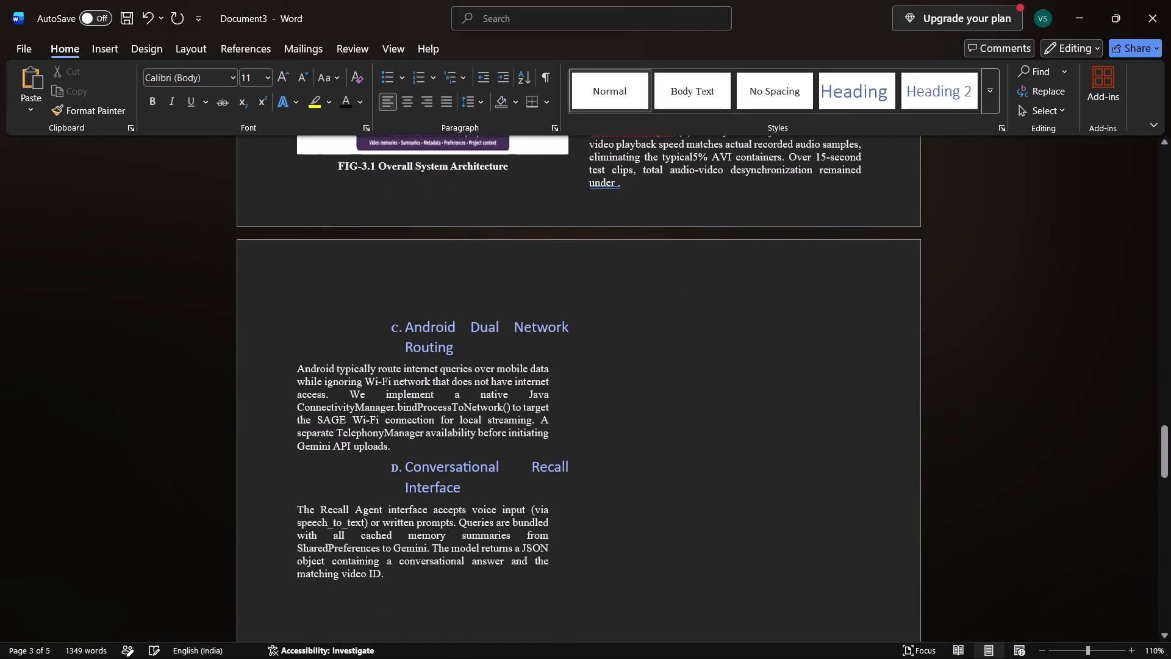
# Format the IMPLEMENTATION section heading as Times New Roman, 10 pt, bold, in the same font colour as the body text.
pyautogui.scroll(2, 625, 202)
pyautogui.moveTo(817, 417); pyautogui.dragTo(811, 418)
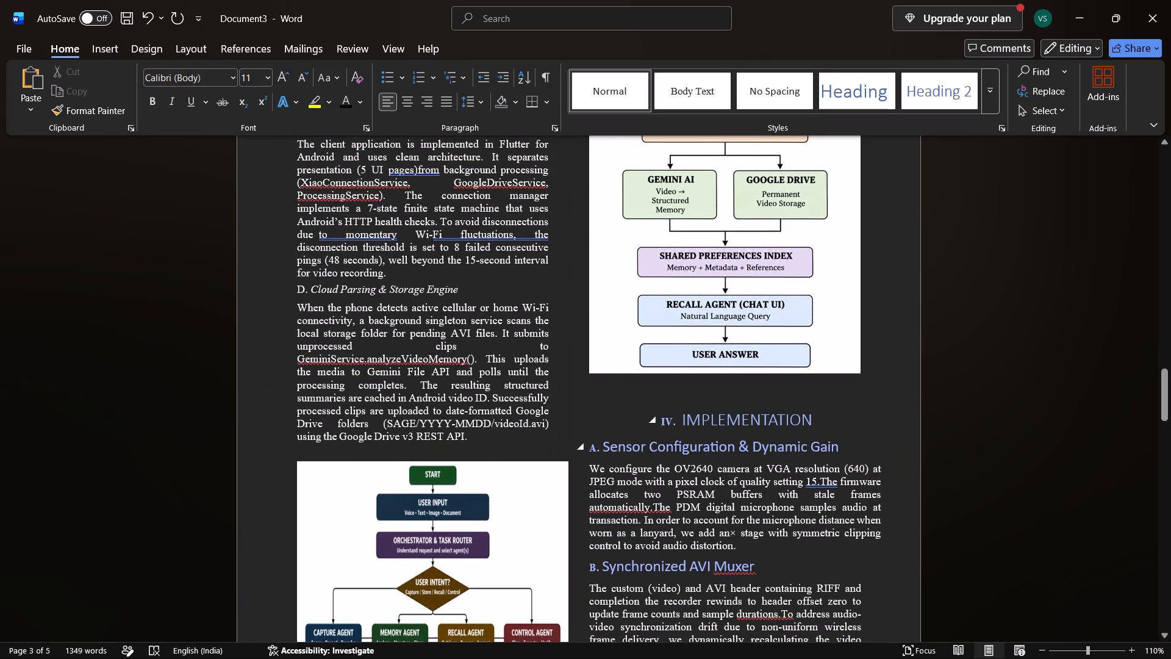
pyautogui.moveTo(811, 418); pyautogui.dragTo(643, 414)
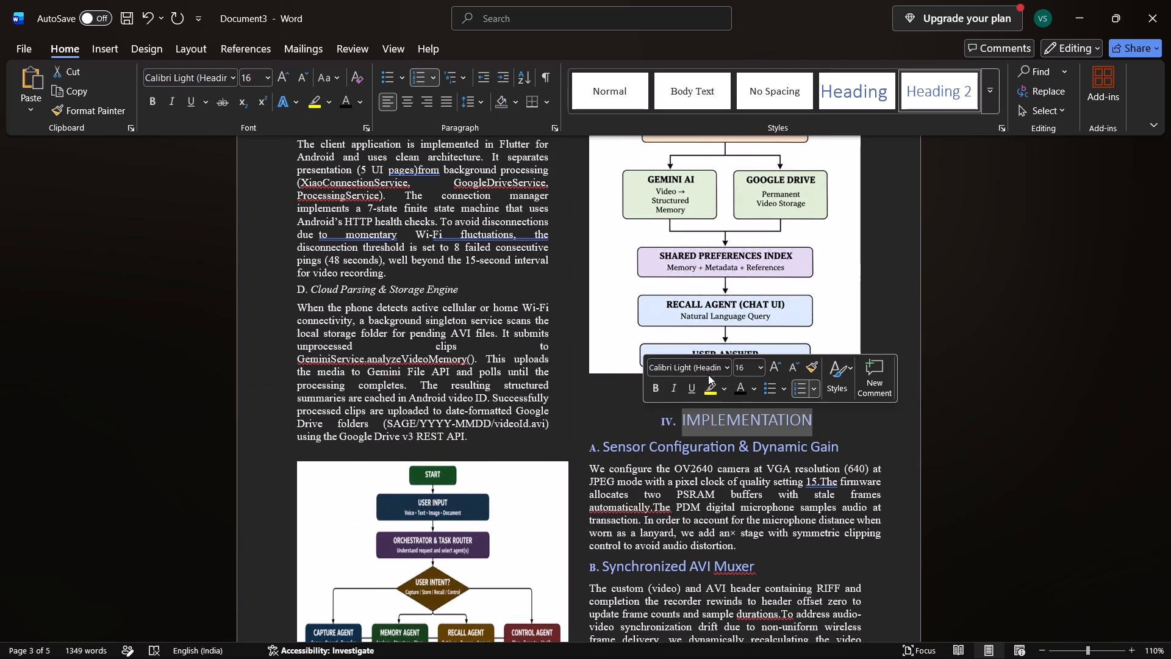
pyautogui.click(711, 367)
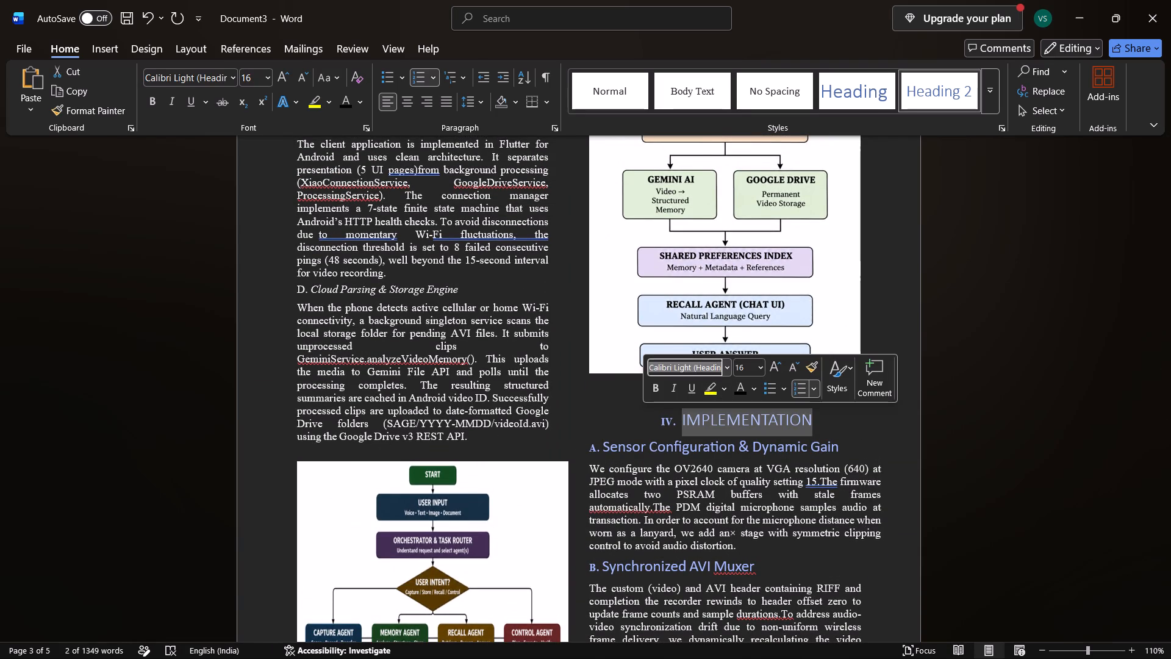
pyautogui.press('BackSpace')
pyautogui.press('t')
pyautogui.press('Return')
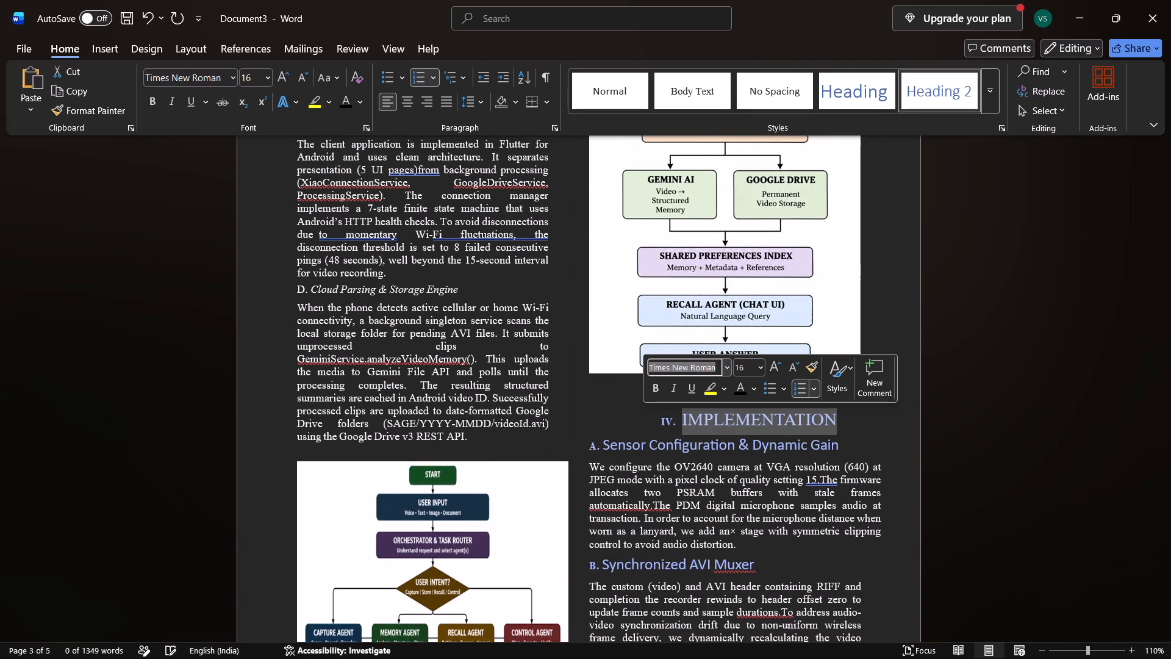
pyautogui.click(745, 366)
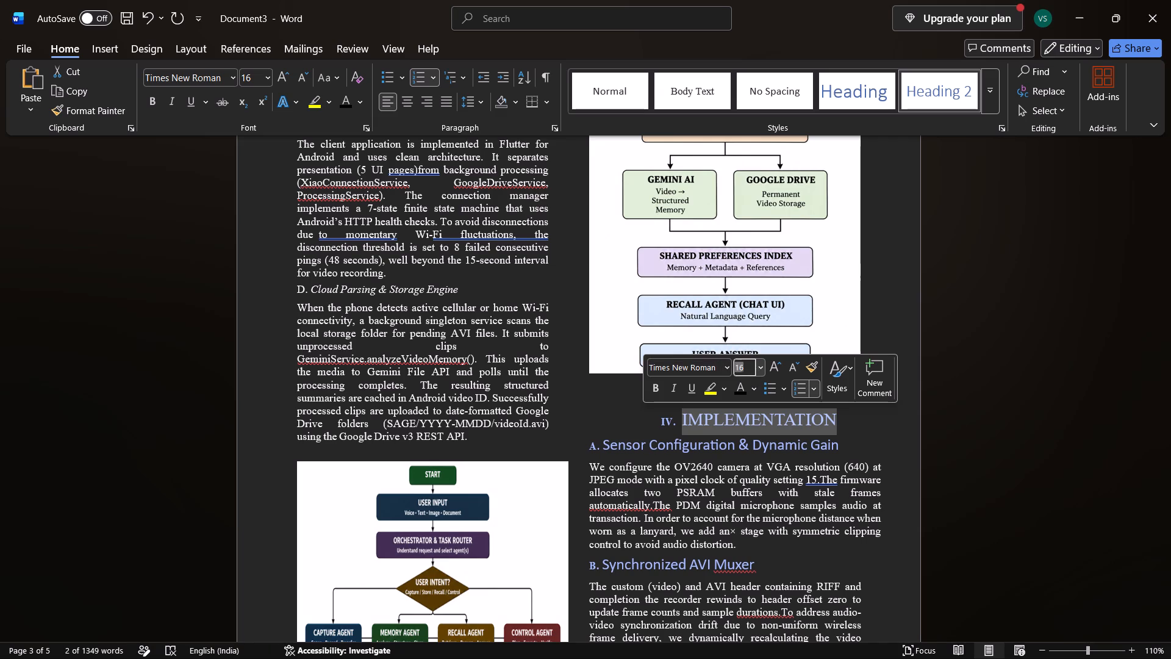
pyautogui.press('BackSpace')
pyautogui.write('10')
pyautogui.press('Return')
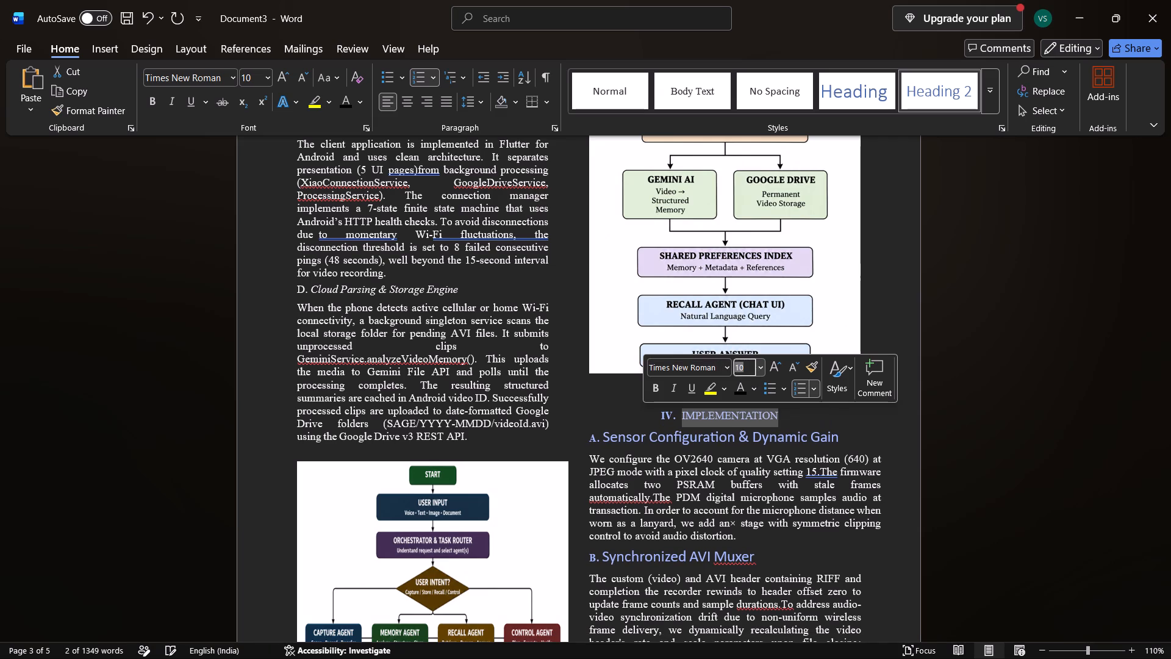
pyautogui.click(743, 383)
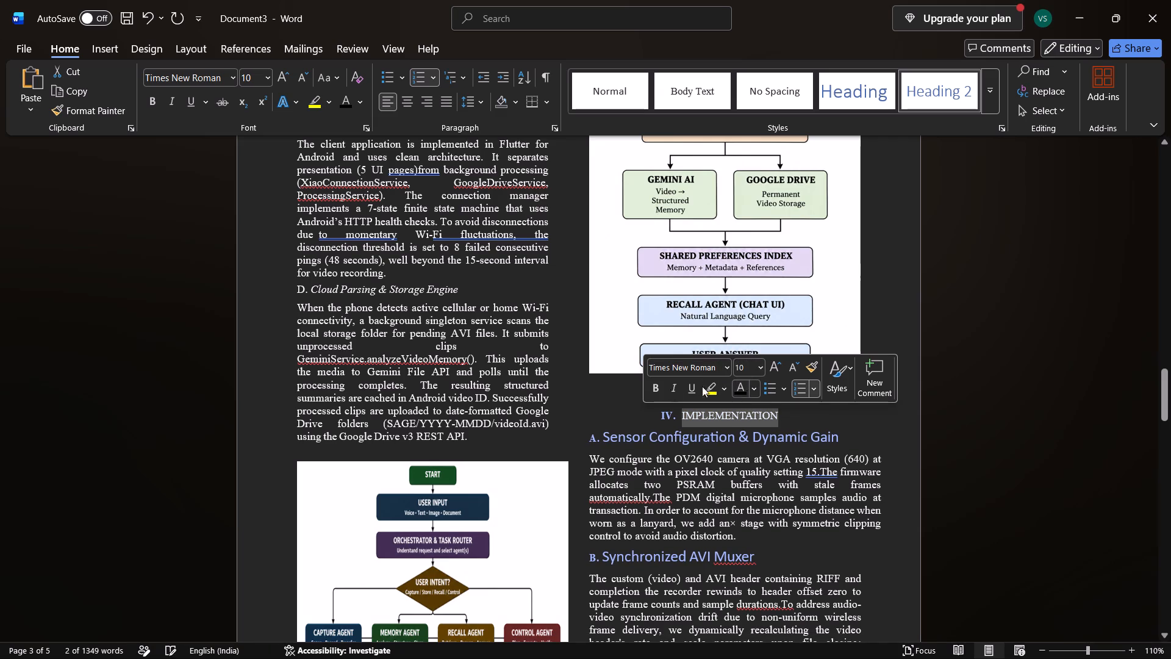
pyautogui.click(651, 389)
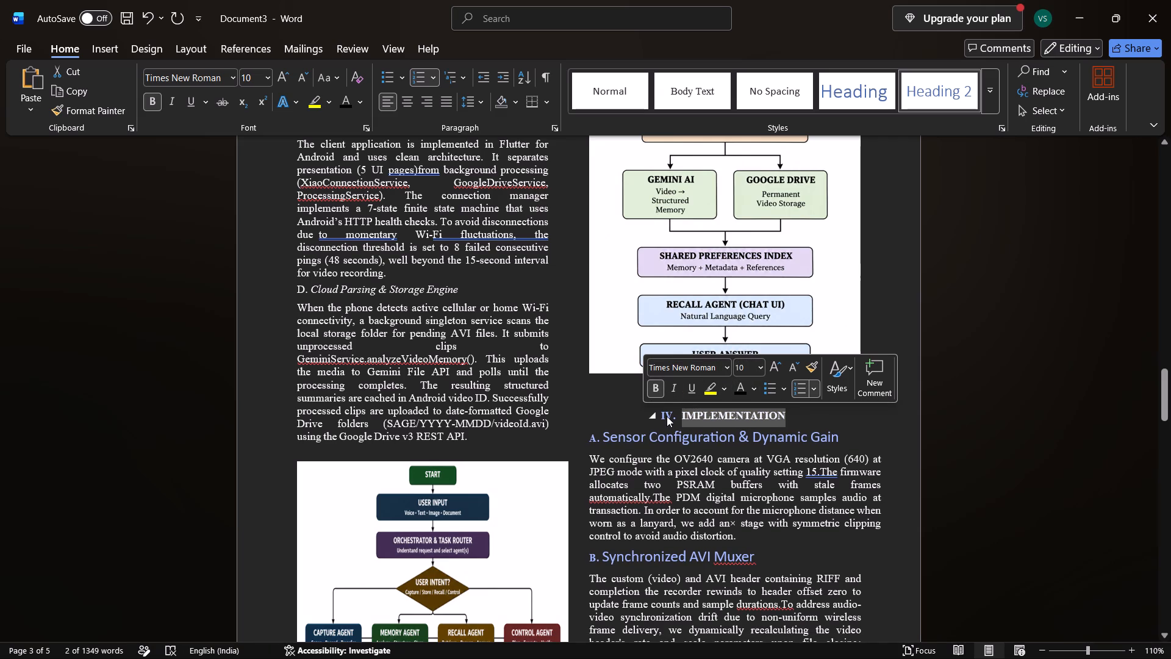
# Match the colour of the IMPLEMENTATION heading's "IV." numeral to the heading text.
pyautogui.moveTo(675, 414); pyautogui.dragTo(654, 419)
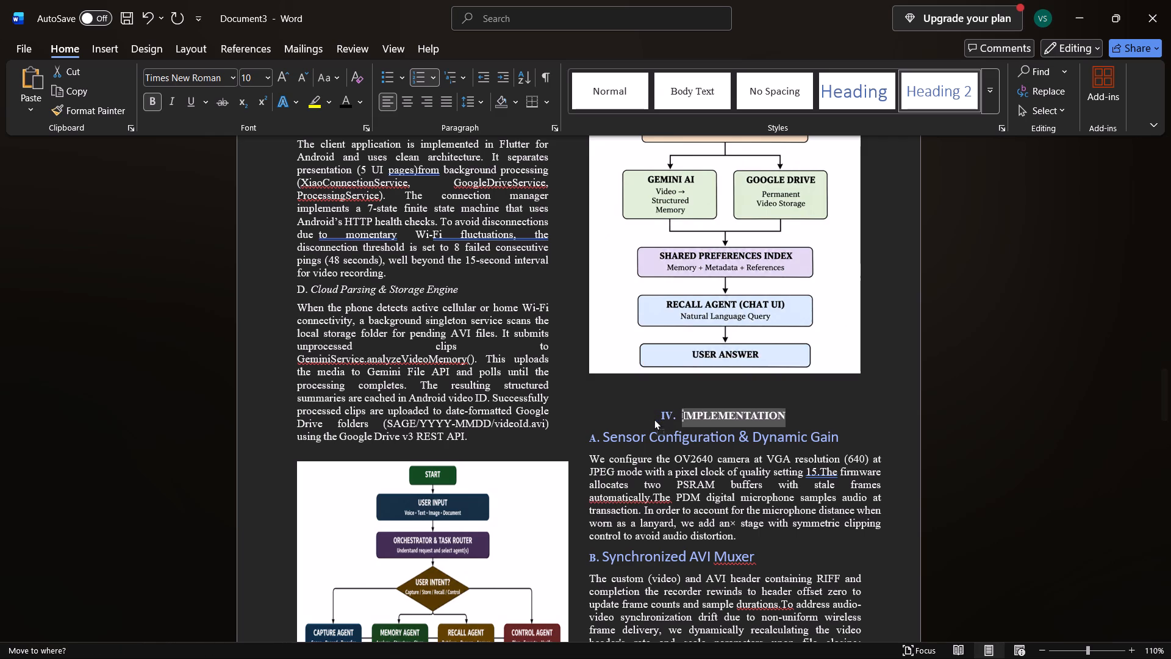
pyautogui.moveTo(654, 419); pyautogui.dragTo(653, 417)
pyautogui.moveTo(659, 413); pyautogui.dragTo(671, 414)
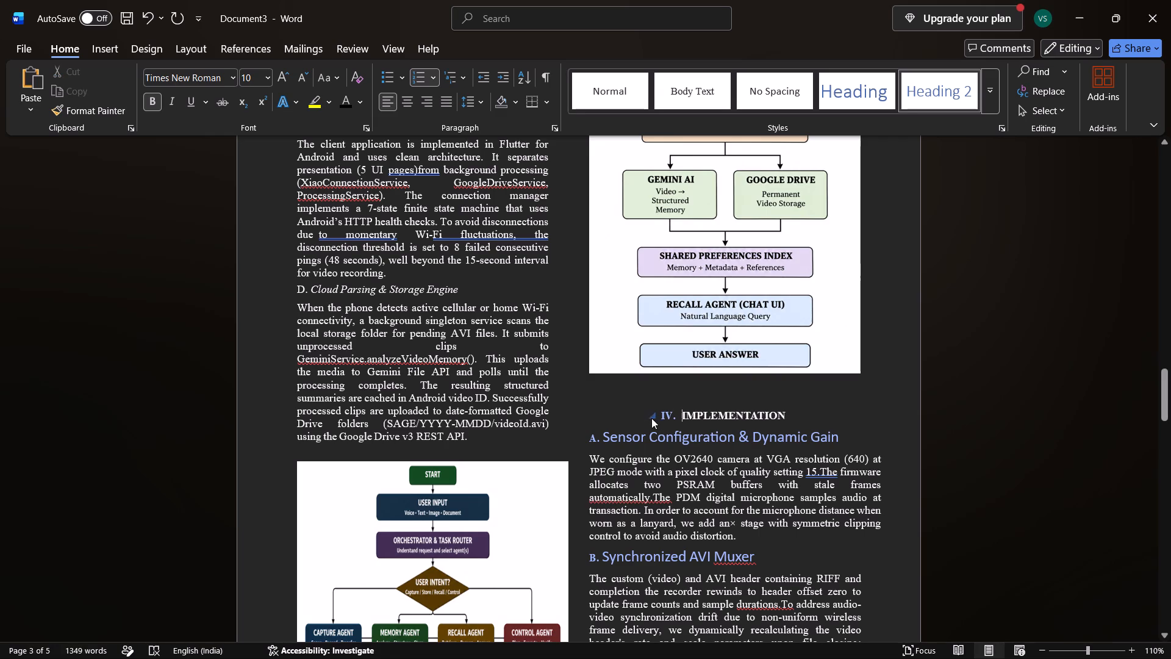
pyautogui.moveTo(673, 413); pyautogui.dragTo(639, 415)
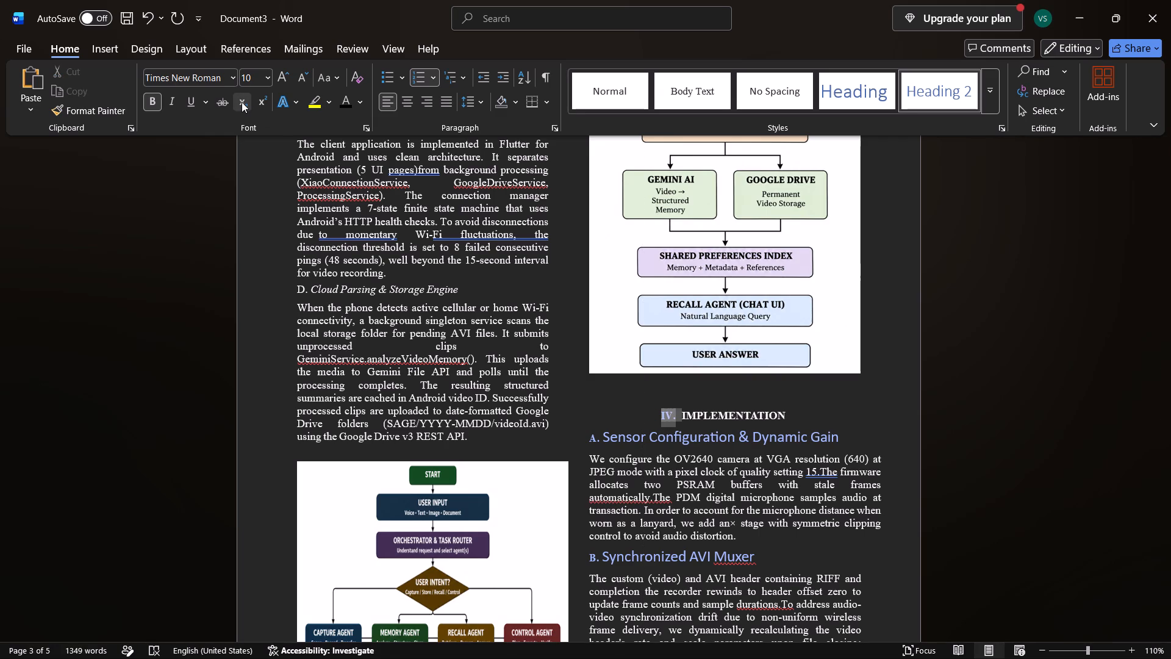
pyautogui.click(338, 106)
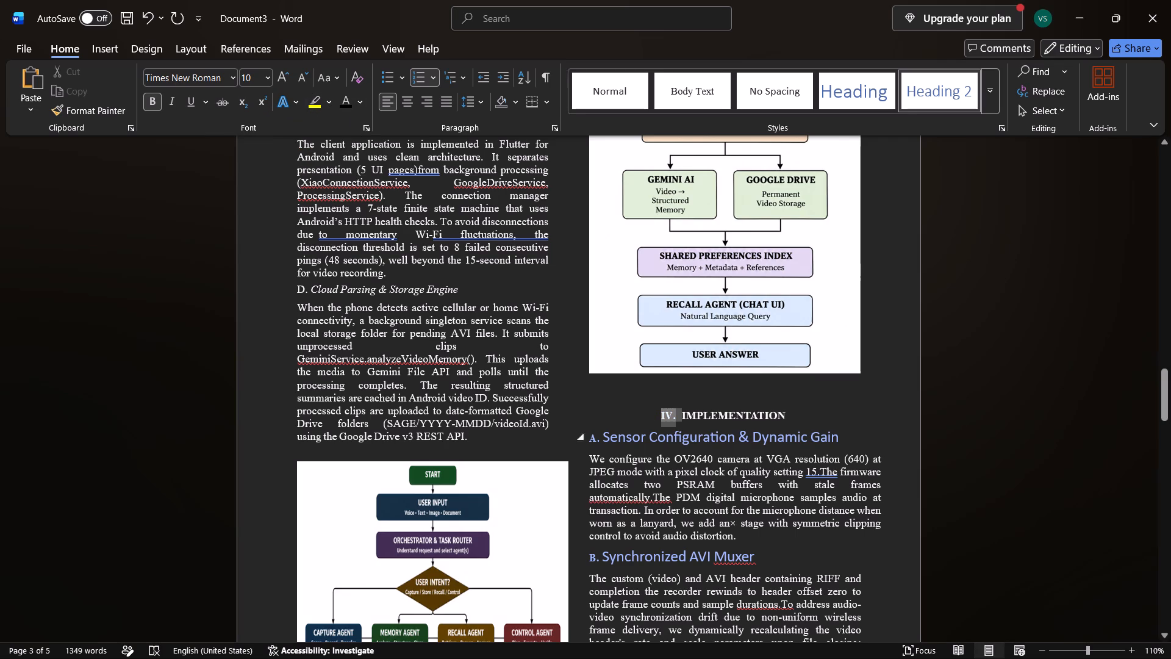
# Format the "Sensor Configuration & Dynamic Gain" subheading as Times New Roman, 10 pt, italic, in the body text colour.
pyautogui.moveTo(846, 441); pyautogui.dragTo(595, 443)
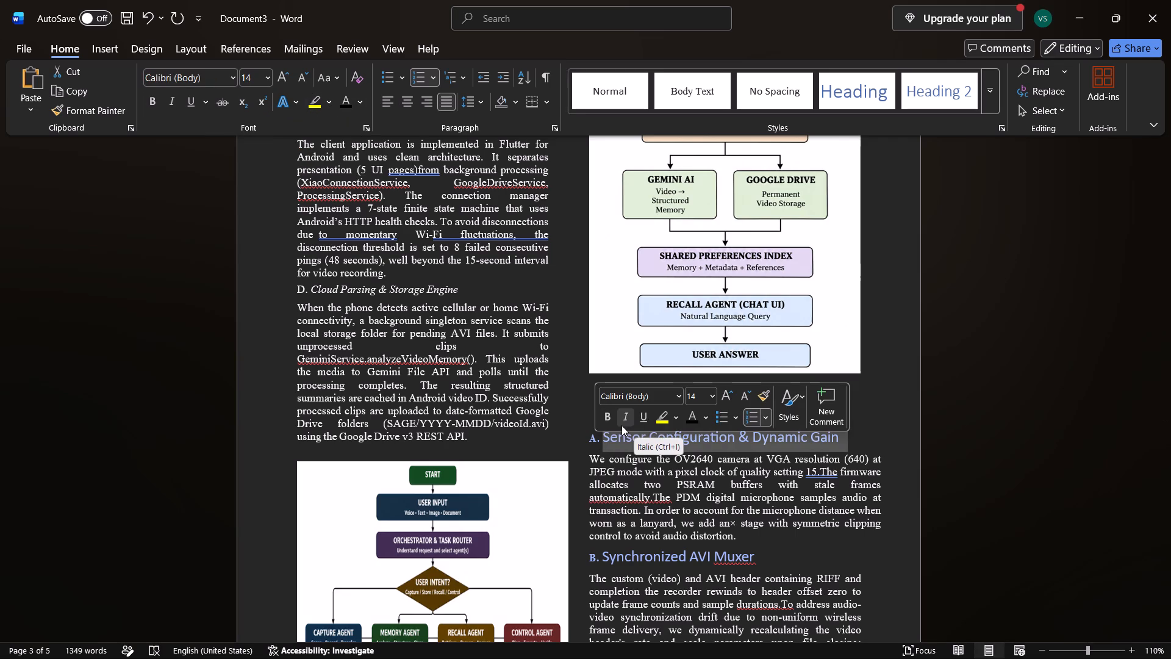
pyautogui.click(621, 424)
pyautogui.click(690, 419)
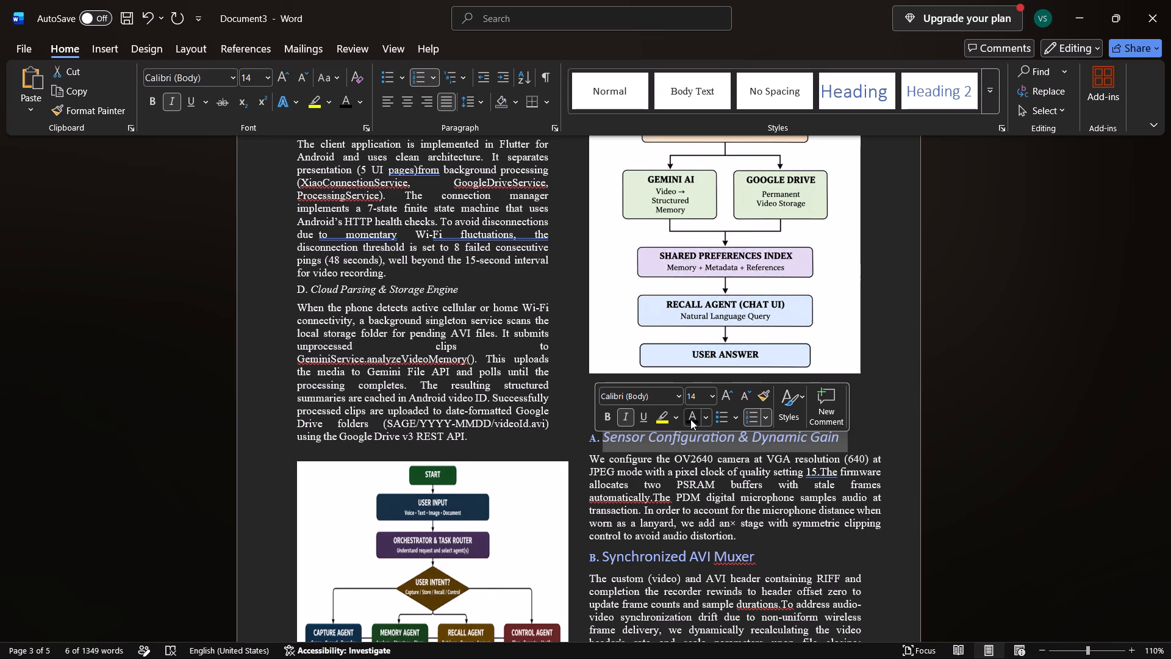
pyautogui.click(695, 398)
pyautogui.press('BackSpace')
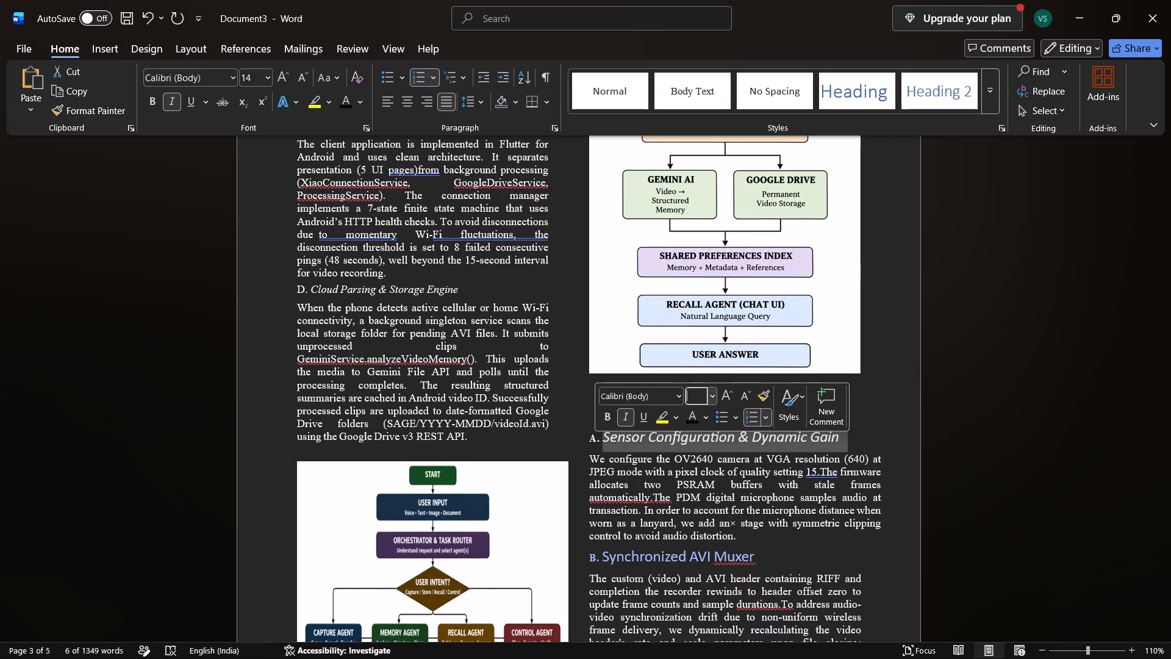
pyautogui.write('10')
pyautogui.press('Return')
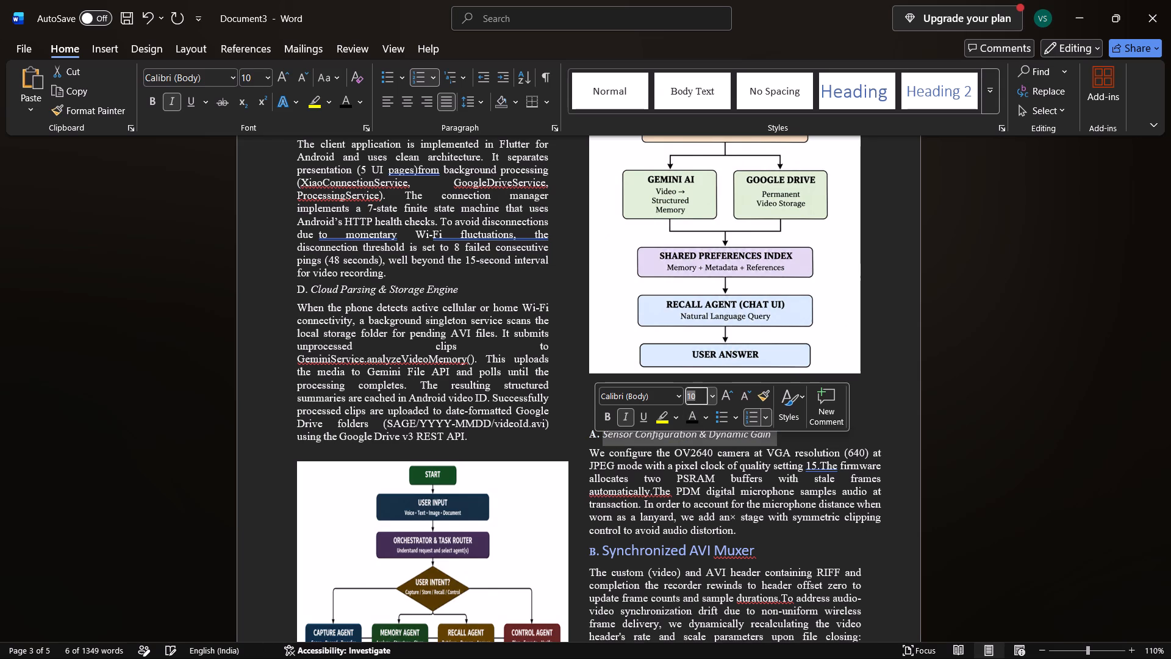
pyautogui.click(650, 397)
pyautogui.press('BackSpace')
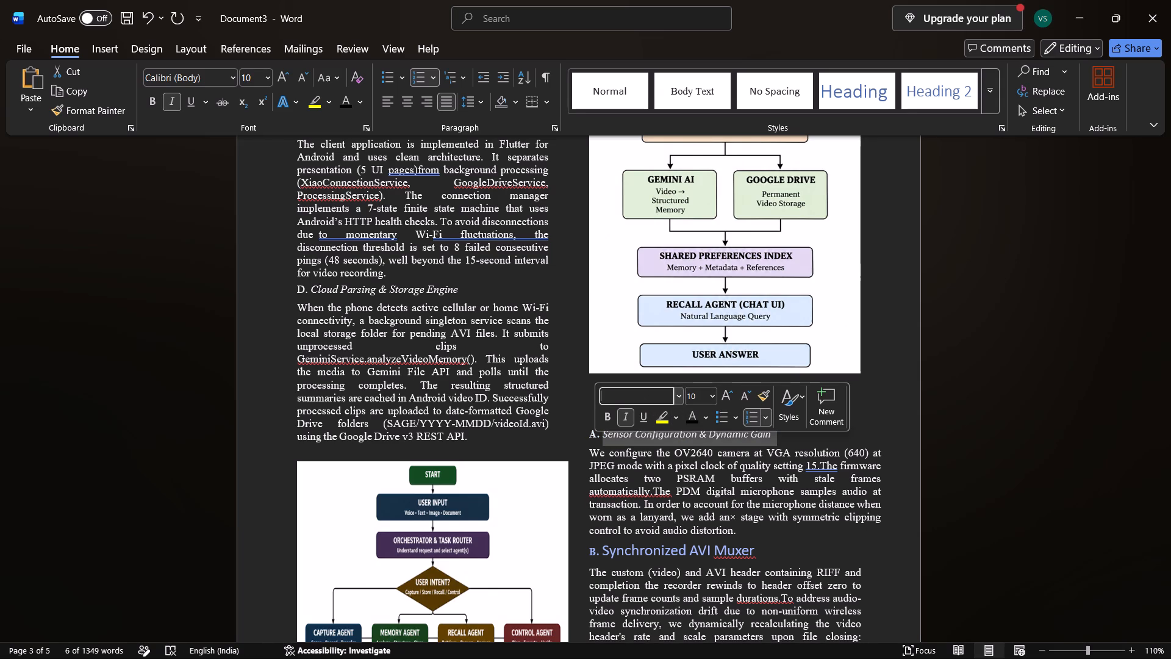
pyautogui.press('t')
pyautogui.press('Return')
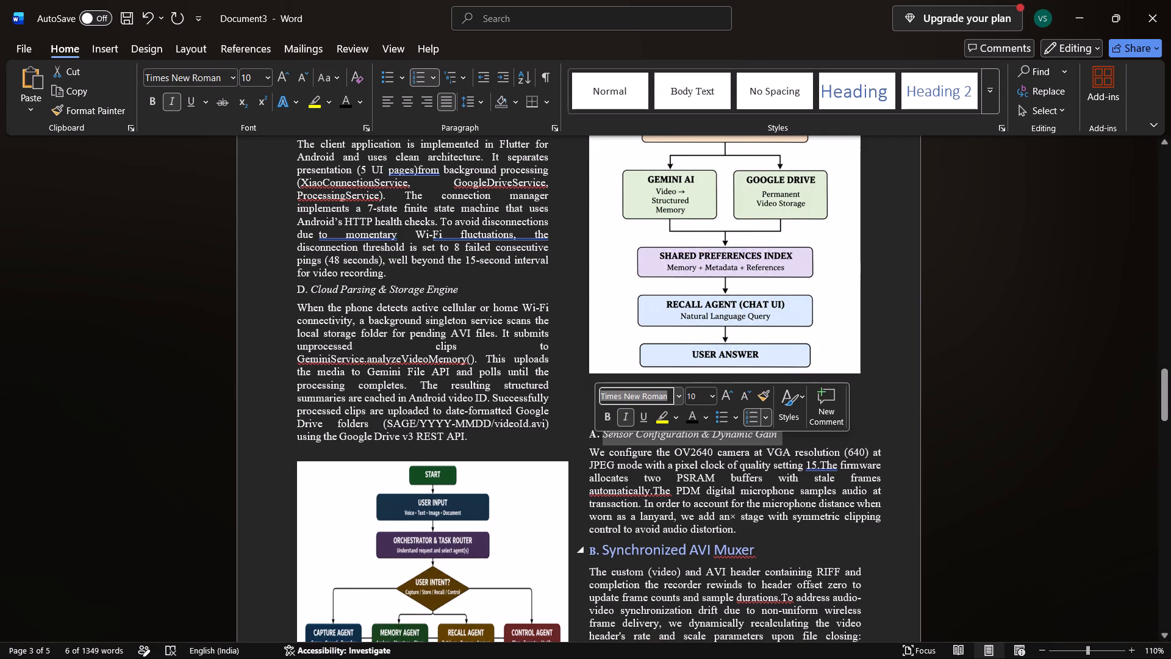
# Format the "Synchronized AVI Muxer" subheading as Times New Roman, 10 pt, italic, in the body text colour.
pyautogui.click(762, 550)
pyautogui.moveTo(762, 550); pyautogui.dragTo(616, 553)
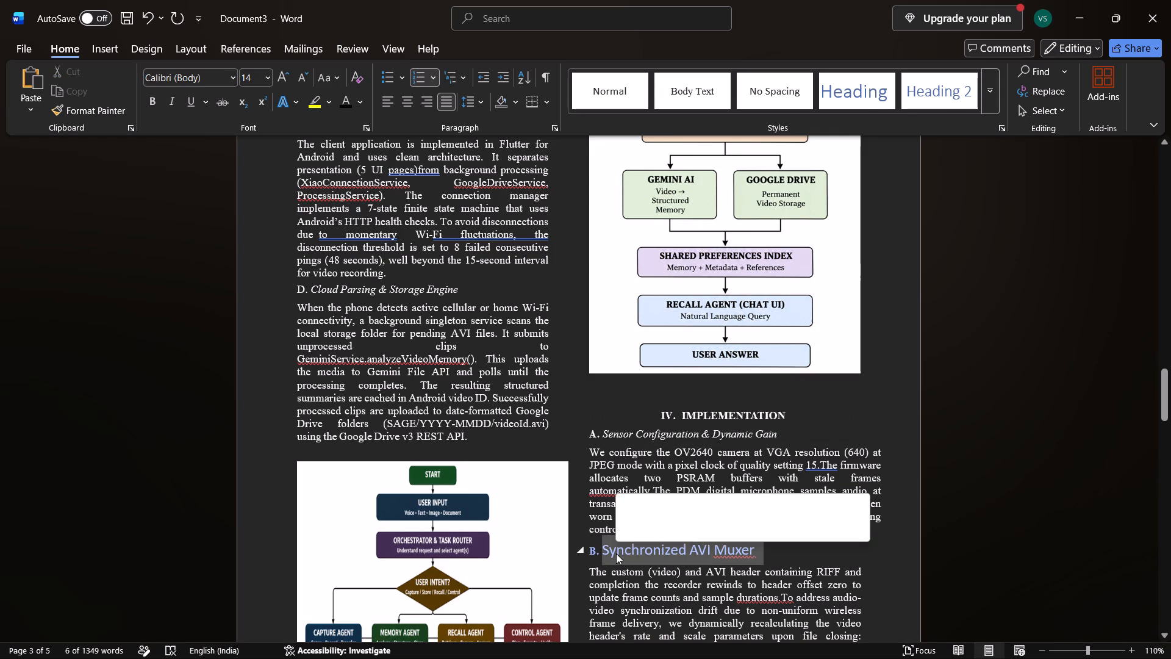
pyautogui.click(667, 505)
pyautogui.press('BackSpace')
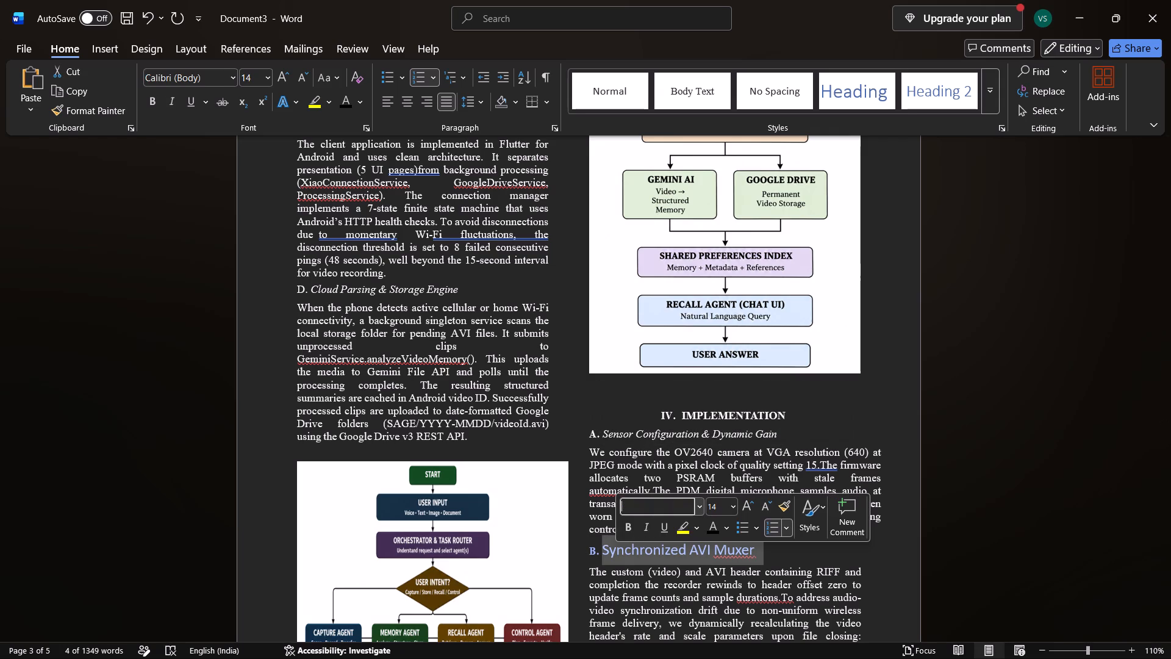
pyautogui.press('t')
pyautogui.press('Return')
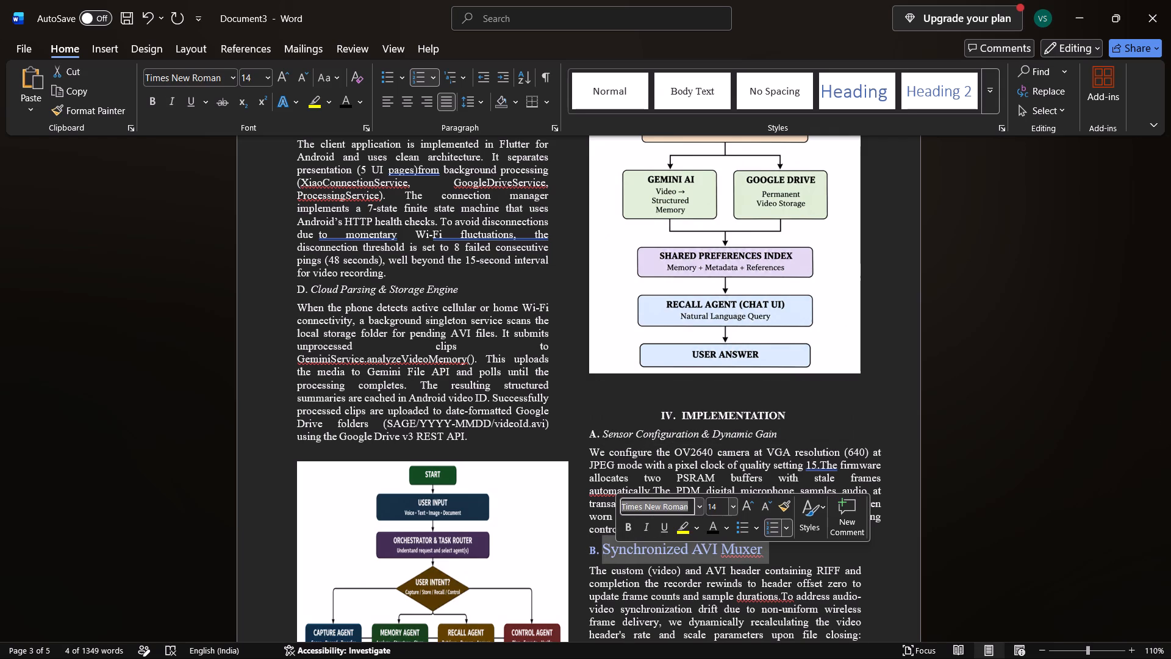
pyautogui.click(720, 508)
pyautogui.press('BackSpace')
pyautogui.write('10')
pyautogui.press('Return')
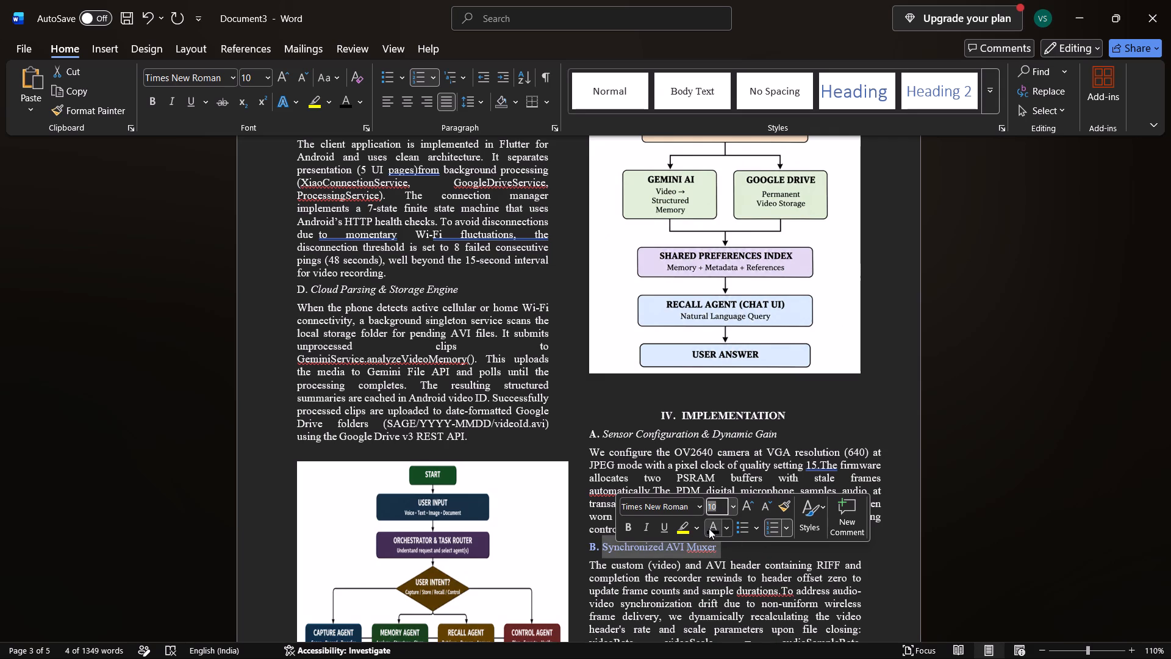
pyautogui.click(709, 528)
pyautogui.click(642, 535)
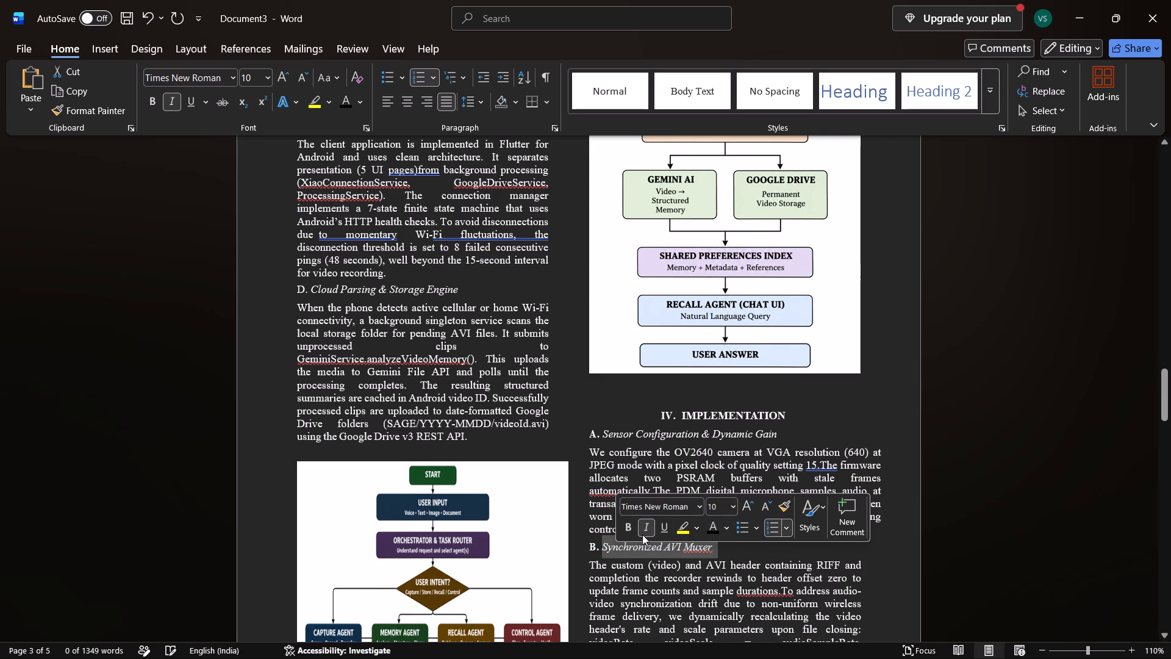
# Format the "Android Dual Network Routing" subheading to match the preceding Implementation subheadings.
pyautogui.scroll(-4, 665, 616)
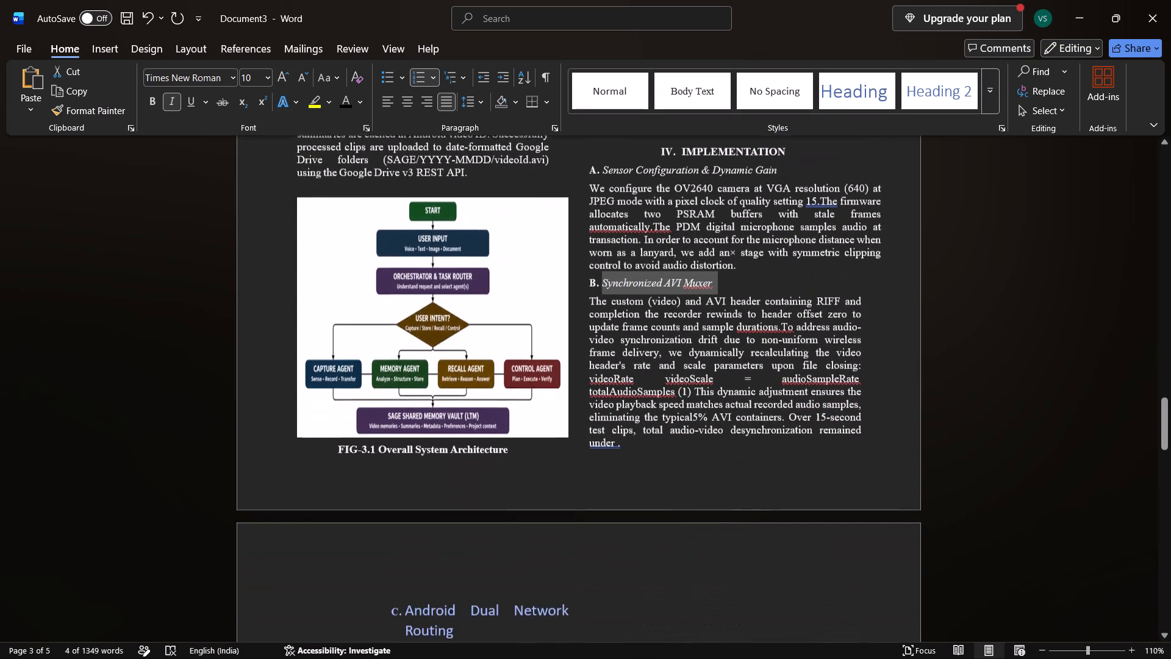
# Replace the automatic list numbering of the "Android Dual Network Routing" heading with the plain prefix "C. ".
pyautogui.scroll(-1, 665, 595)
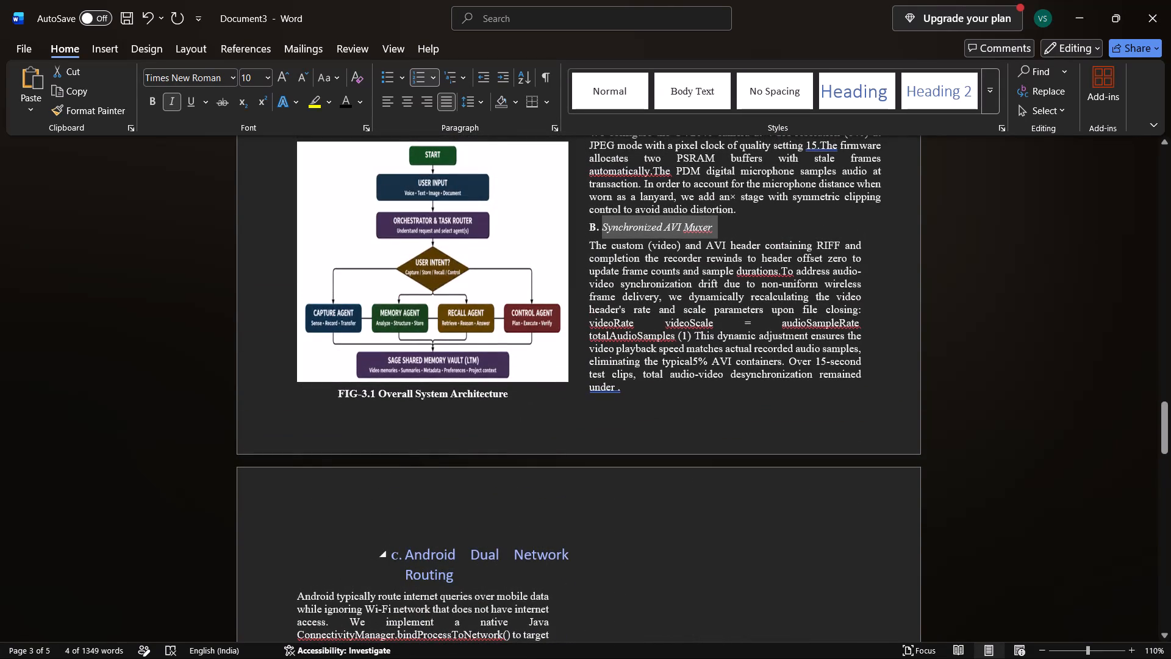
pyautogui.click(390, 555)
pyautogui.press('BackSpace')
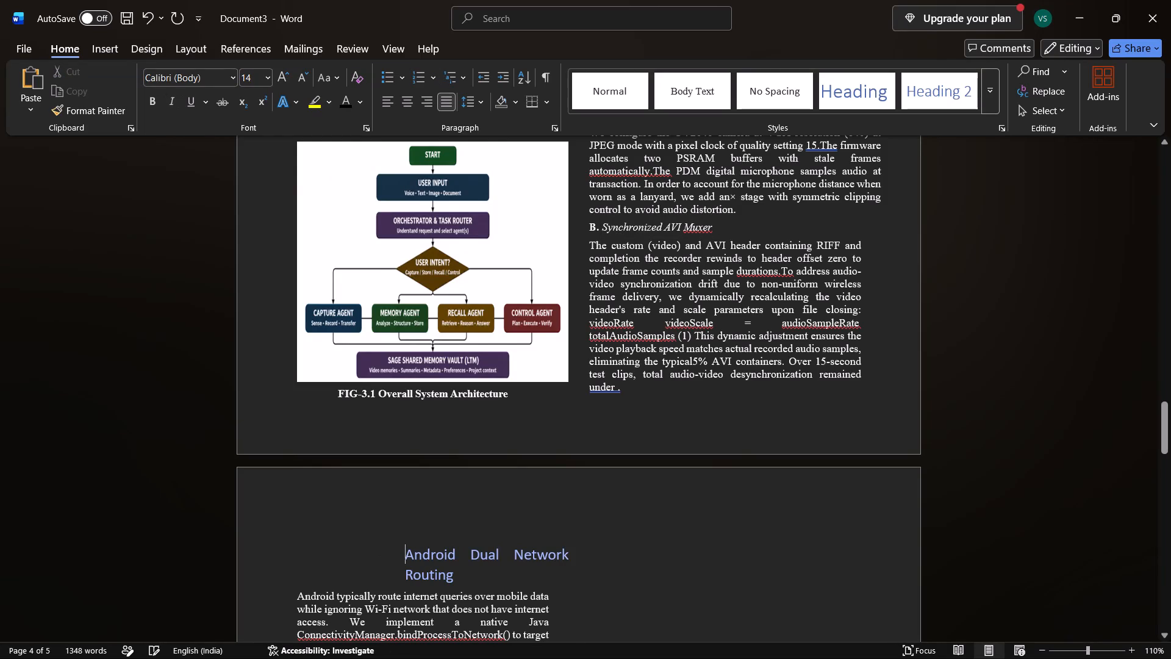
pyautogui.press('BackSpace')
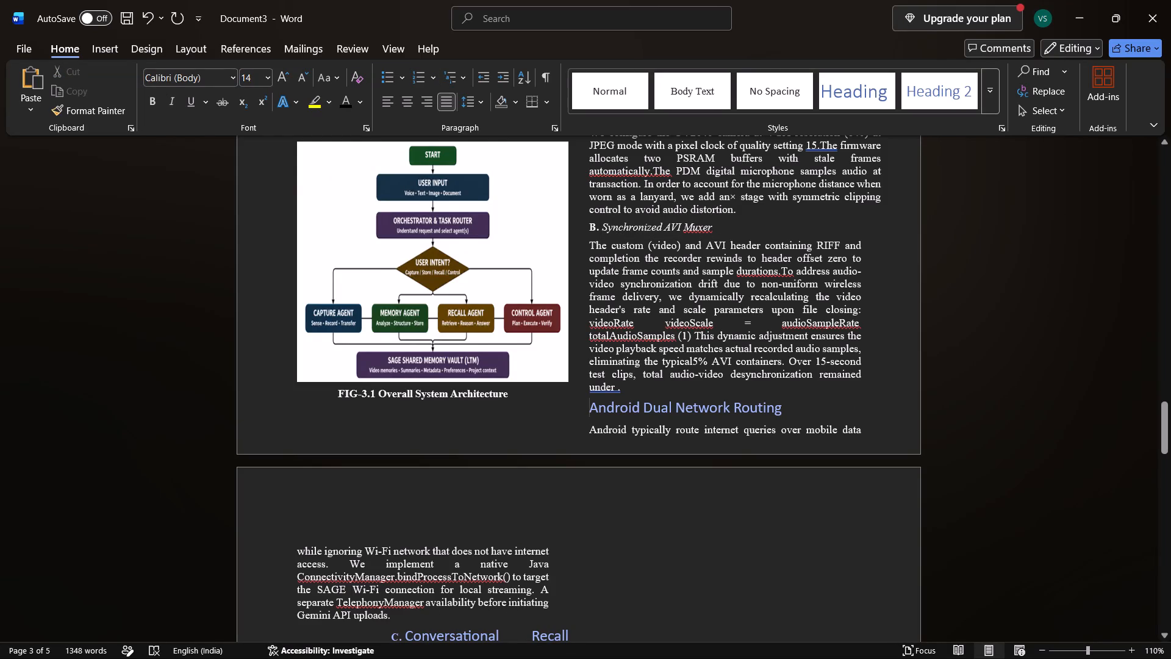
pyautogui.press('c')
pyautogui.write('.')
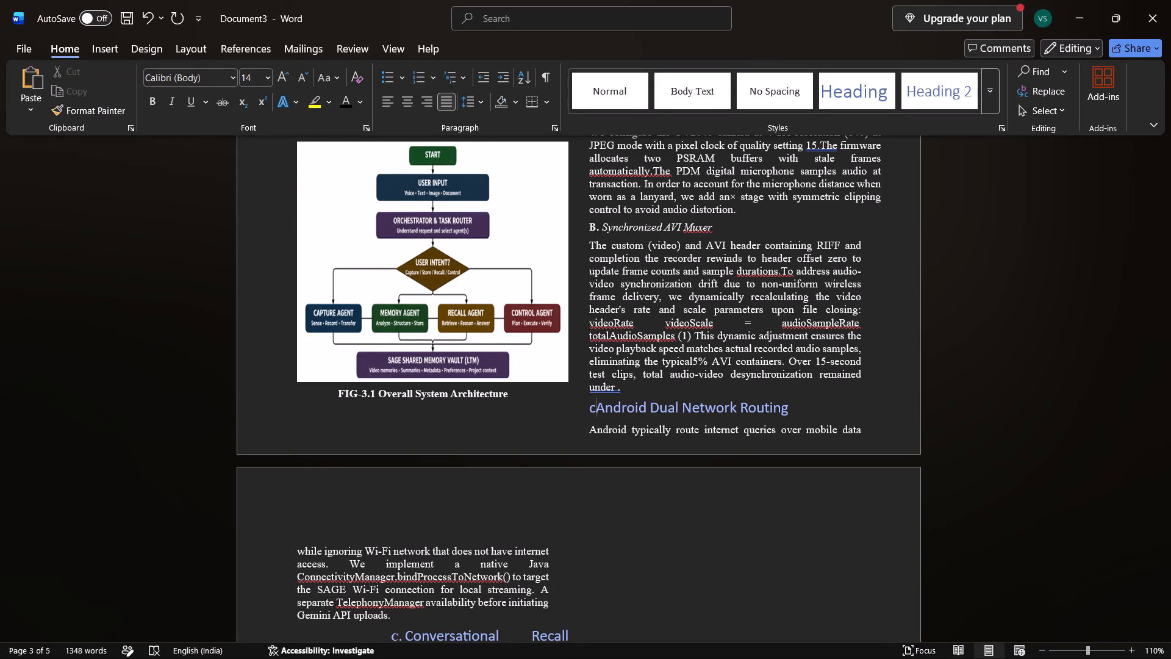
pyautogui.press('space')
pyautogui.press('BackSpace')
pyautogui.press('BackSpace')
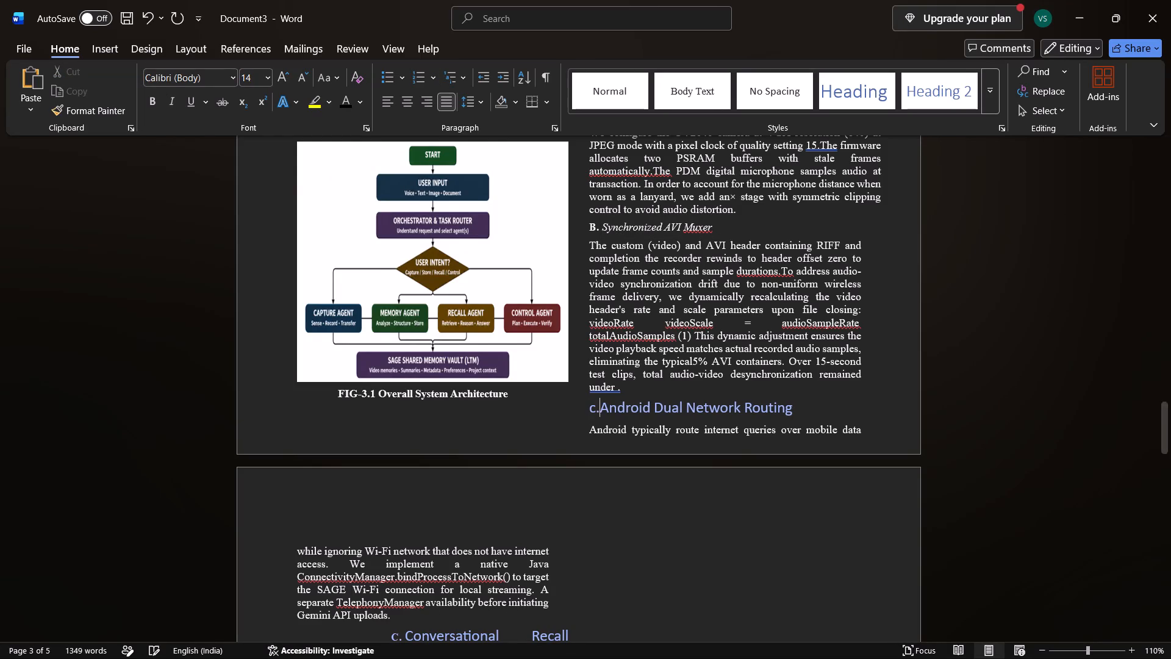
pyautogui.press('BackSpace')
pyautogui.press(',')
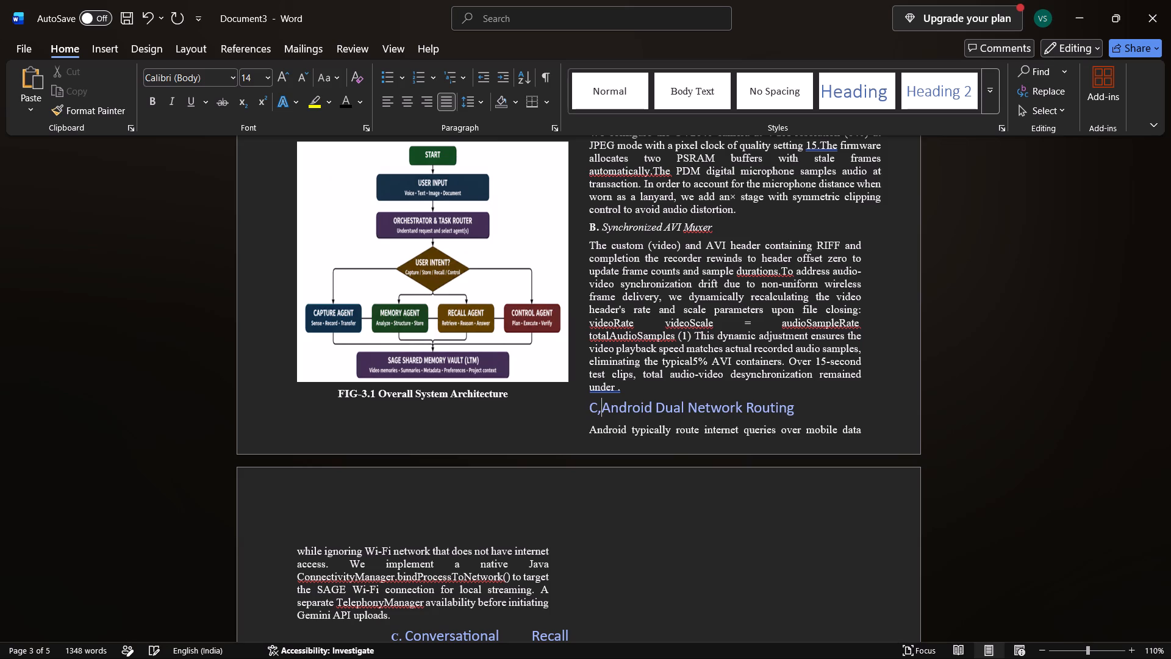
pyautogui.press('BackSpace')
pyautogui.write('.')
pyautogui.press('space')
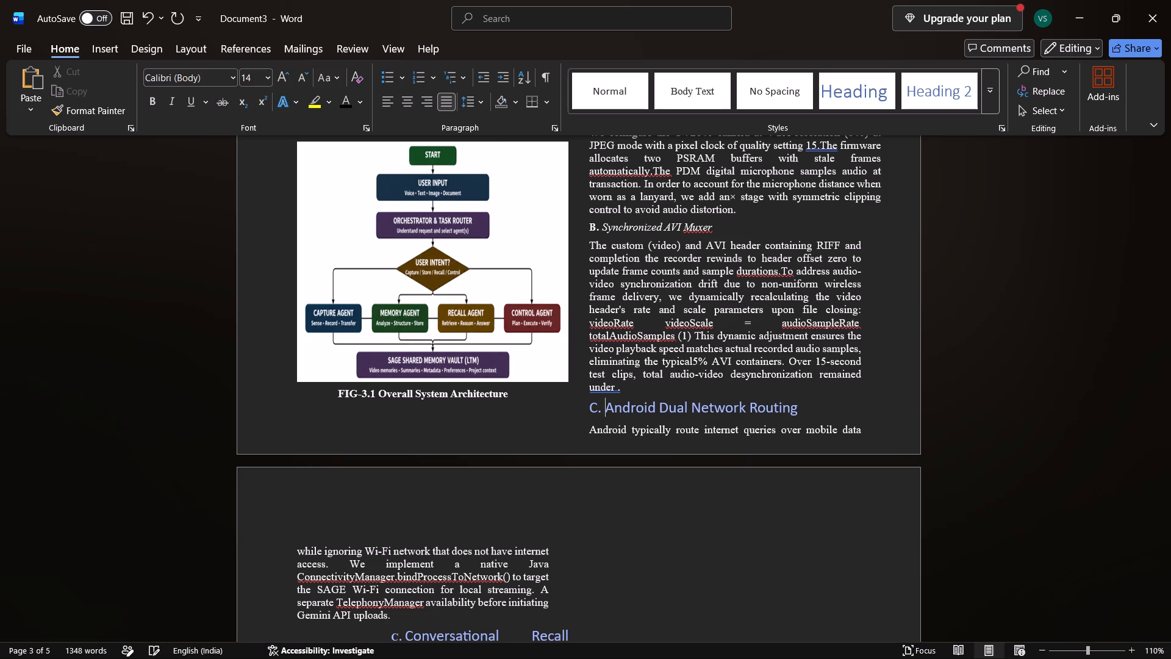
# Format the heading text "Android Dual Network Routing" as italic Times New Roman, size 10, in the body-text font colour.
pyautogui.moveTo(804, 409); pyautogui.dragTo(616, 404)
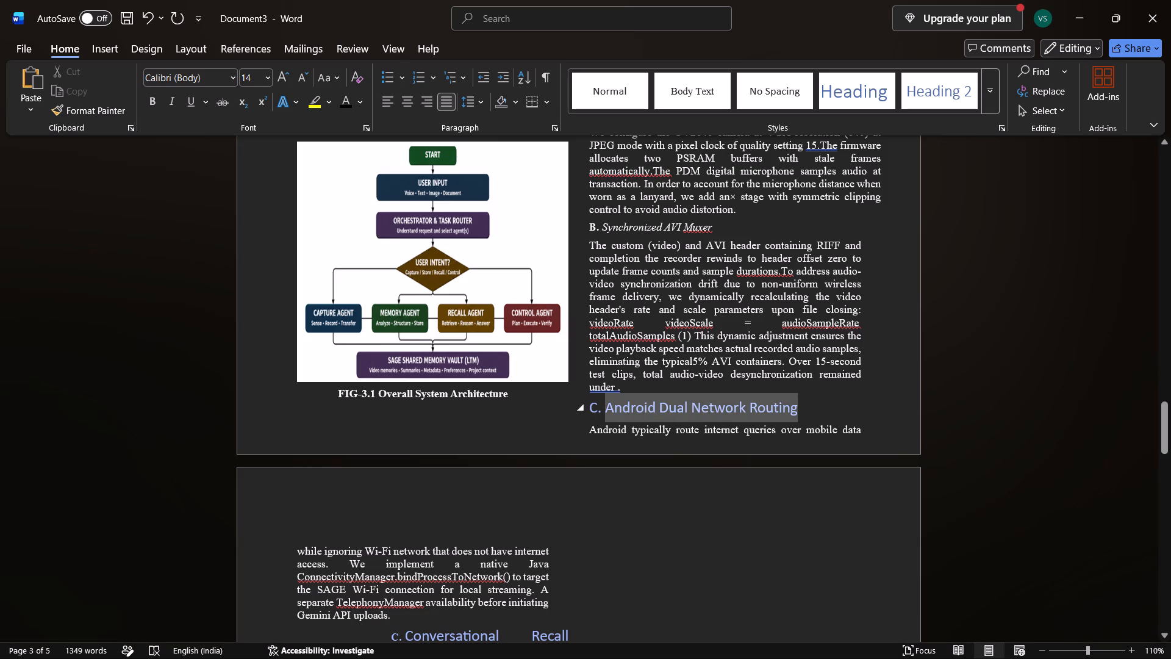
pyautogui.moveTo(616, 404); pyautogui.dragTo(614, 405)
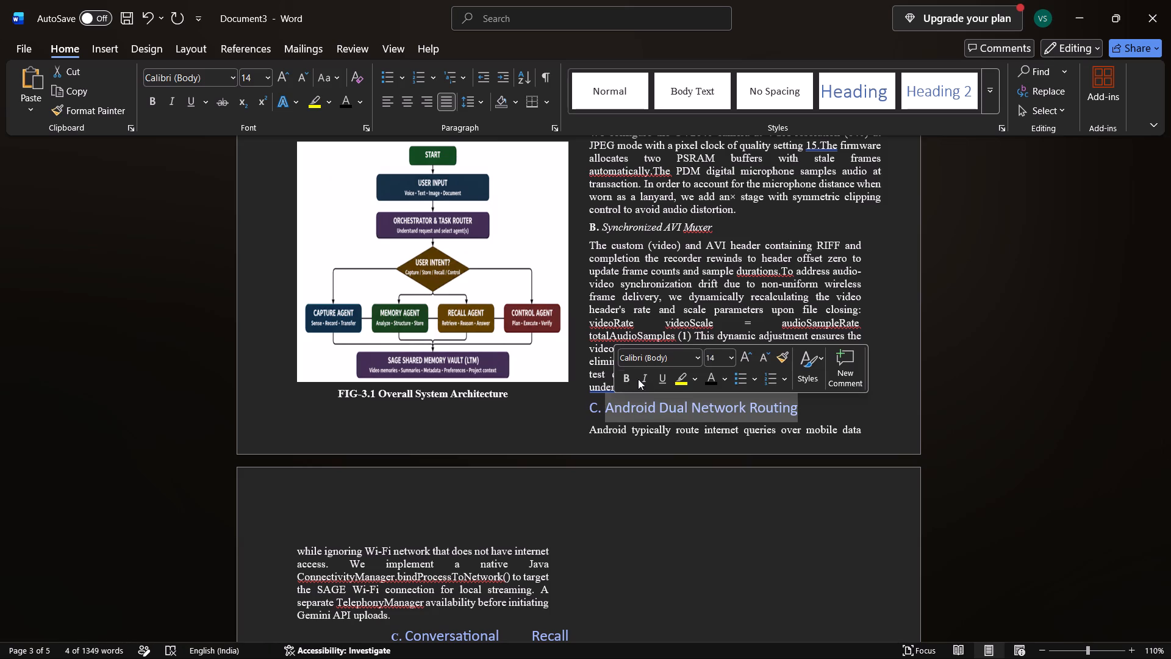
pyautogui.click(640, 379)
pyautogui.click(664, 360)
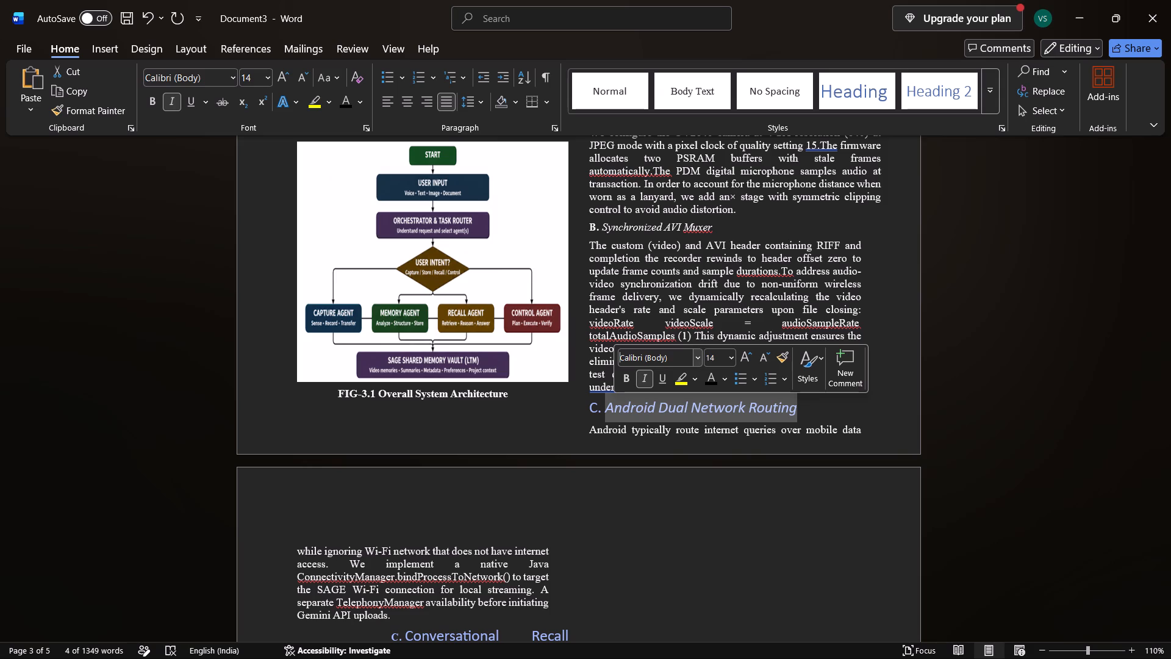
pyautogui.press('BackSpace')
pyautogui.press('t')
pyautogui.press('Return')
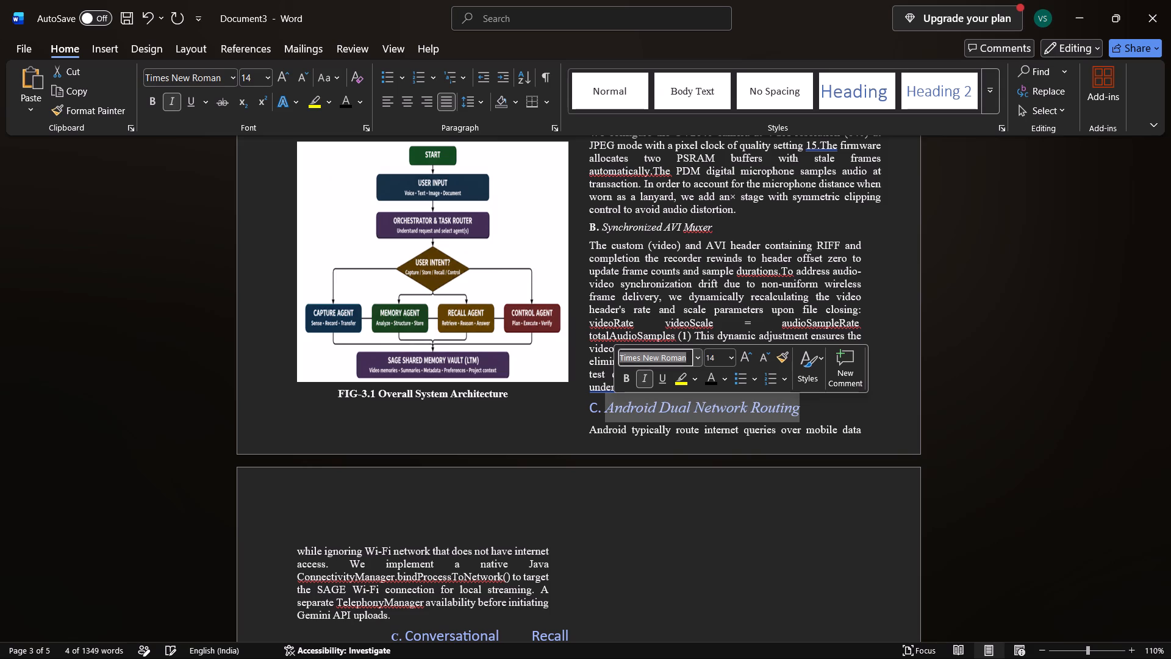
pyautogui.click(716, 355)
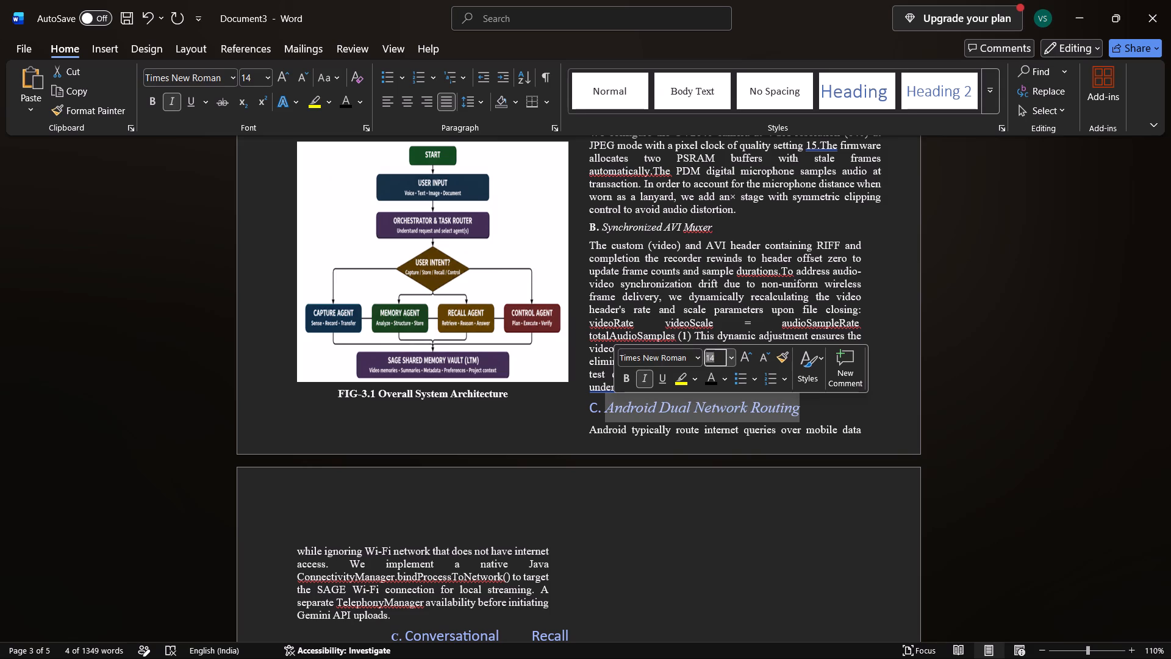
pyautogui.press('BackSpace')
pyautogui.write('10')
pyautogui.press('Return')
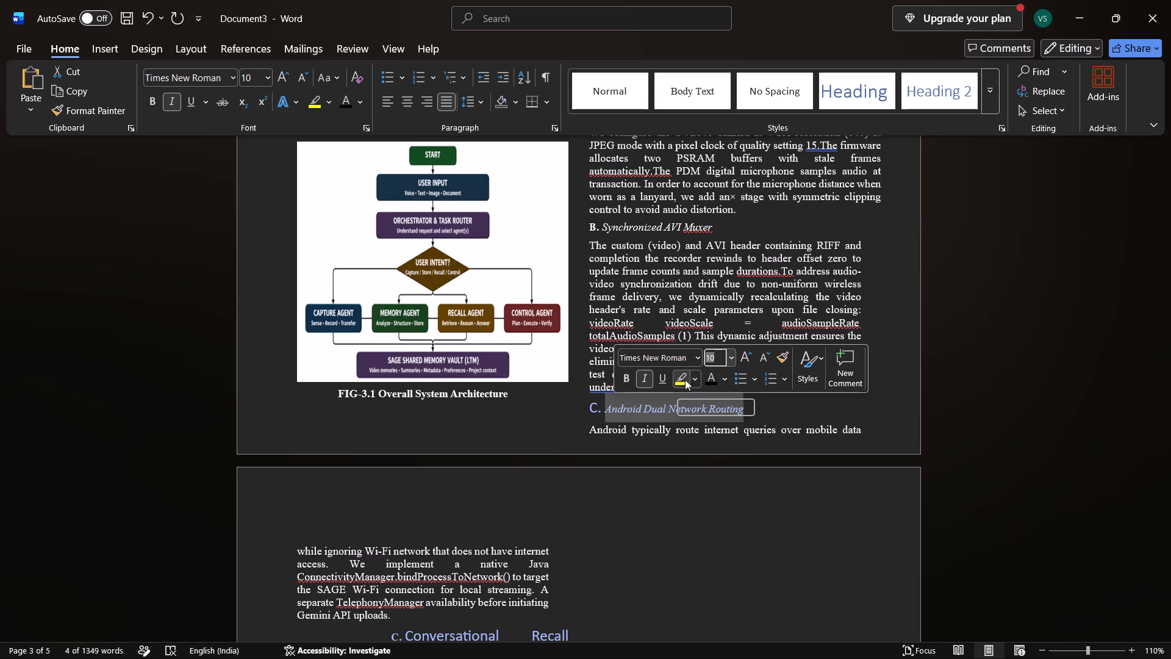
pyautogui.click(709, 379)
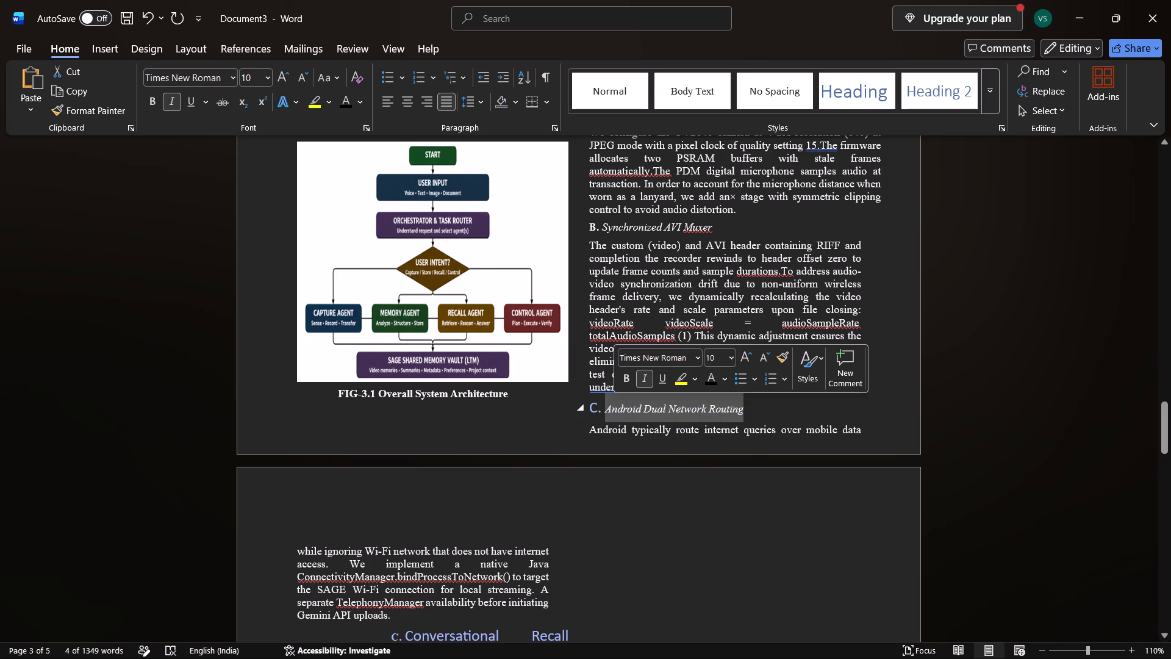
# Set the "C." prefix of the Android Dual Network Routing heading to size 10 in the body-text font colour.
pyautogui.click(604, 409)
pyautogui.moveTo(604, 409); pyautogui.dragTo(589, 409)
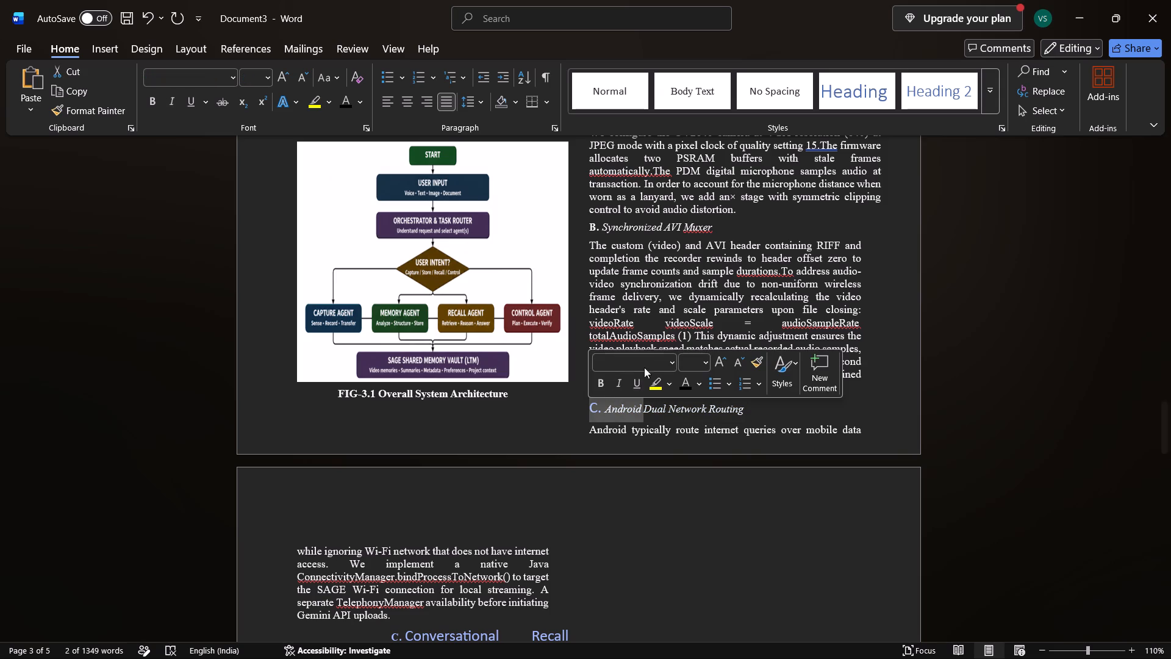
pyautogui.click(697, 361)
pyautogui.write('10')
pyautogui.press('Return')
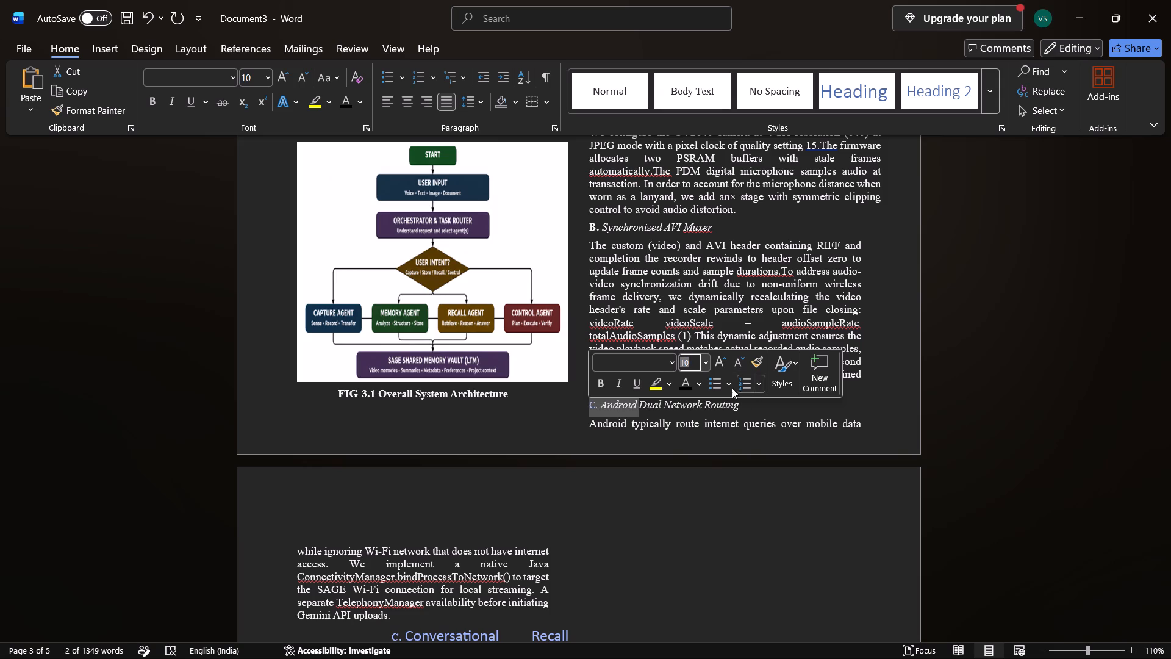
pyautogui.click(684, 383)
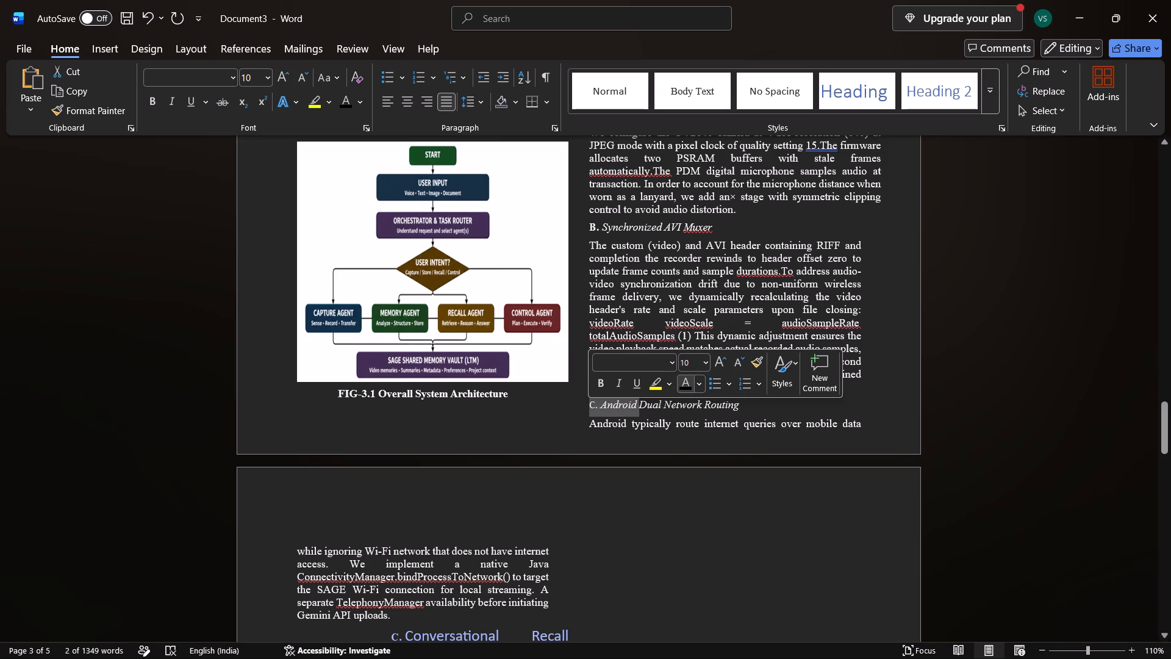
pyautogui.click(679, 459)
# Insert a line break before the "C. Android Dual Network Routing" heading to move it to the following page.
pyautogui.click(592, 408)
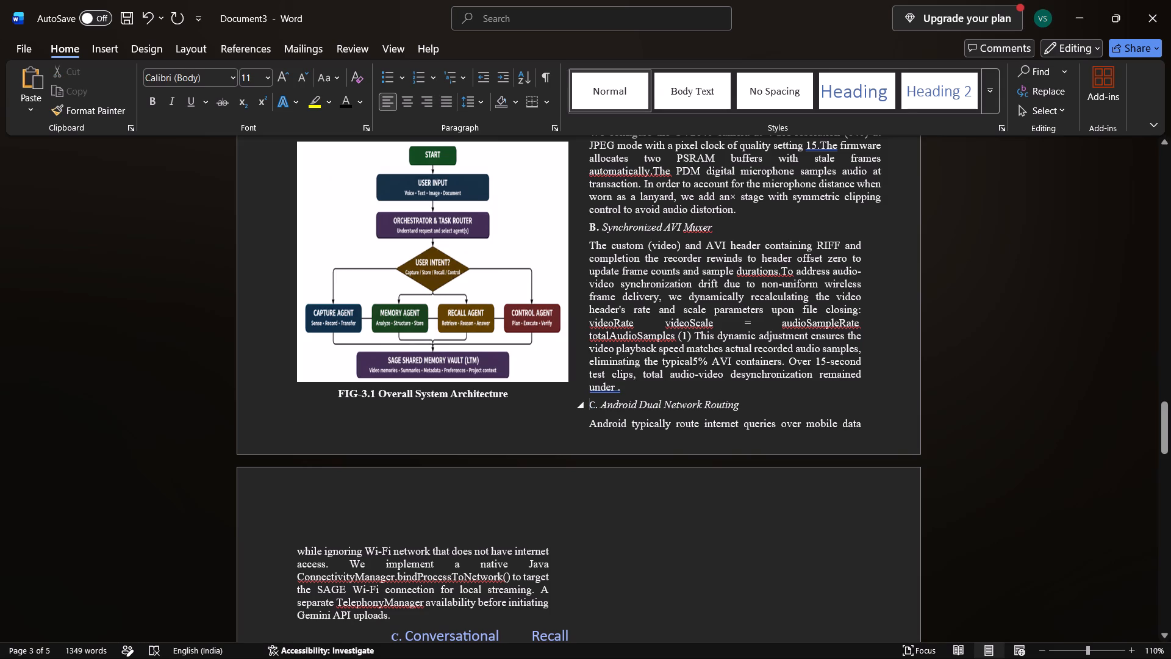
pyautogui.press('Return')
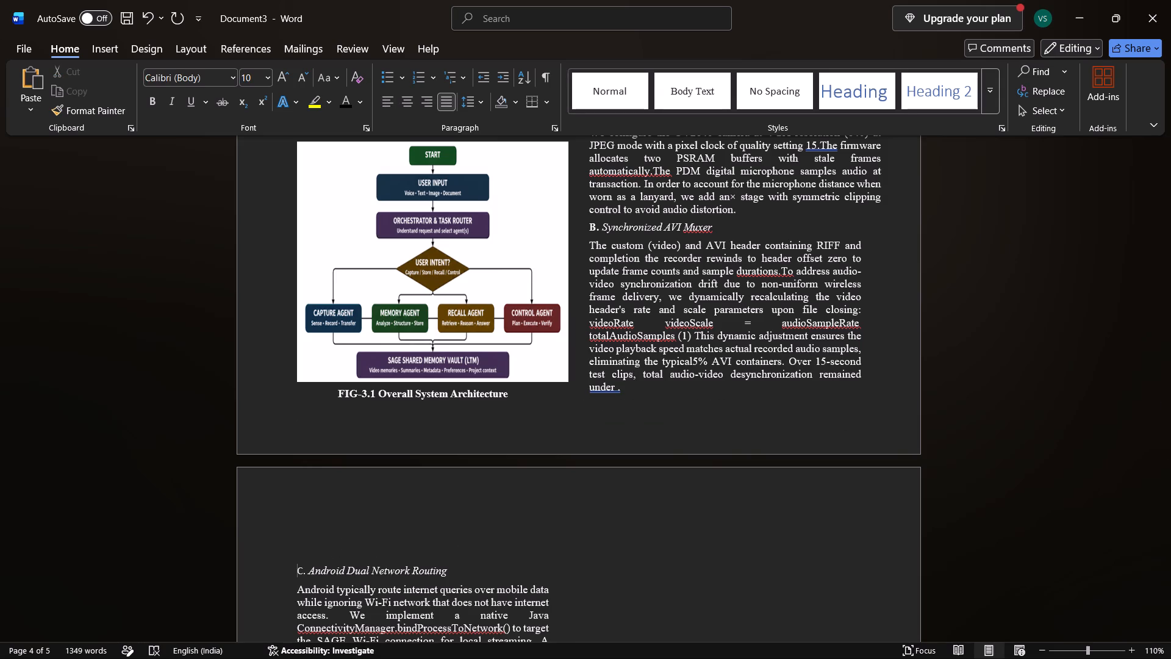
# Replace the automatic list numbering of the "Conversational Recall Interface" heading with the plain prefix "D. ".
pyautogui.scroll(-1, 595, 511)
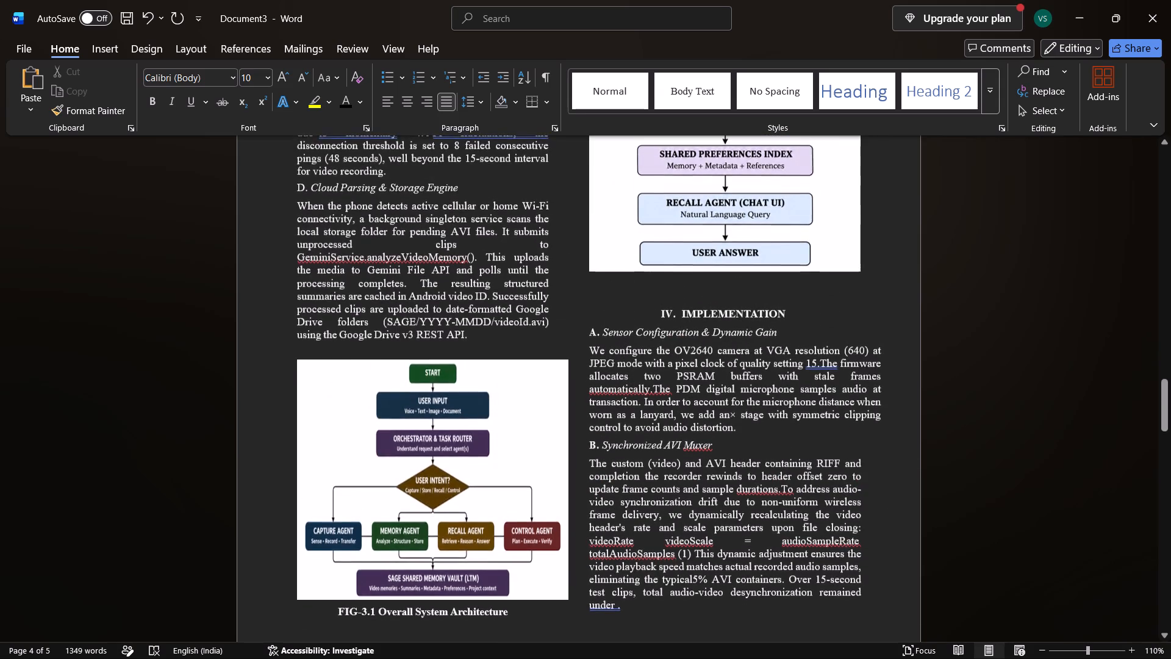
pyautogui.scroll(-1, 595, 511)
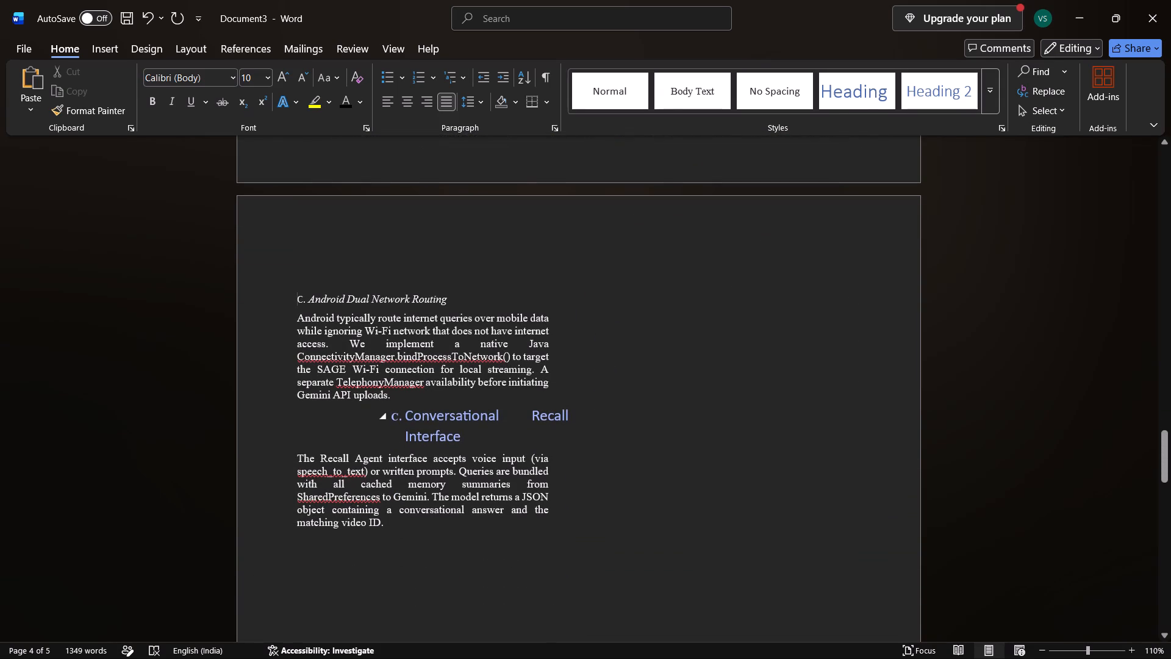
pyautogui.click(404, 416)
pyautogui.press('BackSpace')
pyautogui.press('BackSpace')
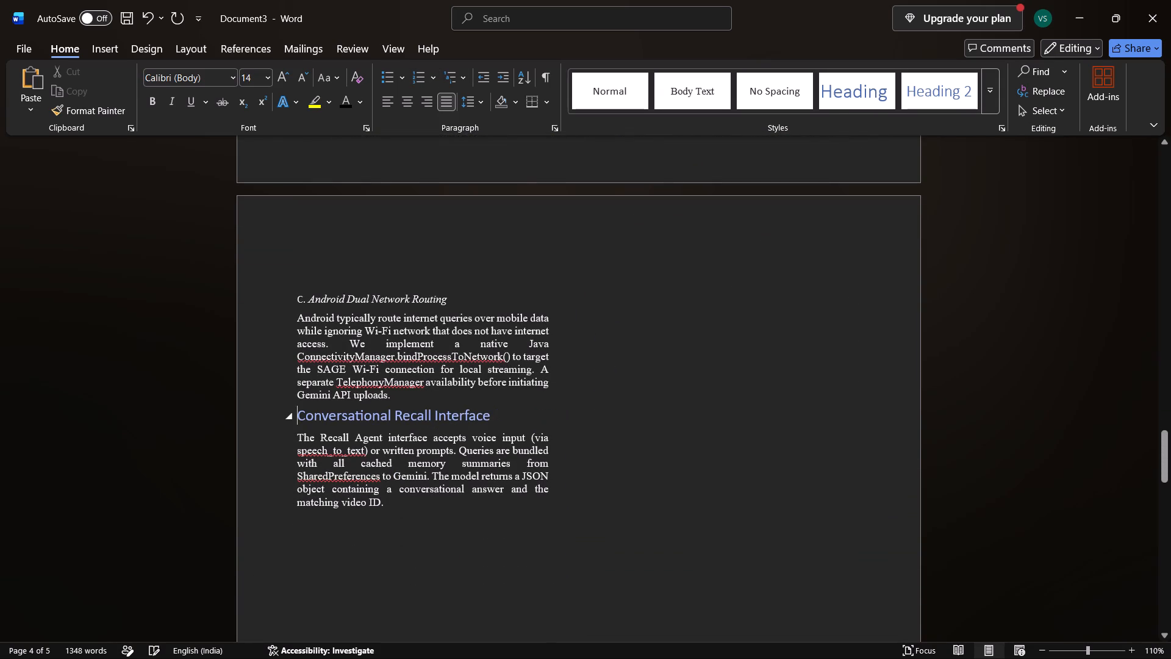
pyautogui.press('d')
pyautogui.write('.')
pyautogui.press('space')
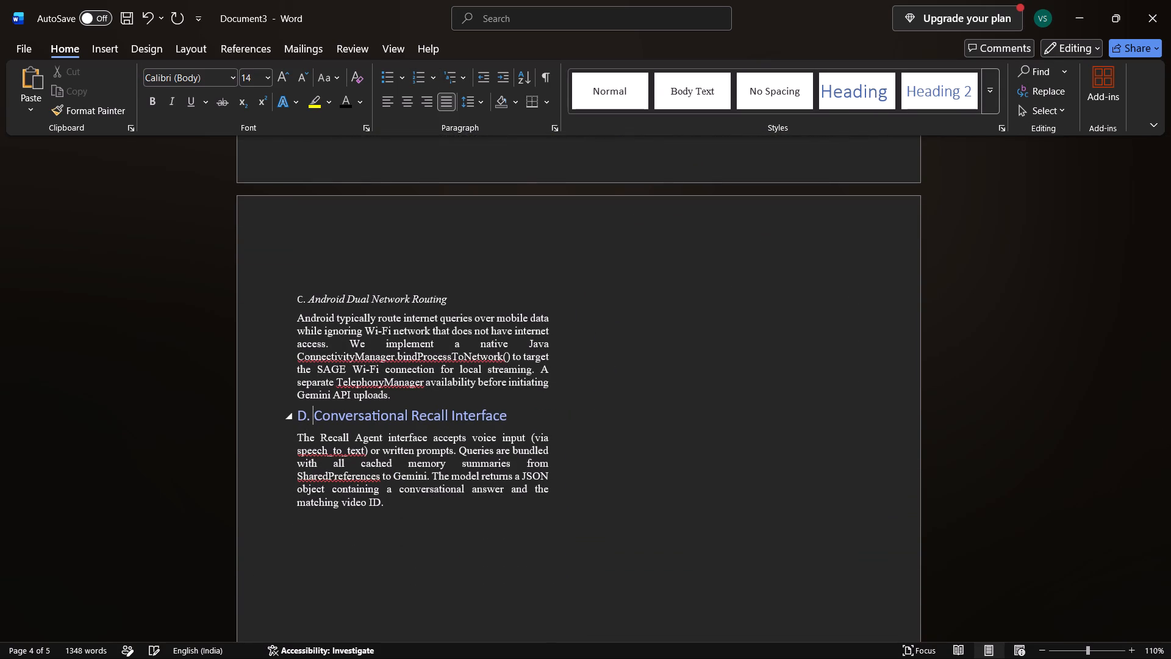
# Format the whole "D. Conversational Recall Interface" heading as italic Times New Roman, size 10, in the body-text font colour.
pyautogui.moveTo(514, 420); pyautogui.dragTo(314, 414)
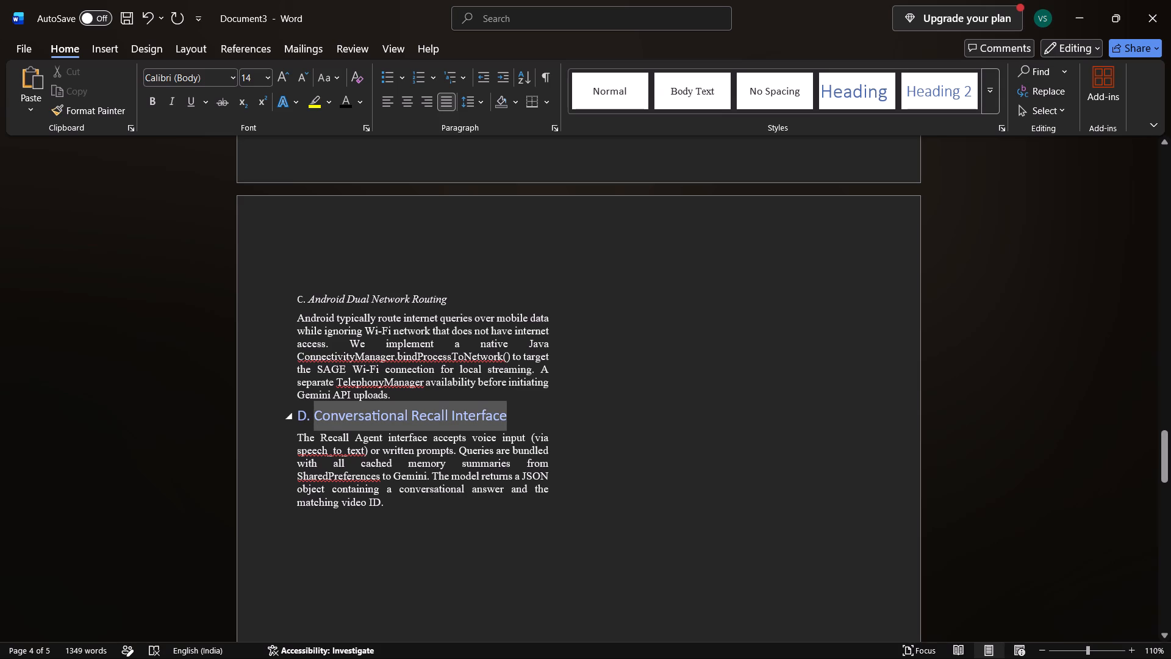
pyautogui.moveTo(314, 414); pyautogui.dragTo(291, 414)
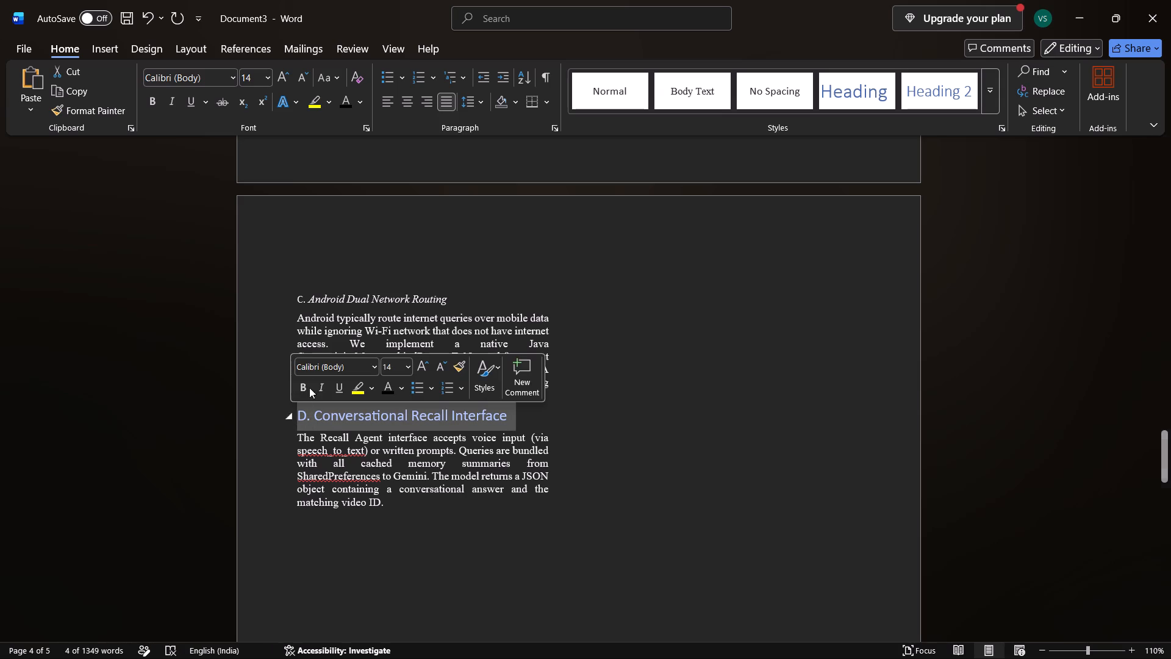
pyautogui.click(349, 366)
pyautogui.press('BackSpace')
pyautogui.press('t')
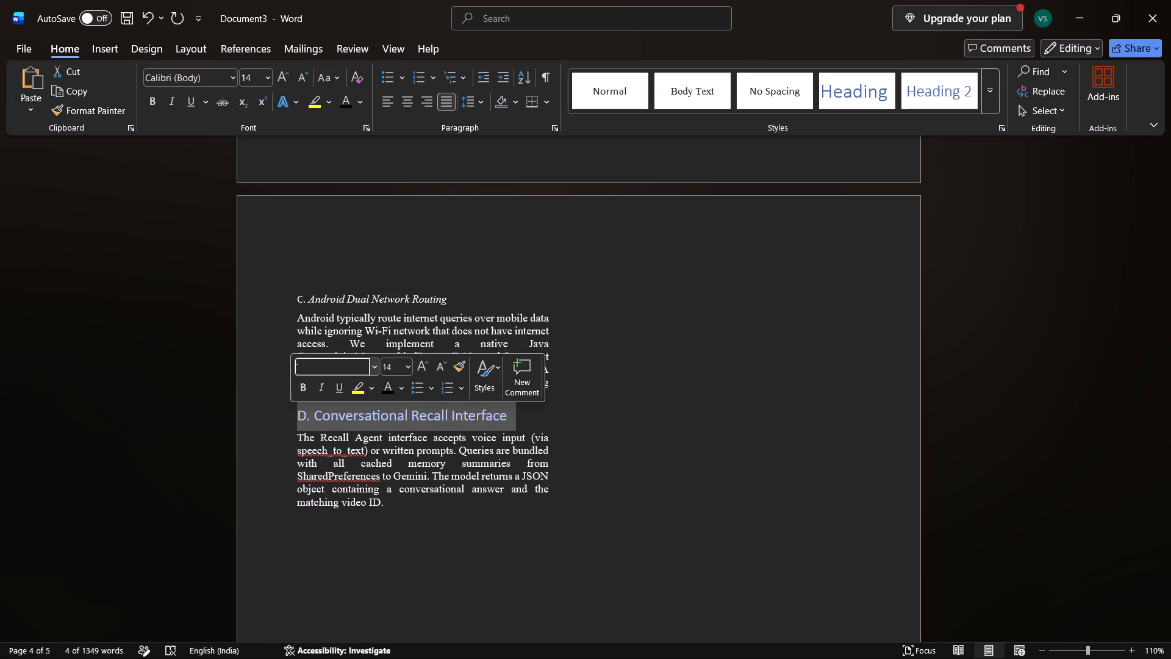
pyautogui.press('Return')
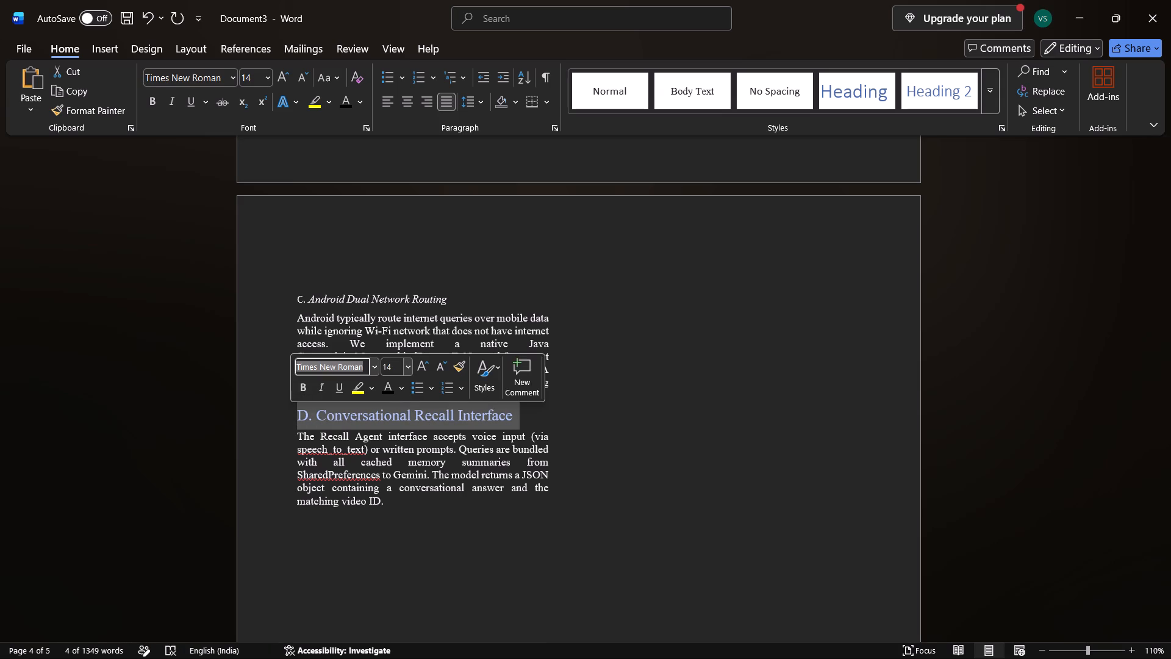
pyautogui.click(393, 364)
pyautogui.press('BackSpace')
pyautogui.press('q')
pyautogui.press('BackSpace')
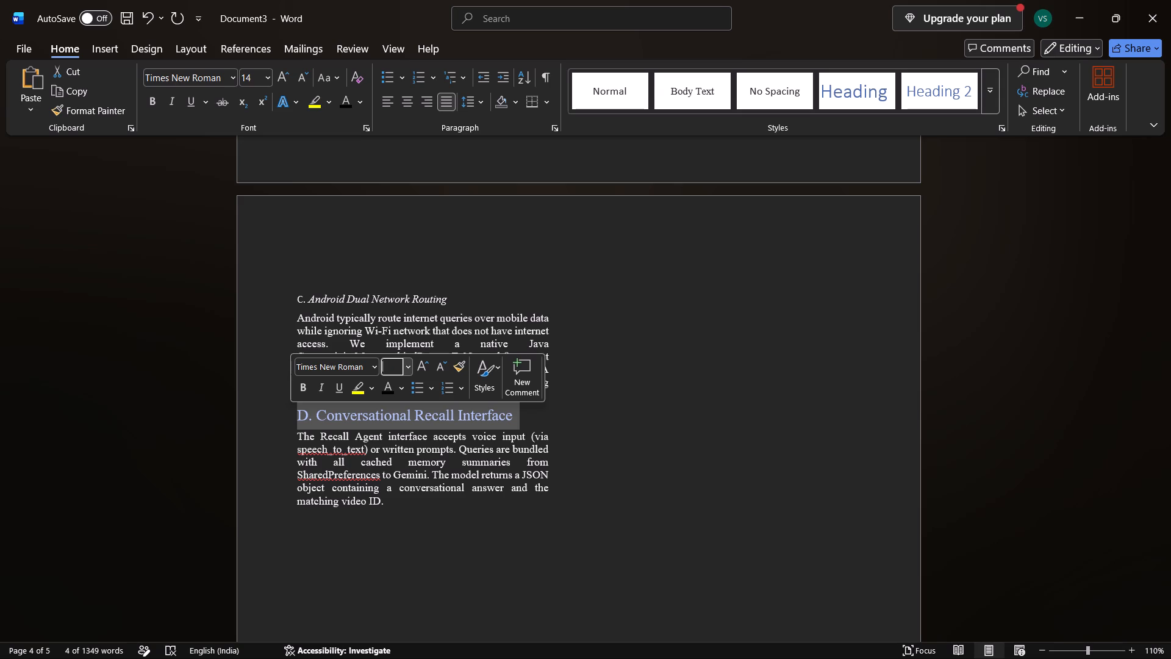
pyautogui.write('10')
pyautogui.press('Return')
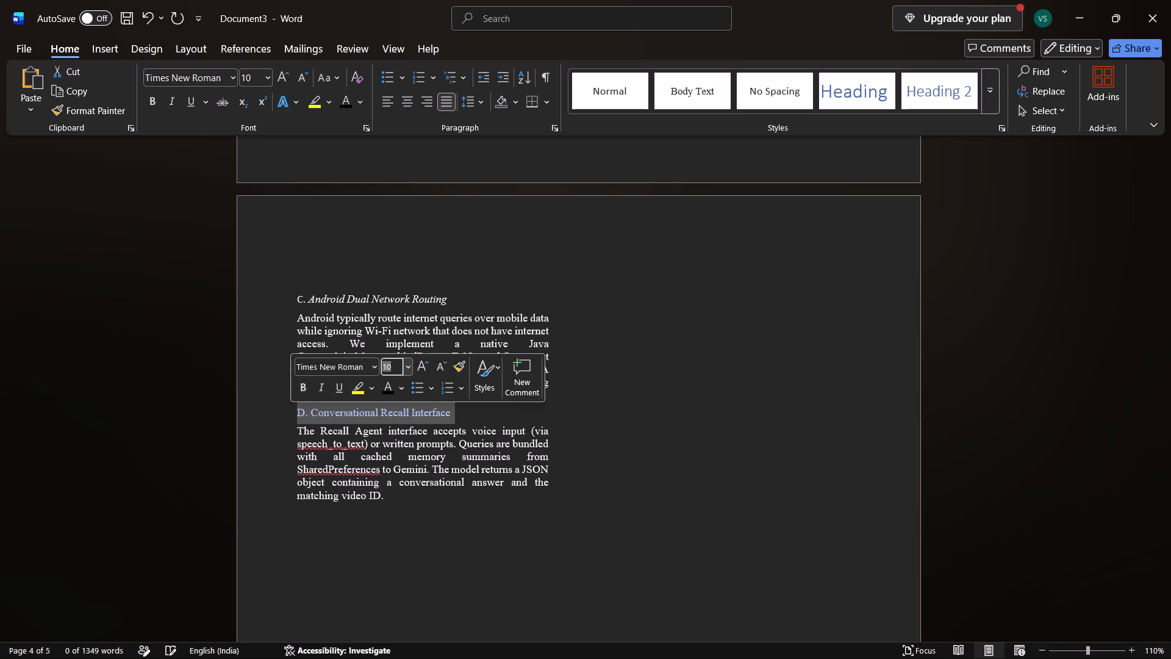
pyautogui.click(382, 394)
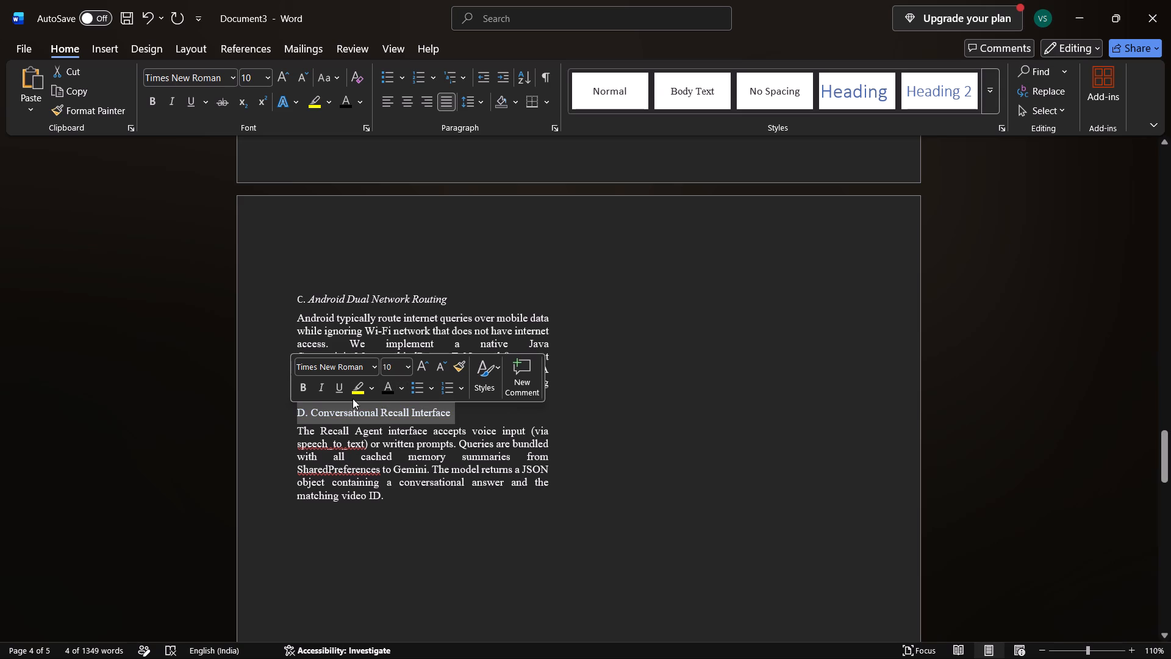
pyautogui.click(317, 390)
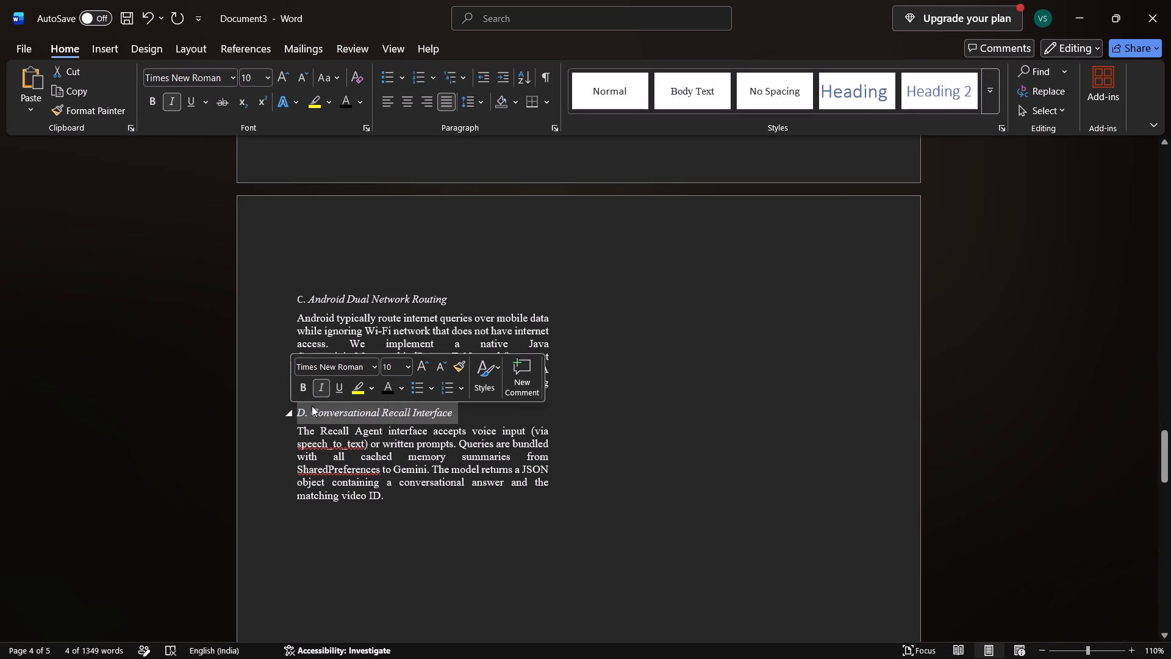
# Remove the italics from only the "D." prefix of the Conversational Recall Interface heading.
pyautogui.click(309, 412)
pyautogui.moveTo(309, 412); pyautogui.dragTo(297, 414)
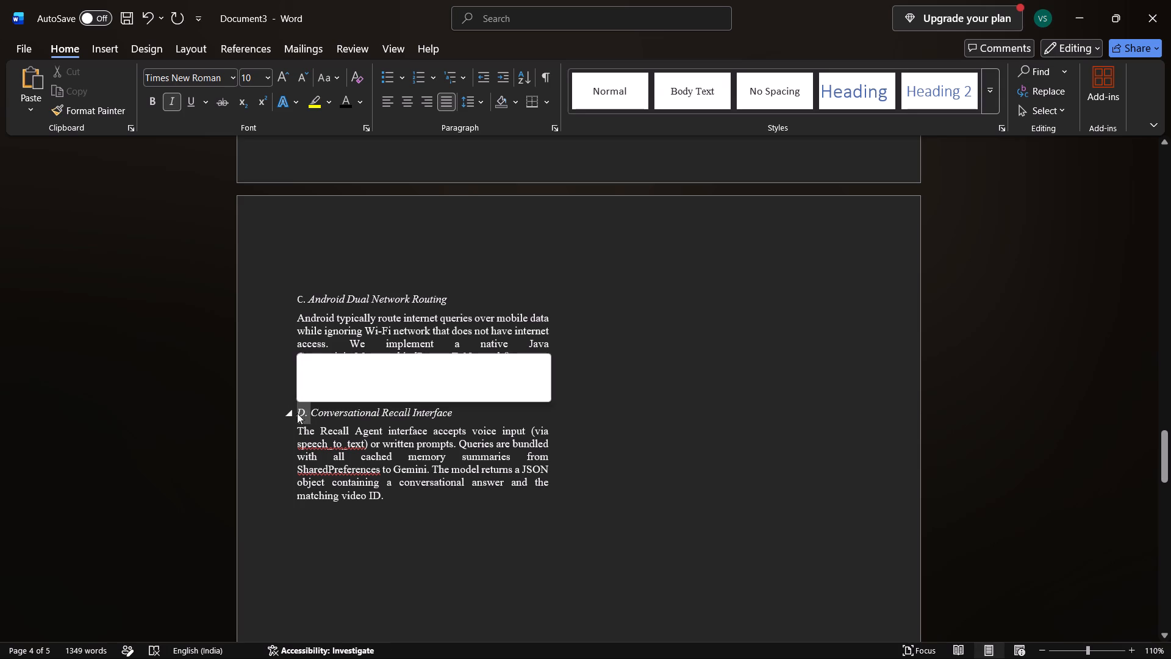
pyautogui.click(321, 387)
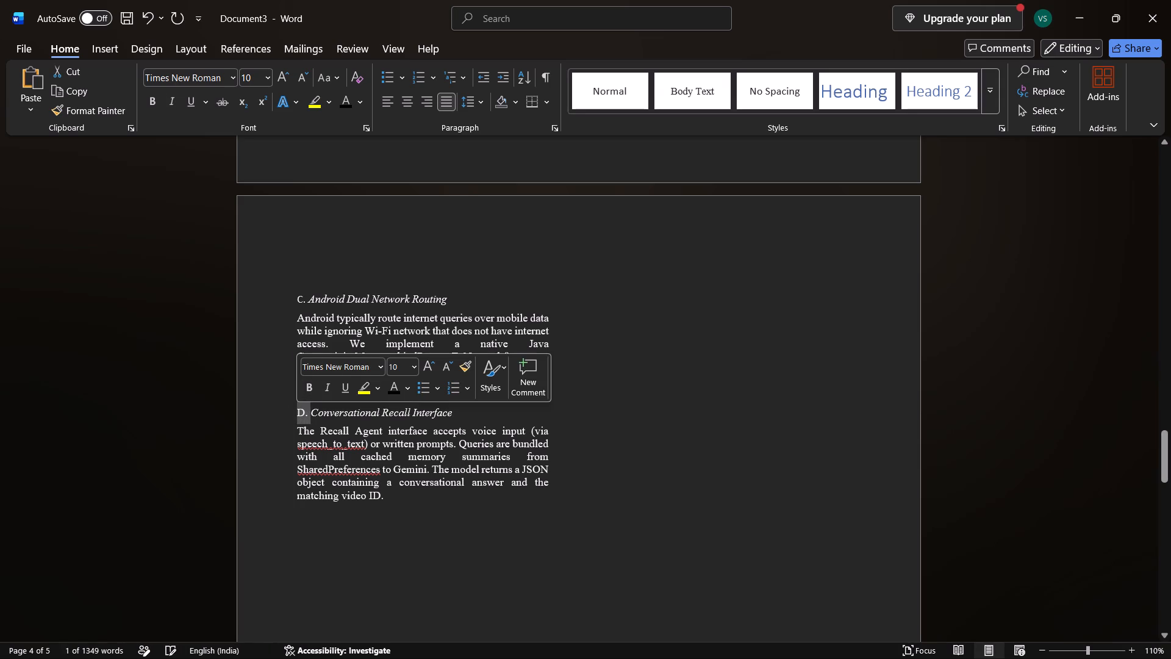
# Copy the capture agent flowchart from SAGE_IEEE_Paper into Document3, below the Conversational Recall Interface paragraph with a blank line between.
pyautogui.scroll(1, 418, 534)
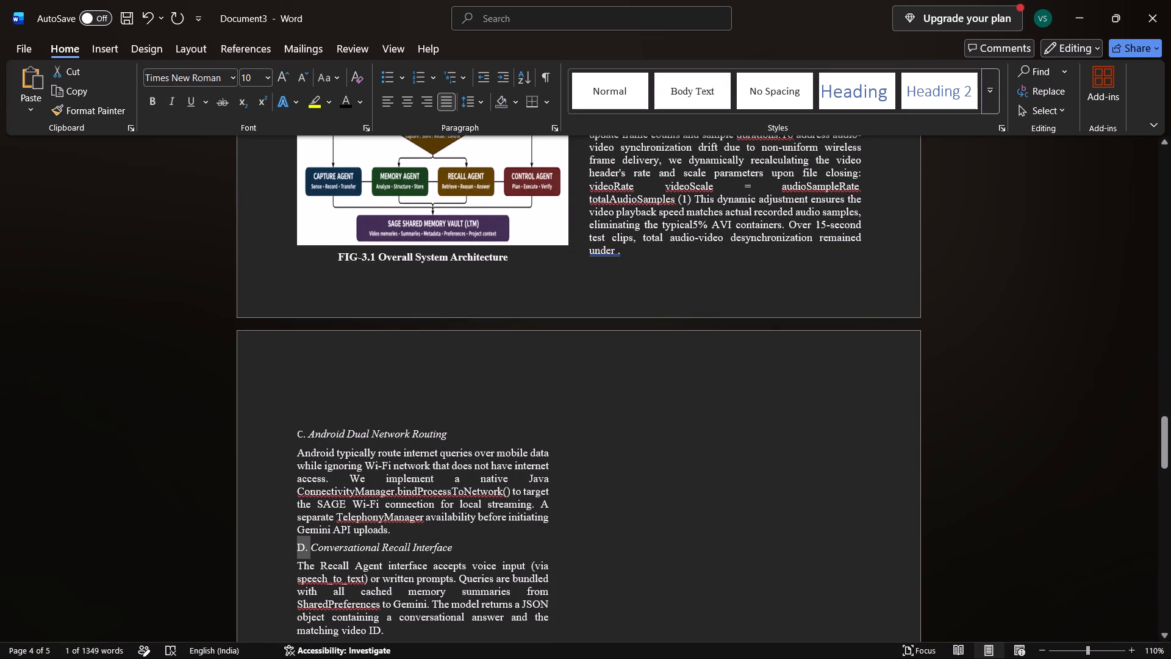
pyautogui.hotkey('alt', 'Tab')
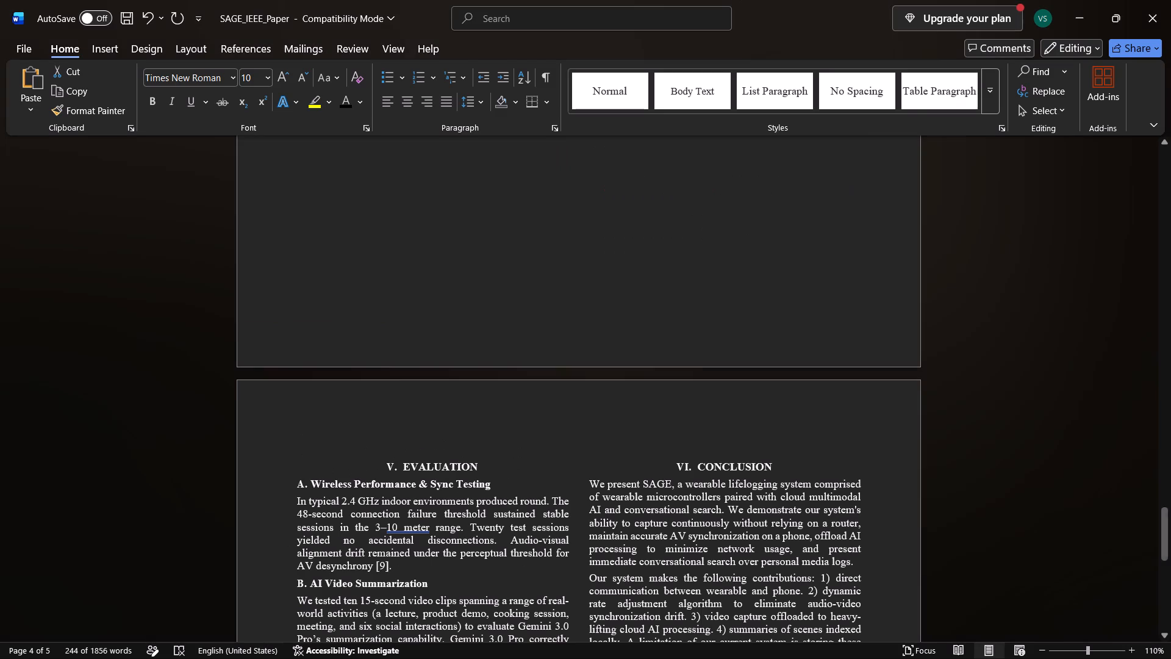
pyautogui.scroll(5, 508, 572)
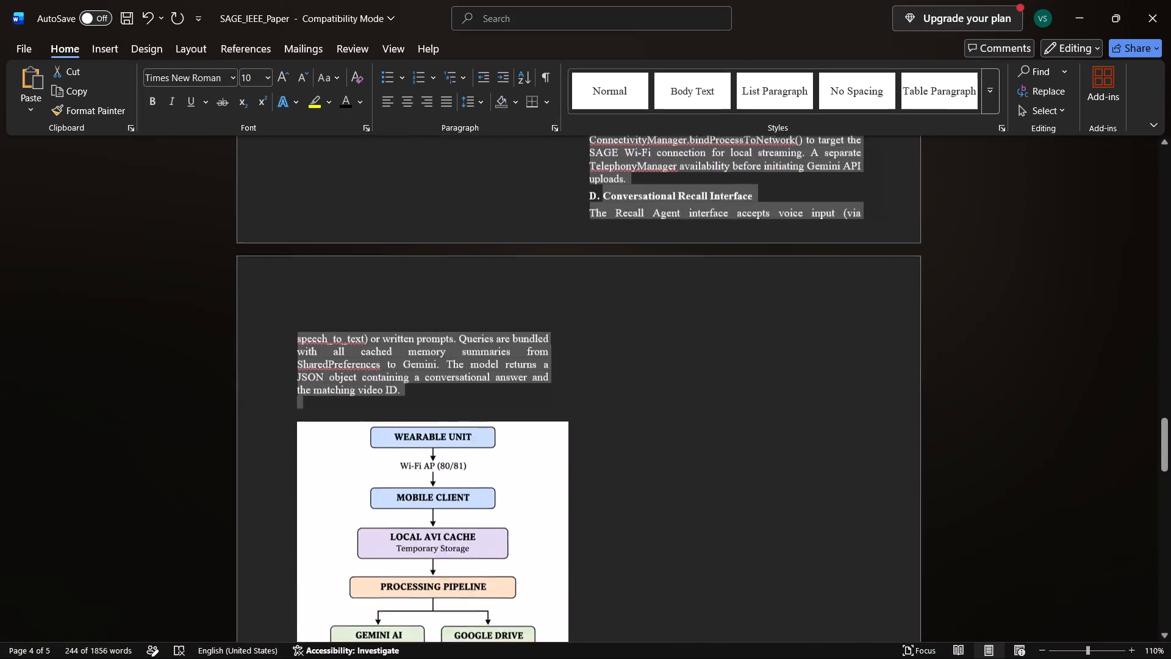
pyautogui.scroll(3, 508, 572)
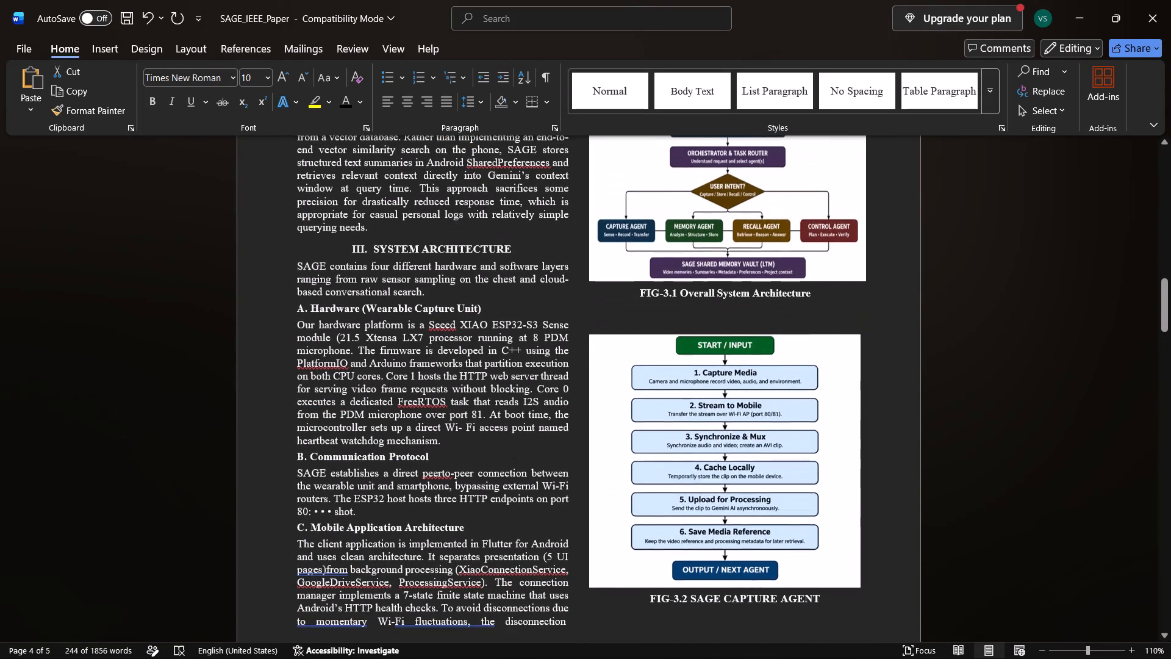
pyautogui.click(825, 508)
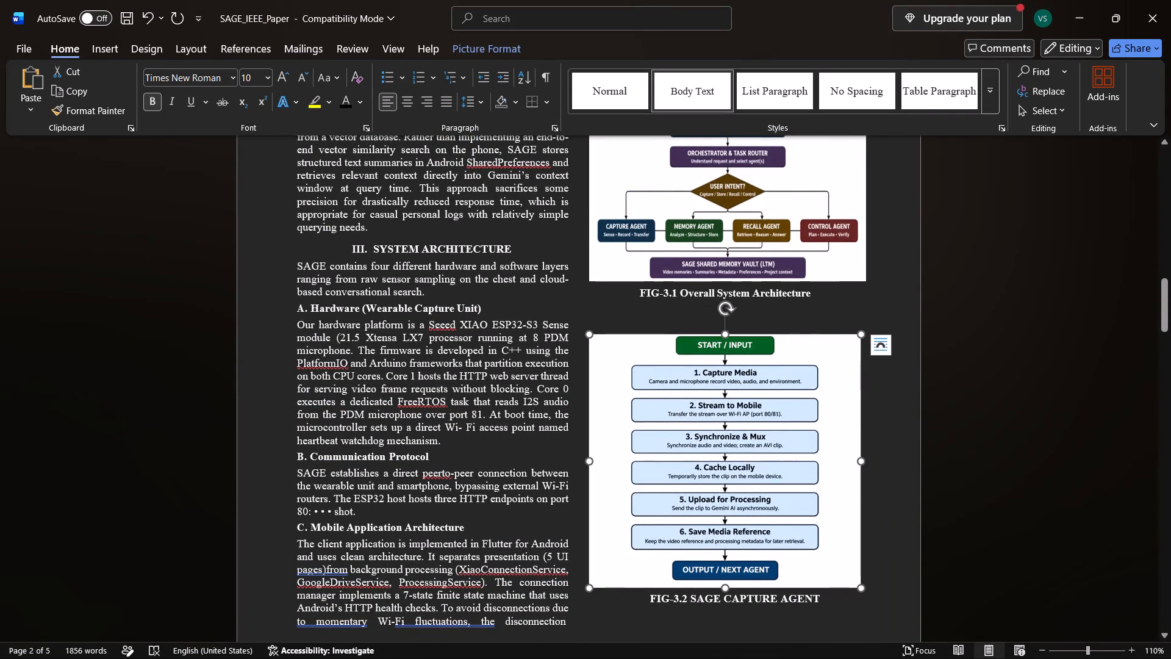
pyautogui.hotkey('ctrl', 'c')
pyautogui.hotkey('alt', 'Tab')
pyautogui.scroll(-1, 825, 508)
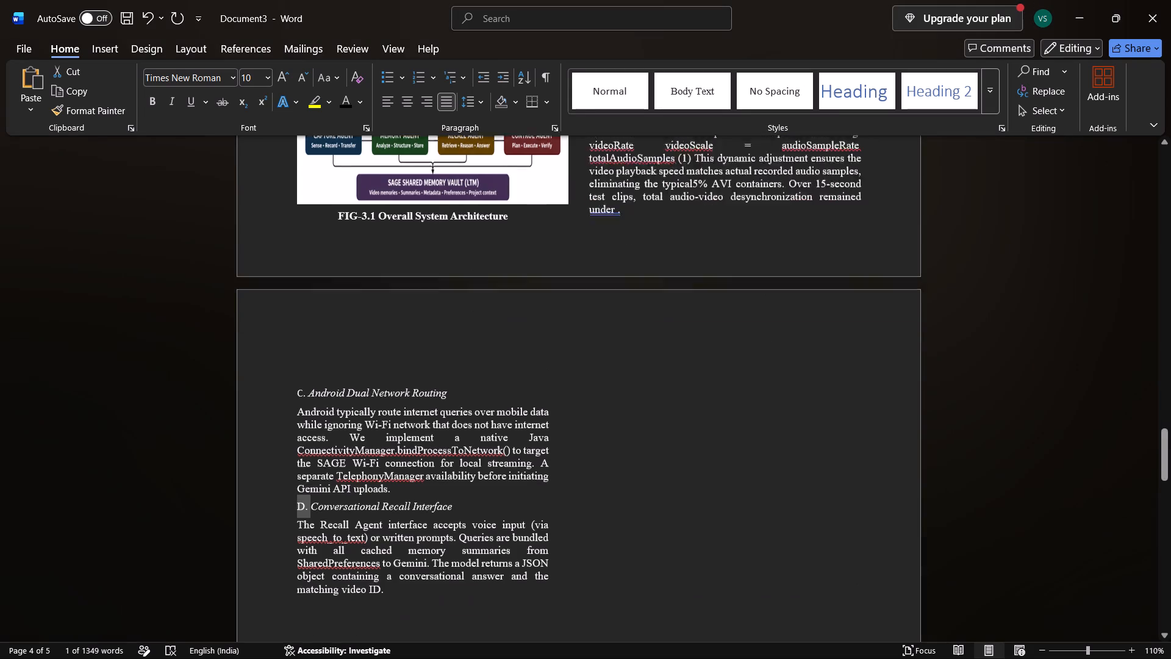
pyautogui.scroll(-2, 825, 508)
pyautogui.click(402, 285)
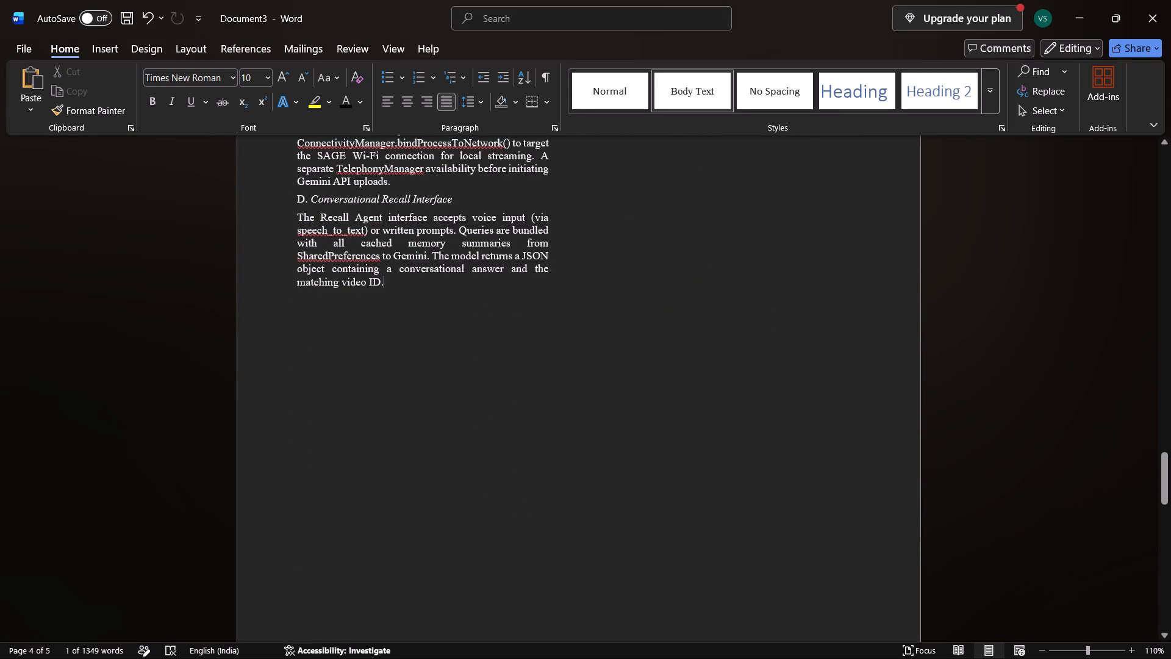
pyautogui.press('Return')
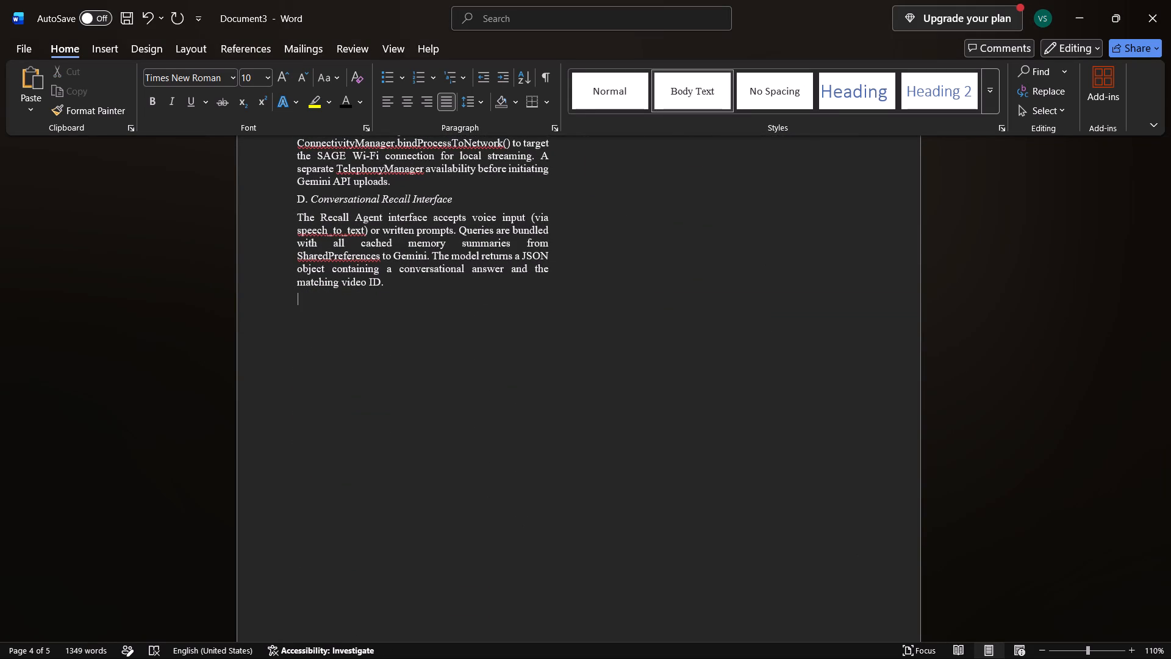
pyautogui.press('Return')
pyautogui.hotkey('ctrl', 'v')
# Copy the caption "FIG-3.2 SAGE CAPTURE AGENT" from SAGE_IEEE_Paper to beneath the capture flowchart in Document3 and centre it.
pyautogui.click(581, 542)
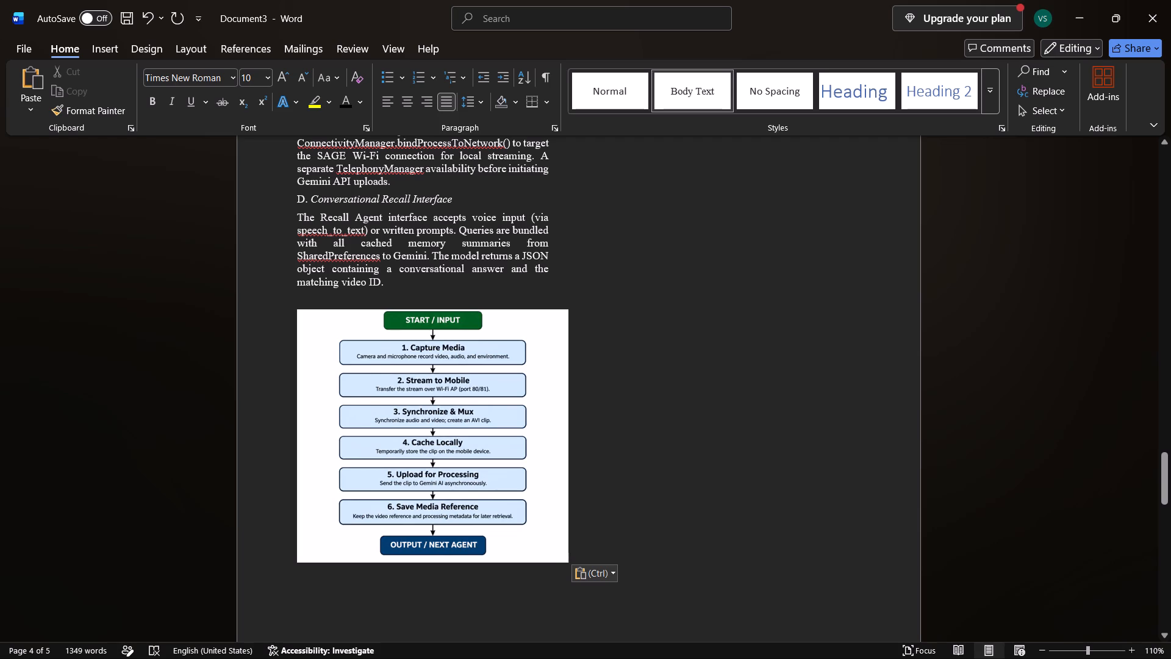
pyautogui.press('Return')
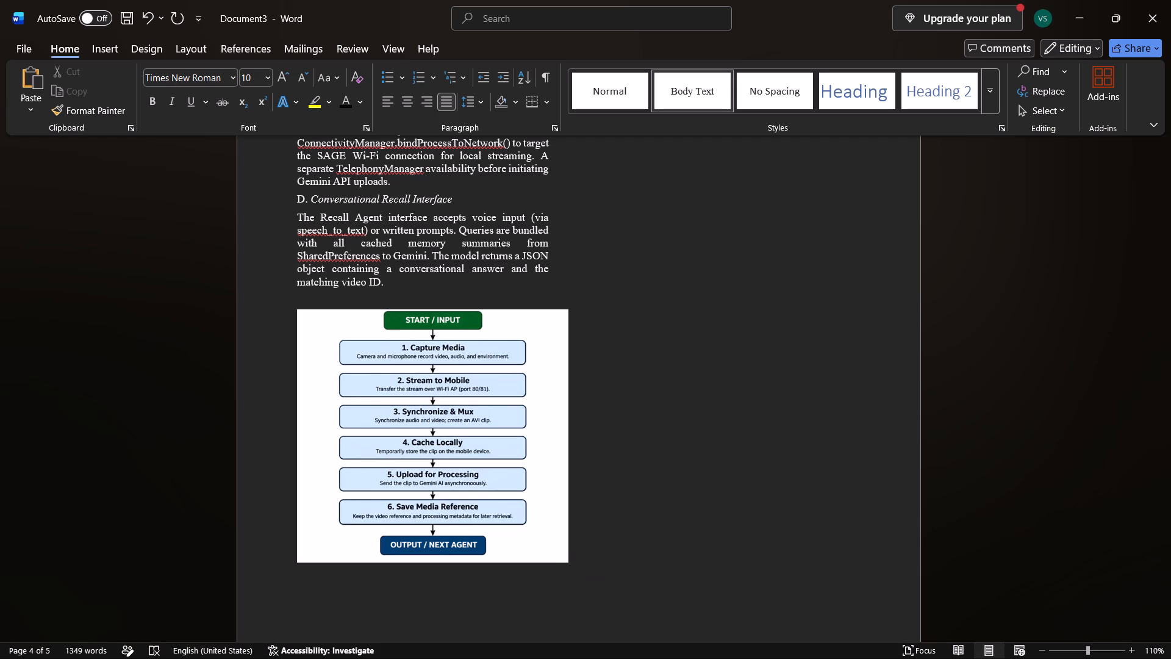
pyautogui.hotkey('alt', 'Tab')
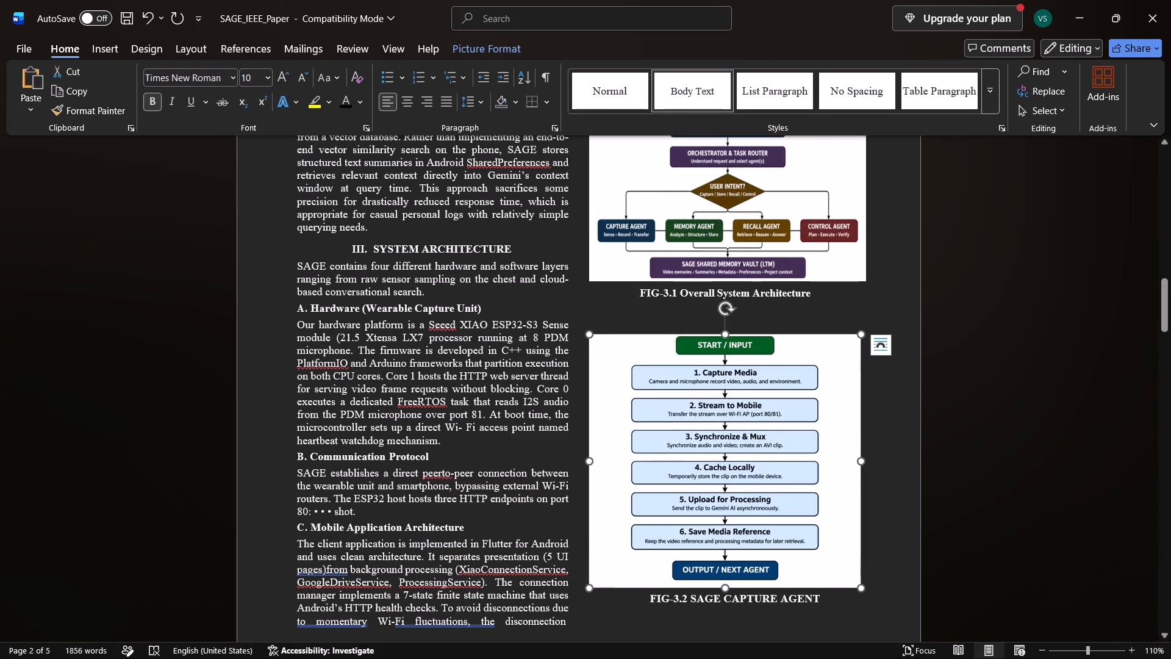
pyautogui.moveTo(836, 599); pyautogui.dragTo(651, 597)
pyautogui.hotkey('ctrl', 'c')
pyautogui.hotkey('alt', 'Tab')
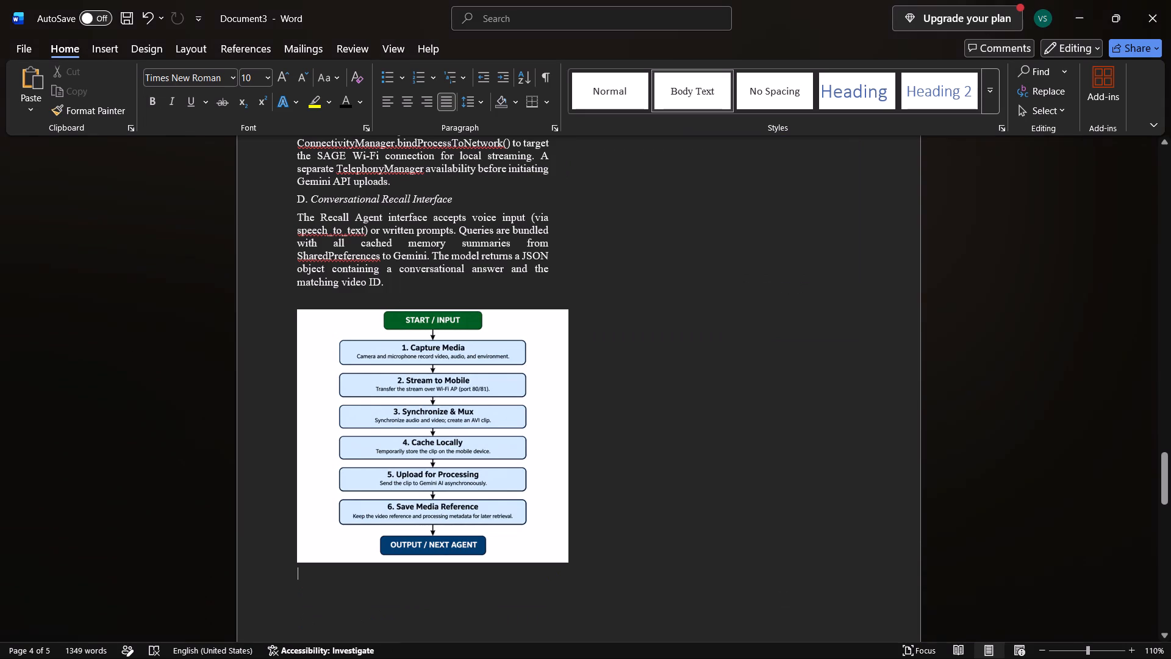
pyautogui.hotkey('ctrl', 'v')
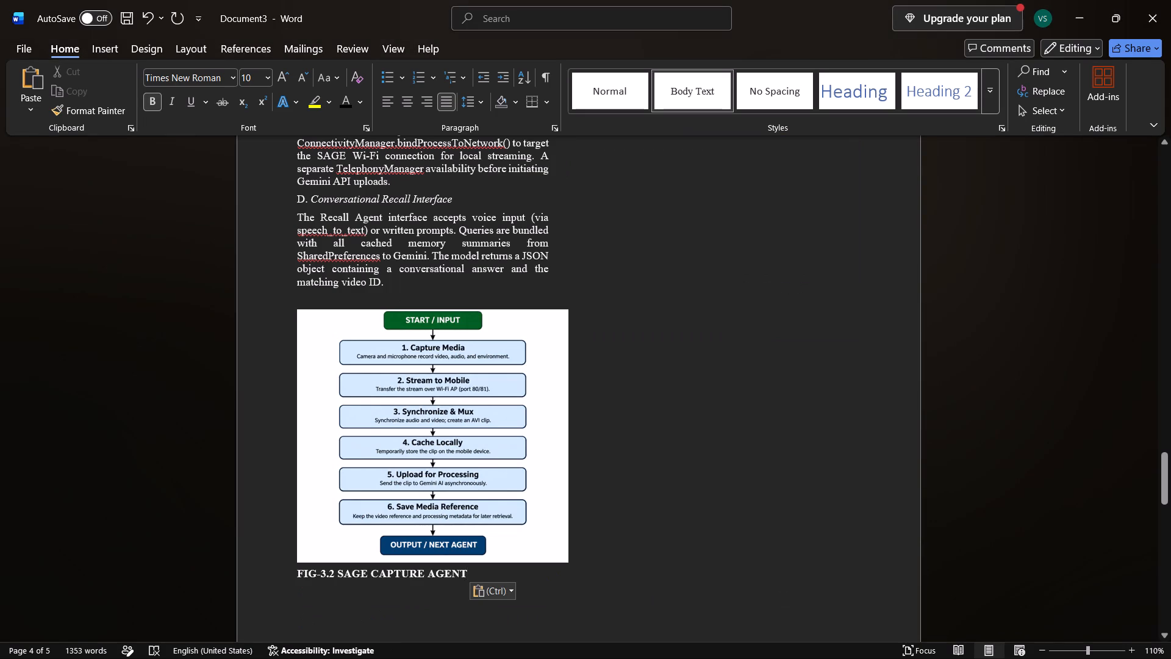
pyautogui.moveTo(478, 573); pyautogui.dragTo(297, 570)
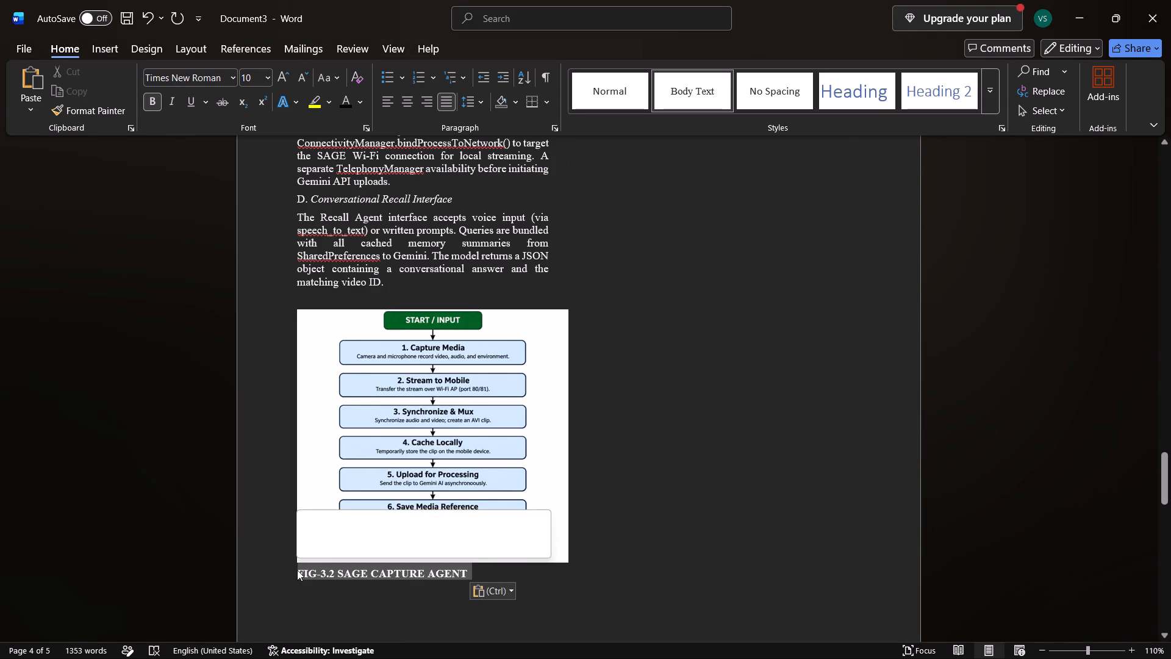
pyautogui.click(412, 101)
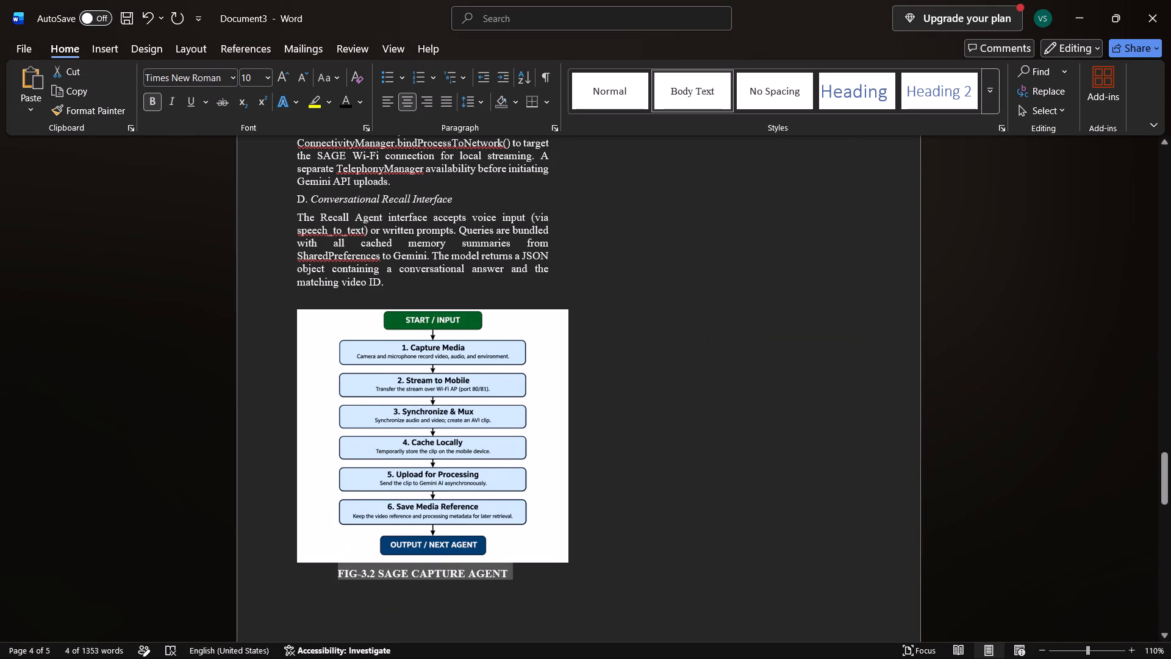
# Copy the green memory agent flowchart from SAGE_IEEE_Paper into Document3, two paragraphs after the FIG-3.2 caption.
pyautogui.click(533, 580)
pyautogui.press('Return')
pyautogui.press('Return')
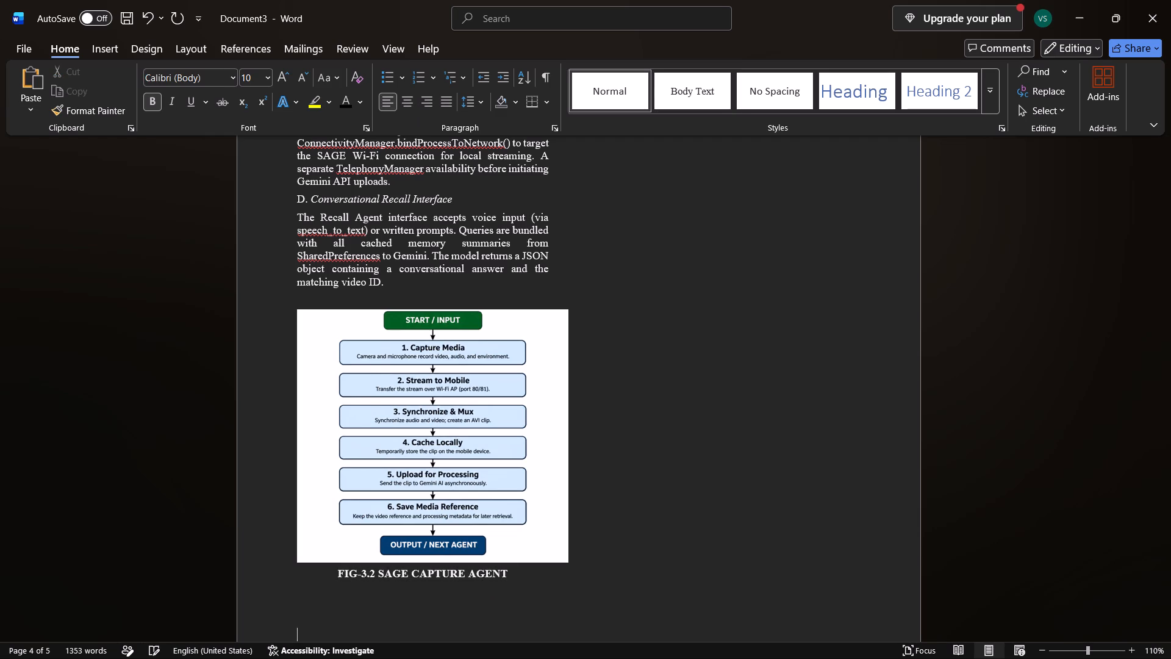
pyautogui.hotkey('alt', 'Tab')
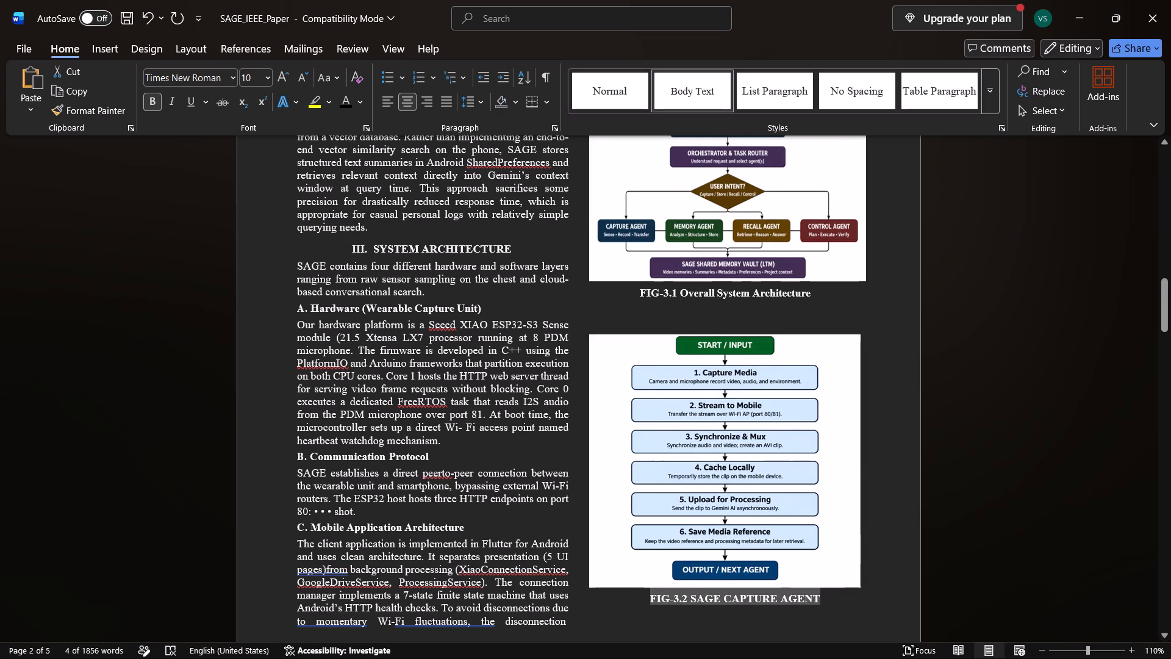
pyautogui.scroll(-5, 889, 489)
pyautogui.click(512, 484)
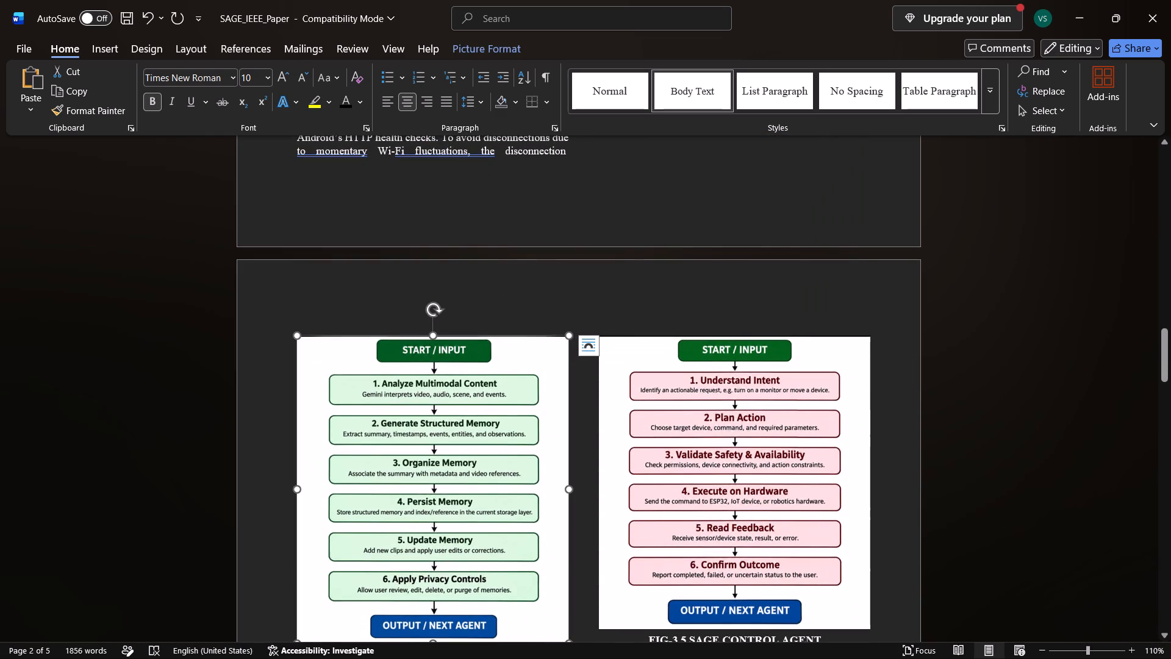
pyautogui.hotkey('ctrl', 'c')
pyautogui.hotkey('alt', 'Tab')
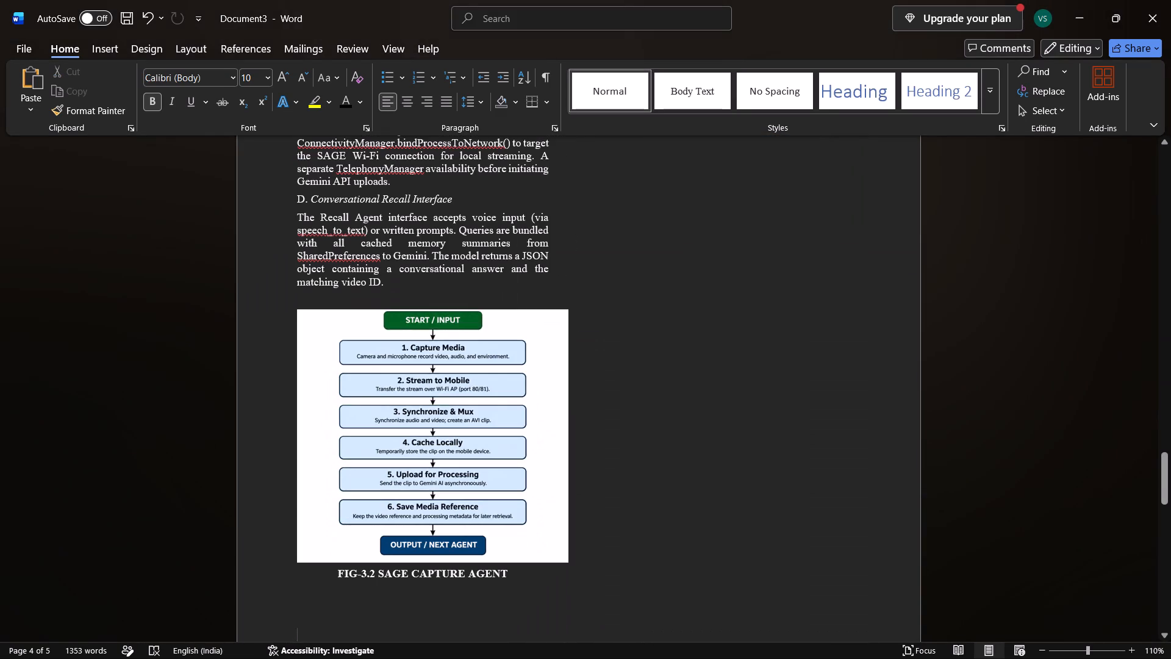
pyautogui.hotkey('ctrl', 'v')
# Copy the caption "FIG-3.3 SAGE MEMORY AGENT" from SAGE_IEEE_Paper onto a new line beneath the memory flowchart in Document3.
pyautogui.click(781, 382)
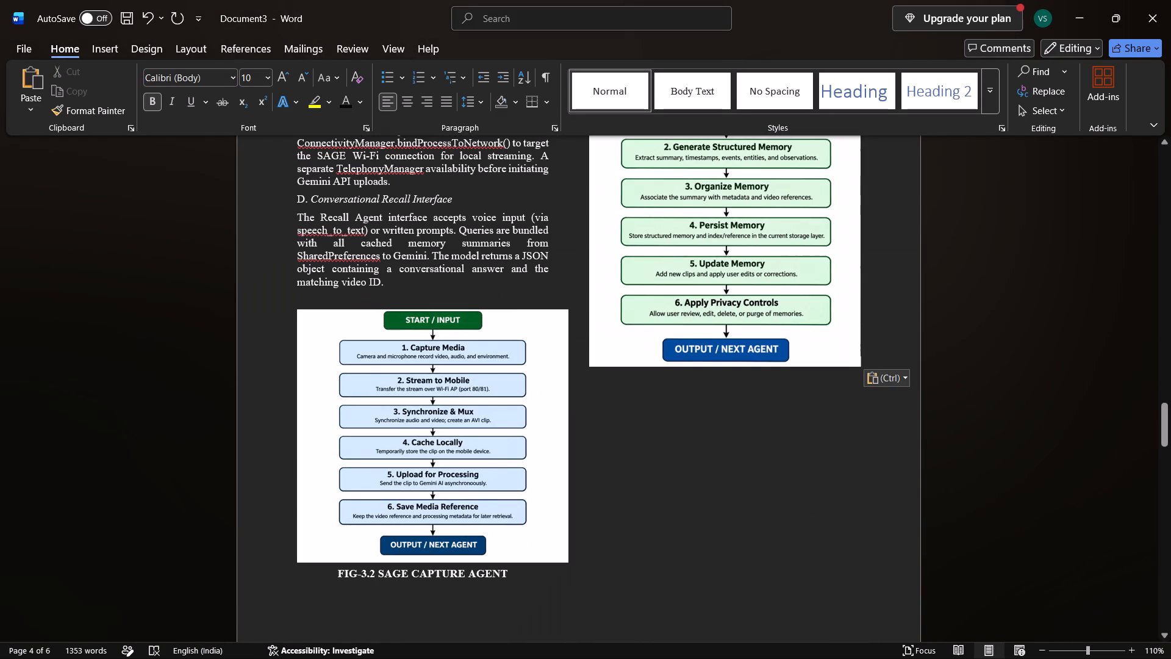
pyautogui.click(865, 355)
pyautogui.press('Return')
pyautogui.hotkey('alt', 'Tab')
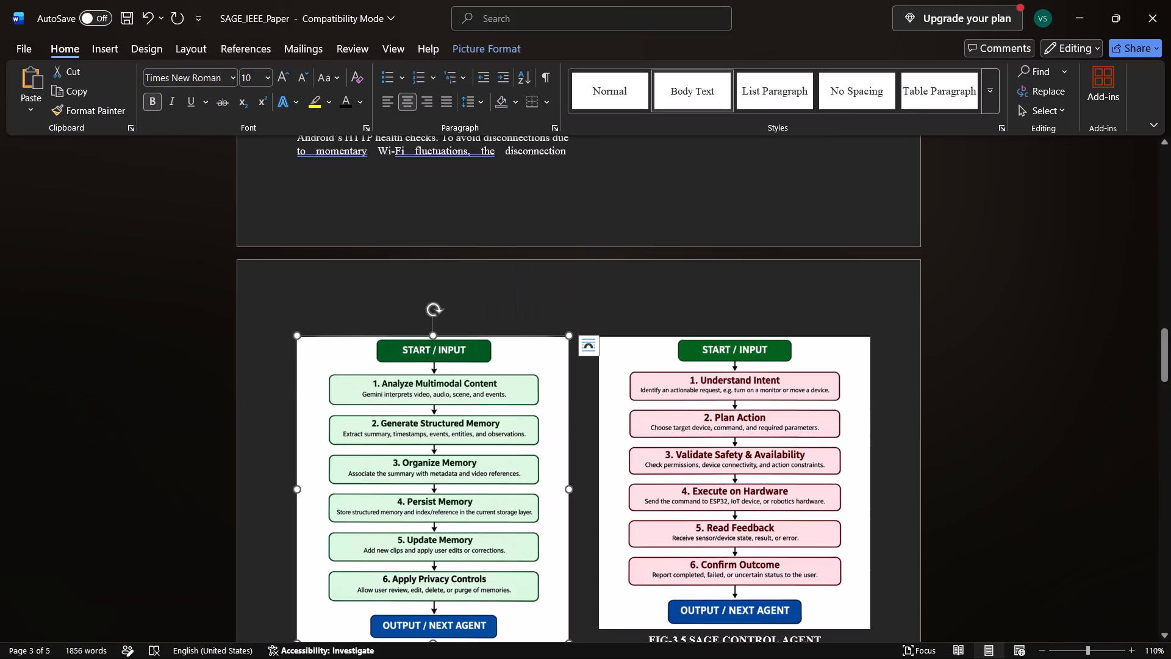
pyautogui.scroll(-1, 756, 403)
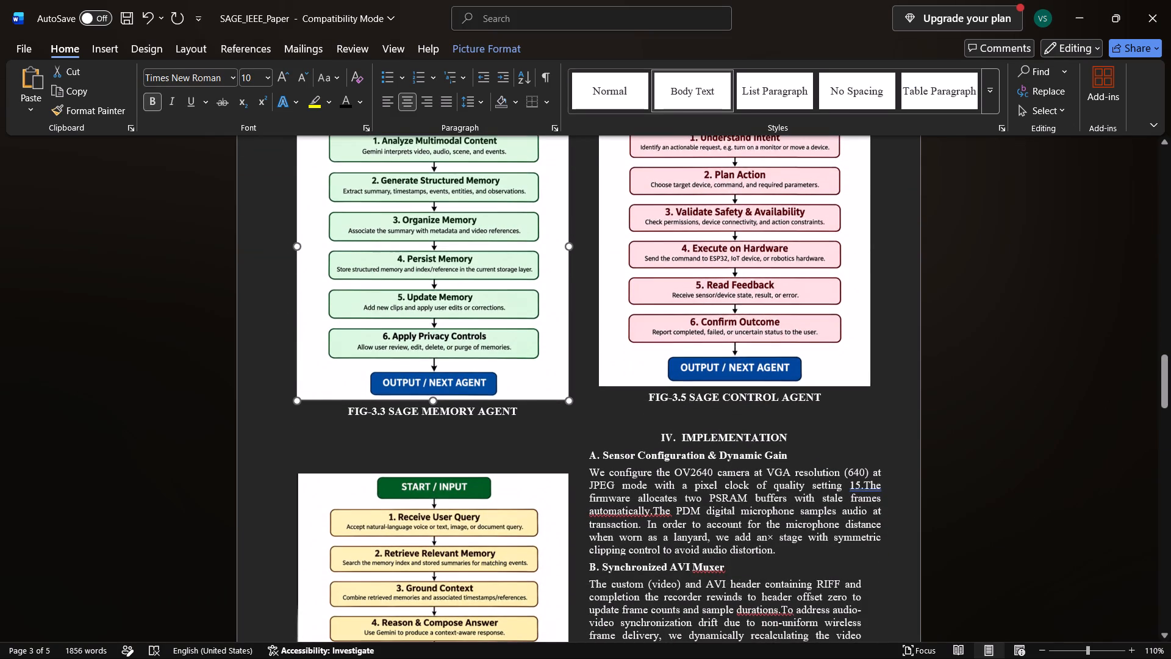
pyautogui.moveTo(529, 411); pyautogui.dragTo(336, 413)
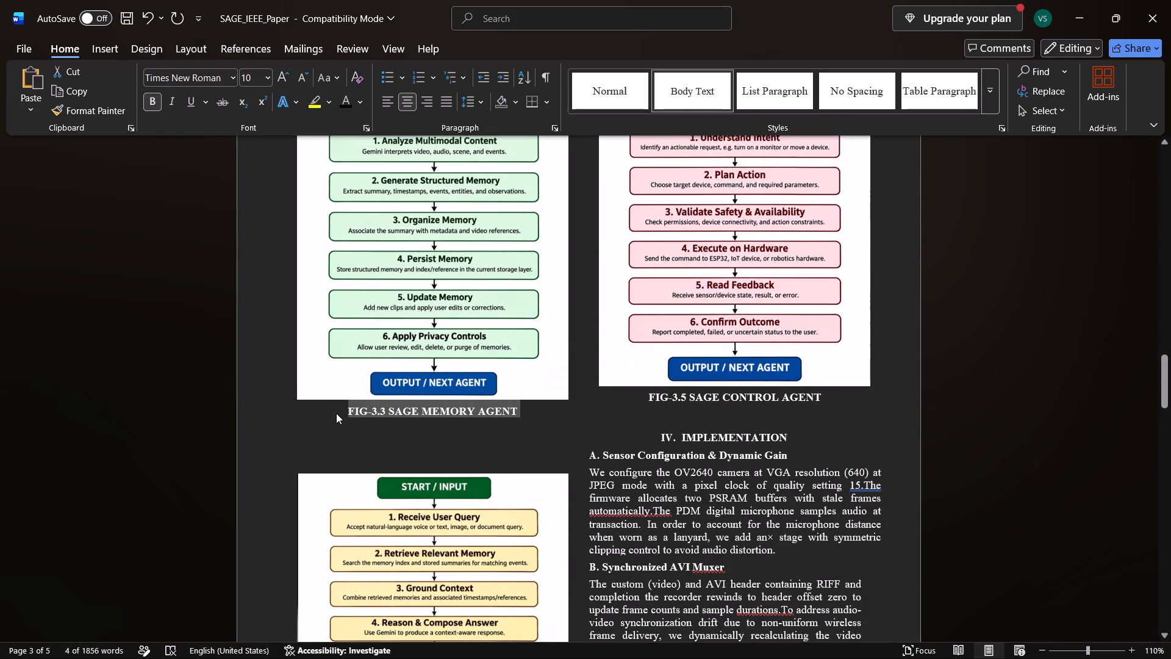
pyautogui.hotkey('ctrl', 'c')
pyautogui.hotkey('alt', 'Tab')
pyautogui.hotkey('ctrl', 'v')
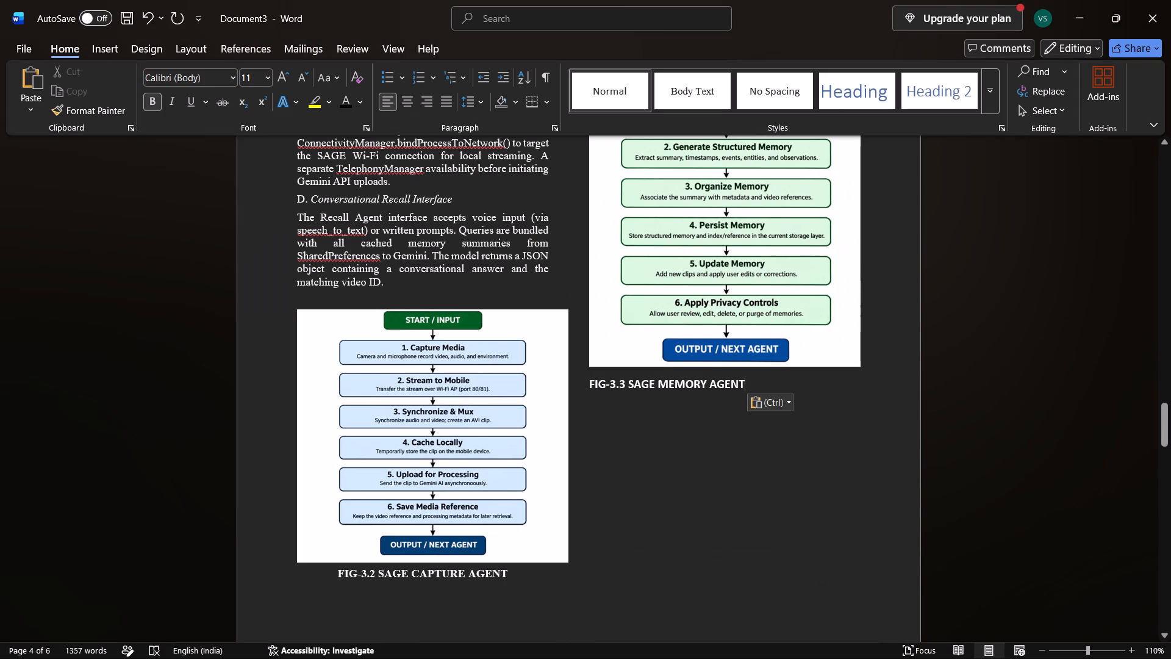
# Set the "FIG-3.3 SAGE MEMORY AGENT" caption in Times New Roman and centre it.
pyautogui.moveTo(754, 381); pyautogui.dragTo(579, 375)
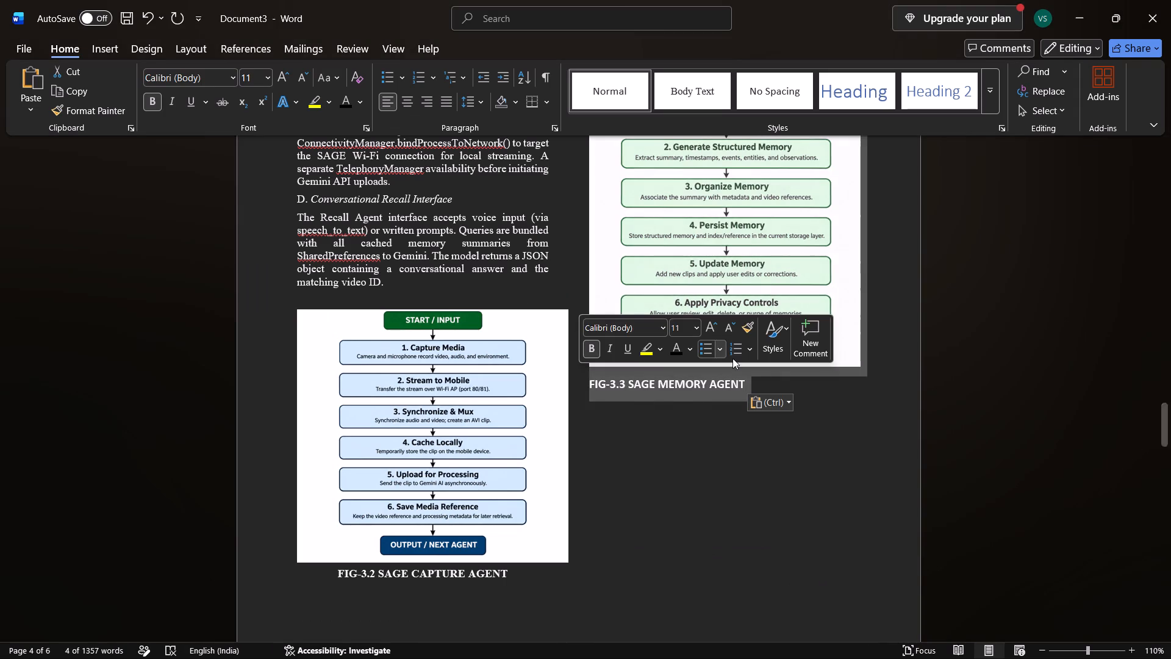
pyautogui.click(752, 376)
pyautogui.moveTo(752, 376); pyautogui.dragTo(617, 375)
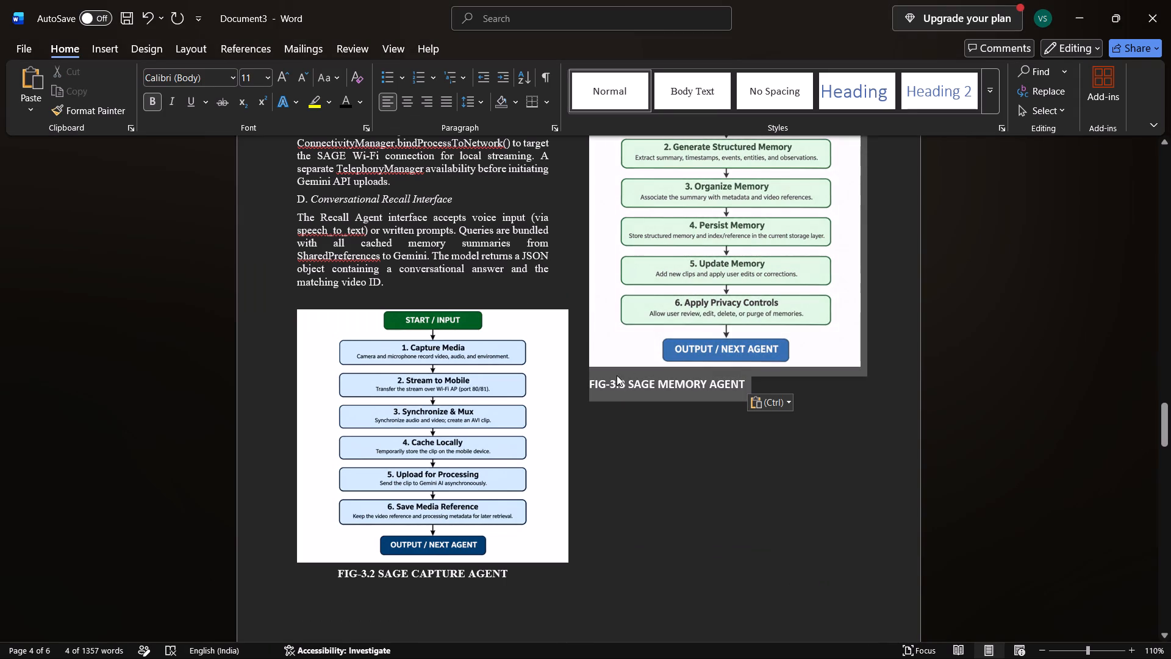
pyautogui.moveTo(617, 375); pyautogui.dragTo(582, 392)
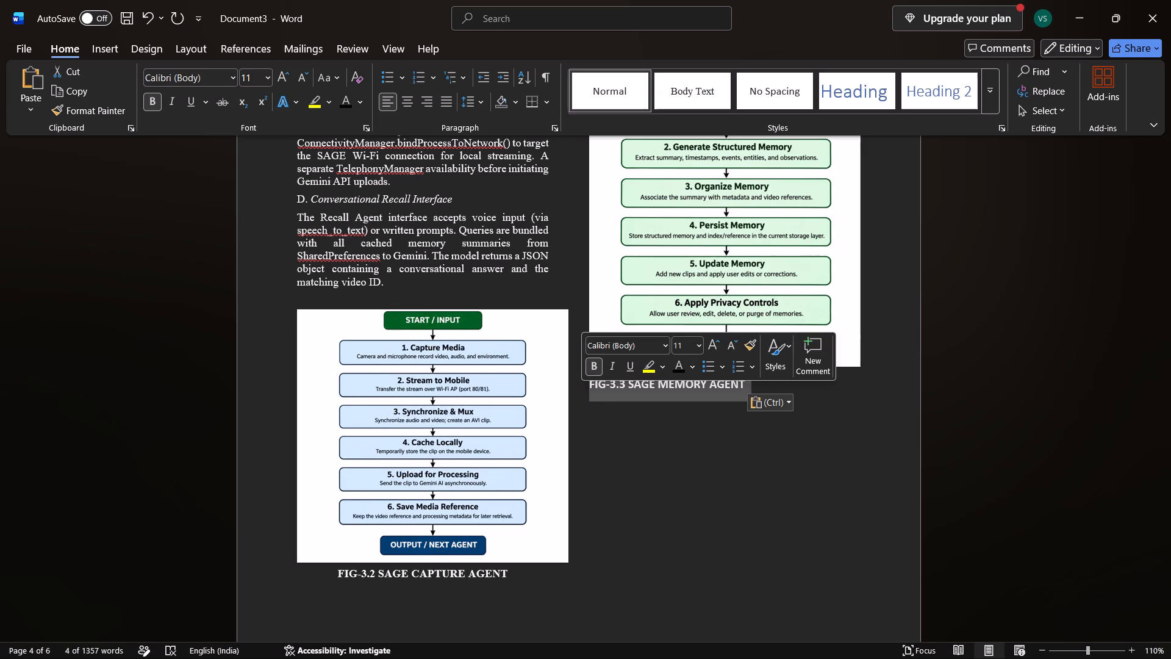
pyautogui.click(632, 344)
pyautogui.press('BackSpace')
pyautogui.press('t')
pyautogui.press('Return')
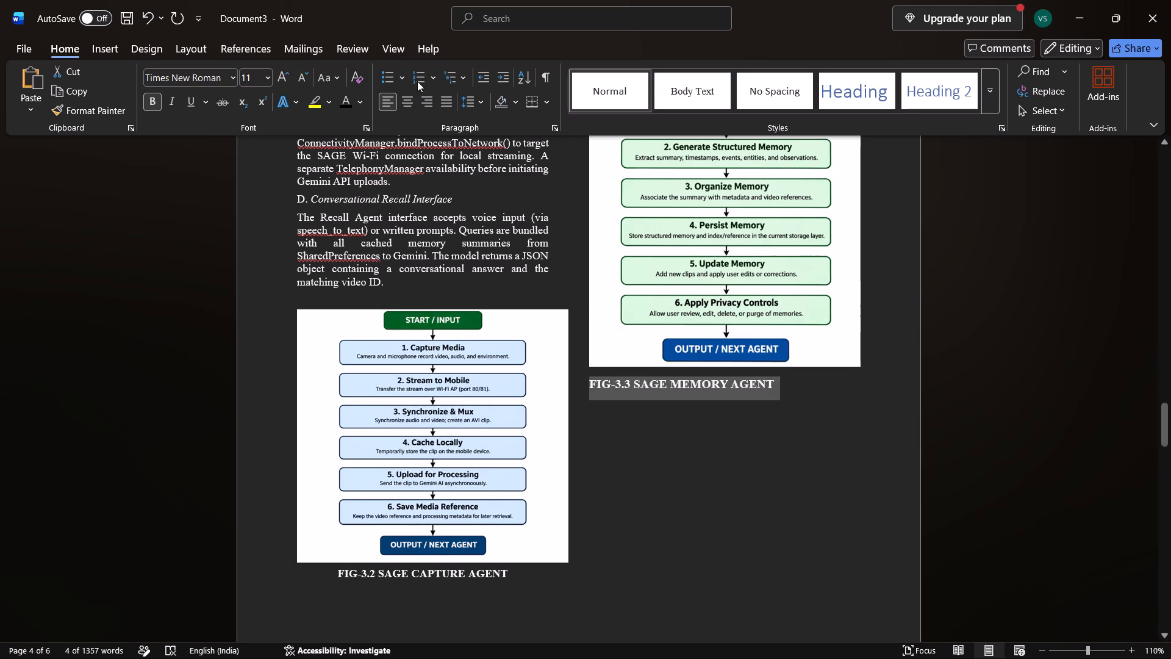
pyautogui.click(399, 106)
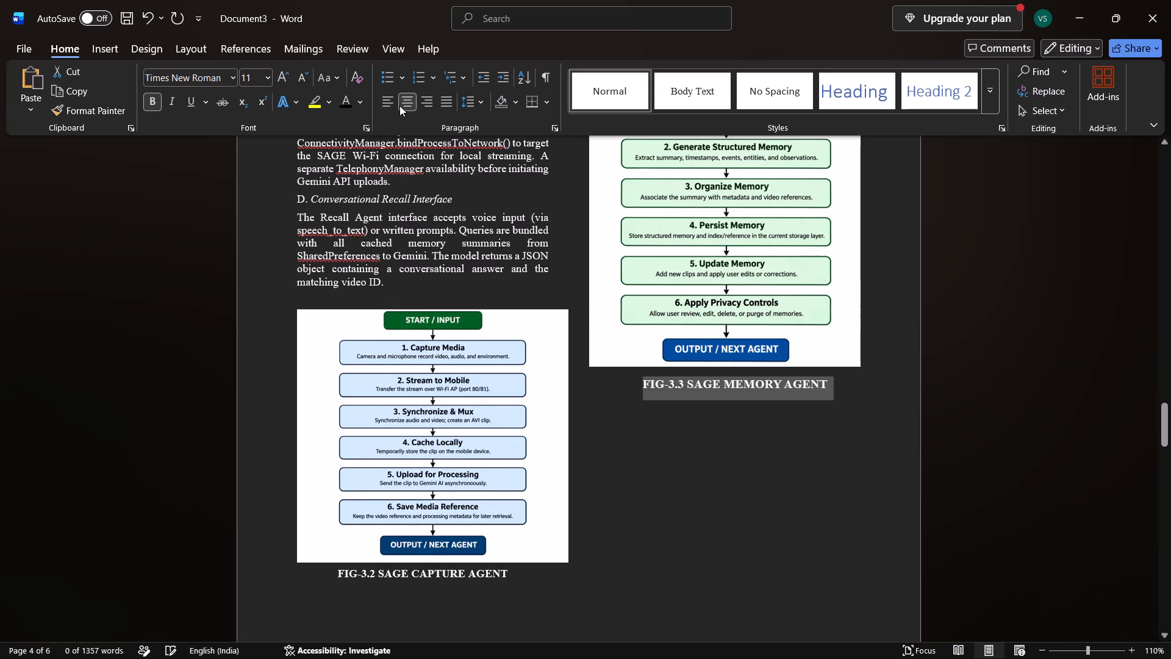
# Copy the yellow recall agent flowchart from SAGE_IEEE_Paper into Document3, two paragraphs after the FIG-3.3 caption.
pyautogui.click(840, 380)
pyautogui.press('Return')
pyautogui.press('Return')
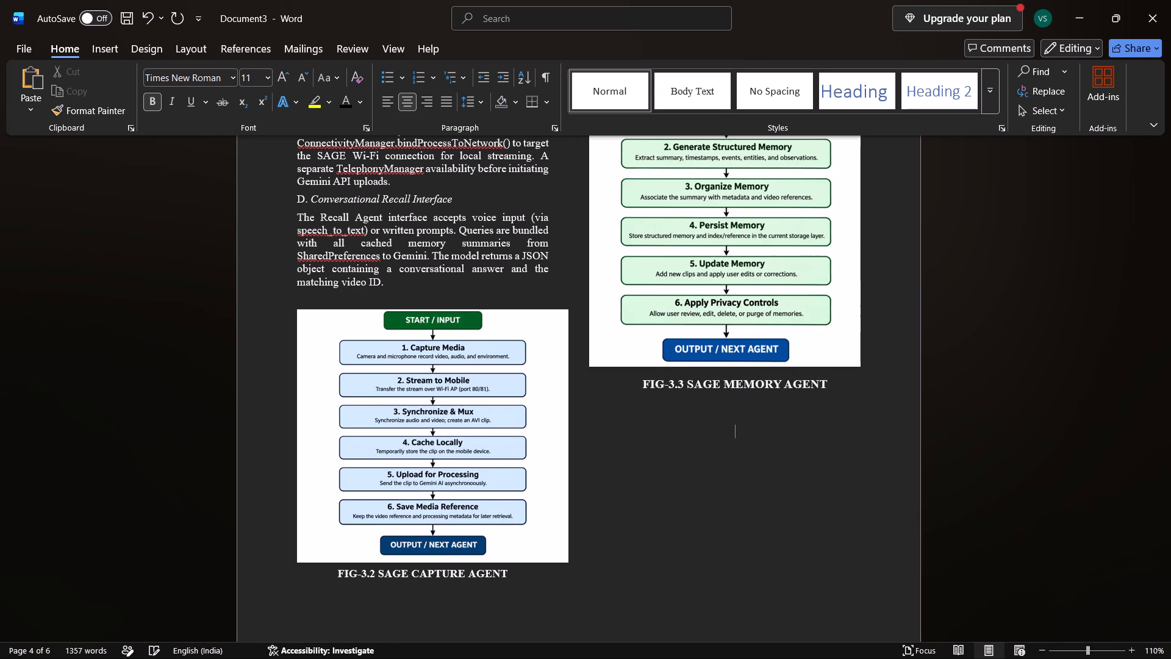
pyautogui.press('BackSpace')
pyautogui.press('BackSpace')
pyautogui.press('Return')
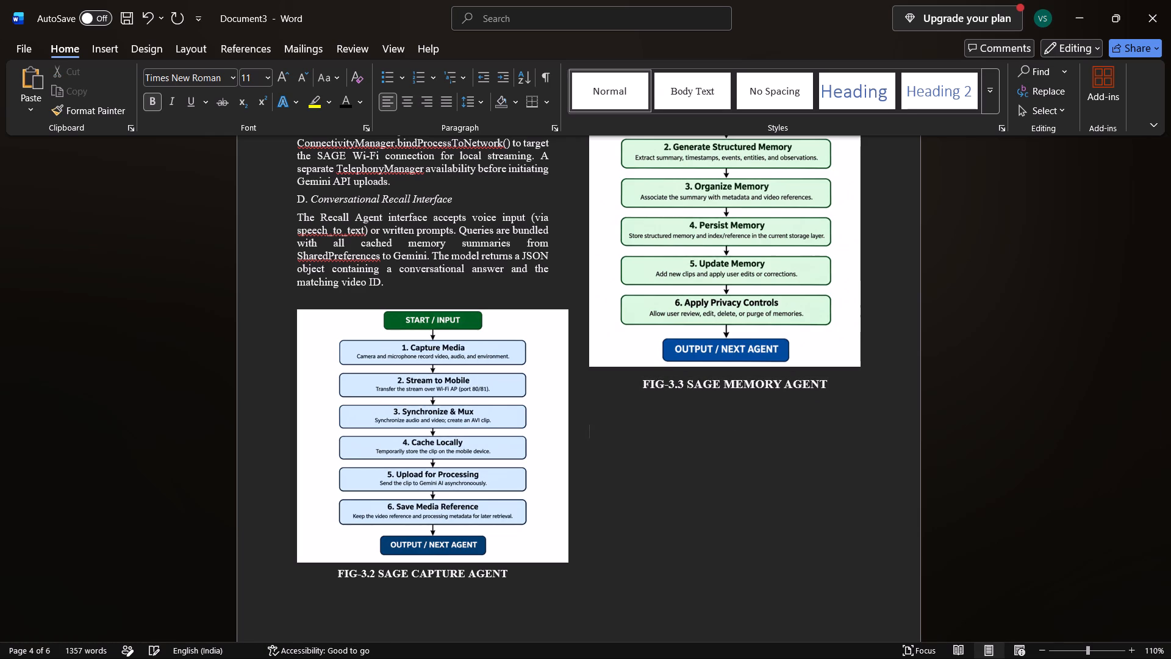
pyautogui.hotkey('alt', 'Tab')
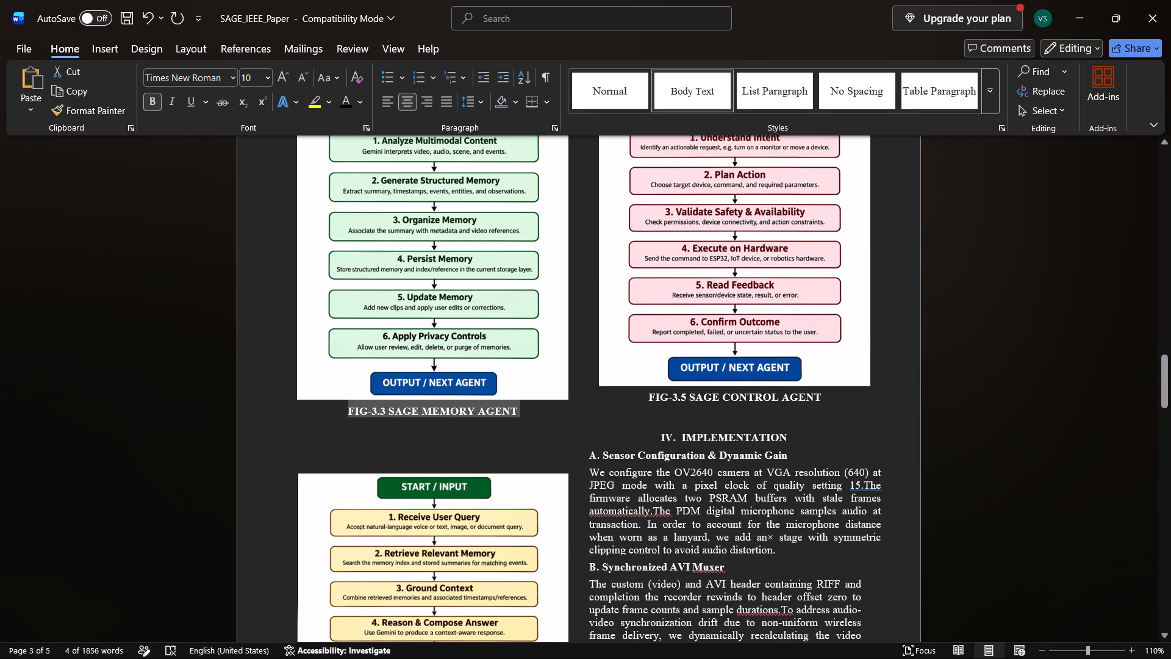
pyautogui.click(496, 539)
pyautogui.hotkey('ctrl', 'c')
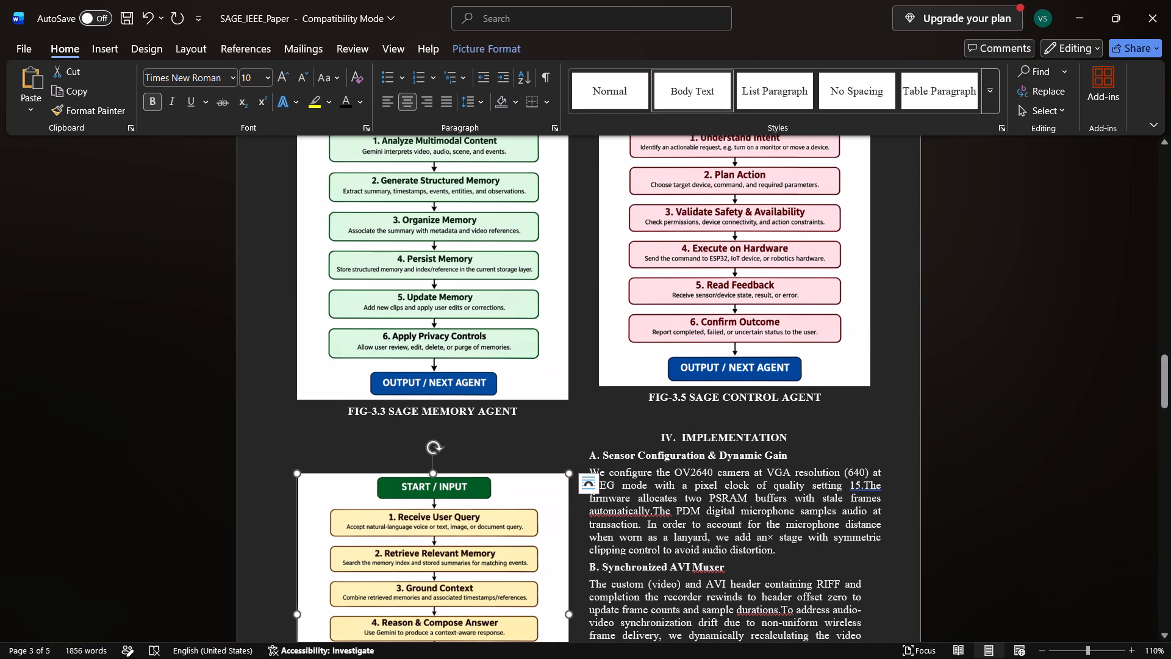
pyautogui.hotkey('alt', 'Tab')
pyautogui.hotkey('ctrl', 'v')
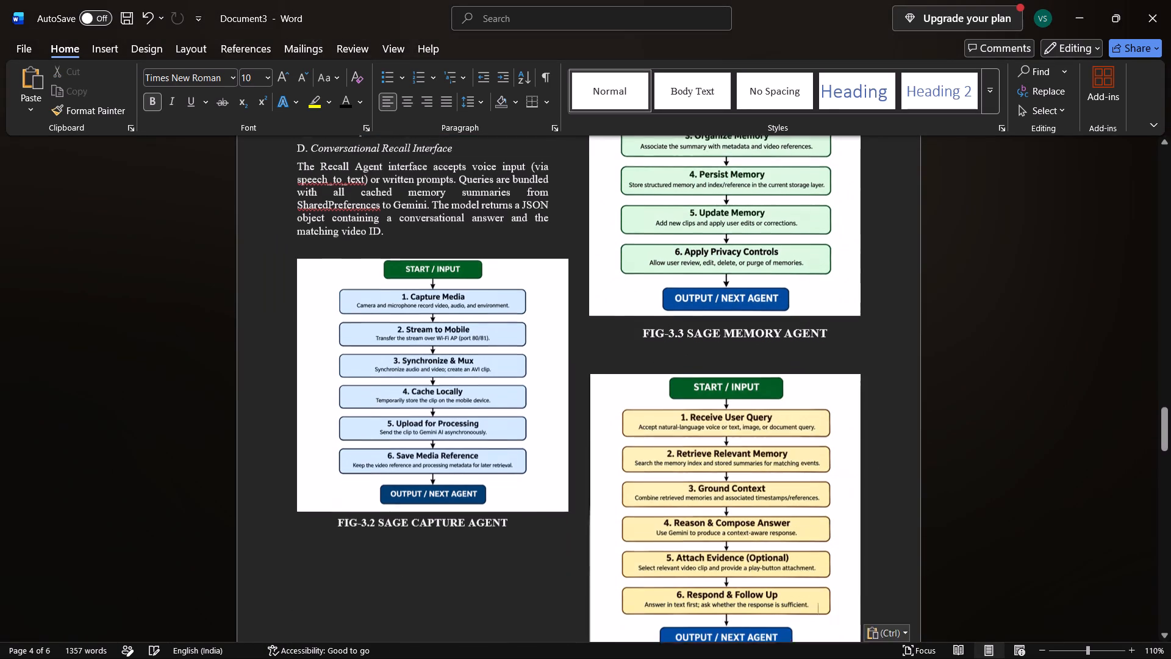
# Copy the caption "FIG-3.4 SAGE RECALL AGENT" from SAGE_IEEE_Paper onto a new line beneath the recall flowchart in Document3.
pyautogui.scroll(-1, 496, 539)
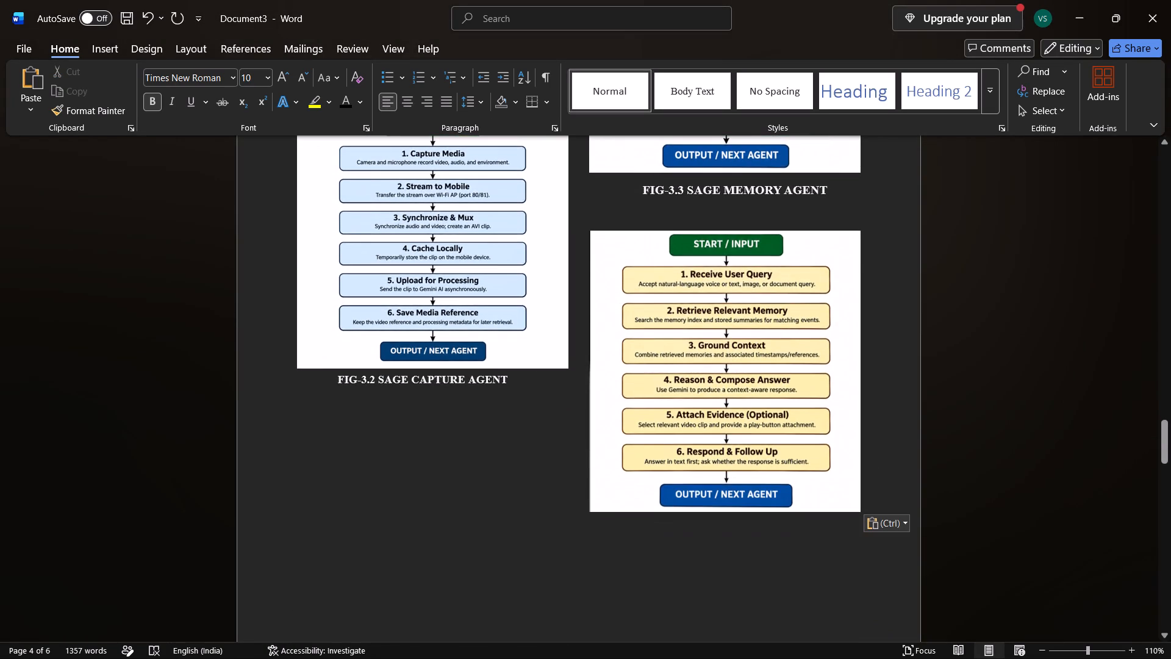
pyautogui.press('Return')
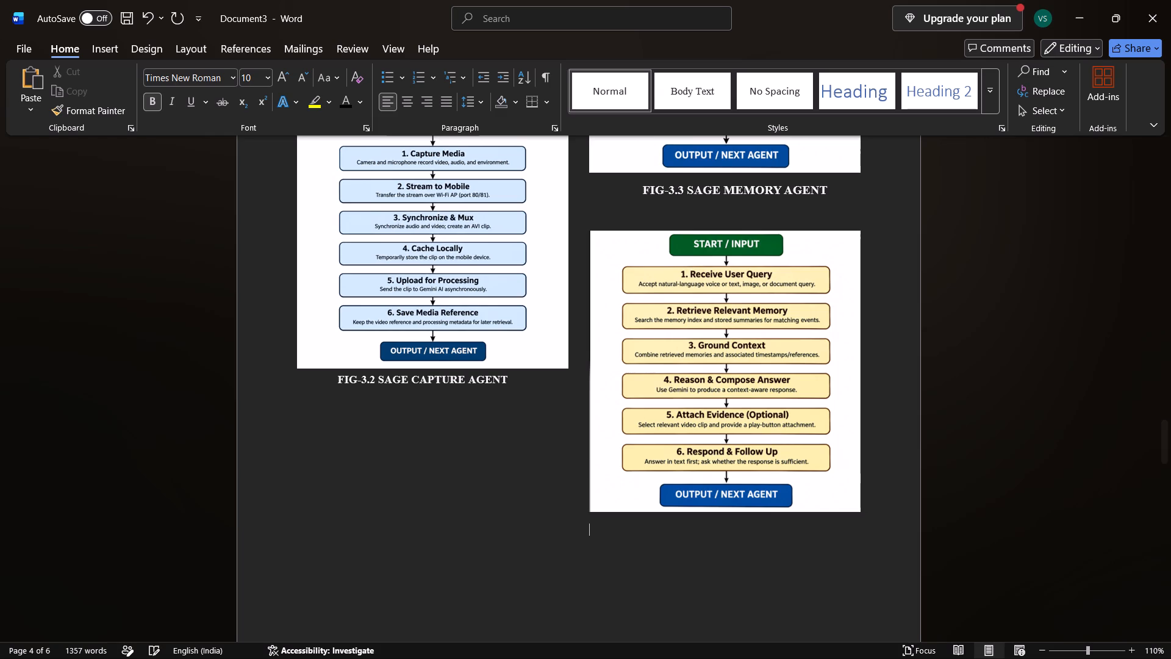
pyautogui.hotkey('alt', 'Tab')
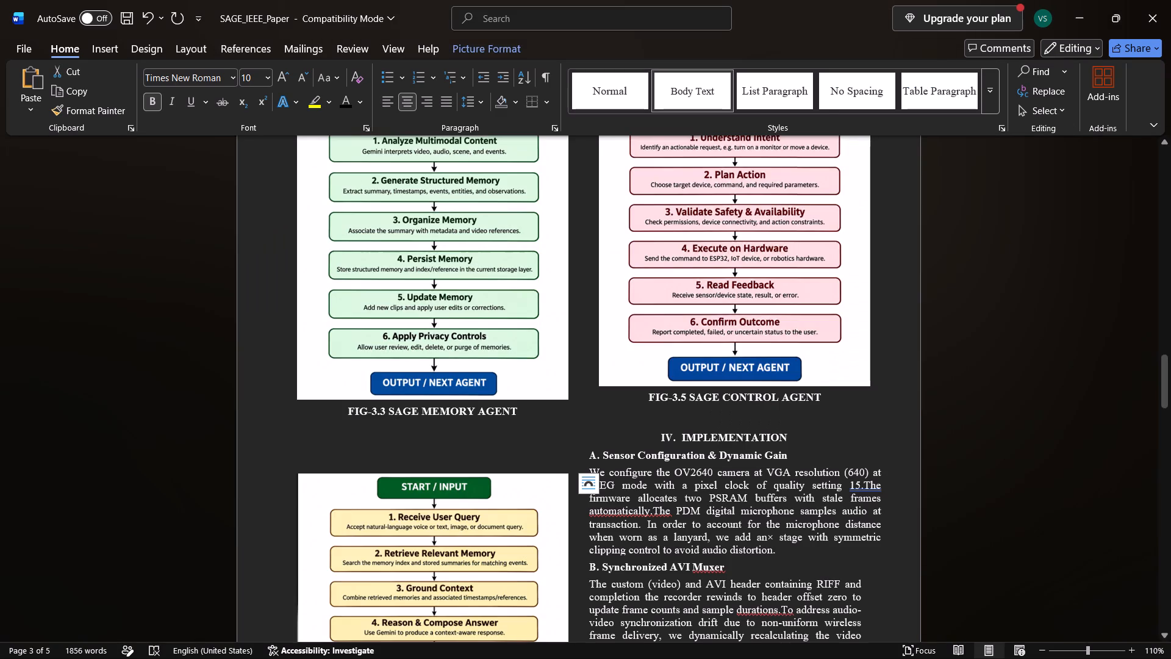
pyautogui.scroll(-2, 690, 510)
pyautogui.moveTo(520, 530); pyautogui.dragTo(391, 535)
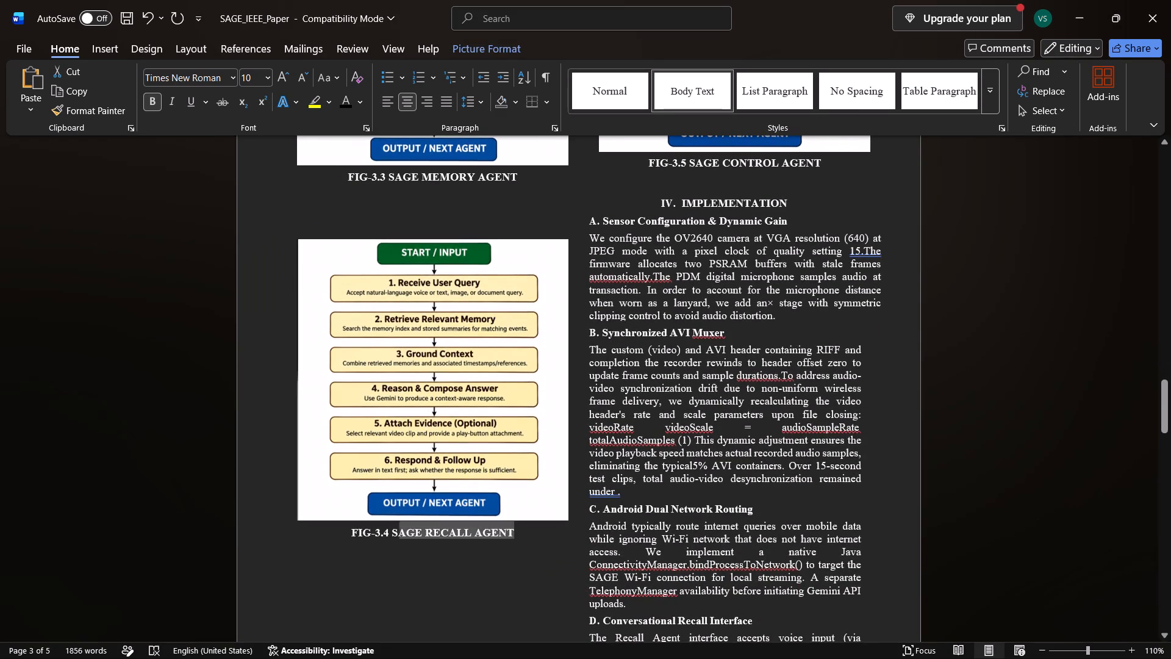
pyautogui.moveTo(391, 535); pyautogui.dragTo(345, 533)
pyautogui.hotkey('ctrl', 'c')
pyautogui.hotkey('alt', 'Tab')
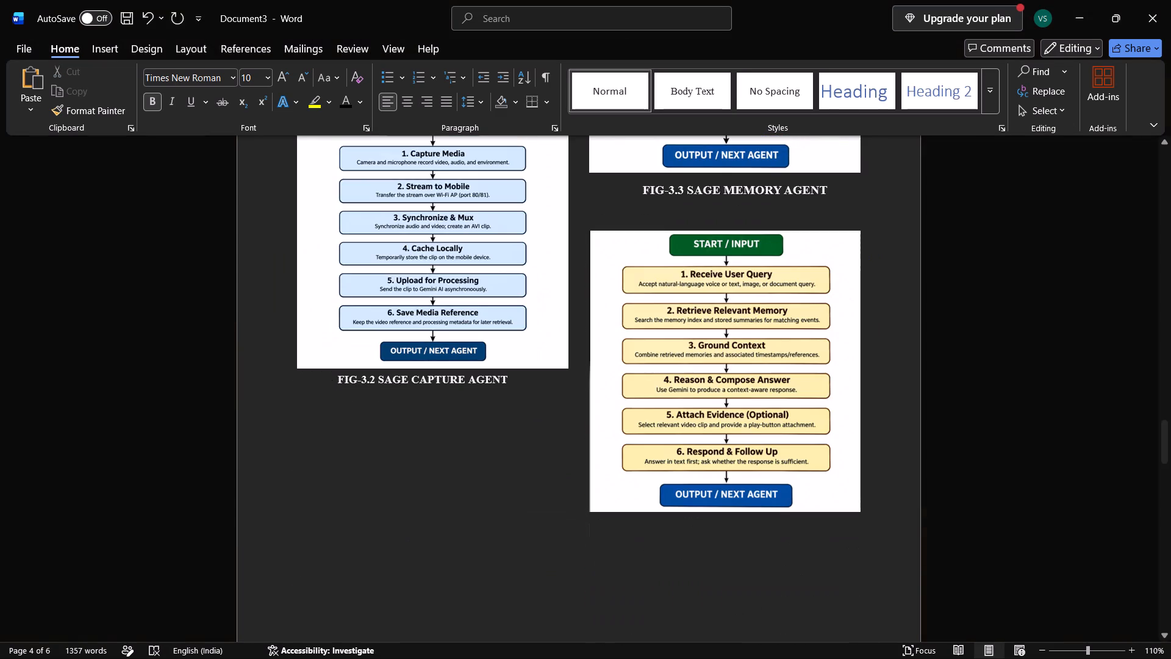
pyautogui.hotkey('ctrl', 'v')
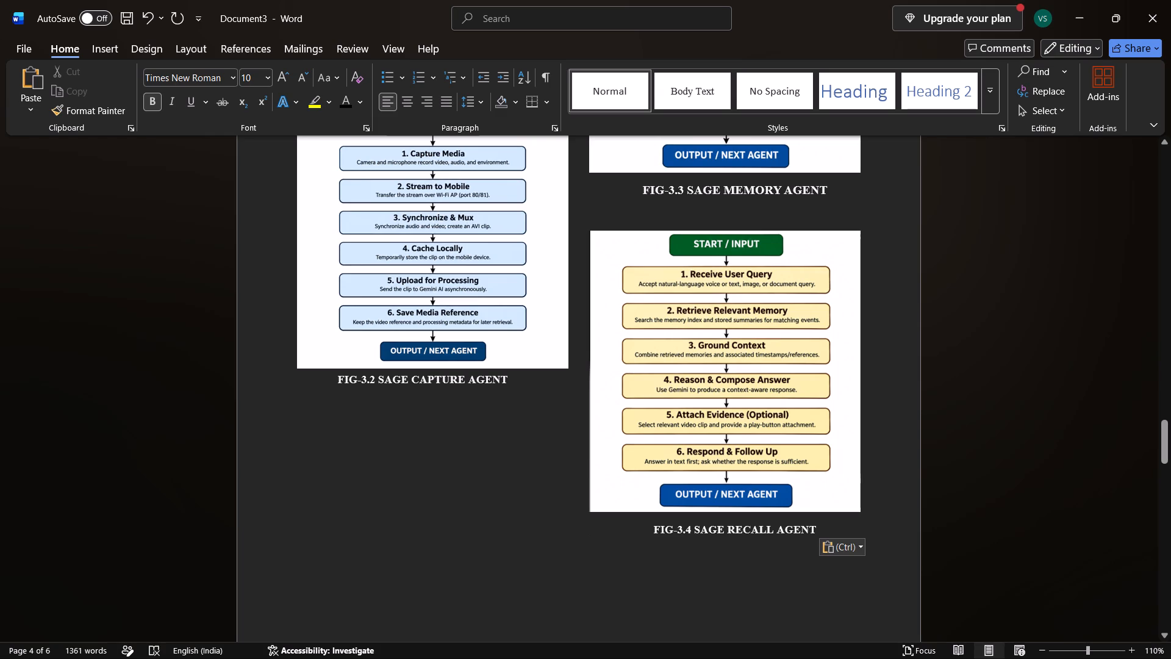
# Copy the pink control agent flowchart from SAGE_IEEE_Paper into Document3, two paragraphs after the FIG-3.4 caption.
pyautogui.press('Return')
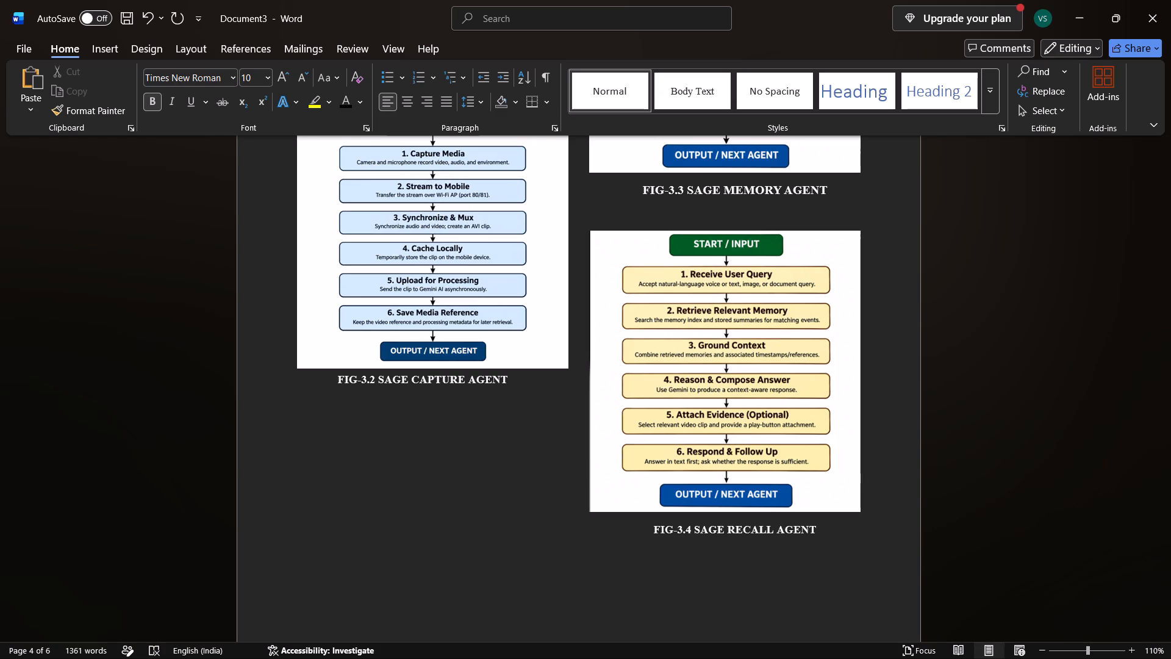
pyautogui.press('Return')
pyautogui.hotkey('alt', 'Tab')
pyautogui.scroll(1, 670, 359)
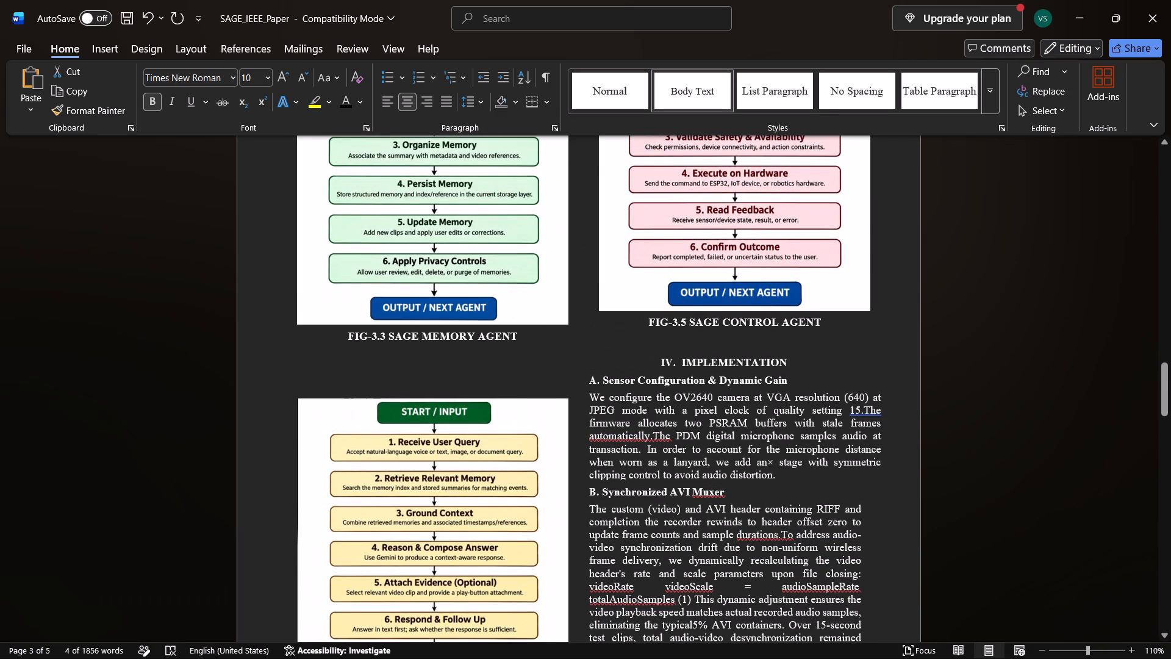
pyautogui.click(747, 217)
pyautogui.hotkey('ctrl', 'c')
pyautogui.hotkey('alt', 'Tab')
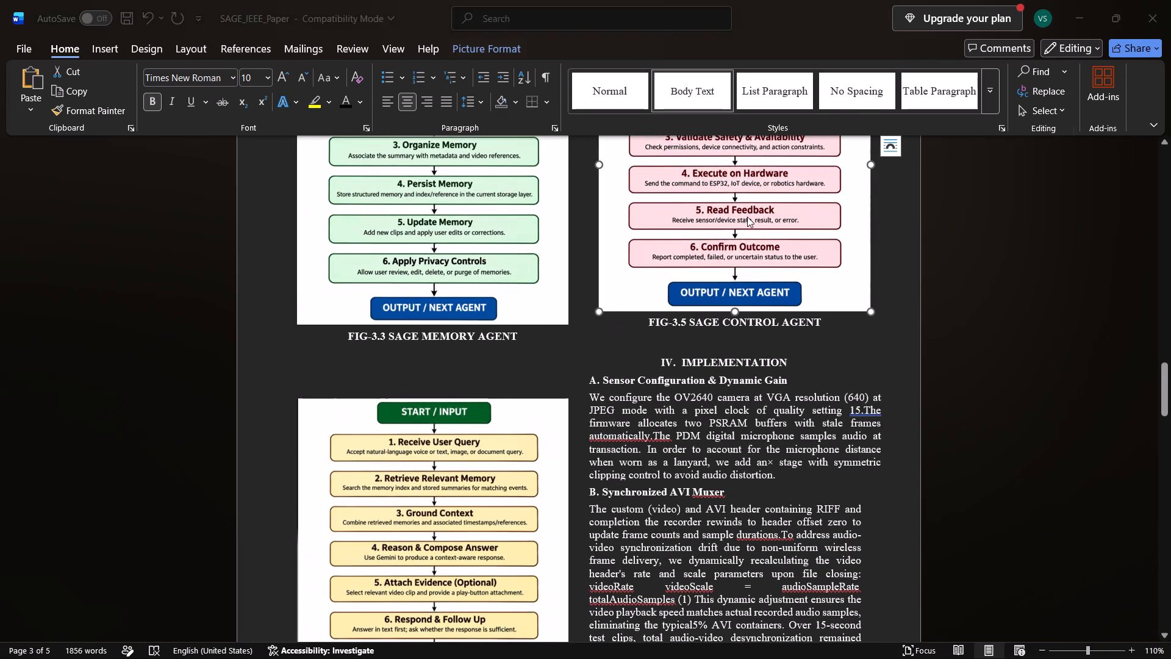
pyautogui.hotkey('ctrl', 'v')
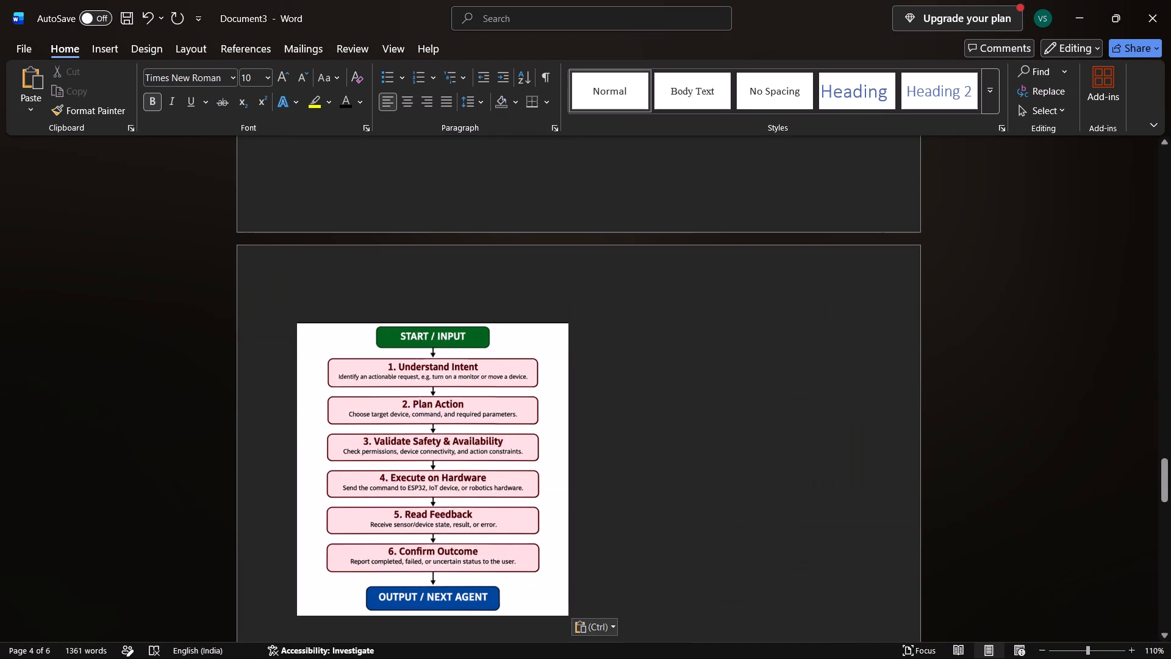
# Copy the caption "FIG-3.5 SAGE CONTROL AGENT" from SAGE_IEEE_Paper onto a new line beneath the control flowchart in Document3.
pyautogui.press('Return')
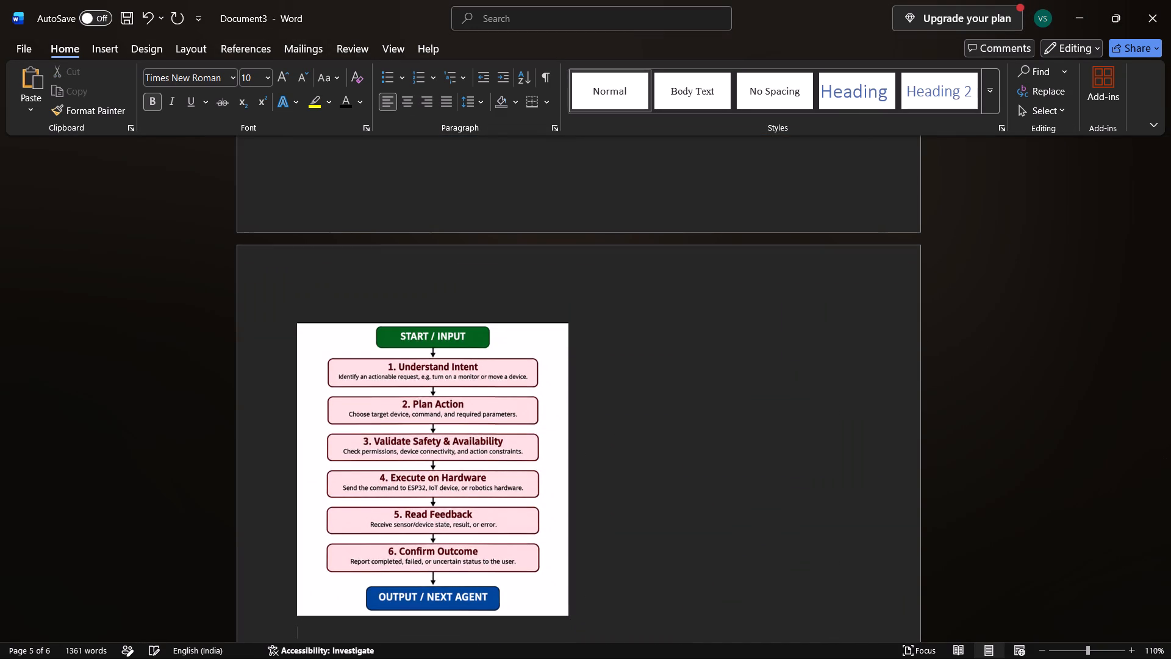
pyautogui.hotkey('alt', 'Tab')
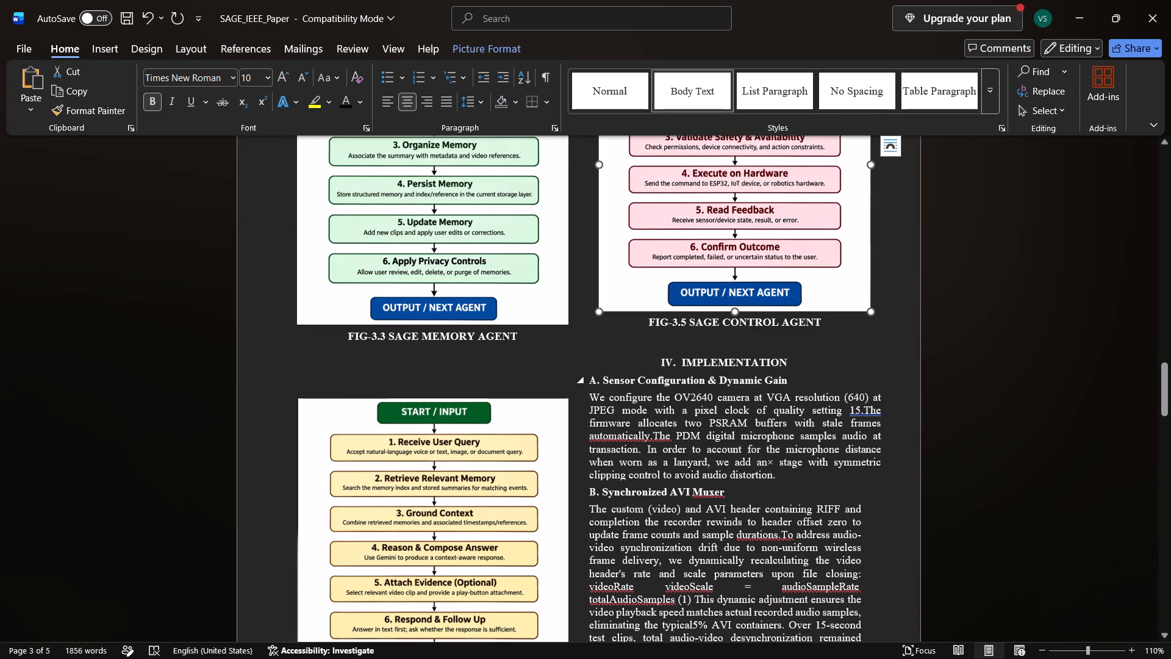
pyautogui.moveTo(823, 325); pyautogui.dragTo(642, 325)
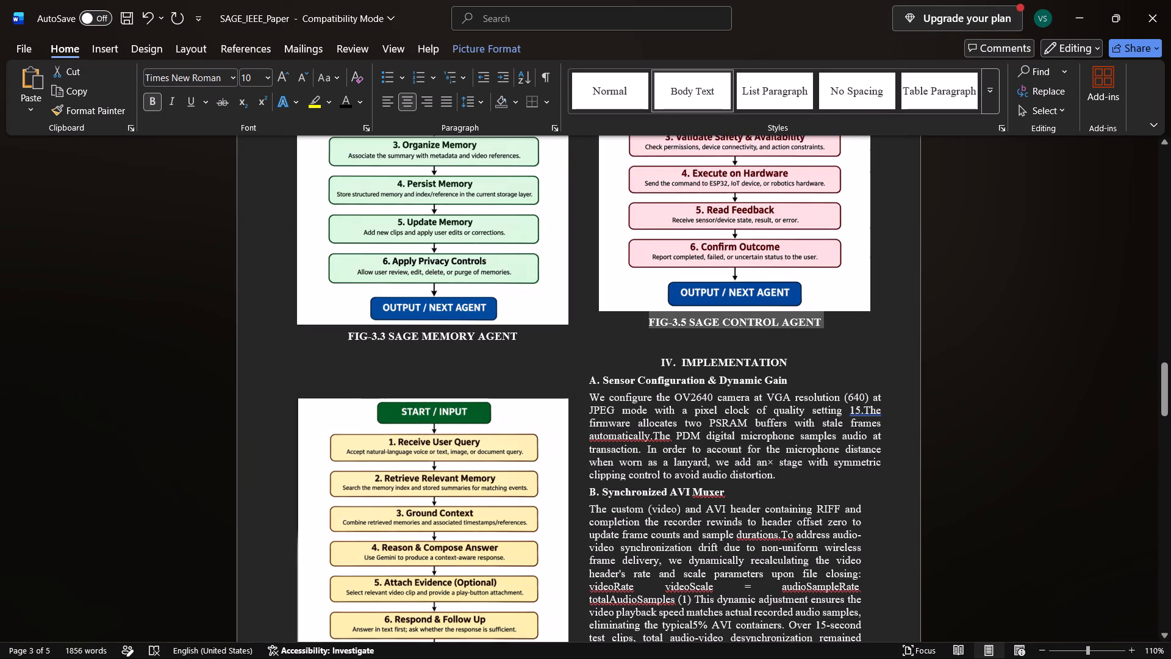
pyautogui.moveTo(642, 325); pyautogui.dragTo(642, 326)
pyautogui.hotkey('ctrl', 'c')
pyautogui.hotkey('alt', 'Tab')
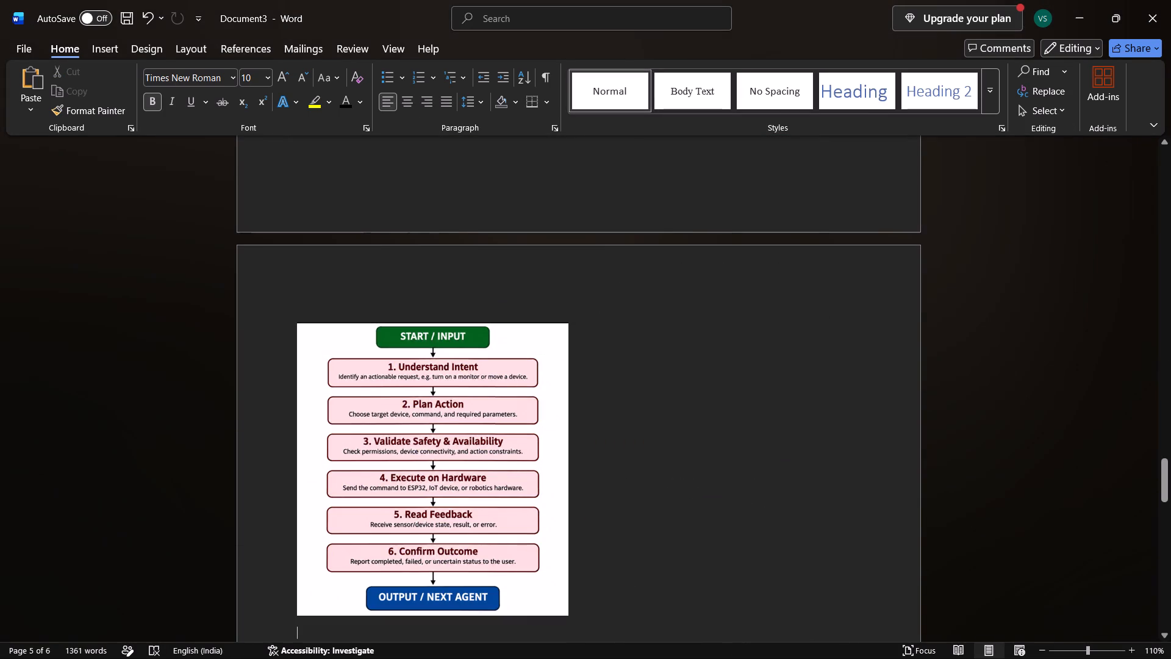
pyautogui.hotkey('ctrl', 'v')
# Set the "FIG-3.5 SAGE CONTROL AGENT" caption in Times New Roman and centre it.
pyautogui.scroll(-1, 639, 466)
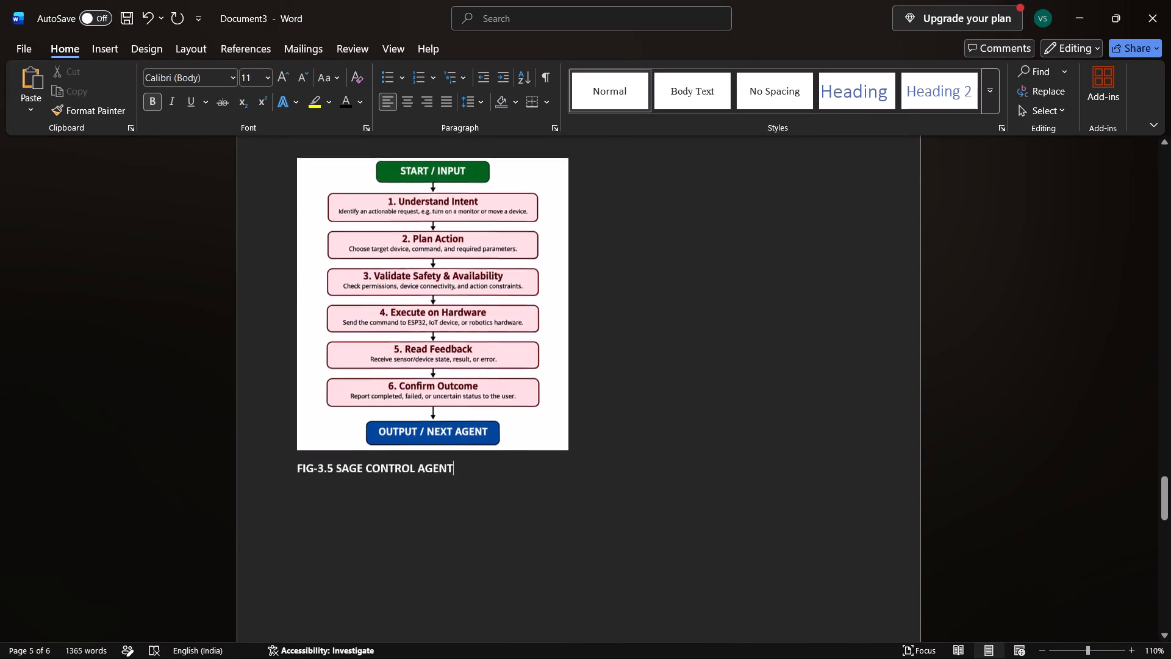
pyautogui.scroll(-1, 639, 466)
pyautogui.moveTo(459, 406); pyautogui.dragTo(281, 407)
pyautogui.click(346, 360)
pyautogui.press('BackSpace')
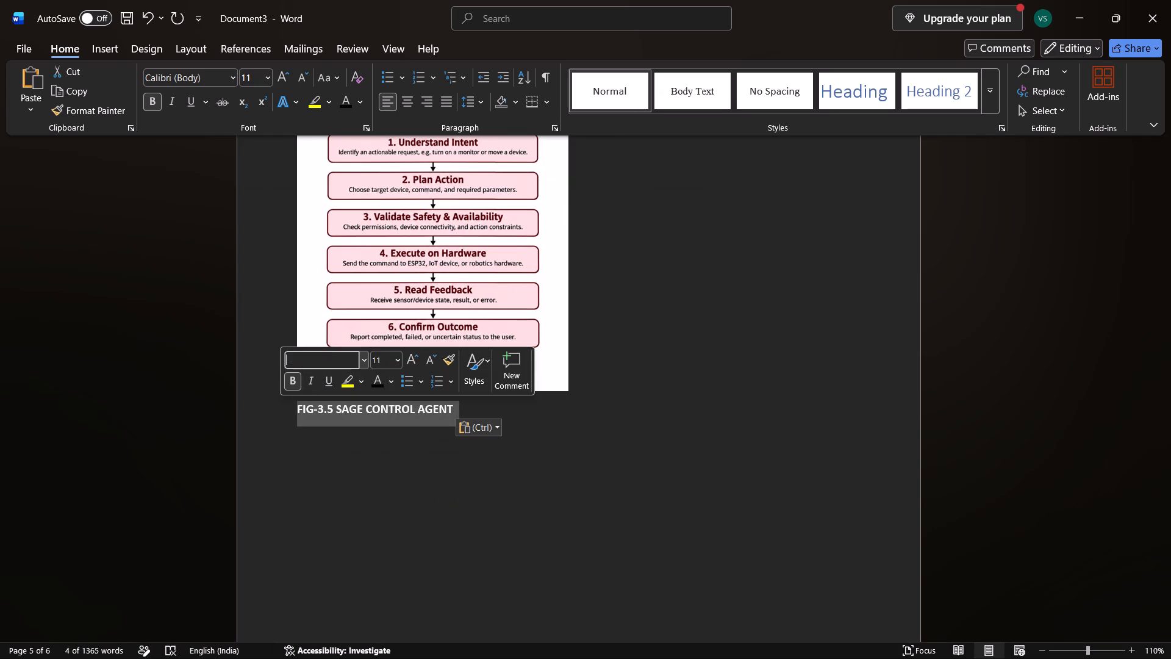
pyautogui.press('t')
pyautogui.press('Return')
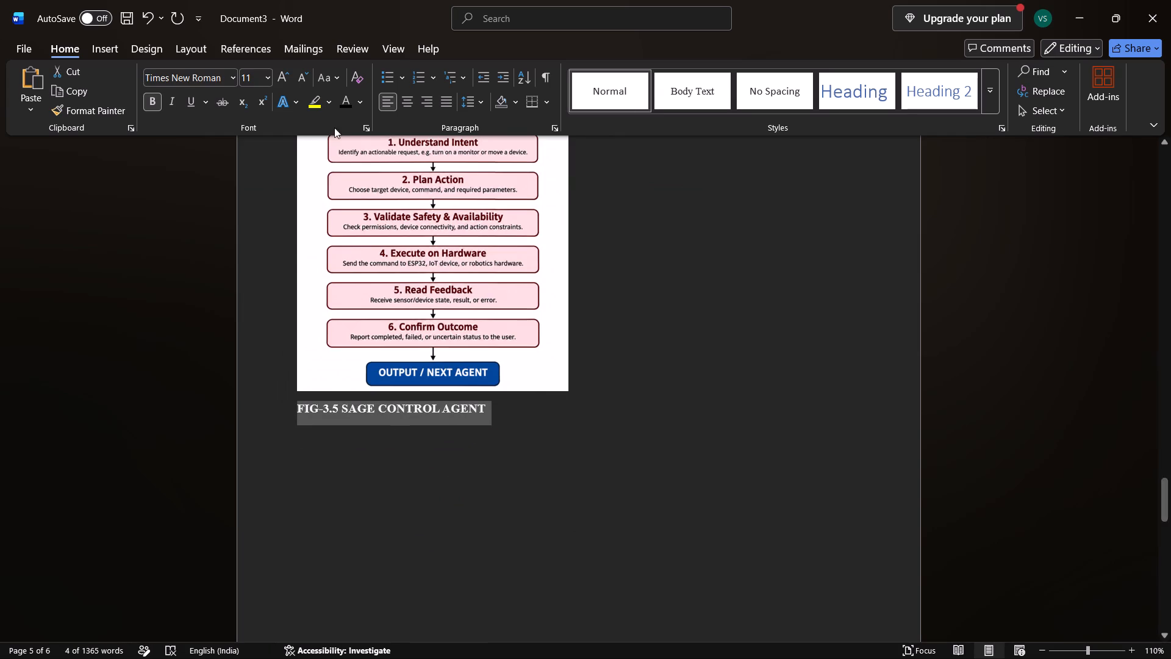
pyautogui.click(401, 98)
# Stretch the blue capture agent flowchart above the FIG-3.2 caption slightly taller, keeping its width.
pyautogui.scroll(1, 537, 304)
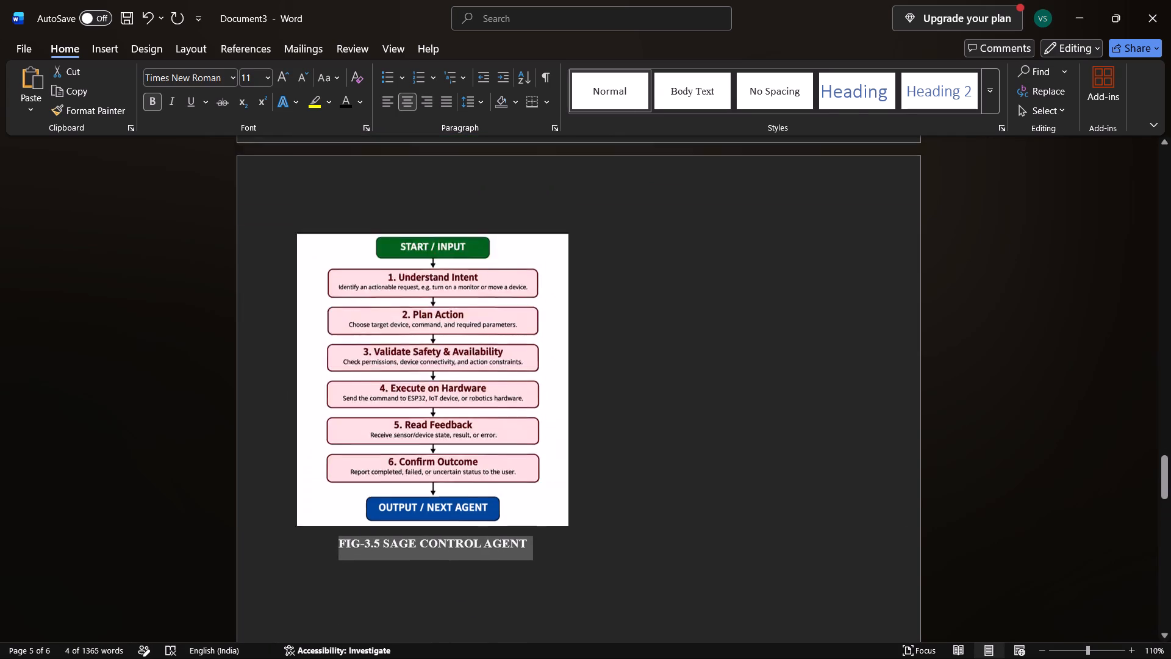
pyautogui.scroll(6, 537, 304)
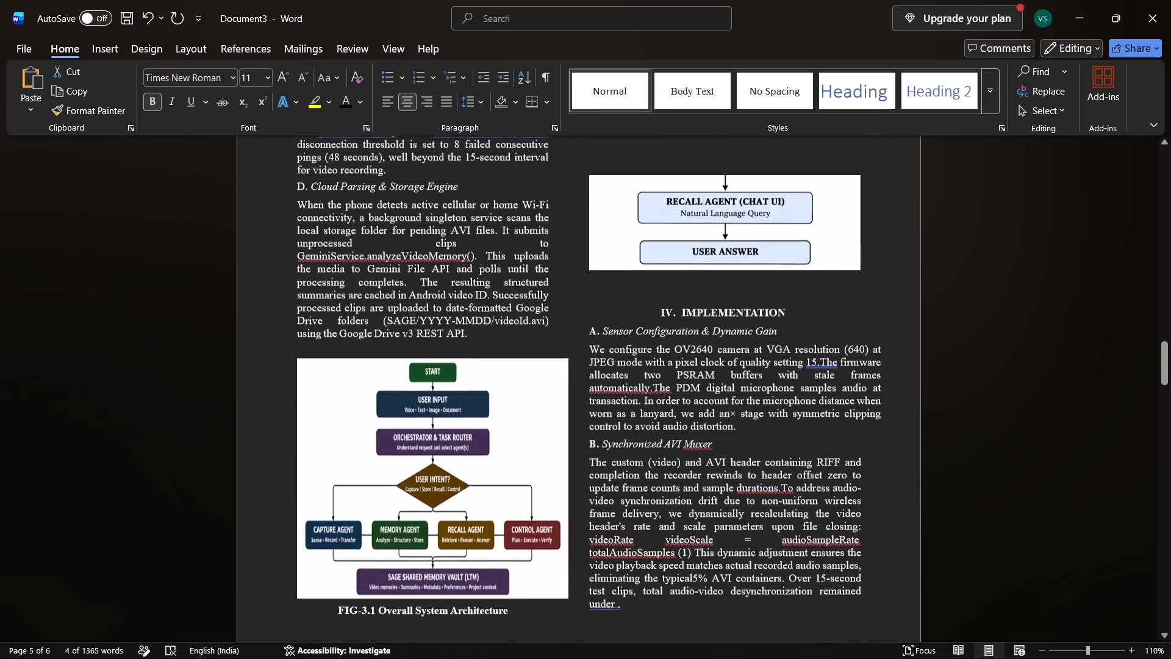
pyautogui.scroll(-6, 537, 304)
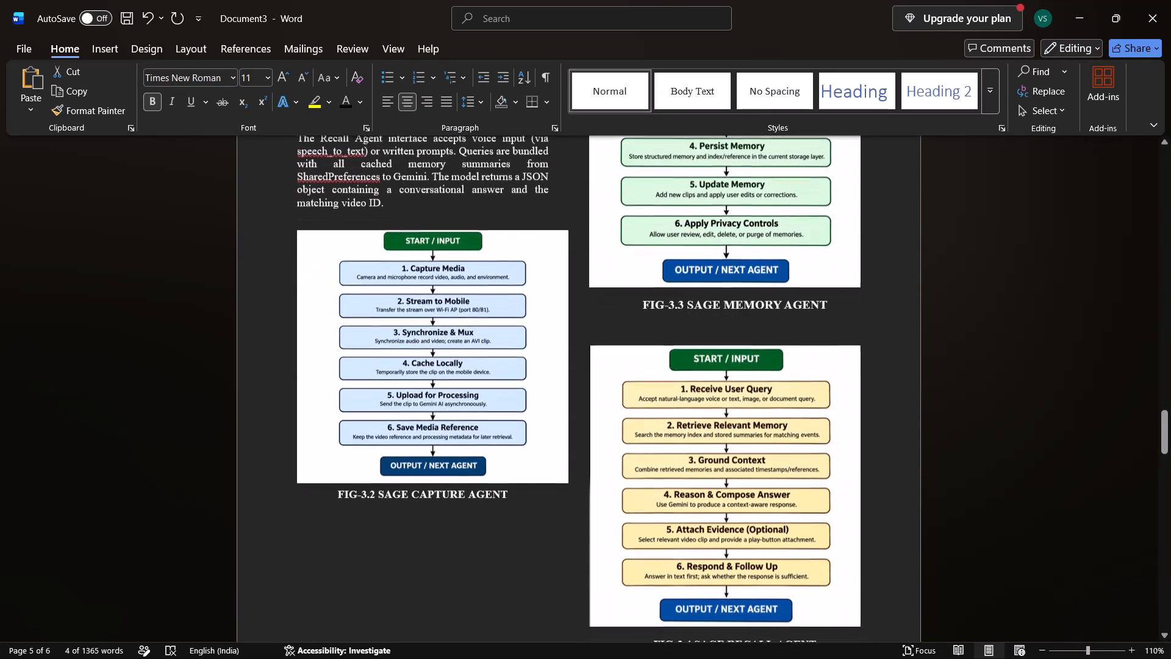
pyautogui.click(468, 403)
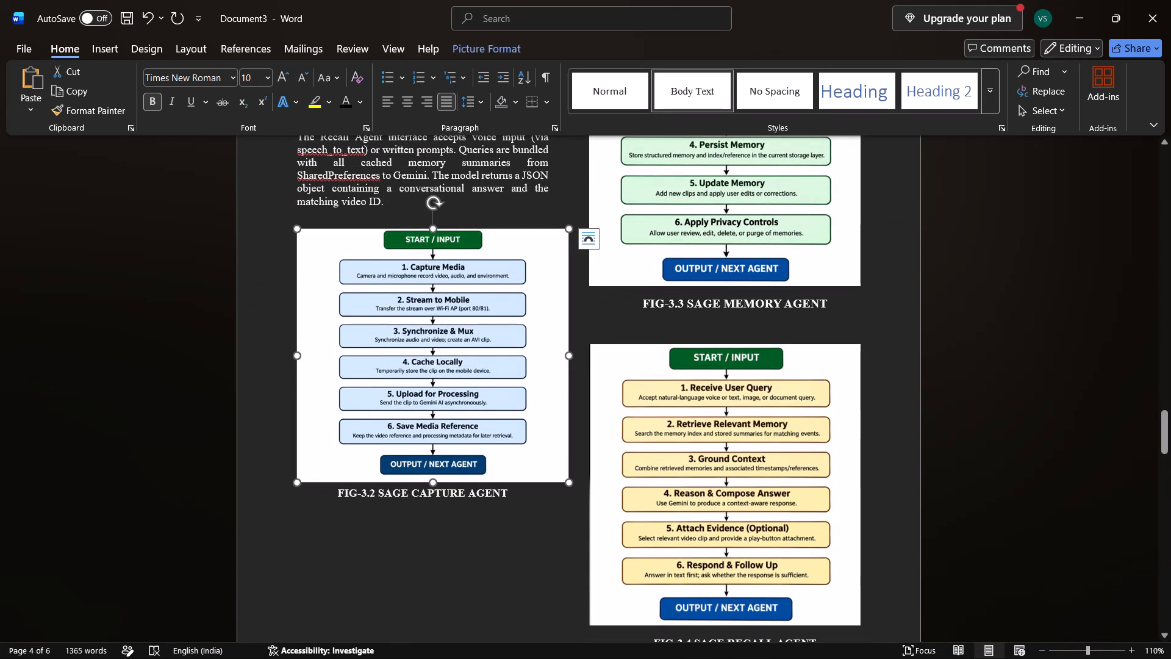
pyautogui.moveTo(433, 484); pyautogui.dragTo(434, 506)
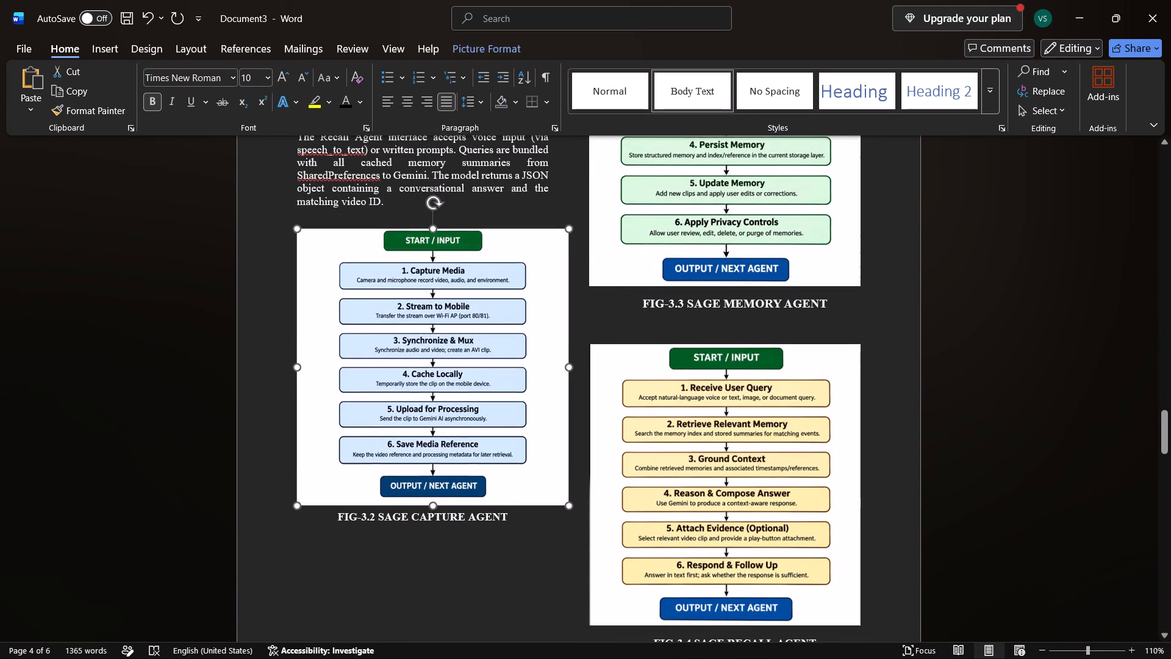
pyautogui.moveTo(434, 506); pyautogui.dragTo(434, 511)
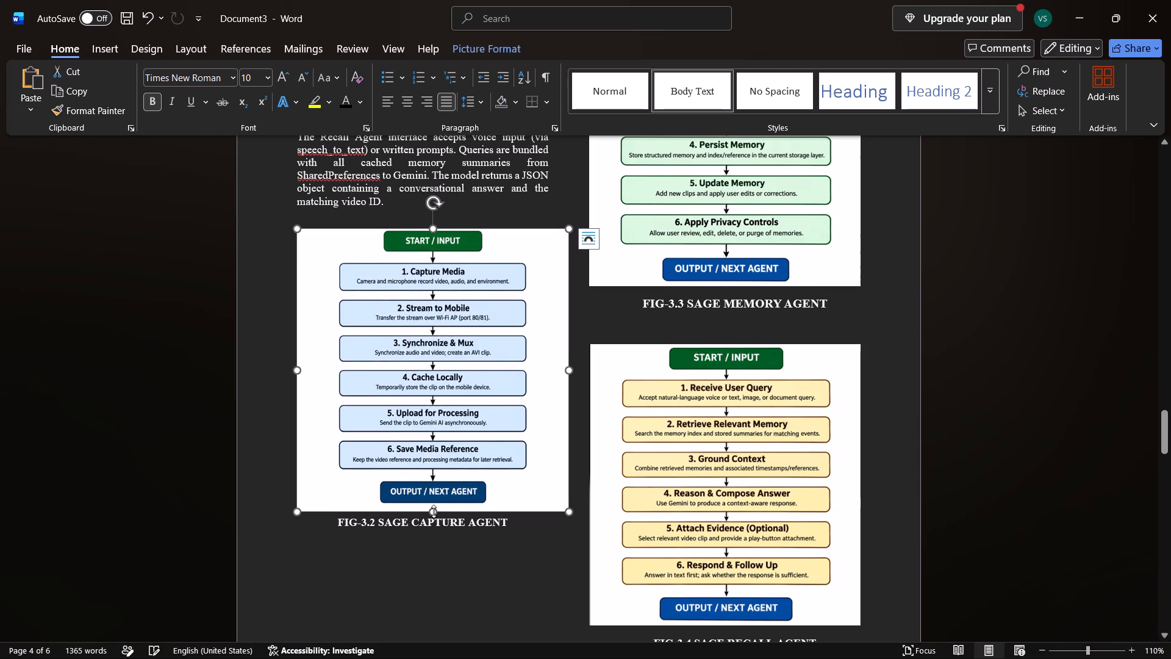
# Stretch the green memory agent flowchart above the FIG-3.3 caption slightly taller, keeping its width.
pyautogui.scroll(-1, 434, 511)
pyautogui.scroll(1, 434, 511)
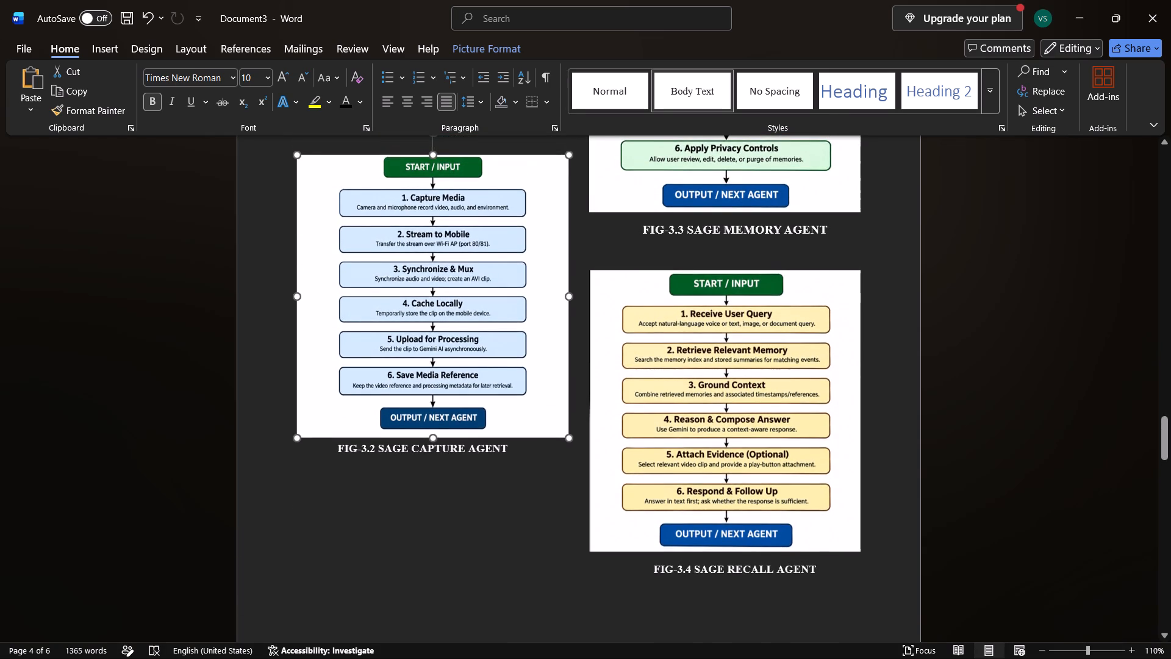
pyautogui.scroll(1, 739, 315)
pyautogui.click(757, 297)
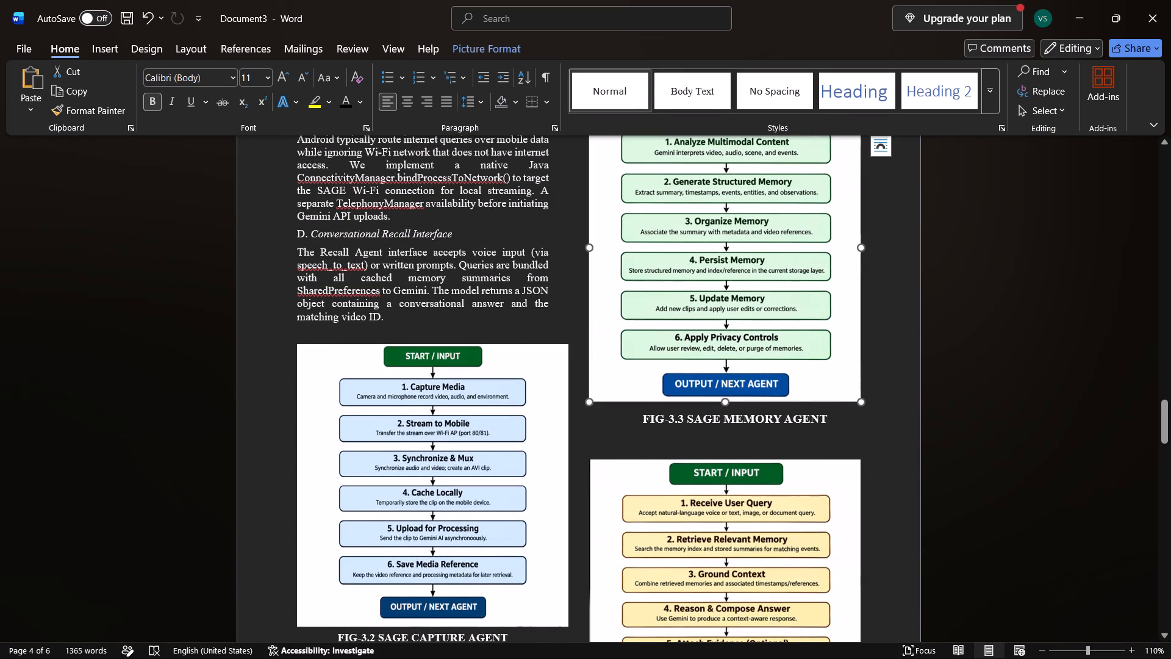
pyautogui.moveTo(723, 398); pyautogui.dragTo(725, 429)
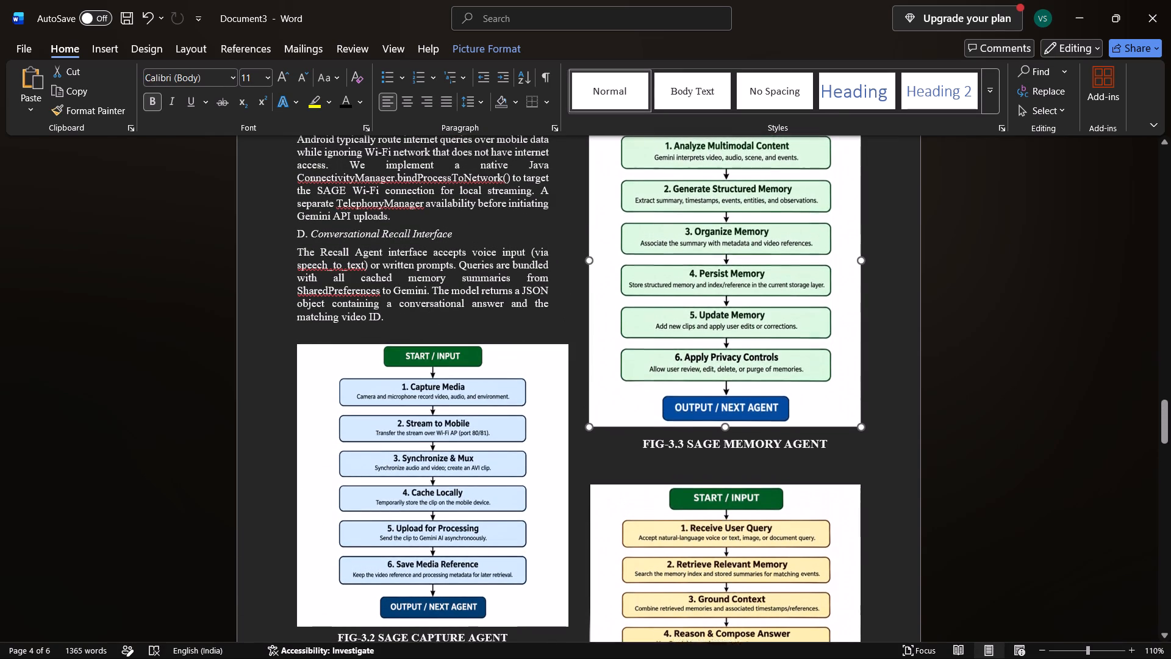
pyautogui.moveTo(725, 429); pyautogui.dragTo(726, 438)
pyautogui.scroll(-1, 726, 438)
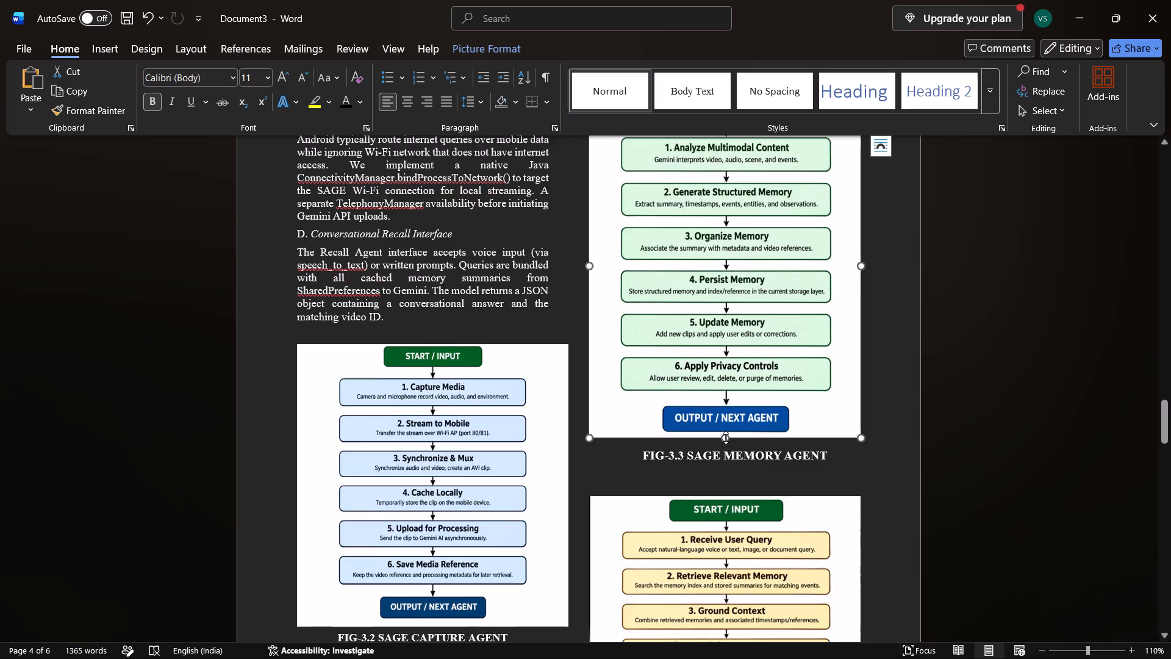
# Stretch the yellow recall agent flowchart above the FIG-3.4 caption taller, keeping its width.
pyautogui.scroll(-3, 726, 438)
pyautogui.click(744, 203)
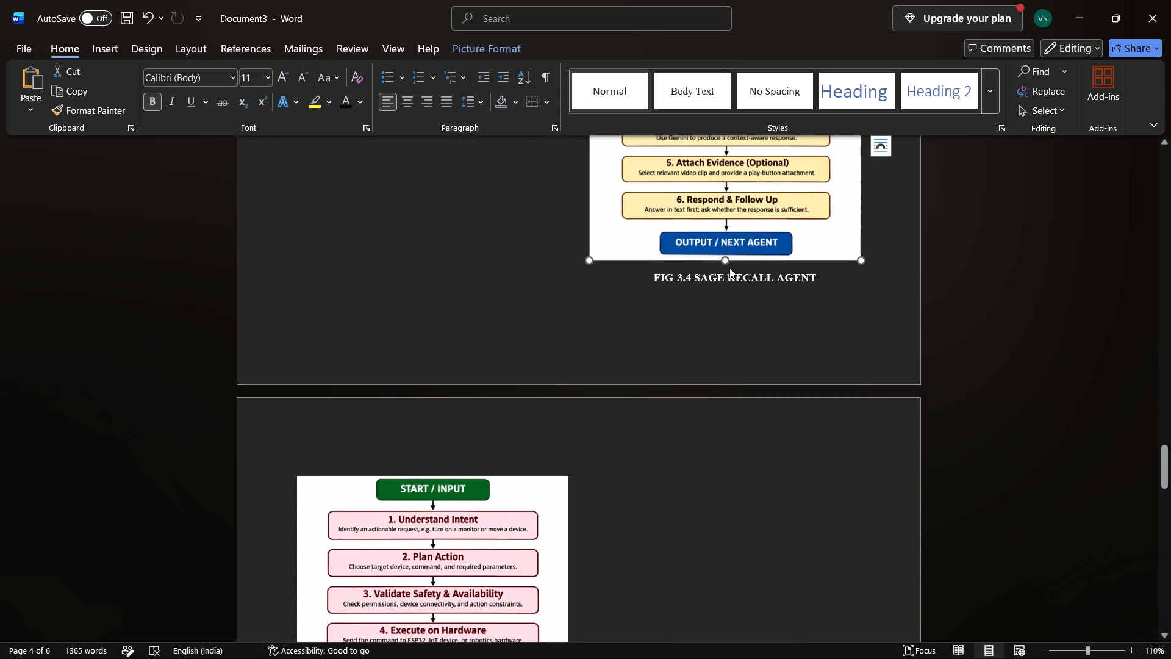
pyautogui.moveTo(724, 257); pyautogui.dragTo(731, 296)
# Stretch the system pipeline diagram (Wearable Unit to User Answer) above the IV. IMPLEMENTATION heading slightly taller, keeping its width.
pyautogui.scroll(2, 731, 296)
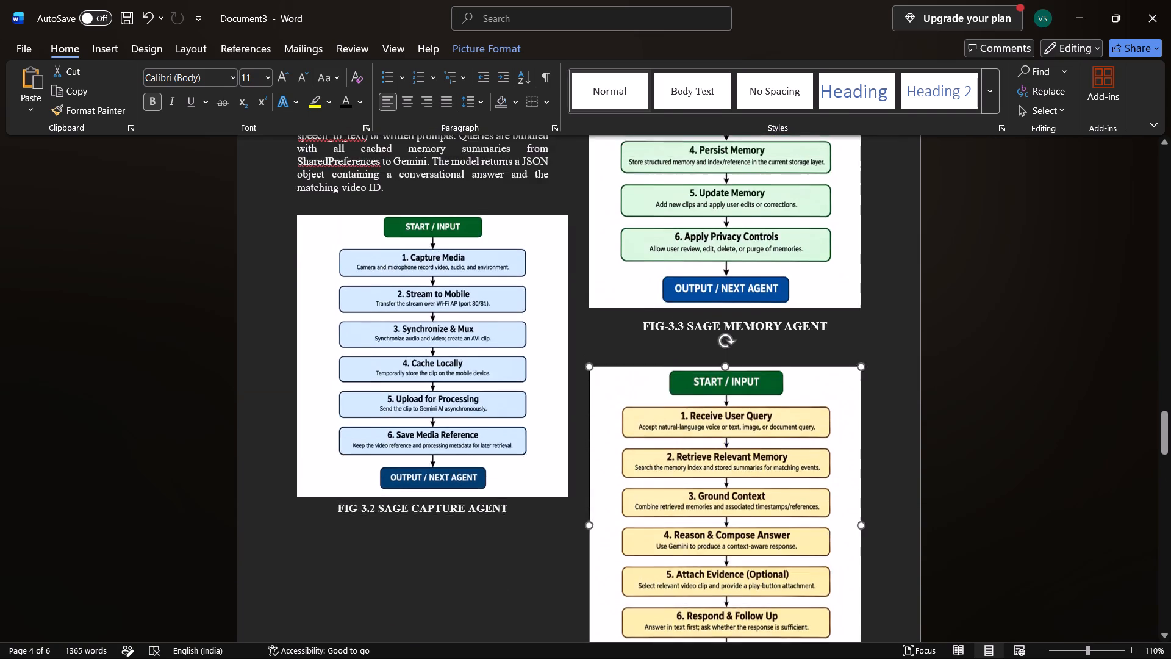
pyautogui.scroll(2, 731, 296)
pyautogui.scroll(2, 542, 337)
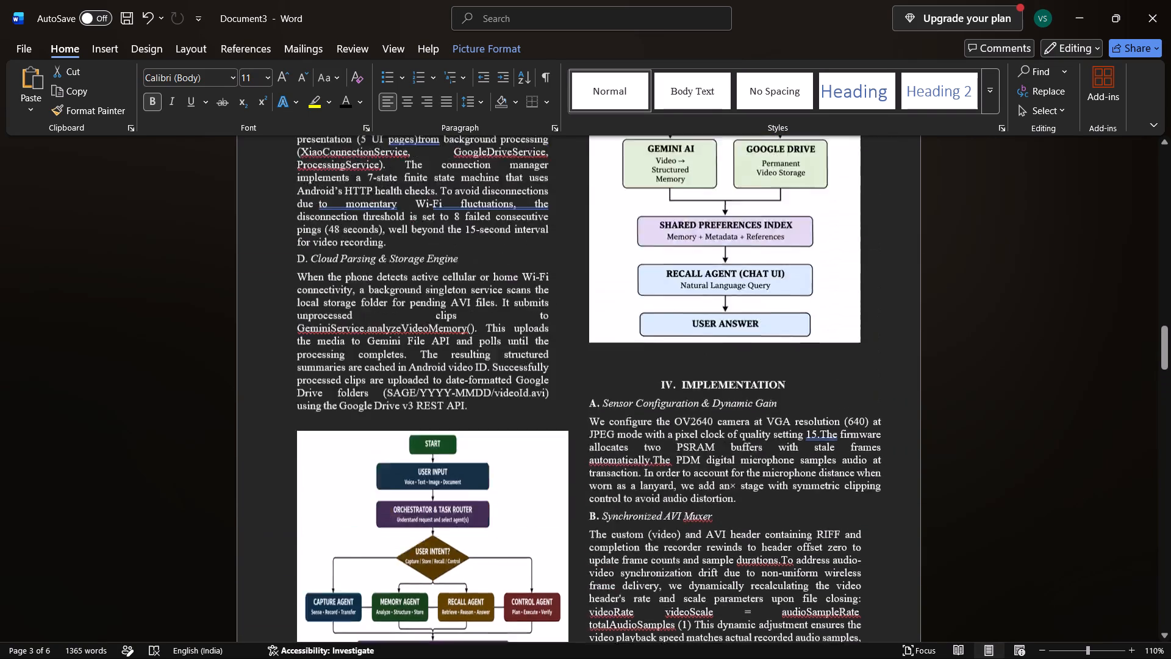
pyautogui.click(632, 325)
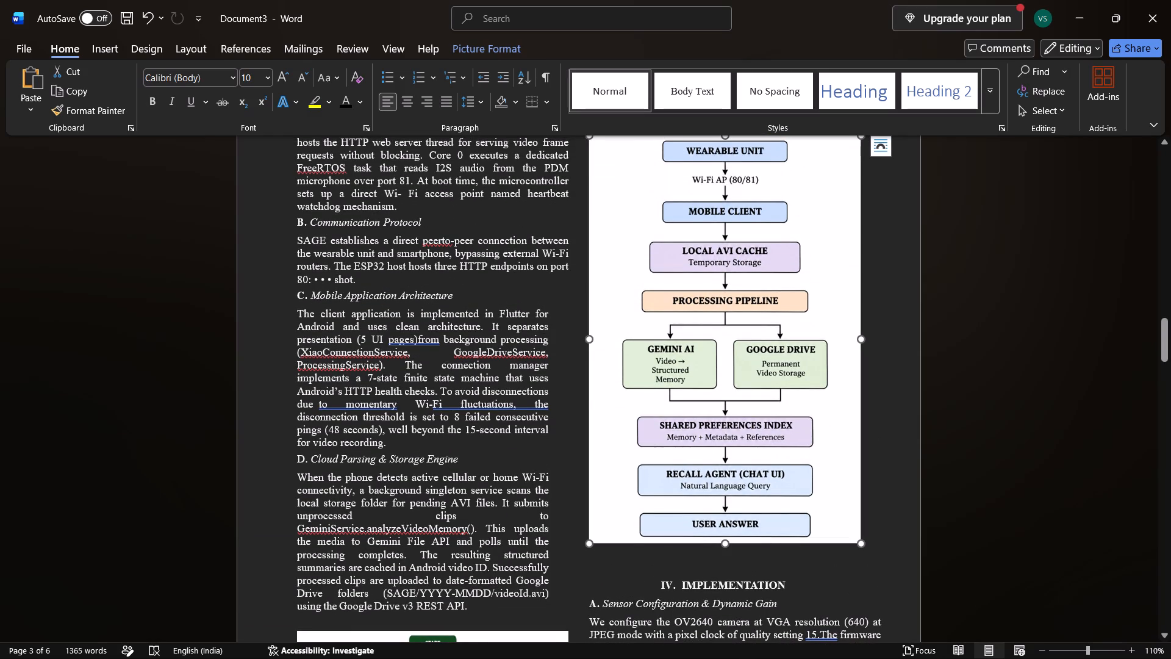
pyautogui.moveTo(725, 540); pyautogui.dragTo(725, 552)
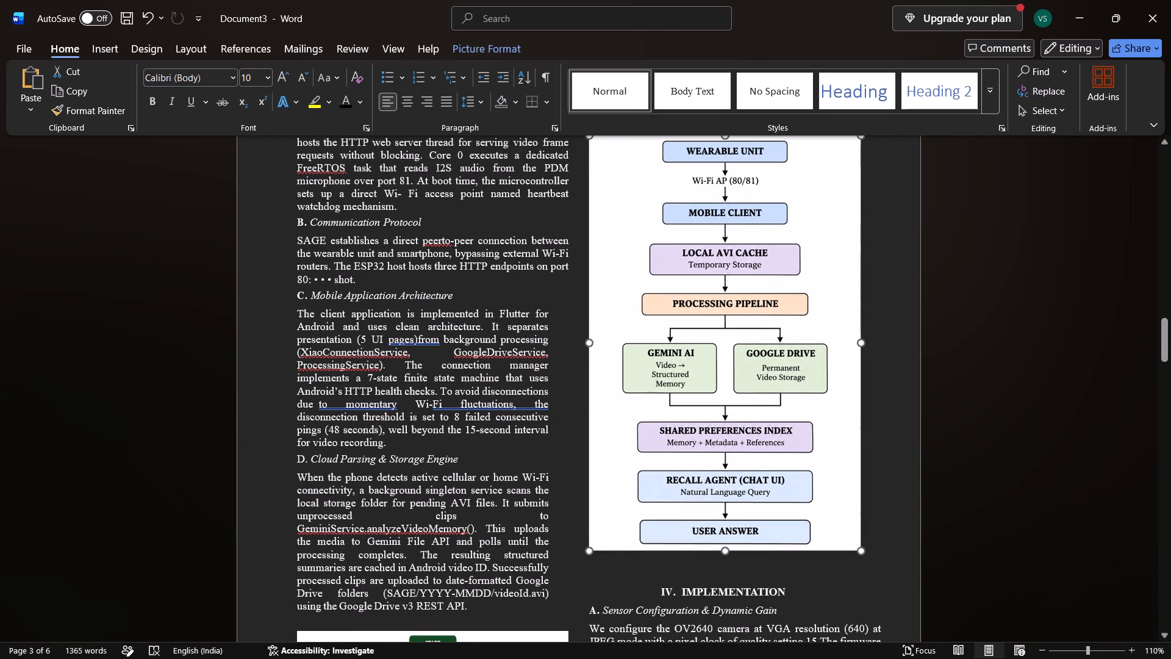
pyautogui.moveTo(725, 552); pyautogui.dragTo(725, 550)
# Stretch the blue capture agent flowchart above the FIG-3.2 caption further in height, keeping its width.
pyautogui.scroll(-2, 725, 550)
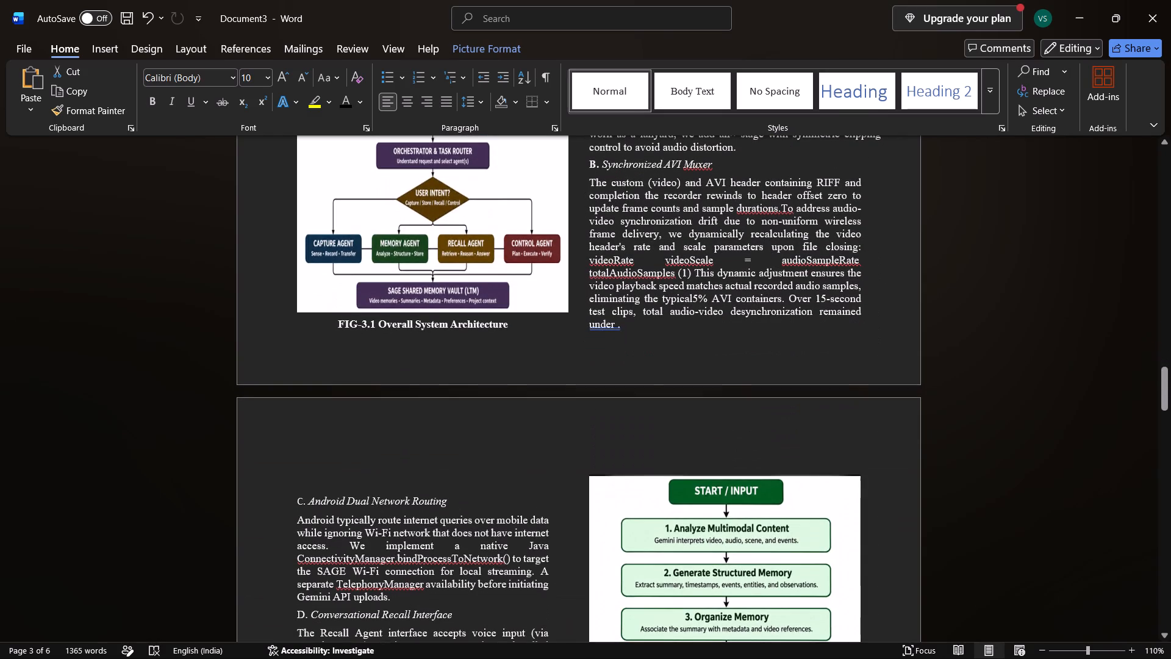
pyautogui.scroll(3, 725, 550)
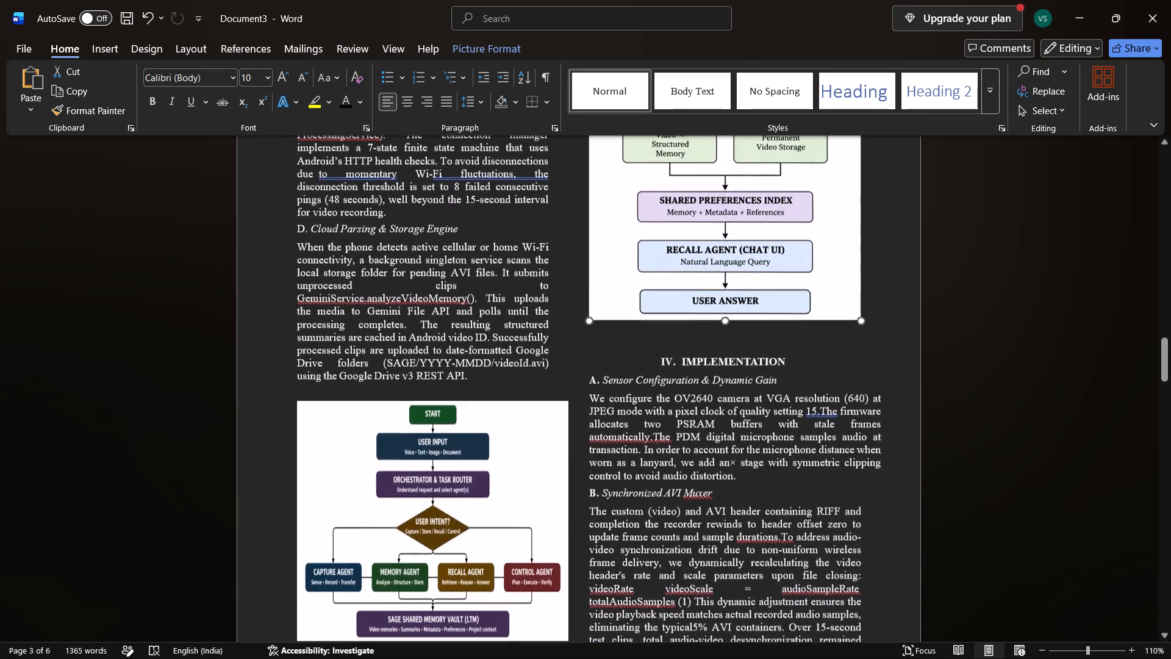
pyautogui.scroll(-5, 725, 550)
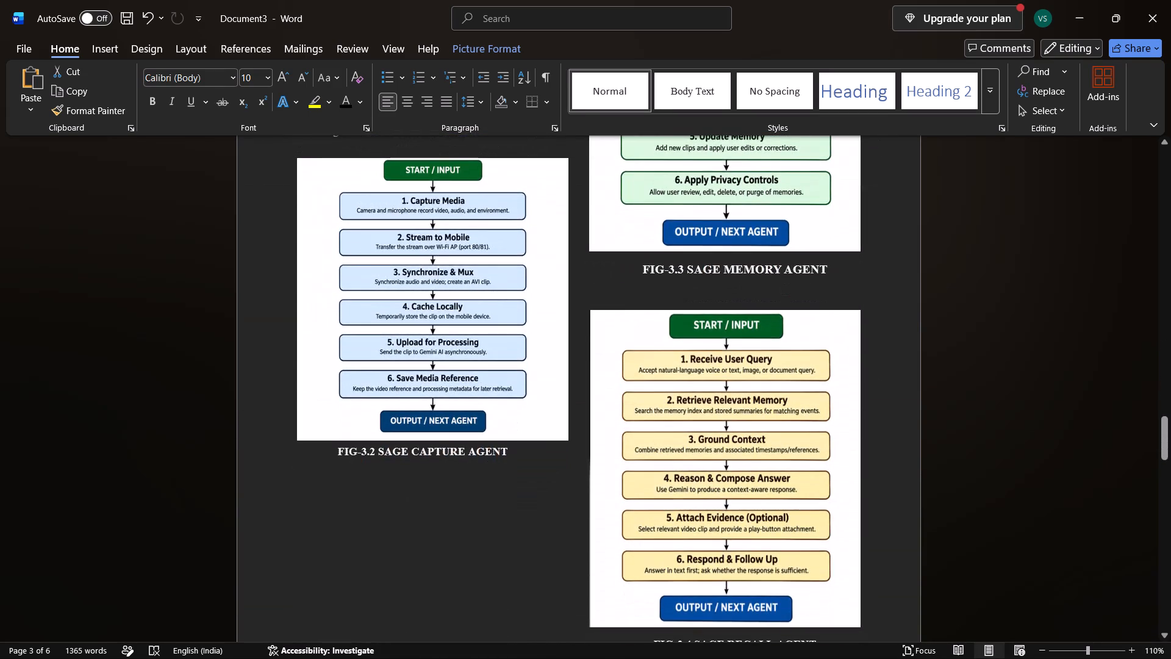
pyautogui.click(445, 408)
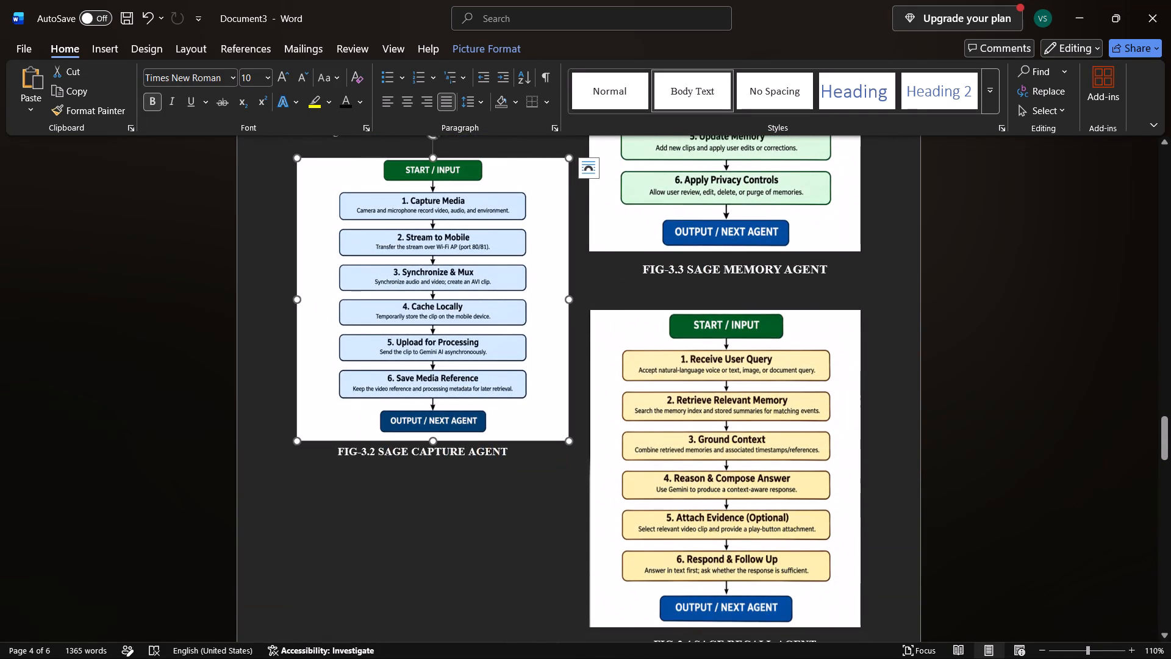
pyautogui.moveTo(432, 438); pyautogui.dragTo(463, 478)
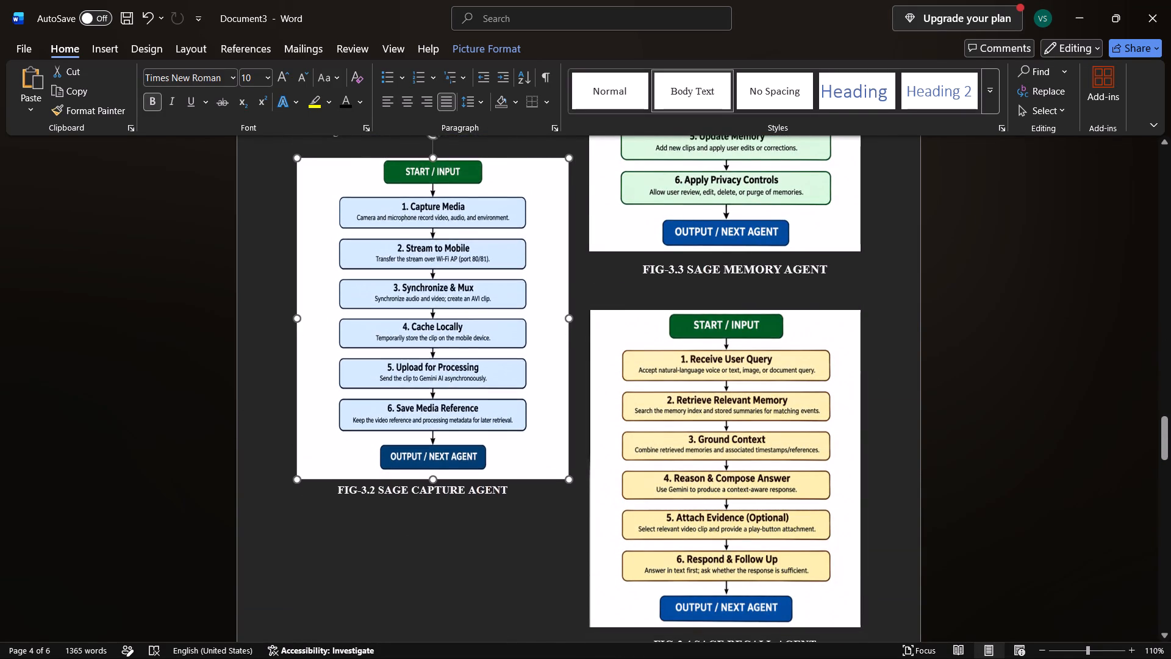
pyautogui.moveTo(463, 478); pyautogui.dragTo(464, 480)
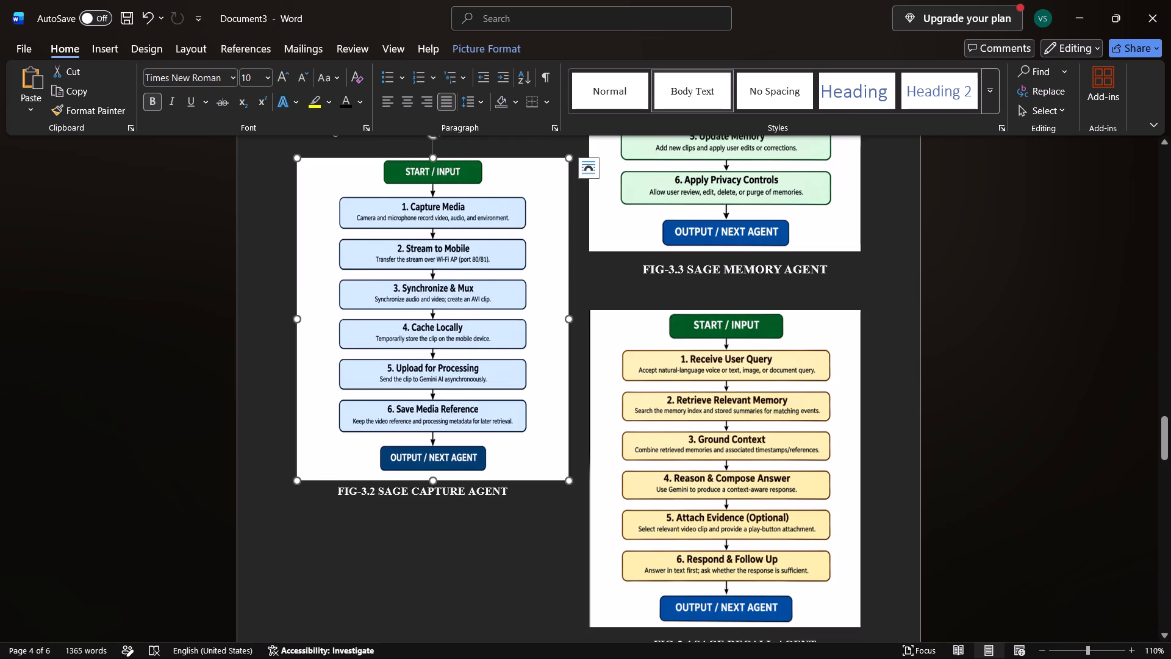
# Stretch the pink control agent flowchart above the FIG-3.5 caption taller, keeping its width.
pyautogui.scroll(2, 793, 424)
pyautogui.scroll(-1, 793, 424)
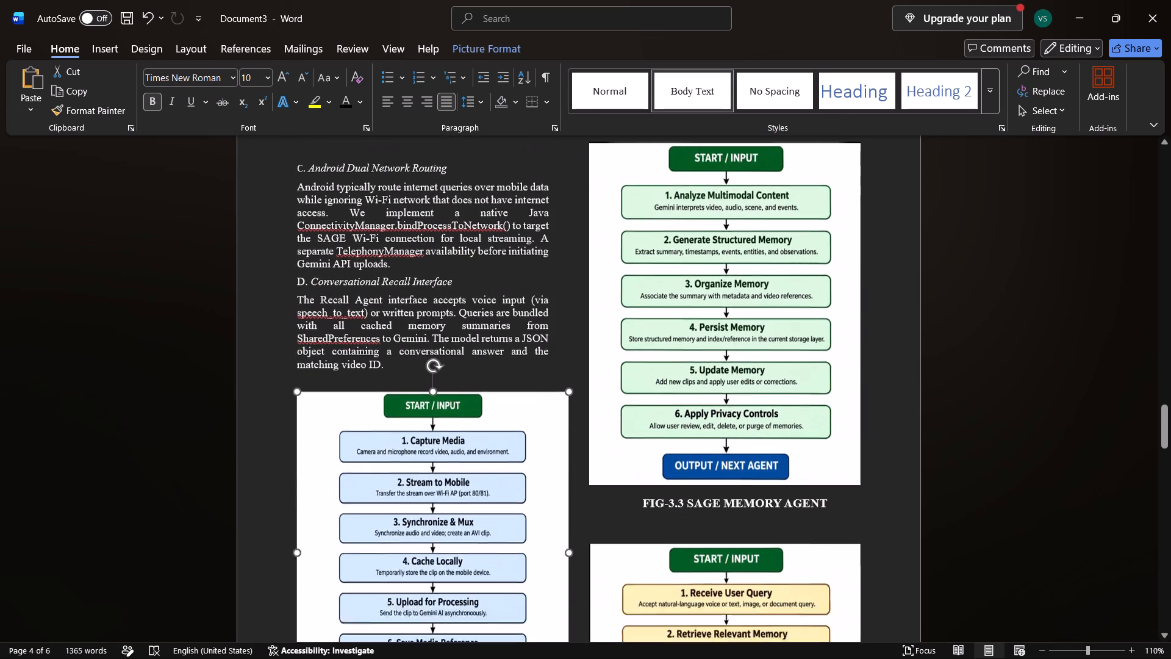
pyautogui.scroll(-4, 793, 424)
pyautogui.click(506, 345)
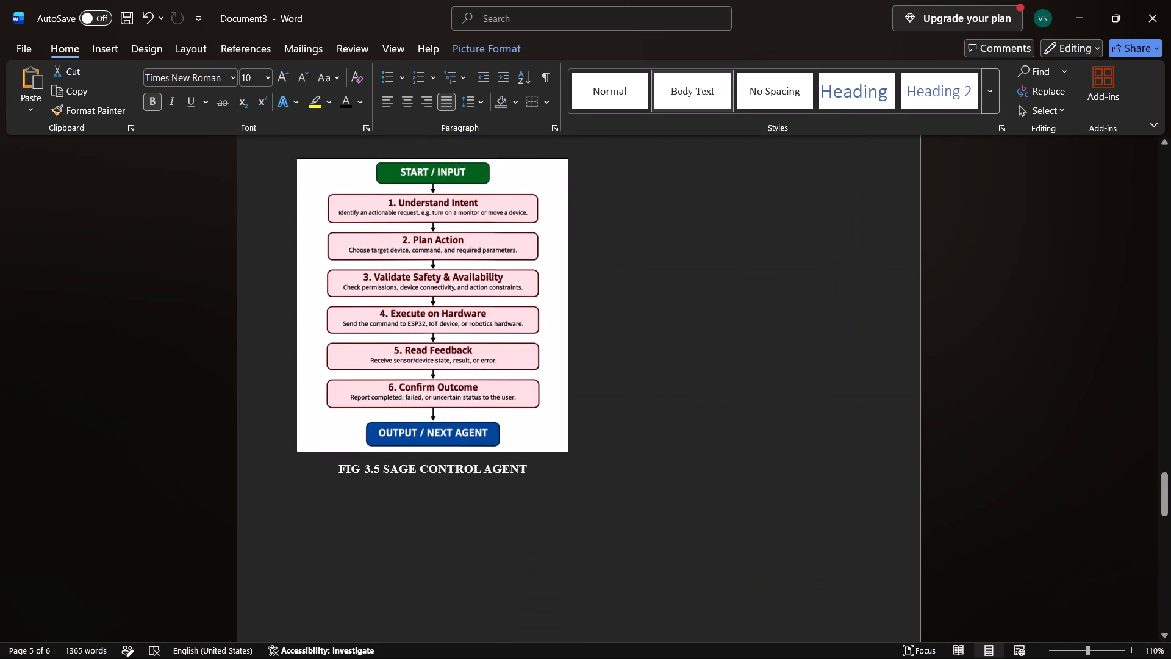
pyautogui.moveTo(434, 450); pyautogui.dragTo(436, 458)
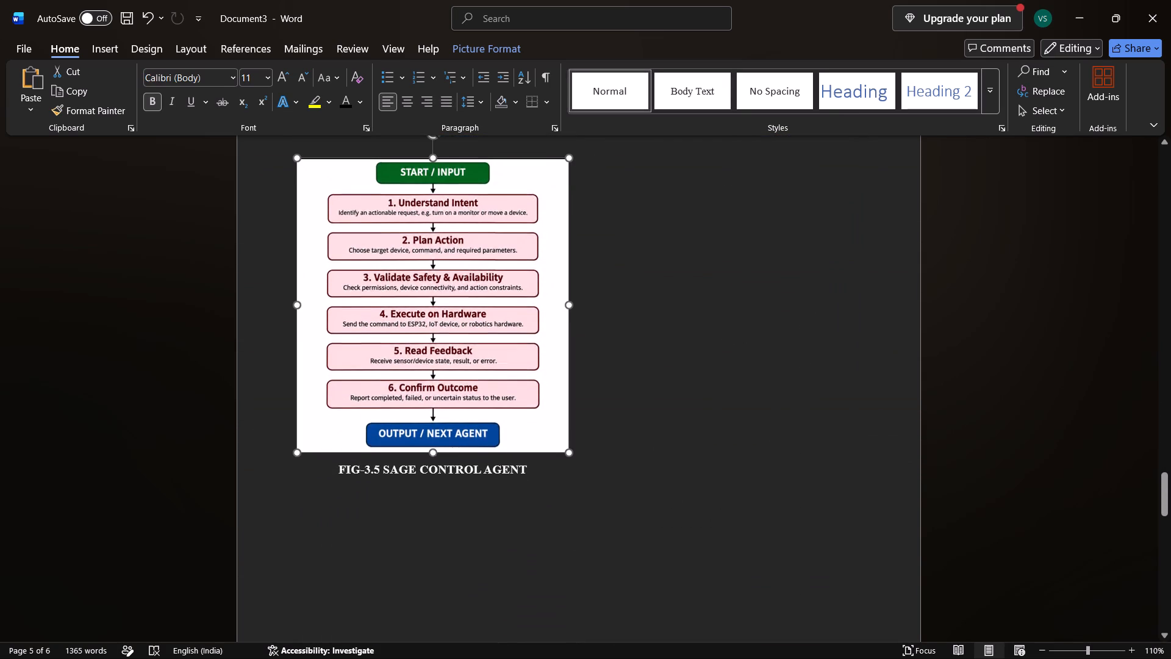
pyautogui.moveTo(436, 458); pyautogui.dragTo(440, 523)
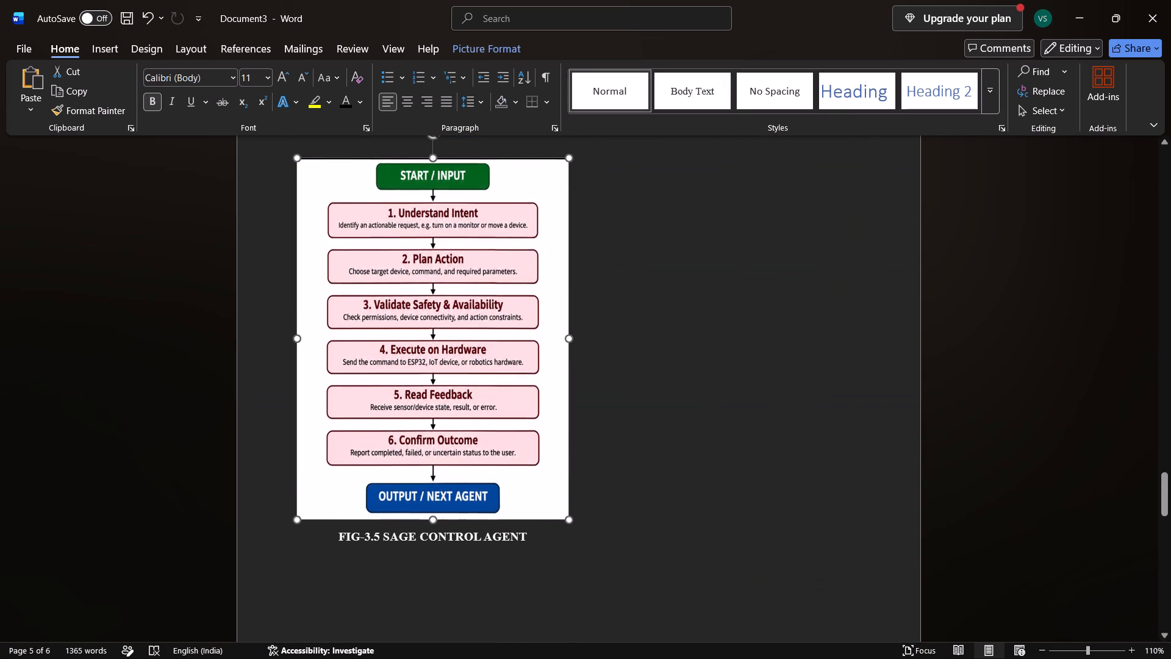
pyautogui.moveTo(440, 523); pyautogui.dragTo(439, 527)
# Check the layout and spacing of the agent flowcharts and their captions from FIG-3.2 through FIG-3.5.
pyautogui.scroll(2, 439, 527)
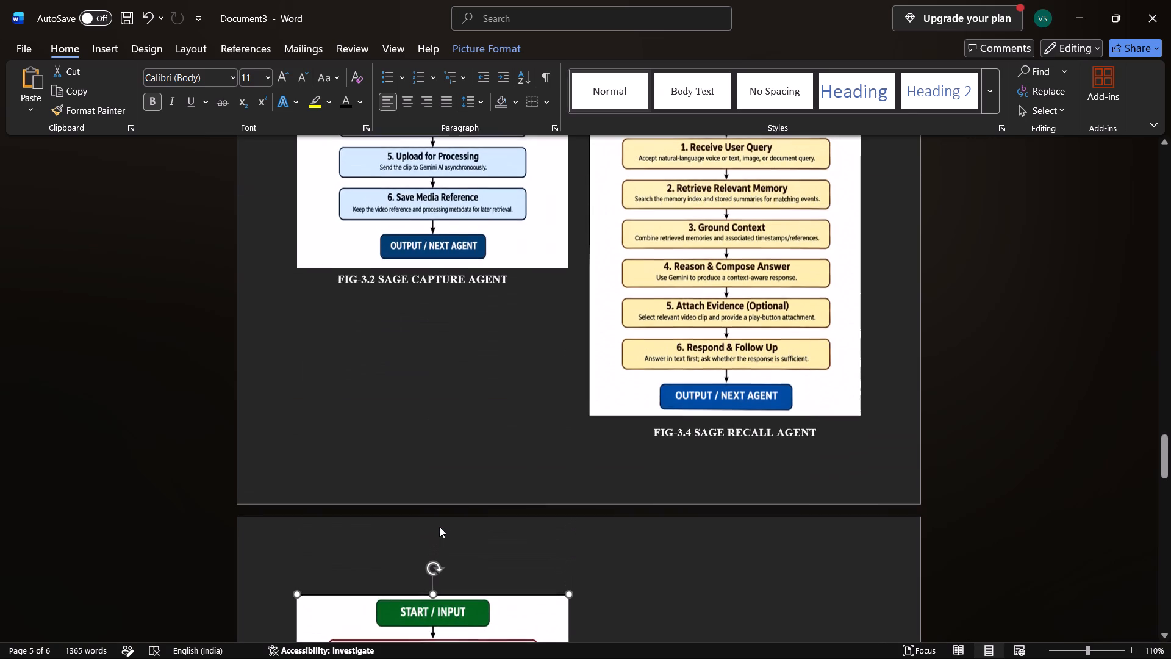
pyautogui.scroll(1, 439, 527)
pyautogui.scroll(-2, 439, 527)
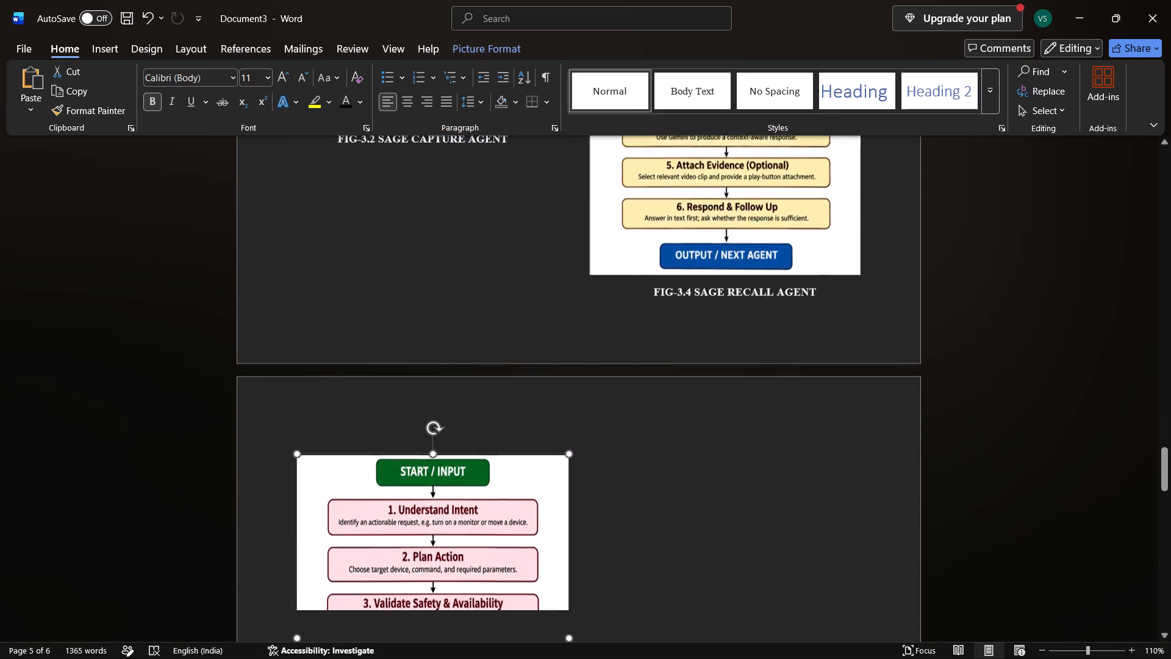
pyautogui.scroll(-2, 439, 527)
pyautogui.scroll(3, 439, 527)
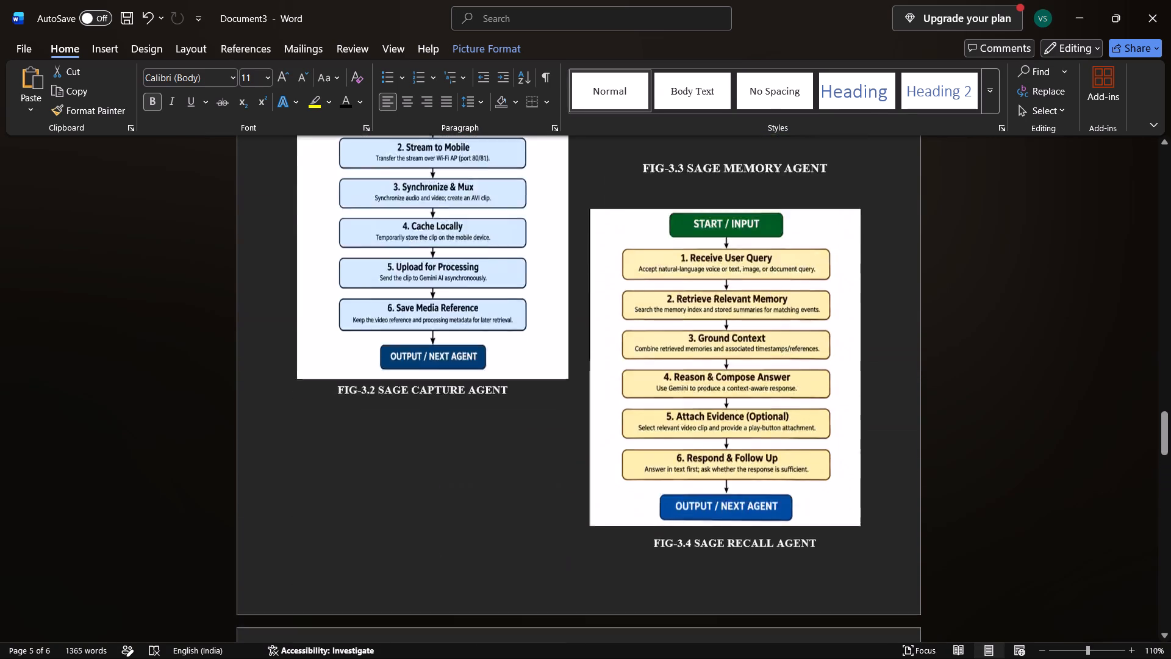
pyautogui.scroll(1, 439, 527)
pyautogui.scroll(-2, 439, 527)
# Add two blank lines below the FIG-3.5 SAGE CONTROL AGENT caption.
pyautogui.scroll(-2, 484, 624)
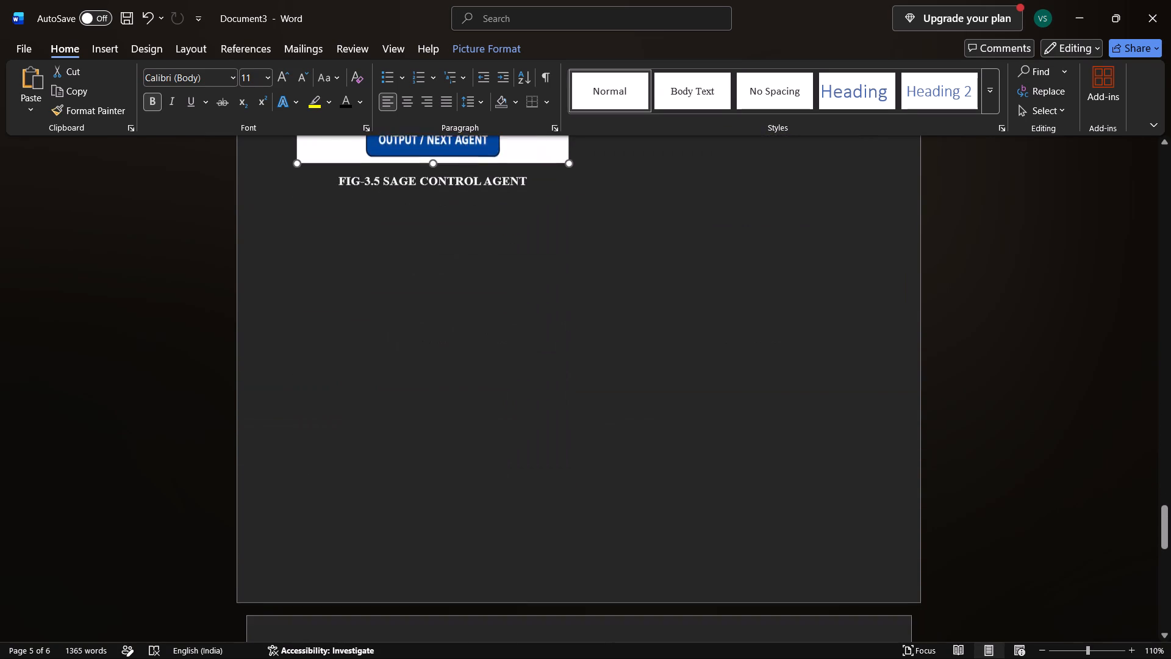
pyautogui.click(534, 179)
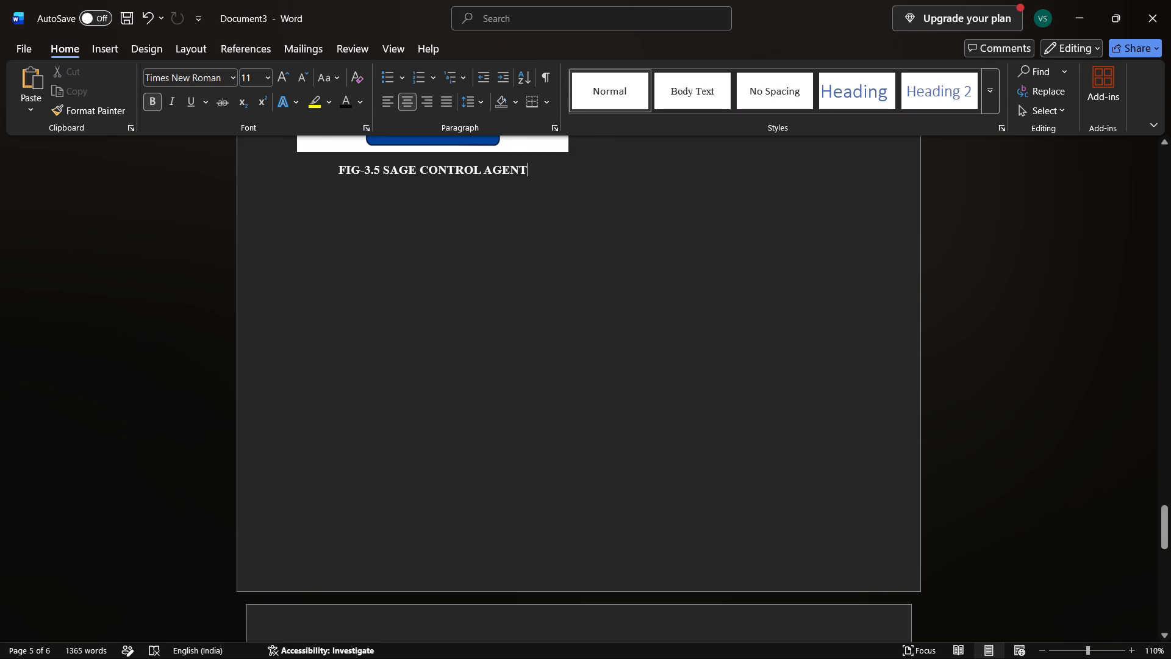
pyautogui.press('Return')
pyautogui.press('BackSpace')
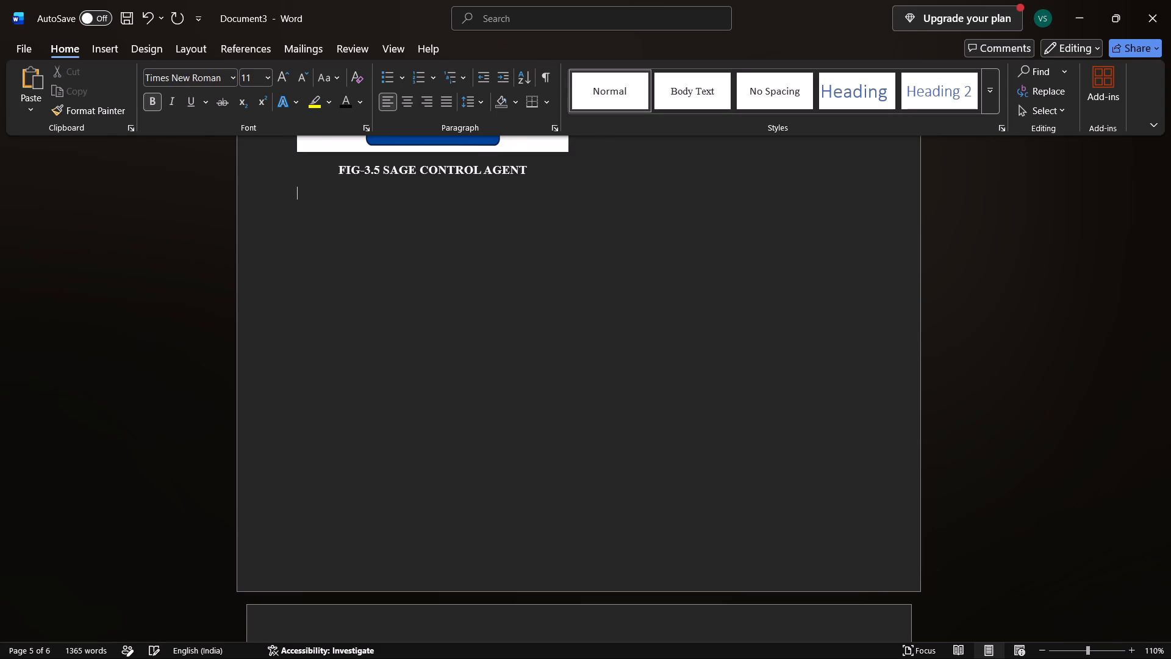
pyautogui.press('Return')
# Copy the Evaluation heading and its subsections A to C from SAGE_IEEE_Paper and paste them into Document3 after the FIG-3.5 flowchart.
pyautogui.hotkey('alt', 'Tab')
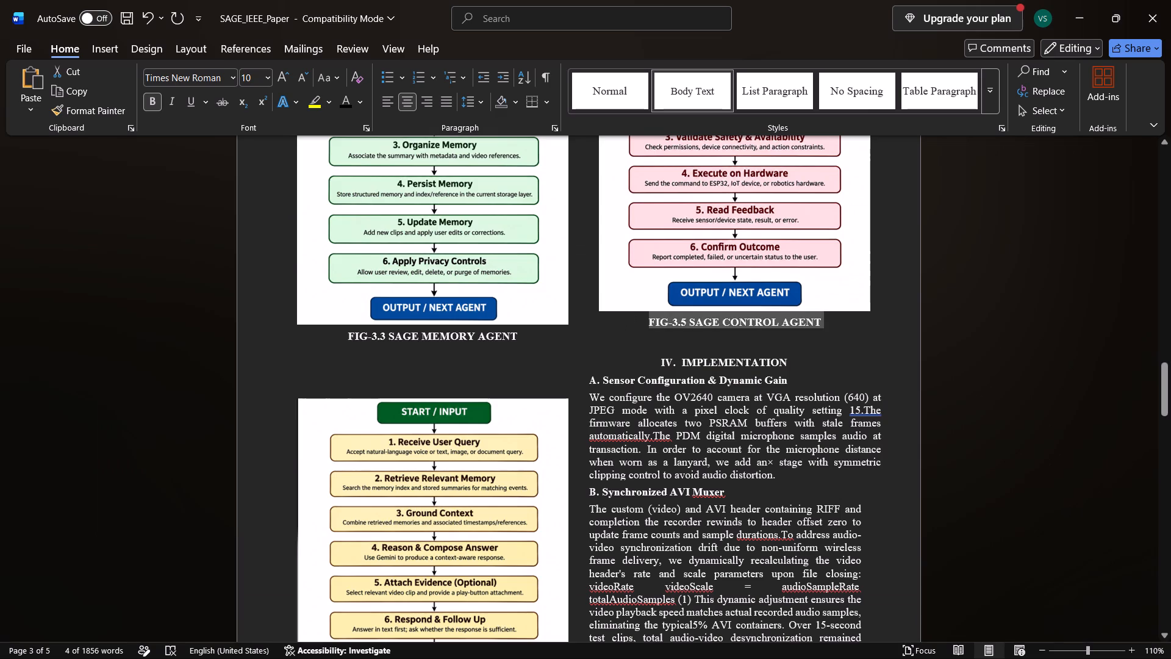
pyautogui.scroll(-11, 534, 179)
pyautogui.scroll(1, 534, 179)
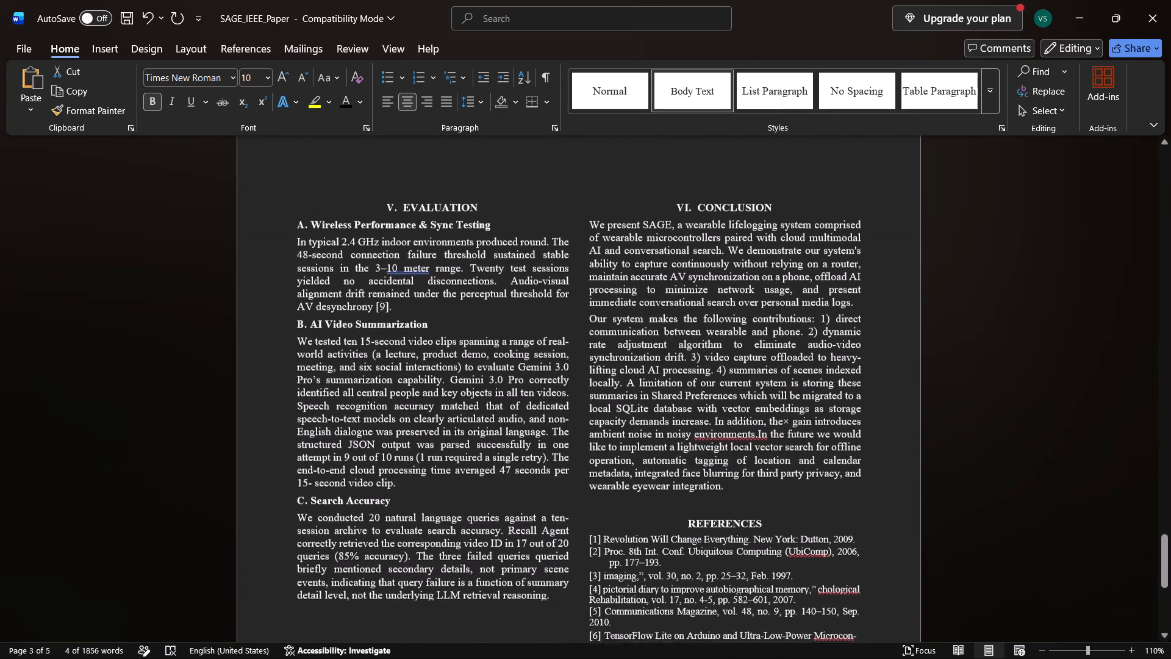
pyautogui.scroll(1, 534, 179)
pyautogui.moveTo(405, 220); pyautogui.dragTo(429, 240)
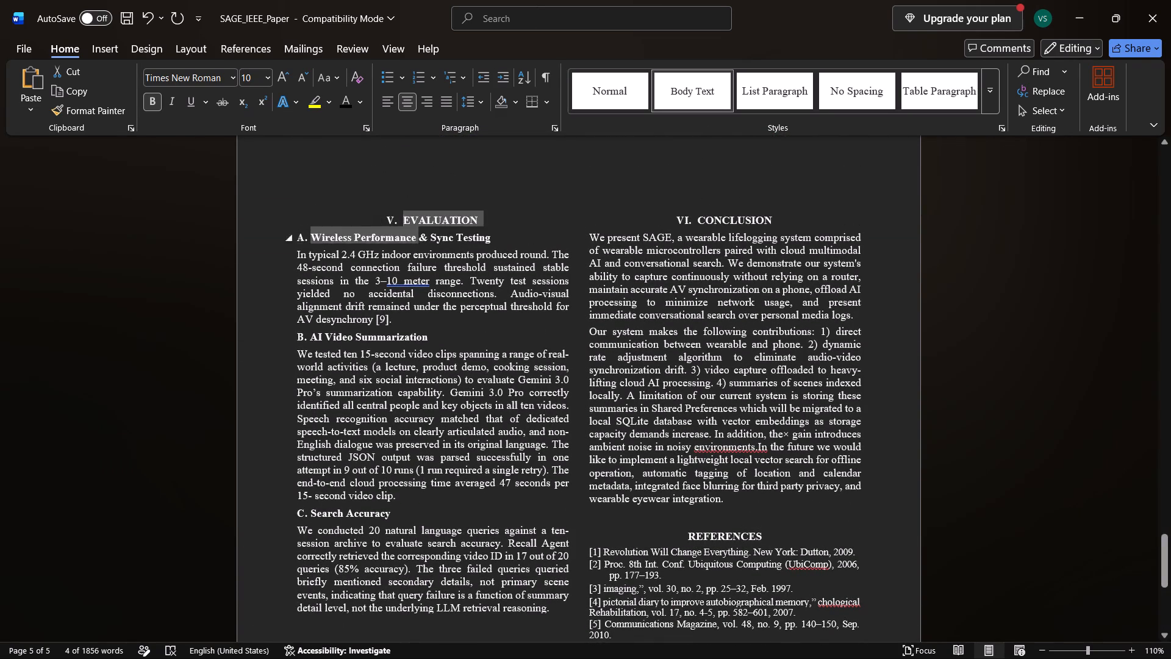
pyautogui.moveTo(429, 240); pyautogui.dragTo(555, 611)
pyautogui.hotkey('ctrl', 'c')
pyautogui.hotkey('alt', 'Tab')
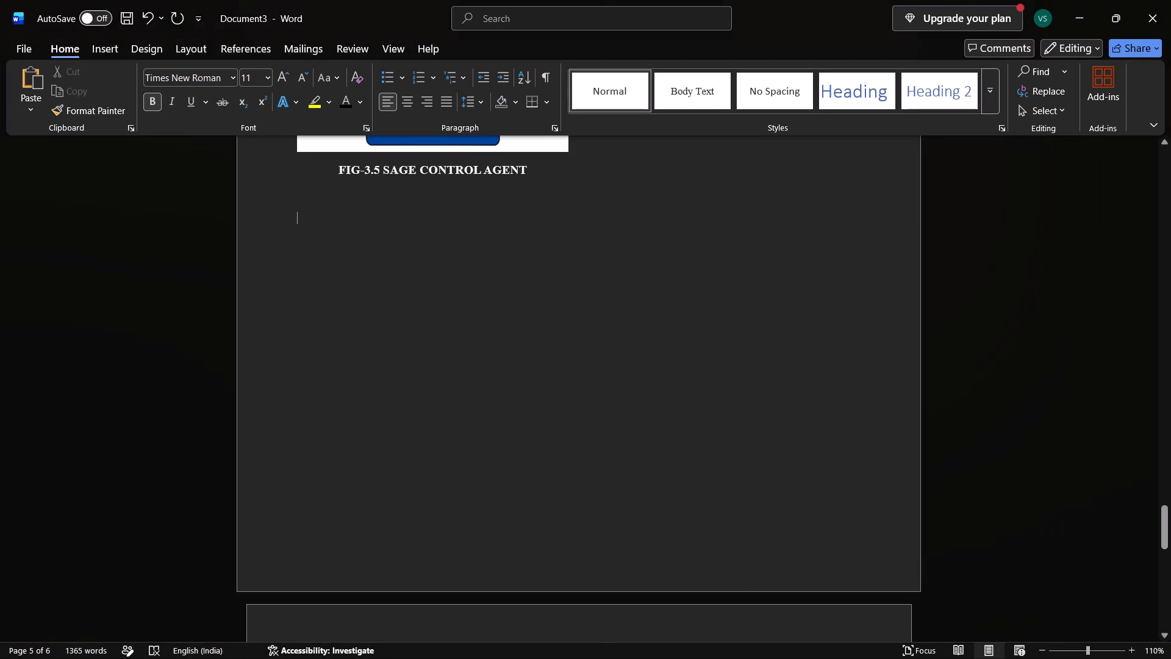
pyautogui.keyDown('ctrl'); pyautogui.click(555, 611); pyautogui.keyUp('ctrl')
pyautogui.hotkey('ctrl', 'v')
# Reduce the height of the pink control agent flowchart above the FIG-3.5 caption, keeping its width.
pyautogui.scroll(6, 555, 611)
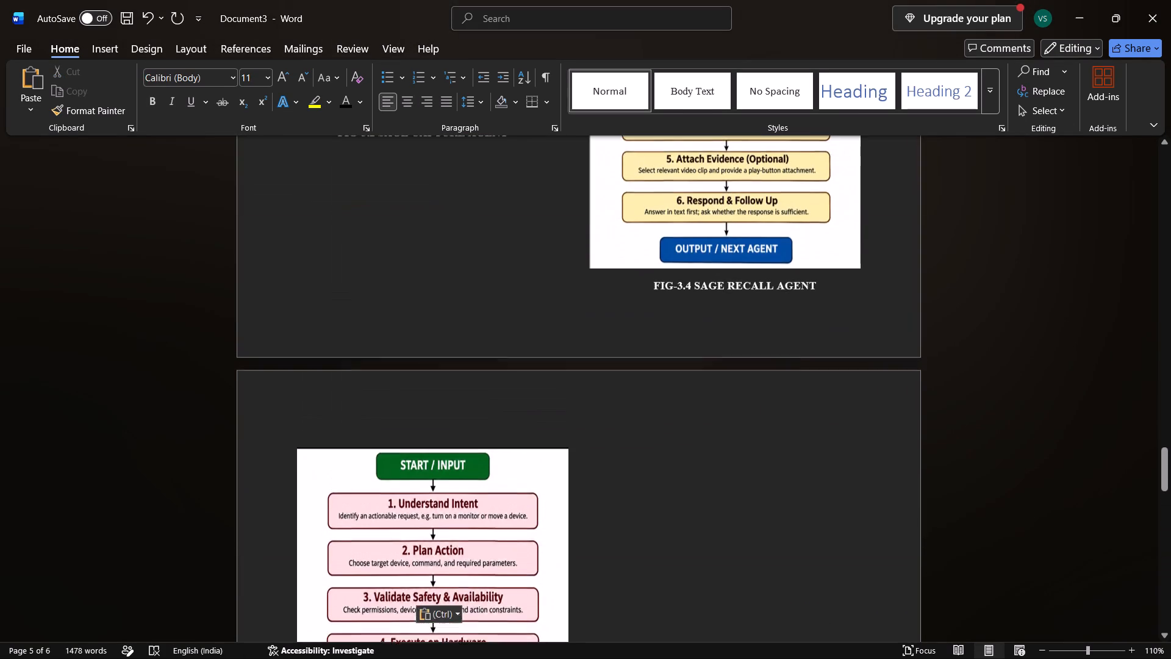
pyautogui.scroll(-2, 555, 611)
pyautogui.click(460, 566)
pyautogui.scroll(-2, 460, 566)
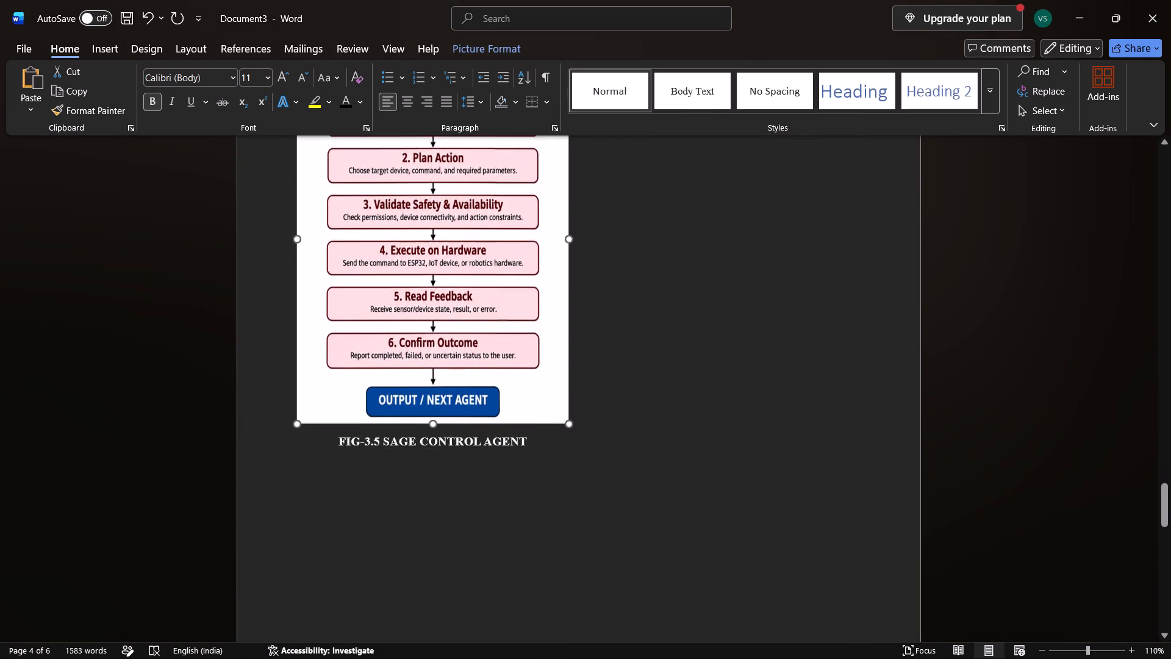
pyautogui.moveTo(434, 402); pyautogui.dragTo(433, 335)
pyautogui.scroll(2, 433, 335)
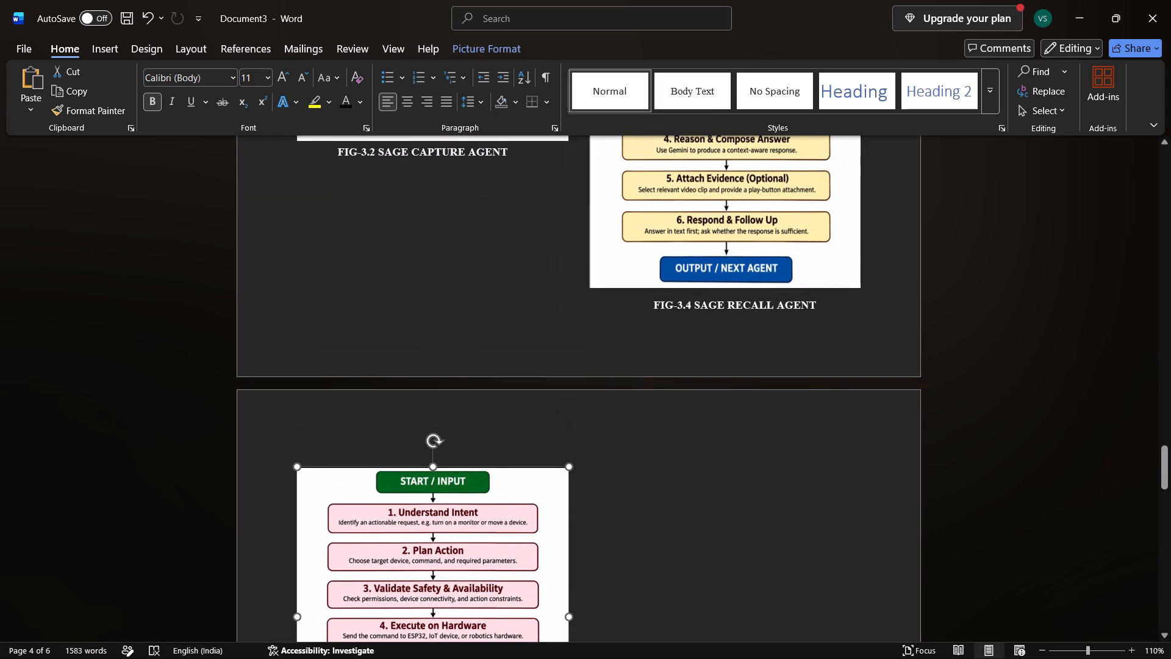
# Reduce the height of the yellow recall agent flowchart above the FIG-3.4 caption, keeping its width.
pyautogui.click(728, 162)
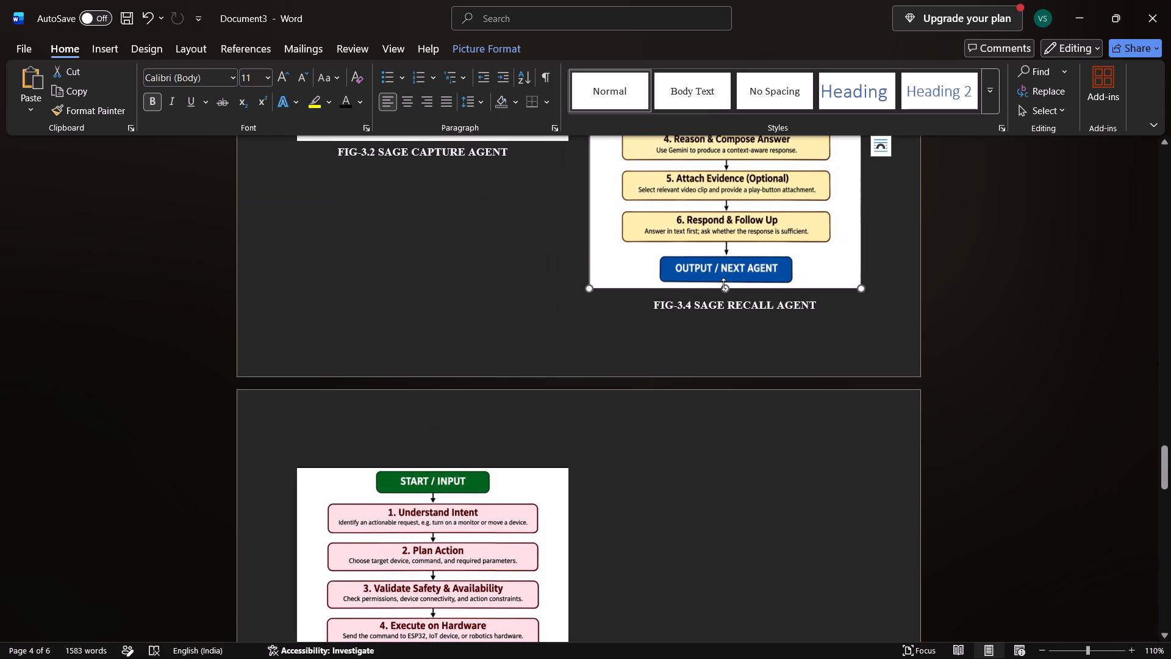
pyautogui.moveTo(723, 284); pyautogui.dragTo(723, 253)
# Shorten the green memory agent flowchart above the FIG-3.3 caption, keeping its width.
pyautogui.scroll(2, 723, 253)
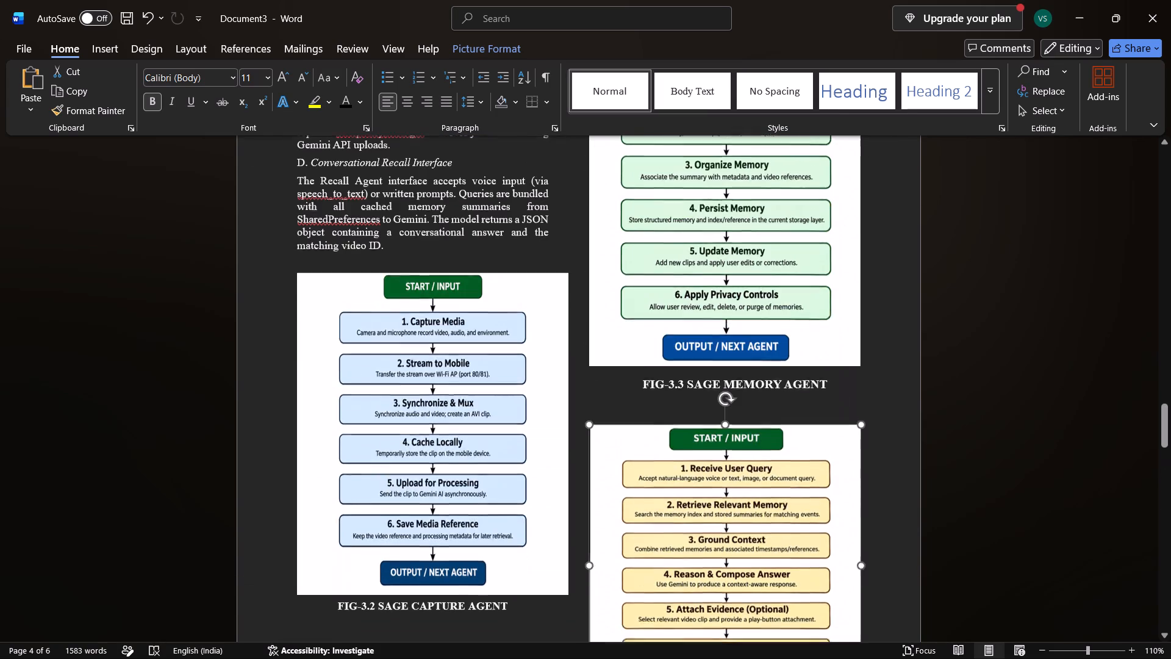
pyautogui.click(723, 253)
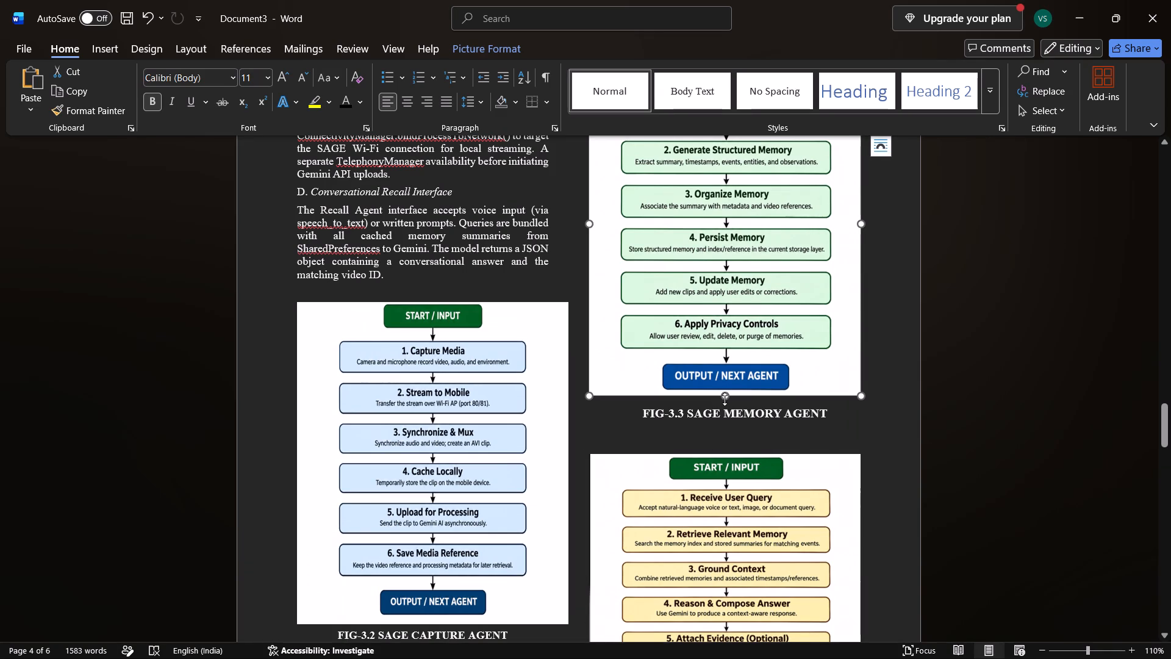
pyautogui.moveTo(725, 398); pyautogui.dragTo(727, 357)
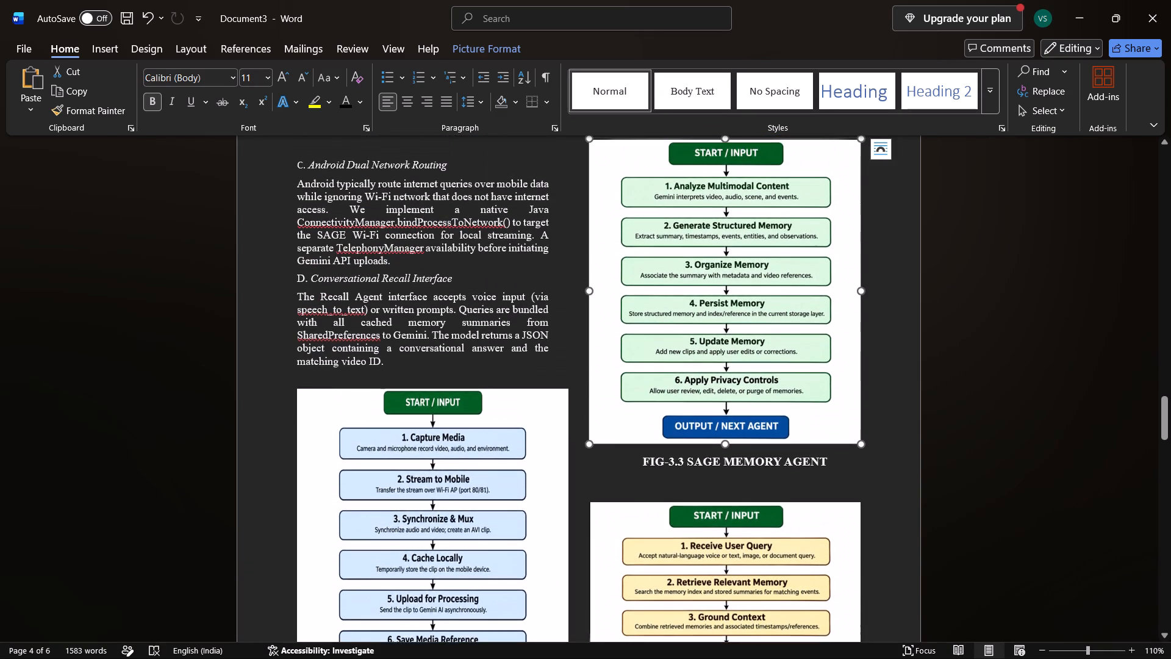
# Shorten the blue capture agent flowchart above the FIG-3.2 caption, keeping its width.
pyautogui.click(428, 603)
pyautogui.scroll(-4, 428, 603)
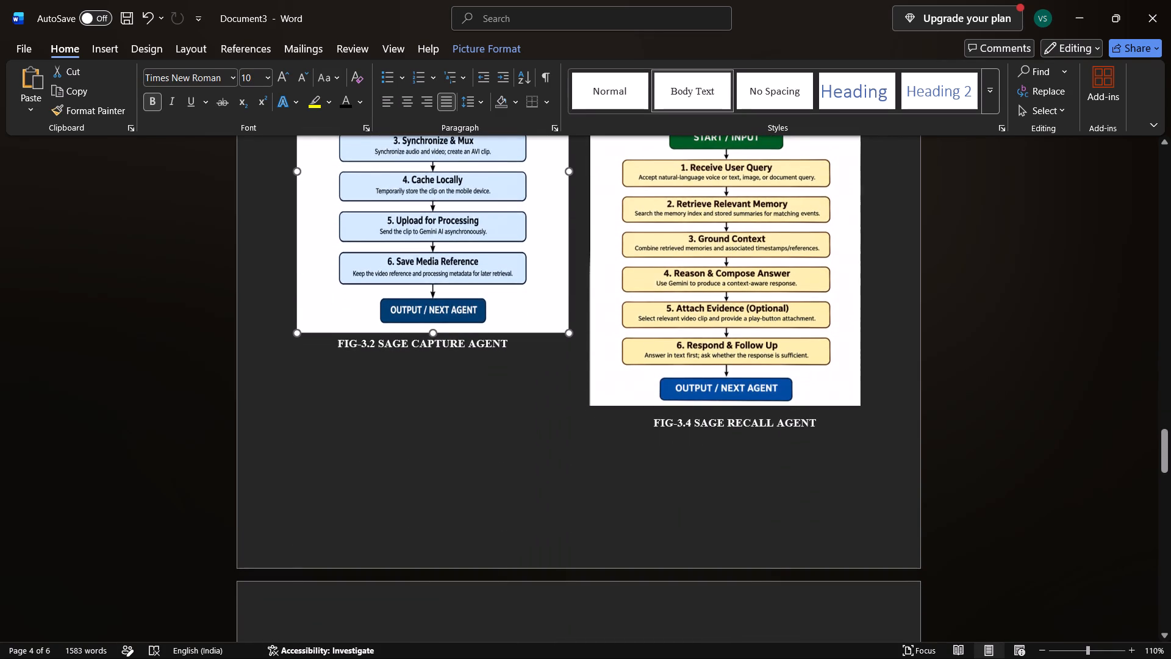
pyautogui.moveTo(432, 332); pyautogui.dragTo(438, 290)
# Remove the "V." numbering from the EVALUATION heading on the last page.
pyautogui.scroll(-6, 486, 492)
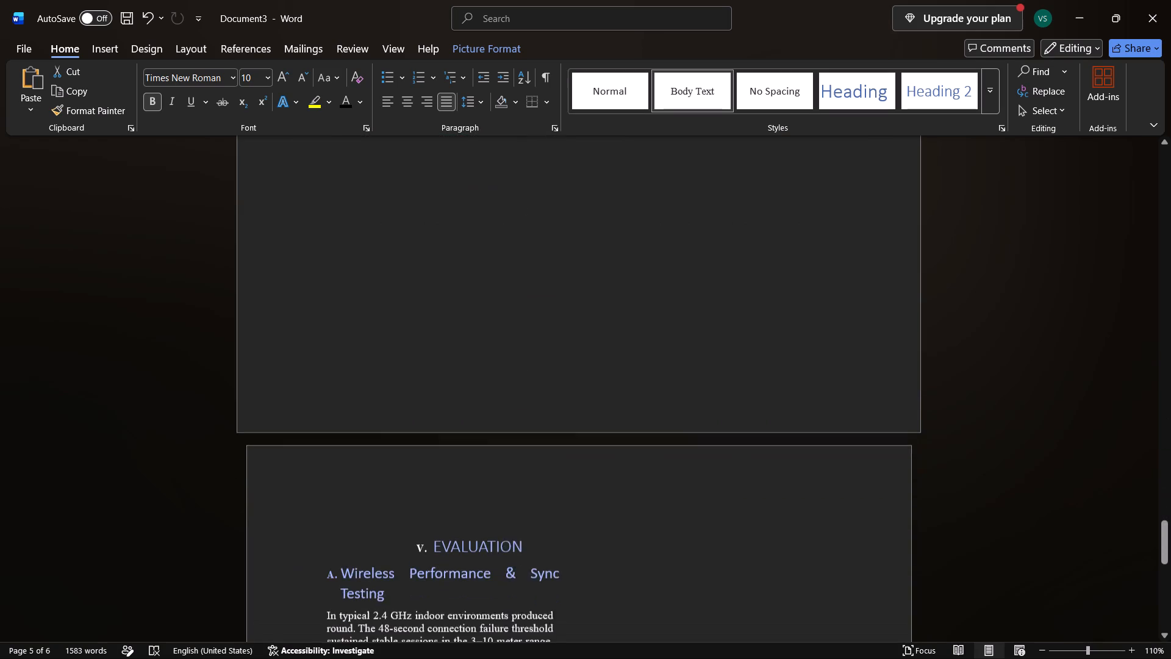
pyautogui.scroll(7, 486, 492)
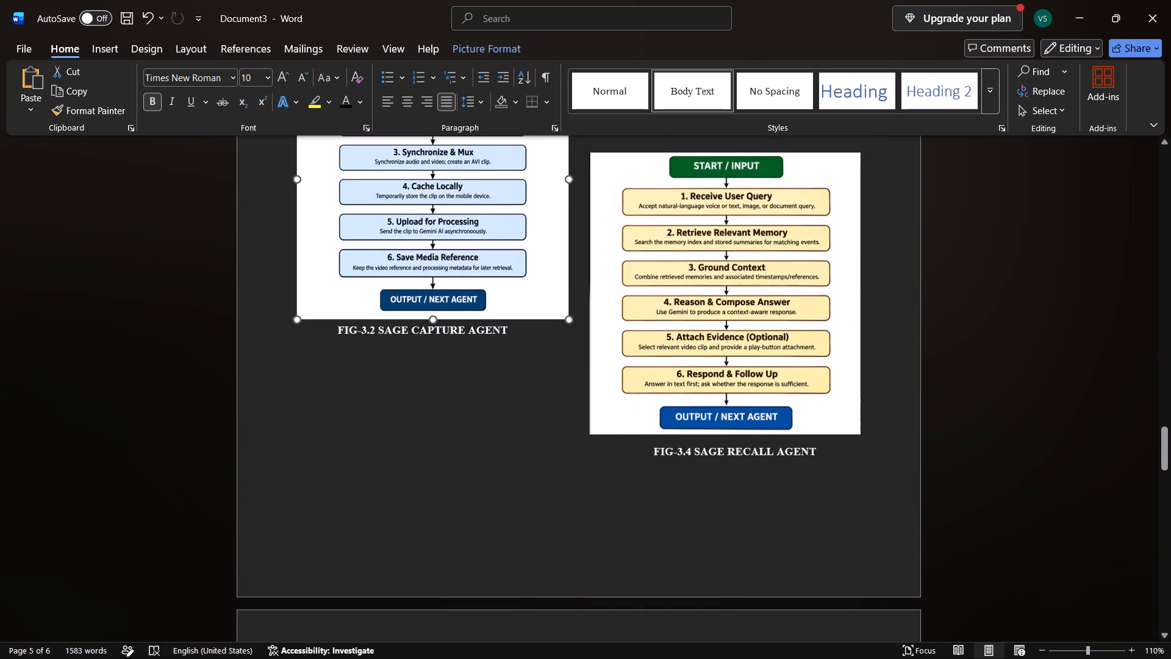
pyautogui.scroll(-2, 470, 635)
pyautogui.click(417, 612)
pyautogui.scroll(-3, 417, 612)
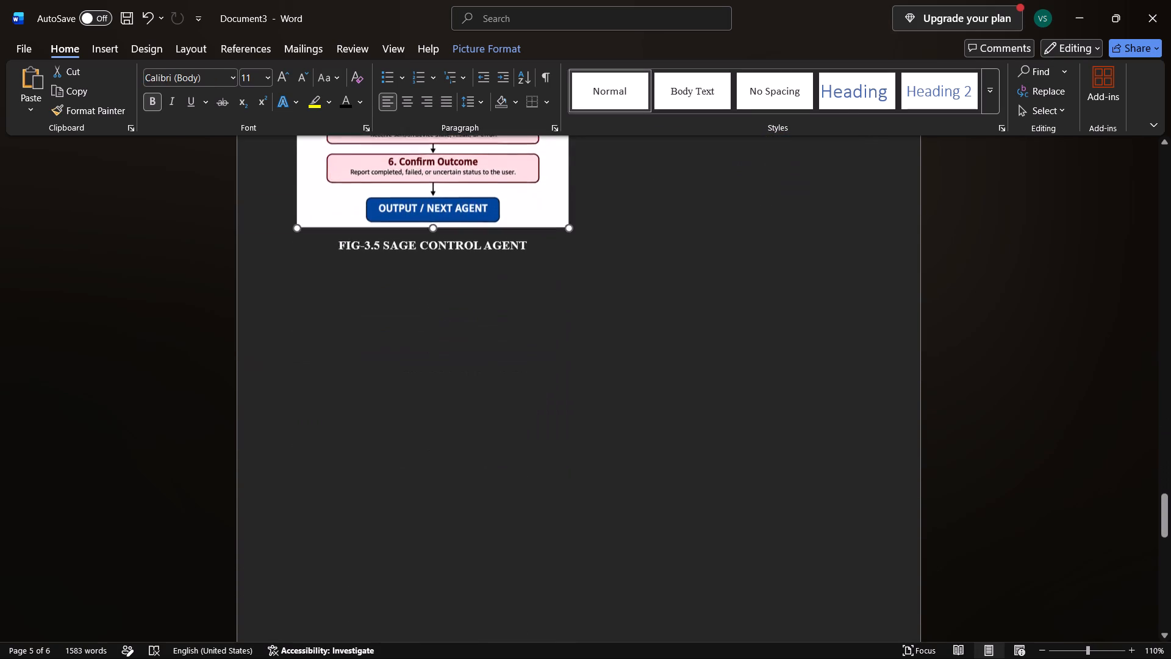
pyautogui.scroll(-5, 406, 533)
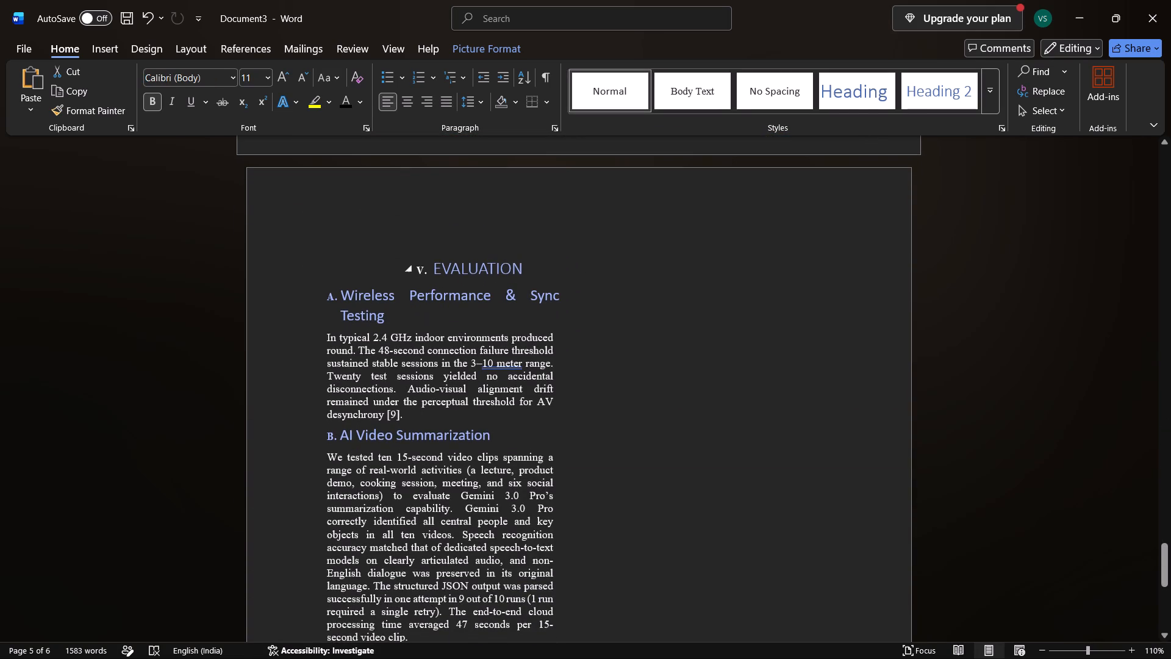
pyautogui.click(432, 269)
pyautogui.press('\\')
pyautogui.press('BackSpace')
pyautogui.press('BackSpace')
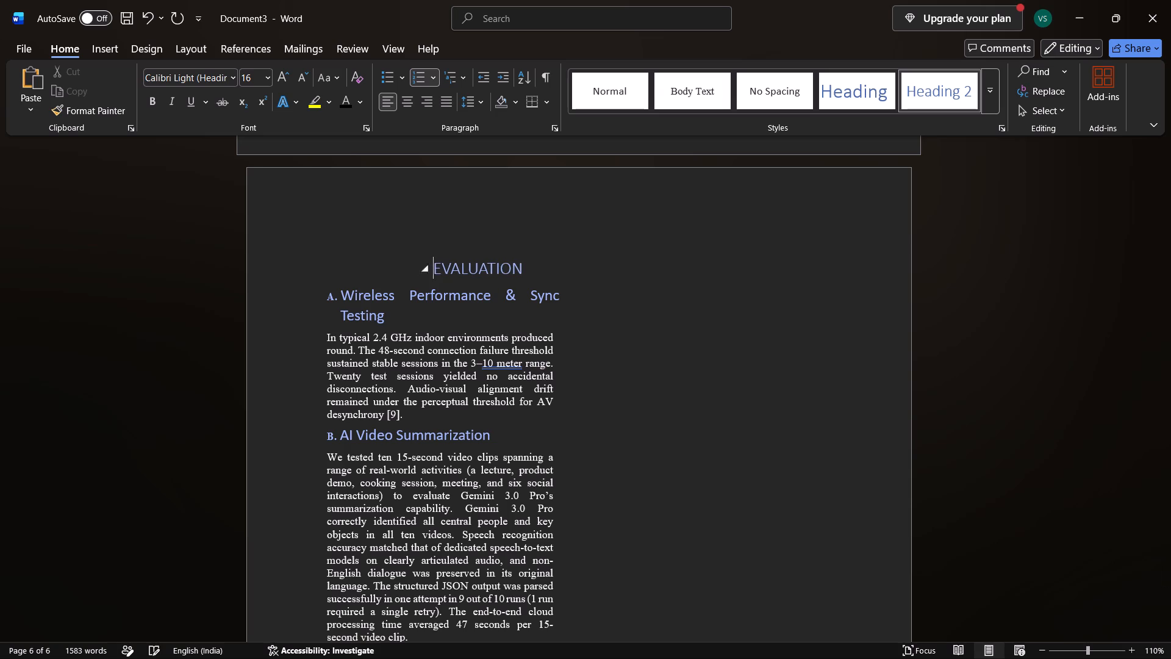
# Remove the EVALUATION heading's indent and delete the blank lines beneath the FIG-3.5 SAGE CONTROL AGENT caption.
pyautogui.press('BackSpace')
pyautogui.press('BackSpace')
pyautogui.press('BackSpace')
pyautogui.press('BackSpace')
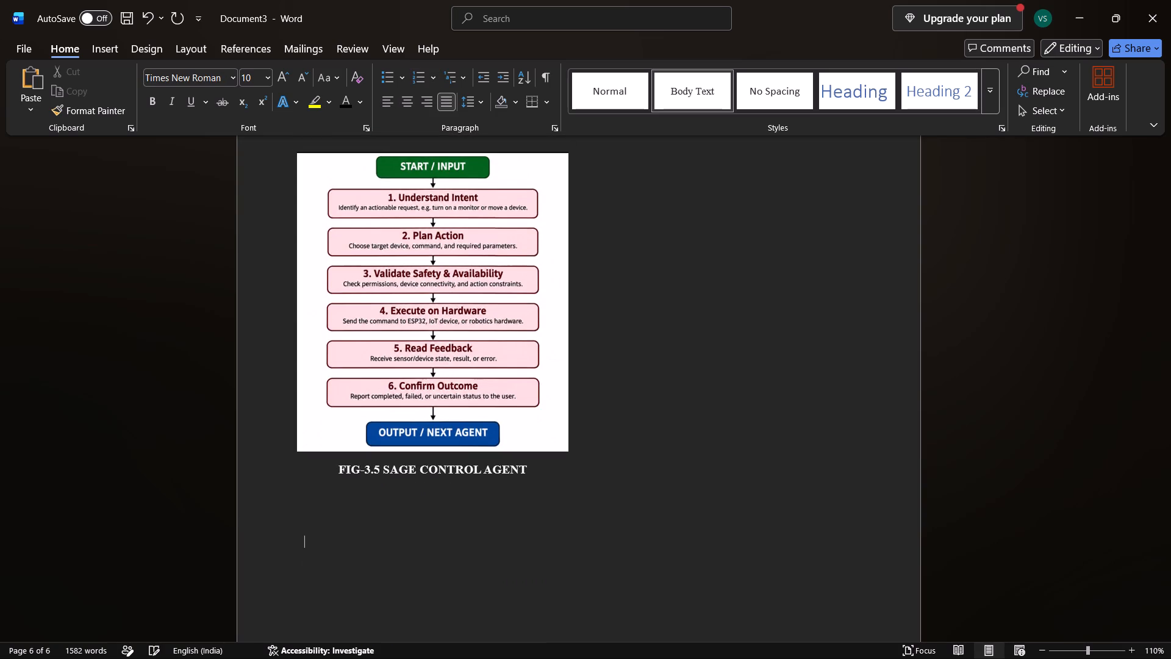
pyautogui.press('BackSpace')
pyautogui.press('BackSpace')
pyautogui.press('BackSpace')
# Shorten the pink control agent flowchart above the FIG-3.5 caption, keeping its width.
pyautogui.click(472, 237)
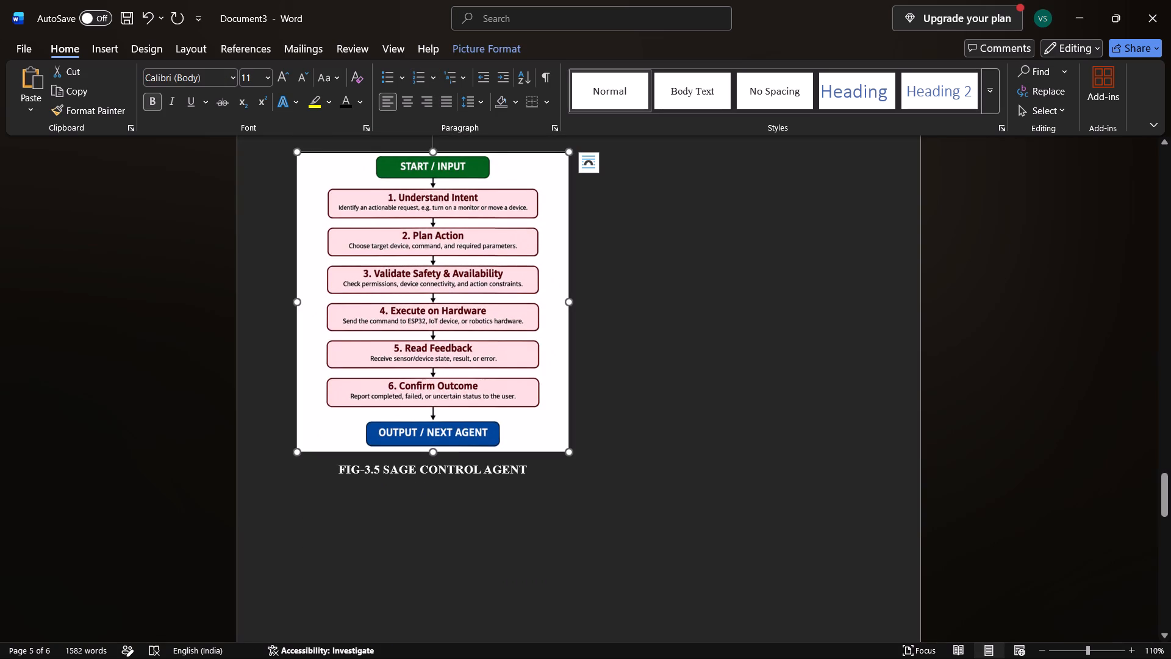
pyautogui.moveTo(434, 452); pyautogui.dragTo(435, 395)
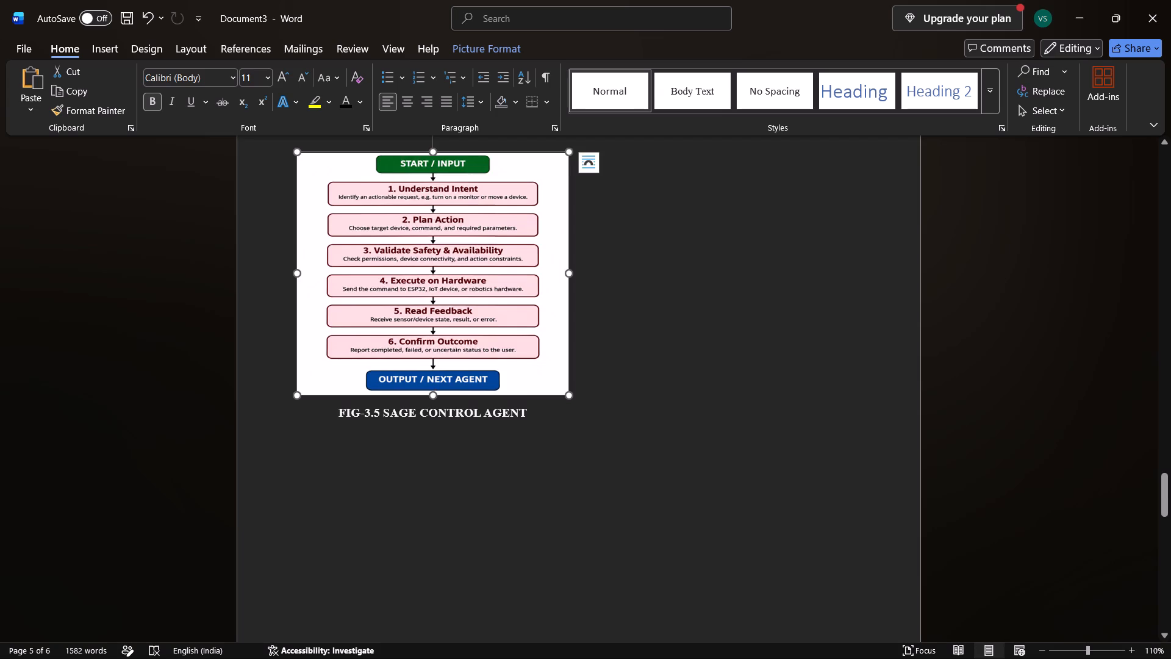
# Try to pull the EVALUATION heading up beneath the FIG-3.5 caption by deleting the break before it.
pyautogui.scroll(-3, 440, 520)
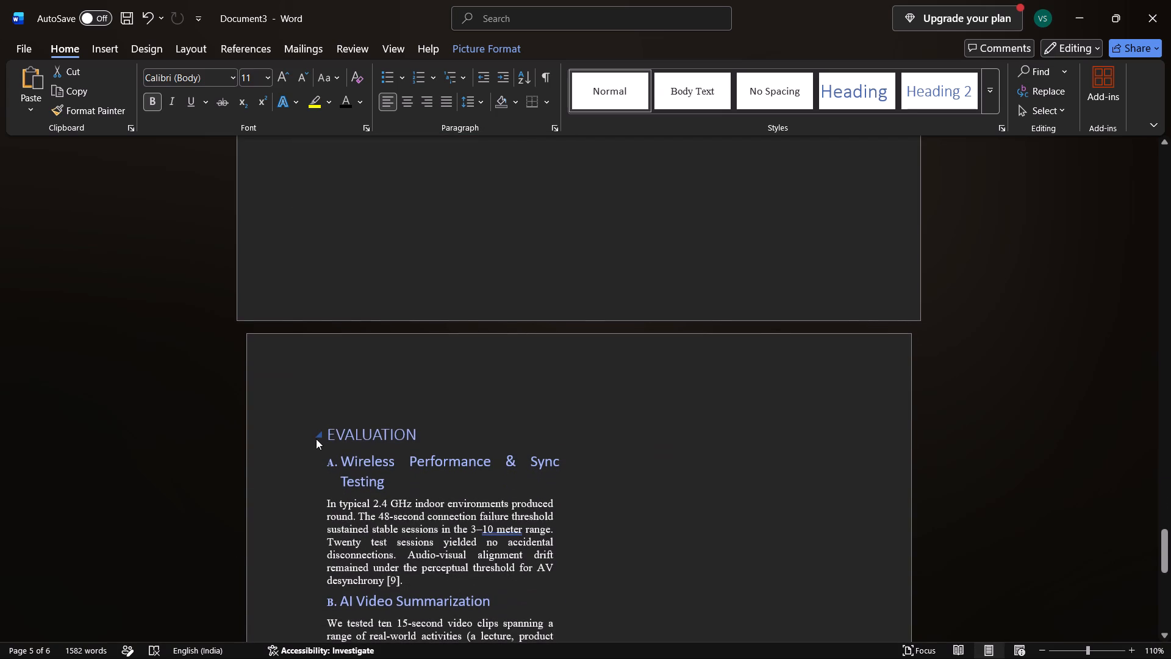
pyautogui.click(327, 432)
pyautogui.press('BackSpace')
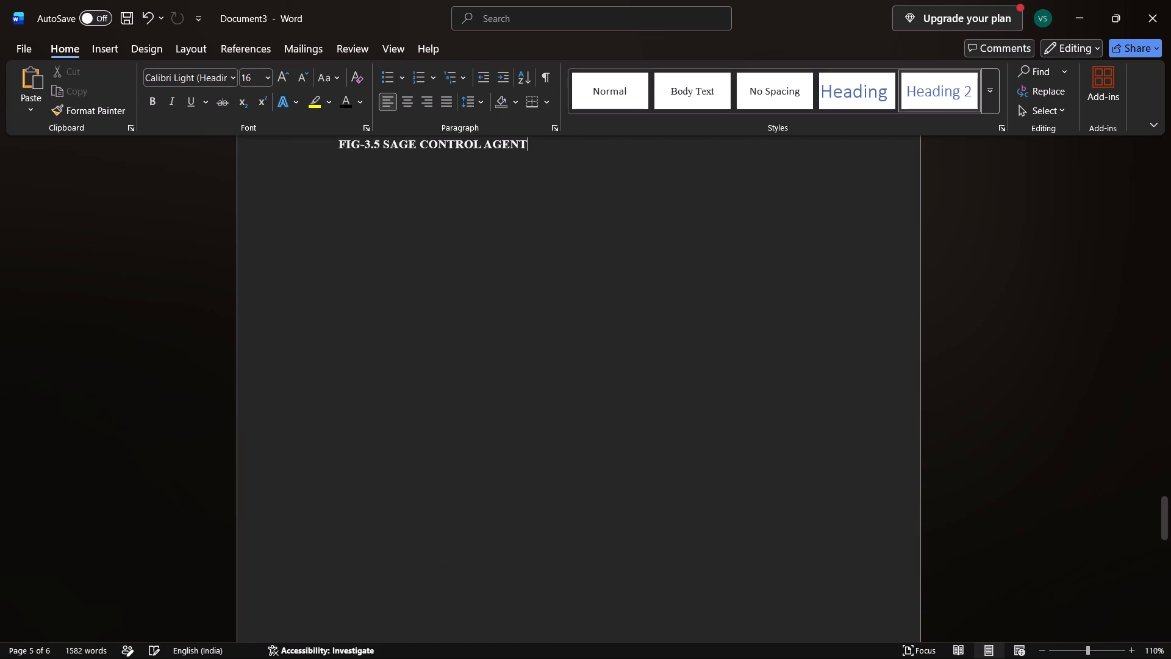
# Apply a two-column layout to all the text from the Abstract through the end of the Search Accuracy section.
pyautogui.scroll(7, 327, 432)
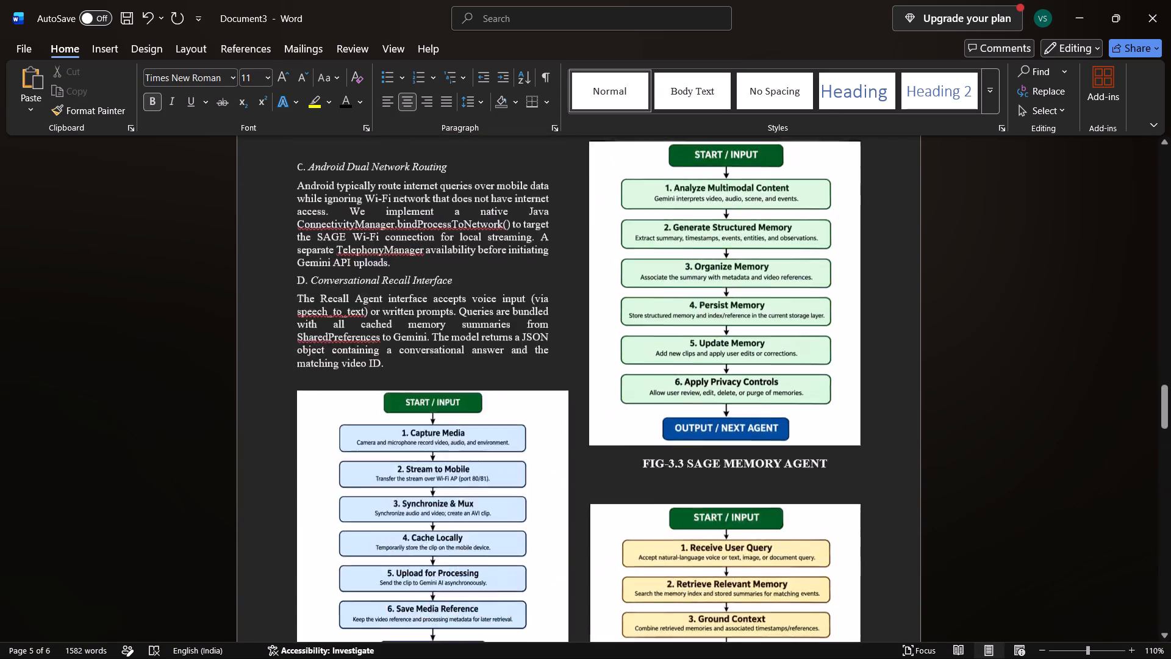
pyautogui.scroll(12, 327, 432)
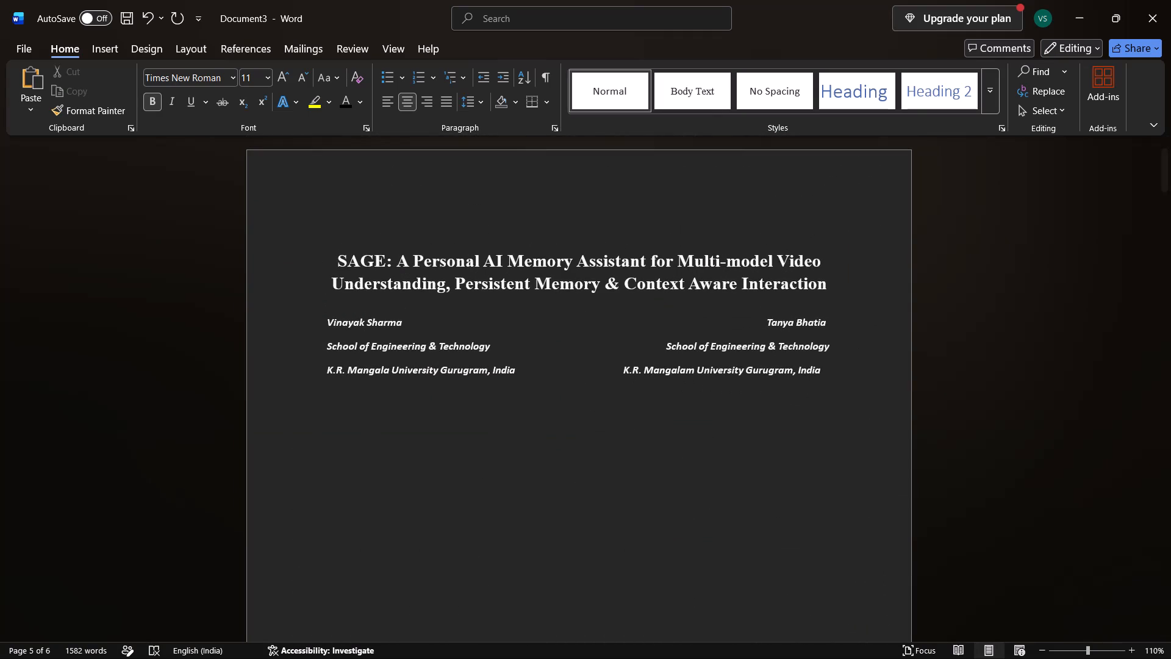
pyautogui.scroll(-4, 571, 371)
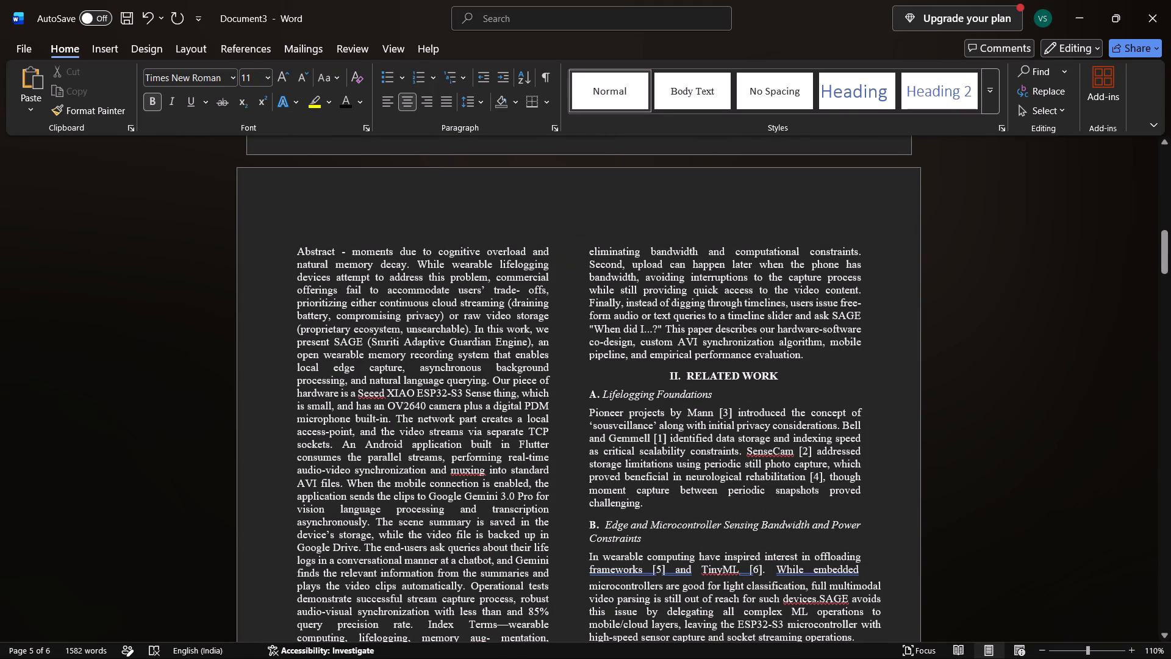
pyautogui.moveTo(298, 250); pyautogui.dragTo(484, 412)
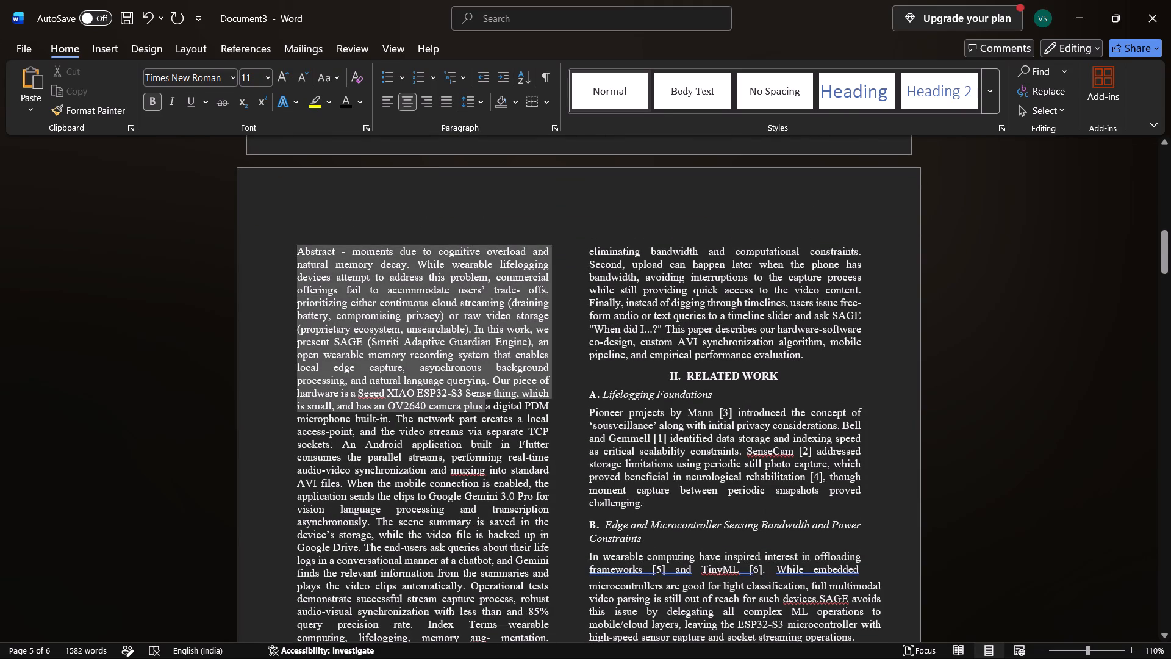
pyautogui.moveTo(484, 412); pyautogui.dragTo(773, 658)
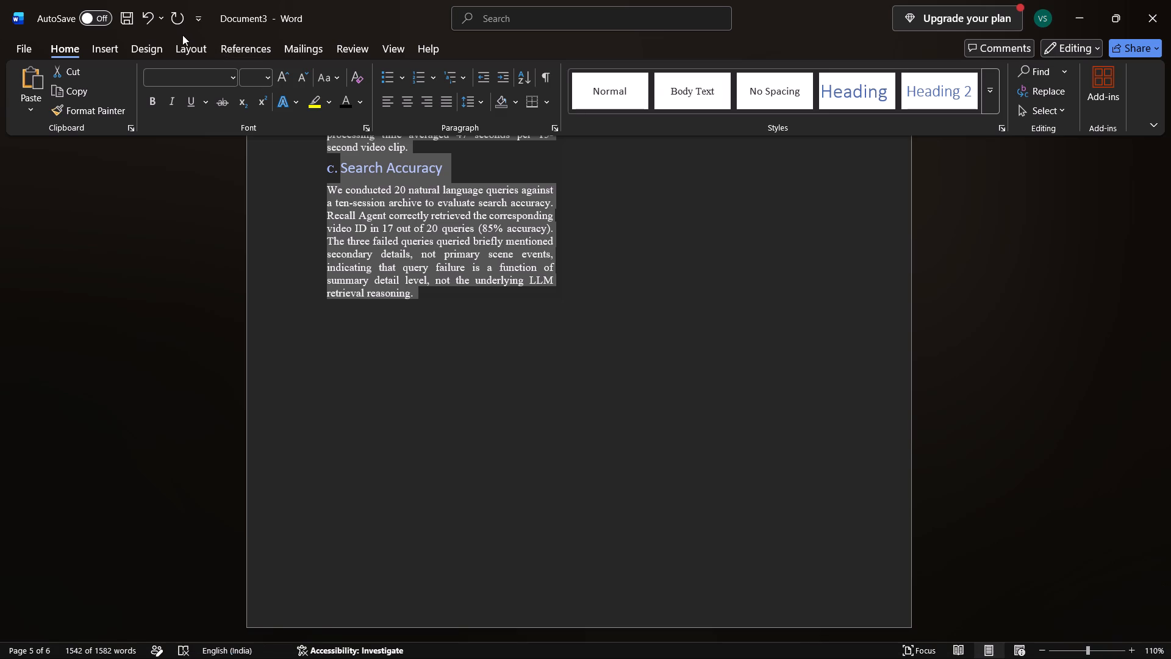
pyautogui.click(193, 49)
pyautogui.click(159, 110)
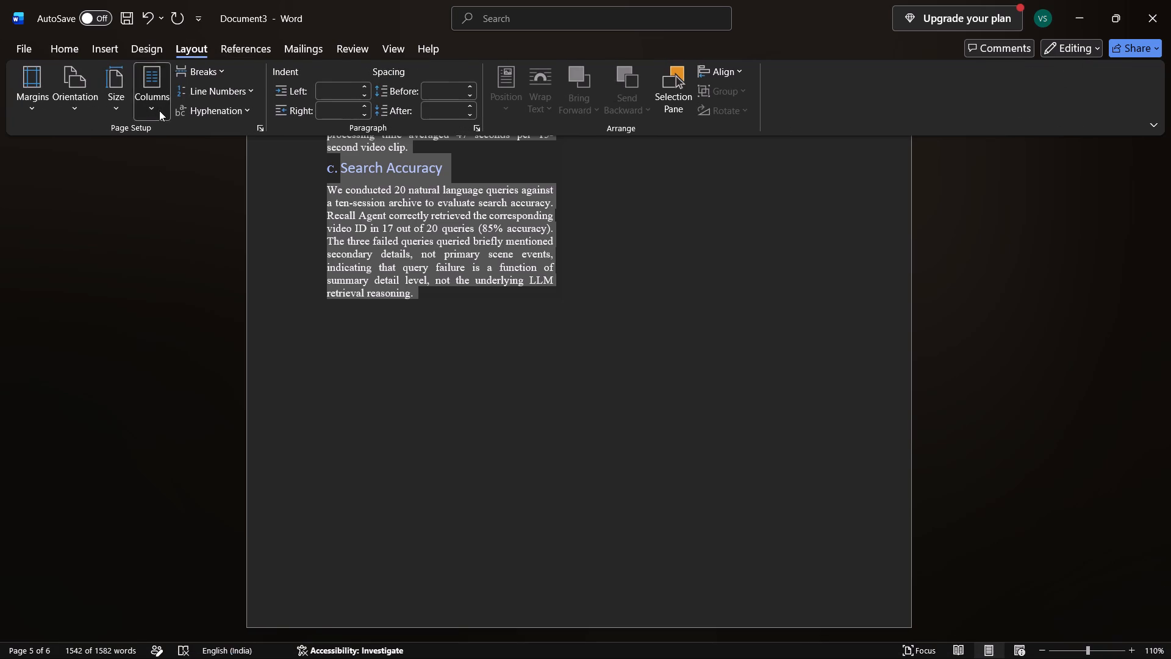
pyautogui.click(168, 173)
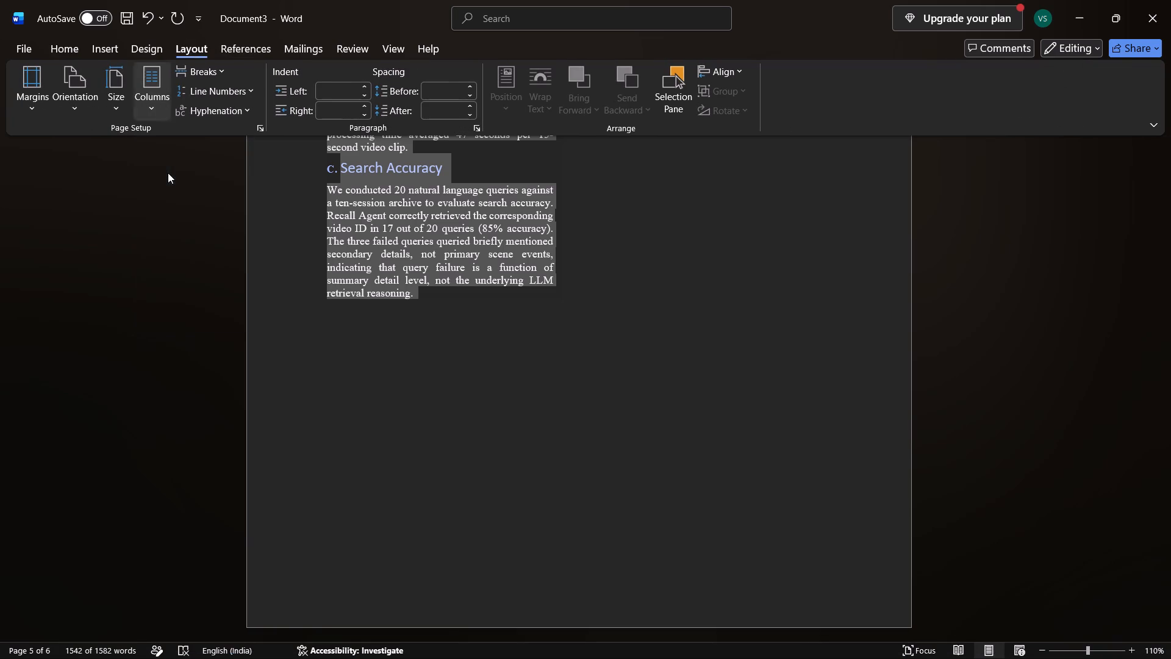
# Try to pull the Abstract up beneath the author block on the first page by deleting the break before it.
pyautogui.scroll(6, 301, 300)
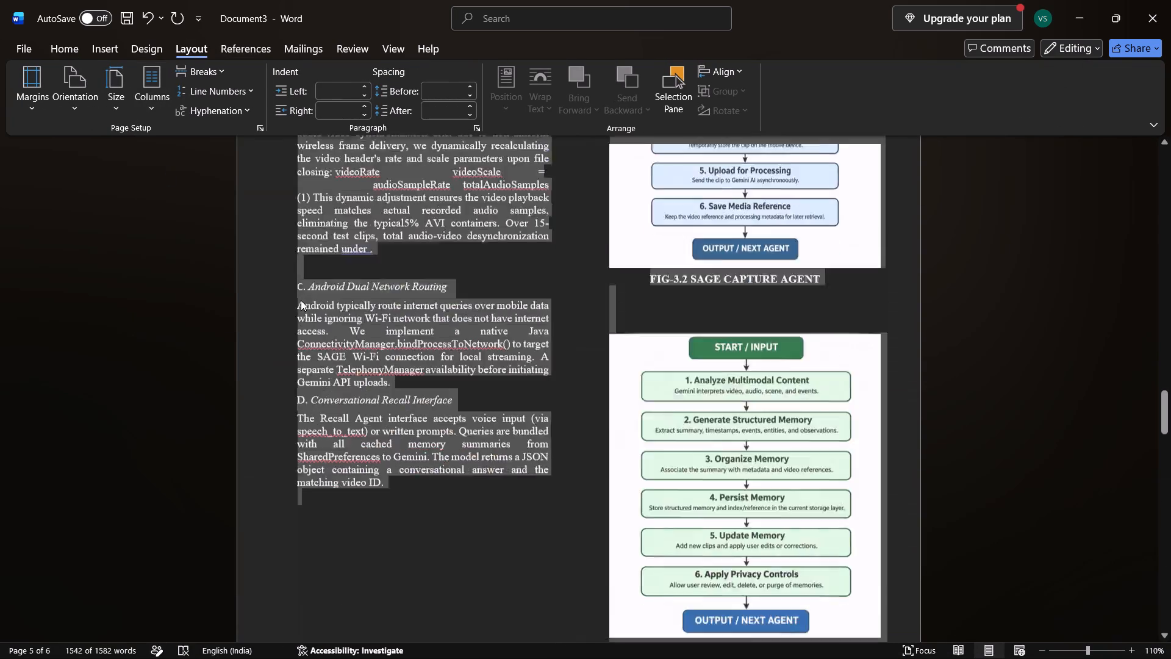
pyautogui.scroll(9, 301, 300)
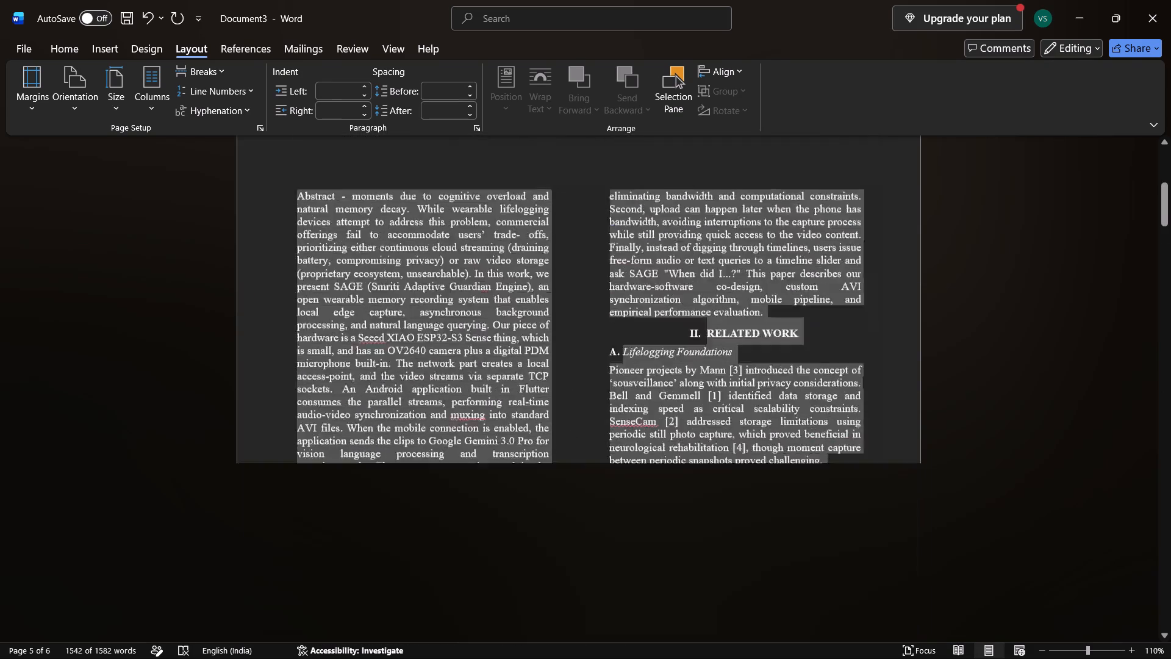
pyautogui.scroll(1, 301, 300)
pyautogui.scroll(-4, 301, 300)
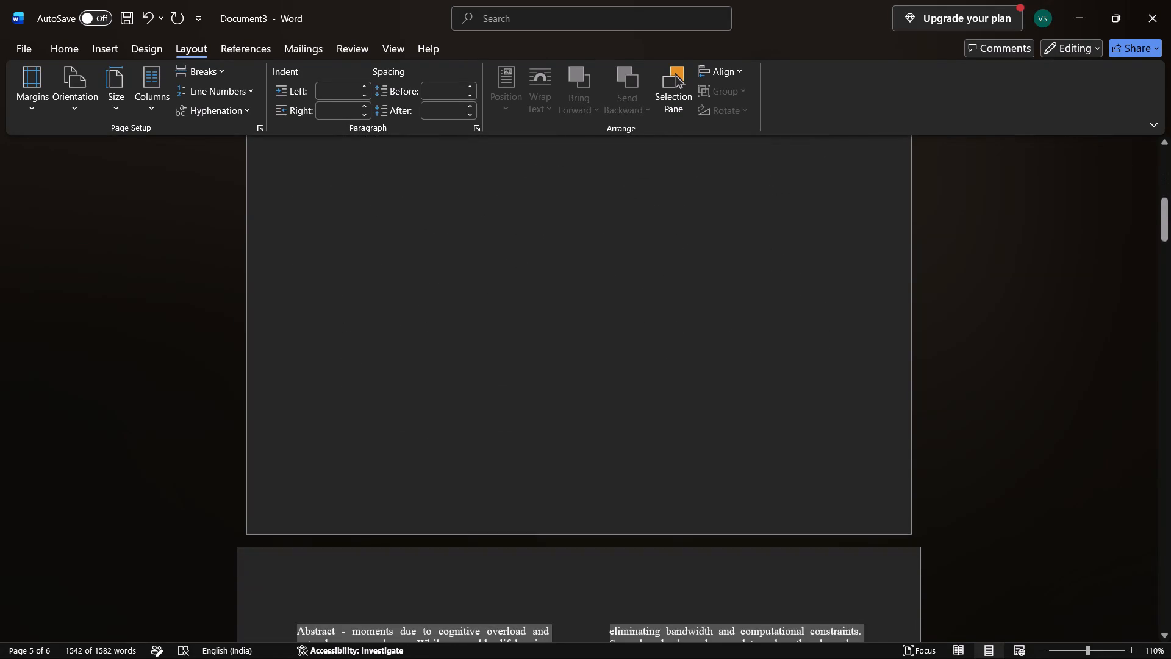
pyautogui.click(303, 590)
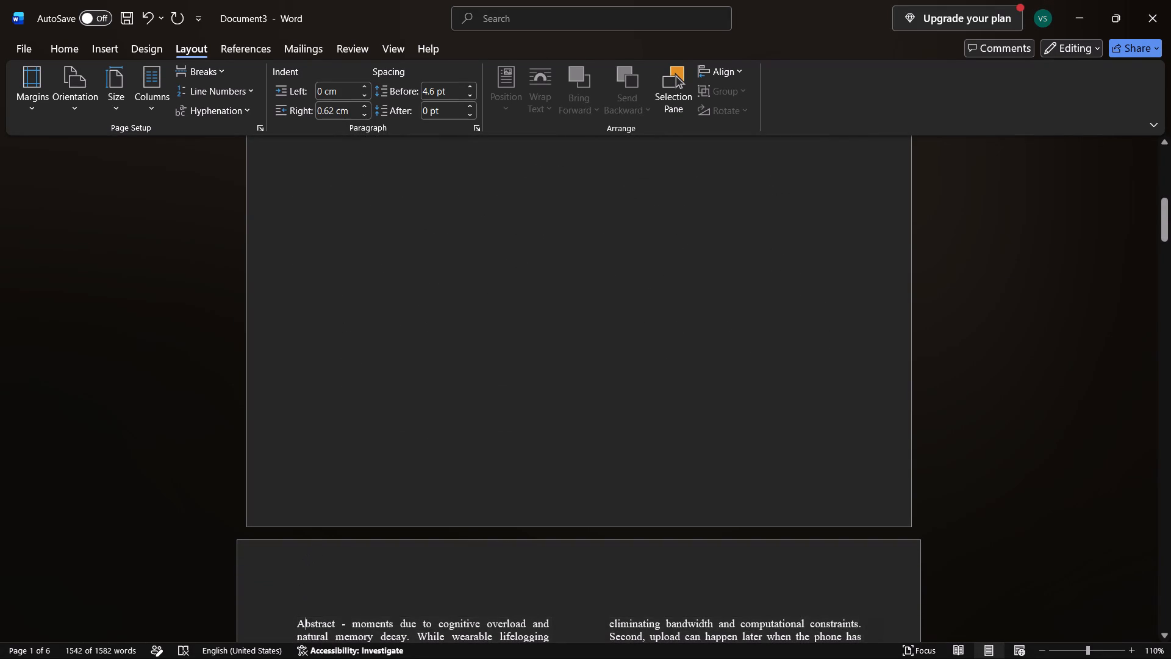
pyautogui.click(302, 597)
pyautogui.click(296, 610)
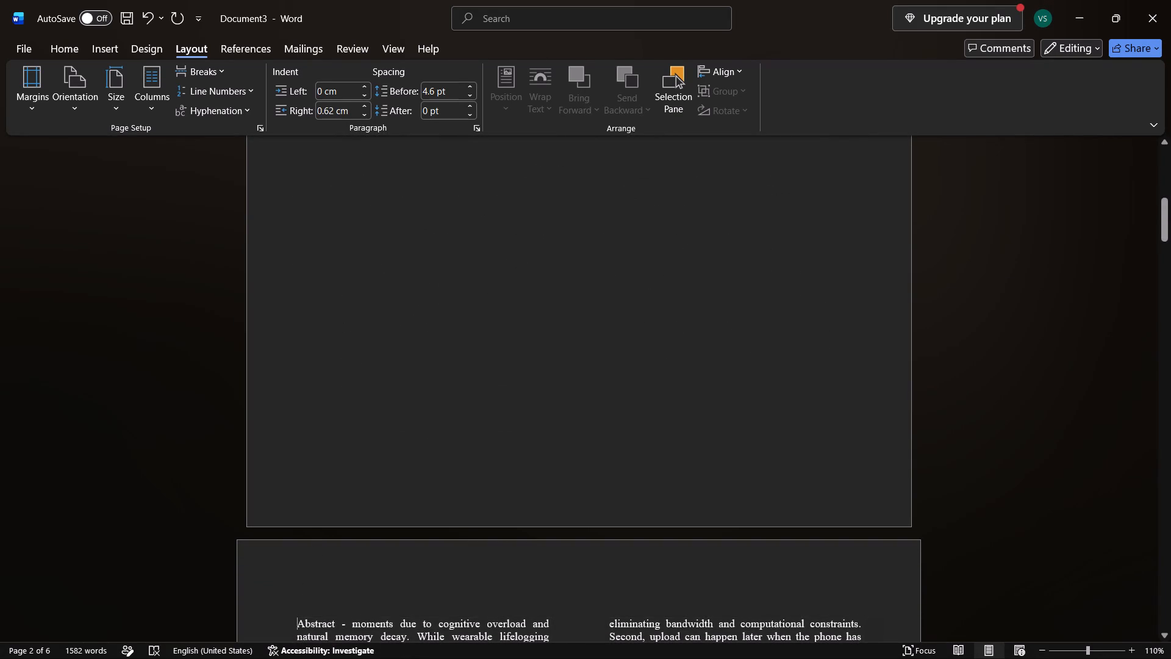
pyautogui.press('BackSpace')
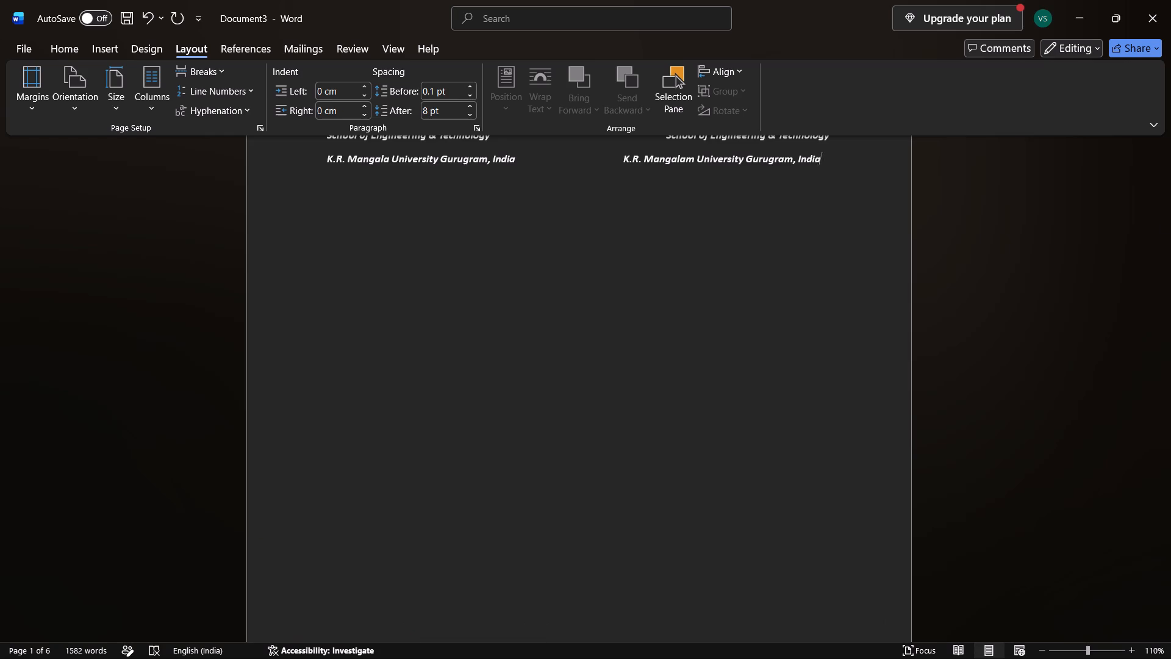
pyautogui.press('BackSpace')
# Review the layout of the columns, flowcharts and captions across the whole paper, from the last page back to the title.
pyautogui.scroll(-16, 296, 610)
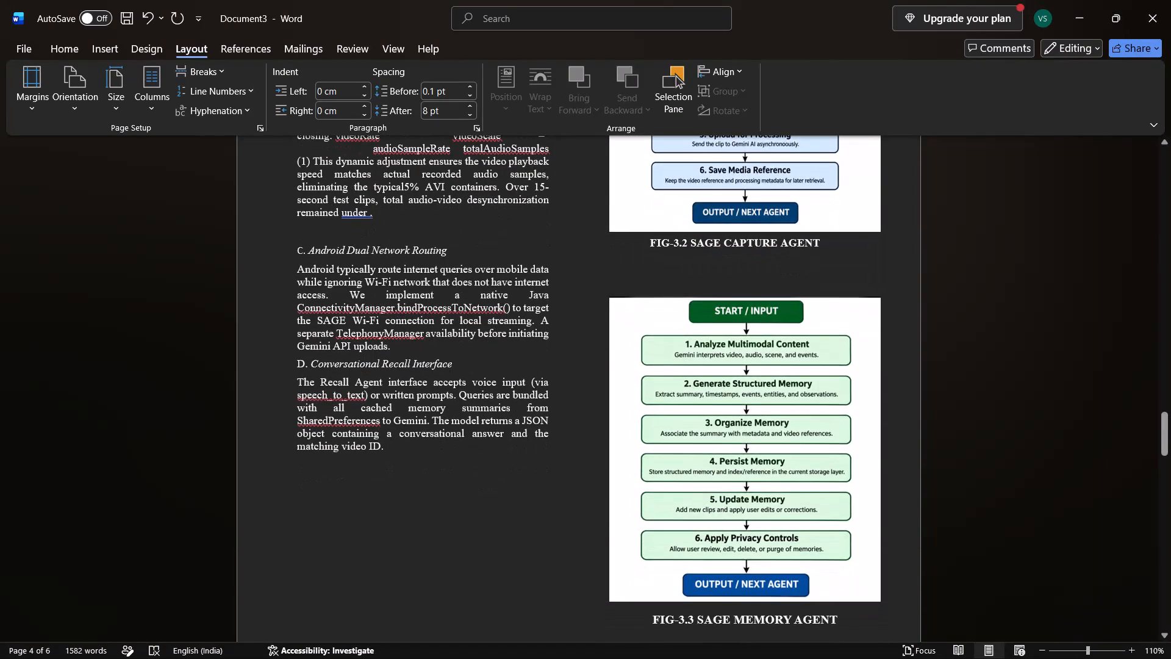
pyautogui.scroll(5, 296, 610)
pyautogui.scroll(-10, 296, 610)
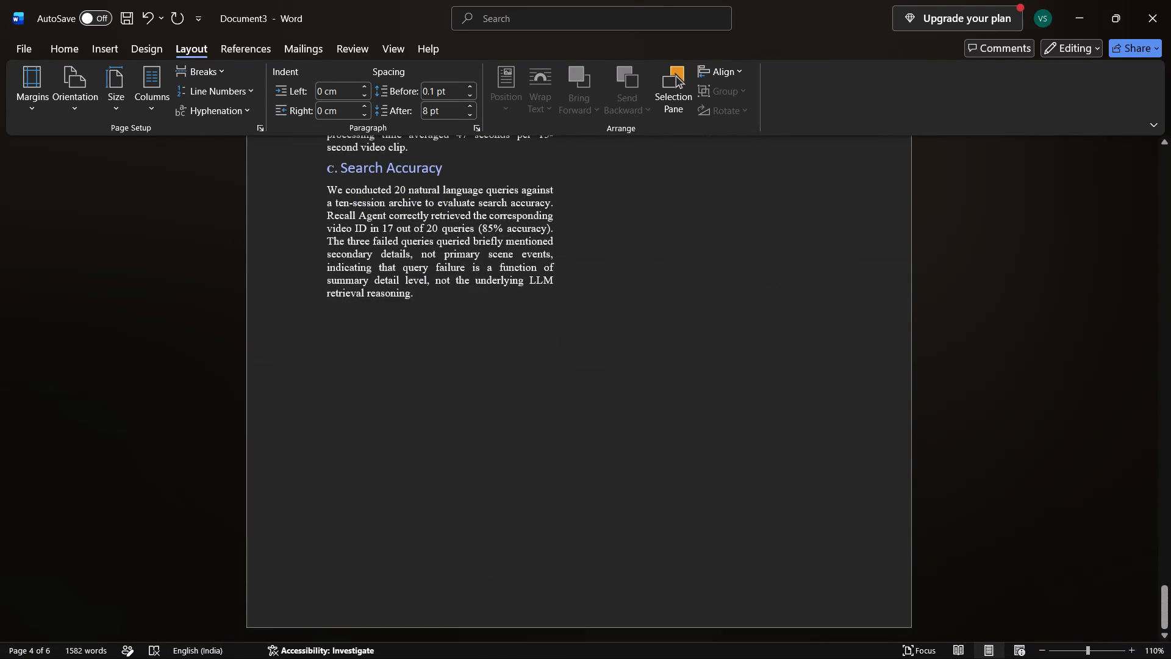
pyautogui.scroll(8, 296, 610)
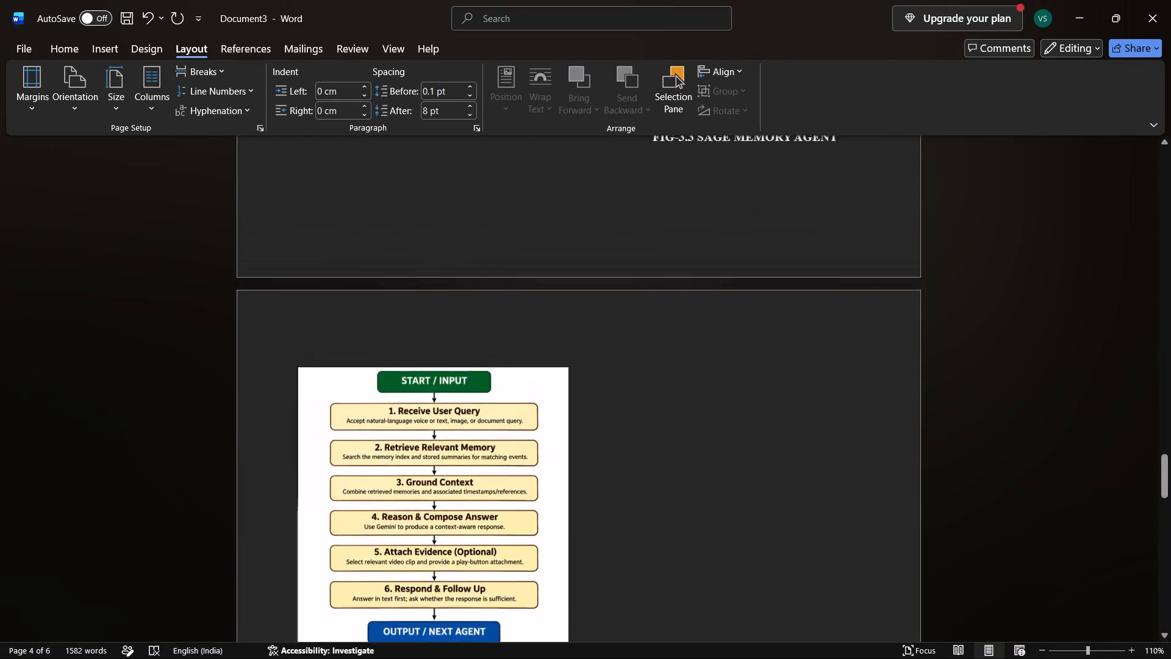
pyautogui.scroll(9, 296, 610)
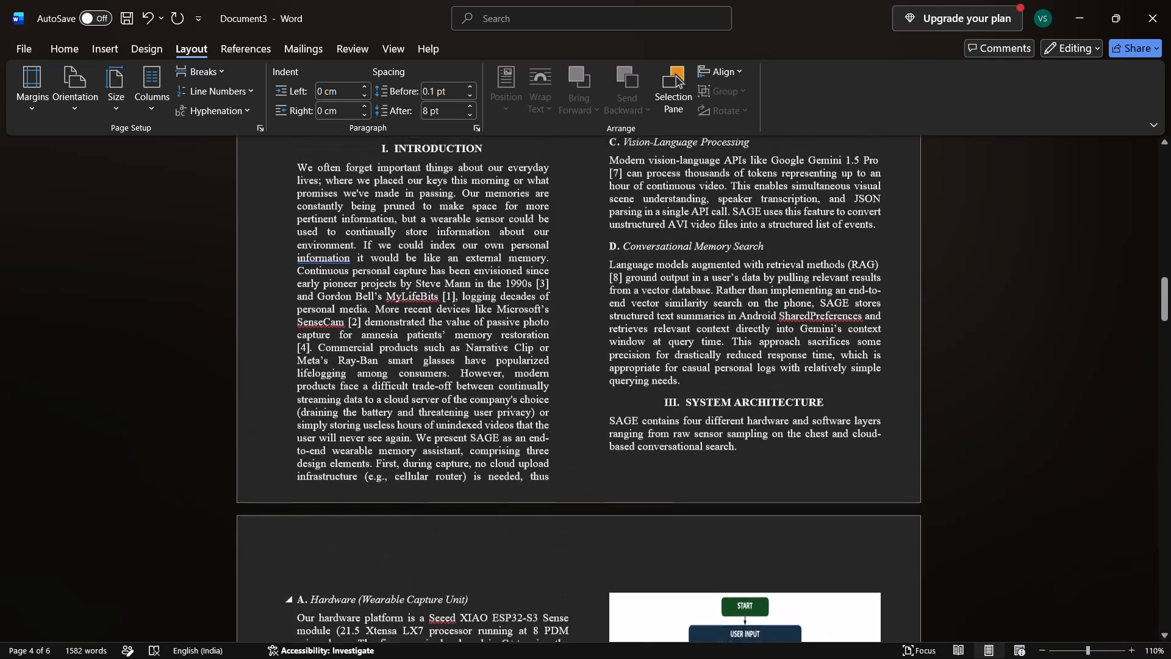
pyautogui.scroll(2, 296, 610)
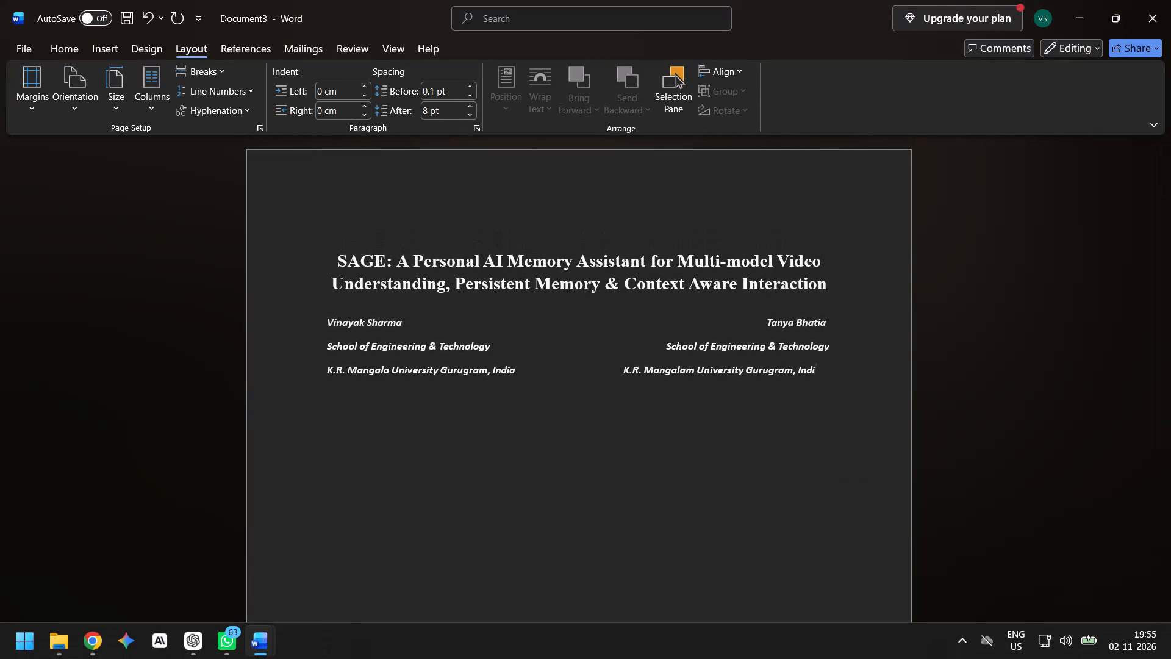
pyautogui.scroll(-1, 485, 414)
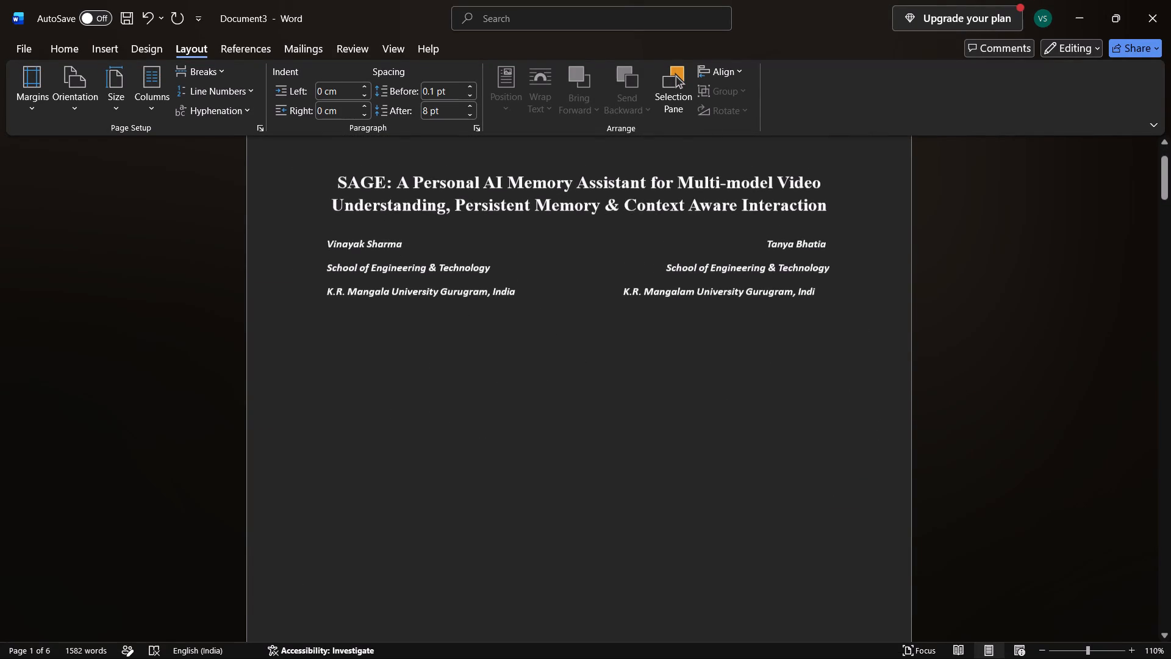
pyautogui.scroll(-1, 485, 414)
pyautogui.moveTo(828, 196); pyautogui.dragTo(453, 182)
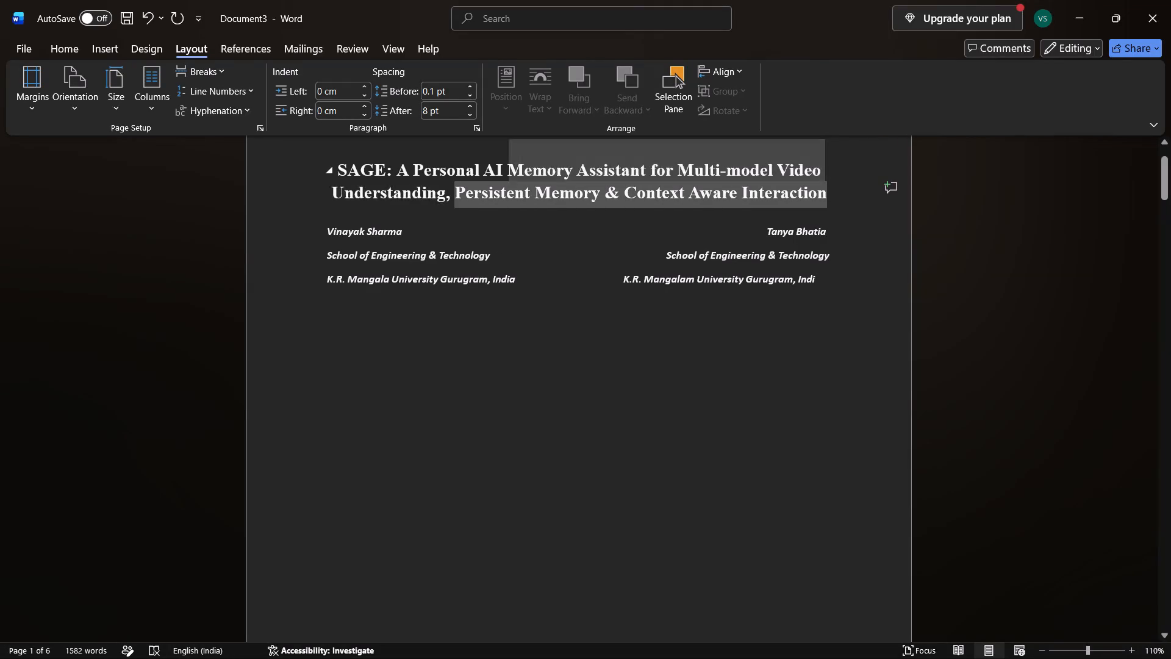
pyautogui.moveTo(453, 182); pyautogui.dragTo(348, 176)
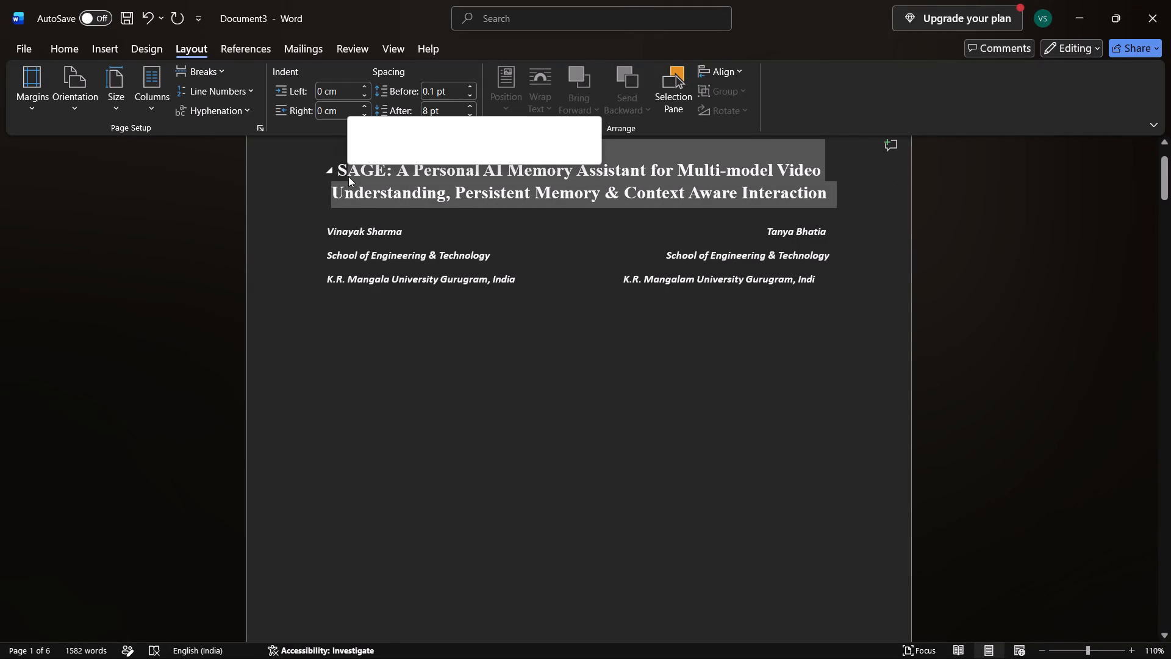
# Delete the author and affiliation block between the title and the Abstract, working backwards from the start of the Abstract.
pyautogui.scroll(-5, 454, 404)
pyautogui.scroll(1, 454, 404)
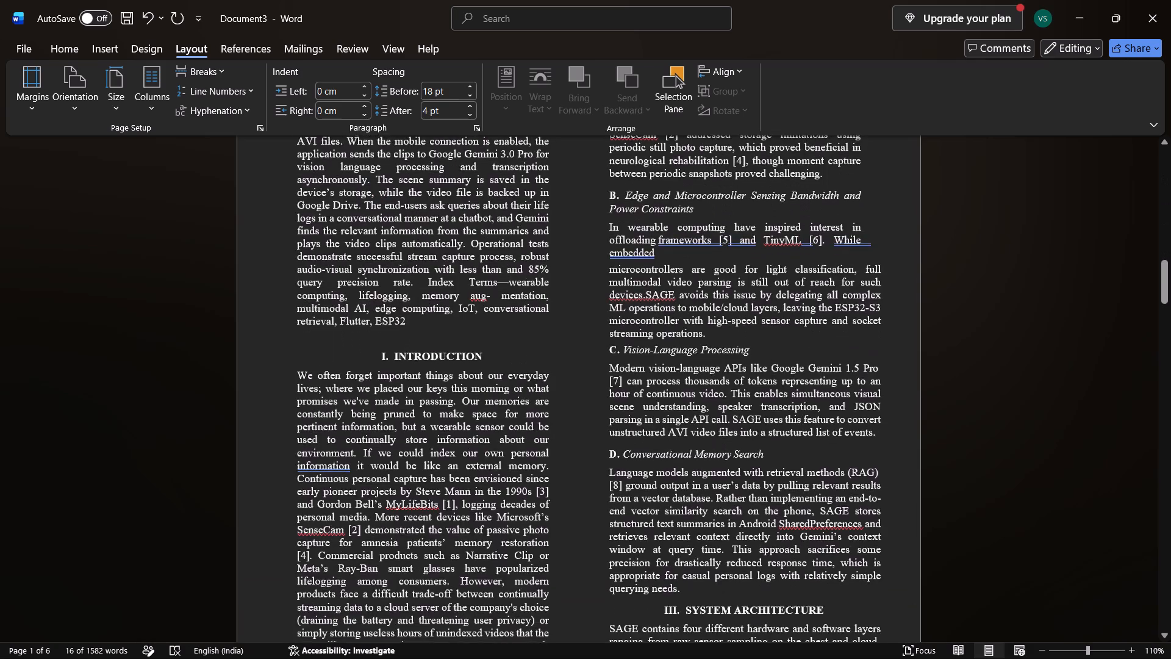
pyautogui.scroll(2, 454, 404)
pyautogui.click(304, 516)
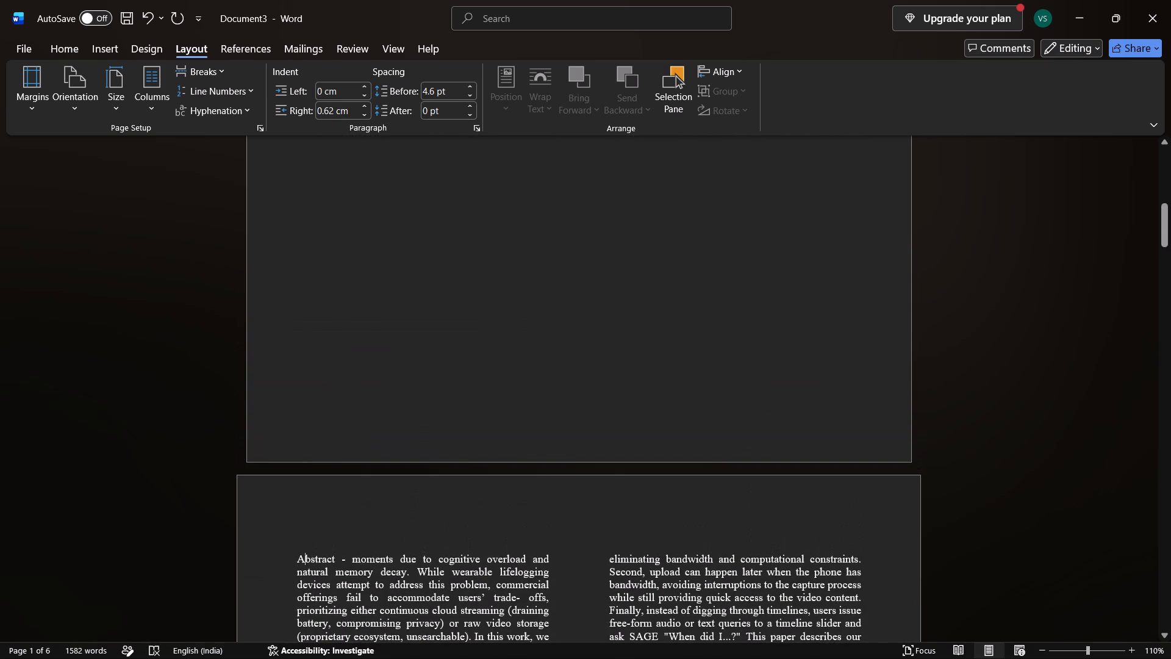
pyautogui.click(295, 545)
pyautogui.press('BackSpace')
pyautogui.press('BackSpace')
pyautogui.press('BackSpace')
pyautogui.press('BackSpace')
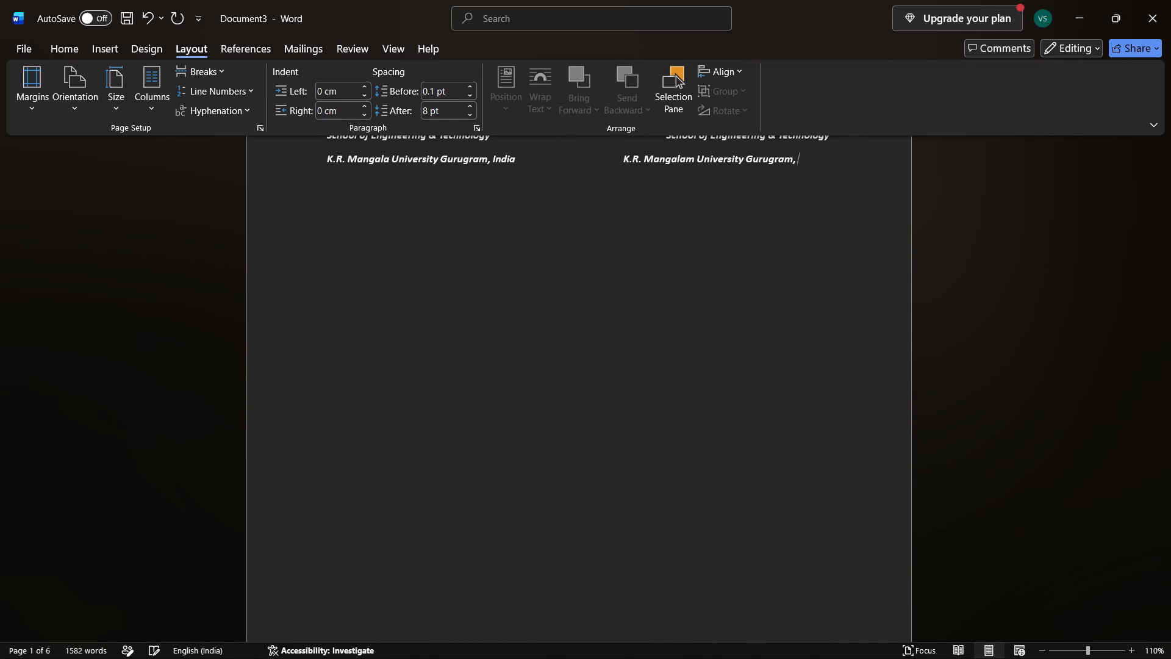
pyautogui.press('BackSpace')
pyautogui.press('BackSpace')
pyautogui.press('BackSpace')
pyautogui.press('BackSpace')
pyautogui.press('BackSpace')
pyautogui.press('BackSpace')
pyautogui.press('BackSpace')
pyautogui.press('BackSpace')
pyautogui.press('BackSpace')
pyautogui.press('BackSpace')
pyautogui.press('BackSpace')
pyautogui.press('BackSpace')
pyautogui.press('BackSpace')
pyautogui.press('BackSpace')
pyautogui.press('BackSpace')
pyautogui.press('BackSpace')
pyautogui.press('BackSpace')
pyautogui.press('BackSpace')
pyautogui.press('BackSpace')
pyautogui.press('BackSpace')
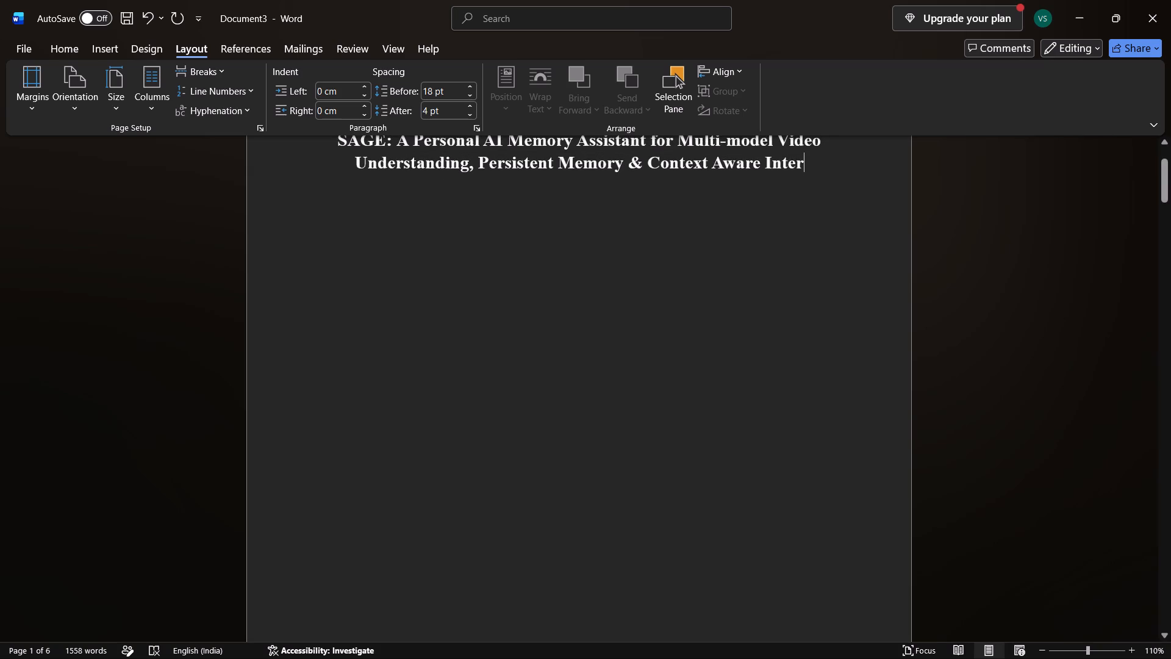
# Complete the truncated last word of the paper title so it reads "Interaction".
pyautogui.scroll(3, 295, 545)
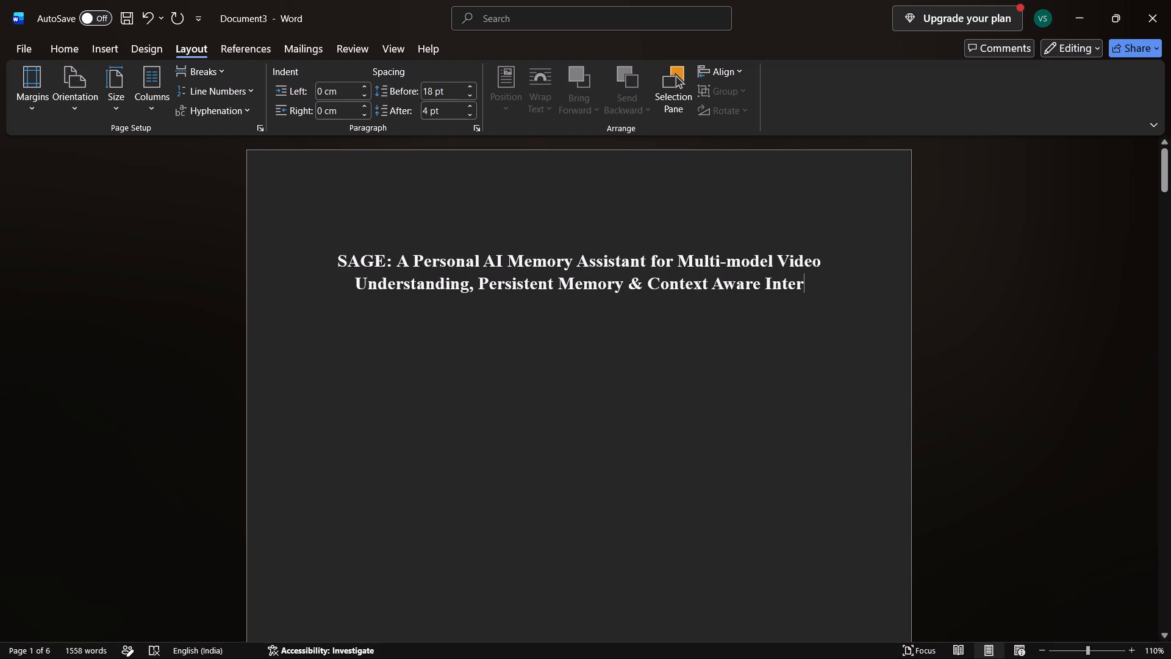
pyautogui.write('action')
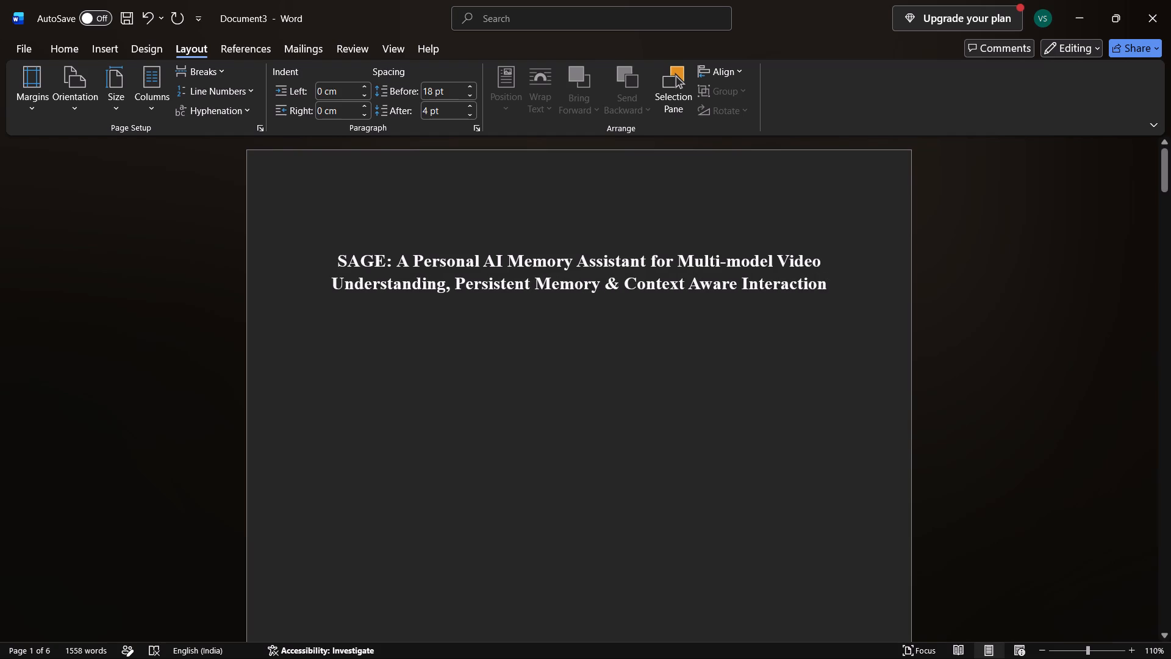
# Copy the full SAGE paper title and delete it from the first page.
pyautogui.moveTo(868, 272); pyautogui.dragTo(337, 254)
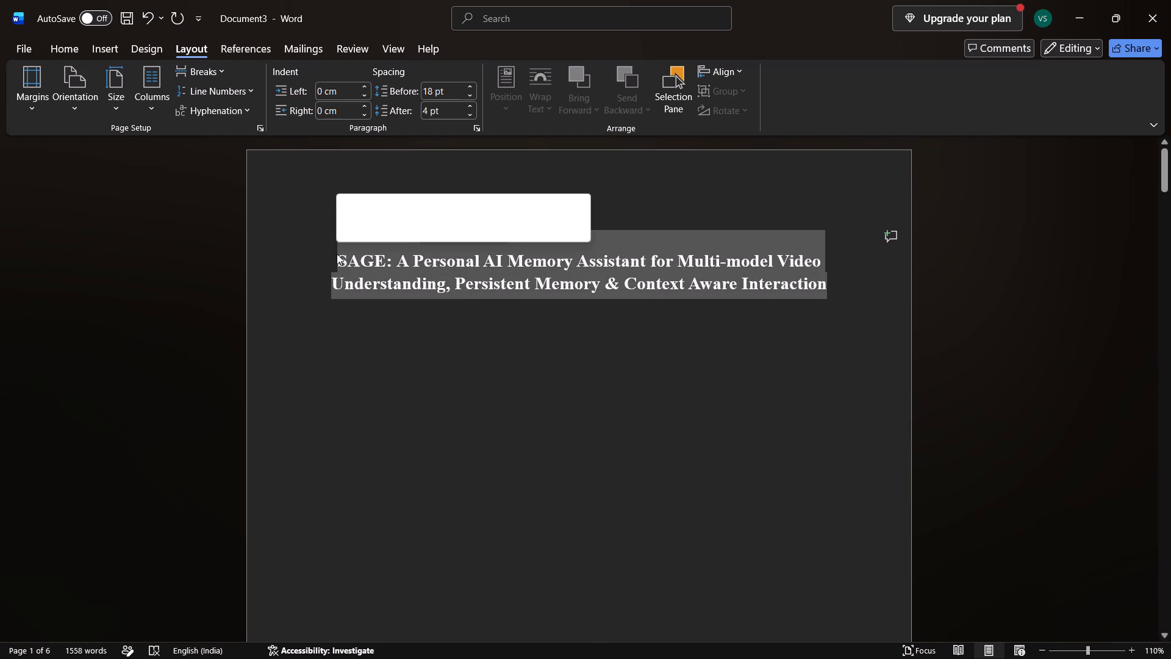
pyautogui.hotkey('ctrl', 'c')
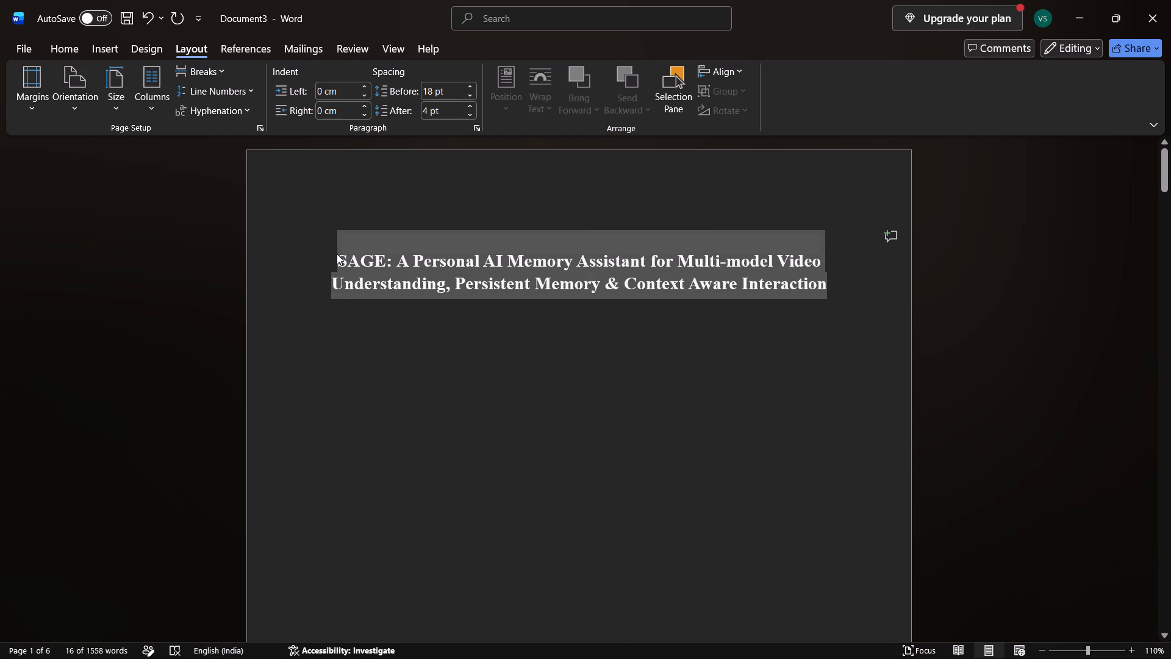
pyautogui.press('BackSpace')
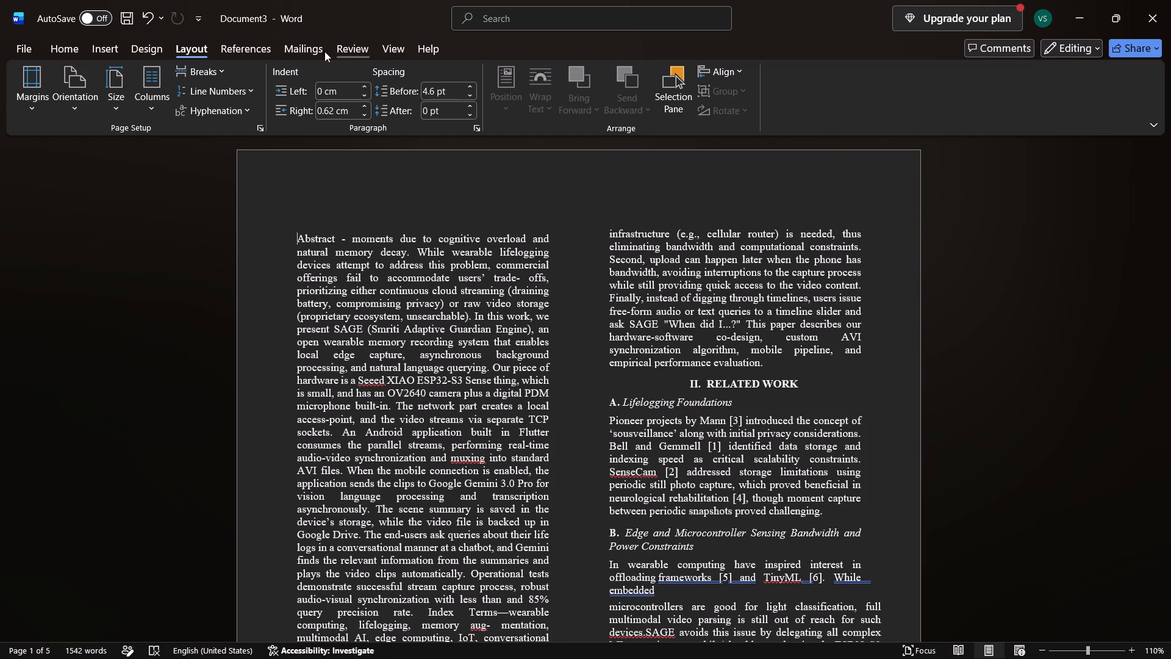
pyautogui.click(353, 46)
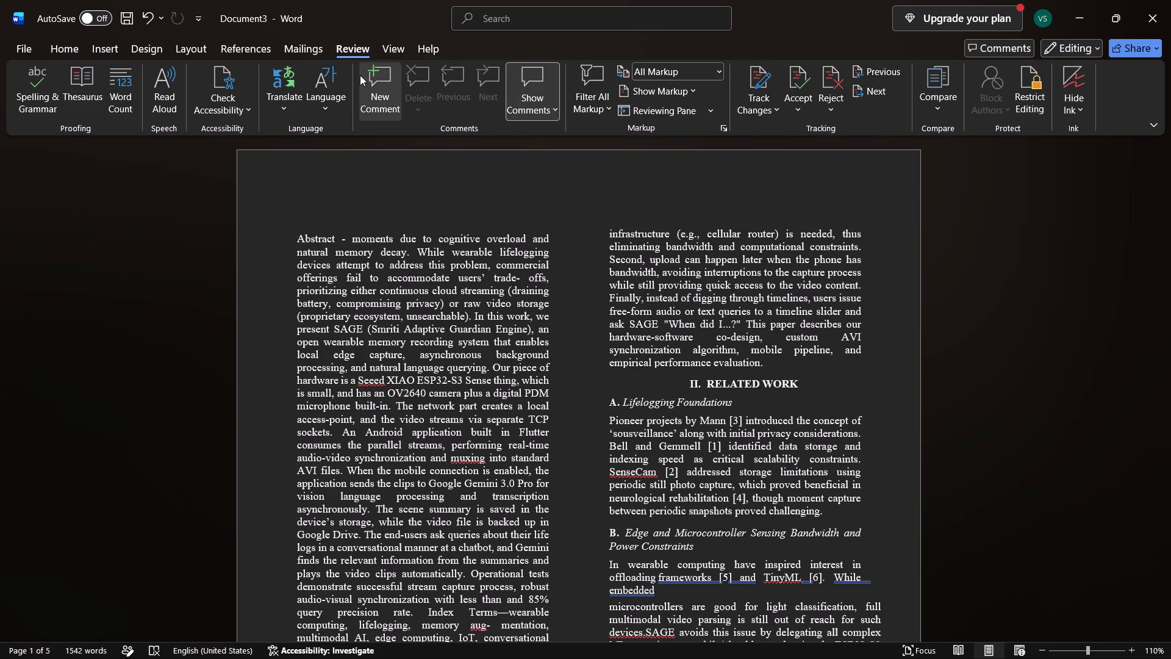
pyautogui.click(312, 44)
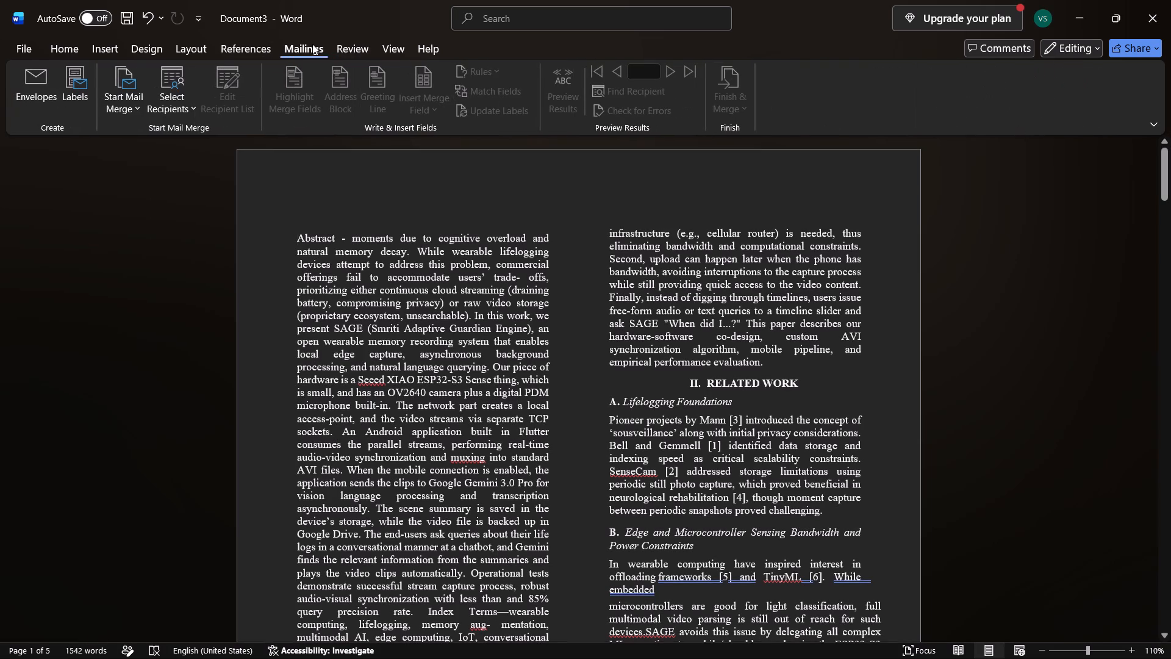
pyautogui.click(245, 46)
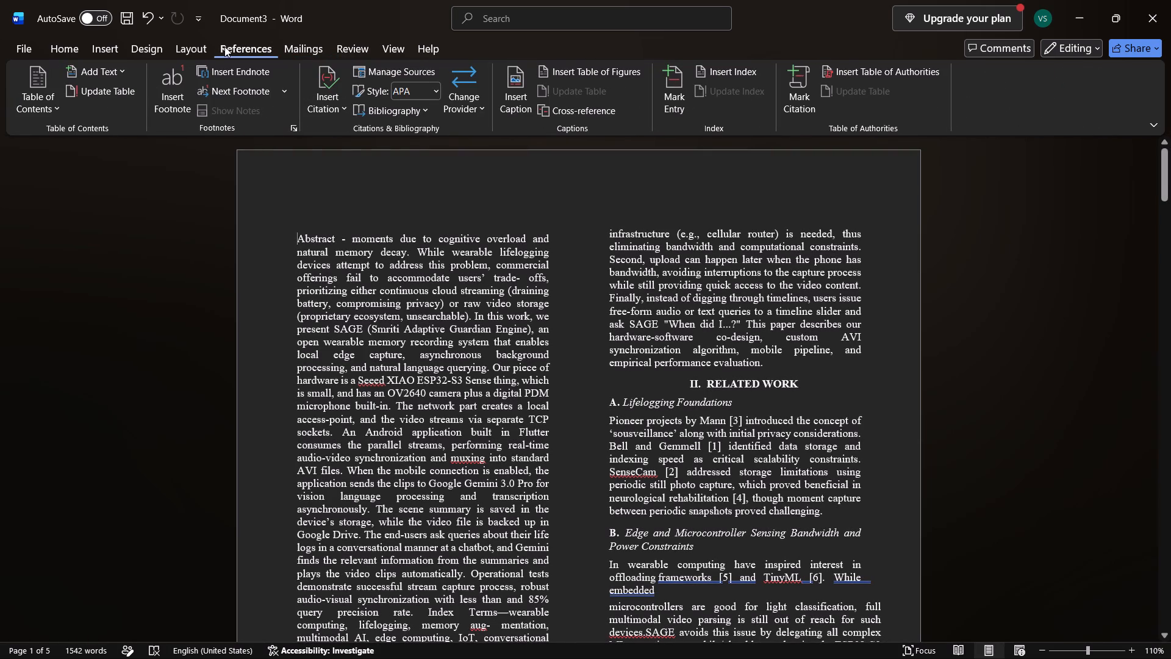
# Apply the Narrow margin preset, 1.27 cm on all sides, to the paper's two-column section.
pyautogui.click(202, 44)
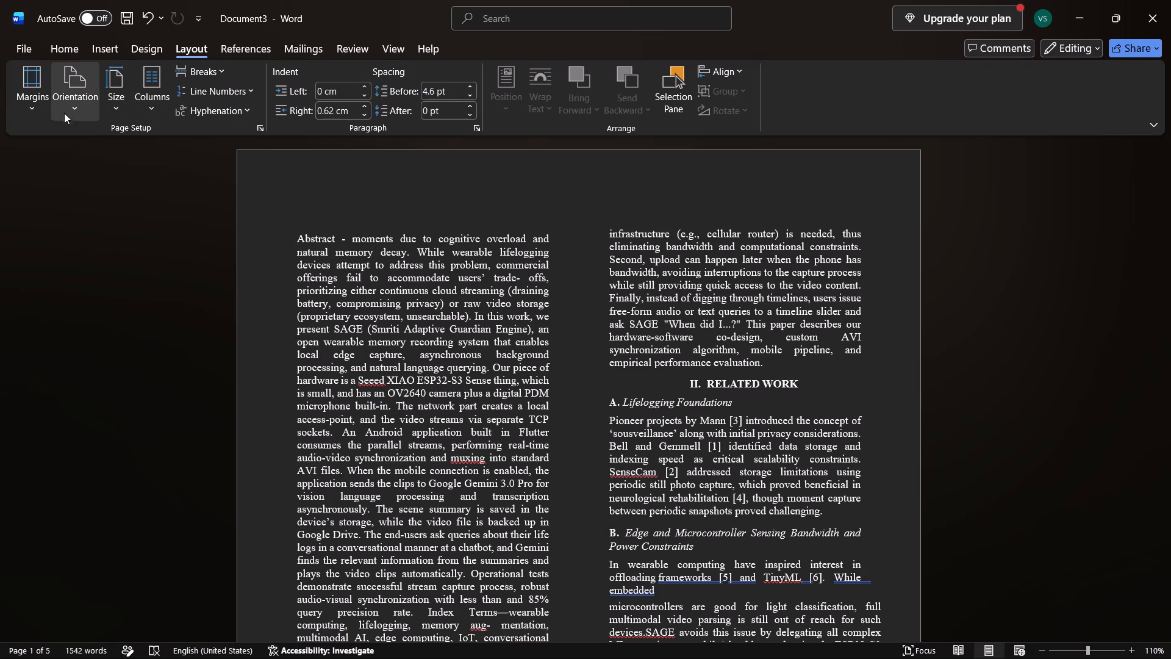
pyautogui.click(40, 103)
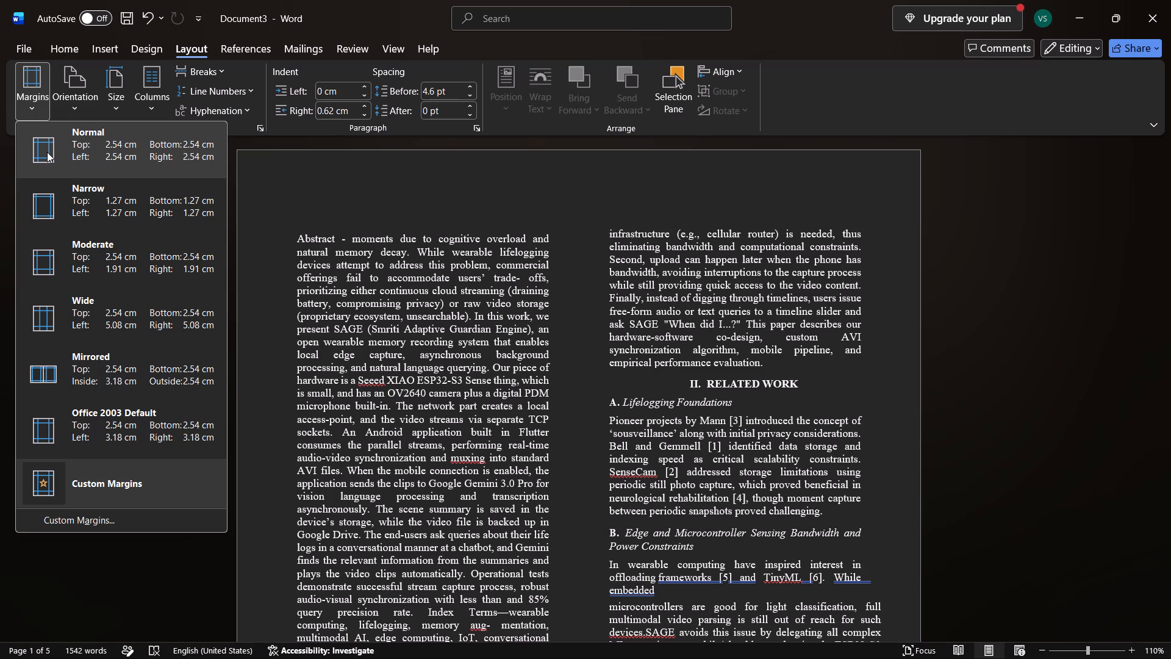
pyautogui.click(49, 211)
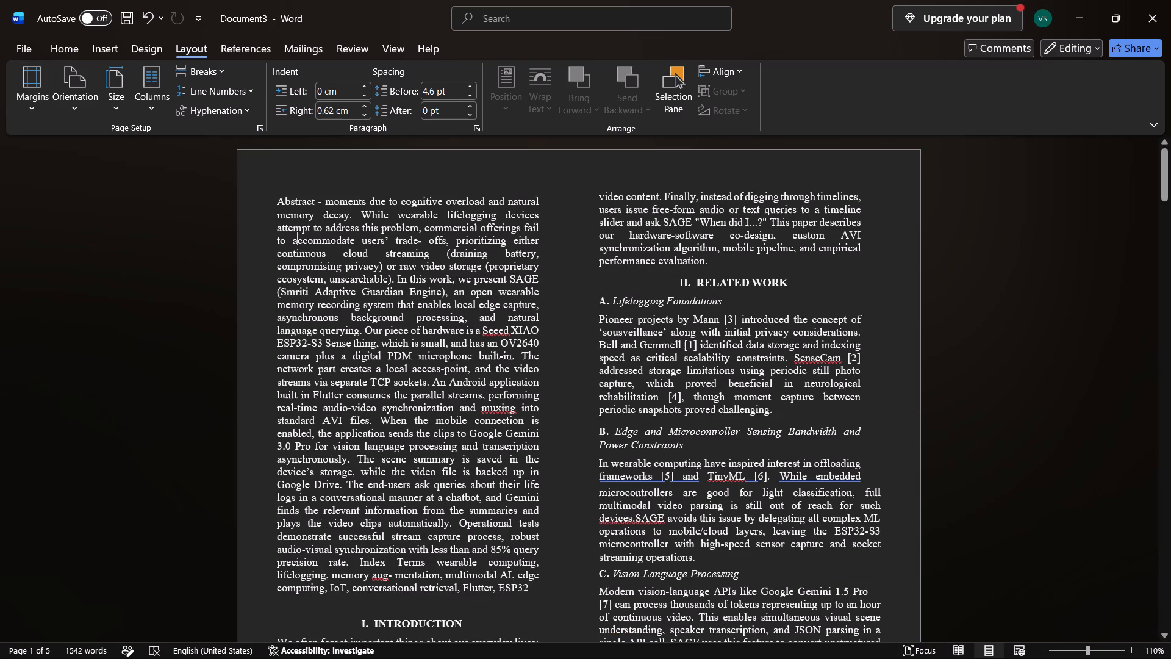
# Examine the column flow and flowchart placement across the paper down to the EVALUATION section.
pyautogui.scroll(-4, 382, 406)
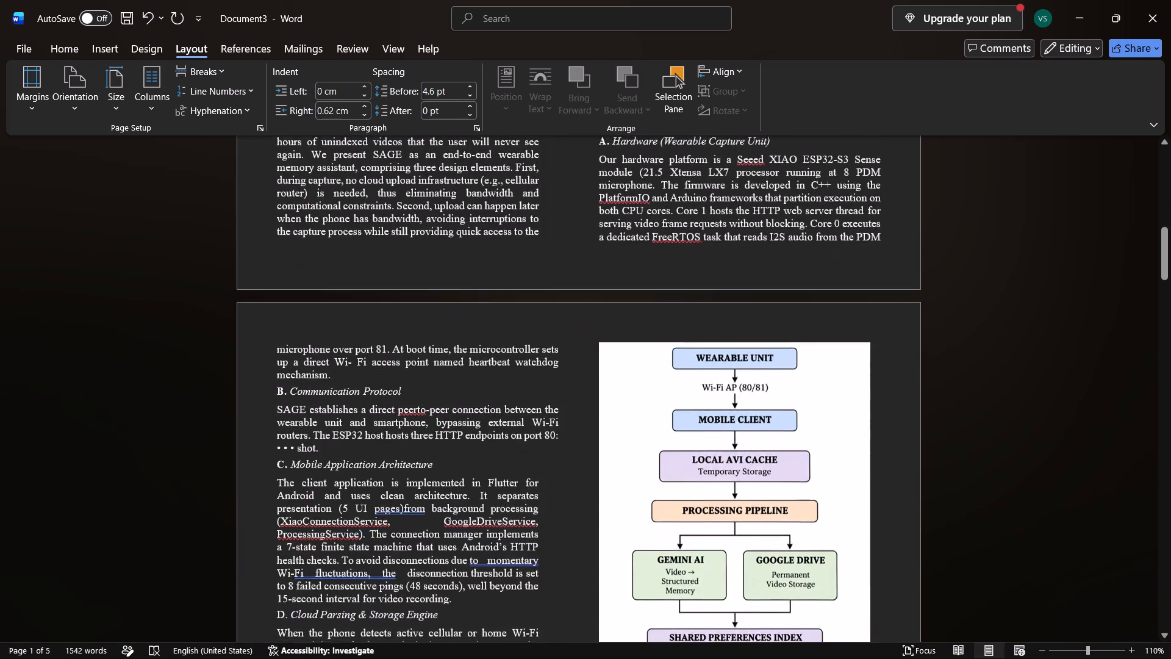
pyautogui.scroll(-11, 382, 406)
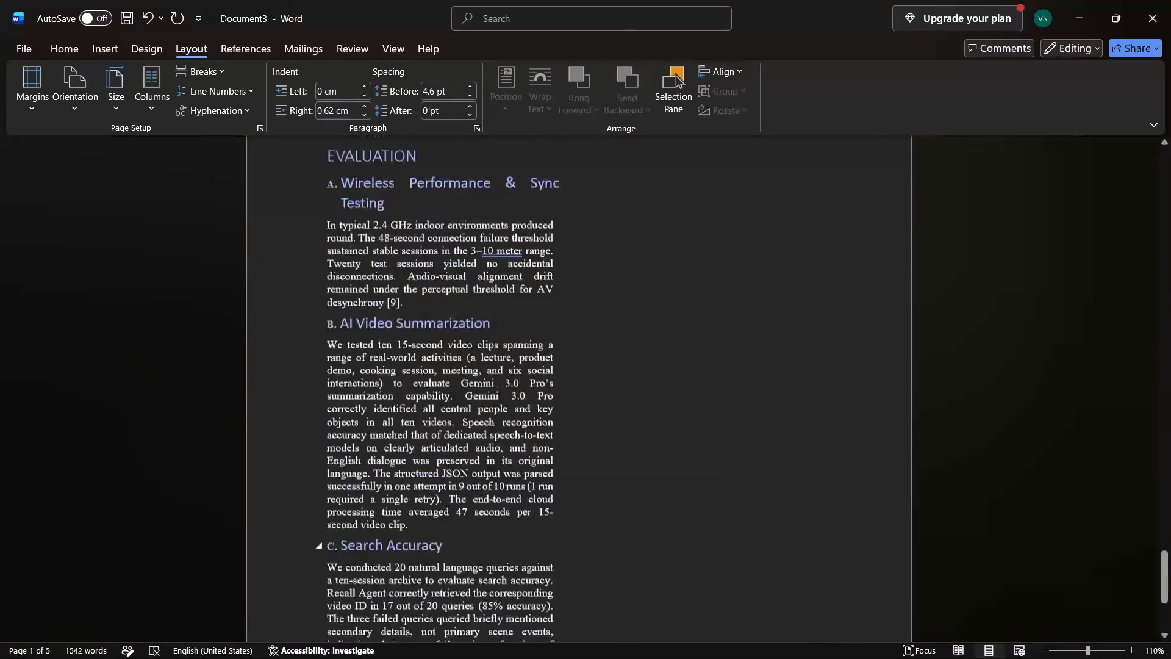
pyautogui.scroll(6, 382, 406)
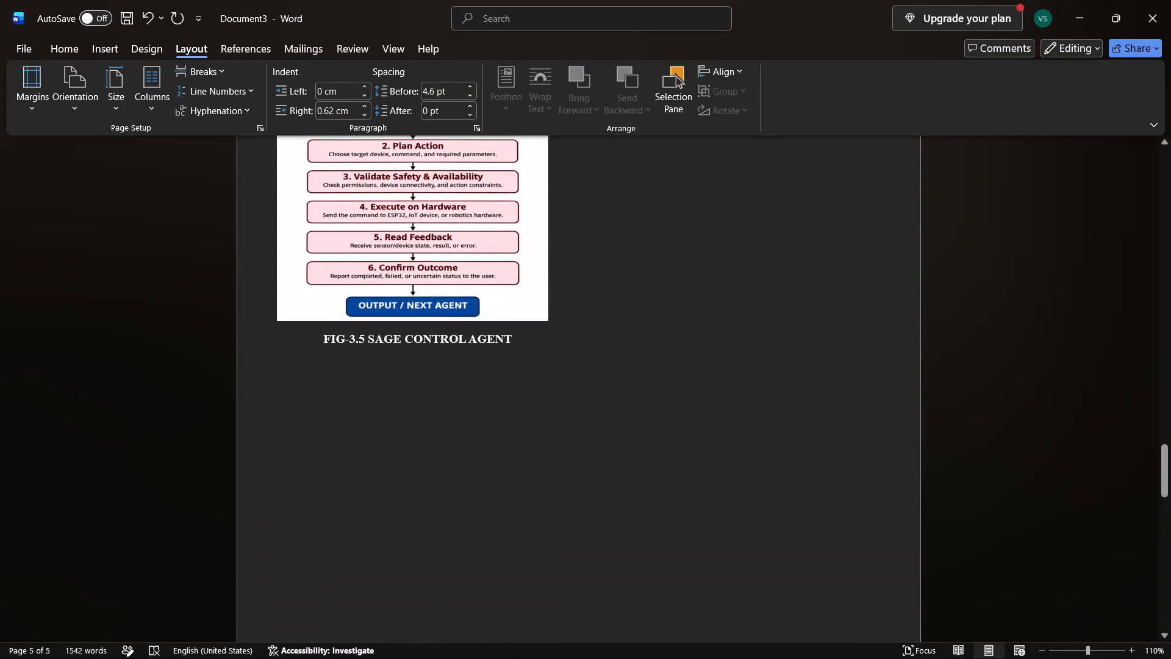
pyautogui.scroll(4, 382, 406)
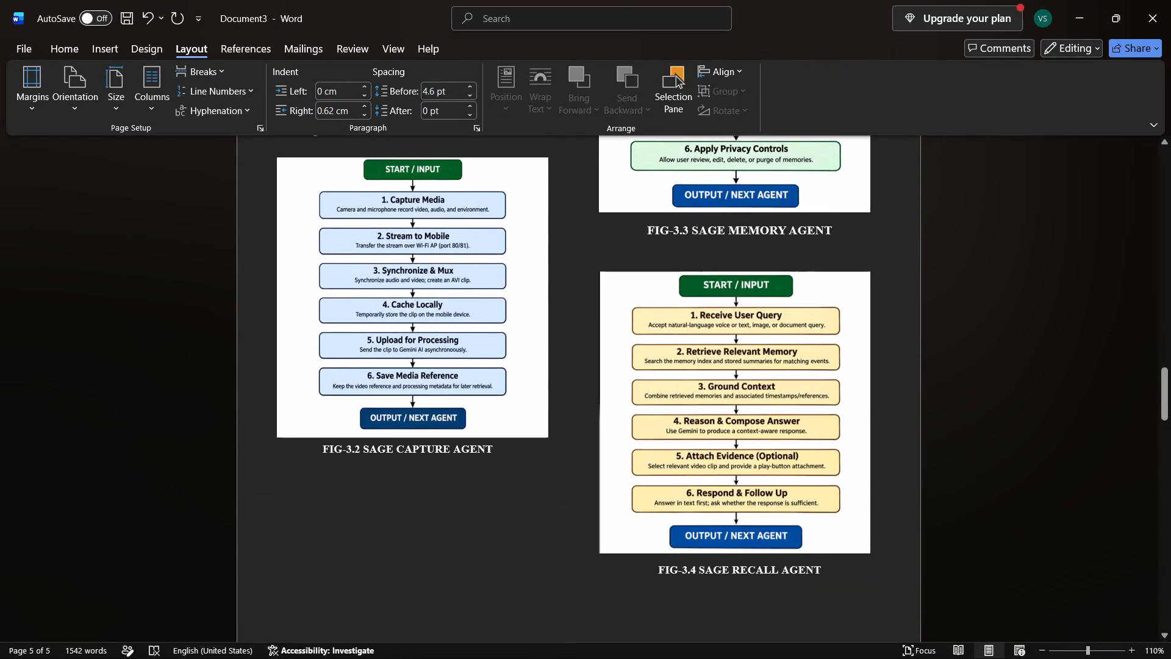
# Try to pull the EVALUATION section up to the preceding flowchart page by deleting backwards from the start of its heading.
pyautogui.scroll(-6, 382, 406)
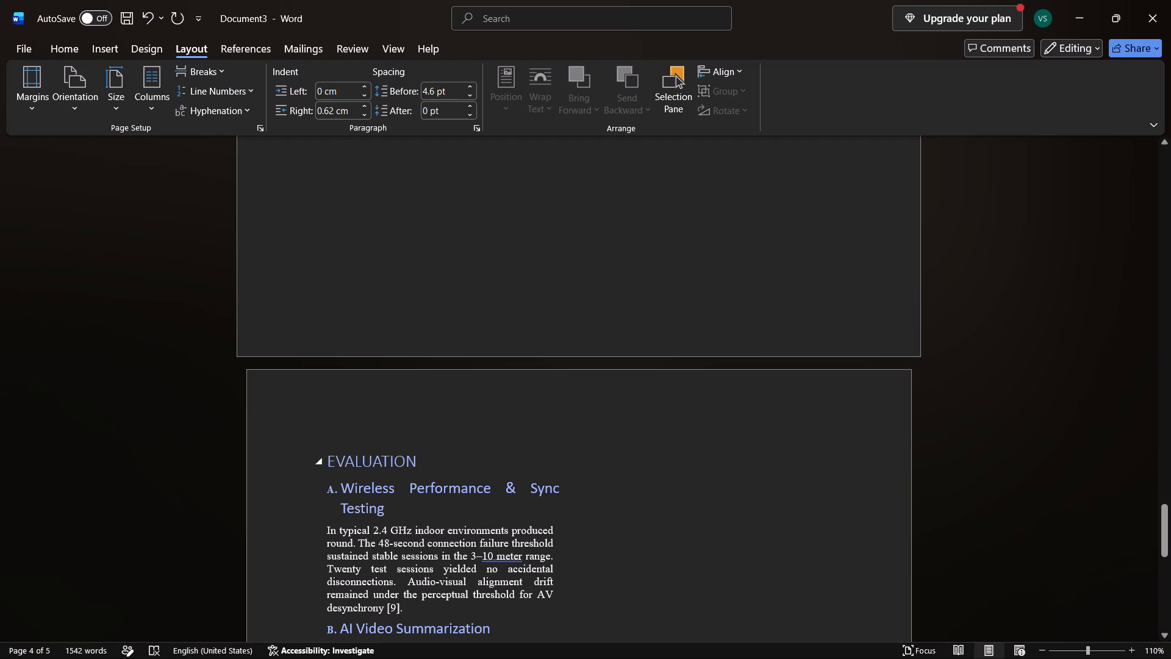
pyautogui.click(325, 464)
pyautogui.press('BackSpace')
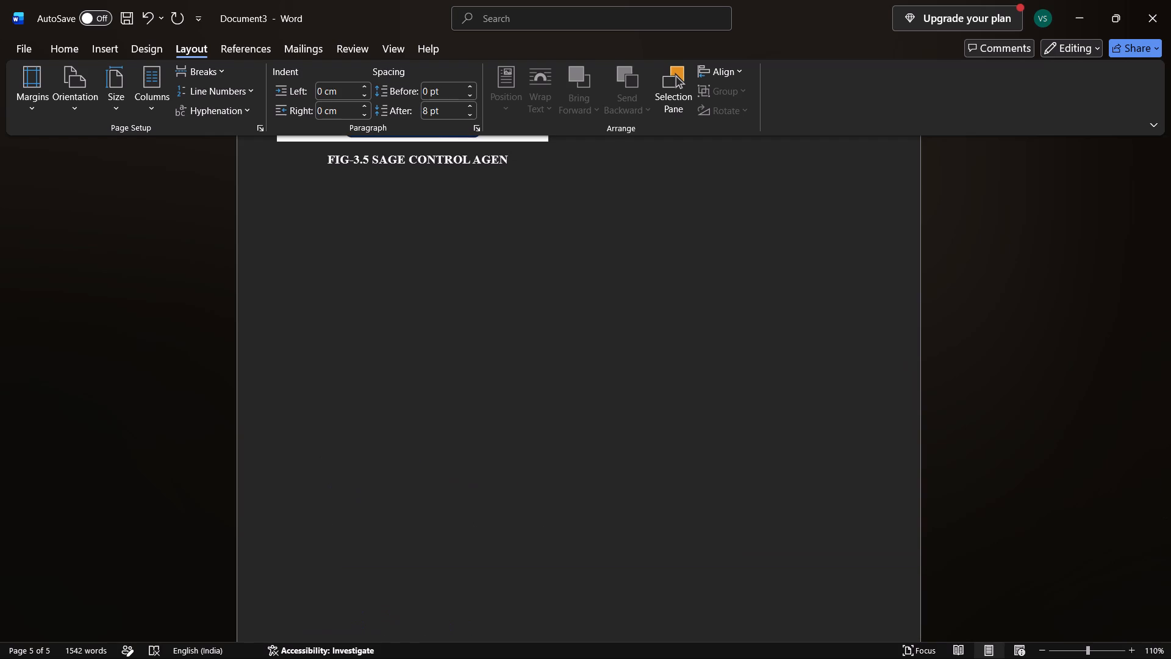
# Delete the EVALUATION section on the last page, from its heading through the end of the Search Accuracy text.
pyautogui.scroll(-5, 325, 464)
pyautogui.scroll(-2, 526, 517)
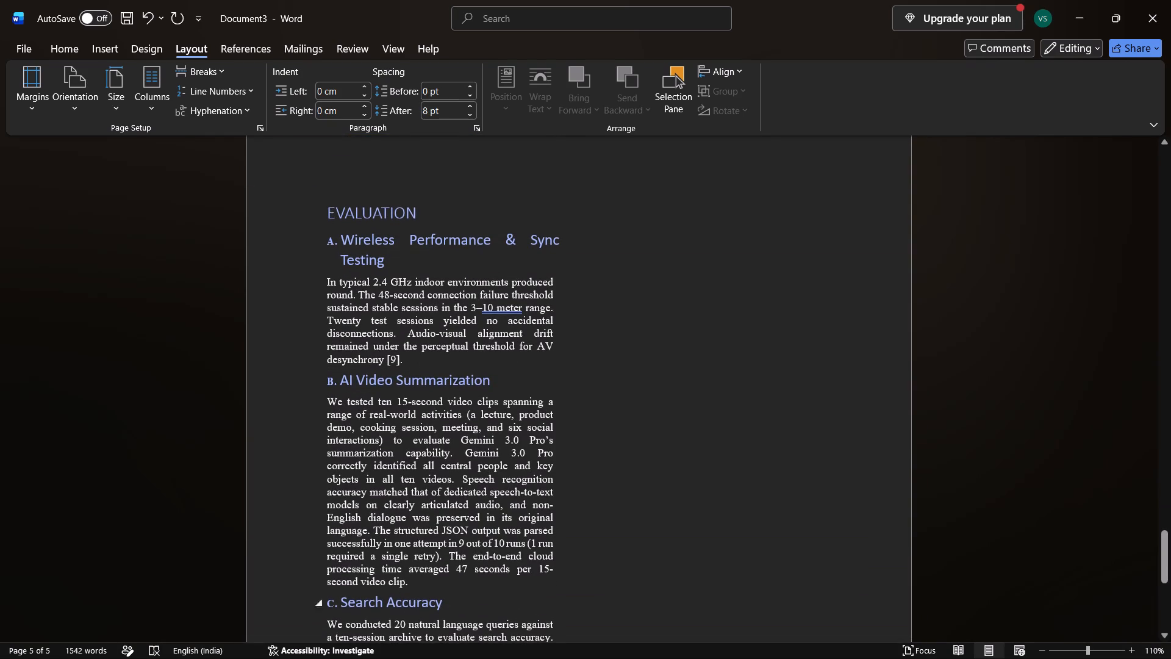
pyautogui.scroll(-3, 526, 517)
pyautogui.moveTo(420, 297); pyautogui.dragTo(328, 656)
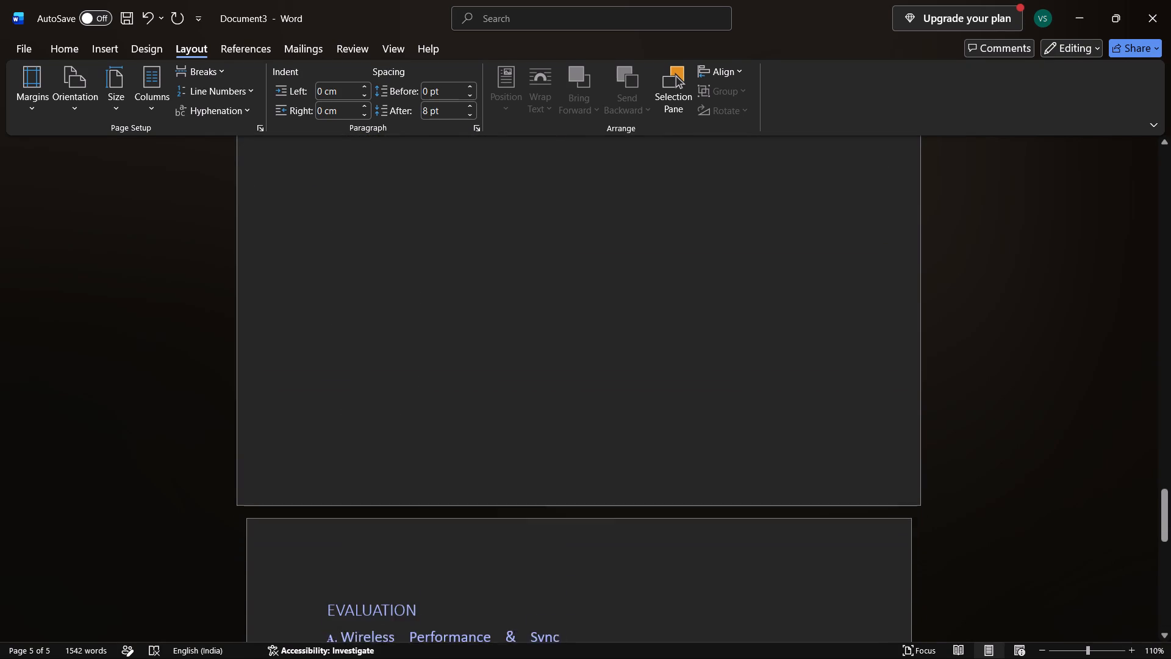
pyautogui.moveTo(328, 656); pyautogui.dragTo(324, 564)
pyautogui.press('BackSpace')
pyautogui.press('BackSpace')
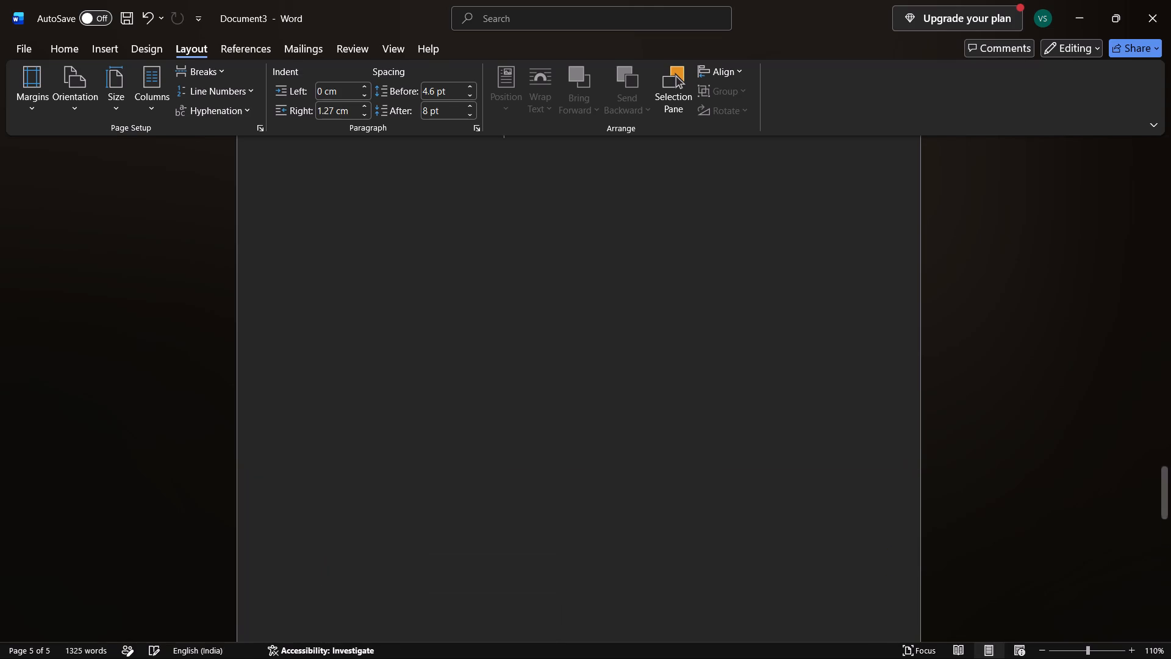
# Restore the missing letters at the end of the control agent flowchart's caption so it reads "FIG-3.5 SAGE CONTROL AGENT".
pyautogui.scroll(-7, 324, 564)
pyautogui.scroll(3, 324, 564)
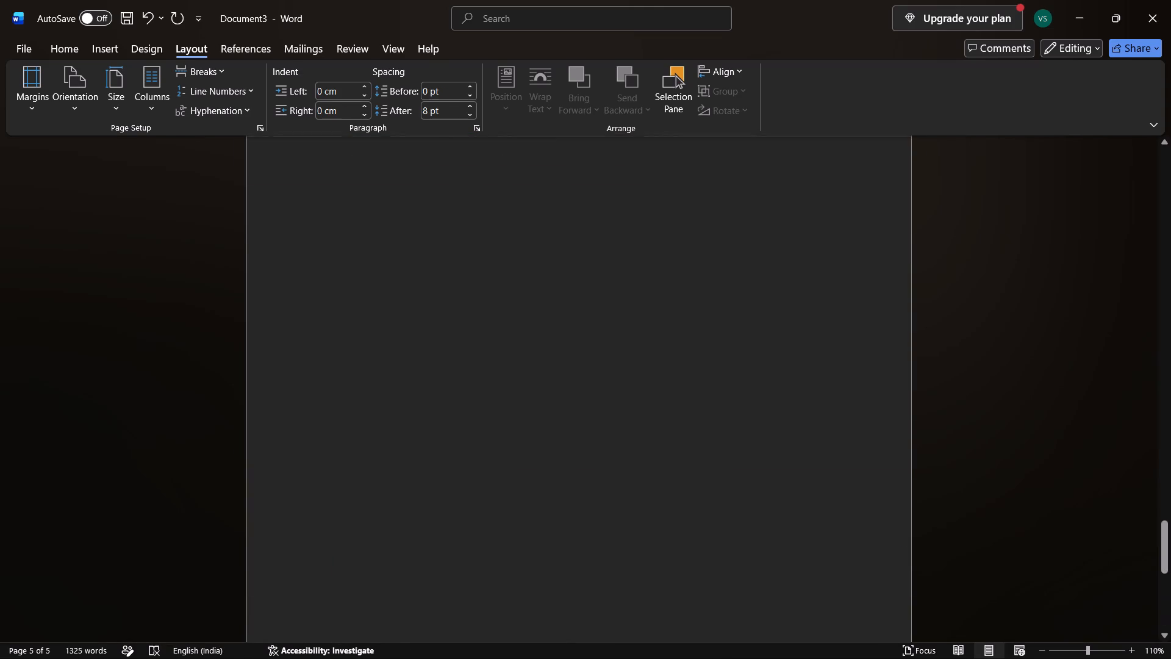
pyautogui.scroll(3, 324, 564)
pyautogui.scroll(-1, 324, 564)
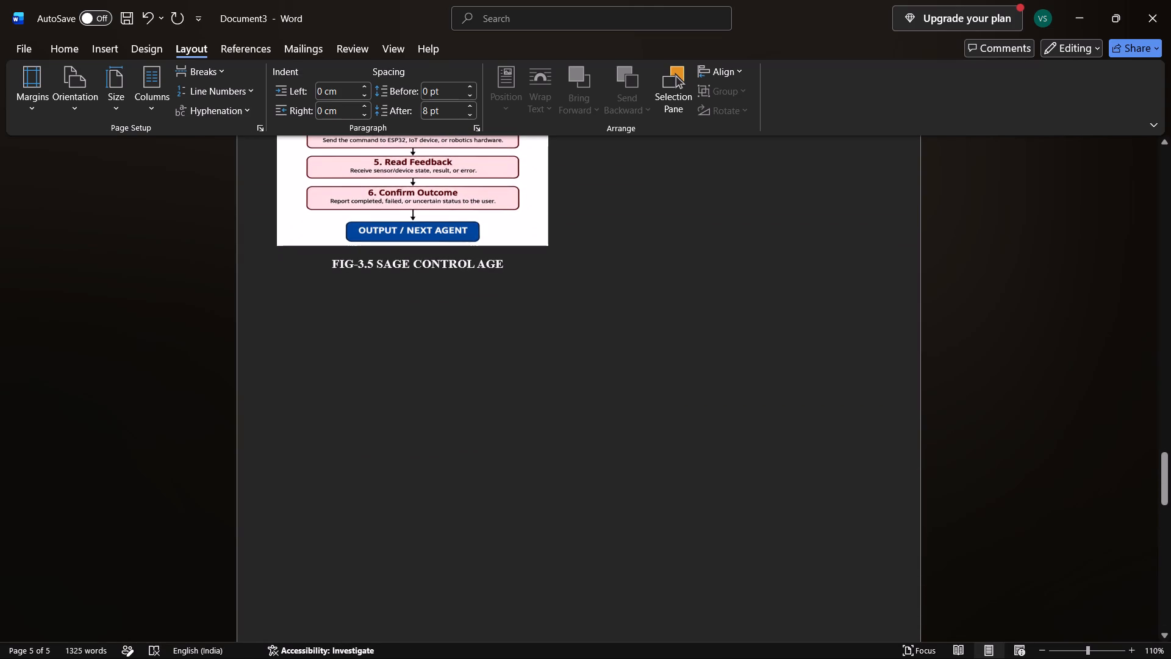
pyautogui.write('nt')
pyautogui.press('space')
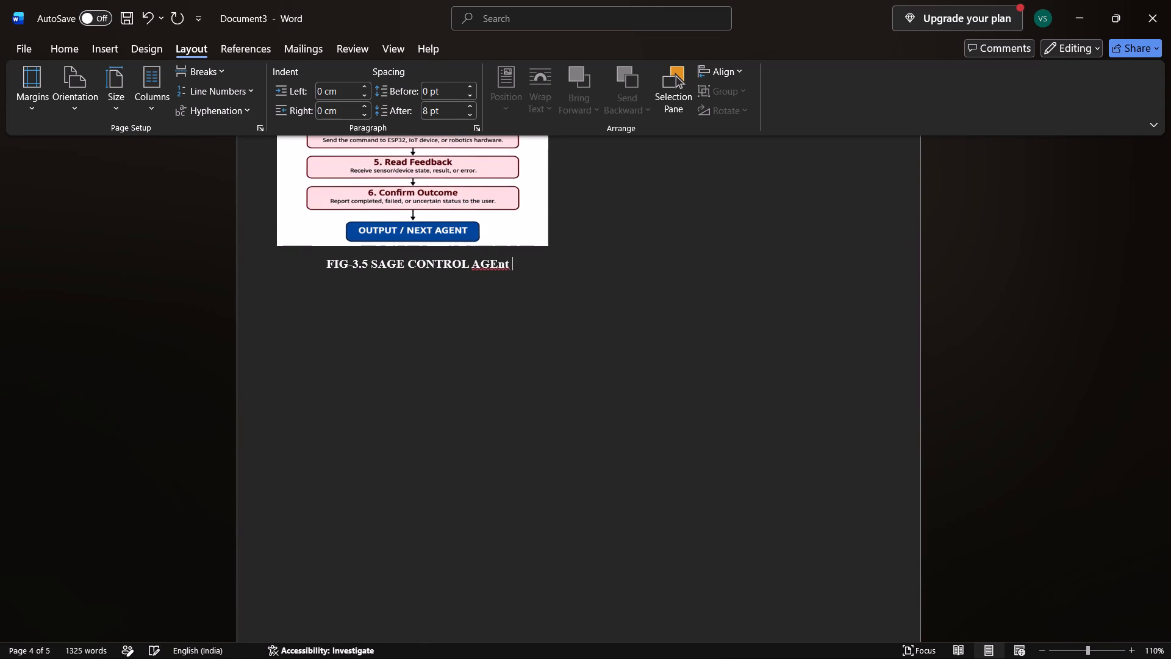
pyautogui.press('BackSpace')
pyautogui.press('BackSpace')
pyautogui.press('BackSpace')
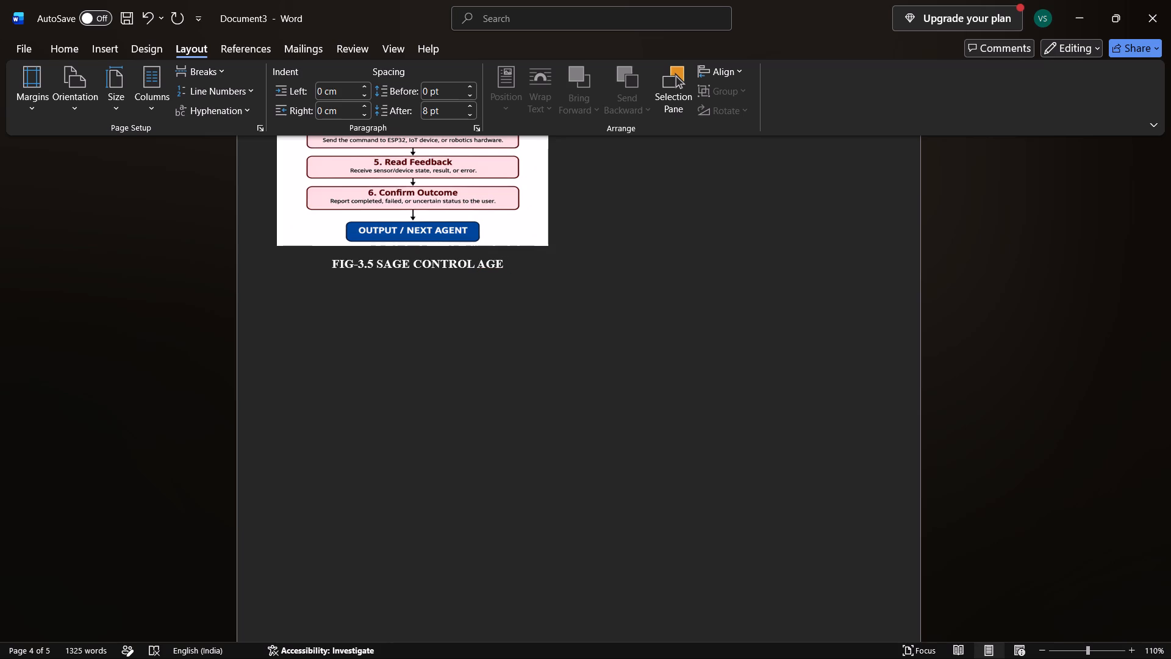
pyautogui.write('NT')
pyautogui.press('space')
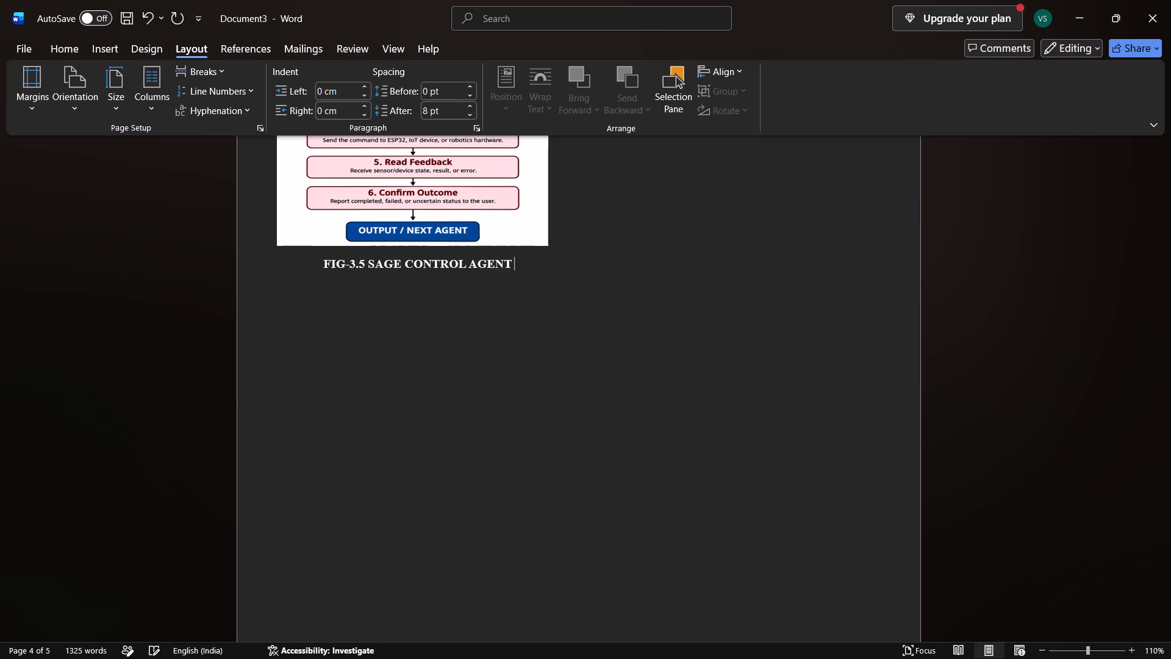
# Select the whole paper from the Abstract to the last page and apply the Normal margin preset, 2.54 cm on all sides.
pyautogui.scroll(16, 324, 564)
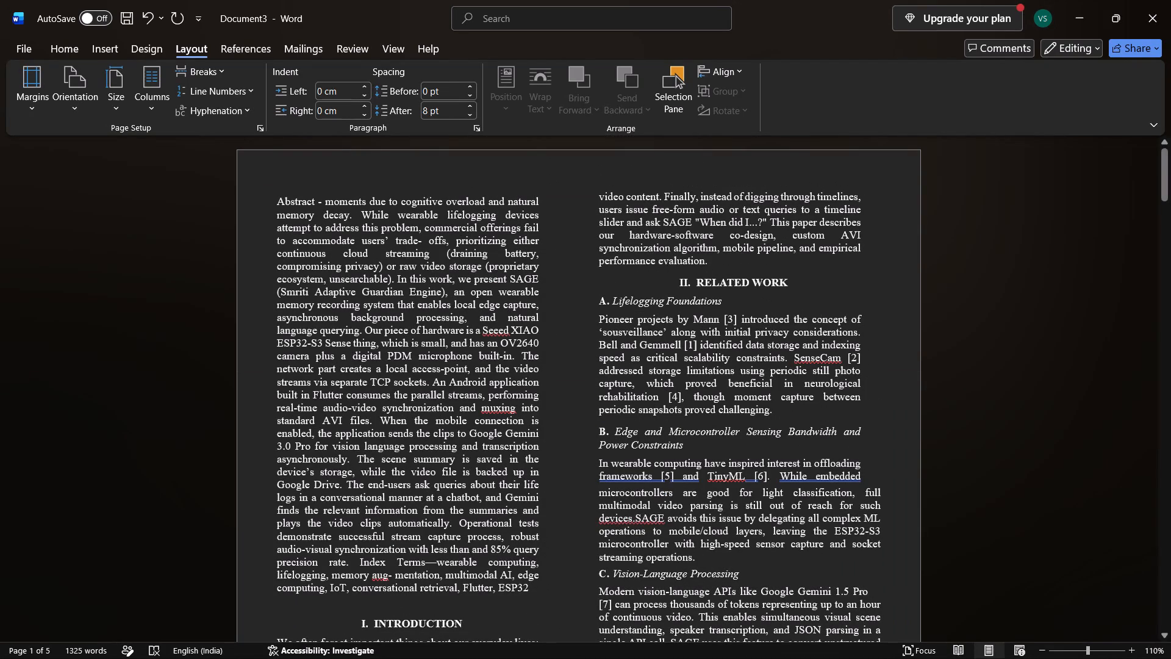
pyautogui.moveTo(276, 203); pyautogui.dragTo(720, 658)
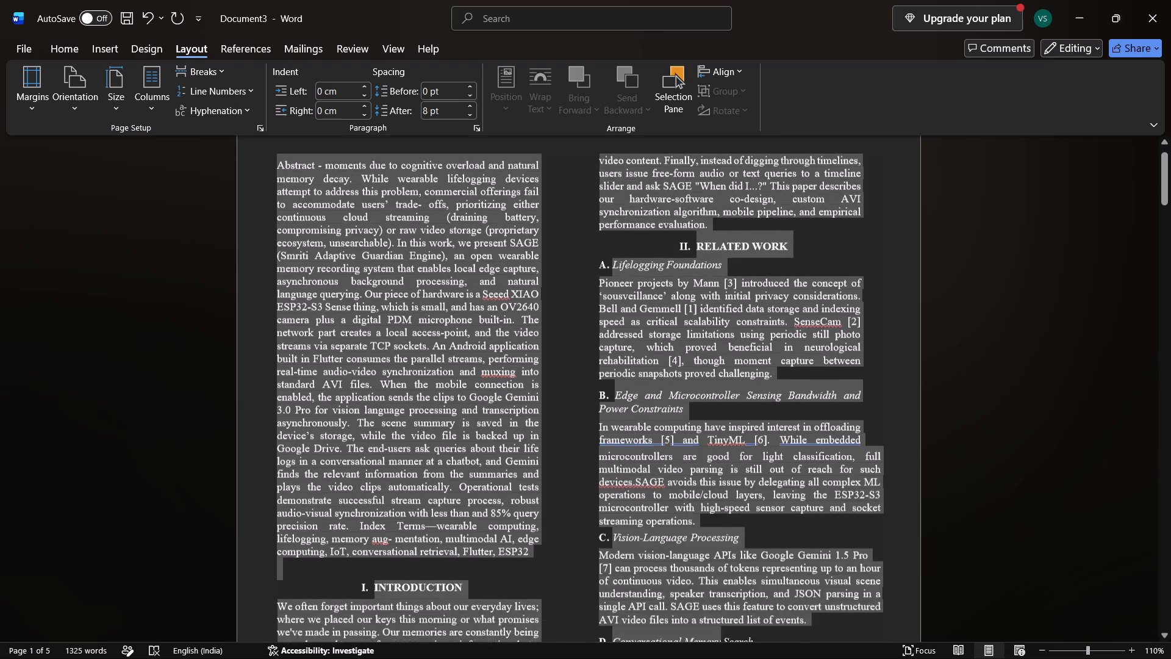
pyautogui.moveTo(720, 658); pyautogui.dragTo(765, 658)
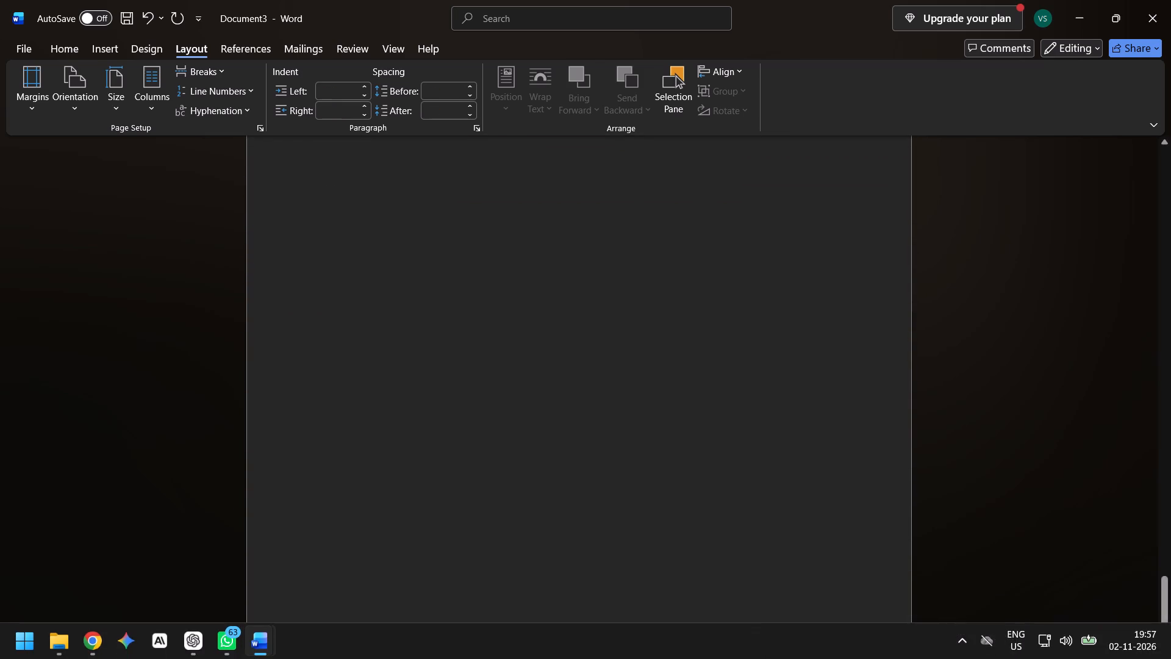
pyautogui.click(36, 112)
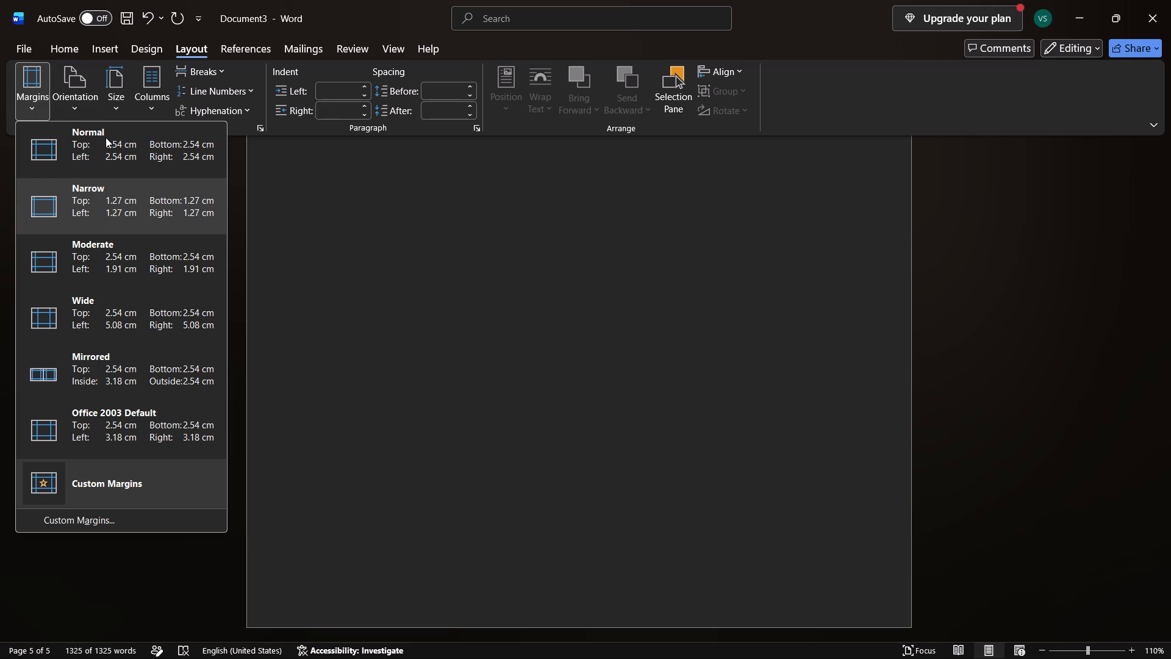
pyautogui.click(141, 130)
# Apply the Moderate margin preset to the whole selected paper, 2.54 cm top and bottom and 1.91 cm left and right.
pyautogui.scroll(6, 451, 476)
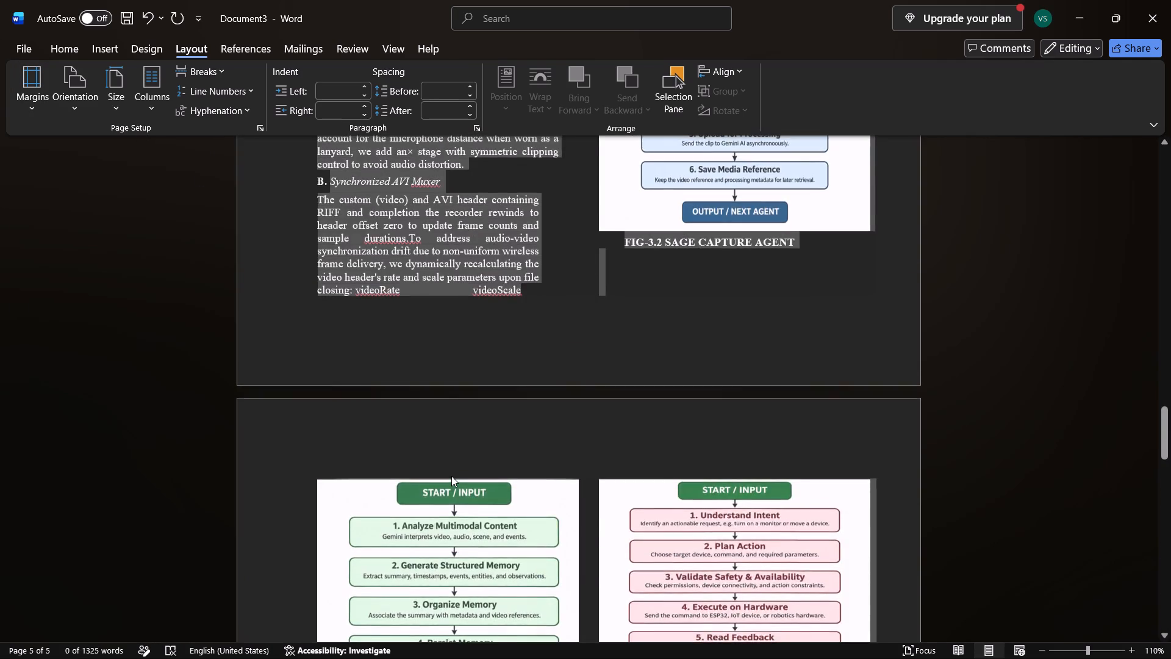
pyautogui.scroll(11, 451, 476)
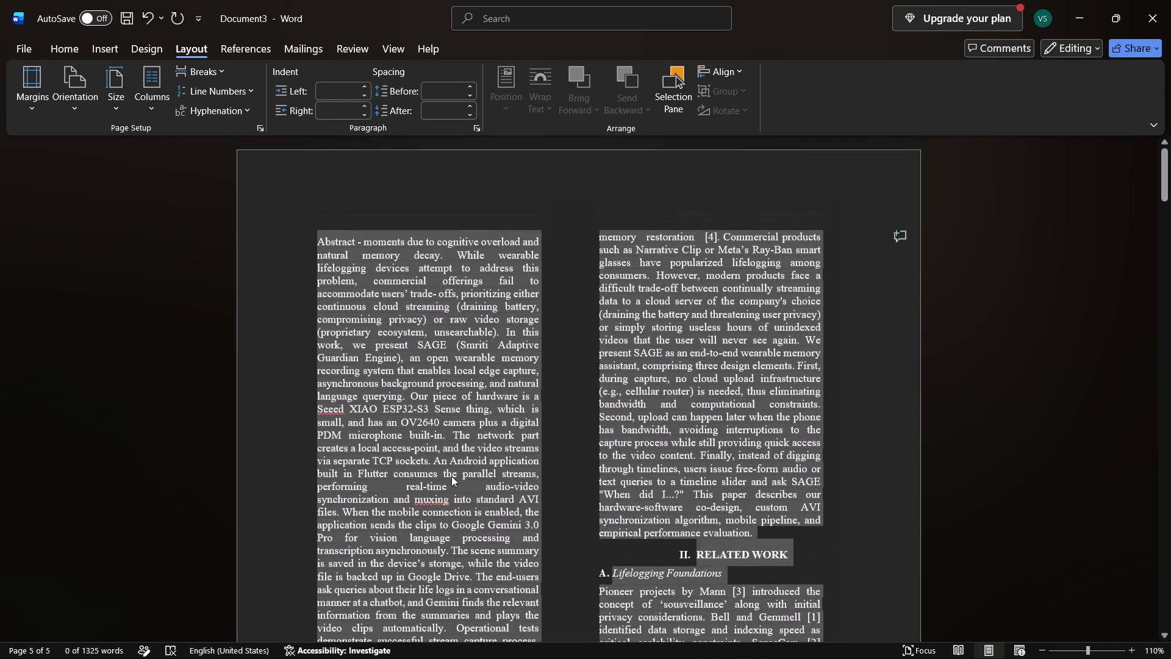
pyautogui.click(38, 107)
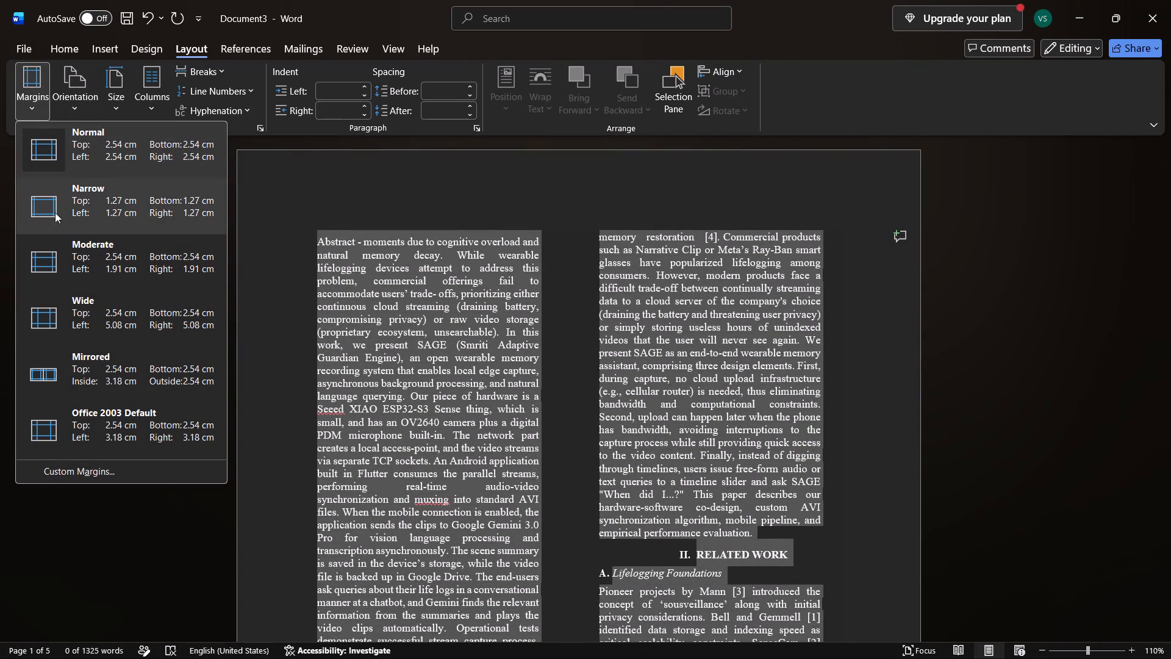
pyautogui.click(56, 249)
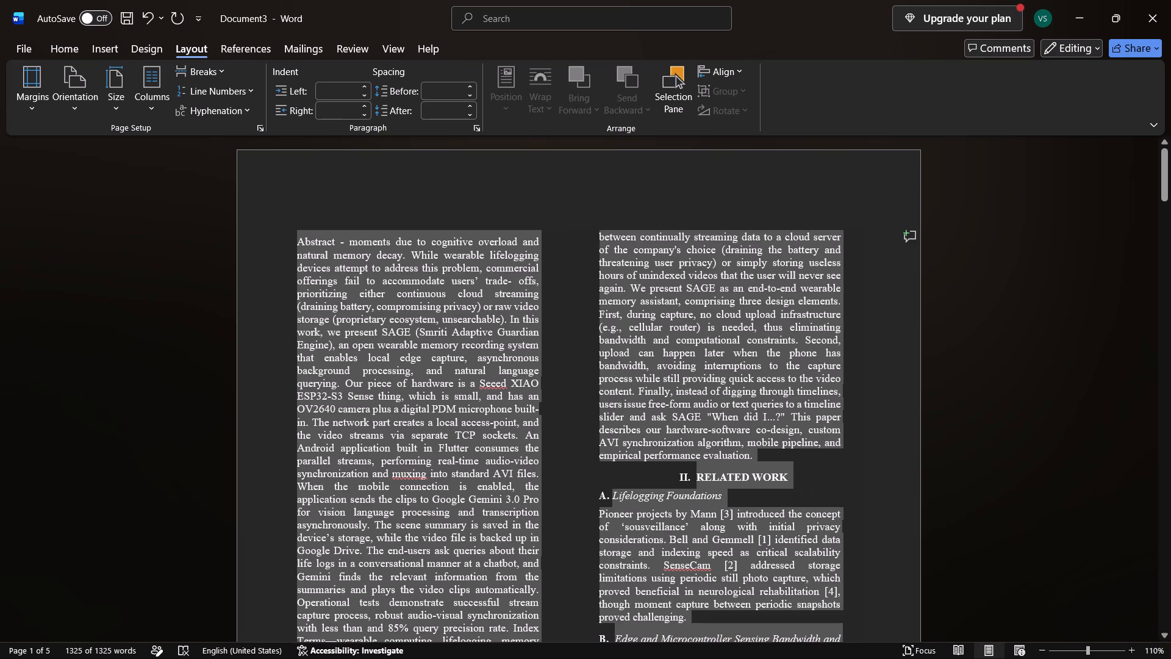
# Examine the text columns, flowcharts, captions and page gaps throughout the paper, and clear the text selection.
pyautogui.scroll(-4, 337, 394)
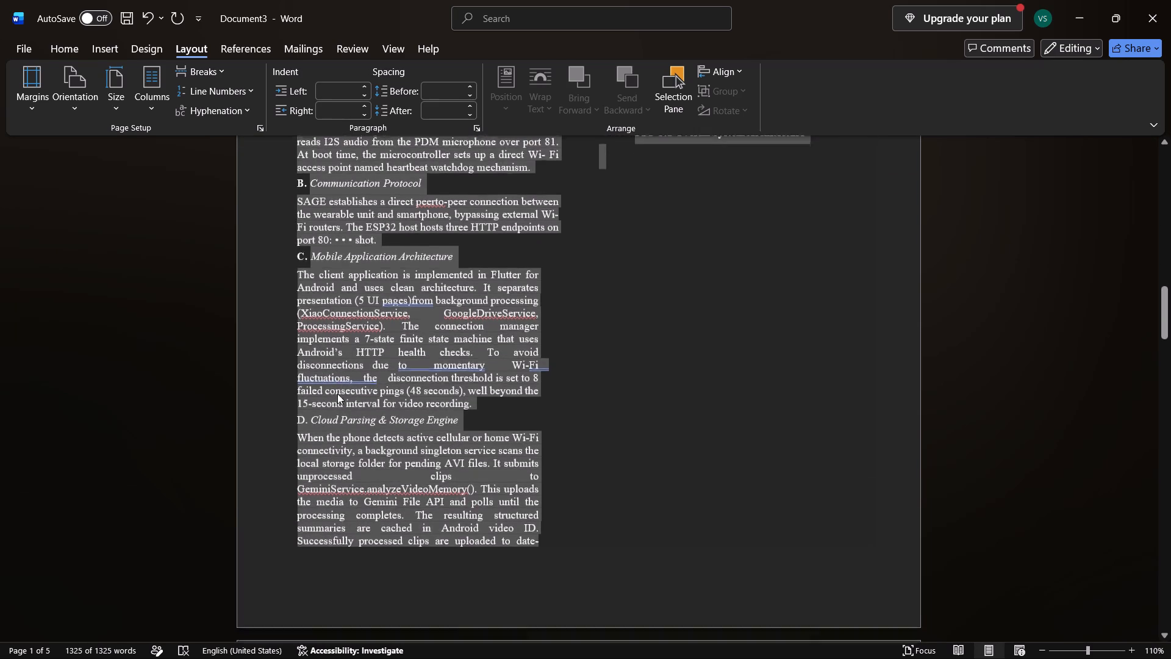
pyautogui.scroll(1, 337, 394)
pyautogui.scroll(-3, 337, 394)
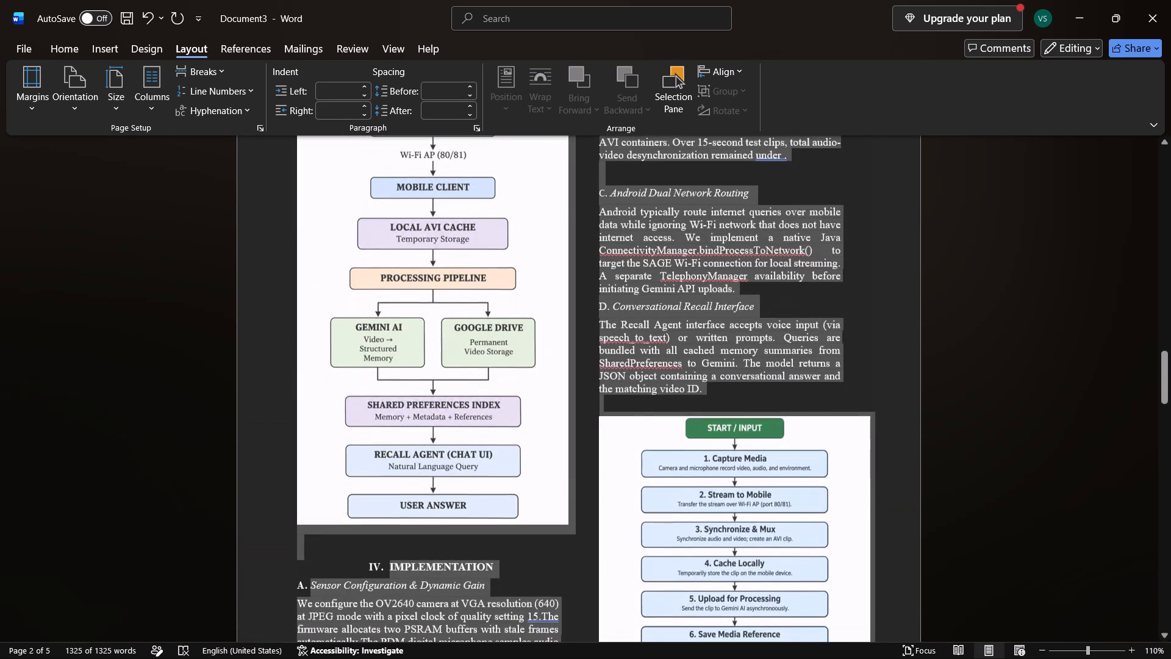
pyautogui.scroll(-7, 337, 394)
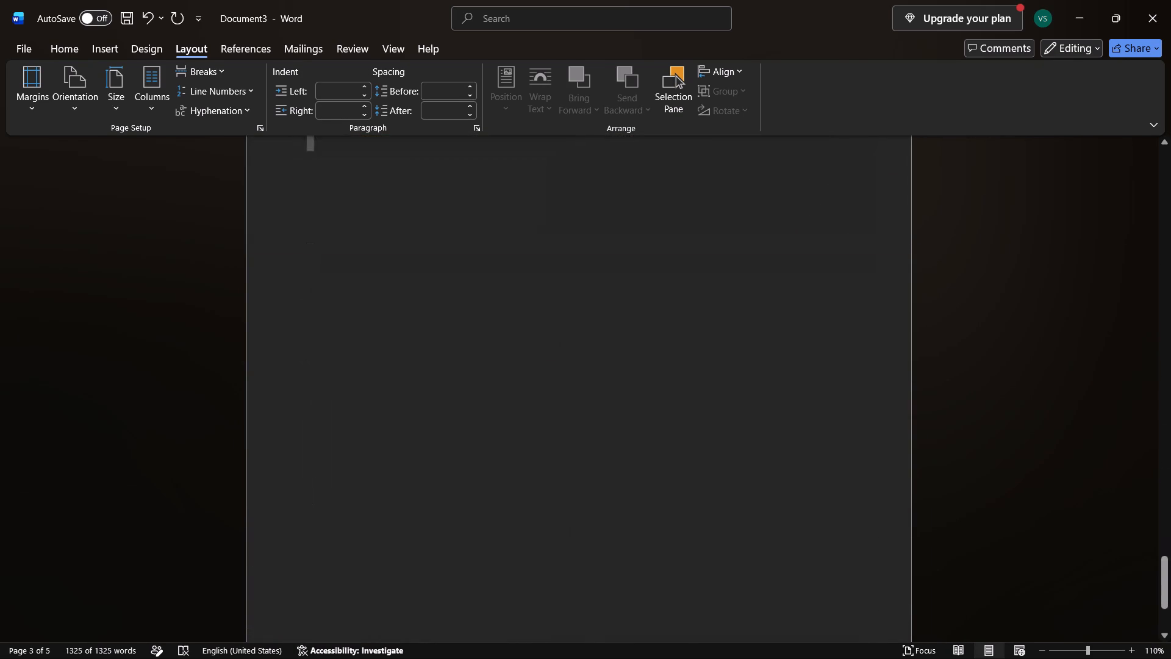
pyautogui.scroll(1, 337, 394)
pyautogui.scroll(-2, 337, 394)
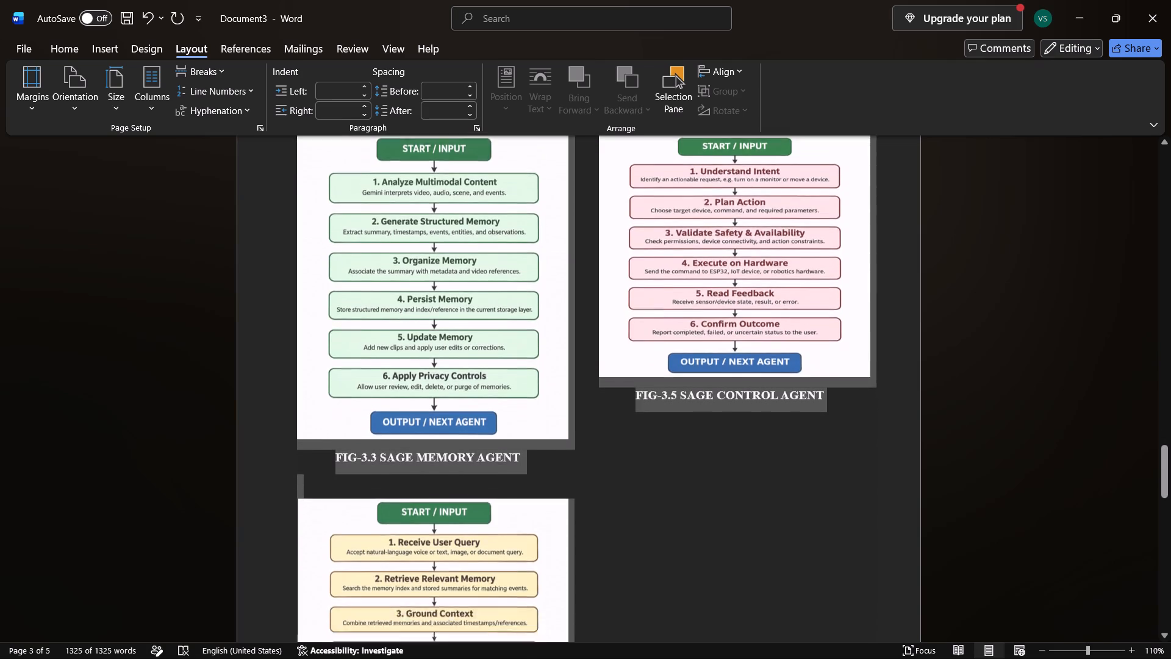
pyautogui.scroll(-2, 337, 394)
pyautogui.hscroll(1, 337, 394)
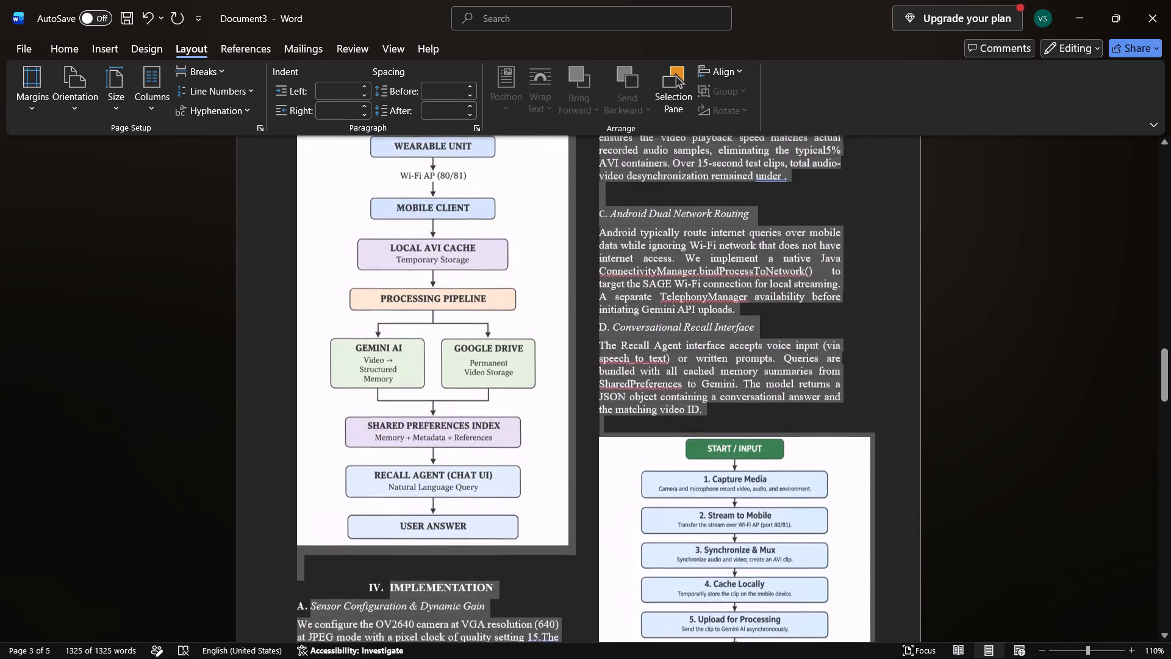
pyautogui.scroll(7, 337, 394)
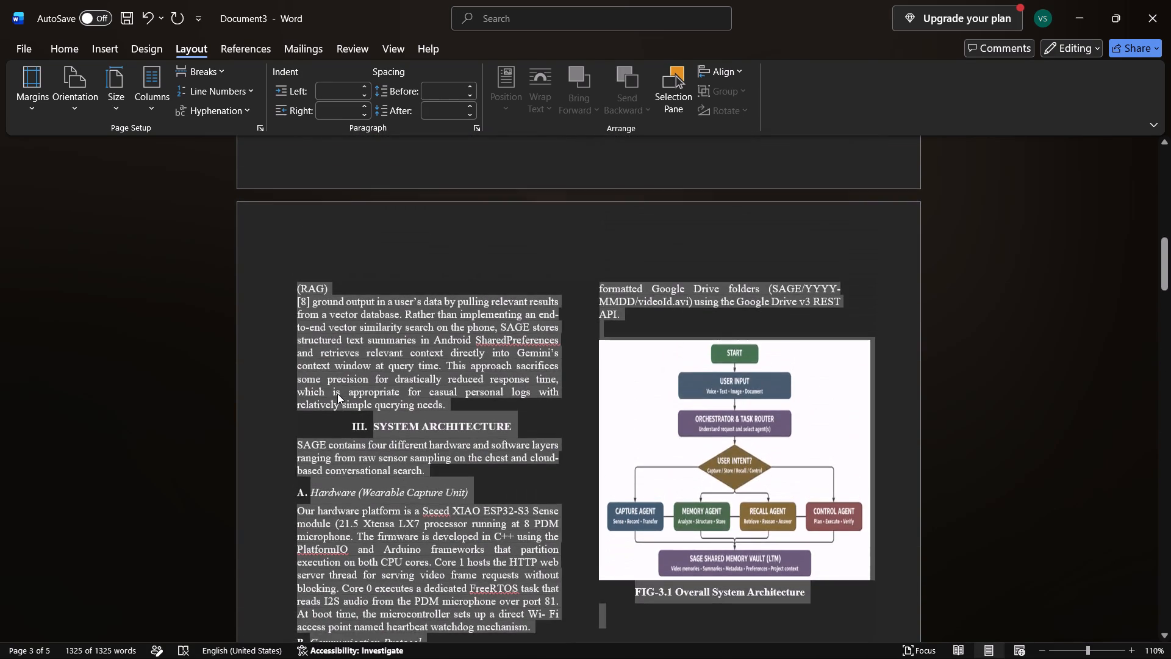
pyautogui.scroll(-5, 337, 394)
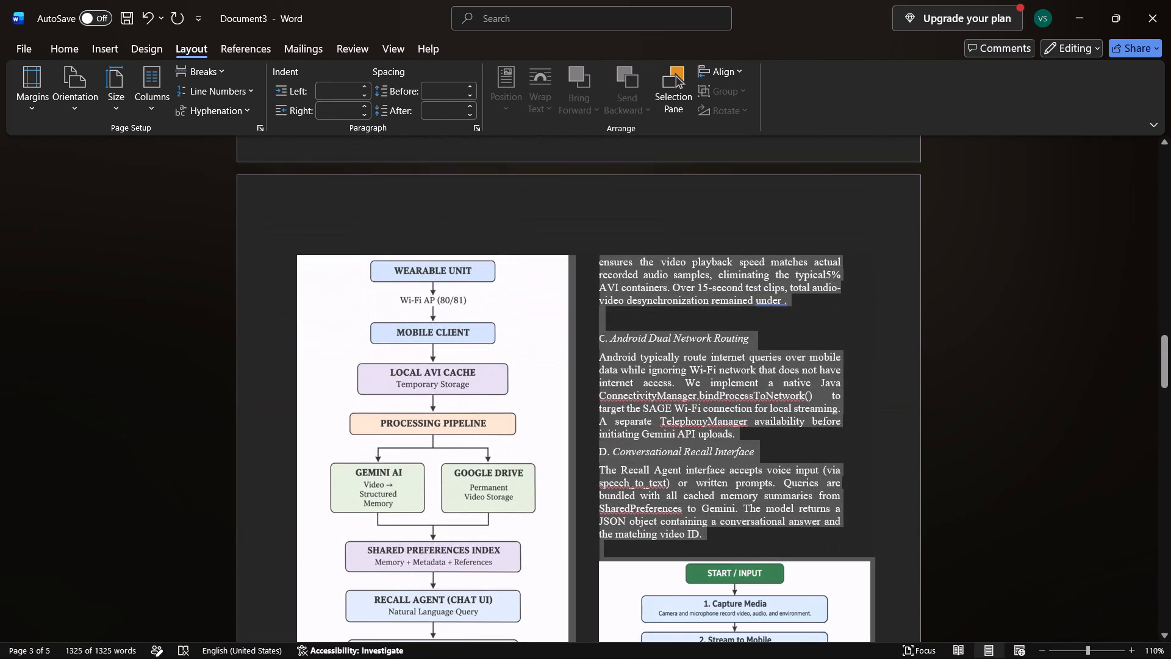
pyautogui.scroll(2, 337, 394)
pyautogui.click(330, 372)
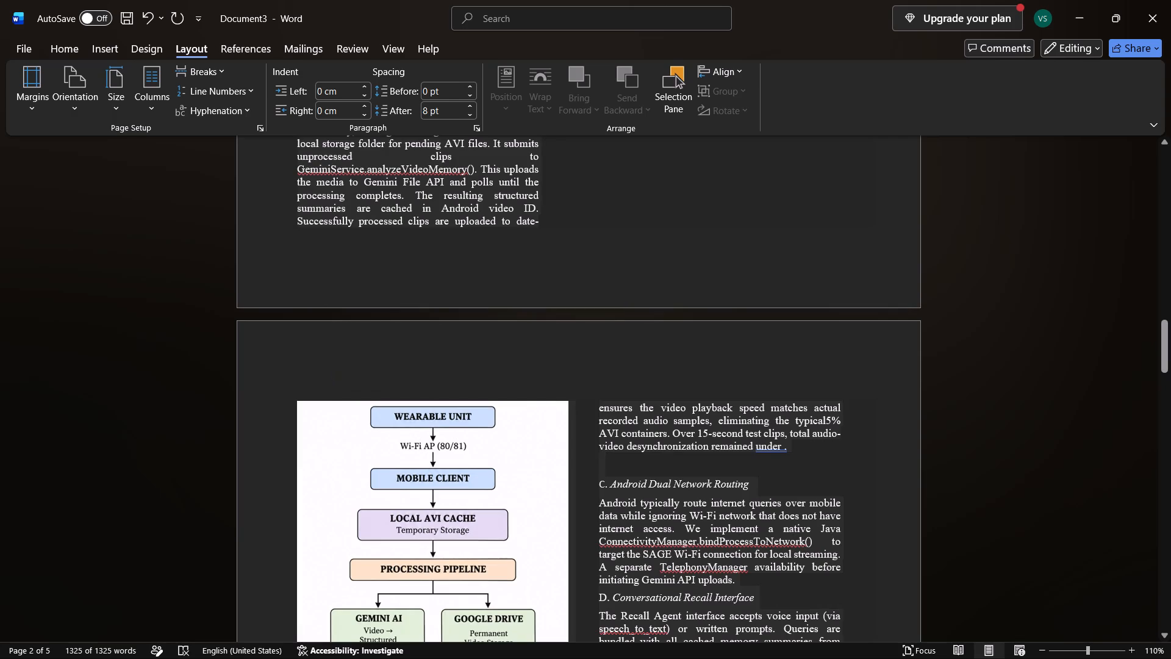
pyautogui.click(307, 380)
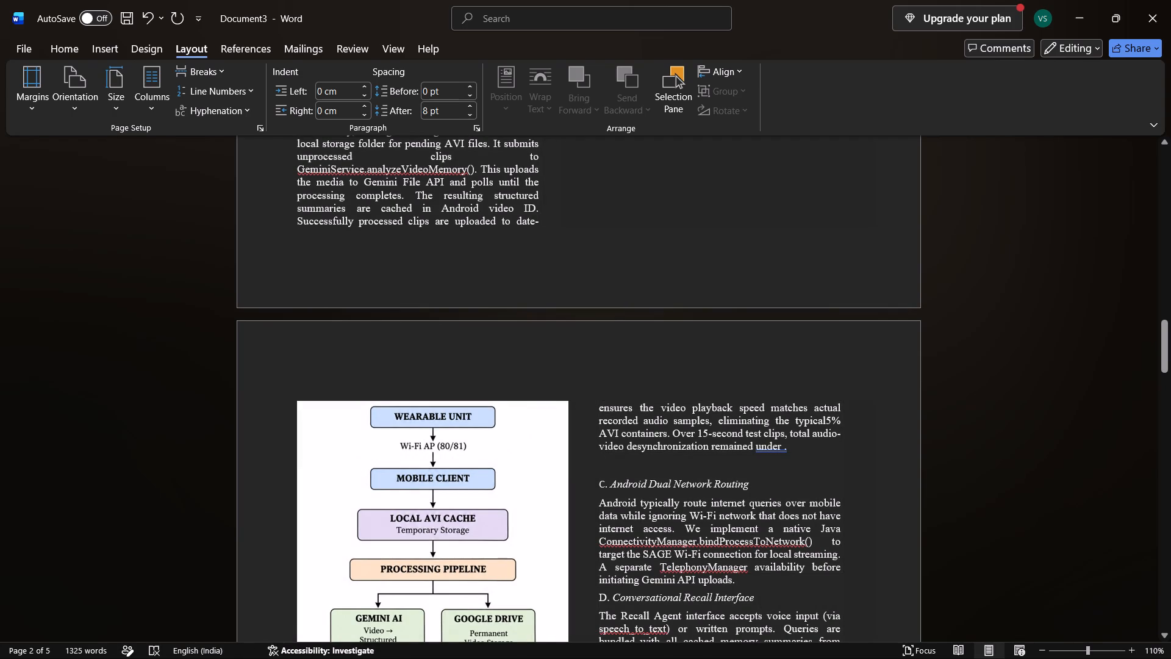
# Shorten the WEARABLE UNIT flowchart to about four fifths of its height so it fits in the preceding page's second column, below FIG-3.1.
pyautogui.click(294, 402)
pyautogui.click(652, 227)
pyautogui.scroll(1, 652, 227)
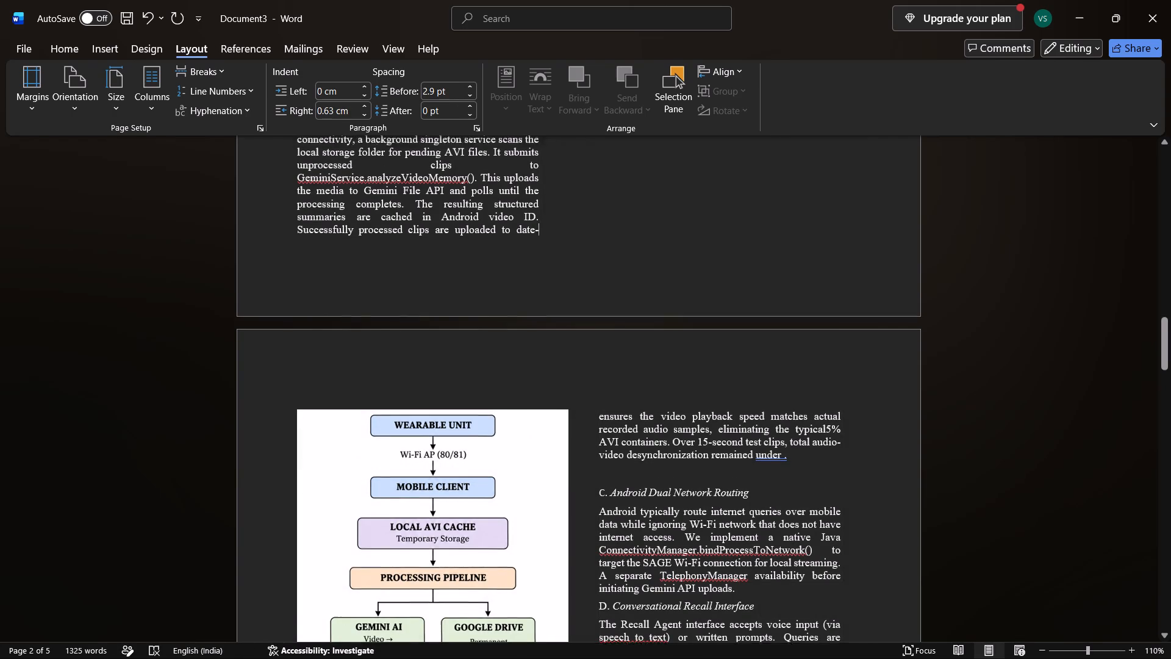
pyautogui.scroll(3, 652, 227)
pyautogui.scroll(-3, 709, 476)
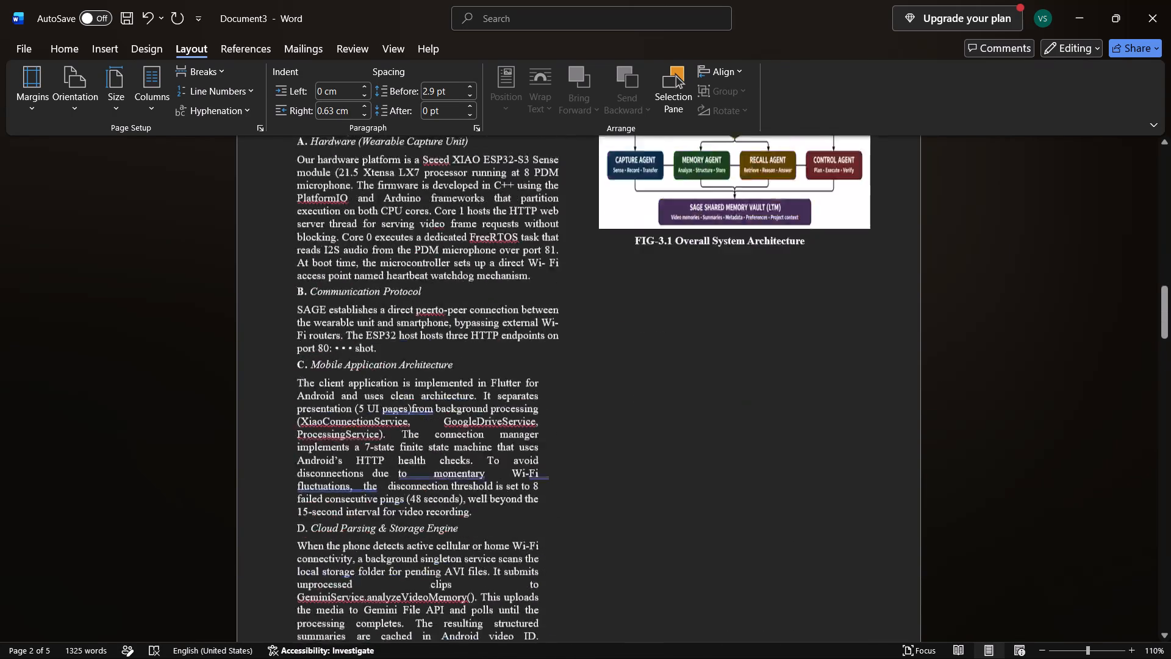
pyautogui.scroll(-2, 709, 476)
pyautogui.scroll(3, 709, 476)
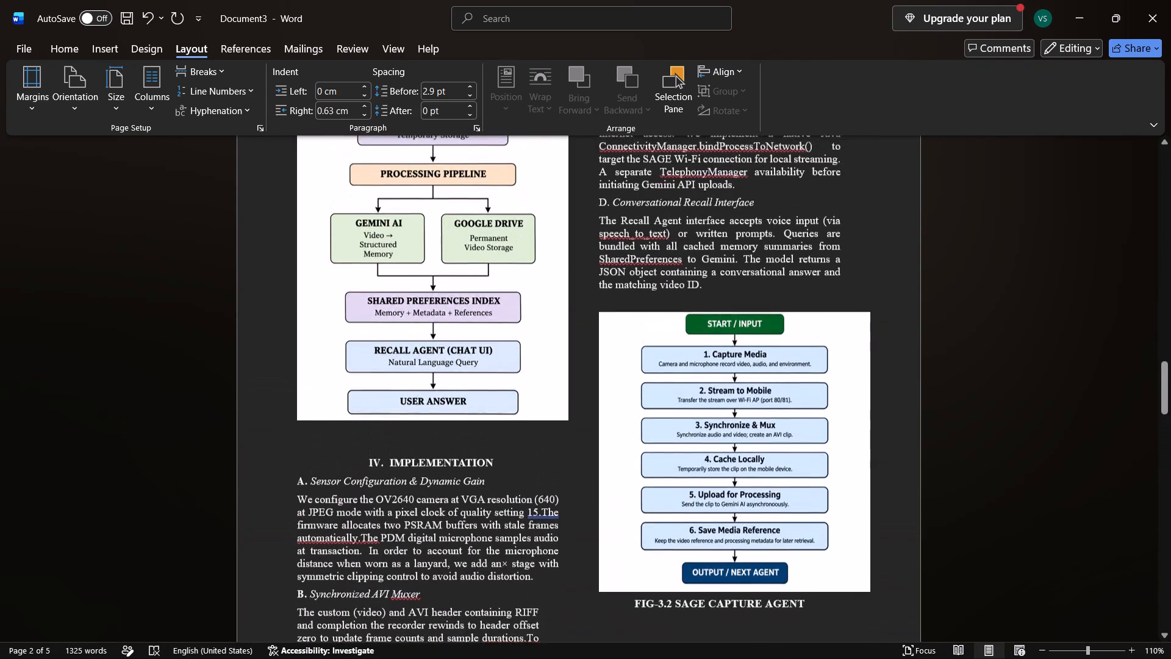
pyautogui.click(506, 367)
pyautogui.scroll(4, 506, 367)
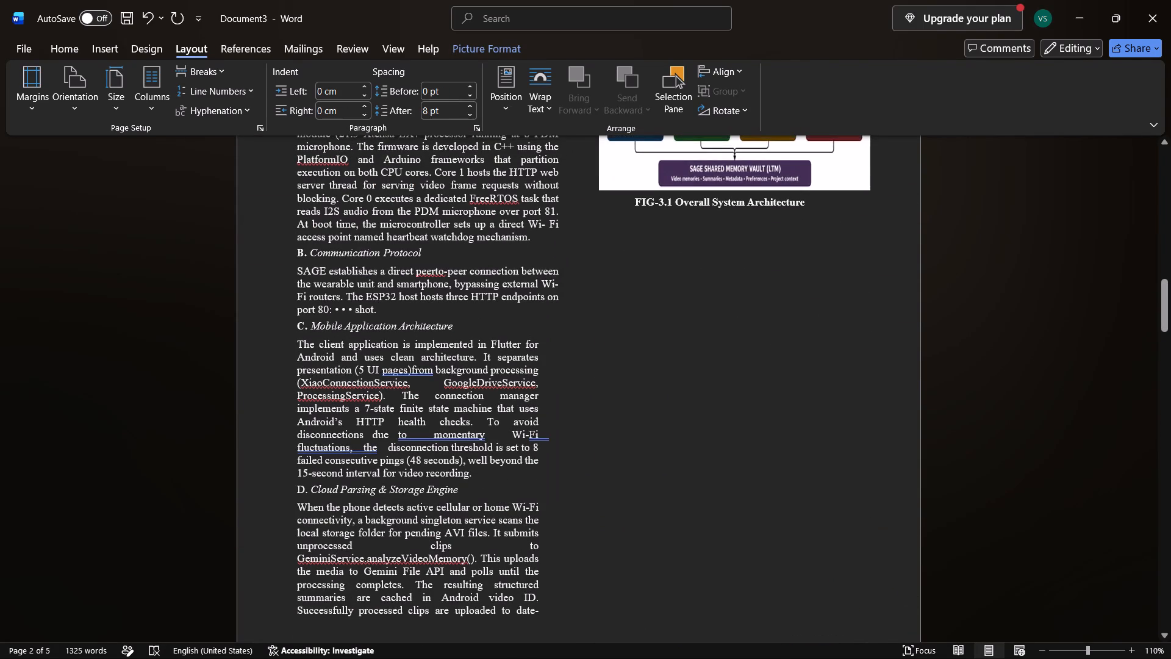
pyautogui.scroll(-2, 430, 555)
pyautogui.scroll(-1, 428, 607)
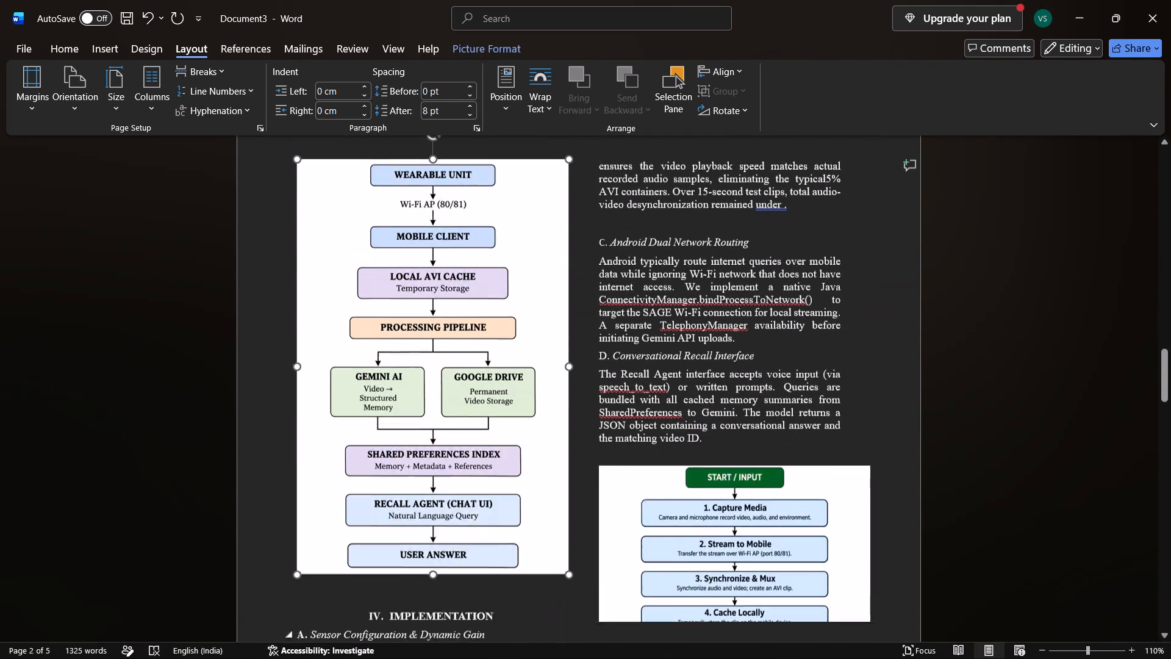
pyautogui.scroll(-1, 428, 607)
pyautogui.moveTo(434, 536); pyautogui.dragTo(433, 459)
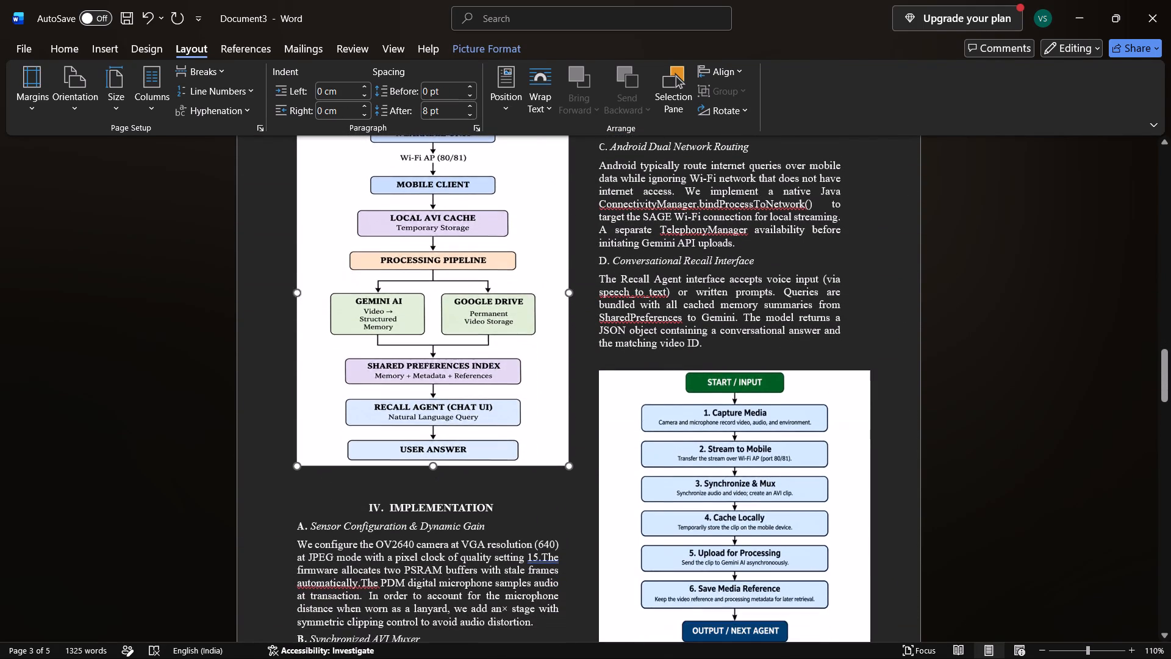
pyautogui.moveTo(433, 459); pyautogui.dragTo(434, 453)
# Examine how the text, flowcharts and captions flow from the resized WEARABLE UNIT flowchart to the last page.
pyautogui.hscroll(1, 434, 453)
pyautogui.scroll(1, 434, 453)
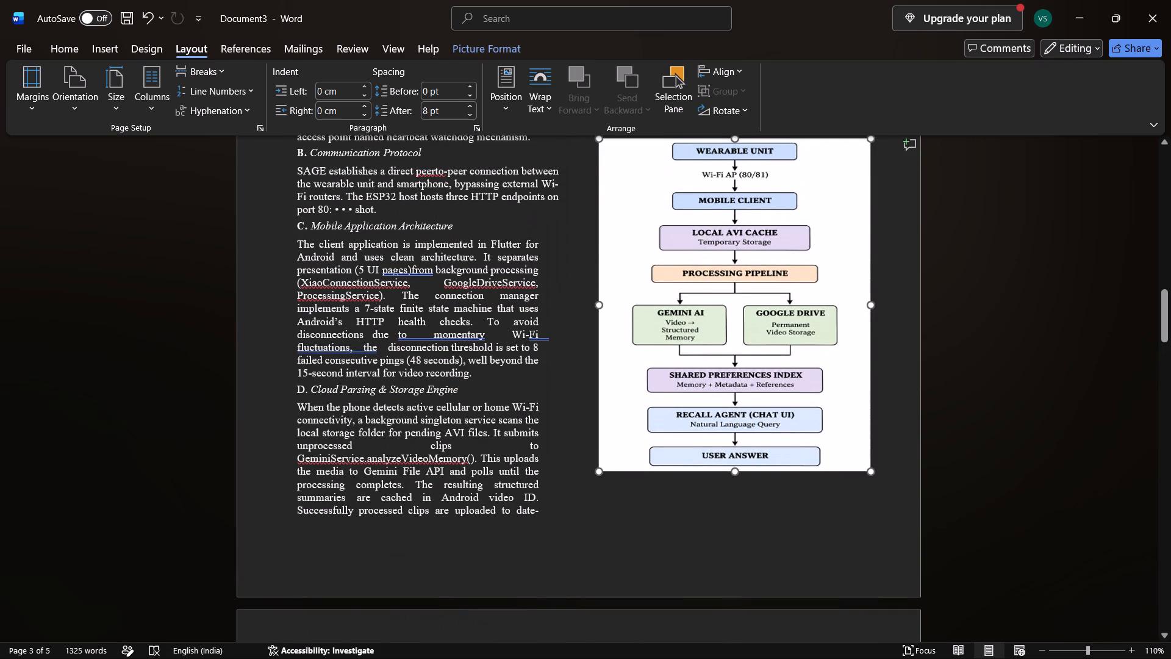
pyautogui.scroll(1, 434, 453)
pyautogui.scroll(-5, 434, 453)
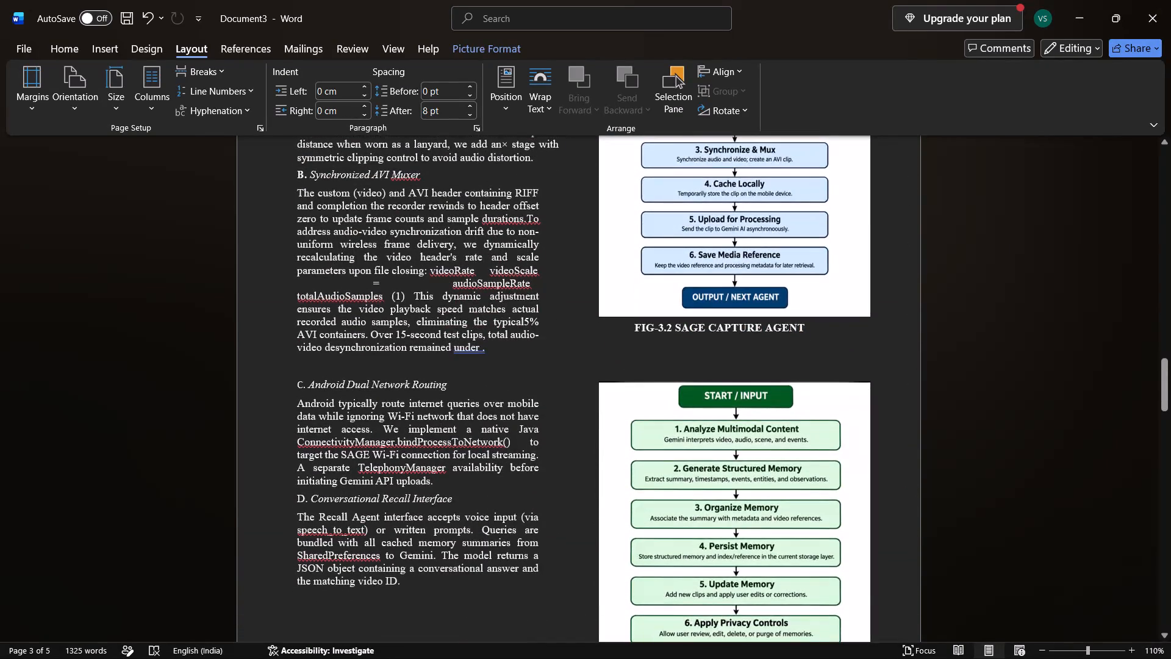
pyautogui.scroll(-7, 434, 453)
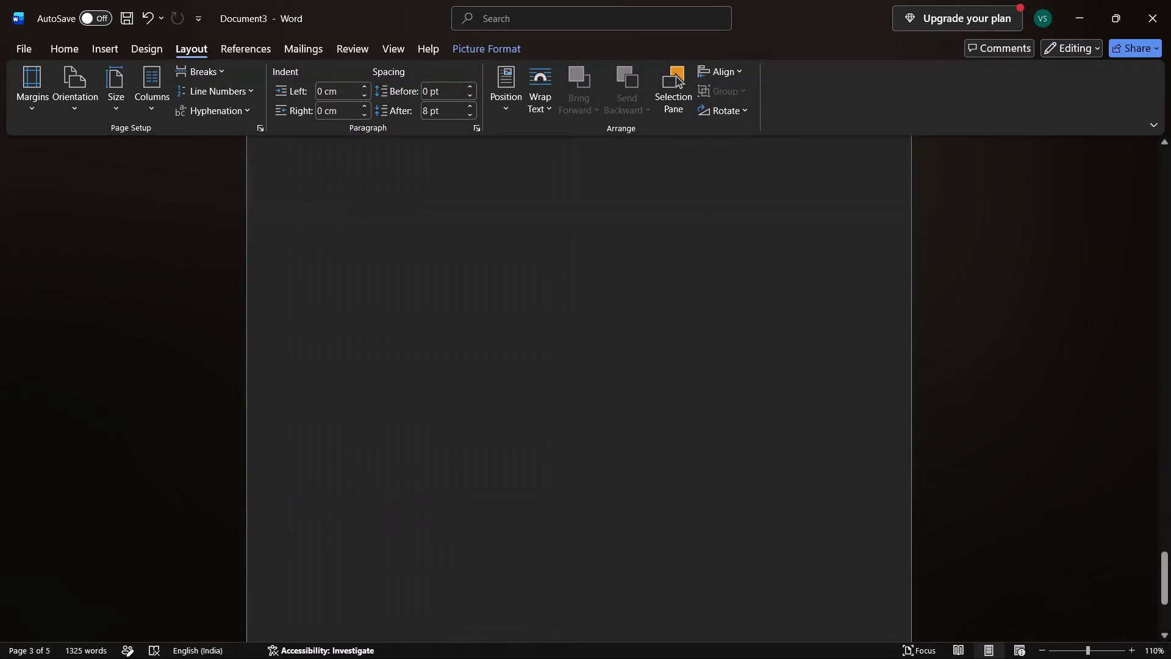
pyautogui.scroll(5, 434, 453)
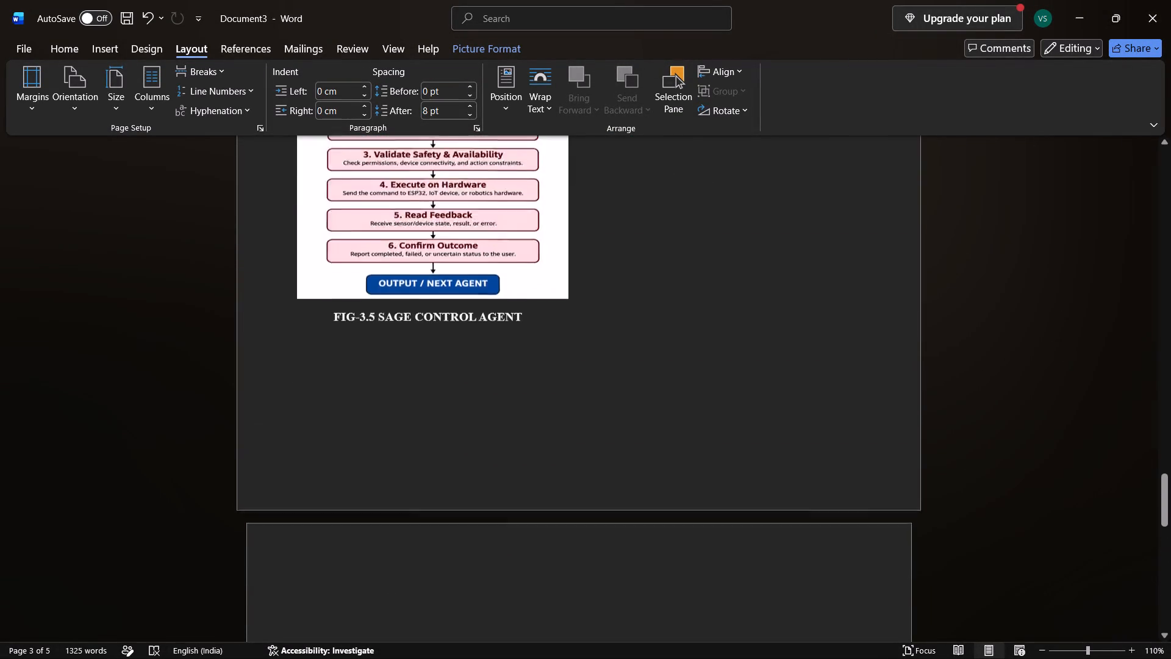
pyautogui.scroll(6, 434, 453)
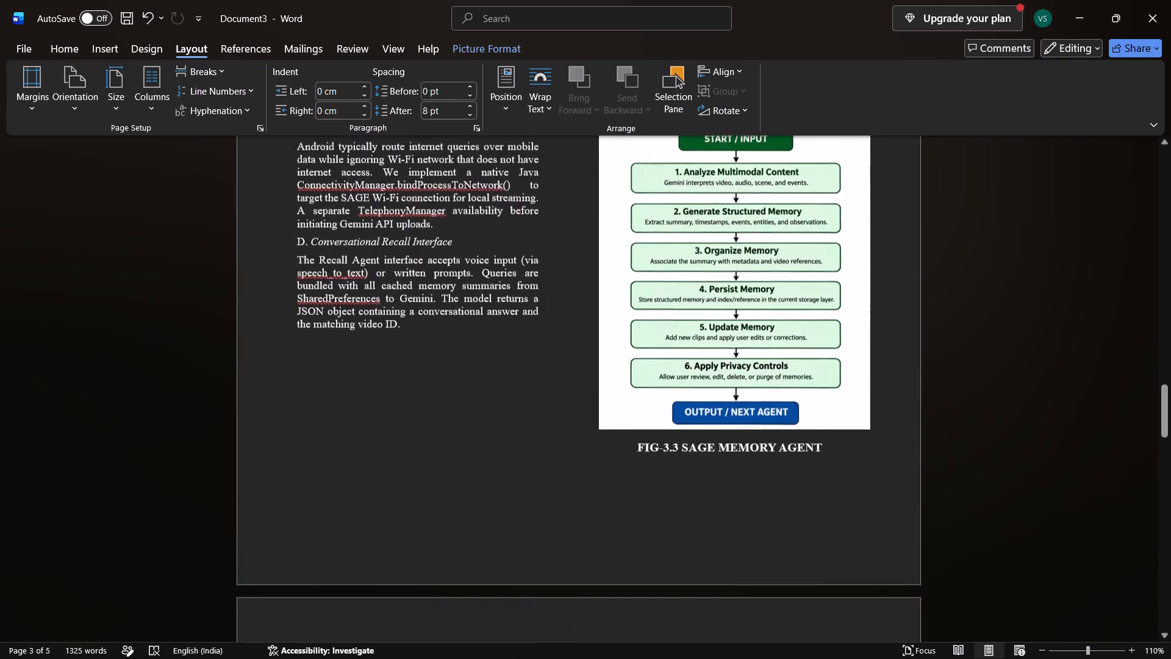
pyautogui.scroll(2, 434, 453)
pyautogui.scroll(-2, 434, 453)
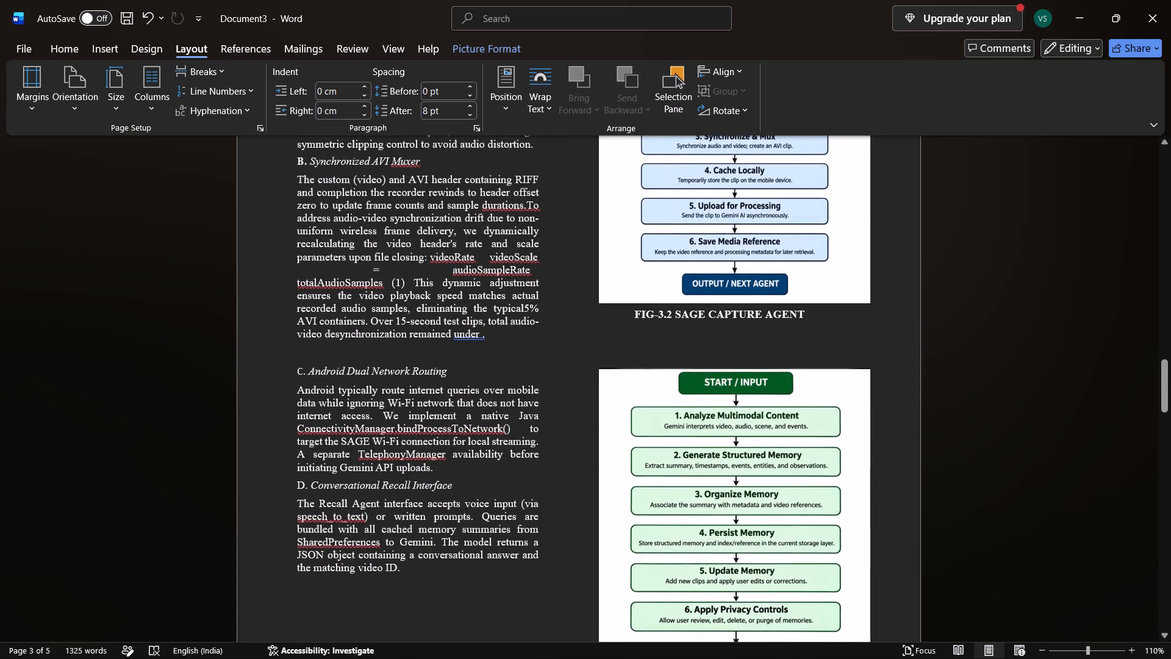
pyautogui.scroll(-4, 434, 453)
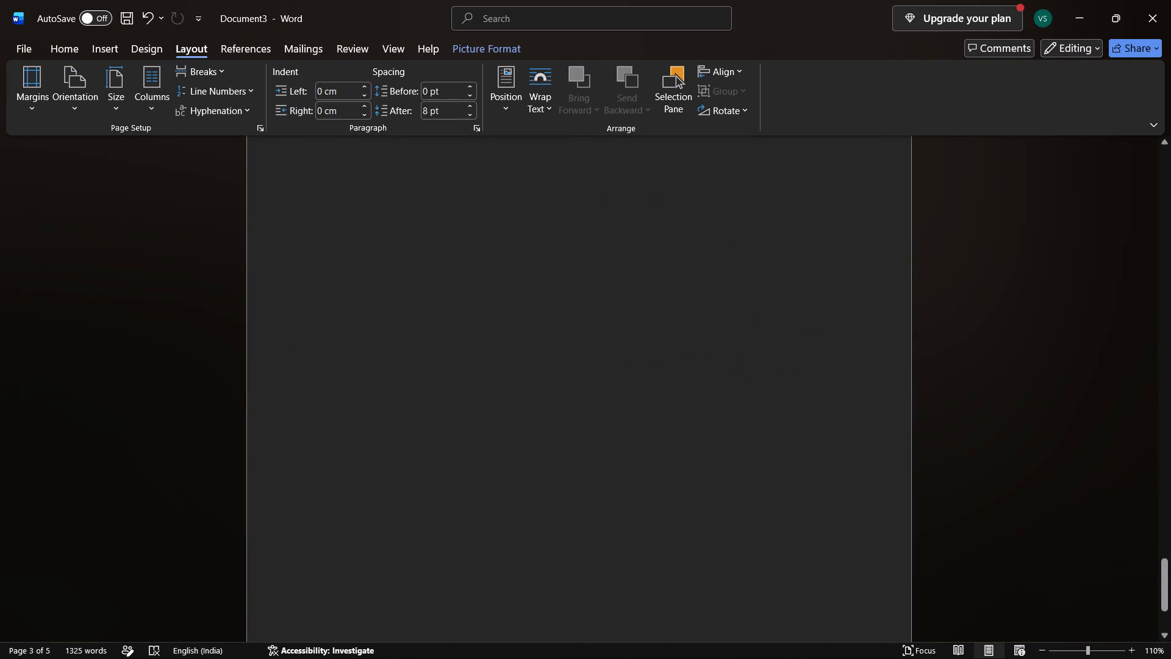
pyautogui.scroll(7, 434, 453)
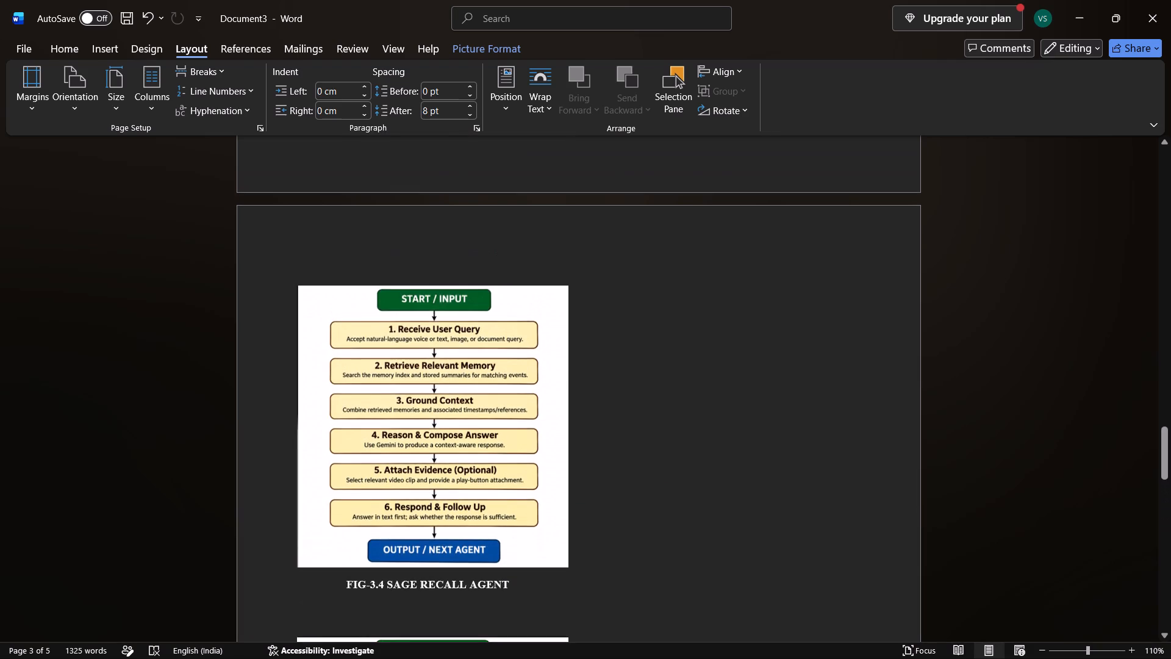
# Add a run of twelve blank lines after the "FIG-3.5 SAGE CONTROL AGENT" caption to continue past the flowchart.
pyautogui.click(651, 289)
pyautogui.doubleClick(651, 289)
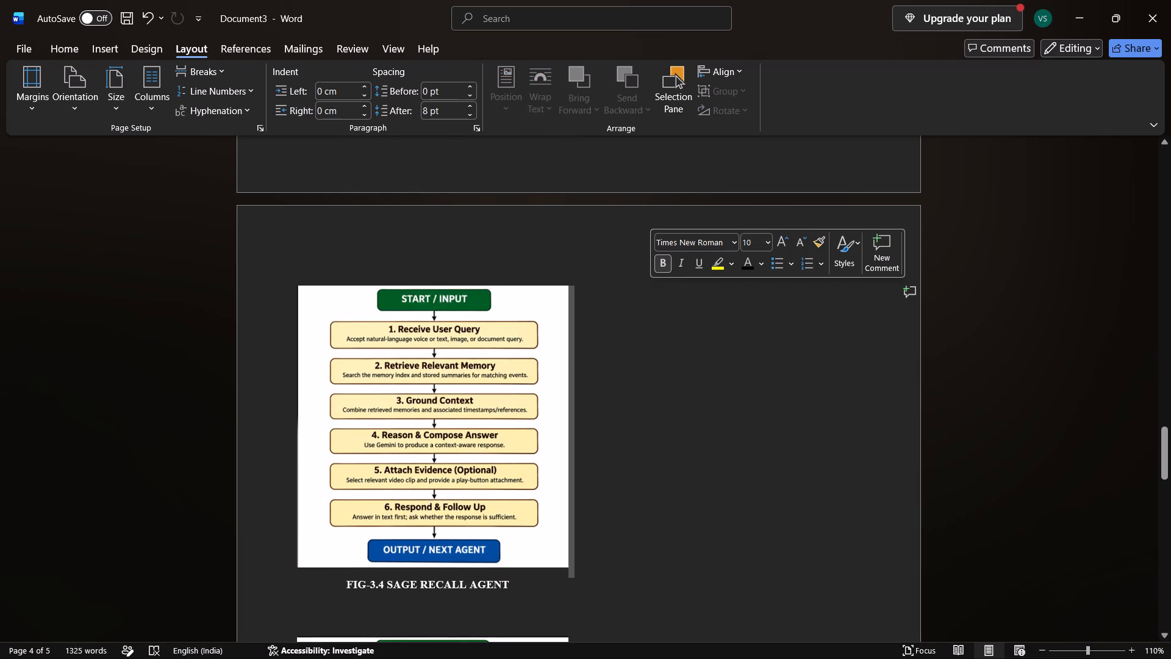
pyautogui.click(651, 289)
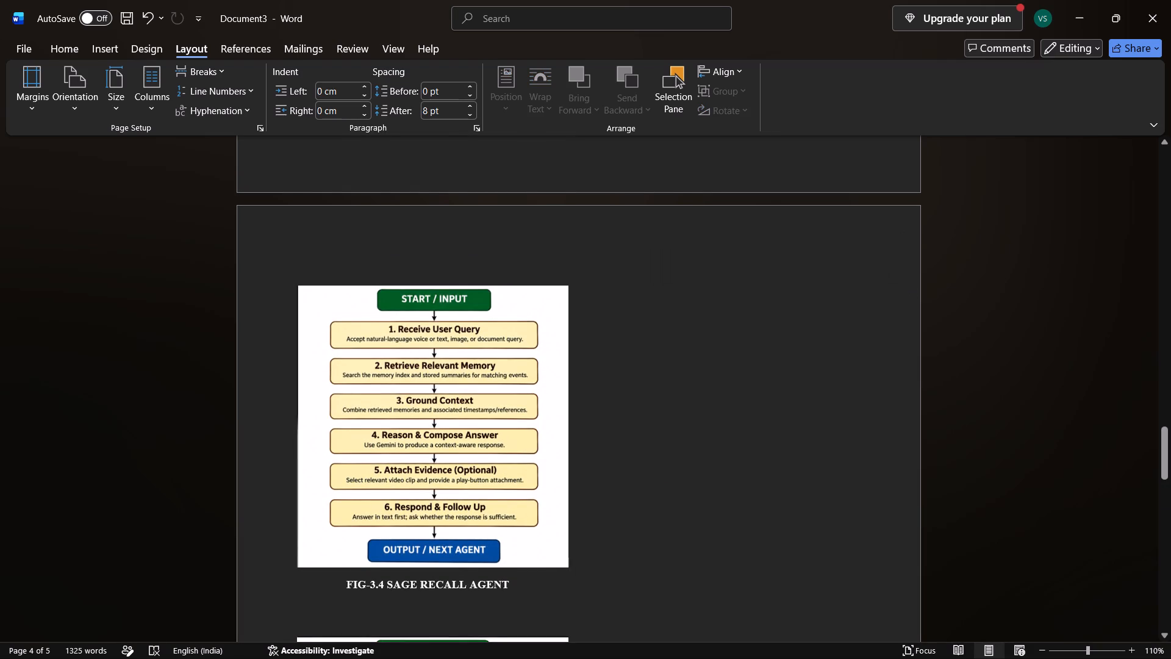
pyautogui.scroll(-2, 606, 478)
pyautogui.click(442, 486)
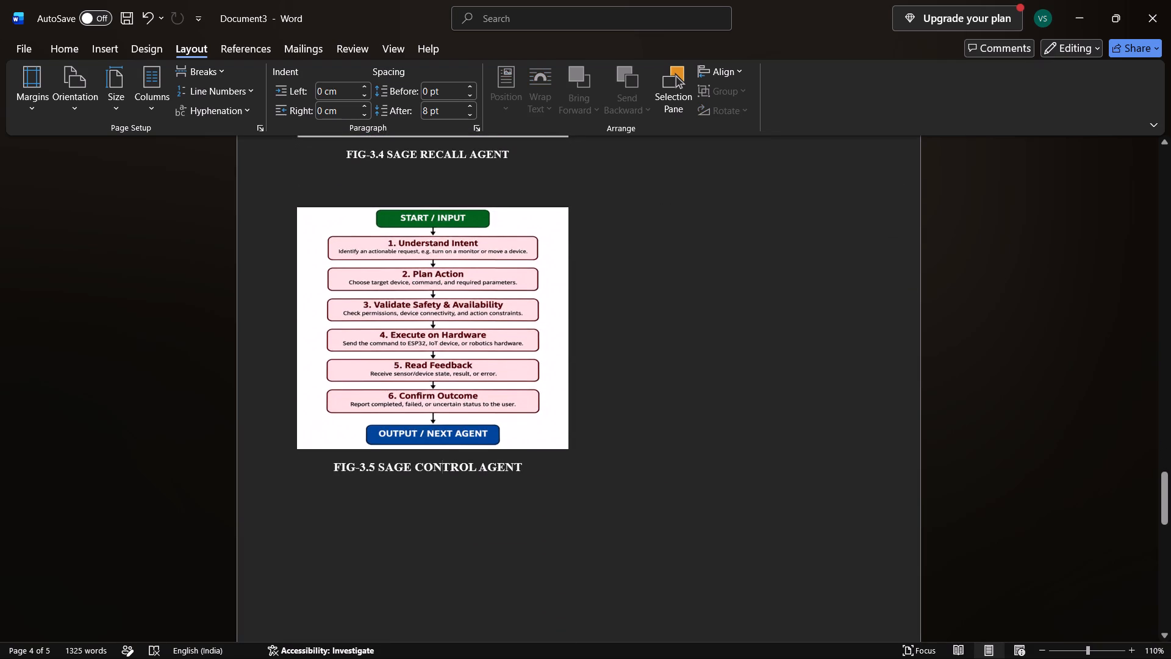
pyautogui.click(564, 456)
pyautogui.click(553, 470)
pyautogui.press('Return')
pyautogui.press('Return')
pyautogui.press('Return')
pyautogui.press('Return')
pyautogui.press('Return')
pyautogui.press('Return')
pyautogui.press('Return')
pyautogui.scroll(-1, 553, 470)
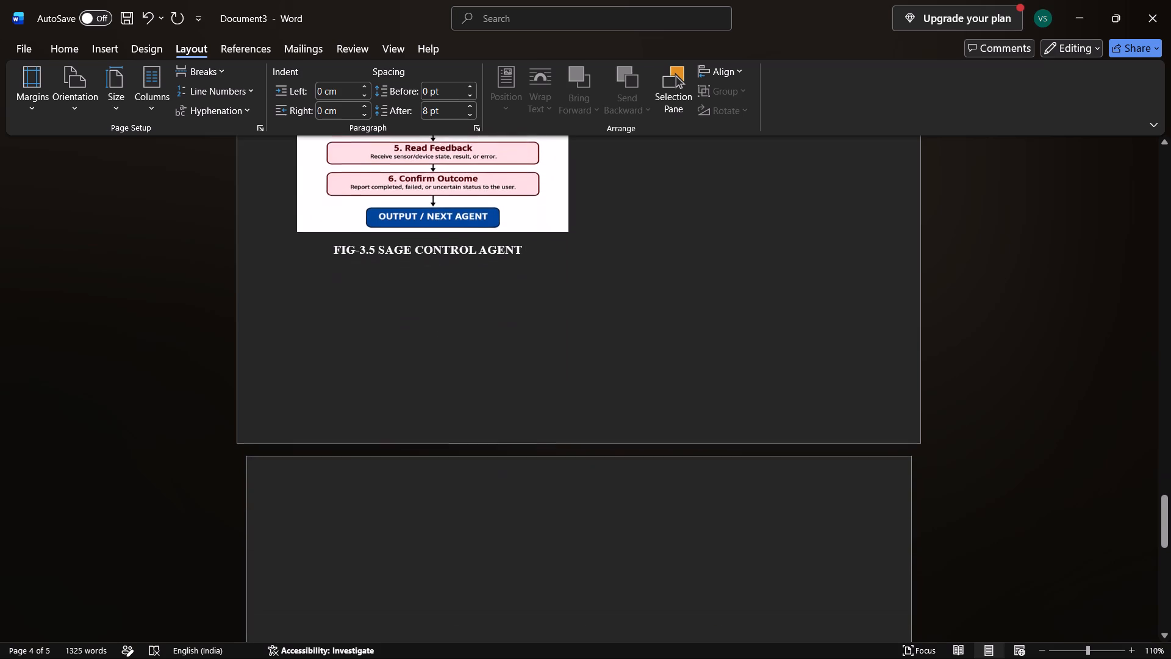
pyautogui.scroll(-1, 553, 470)
pyautogui.press('Return')
pyautogui.press('Return')
pyautogui.press('Return')
pyautogui.press('Return')
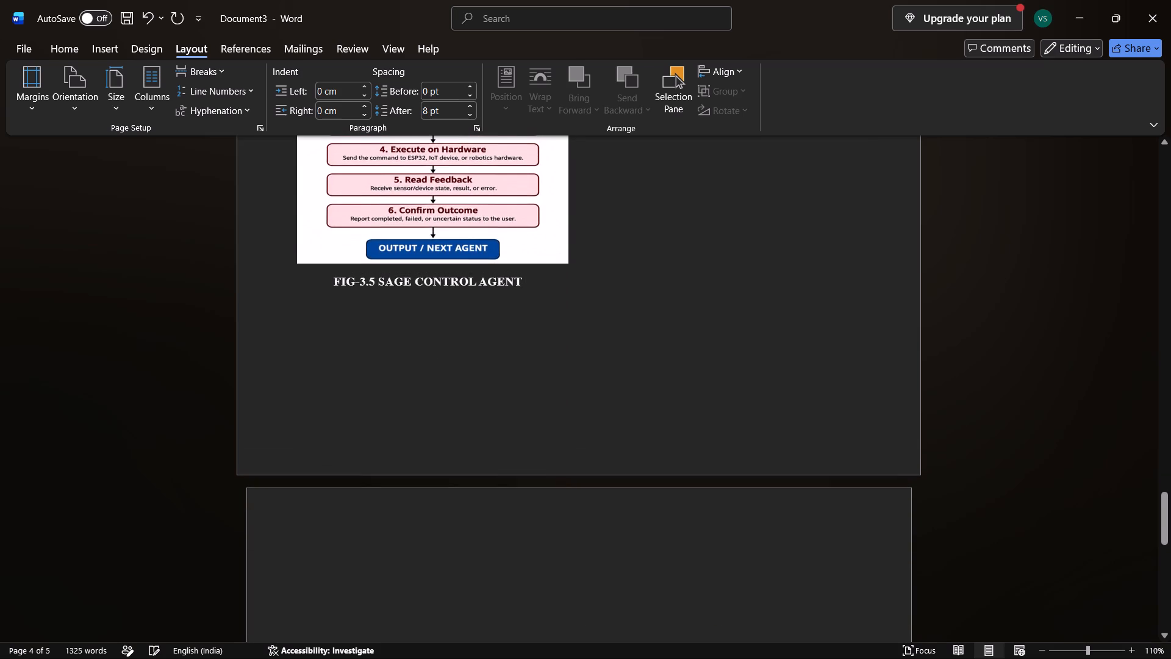
pyautogui.press('Return')
pyautogui.click(295, 315)
# Add four more blank lines to reach the second column beside the SAGE RECALL AGENT flowchart, and left-align the line there.
pyautogui.press('Return')
pyautogui.press('Return')
pyautogui.press('Return')
pyautogui.press('Return')
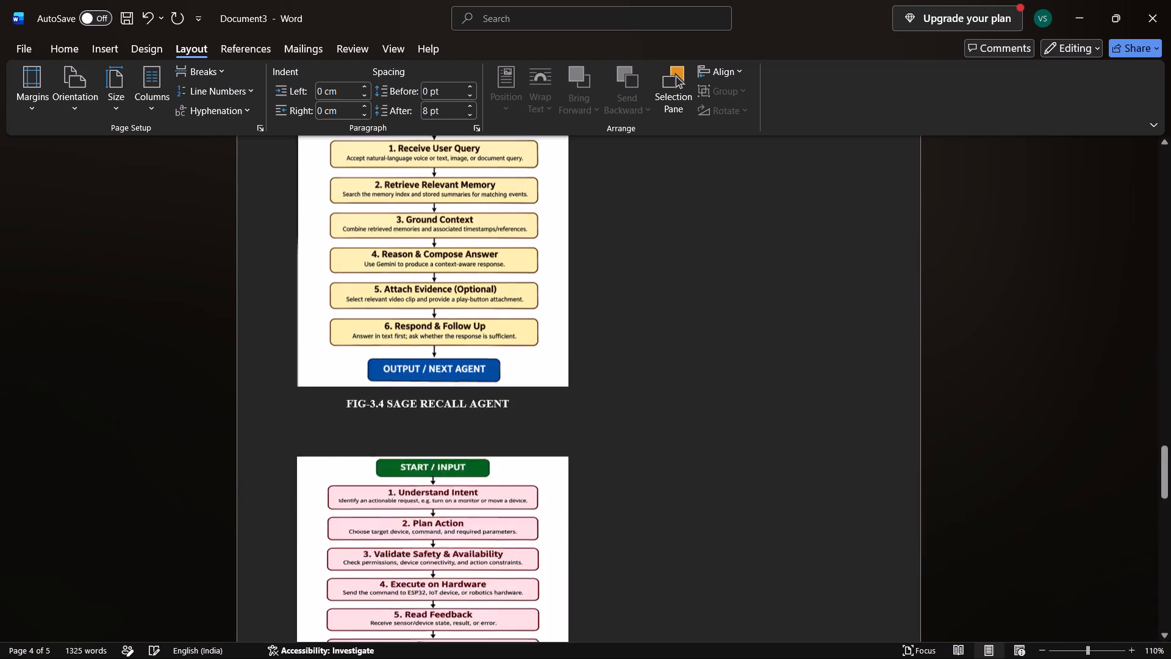
pyautogui.scroll(1, 295, 315)
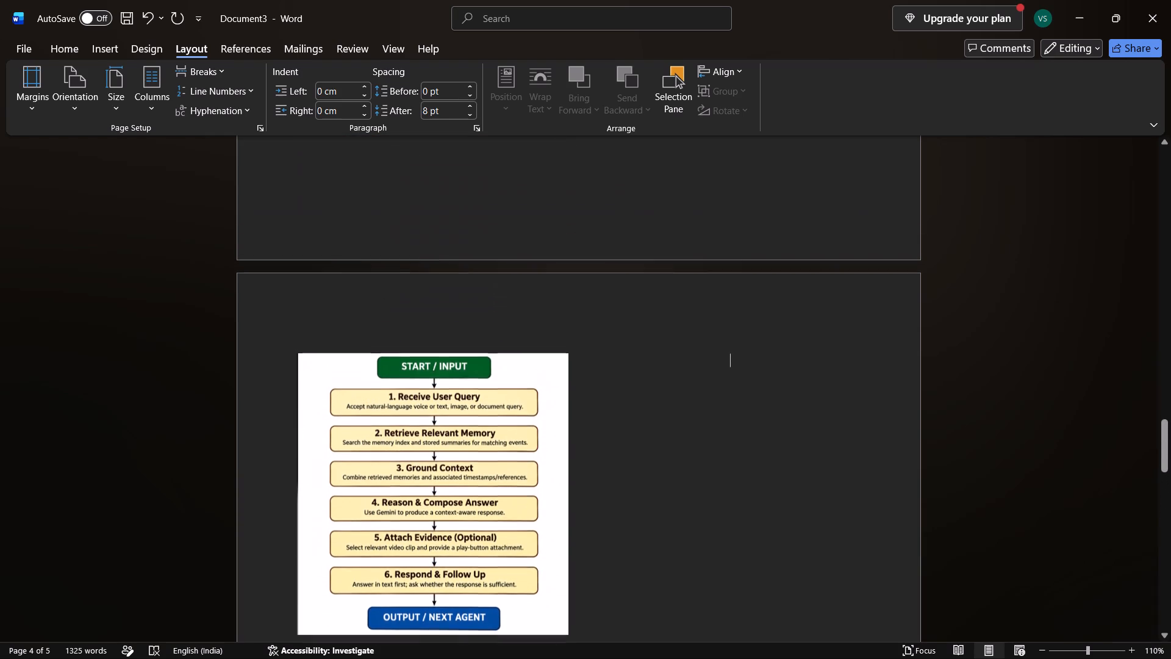
pyautogui.click(62, 55)
pyautogui.click(389, 102)
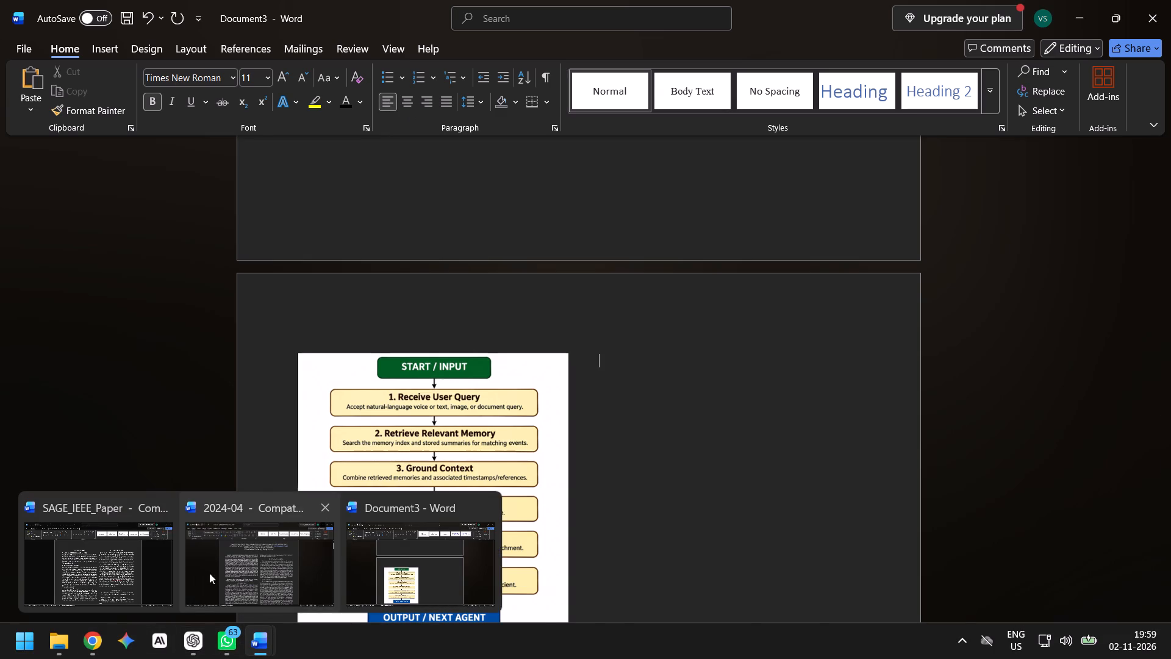
# Copy the EVALUATION section with subsections A to C from SAGE_IEEE_Paper and paste it into Document3's second column beside the SAGE RECALL AGENT flowchart.
pyautogui.click(125, 565)
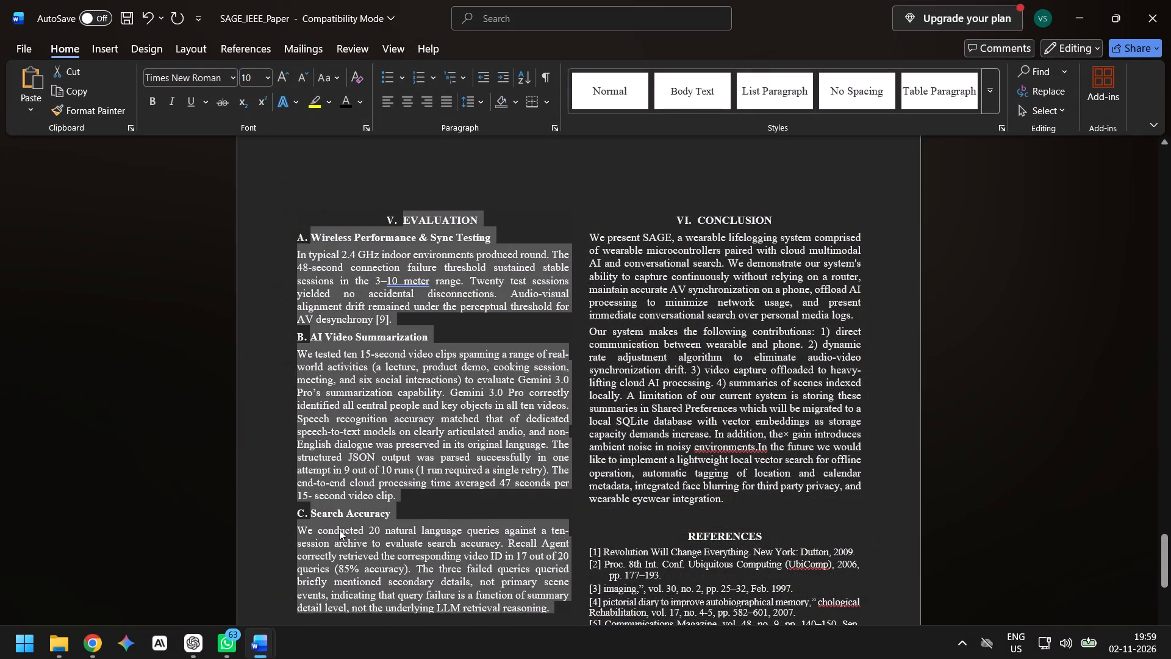
pyautogui.click(402, 220)
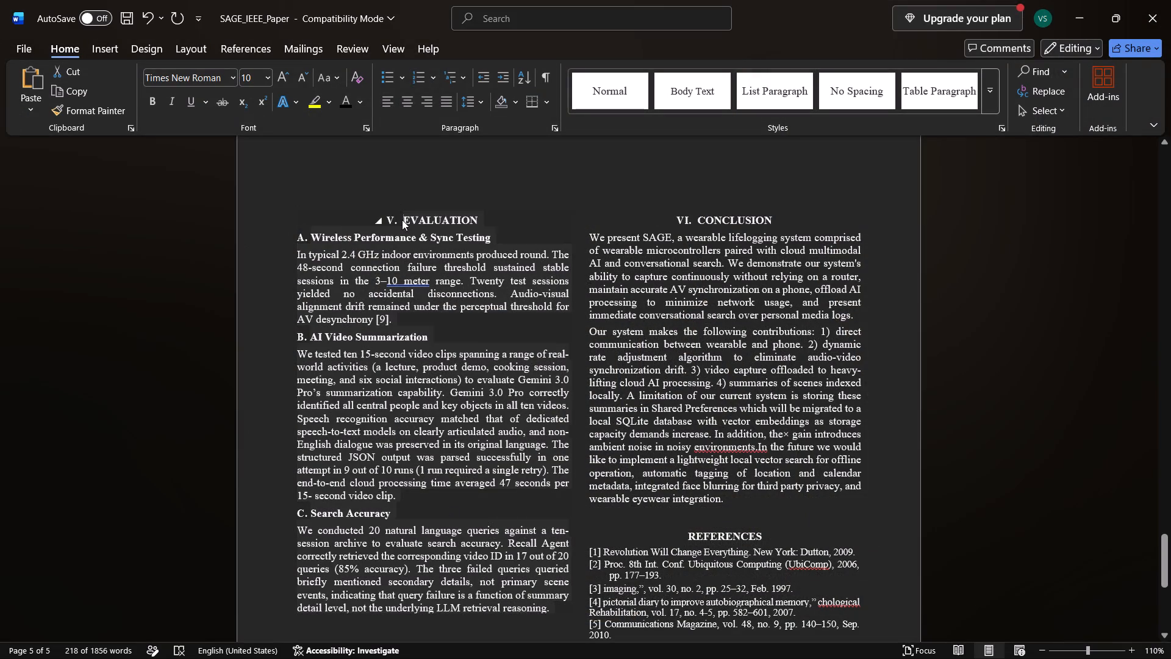
pyautogui.moveTo(402, 220); pyautogui.dragTo(604, 658)
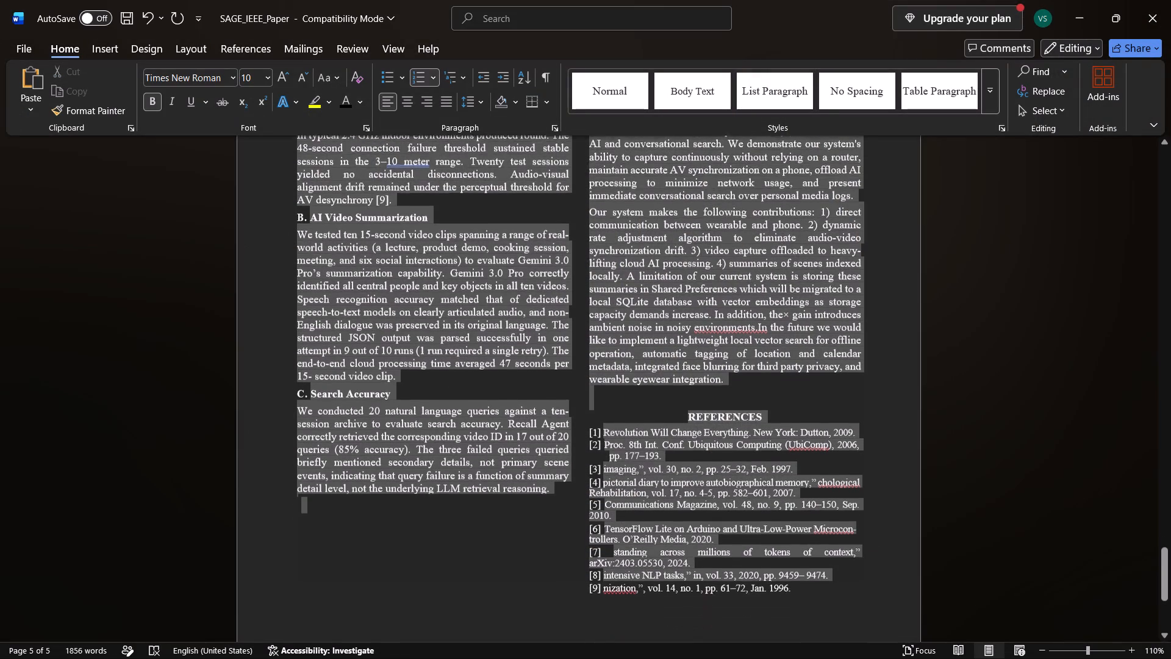
pyautogui.moveTo(604, 658); pyautogui.dragTo(593, 658)
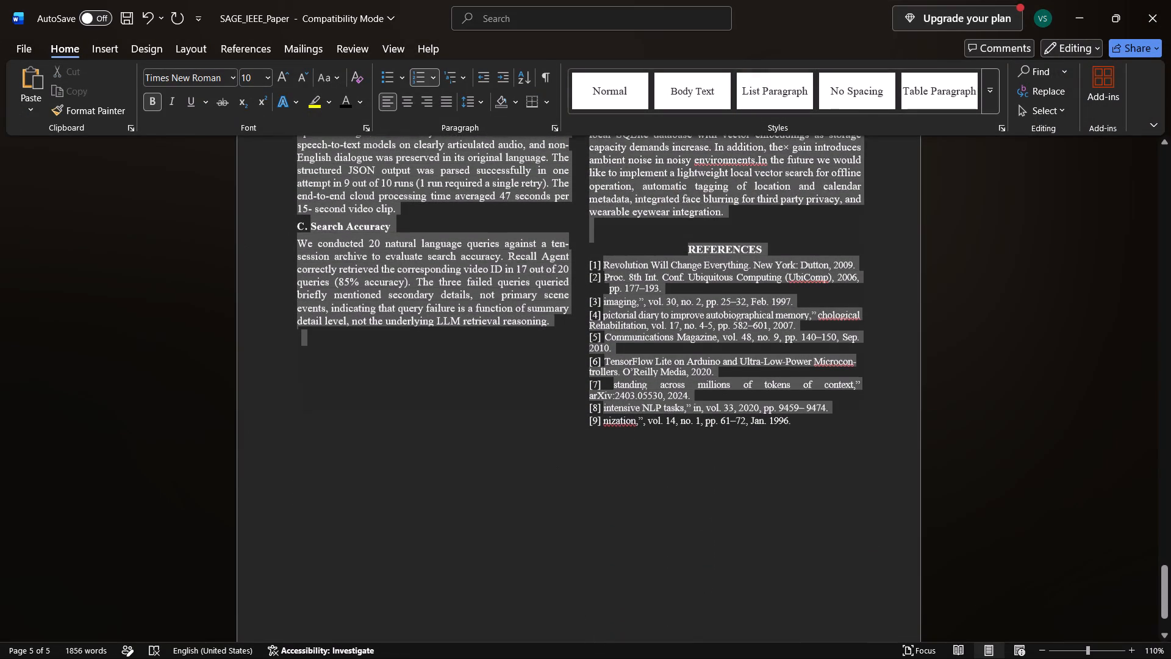
pyautogui.moveTo(593, 658); pyautogui.dragTo(737, 119)
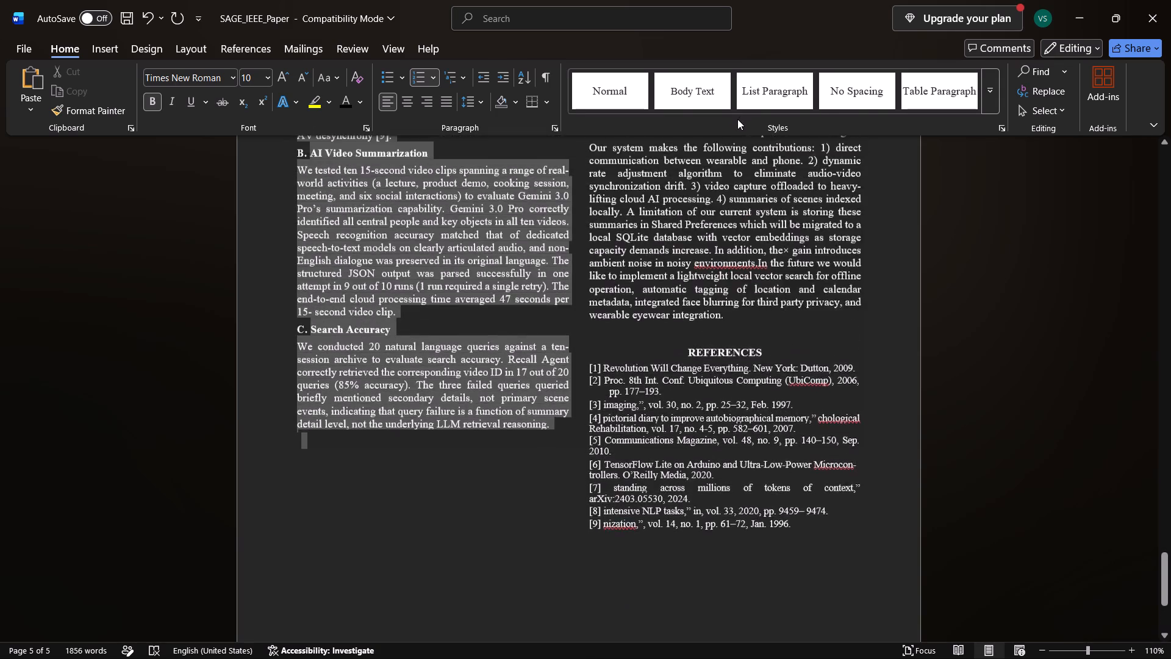
pyautogui.moveTo(737, 119); pyautogui.dragTo(565, 559)
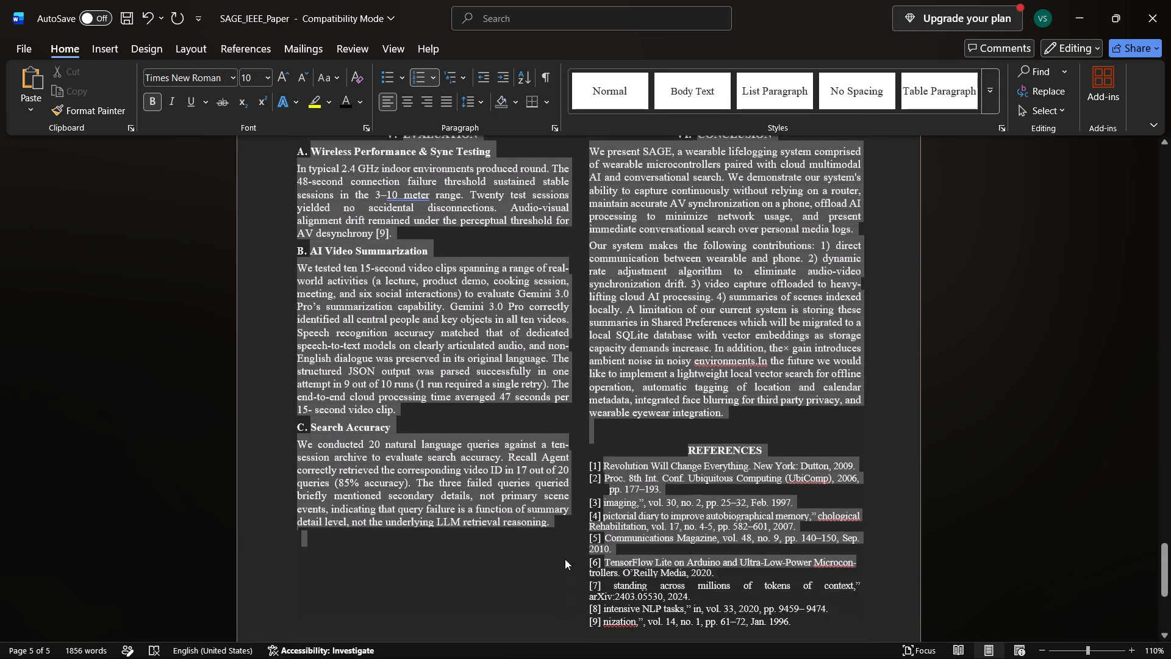
pyautogui.moveTo(565, 559); pyautogui.dragTo(555, 535)
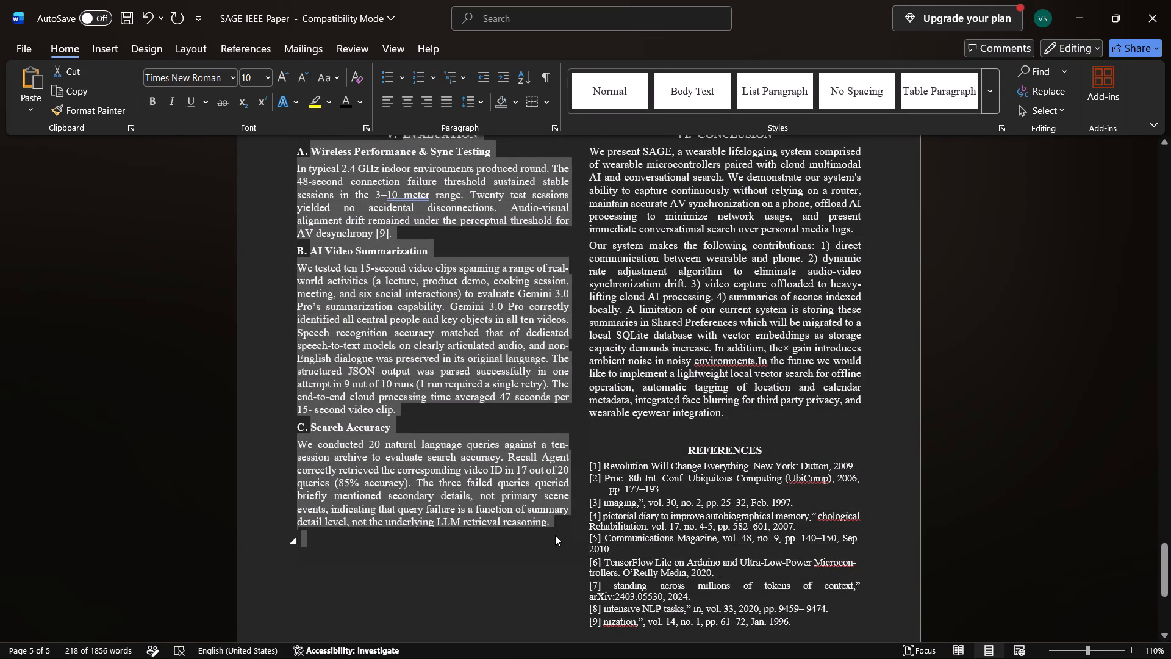
pyautogui.hotkey('ctrl', 'c')
pyautogui.hotkey('alt', 'Tab')
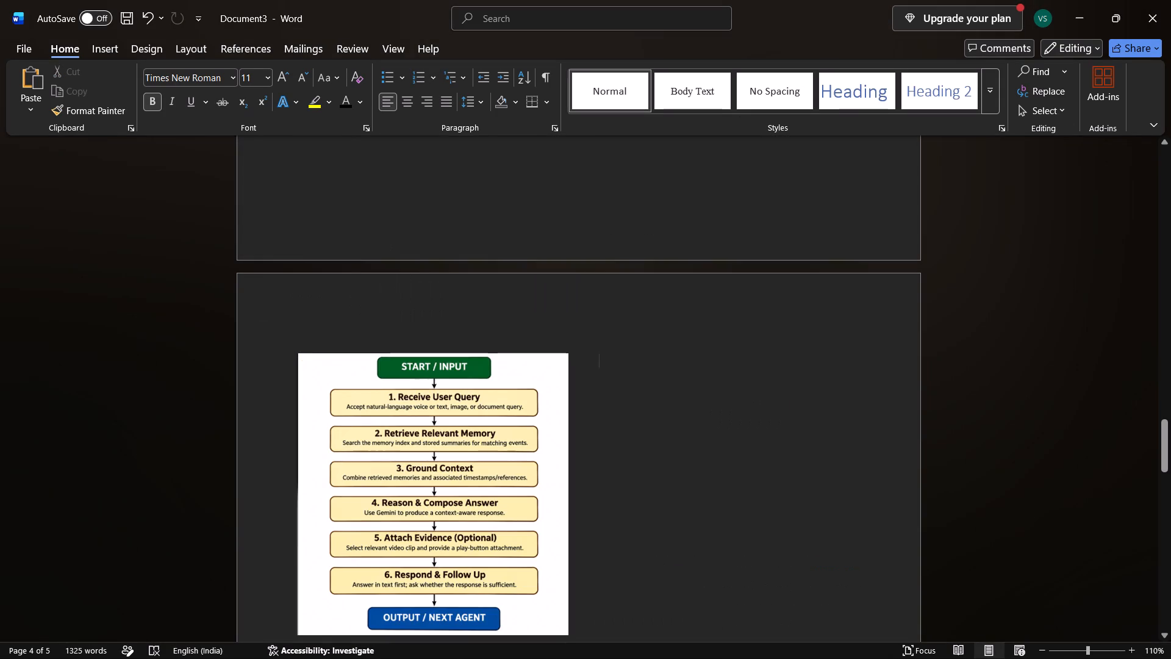
pyautogui.hotkey('ctrl', 'v')
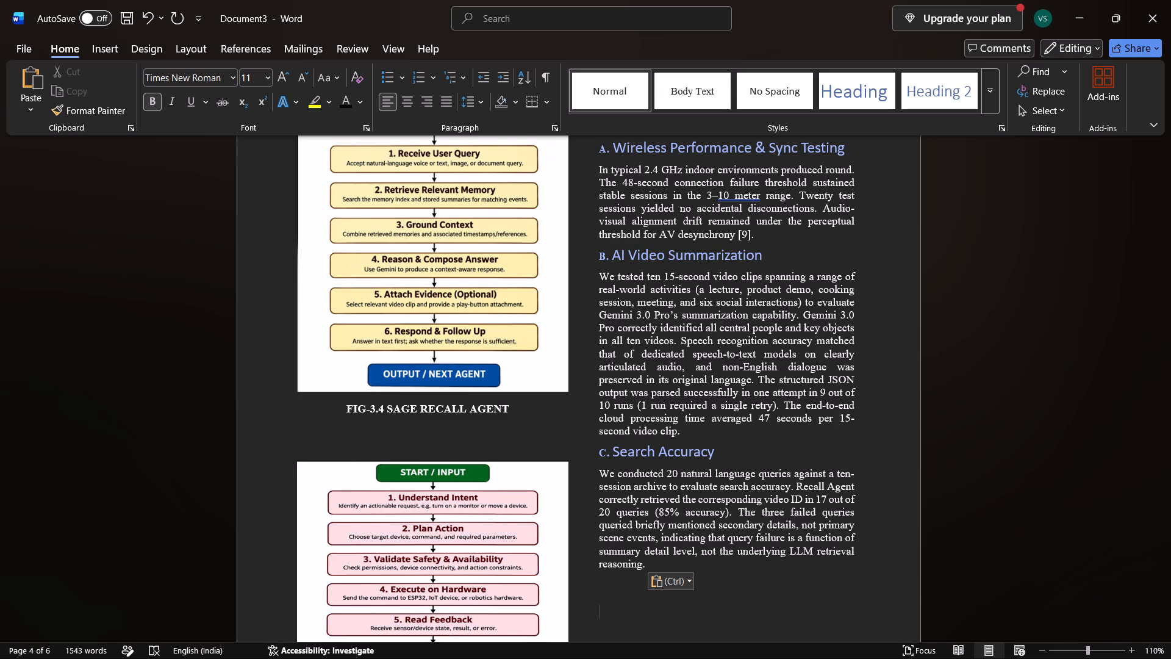
# Format the EVALUATION heading as Times New Roman, size 10, bold, in the white body text colour.
pyautogui.scroll(2, 603, 464)
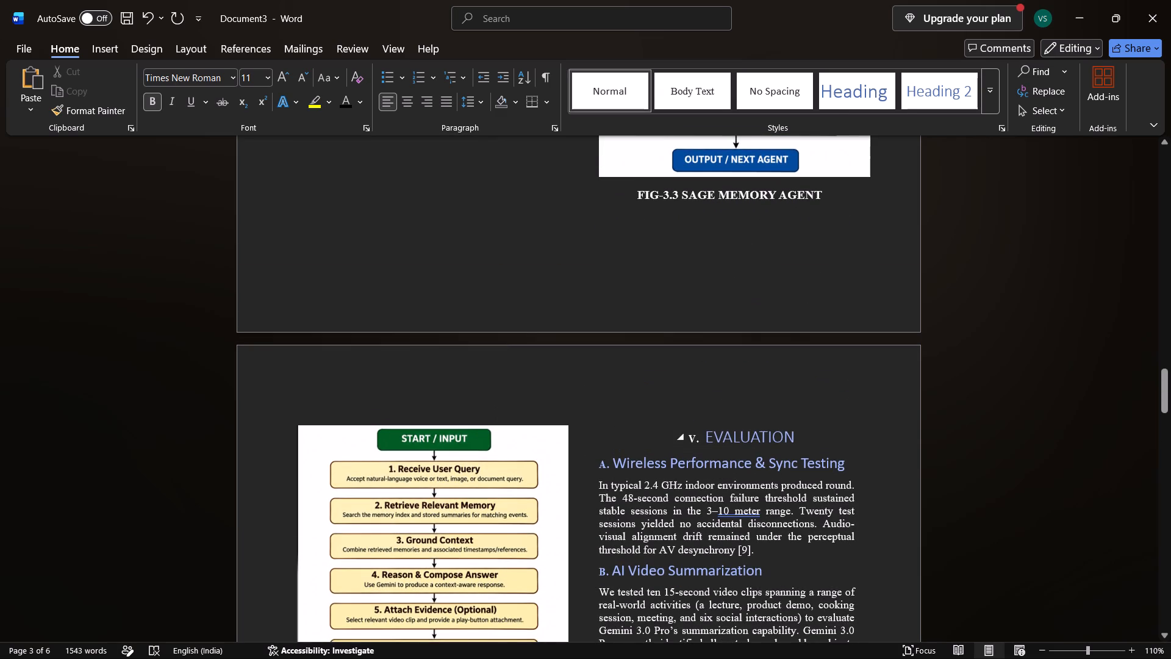
pyautogui.moveTo(794, 434); pyautogui.dragTo(684, 437)
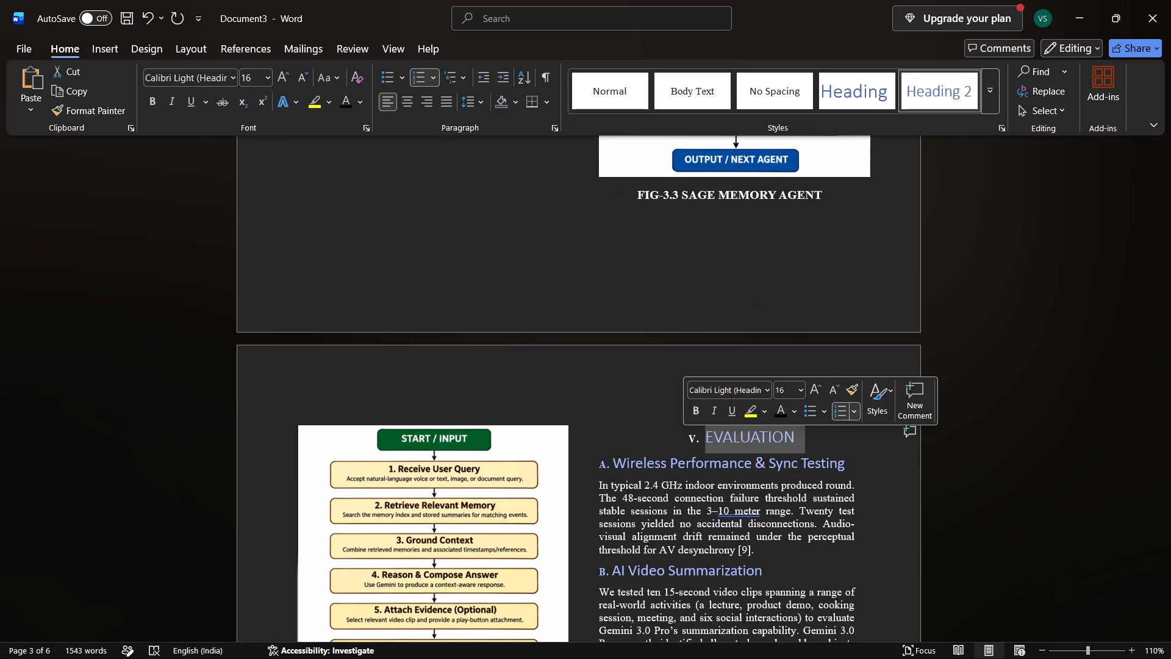
pyautogui.click(735, 391)
pyautogui.press('BackSpace')
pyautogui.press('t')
pyautogui.press('Return')
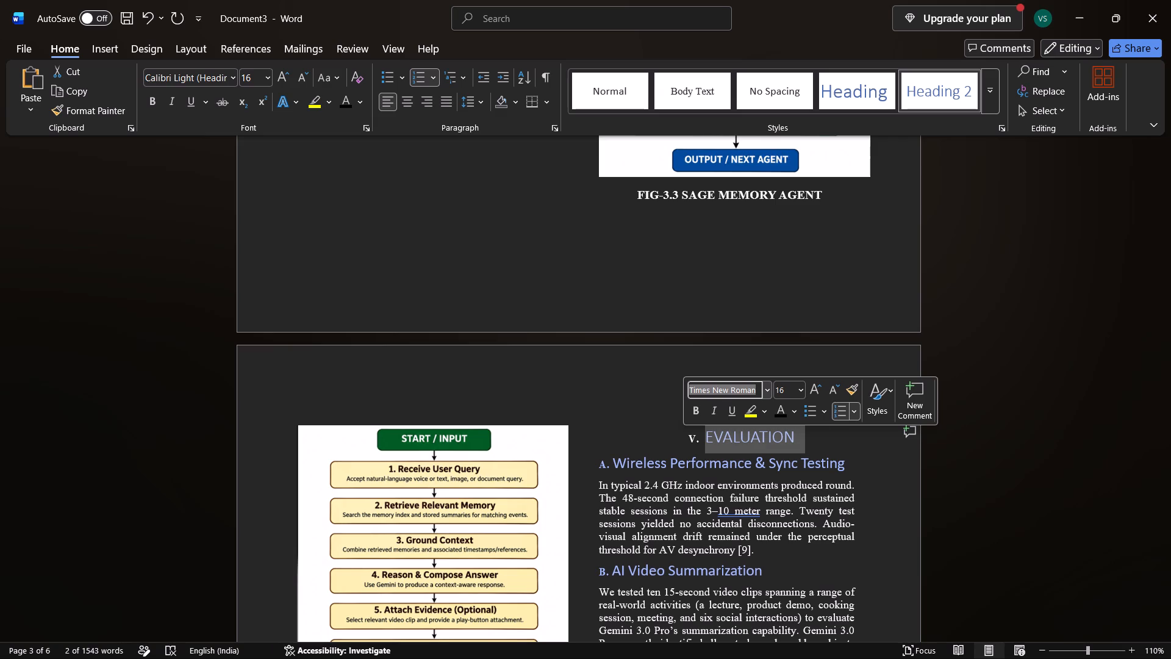
pyautogui.click(782, 386)
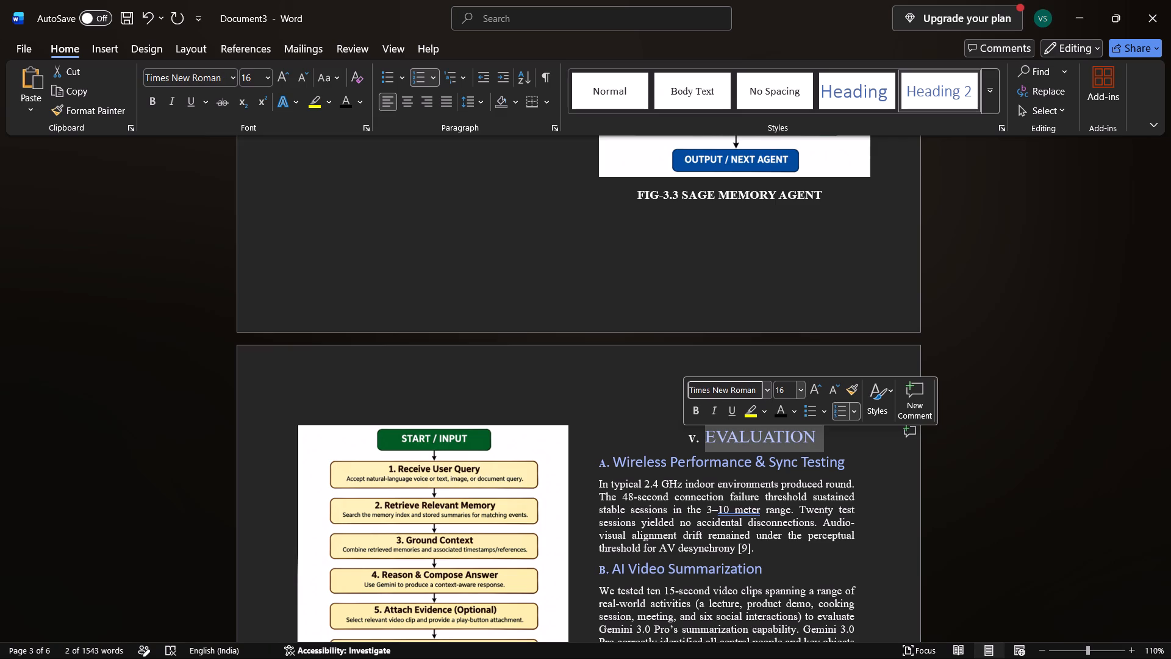
pyautogui.press('BackSpace')
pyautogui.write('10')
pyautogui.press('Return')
pyautogui.click(782, 408)
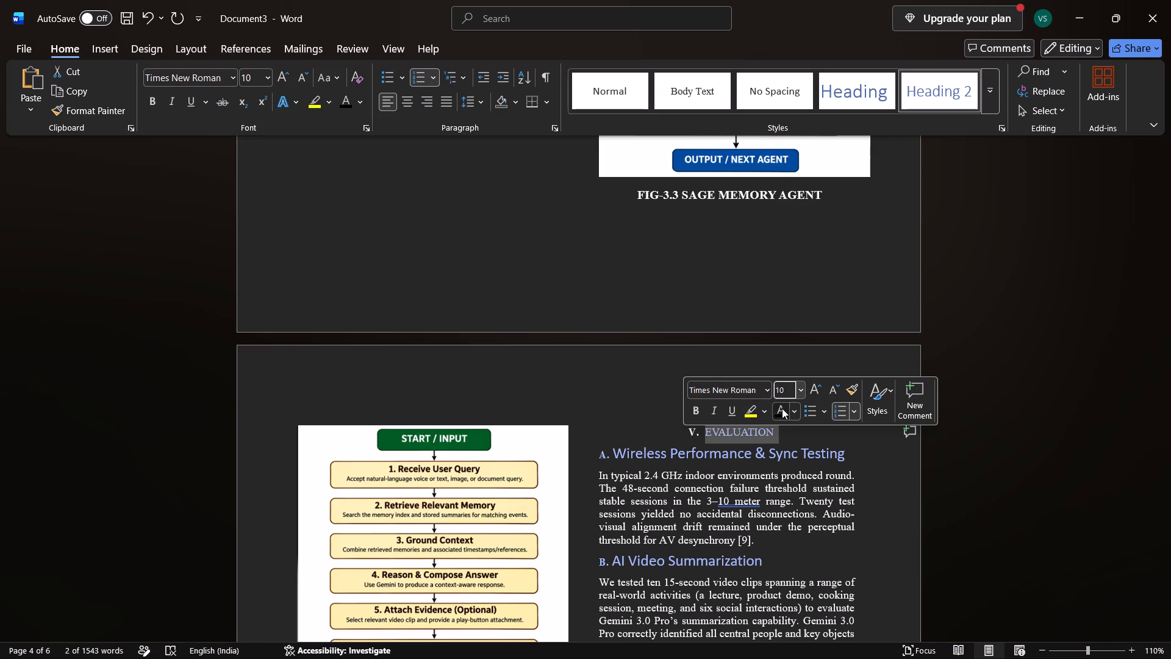
pyautogui.click(701, 416)
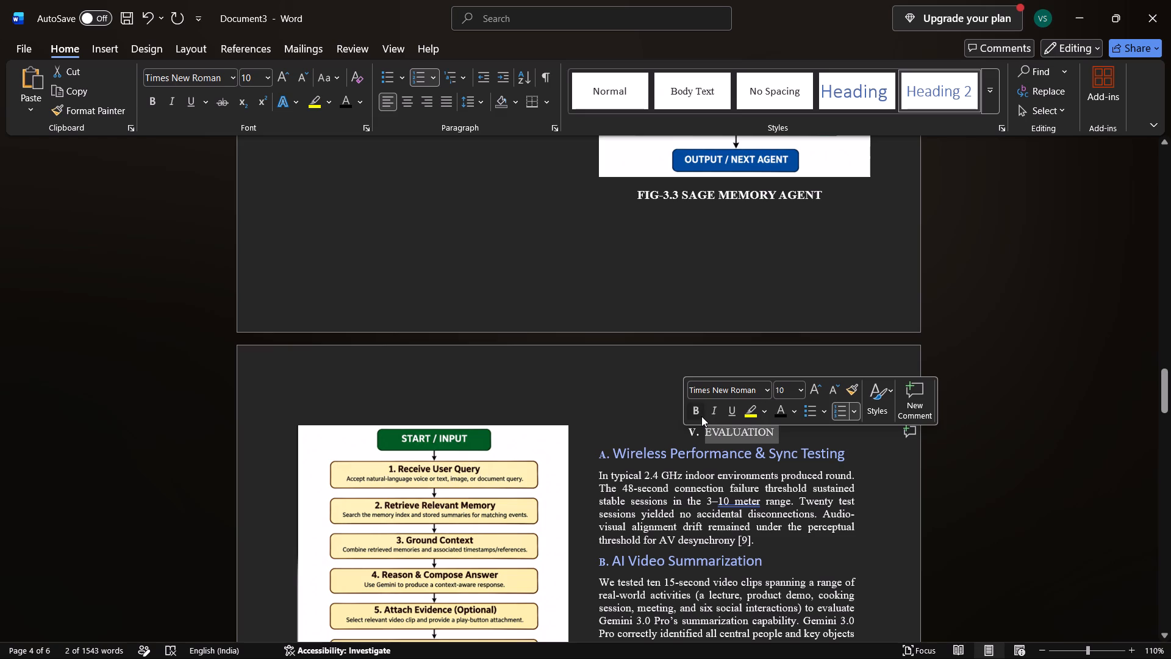
# Format the "Wireless Performance & Sync Testing" subheading as Times New Roman, size 10, italic, in the white body text colour.
pyautogui.moveTo(851, 452); pyautogui.dragTo(636, 457)
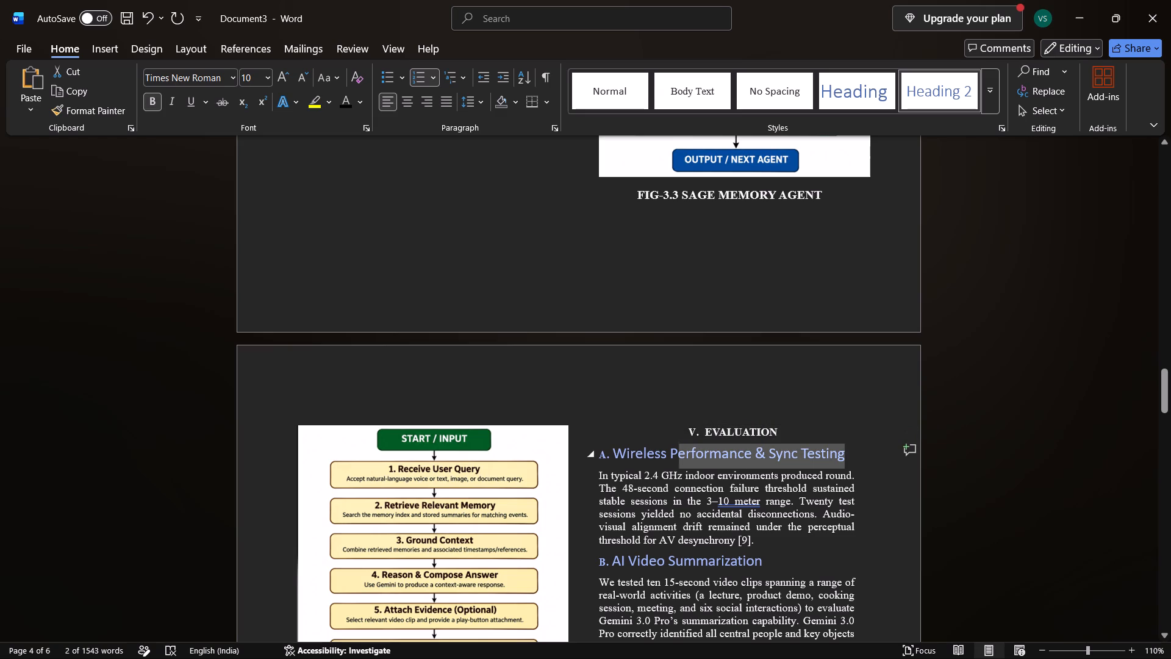
pyautogui.moveTo(636, 457); pyautogui.dragTo(573, 451)
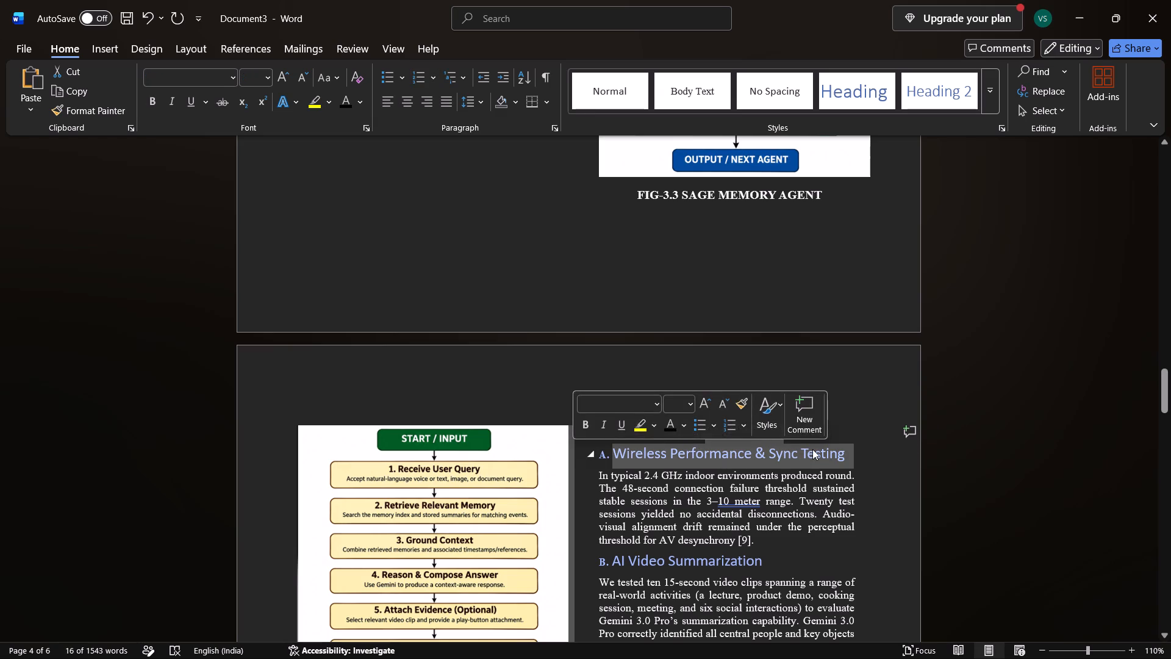
pyautogui.click(812, 449)
pyautogui.moveTo(850, 452); pyautogui.dragTo(678, 452)
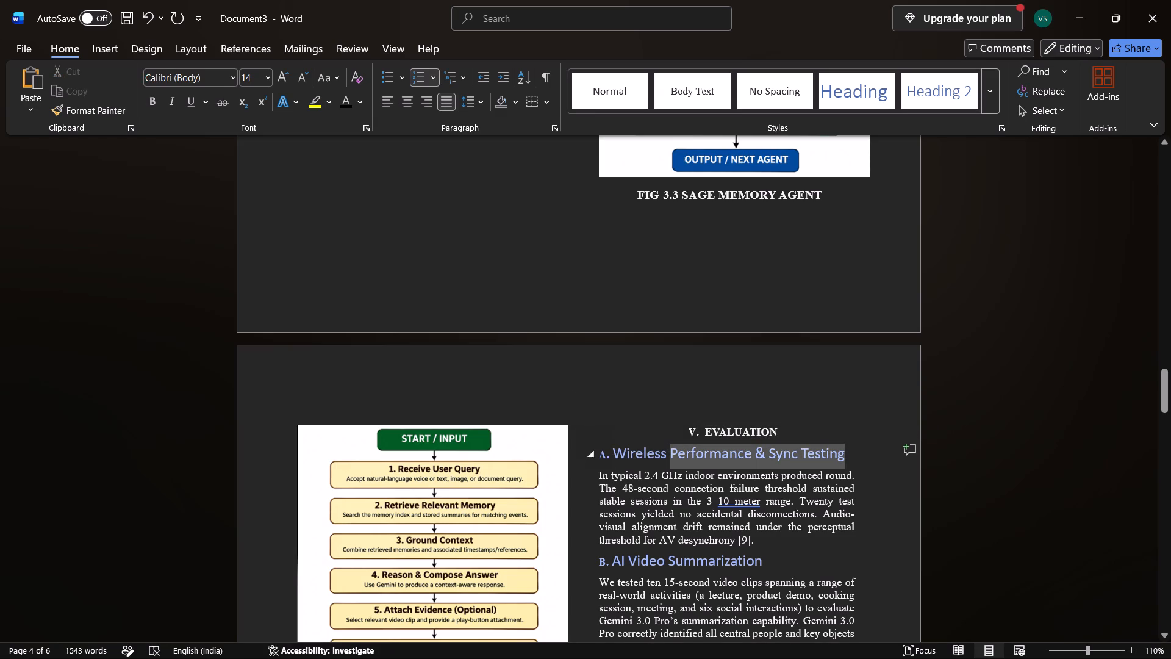
pyautogui.moveTo(678, 452); pyautogui.dragTo(628, 449)
pyautogui.click(687, 398)
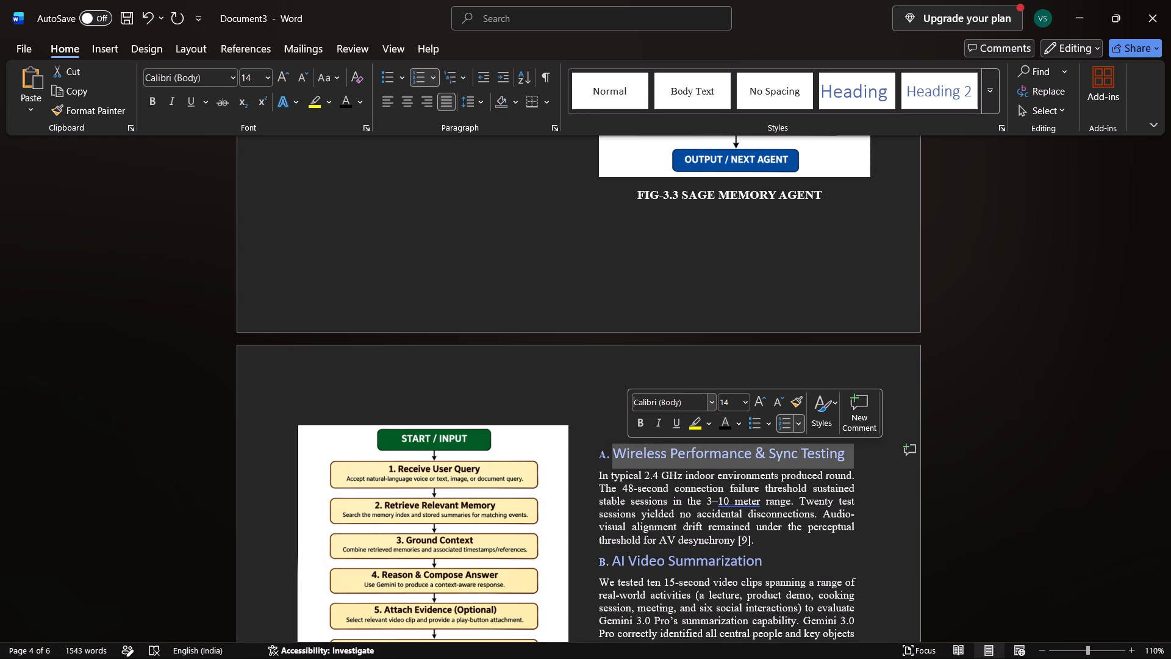
pyautogui.press('BackSpace')
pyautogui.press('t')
pyautogui.press('Return')
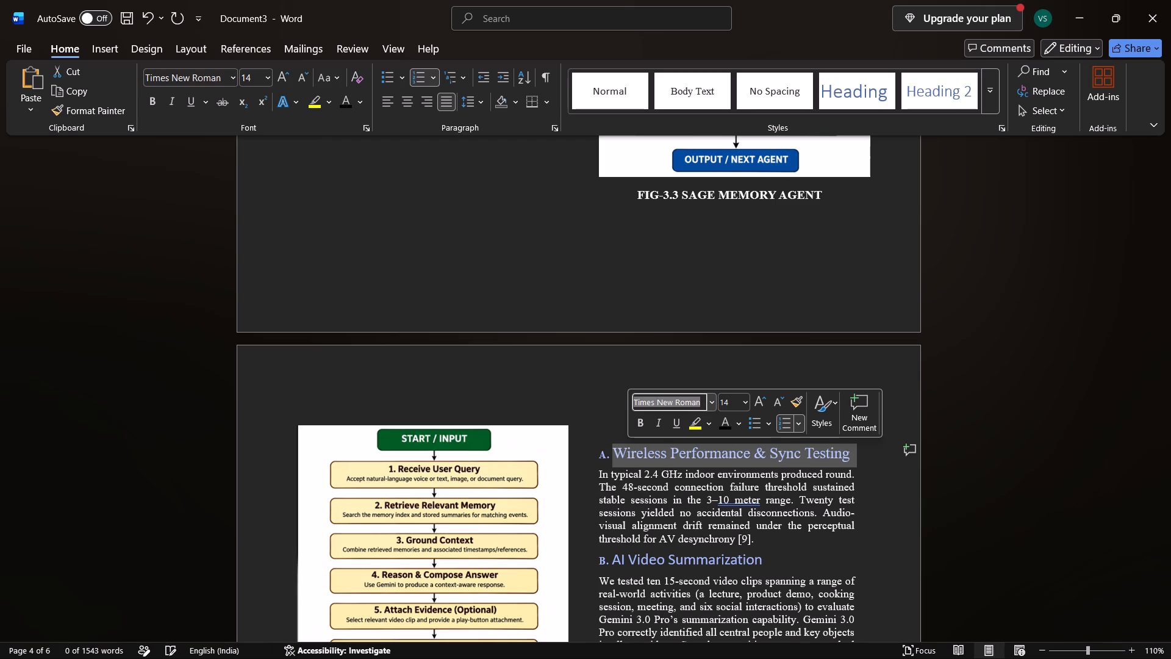
pyautogui.click(729, 402)
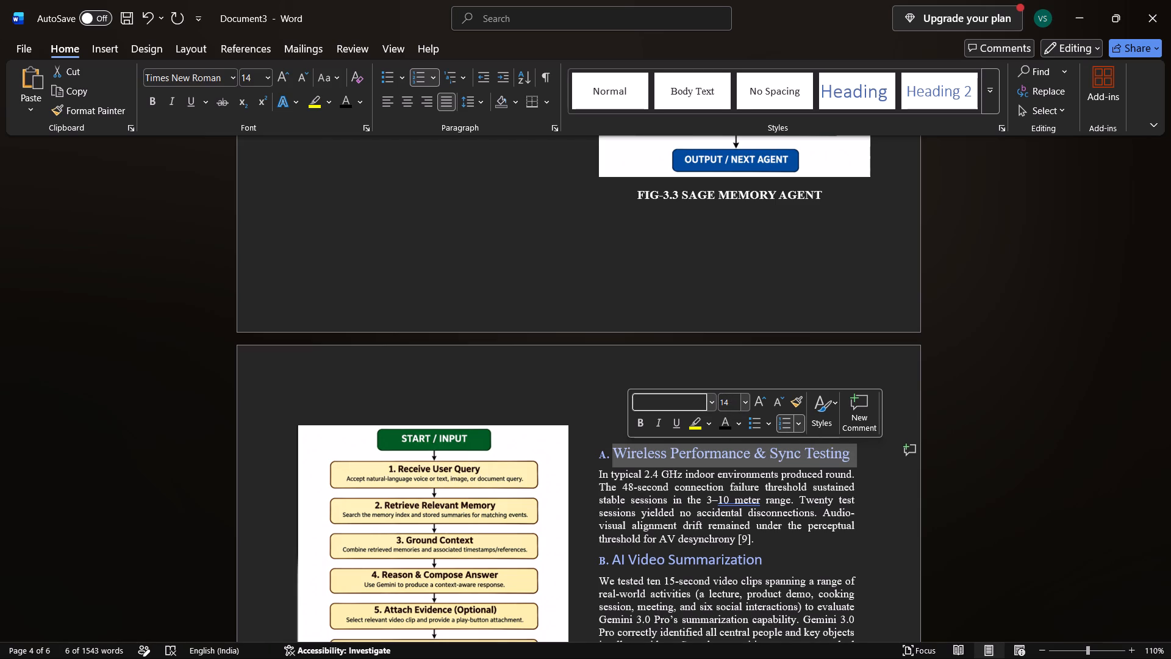
pyautogui.press('BackSpace')
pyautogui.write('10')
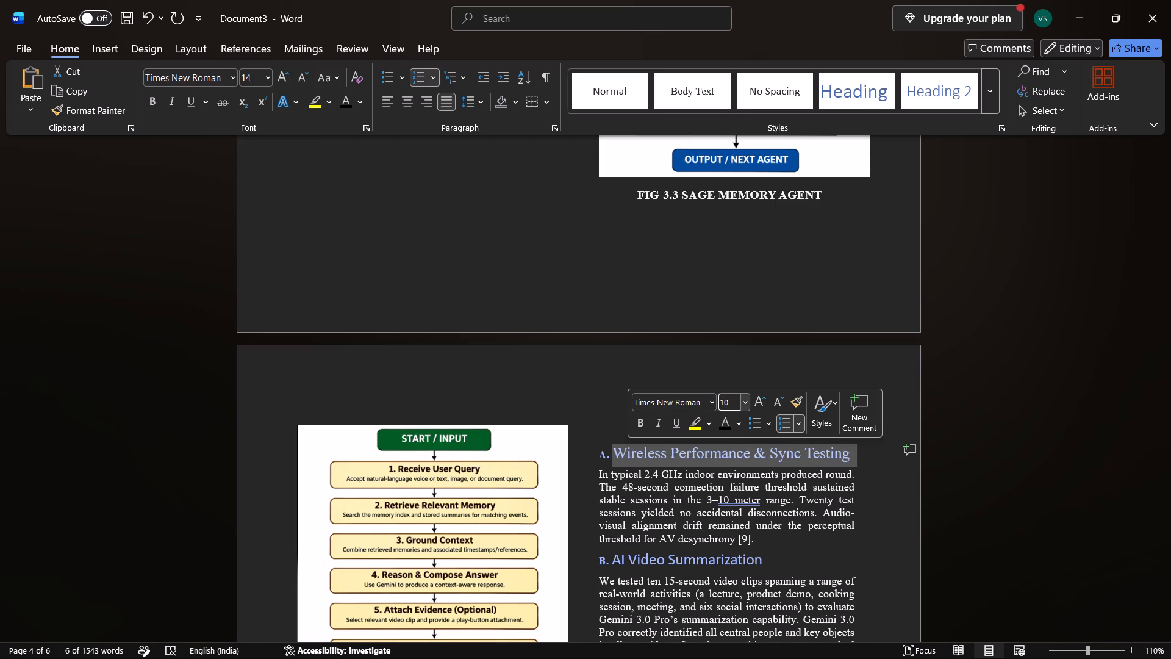
pyautogui.click(726, 431)
pyautogui.click(655, 425)
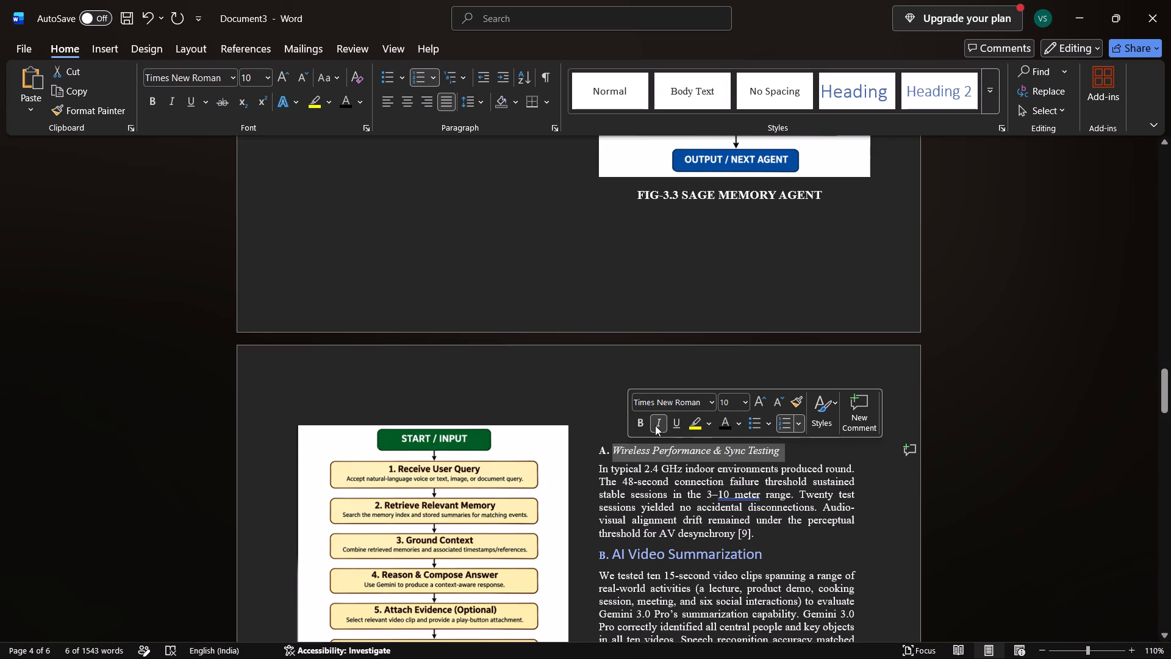
# Open the font name of the "AI Video Summarization" subheading for editing.
pyautogui.scroll(-1, 682, 549)
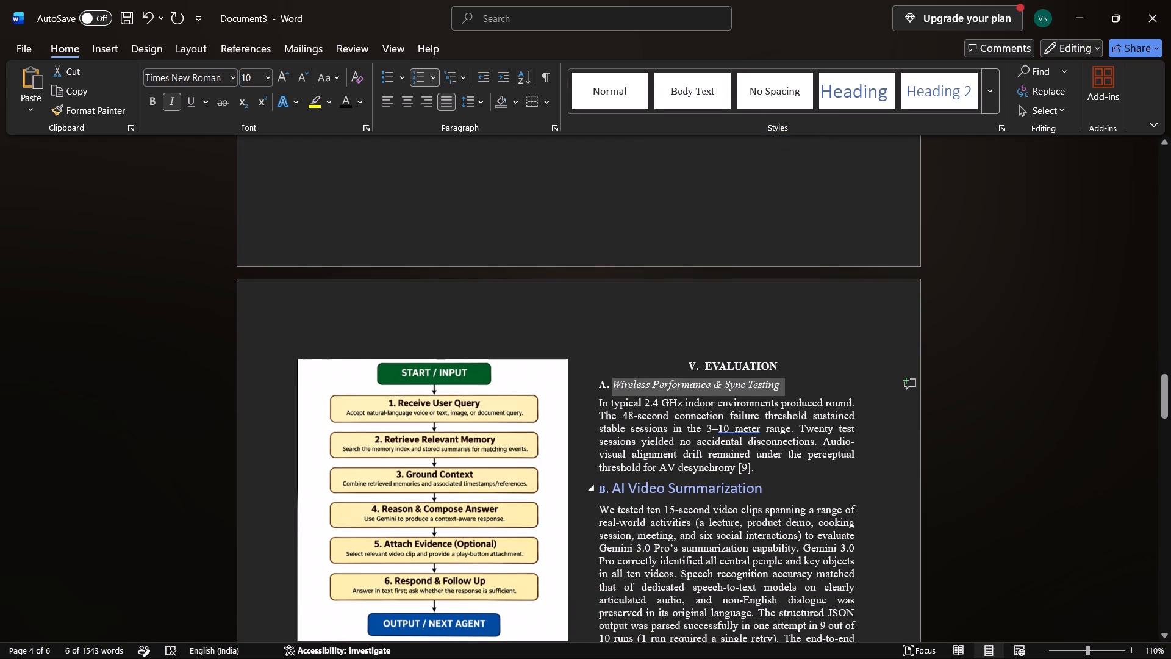
pyautogui.click(771, 490)
pyautogui.moveTo(771, 490); pyautogui.dragTo(618, 486)
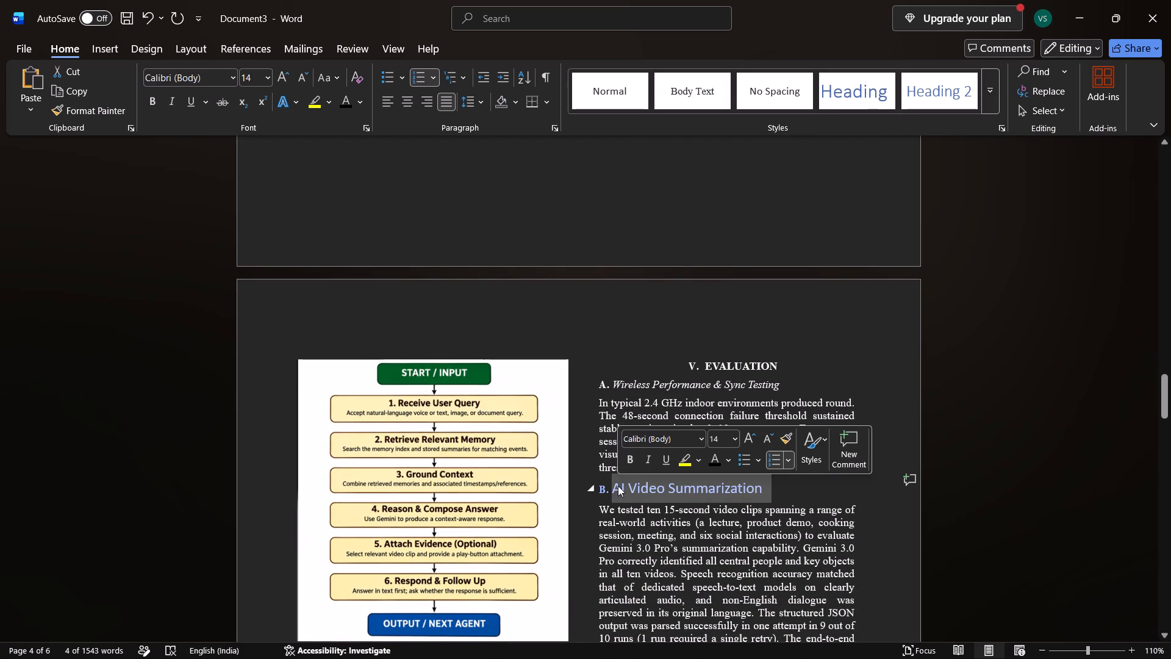
pyautogui.click(676, 440)
pyautogui.press('BackSpace')
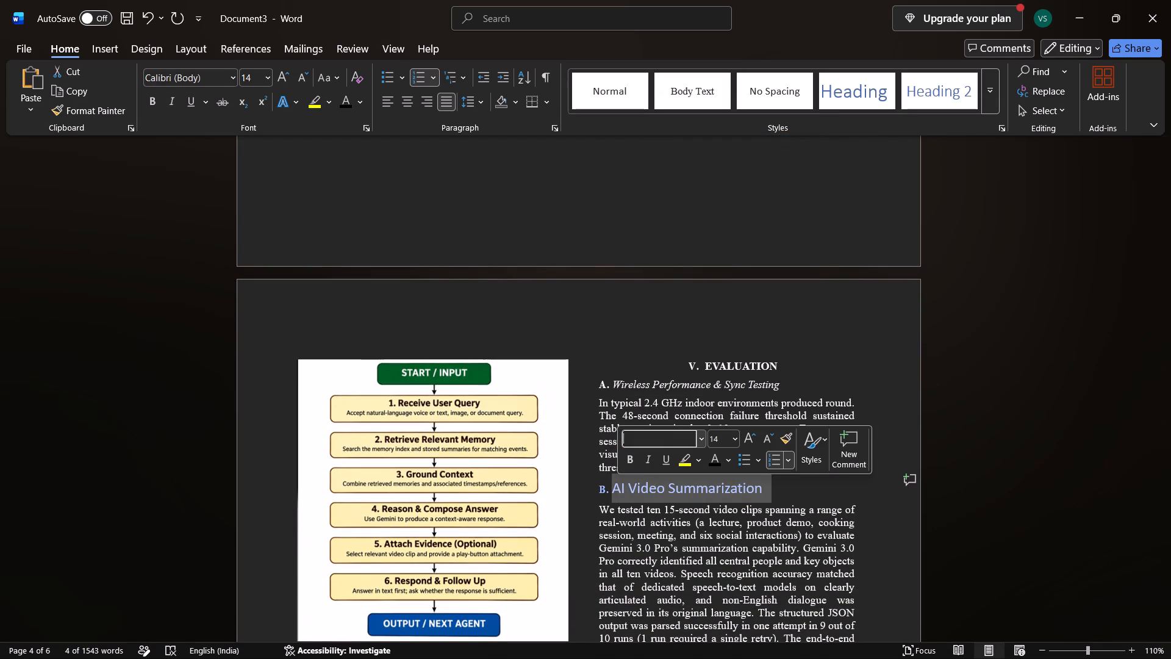
# Format the selected "AI Video Summarization" subheading in Times New Roman, 10 pt, italic, with the black font colour.
pyautogui.press('t')
pyautogui.press('Return')
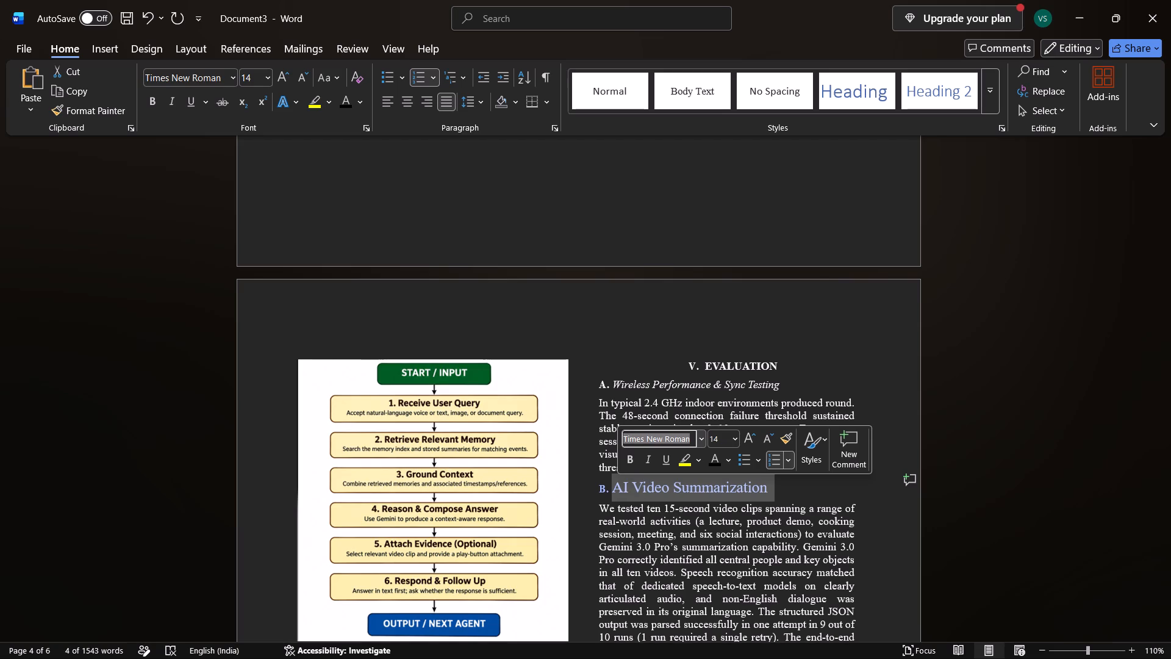
pyautogui.click(720, 441)
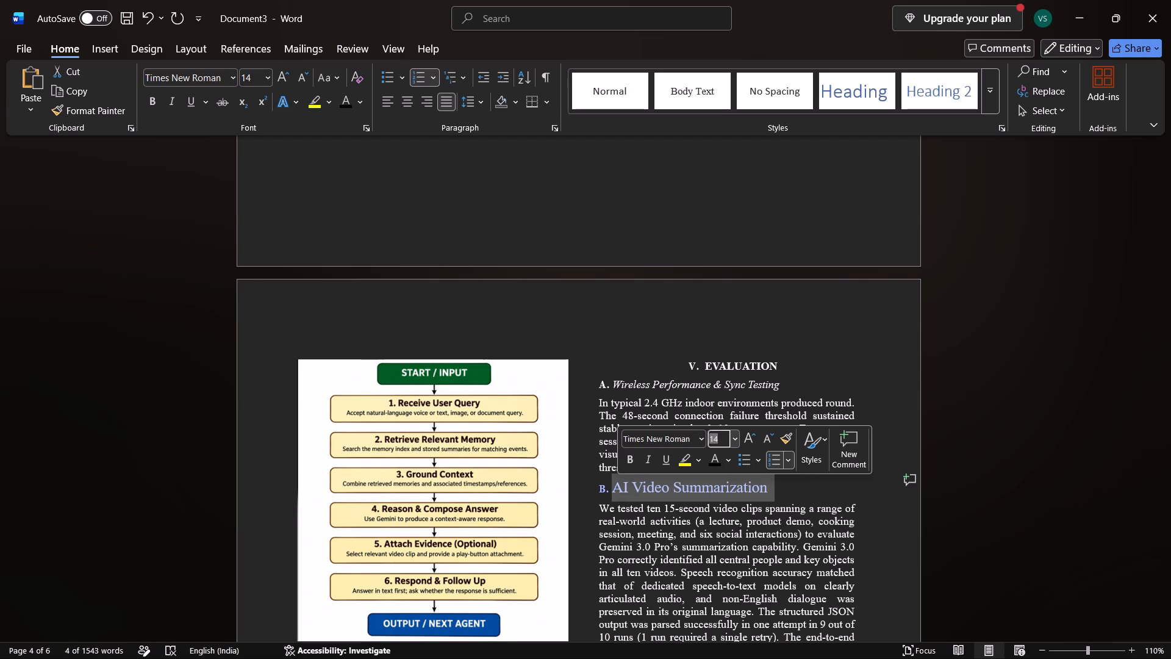
pyautogui.press('BackSpace')
pyautogui.write('10')
pyautogui.press('Return')
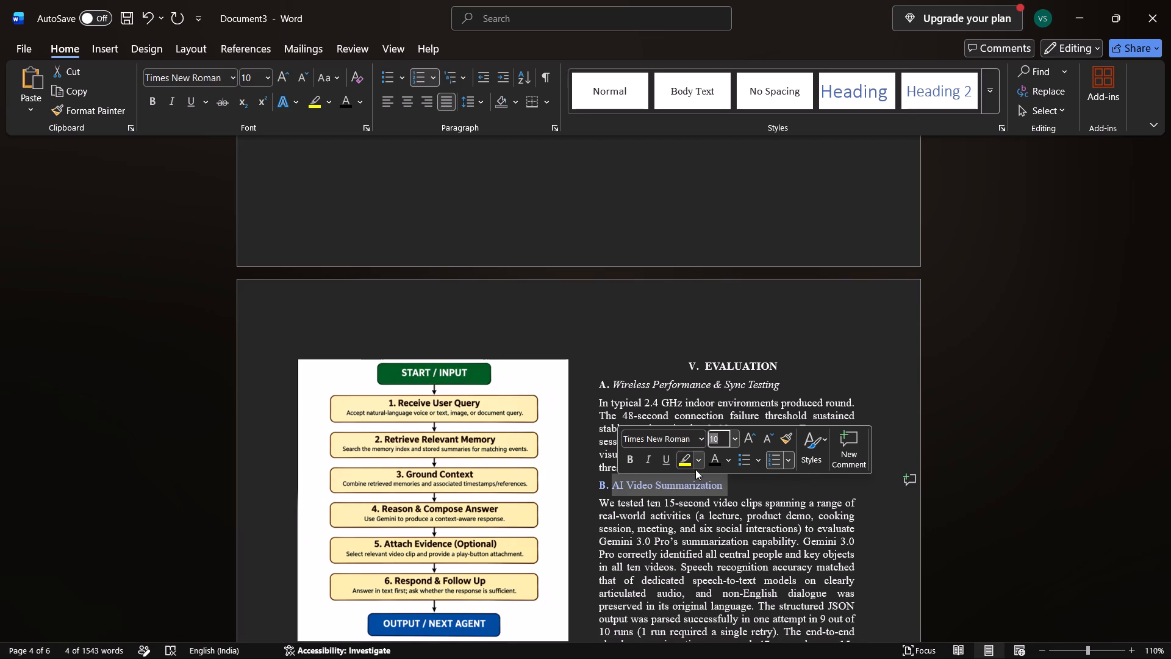
pyautogui.click(646, 463)
pyautogui.click(722, 463)
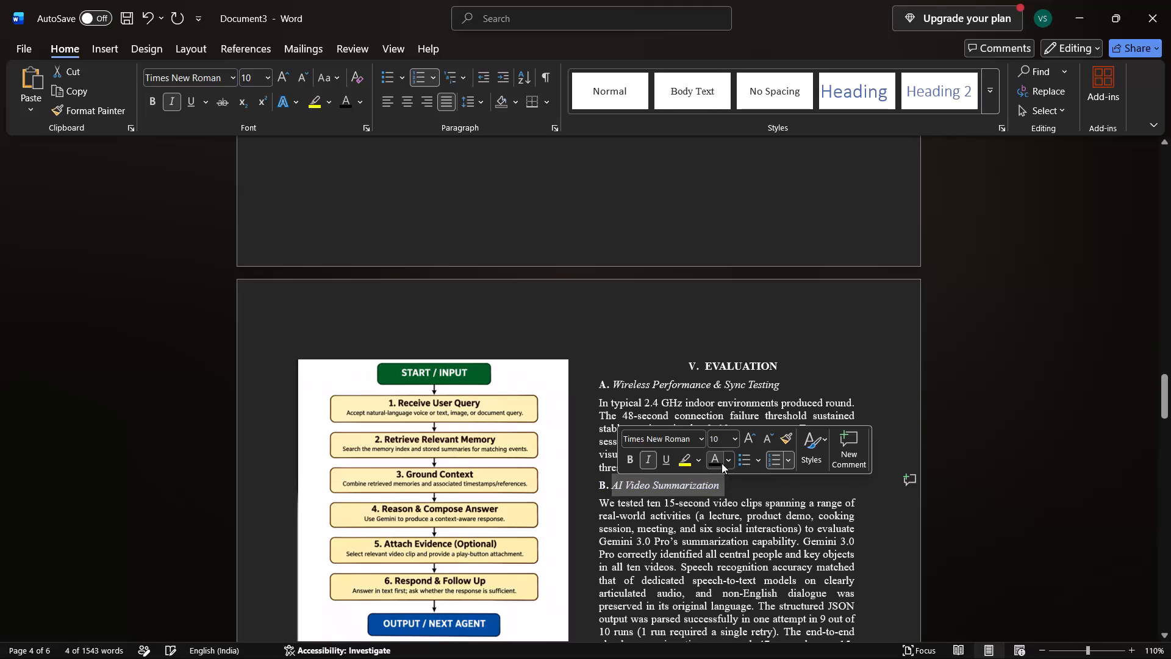
# Format the "Search Accuracy" subheading under Evaluation in Times New Roman, 10 pt, italic, with the black font colour.
pyautogui.scroll(-1, 703, 539)
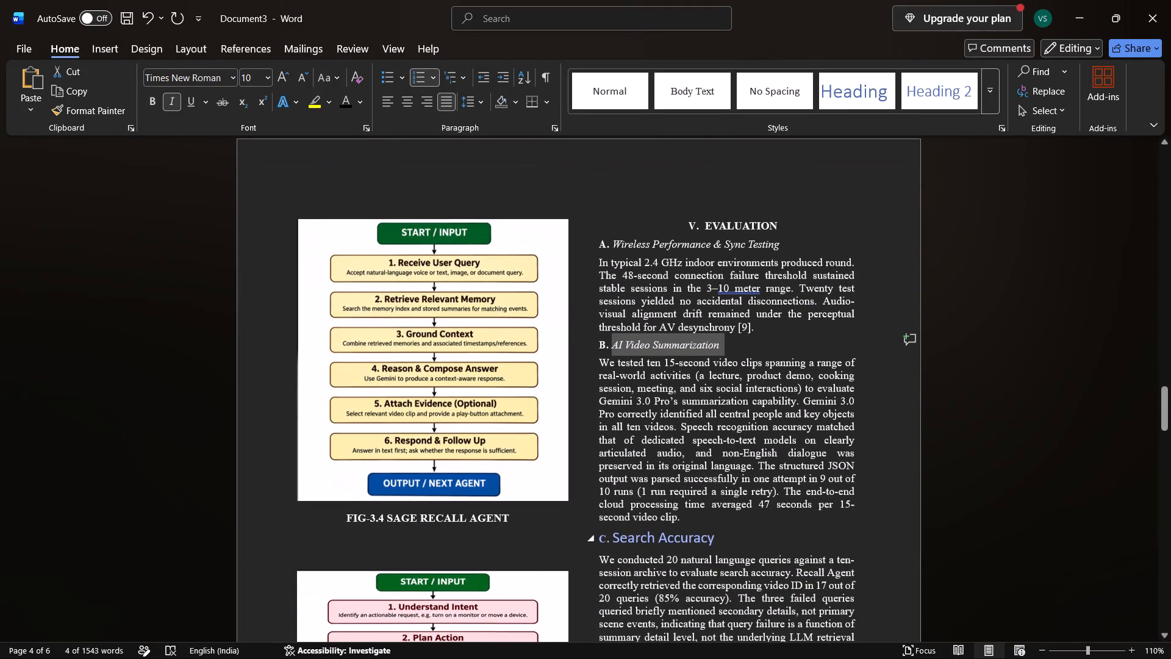
pyautogui.moveTo(712, 541); pyautogui.dragTo(625, 539)
pyautogui.click(682, 495)
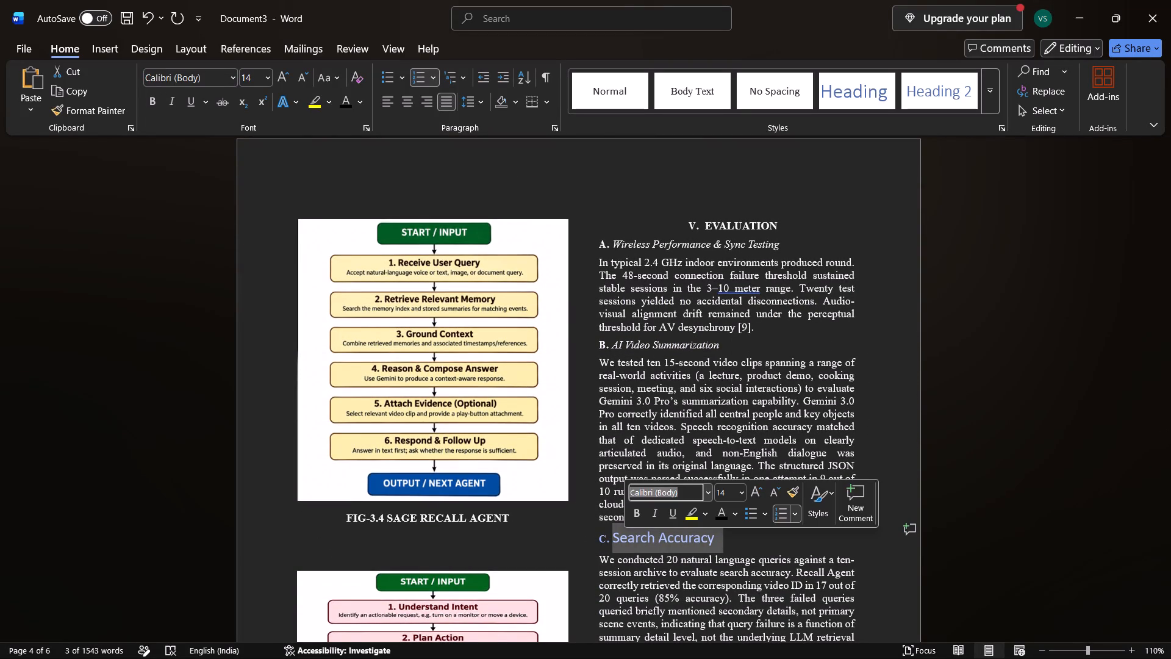
pyautogui.press('BackSpace')
pyautogui.press('t')
pyautogui.press('Return')
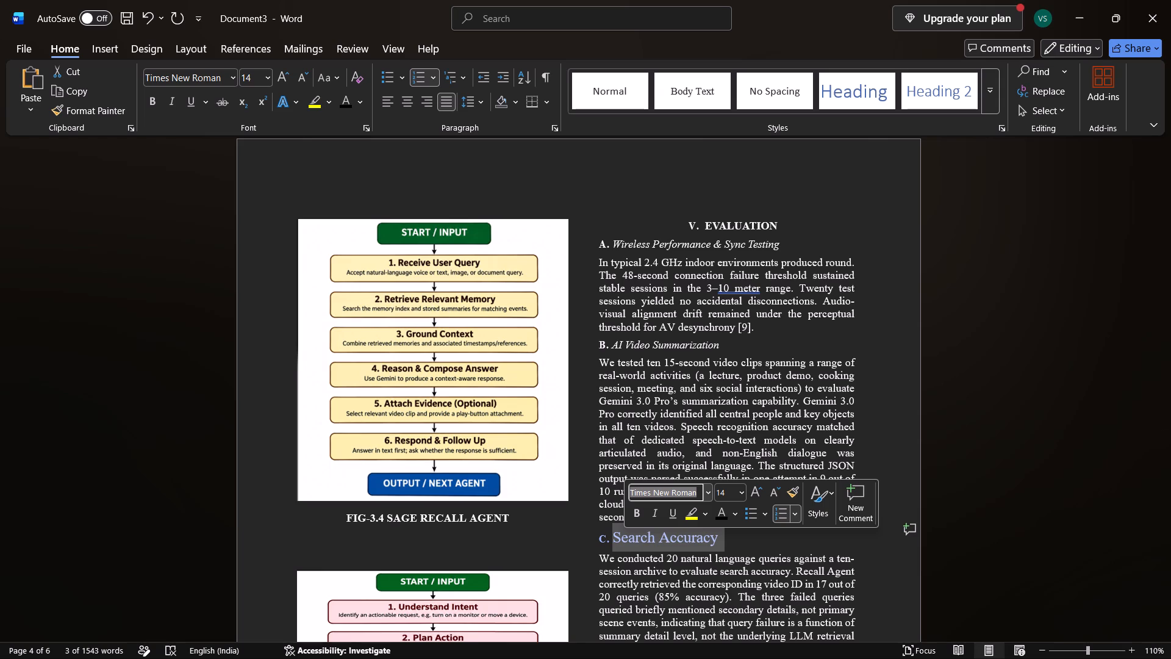
pyautogui.click(729, 494)
pyautogui.press('BackSpace')
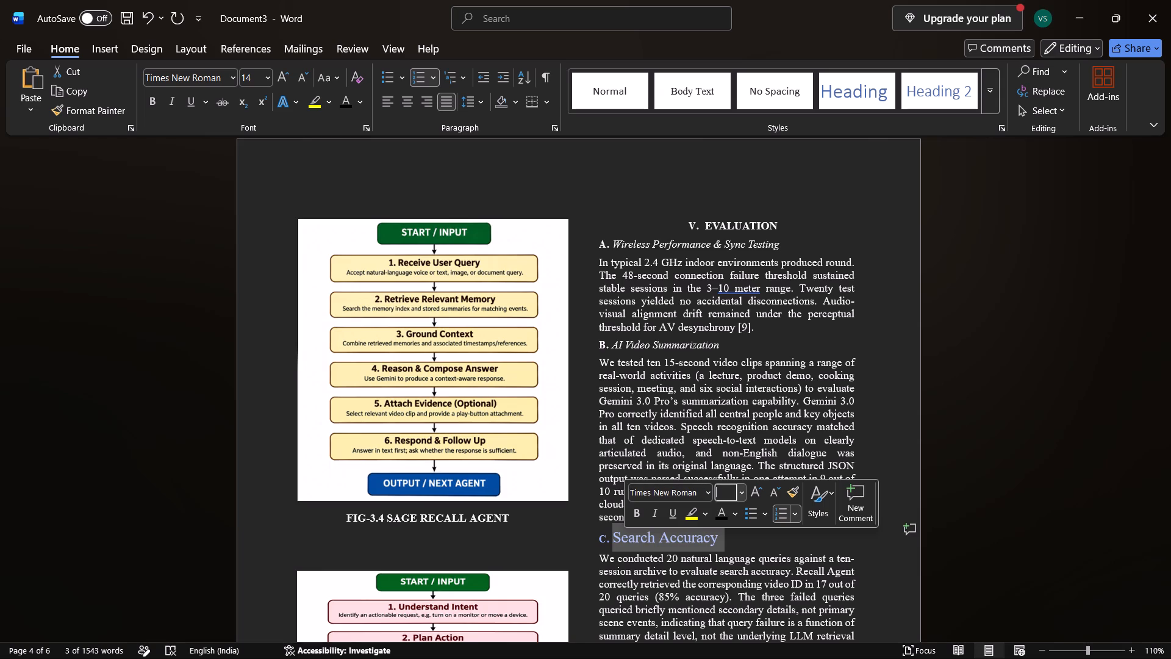
pyautogui.write('10')
pyautogui.press('Return')
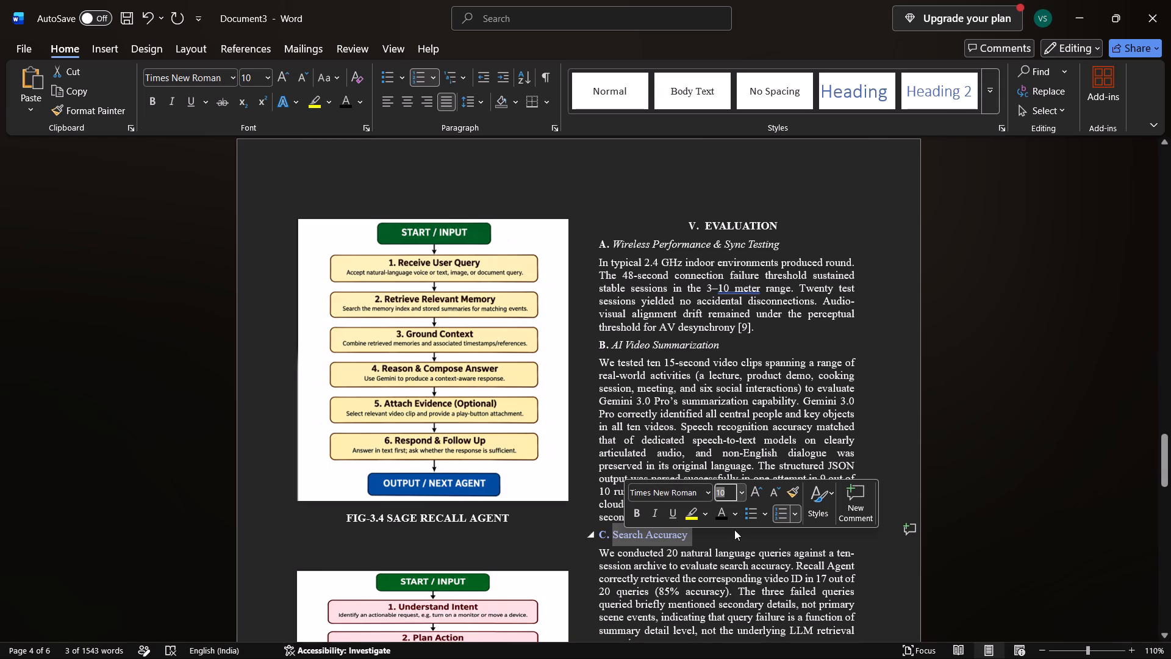
pyautogui.click(724, 520)
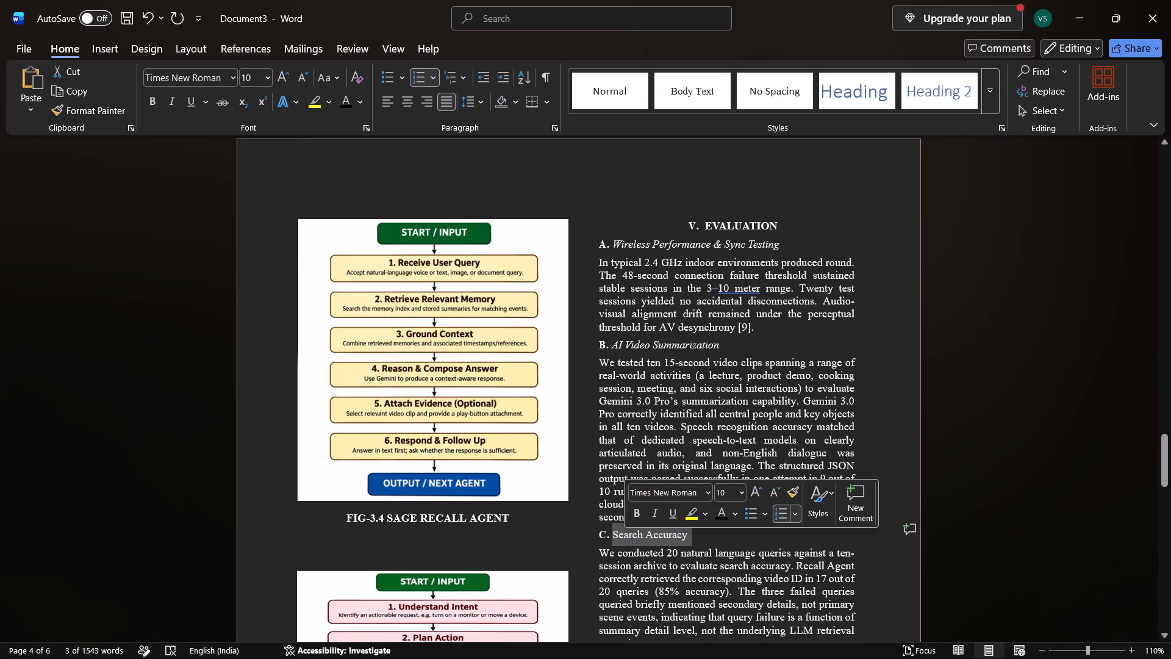
pyautogui.click(654, 514)
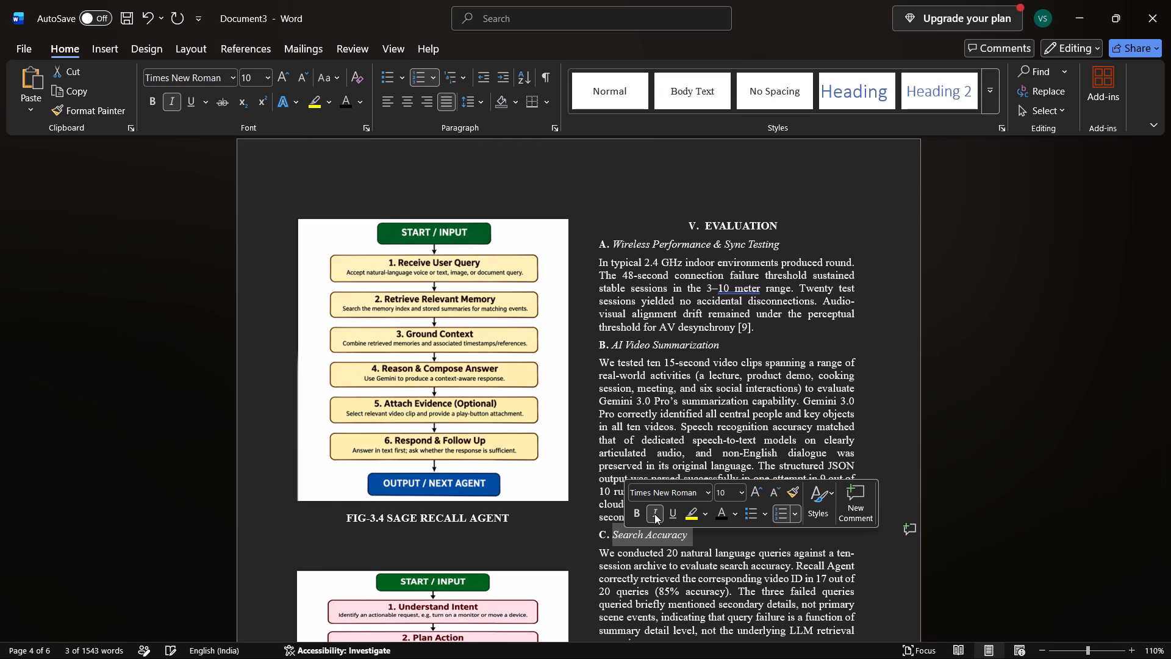
pyautogui.scroll(-1, 668, 560)
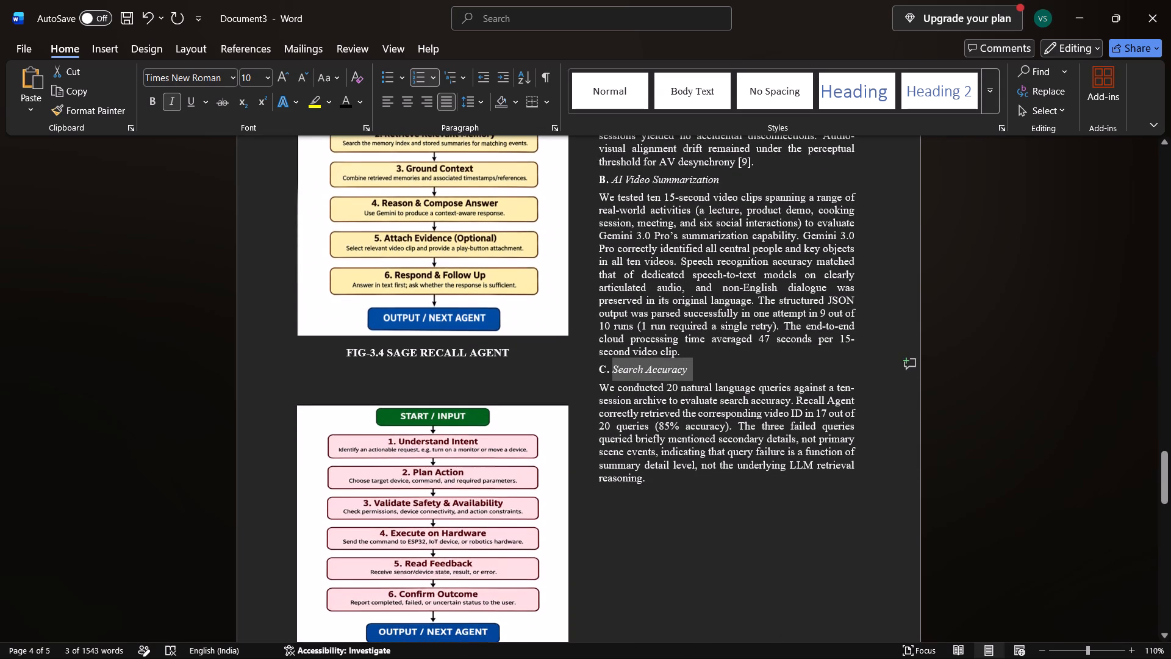
# Copy the CONCLUSION heading and its two paragraphs from SAGE_IEEE_Paper into Document3, one blank line below the Search Accuracy paragraph.
pyautogui.hotkey('alt', 'Tab')
pyautogui.scroll(1, 668, 560)
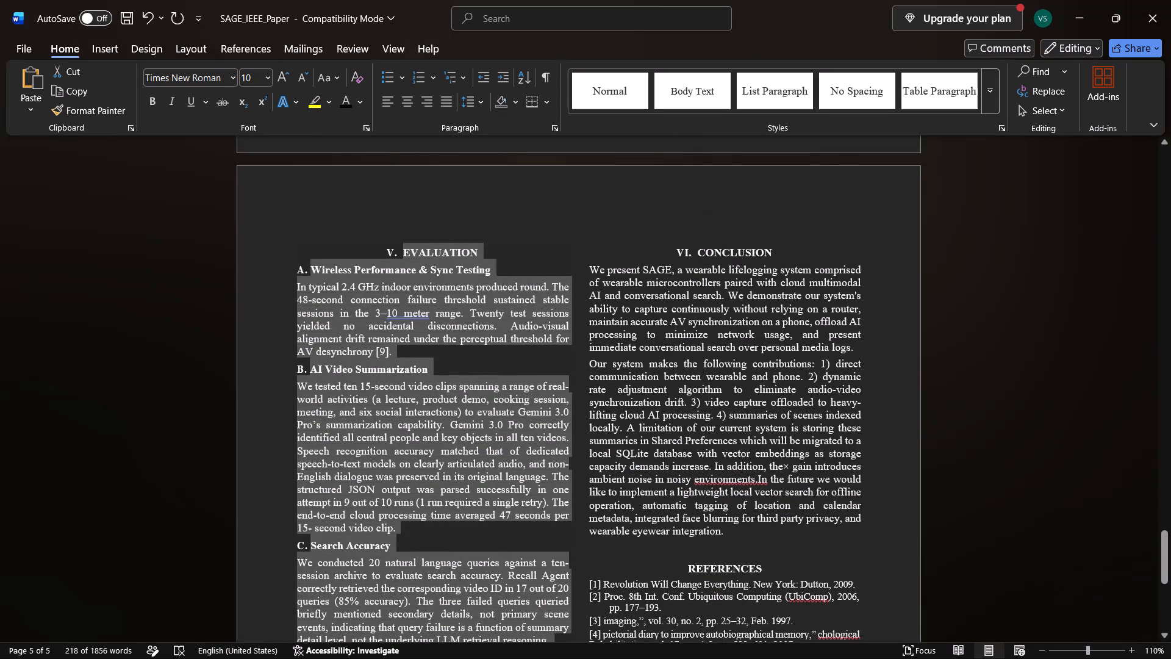
pyautogui.click(677, 255)
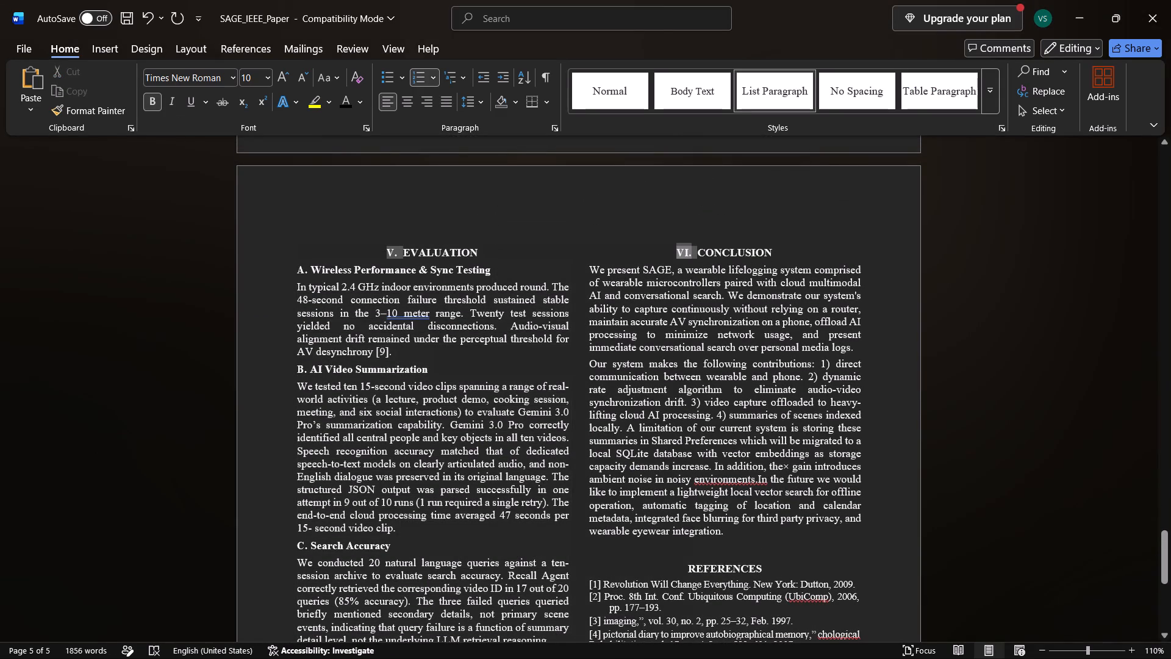
pyautogui.click(701, 253)
pyautogui.moveTo(701, 253); pyautogui.dragTo(788, 536)
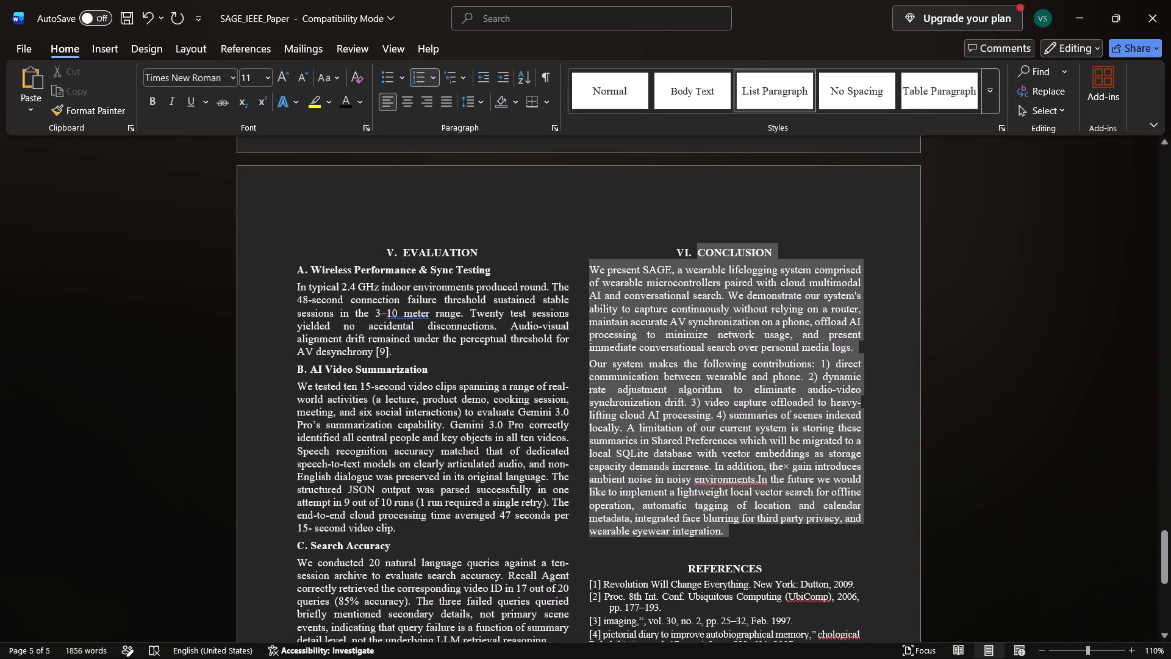
pyautogui.moveTo(788, 536); pyautogui.dragTo(788, 537)
pyautogui.hotkey('ctrl', 'c')
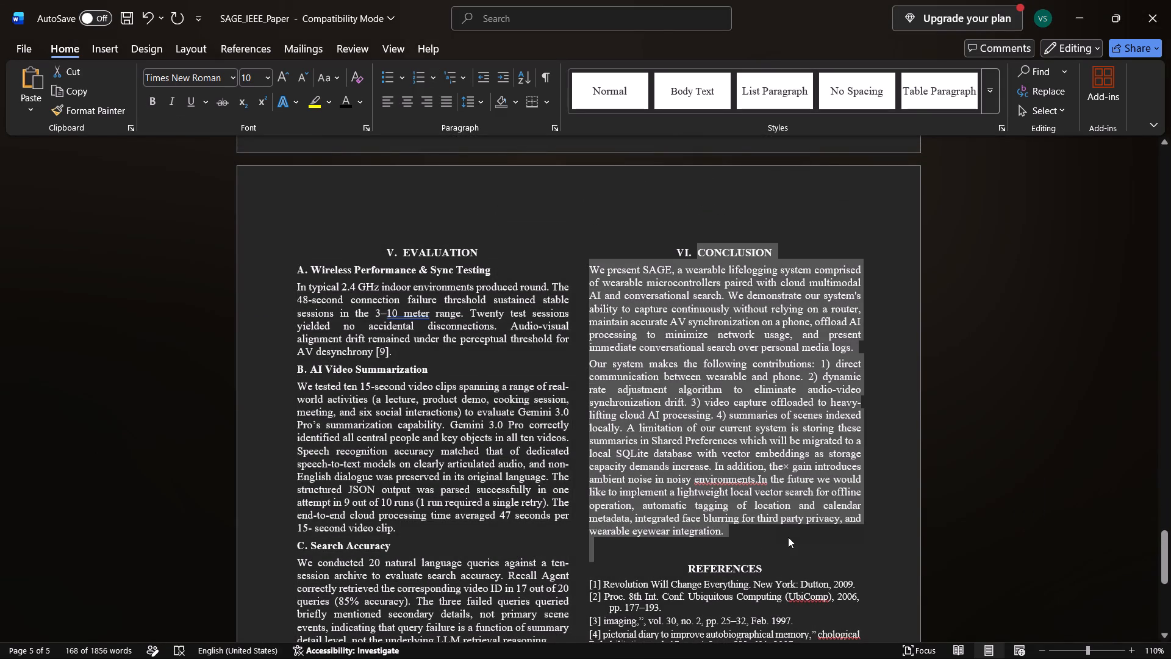
pyautogui.hotkey('alt', 'Tab')
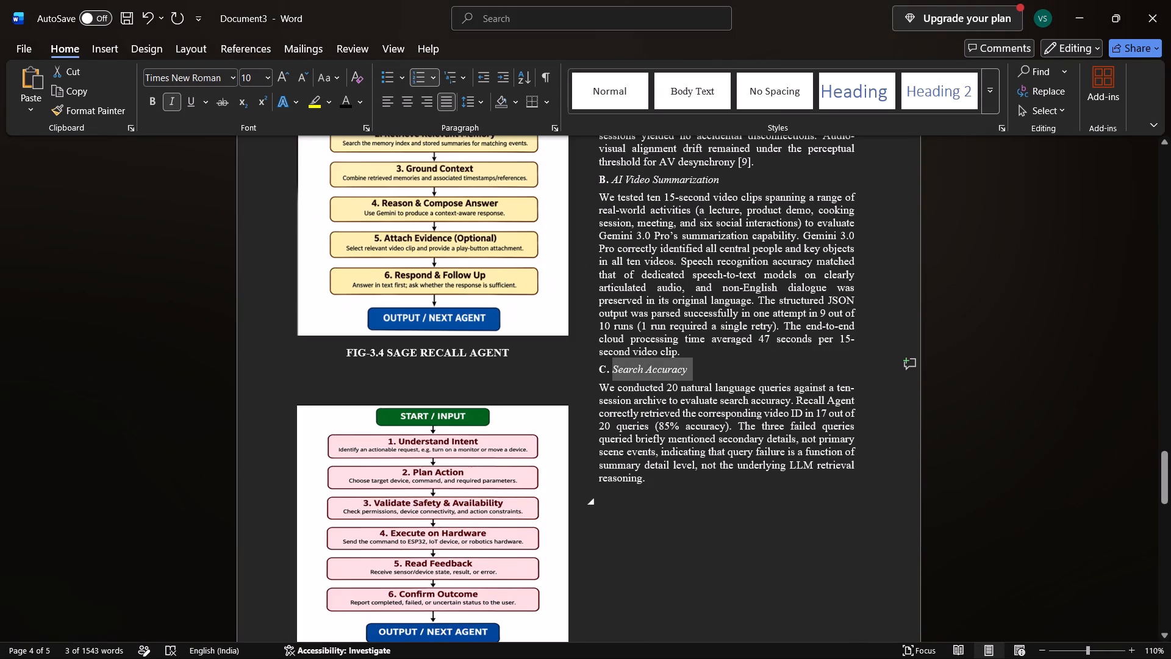
pyautogui.click(657, 479)
pyautogui.press('Return')
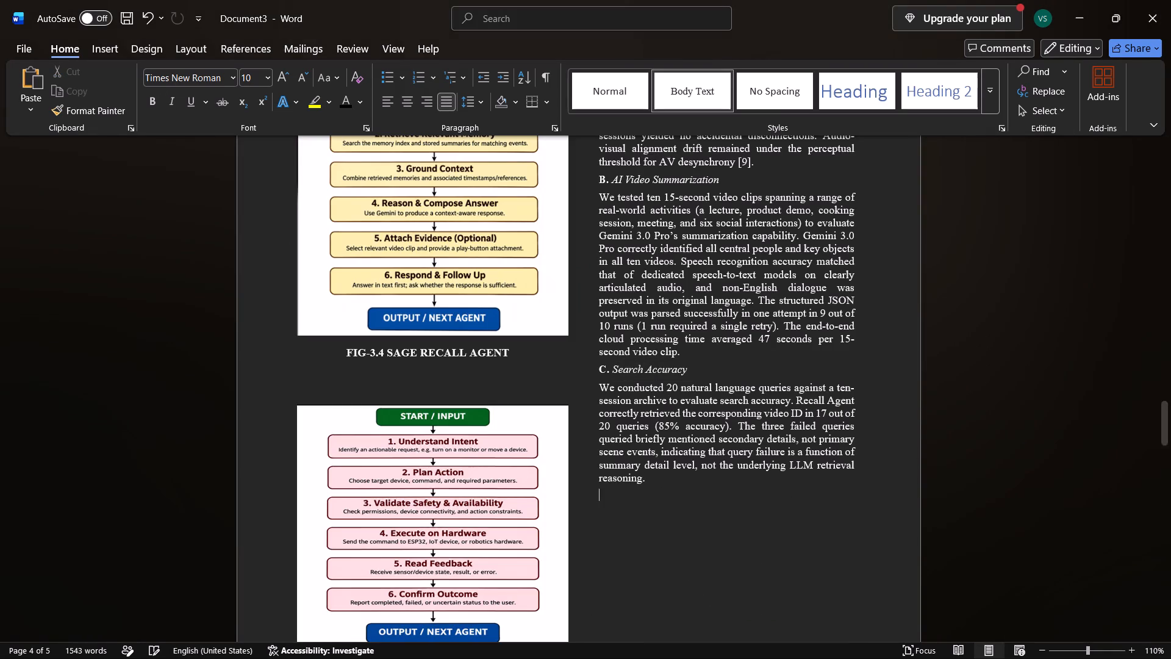
pyautogui.press('Return')
pyautogui.hotkey('ctrl', 'v')
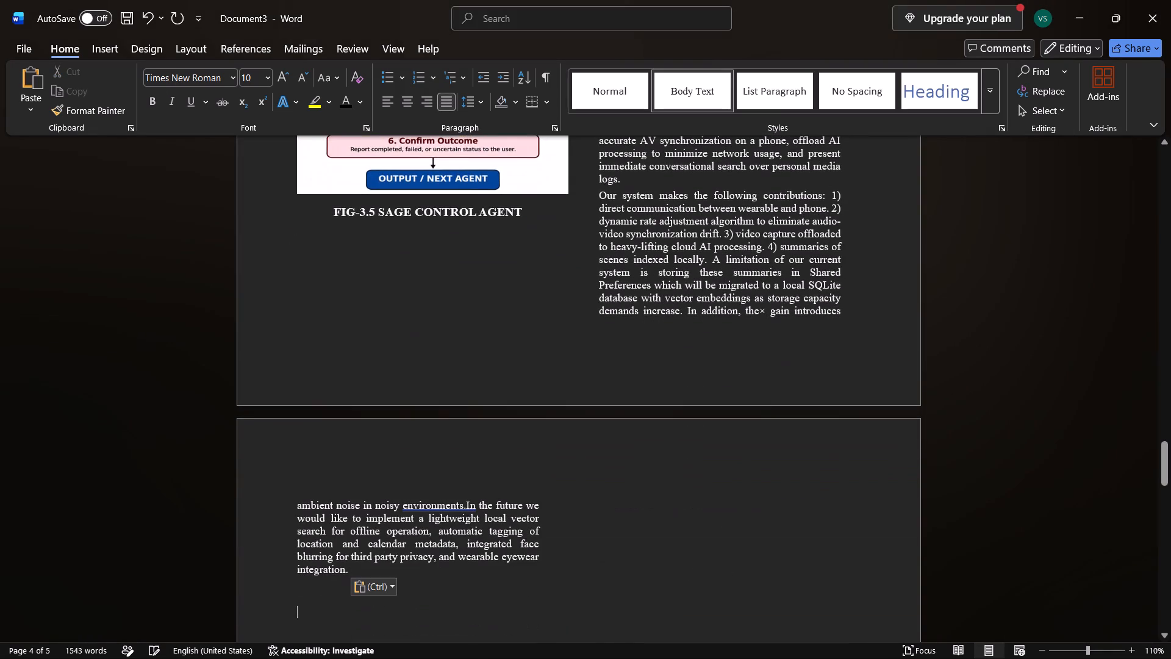
# Set the font of the pasted CONCLUSION heading to Times New Roman.
pyautogui.scroll(1, 713, 427)
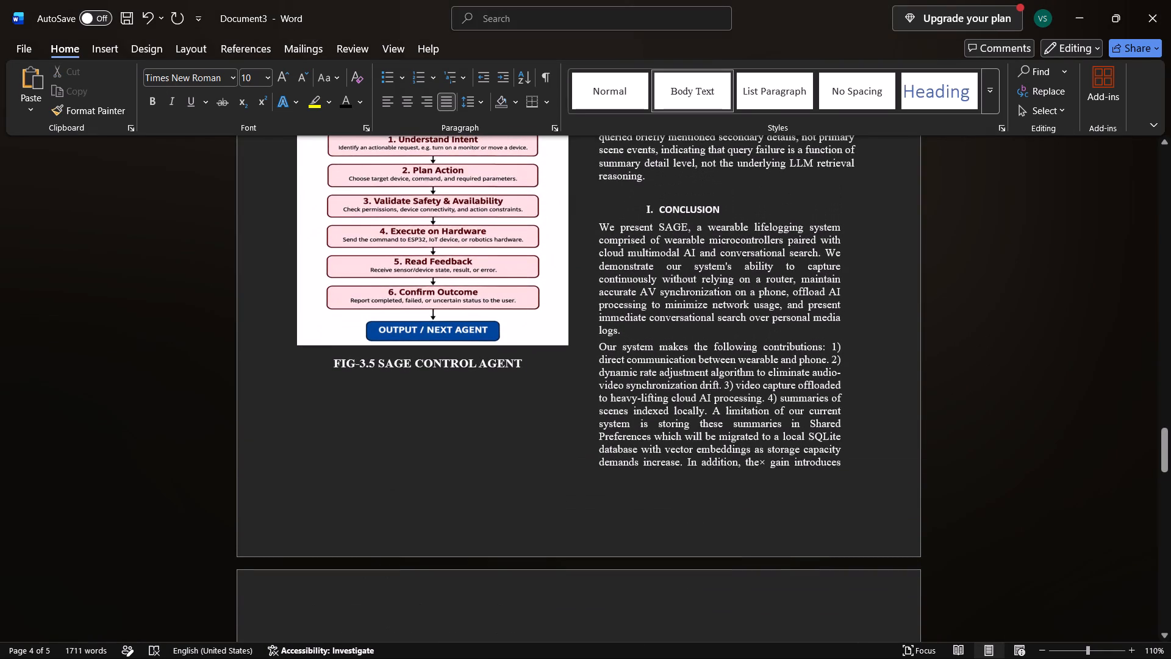
pyautogui.moveTo(738, 212); pyautogui.dragTo(618, 205)
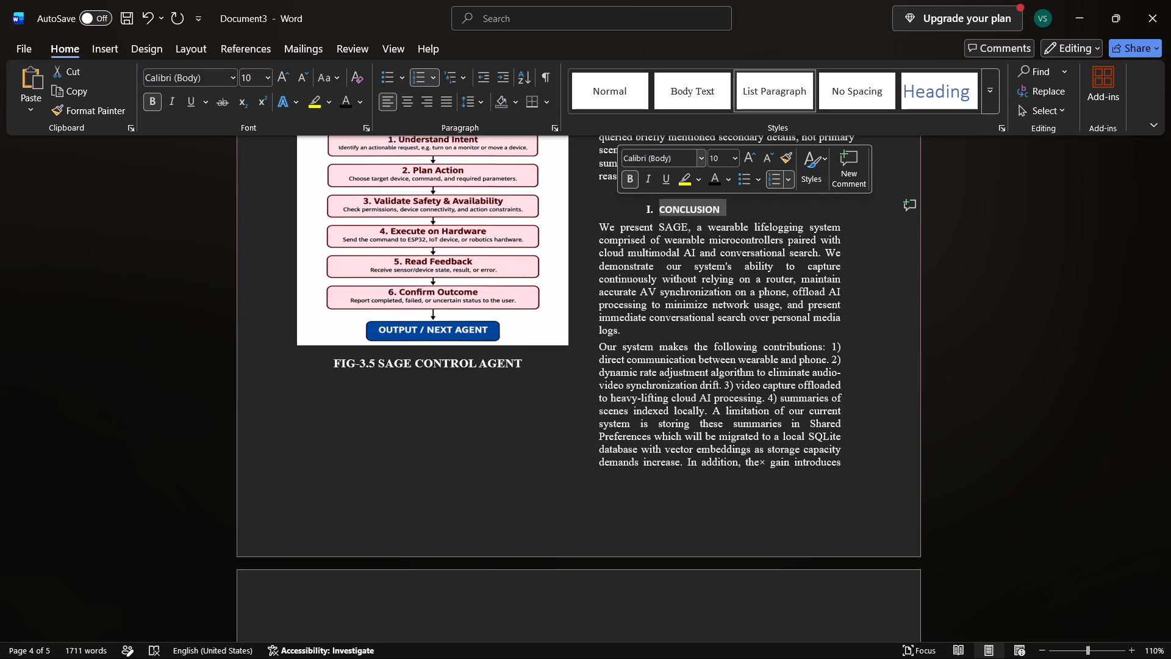
pyautogui.click(681, 159)
pyautogui.press('BackSpace')
pyautogui.press('t')
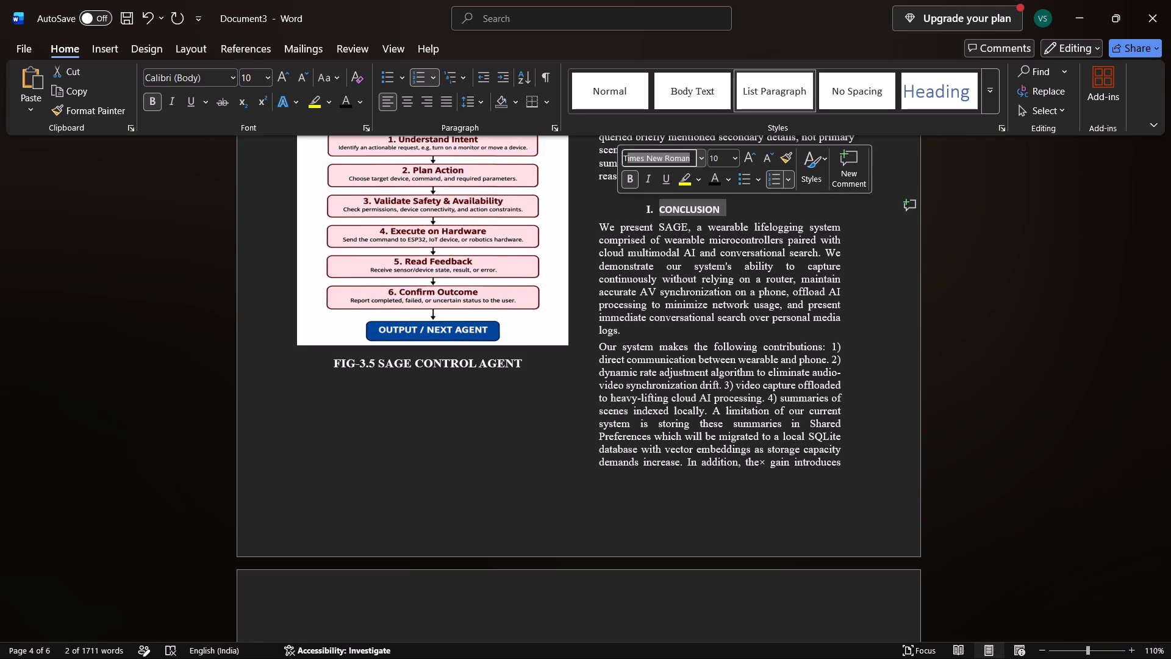
pyautogui.press('Return')
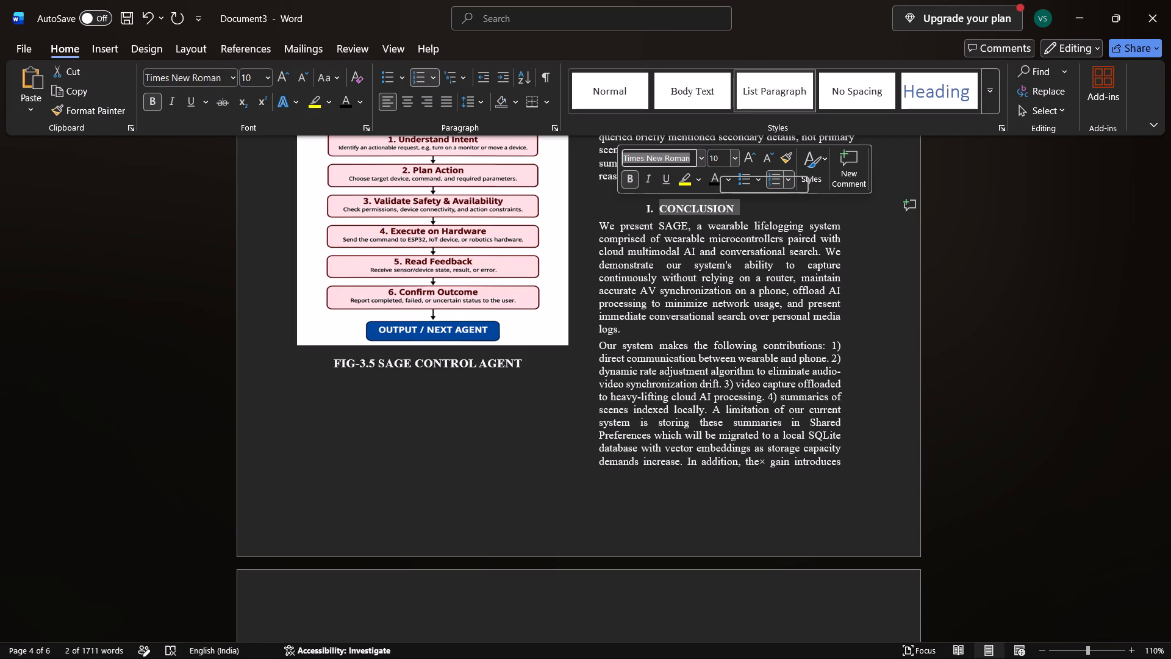
# Replace the automatic number before the CONCLUSION heading with the manually entered numeral "VI.".
pyautogui.scroll(1, 693, 261)
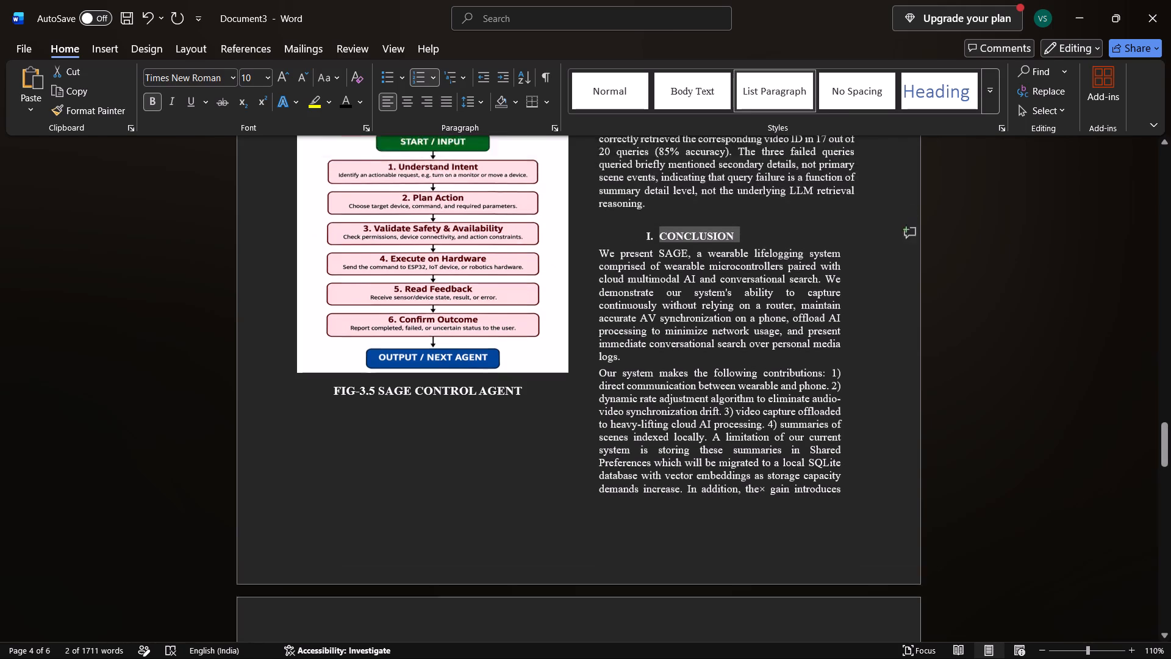
pyautogui.scroll(2, 693, 261)
pyautogui.scroll(-1, 693, 261)
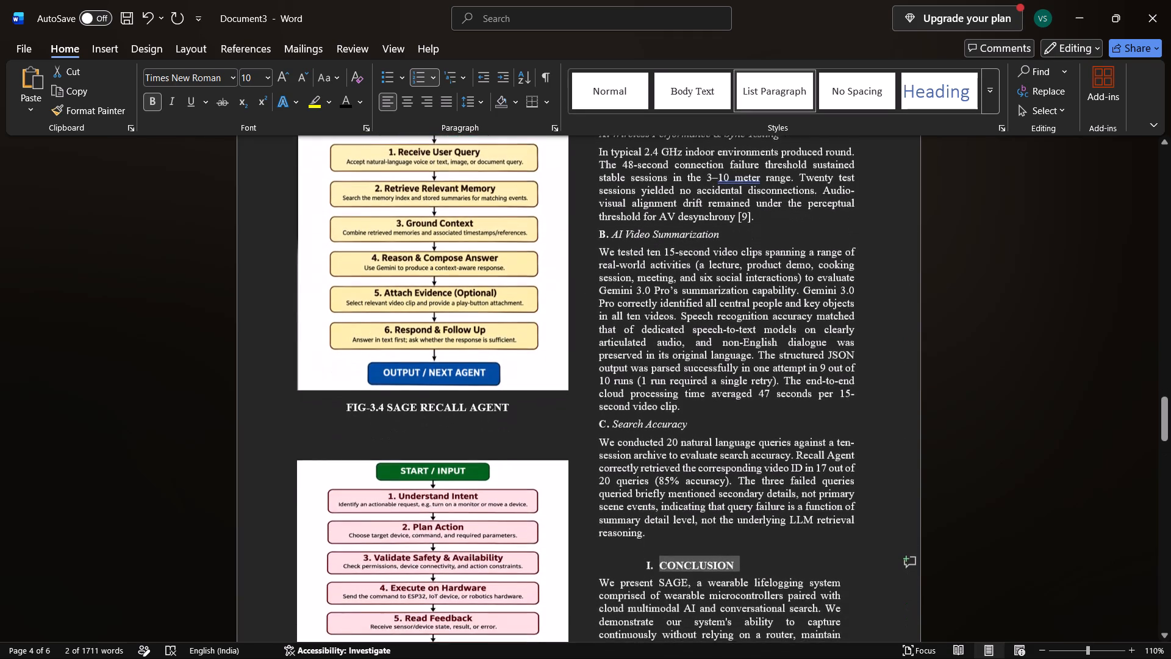
pyautogui.click(658, 569)
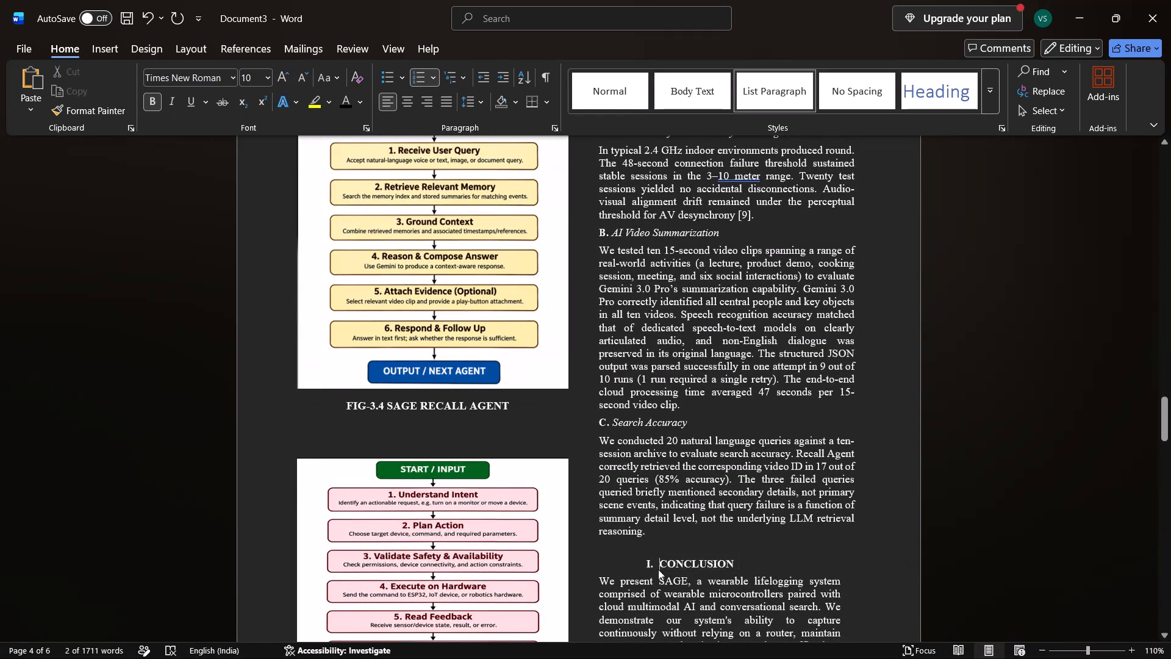
pyautogui.press('BackSpace')
pyautogui.write('VI.')
pyautogui.press('space')
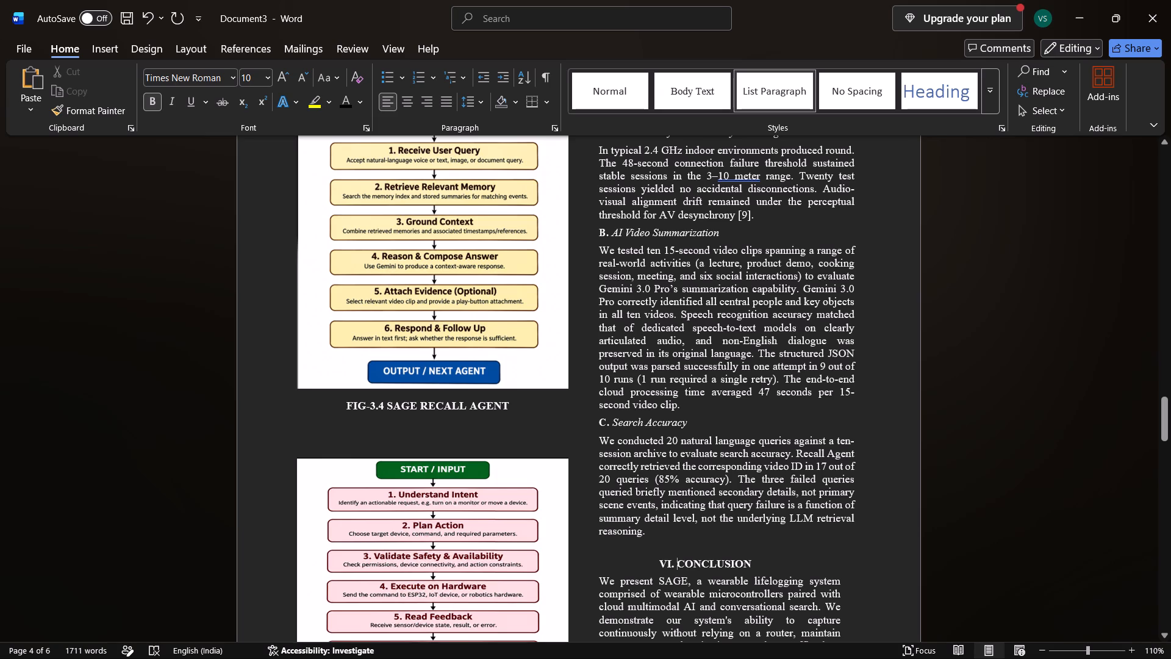
# Examine the section headings, subheadings and figure caption numbering across the pages before the Conclusion.
pyautogui.scroll(7, 732, 554)
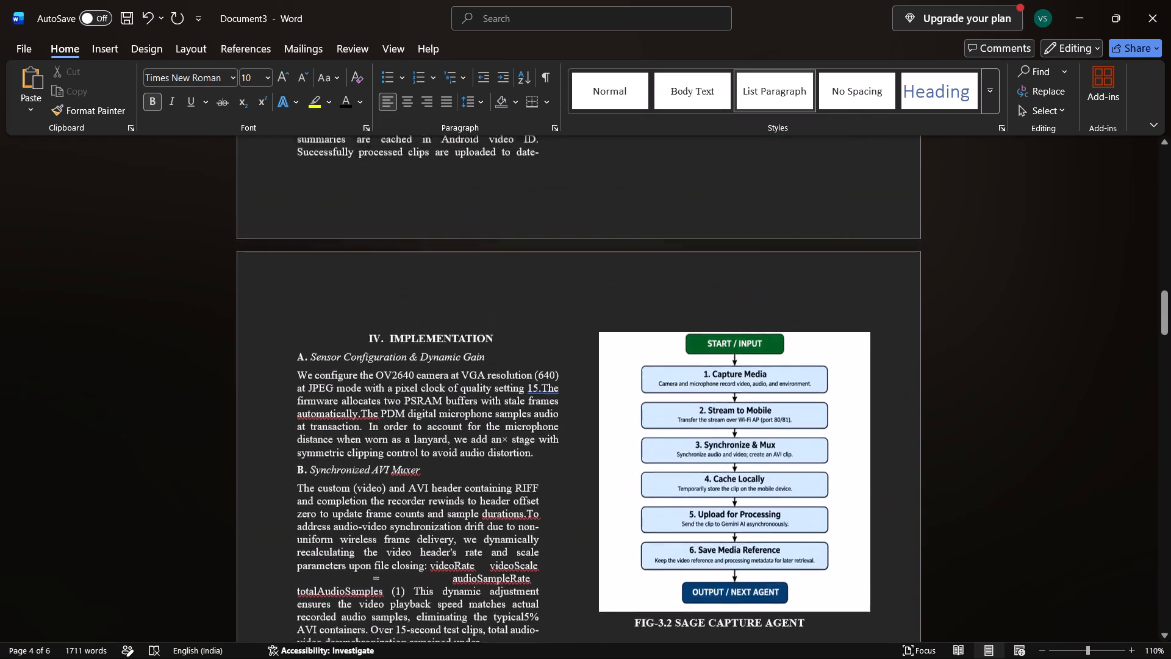
pyautogui.scroll(3, 732, 554)
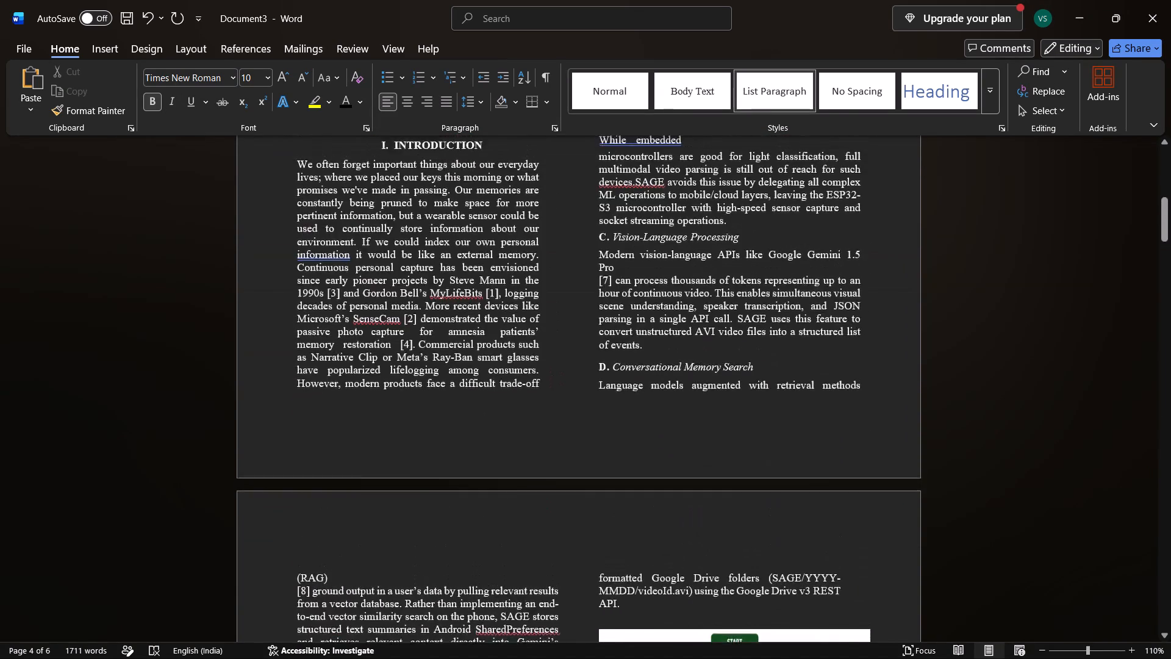
pyautogui.scroll(7, 732, 554)
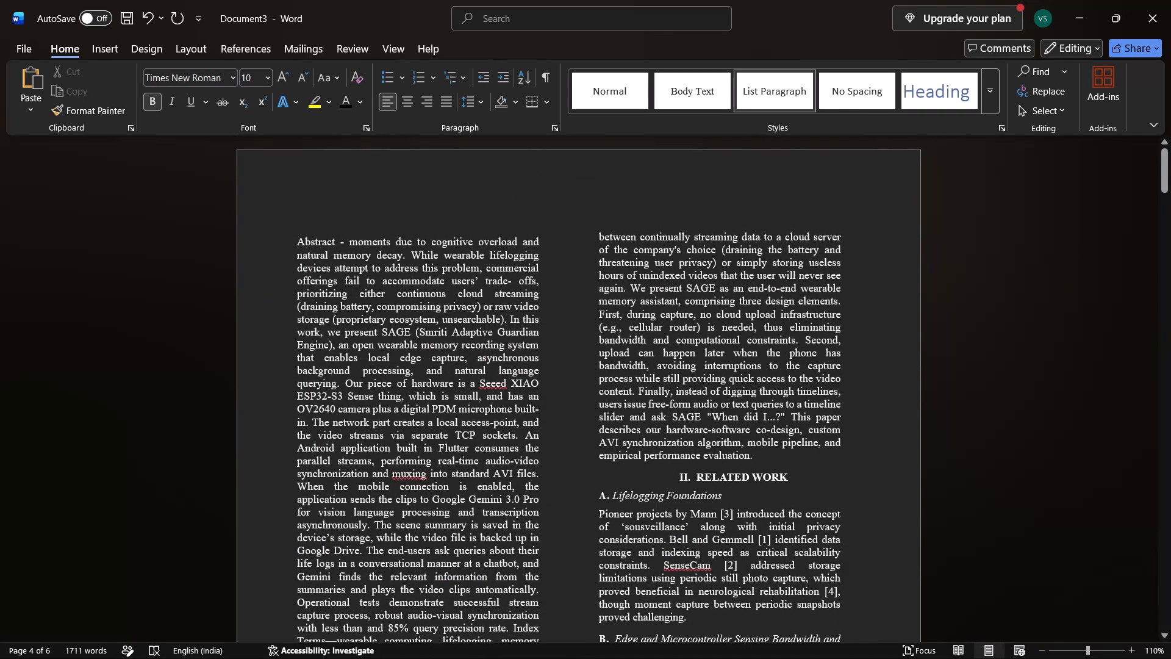
pyautogui.scroll(-5, 732, 554)
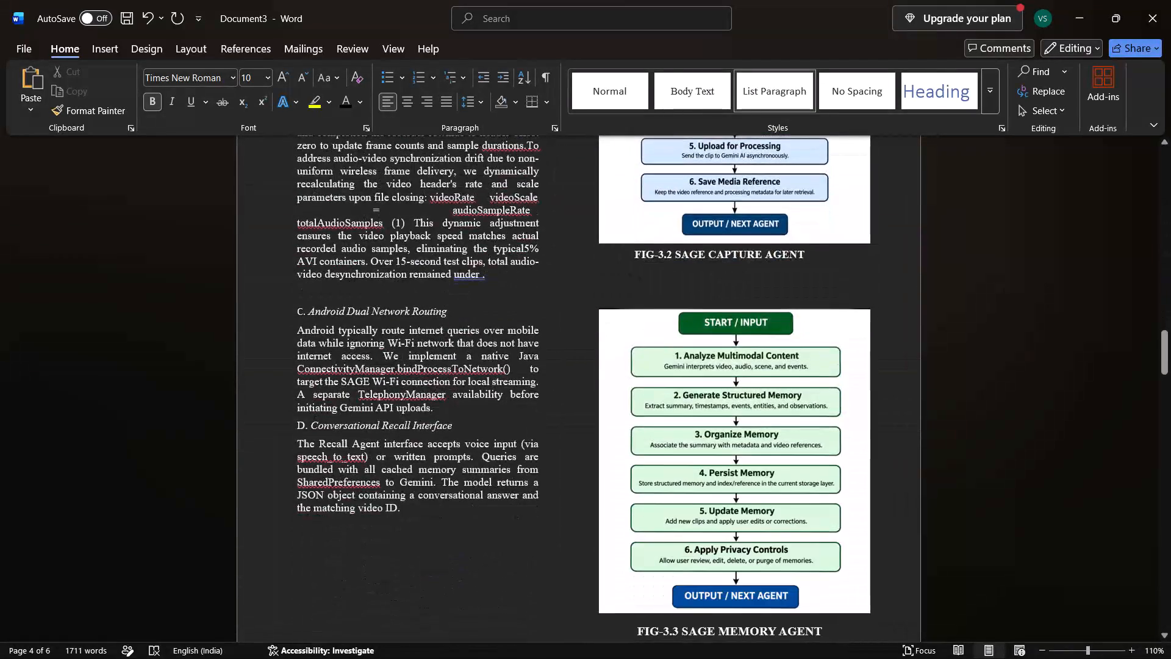
pyautogui.scroll(2, 732, 554)
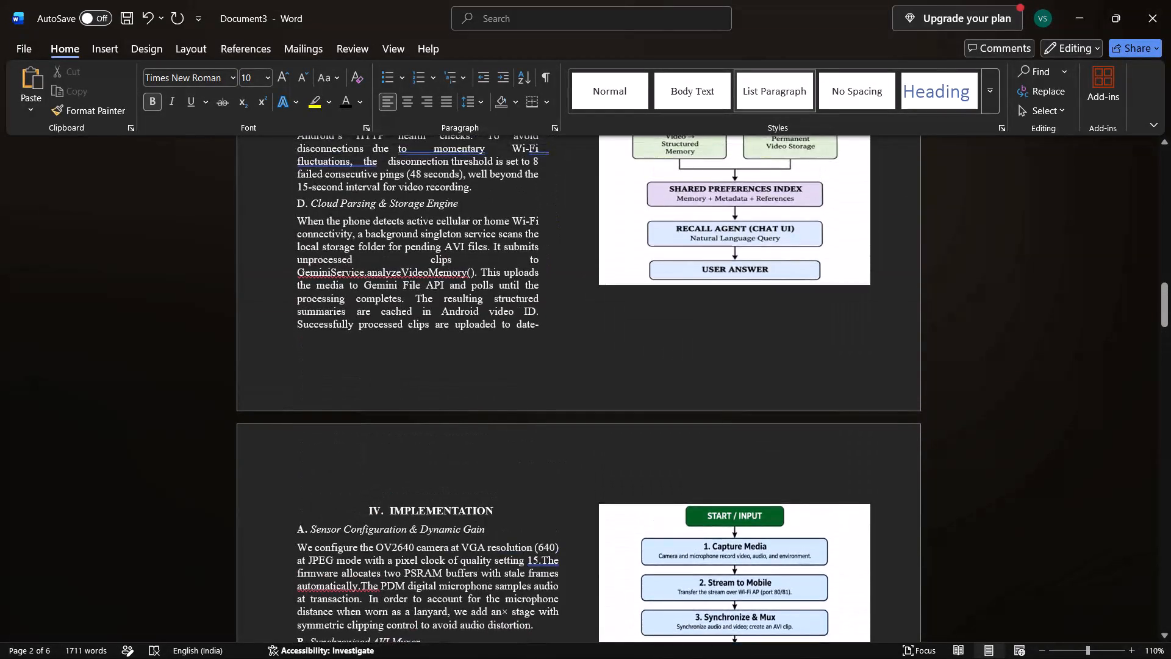
pyautogui.scroll(2, 732, 554)
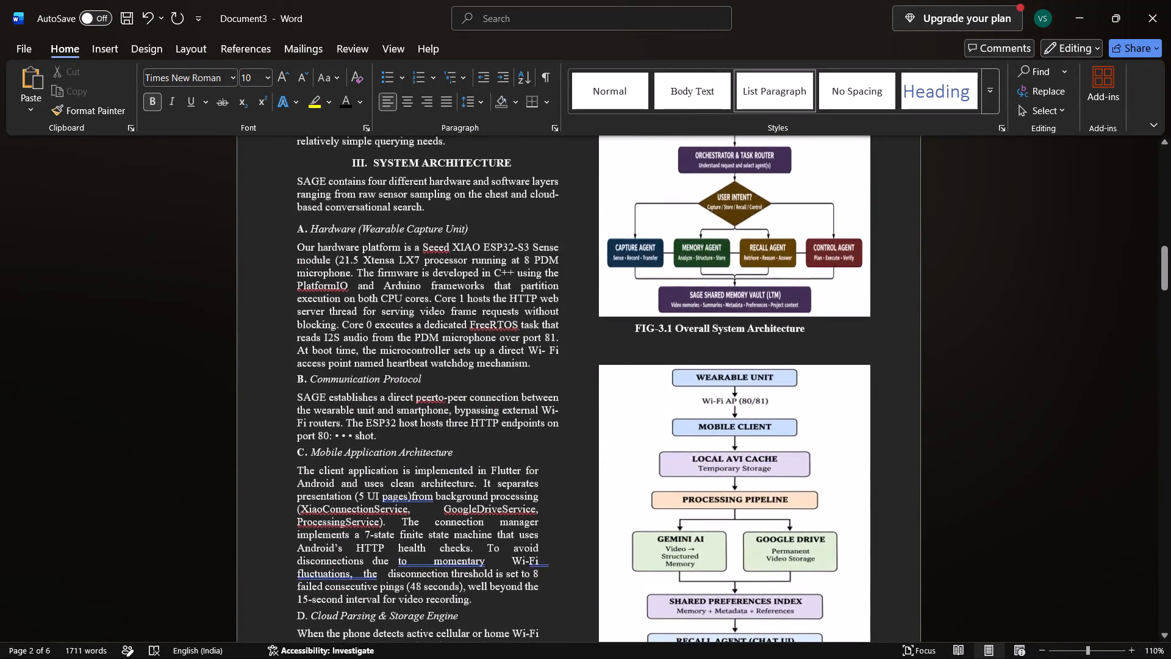
# Renumber the SAGE CAPTURE AGENT caption in the Implementation section as FIG-4.1.
pyautogui.scroll(-4, 732, 554)
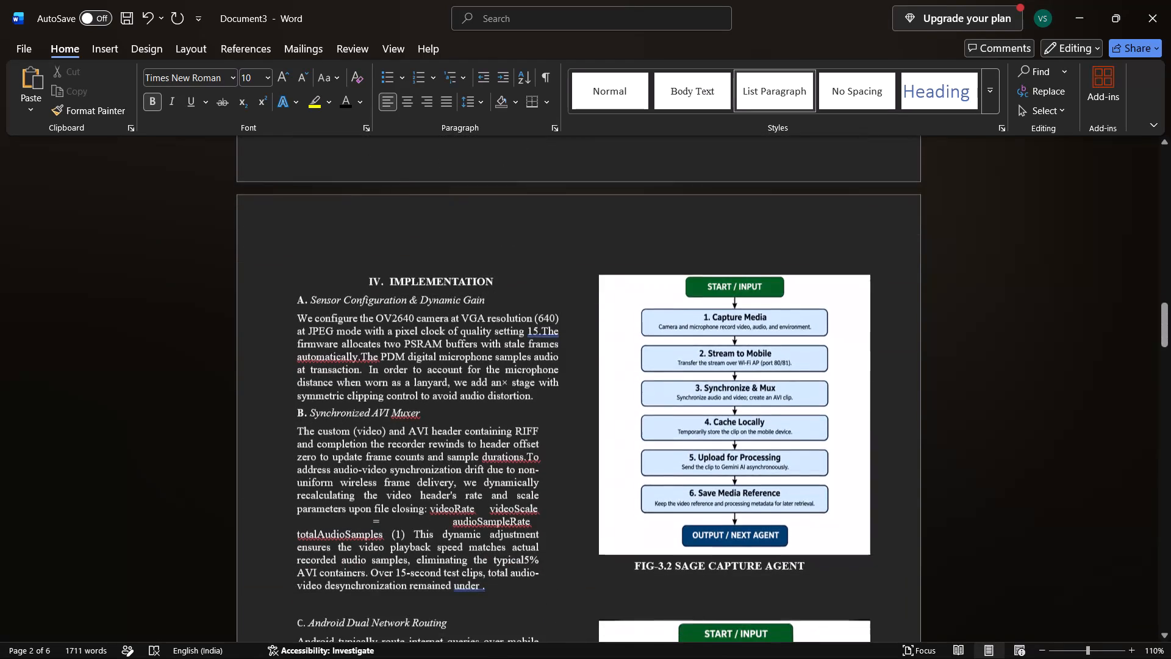
pyautogui.scroll(-1, 732, 554)
pyautogui.click(663, 562)
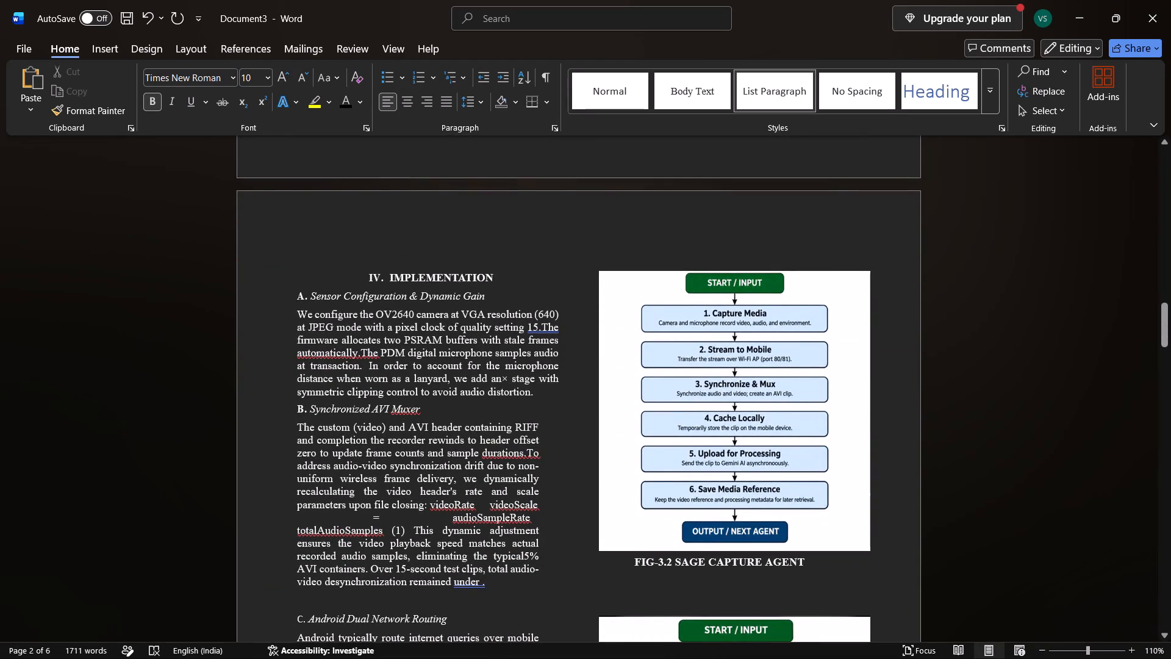
pyautogui.scroll(-2, 663, 562)
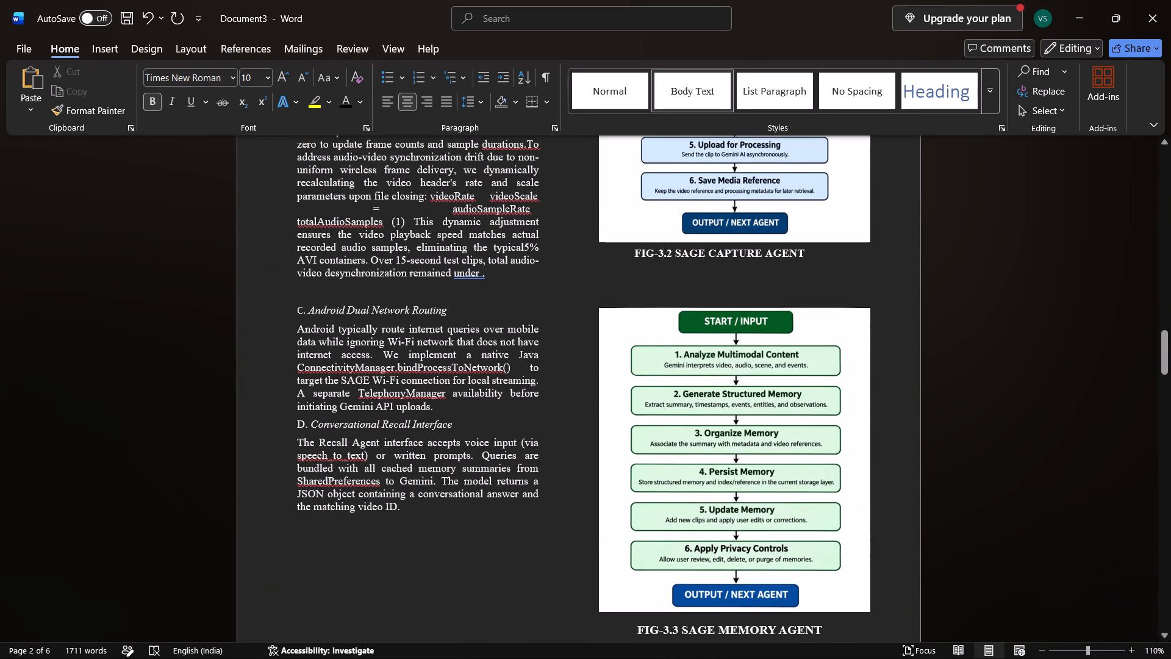
pyautogui.press('BackSpace')
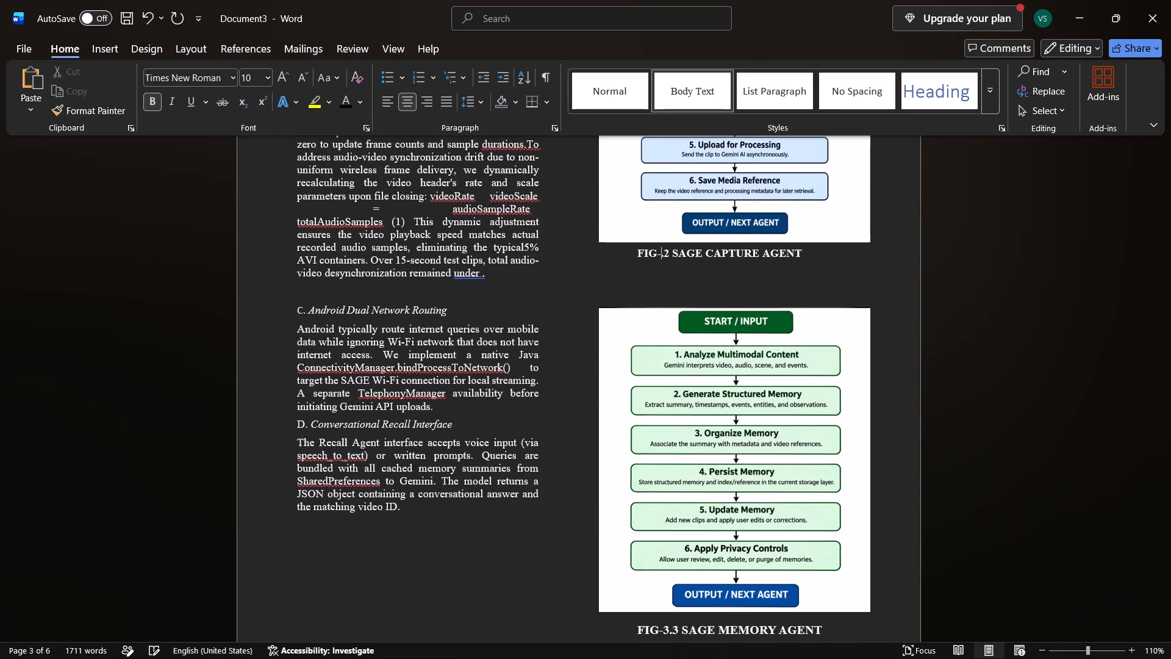
pyautogui.press('4')
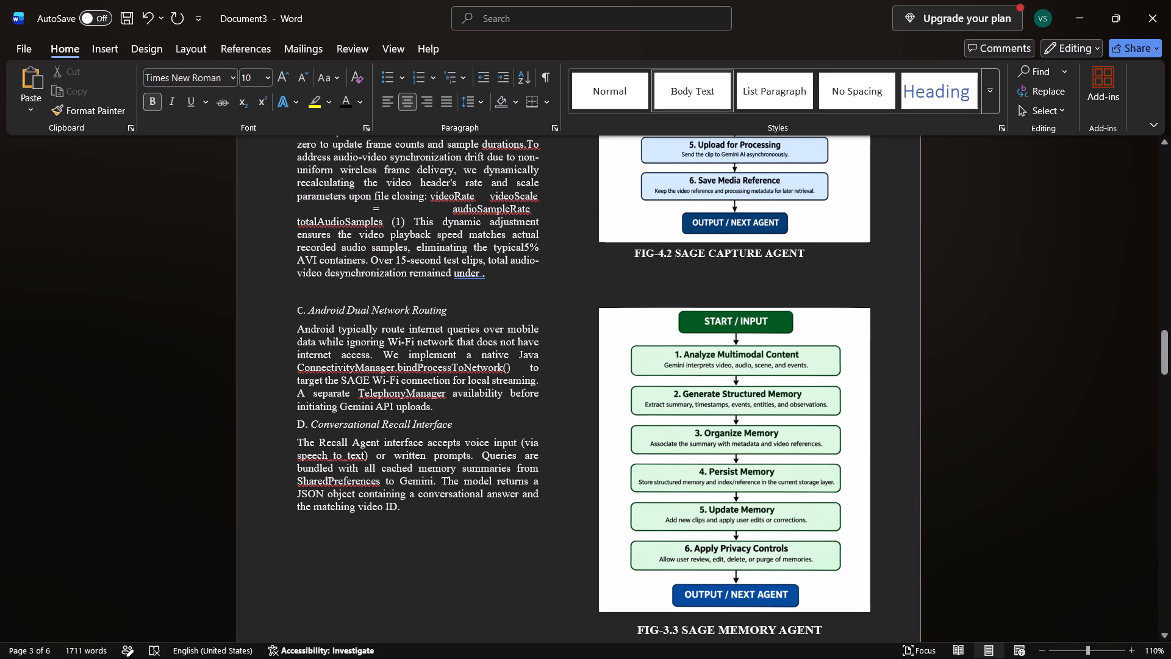
pyautogui.click(670, 259)
pyautogui.press('BackSpace')
pyautogui.press('1')
# Renumber the SAGE MEMORY AGENT flowchart caption as FIG-4.2.
pyautogui.scroll(-1, 662, 384)
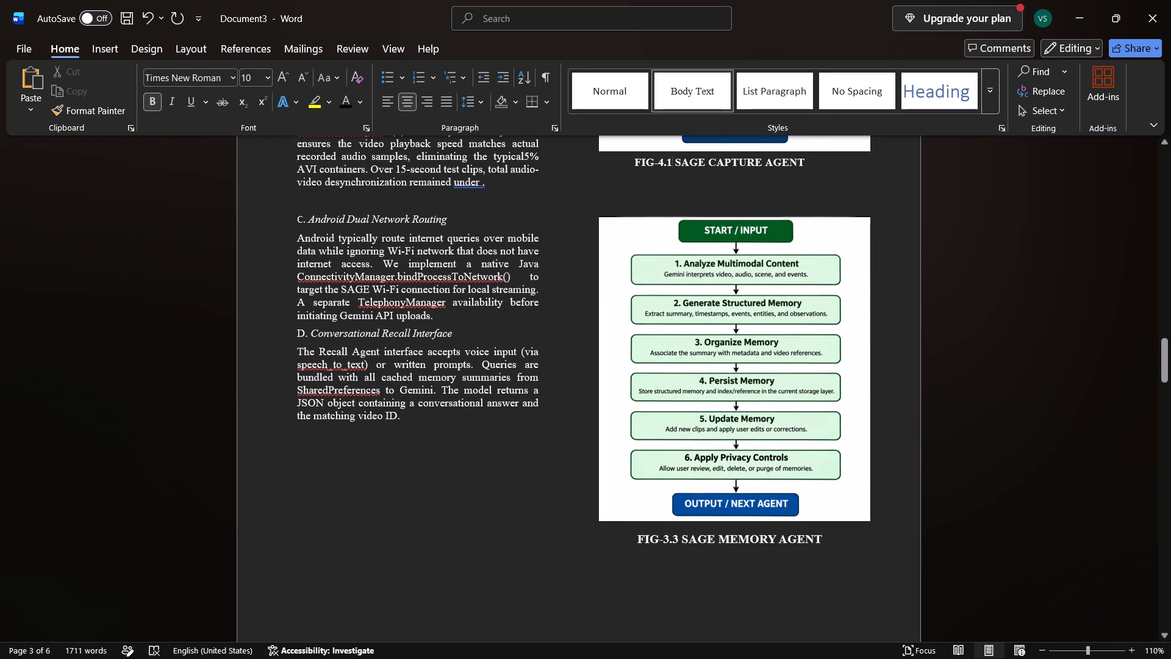
pyautogui.click(669, 541)
pyautogui.press('BackSpace')
pyautogui.press('4')
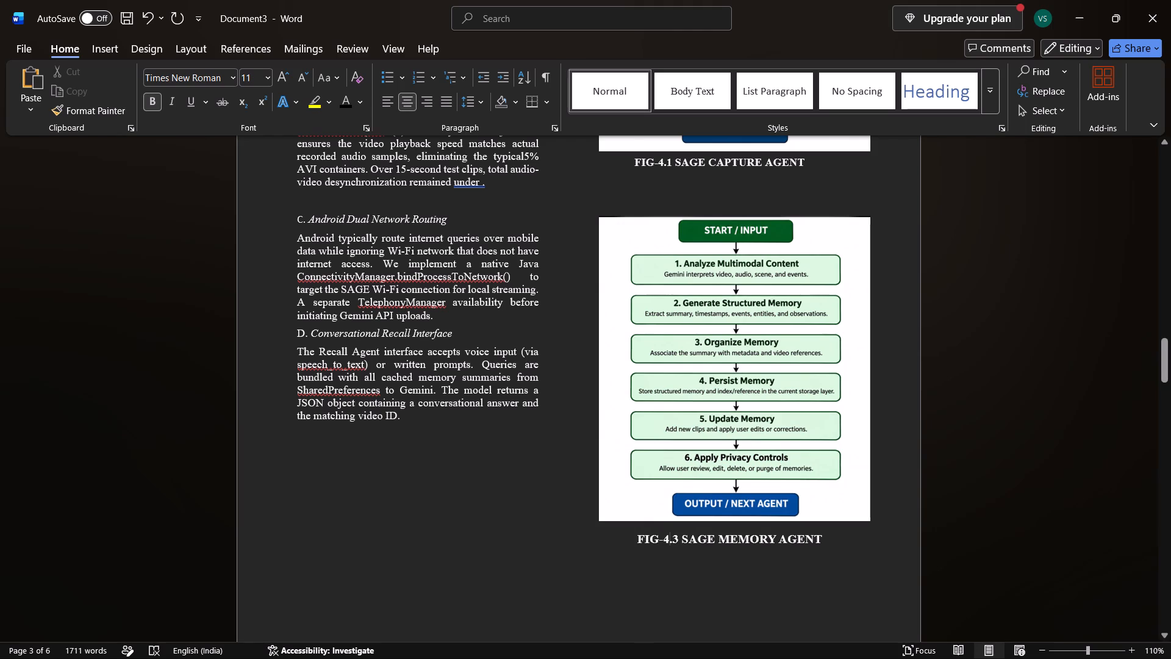
pyautogui.click(677, 541)
pyautogui.press('BackSpace')
pyautogui.press('2')
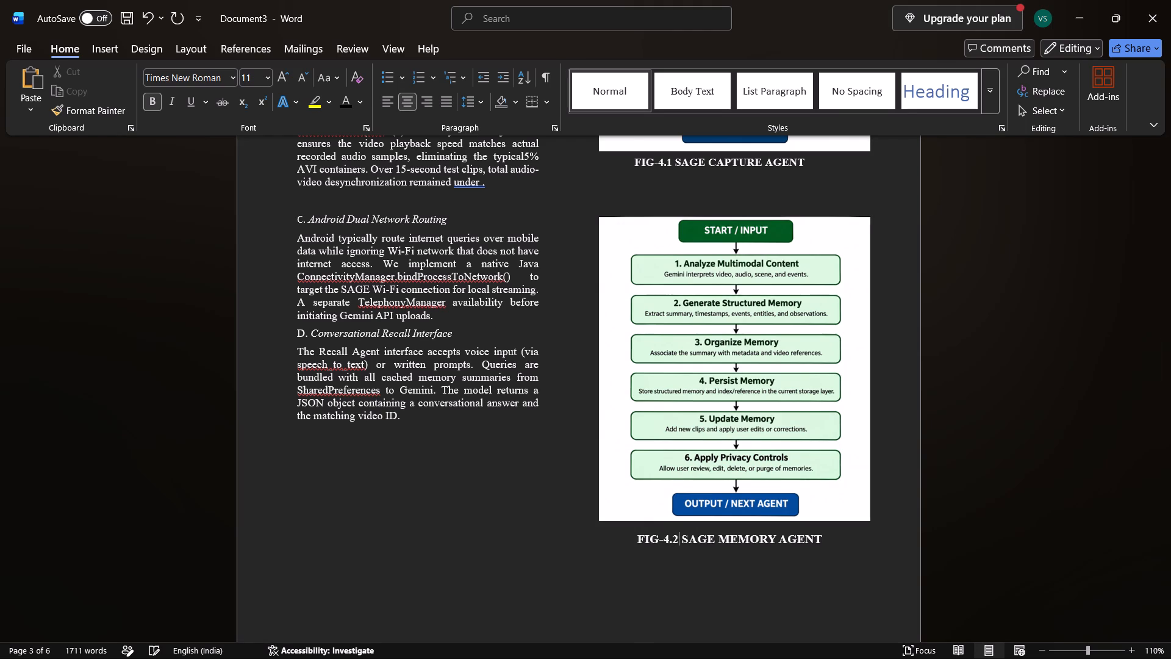
# Renumber the SAGE RECALL AGENT flowchart caption as FIG-4.3.
pyautogui.scroll(-5, 677, 541)
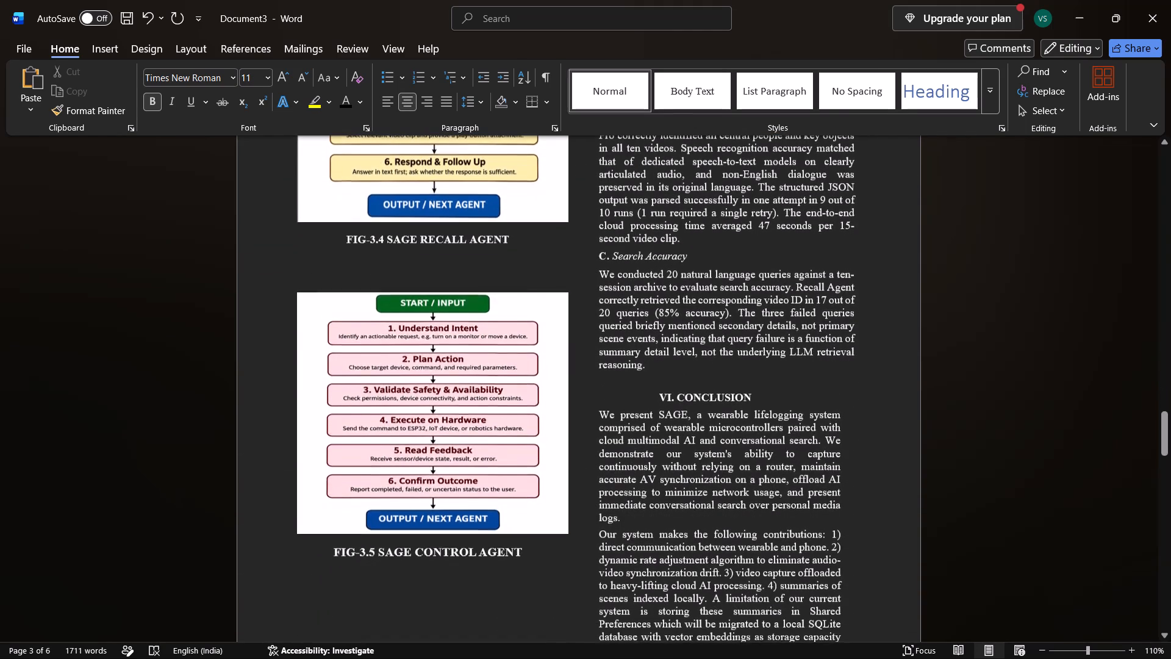
pyautogui.click(375, 240)
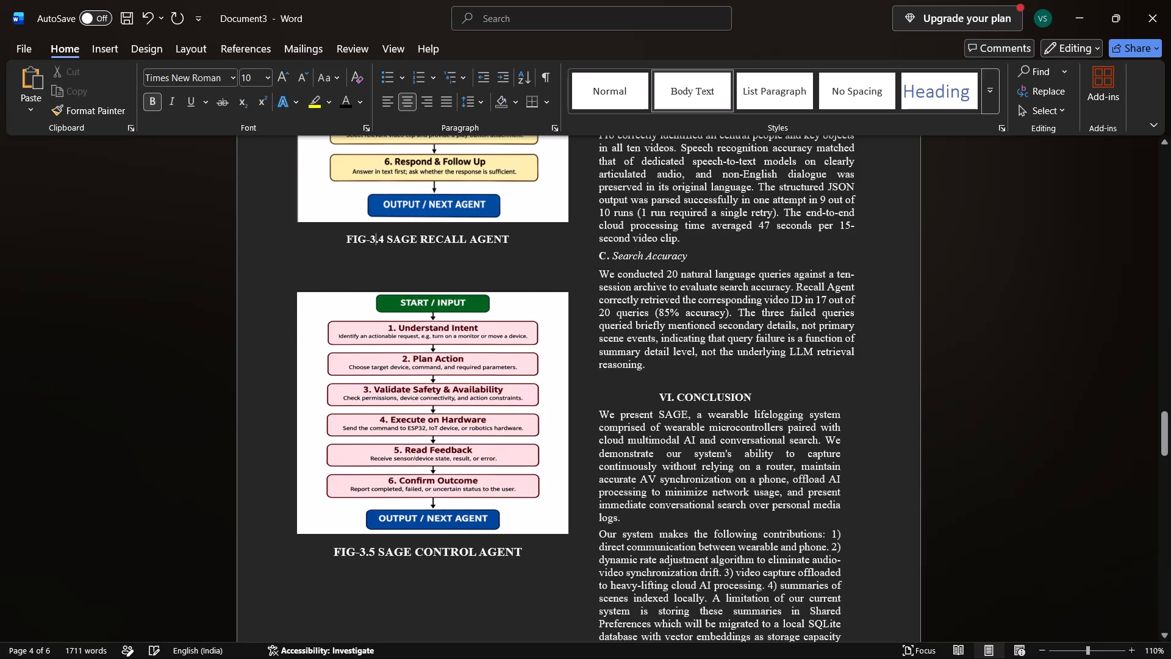
pyautogui.press('BackSpace')
pyautogui.press('4')
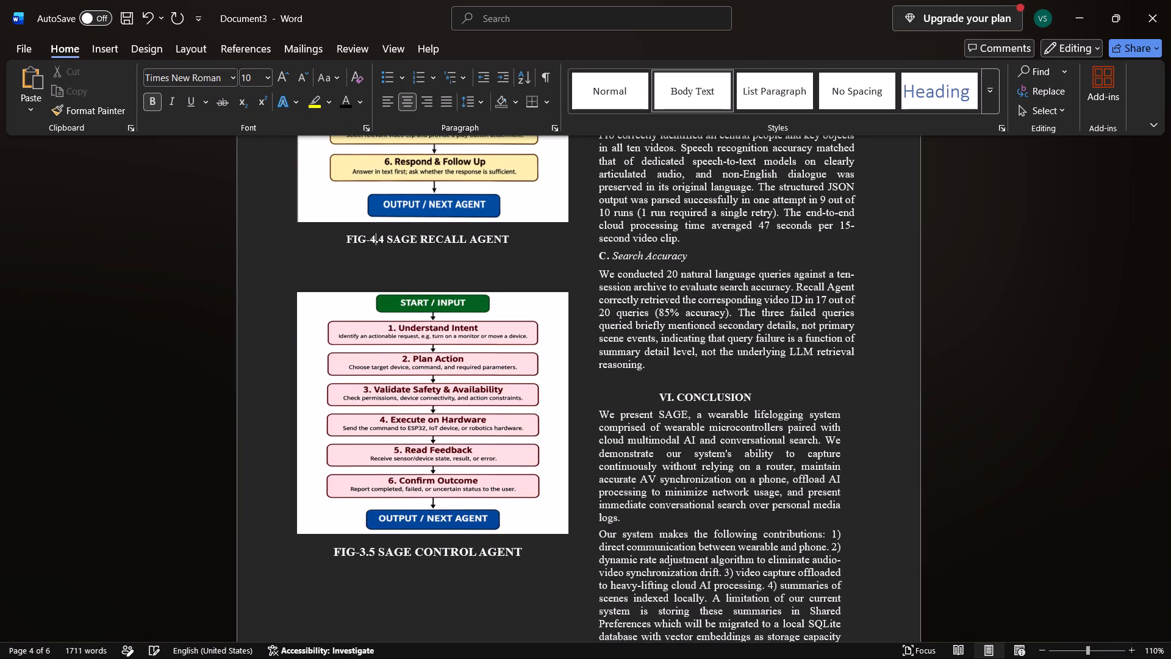
pyautogui.click(383, 239)
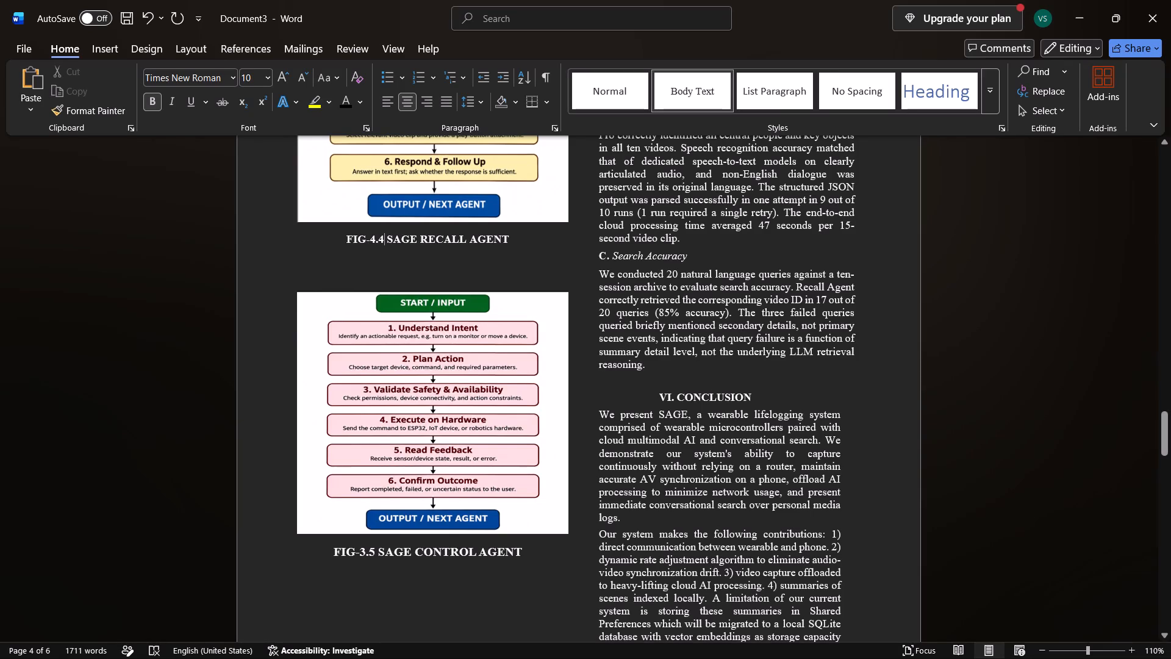
pyautogui.press('BackSpace')
pyautogui.press('3')
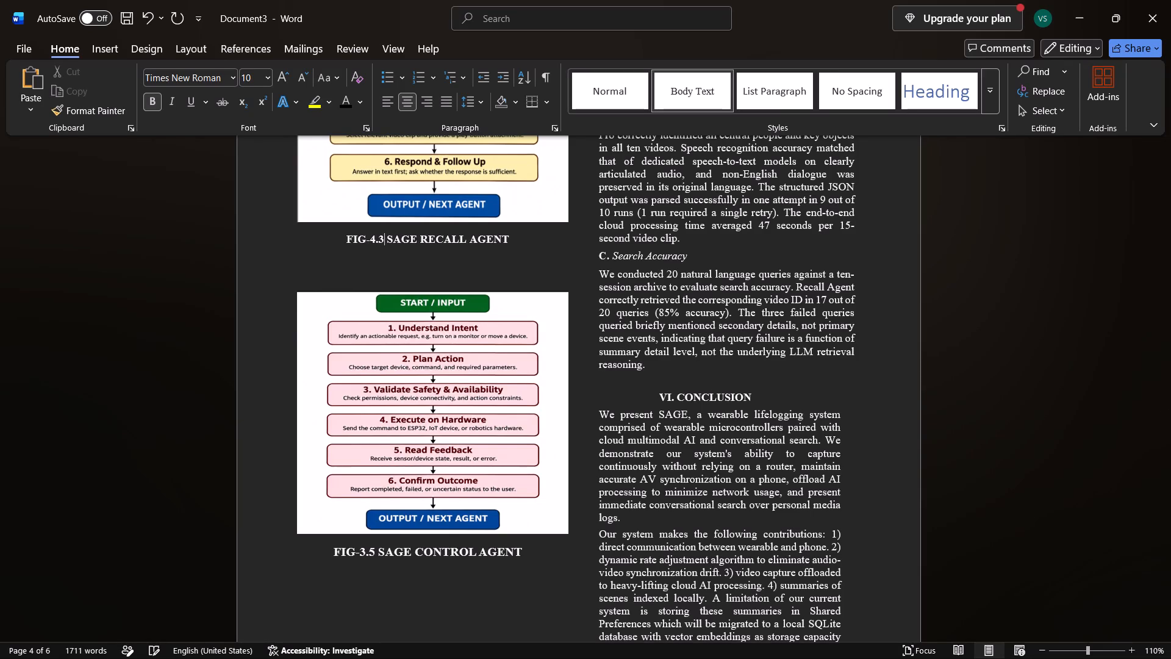
# Renumber the SAGE CONTROL AGENT flowchart caption as FIG-4.4.
pyautogui.click(366, 553)
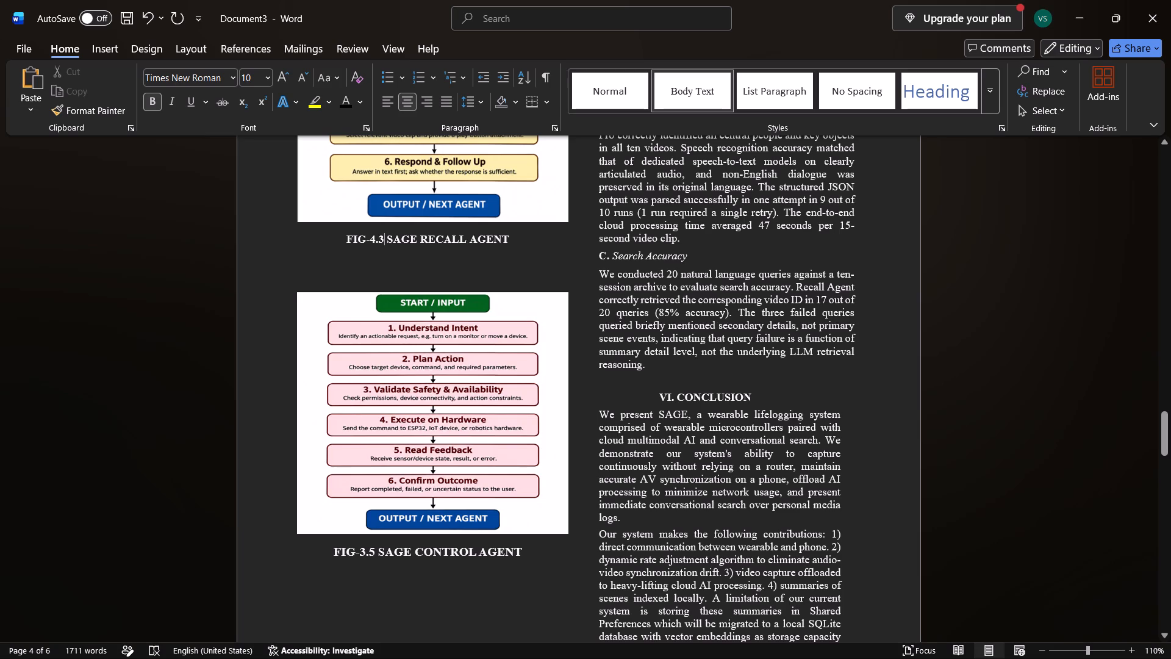
pyautogui.press('BackSpace')
pyautogui.press('4')
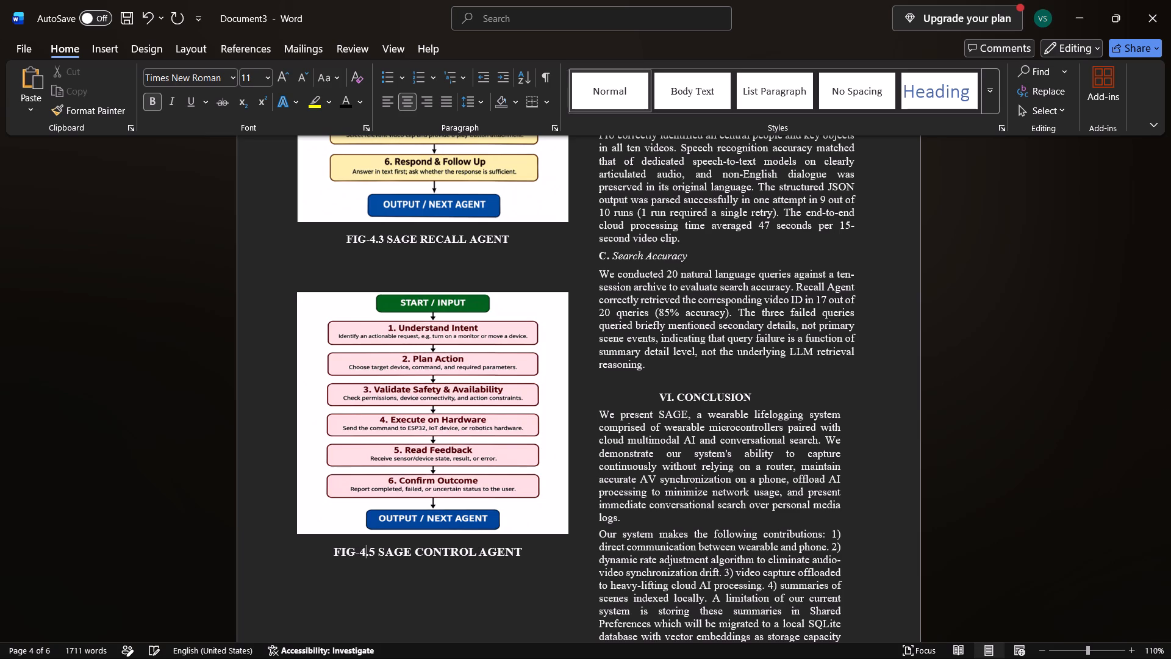
pyautogui.click(373, 550)
pyautogui.press('BackSpace')
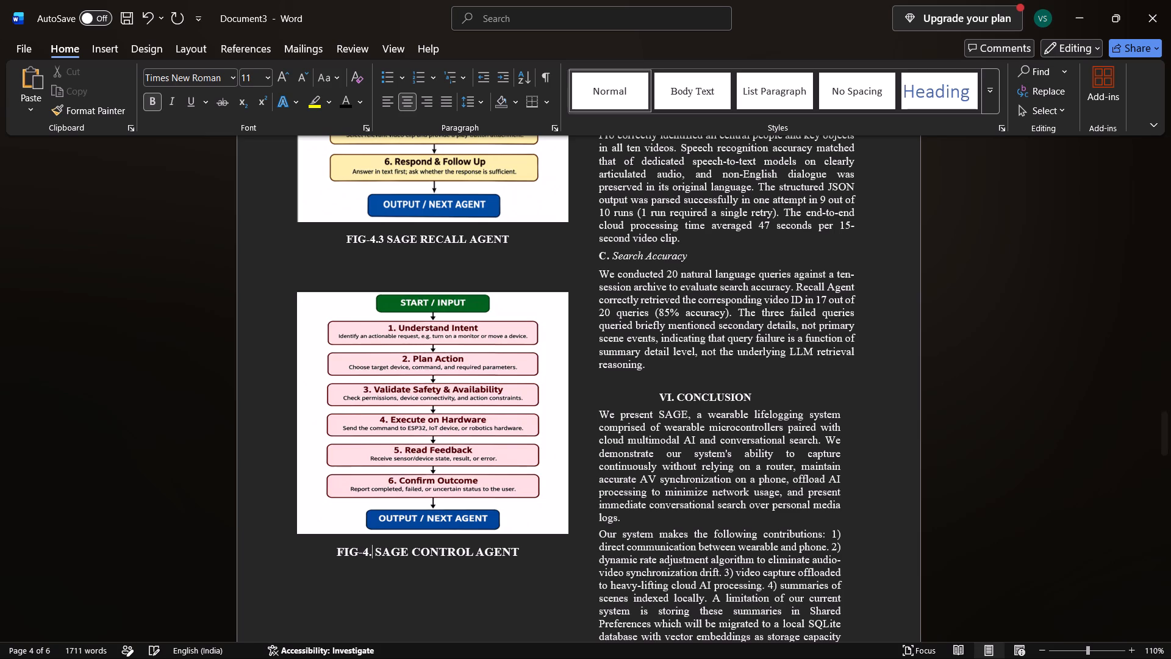
pyautogui.press('4')
# Review the figure captions and section layout from System Architecture through the end of the Conclusion.
pyautogui.scroll(1, 373, 550)
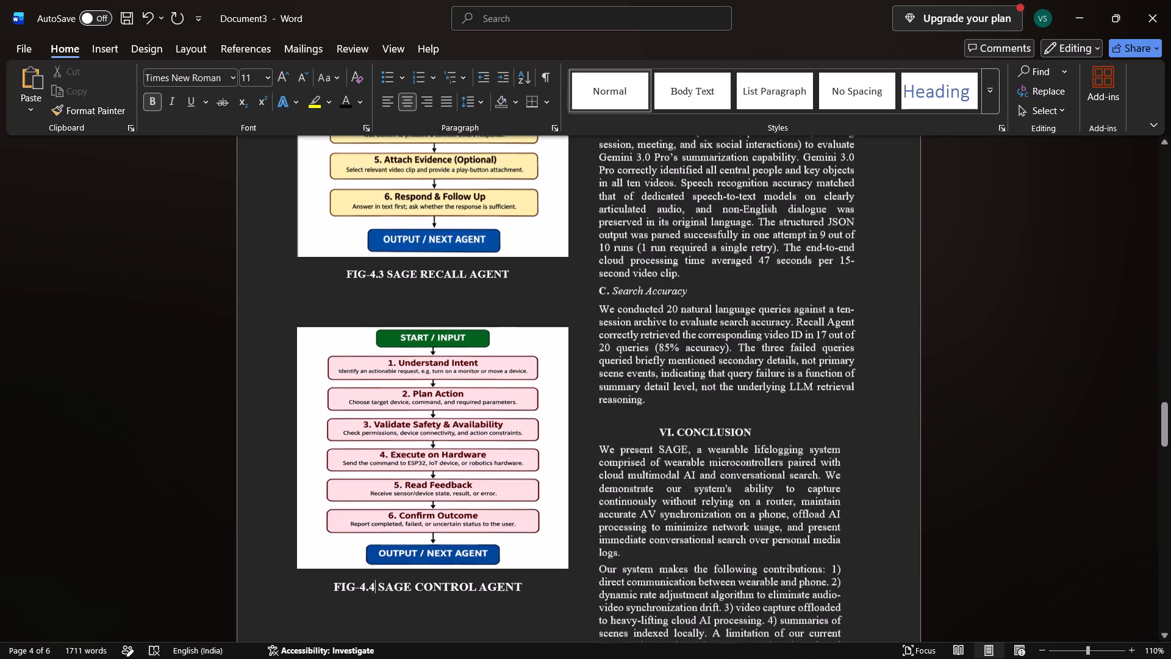
pyautogui.scroll(3, 373, 550)
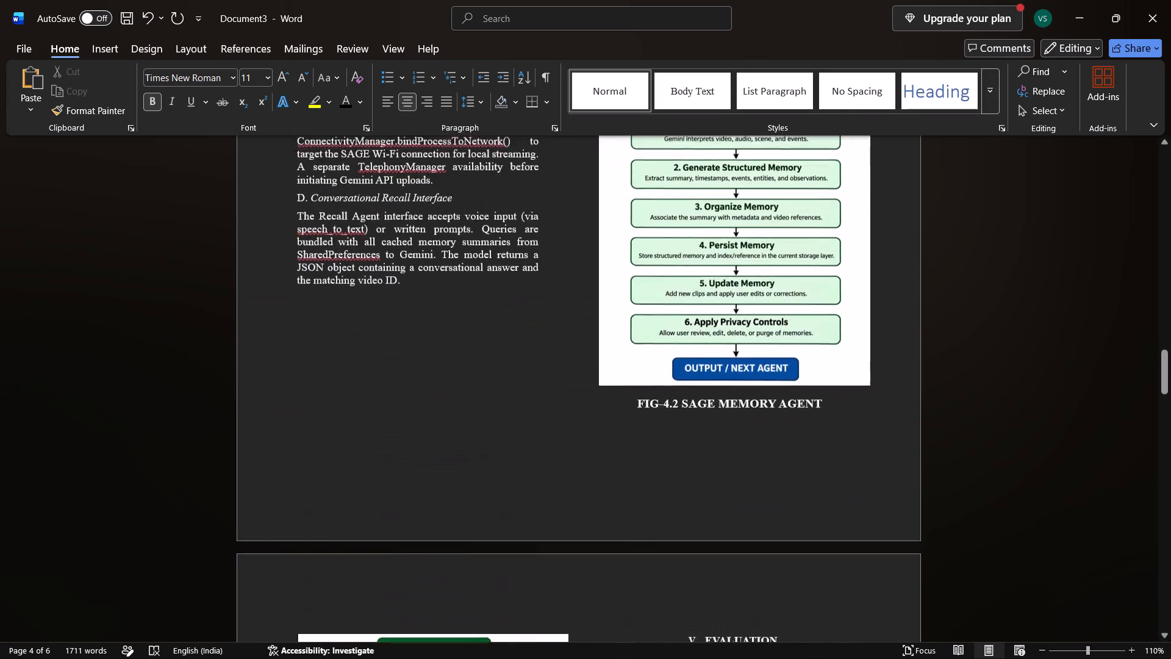
pyautogui.scroll(3, 373, 550)
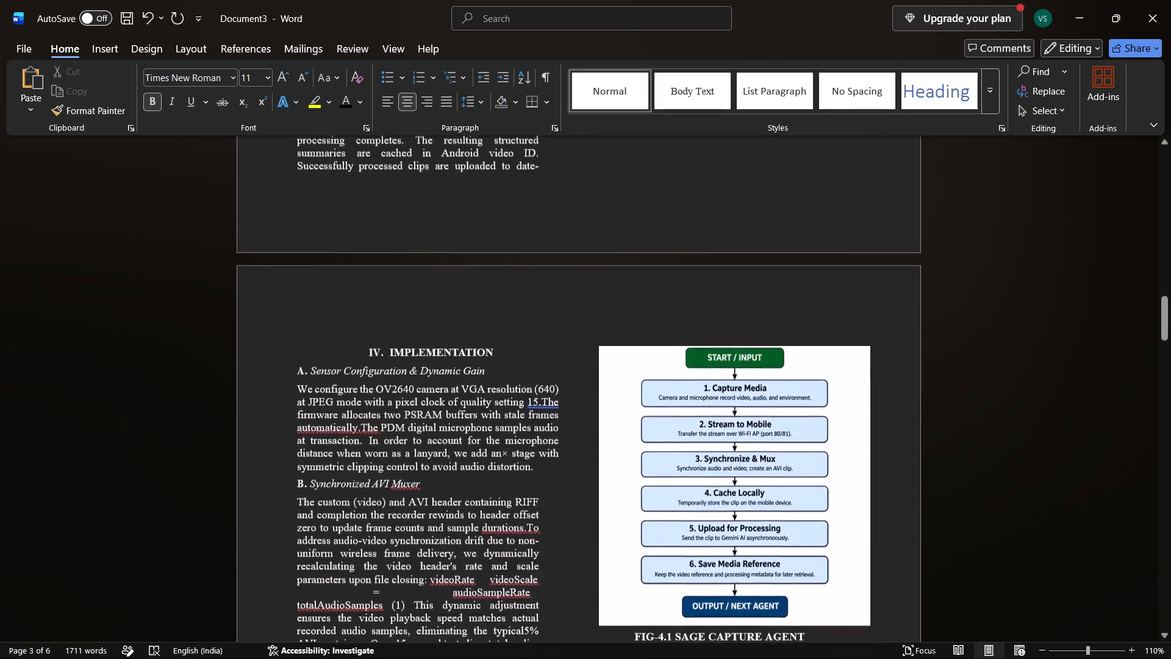
pyautogui.scroll(4, 373, 550)
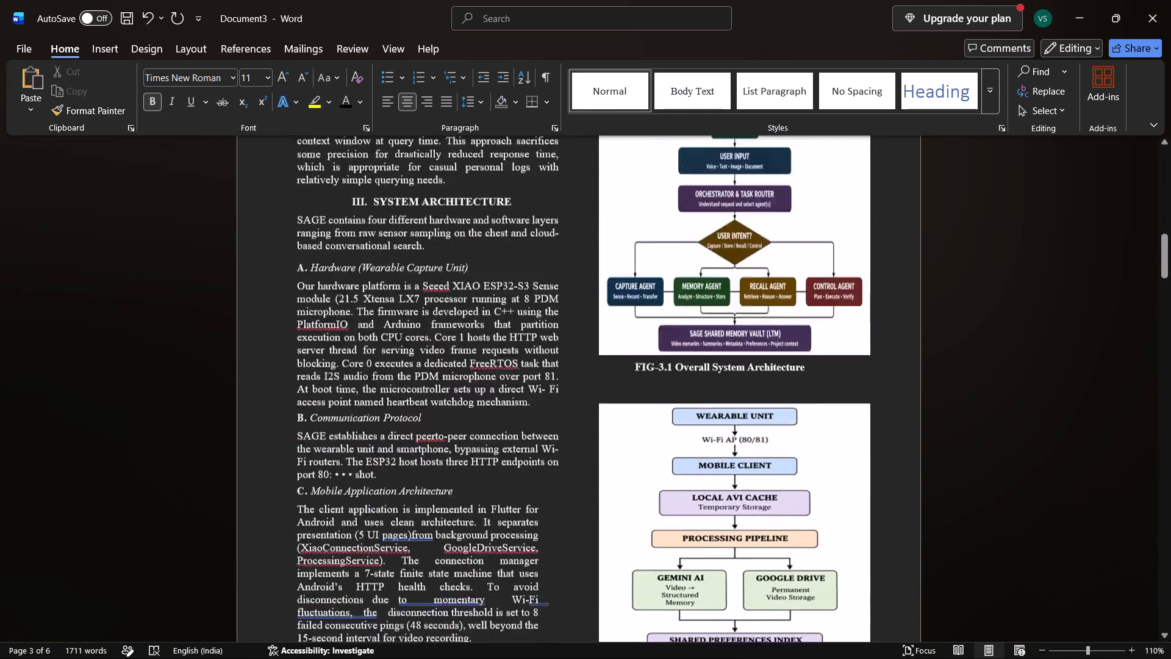
pyautogui.scroll(1, 373, 550)
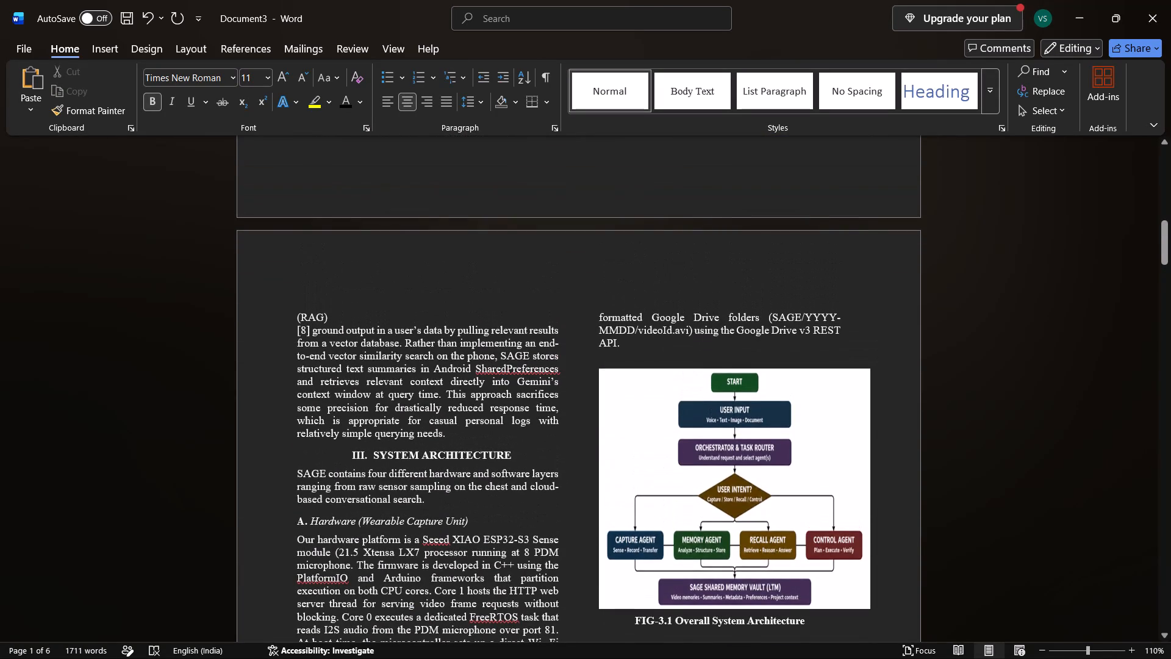
pyautogui.scroll(-5, 373, 550)
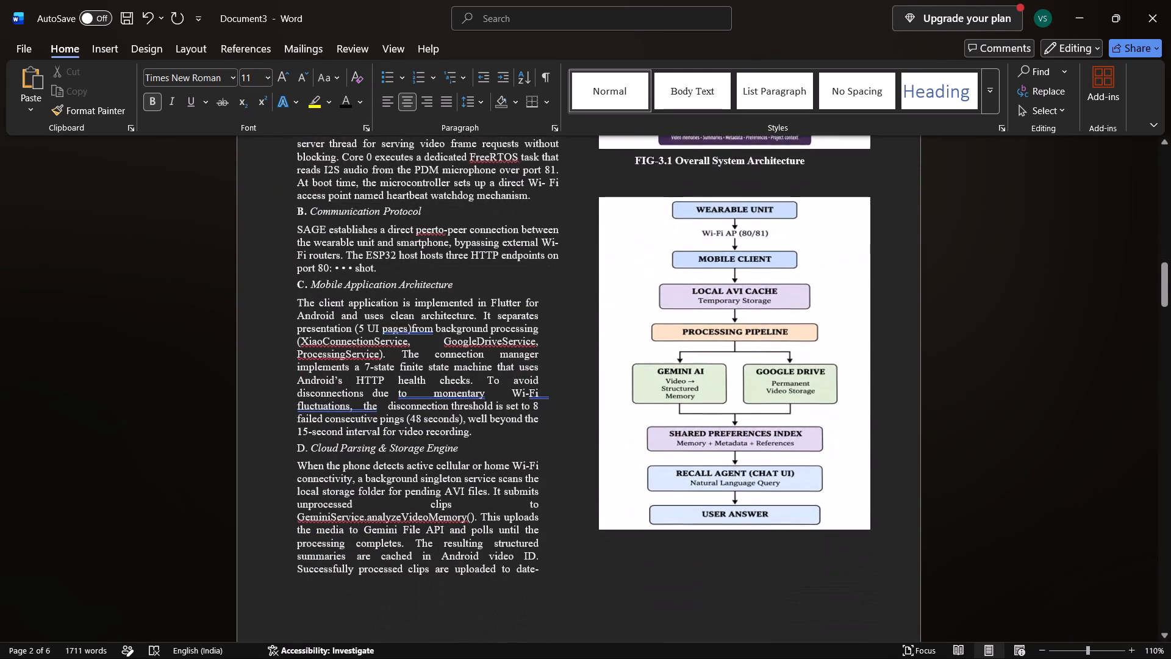
pyautogui.scroll(-2, 373, 550)
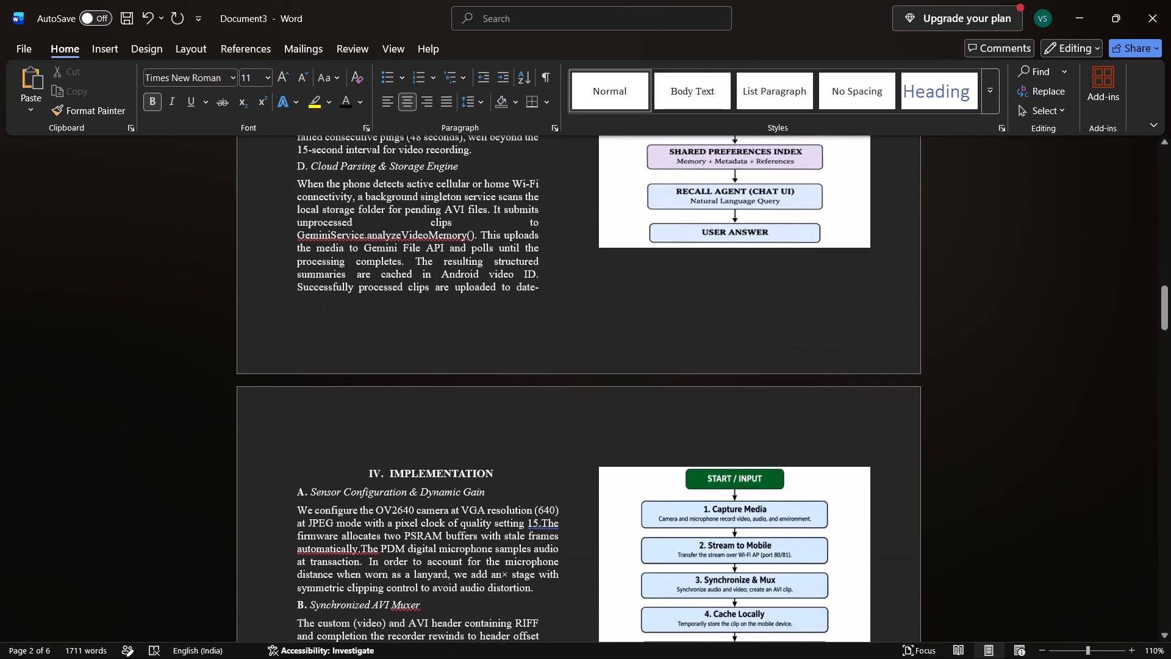
pyautogui.scroll(-2, 373, 550)
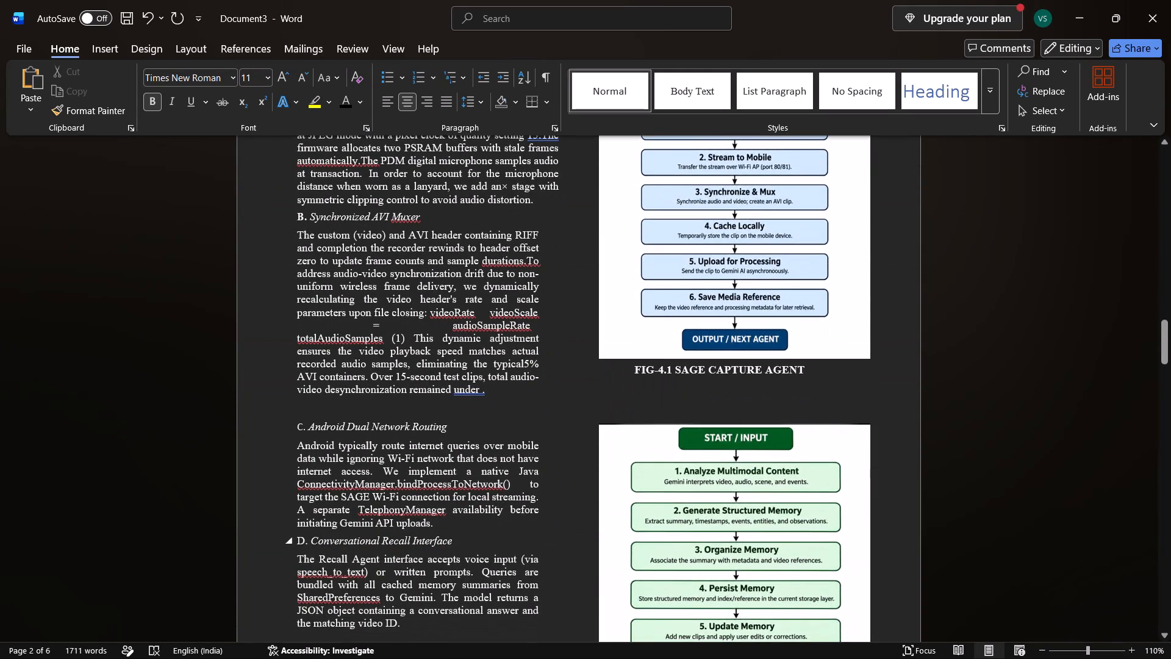
pyautogui.scroll(-9, 373, 550)
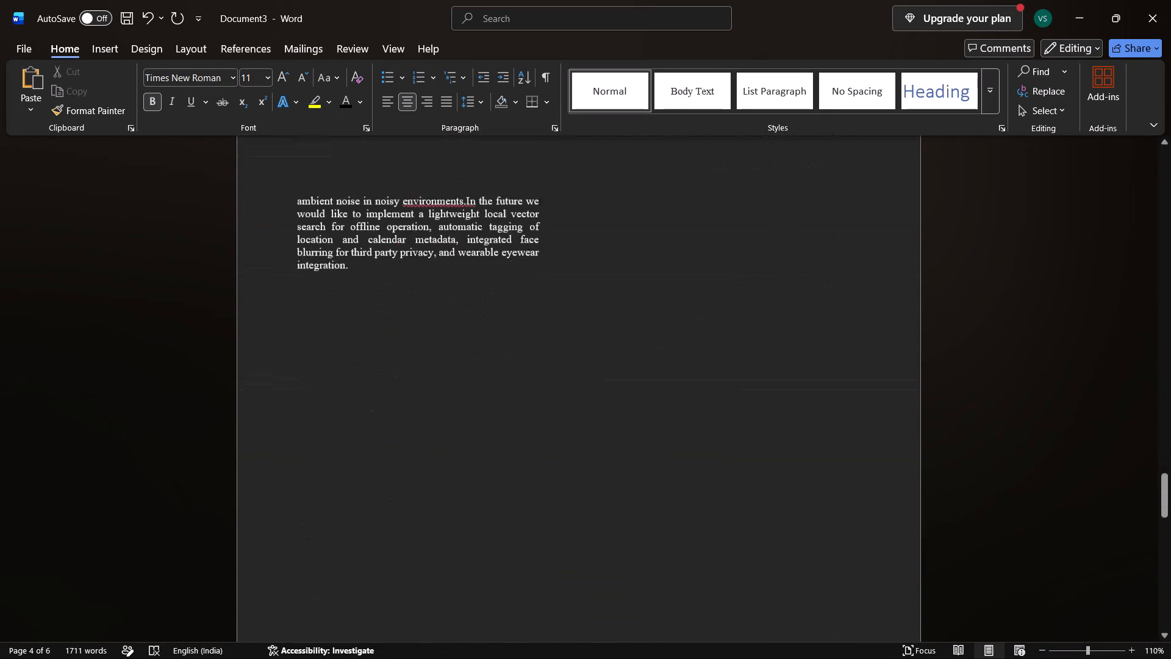
pyautogui.scroll(2, 373, 550)
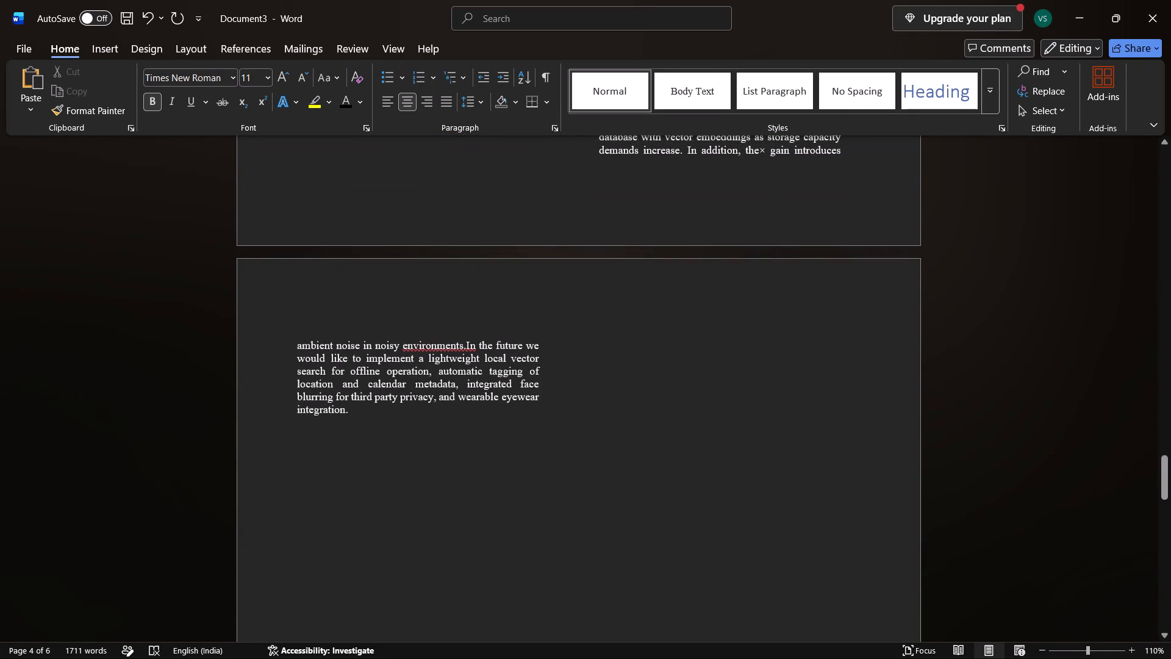
# Switch to the SAGE_IEEE_Paper document and check its References section.
pyautogui.hotkey('alt', 'Tab')
pyautogui.scroll(-2, 440, 492)
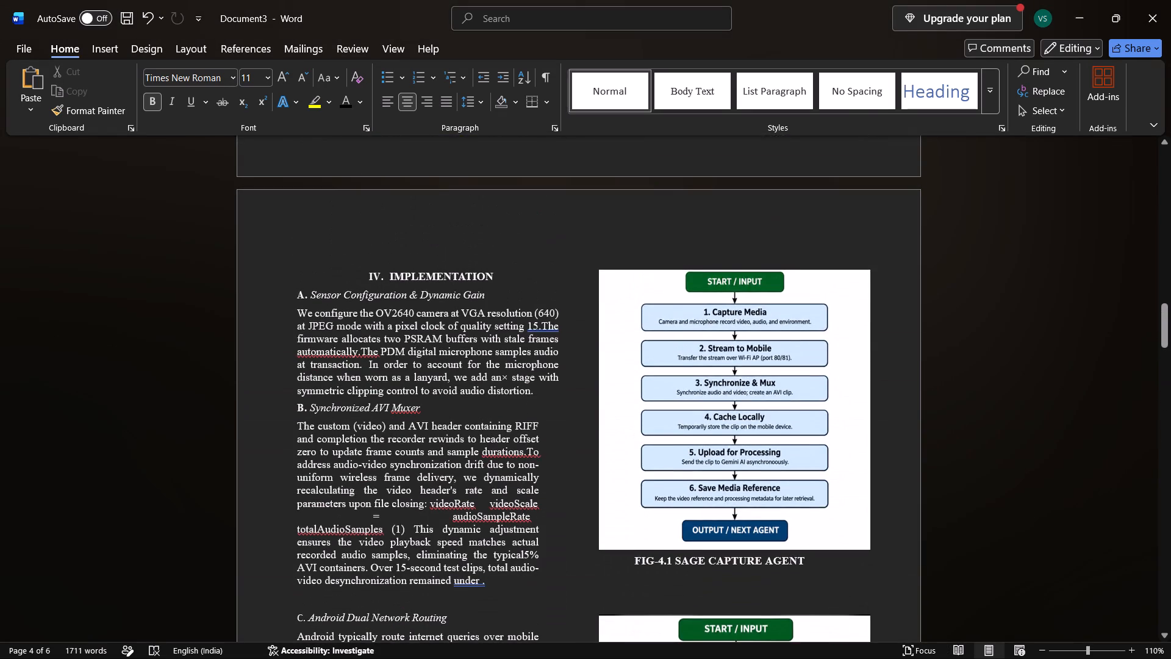
pyautogui.scroll(-1, 931, 303)
pyautogui.scroll(2, 931, 303)
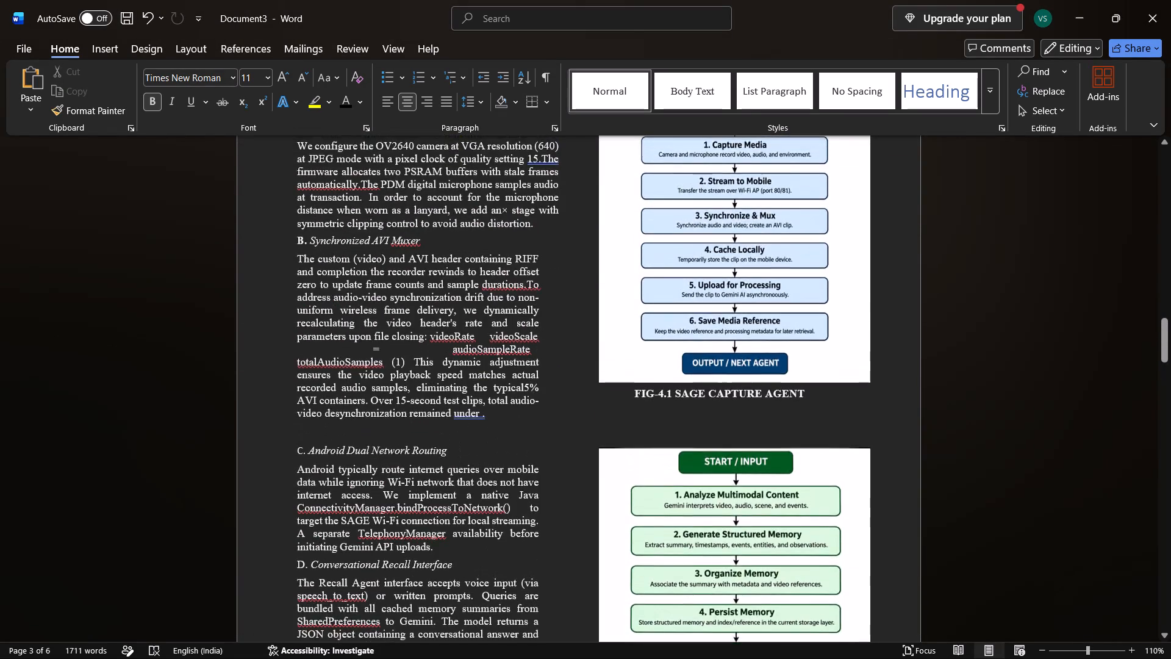
pyautogui.scroll(6, 931, 303)
pyautogui.scroll(3, 598, 366)
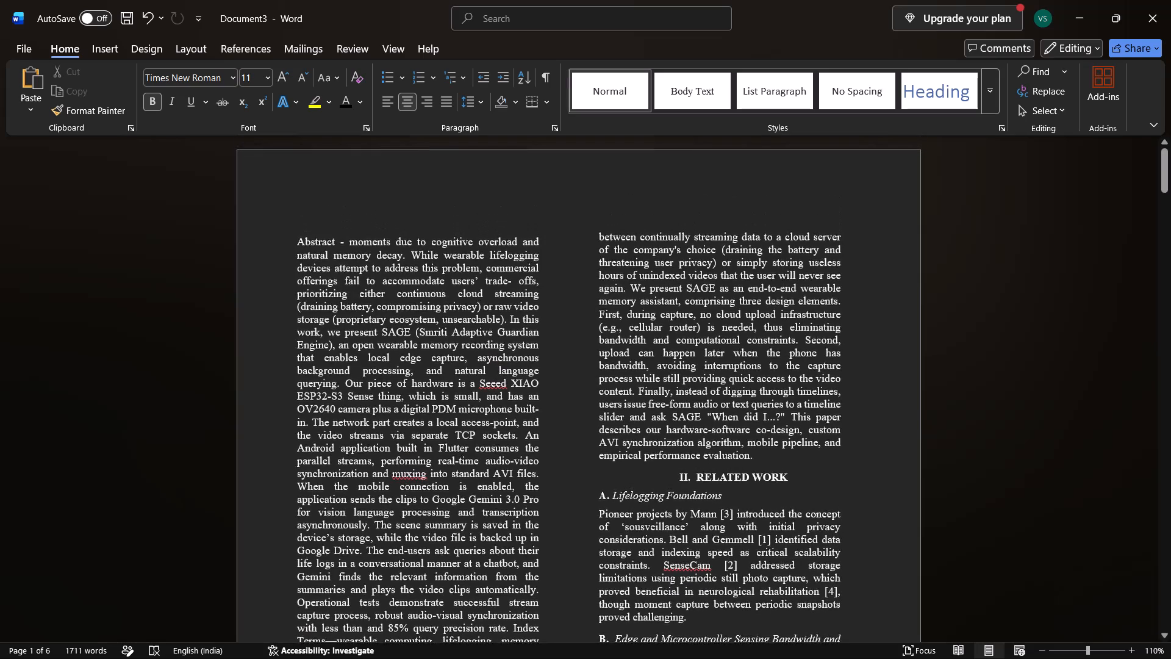
pyautogui.scroll(12, 598, 366)
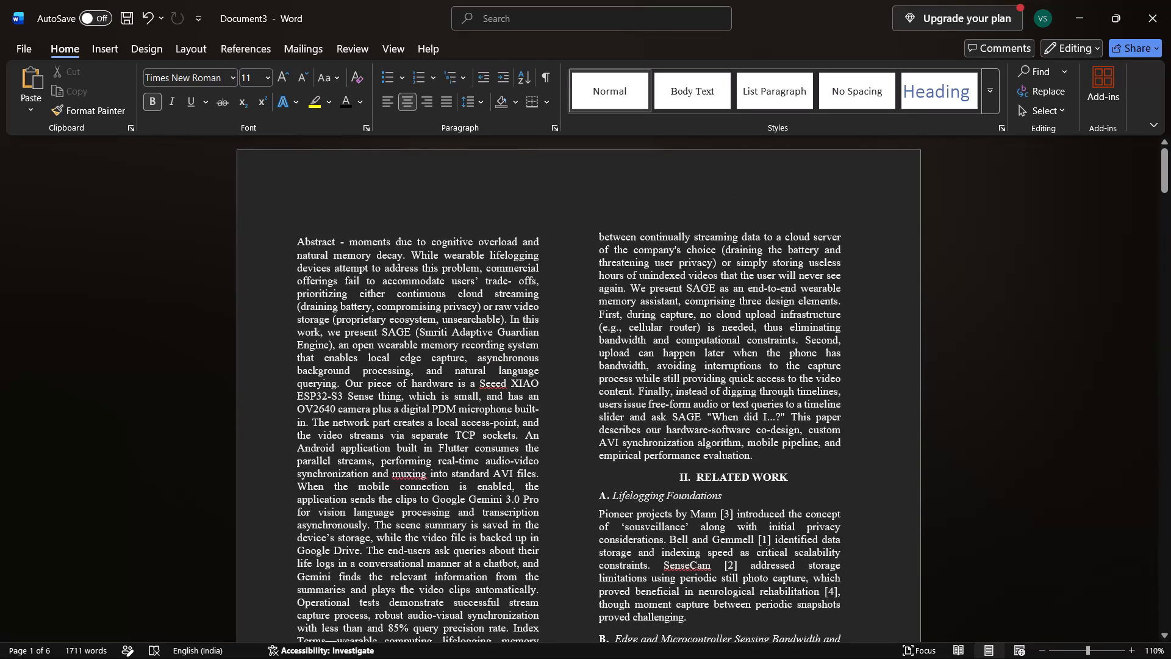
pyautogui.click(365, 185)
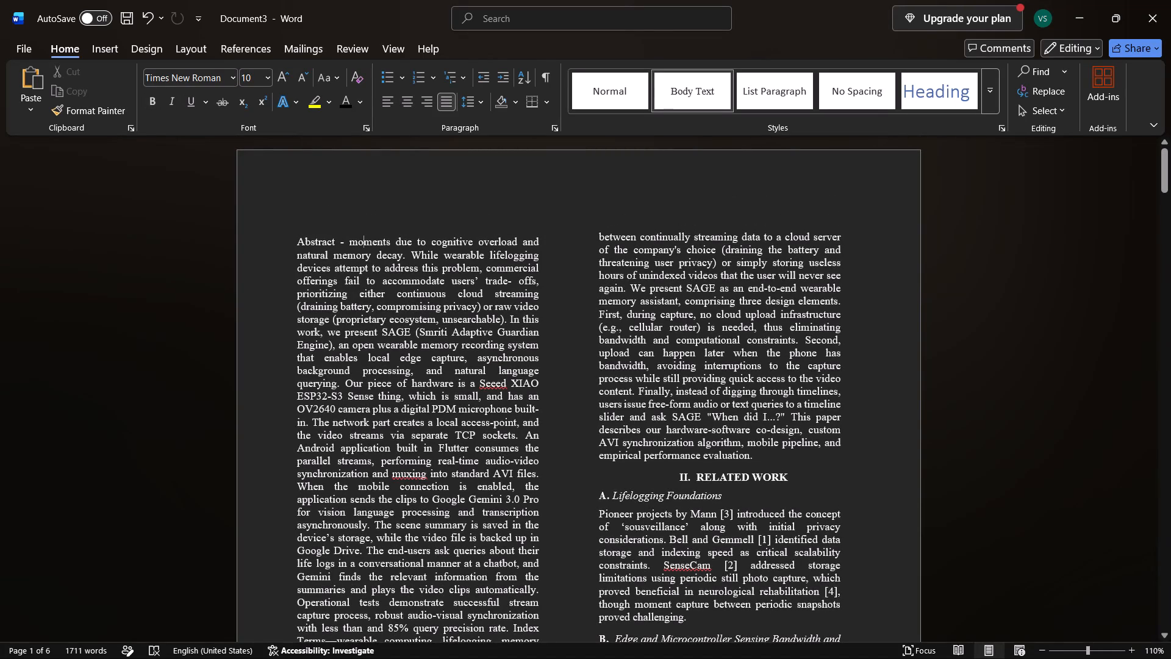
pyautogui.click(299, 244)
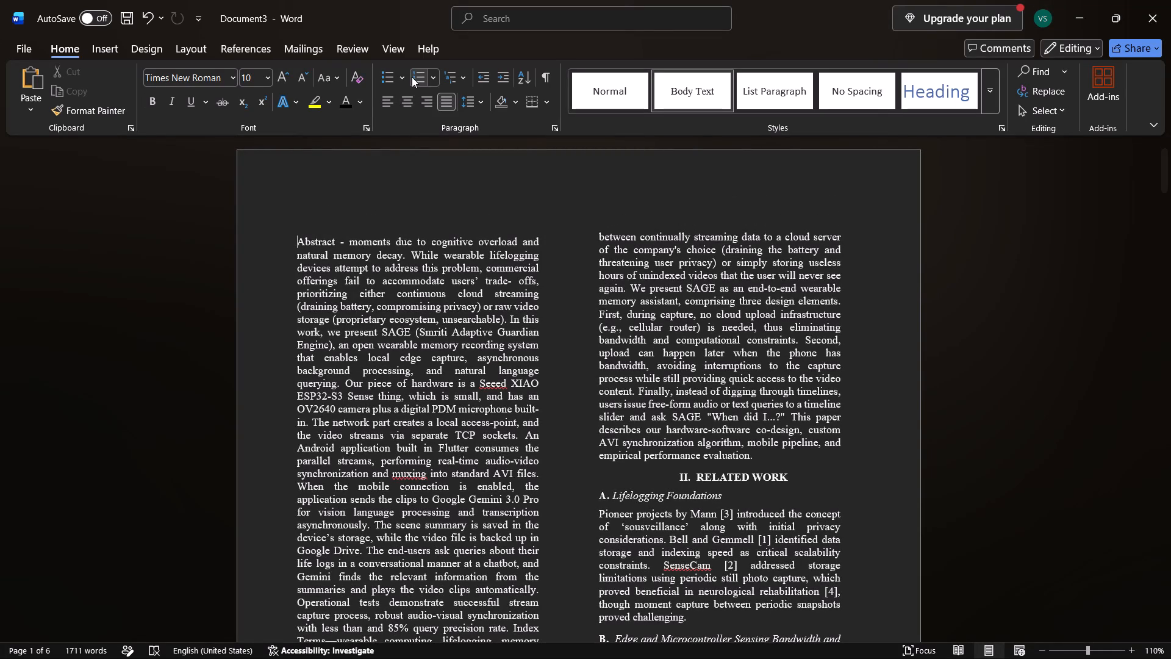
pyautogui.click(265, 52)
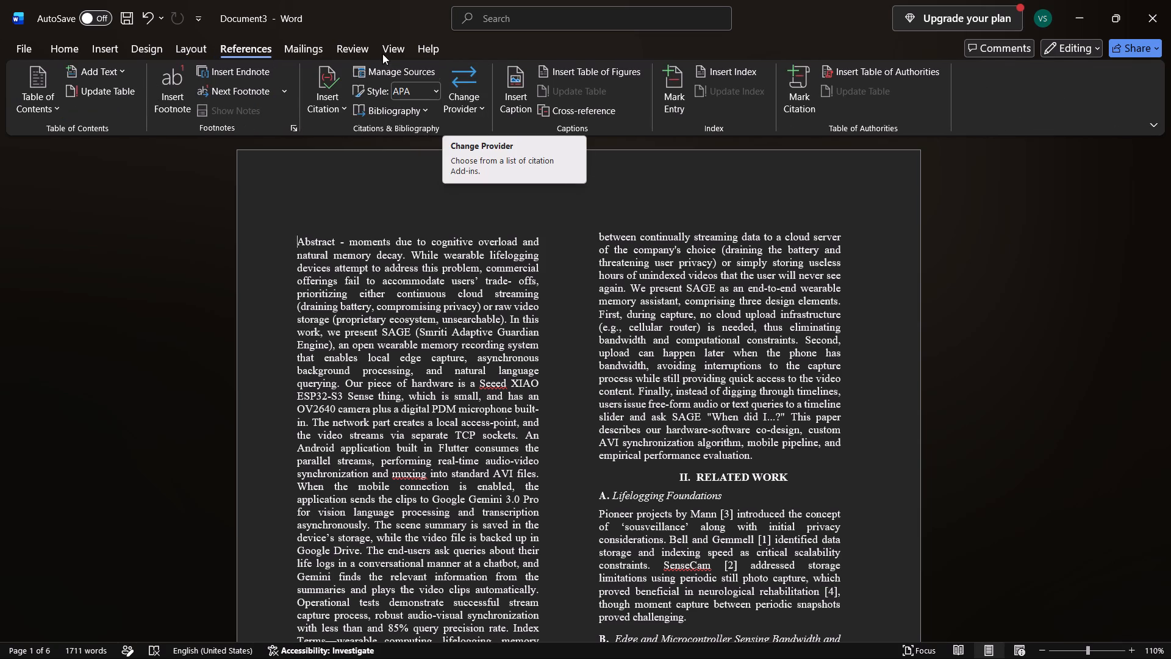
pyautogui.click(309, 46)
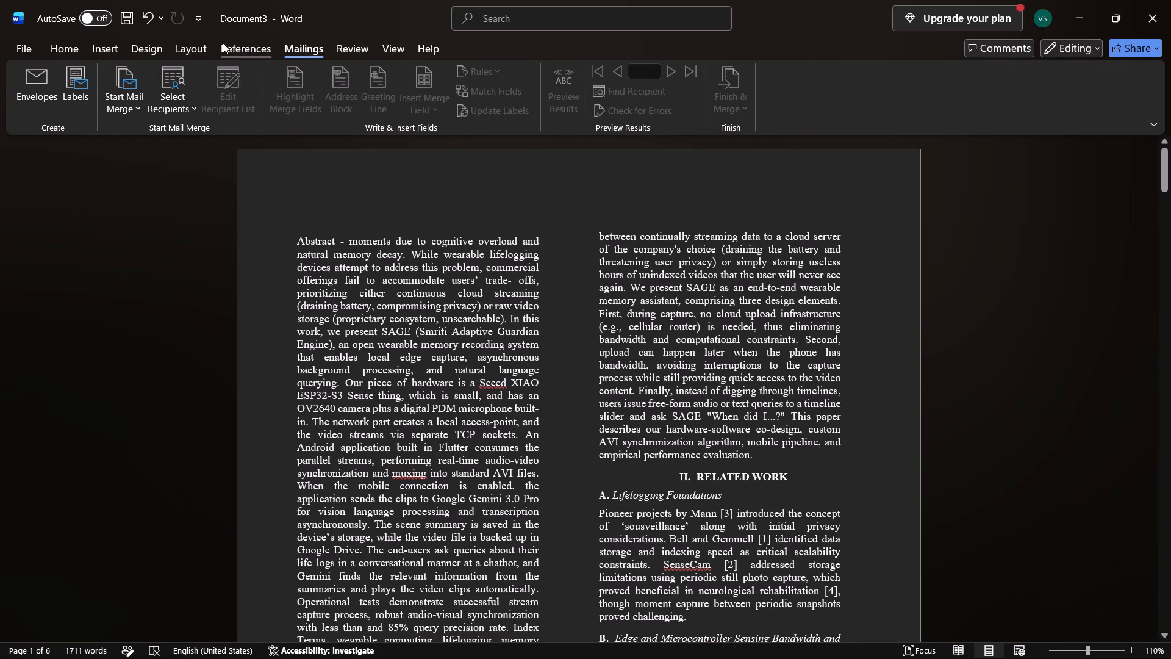
# Add a black, 1 pt wide, solid-line box page border to the whole document.
pyautogui.click(159, 46)
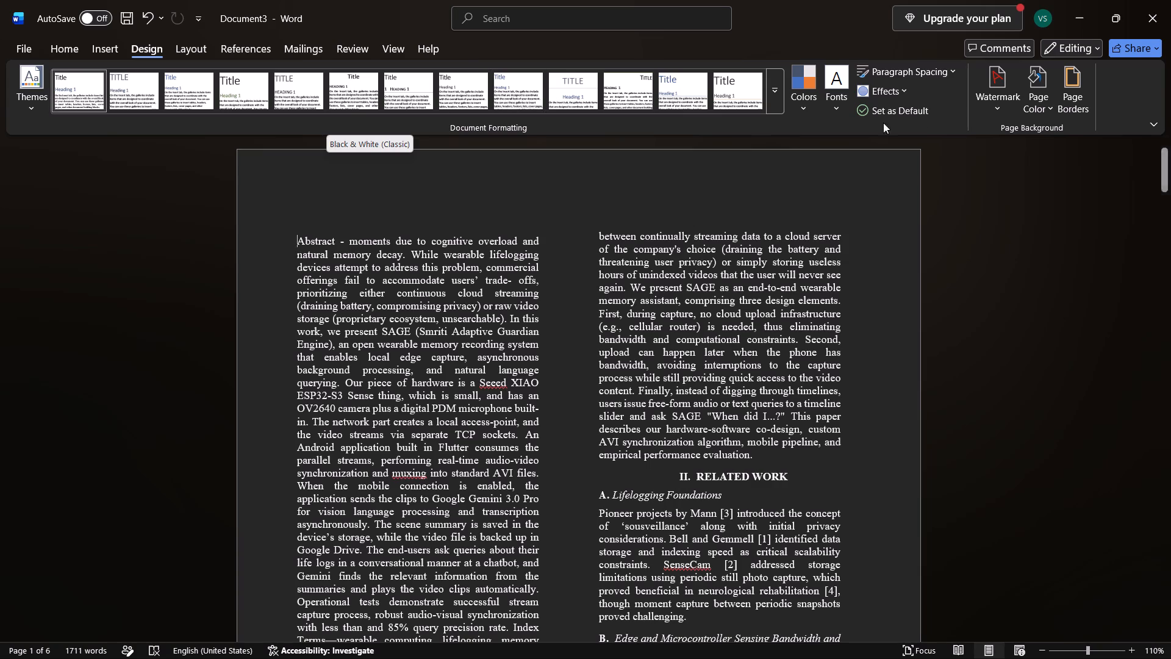
pyautogui.click(1084, 104)
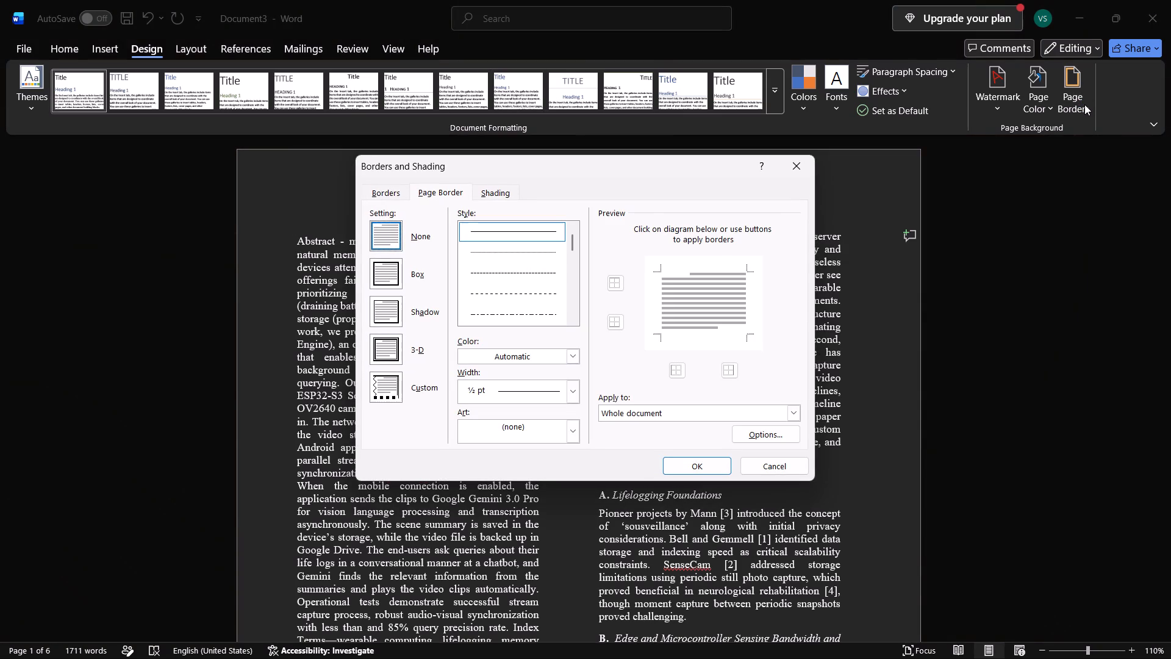
pyautogui.click(387, 275)
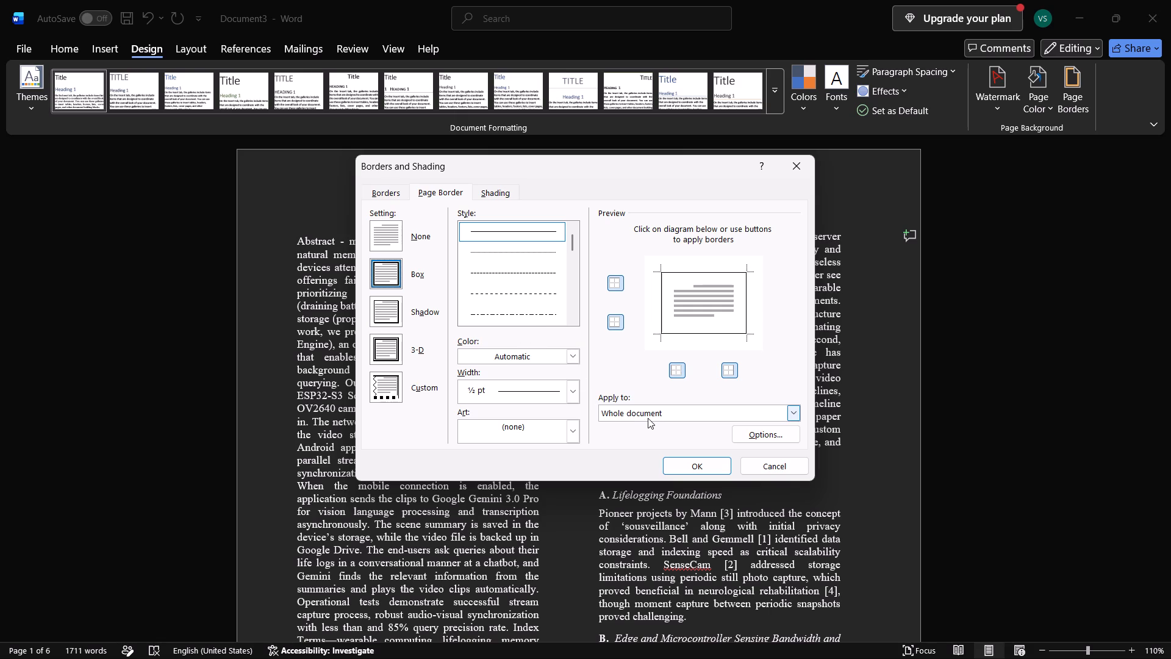
pyautogui.click(573, 401)
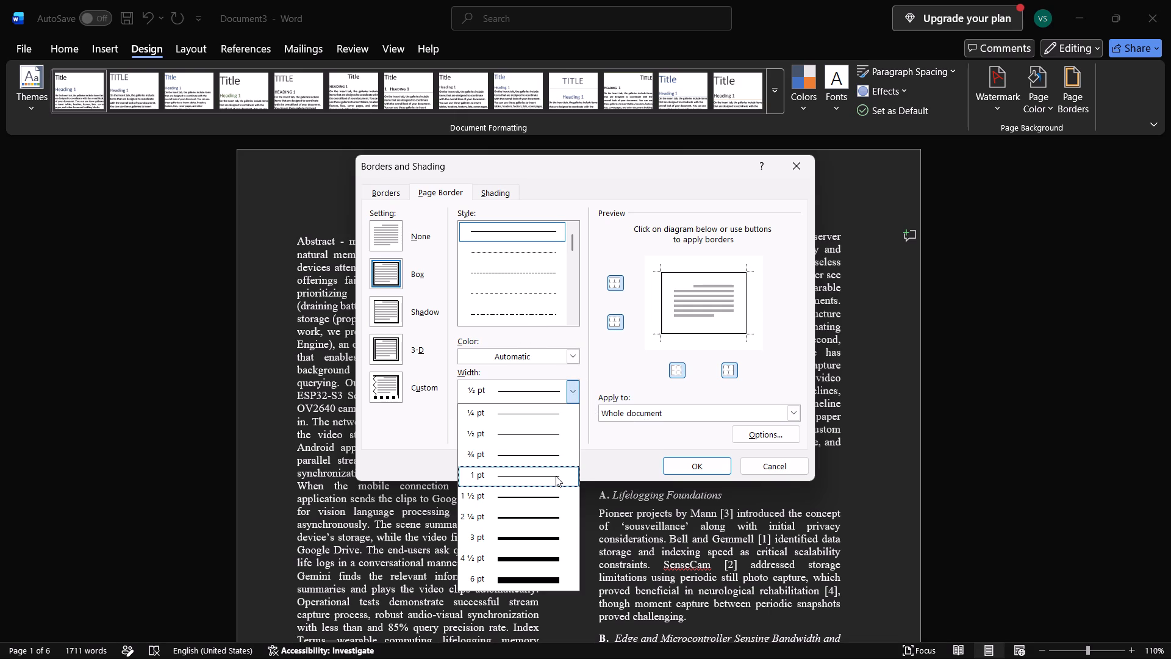
pyautogui.click(556, 476)
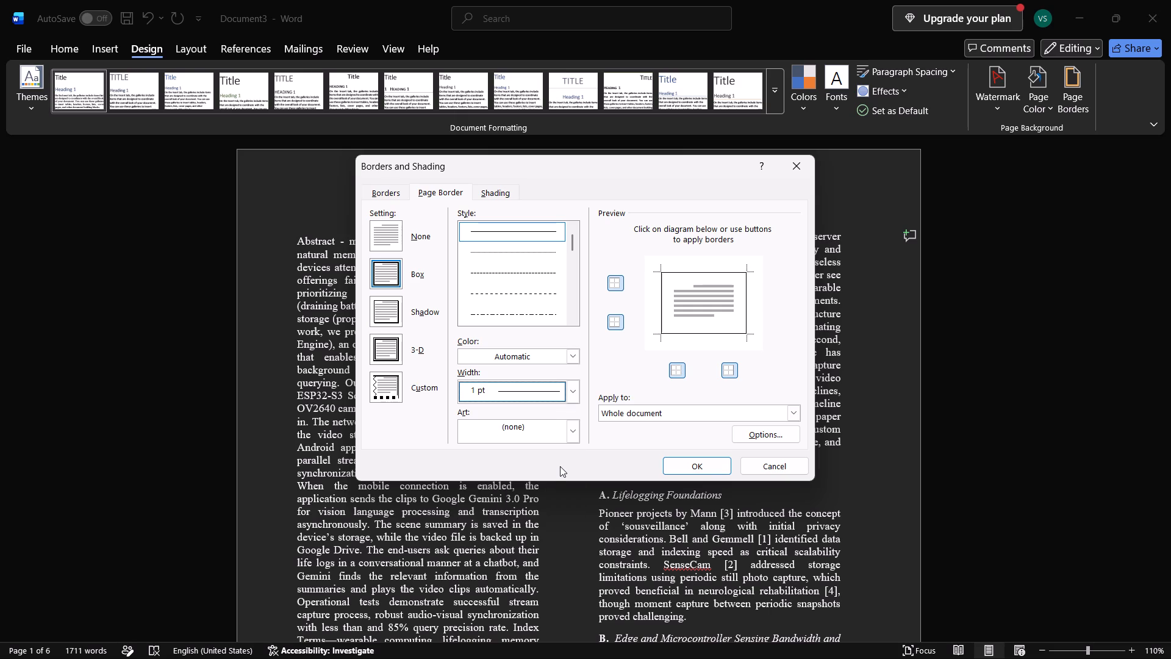
pyautogui.click(568, 428)
pyautogui.click(568, 428)
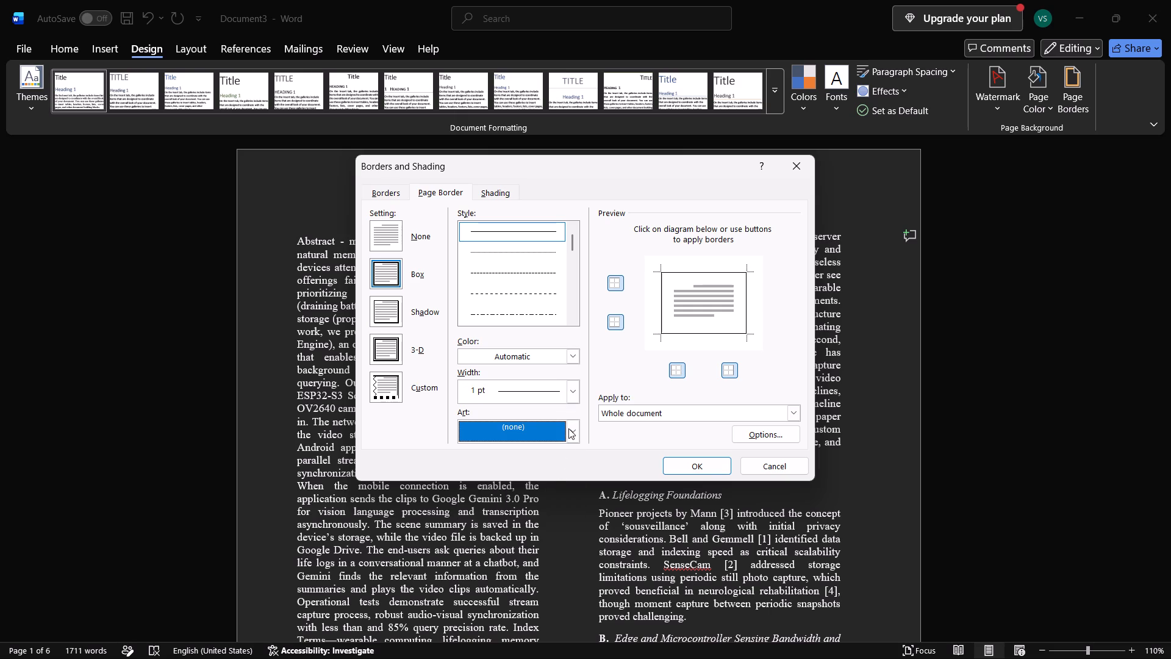
pyautogui.click(572, 358)
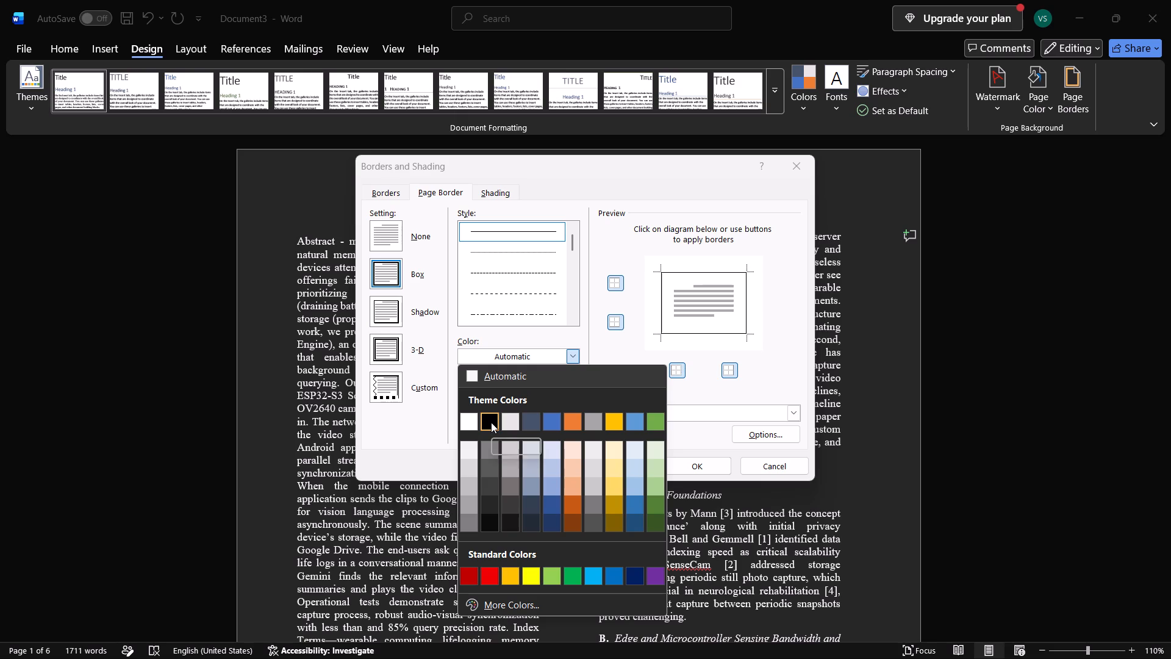
pyautogui.click(491, 422)
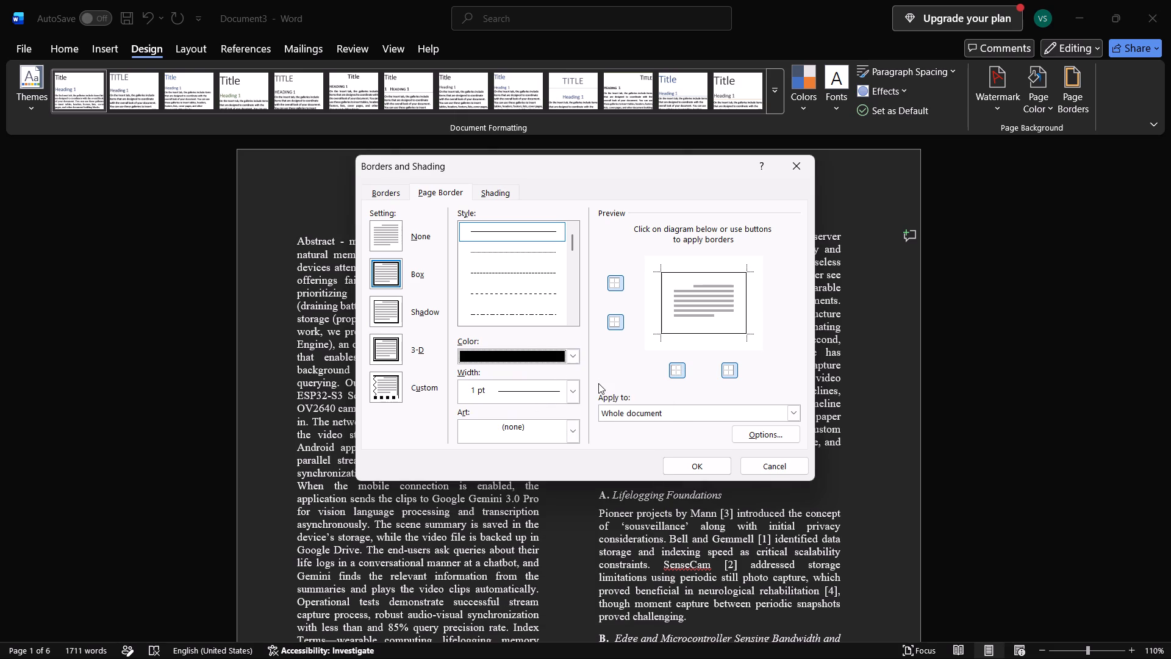
pyautogui.click(793, 412)
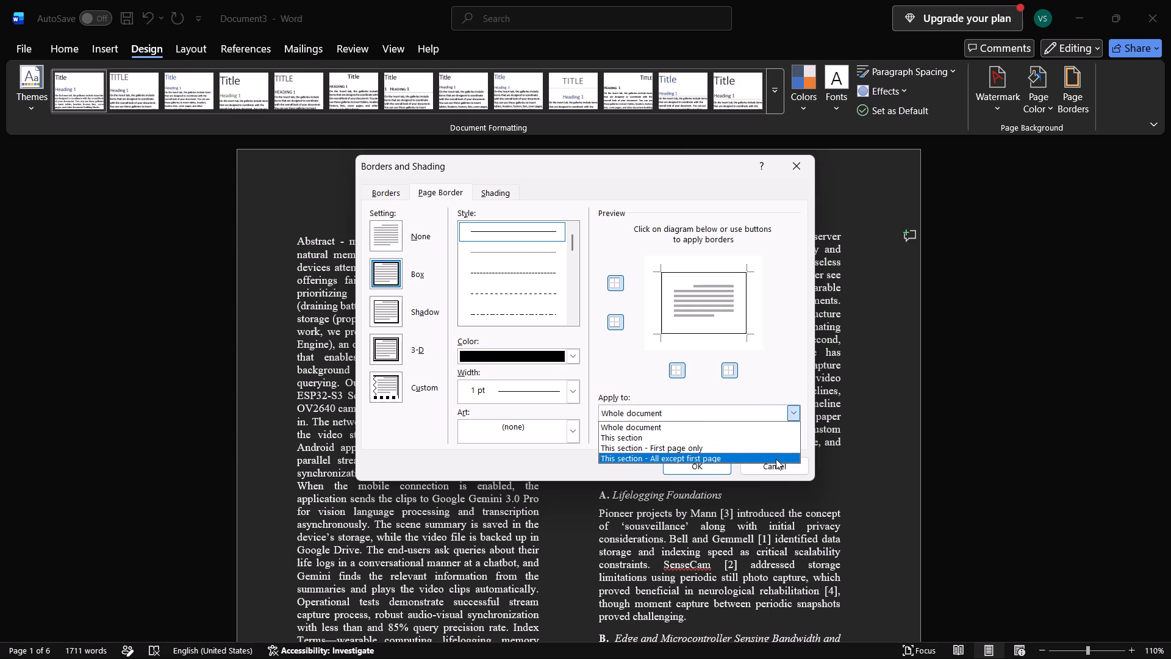
pyautogui.click(787, 423)
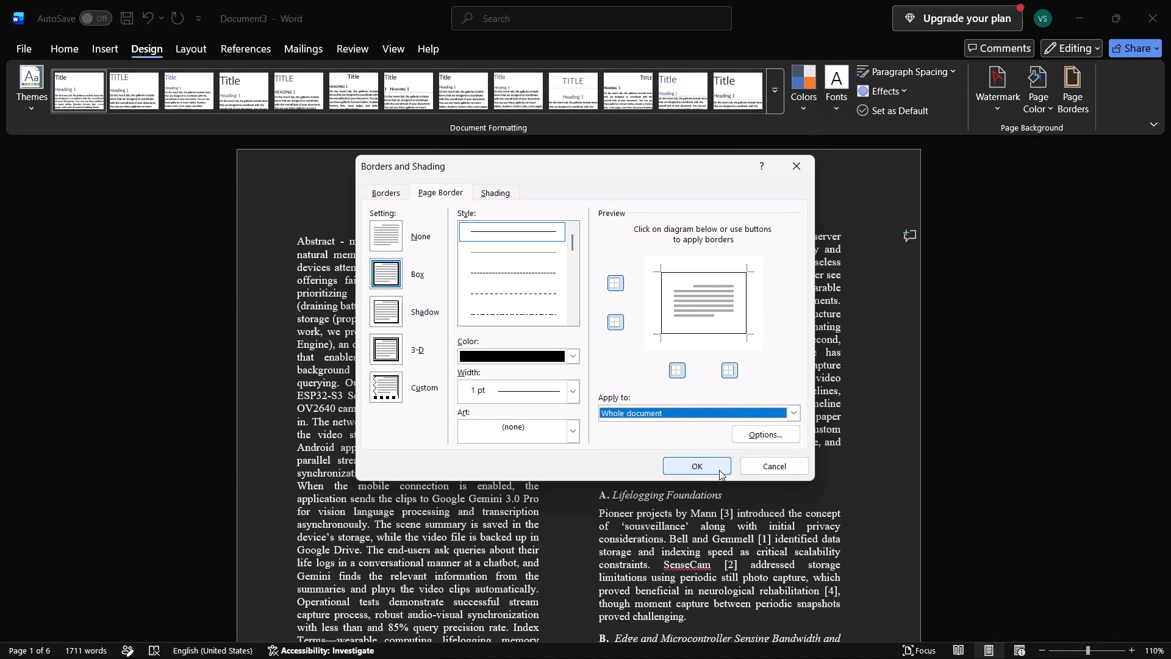
pyautogui.click(719, 469)
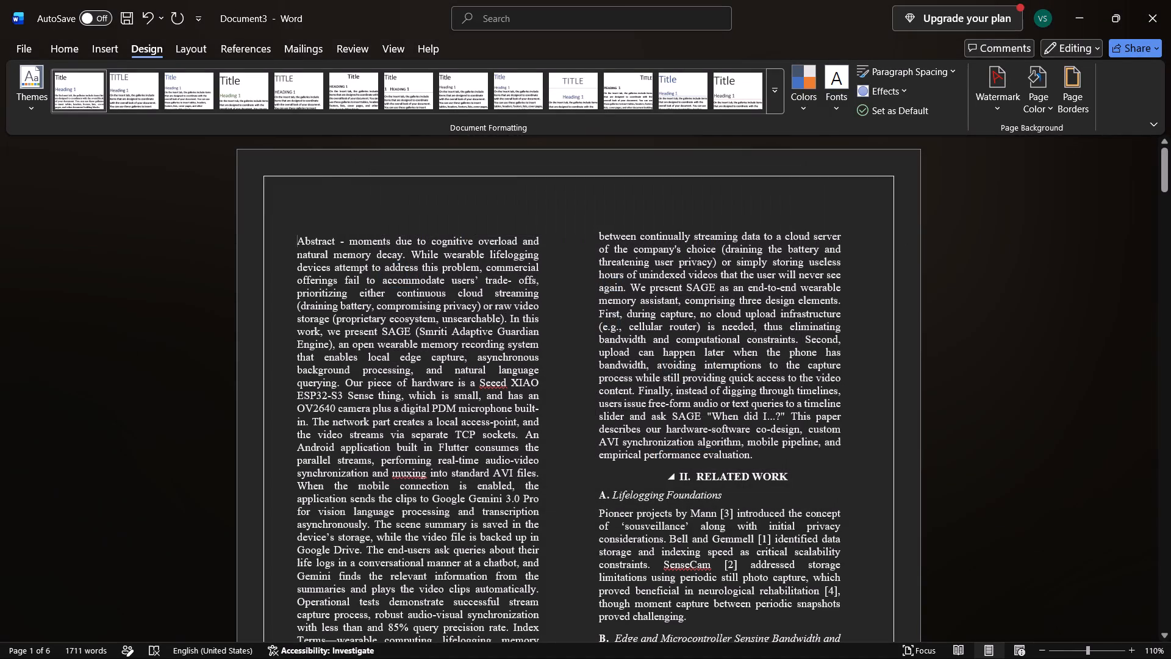
# Check the page border on the pages of Document3 from the Abstract to the end, and return to the first page.
pyautogui.scroll(-5, 719, 469)
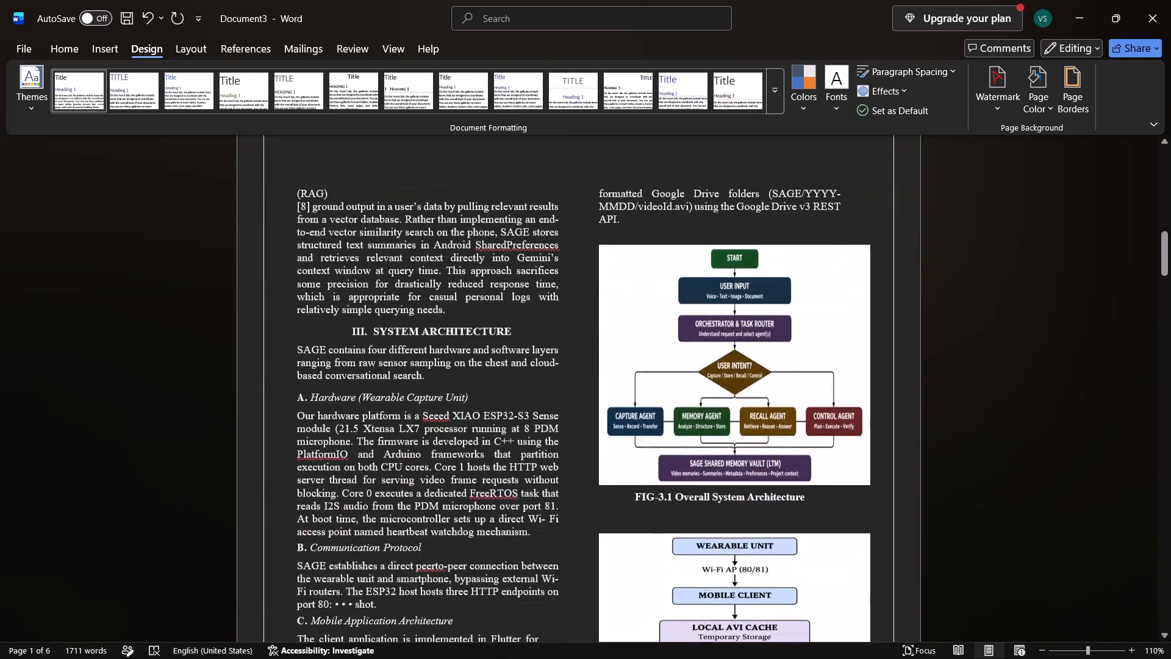
pyautogui.scroll(-4, 719, 469)
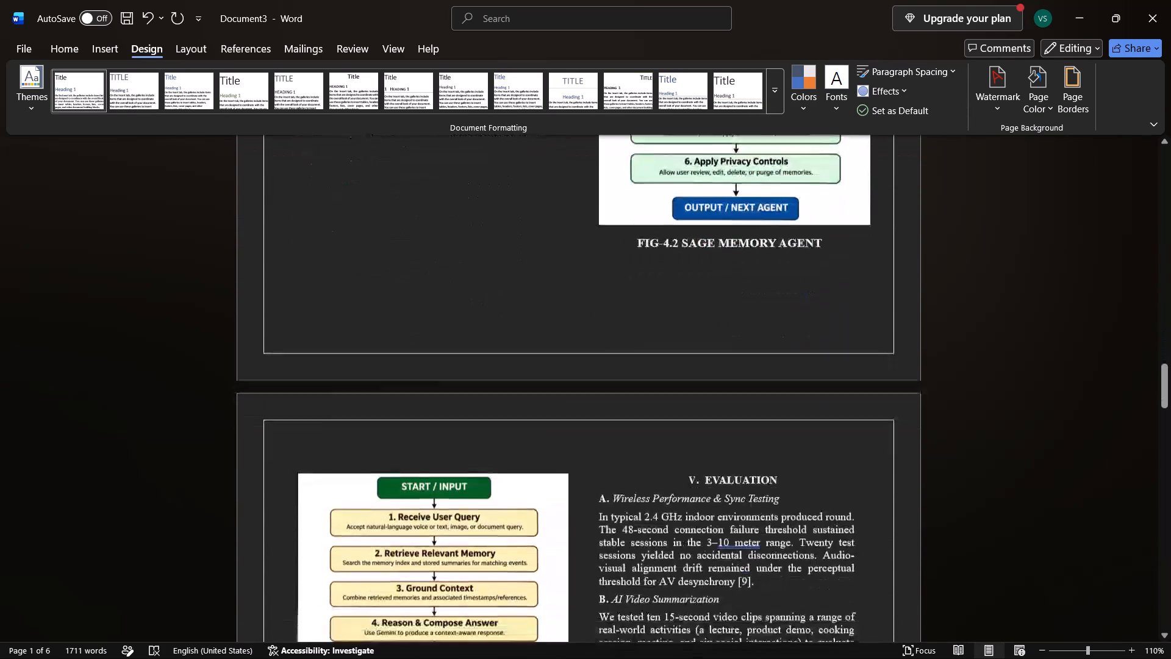
pyautogui.scroll(-6, 719, 469)
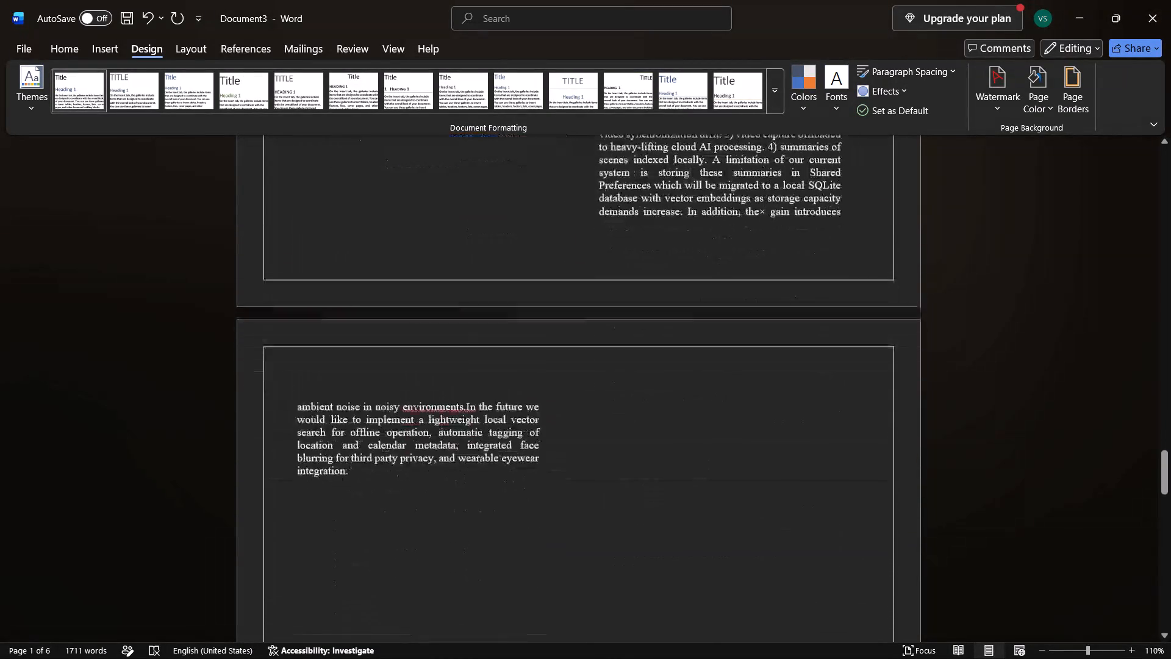
pyautogui.scroll(-3, 719, 469)
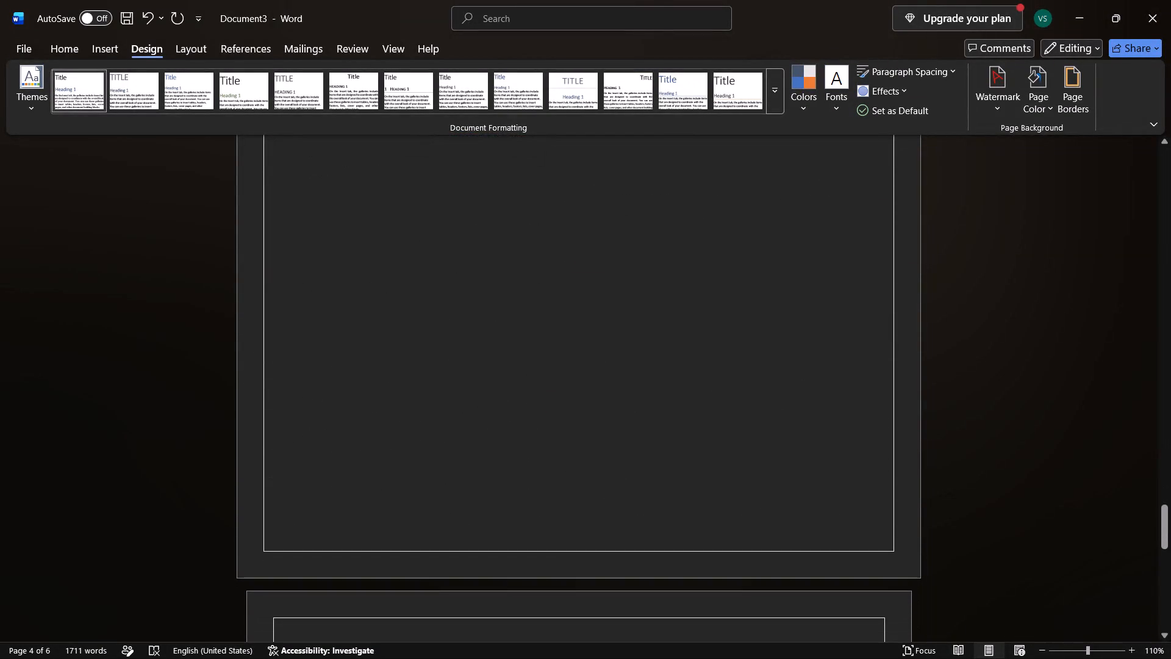
pyautogui.scroll(-3, 719, 469)
pyautogui.scroll(18, 719, 469)
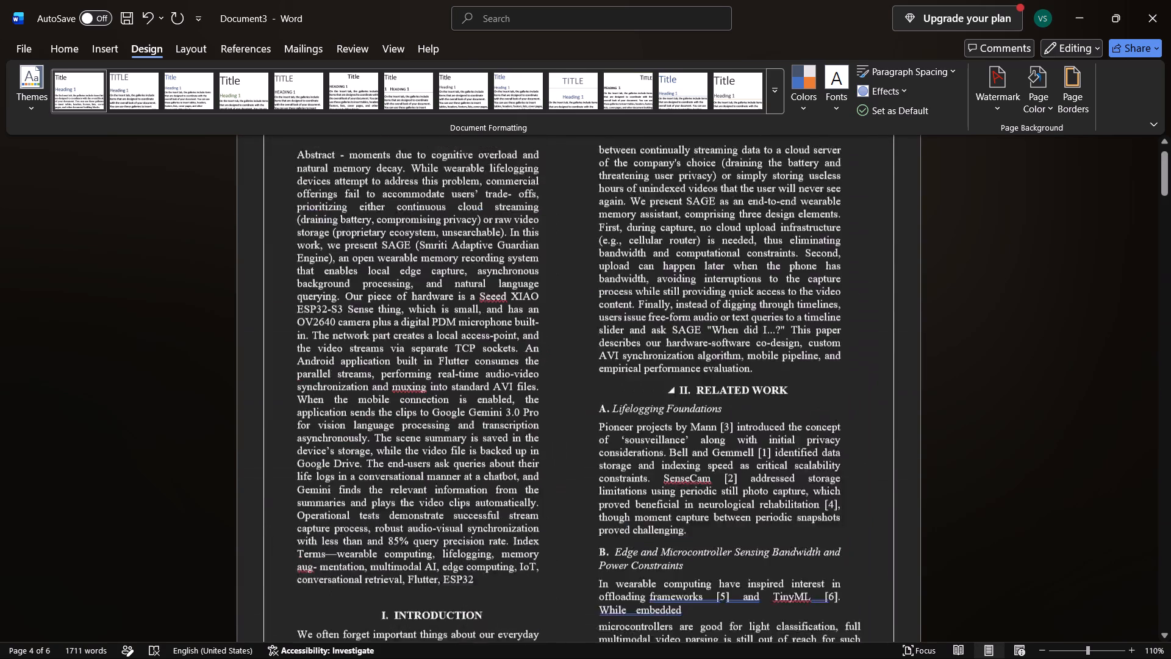
pyautogui.scroll(2, 719, 469)
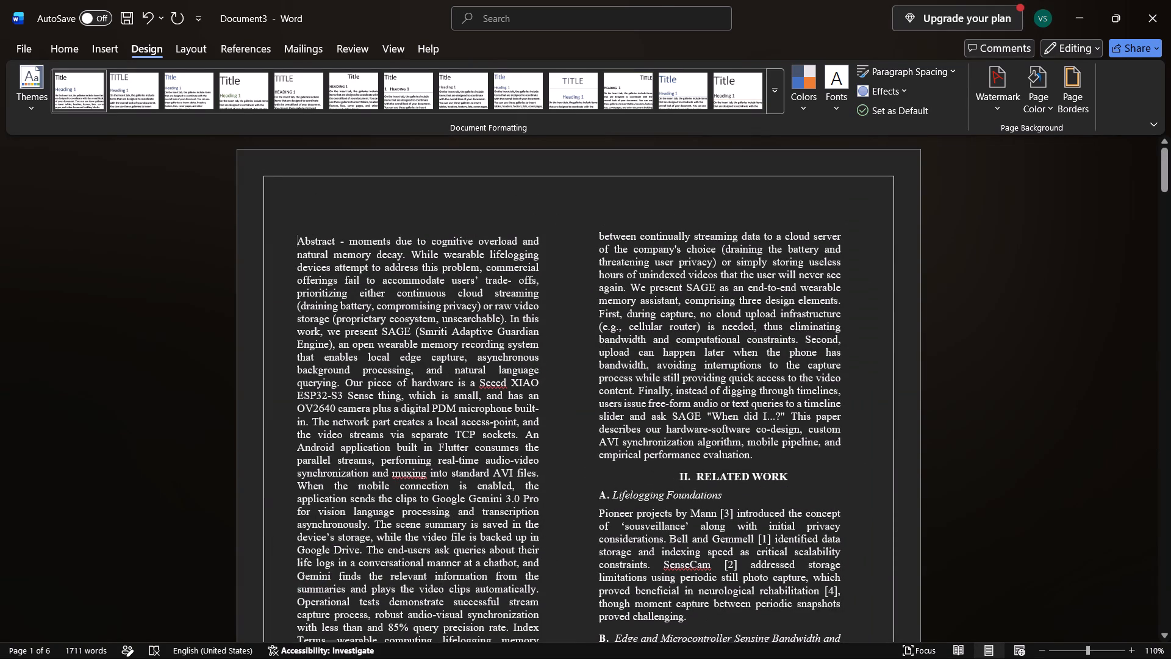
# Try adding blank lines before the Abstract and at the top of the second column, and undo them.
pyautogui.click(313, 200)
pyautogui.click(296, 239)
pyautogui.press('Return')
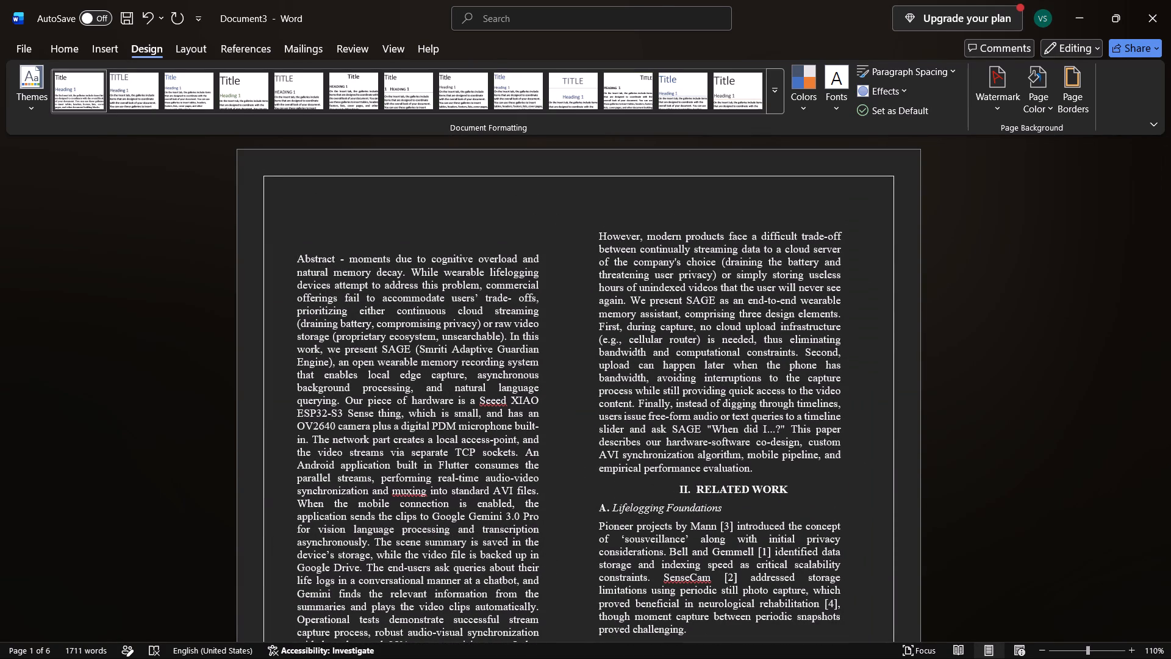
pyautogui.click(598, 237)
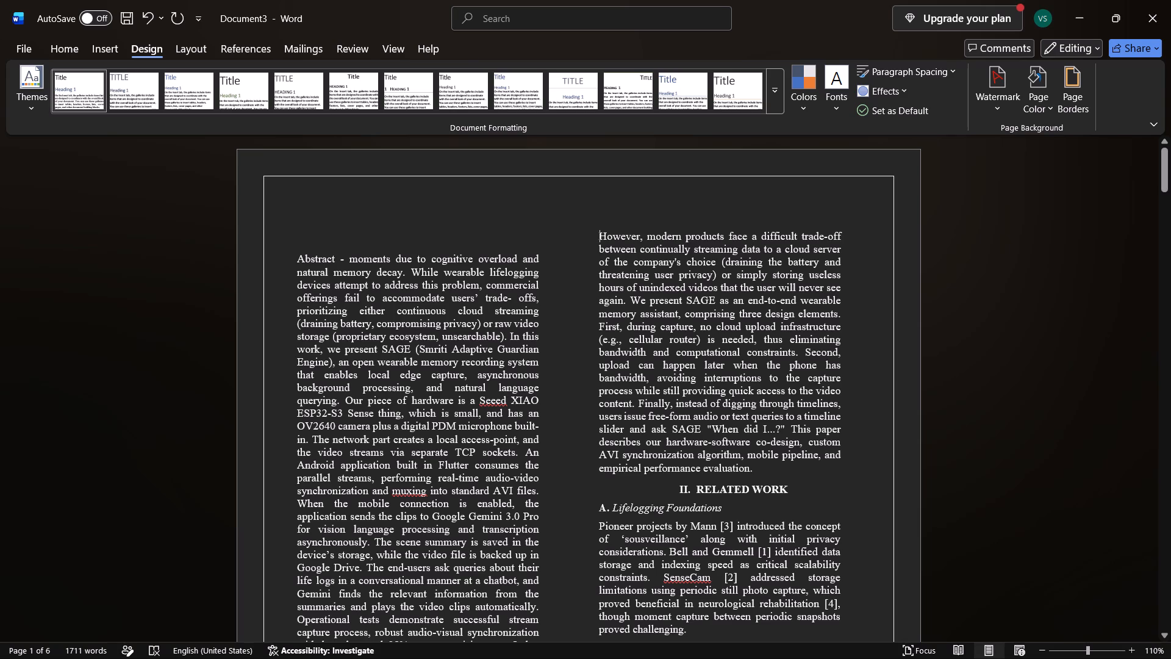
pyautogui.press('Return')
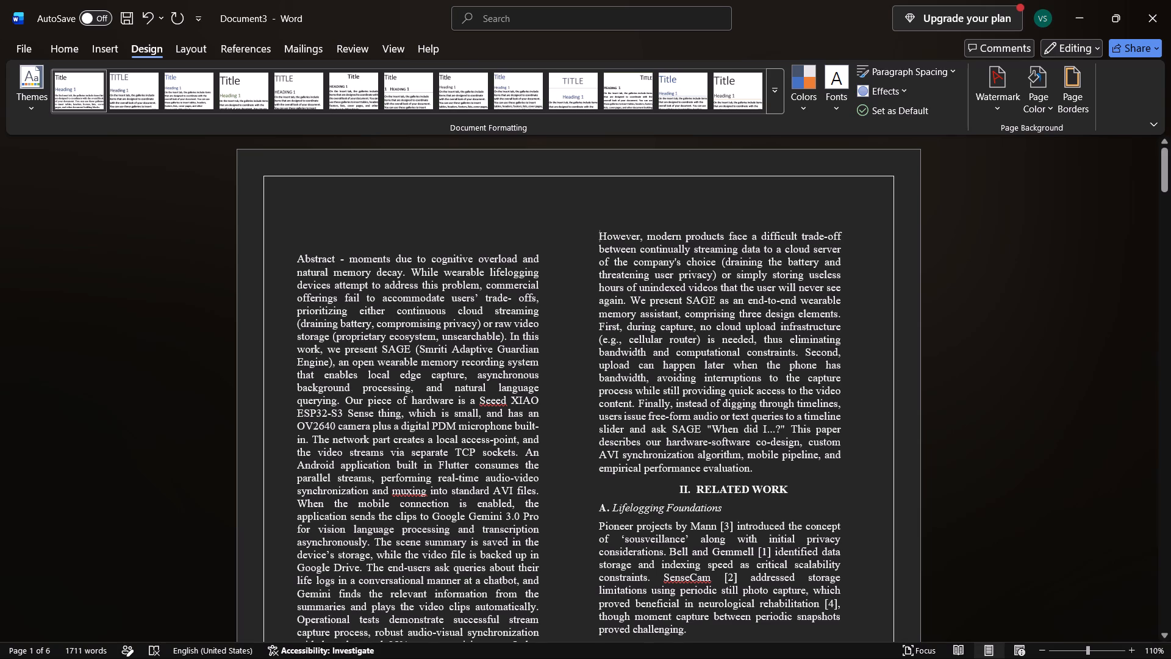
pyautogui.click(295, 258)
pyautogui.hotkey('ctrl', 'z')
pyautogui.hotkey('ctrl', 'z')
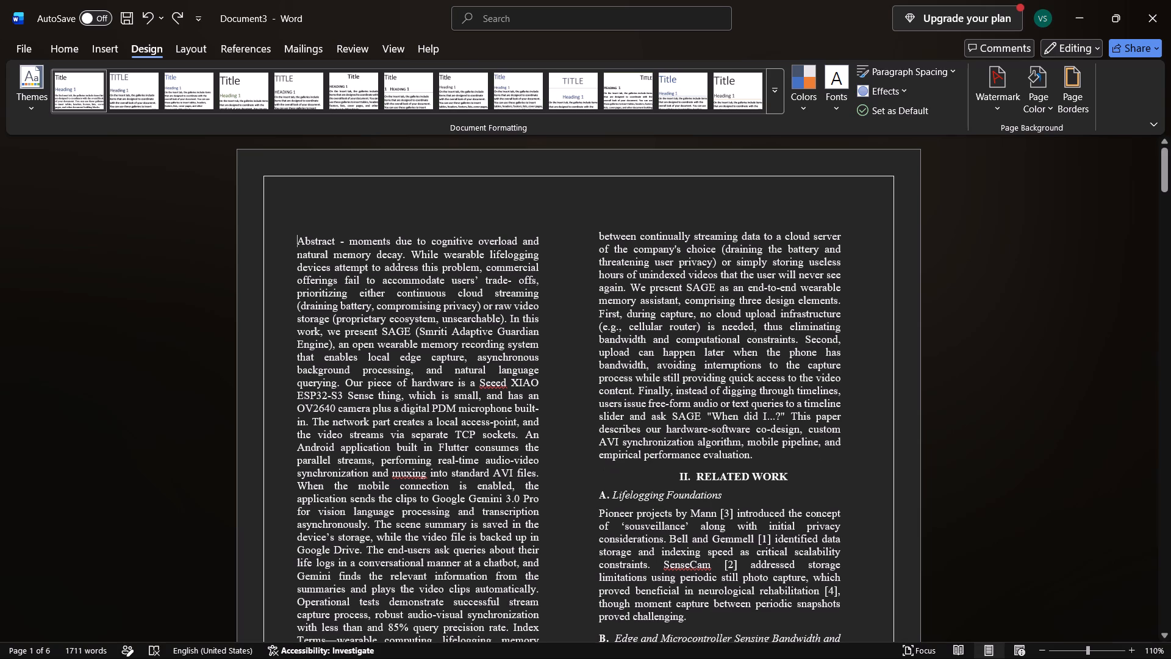
# Open the header of Document3 for editing on the first page.
pyautogui.click(102, 48)
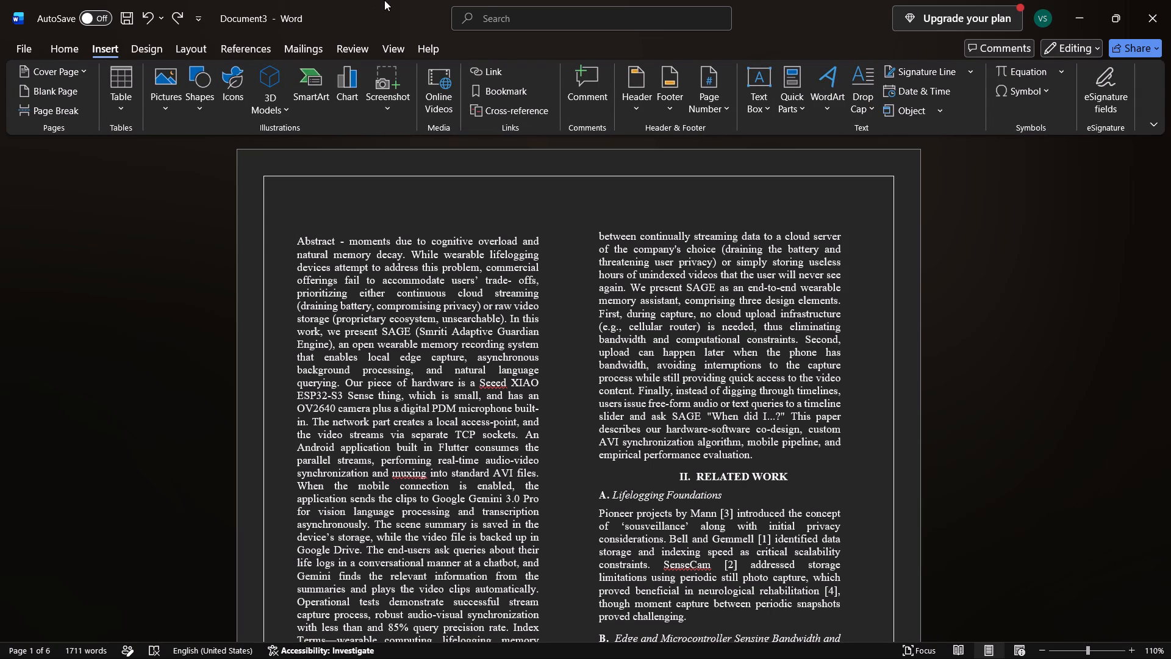
pyautogui.click(484, 13)
pyautogui.click(510, 23)
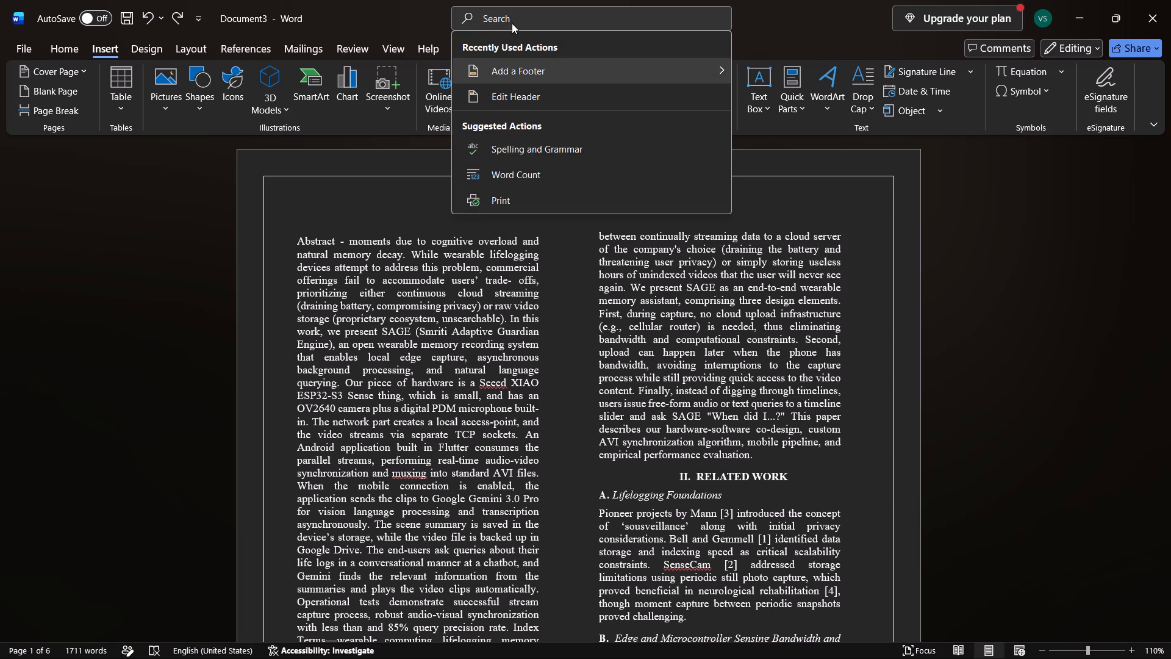
pyautogui.click(510, 96)
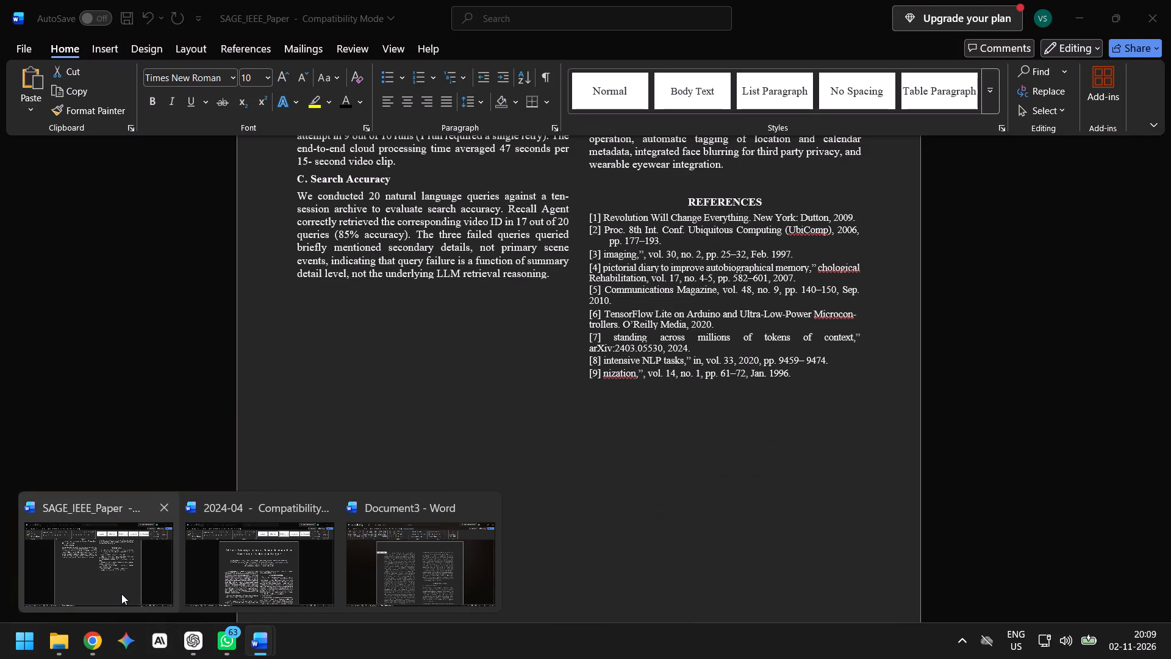
# Copy the two-line SAGE paper title from SAGE_IEEE_Paper and paste it into the header of Document3.
pyautogui.click(121, 594)
pyautogui.scroll(5, 482, 379)
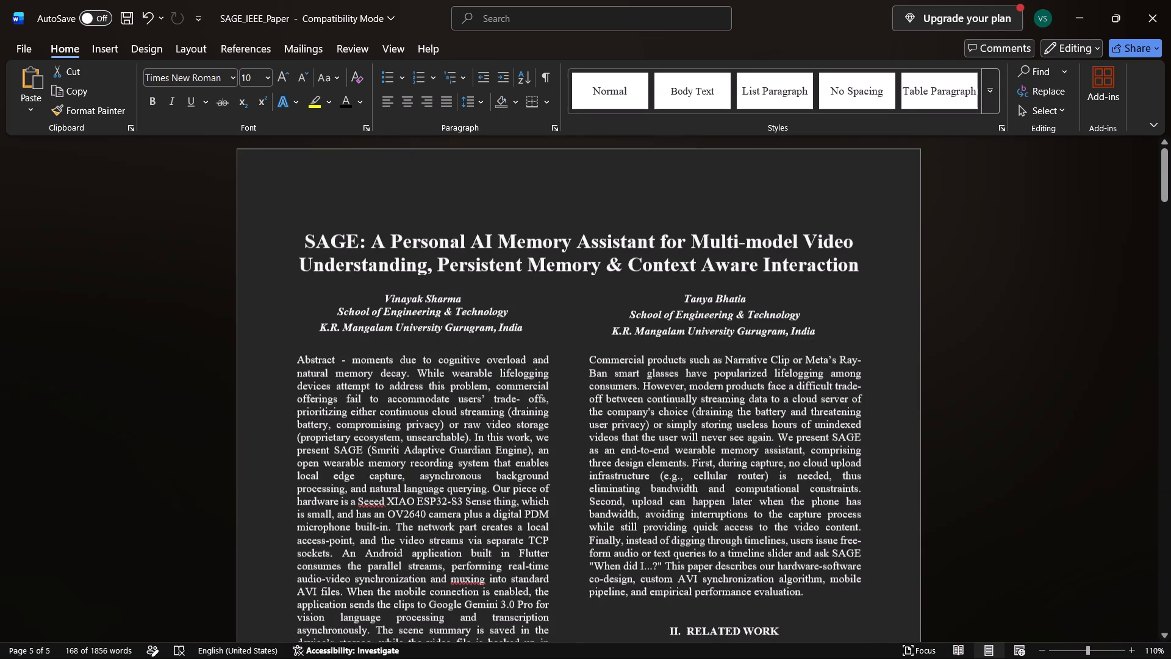
pyautogui.moveTo(867, 275); pyautogui.dragTo(662, 257)
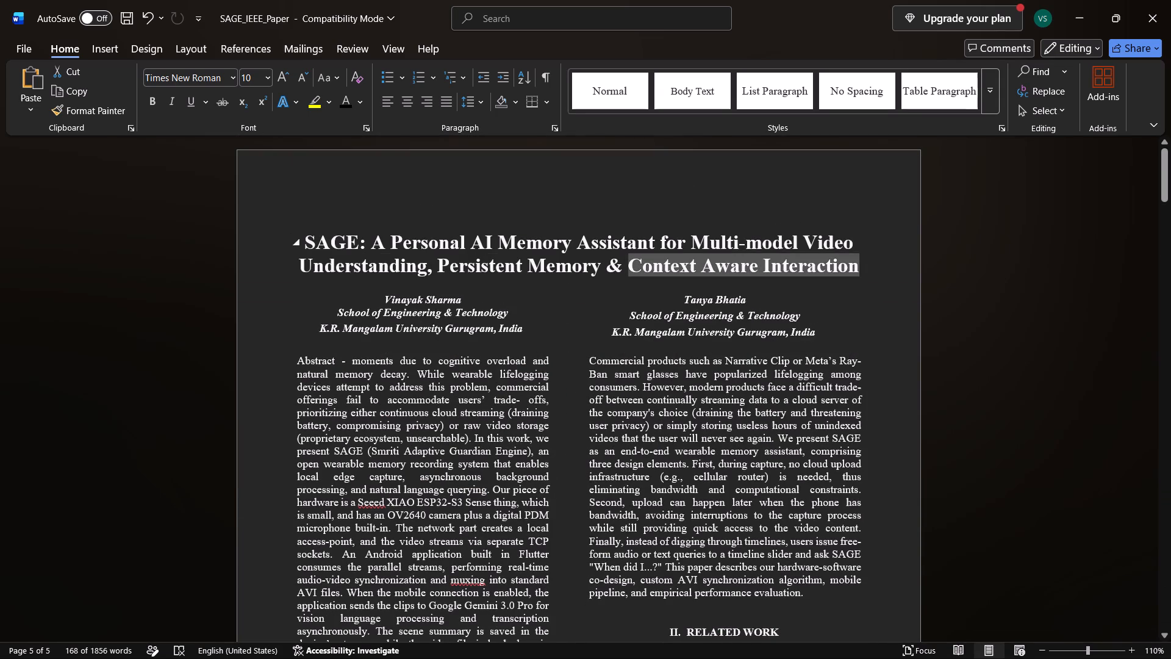
pyautogui.moveTo(662, 257); pyautogui.dragTo(306, 251)
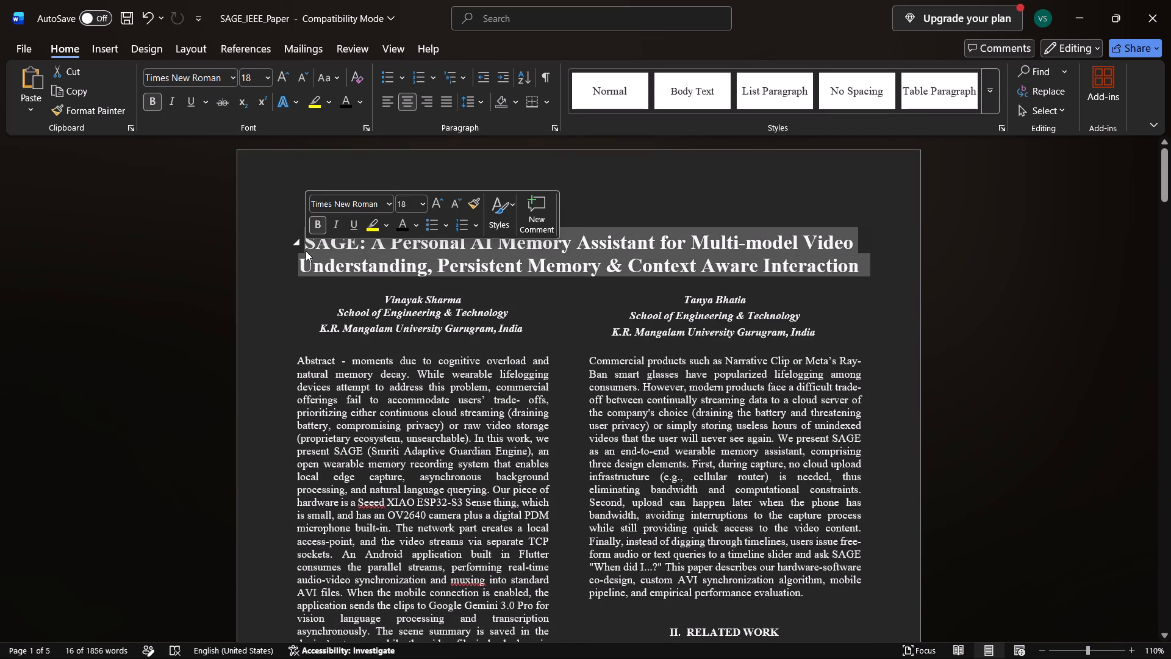
pyautogui.hotkey('ctrl', 'c')
pyautogui.hotkey('alt', 'Tab')
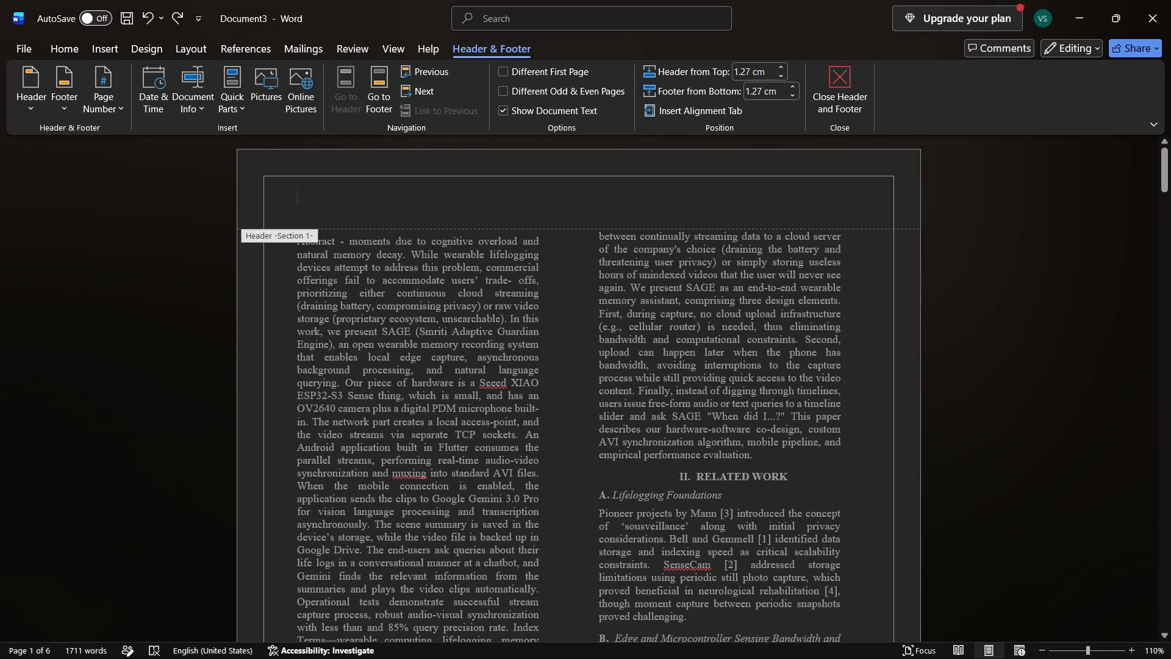
pyautogui.hotkey('ctrl', 'v')
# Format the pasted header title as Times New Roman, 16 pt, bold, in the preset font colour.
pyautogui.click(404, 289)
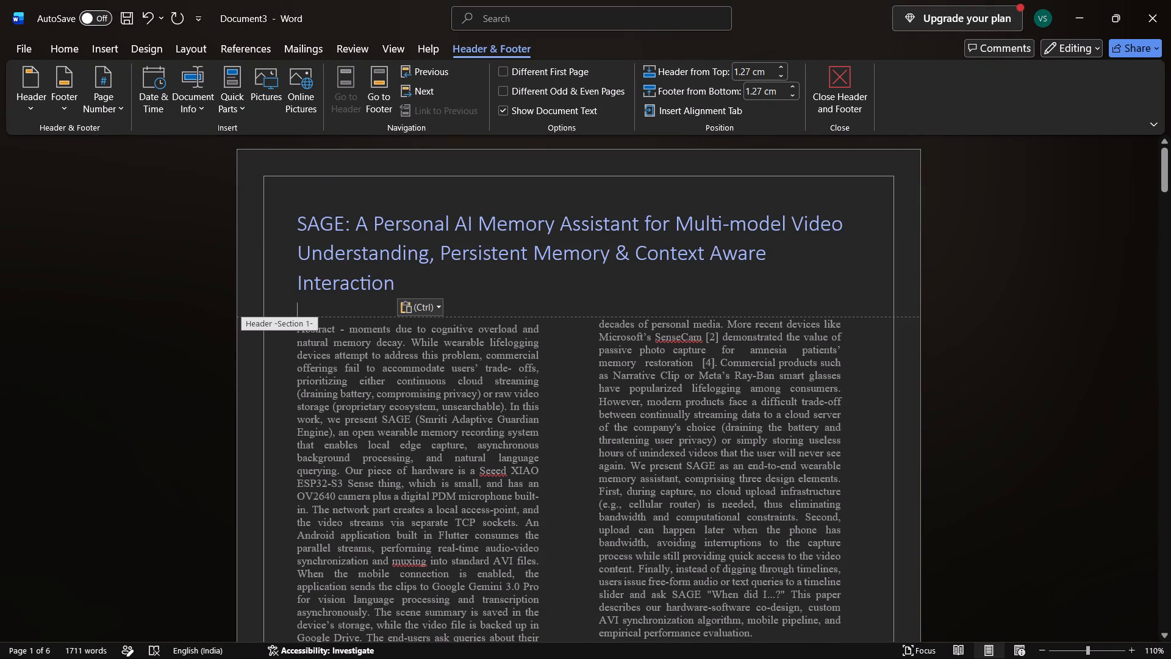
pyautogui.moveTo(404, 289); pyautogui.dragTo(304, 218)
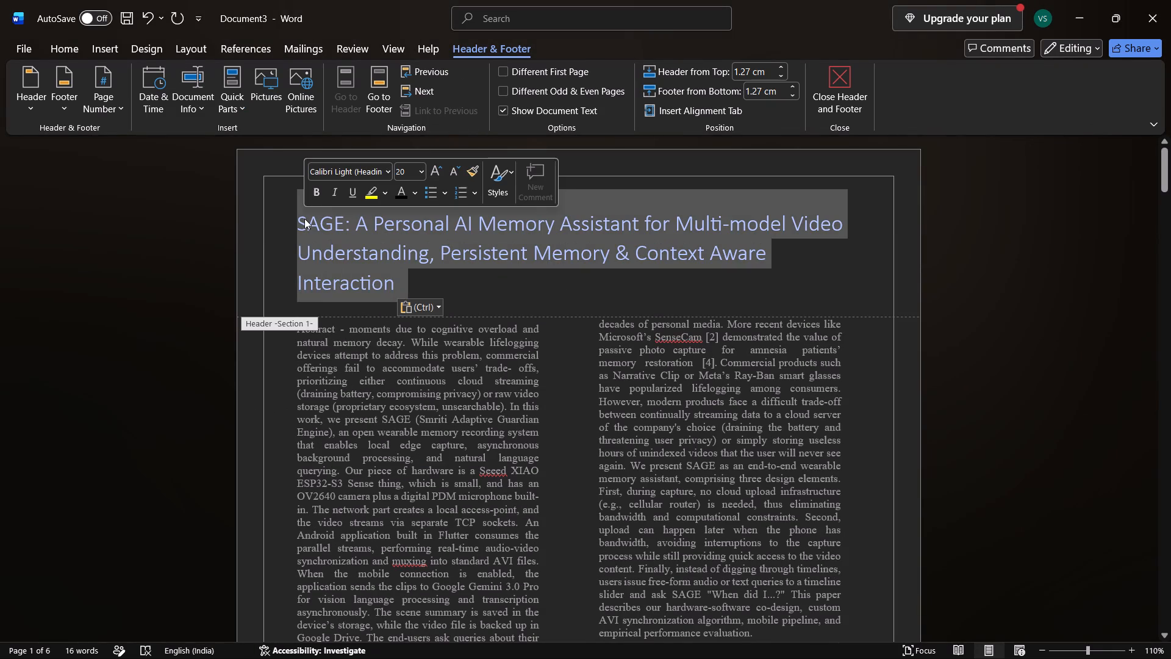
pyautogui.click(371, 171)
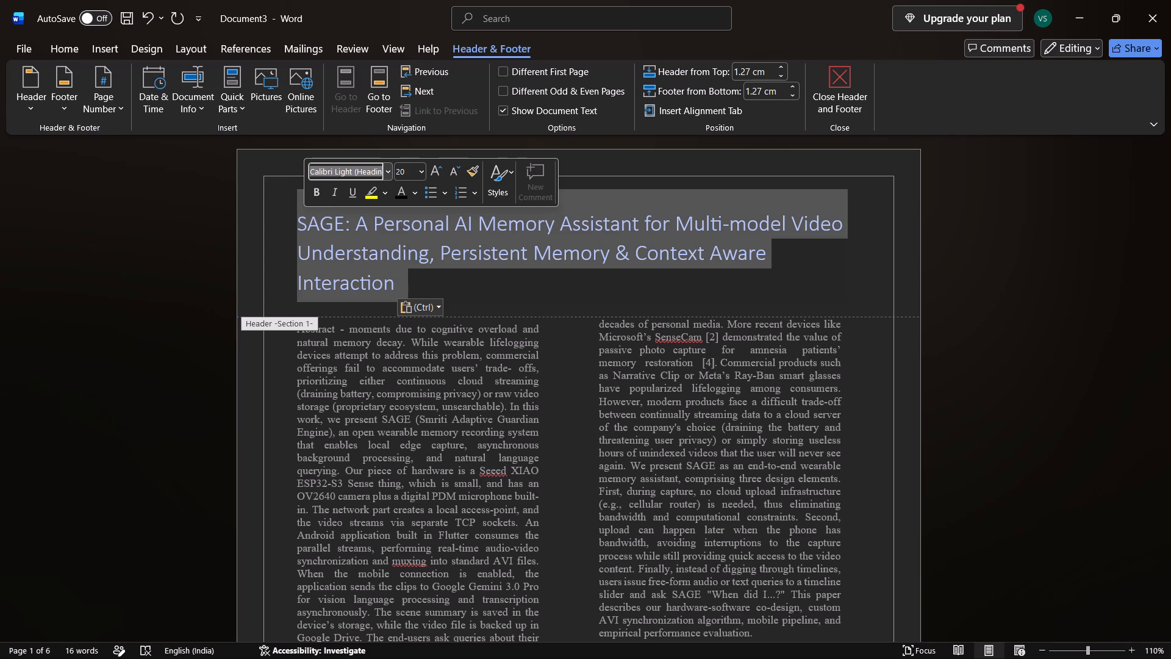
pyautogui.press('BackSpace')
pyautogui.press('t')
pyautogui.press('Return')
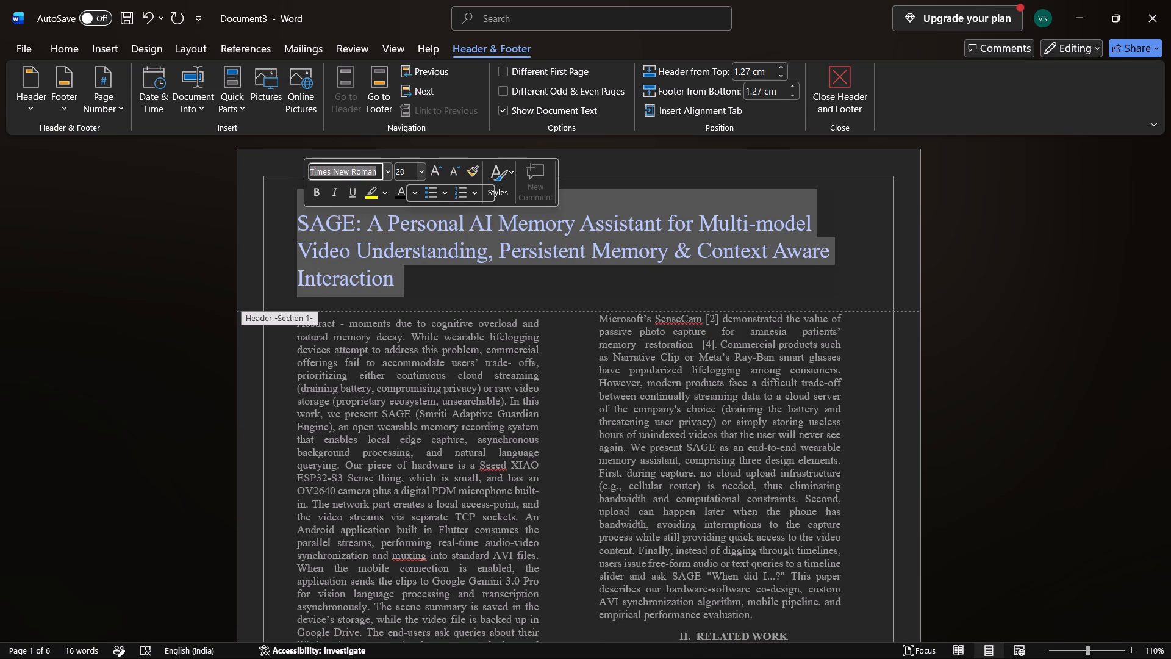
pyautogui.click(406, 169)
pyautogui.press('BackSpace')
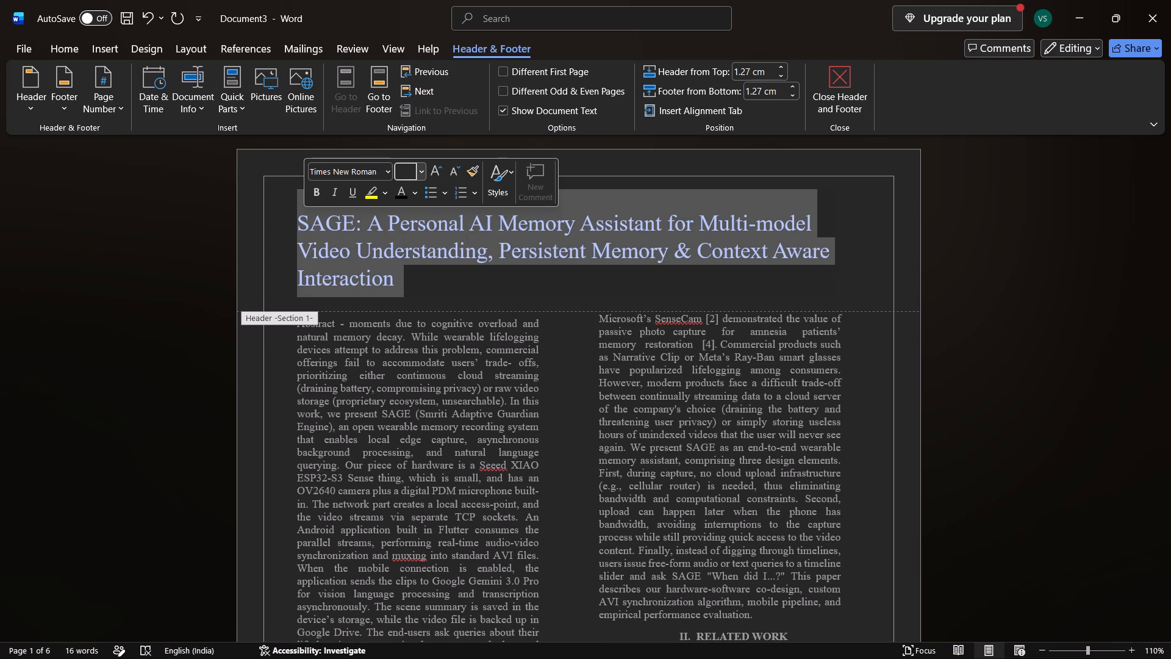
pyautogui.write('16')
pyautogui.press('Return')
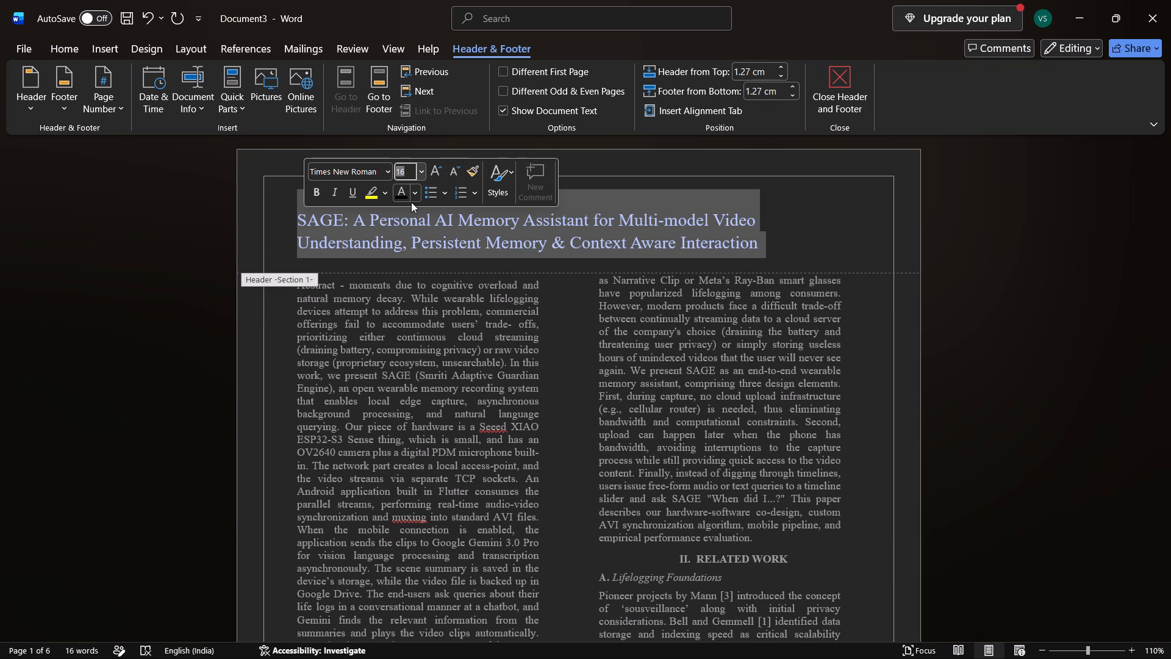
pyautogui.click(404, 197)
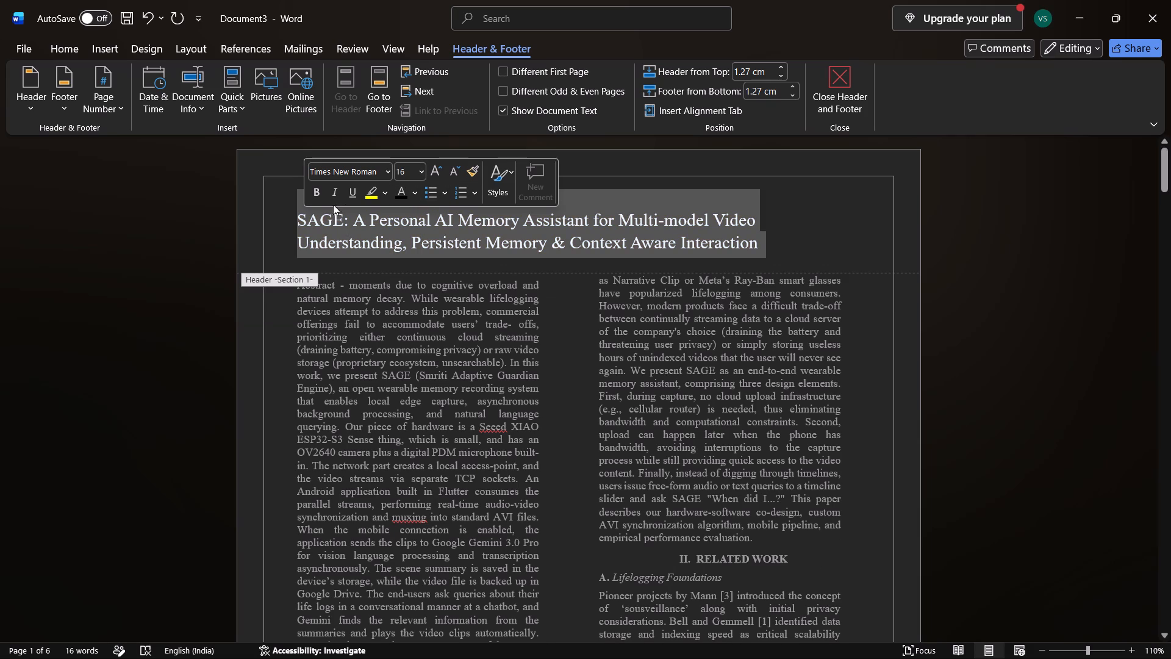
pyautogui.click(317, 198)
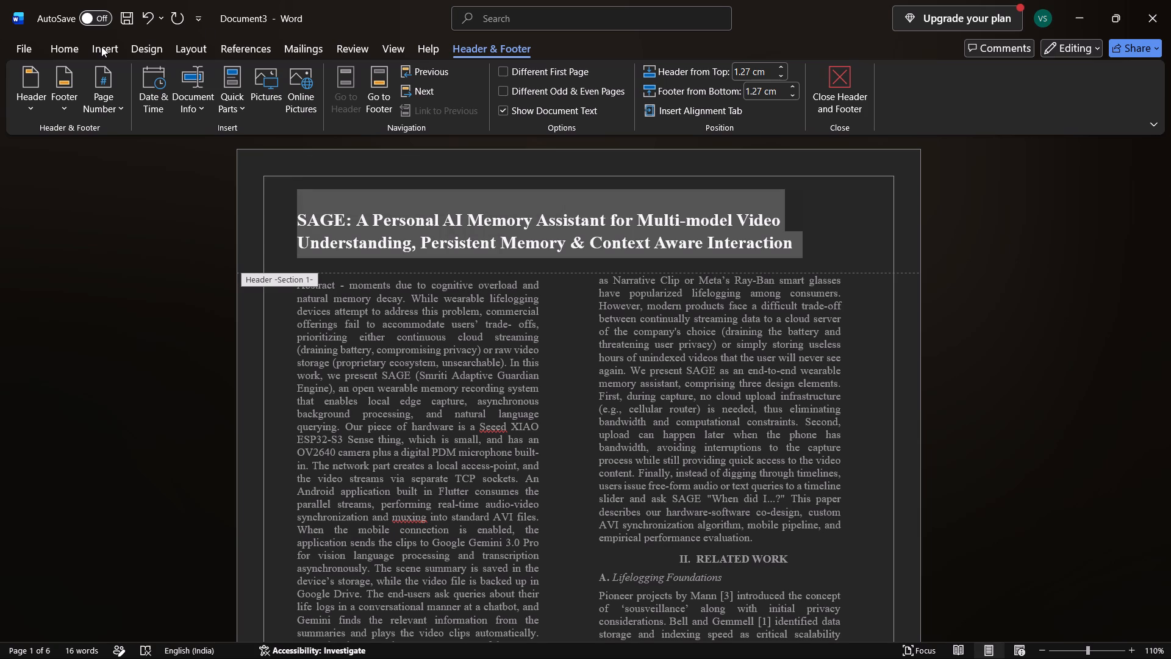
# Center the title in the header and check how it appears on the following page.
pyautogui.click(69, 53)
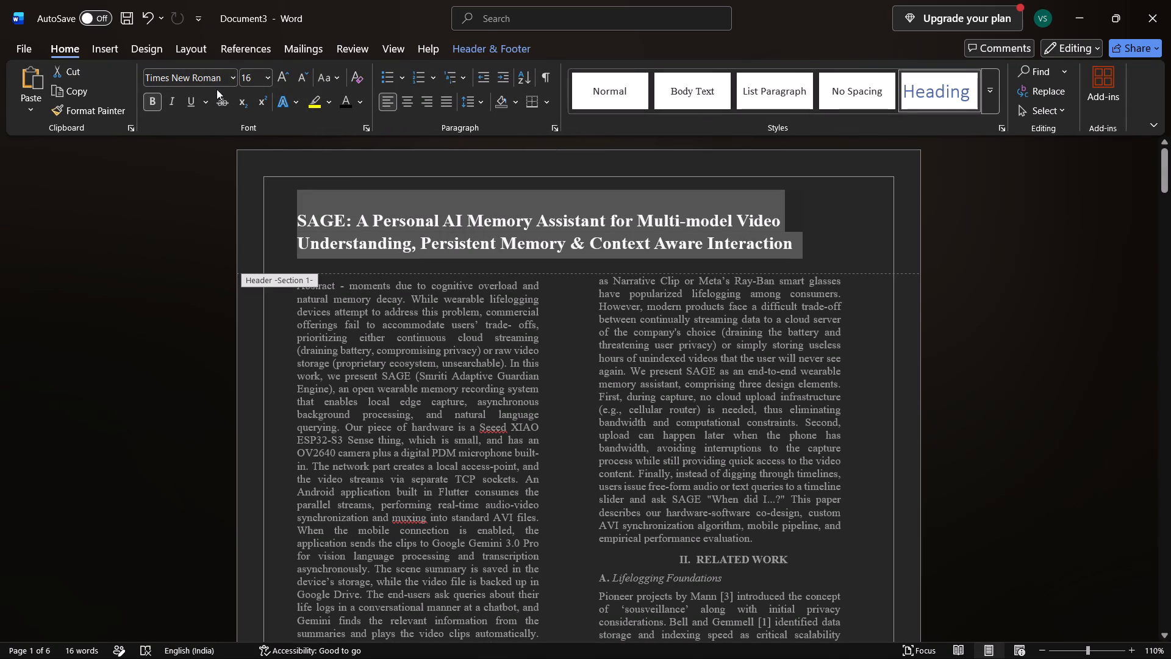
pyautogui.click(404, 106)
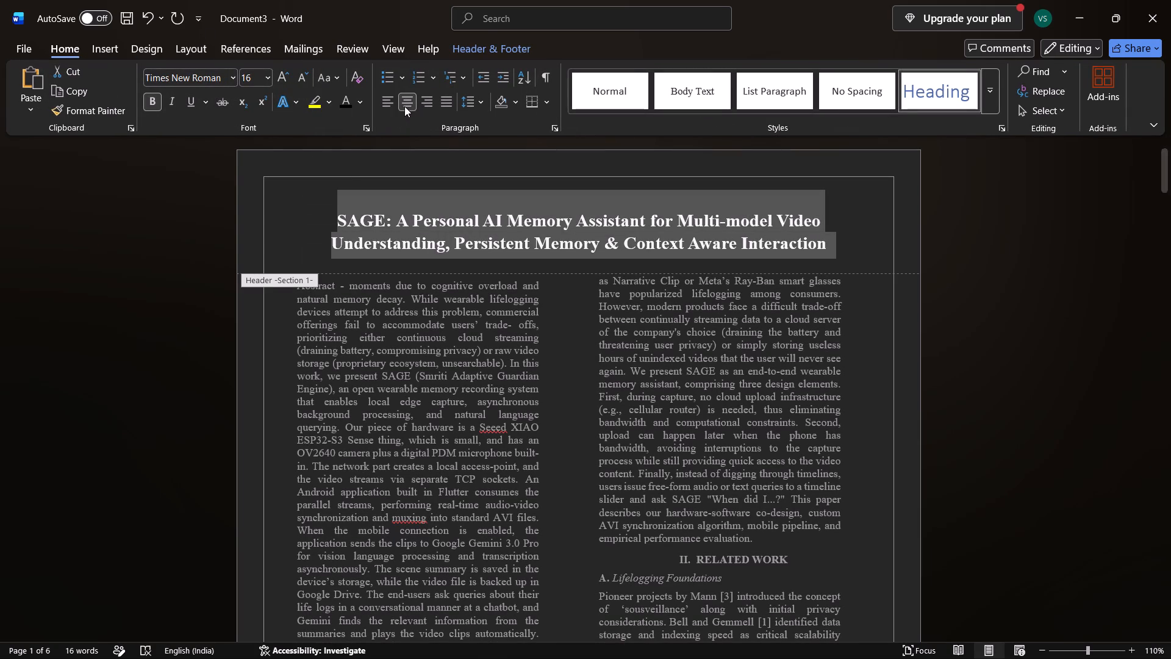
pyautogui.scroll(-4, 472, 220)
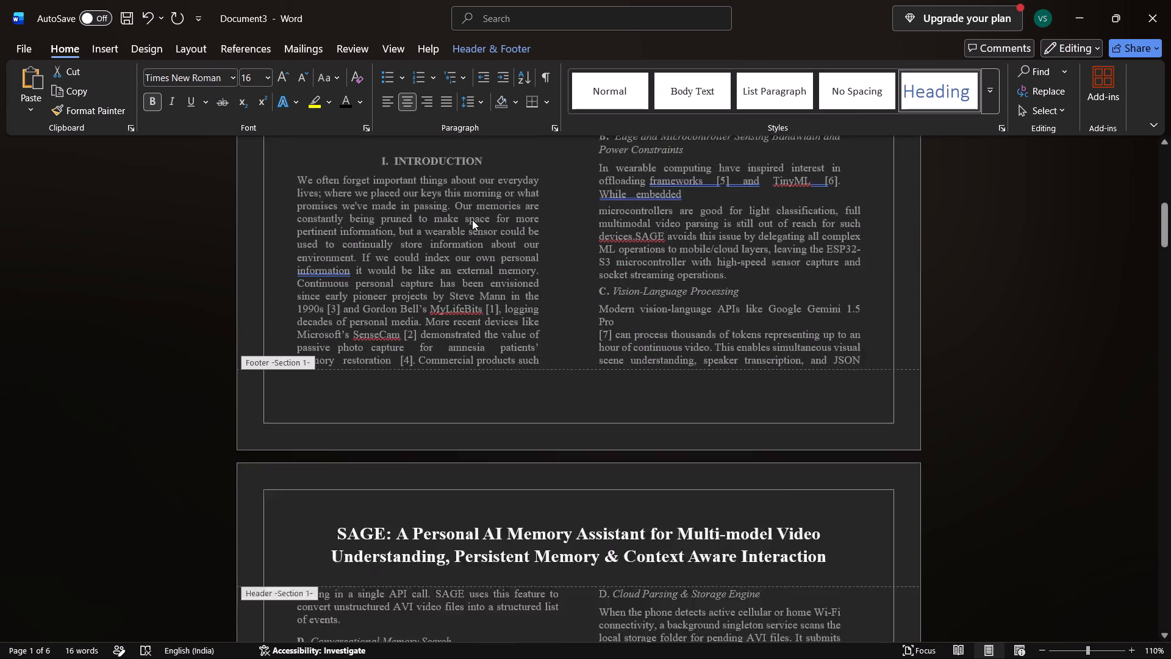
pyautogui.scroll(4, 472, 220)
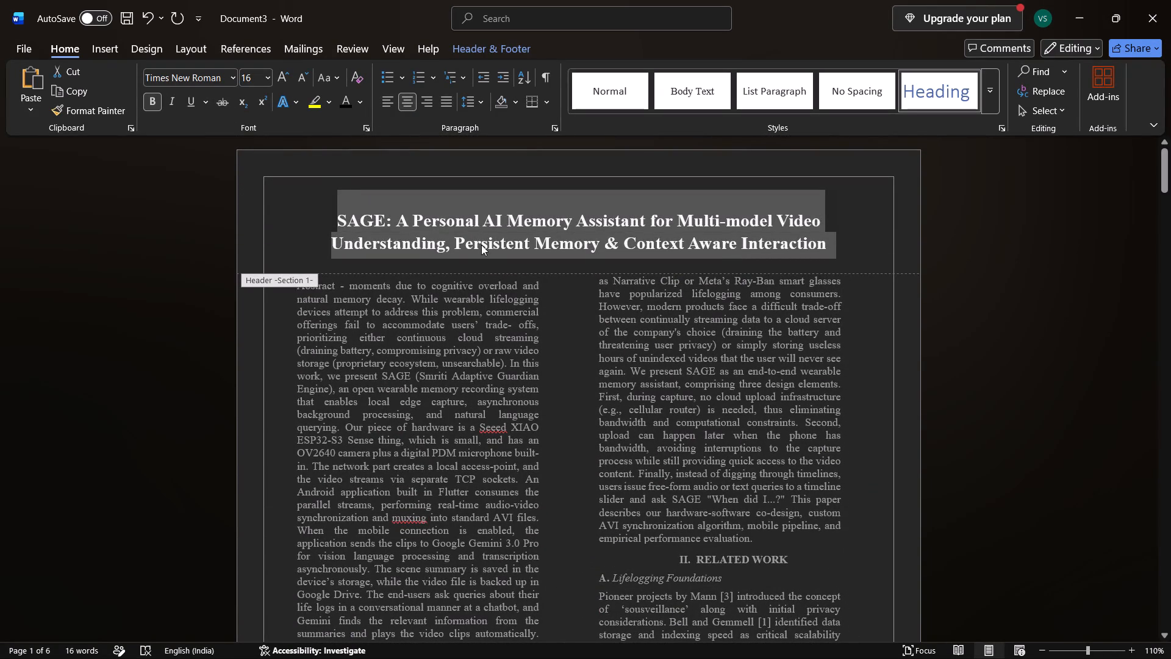
# Replace the title header with the built-in Blank header and check it across the pages.
pyautogui.click(479, 43)
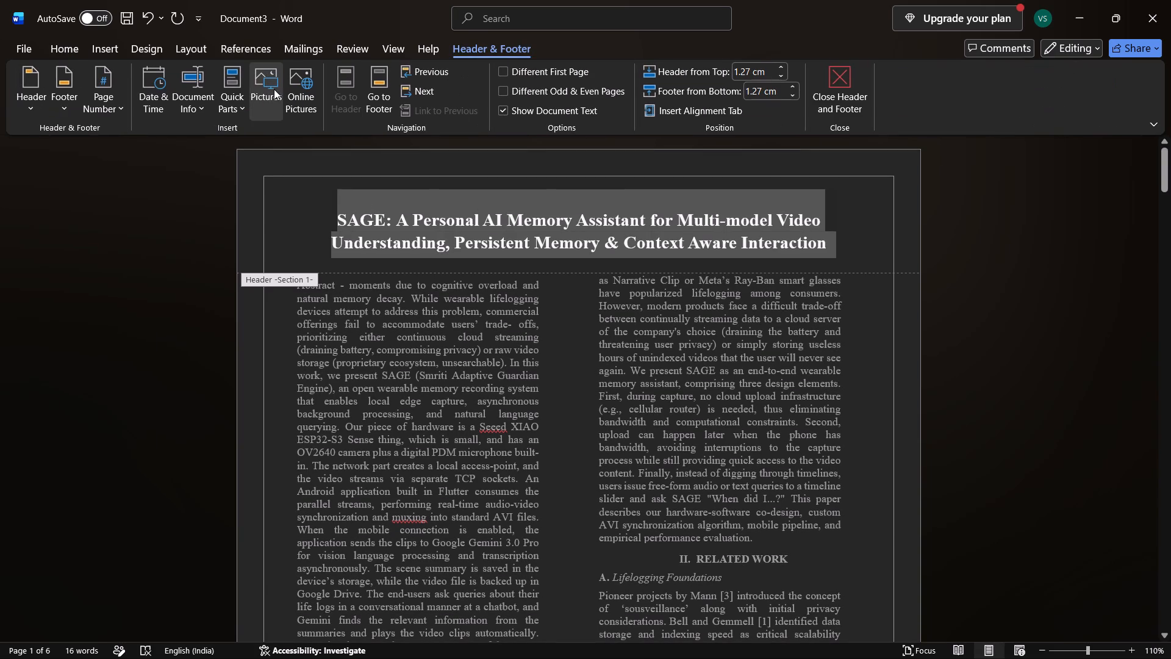
pyautogui.click(29, 105)
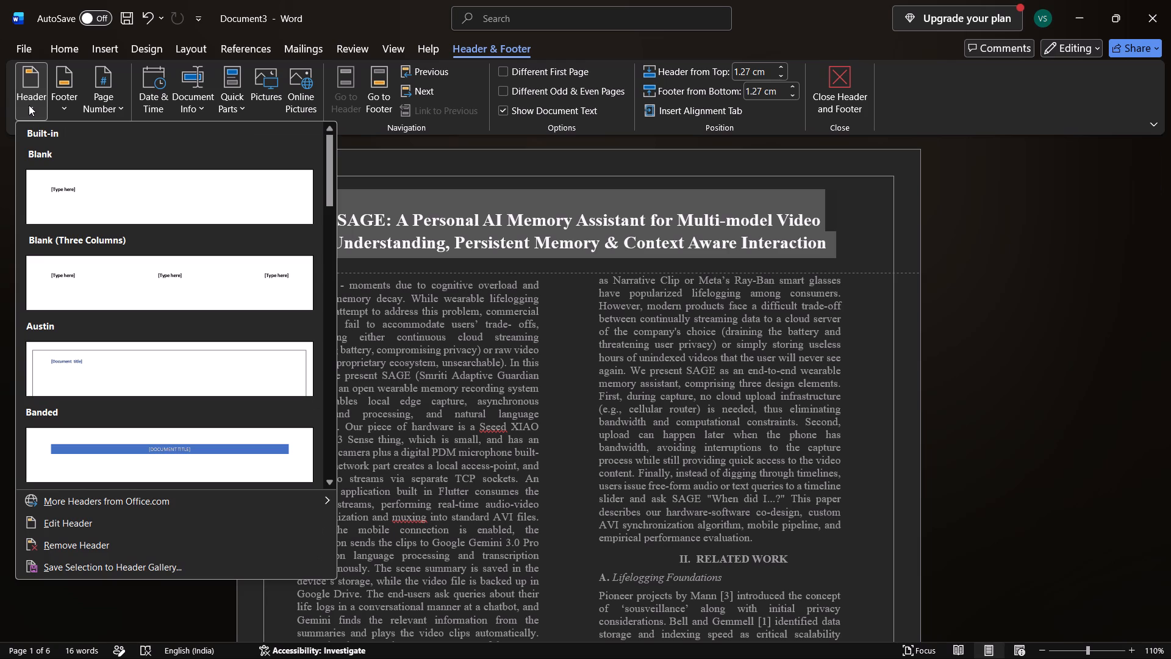
pyautogui.click(95, 529)
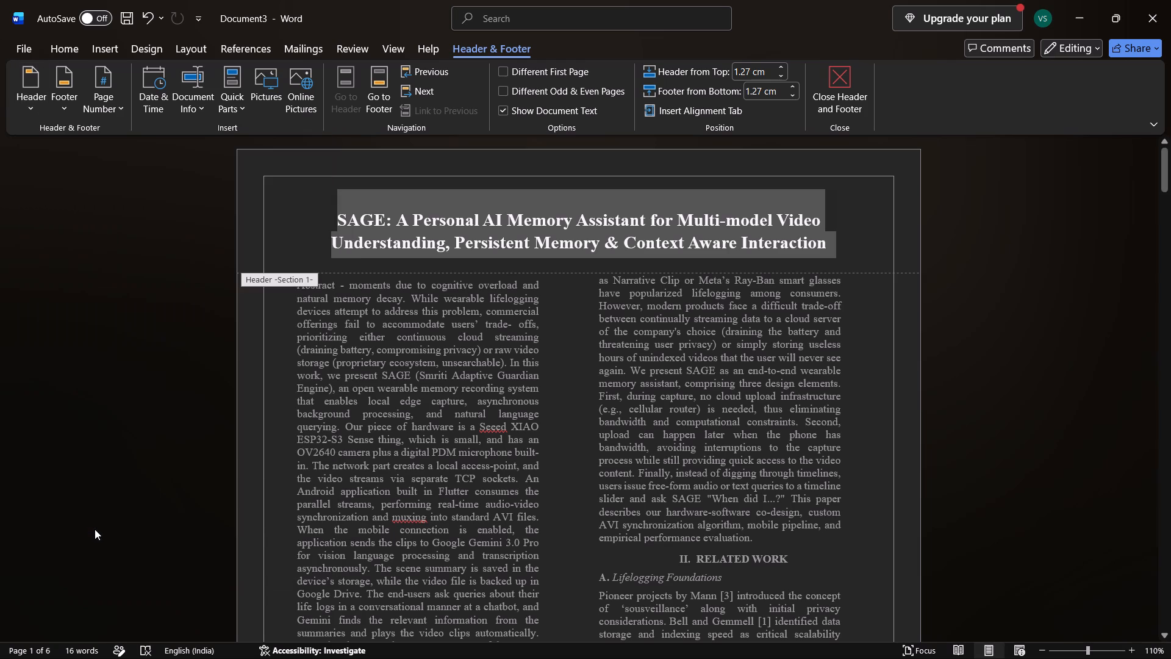
pyautogui.click(35, 112)
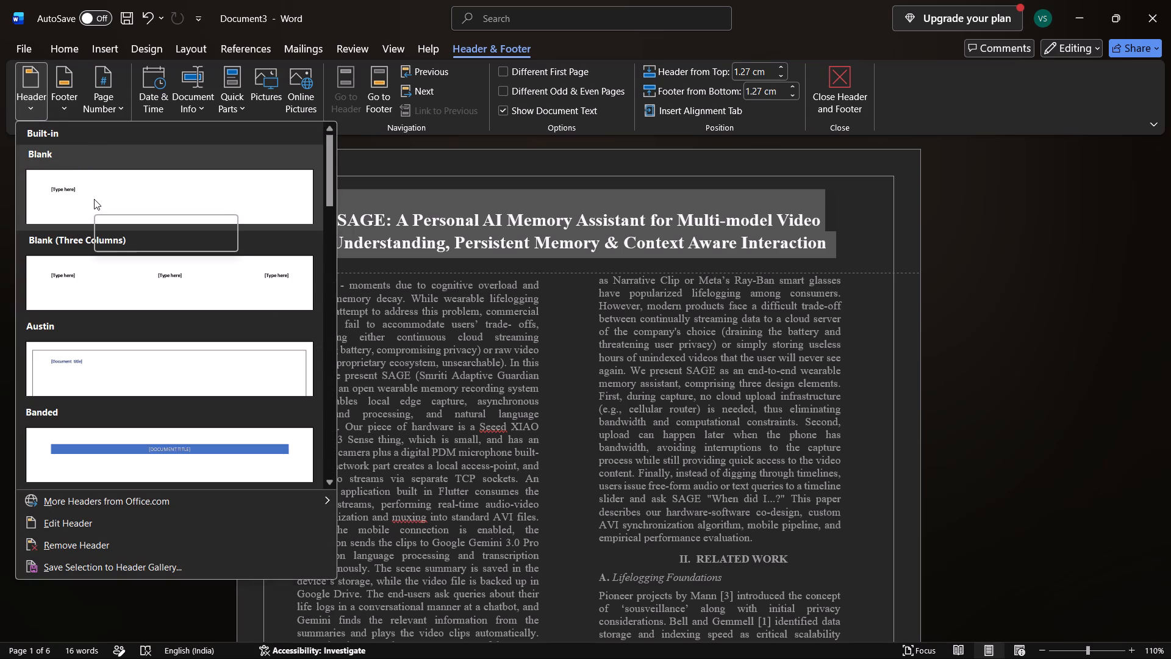
pyautogui.click(180, 221)
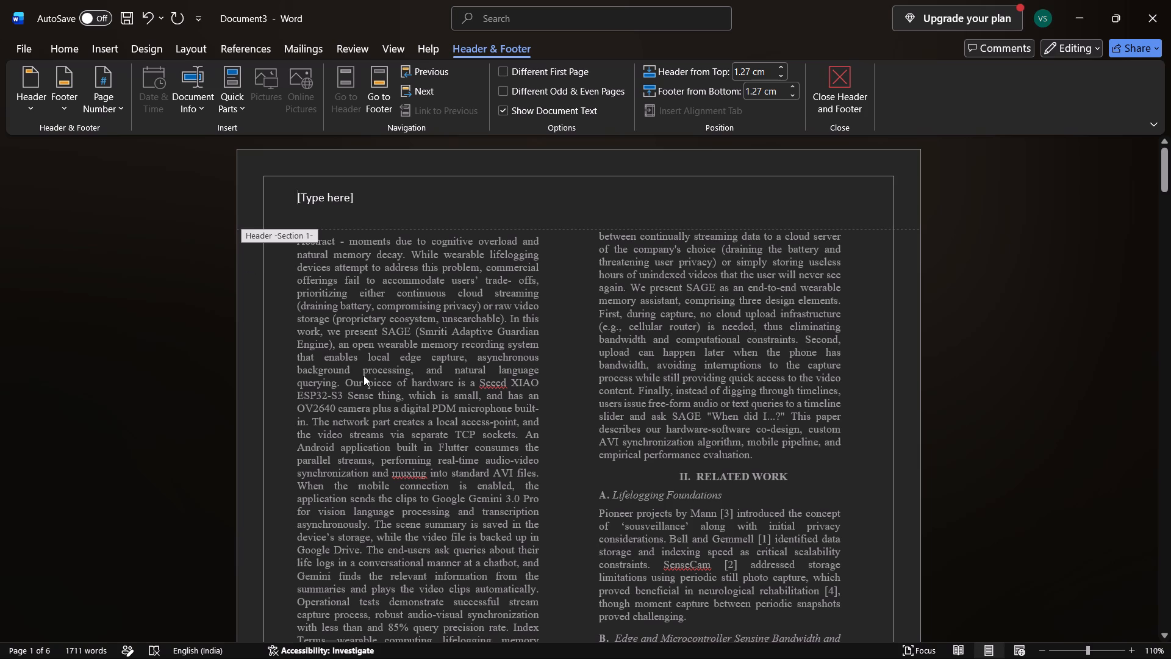
pyautogui.scroll(-6, 363, 375)
pyautogui.scroll(6, 363, 375)
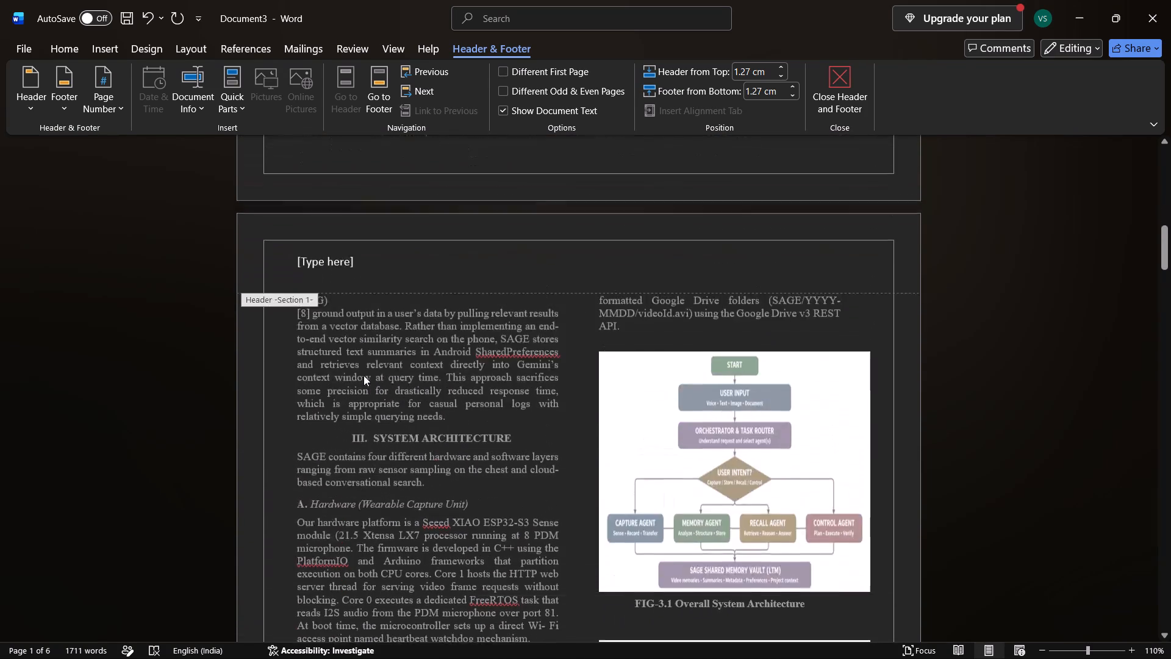
pyautogui.scroll(5, 363, 375)
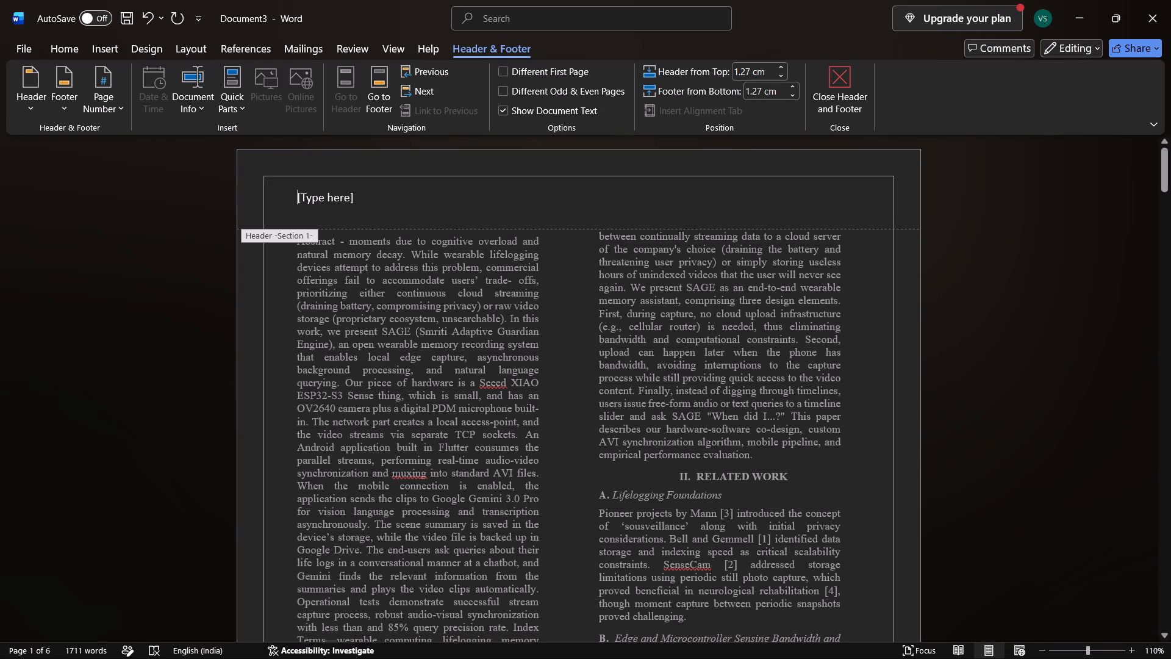
# Enable a different first-page header and paste the SAGE title into it.
pyautogui.click(506, 67)
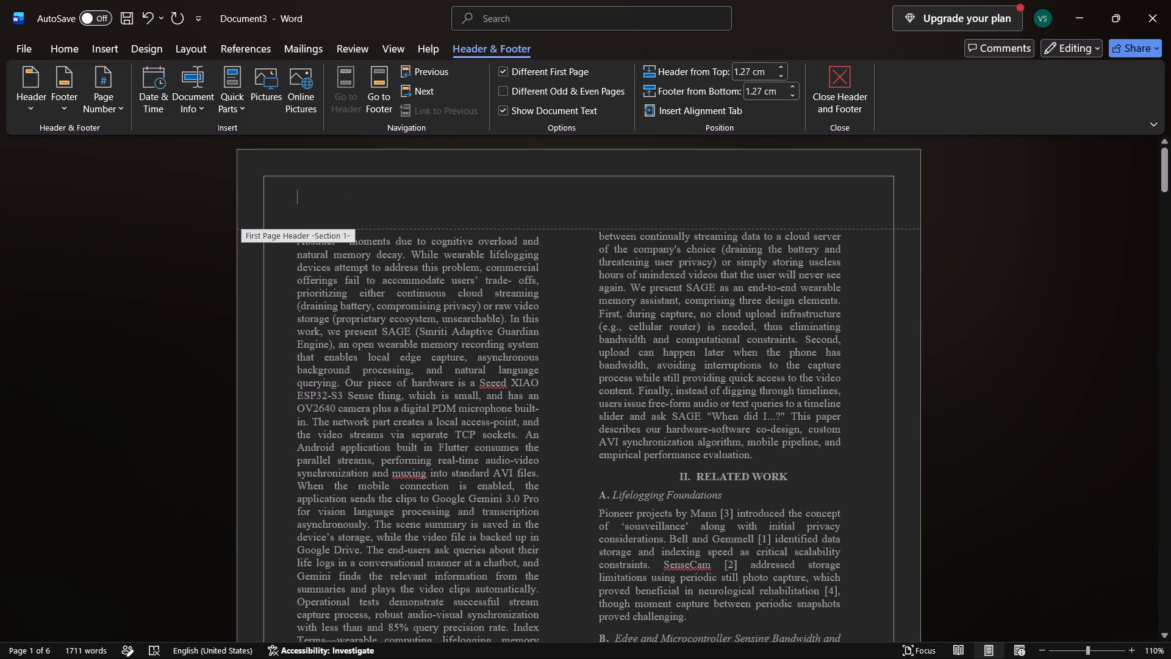
pyautogui.hotkey('ctrl', 'v')
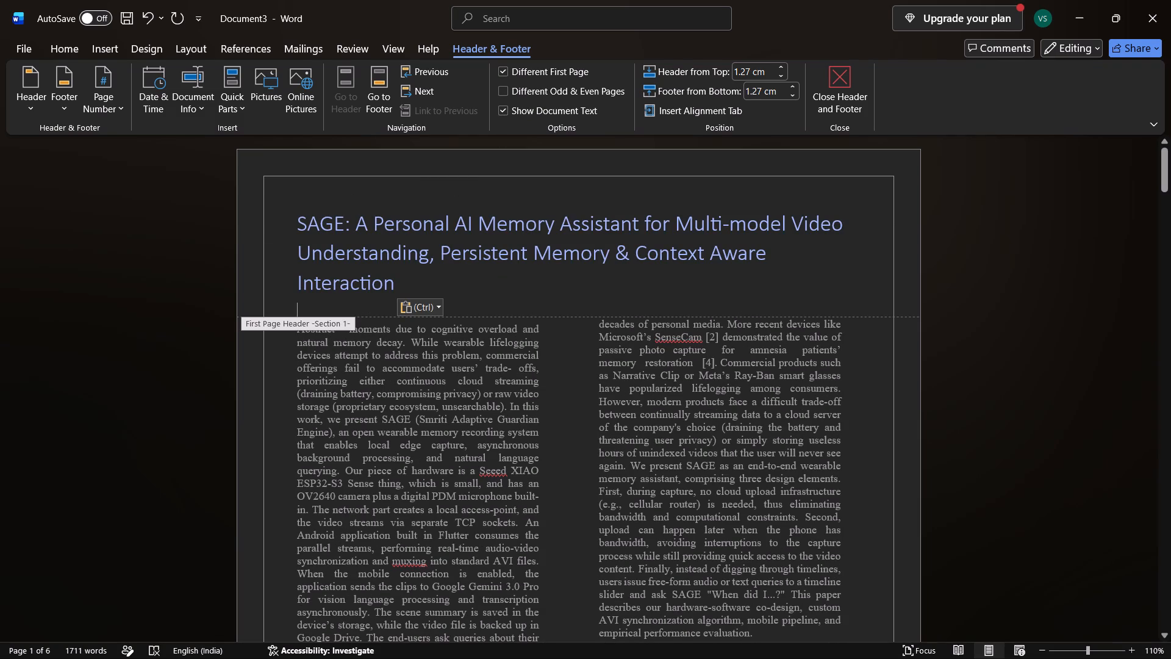
# Format the SAGE title in the first-page header as Times New Roman, 16 pt, bold, in the preset font colour.
pyautogui.moveTo(409, 287); pyautogui.dragTo(294, 215)
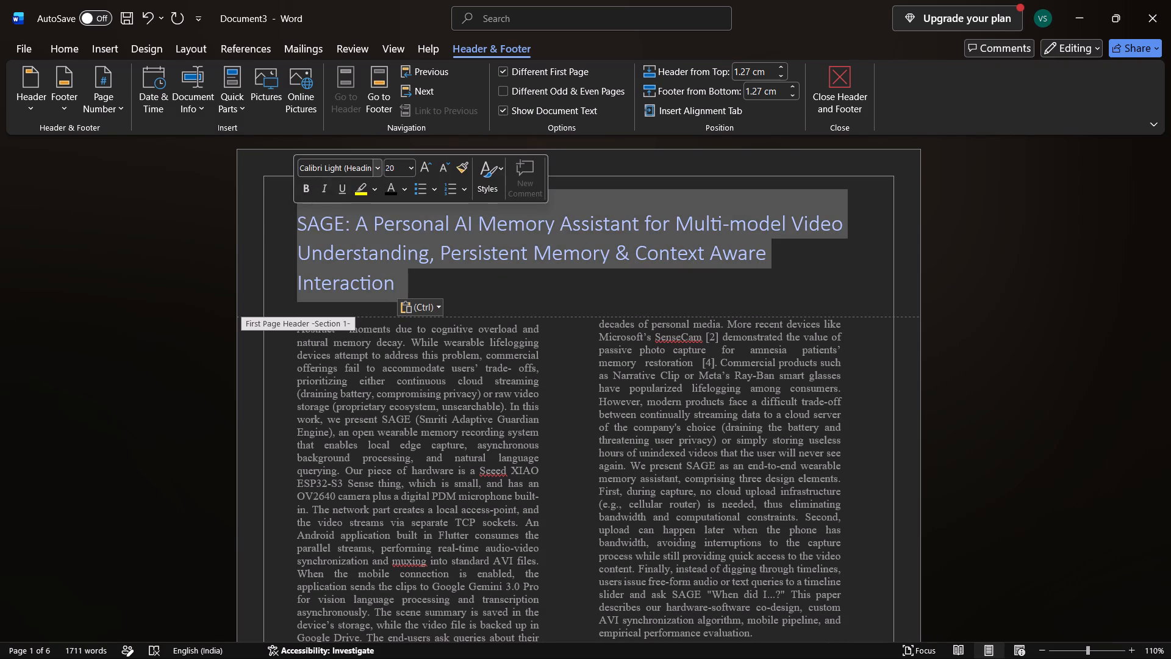
pyautogui.click(364, 169)
pyautogui.press('BackSpace')
pyautogui.press('t')
pyautogui.press('Return')
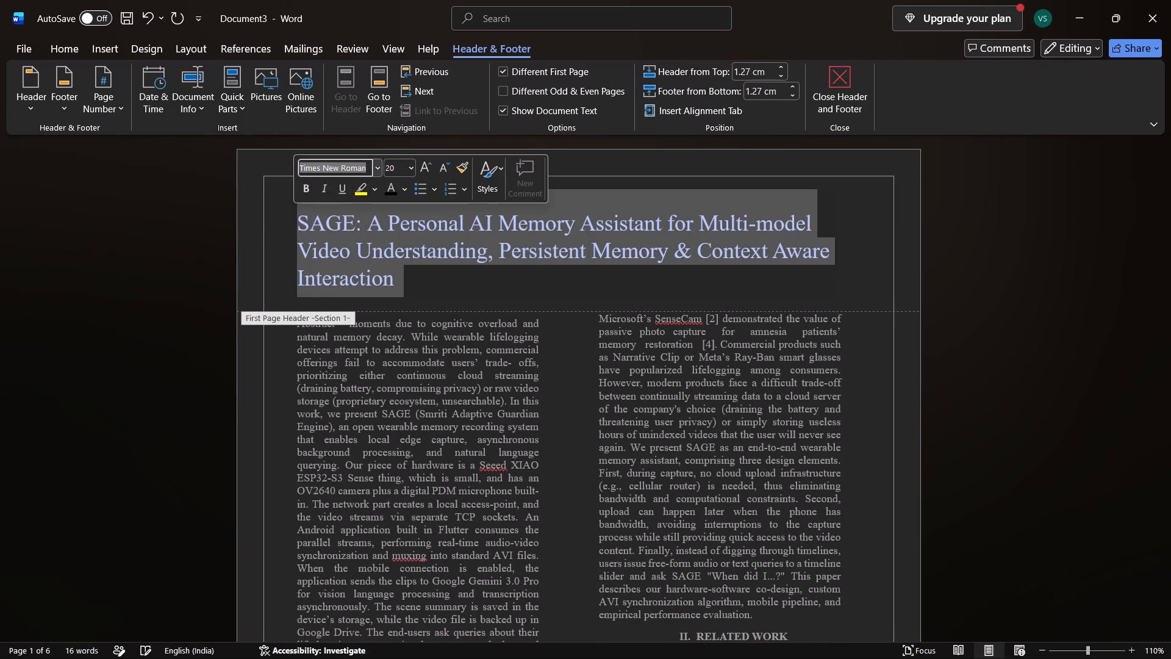
pyautogui.click(397, 167)
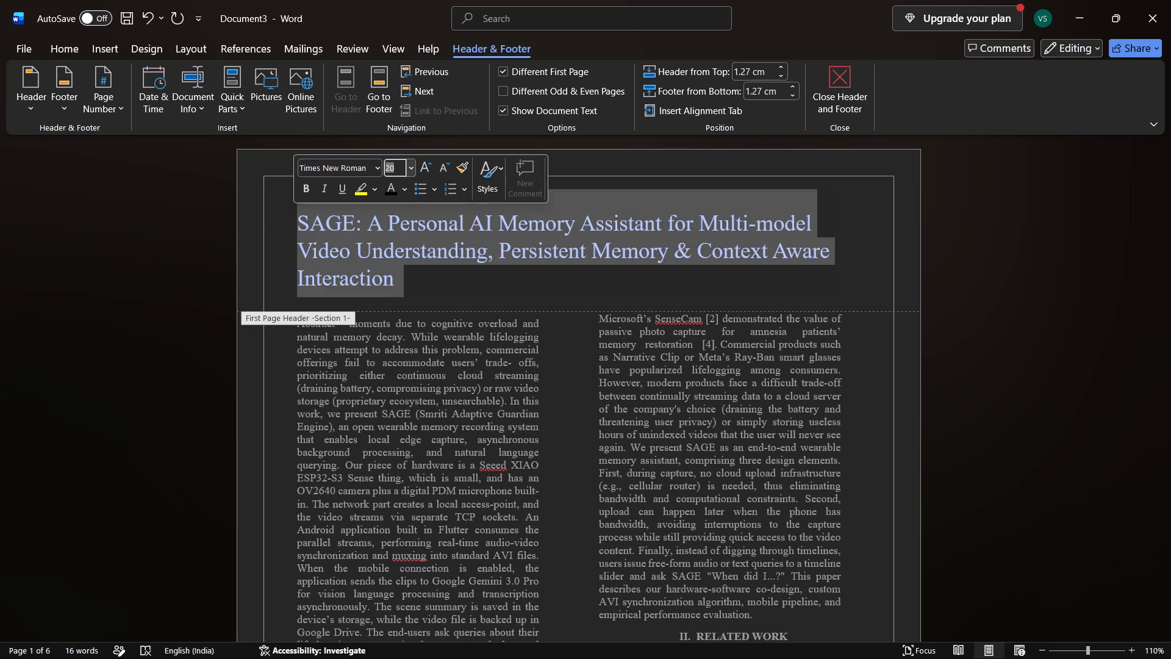
pyautogui.press('BackSpace')
pyautogui.write('16')
pyautogui.press('Return')
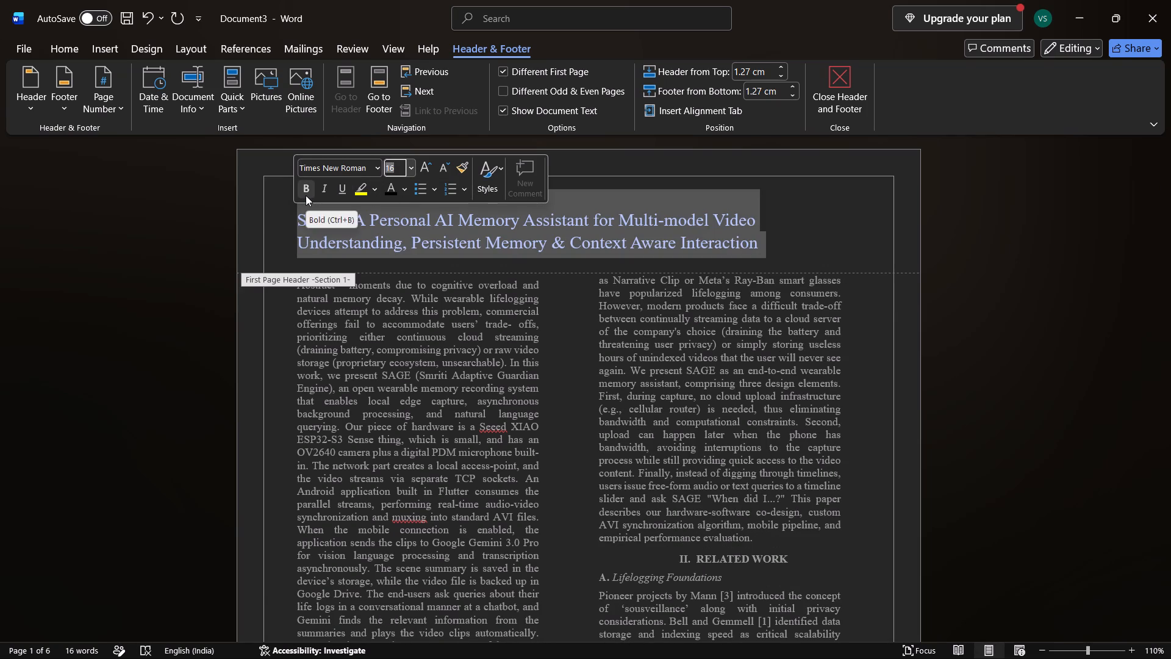
pyautogui.click(306, 195)
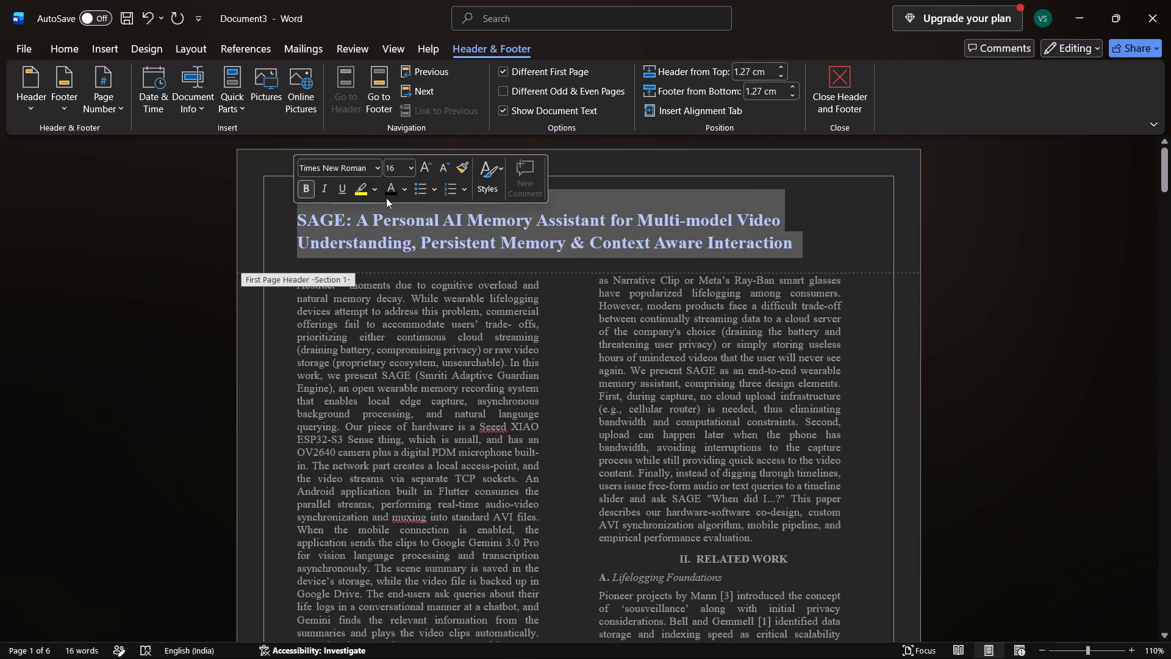
pyautogui.click(386, 198)
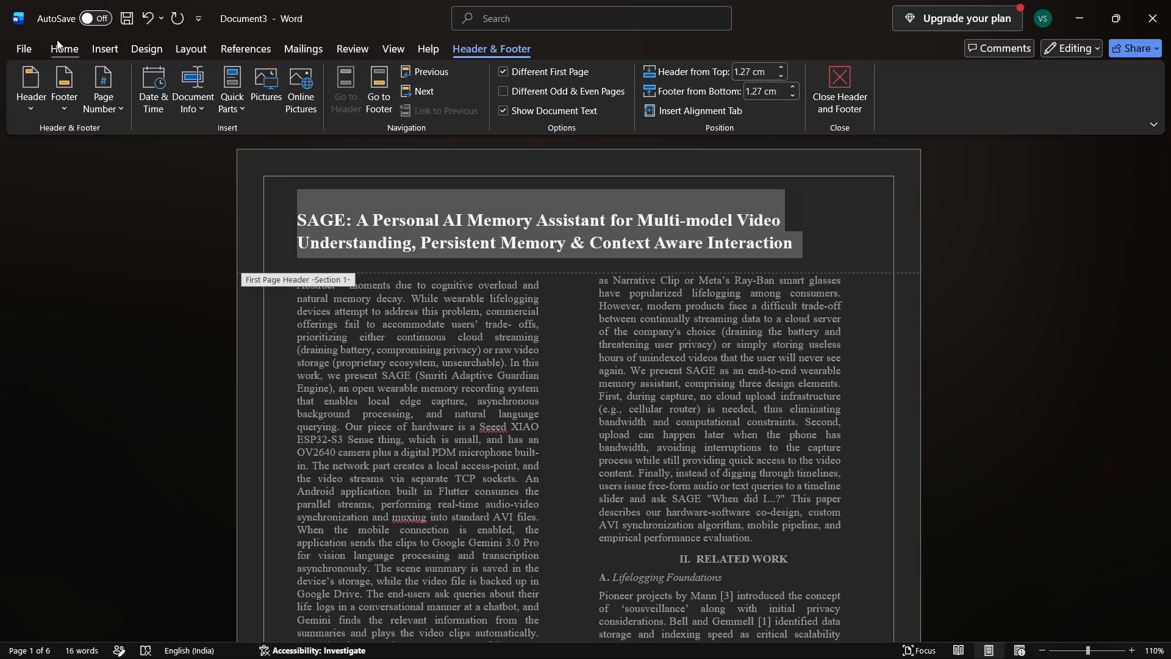
# Center the title in the first-page header and compare it with the following page's header.
pyautogui.click(54, 46)
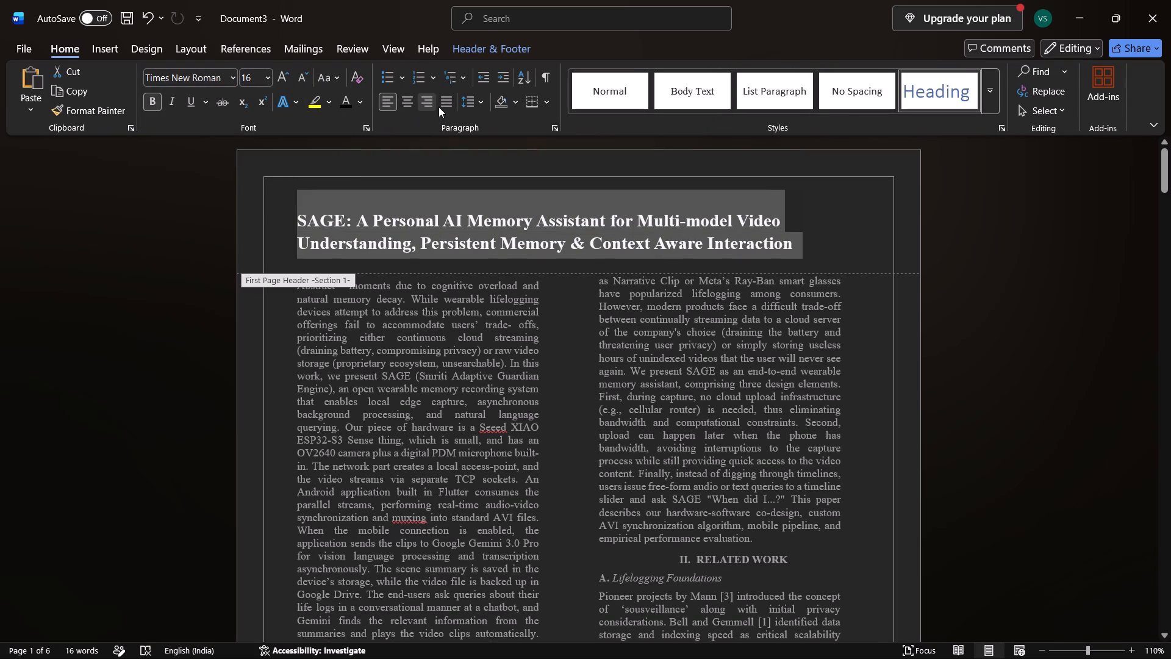
pyautogui.click(406, 108)
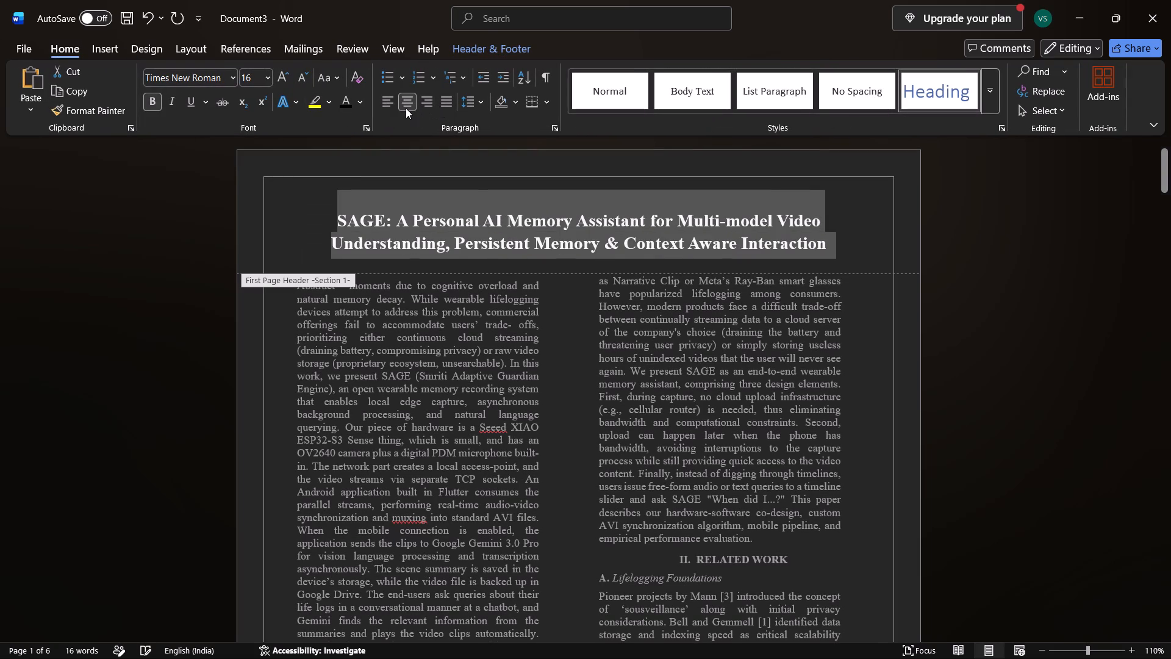
pyautogui.scroll(-3, 529, 261)
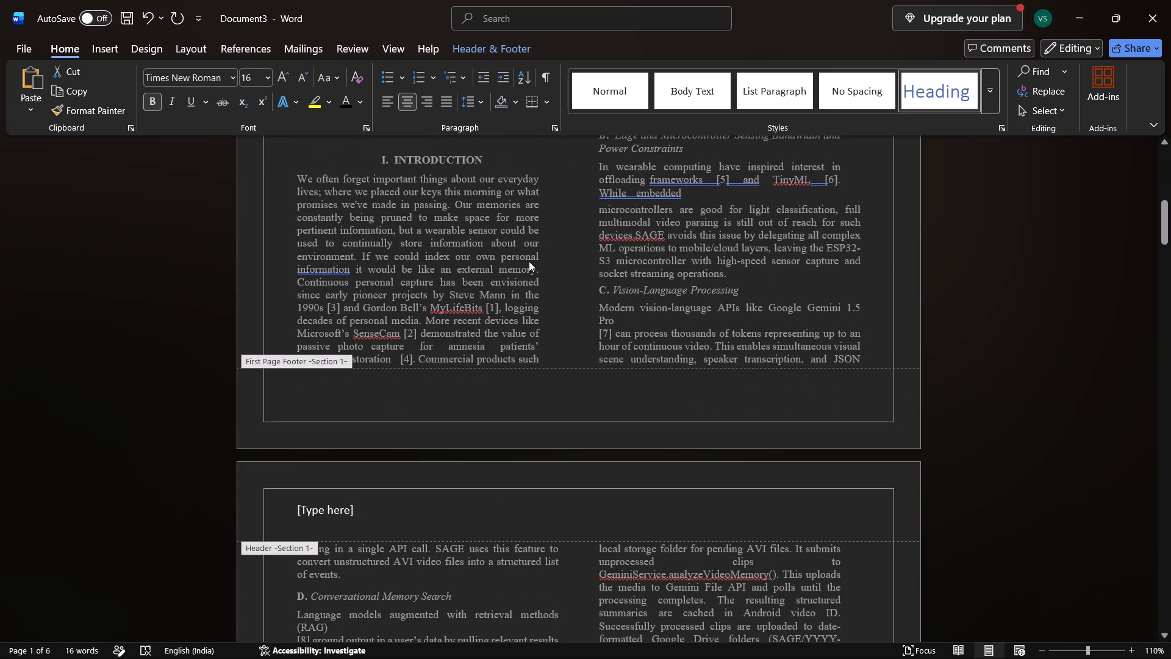
pyautogui.scroll(6, 529, 261)
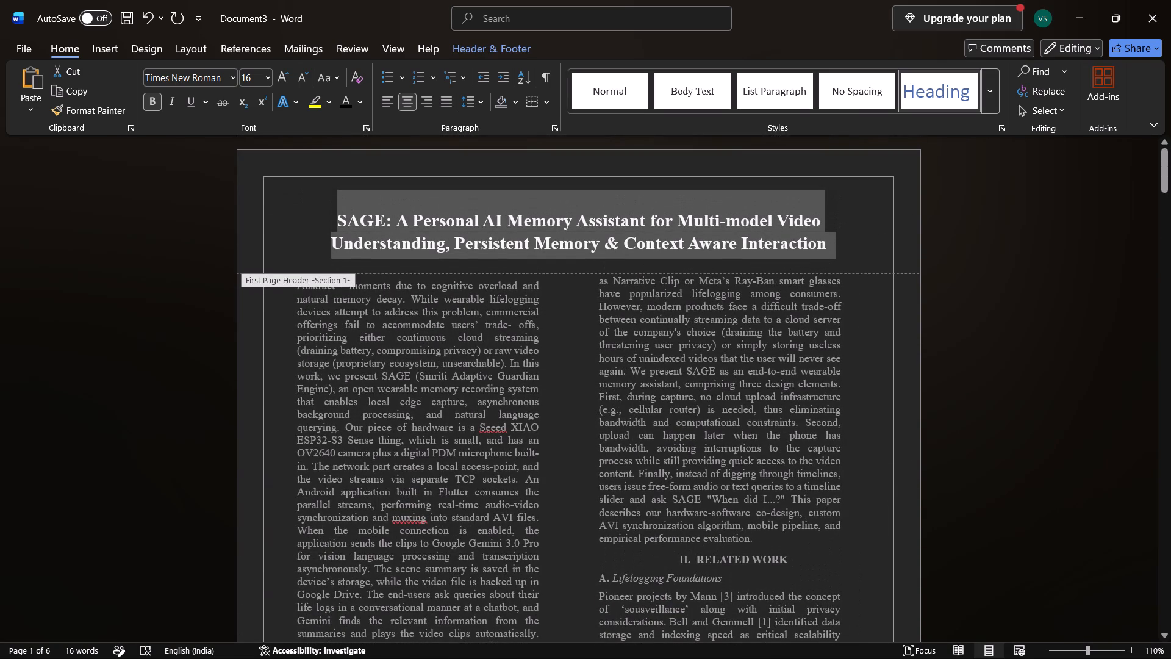
# Examine the headers and footers throughout the document, and close header editing.
pyautogui.click(470, 46)
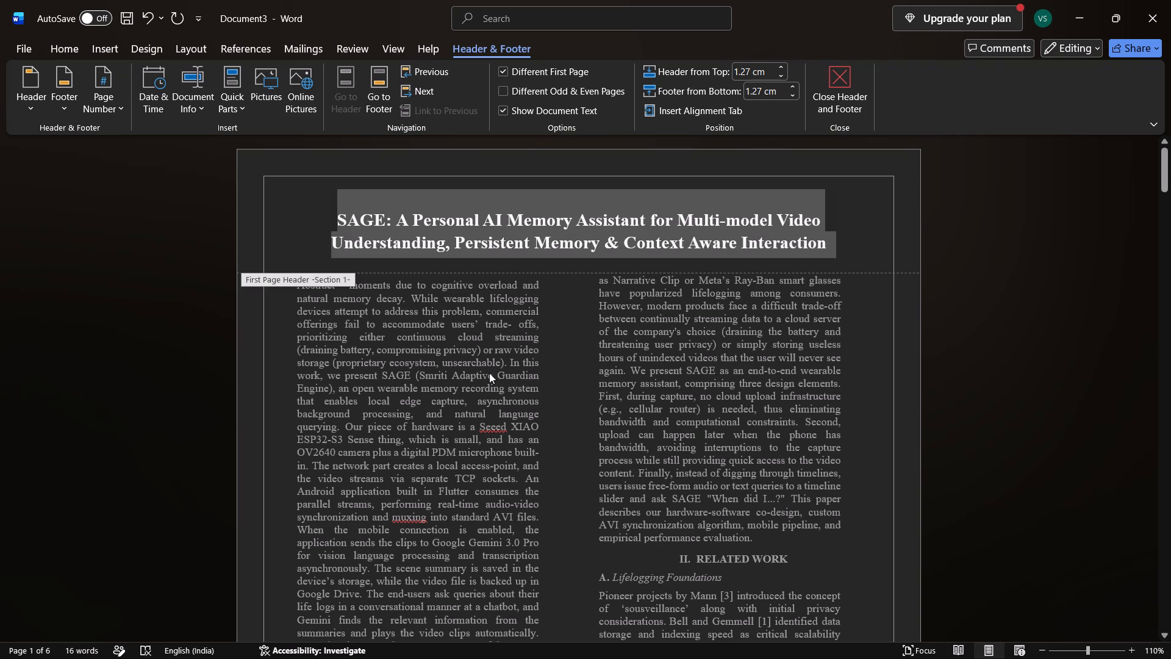
pyautogui.scroll(-11, 489, 373)
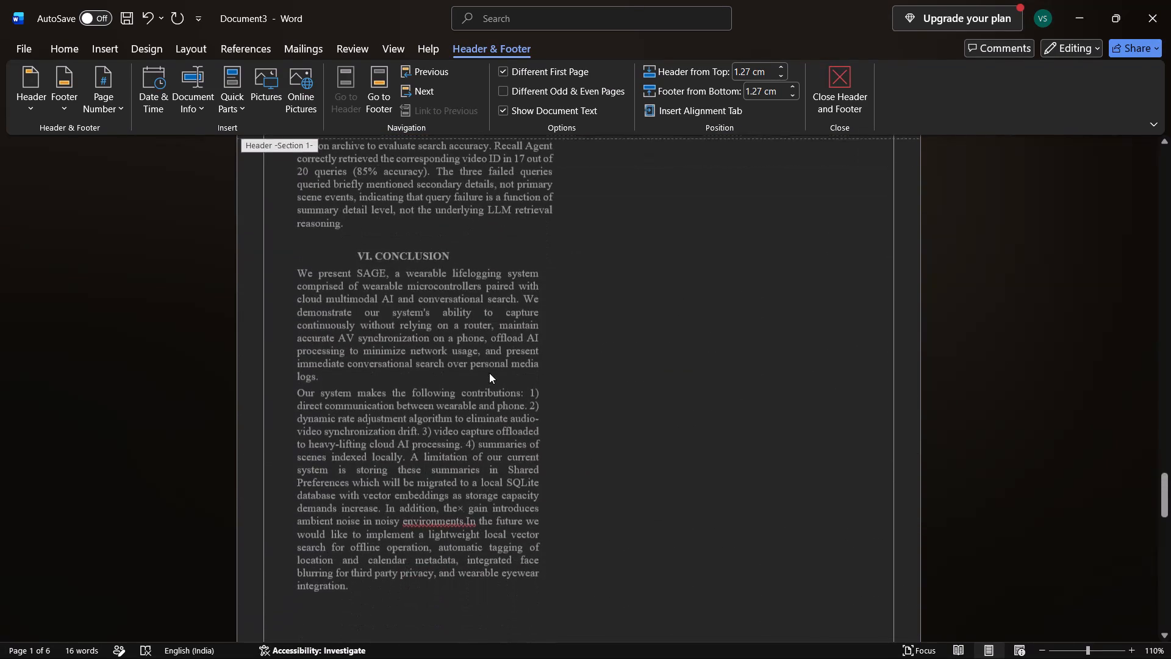
pyautogui.scroll(-8, 489, 373)
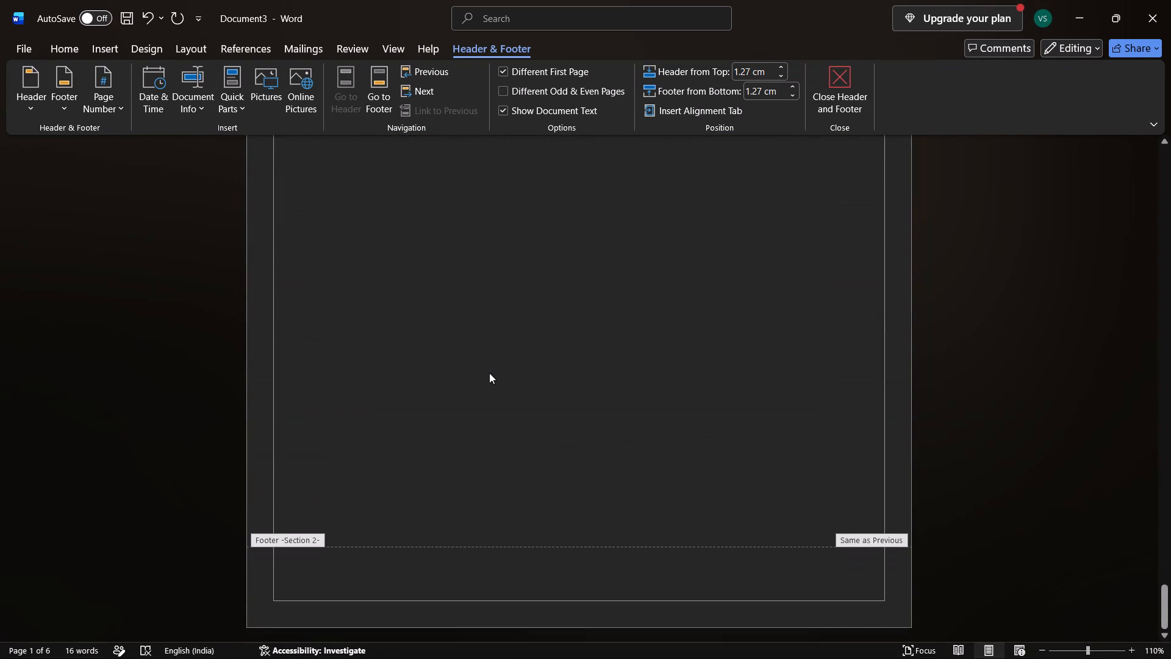
pyautogui.scroll(13, 489, 373)
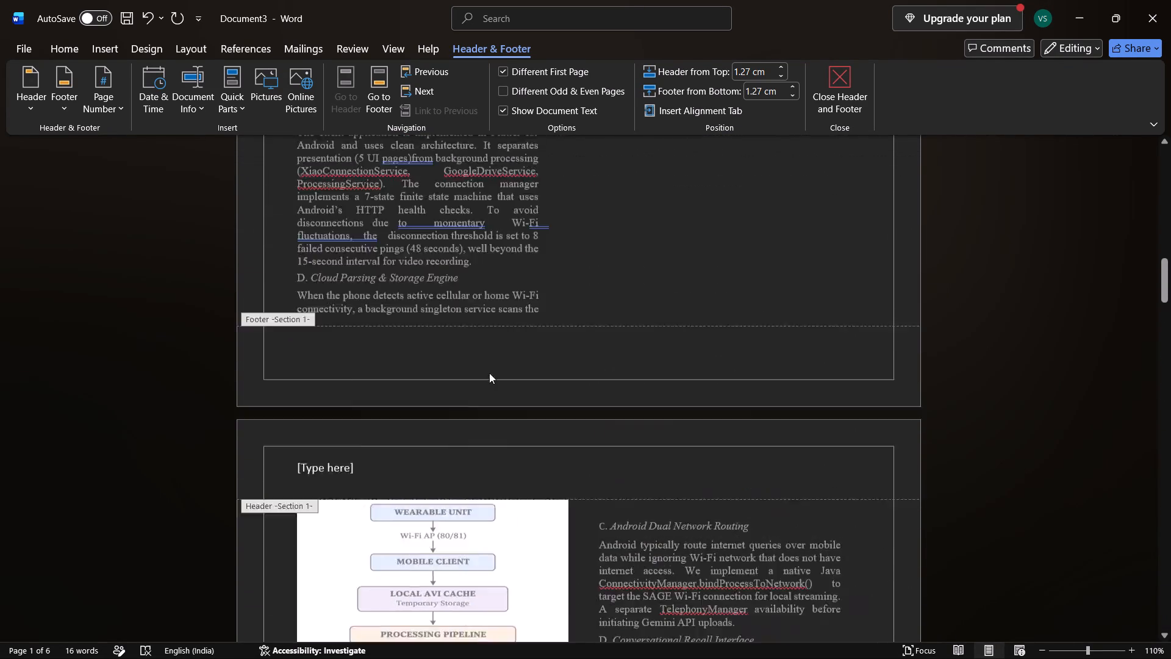
pyautogui.scroll(4, 489, 373)
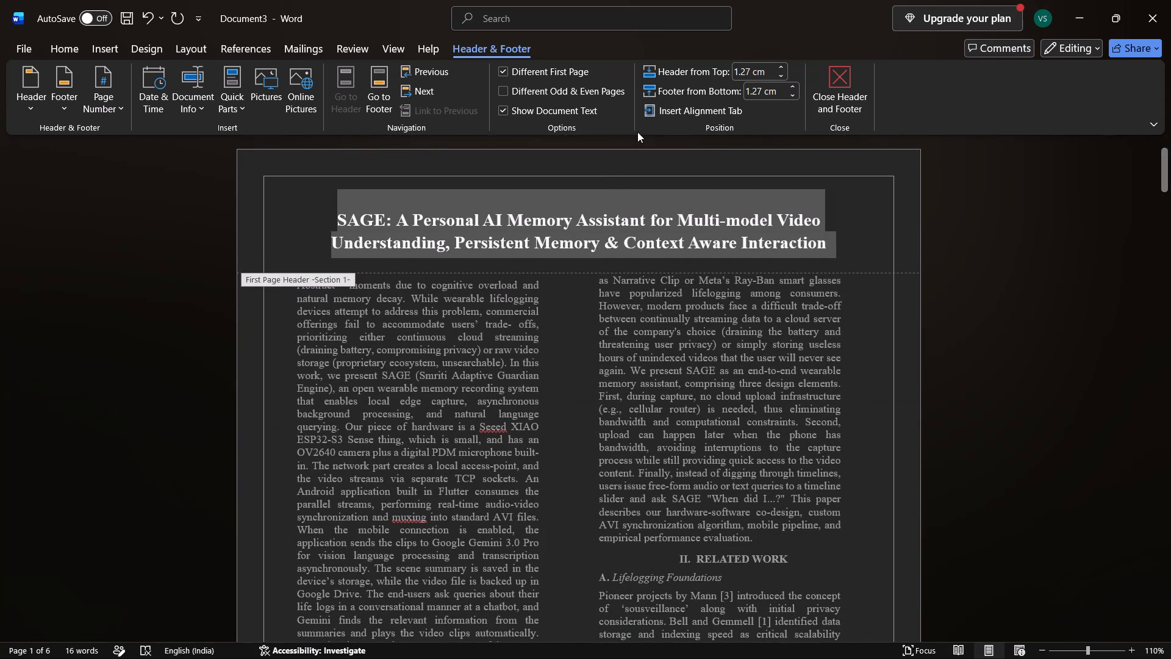
pyautogui.click(837, 82)
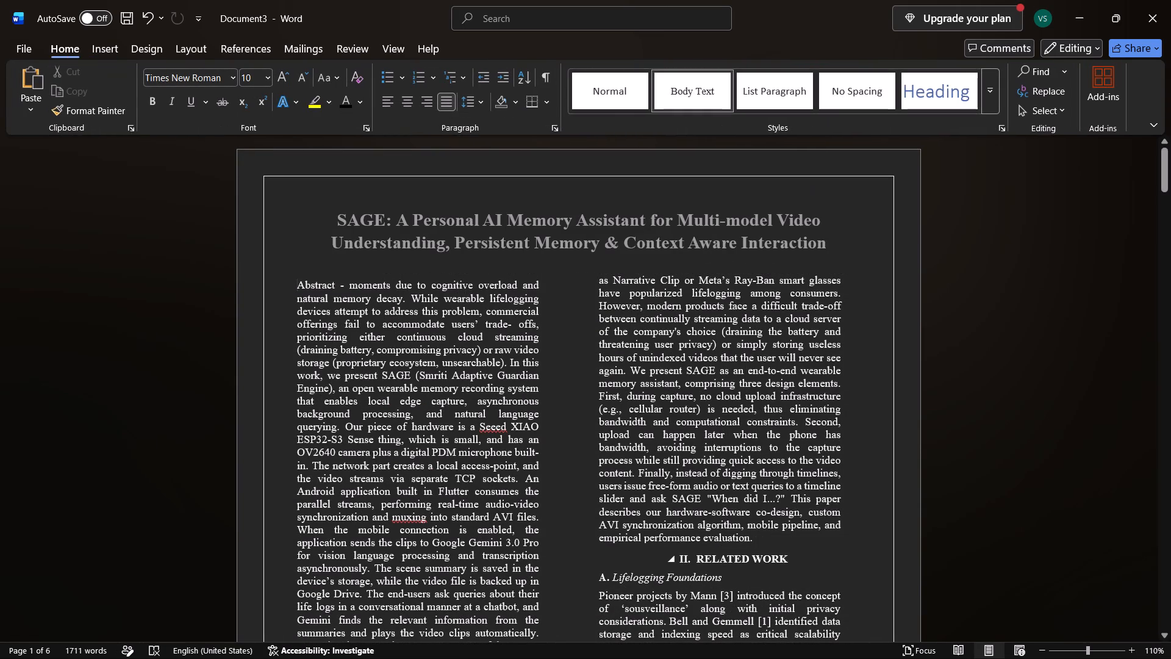
# Delete the "[Type here]" placeholder from the second page's header, check the headers on the other pages, and close header editing.
pyautogui.scroll(-7, 734, 544)
pyautogui.scroll(5, 734, 544)
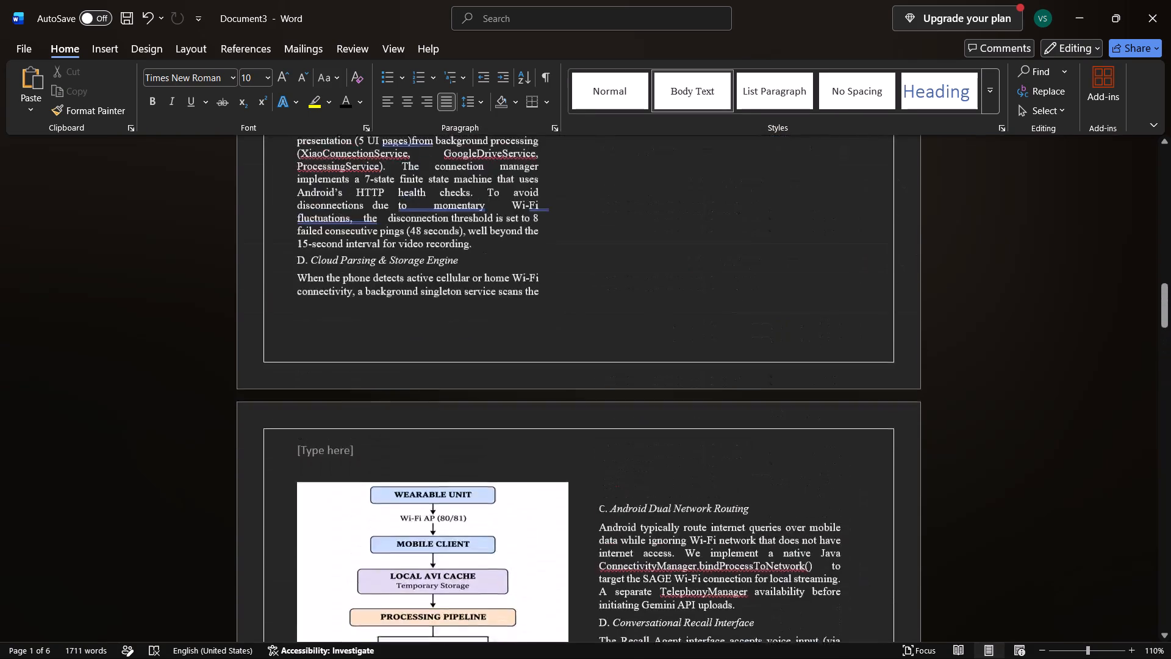
pyautogui.scroll(3, 734, 544)
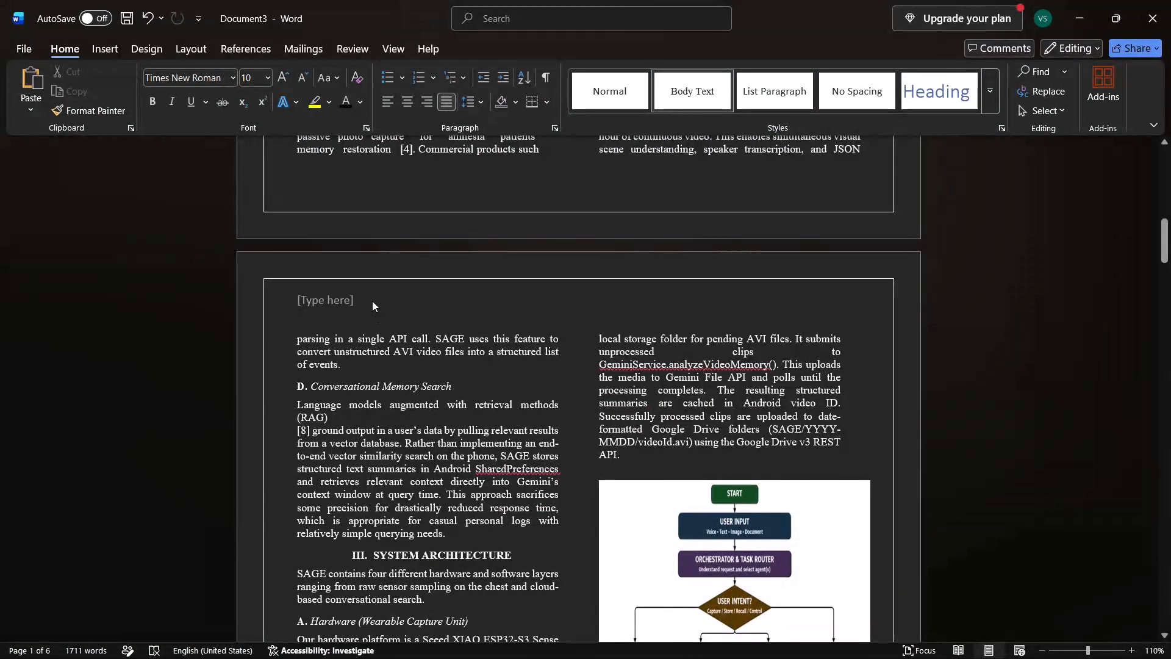
pyautogui.tripleClick(372, 301)
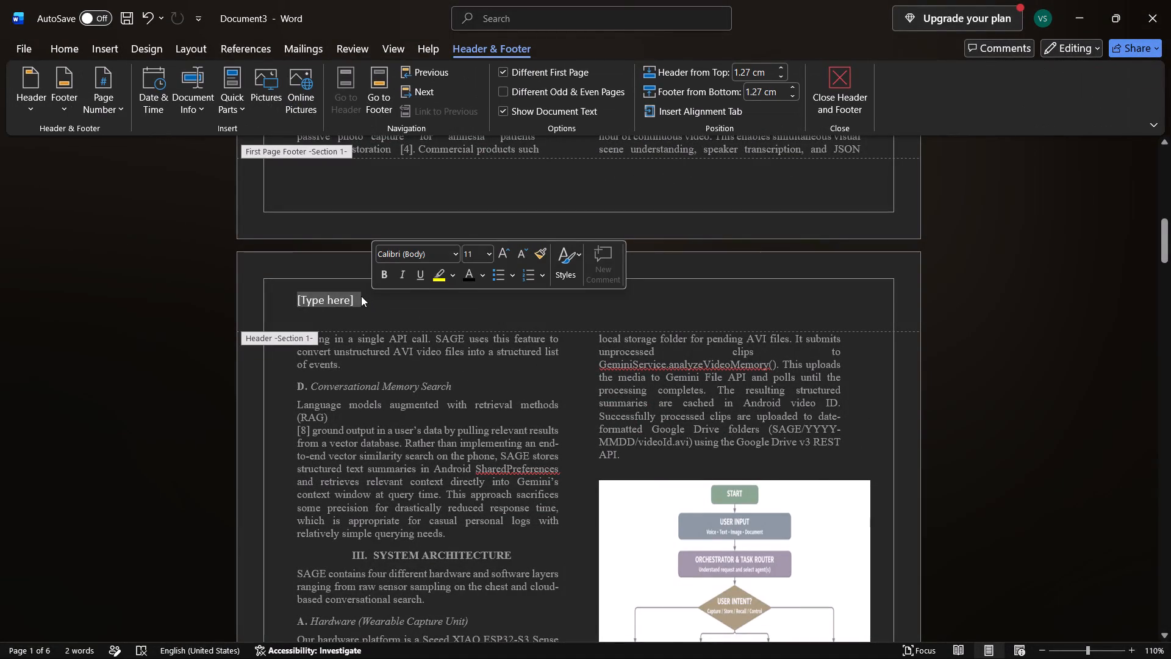
pyautogui.press('BackSpace')
pyautogui.scroll(-4, 361, 296)
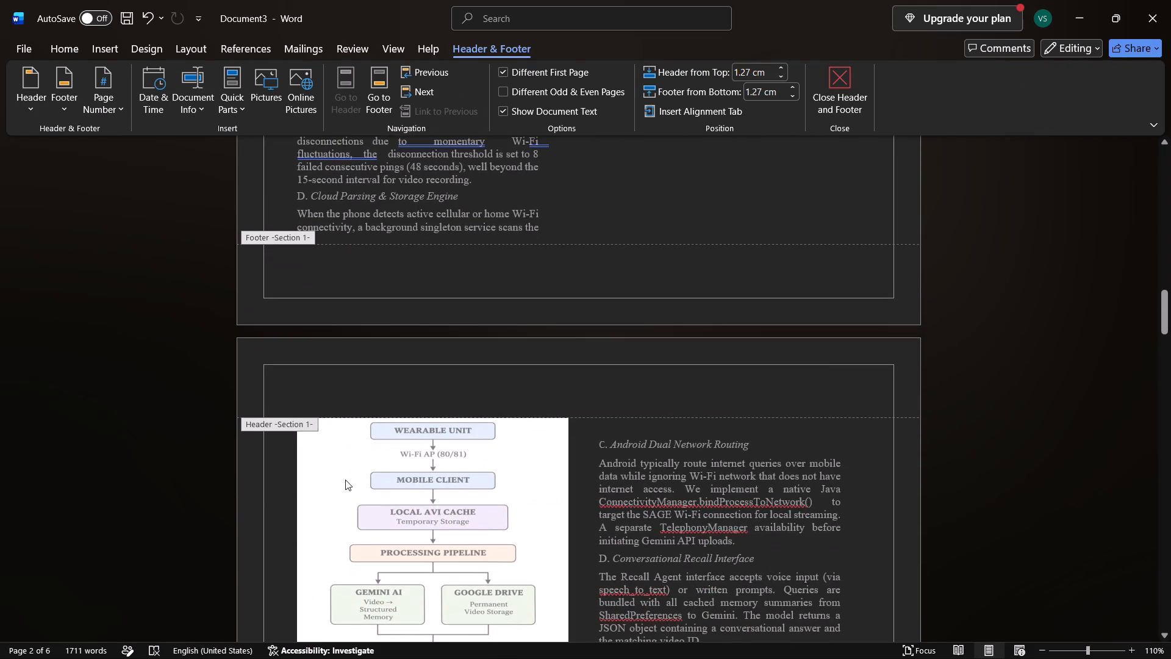
pyautogui.scroll(-7, 345, 480)
pyautogui.scroll(15, 345, 480)
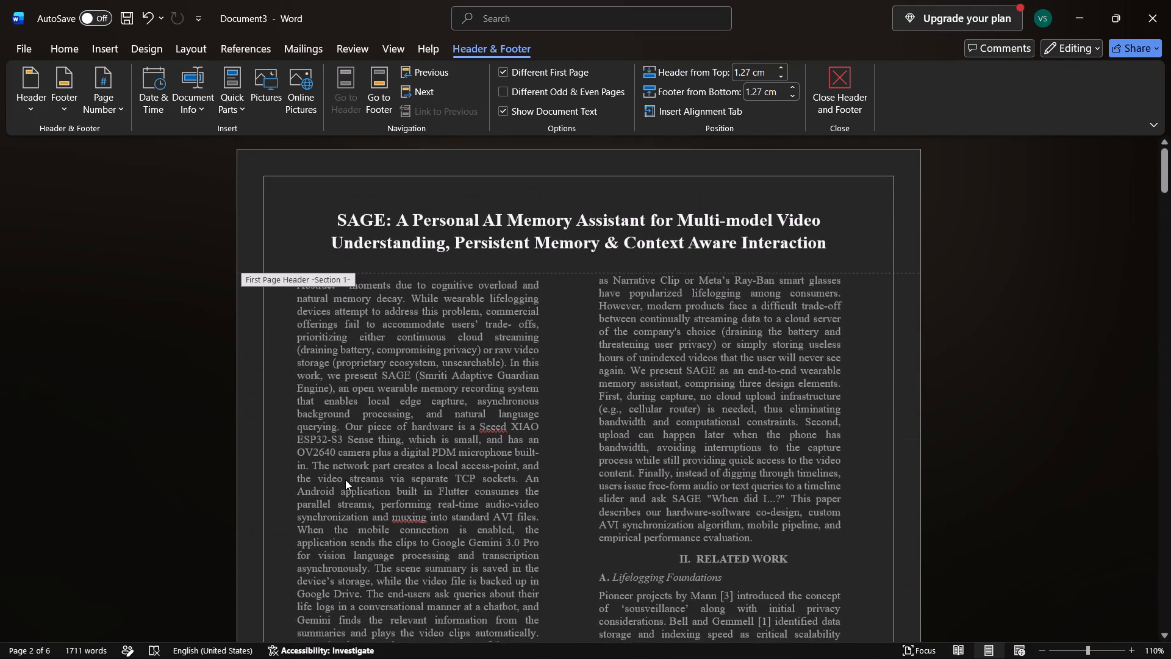
pyautogui.scroll(-12, 345, 480)
pyautogui.scroll(4, 345, 480)
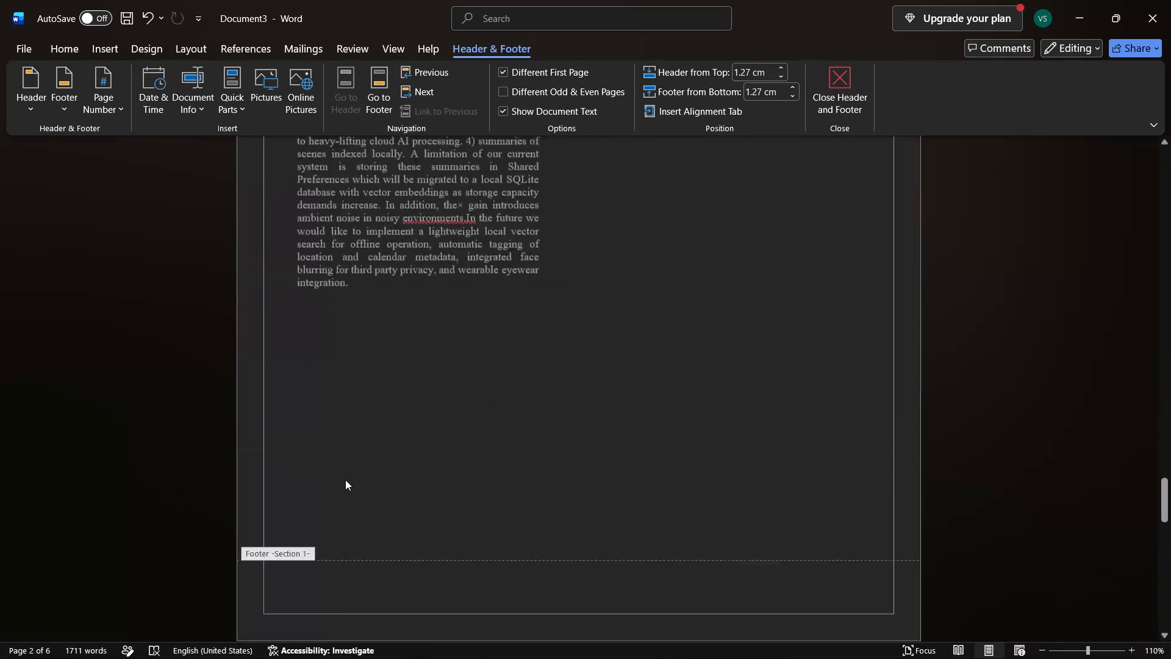
pyautogui.scroll(5, 345, 480)
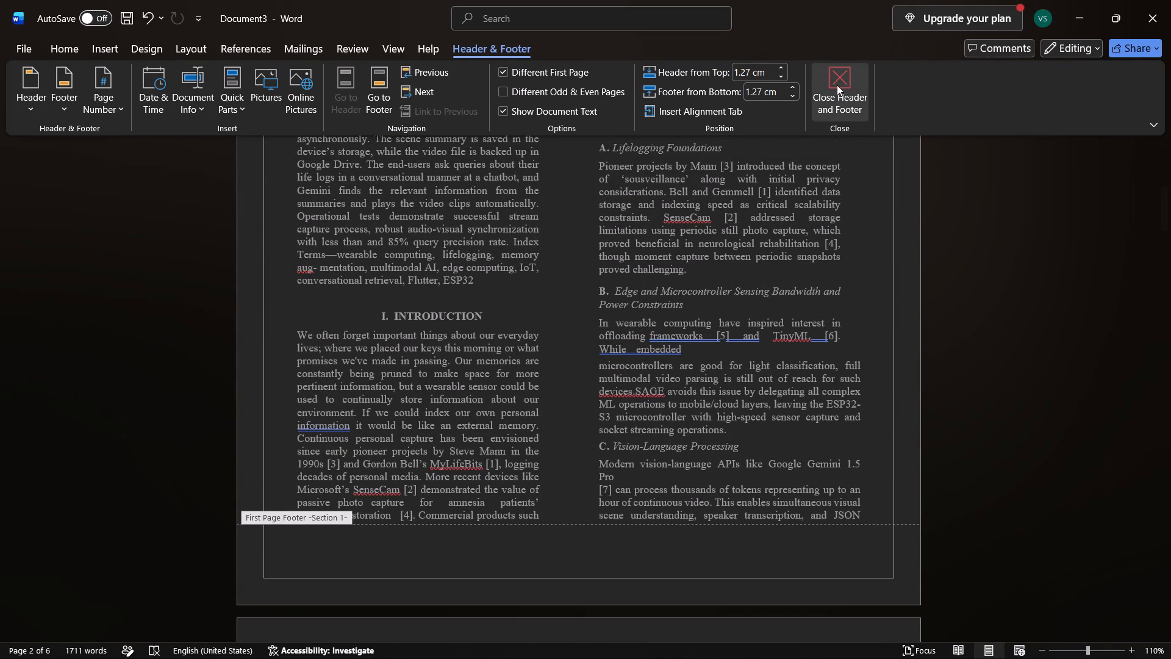
pyautogui.click(837, 85)
# Select the body text from the Abstract to the document's end, try left, centred and right alignment, and set it to justified.
pyautogui.scroll(3, 957, 474)
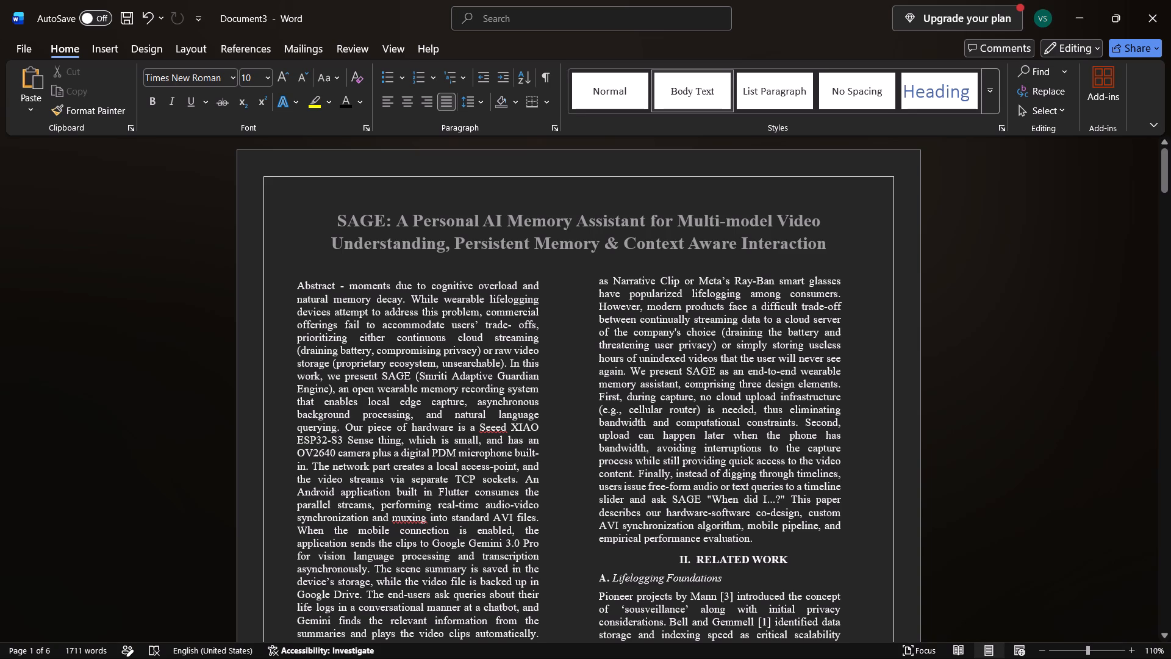
pyautogui.scroll(-5, 842, 464)
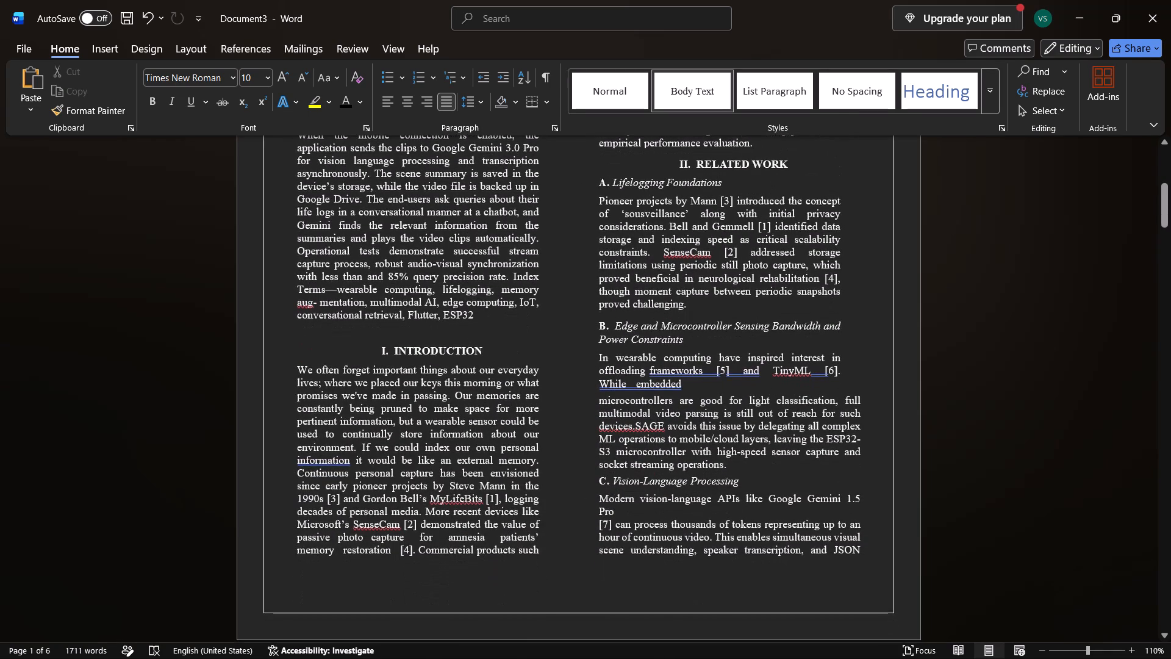
pyautogui.scroll(4, 842, 464)
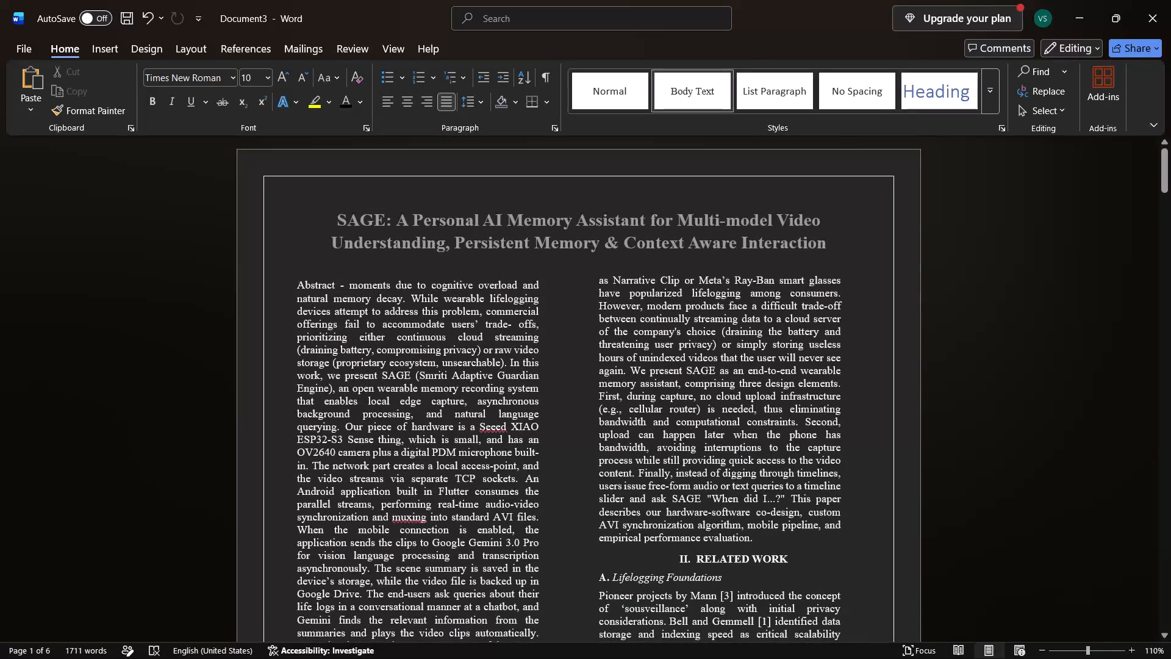
pyautogui.moveTo(294, 281); pyautogui.dragTo(808, 658)
pyautogui.click(808, 658)
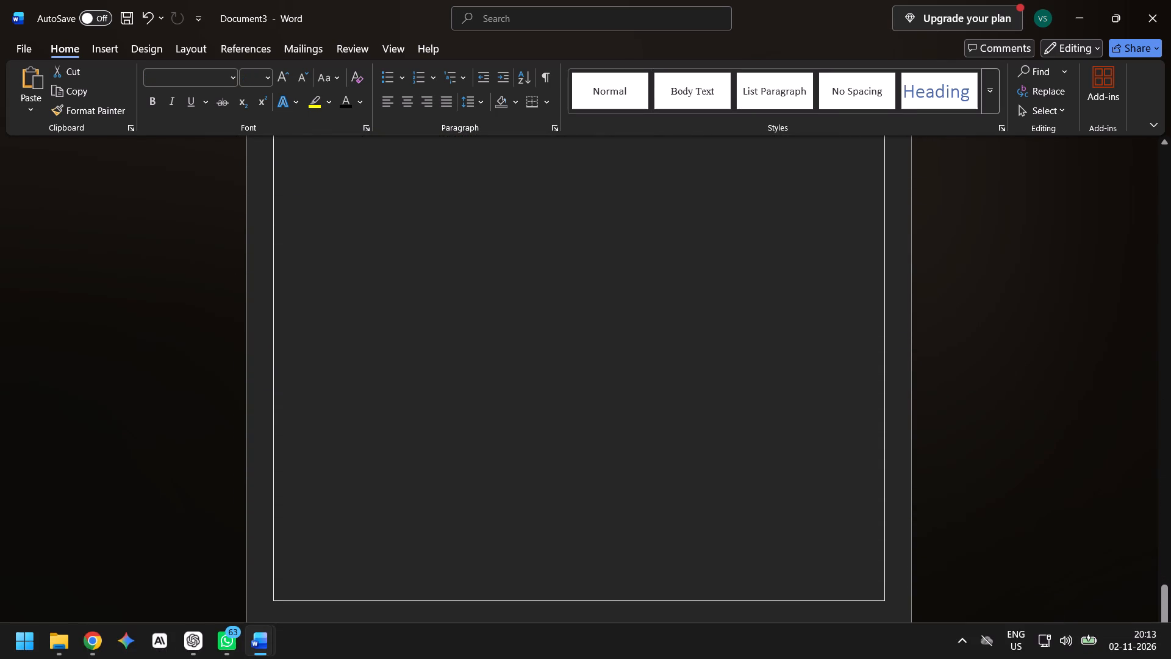
pyautogui.scroll(7, 612, 310)
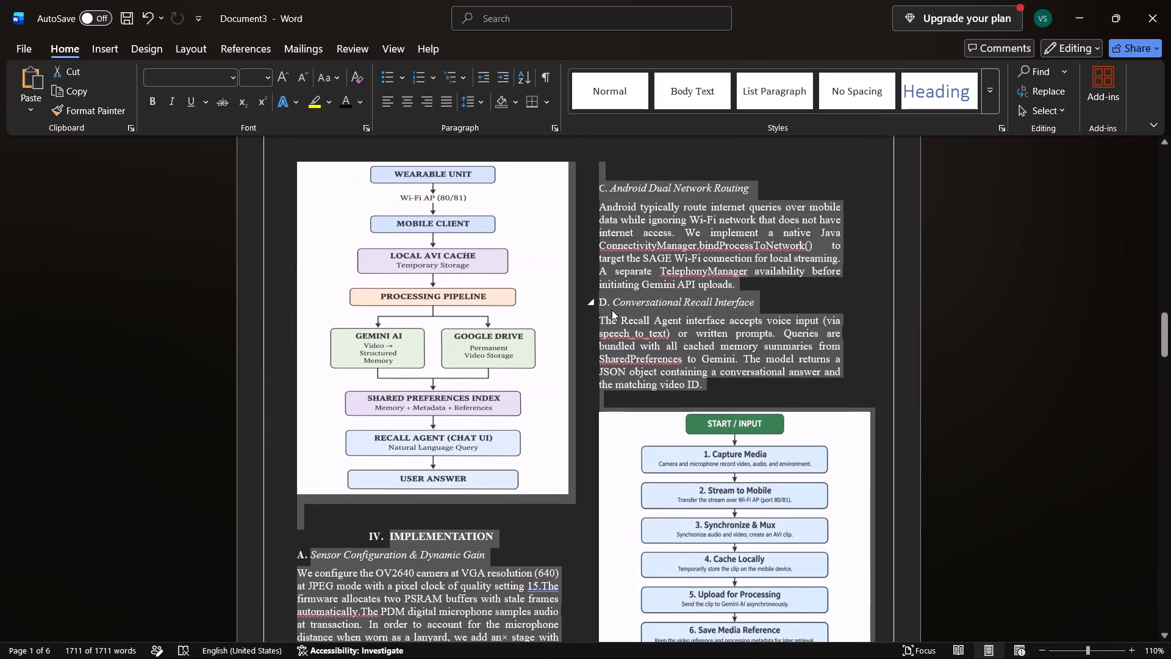
pyautogui.click(389, 107)
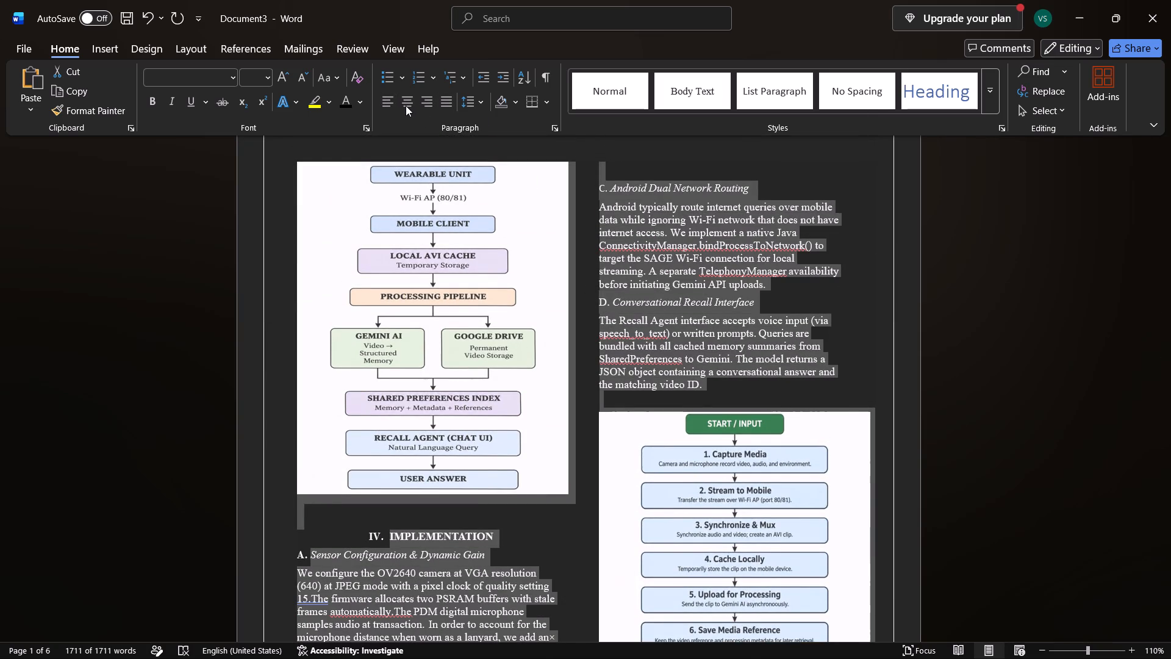
pyautogui.click(406, 106)
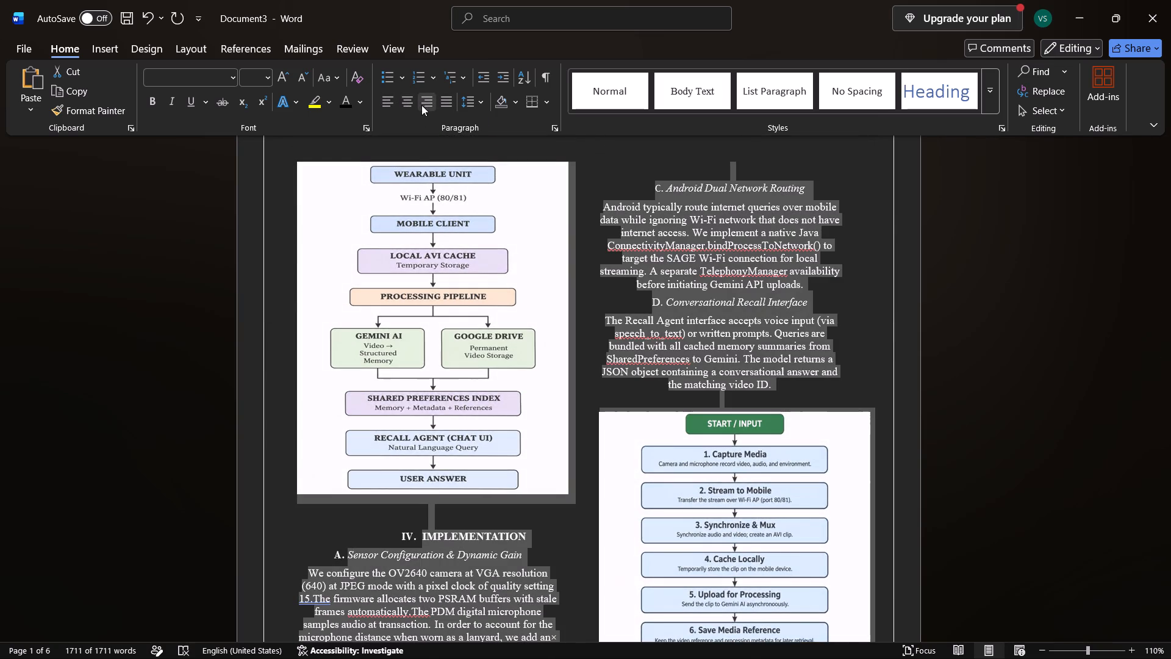
pyautogui.click(425, 104)
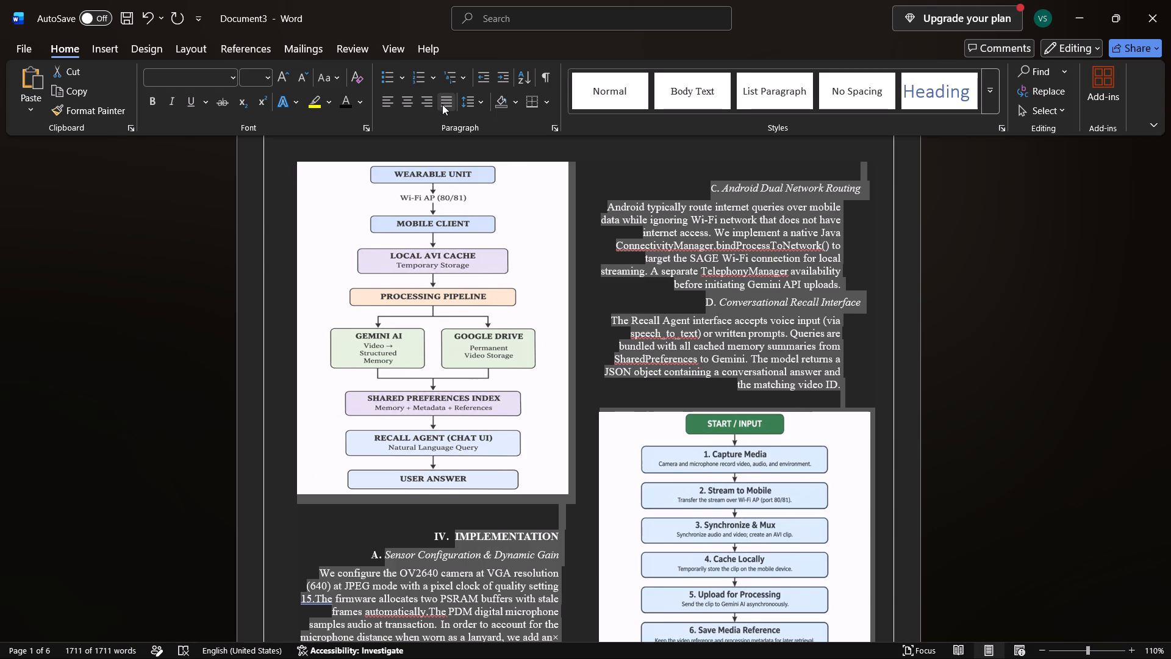
pyautogui.click(443, 104)
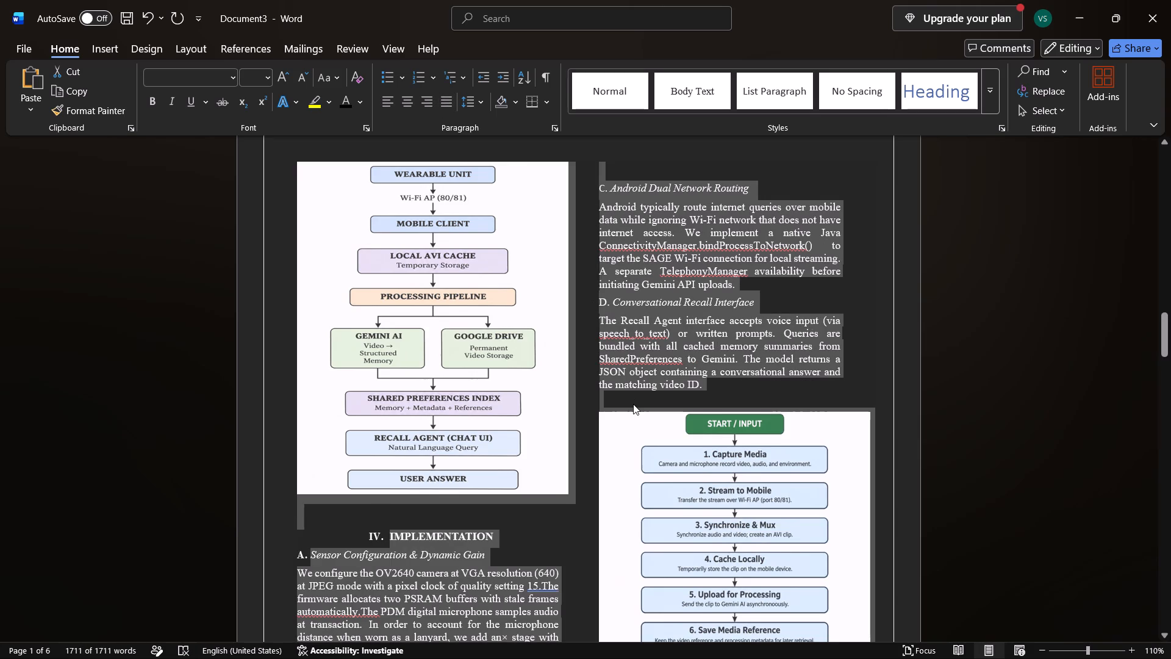
# Check the selected body text's alignment across the pages and apply justified alignment again.
pyautogui.scroll(-3, 633, 404)
pyautogui.scroll(1, 633, 404)
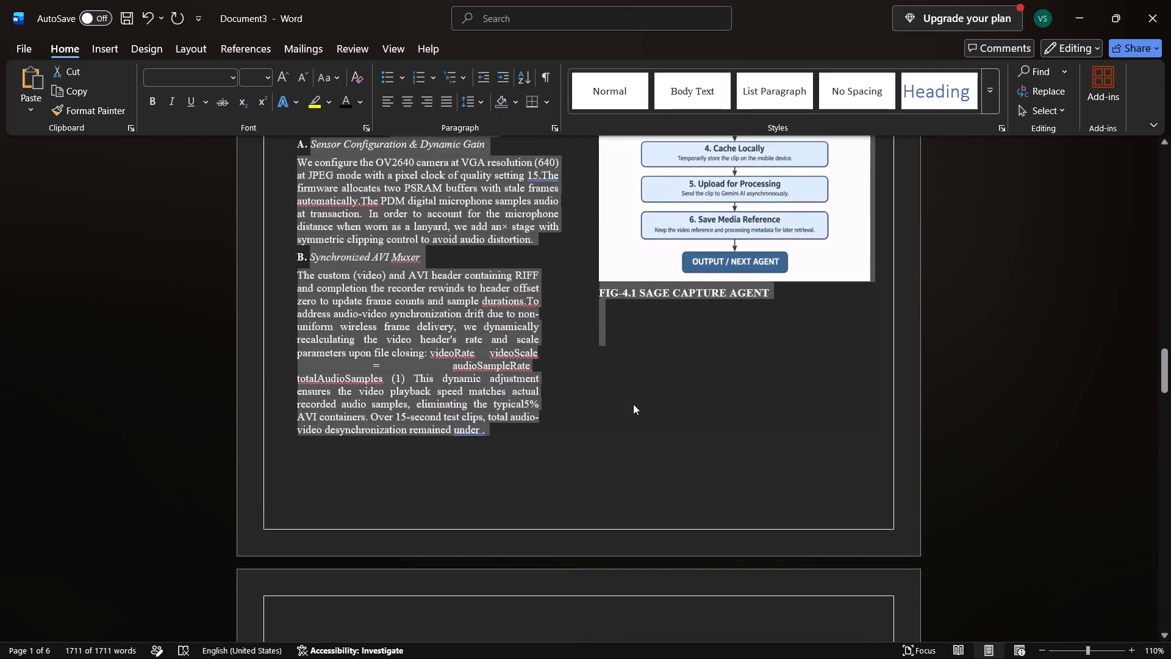
pyautogui.scroll(7, 633, 404)
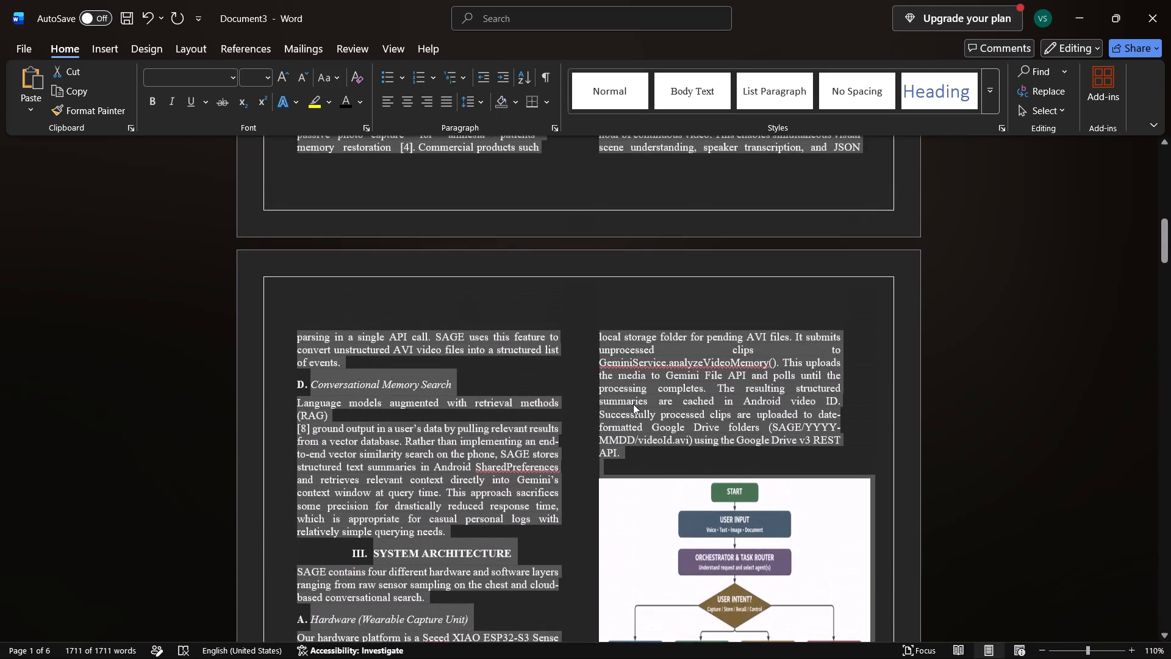
pyautogui.click(442, 107)
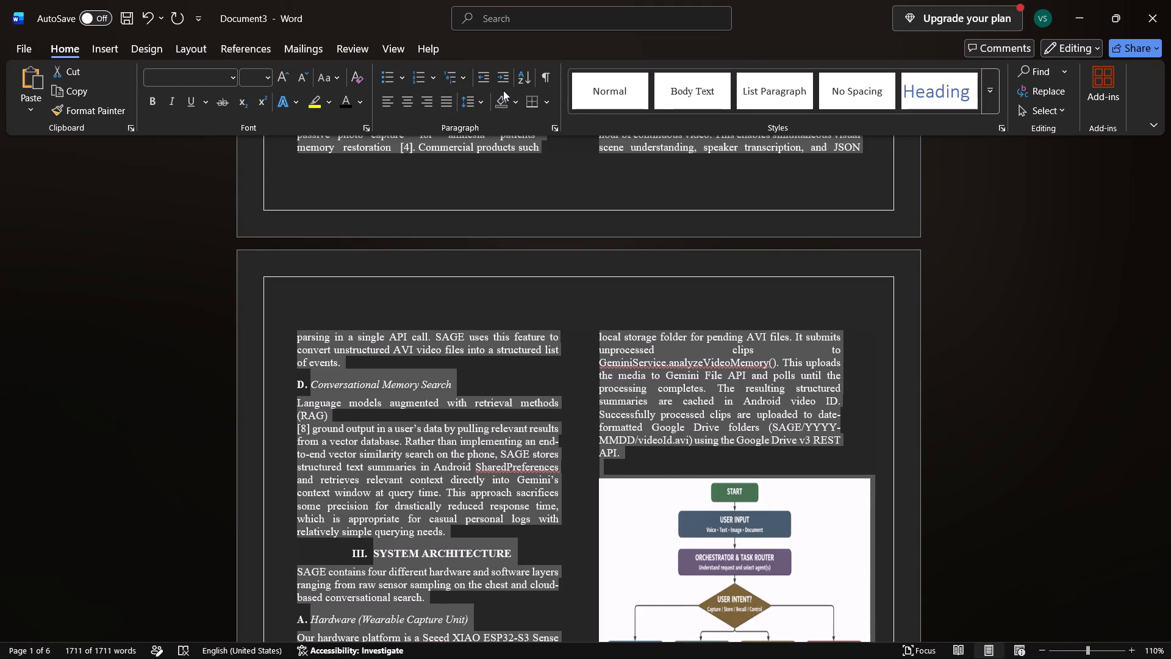
# Set the line spacing of the selected body text to 1.0.
pyautogui.click(484, 108)
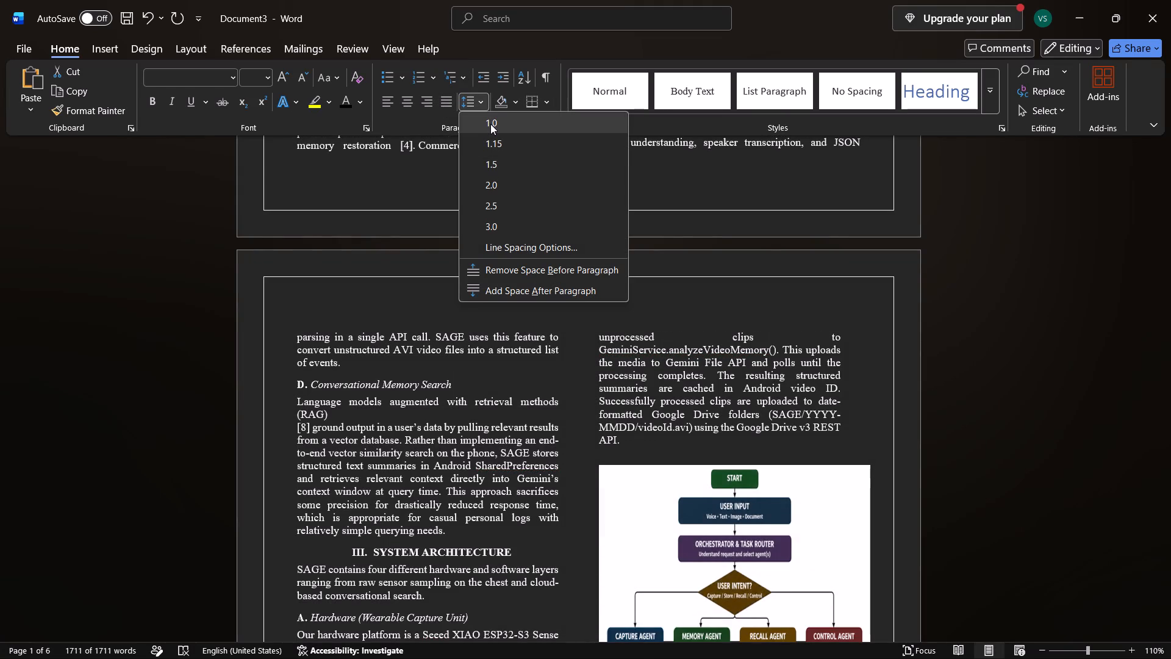
pyautogui.click(490, 124)
# Check the line spacing of the selected text from the first page through the Implementation section.
pyautogui.scroll(1, 587, 370)
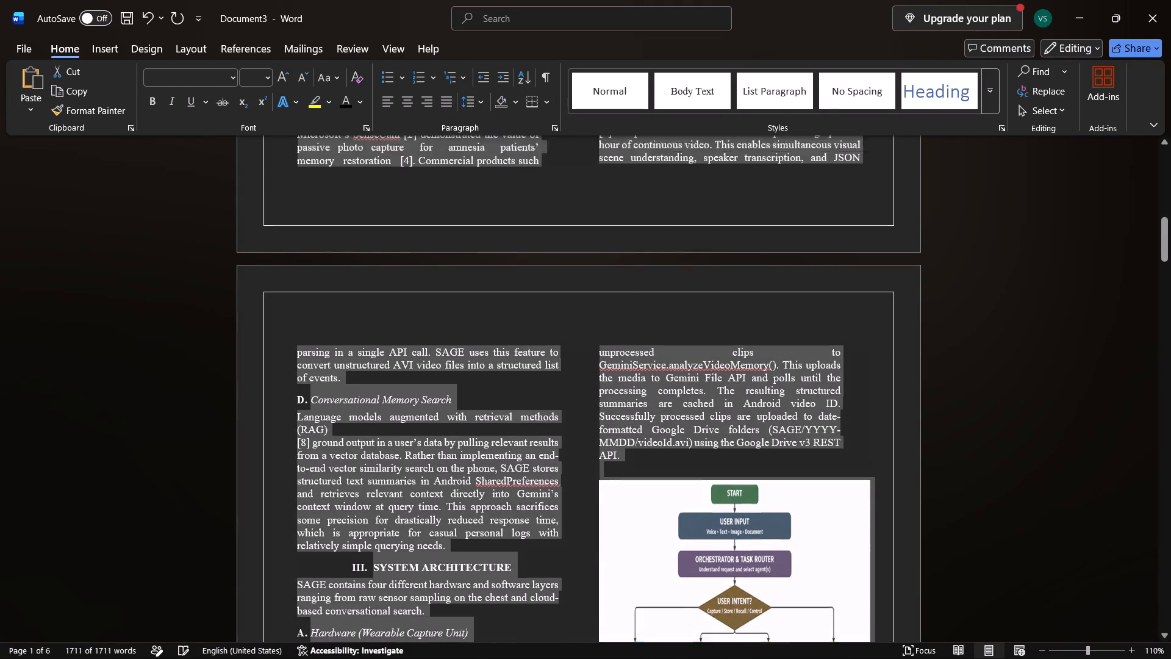
pyautogui.scroll(3, 587, 370)
pyautogui.scroll(-2, 587, 370)
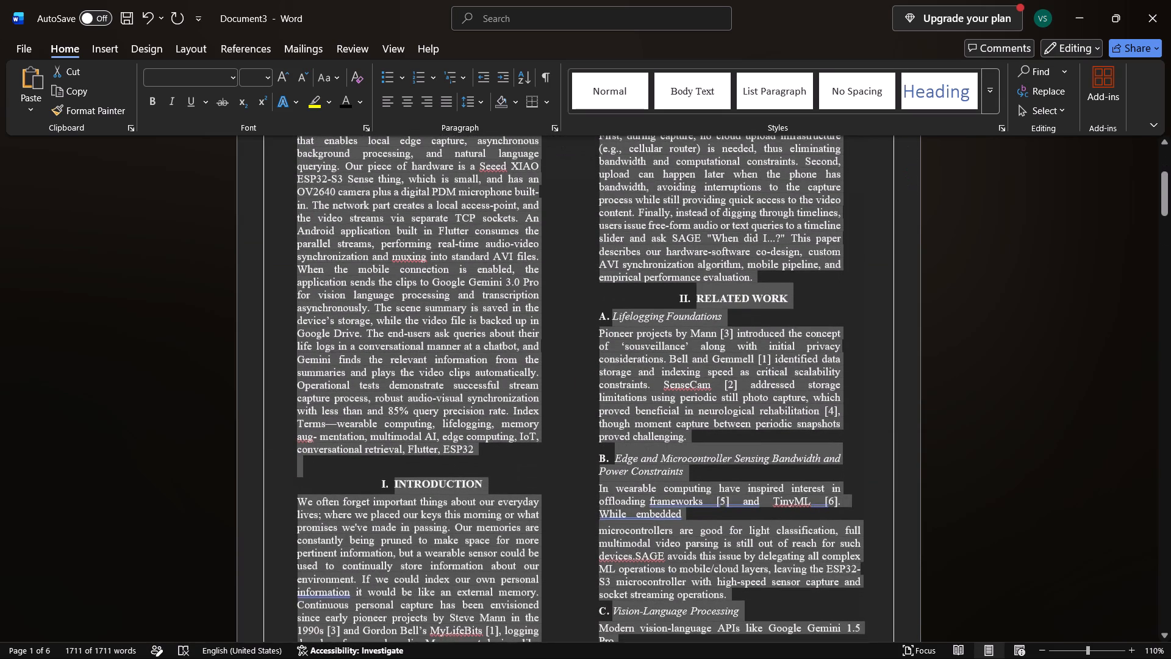
pyautogui.scroll(-2, 587, 370)
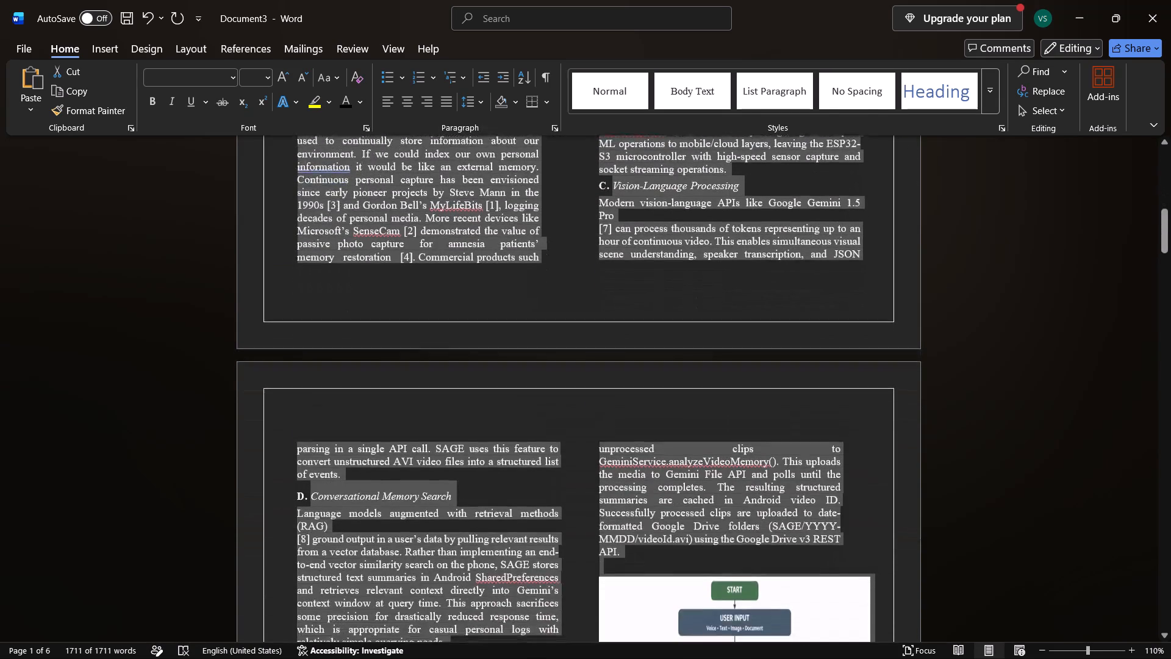
pyautogui.scroll(-6, 587, 370)
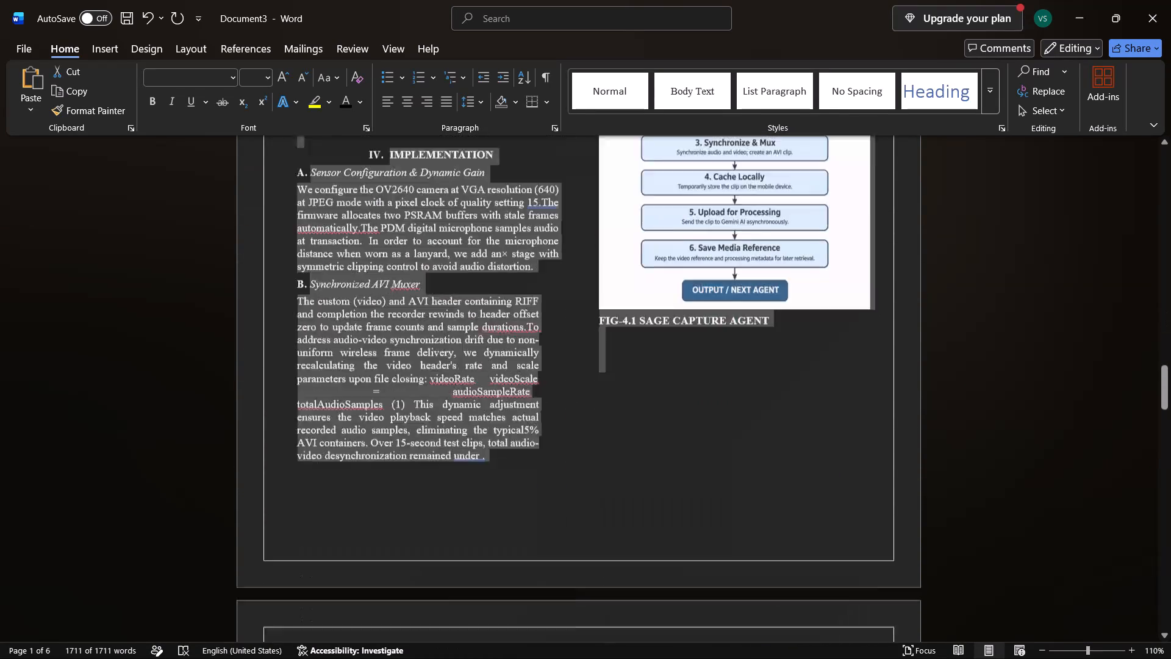
pyautogui.scroll(1, 587, 370)
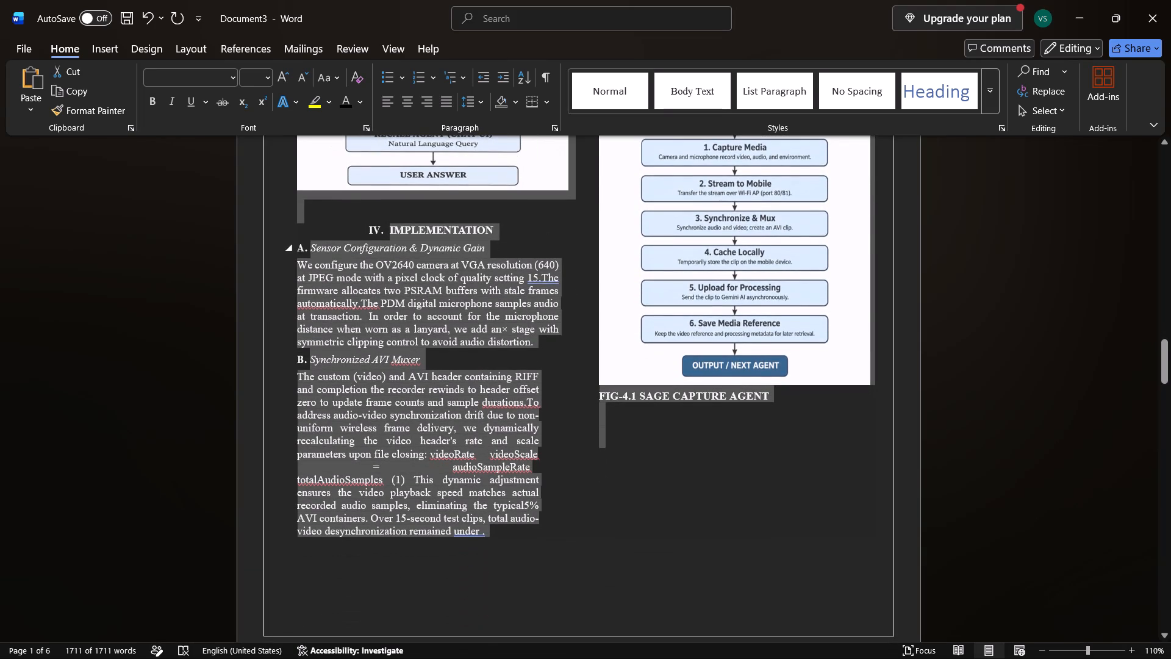
pyautogui.click(525, 86)
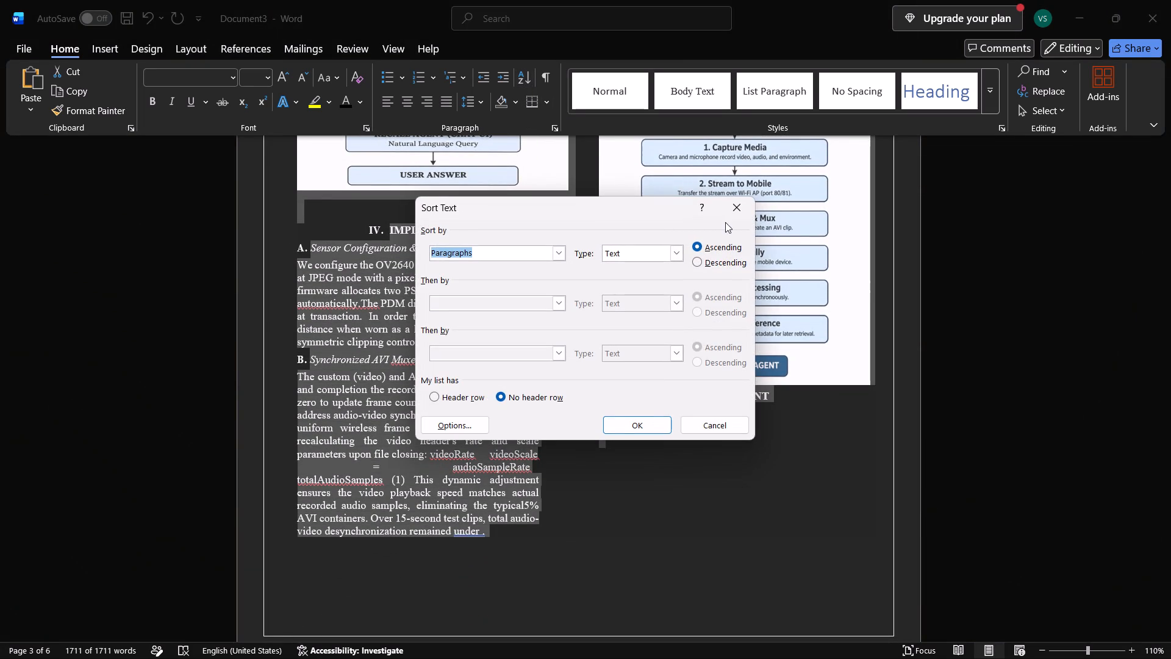
pyautogui.click(740, 211)
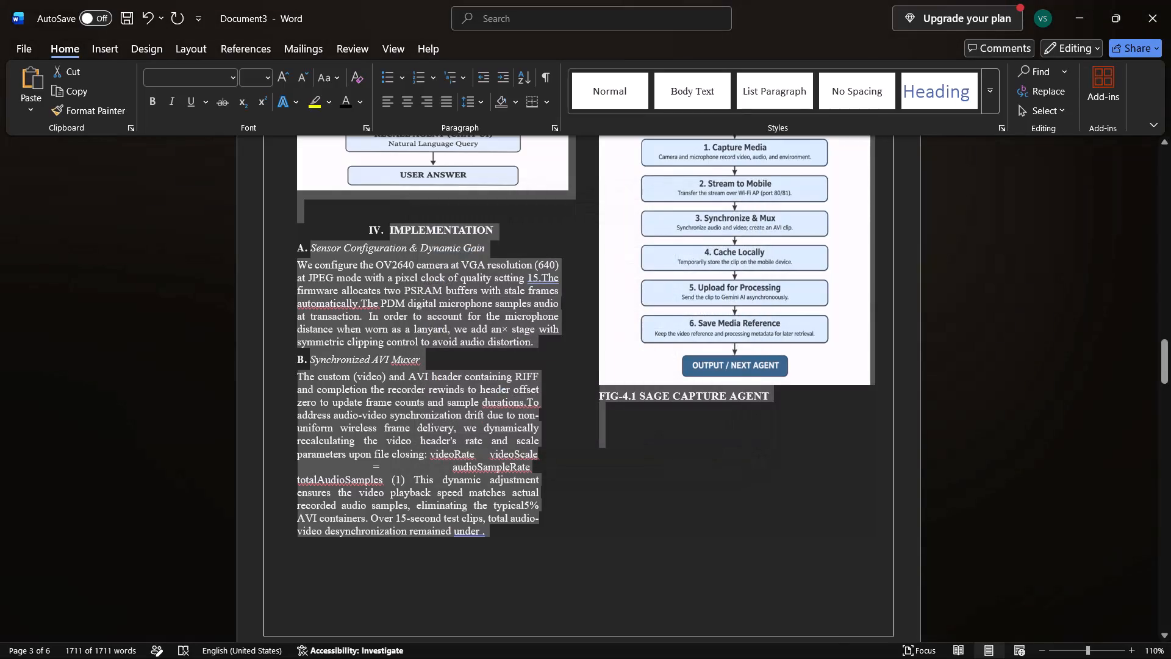
# Examine the page layout and empty gaps from the System Architecture section to the document's last page.
pyautogui.scroll(5, 600, 399)
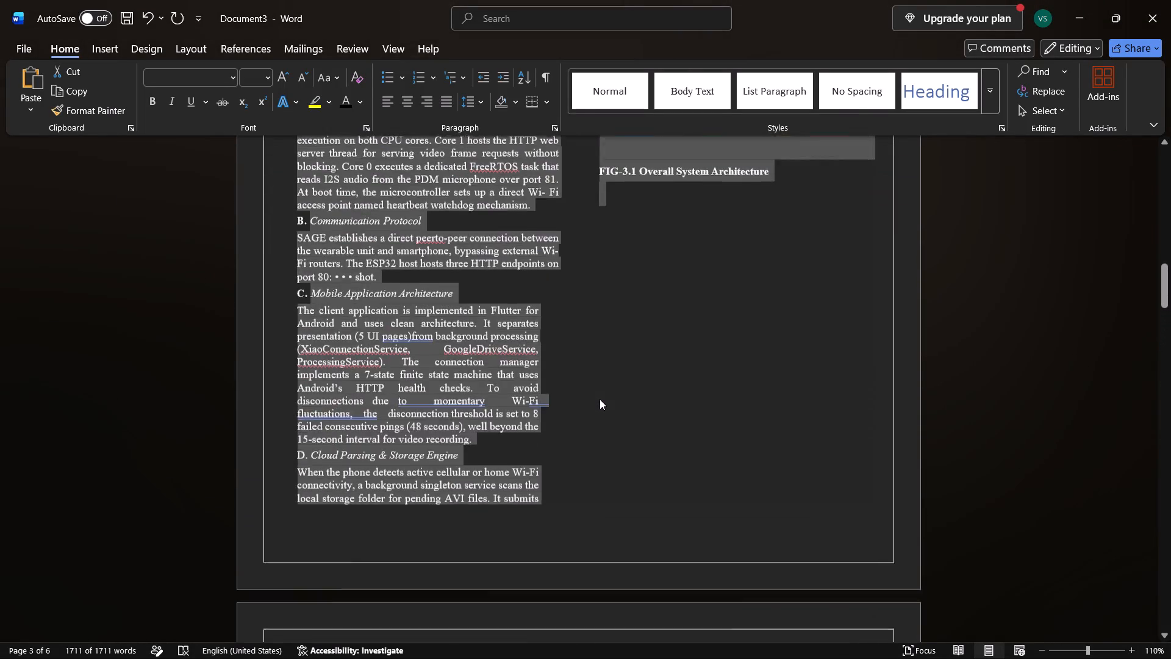
pyautogui.scroll(2, 600, 399)
pyautogui.scroll(-6, 600, 399)
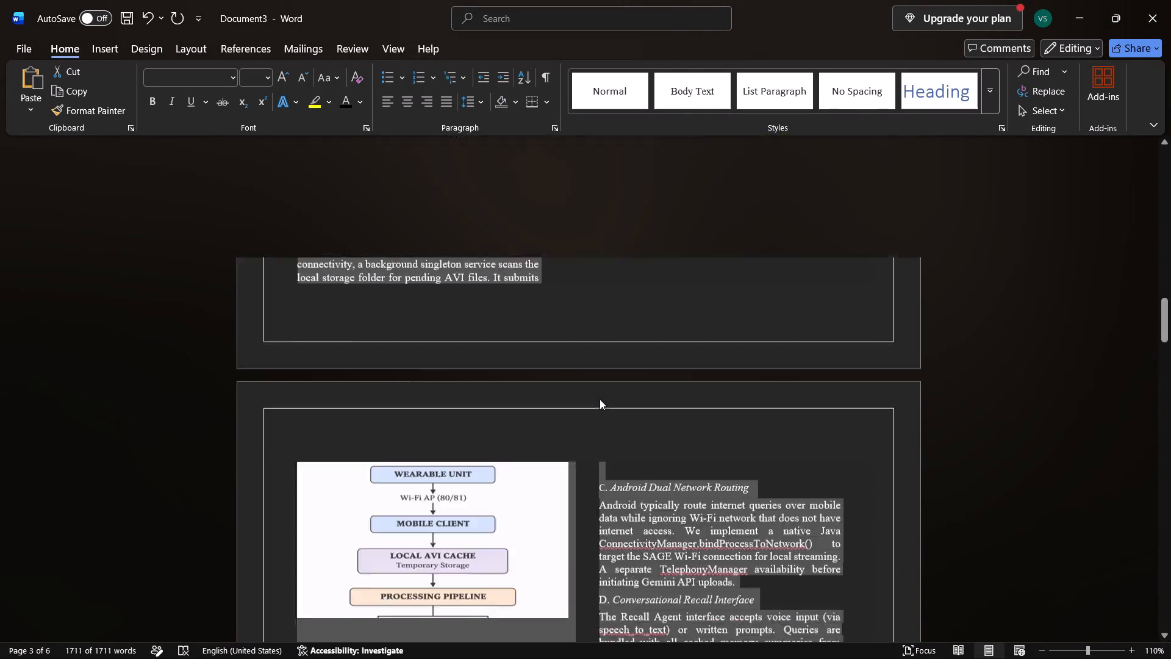
pyautogui.scroll(-4, 600, 399)
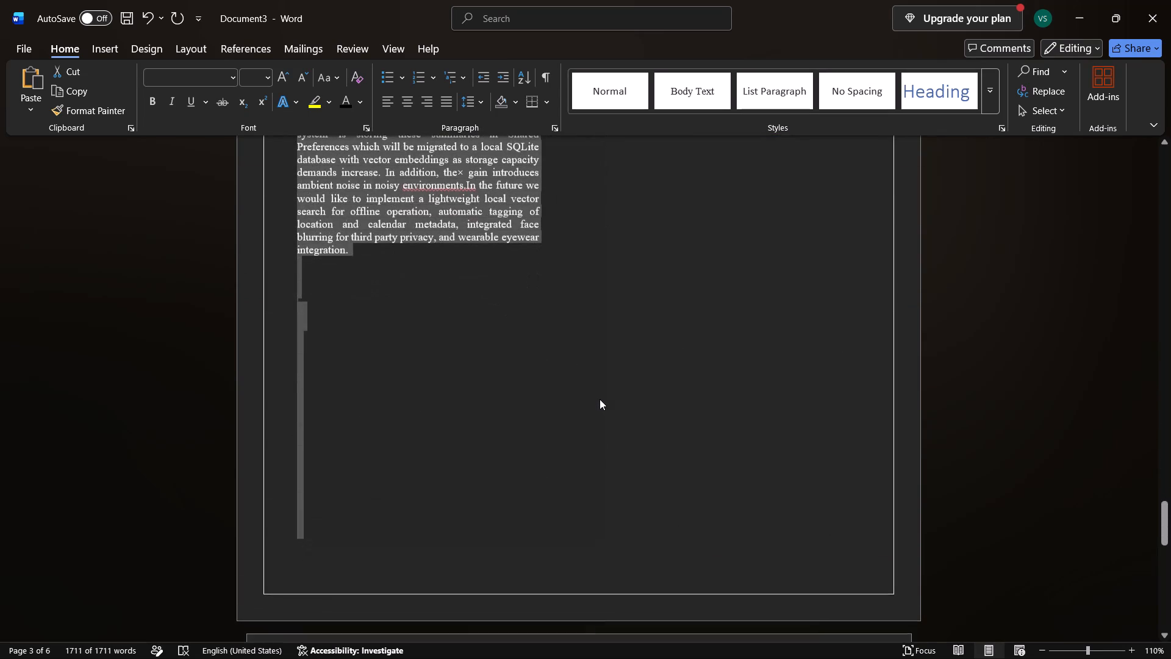
pyautogui.scroll(6, 600, 399)
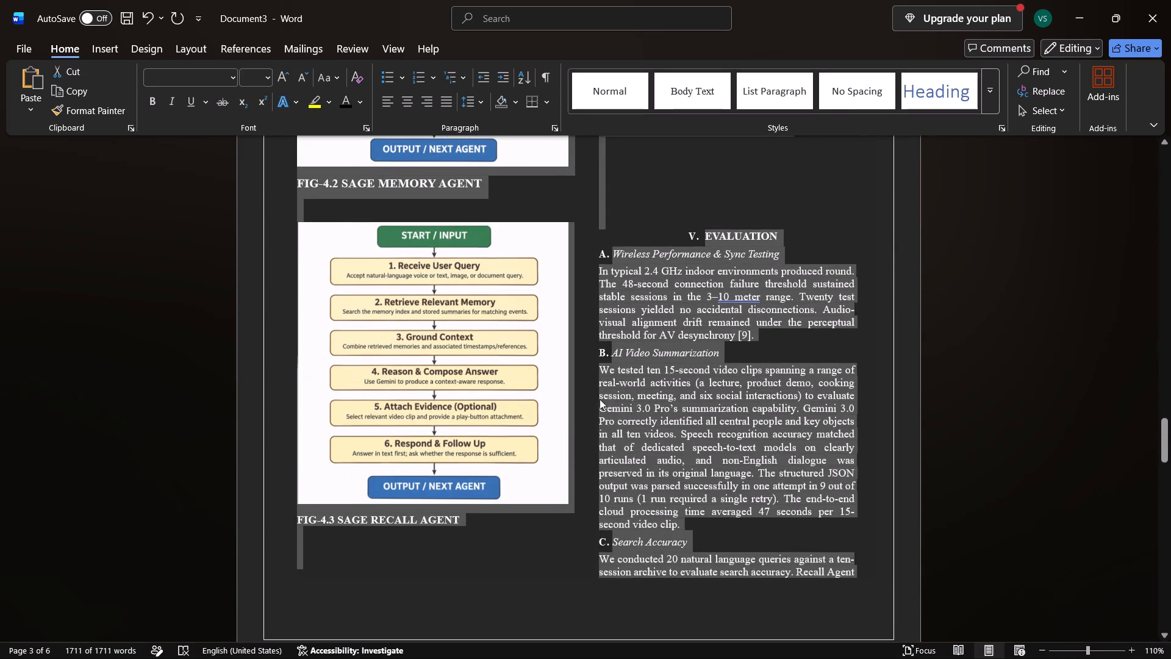
pyautogui.scroll(6, 600, 399)
pyautogui.scroll(-5, 600, 399)
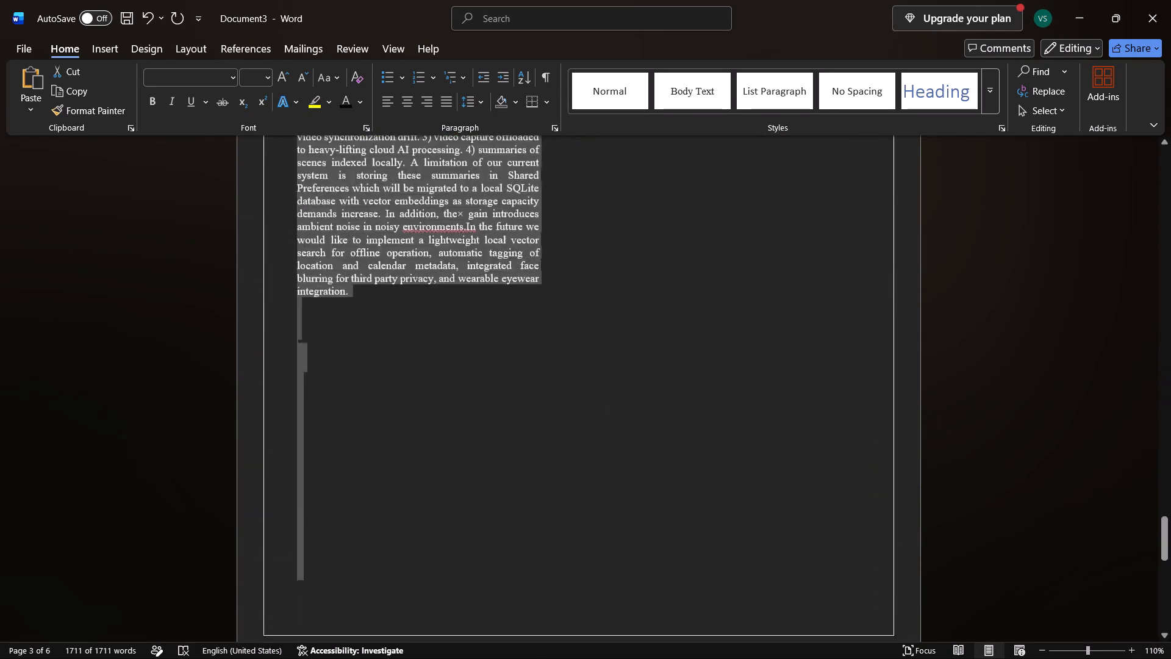
pyautogui.scroll(-4, 600, 399)
pyautogui.scroll(3, 600, 399)
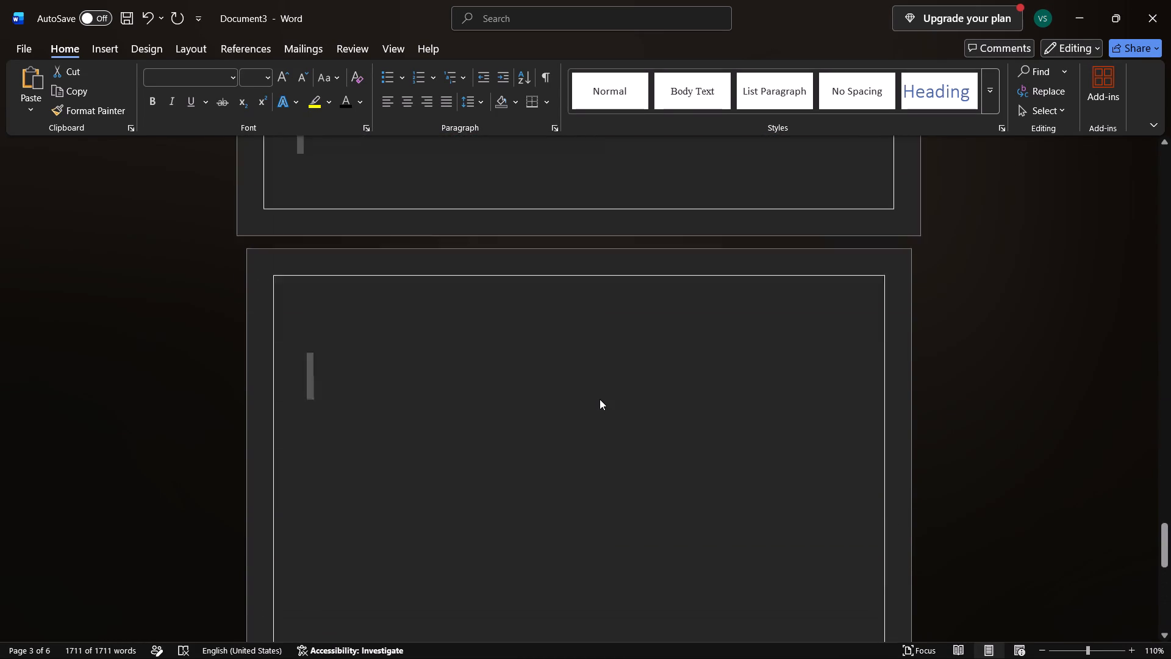
pyautogui.scroll(6, 600, 399)
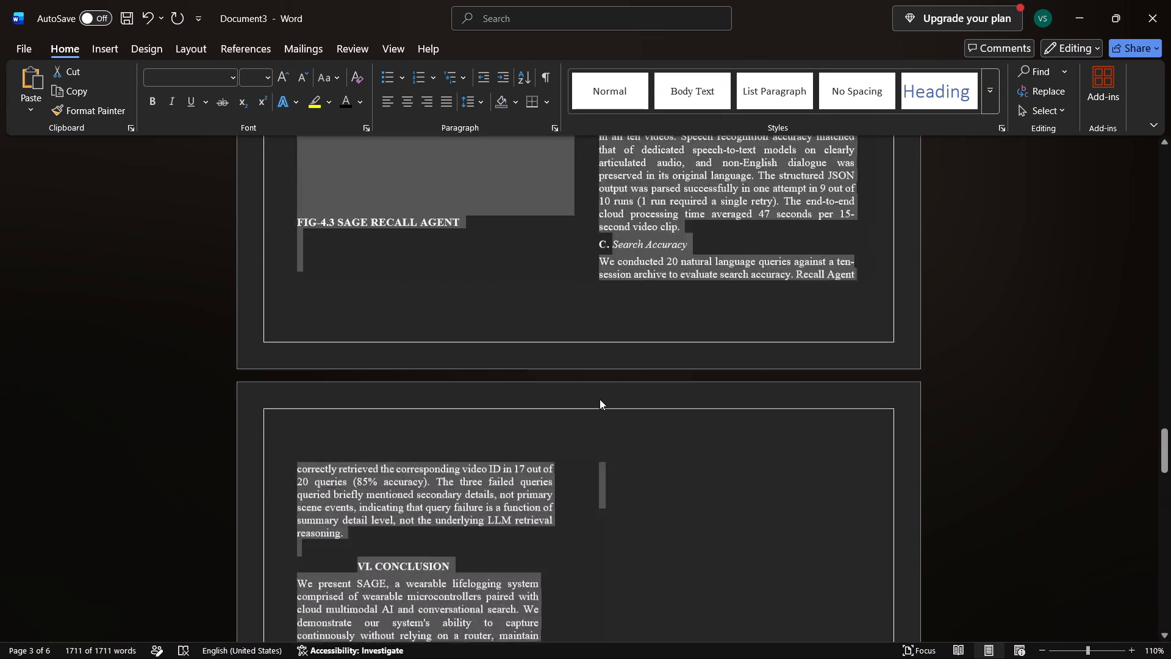
pyautogui.scroll(4, 600, 399)
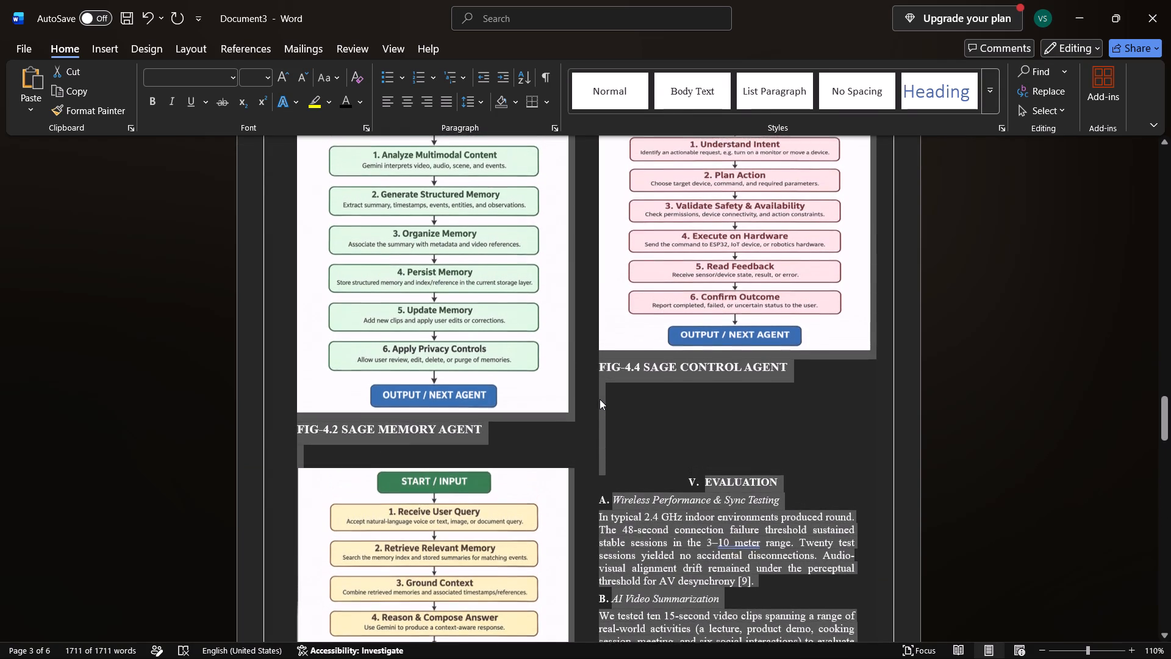
# Delete the empty lines between the FIG-4.4 SAGE CONTROL AGENT caption and the V. EVALUATION heading.
pyautogui.click(705, 448)
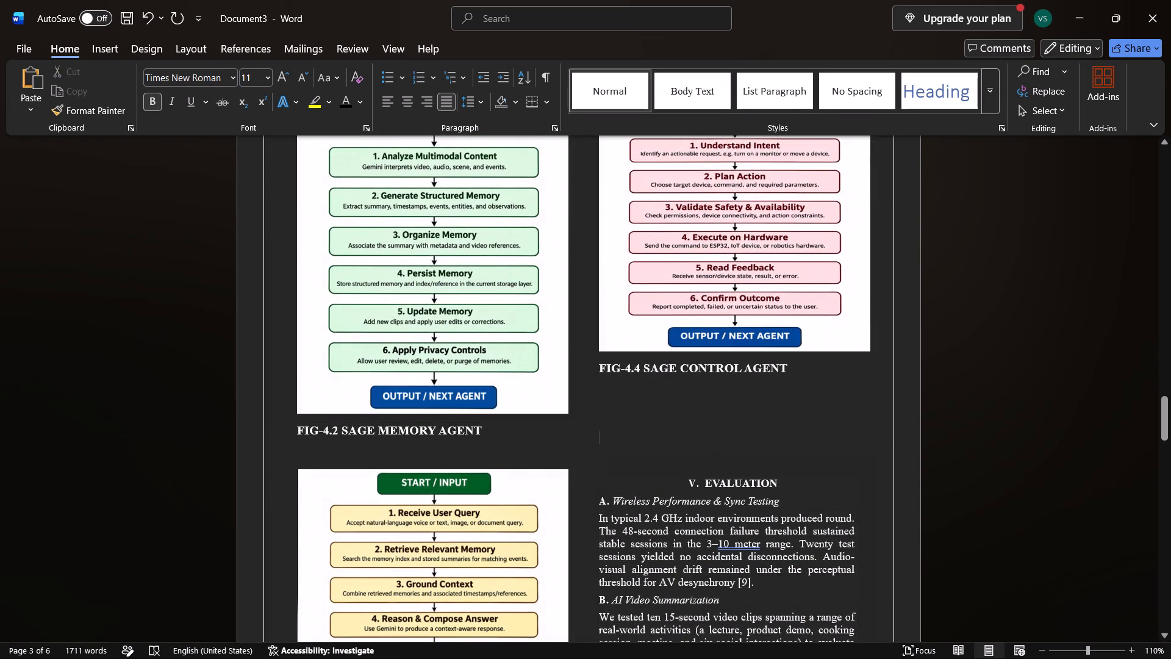
pyautogui.press('BackSpace')
pyautogui.press('BackSpace')
pyautogui.press('BackSpace')
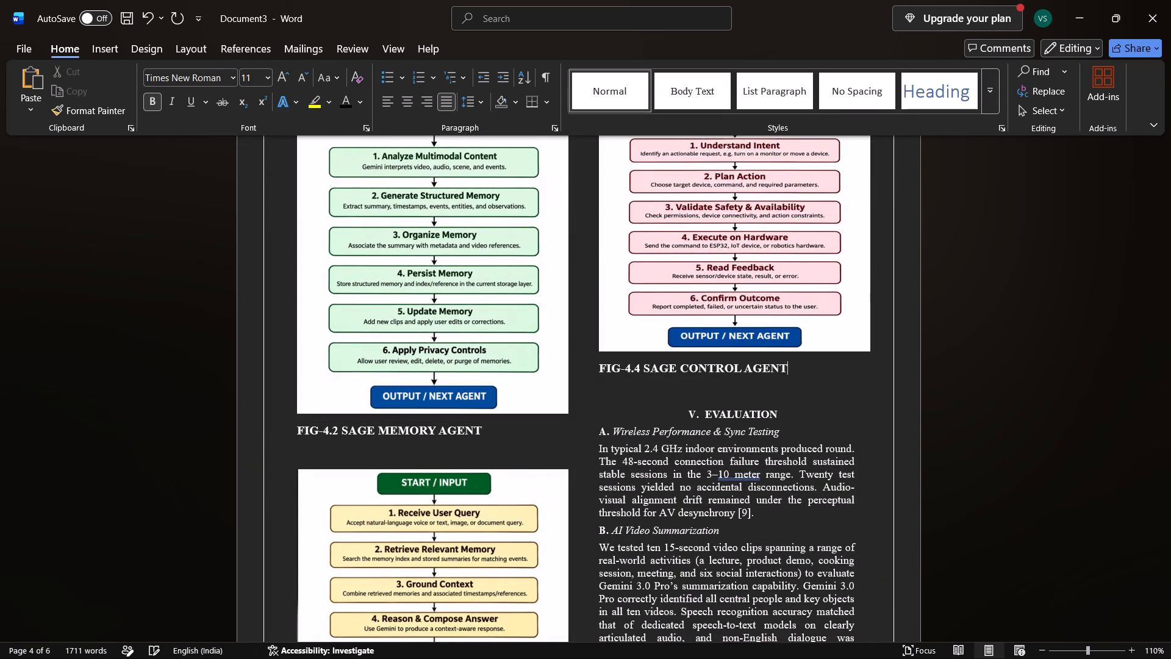
pyautogui.click(611, 394)
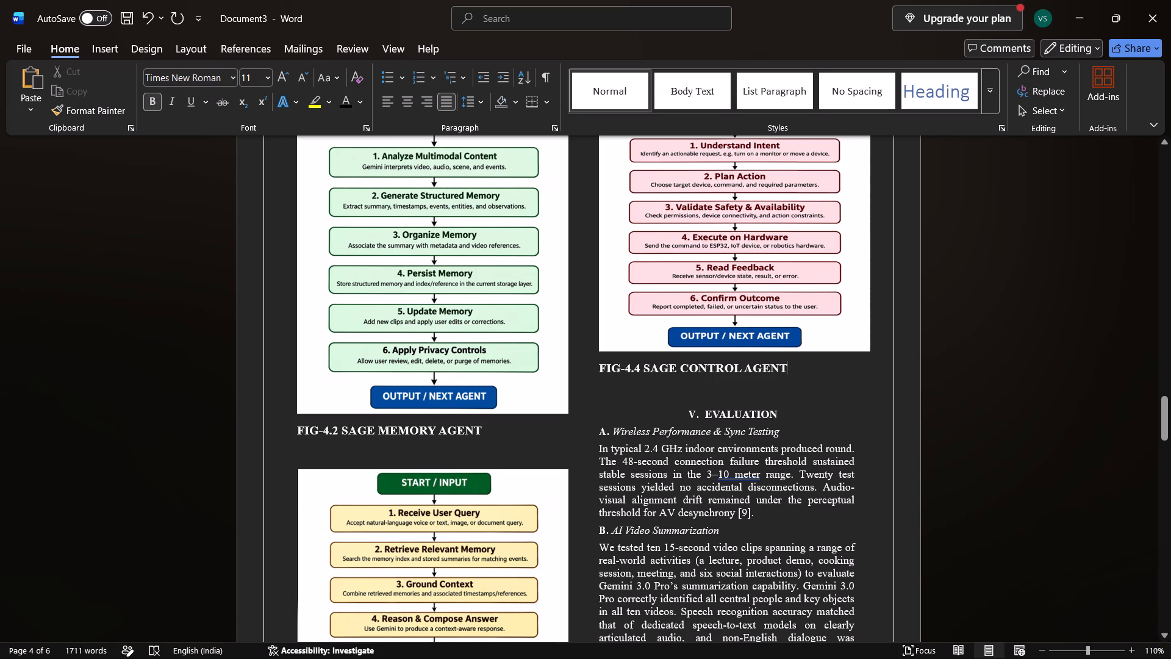
pyautogui.press('BackSpace')
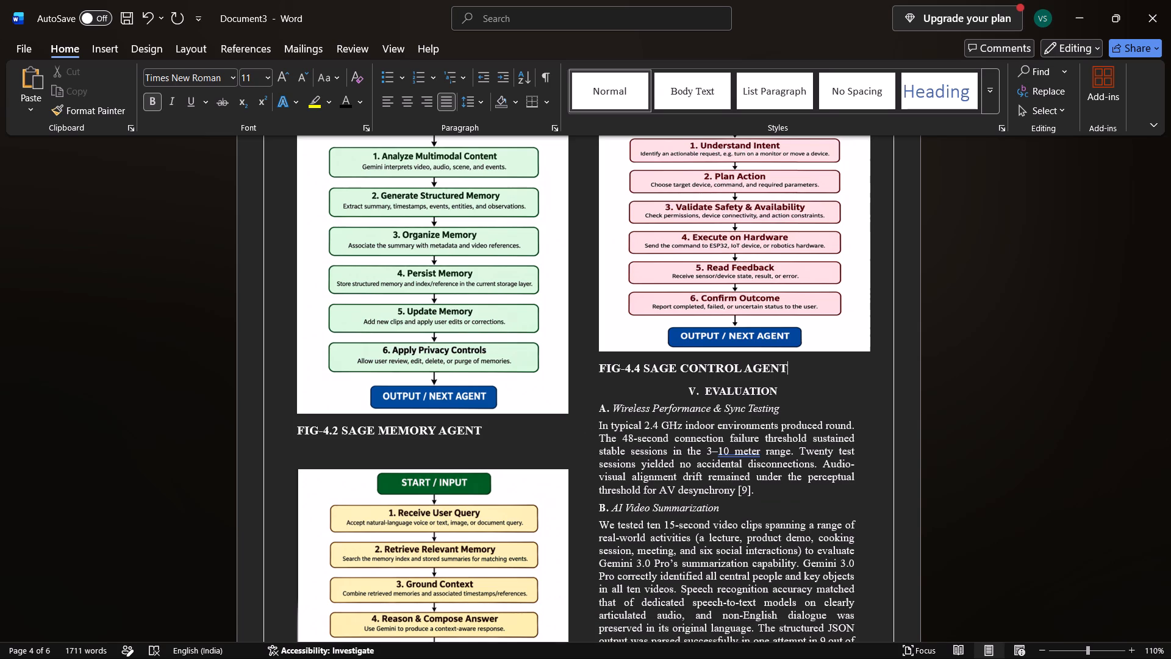
# Review the layout from the Evaluation section to the last page, and back up to the System Architecture section.
pyautogui.scroll(-4, 611, 394)
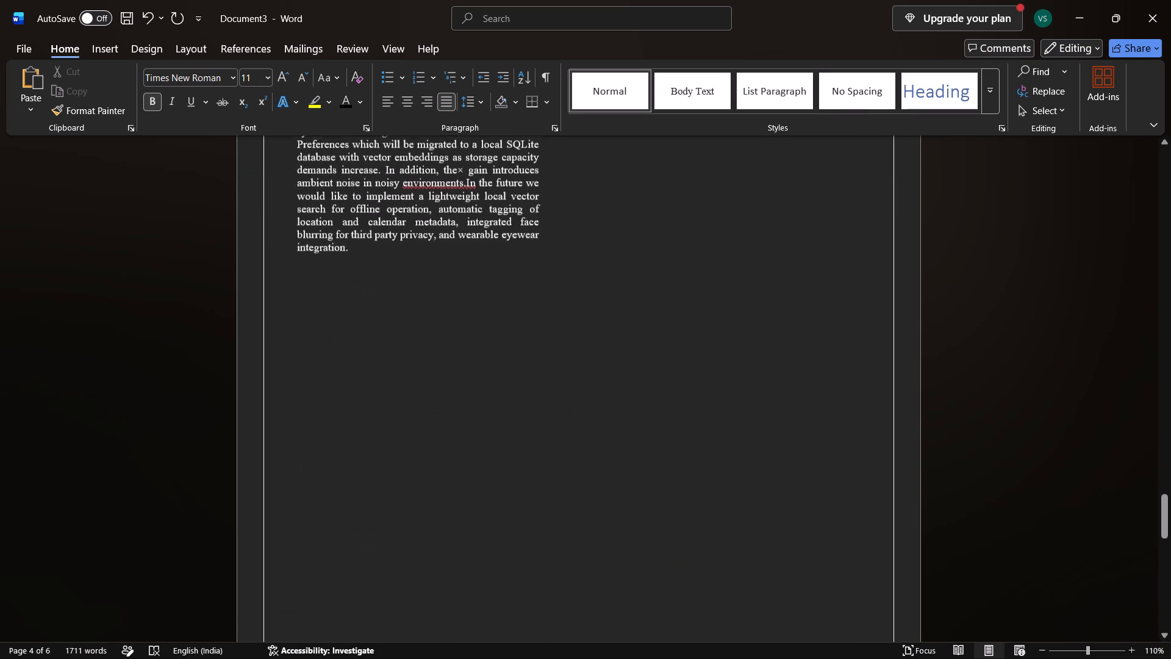
pyautogui.scroll(-3, 611, 394)
pyautogui.scroll(2, 611, 394)
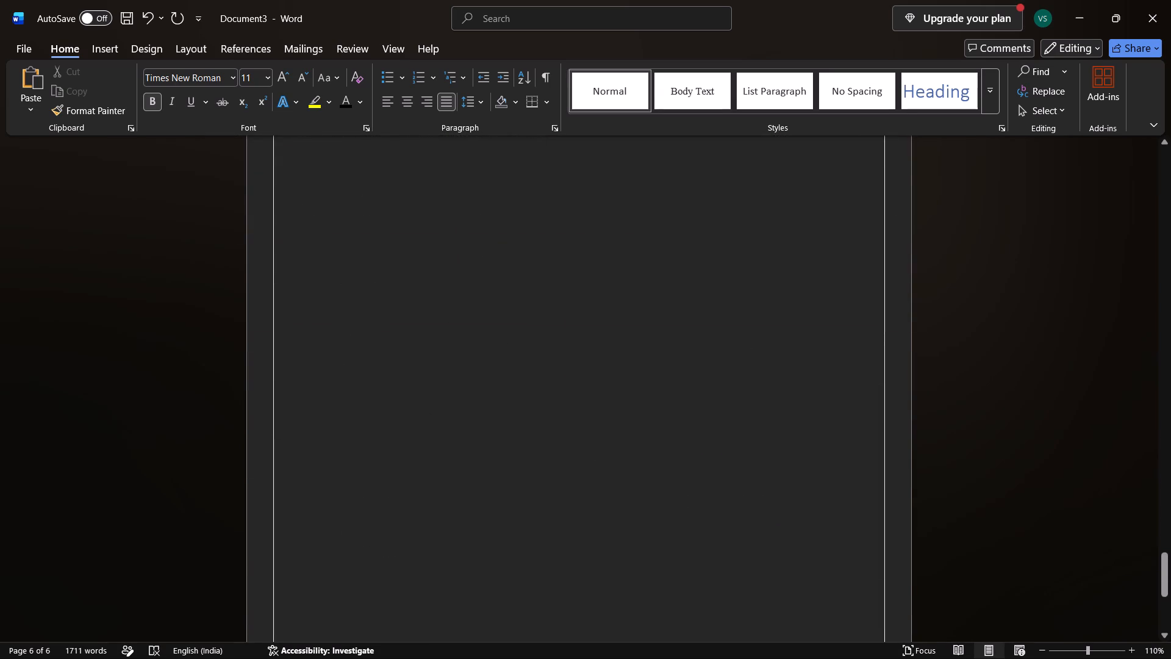
pyautogui.scroll(7, 611, 394)
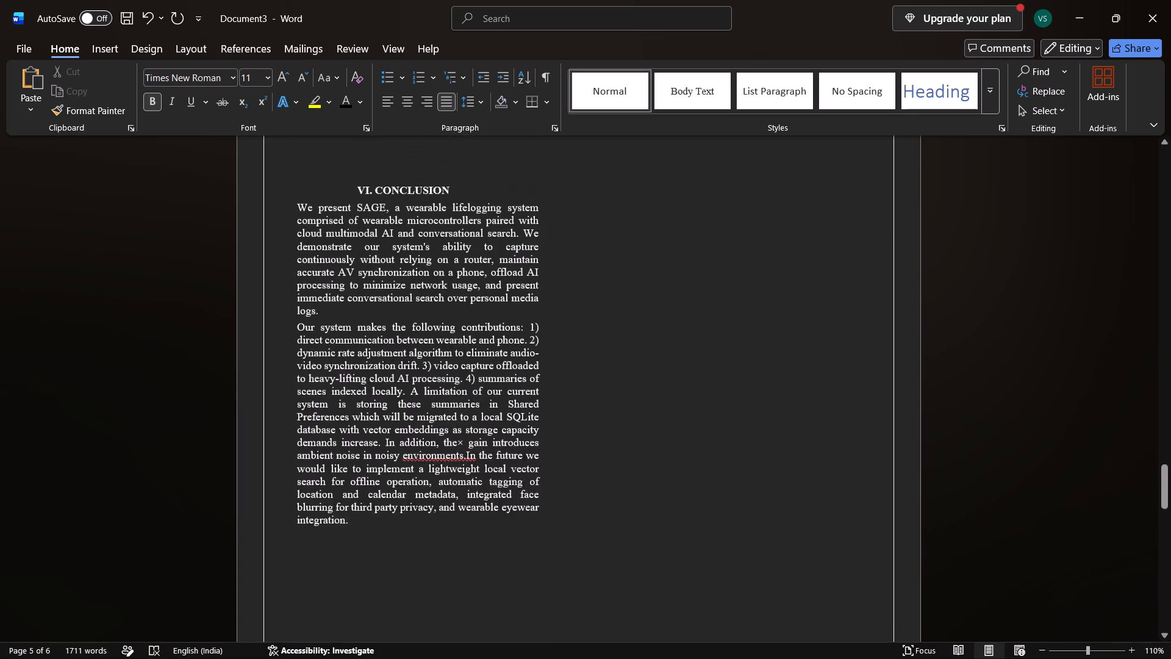
pyautogui.scroll(2, 611, 394)
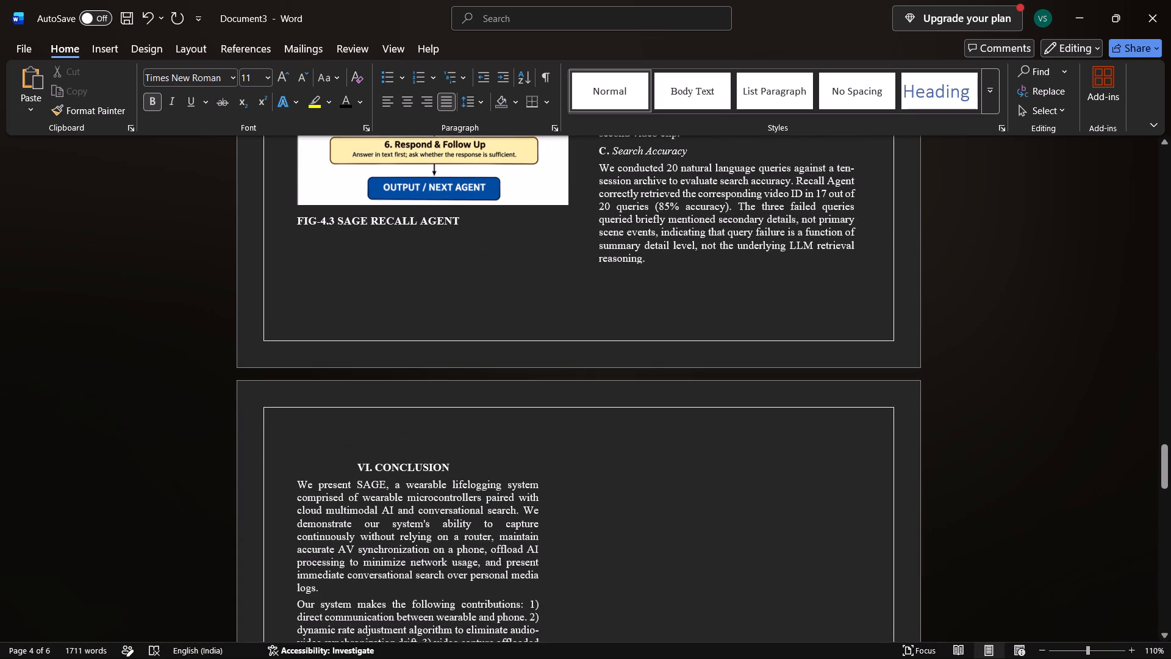
pyautogui.scroll(3, 611, 394)
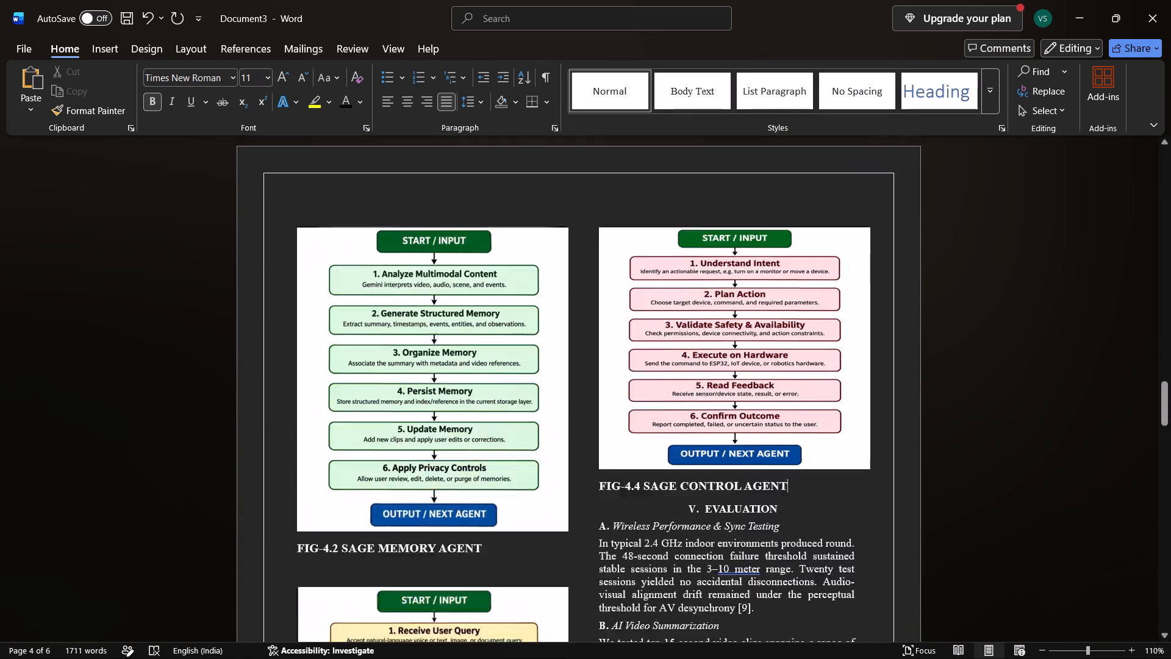
pyautogui.scroll(3, 611, 394)
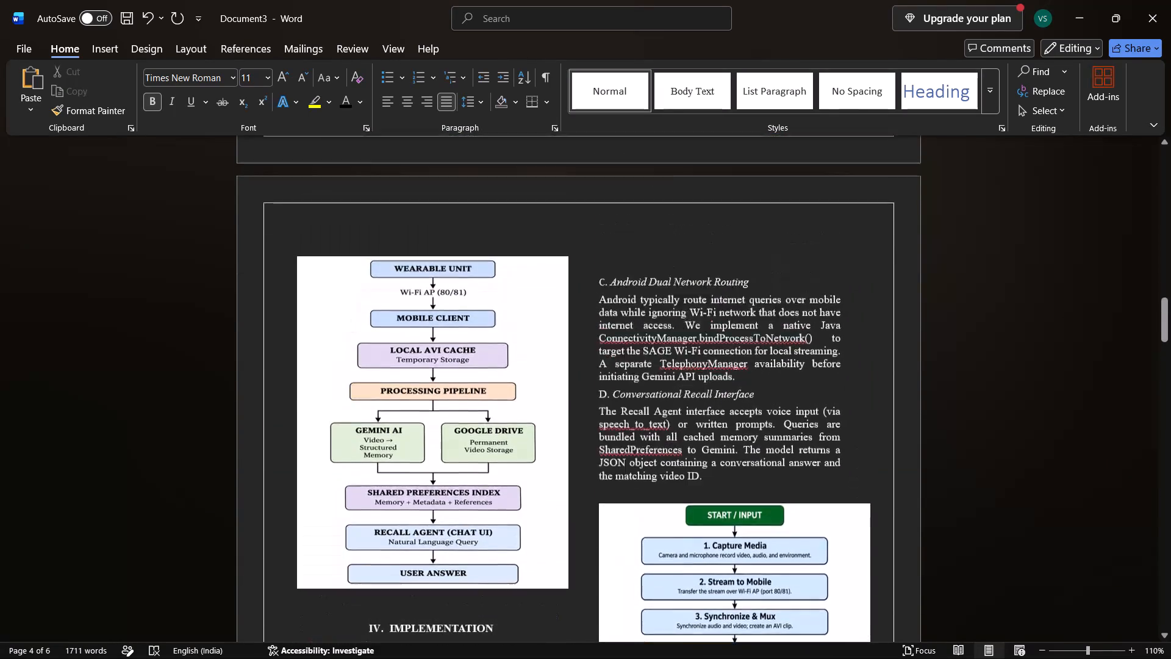
pyautogui.scroll(2, 611, 394)
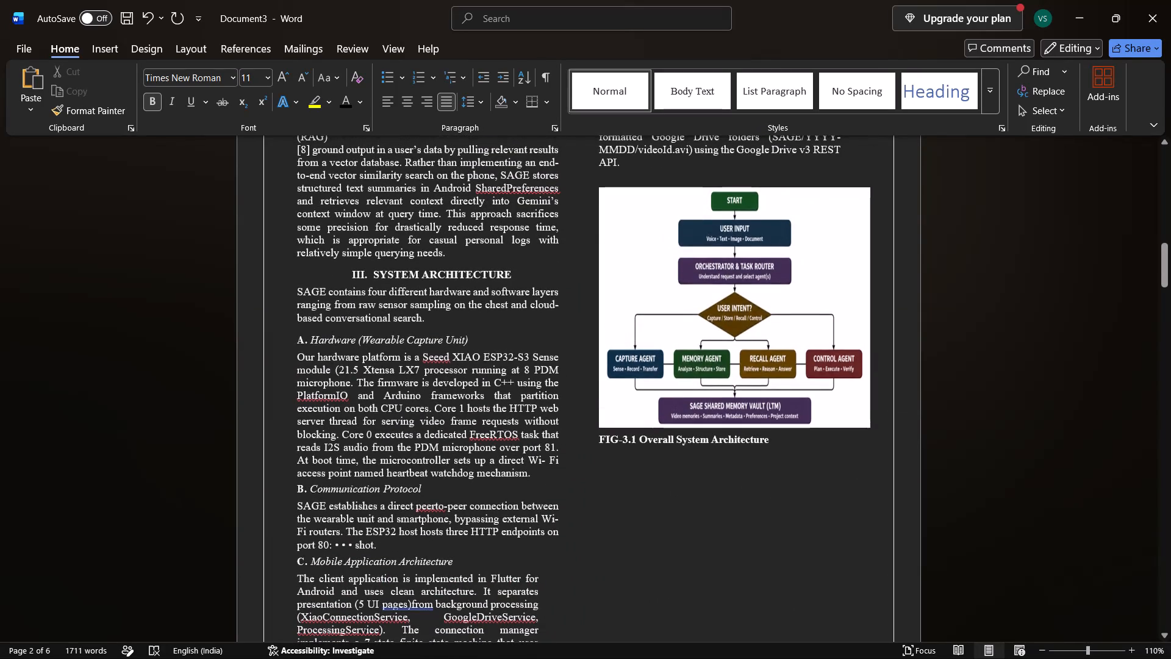
# Reduce the height of the WEARABLE UNIT flowchart so it fits below the FIG-3.1 caption on the second page.
pyautogui.scroll(-2, 722, 352)
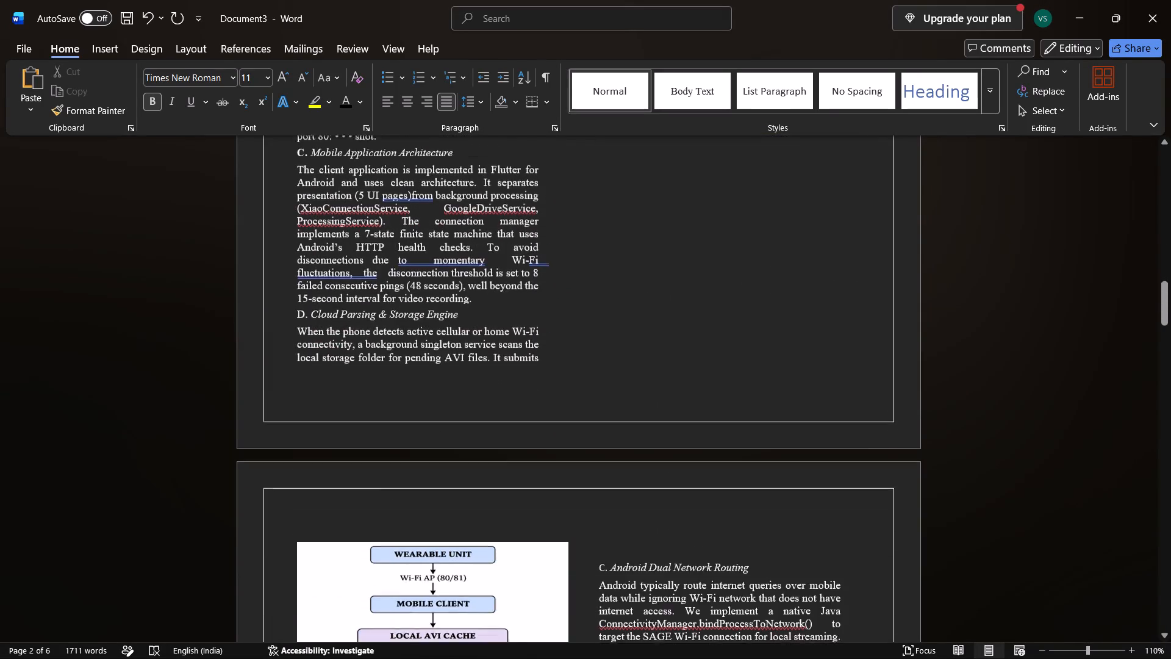
pyautogui.scroll(-1, 722, 352)
pyautogui.click(464, 280)
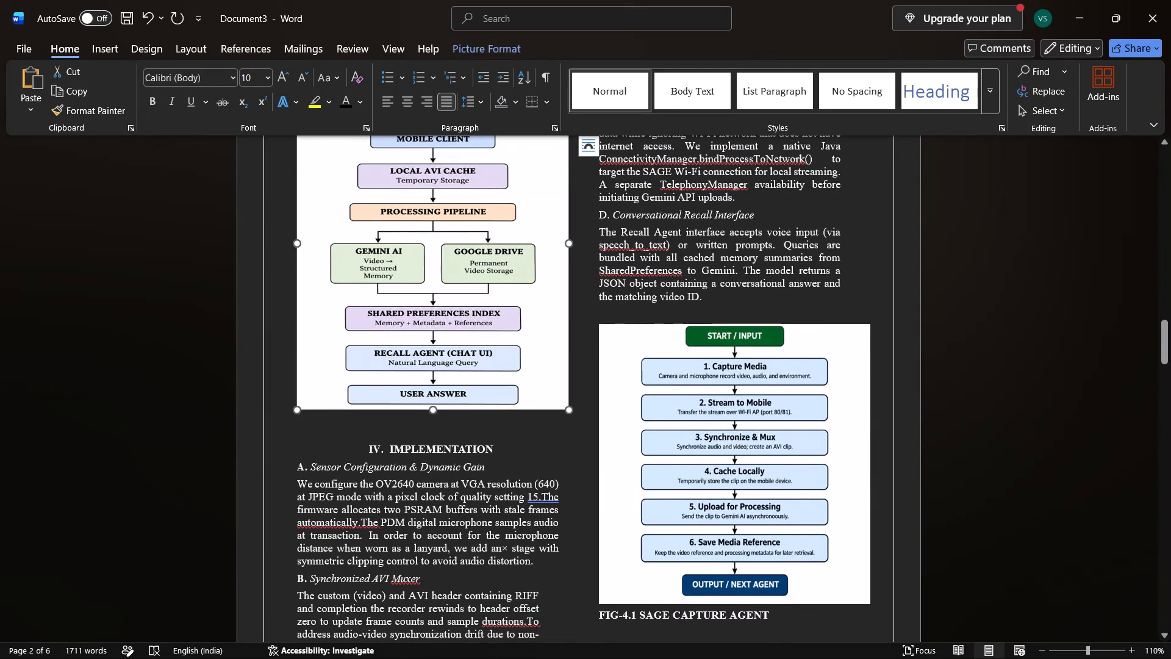
pyautogui.moveTo(434, 409); pyautogui.dragTo(436, 391)
pyautogui.moveTo(436, 391); pyautogui.dragTo(436, 386)
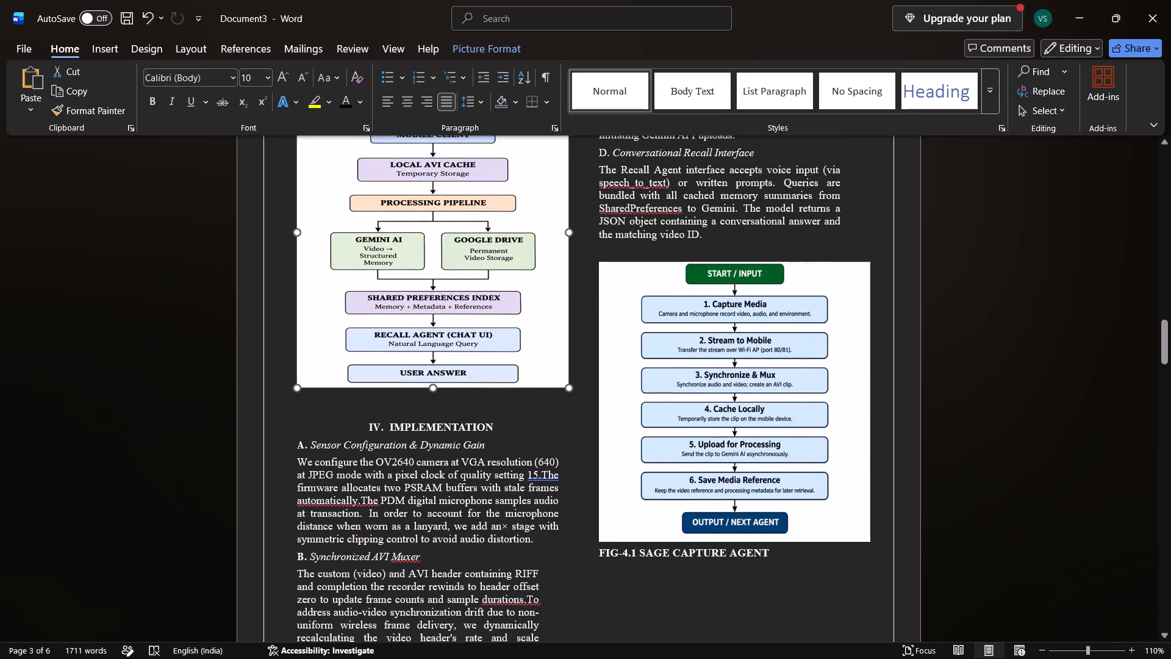
pyautogui.moveTo(436, 386); pyautogui.dragTo(436, 378)
pyautogui.scroll(1, 495, 486)
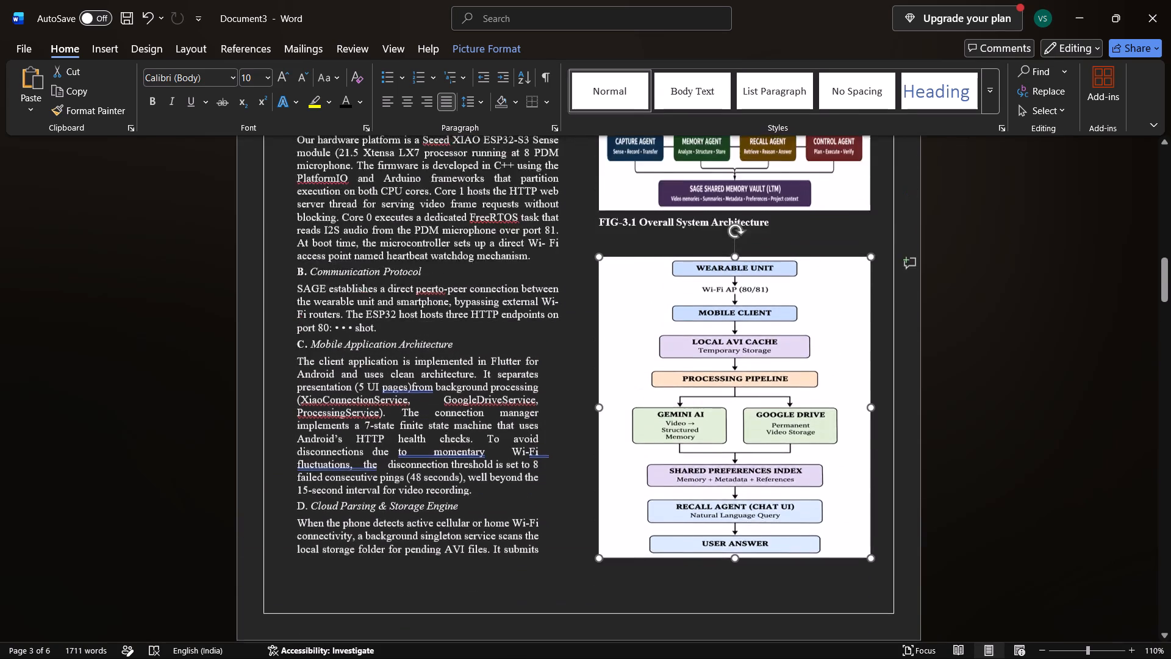
# Delete the empty line above the IV. IMPLEMENTATION heading on the third page.
pyautogui.scroll(-1, 495, 486)
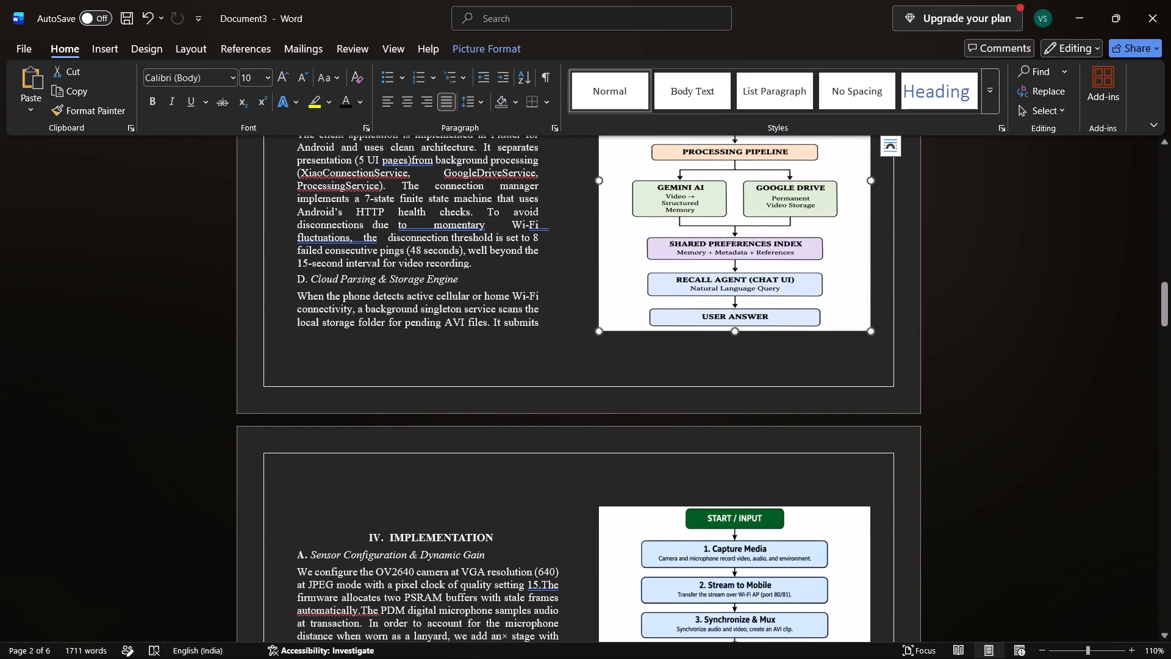
pyautogui.click(368, 522)
pyautogui.press('BackSpace')
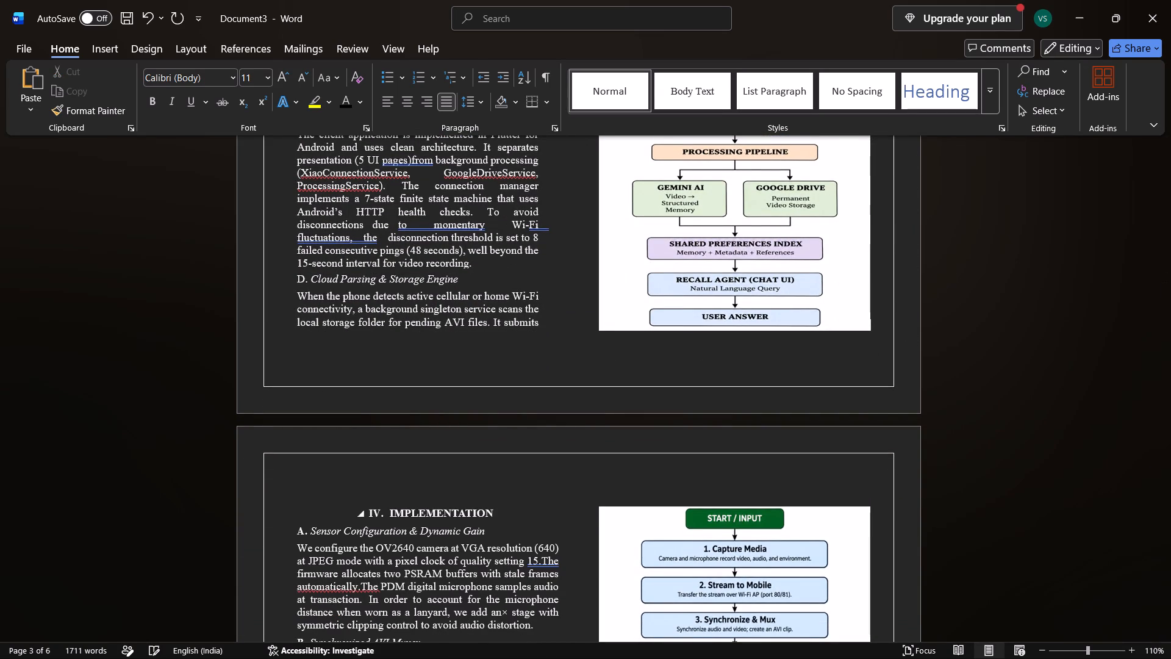
# Delete the empty line between the FIG-3.1 Overall System Architecture caption and the WEARABLE UNIT flowchart.
pyautogui.scroll(2, 368, 522)
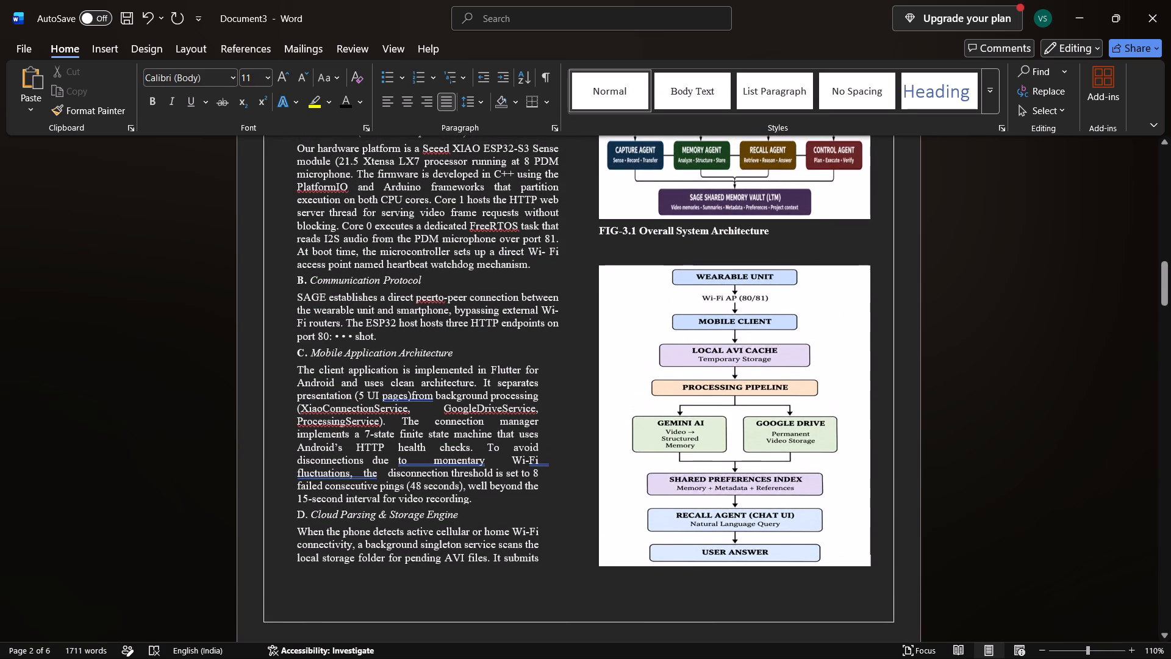
pyautogui.click(601, 247)
pyautogui.press('BackSpace')
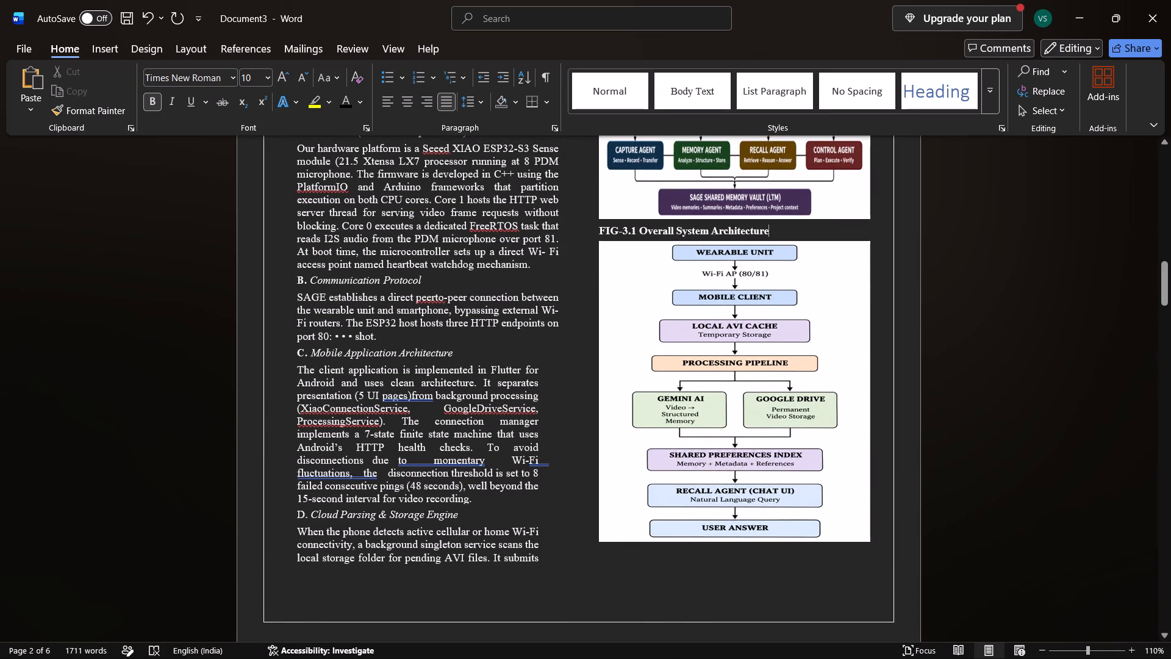
# Add the caption label FIG-3.2 on a new line below the WEARABLE UNIT flowchart on the second page.
pyautogui.click(607, 553)
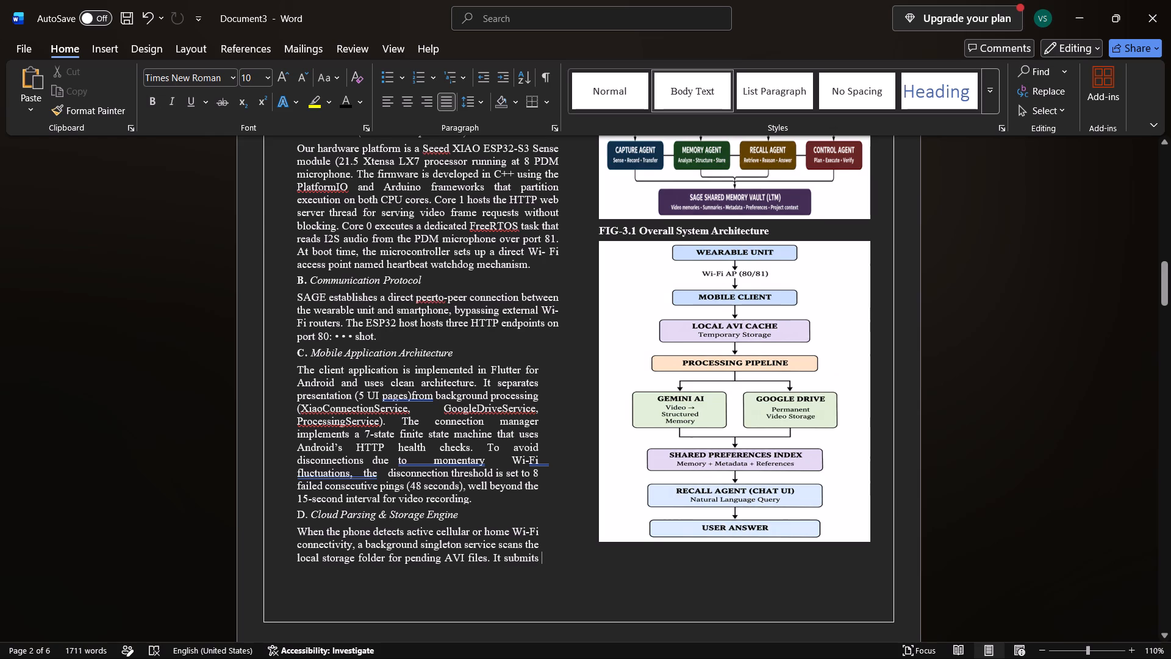
pyautogui.click(607, 554)
pyautogui.click(877, 540)
pyautogui.press('Return')
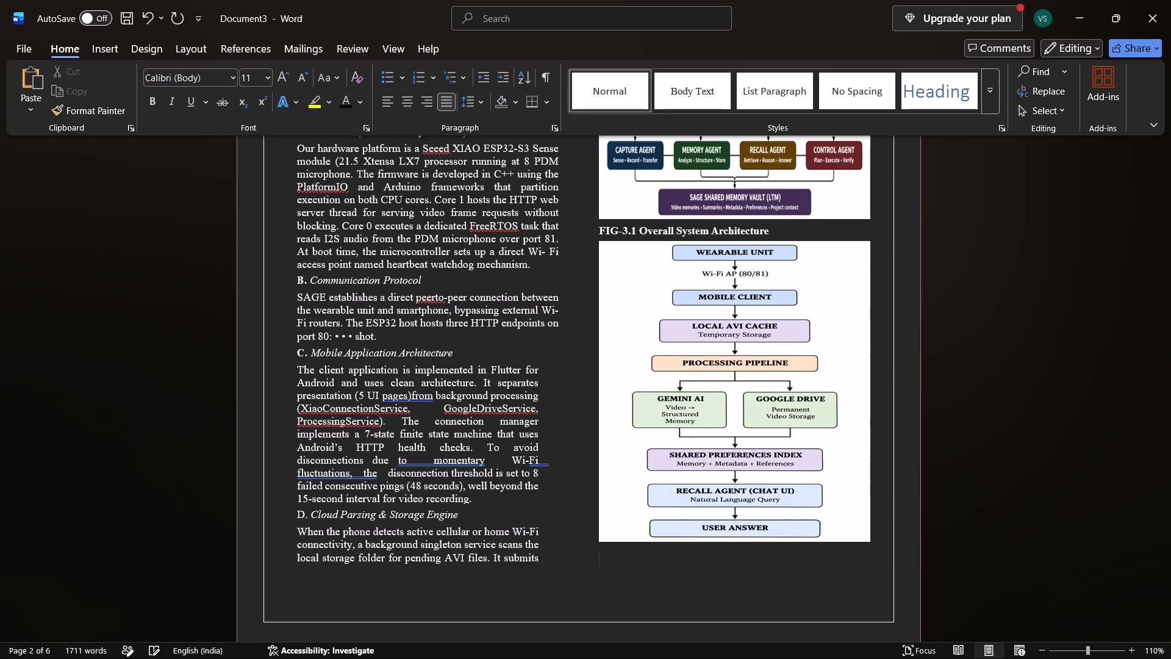
pyautogui.write('FI')
pyautogui.write('G')
pyautogui.press('space')
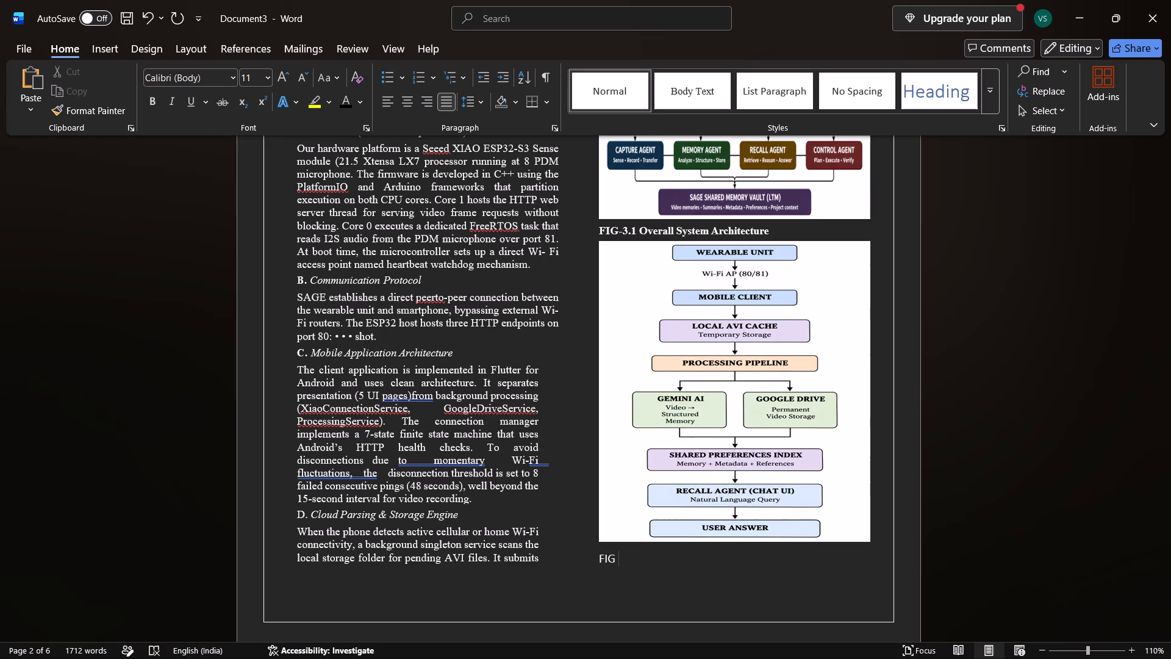
pyautogui.press('BackSpace')
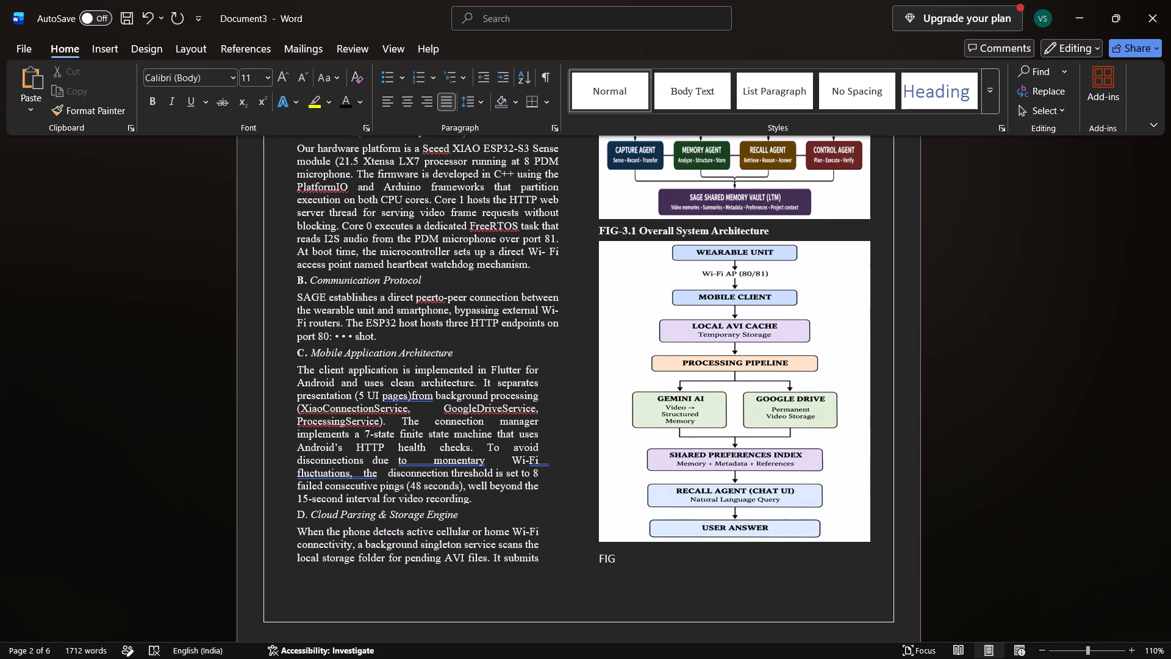
pyautogui.write('-3')
pyautogui.write('.2')
pyautogui.press('space')
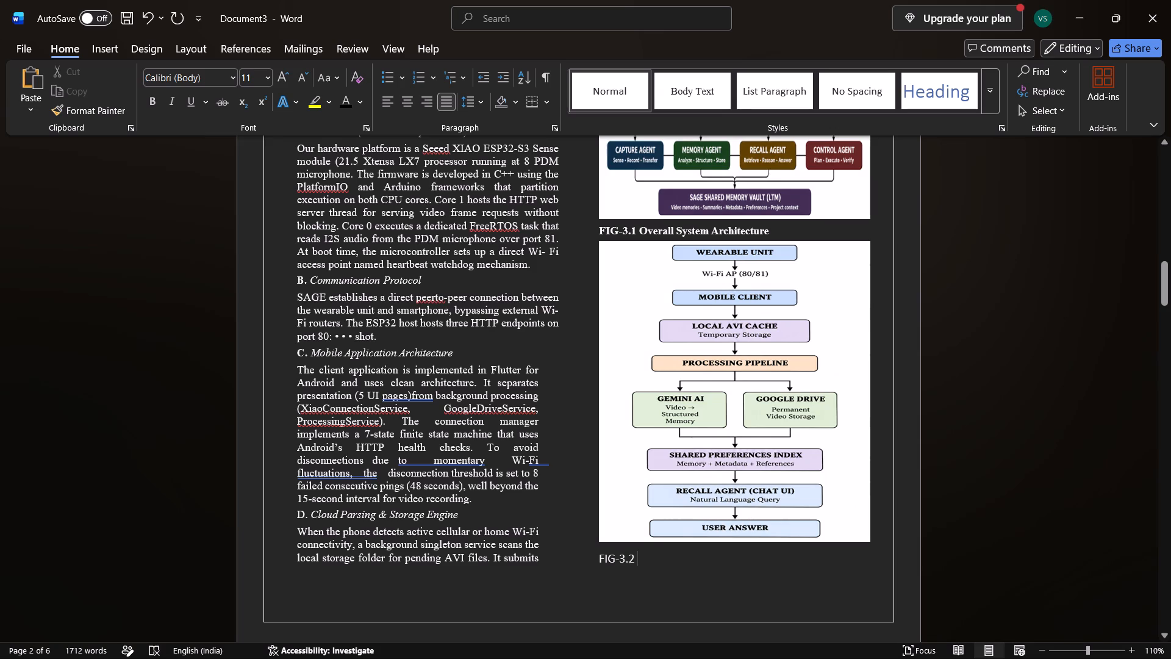
# Format the FIG-3.2 label as bold Times New Roman, size 10.
pyautogui.moveTo(640, 557); pyautogui.dragTo(585, 558)
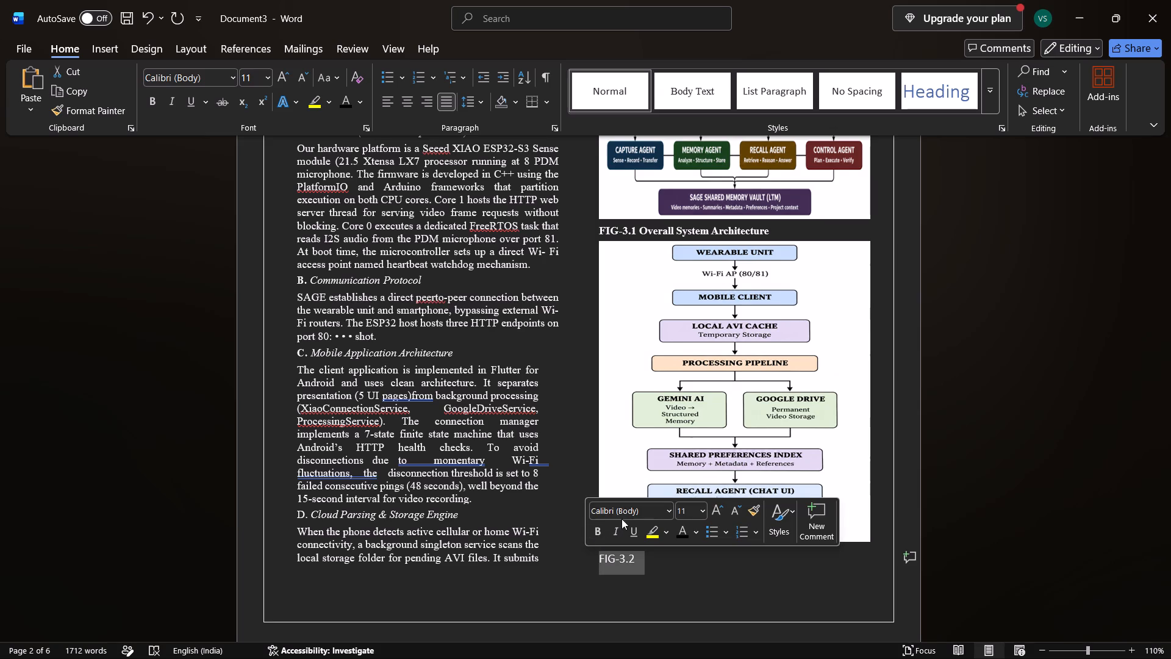
pyautogui.click(639, 508)
pyautogui.press('BackSpace')
pyautogui.press('t')
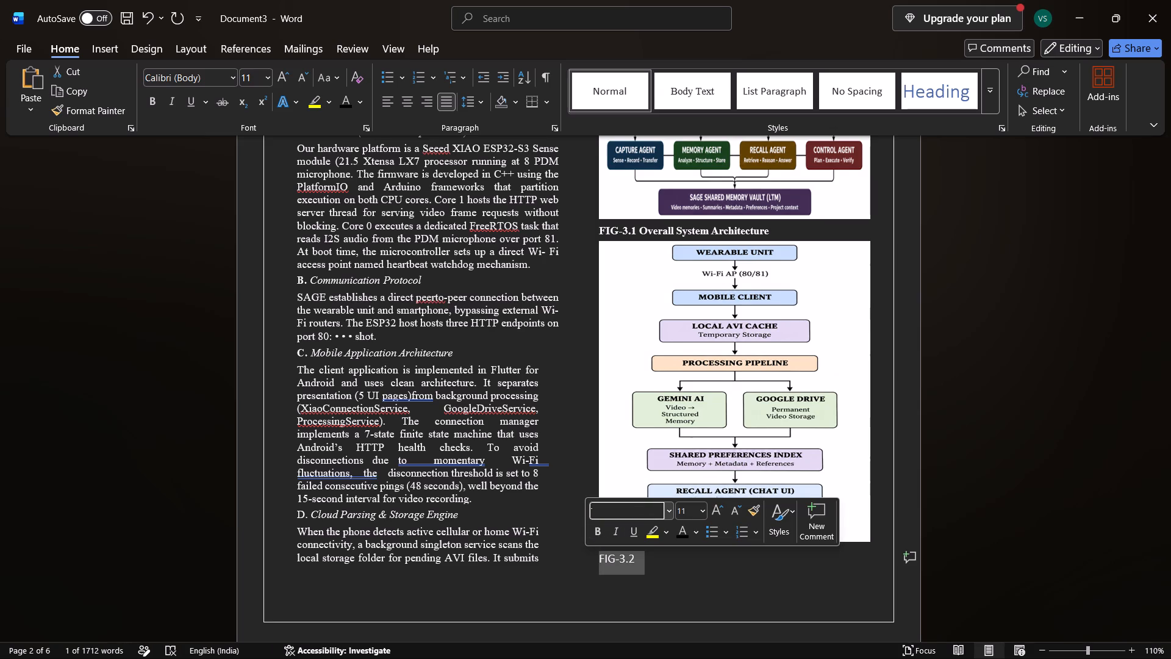
pyautogui.press('Return')
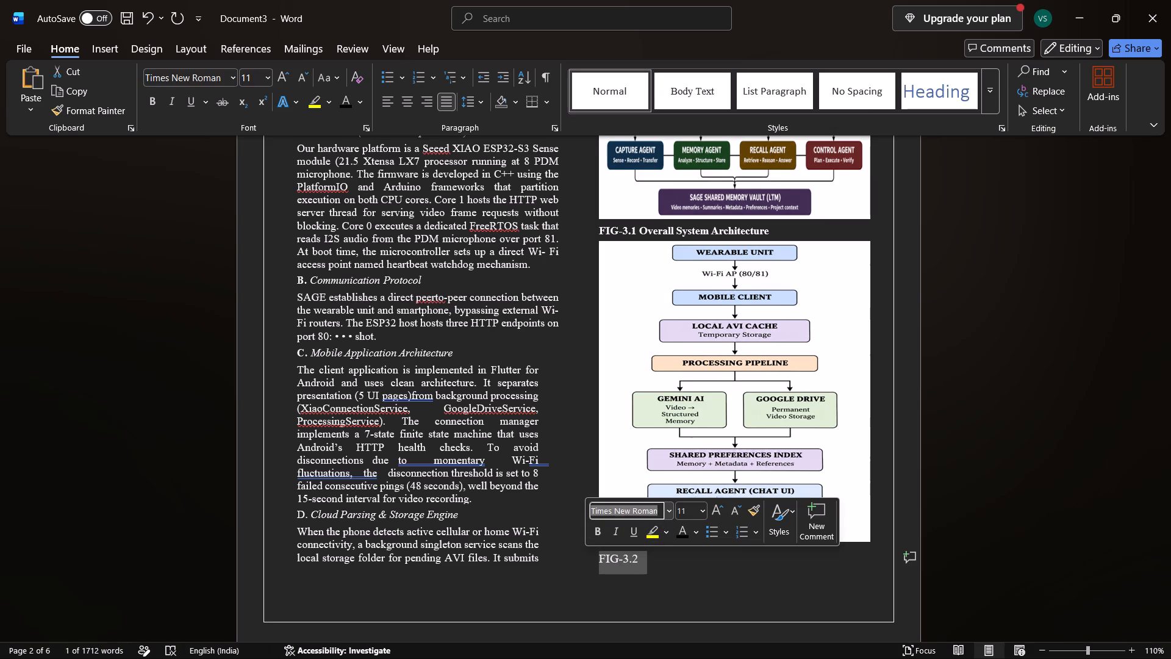
pyautogui.click(688, 511)
pyautogui.press('BackSpace')
pyautogui.write('10')
pyautogui.press('Return')
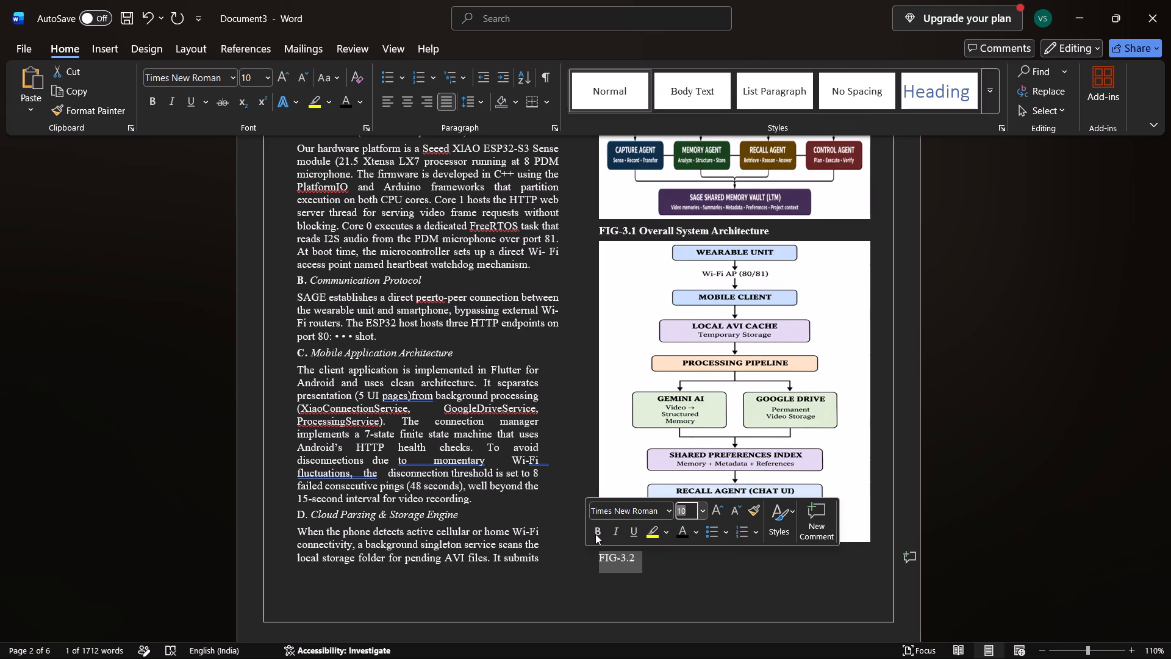
pyautogui.click(595, 534)
pyautogui.click(651, 555)
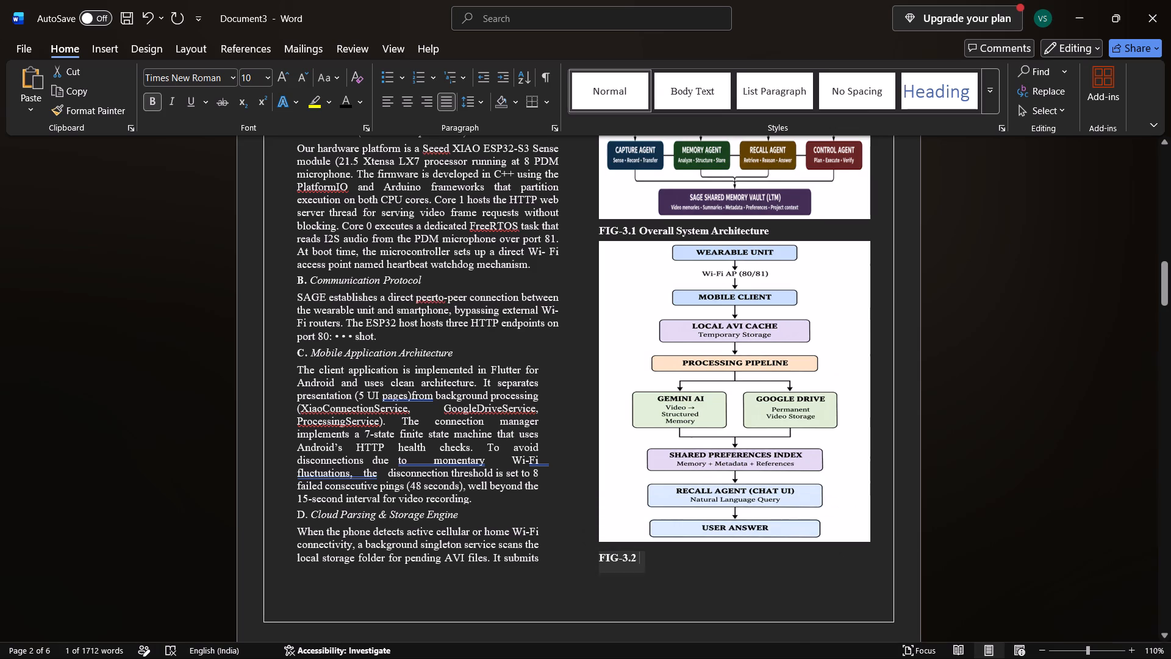
# Delete an empty line between the FIG-4.1 SAGE CAPTURE AGENT caption and the flowchart below it.
pyautogui.scroll(2, 651, 555)
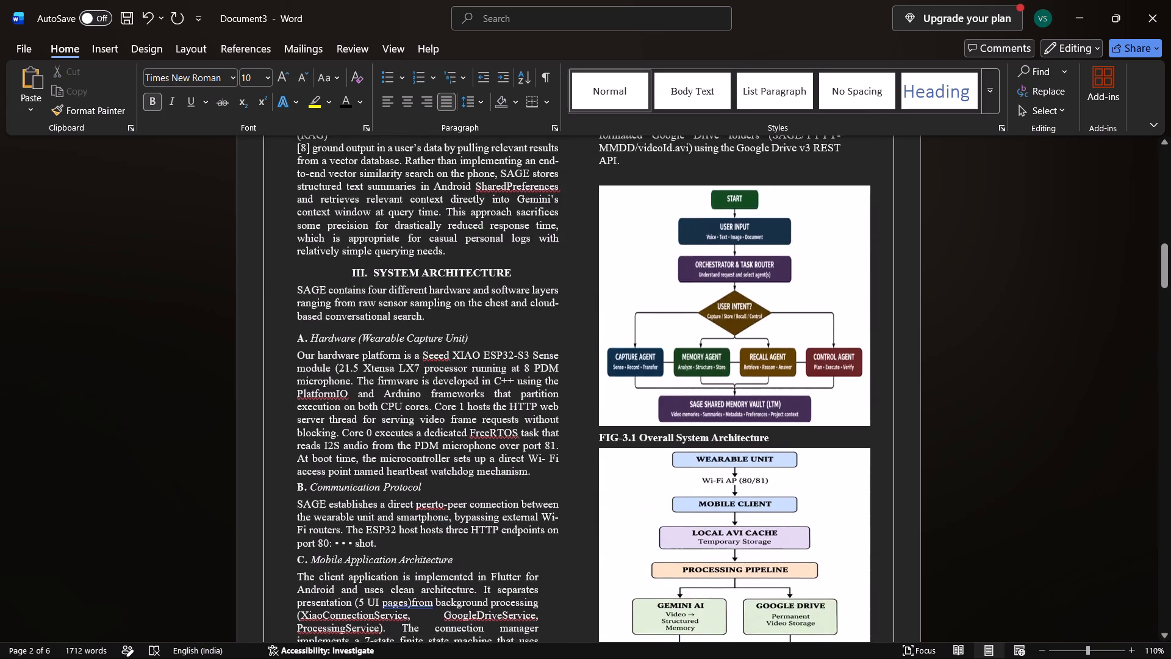
pyautogui.scroll(2, 651, 555)
pyautogui.scroll(-6, 651, 555)
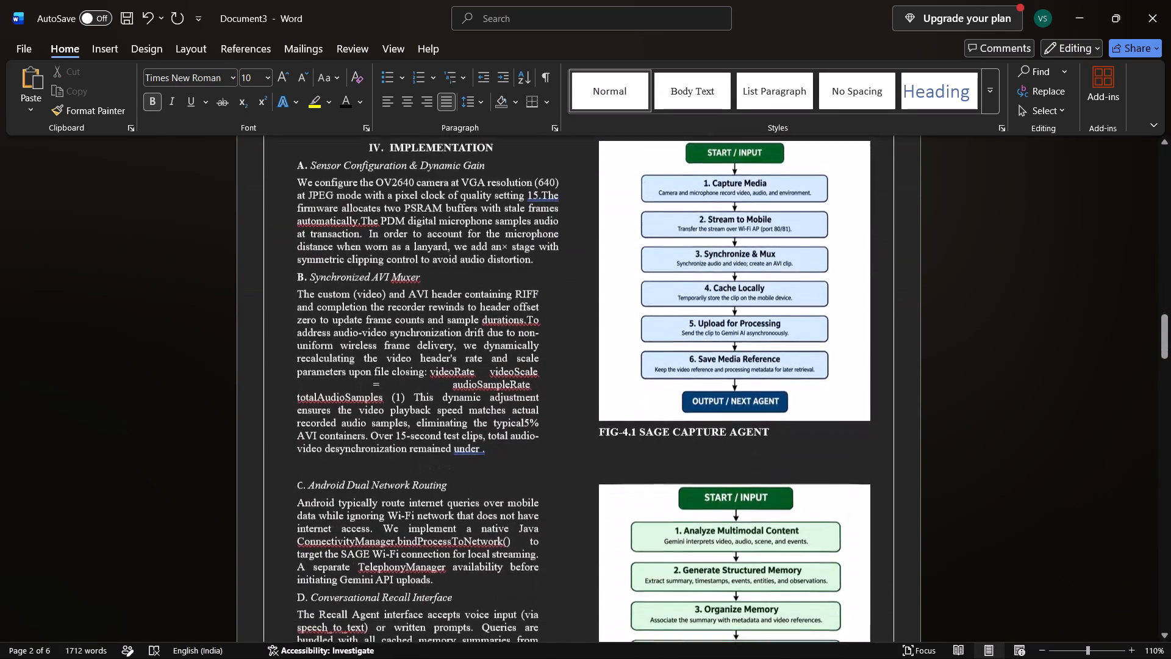
pyautogui.scroll(-2, 651, 555)
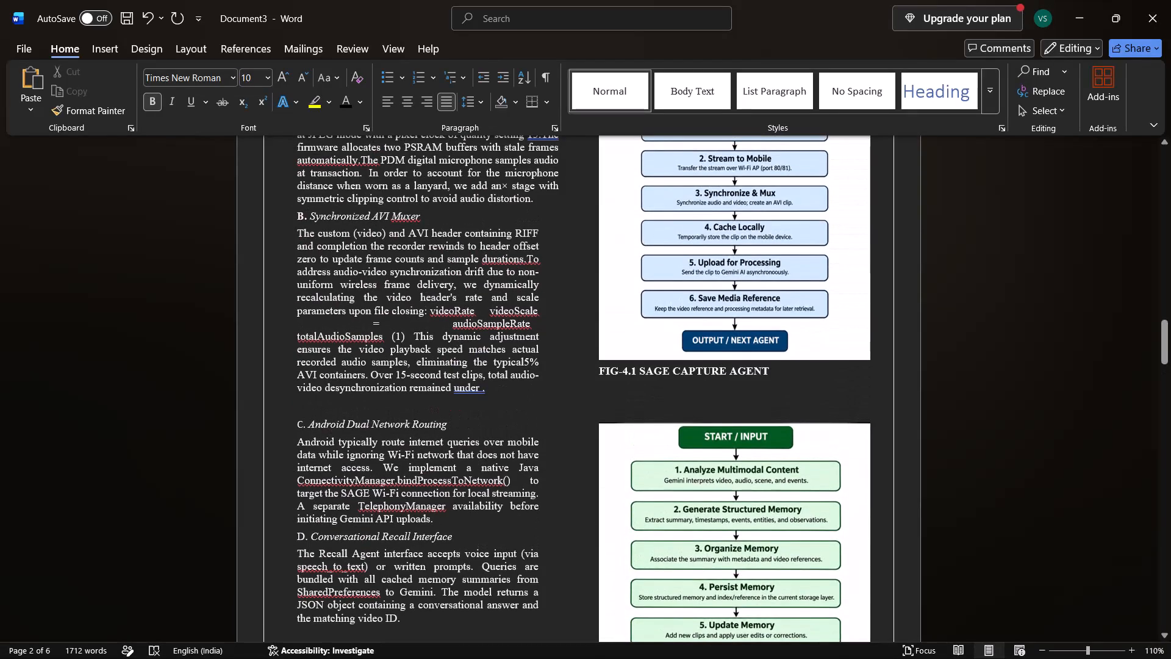
pyautogui.click(621, 402)
pyautogui.press('BackSpace')
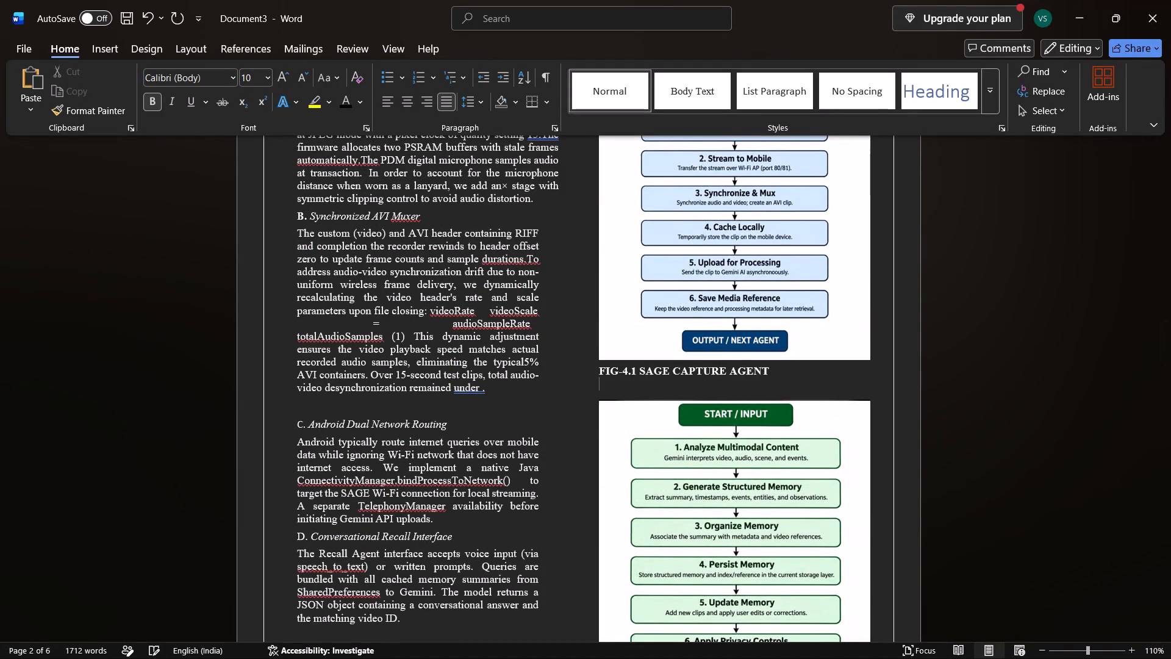
# Delete the empty line between the FIG-4.3 SAGE RECALL AGENT caption and the control agent flowchart on the fourth page.
pyautogui.scroll(-3, 621, 402)
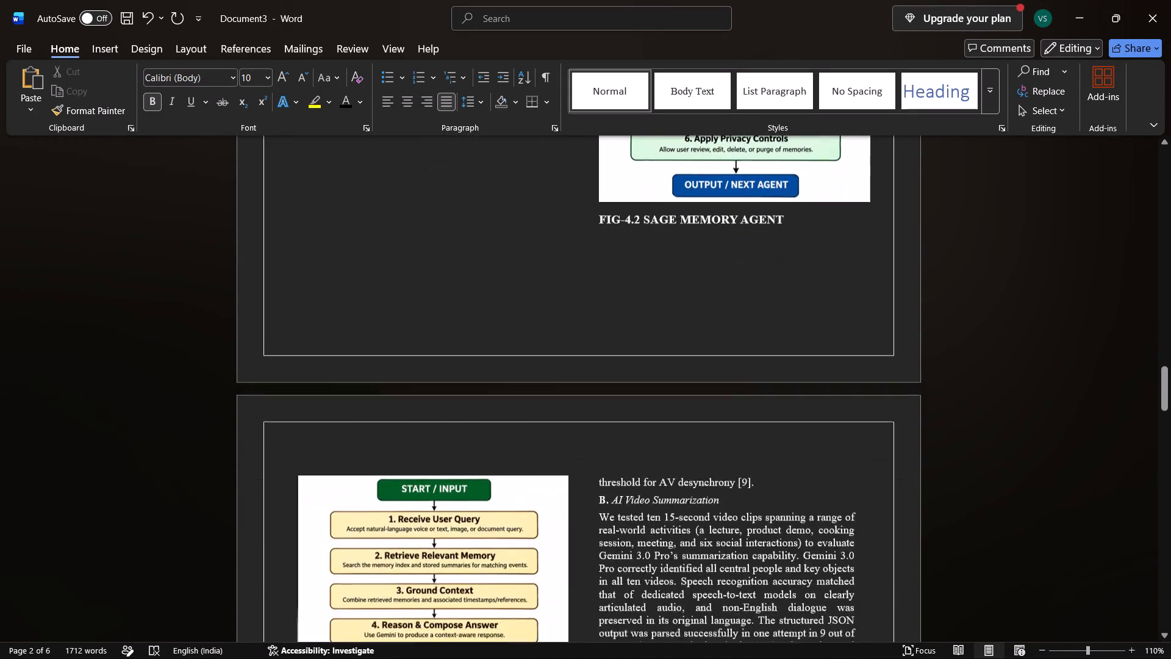
pyautogui.scroll(-3, 621, 402)
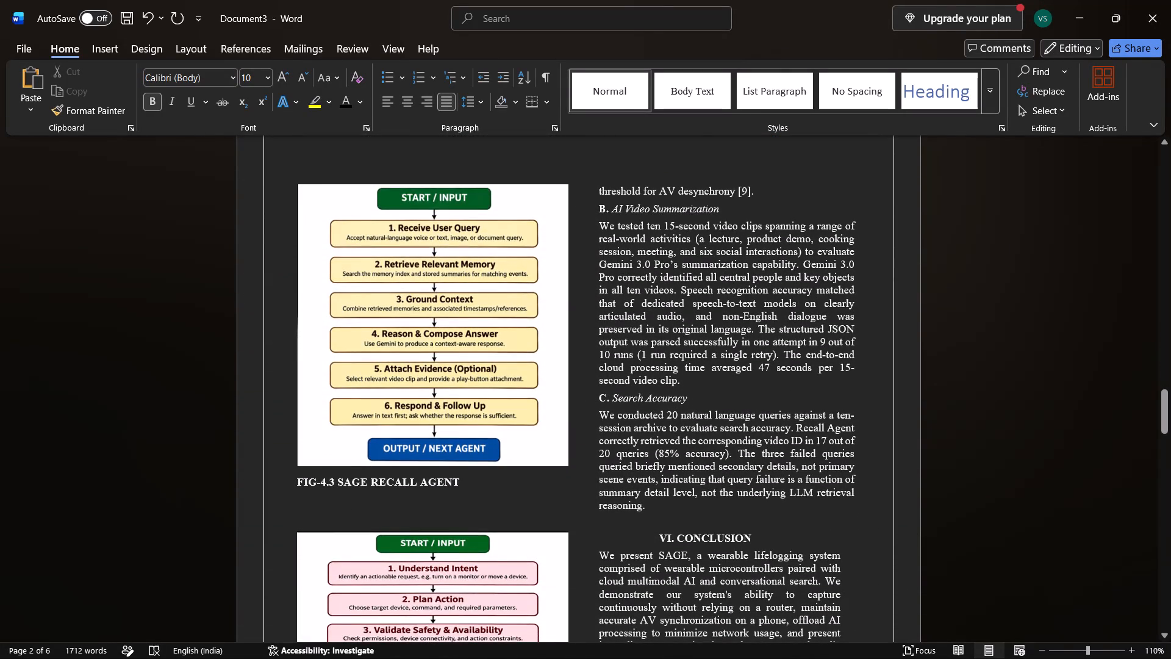
pyautogui.click(299, 503)
pyautogui.press('BackSpace')
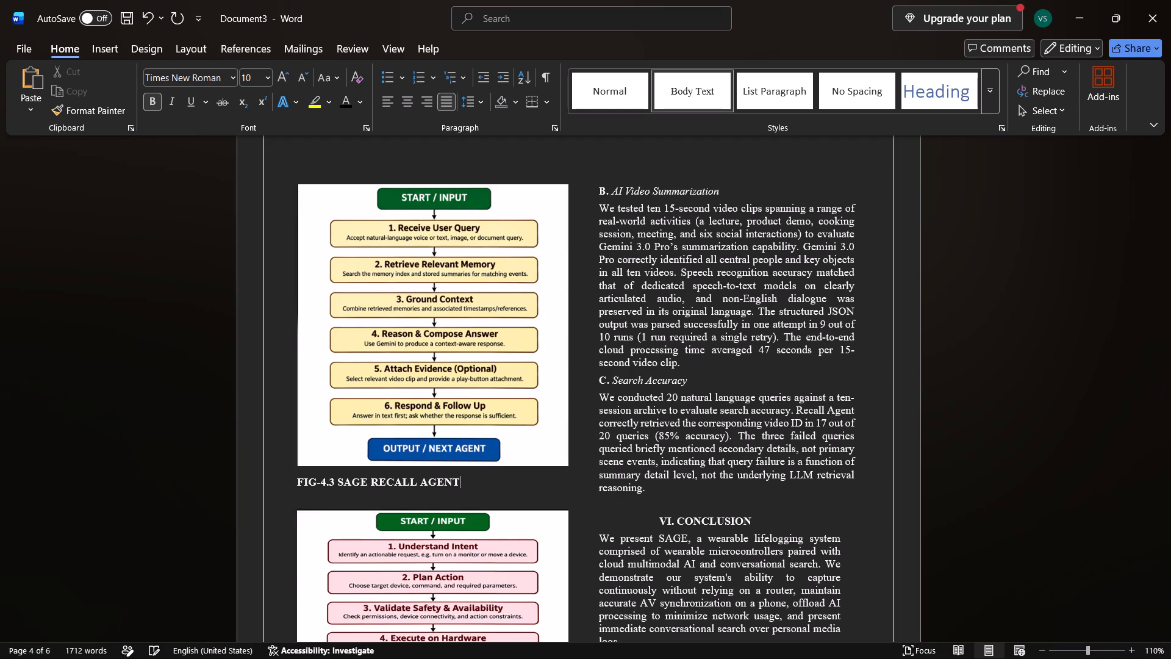
# Insert an empty line between the FIG-4.4 SAGE CONTROL AGENT caption and the V. EVALUATION heading.
pyautogui.scroll(-1, 299, 503)
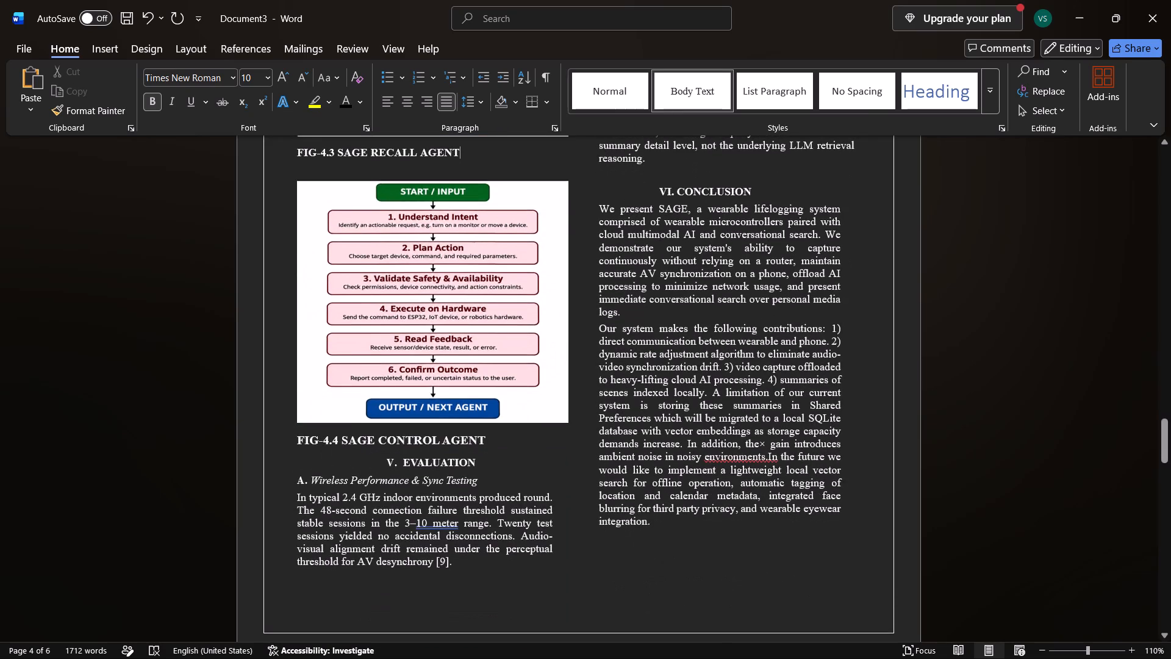
pyautogui.click(510, 444)
pyautogui.press('Return')
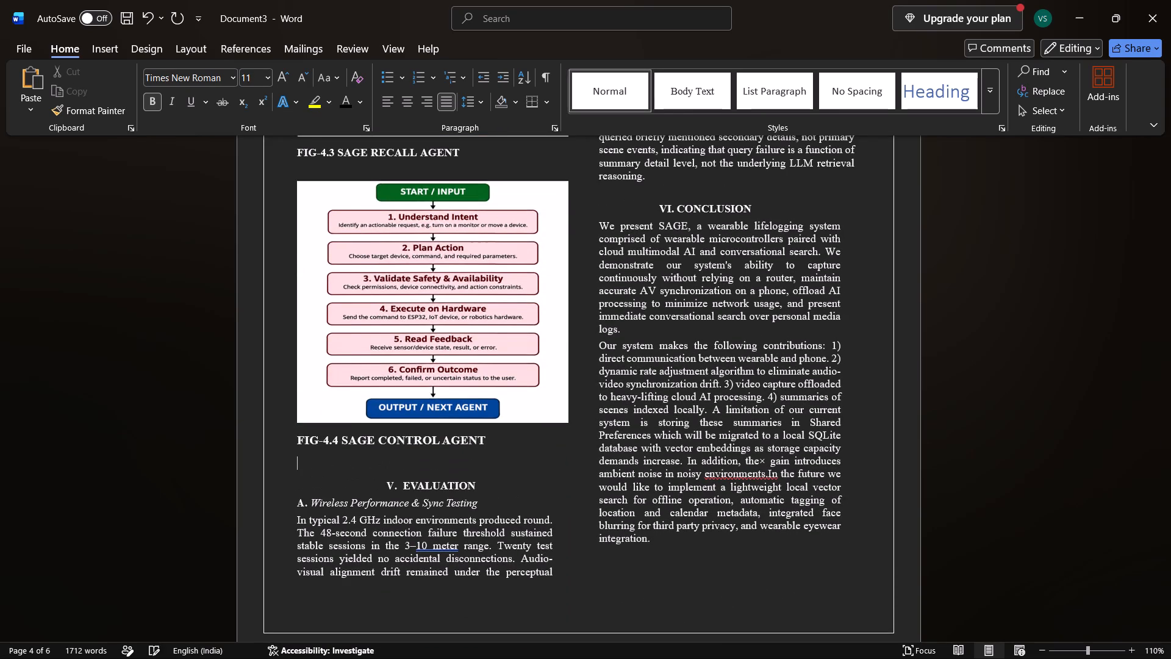
# Rewrite the FIG-3.1 caption text on the second page in capitals as OVERALL SYSTEM ARCHITECTURE.
pyautogui.scroll(3, 510, 444)
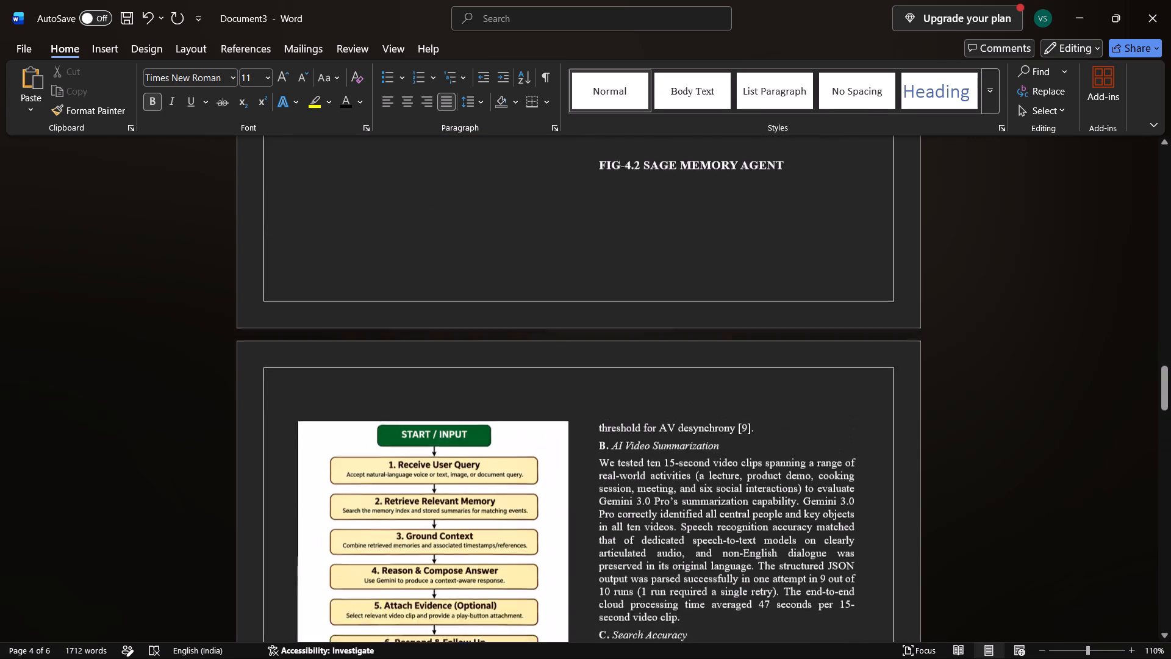
pyautogui.scroll(3, 510, 444)
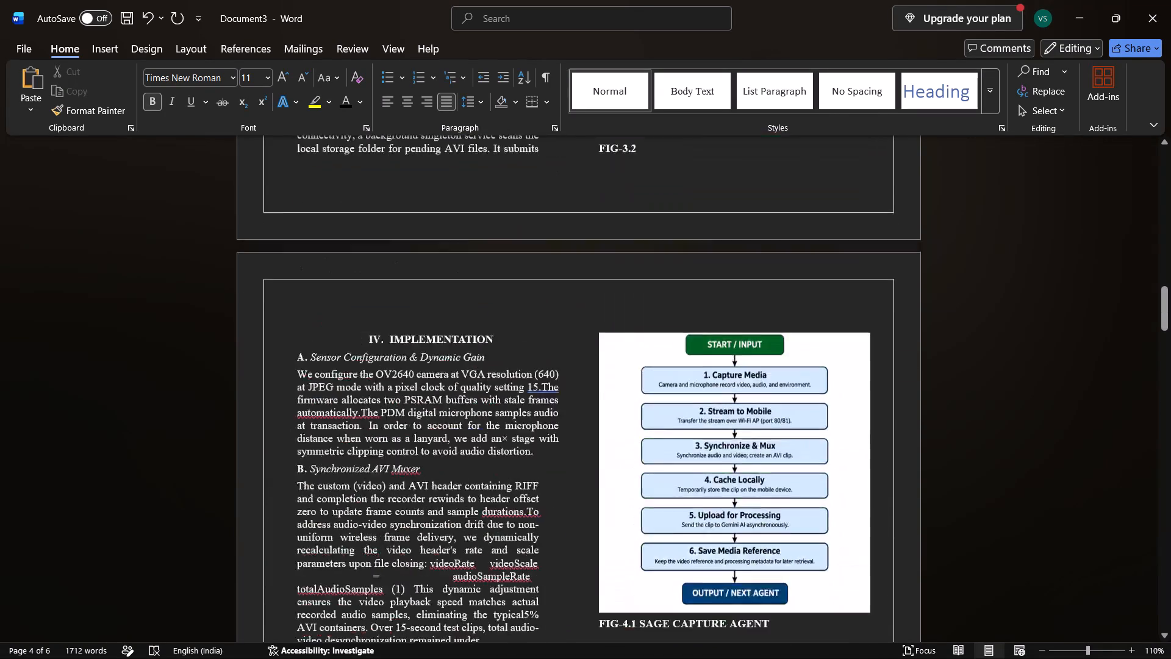
pyautogui.scroll(4, 510, 444)
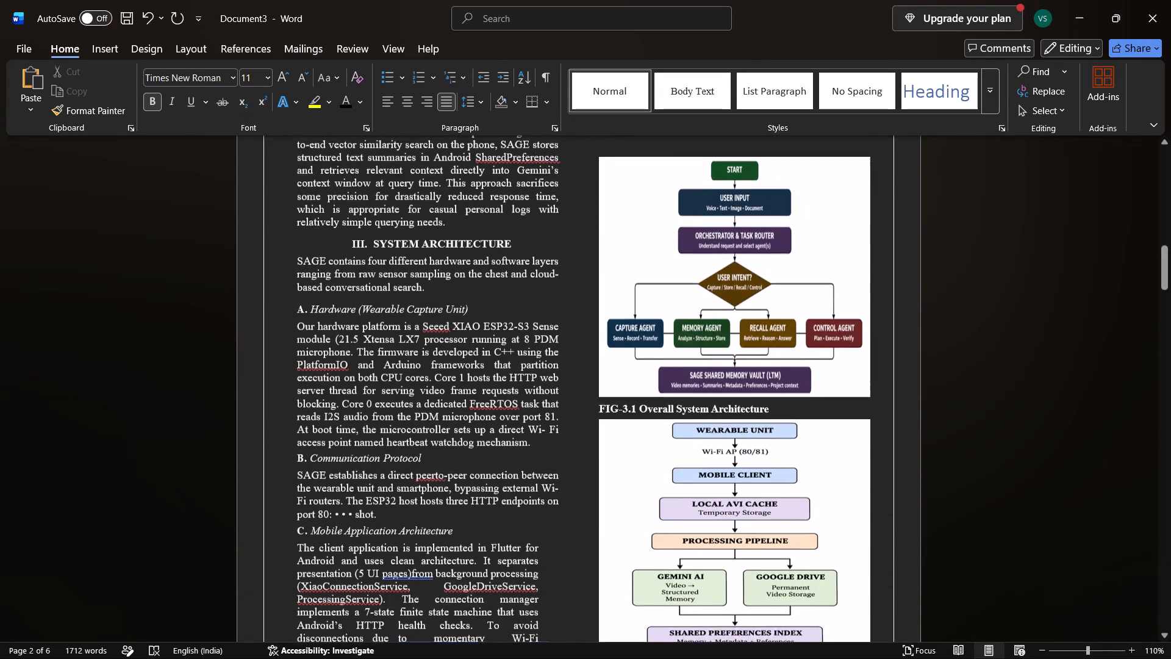
pyautogui.click(784, 407)
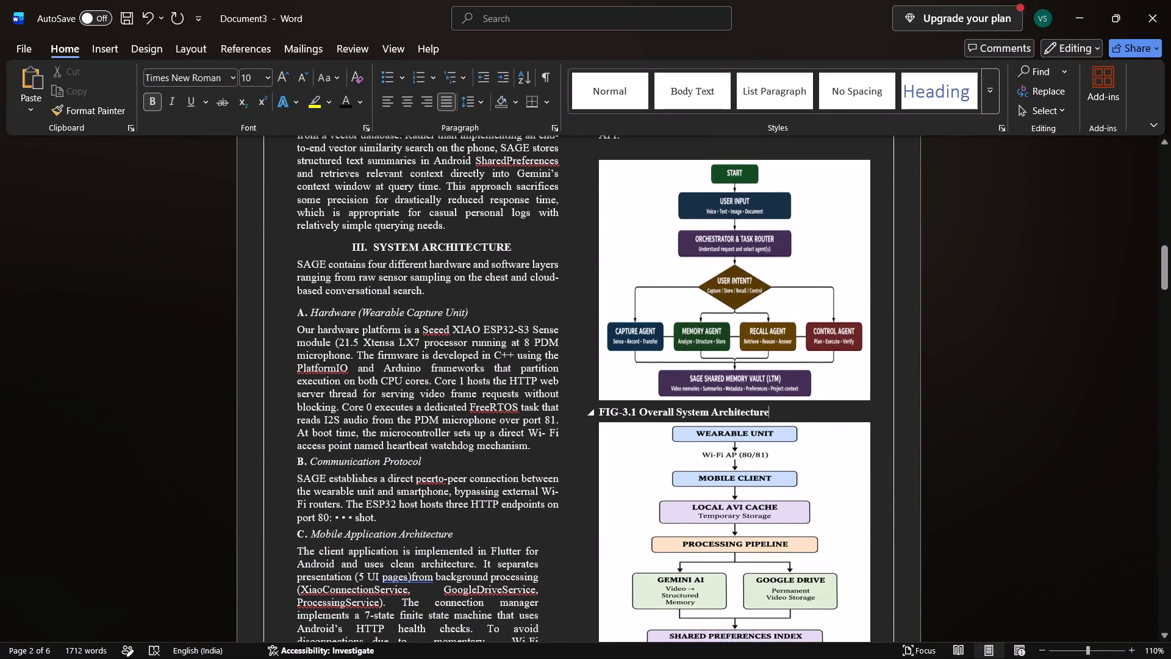
pyautogui.press('BackSpace')
pyautogui.press('BackSpace')
pyautogui.press('BackSpace')
pyautogui.press('BackSpace')
pyautogui.press('BackSpace')
pyautogui.press('BackSpace')
pyautogui.press('BackSpace')
pyautogui.press('BackSpace')
pyautogui.press('BackSpace')
pyautogui.press('BackSpace')
pyautogui.press('BackSpace')
pyautogui.press('BackSpace')
pyautogui.press('BackSpace')
pyautogui.press('BackSpace')
pyautogui.press('BackSpace')
pyautogui.press('BackSpace')
pyautogui.press('BackSpace')
pyautogui.press('BackSpace')
pyautogui.press('BackSpace')
pyautogui.press('BackSpace')
pyautogui.press('BackSpace')
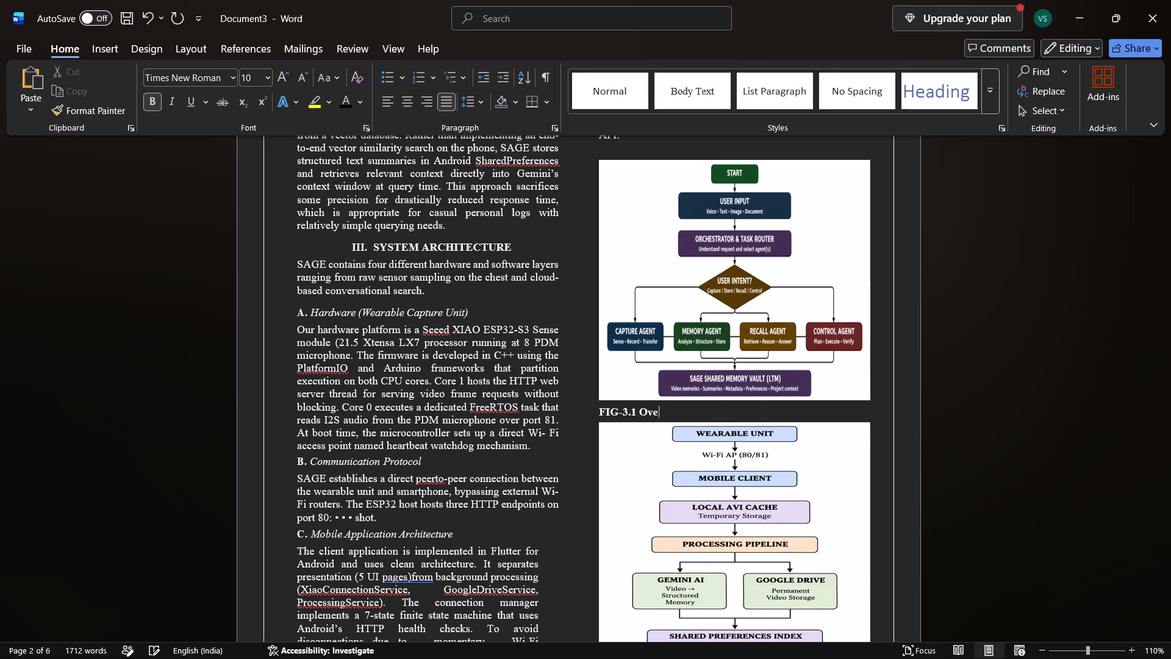
pyautogui.press('BackSpace')
pyautogui.write('VER')
pyautogui.write('ALL')
pyautogui.press('space')
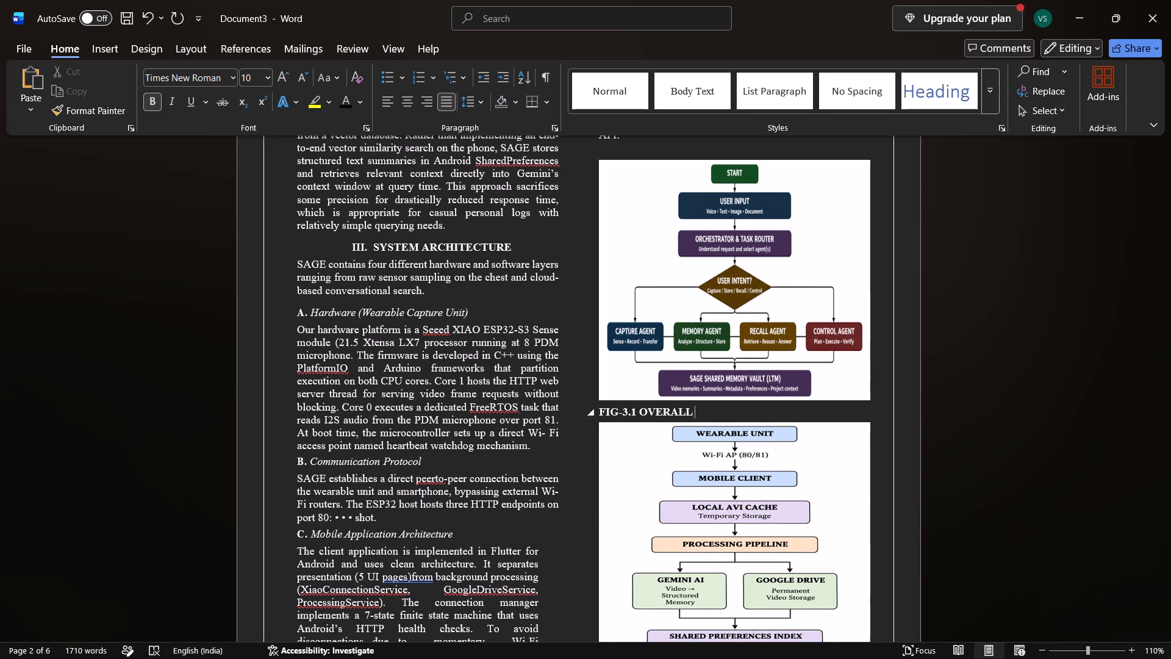
pyautogui.write('SYSTEM A')
pyautogui.write('RCHITECTURE')
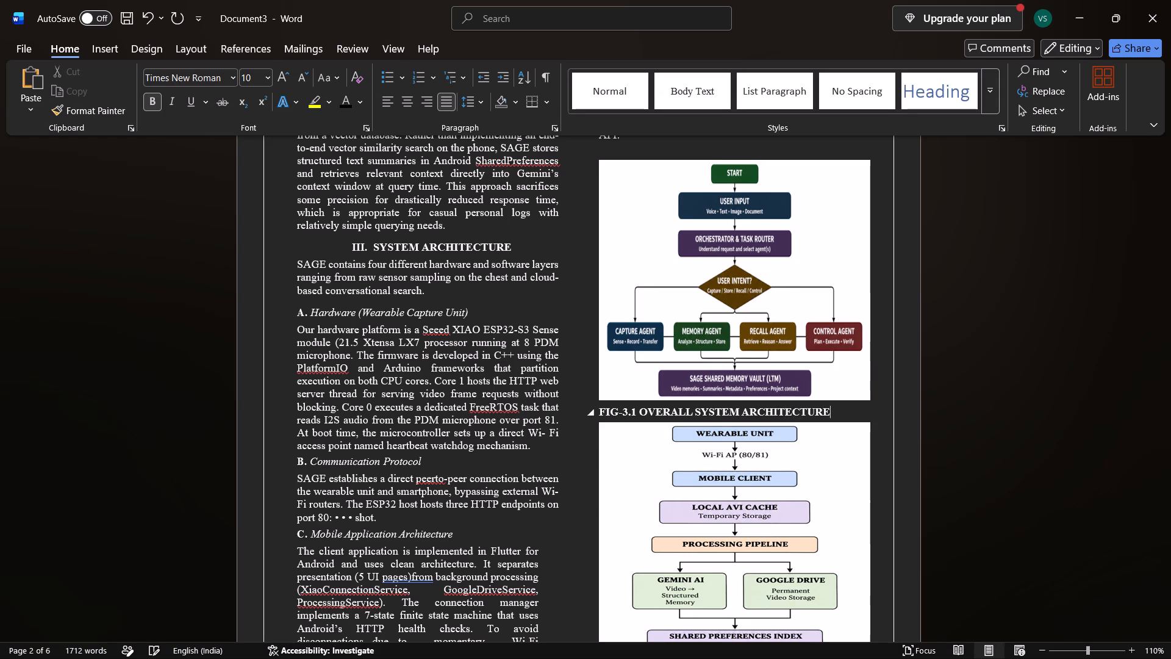
# Copy the wearable unit flowchart below the FIG-3.1 OVERALL SYSTEM ARCHITECTURE caption and remove it from the second page.
pyautogui.scroll(-1, 784, 407)
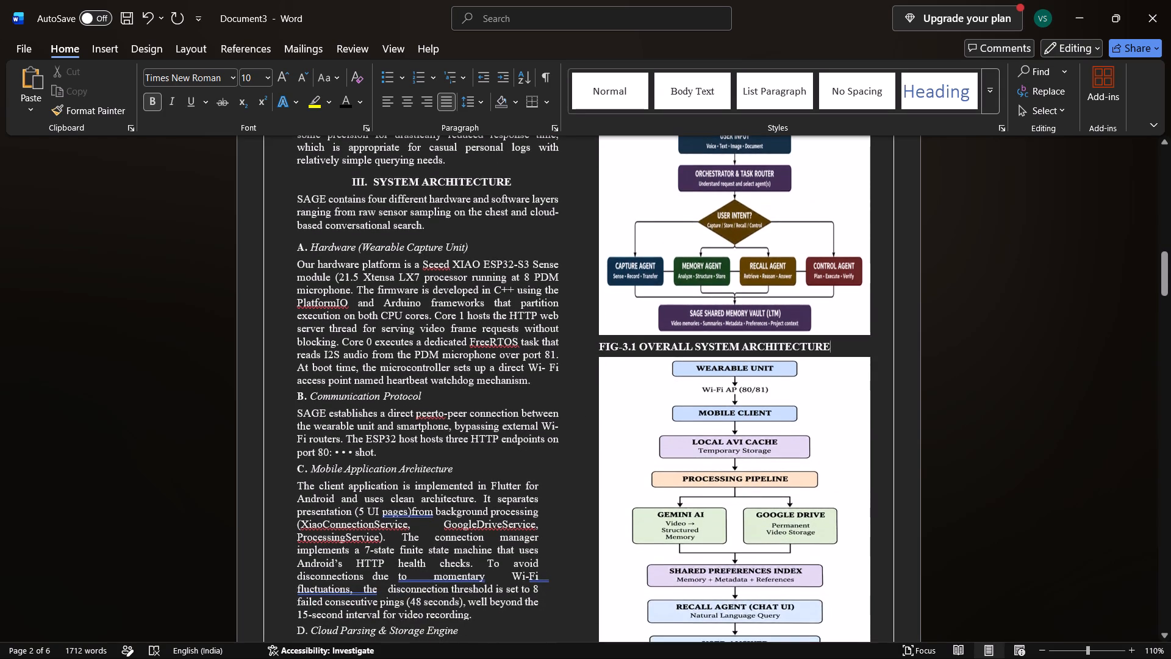
pyautogui.scroll(-1, 784, 407)
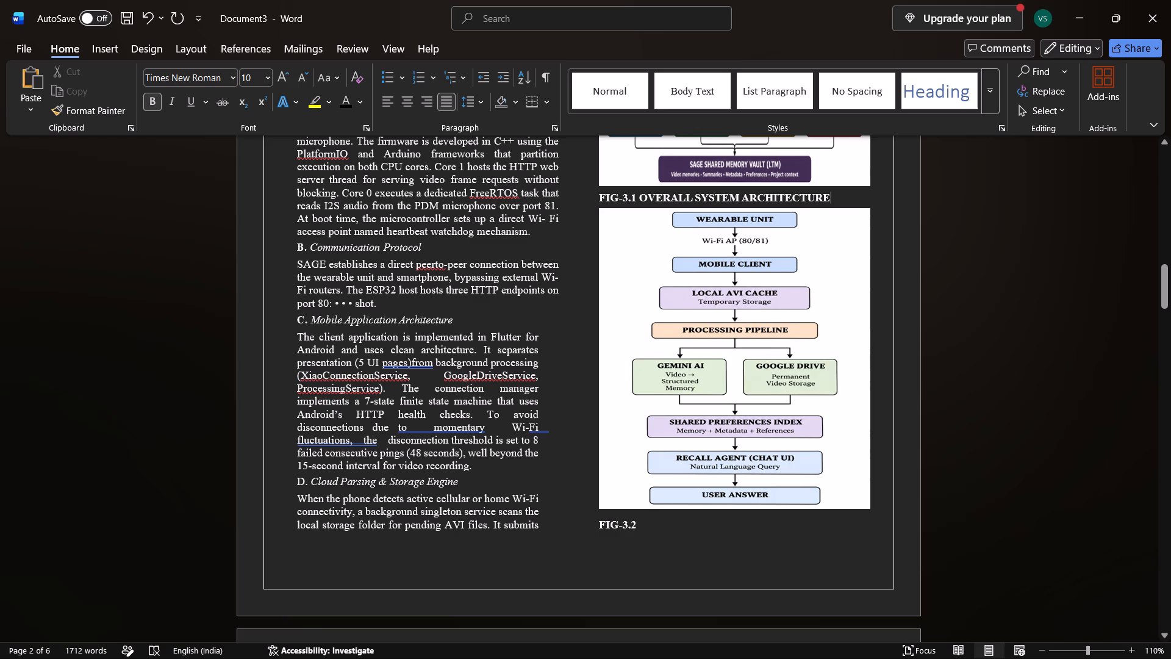
pyautogui.scroll(-2, 784, 407)
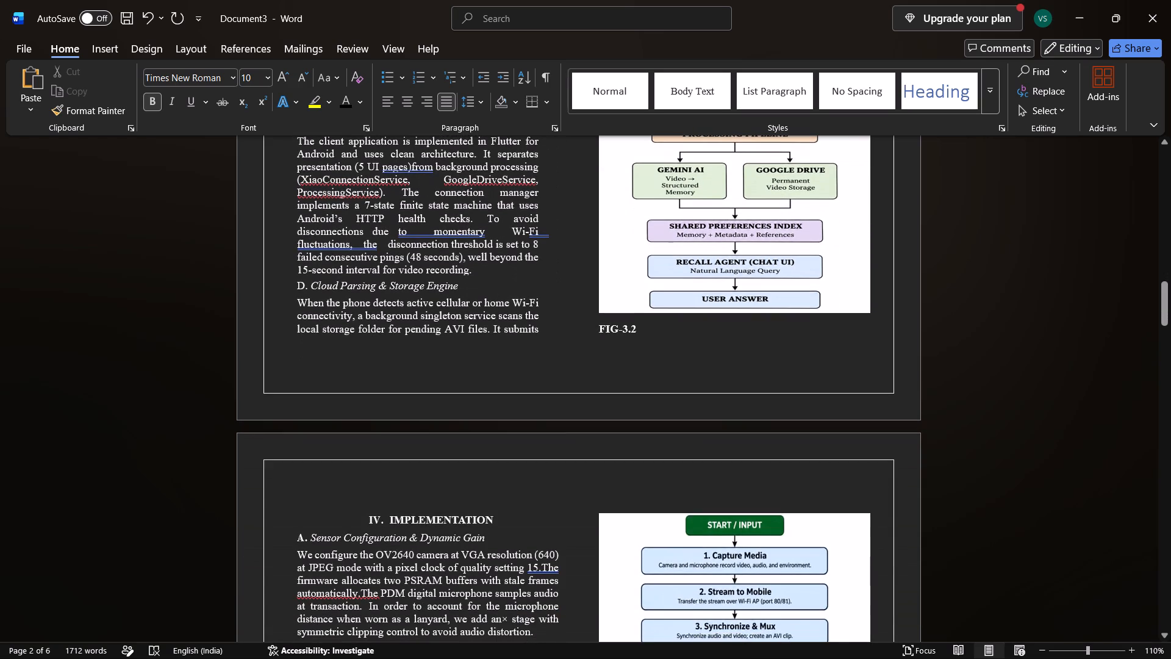
pyautogui.scroll(1, 784, 407)
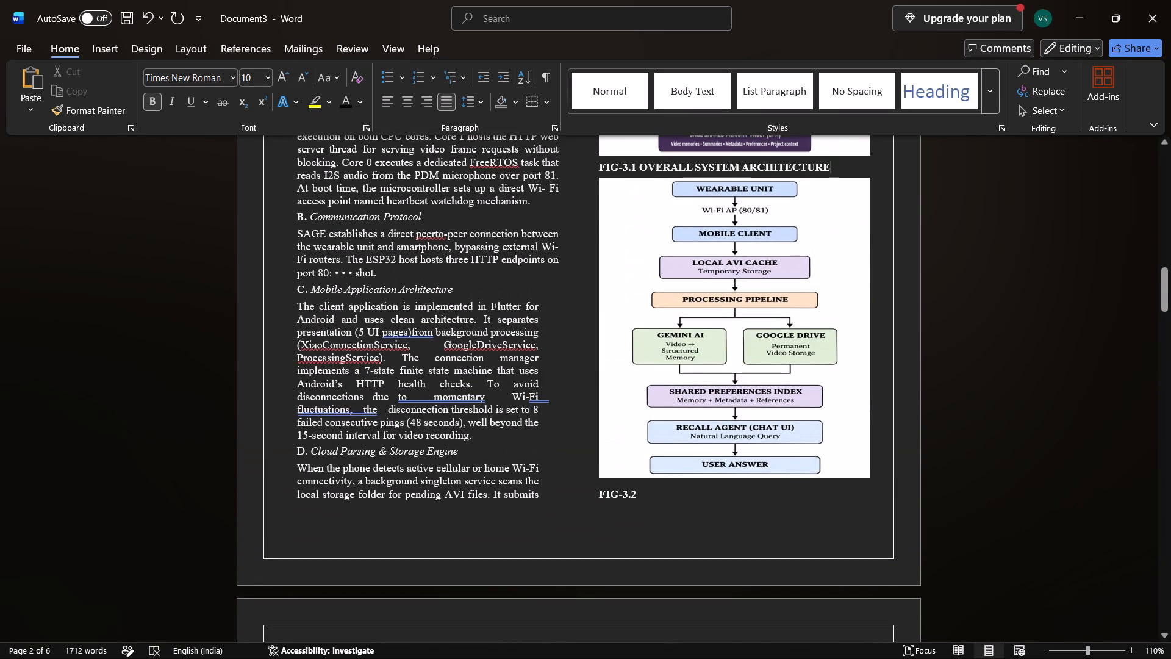
pyautogui.scroll(-1, 784, 407)
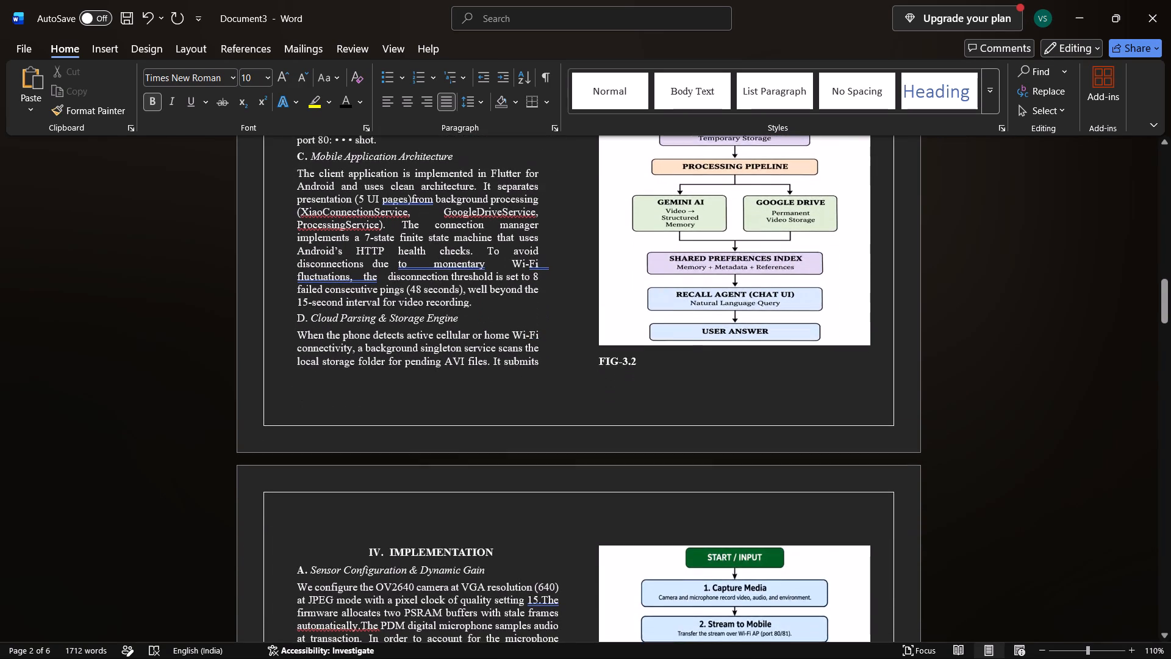
pyautogui.click(786, 306)
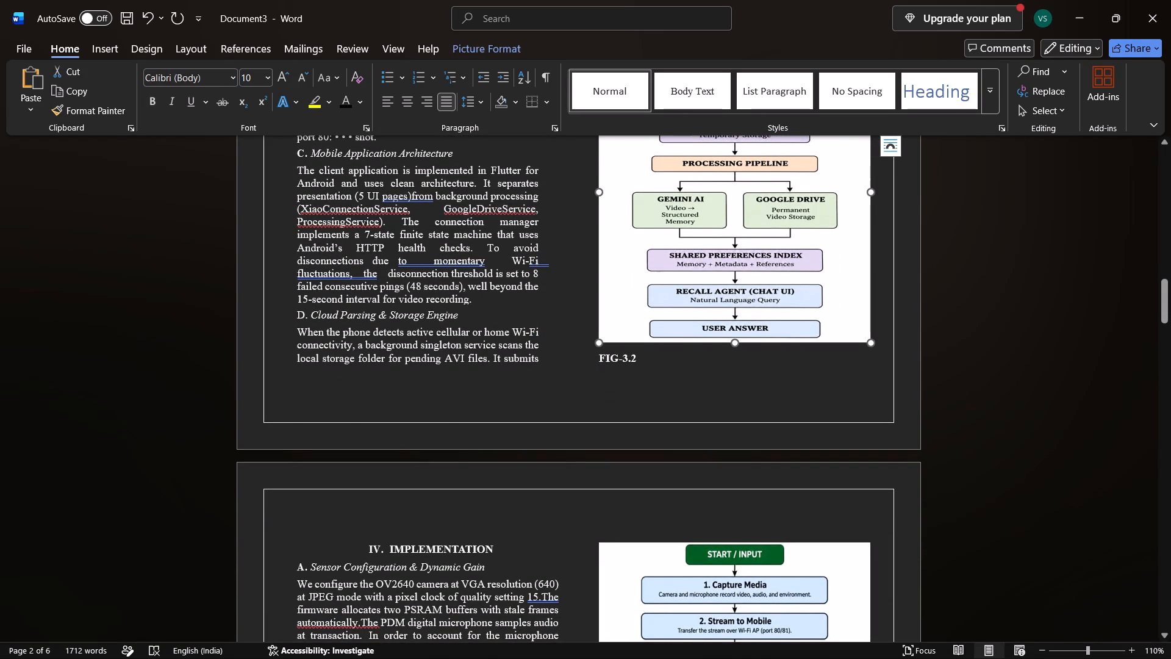
pyautogui.hotkey('ctrl', 'c')
pyautogui.press('BackSpace')
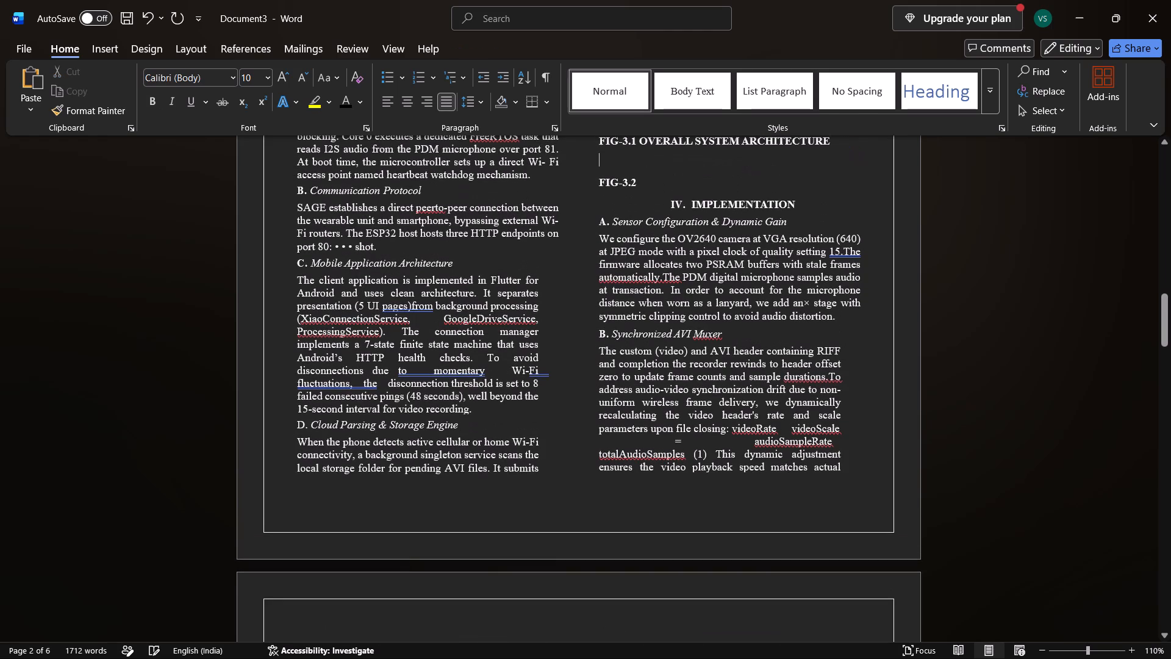
# Delete the FIG-3.2 caption and the empty line above it, before the IV. IMPLEMENTATION heading.
pyautogui.moveTo(645, 185); pyautogui.dragTo(597, 172)
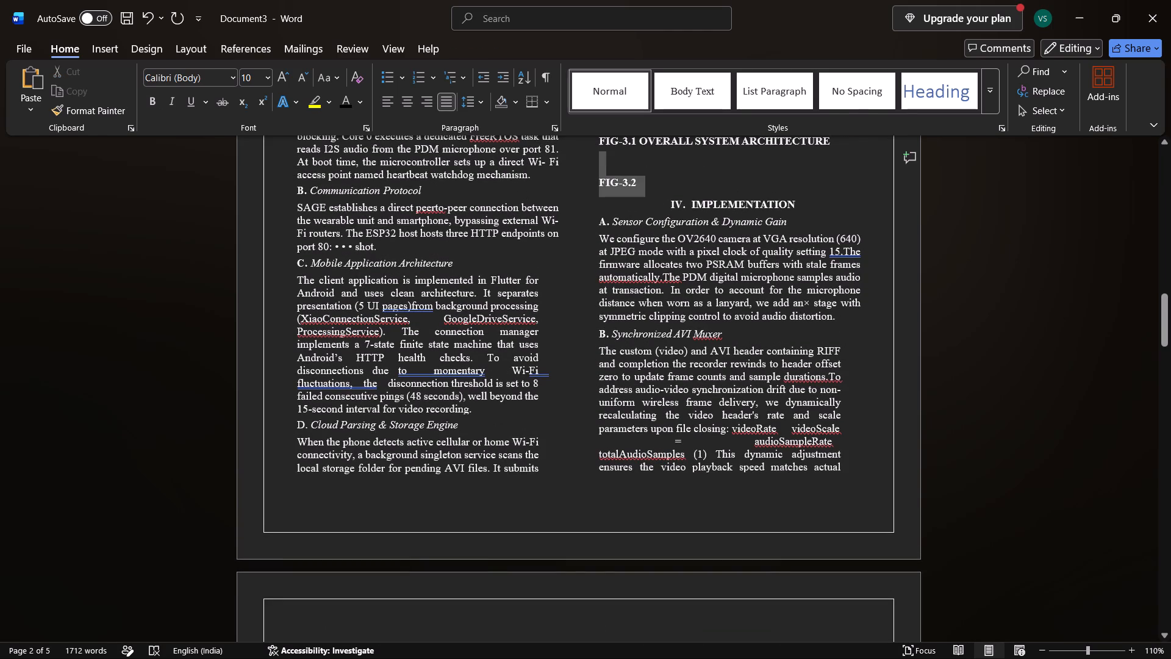
pyautogui.moveTo(597, 172); pyautogui.dragTo(596, 172)
pyautogui.press('BackSpace')
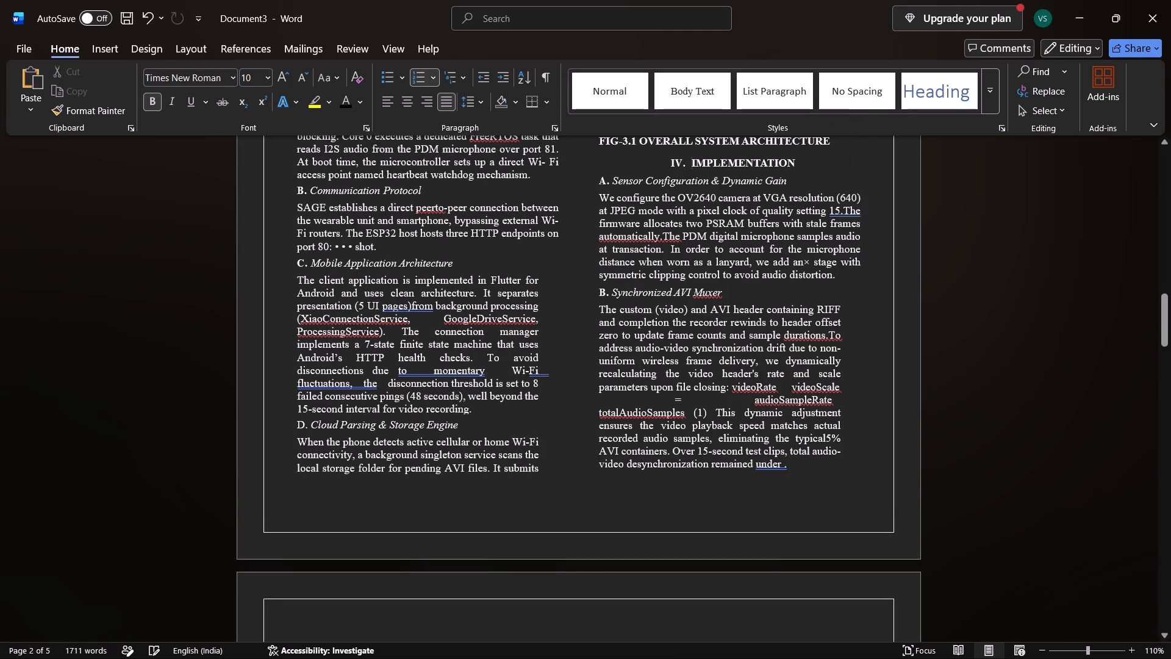
# Delete the empty line above the C. Android Dual Network Routing heading on the third page.
pyautogui.scroll(2, 596, 172)
pyautogui.scroll(-2, 596, 172)
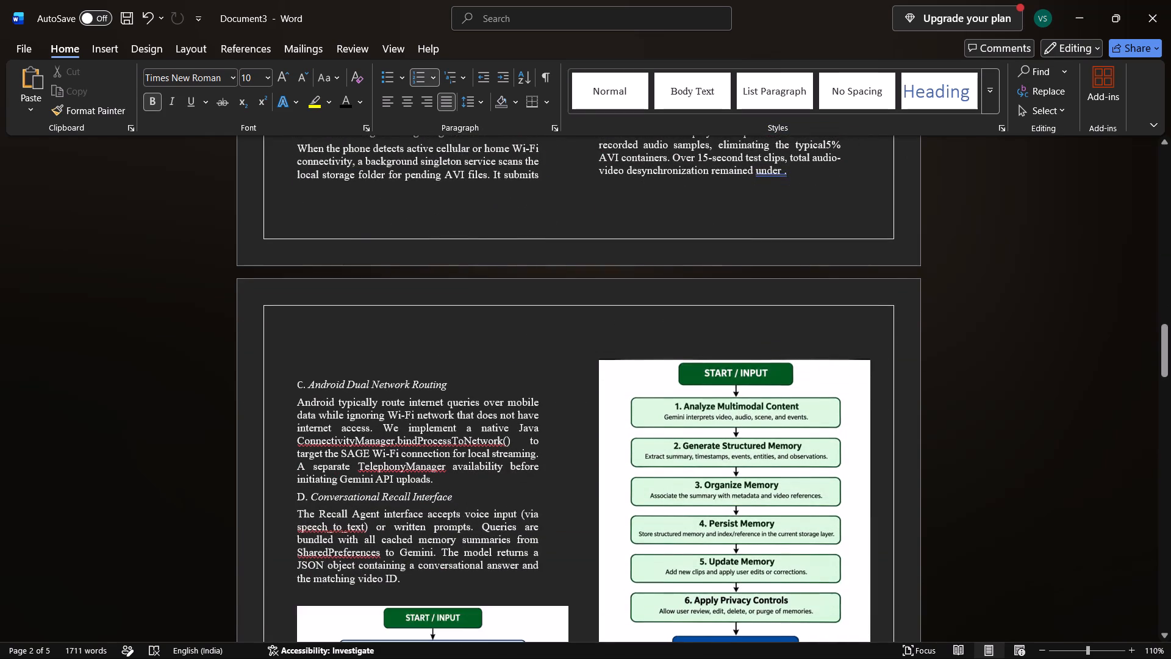
pyautogui.scroll(-1, 596, 172)
pyautogui.click(353, 211)
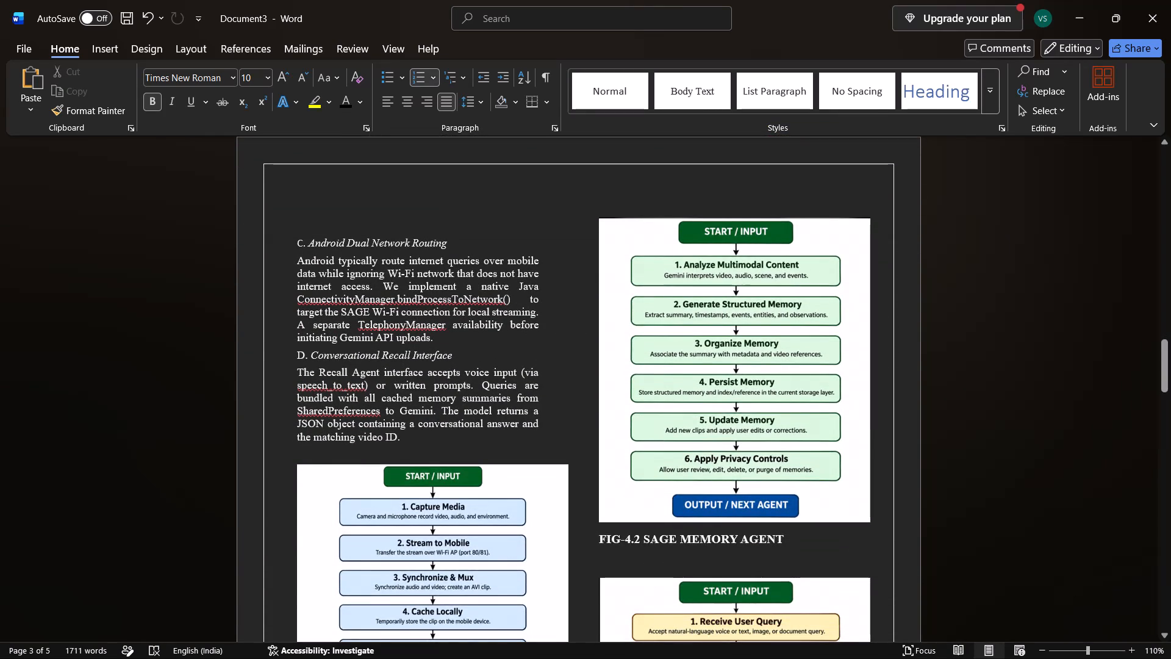
pyautogui.press('BackSpace')
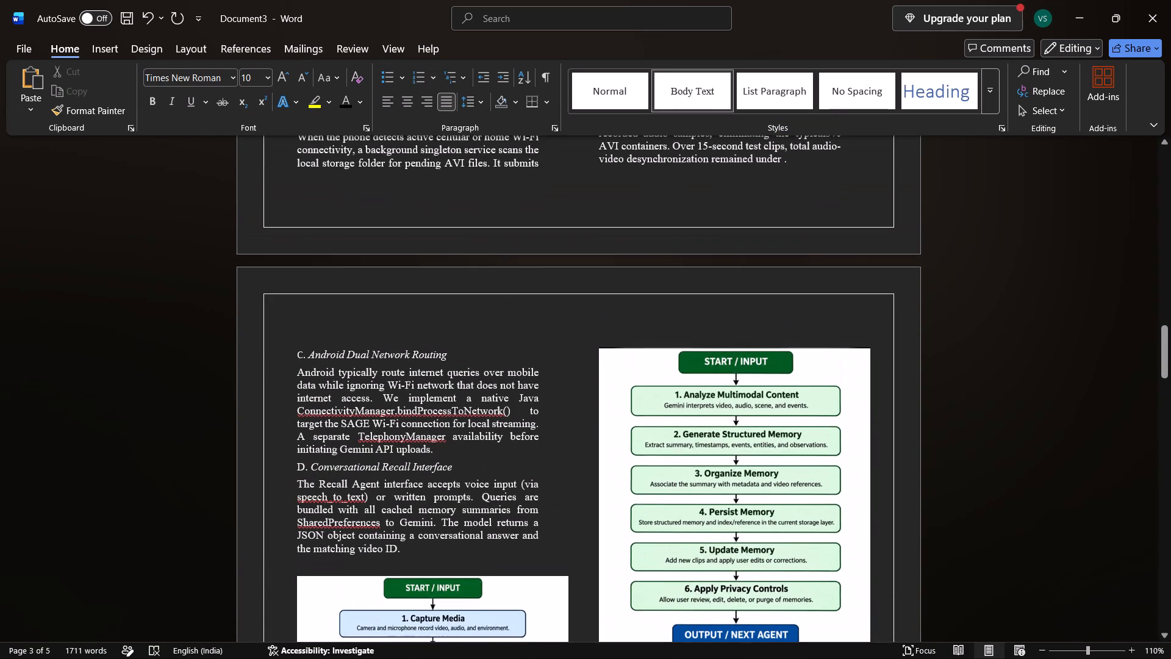
# Review the figures, captions and section layout from C. Android Dual Network Routing through the EVALUATION and CONCLUSION sections.
pyautogui.scroll(-2, 509, 391)
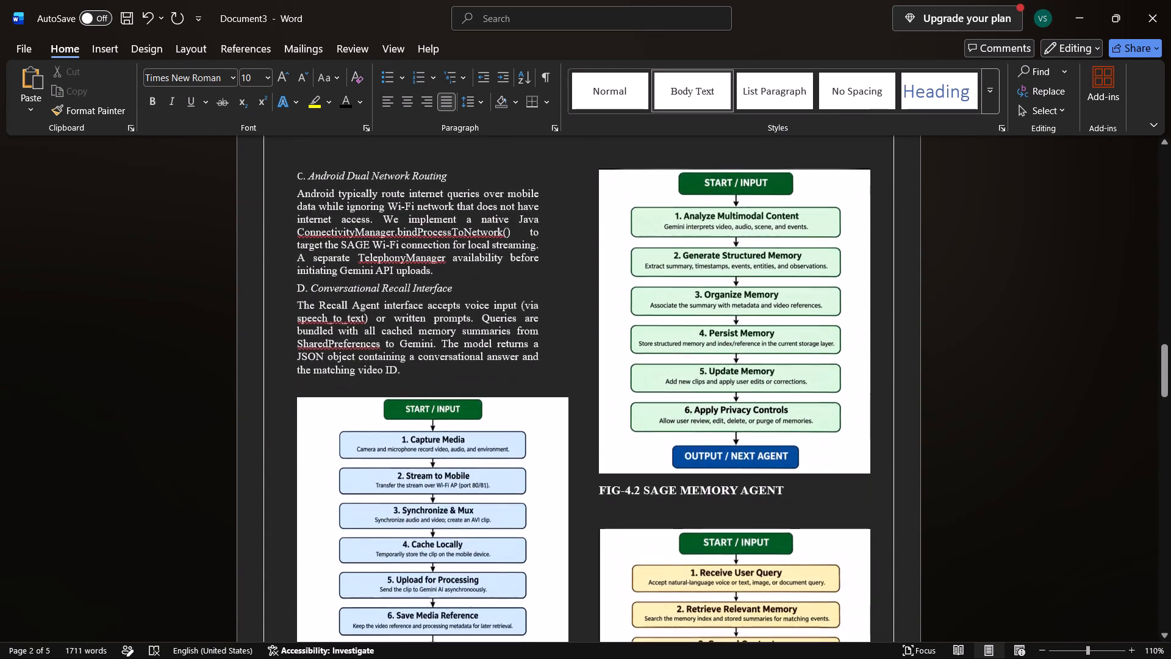
pyautogui.scroll(-2, 509, 391)
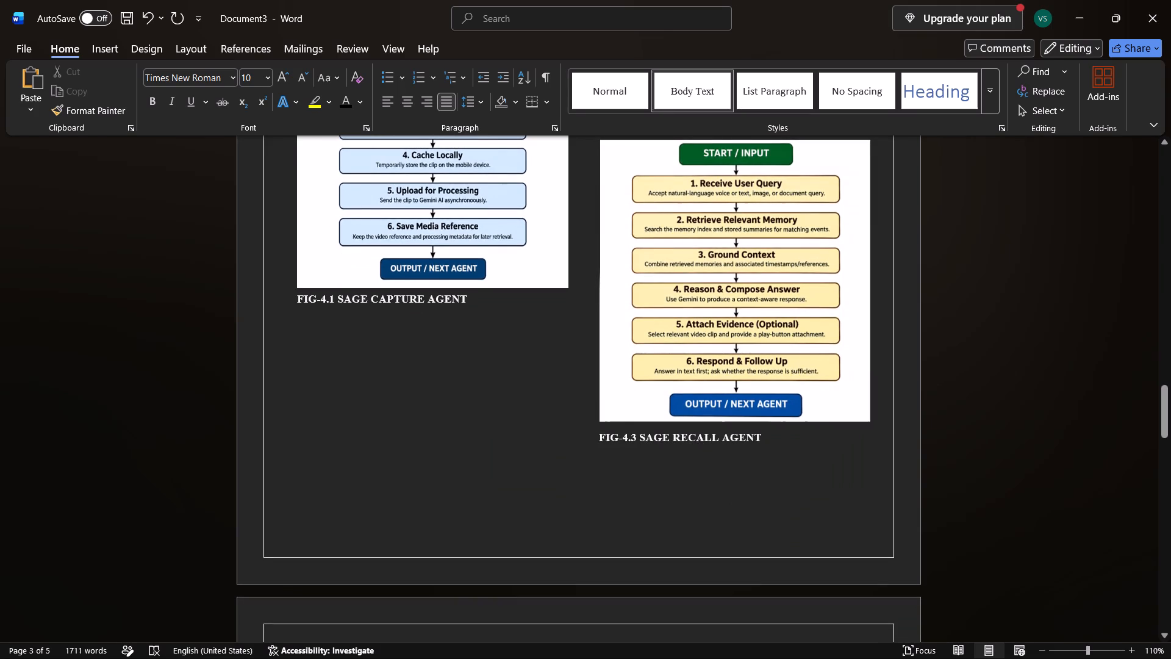
pyautogui.scroll(-3, 509, 391)
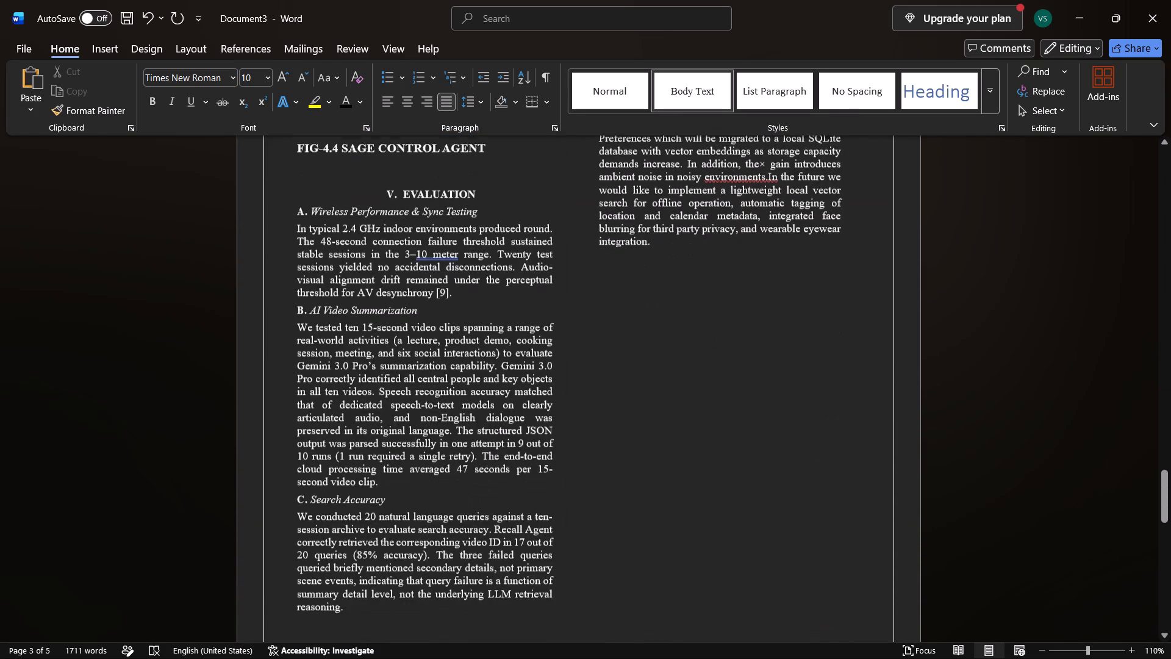
pyautogui.scroll(1, 509, 391)
pyautogui.scroll(-1, 493, 521)
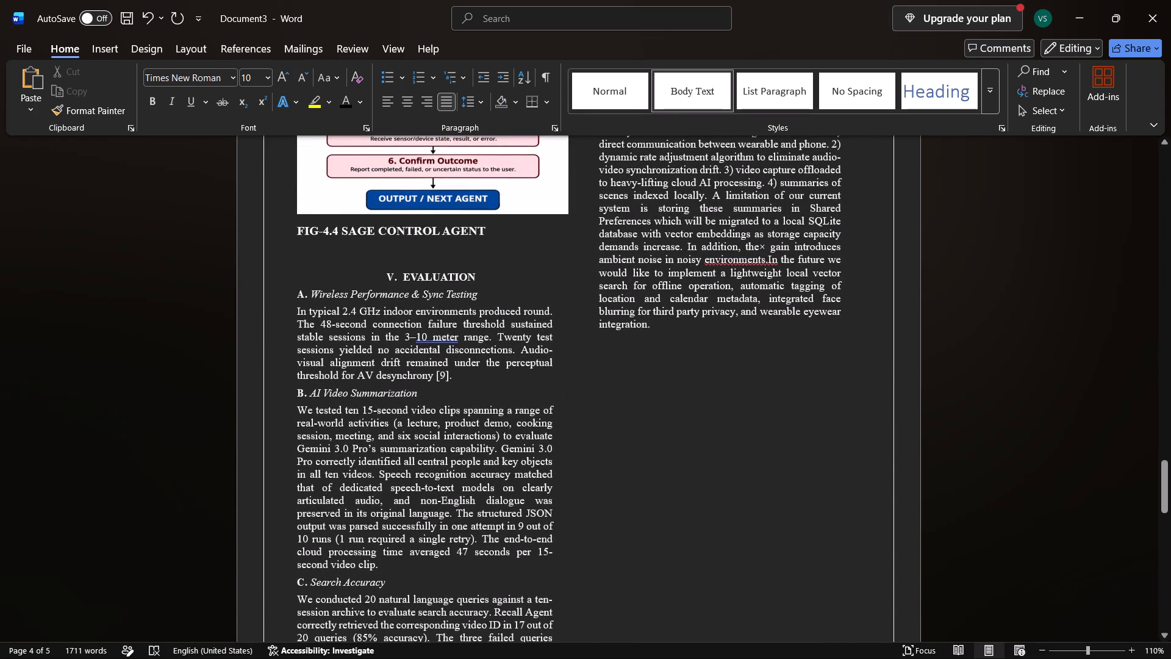
pyautogui.scroll(-1, 493, 521)
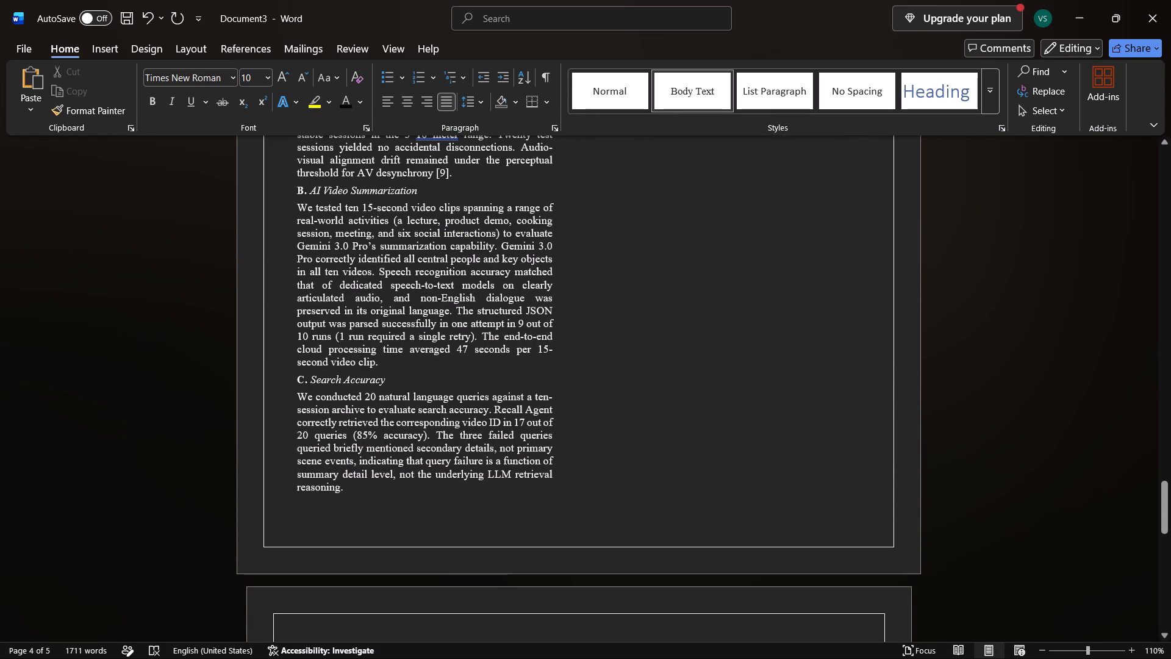
pyautogui.scroll(2, 429, 510)
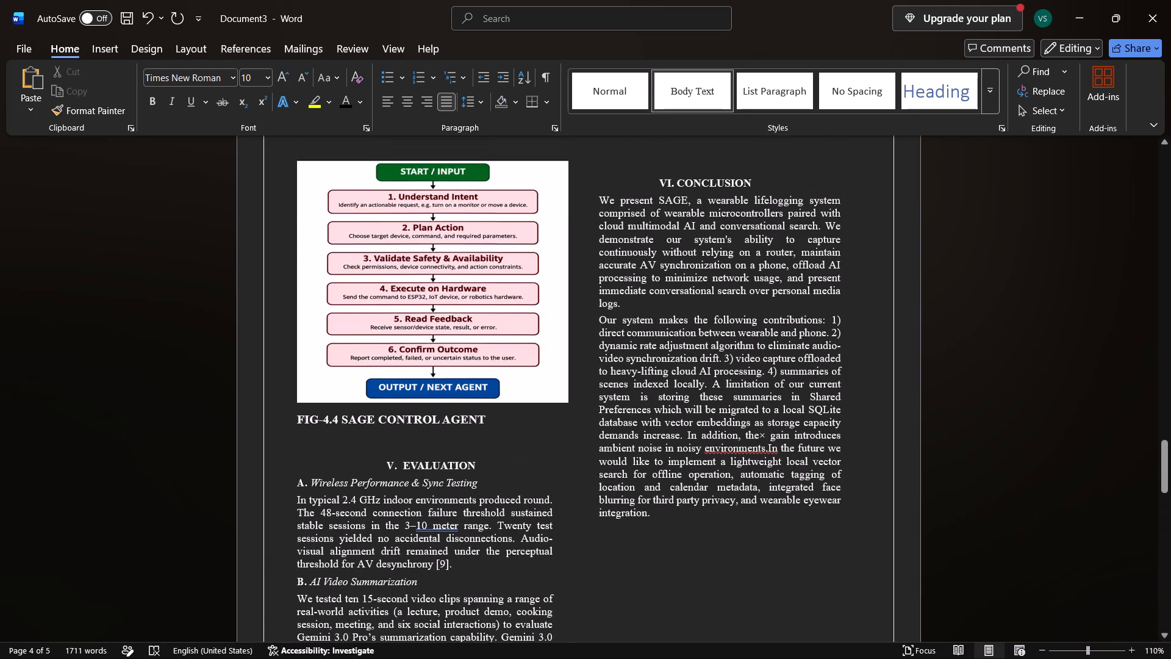
pyautogui.scroll(4, 429, 510)
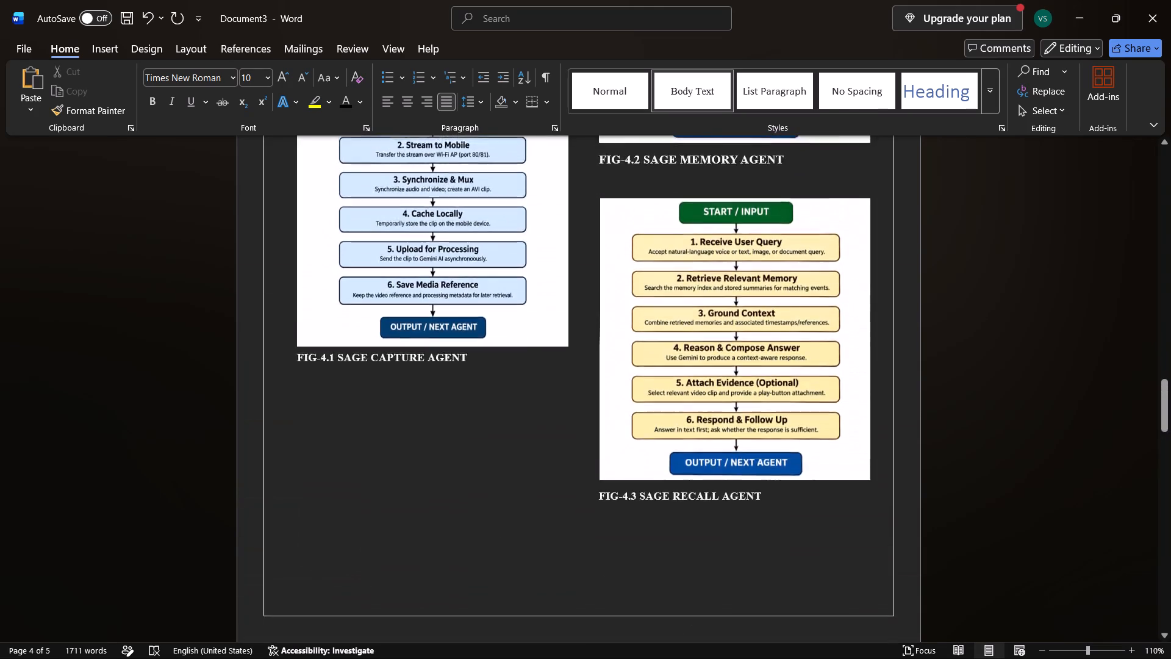
pyautogui.scroll(7, 429, 510)
pyautogui.scroll(-7, 429, 510)
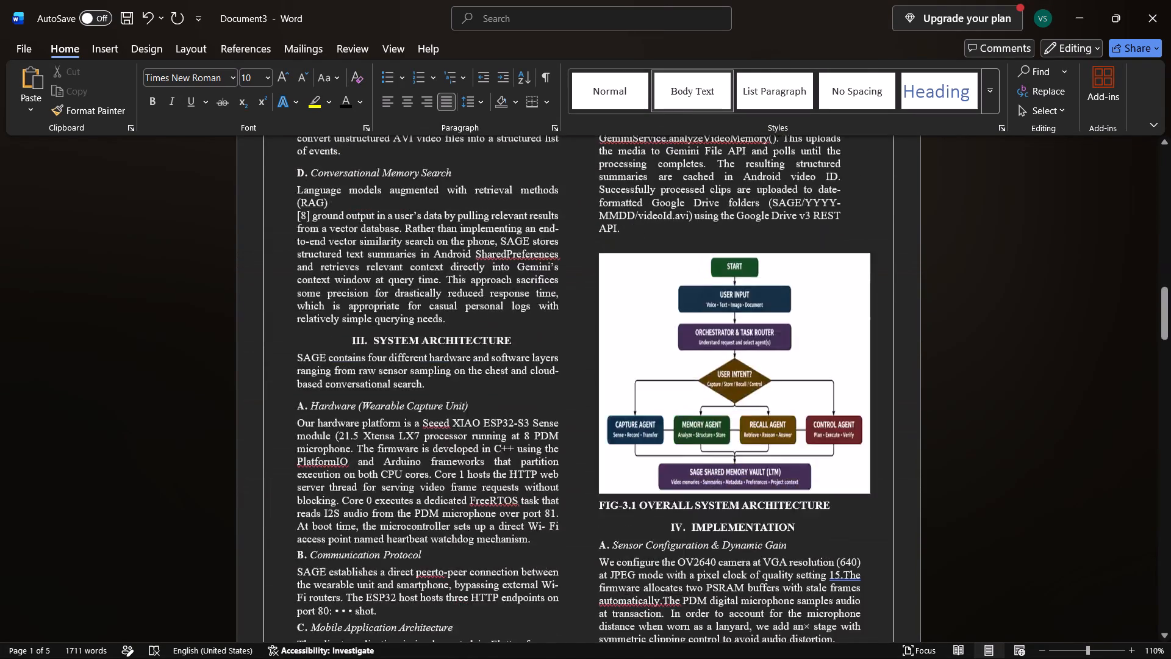
pyautogui.scroll(-6, 429, 510)
pyautogui.scroll(1, 429, 510)
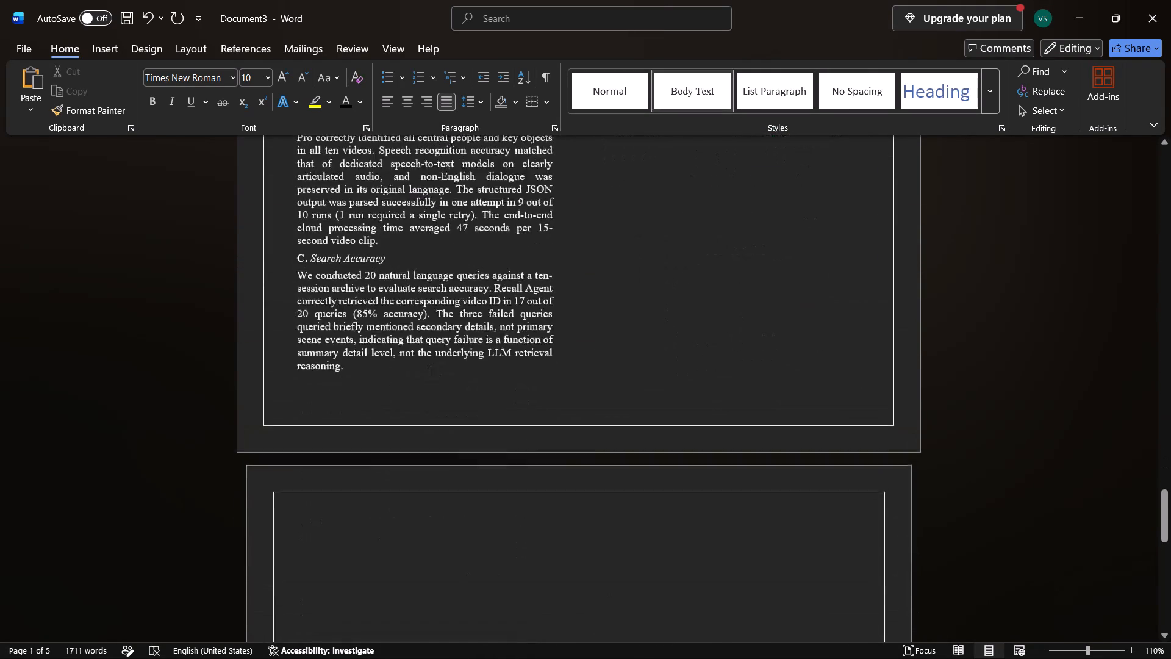
pyautogui.scroll(2, 429, 510)
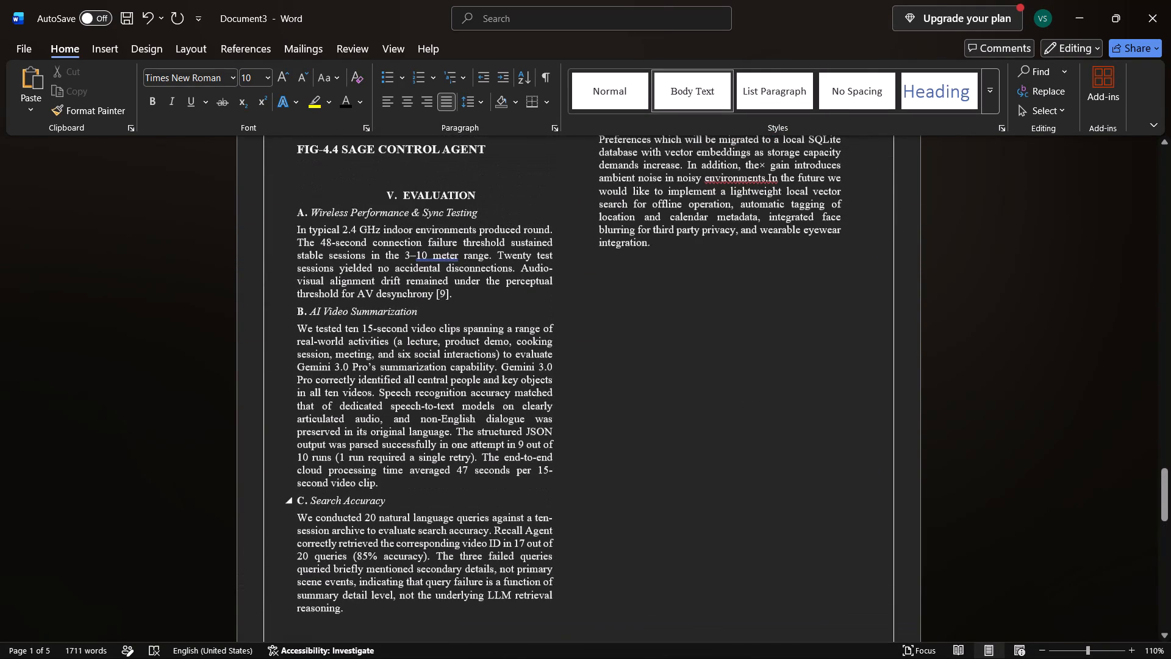
# Check the whole paper's layout, going back to the Abstract and reading through the headings, figures and captions up to VI. CONCLUSION.
pyautogui.scroll(1, 429, 510)
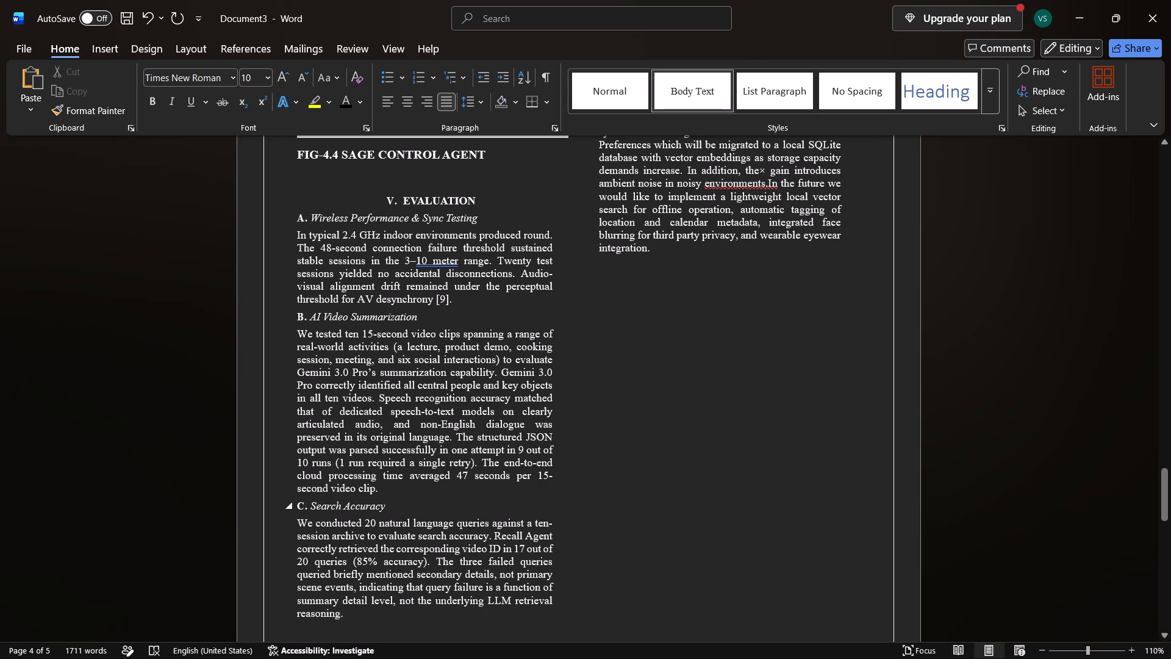
pyautogui.scroll(3, 384, 593)
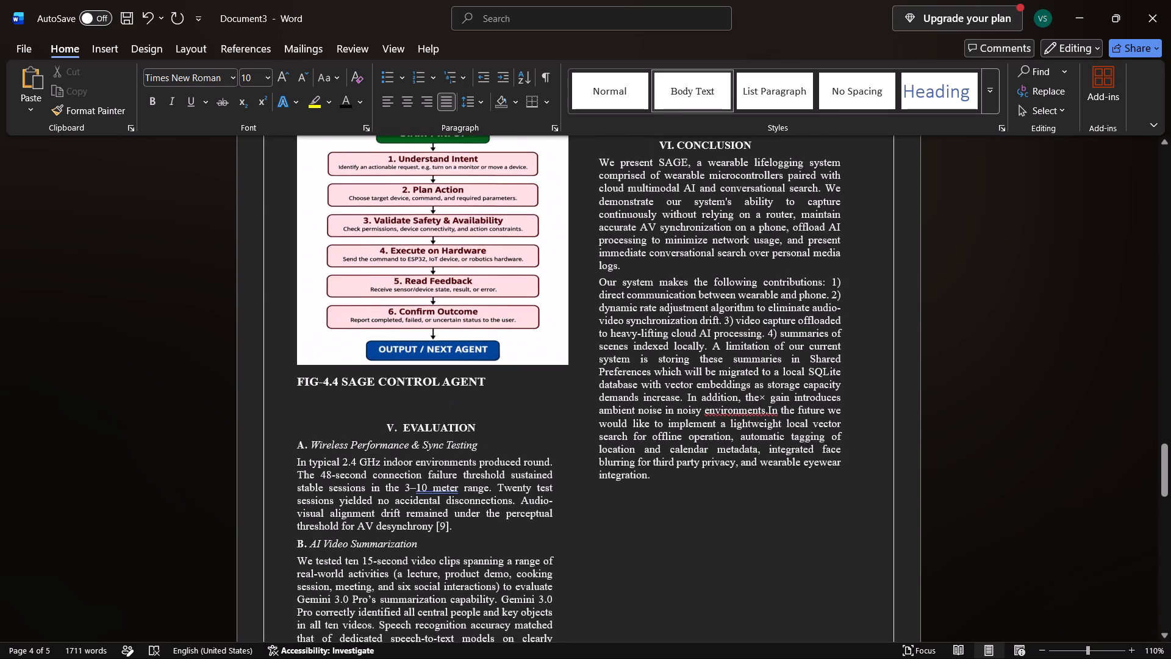
pyautogui.scroll(4, 384, 593)
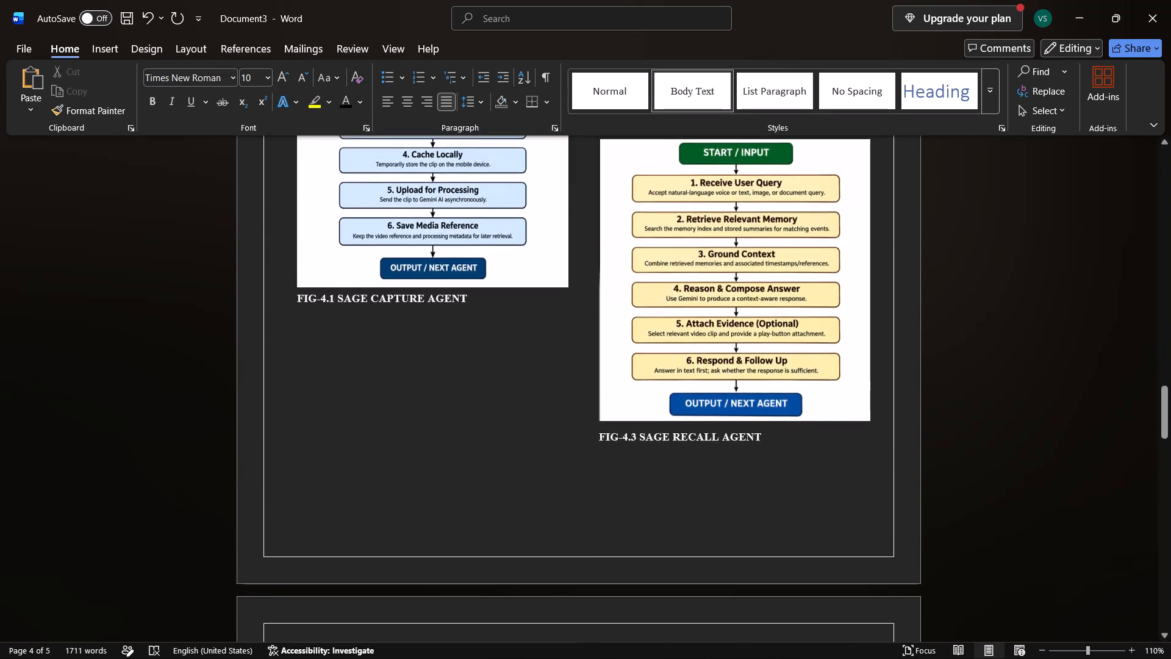
pyautogui.scroll(4, 384, 593)
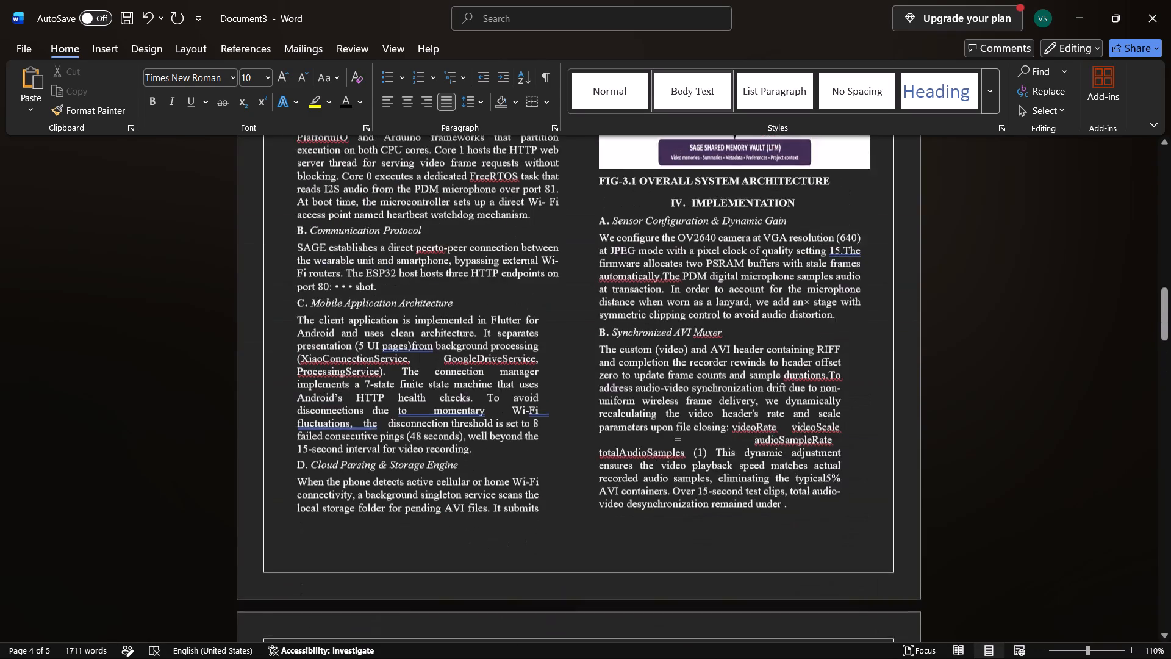
pyautogui.scroll(3, 384, 593)
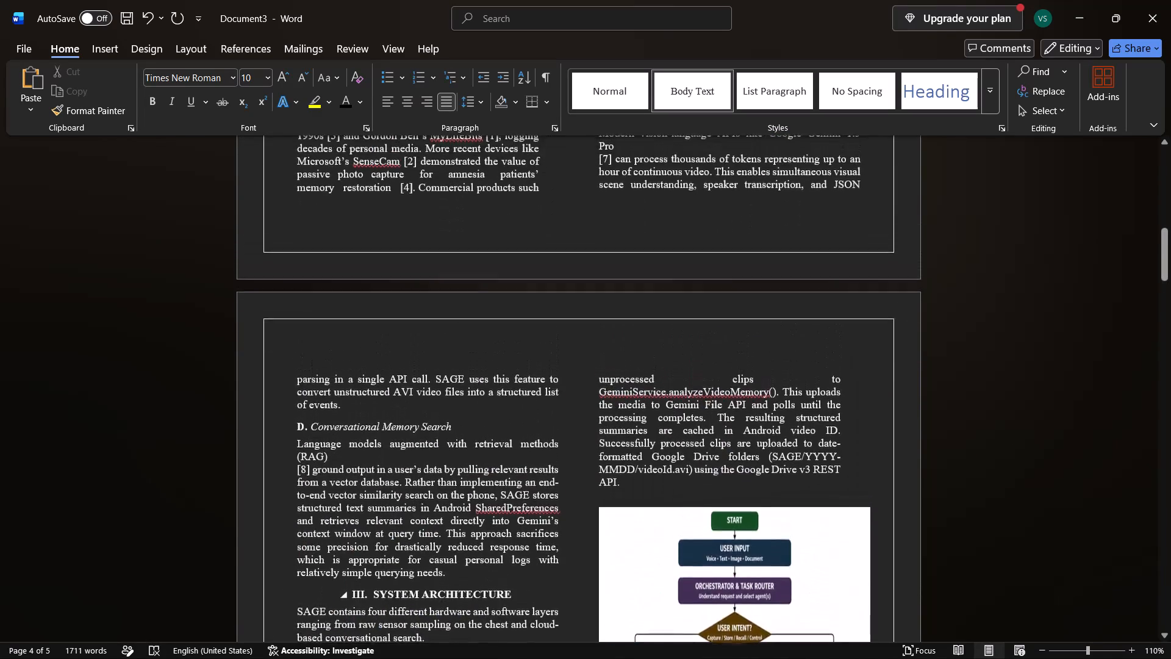
pyautogui.scroll(1, 384, 593)
pyautogui.scroll(-1, 384, 593)
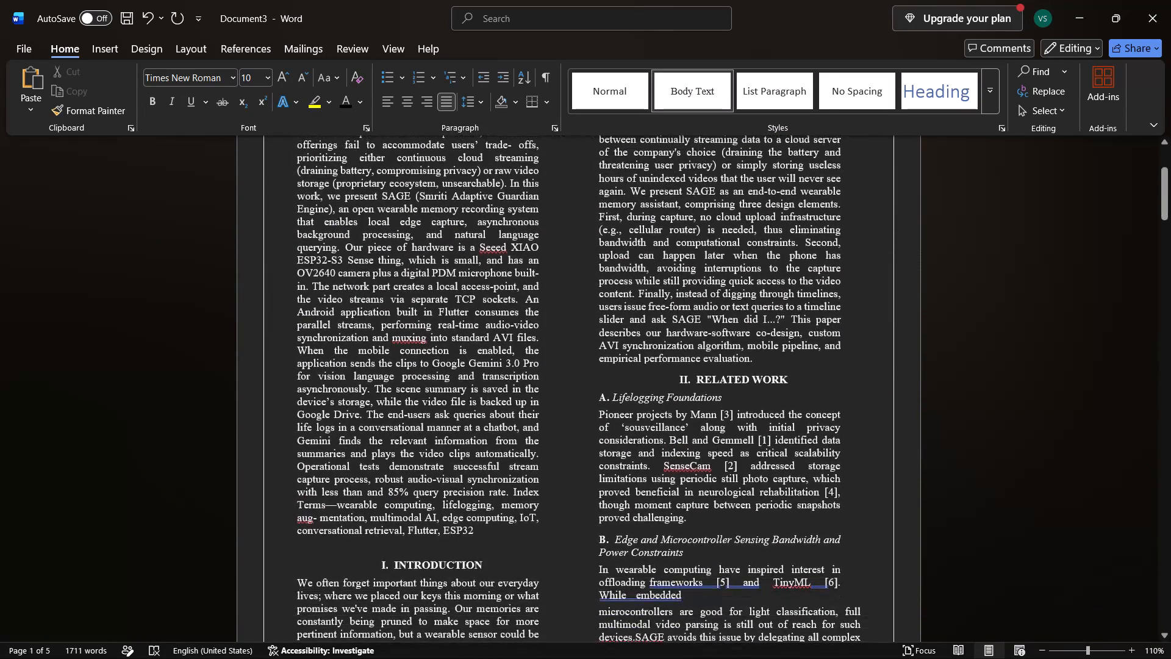
pyautogui.scroll(-1, 384, 593)
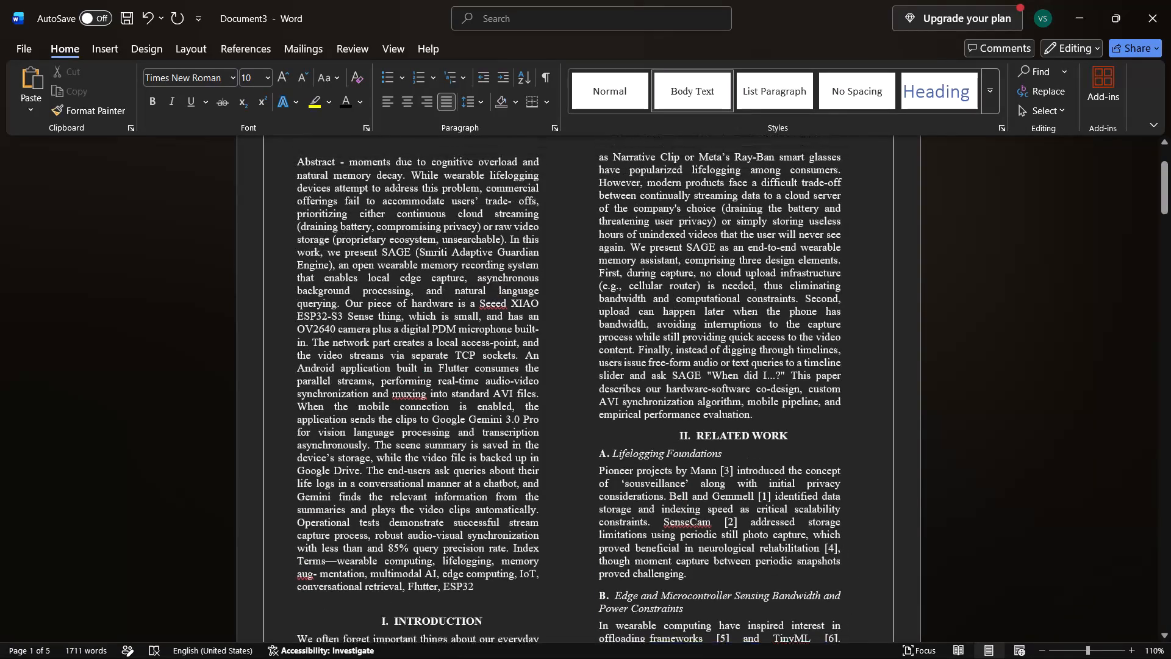
pyautogui.scroll(-1, 384, 593)
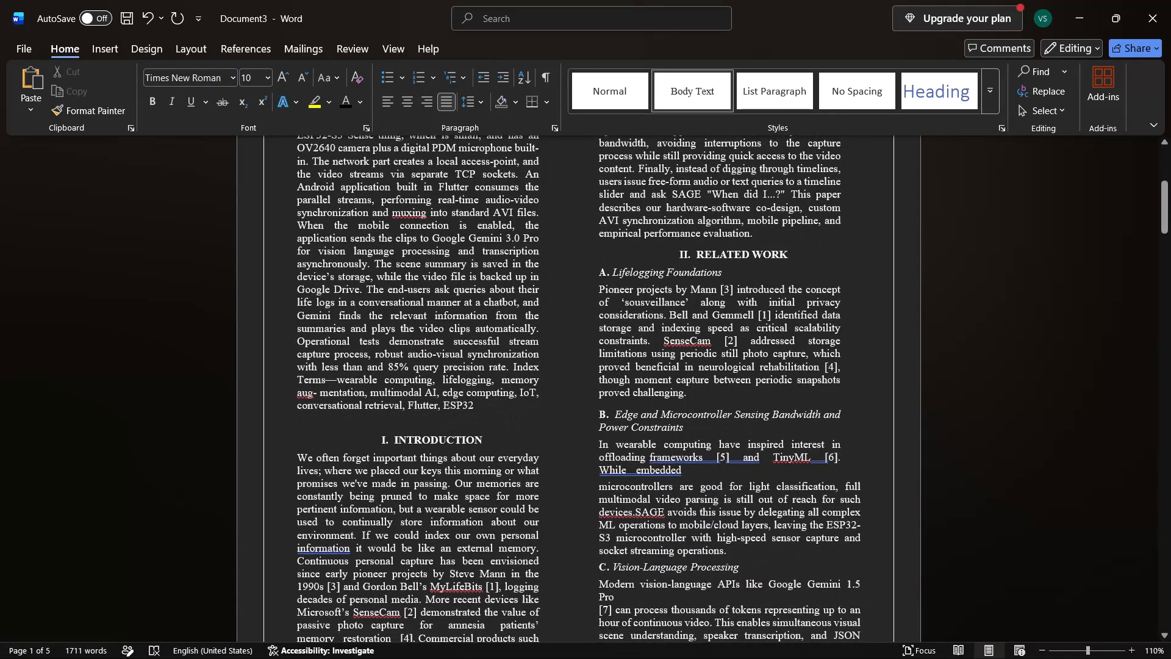
pyautogui.scroll(-1, 526, 458)
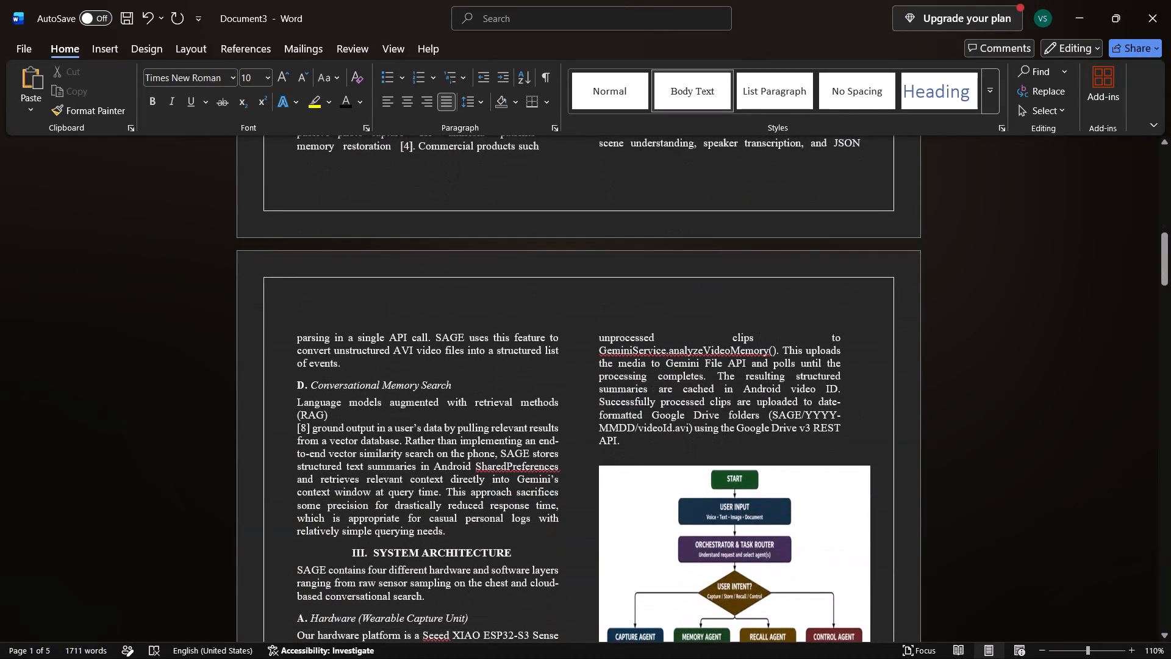
pyautogui.scroll(-3, 526, 458)
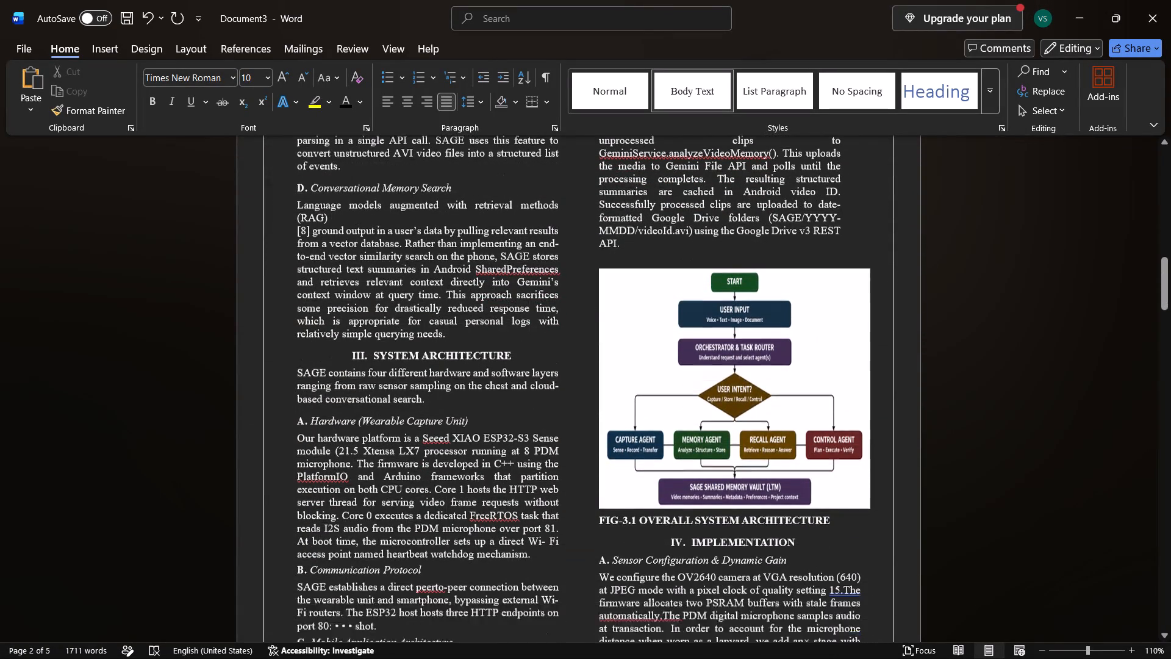
pyautogui.scroll(-4, 526, 458)
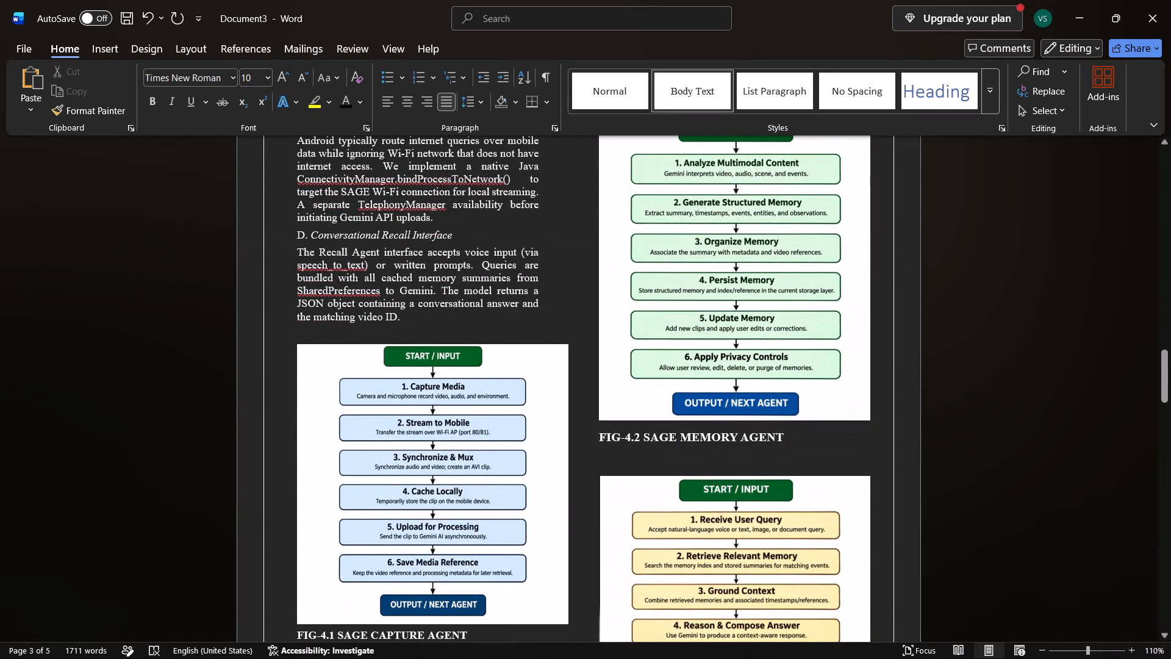
pyautogui.scroll(-3, 526, 458)
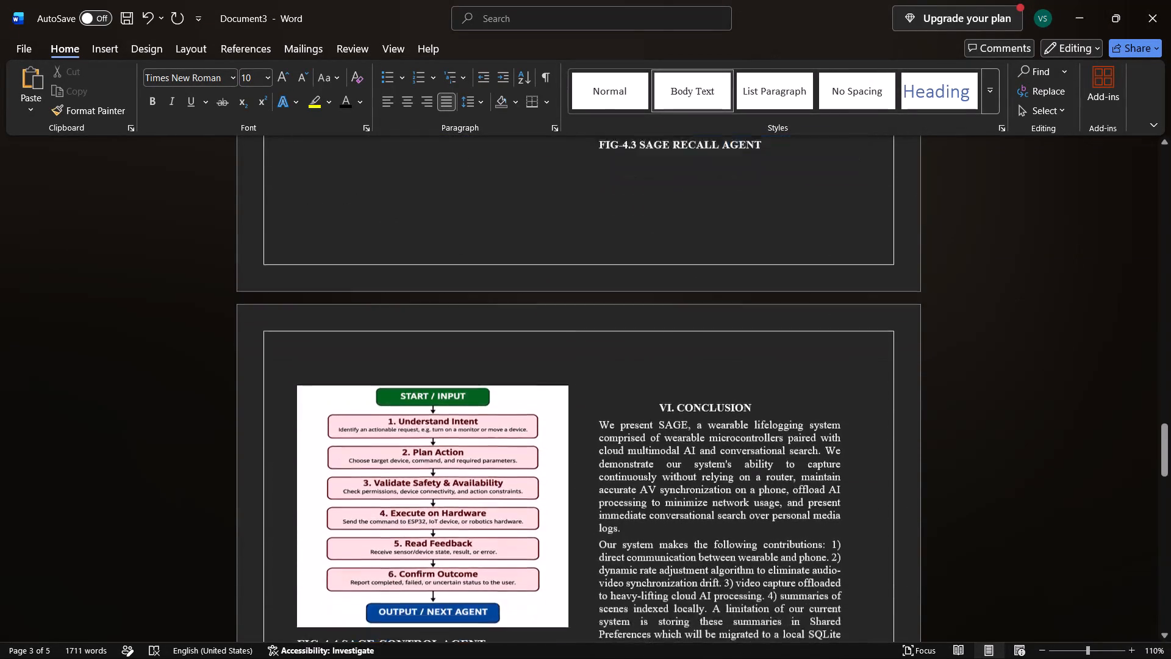
pyautogui.scroll(-3, 526, 458)
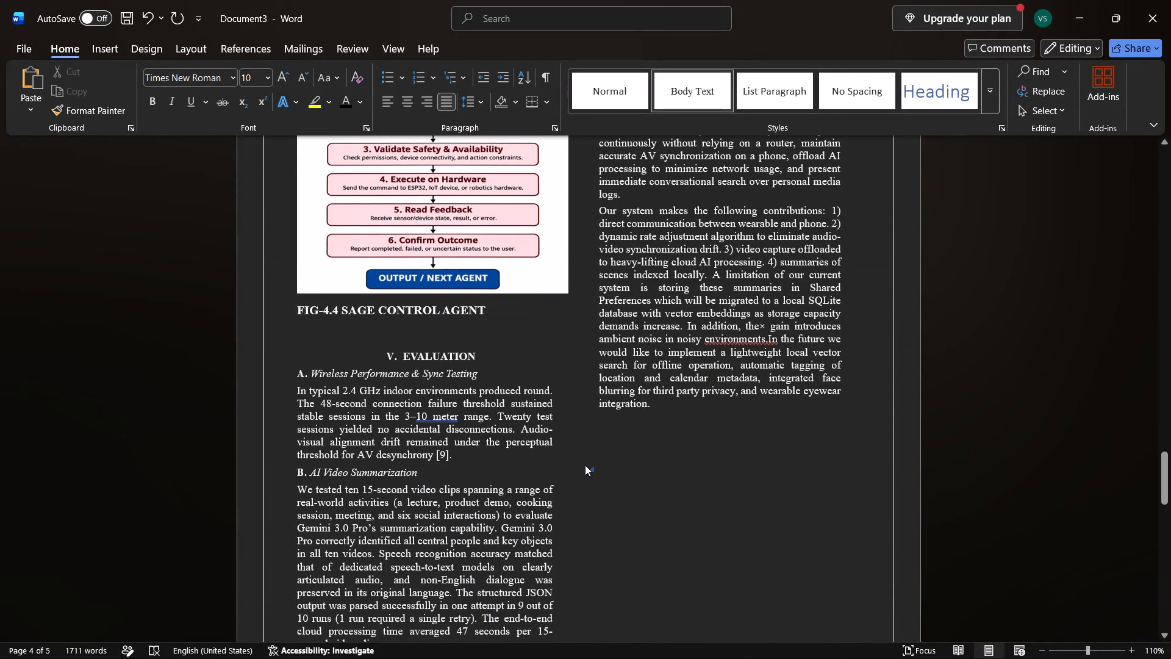
pyautogui.hotkey('alt', 'Tab')
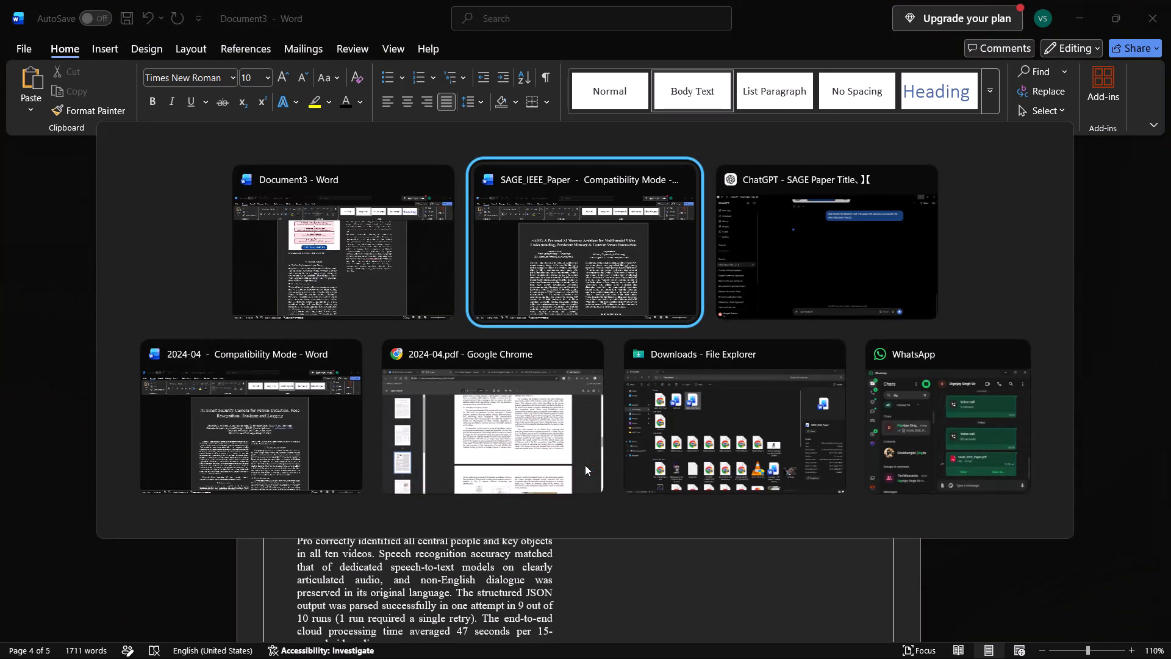
pyautogui.hotkey('alt', 'Tab')
pyautogui.hotkey('alt', 'Tab')
pyautogui.hotkey('alt', 'Tab')
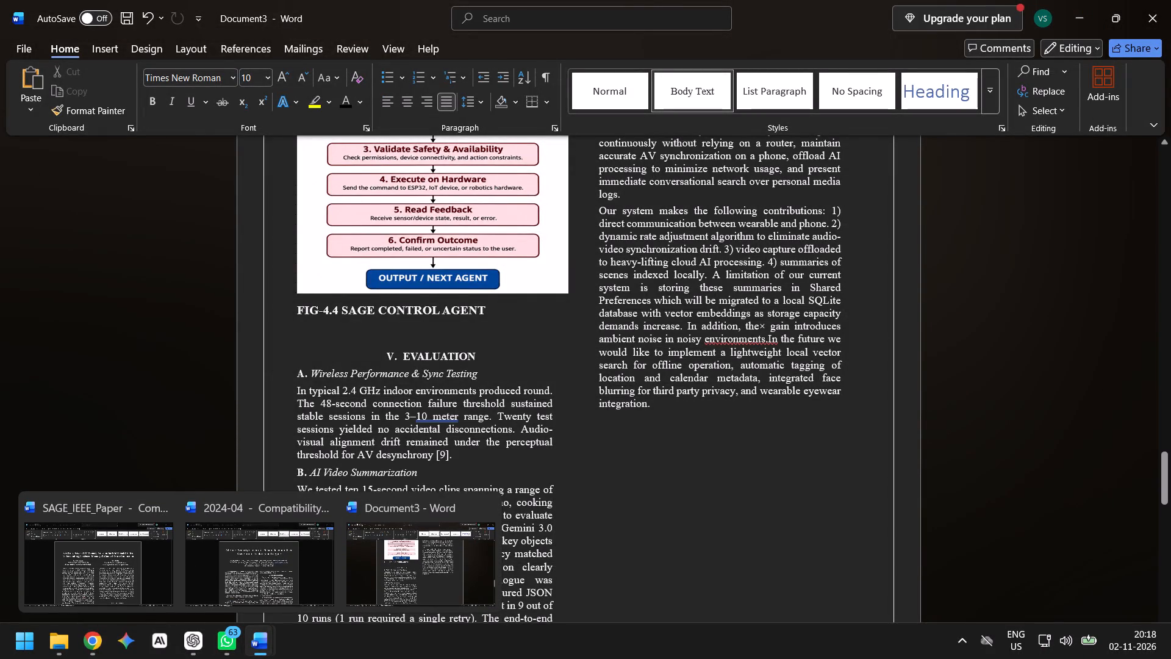
# Review the headings, figures and text layout of Document3 from the Evaluation section back to the first pages.
pyautogui.scroll(-2, 462, 331)
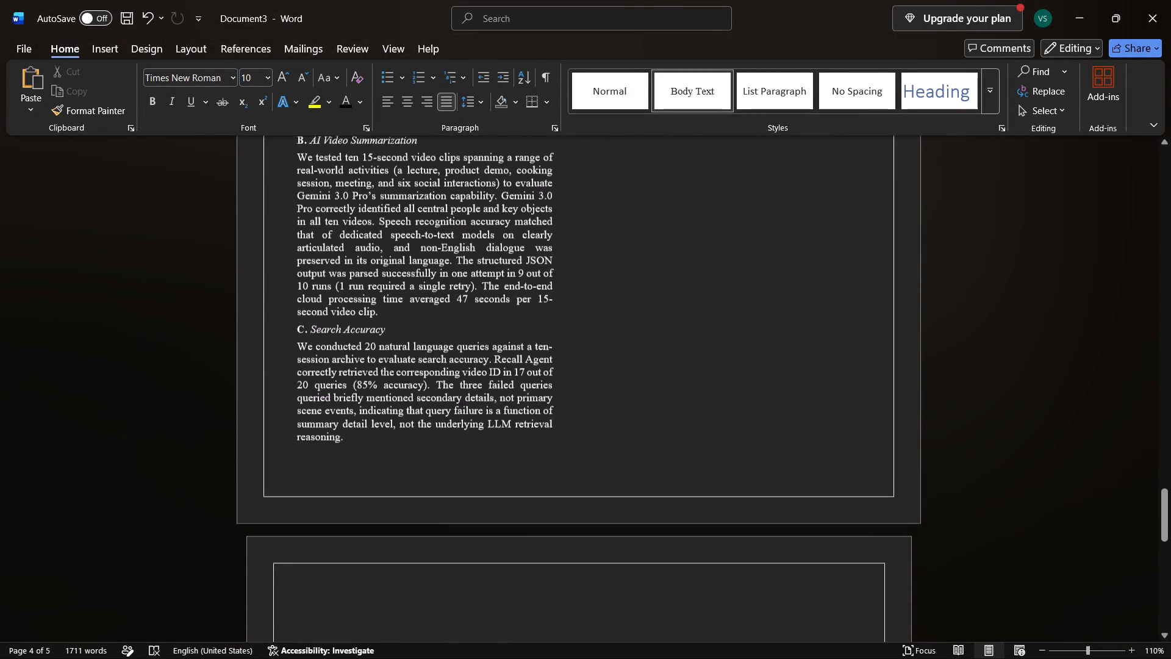
pyautogui.scroll(2, 462, 331)
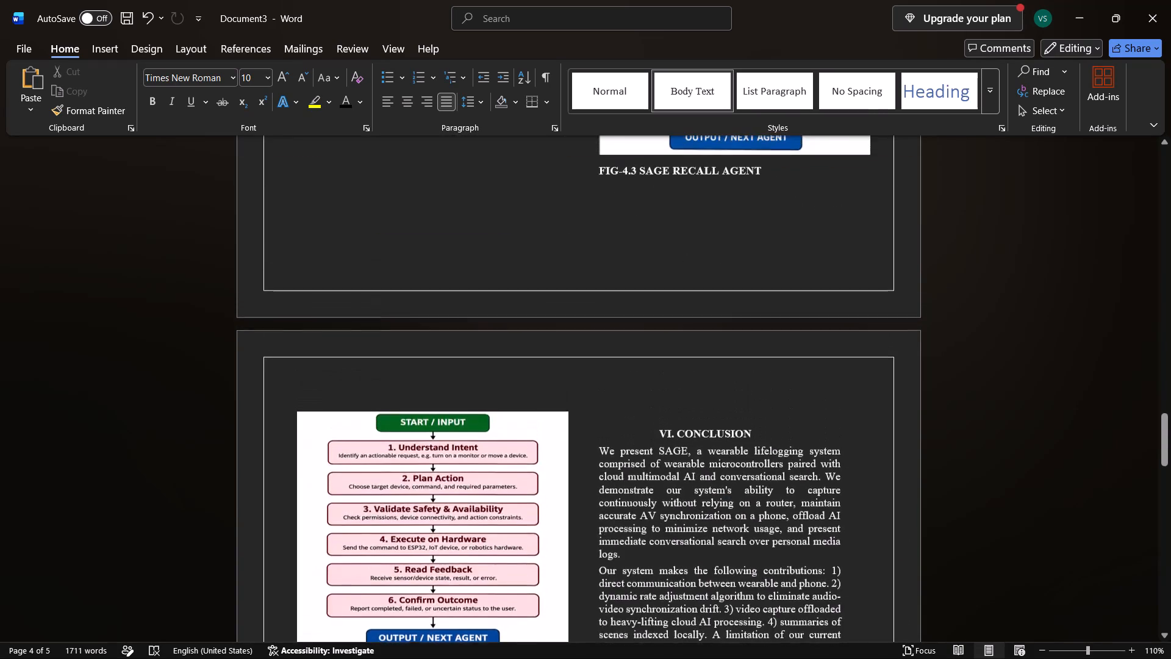
pyautogui.scroll(5, 462, 331)
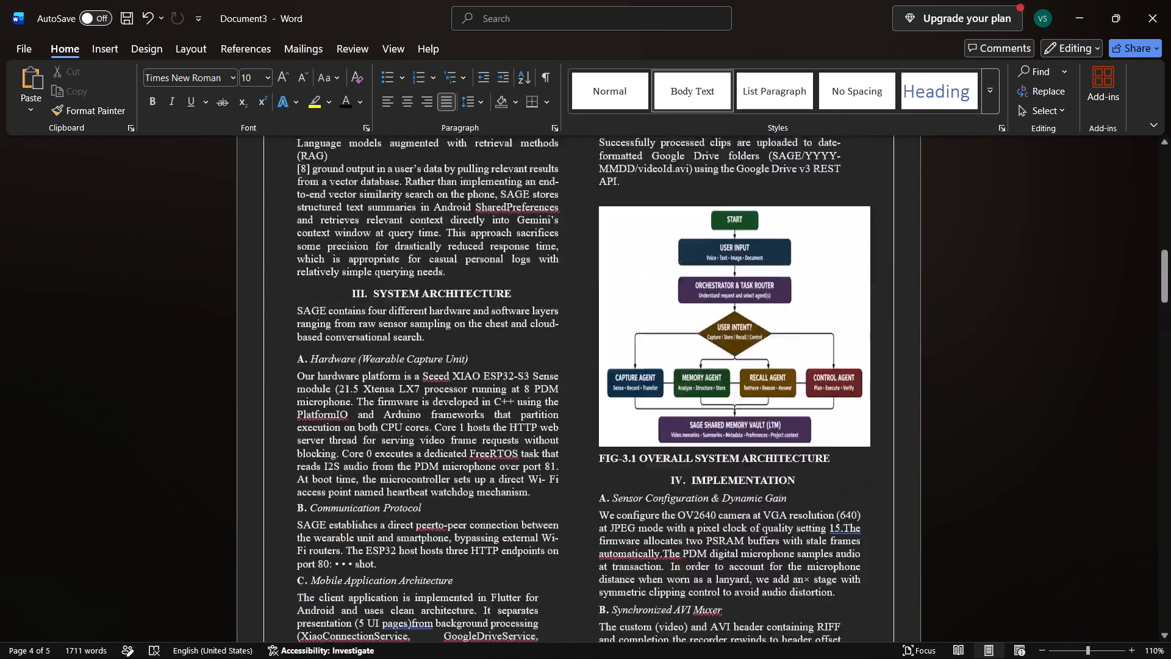
pyautogui.scroll(1, 462, 331)
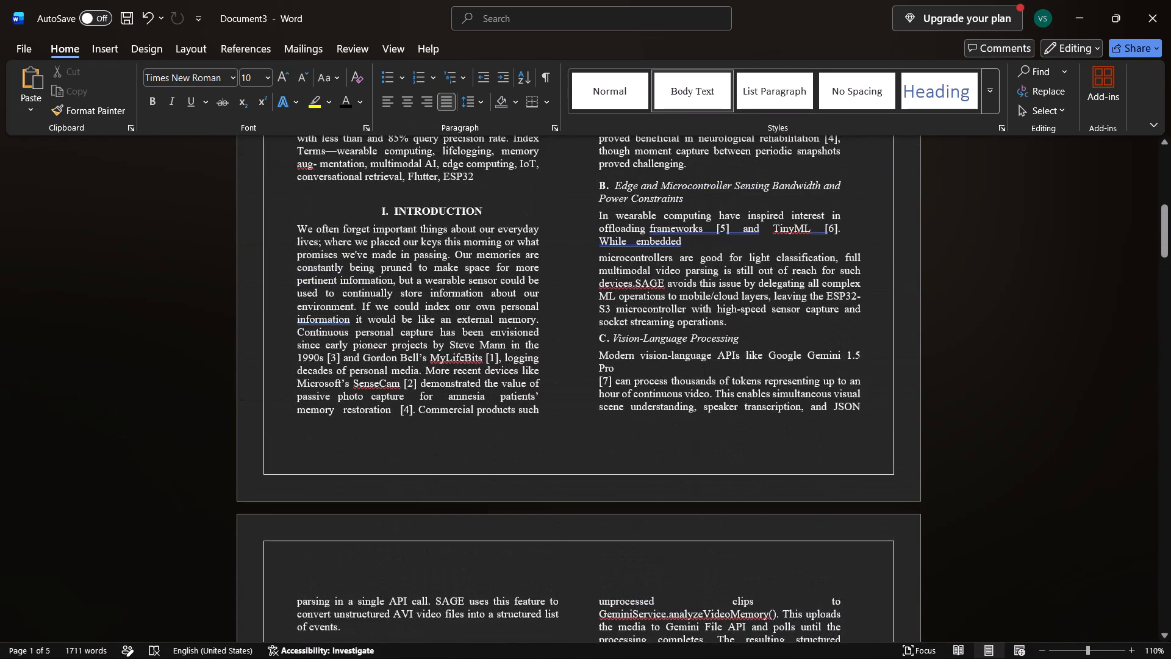
pyautogui.scroll(1, 462, 331)
pyautogui.scroll(-3, 462, 331)
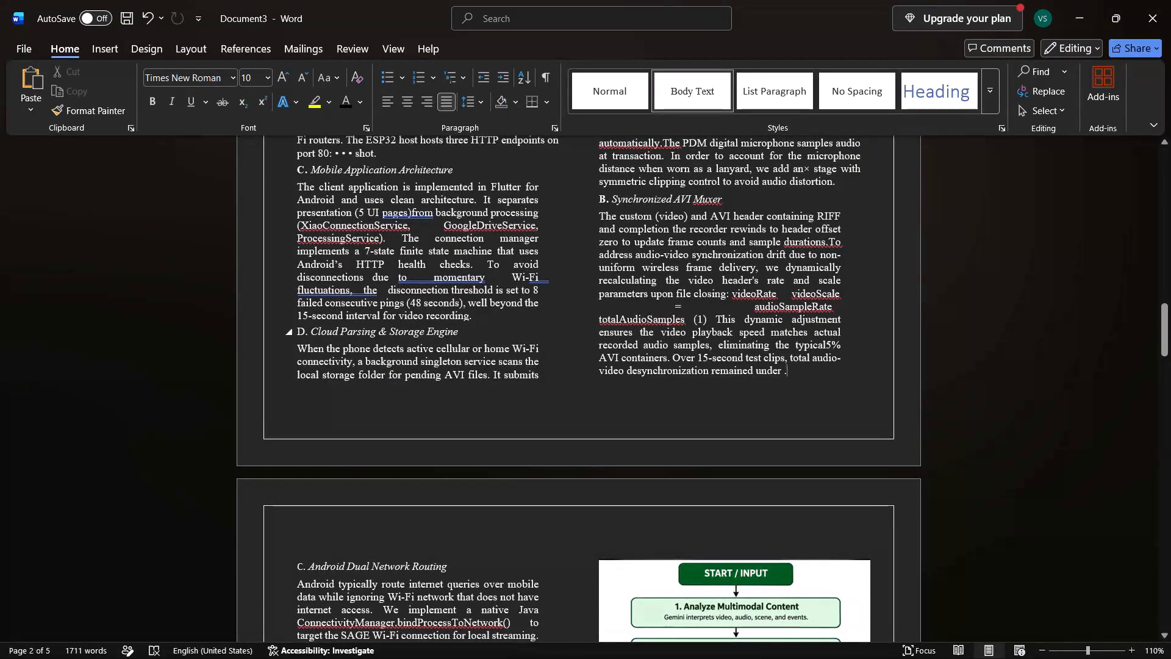
# Bold the D. label of the Cloud Parsing & Storage Engine heading on the second page.
pyautogui.scroll(2, 462, 331)
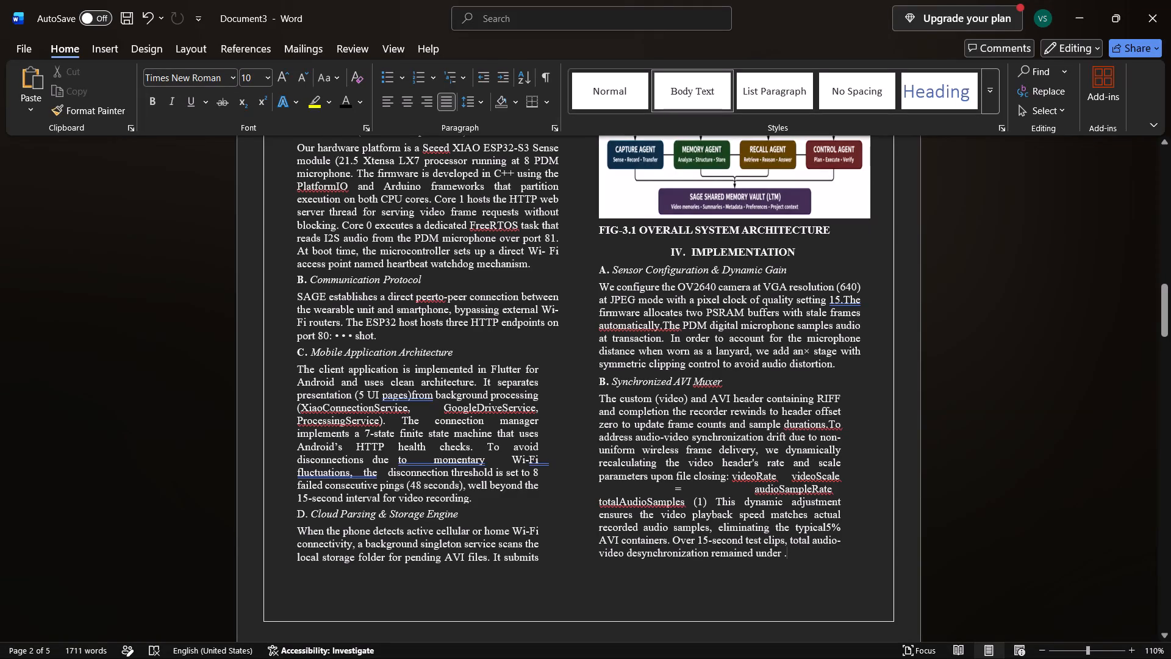
pyautogui.moveTo(309, 516); pyautogui.dragTo(296, 517)
pyautogui.click(306, 482)
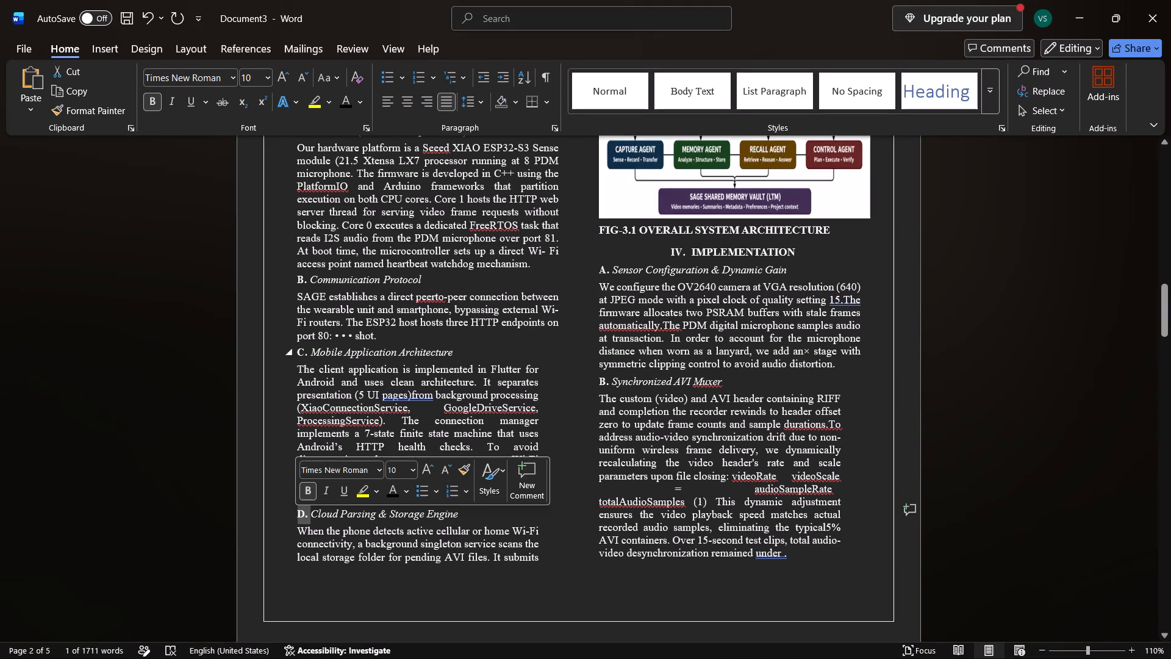
# Check the formatting of the letter labels on the subheadings under III. SYSTEM ARCHITECTURE and IV. IMPLEMENTATION.
pyautogui.moveTo(307, 355); pyautogui.dragTo(296, 353)
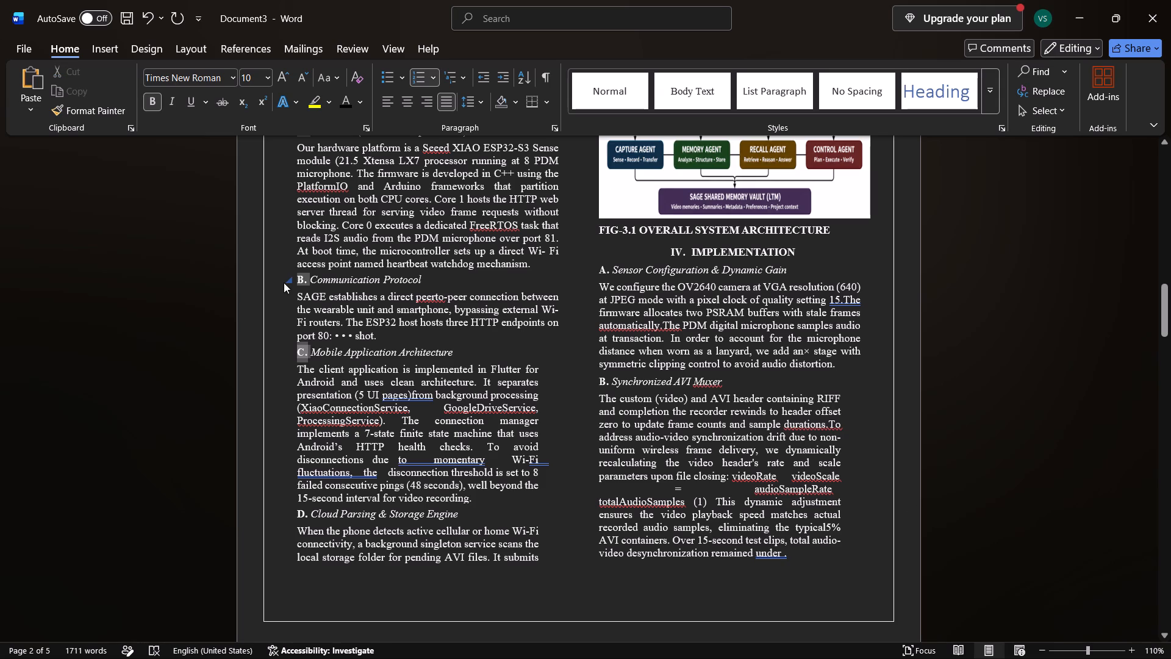
pyautogui.scroll(1, 332, 347)
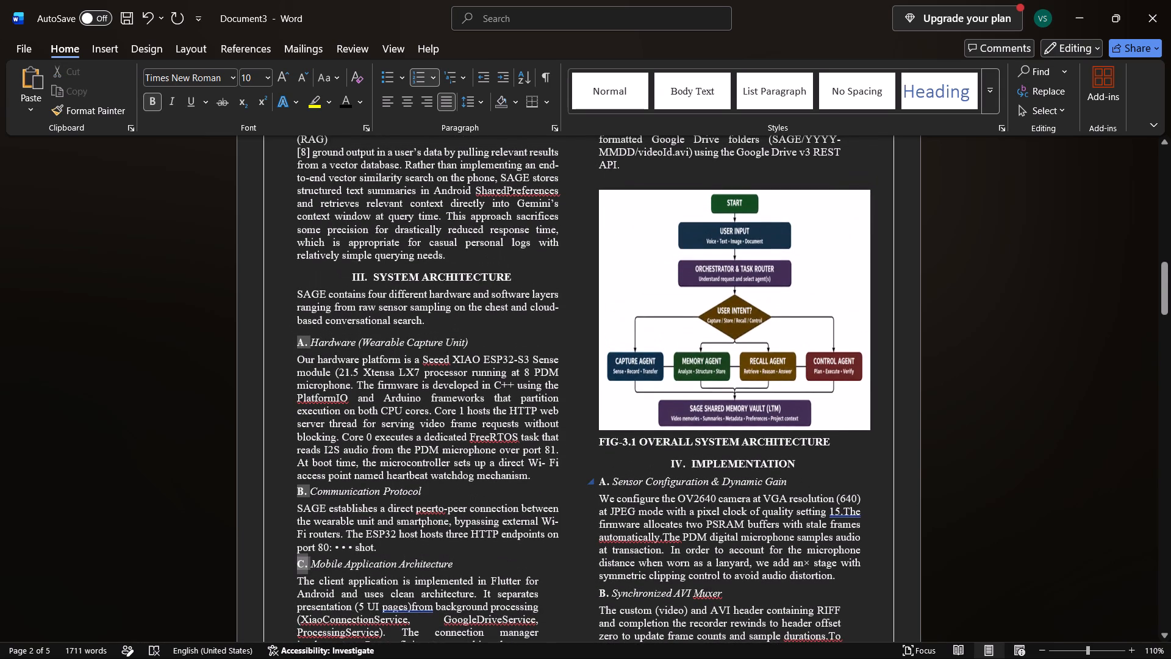
pyautogui.moveTo(609, 481); pyautogui.dragTo(602, 481)
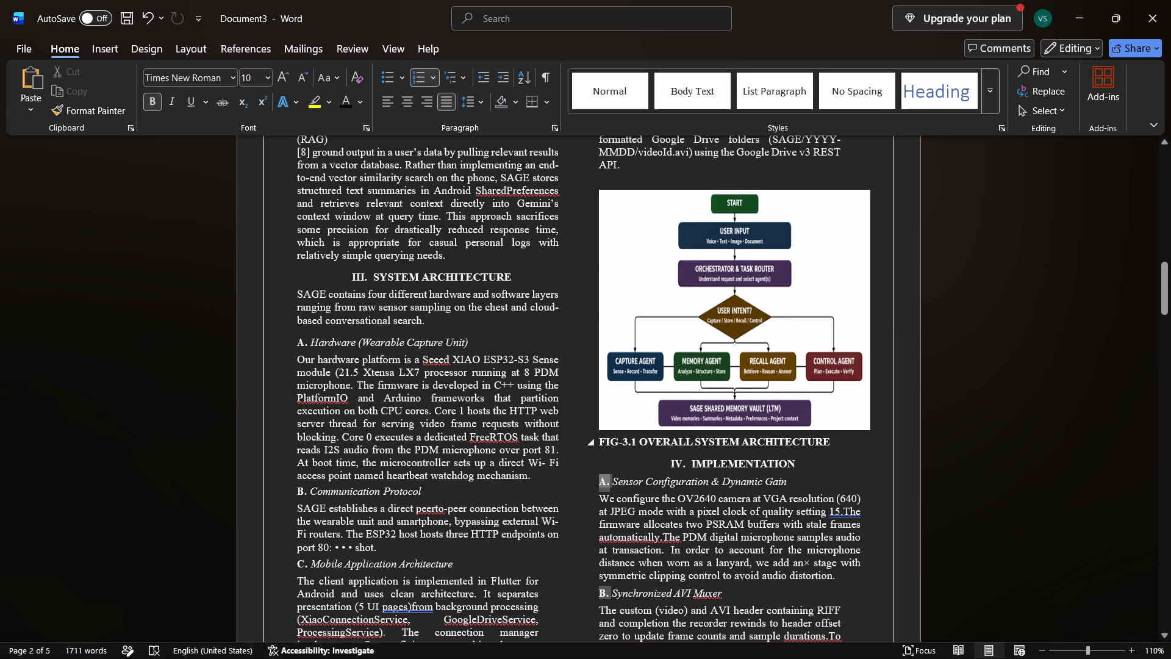
# Bold the C. label of the Android Dual Network Routing heading and set its font to Times New Roman.
pyautogui.scroll(-4, 654, 518)
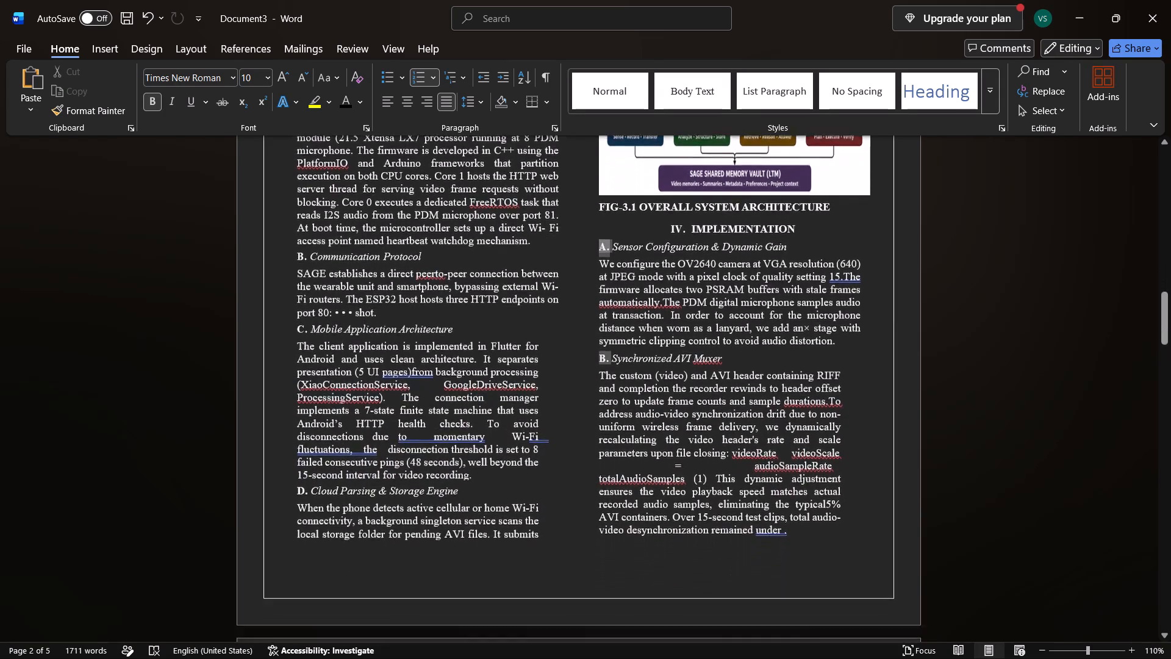
pyautogui.scroll(-2, 654, 518)
pyautogui.moveTo(304, 491); pyautogui.dragTo(304, 491)
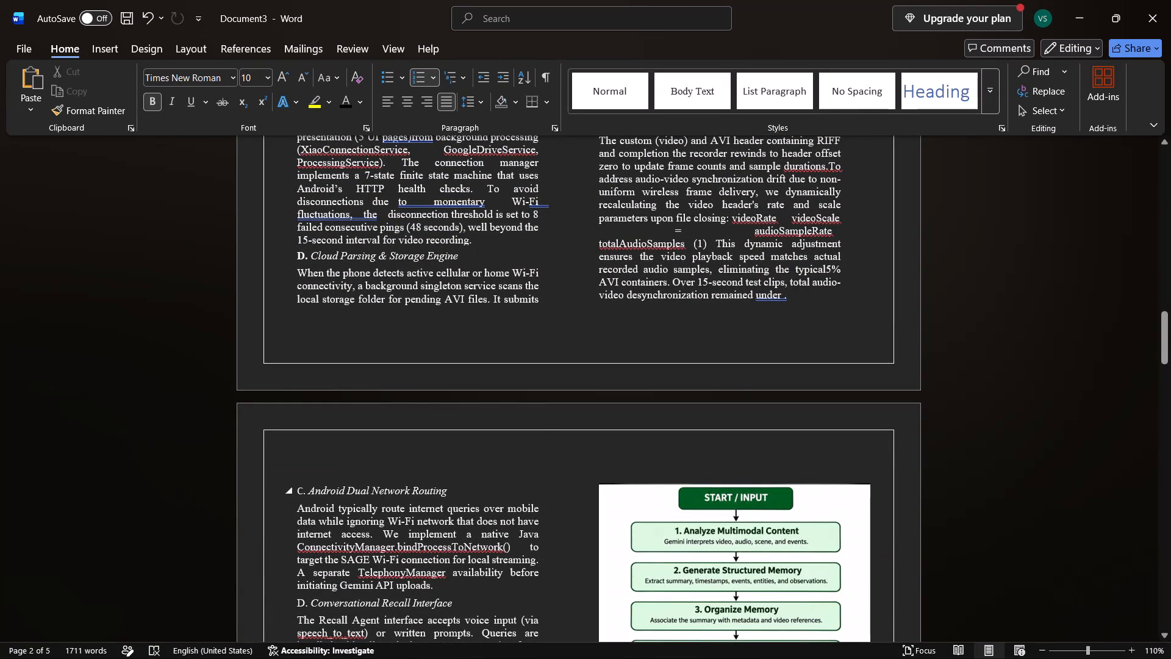
pyautogui.moveTo(304, 491); pyautogui.dragTo(293, 491)
pyautogui.click(299, 471)
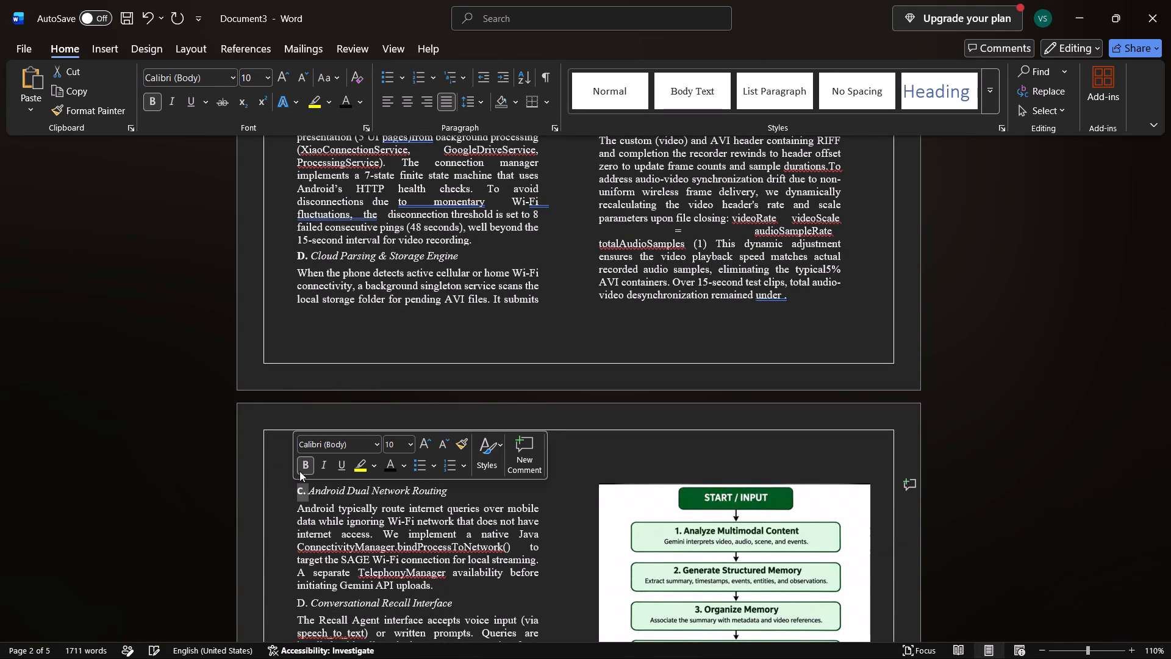
pyautogui.click(346, 446)
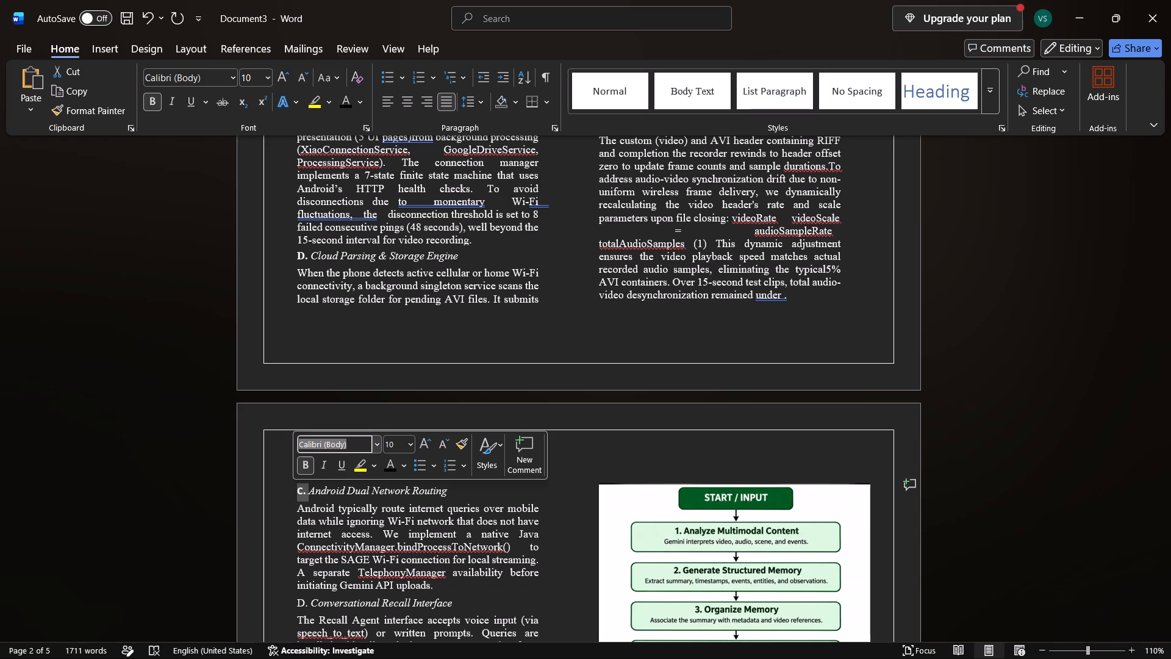
pyautogui.press('BackSpace')
pyautogui.press('t')
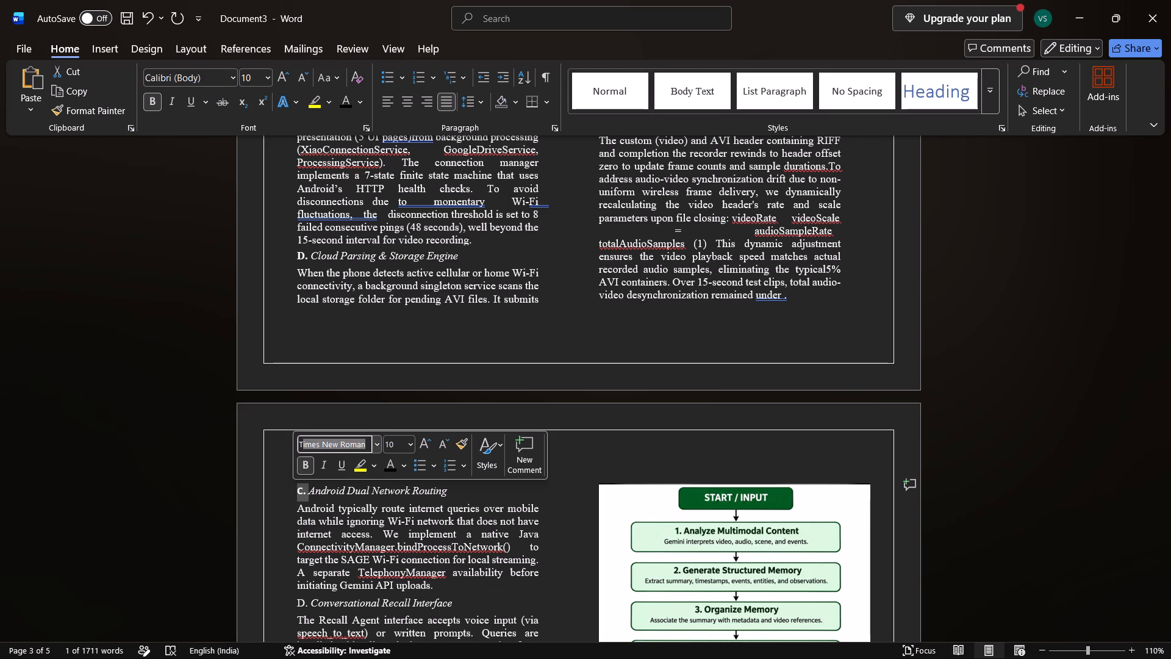
pyautogui.press('Return')
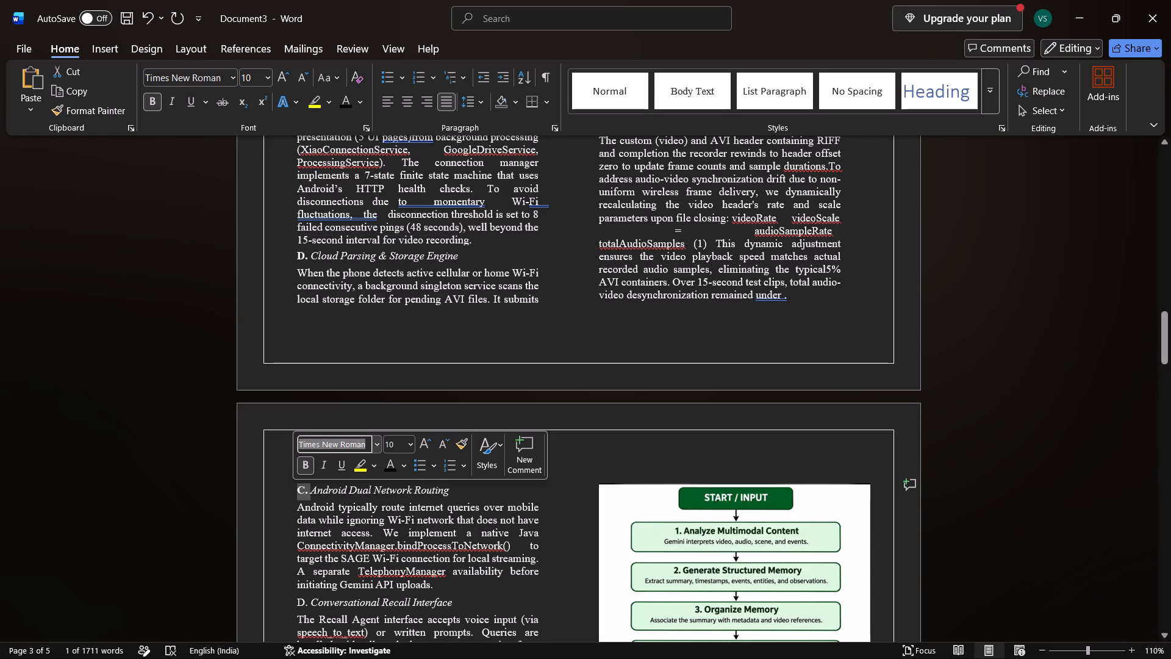
# Bold the D. label of the Conversational Recall Interface heading on the third page.
pyautogui.click(307, 601)
pyautogui.moveTo(307, 601); pyautogui.dragTo(297, 601)
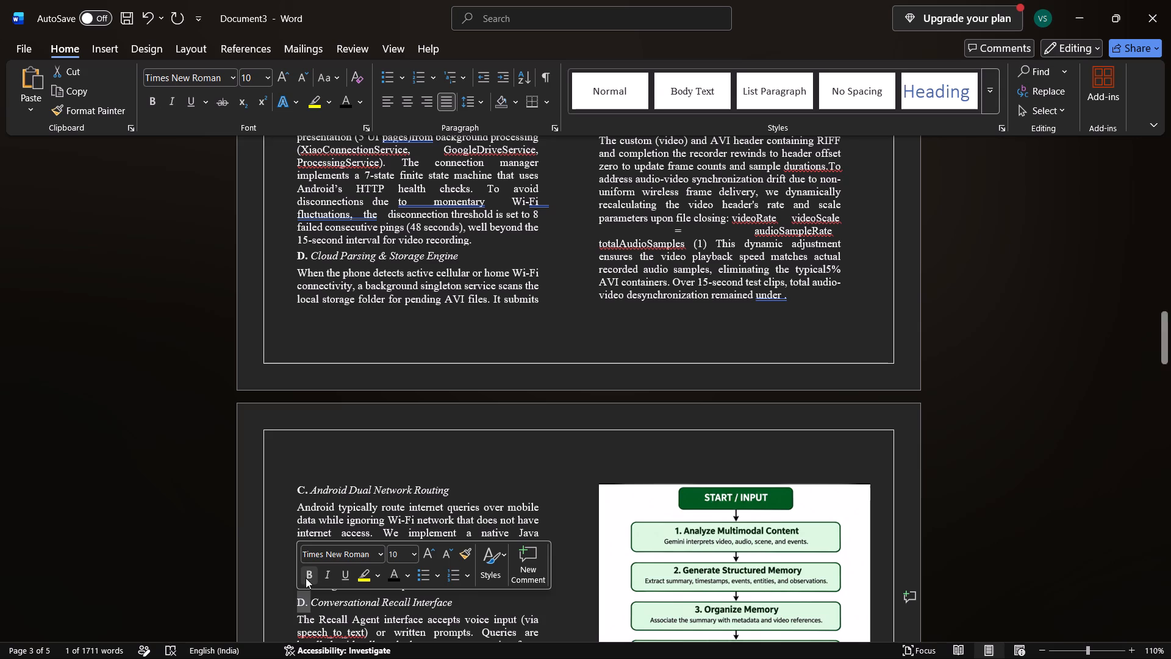
pyautogui.click(308, 572)
# Check the formatting of the letter labels on the subheadings under V. EVALUATION.
pyautogui.scroll(-1, 334, 623)
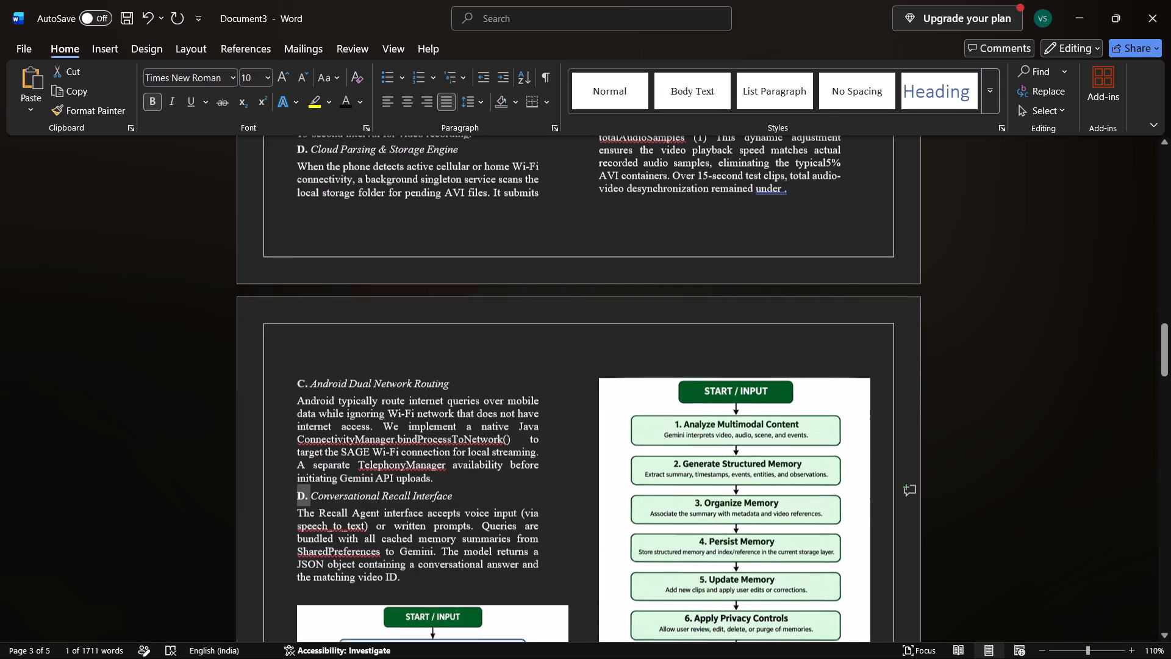
pyautogui.scroll(-3, 334, 623)
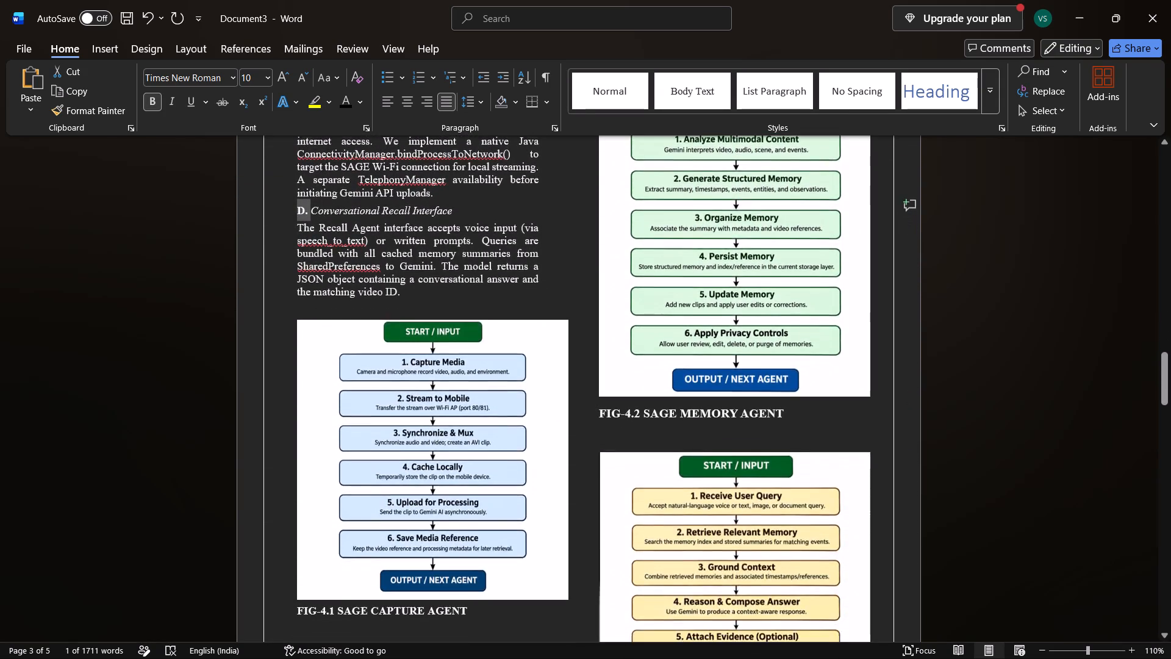
pyautogui.scroll(-5, 334, 623)
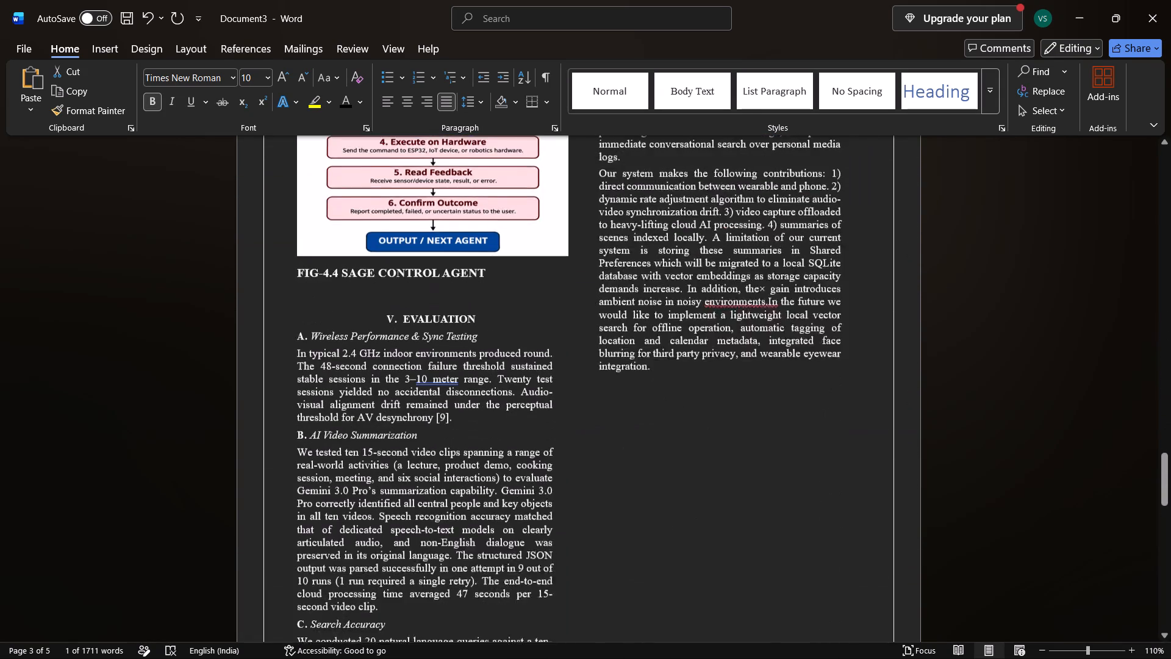
pyautogui.scroll(-1, 334, 623)
pyautogui.moveTo(305, 375); pyautogui.dragTo(299, 375)
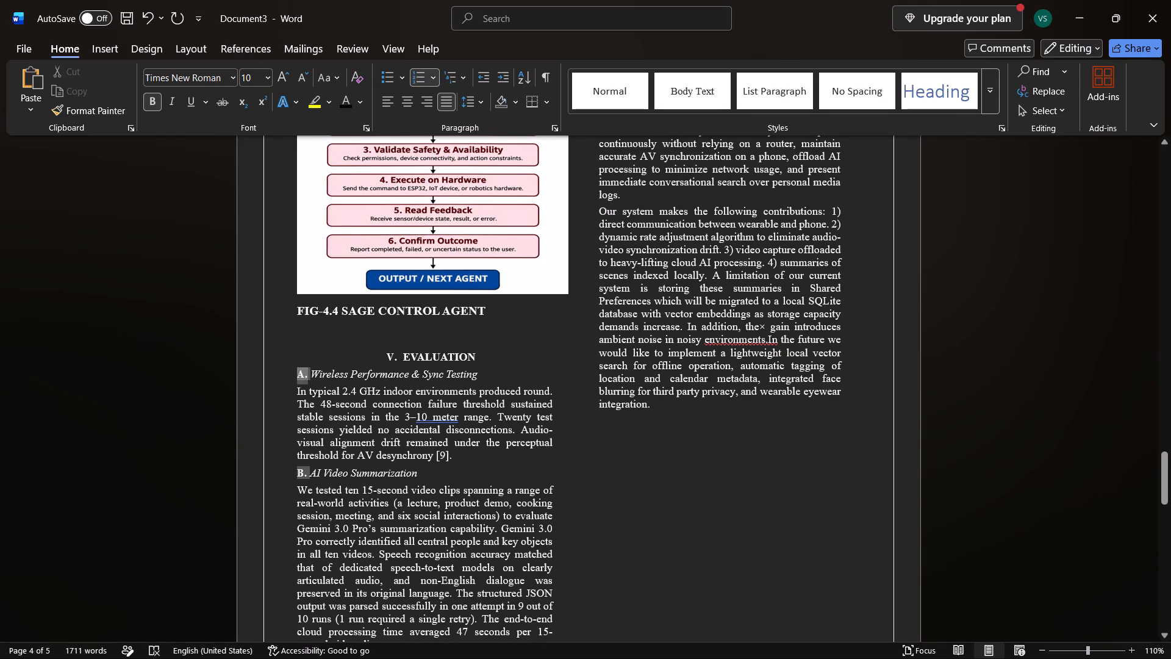
# Review the formatted pages of Document3, from the evaluation section back to the first page.
pyautogui.hscroll(1, 323, 531)
pyautogui.scroll(1, 323, 531)
pyautogui.hscroll(1, 323, 531)
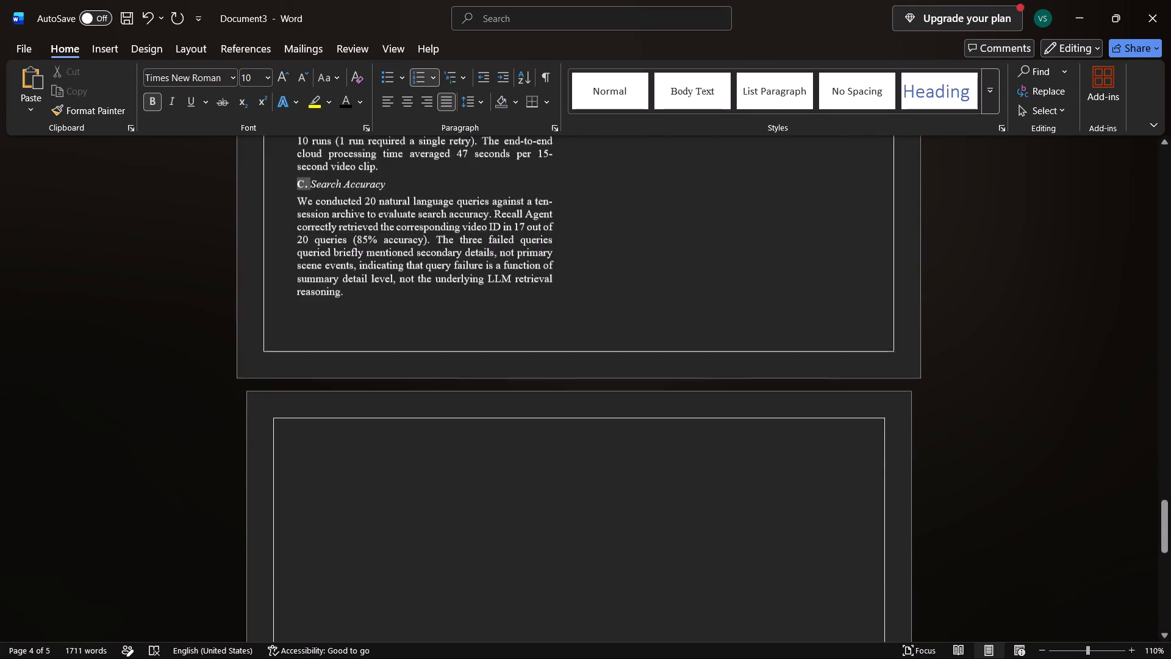
pyautogui.scroll(5, 323, 531)
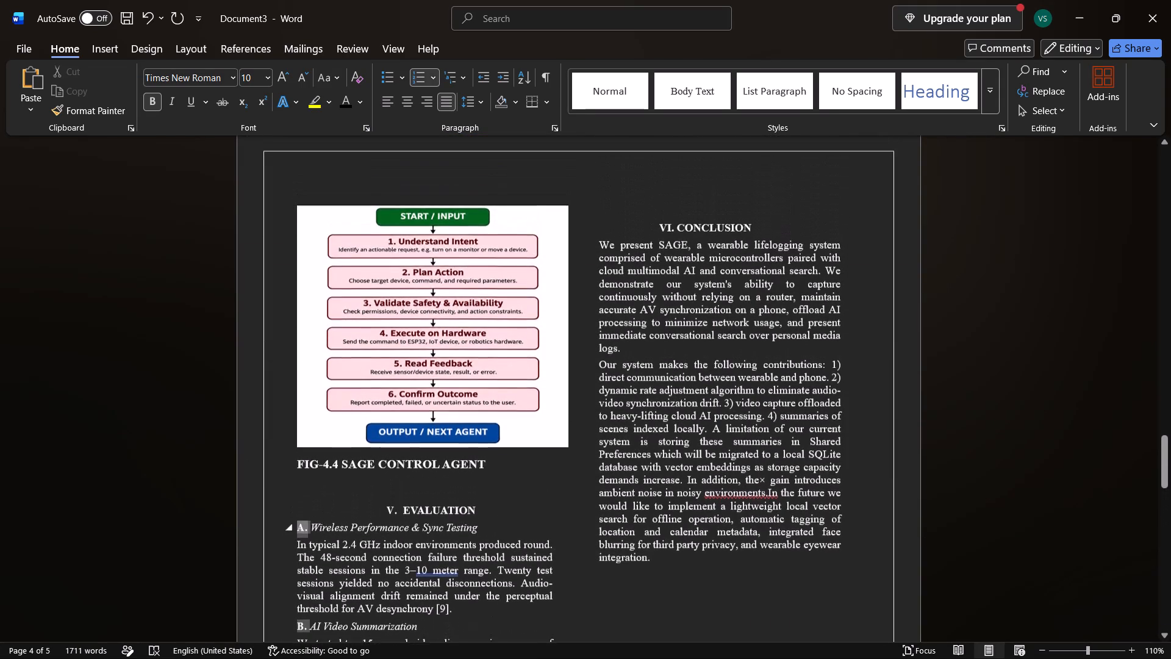
pyautogui.scroll(2, 323, 531)
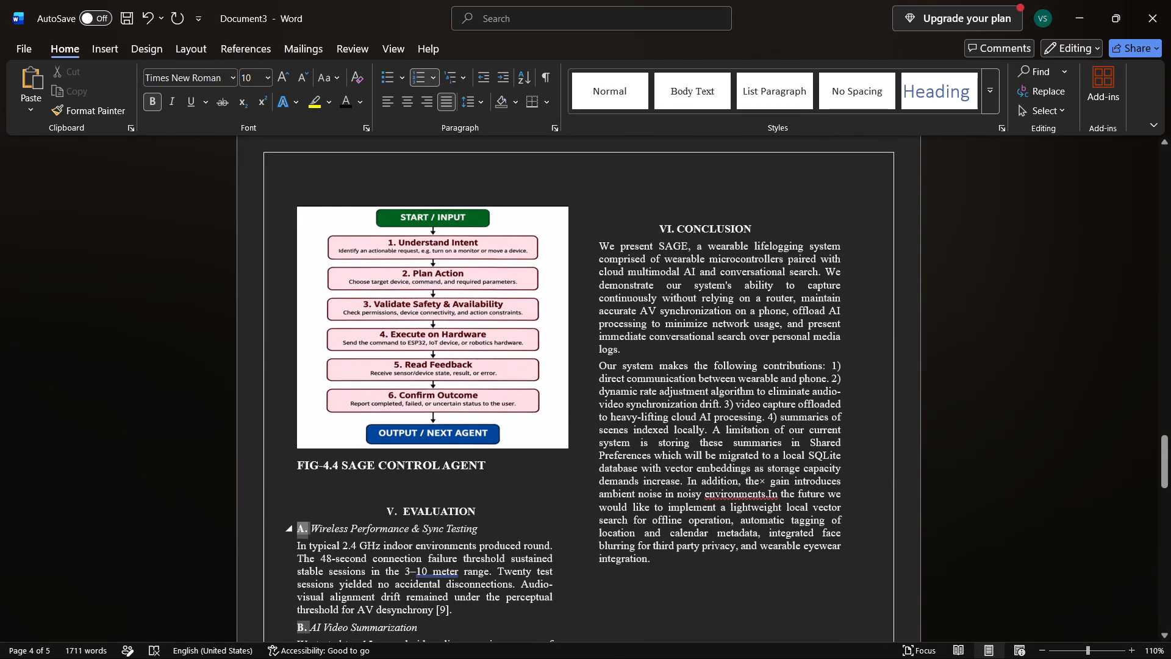
pyautogui.scroll(1, 323, 531)
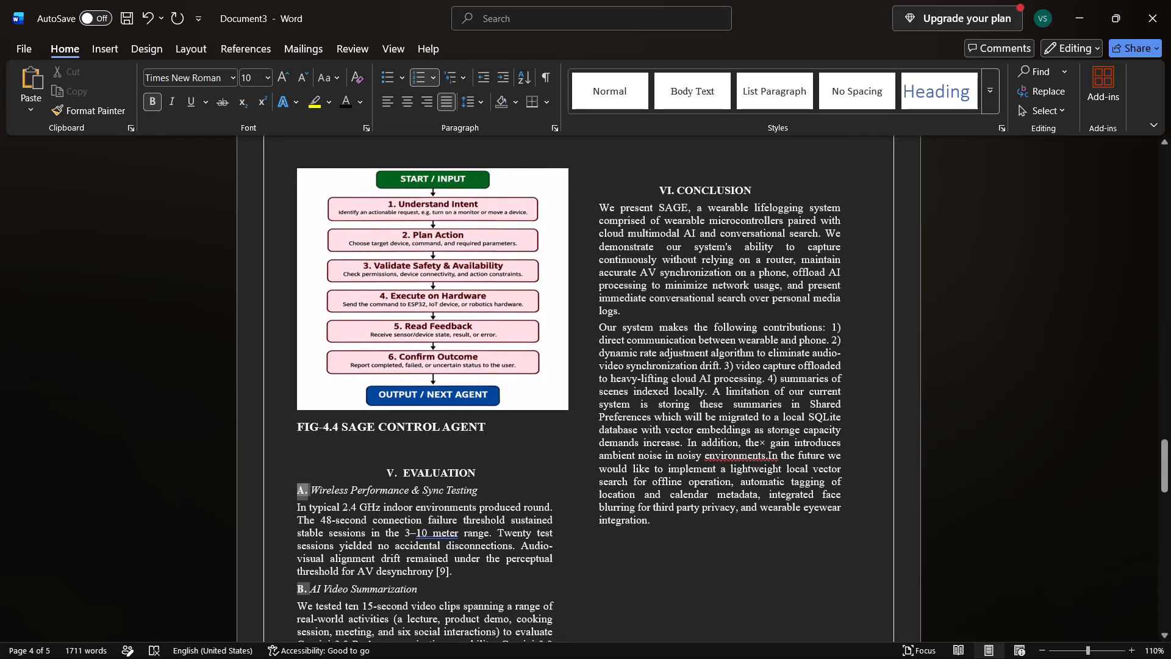
pyautogui.scroll(8, 323, 531)
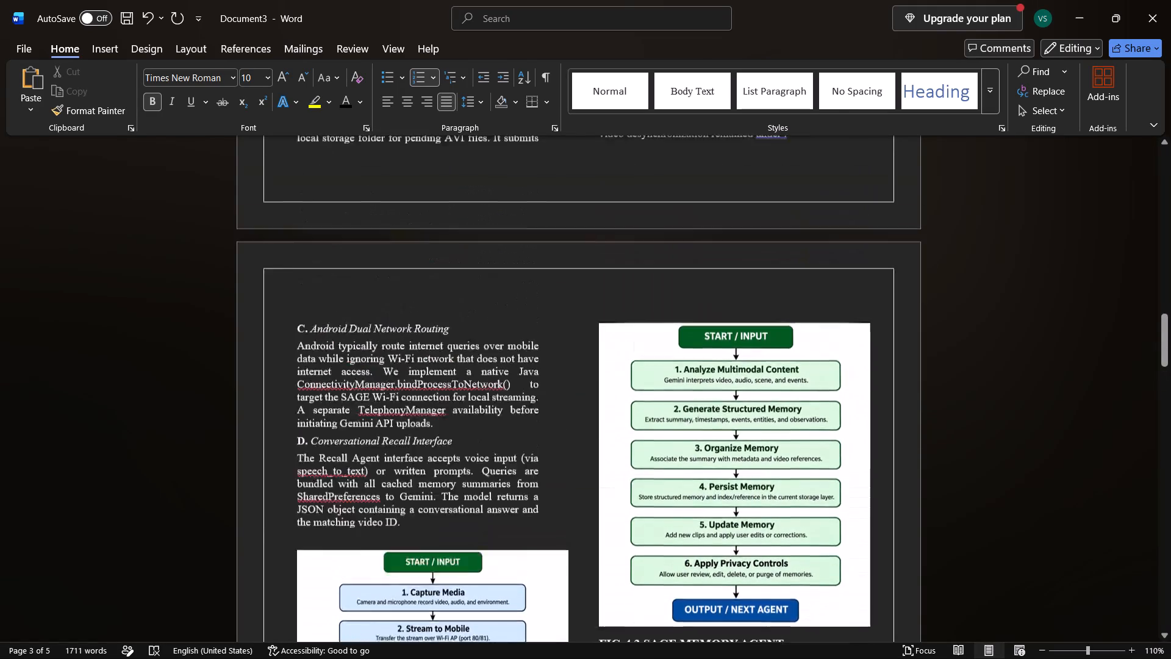
pyautogui.scroll(5, 323, 531)
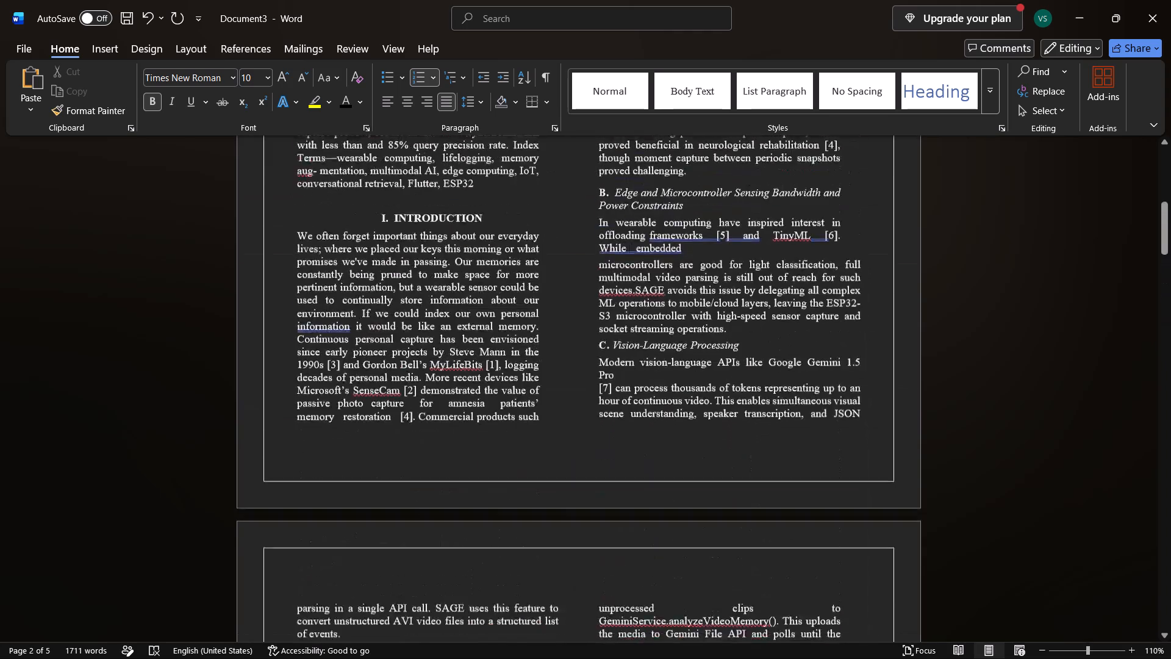
pyautogui.scroll(3, 323, 531)
pyautogui.scroll(-7, 323, 531)
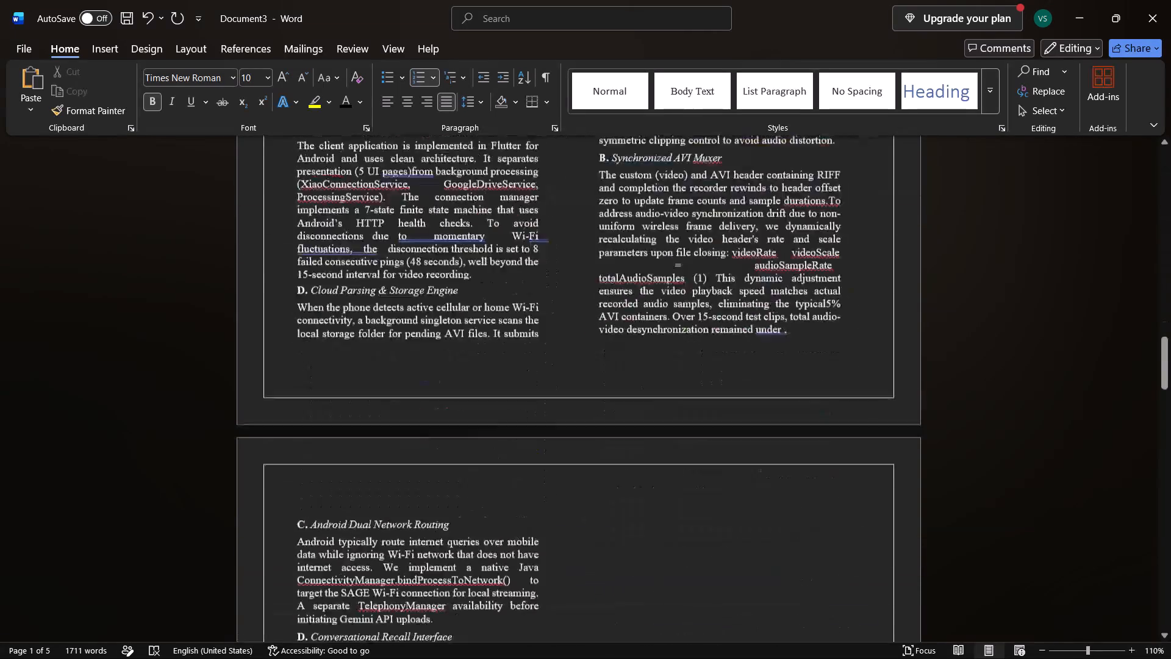
pyautogui.scroll(-4, 323, 531)
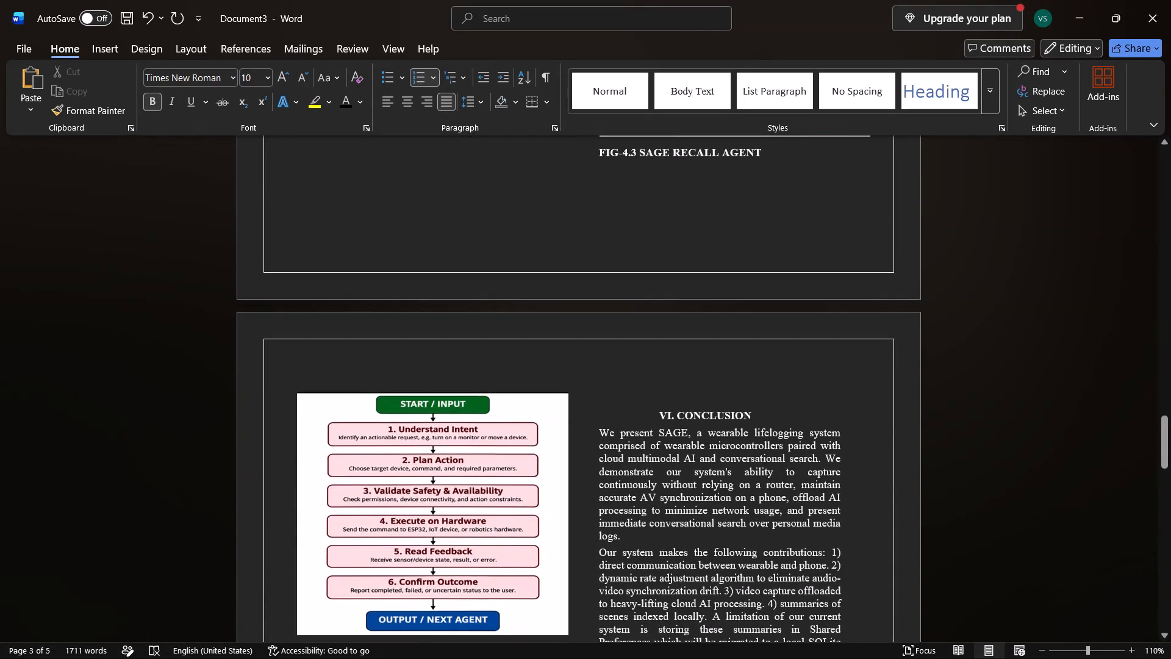
# Switch to the SAGE_IEEE_Paper document and look through its pages for content to carry over.
pyautogui.hotkey('alt', 'Tab')
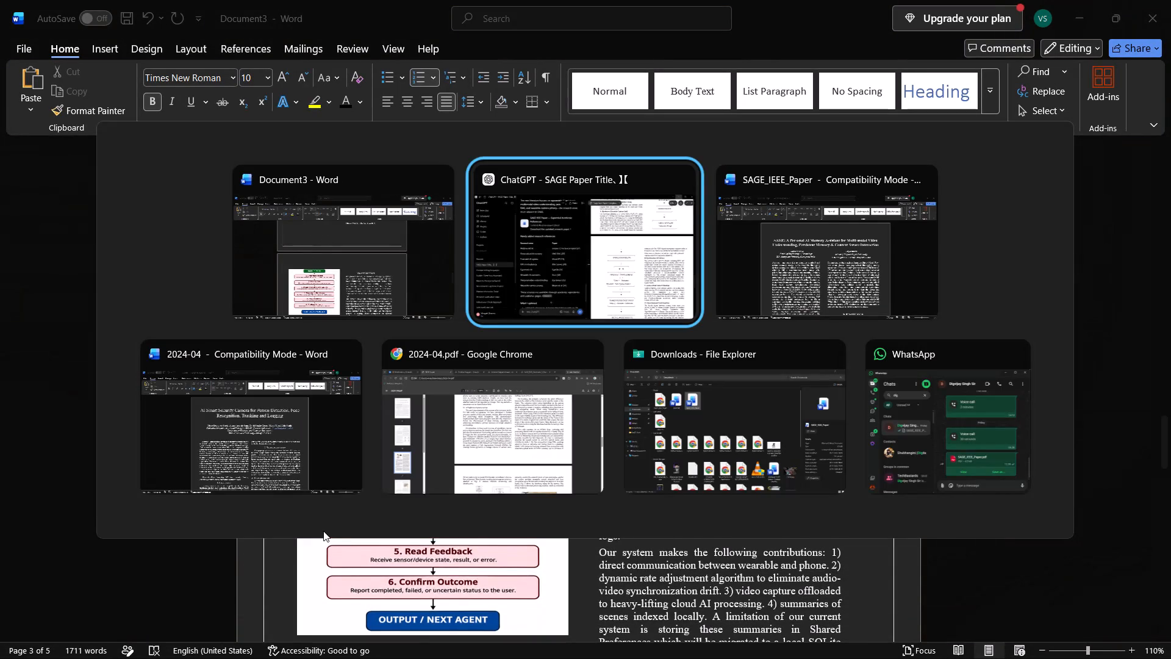
pyautogui.hotkey('alt', 'Tab')
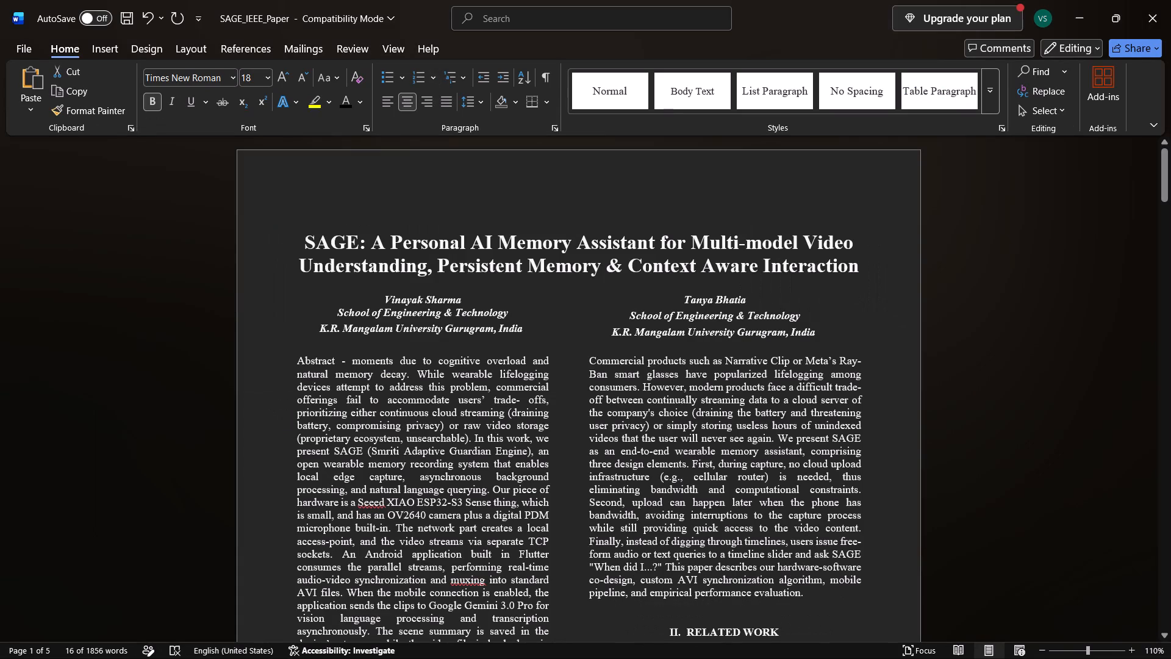
pyautogui.scroll(-5, 495, 656)
pyautogui.scroll(-20, 633, 487)
pyautogui.scroll(-2, 633, 487)
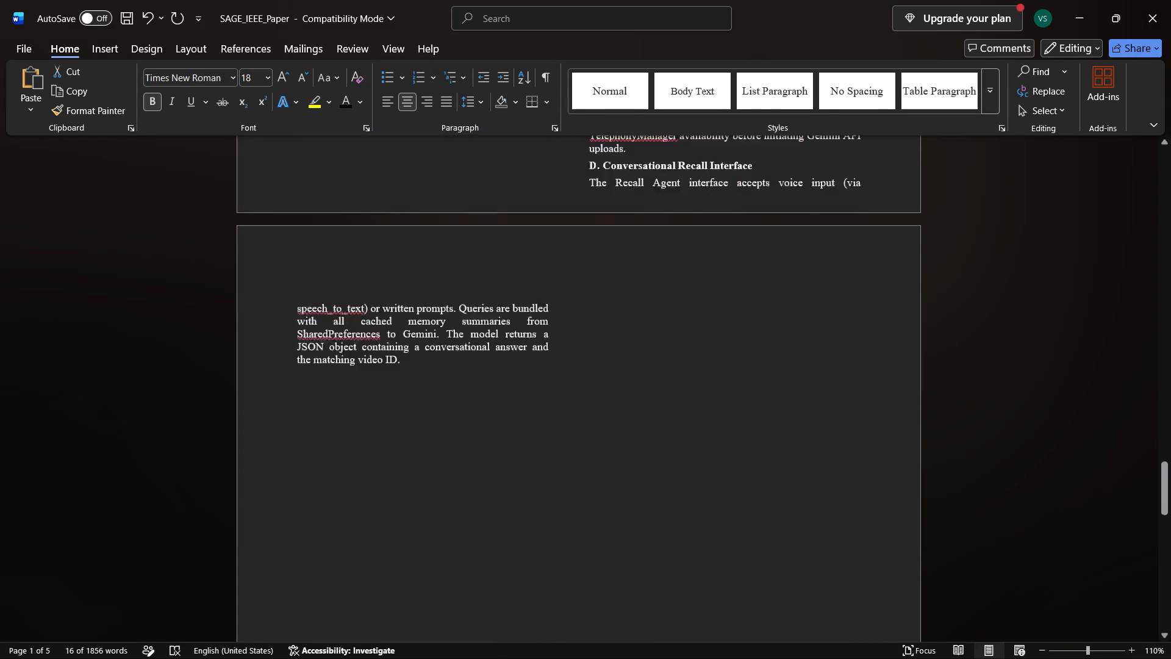
pyautogui.scroll(-7, 633, 487)
pyautogui.scroll(3, 633, 487)
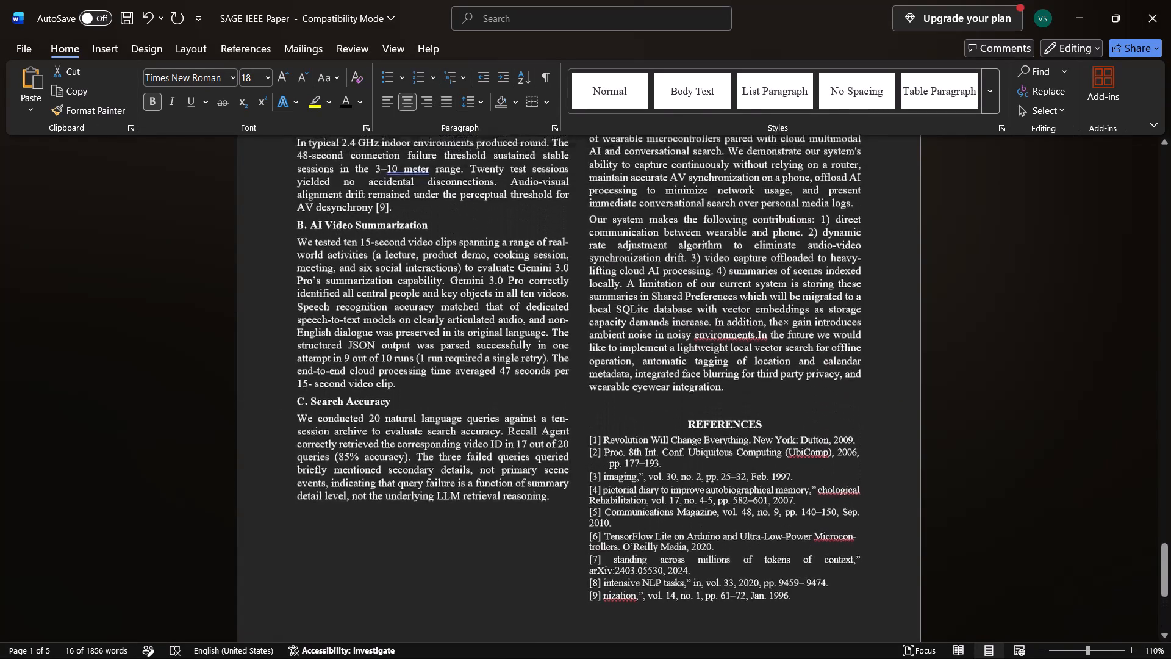
pyautogui.scroll(13, 633, 487)
pyautogui.scroll(15, 633, 487)
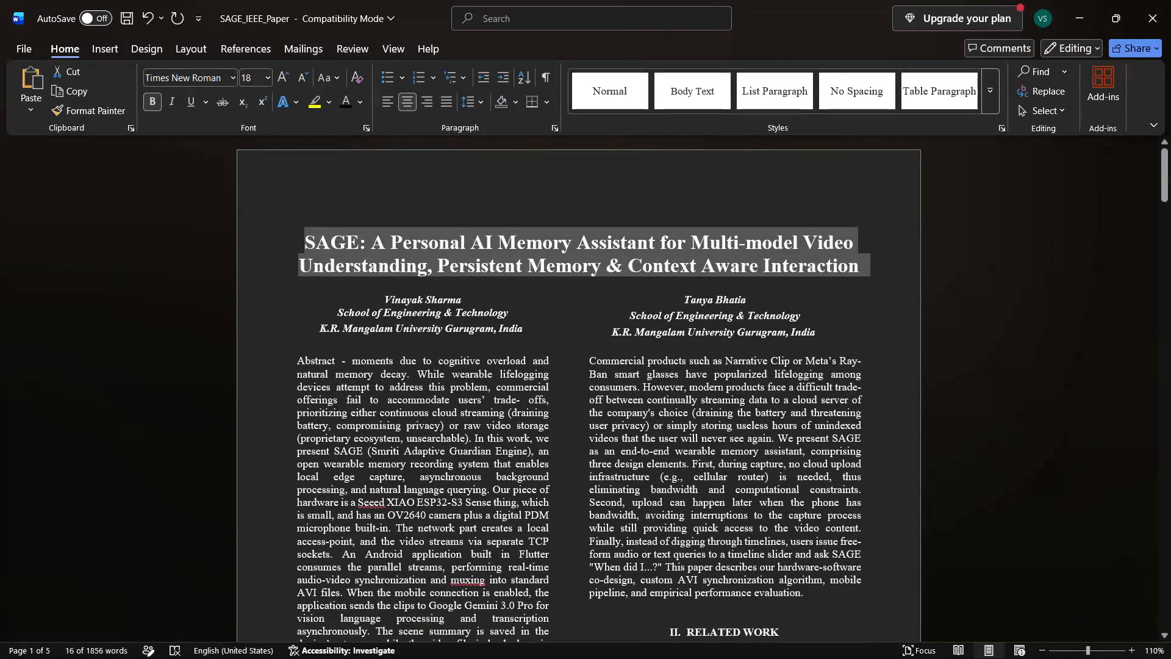
# Copy the first author's name and affiliation block from SAGE_IEEE_Paper and paste it on a new line below the title in Document3's first-page header.
pyautogui.moveTo(529, 330); pyautogui.dragTo(381, 300)
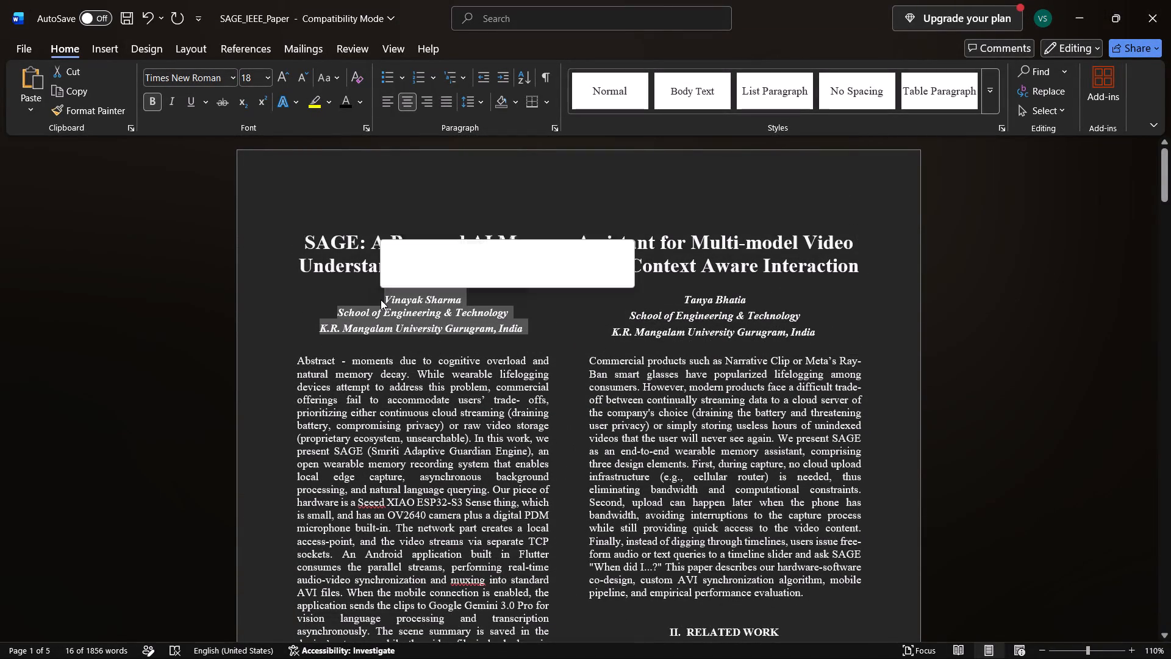
pyautogui.hotkey('ctrl', 'c')
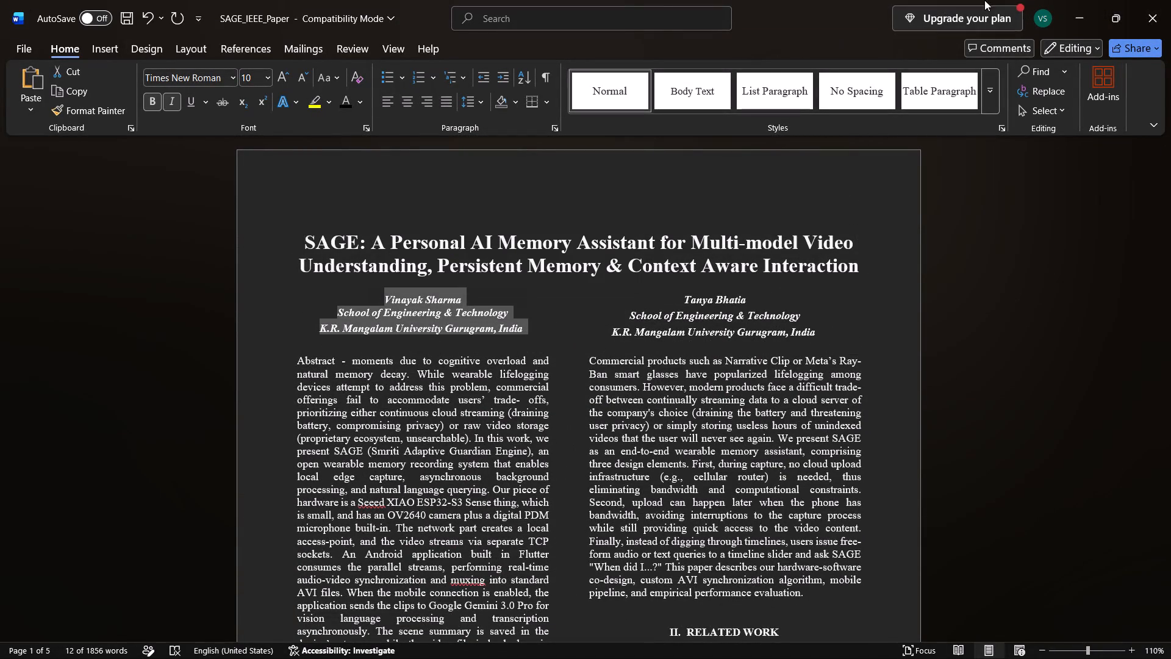
pyautogui.click(1089, 0)
pyautogui.scroll(8, 735, 266)
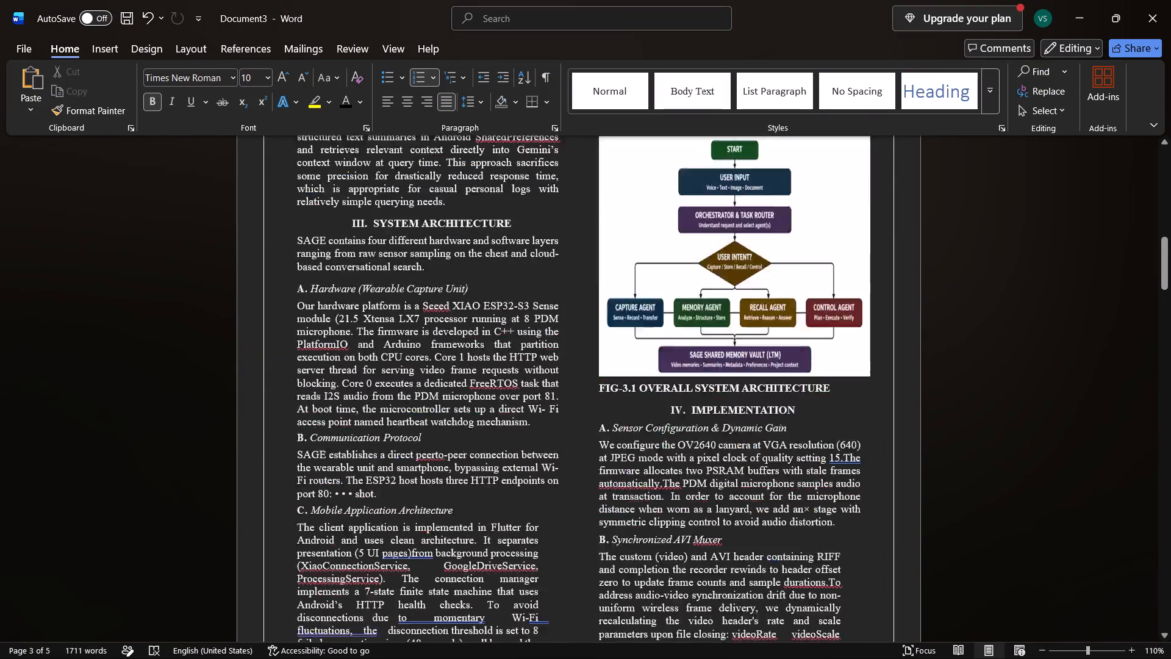
pyautogui.scroll(5, 735, 266)
pyautogui.doubleClick(778, 227)
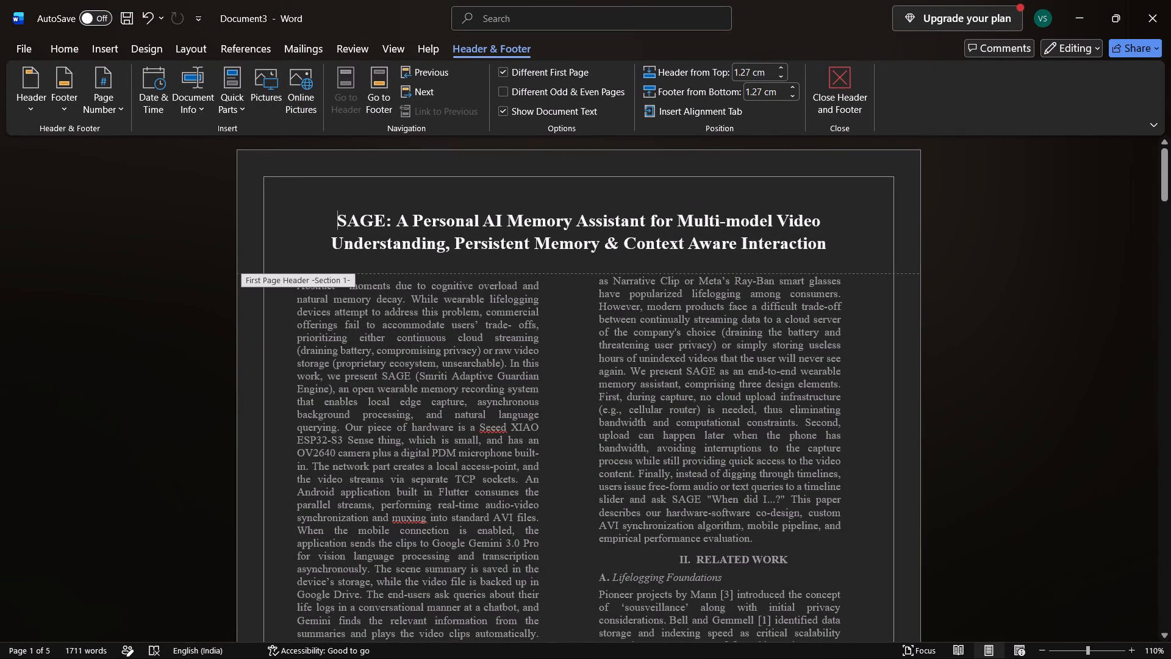
pyautogui.click(831, 236)
pyautogui.press('Return')
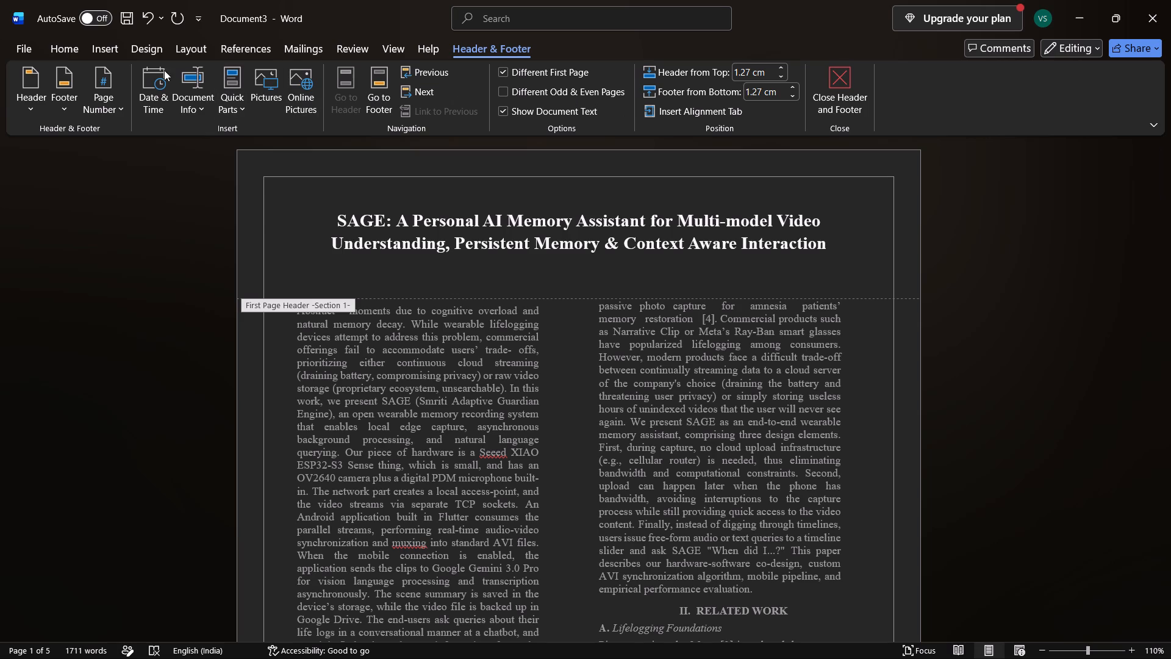
pyautogui.click(186, 52)
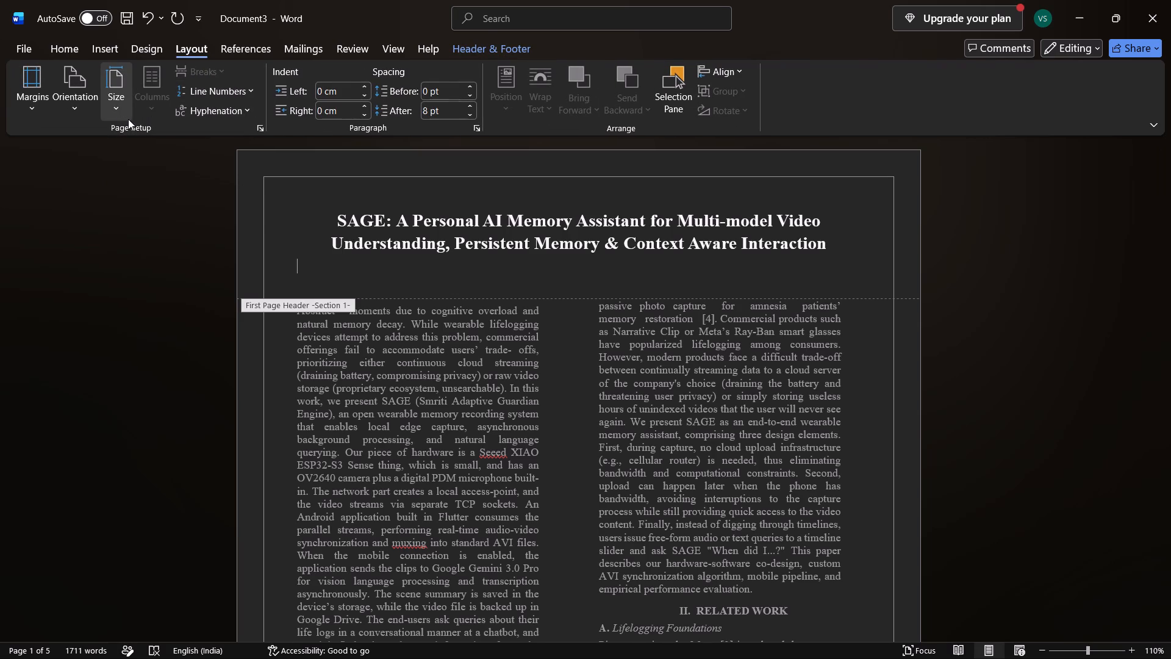
pyautogui.hotkey('ctrl', 'v')
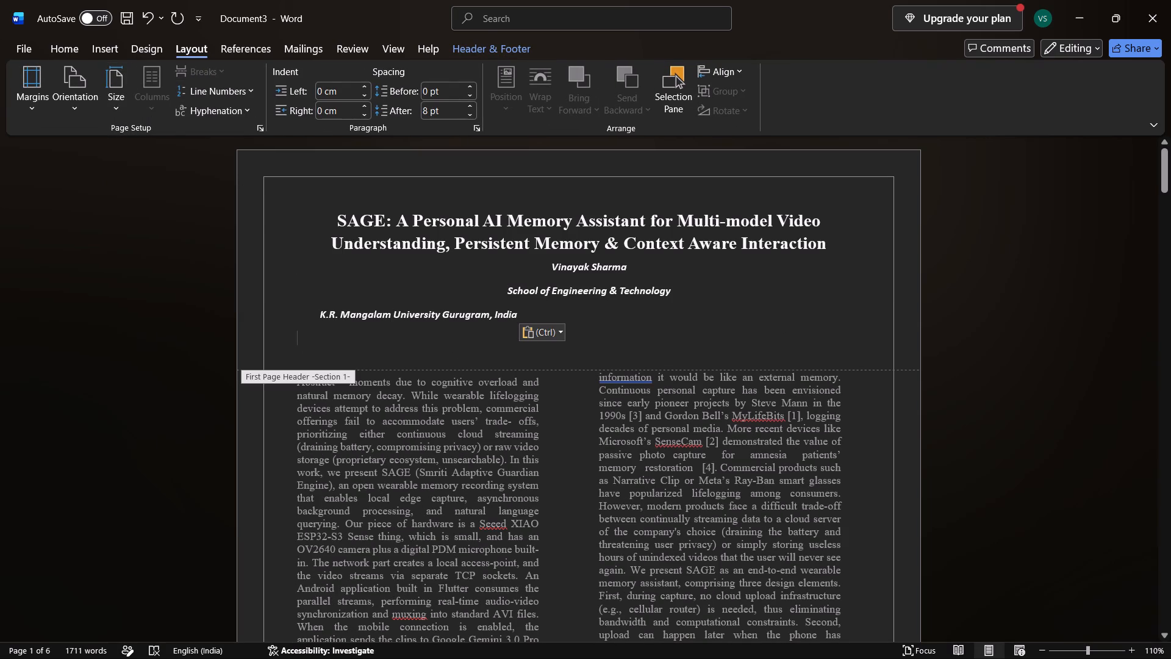
# Align the three pasted author lines in the header flush with the left margin, removing their centring and left indents.
pyautogui.click(502, 297)
pyautogui.press('BackSpace')
pyautogui.click(543, 270)
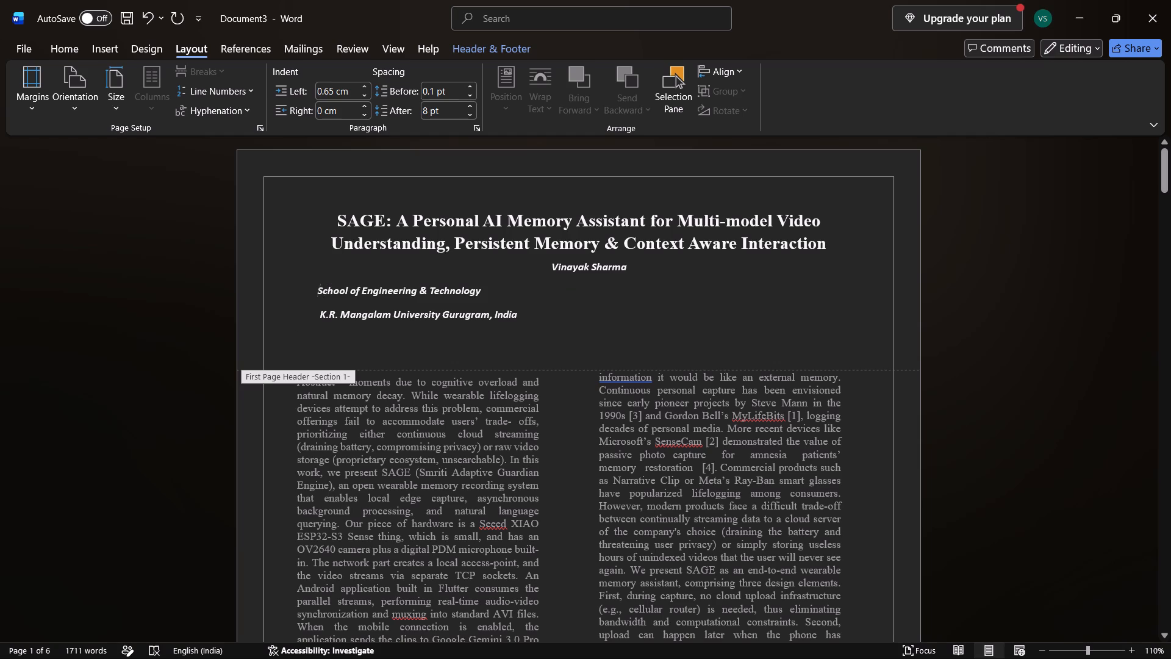
pyautogui.press('BackSpace')
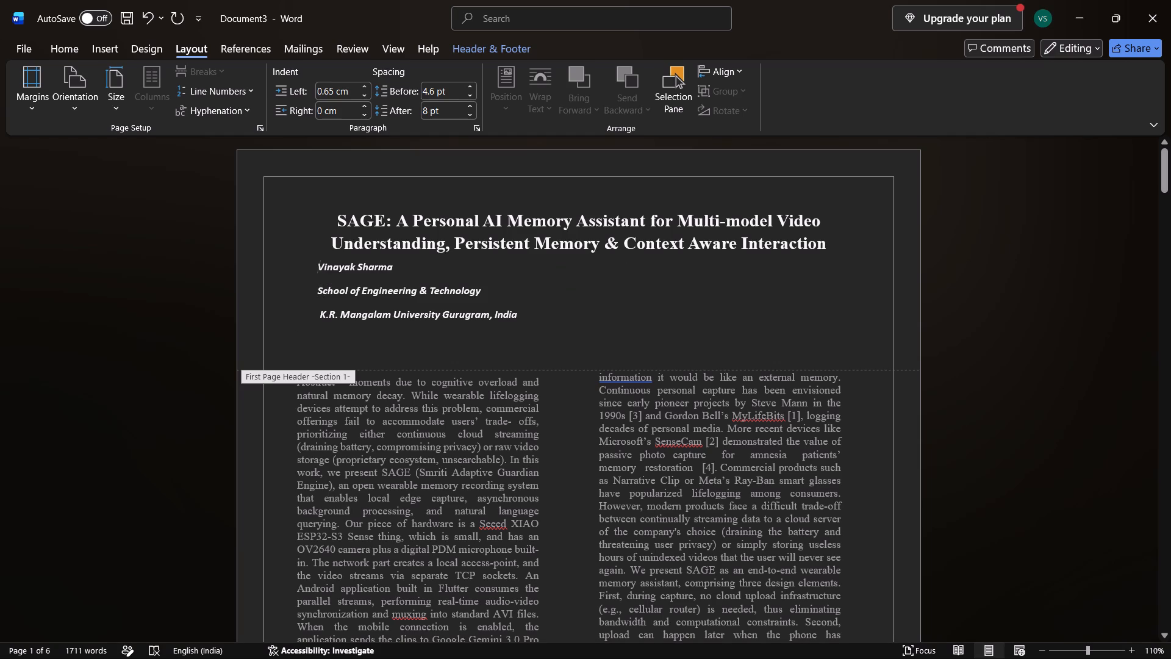
pyautogui.click(321, 318)
pyautogui.press('BackSpace')
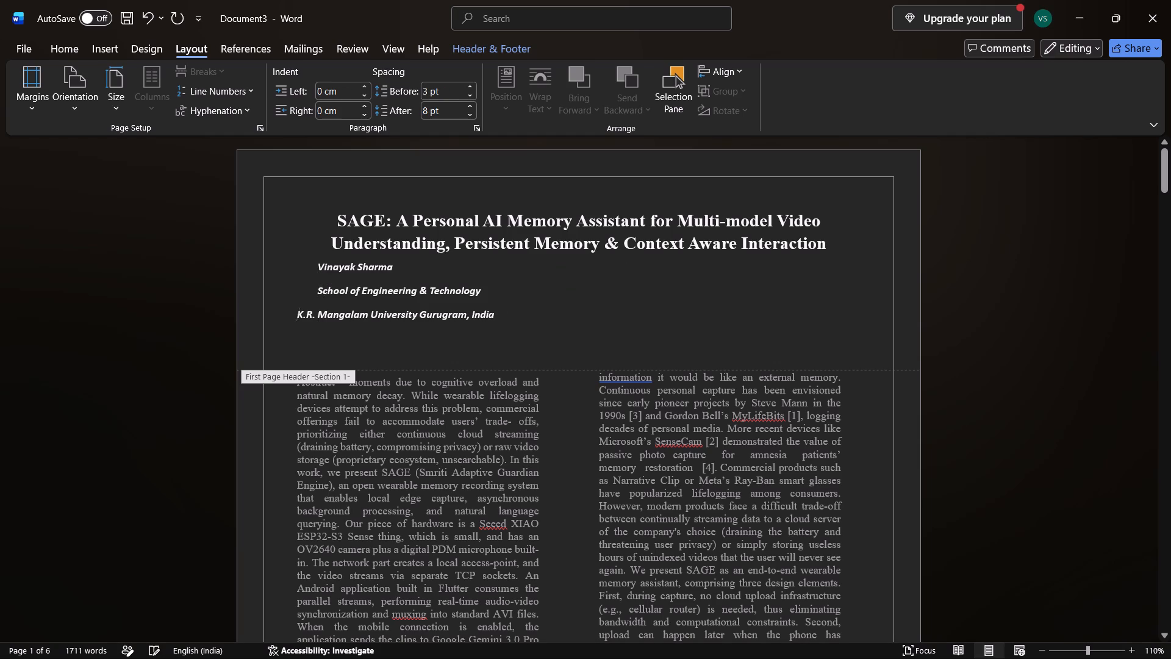
pyautogui.click(319, 295)
pyautogui.press('BackSpace')
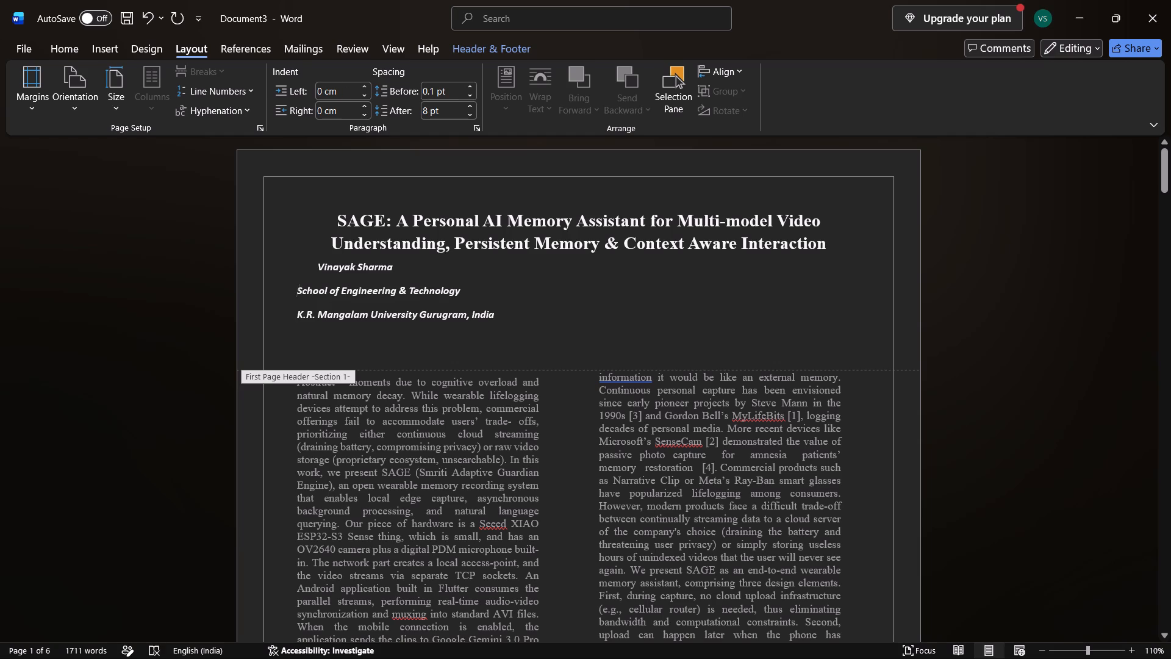
pyautogui.click(318, 271)
pyautogui.press('BackSpace')
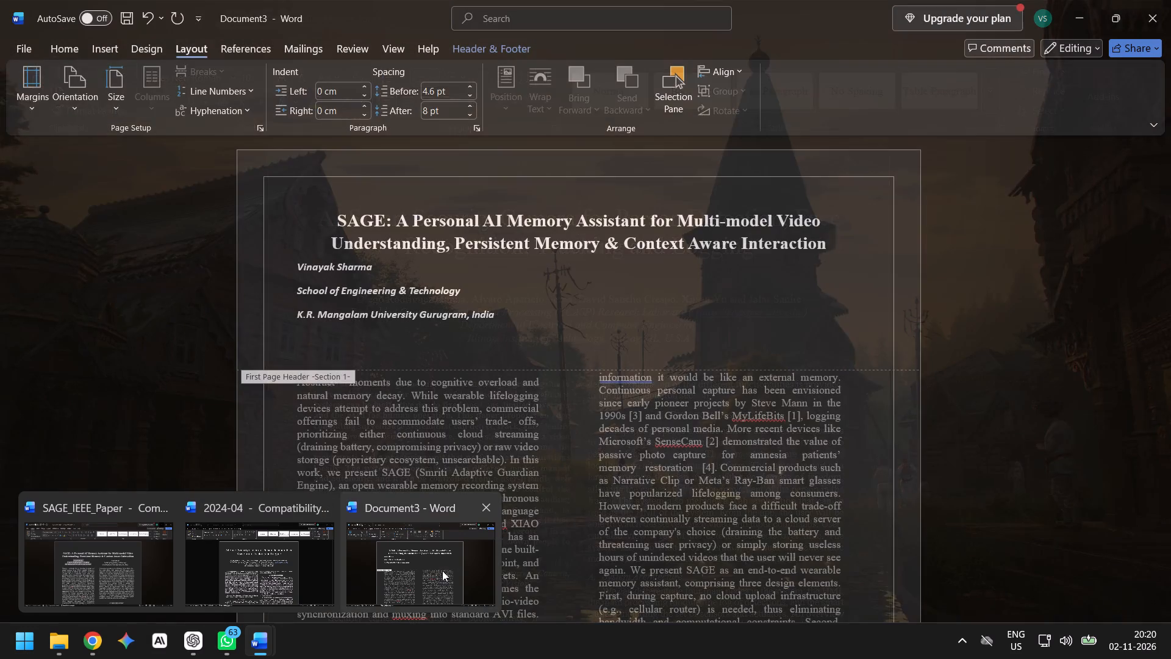
# Copy the second author's name and affiliation block from SAGE_IEEE_Paper and return to Document3.
pyautogui.click(123, 563)
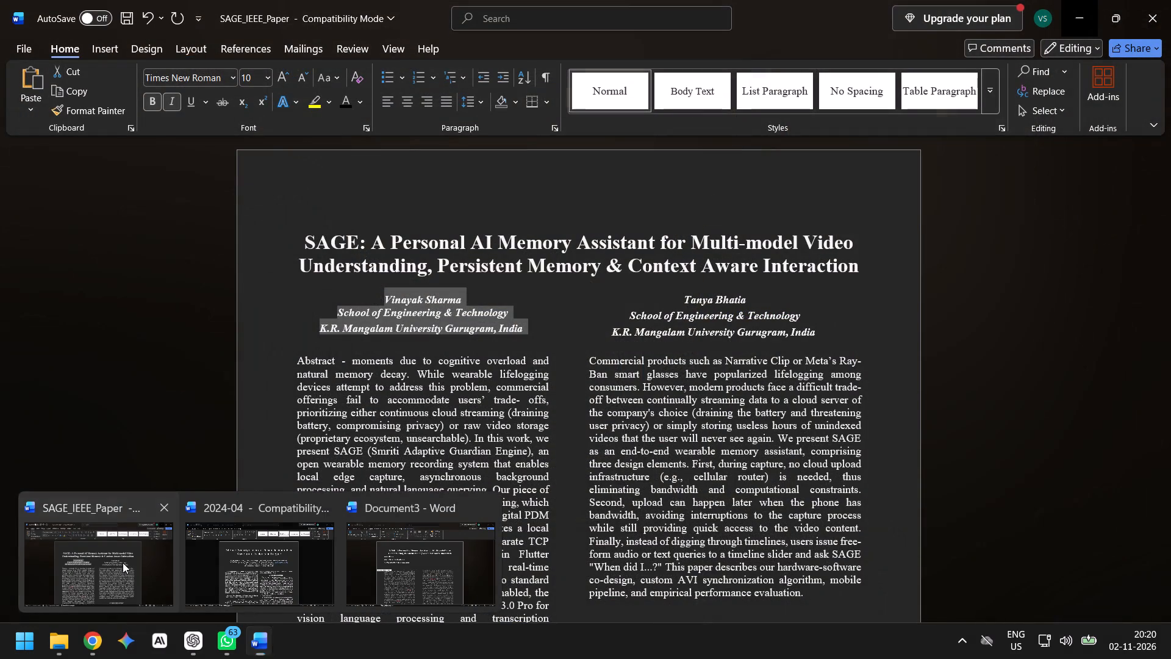
pyautogui.moveTo(822, 333); pyautogui.dragTo(748, 323)
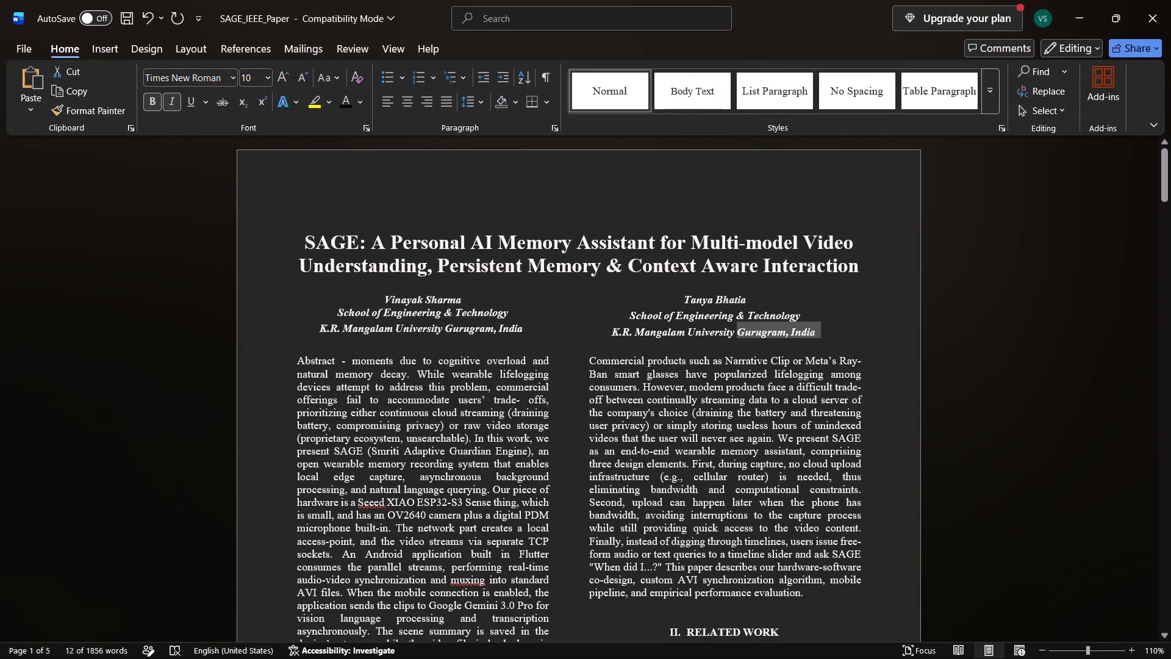
pyautogui.moveTo(748, 323); pyautogui.dragTo(687, 300)
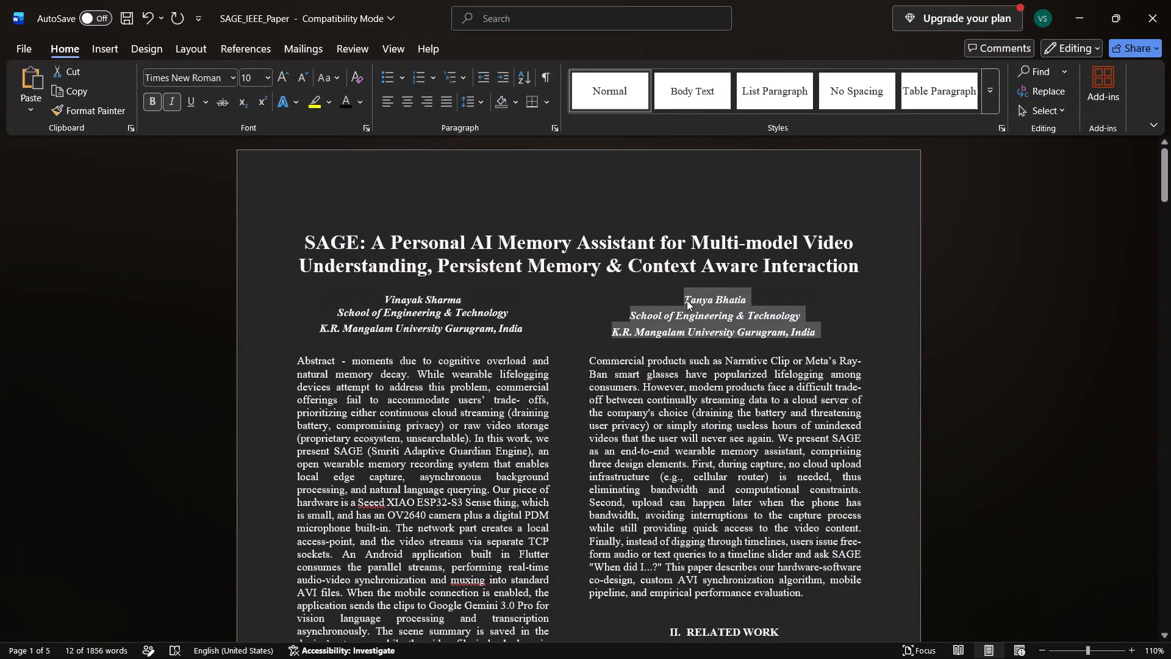
pyautogui.hotkey('ctrl', 'c')
pyautogui.click(1070, 16)
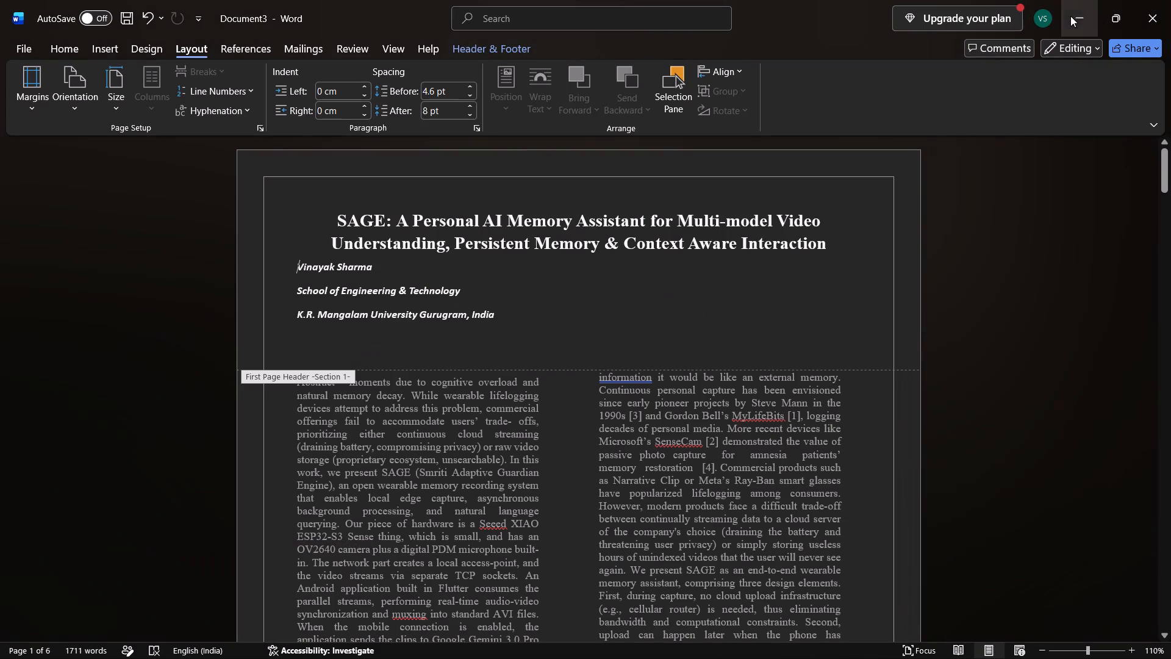
# Insert 20 spaces after the first author's name in the first-page header.
pyautogui.click(686, 278)
pyautogui.press('space')
pyautogui.press('space')
pyautogui.press('space')
pyautogui.press('space')
pyautogui.press('space')
pyautogui.press('space')
pyautogui.press('space')
pyautogui.press('space')
pyautogui.press('space')
pyautogui.press('space')
pyautogui.press('space')
pyautogui.press('space')
pyautogui.press('space')
pyautogui.press('space')
pyautogui.press('space')
pyautogui.press('space')
pyautogui.press('space')
pyautogui.press('space')
pyautogui.press('space')
pyautogui.press('space')
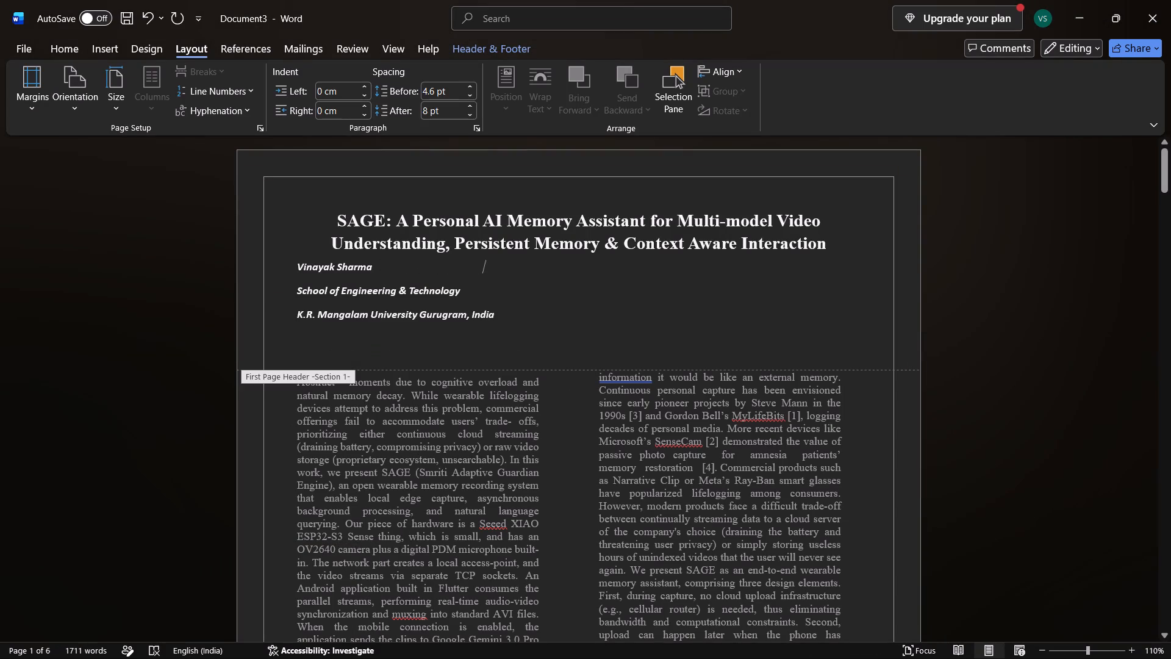
# Centre the first author's name, school and university lines beneath the header title.
pyautogui.moveTo(496, 319); pyautogui.dragTo(294, 268)
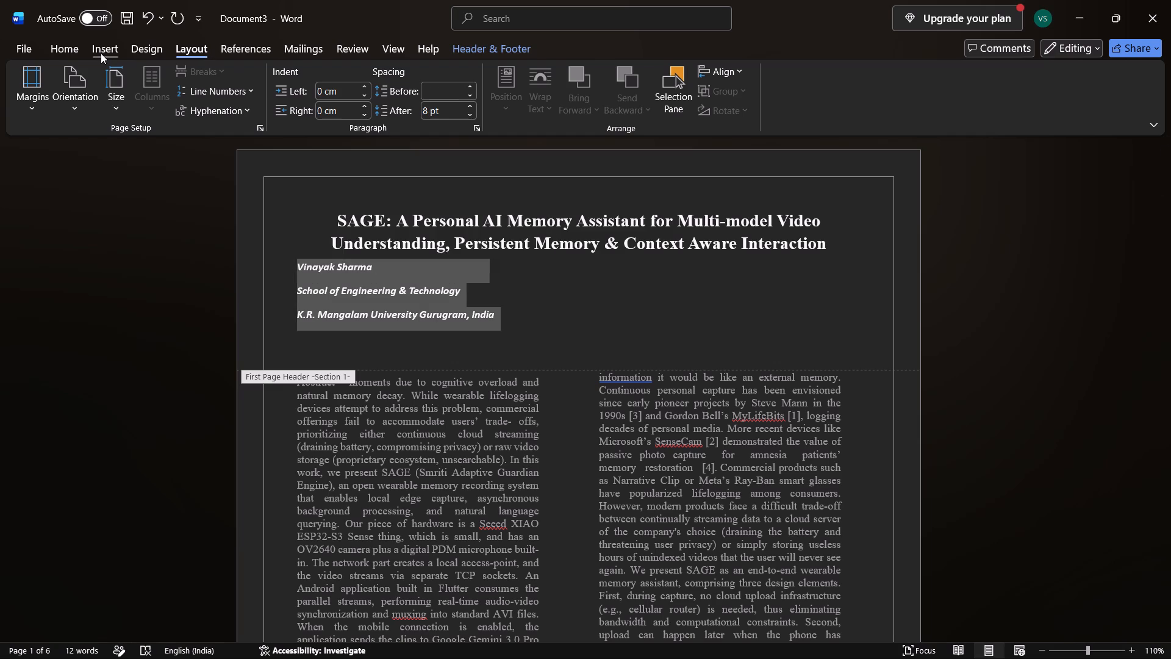
pyautogui.click(66, 52)
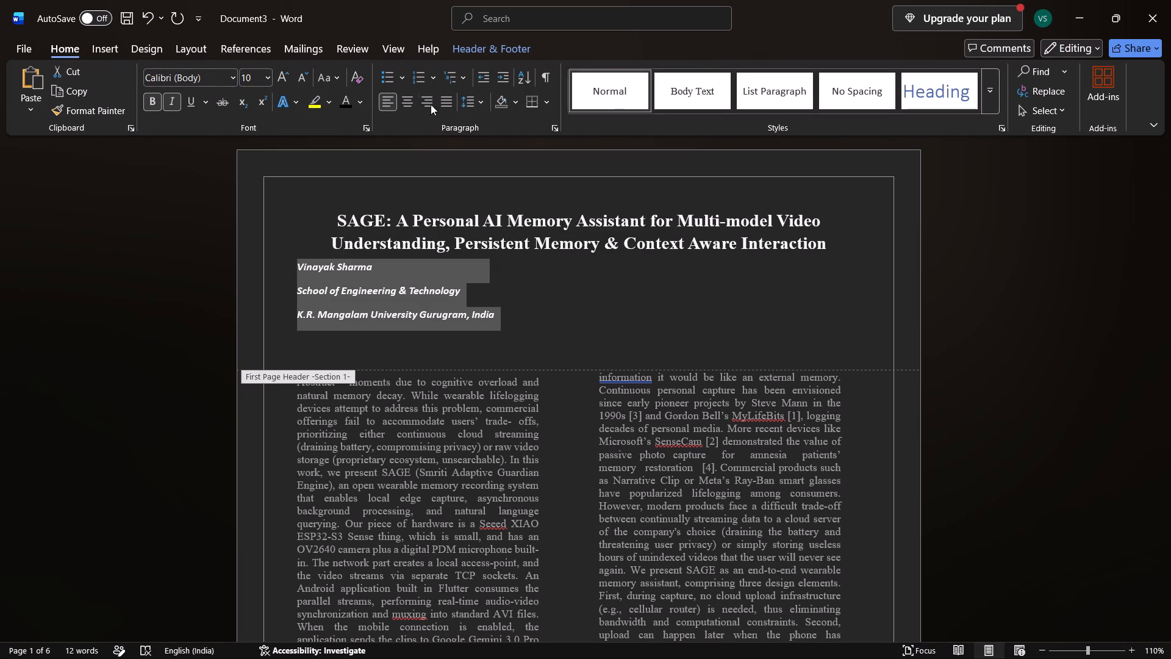
pyautogui.click(405, 102)
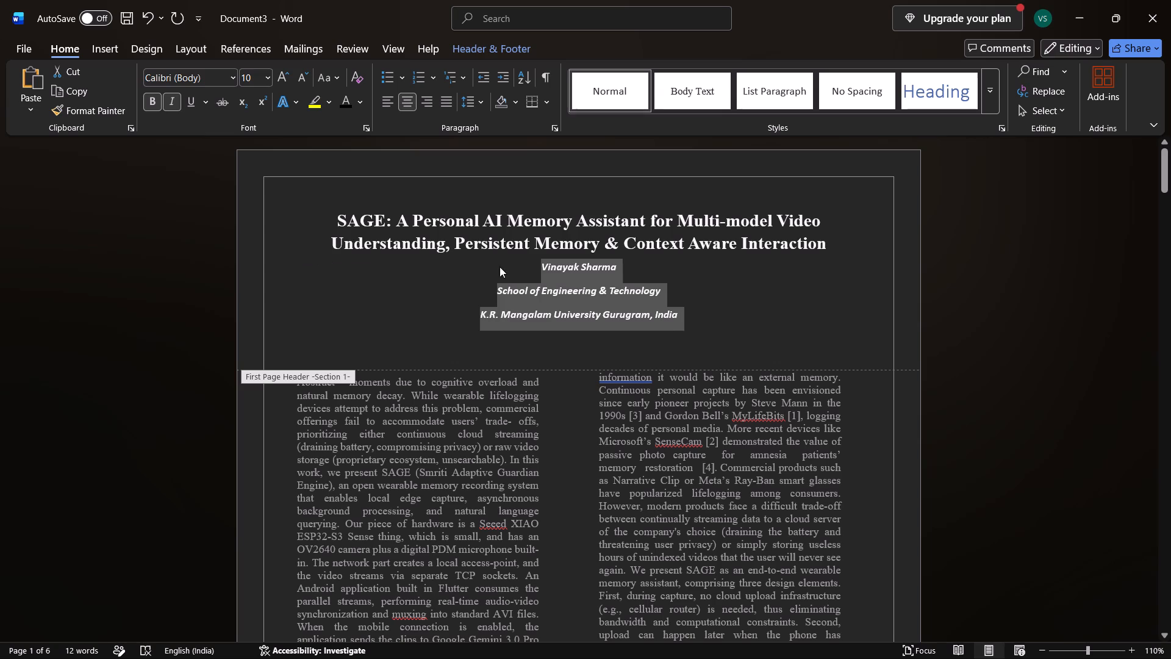
# Left-align the first author's name, school and university lines beneath the header title.
pyautogui.click(535, 270)
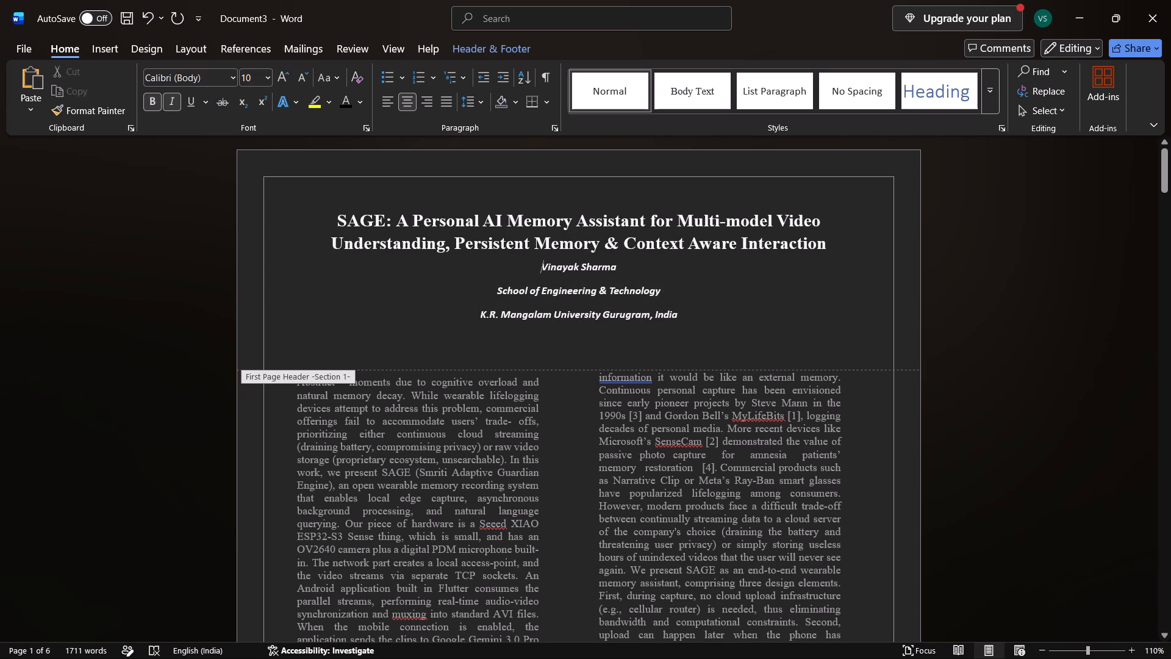
pyautogui.moveTo(679, 314); pyautogui.dragTo(529, 265)
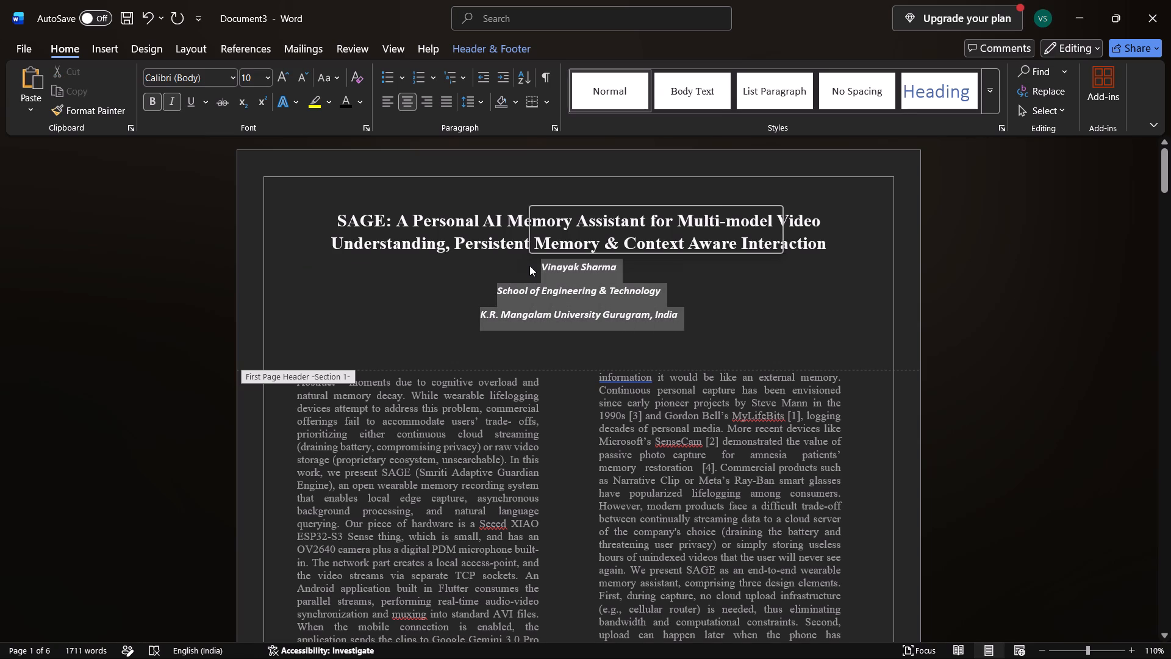
pyautogui.click(390, 98)
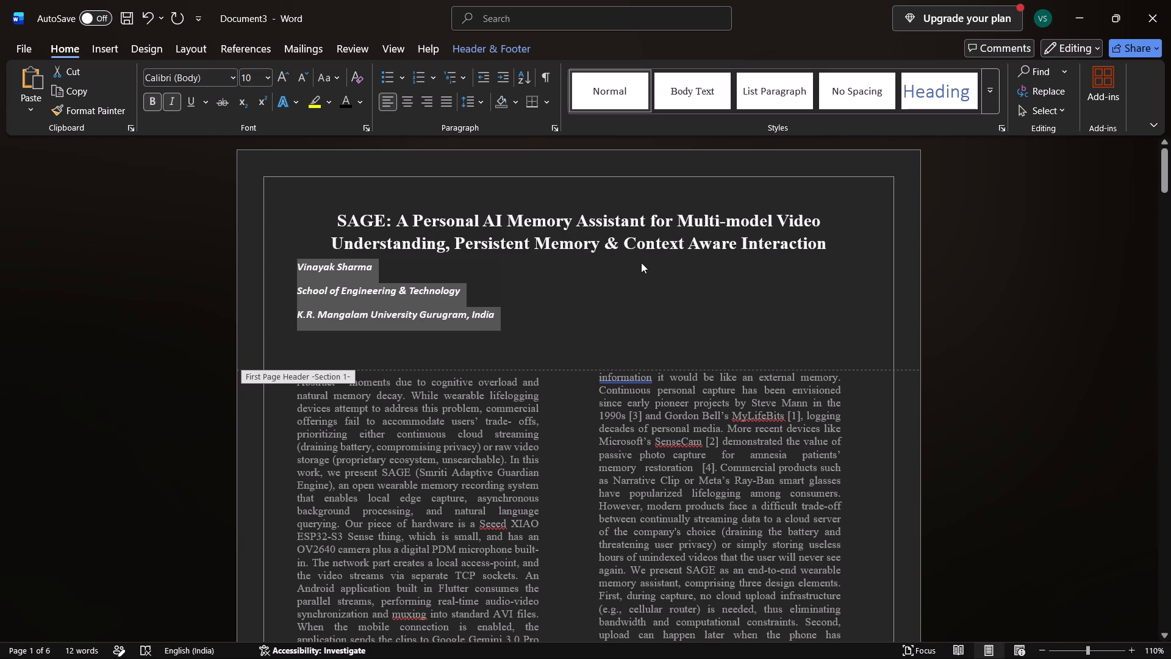
# Add spaces after the first author's name, trimming the excess, so its line reaches the start of the second body column.
pyautogui.click(641, 262)
pyautogui.press('space')
pyautogui.press('space')
pyautogui.press('space')
pyautogui.press('space')
pyautogui.press('space')
pyautogui.press('space')
pyautogui.press('space')
pyautogui.press('space')
pyautogui.press('space')
pyautogui.press('space')
pyautogui.press('space')
pyautogui.press('space')
pyautogui.press('space')
pyautogui.press('space')
pyautogui.press('space')
pyautogui.press('space')
pyautogui.press('space')
pyautogui.press('space')
pyautogui.press('space')
pyautogui.press('space')
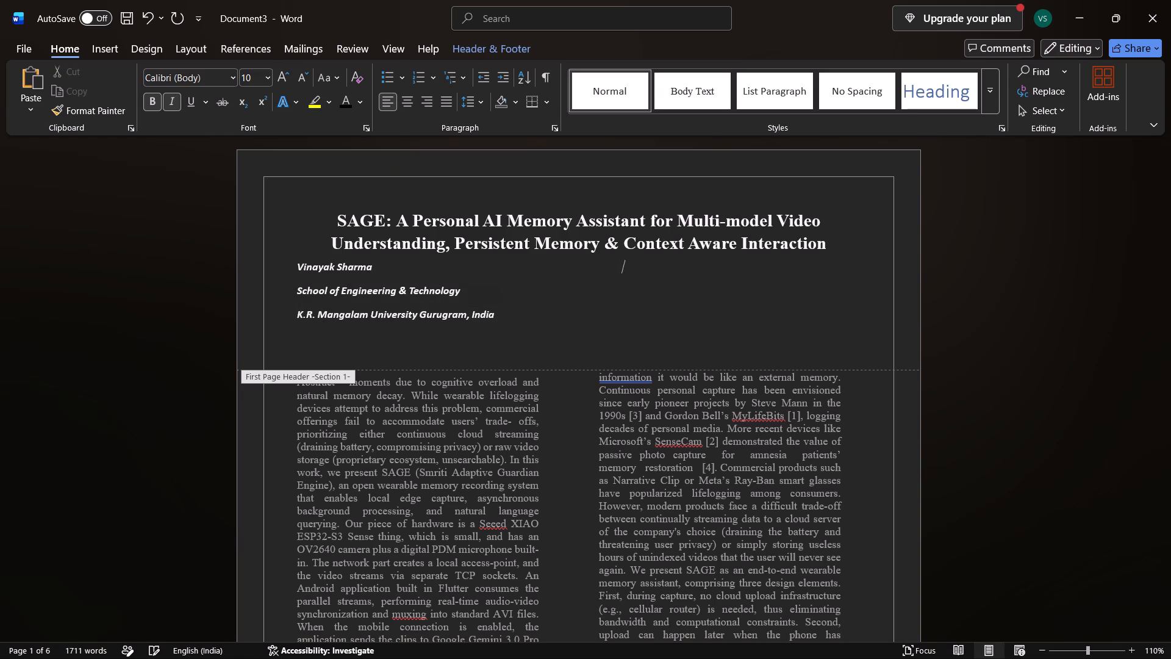
pyautogui.press('BackSpace')
pyautogui.press('BackSpace')
pyautogui.press('BackSpace')
pyautogui.press('BackSpace')
pyautogui.press('BackSpace')
pyautogui.press('BackSpace')
pyautogui.press('BackSpace')
pyautogui.press('BackSpace')
pyautogui.press('BackSpace')
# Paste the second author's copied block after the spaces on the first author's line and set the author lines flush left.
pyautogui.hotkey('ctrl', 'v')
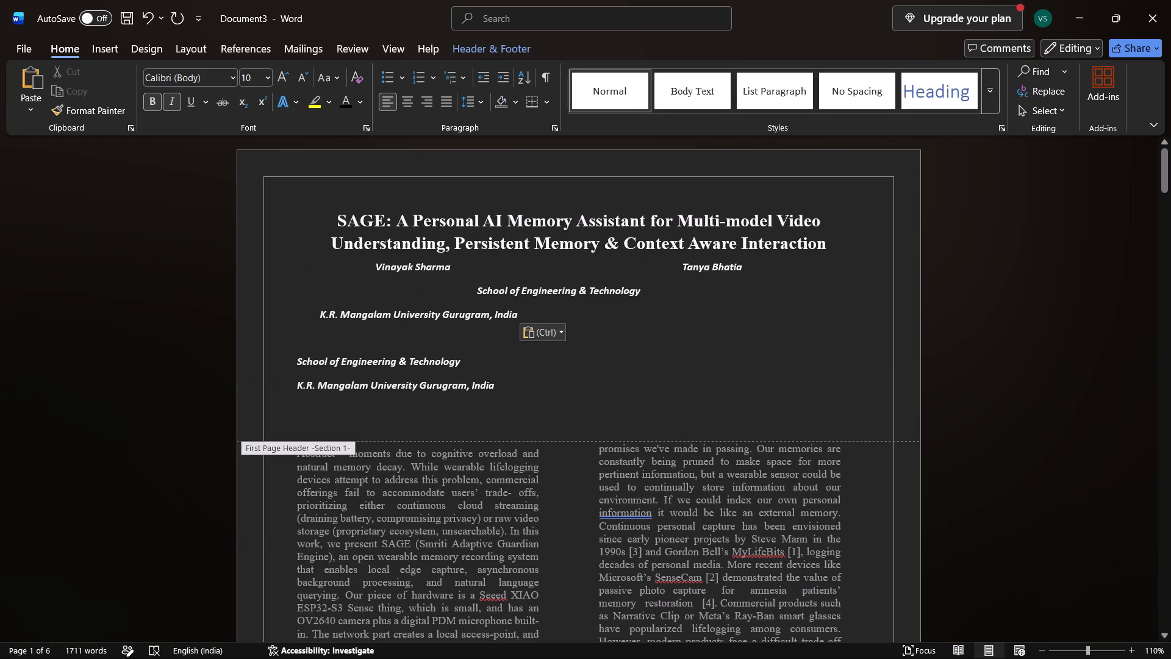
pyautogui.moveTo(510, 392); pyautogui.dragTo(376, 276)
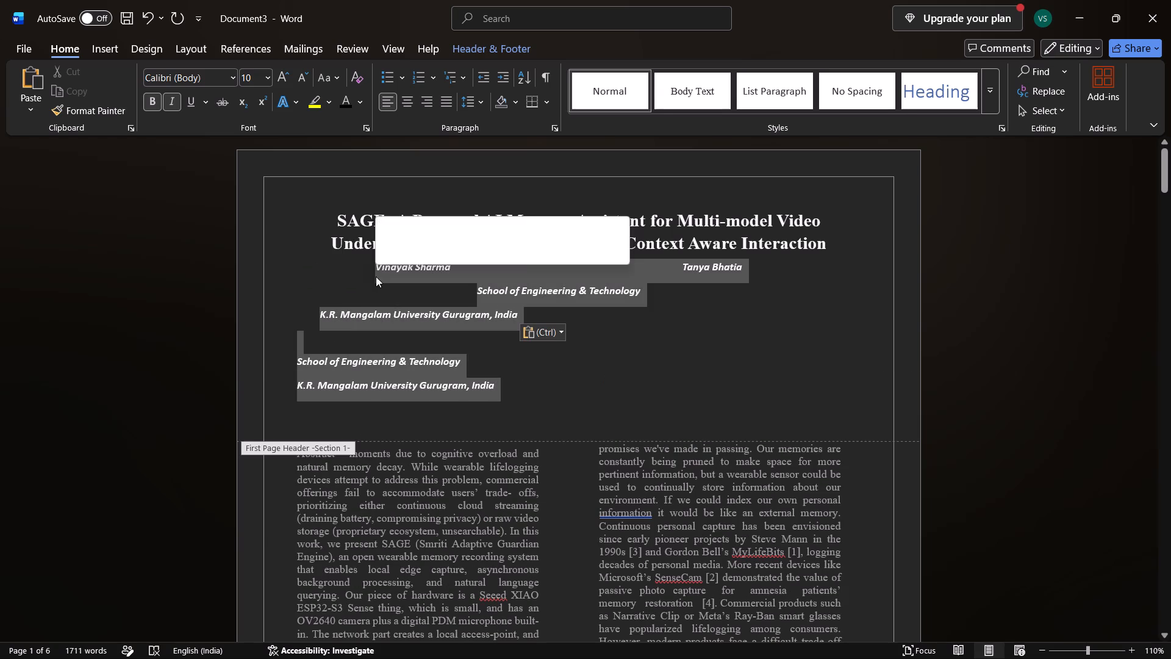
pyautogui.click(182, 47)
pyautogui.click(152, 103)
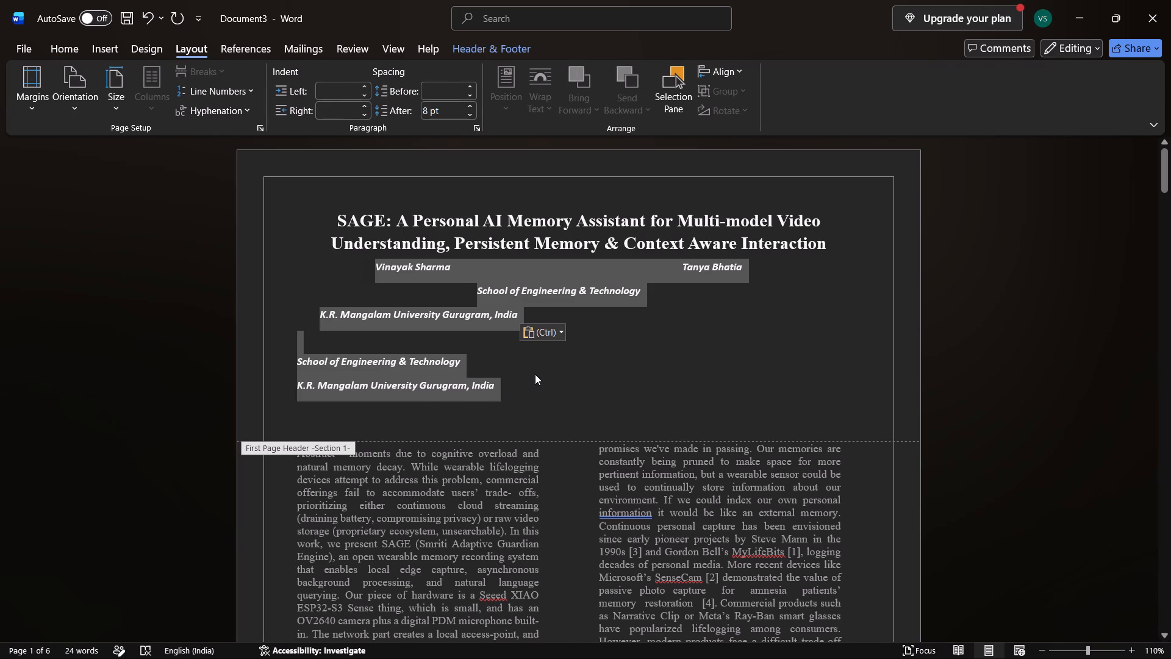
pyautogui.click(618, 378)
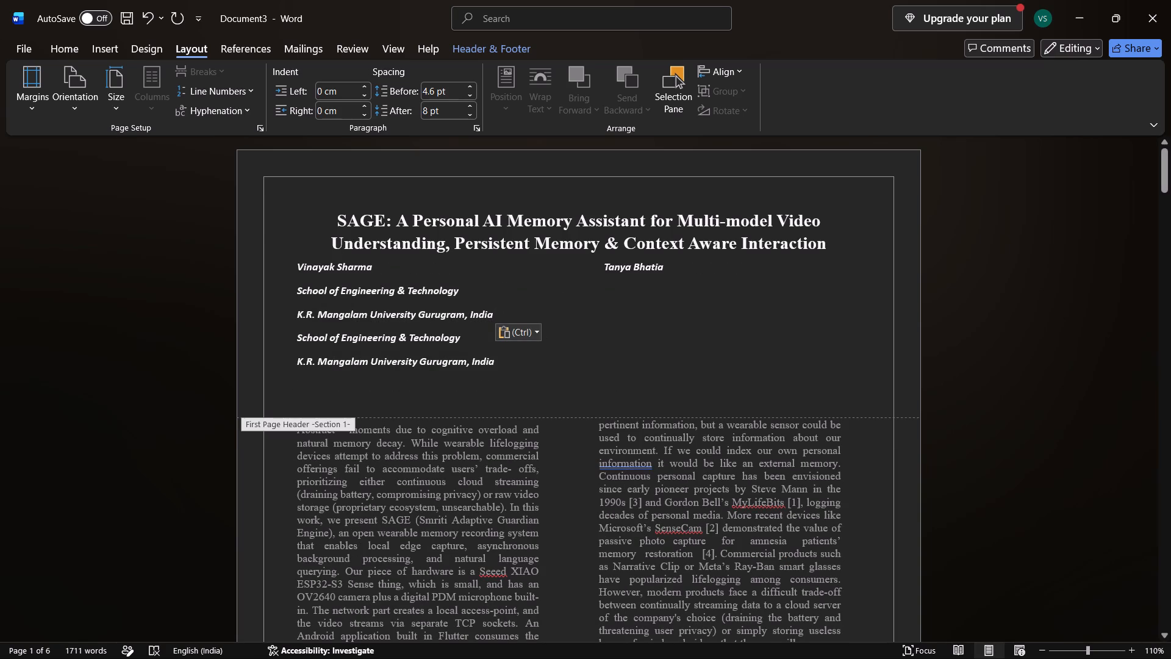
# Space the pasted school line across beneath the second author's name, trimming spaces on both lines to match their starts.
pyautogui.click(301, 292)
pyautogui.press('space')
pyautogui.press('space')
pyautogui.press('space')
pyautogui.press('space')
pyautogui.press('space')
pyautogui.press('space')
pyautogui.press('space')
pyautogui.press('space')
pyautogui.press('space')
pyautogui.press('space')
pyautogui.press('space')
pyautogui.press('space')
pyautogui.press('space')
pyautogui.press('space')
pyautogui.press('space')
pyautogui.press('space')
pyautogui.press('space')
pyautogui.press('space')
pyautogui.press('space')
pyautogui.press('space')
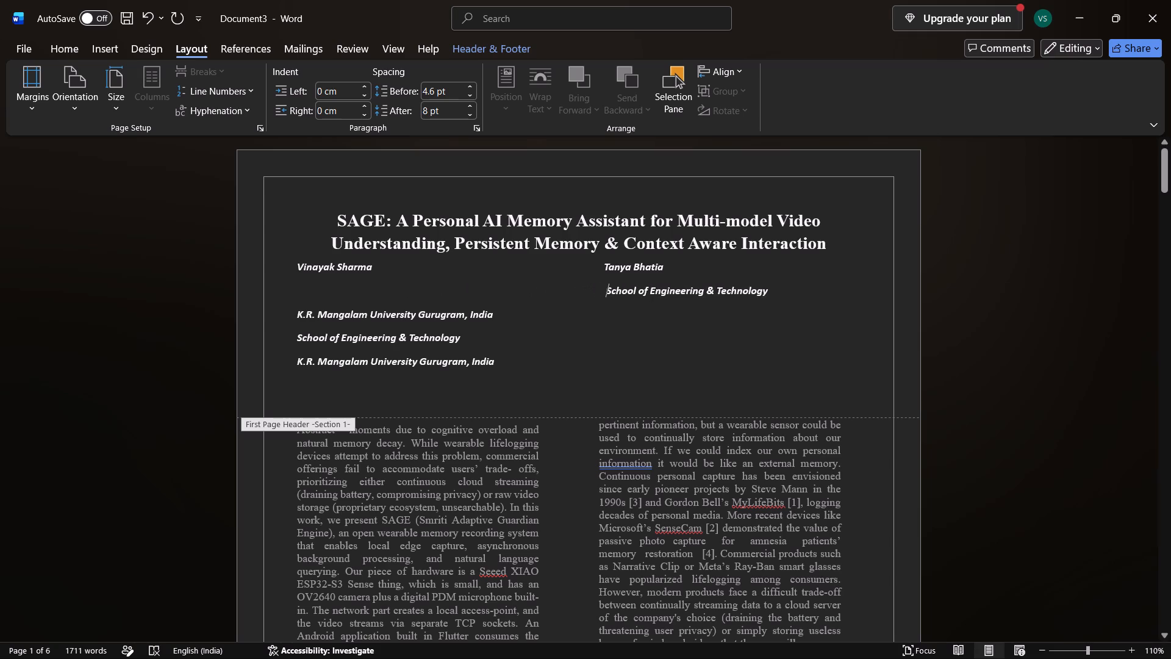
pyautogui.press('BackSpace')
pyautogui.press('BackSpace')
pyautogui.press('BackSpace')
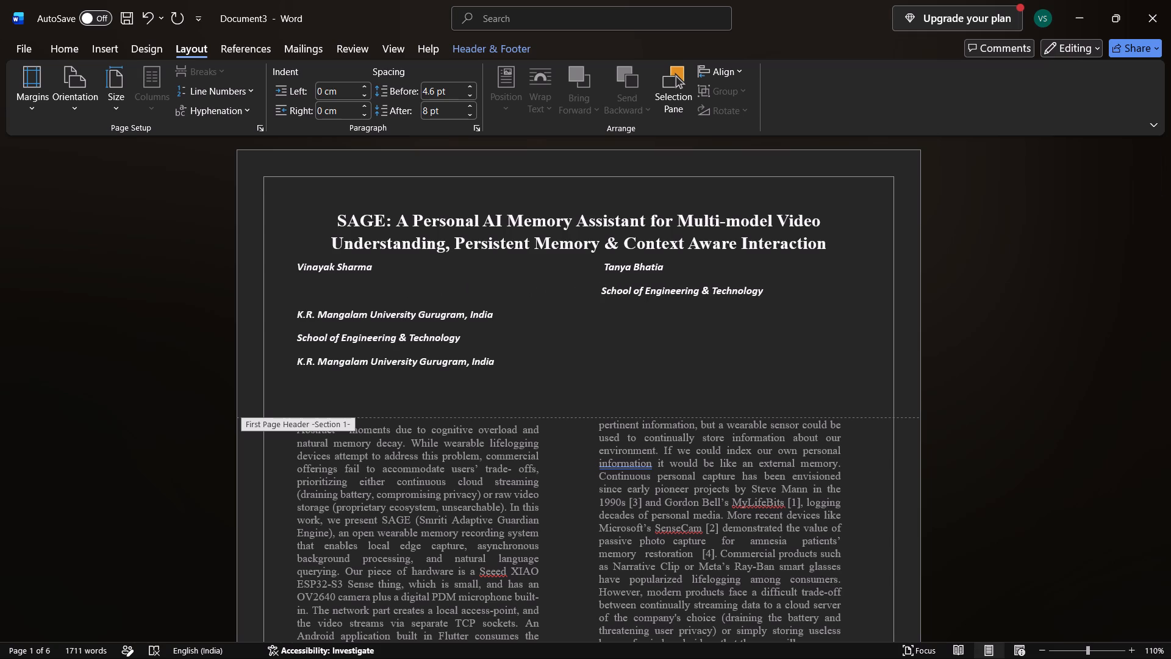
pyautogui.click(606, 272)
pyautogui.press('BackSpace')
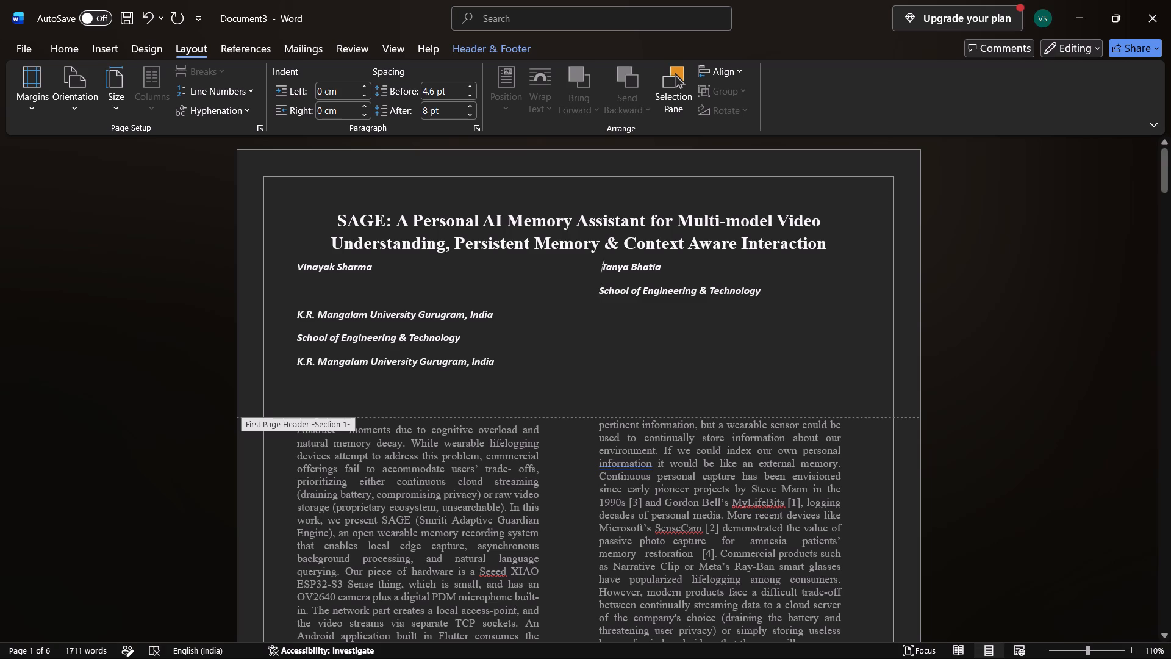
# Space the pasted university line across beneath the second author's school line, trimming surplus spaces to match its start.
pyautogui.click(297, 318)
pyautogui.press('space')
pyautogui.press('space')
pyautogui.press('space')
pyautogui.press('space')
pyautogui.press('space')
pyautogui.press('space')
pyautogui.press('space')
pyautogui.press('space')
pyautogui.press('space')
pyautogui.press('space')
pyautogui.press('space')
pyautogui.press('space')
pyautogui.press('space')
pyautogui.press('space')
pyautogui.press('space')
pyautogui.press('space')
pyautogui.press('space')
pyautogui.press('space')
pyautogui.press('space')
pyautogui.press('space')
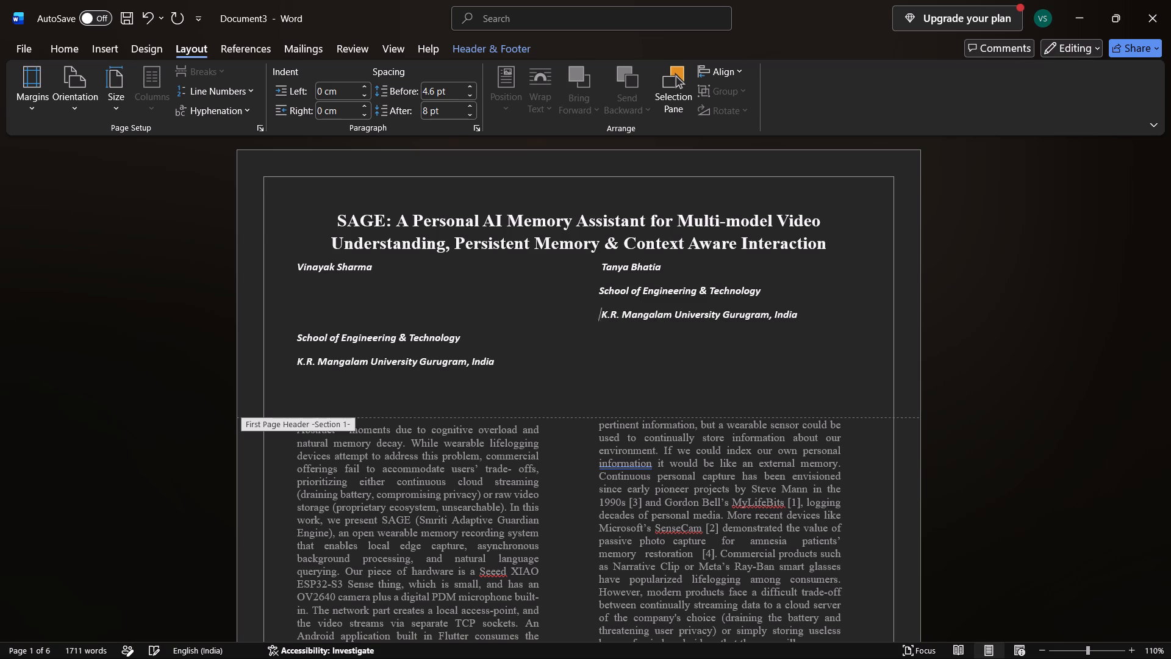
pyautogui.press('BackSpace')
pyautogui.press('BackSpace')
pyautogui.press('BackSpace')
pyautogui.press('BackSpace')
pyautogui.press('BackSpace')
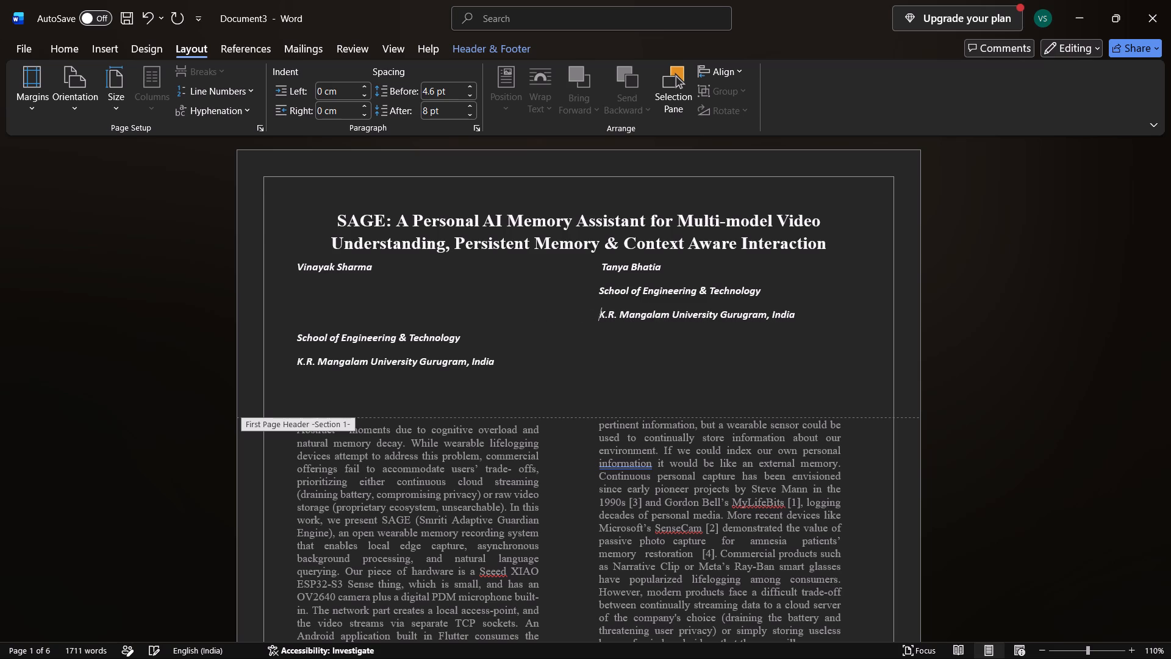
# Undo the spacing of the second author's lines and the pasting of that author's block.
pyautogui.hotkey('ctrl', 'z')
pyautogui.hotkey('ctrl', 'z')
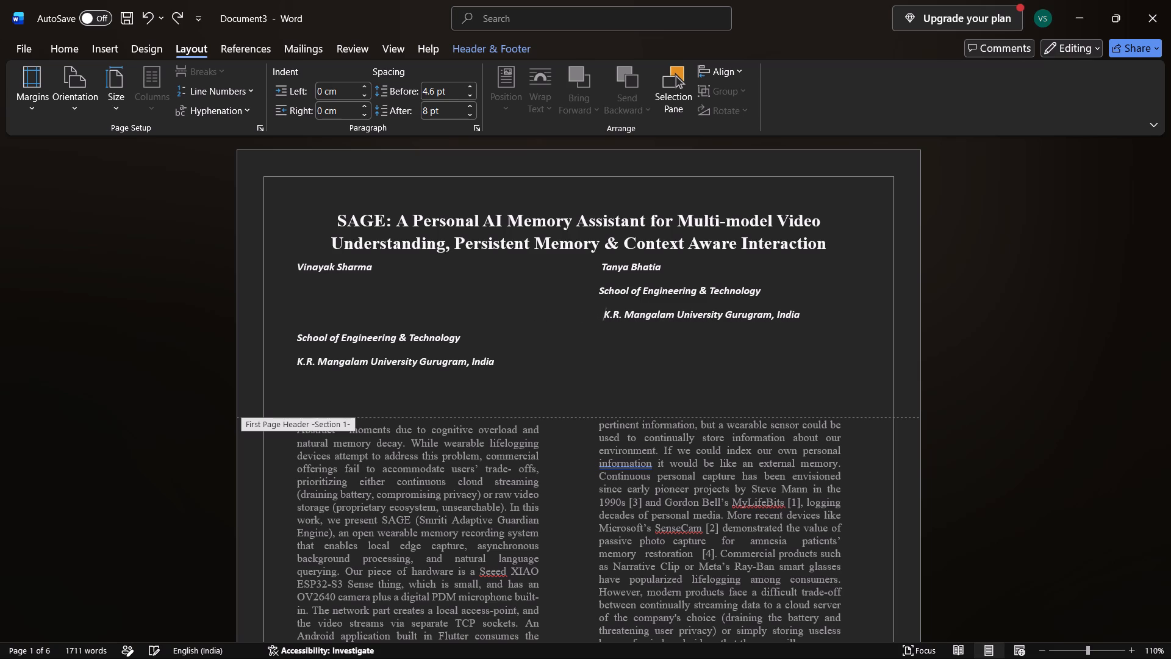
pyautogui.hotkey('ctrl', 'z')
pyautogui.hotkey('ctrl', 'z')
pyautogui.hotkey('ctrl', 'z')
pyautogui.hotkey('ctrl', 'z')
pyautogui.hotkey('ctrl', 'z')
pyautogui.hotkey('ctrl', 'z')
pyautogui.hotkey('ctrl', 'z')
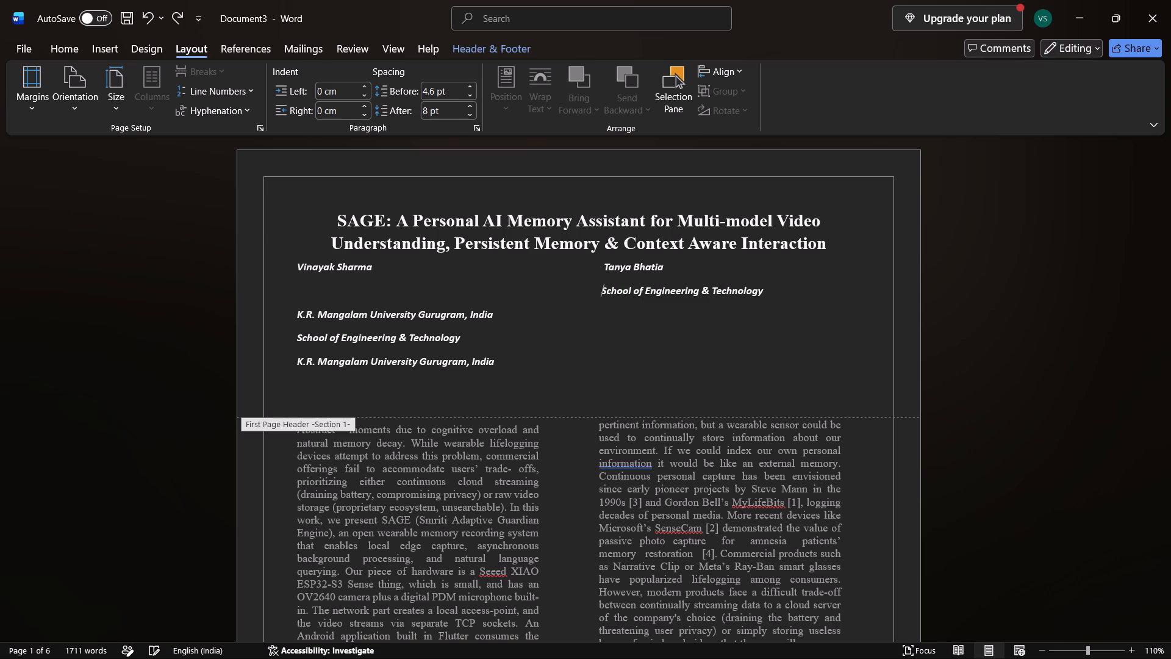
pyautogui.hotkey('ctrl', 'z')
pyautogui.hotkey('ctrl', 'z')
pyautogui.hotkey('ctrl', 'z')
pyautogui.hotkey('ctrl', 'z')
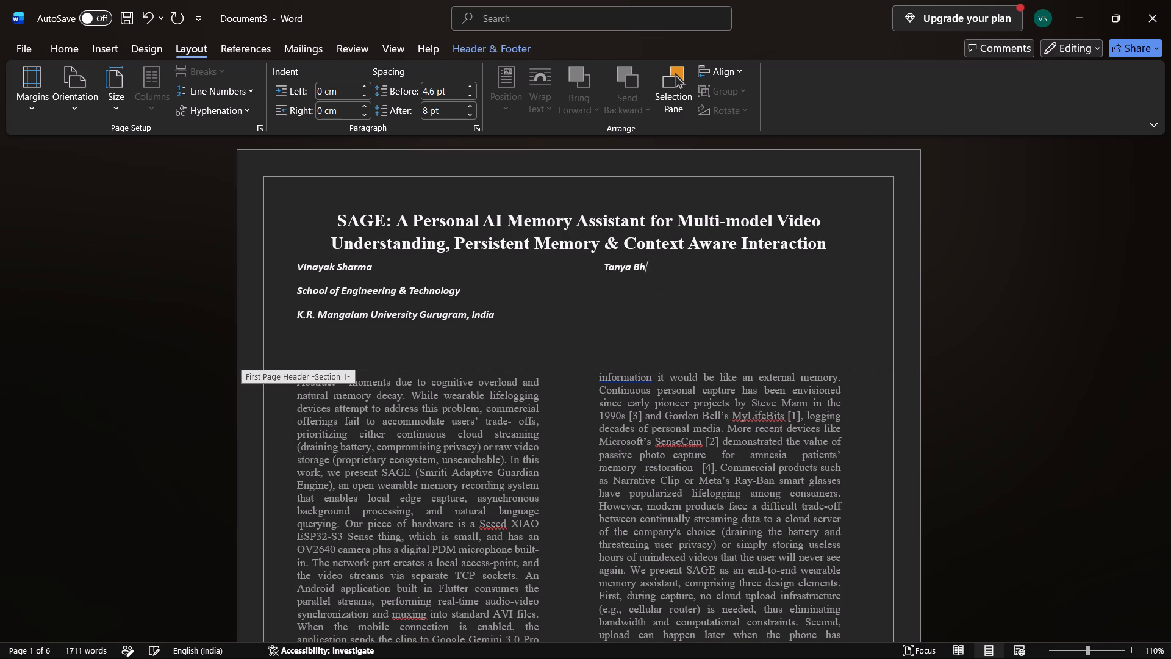
# Enter the second author's name after the spaces on the first author's line.
pyautogui.write('ia')
pyautogui.press('space')
pyautogui.press('Return')
pyautogui.press('BackSpace')
# Duplicate "School of Engineering & Technology" on the same line, three spaces after the original, without an extra line break.
pyautogui.moveTo(471, 293); pyautogui.dragTo(307, 285)
pyautogui.hotkey('ctrl', 'c')
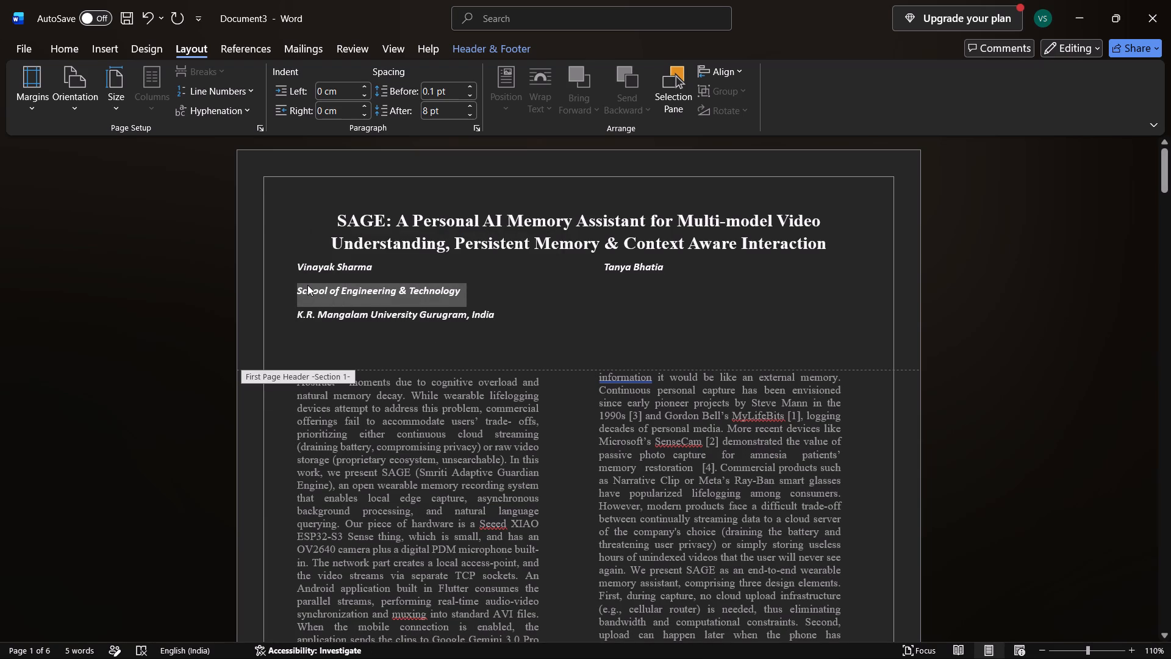
pyautogui.click(503, 292)
pyautogui.press('space')
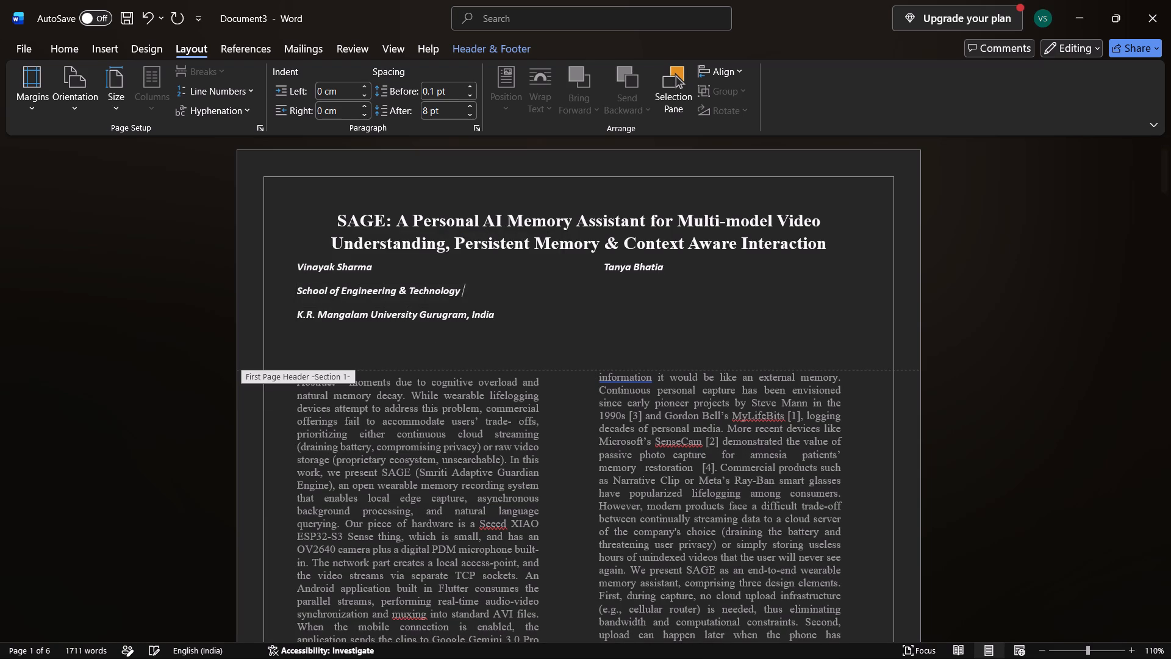
pyautogui.press('space')
pyautogui.press('space')
pyautogui.hotkey('ctrl', 'v')
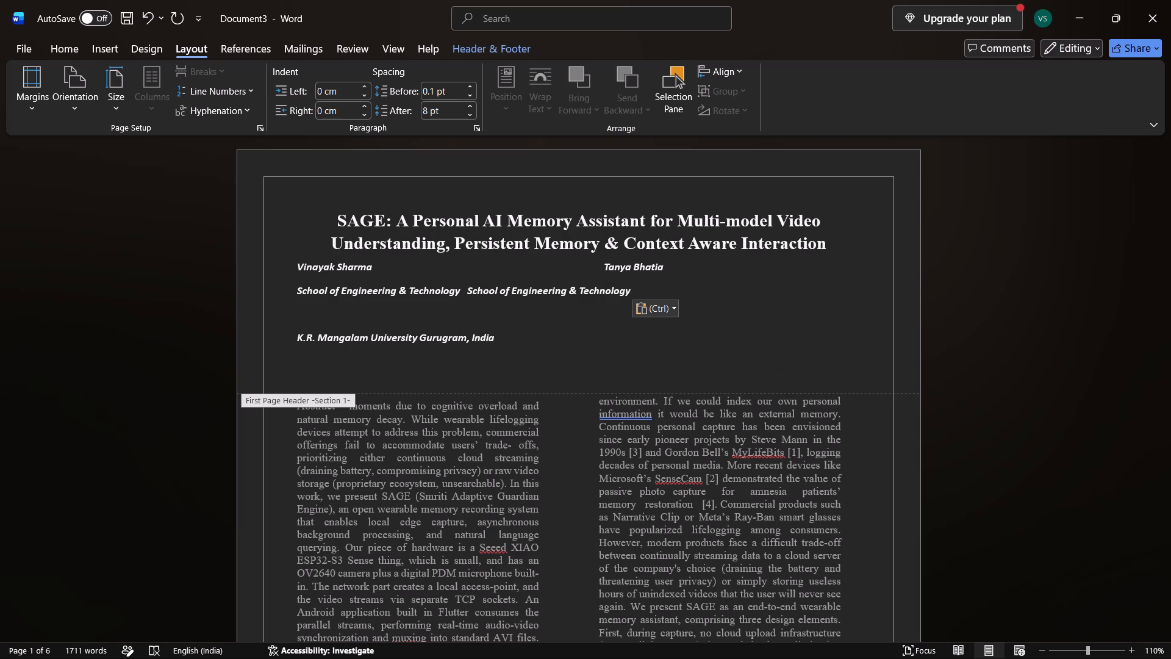
pyautogui.press('BackSpace')
# Space the second "School of Engineering & Technology" across the line so it starts beneath the second author's name.
pyautogui.press('Left')
pyautogui.press('Left')
pyautogui.press('Left')
pyautogui.press('Left')
pyautogui.press('Left')
pyautogui.press('Left')
pyautogui.press('Left')
pyautogui.press('Left')
pyautogui.press('Left')
pyautogui.press('Left')
pyautogui.press('Left')
pyautogui.press('Left')
pyautogui.press('Left')
pyautogui.press('Left')
pyautogui.press('Left')
pyautogui.press('Left')
pyautogui.press('Left')
pyautogui.press('Left')
pyautogui.press('Left')
pyautogui.press('Left')
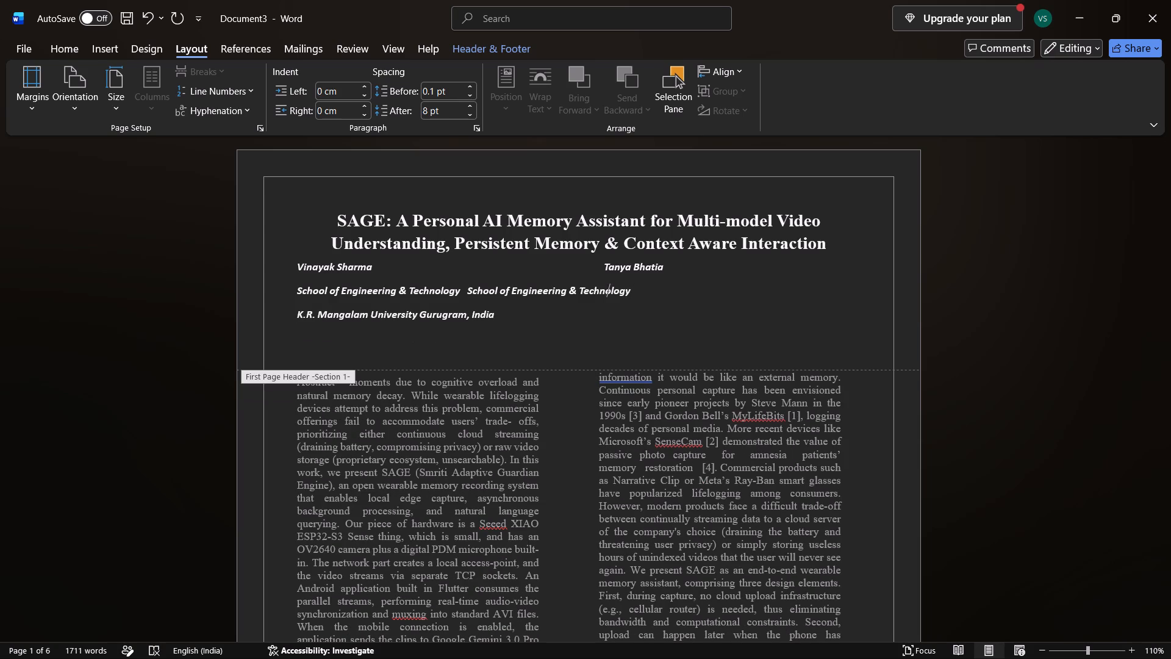
pyautogui.press('Left')
pyautogui.press('Left')
pyautogui.press('Left')
pyautogui.press('space')
pyautogui.press('space')
pyautogui.press('space')
pyautogui.press('space')
pyautogui.press('space')
pyautogui.press('space')
pyautogui.press('space')
pyautogui.press('space')
pyautogui.press('space')
pyautogui.press('space')
pyautogui.press('space')
pyautogui.press('space')
pyautogui.press('space')
pyautogui.press('space')
pyautogui.press('space')
pyautogui.press('space')
pyautogui.press('space')
pyautogui.press('space')
pyautogui.press('space')
pyautogui.press('space')
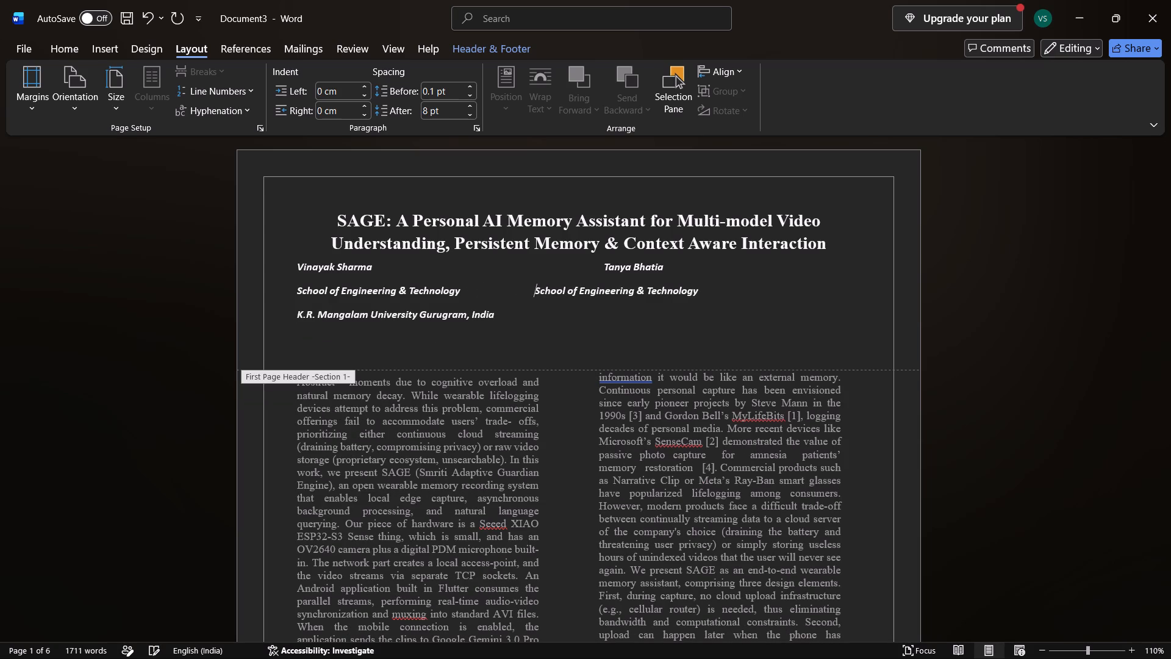
pyautogui.press('space')
pyautogui.press('space')
pyautogui.press('space')
pyautogui.press('space')
pyautogui.press('space')
pyautogui.press('space')
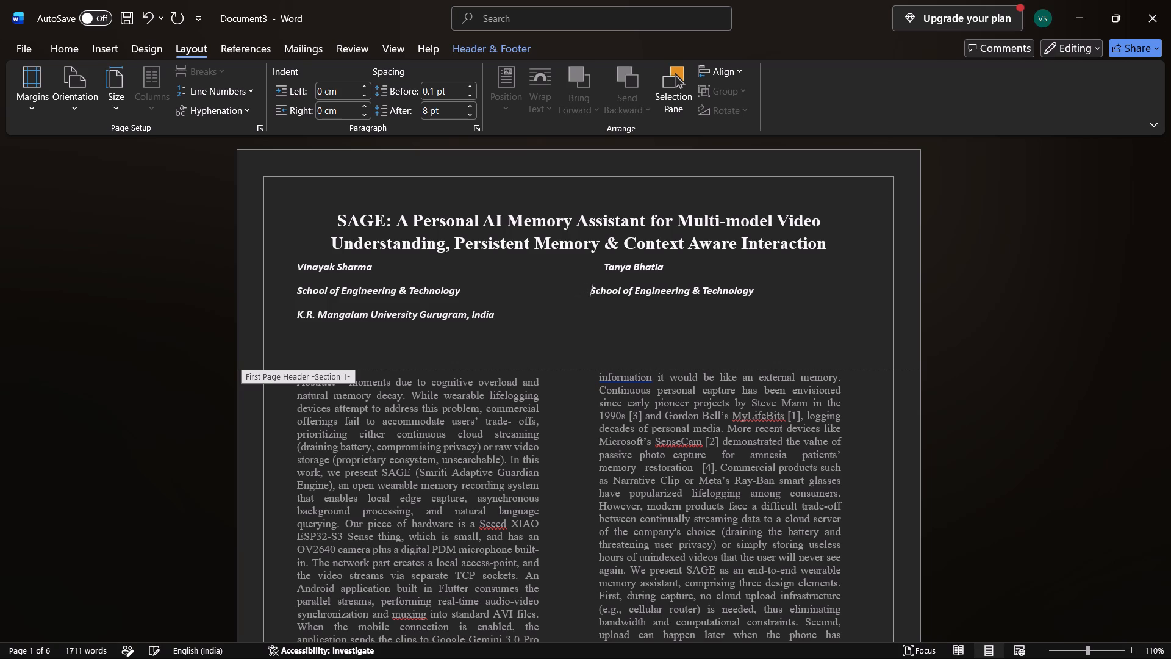
pyautogui.press('space')
pyautogui.press('space')
pyautogui.press('space')
pyautogui.press('space')
pyautogui.press('space')
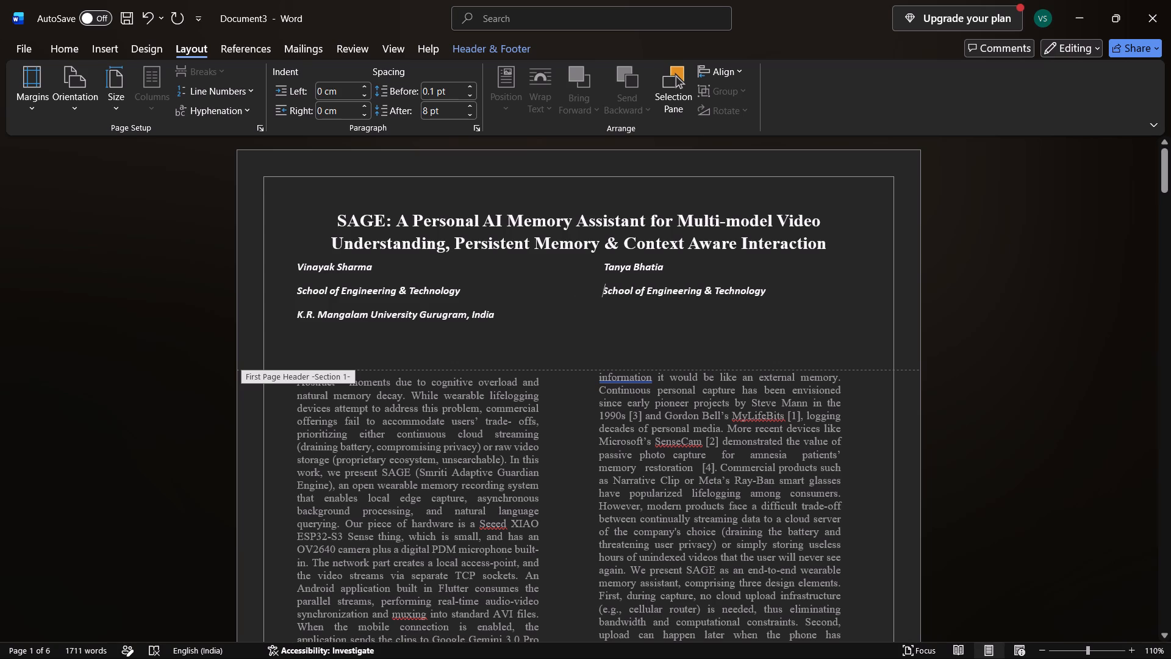
# Duplicate "K.R. Mangalam University Gurugram, India" on the same line, four spaces after the original, without an extra line break.
pyautogui.moveTo(500, 317); pyautogui.dragTo(294, 325)
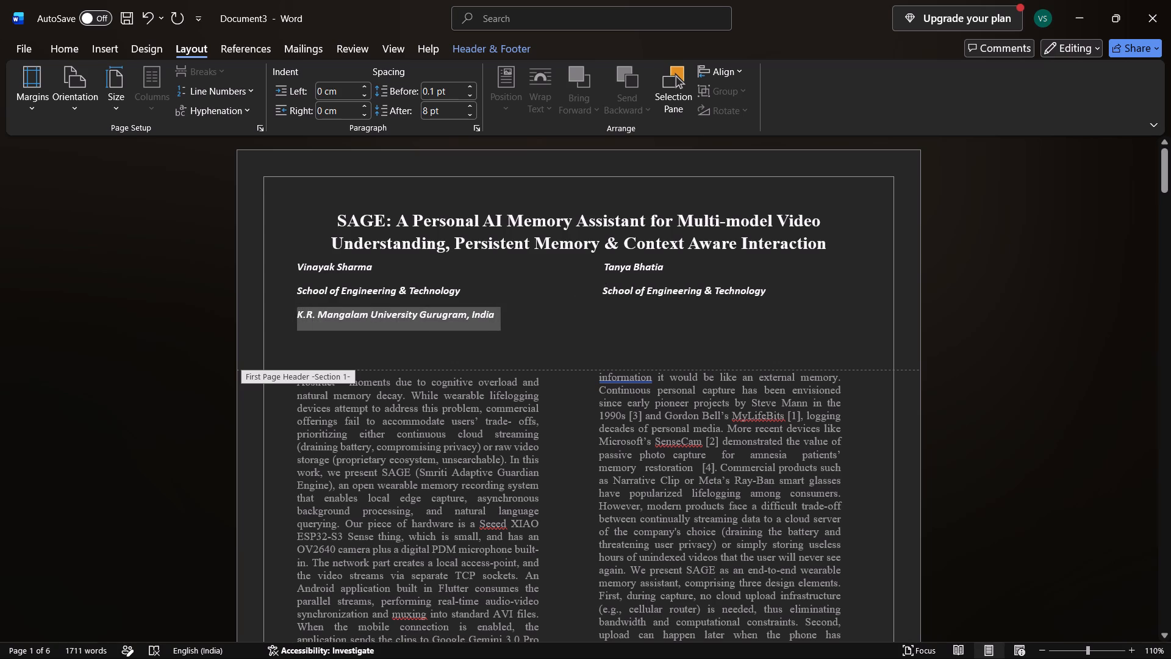
pyautogui.moveTo(294, 325); pyautogui.dragTo(293, 325)
pyautogui.hotkey('ctrl', 'c')
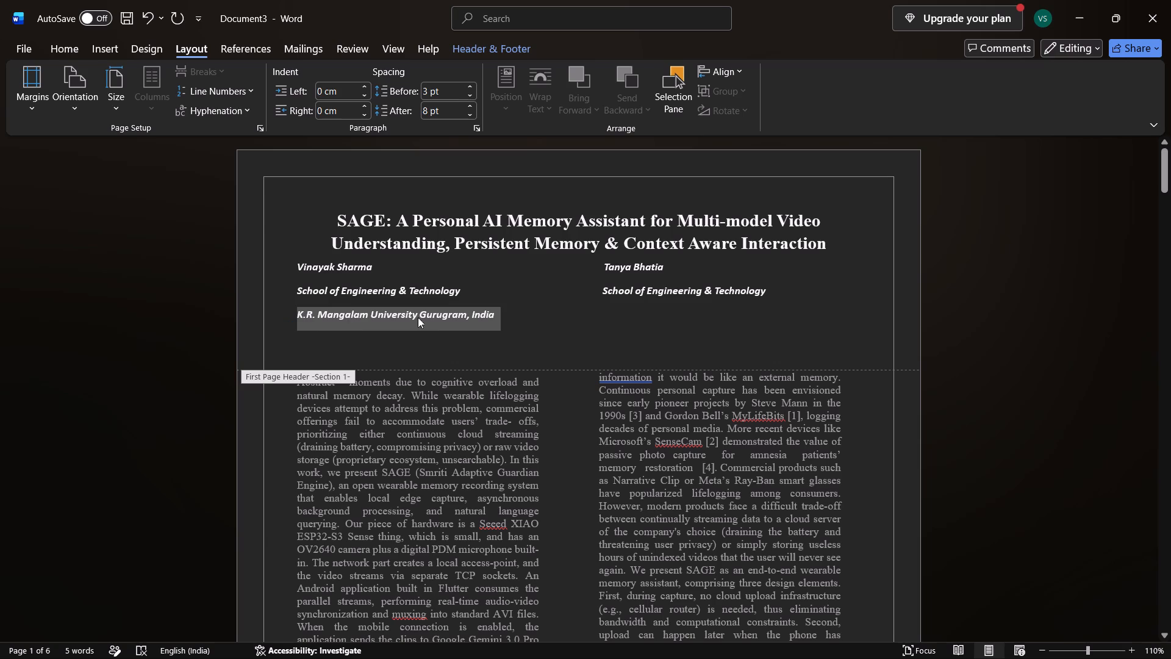
pyautogui.click(511, 308)
pyautogui.press('space')
pyautogui.press('space')
pyautogui.press('space')
pyautogui.press('space')
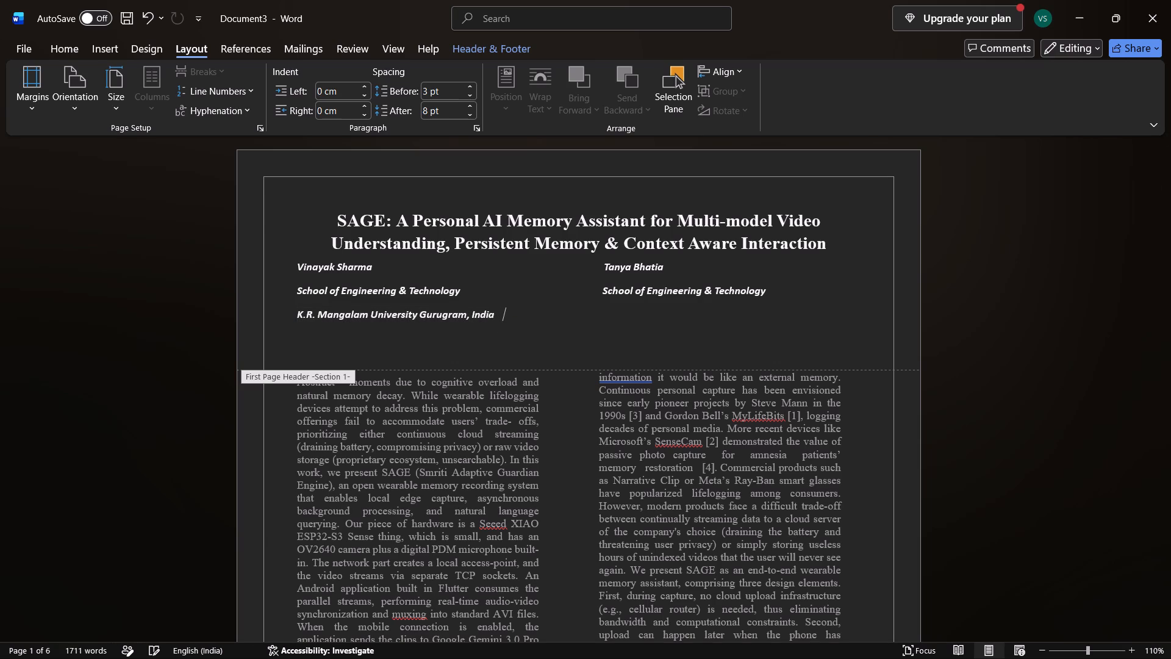
pyautogui.hotkey('ctrl', 'v')
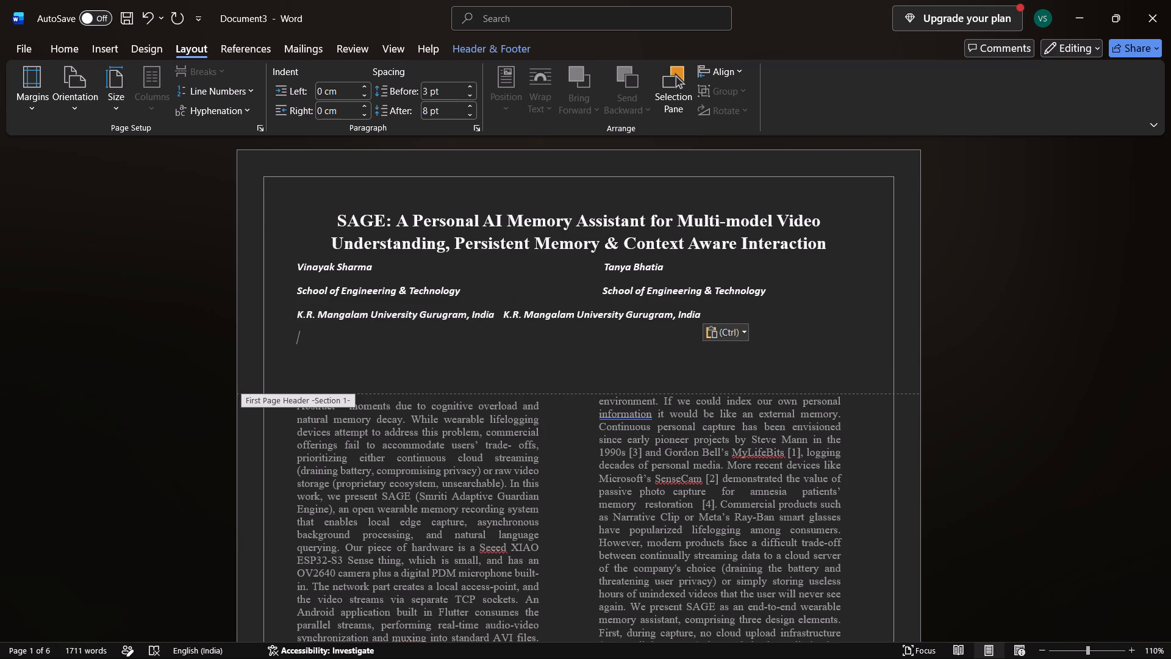
pyautogui.press('BackSpace')
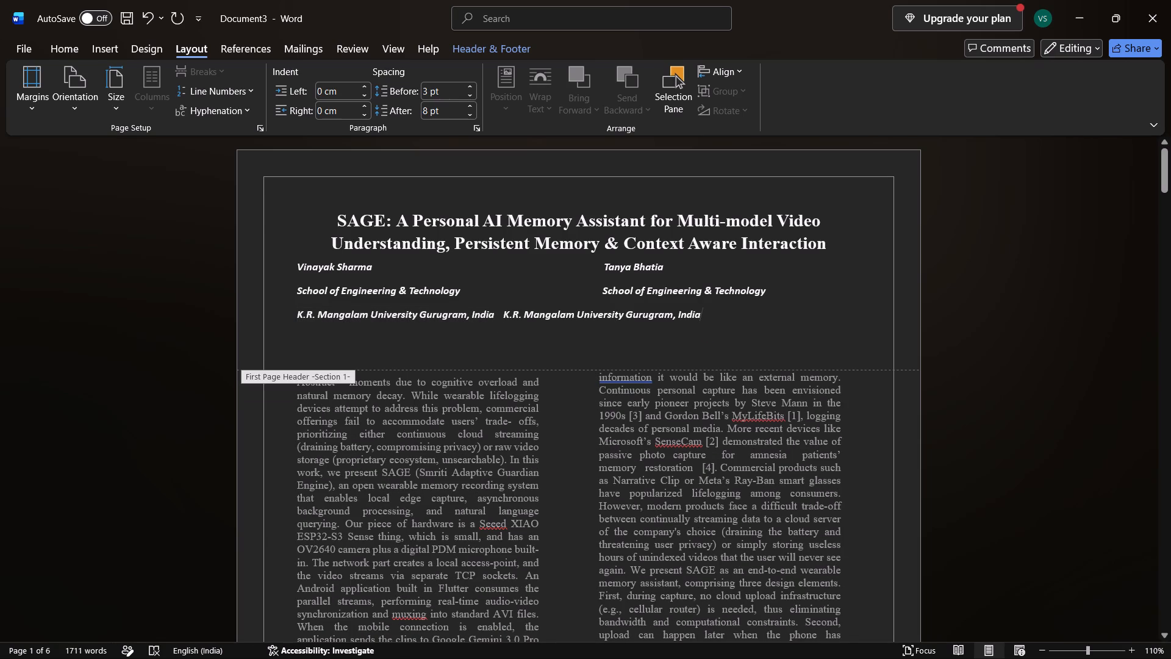
# Space the second university line across beneath the second author's school line, trimming surplus spaces to match its start.
pyautogui.click(505, 317)
pyautogui.press('space')
pyautogui.press('space')
pyautogui.press('space')
pyautogui.press('space')
pyautogui.press('space')
pyautogui.press('space')
pyautogui.press('space')
pyautogui.press('space')
pyautogui.press('space')
pyautogui.press('space')
pyautogui.press('space')
pyautogui.press('space')
pyautogui.press('space')
pyautogui.press('space')
pyautogui.press('space')
pyautogui.press('space')
pyautogui.press('space')
pyautogui.press('space')
pyautogui.press('space')
pyautogui.press('space')
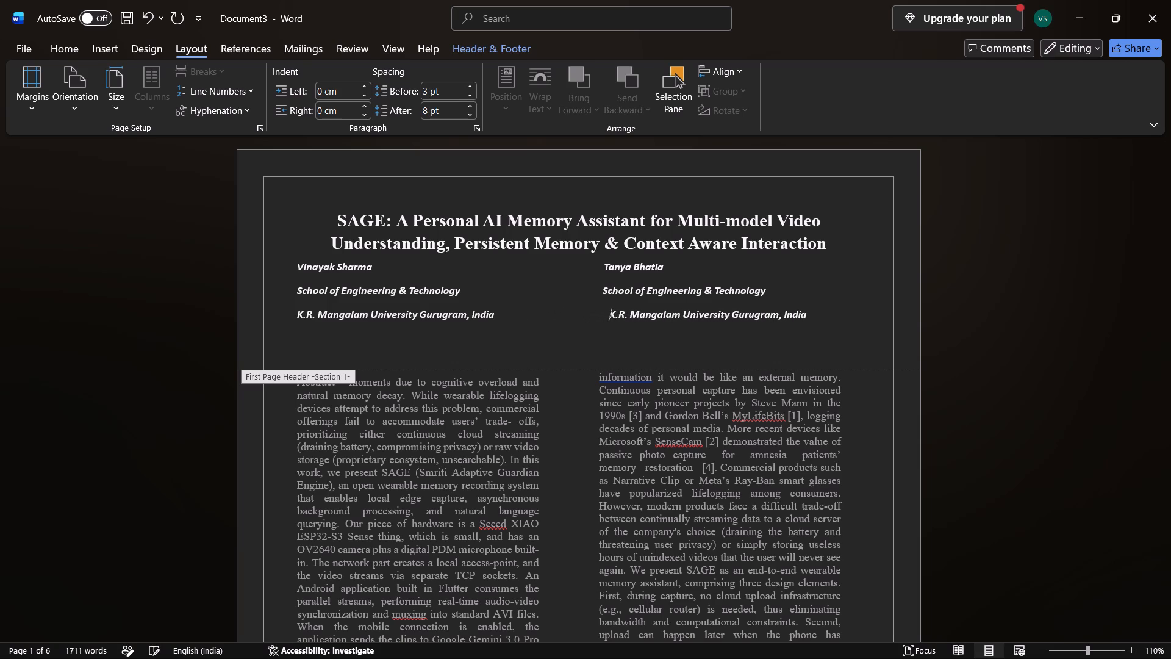
pyautogui.press('BackSpace')
pyautogui.press('BackSpace')
pyautogui.press('BackSpace')
pyautogui.press('BackSpace')
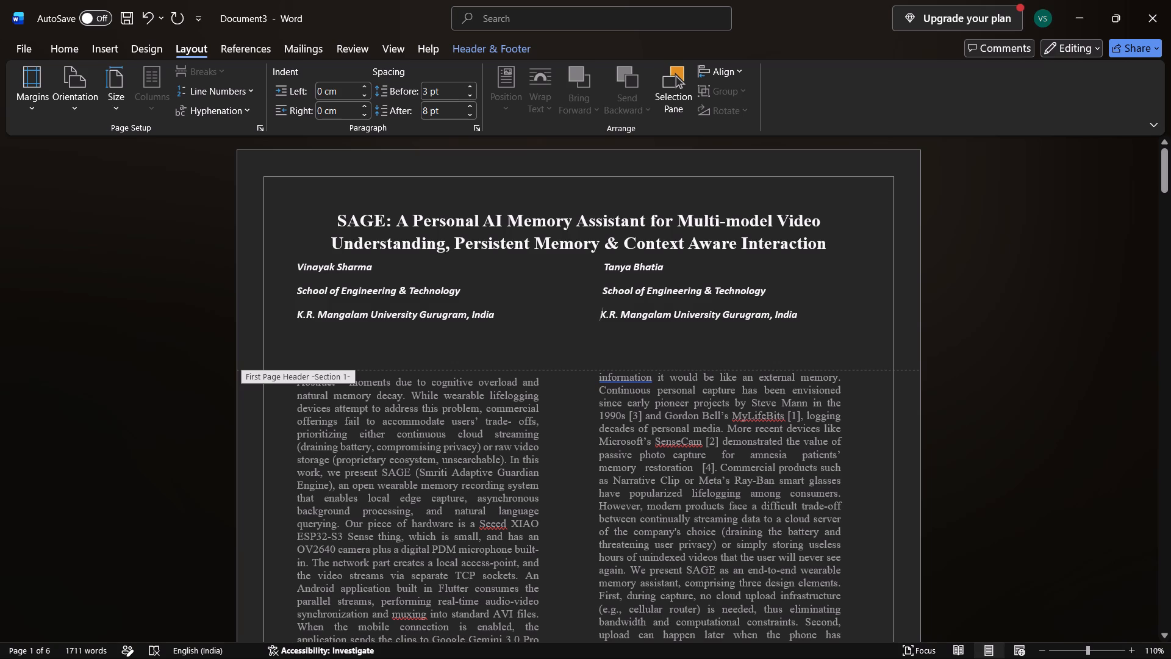
# Centre the three lines of author names, schools and universities in the first-page header.
pyautogui.click(600, 265)
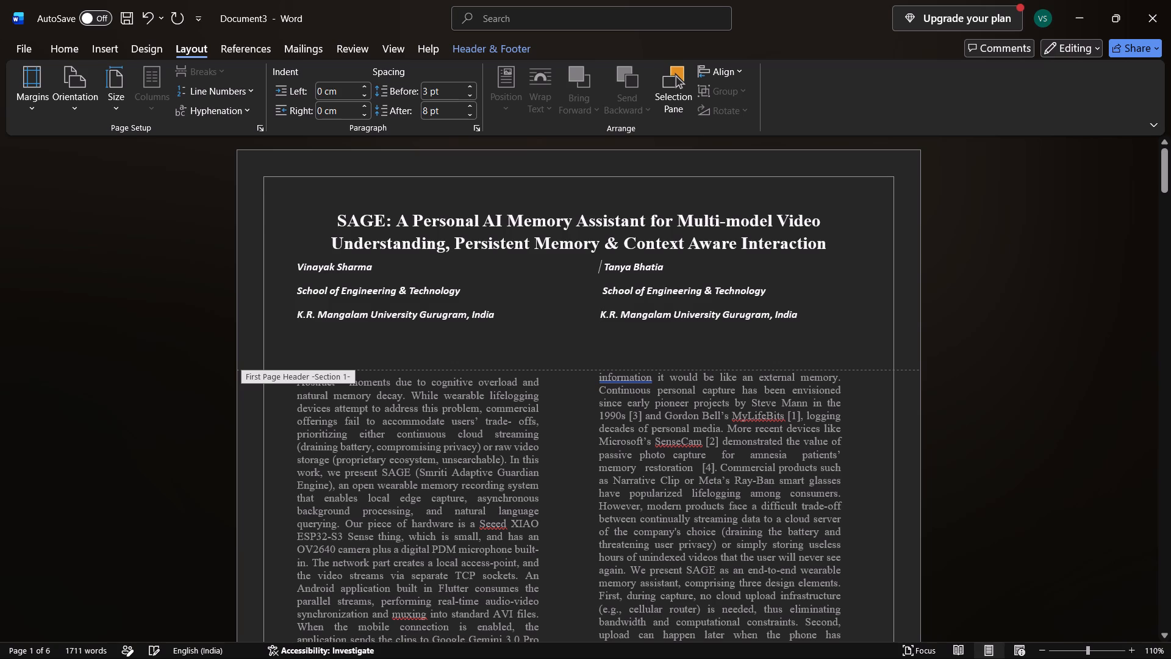
pyautogui.click(606, 268)
pyautogui.moveTo(801, 311); pyautogui.dragTo(668, 310)
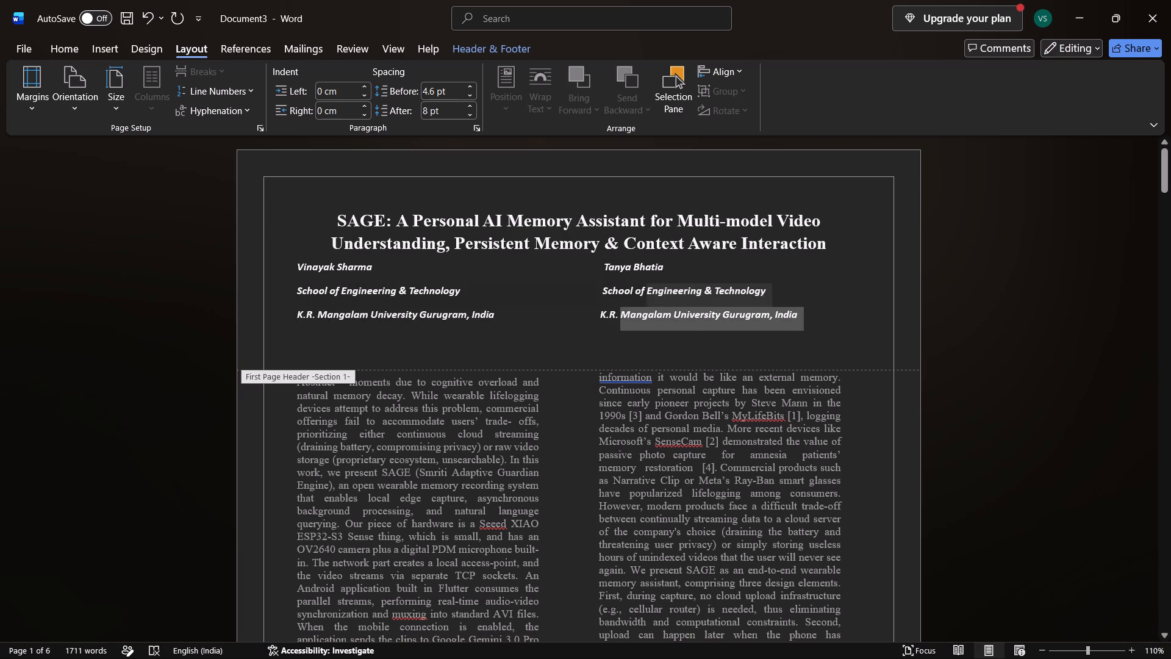
pyautogui.moveTo(668, 310); pyautogui.dragTo(316, 274)
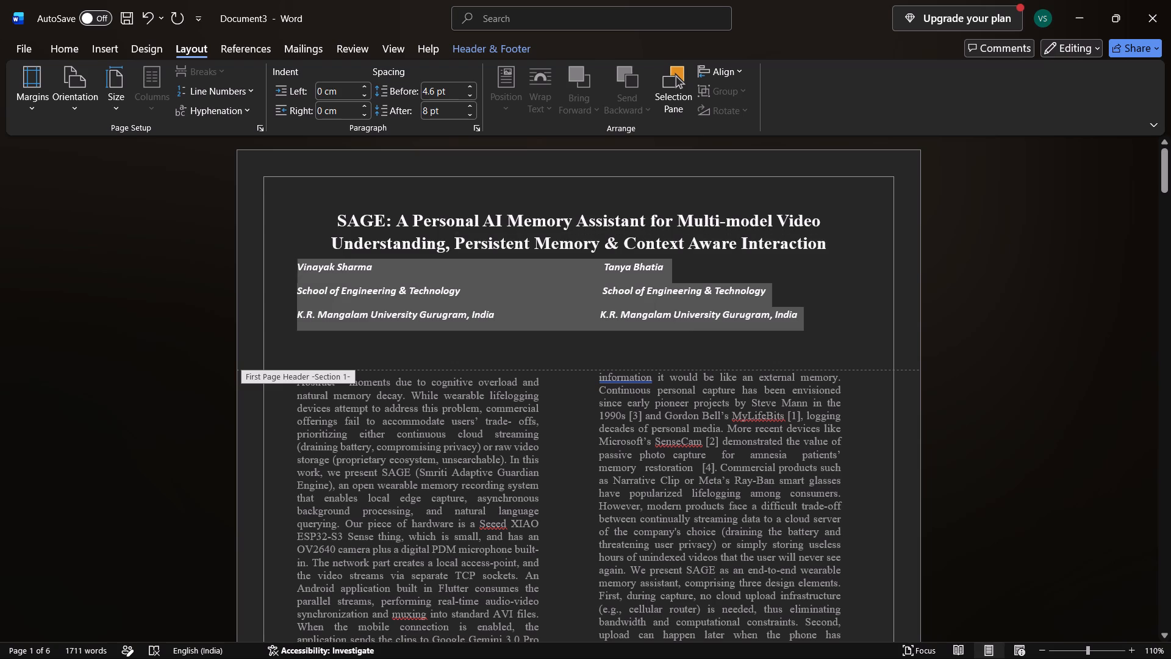
pyautogui.moveTo(316, 274); pyautogui.dragTo(287, 266)
pyautogui.click(59, 48)
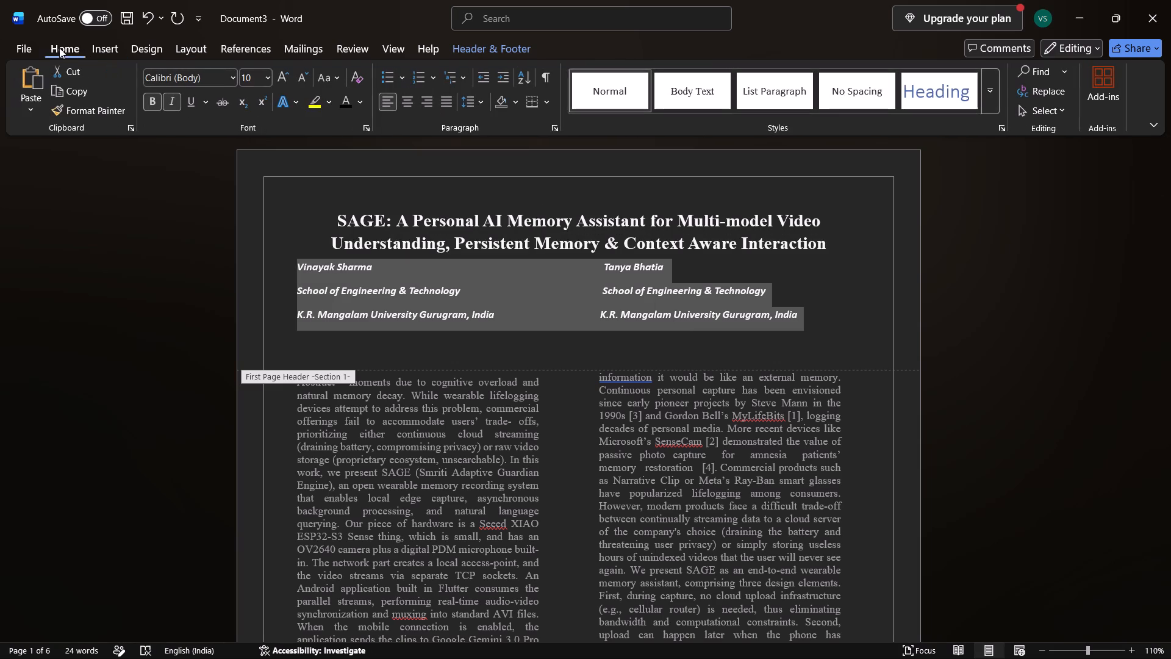
pyautogui.click(407, 98)
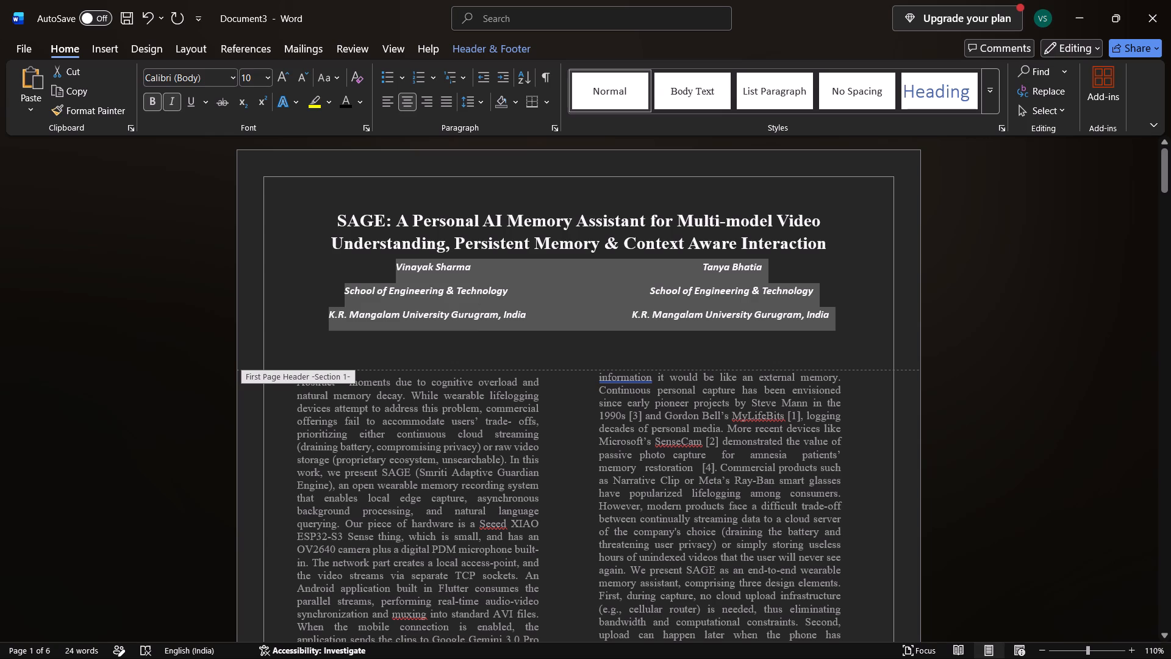
# Delete the empty lines below the author block in the first-page header.
pyautogui.click(534, 370)
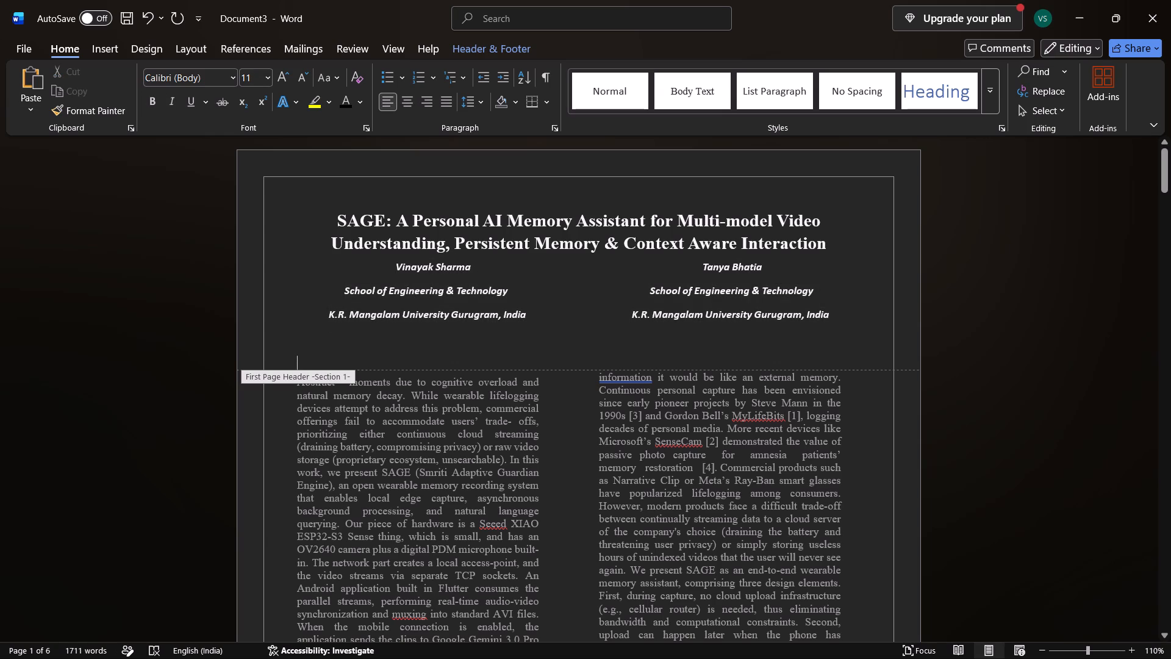
pyautogui.press('BackSpace')
pyautogui.press('BackSpace')
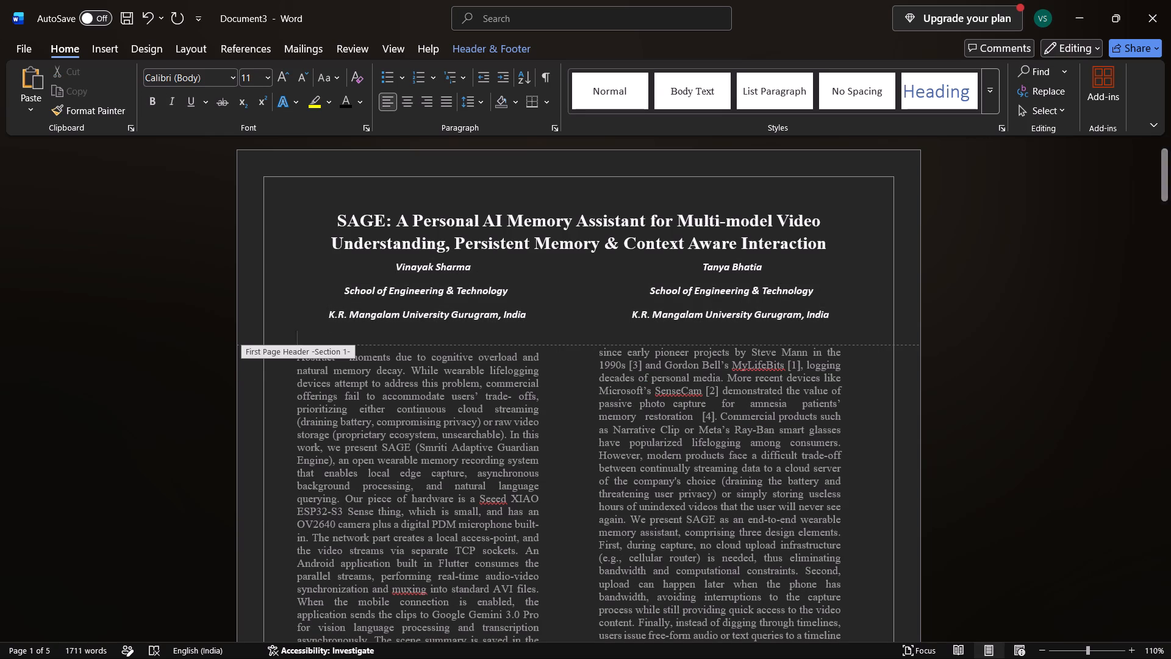
# Look through the pages to check the body layout beneath the shortened header.
pyautogui.scroll(-3, 653, 400)
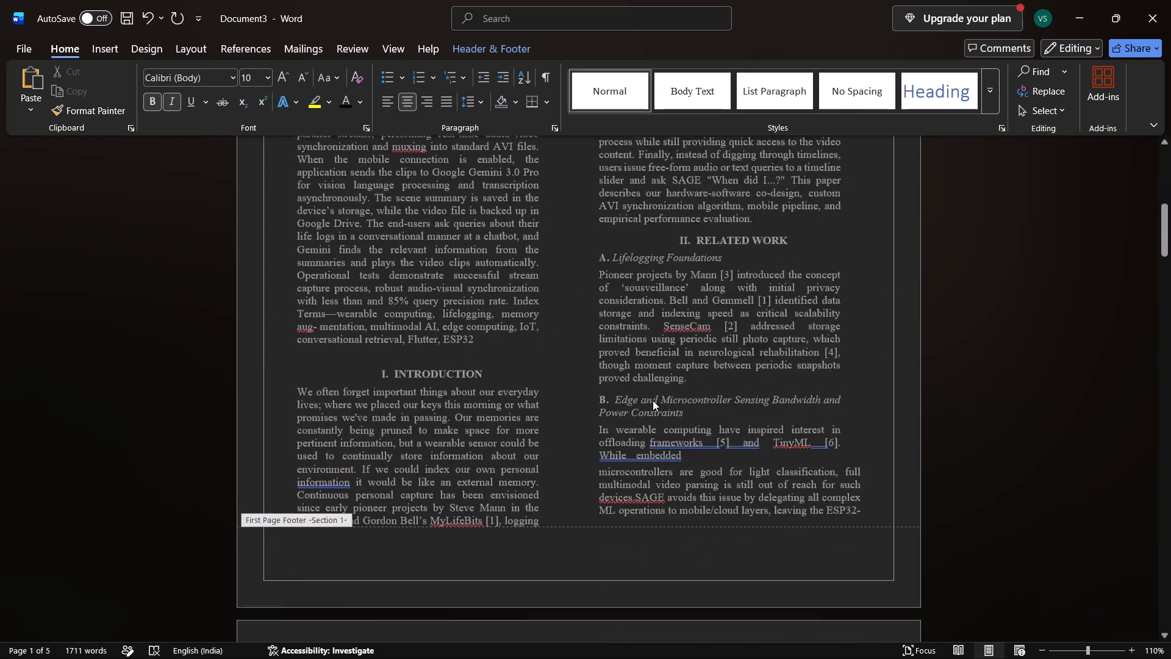
pyautogui.scroll(-12, 653, 400)
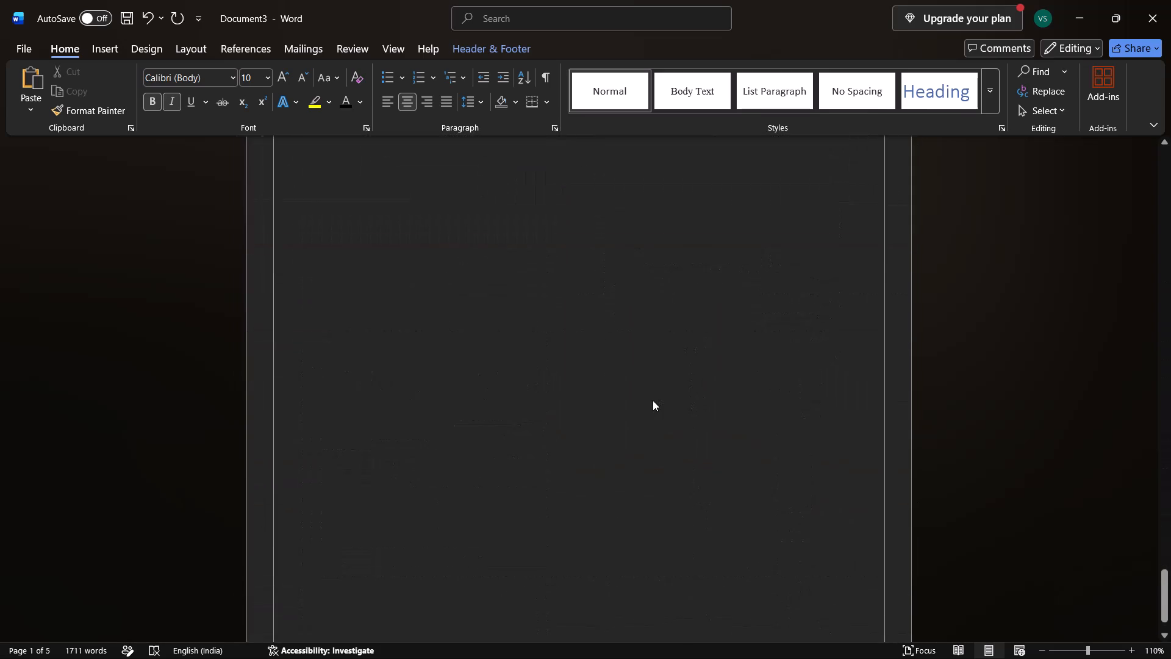
pyautogui.scroll(5, 653, 400)
pyautogui.scroll(19, 653, 400)
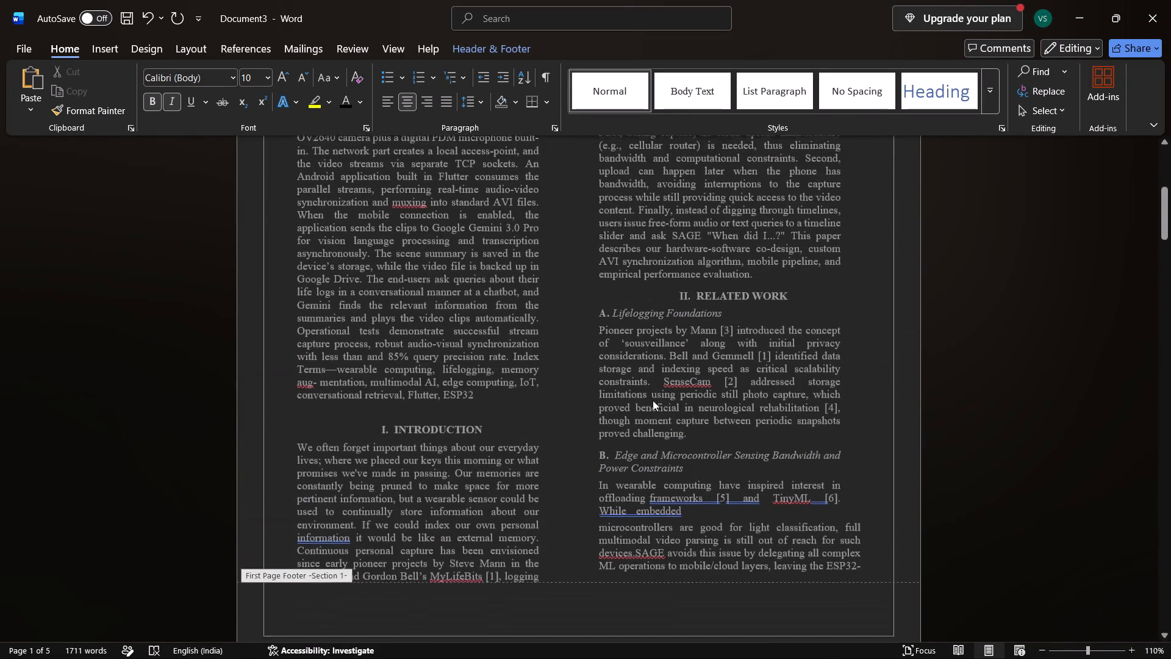
pyautogui.scroll(3, 653, 400)
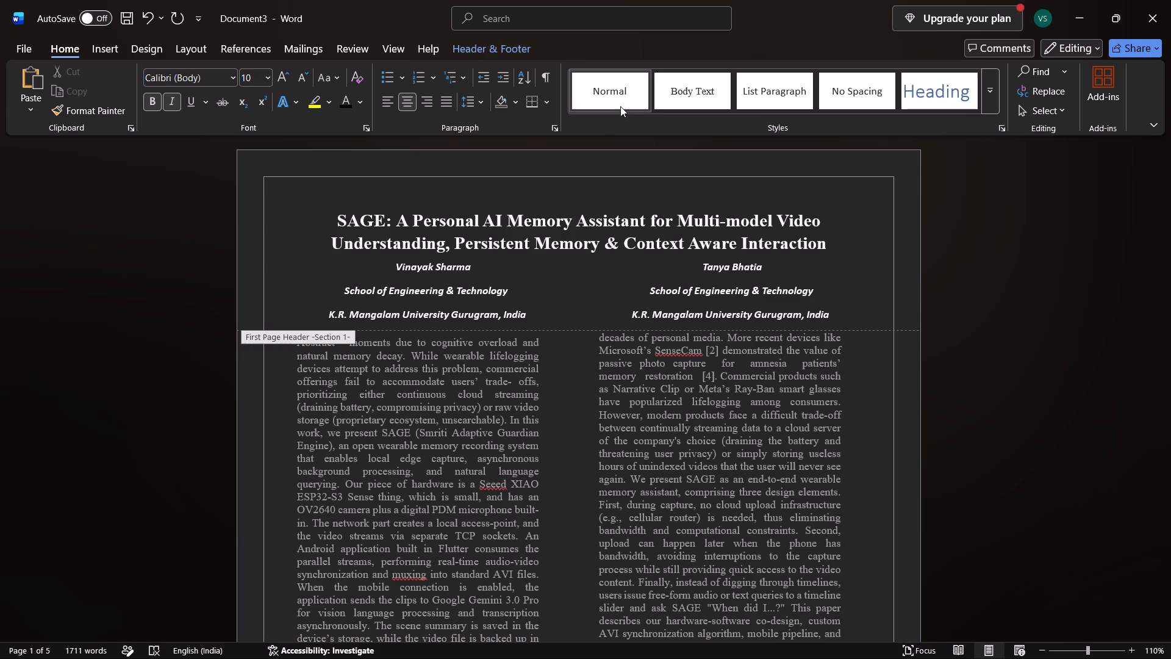
# Insert the built-in Banded footer with a page number on the first page.
pyautogui.click(500, 56)
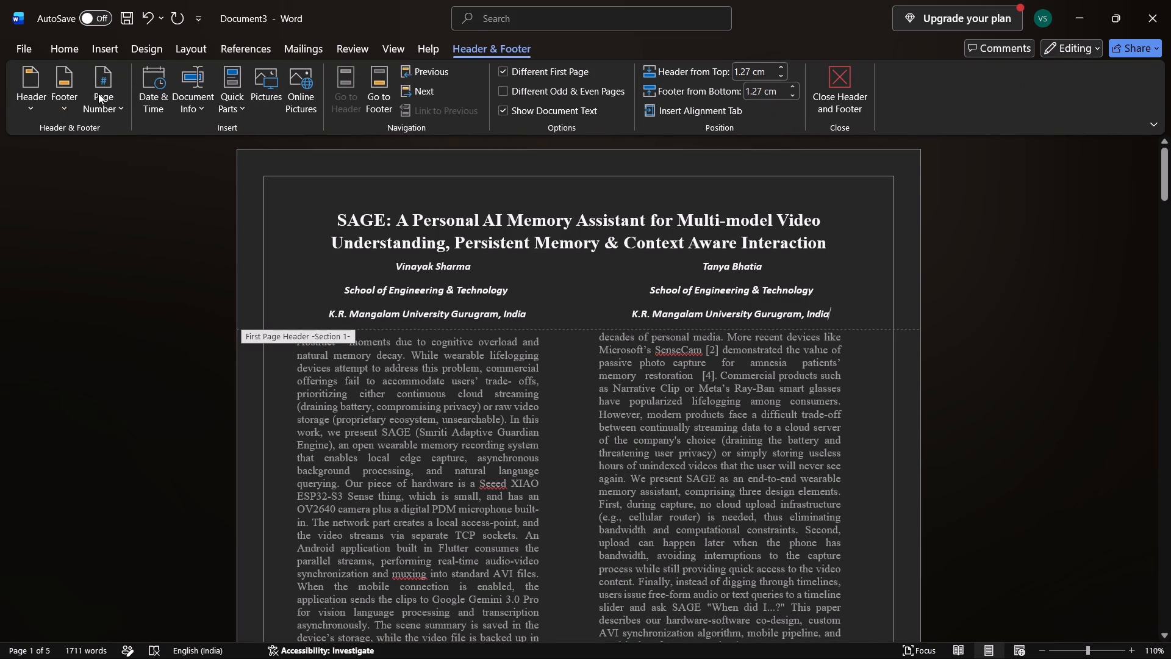
pyautogui.click(69, 105)
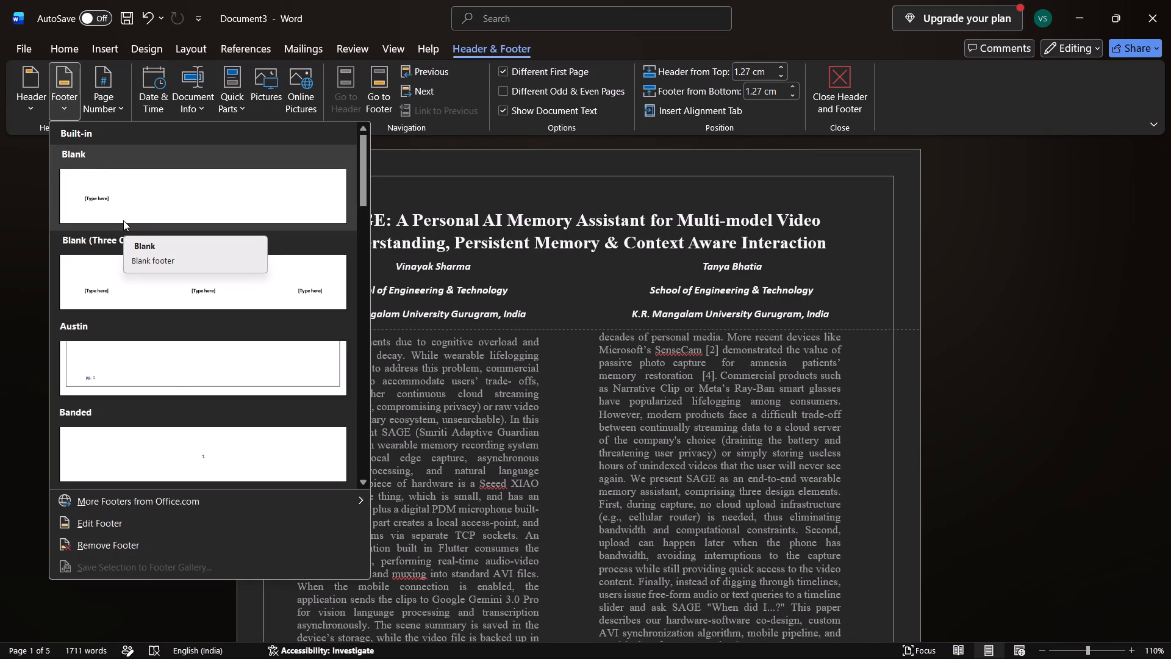
pyautogui.click(166, 446)
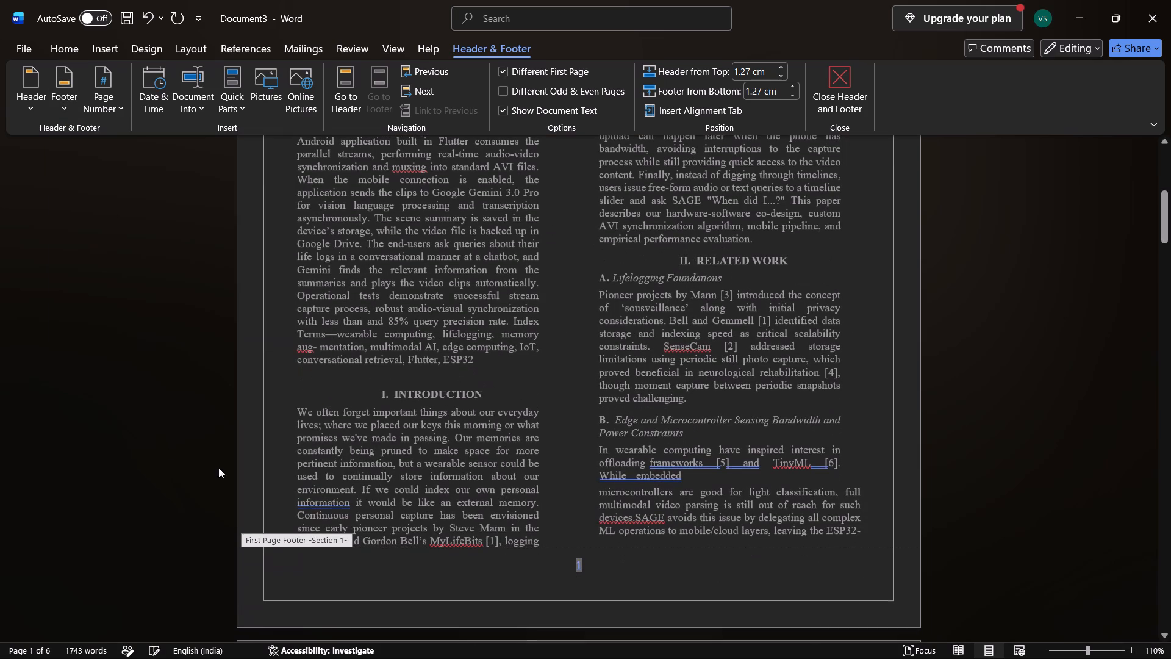
# Check the footers of the following pages for page numbers.
pyautogui.scroll(-3, 568, 561)
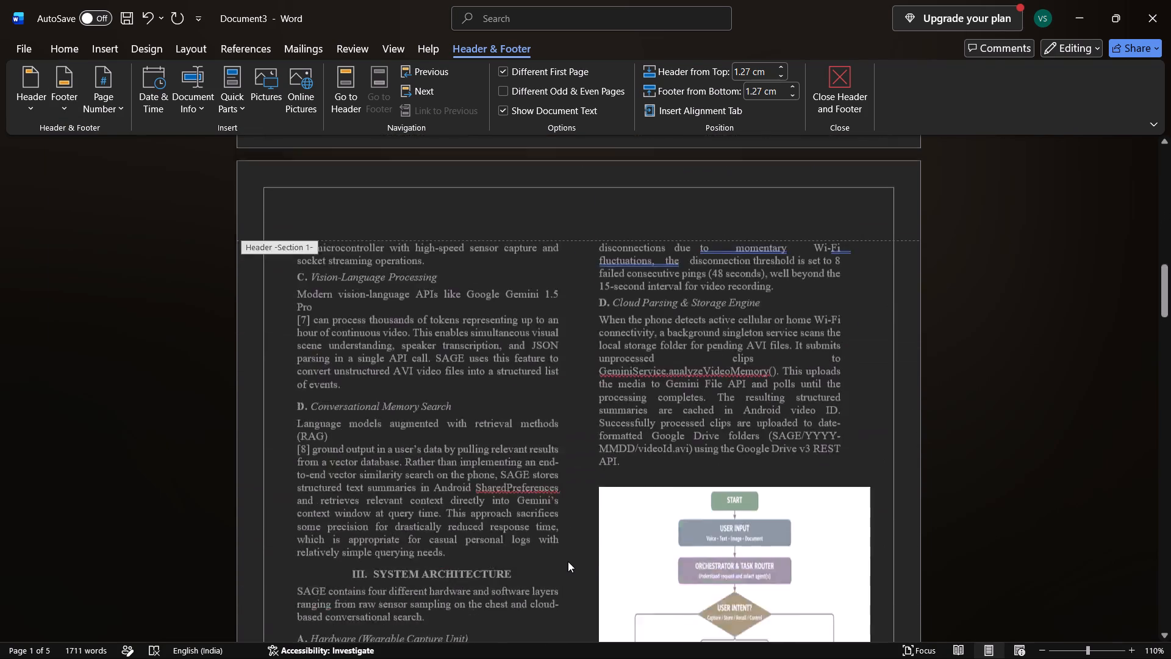
pyautogui.scroll(-1, 568, 561)
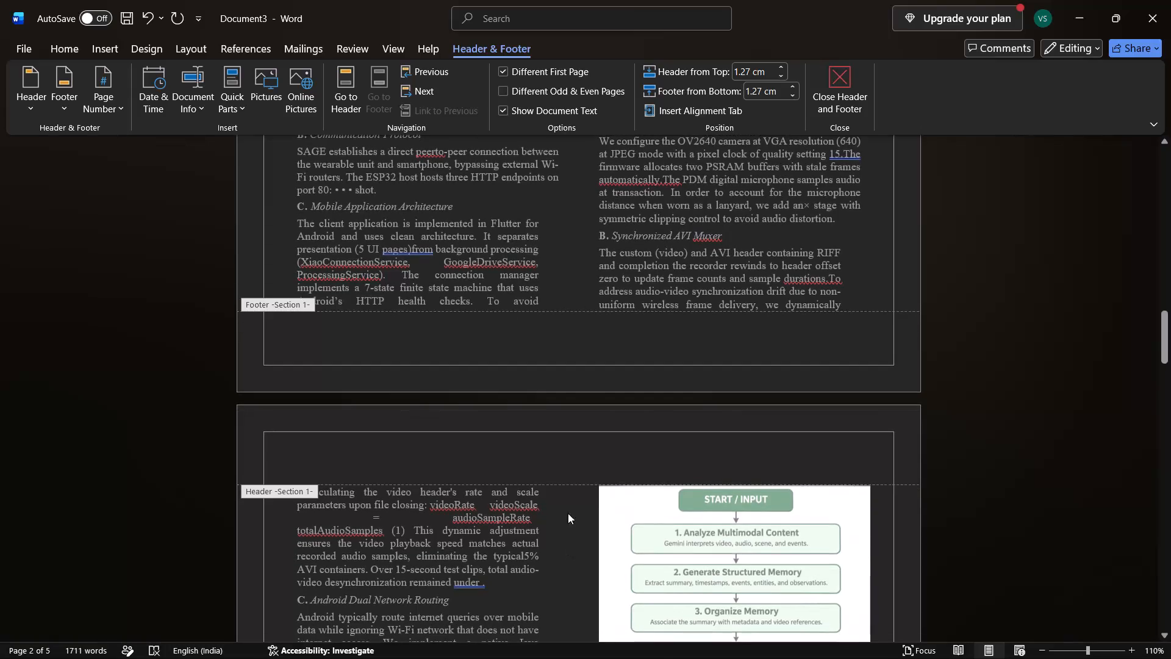
pyautogui.click(567, 358)
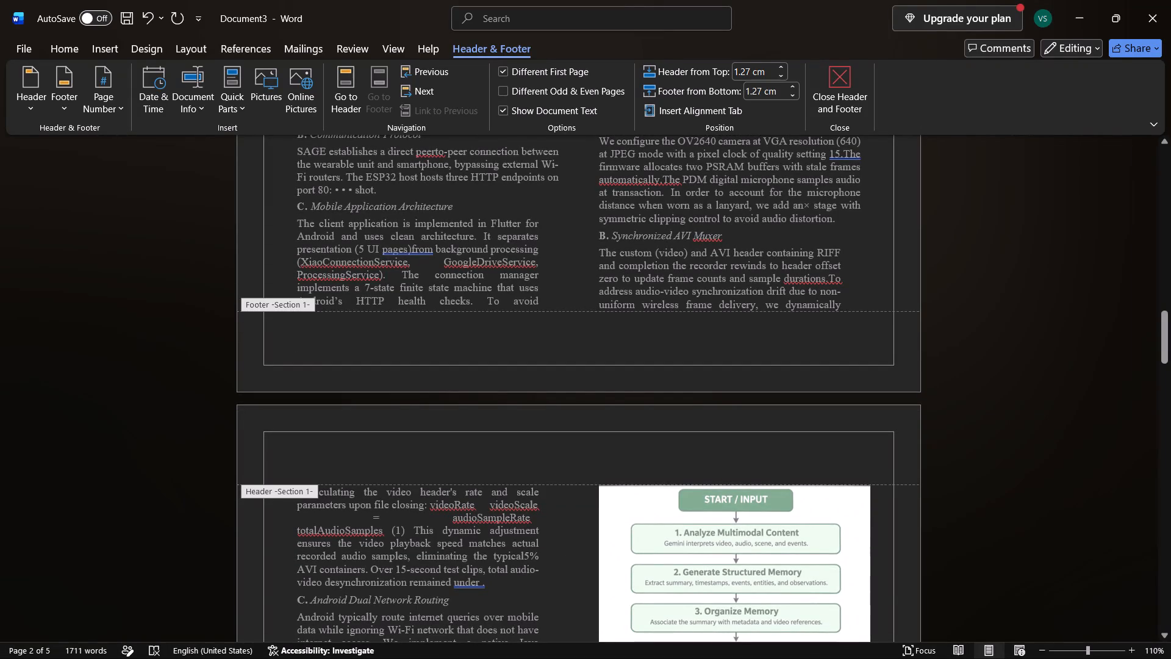
pyautogui.scroll(5, 582, 359)
pyautogui.scroll(-5, 582, 359)
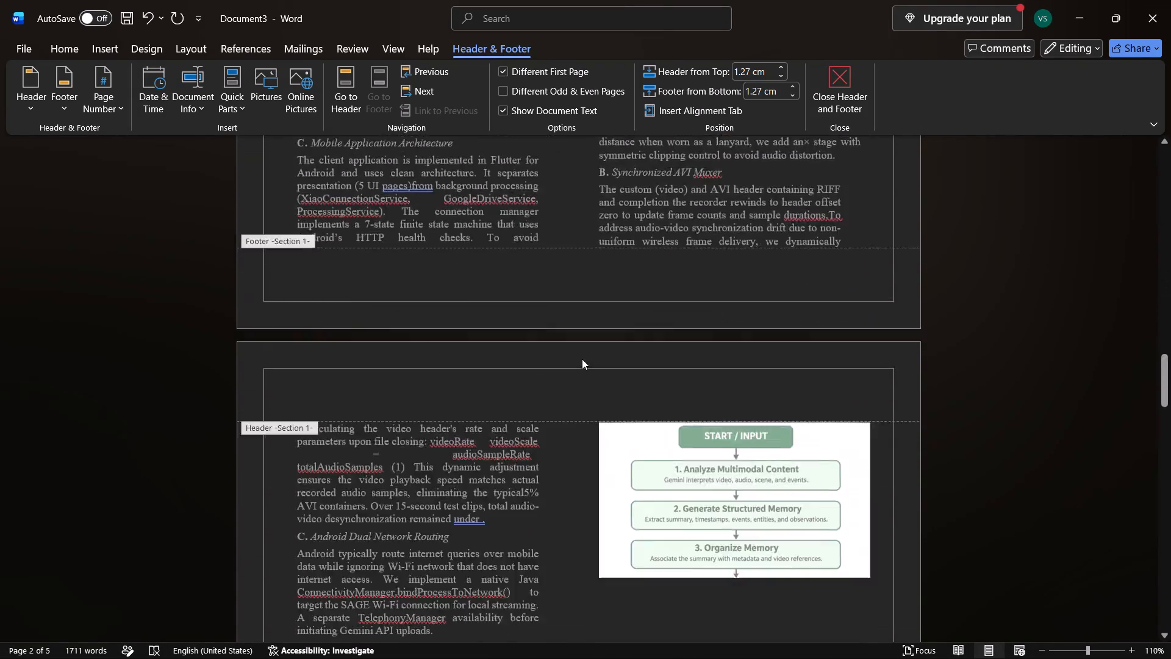
pyautogui.scroll(-2, 582, 359)
pyautogui.scroll(1, 582, 359)
pyautogui.scroll(-1, 582, 359)
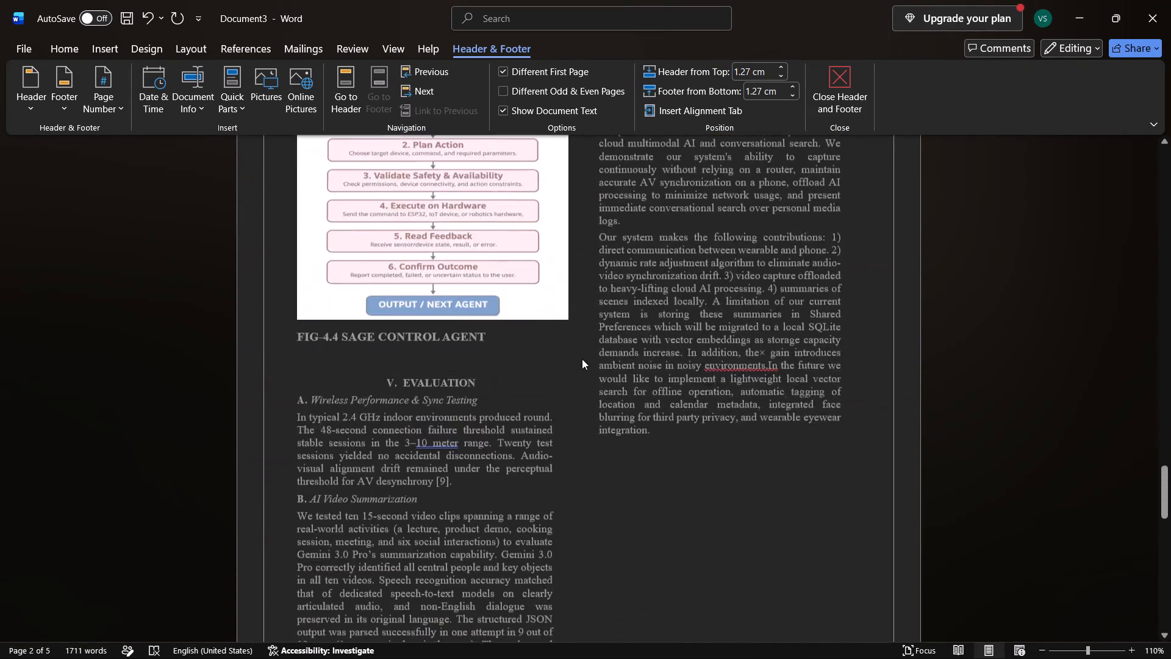
pyautogui.scroll(8, 582, 359)
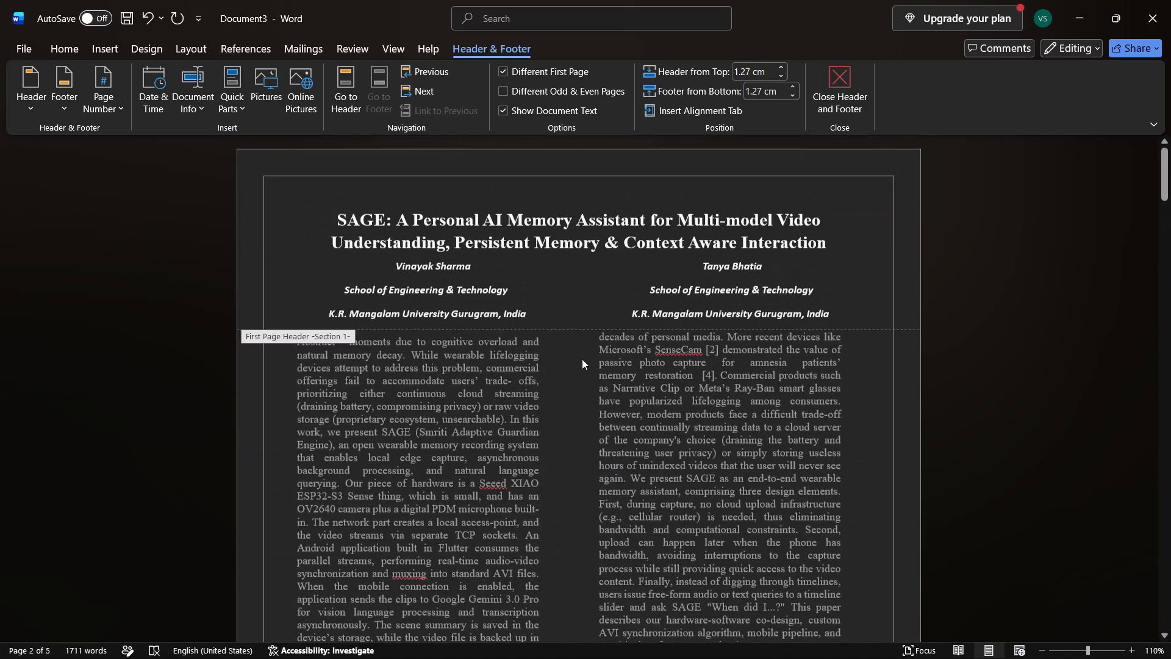
# Turn off Different First Page for the headers and footers and check the pages.
pyautogui.click(510, 73)
pyautogui.scroll(-3, 604, 240)
pyautogui.scroll(3, 604, 240)
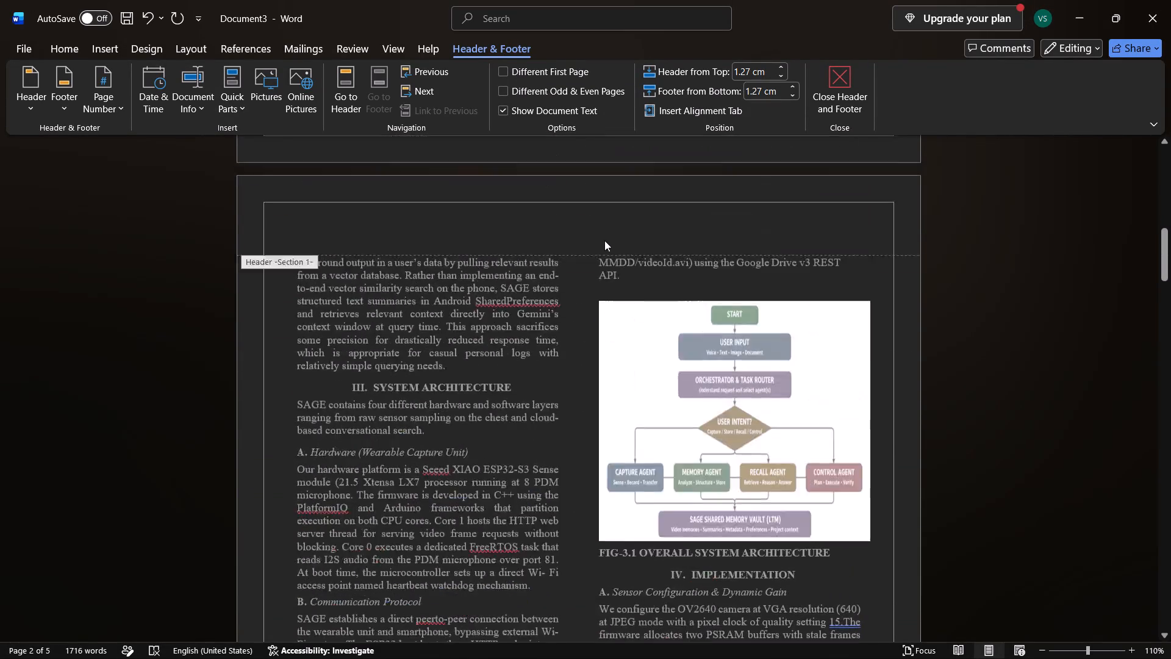
pyautogui.scroll(-4, 604, 240)
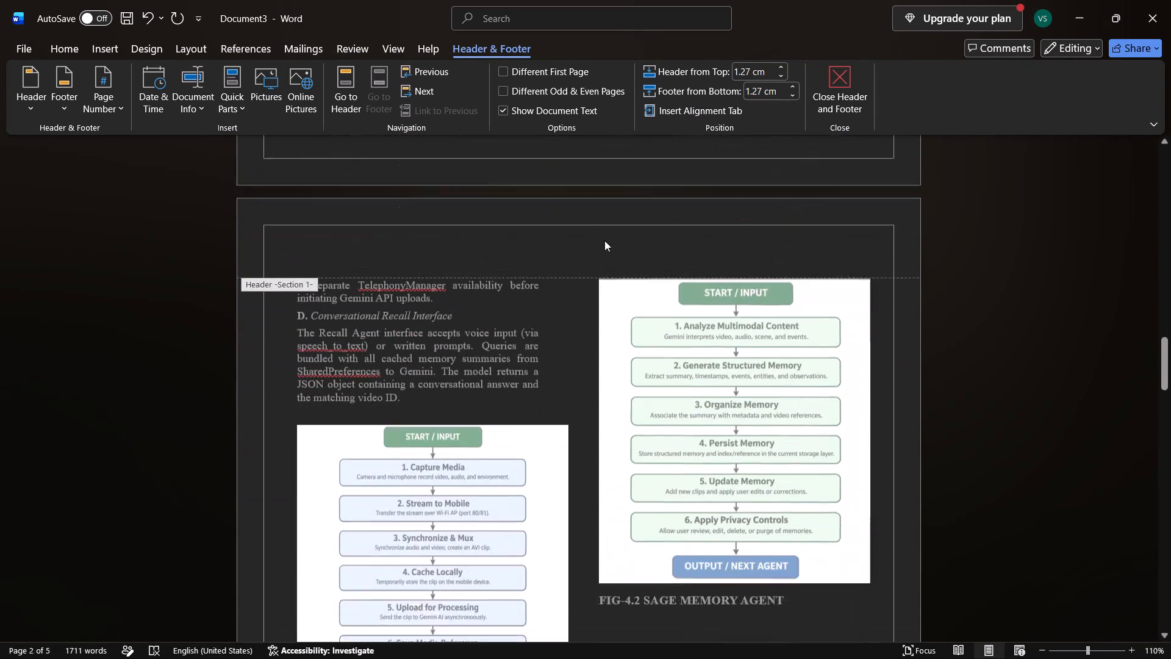
# Turn Different First Page back on for the headers and footers and check the first pages.
pyautogui.scroll(-1, 604, 240)
pyautogui.scroll(2, 604, 240)
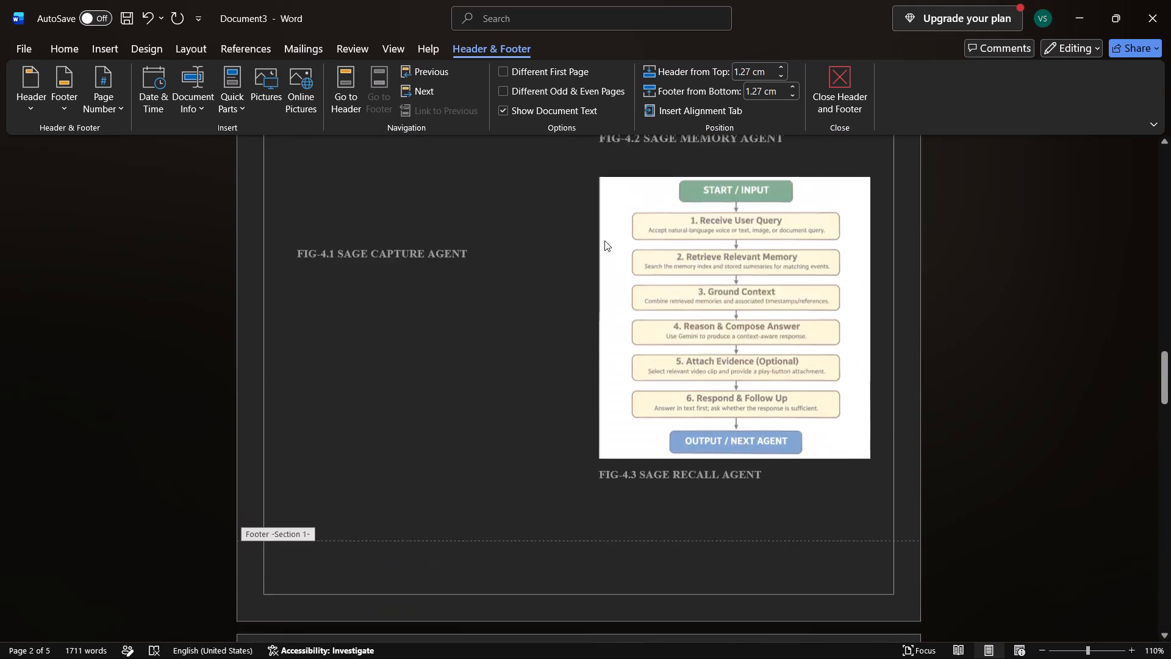
pyautogui.scroll(5, 604, 240)
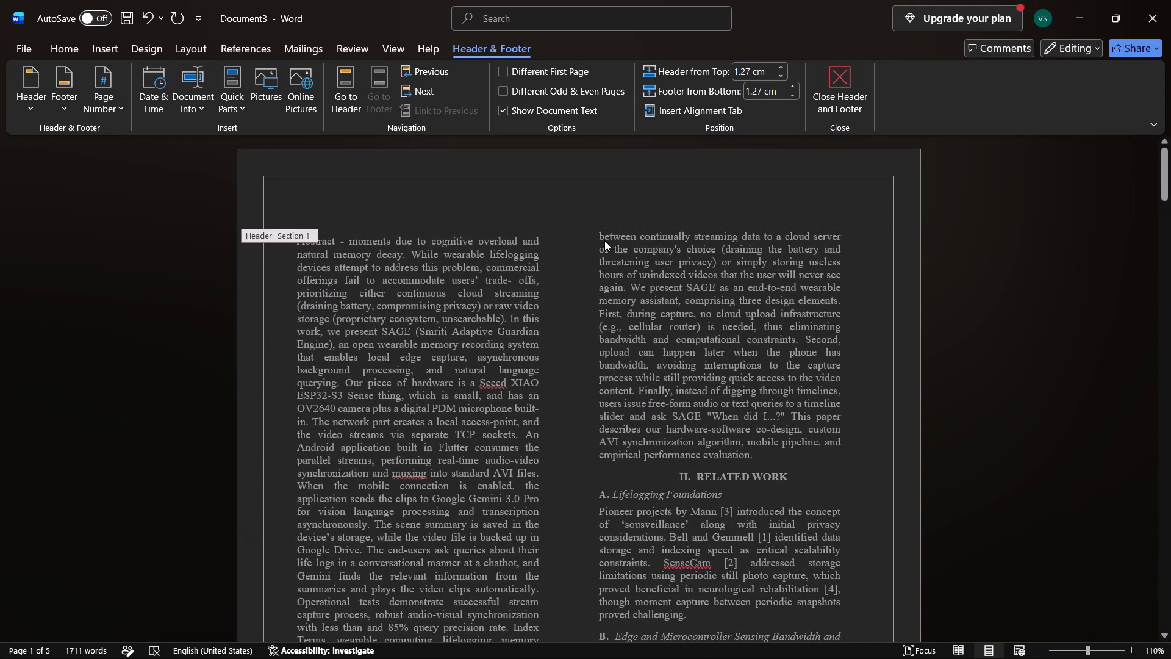
pyautogui.scroll(2, 604, 240)
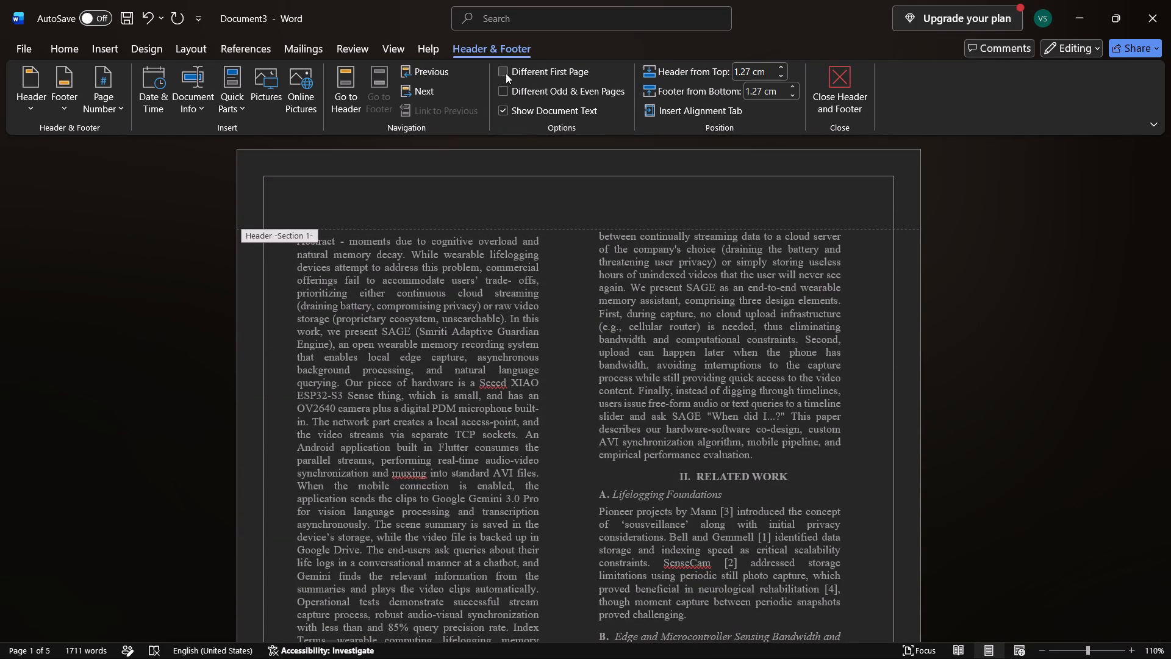
pyautogui.click(505, 74)
pyautogui.scroll(1, 609, 322)
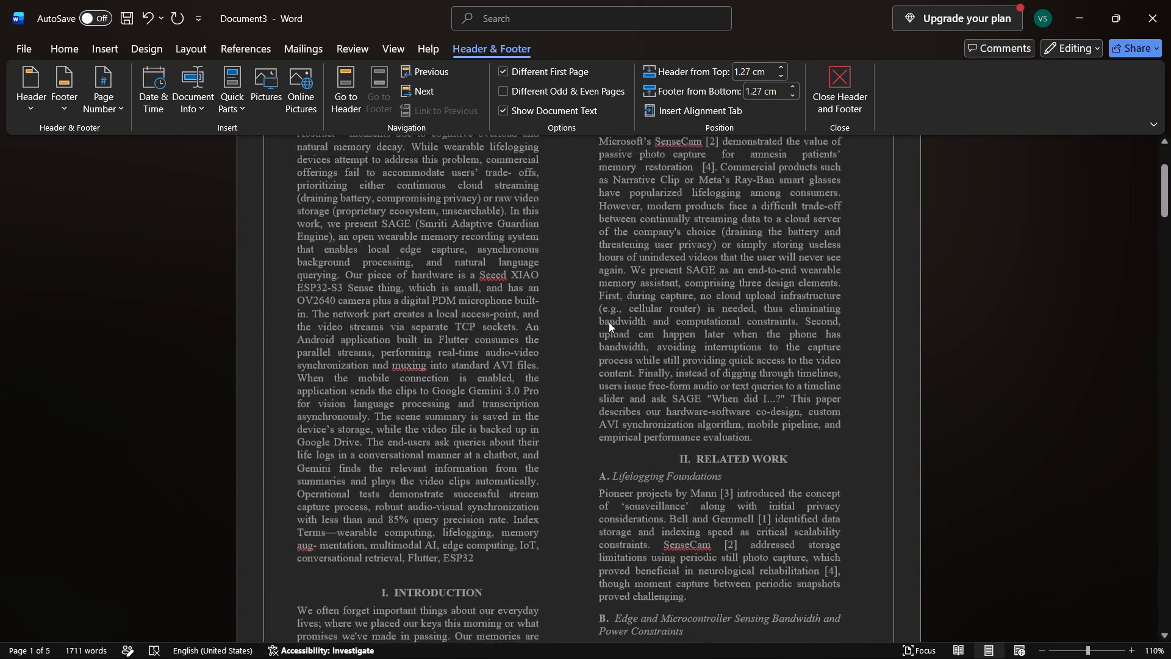
pyautogui.scroll(1, 609, 322)
pyautogui.scroll(-3, 609, 322)
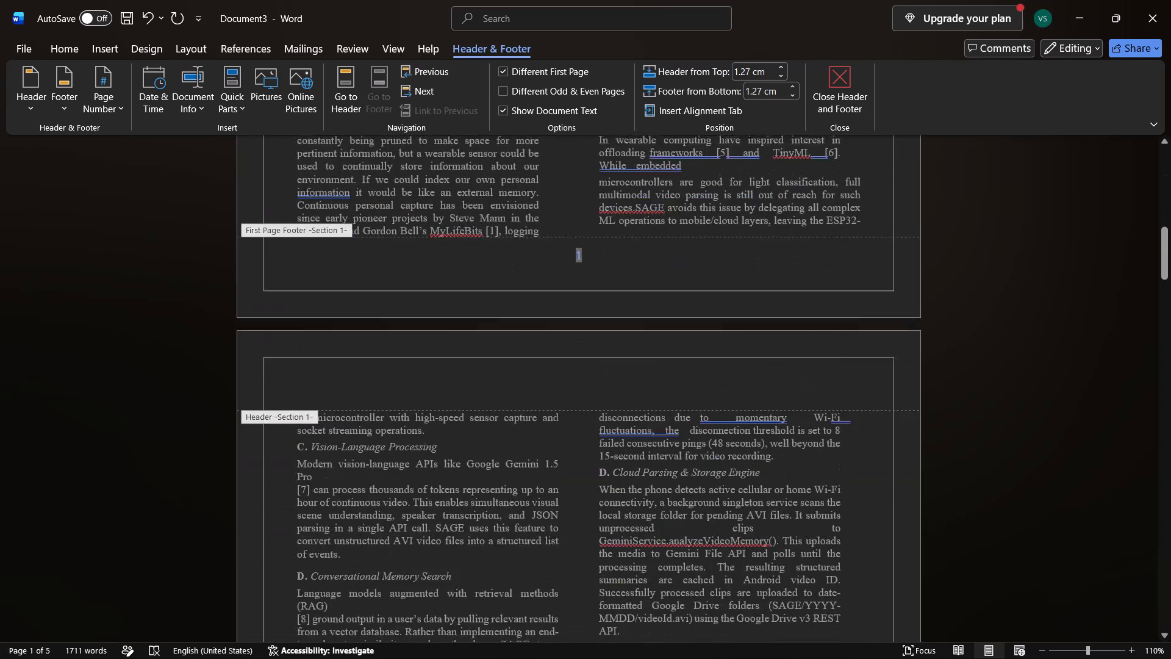
# Turn off Show Document Text for header and footer editing and check the first pages.
pyautogui.click(504, 106)
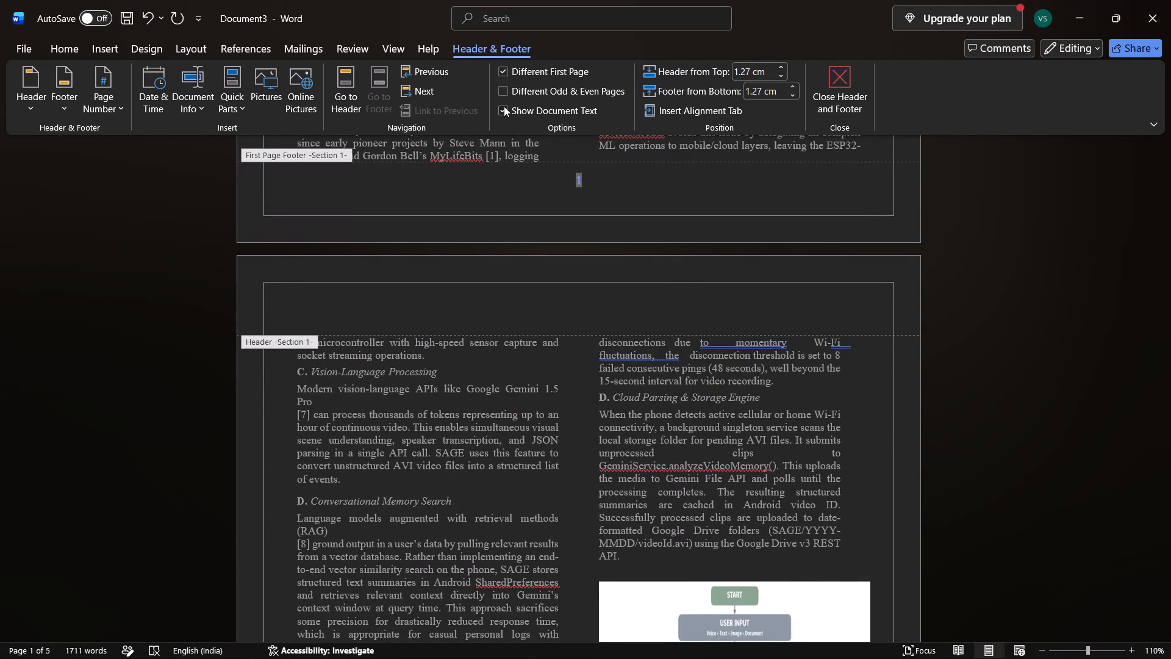
pyautogui.scroll(-2, 622, 334)
pyautogui.scroll(2, 622, 334)
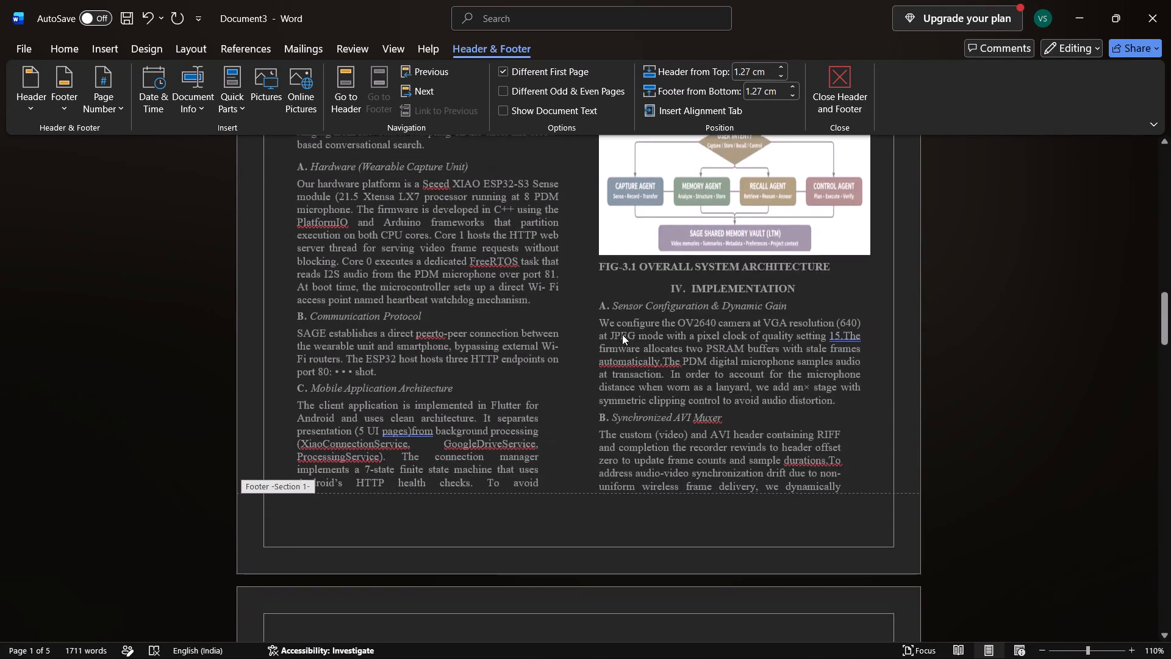
pyautogui.scroll(6, 622, 334)
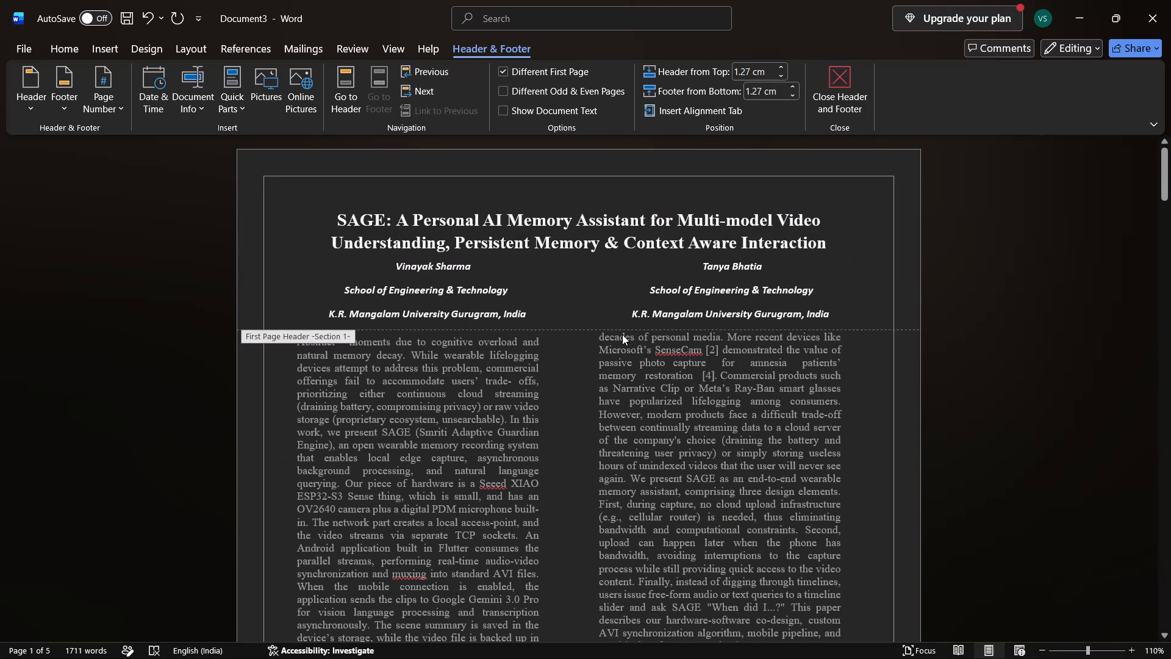
pyautogui.scroll(-4, 622, 334)
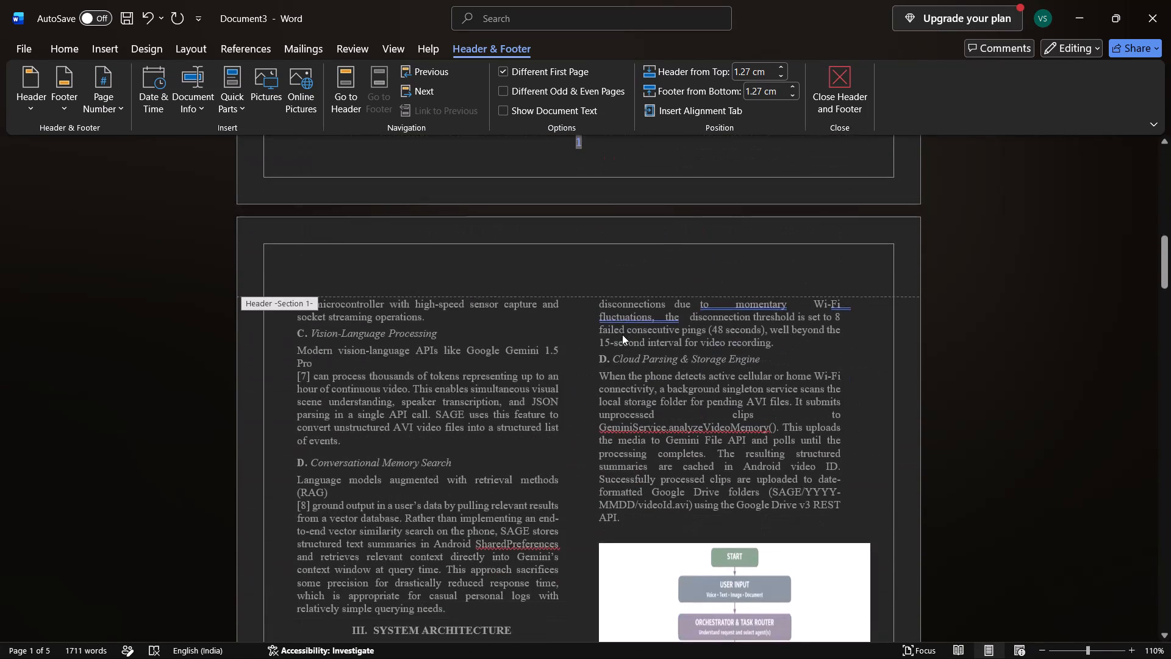
# Align the page number in the first page's footer to the right.
pyautogui.click(590, 160)
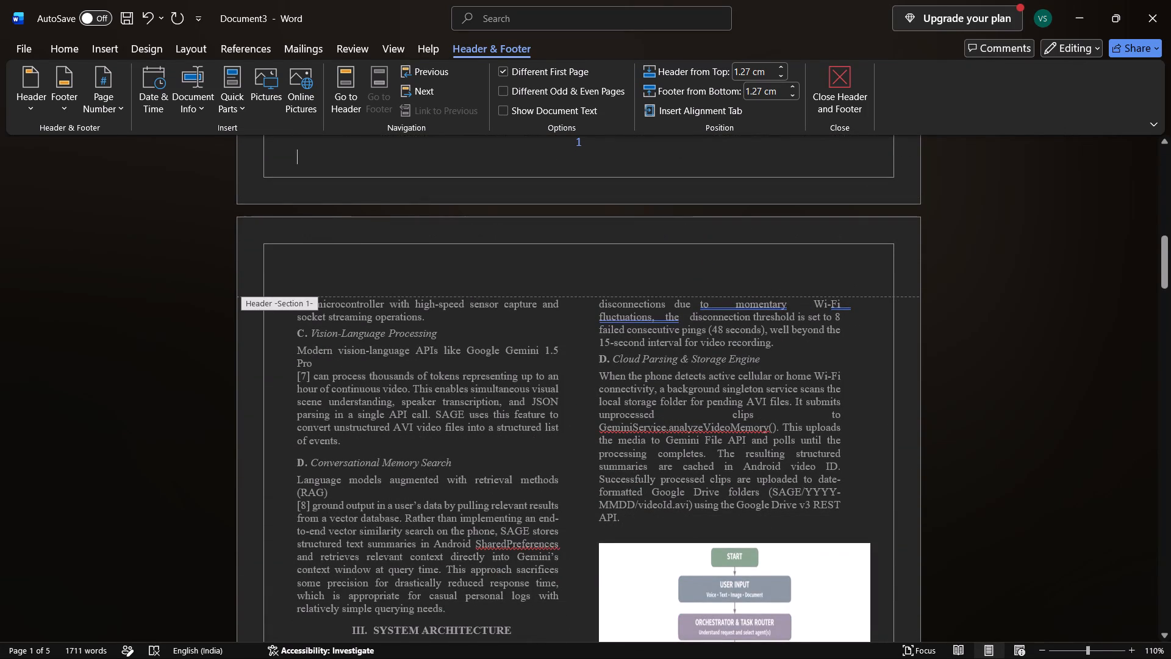
pyautogui.click(591, 147)
pyautogui.moveTo(591, 147); pyautogui.dragTo(578, 143)
pyautogui.moveTo(578, 143); pyautogui.dragTo(571, 142)
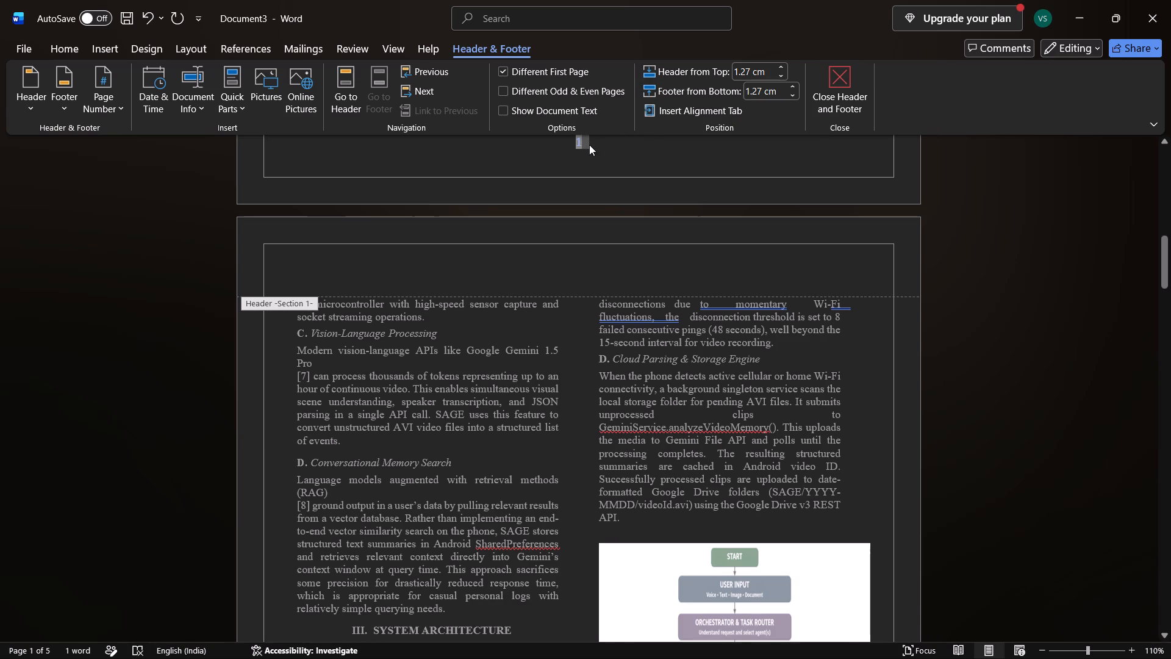
pyautogui.click(51, 43)
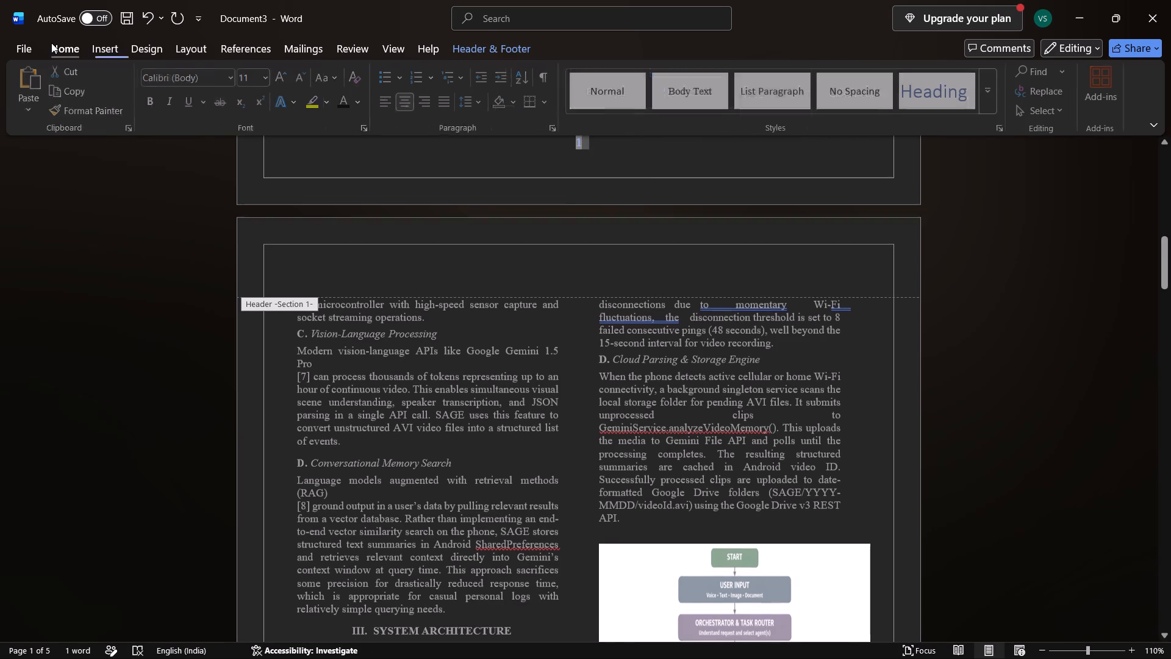
pyautogui.click(343, 98)
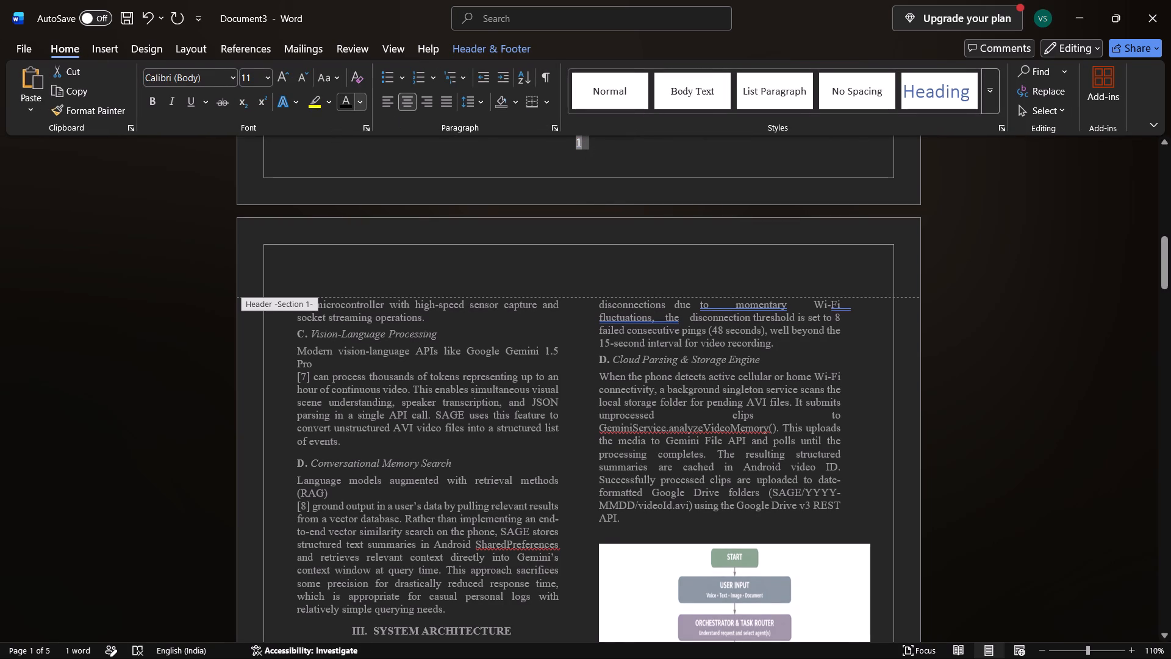
pyautogui.moveTo(437, 103); pyautogui.dragTo(431, 102)
pyautogui.click(431, 102)
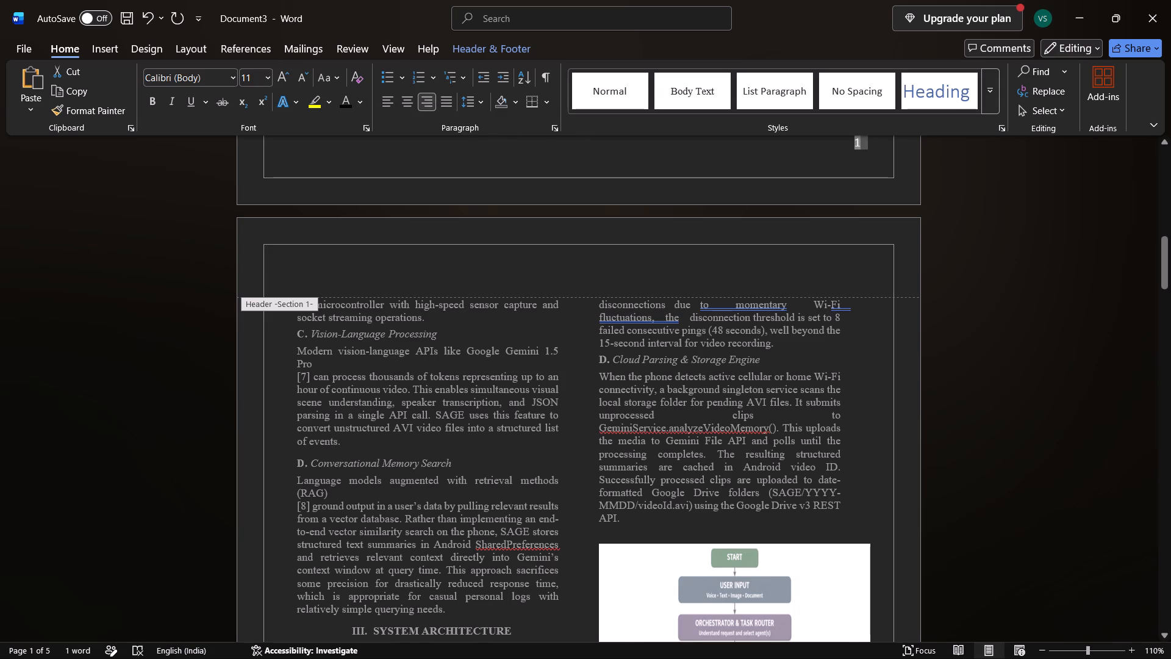
# Examine the first page's header and footer and the footers of the following pages for page numbers.
pyautogui.scroll(-1, 551, 255)
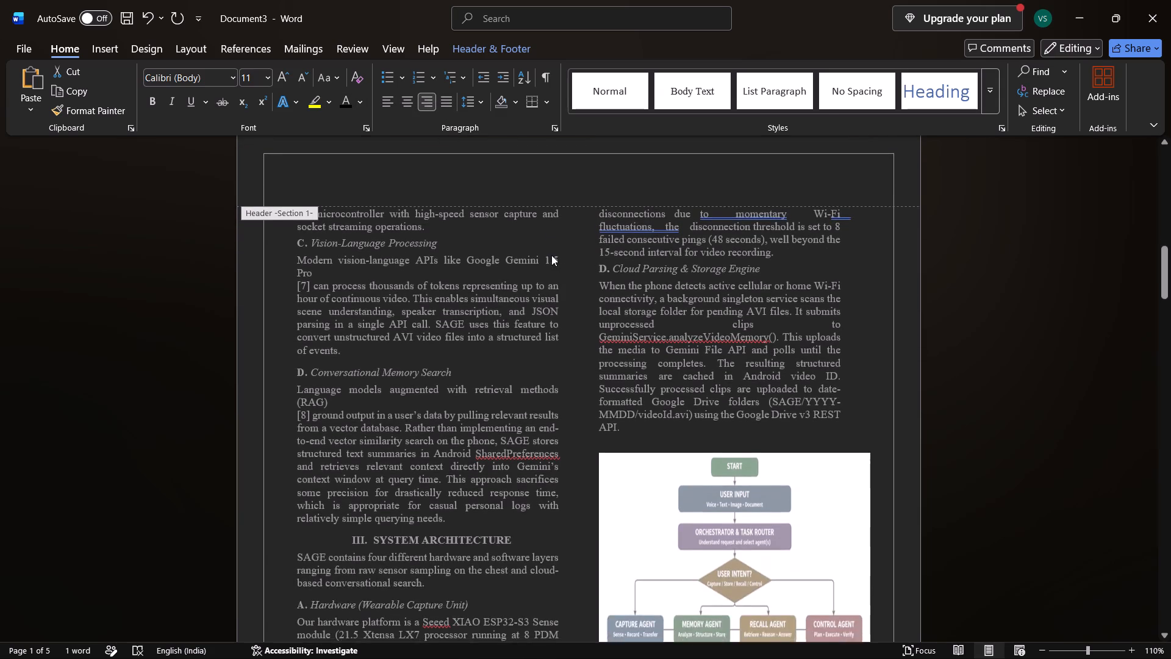
pyautogui.scroll(-3, 551, 255)
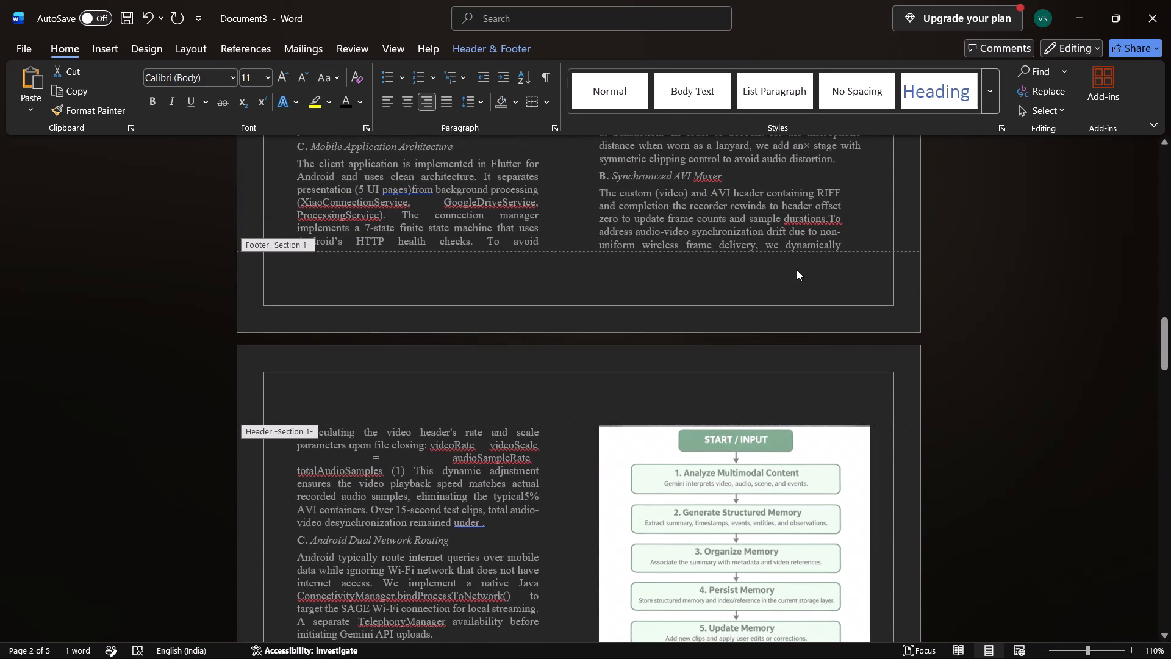
pyautogui.click(841, 276)
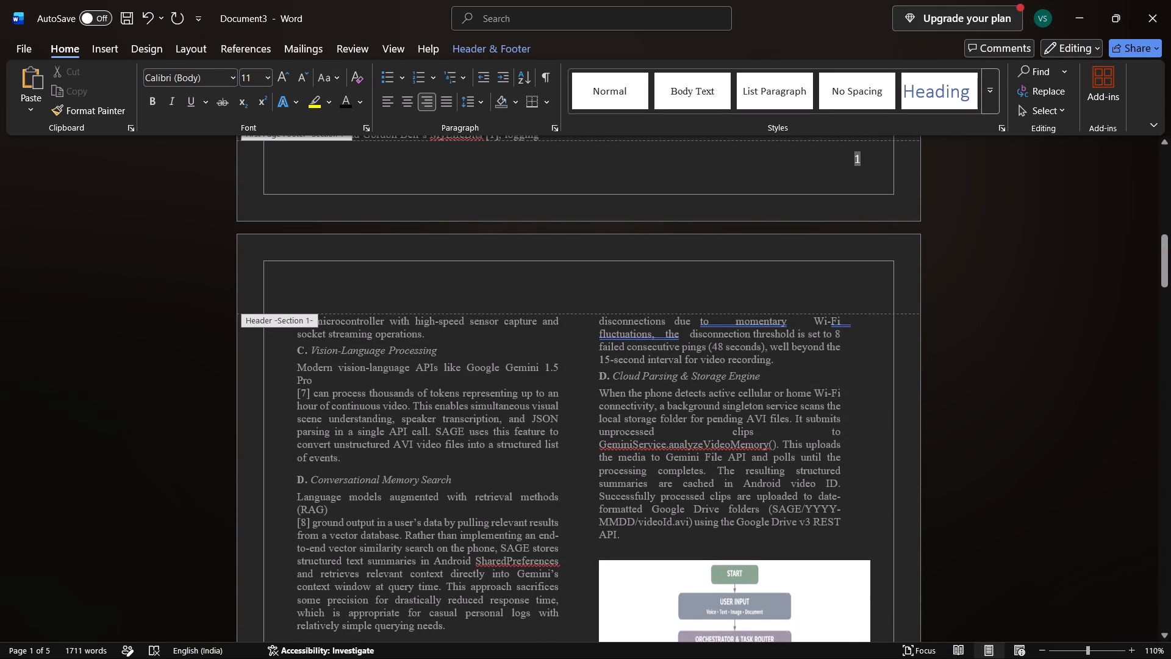
pyautogui.scroll(-2, 849, 255)
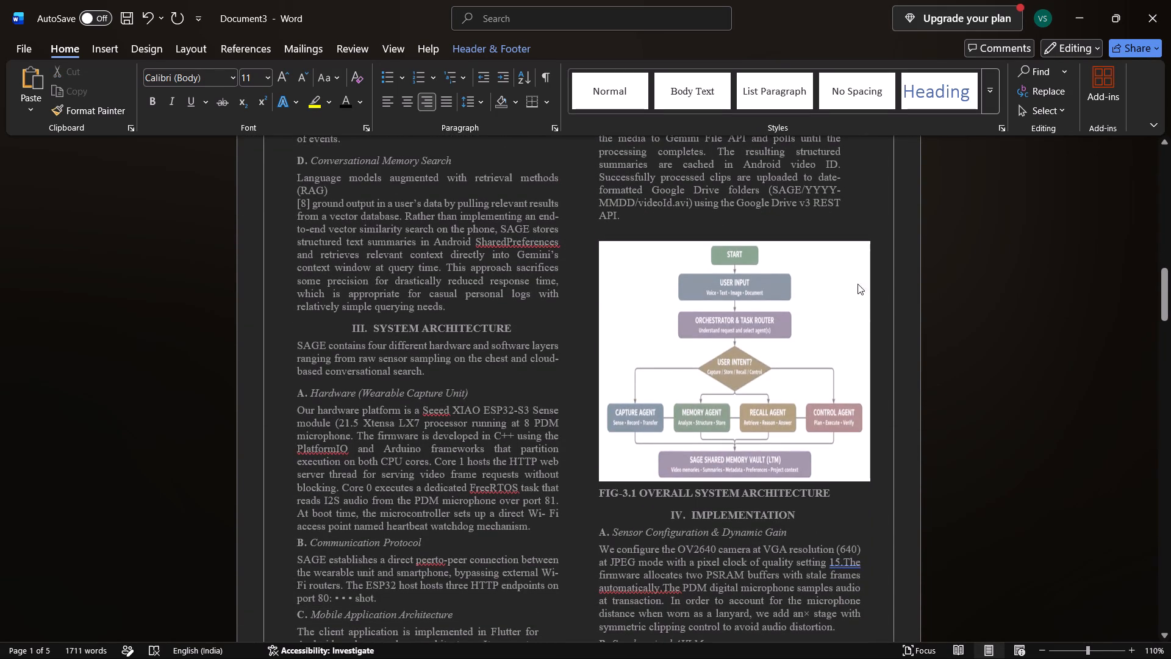
pyautogui.scroll(-3, 884, 463)
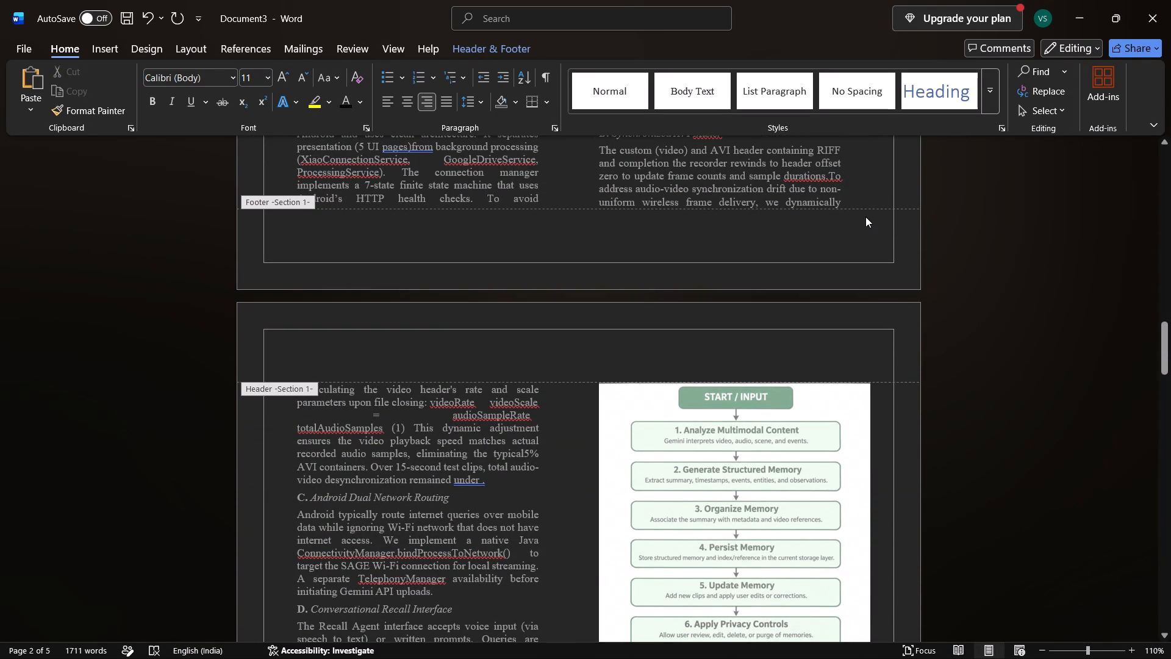
pyautogui.click(865, 217)
pyautogui.doubleClick(853, 230)
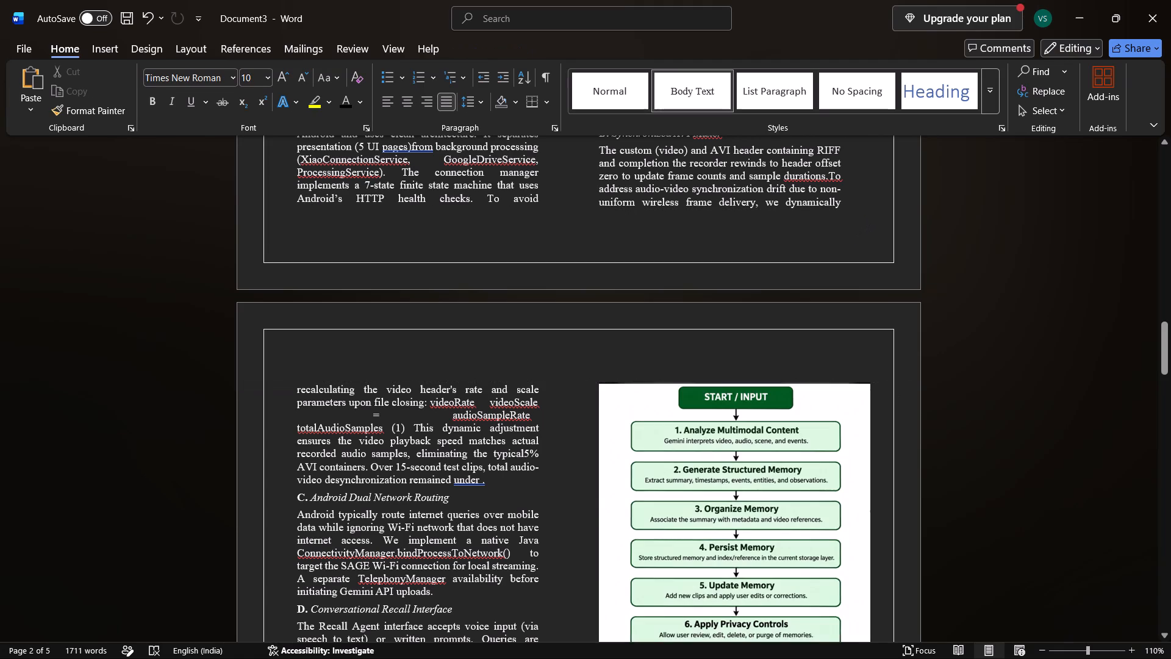
pyautogui.scroll(6, 653, 283)
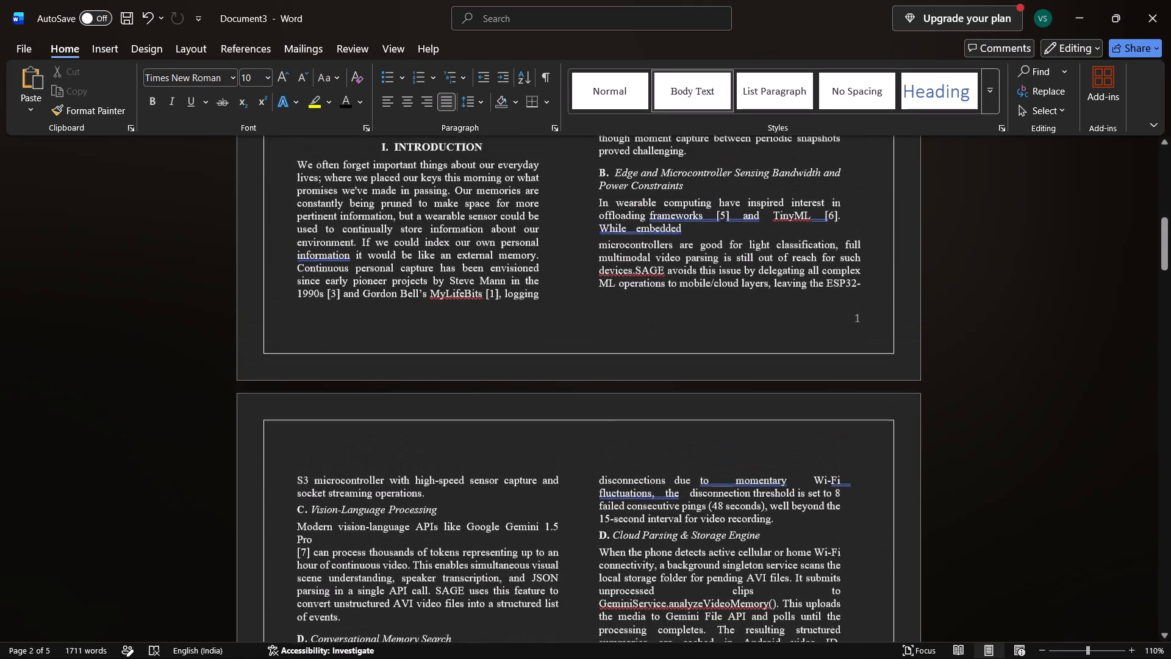
pyautogui.scroll(4, 653, 283)
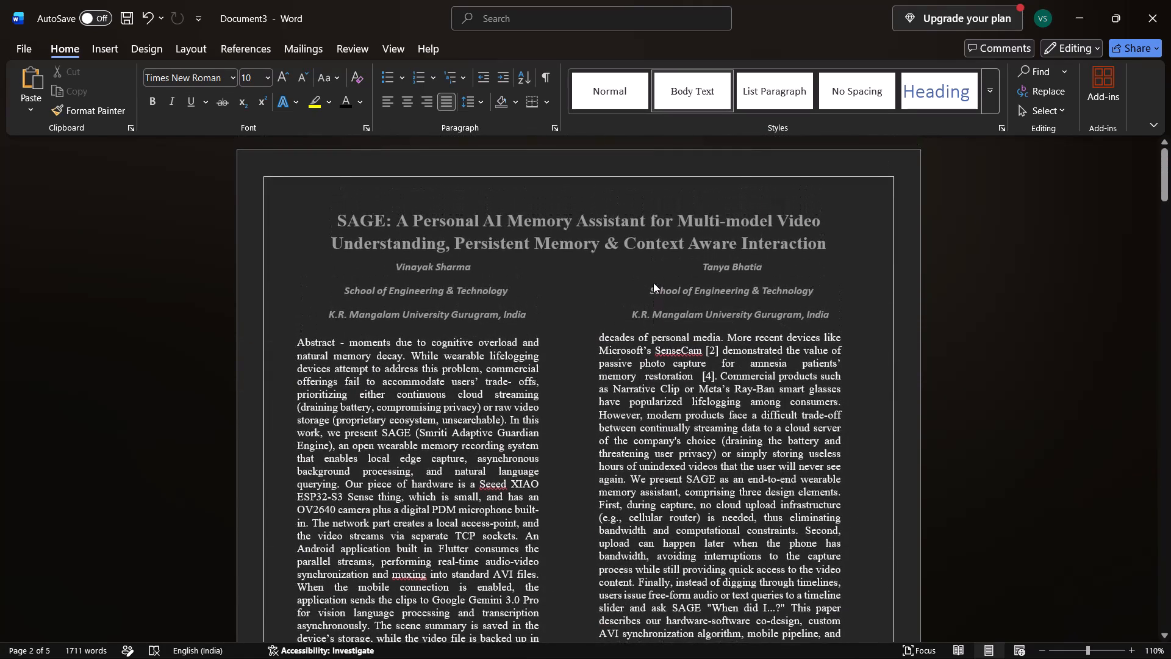
pyautogui.scroll(-7, 653, 283)
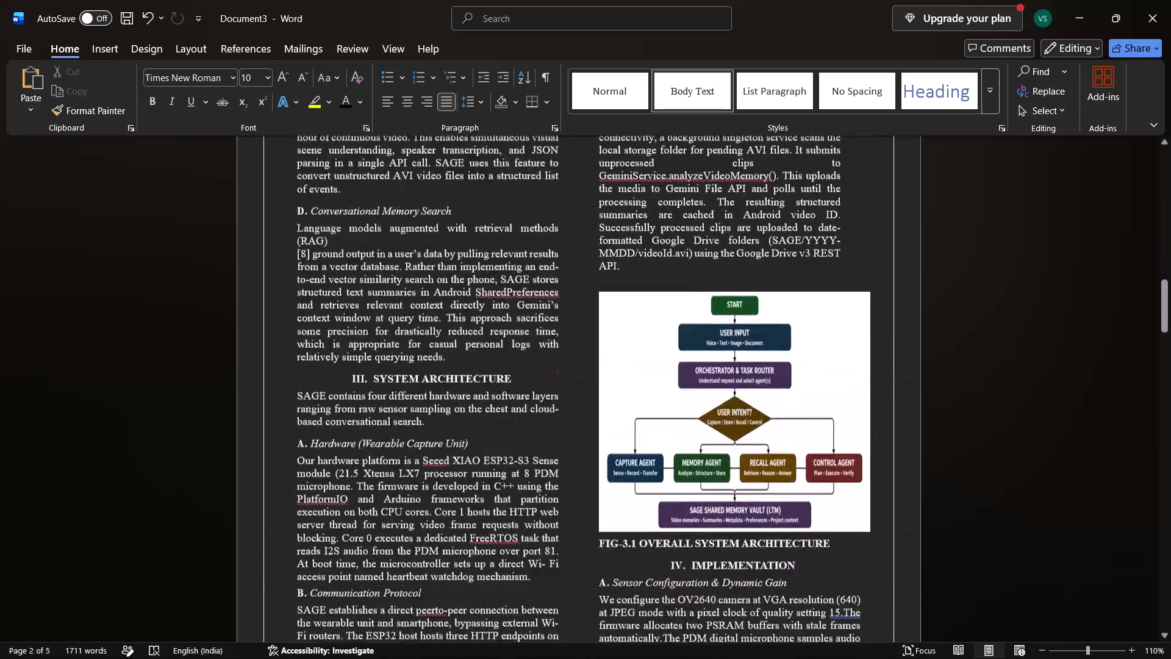
pyautogui.scroll(-1, 653, 283)
pyautogui.scroll(3, 653, 283)
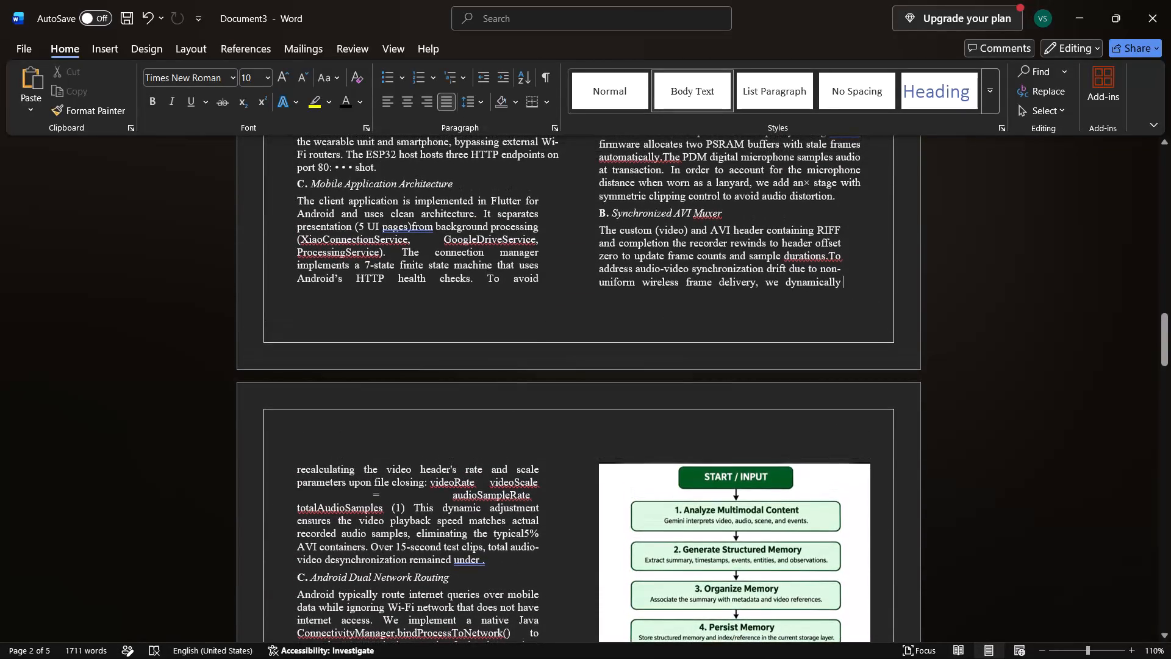
# Right-align the footer on page 2 and enter "2." as its page number.
pyautogui.doubleClick(659, 320)
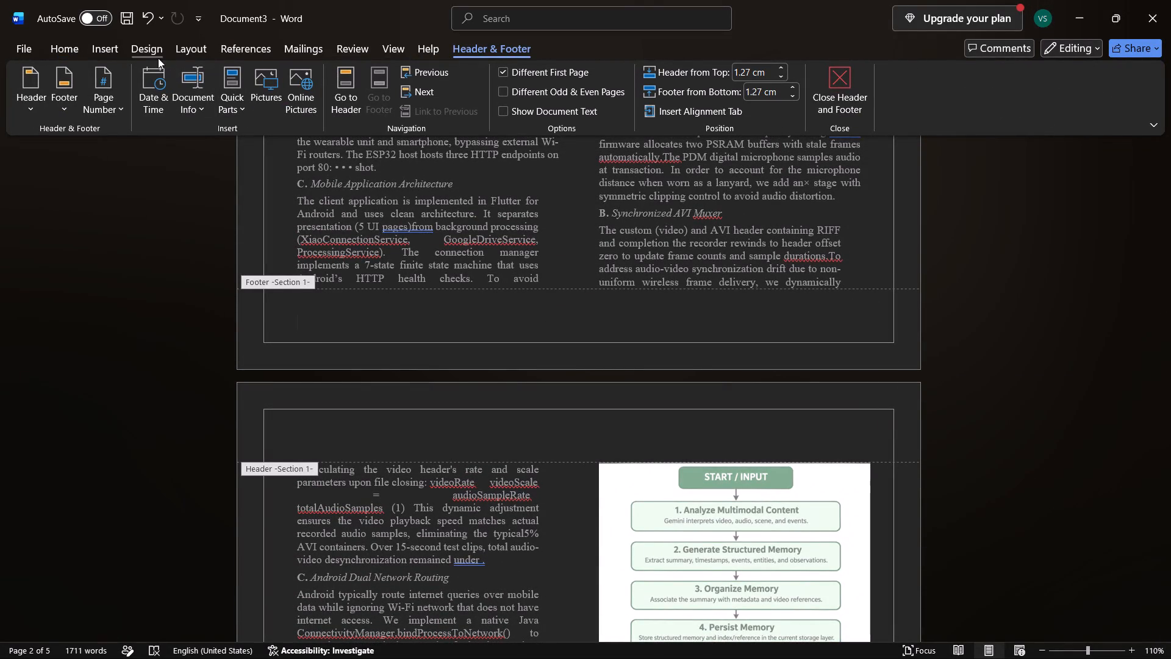
pyautogui.click(73, 54)
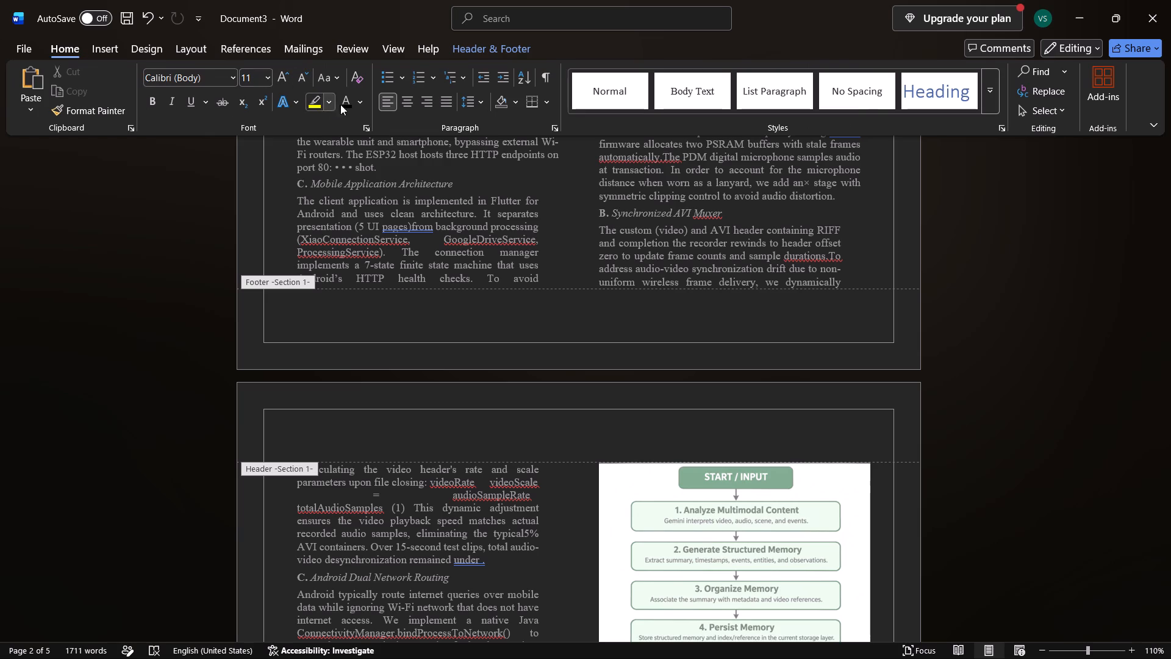
pyautogui.click(443, 103)
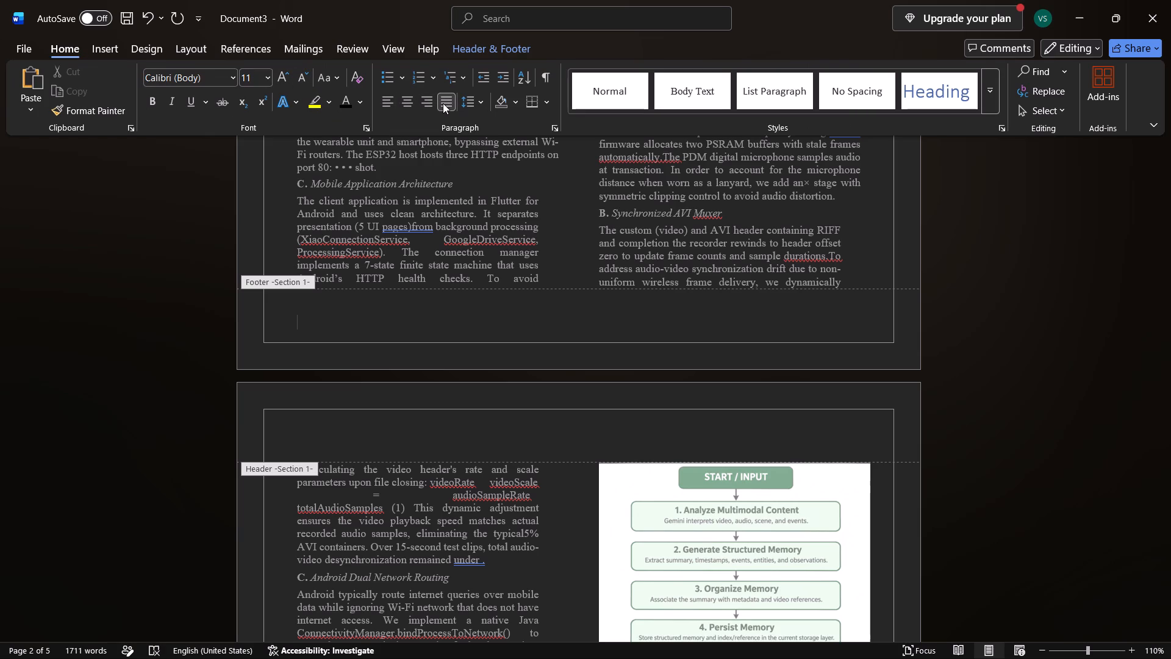
pyautogui.click(431, 101)
pyautogui.press('2')
pyautogui.write('.')
pyautogui.press('space')
# Remove the period after the 2 in the footer of page 3.
pyautogui.scroll(2, 431, 101)
pyautogui.scroll(5, 709, 221)
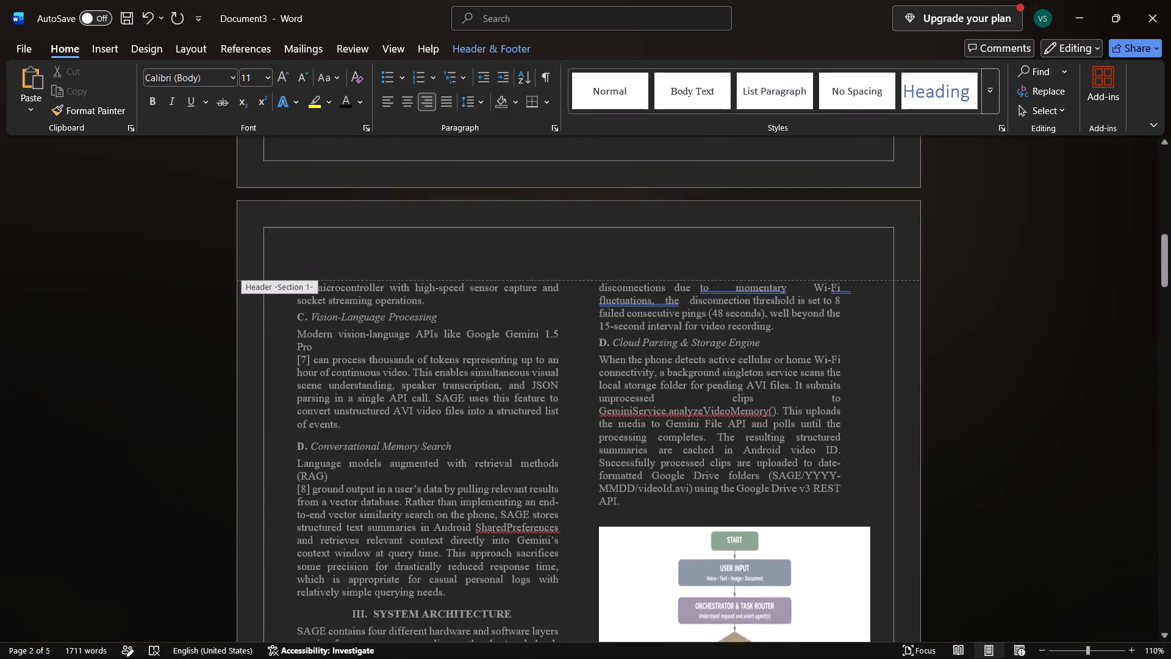
pyautogui.scroll(1, 709, 221)
pyautogui.scroll(-2, 709, 221)
pyautogui.scroll(1, 709, 221)
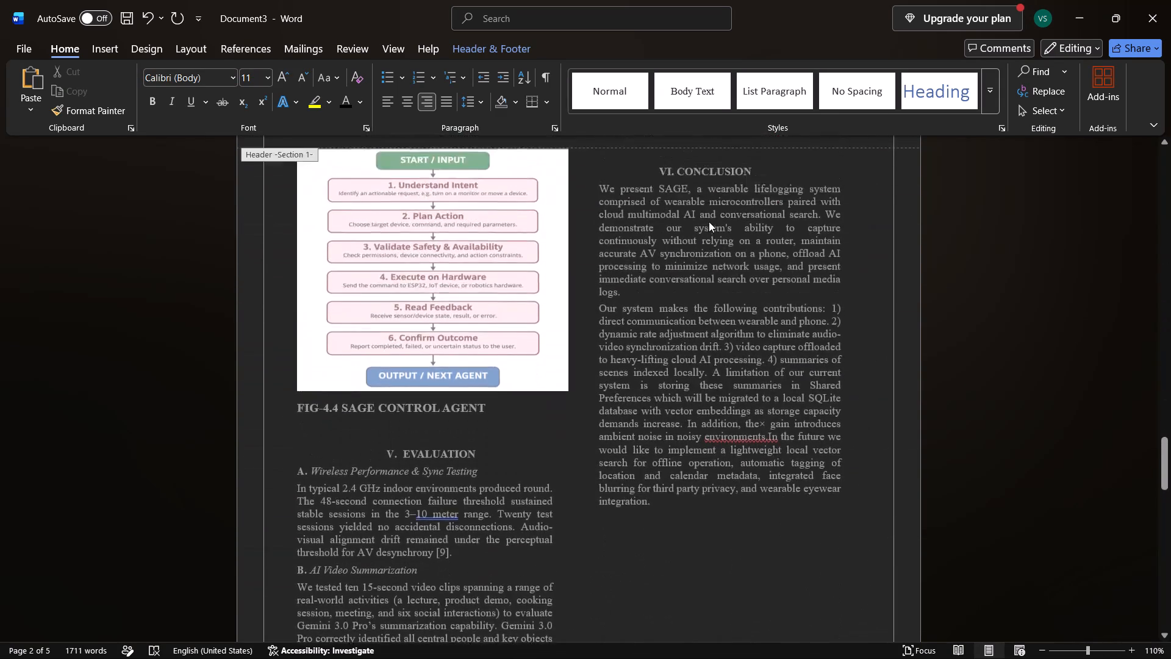
pyautogui.scroll(1, 709, 221)
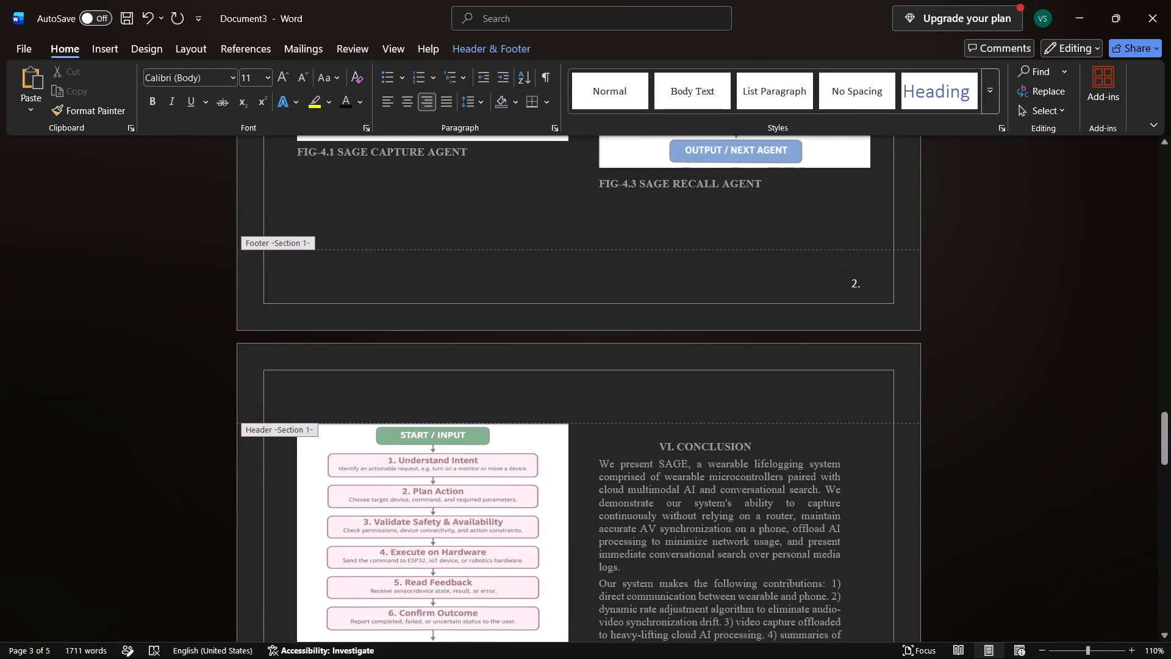
pyautogui.click(862, 284)
pyautogui.press('BackSpace')
pyautogui.press('BackSpace')
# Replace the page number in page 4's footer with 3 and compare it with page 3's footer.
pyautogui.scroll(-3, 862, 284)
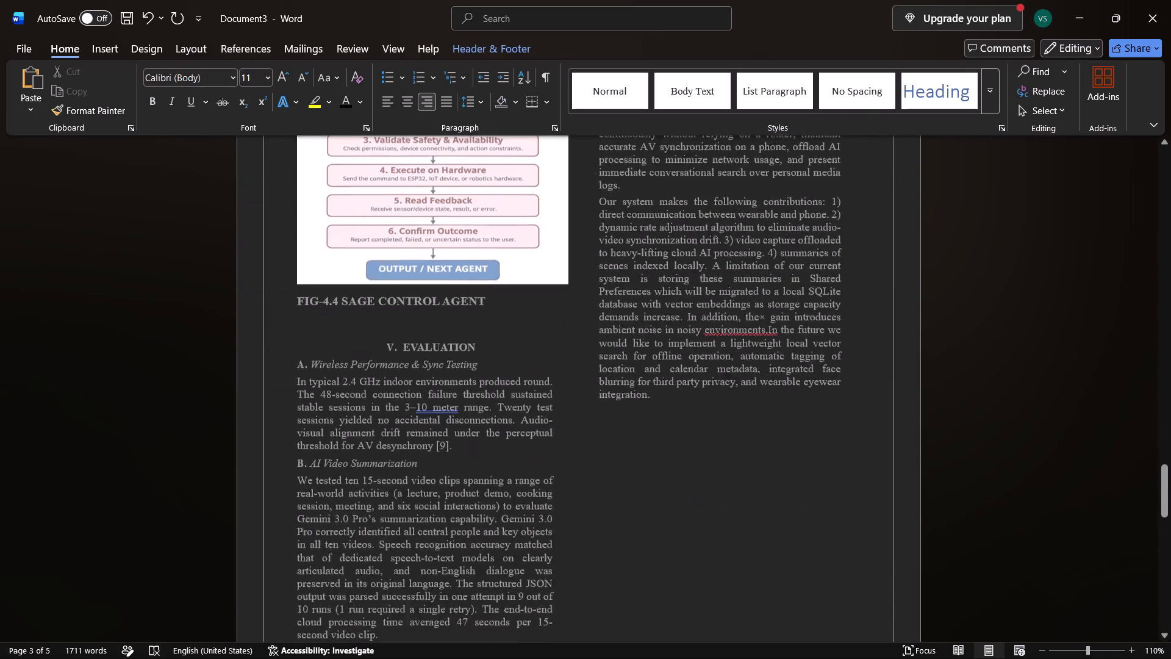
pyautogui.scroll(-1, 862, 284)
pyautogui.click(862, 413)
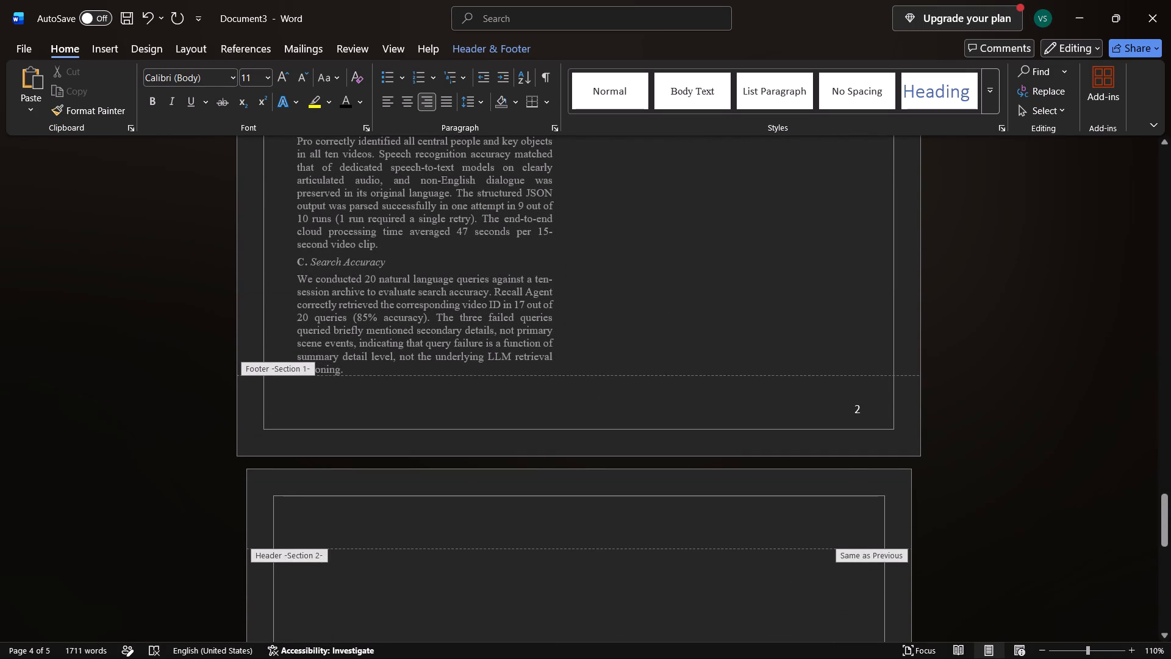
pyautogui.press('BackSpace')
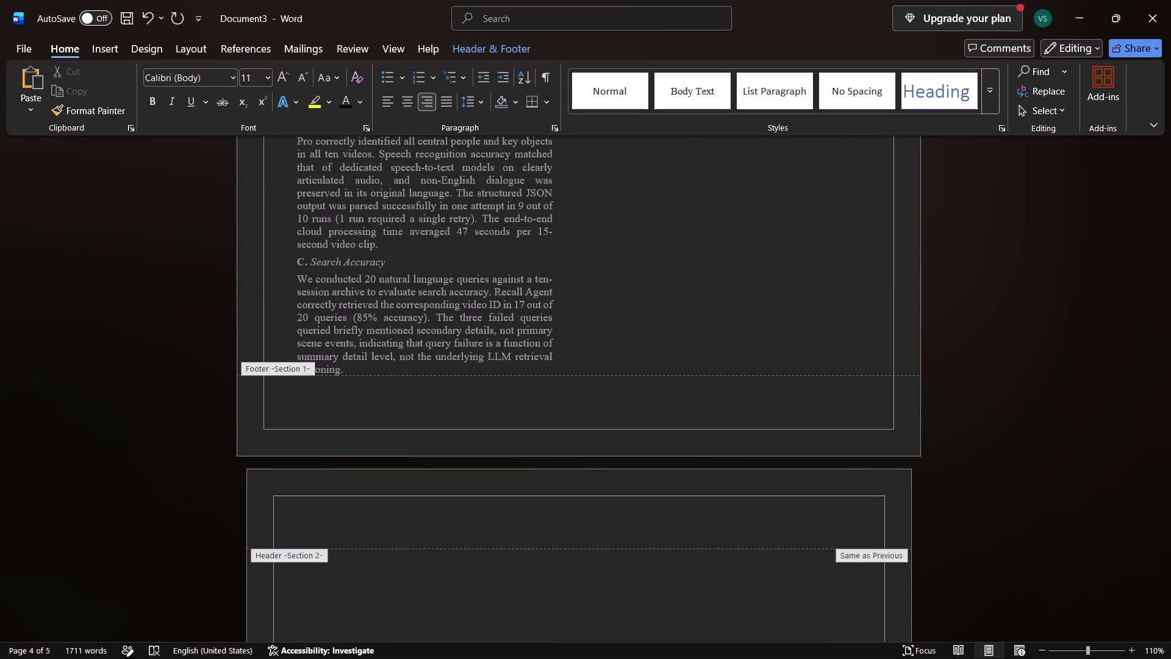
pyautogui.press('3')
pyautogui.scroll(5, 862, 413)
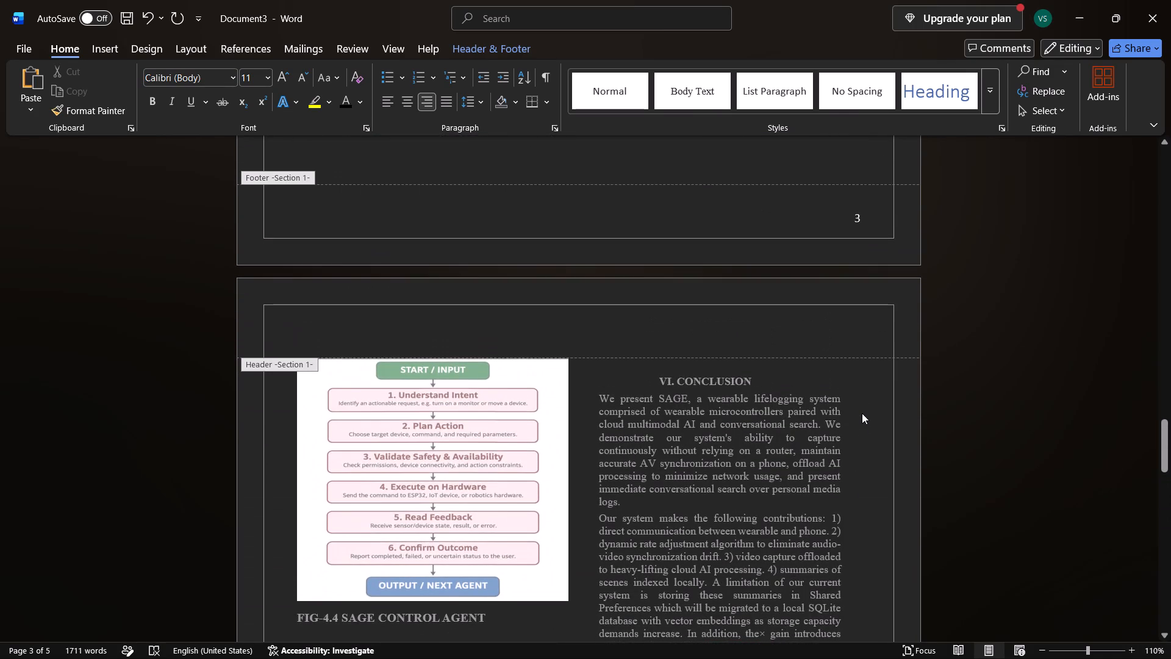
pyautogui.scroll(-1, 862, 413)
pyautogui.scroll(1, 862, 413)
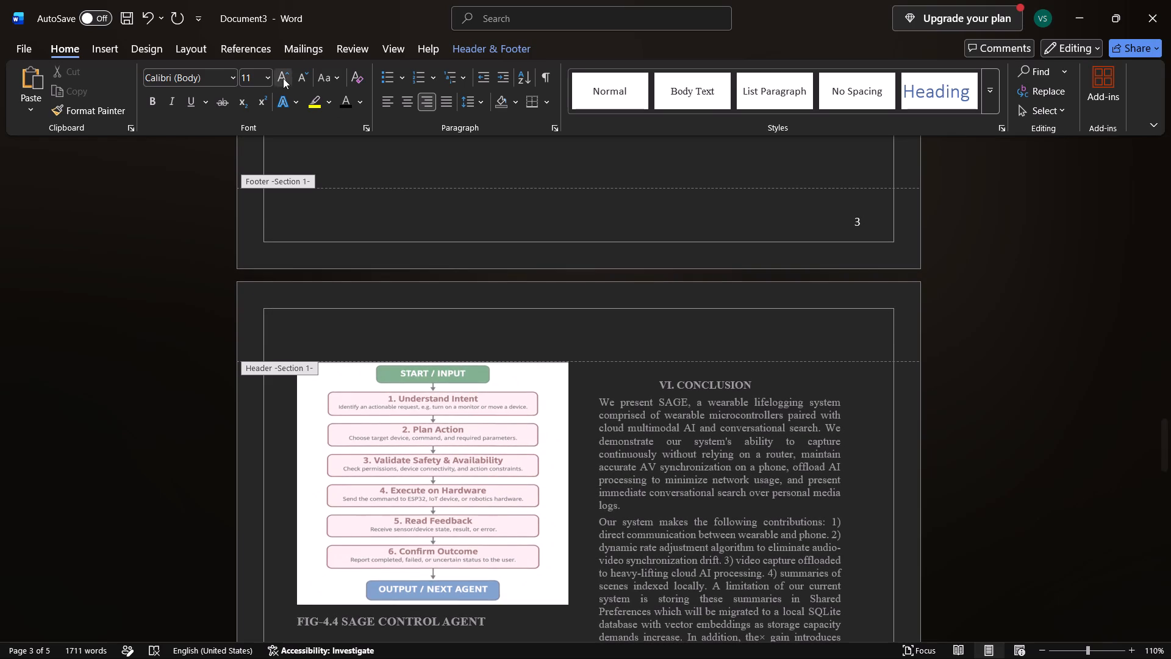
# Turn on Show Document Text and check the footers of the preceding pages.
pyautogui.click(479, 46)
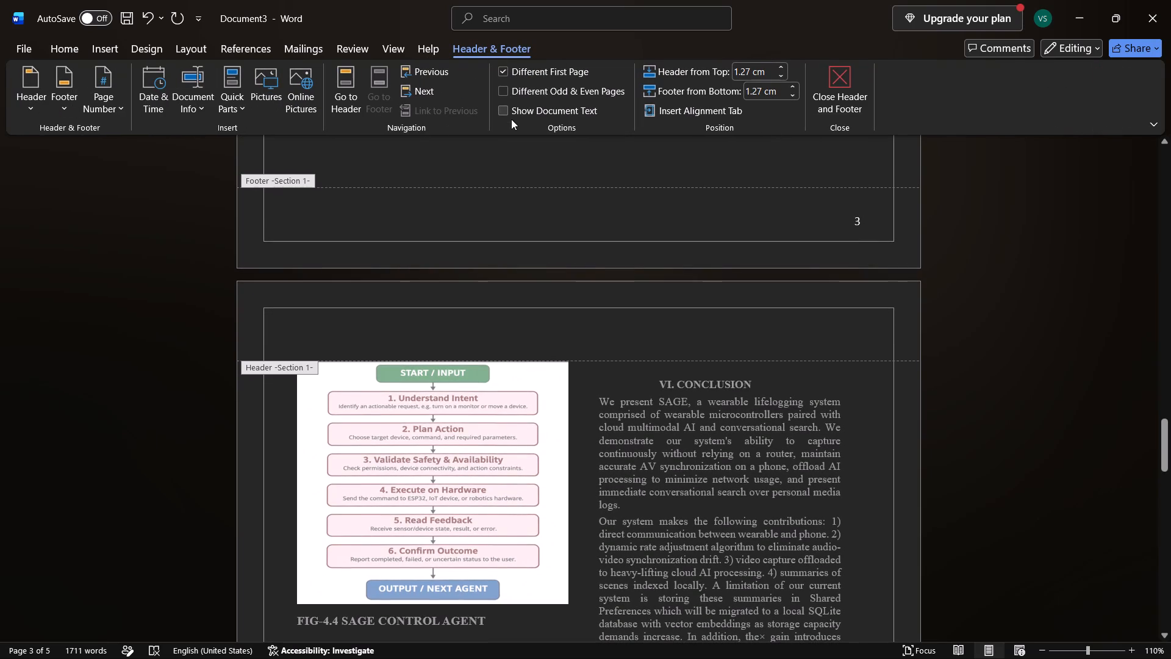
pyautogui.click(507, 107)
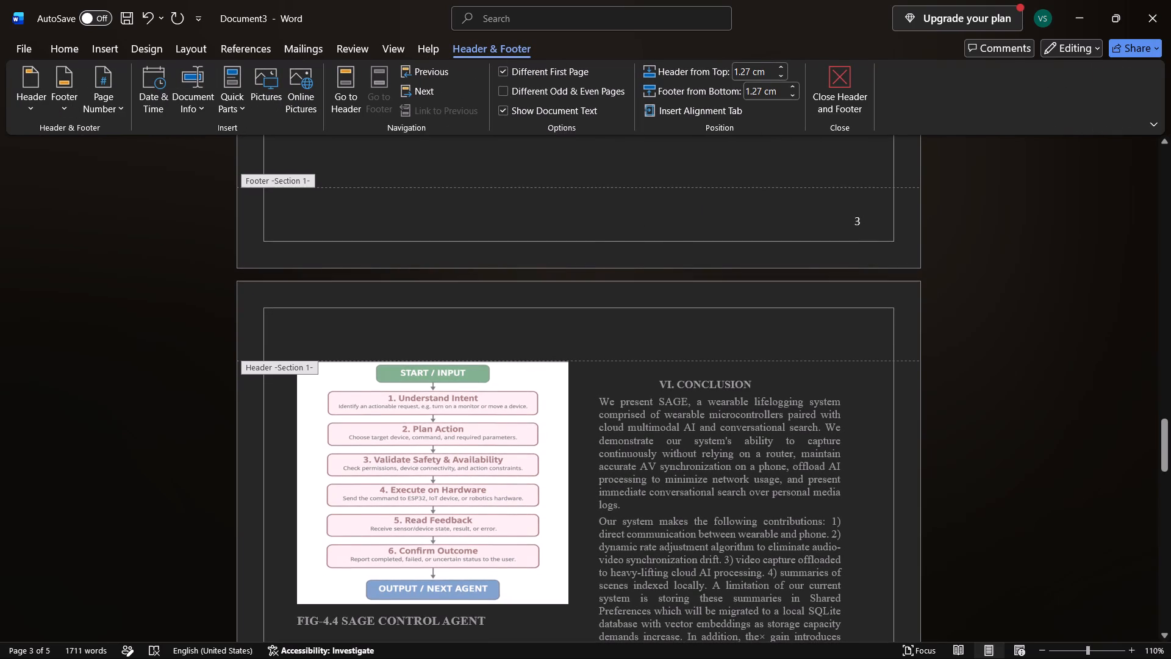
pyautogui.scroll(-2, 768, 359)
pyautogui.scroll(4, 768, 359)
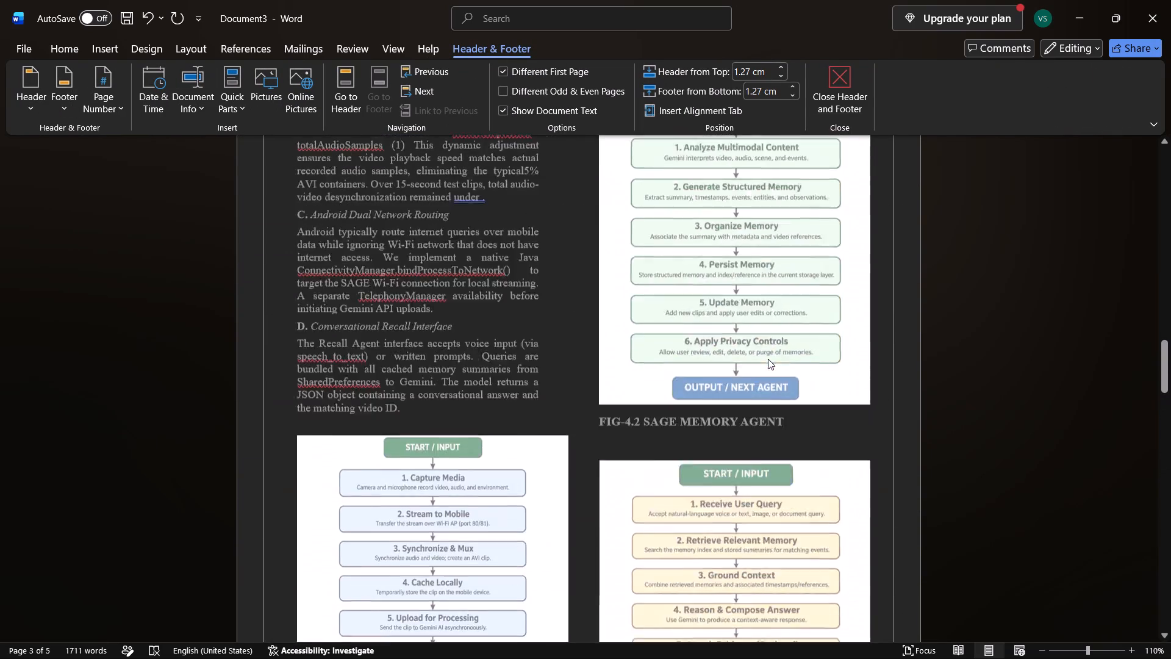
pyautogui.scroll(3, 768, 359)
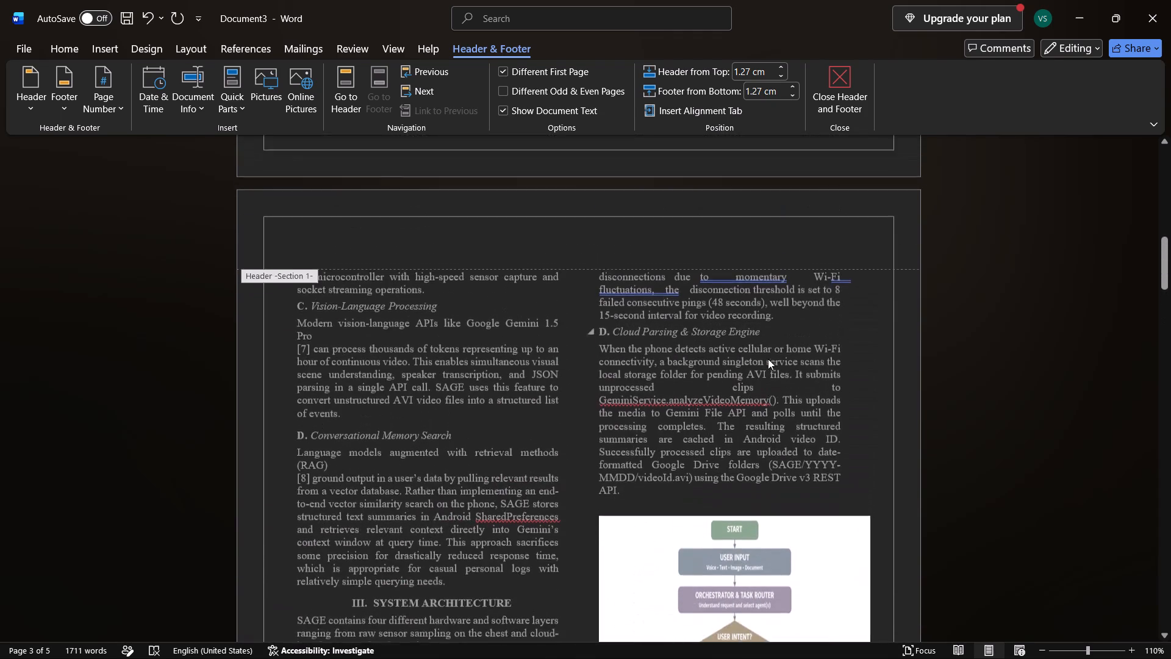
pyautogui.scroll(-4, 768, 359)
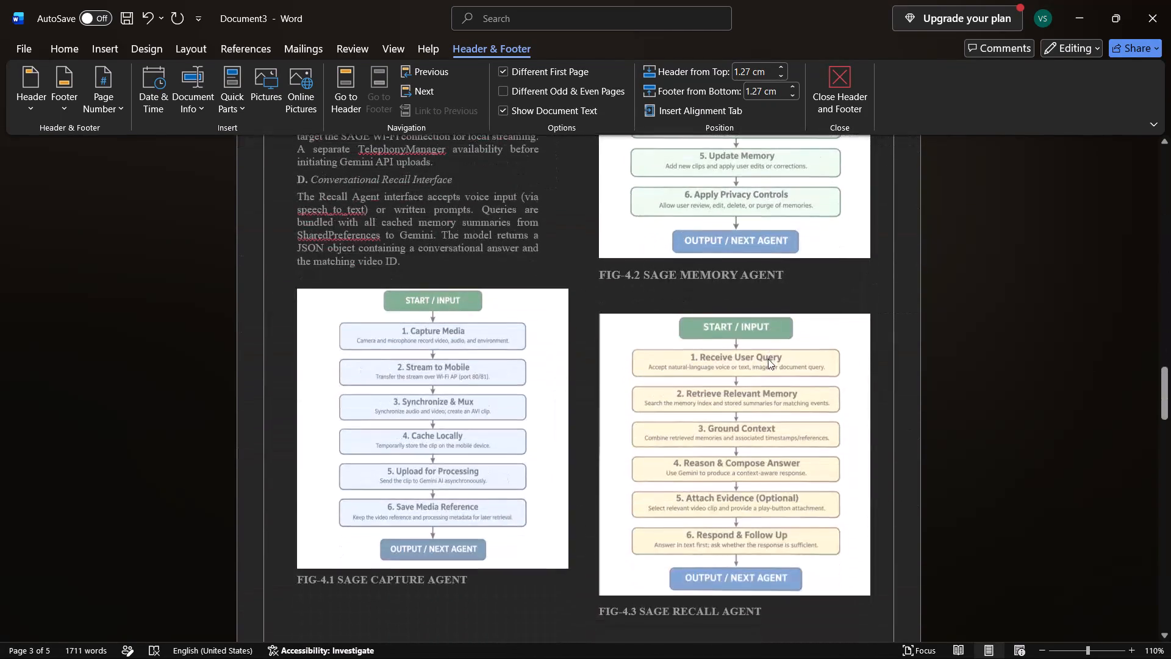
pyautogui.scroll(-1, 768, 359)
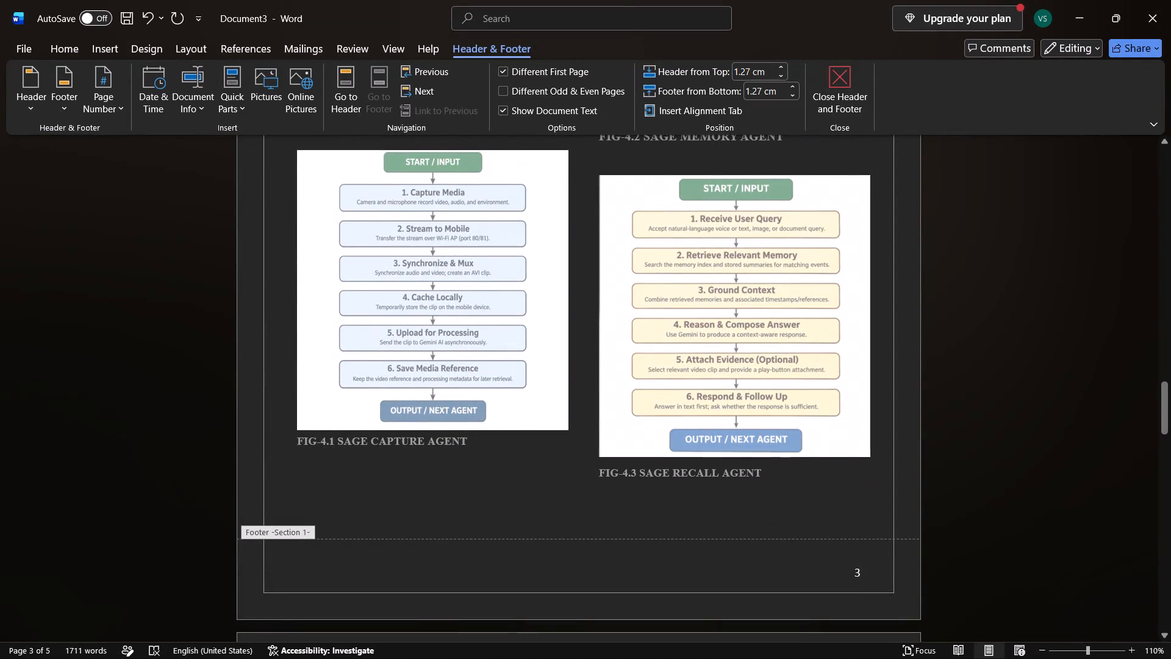
# Replace the page number in page 3's footer with 2.
pyautogui.click(859, 568)
pyautogui.press('BackSpace')
pyautogui.press('2')
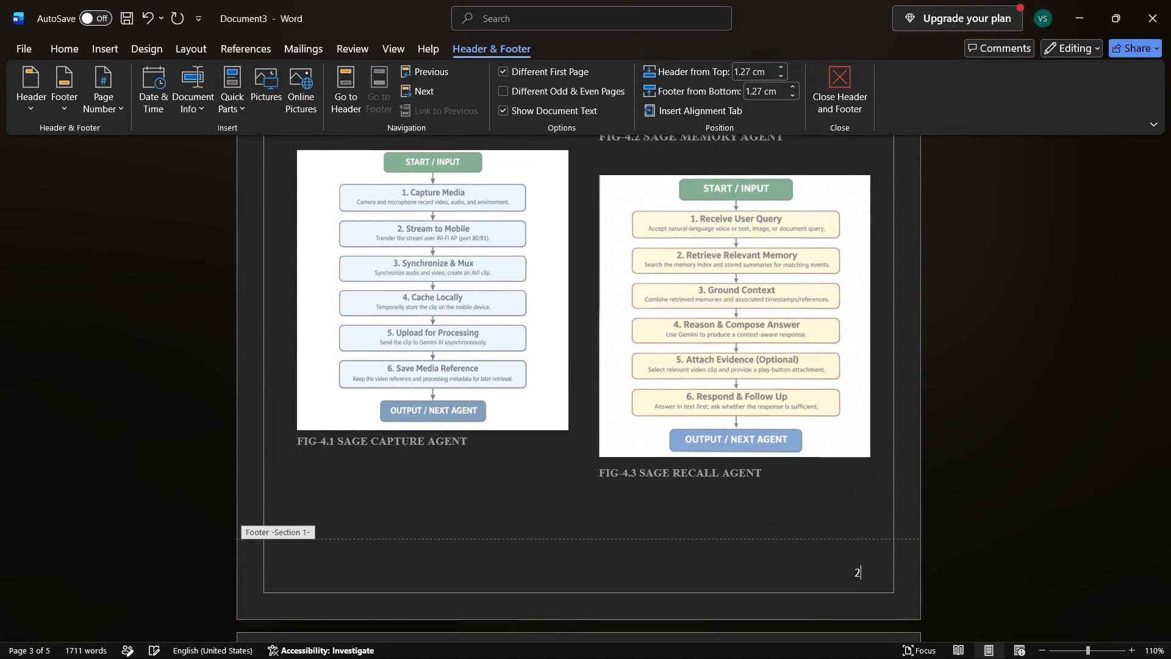
# Enable different odd and even pages for the headers and footers, and check the footers of the first pages.
pyautogui.scroll(-2, 859, 568)
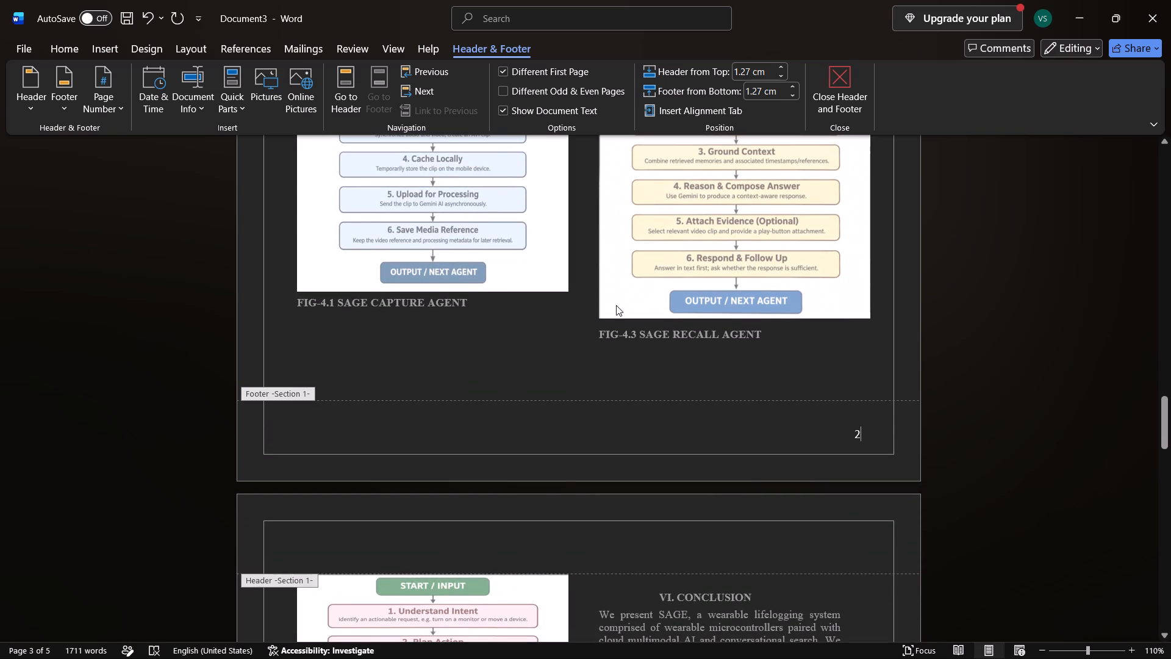
pyautogui.click(502, 89)
pyautogui.scroll(3, 568, 239)
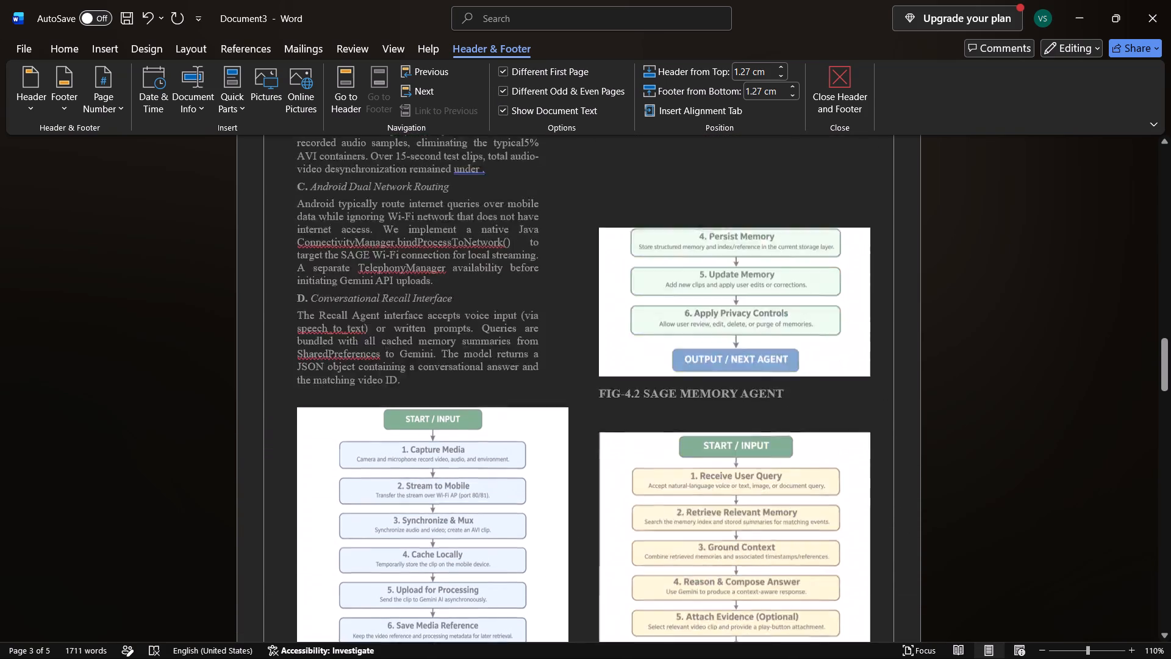
pyautogui.scroll(6, 568, 239)
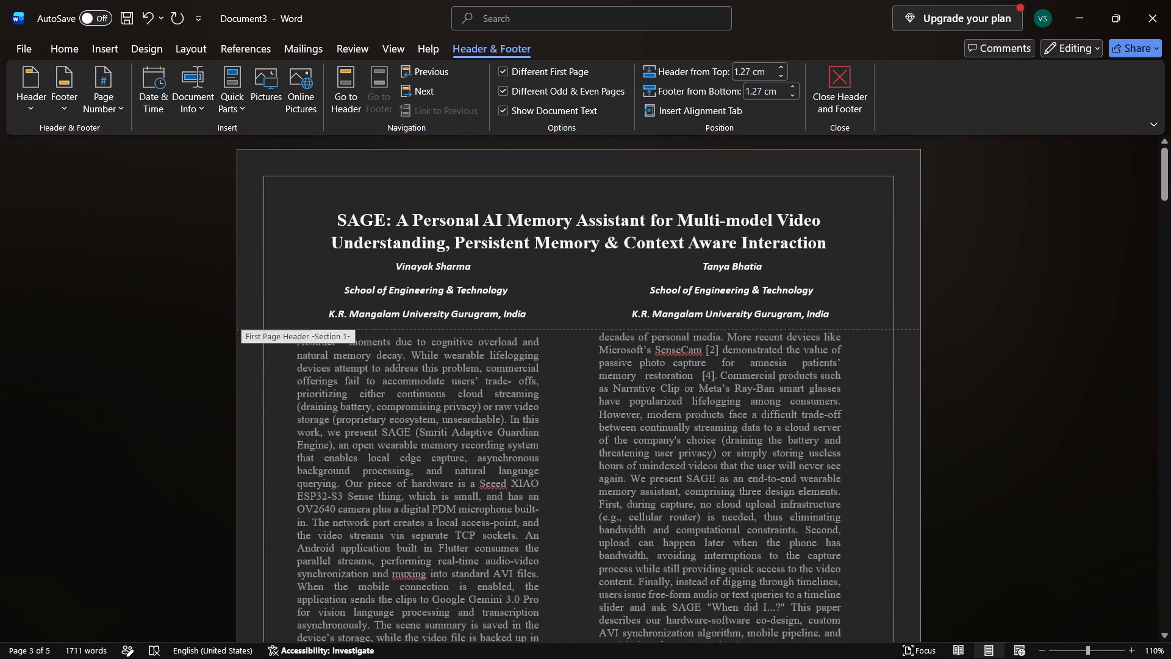
pyautogui.scroll(-6, 568, 239)
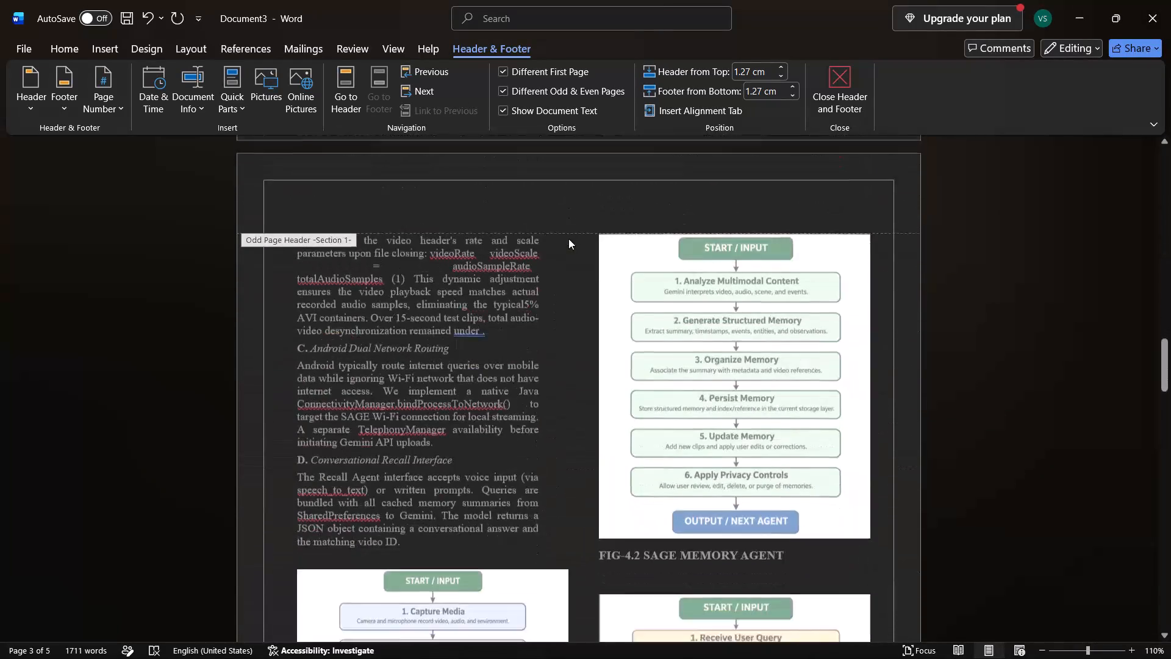
pyautogui.scroll(2, 568, 239)
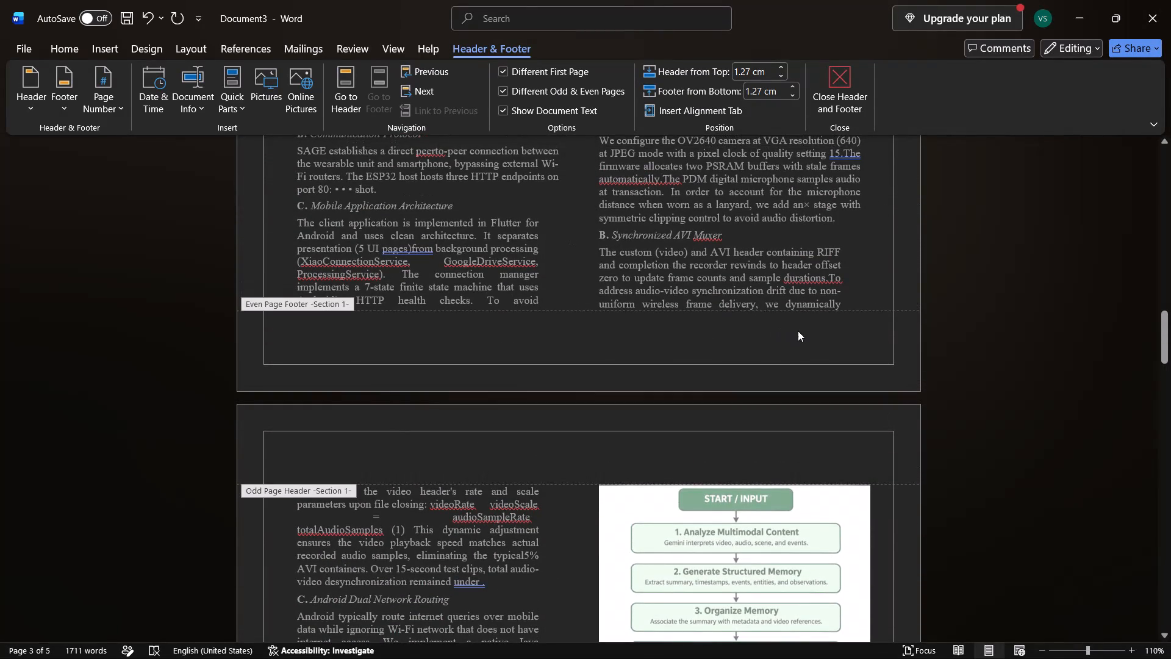
# Turn off Show Document Text, and switch Different First Page off and back on.
pyautogui.click(507, 110)
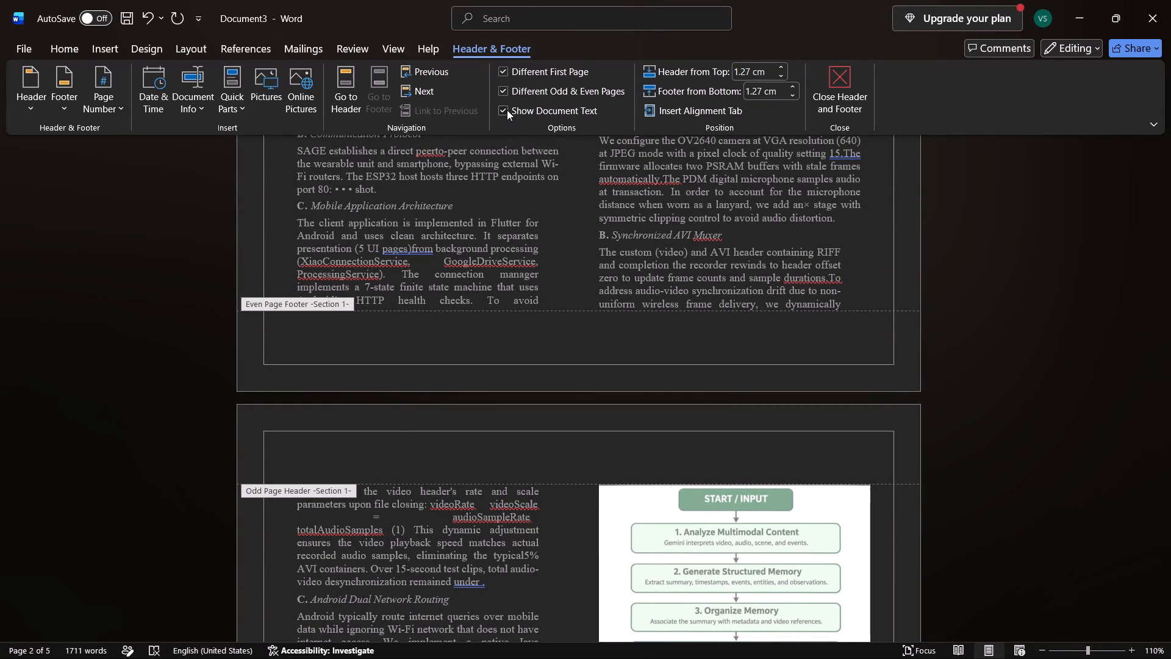
pyautogui.click(503, 71)
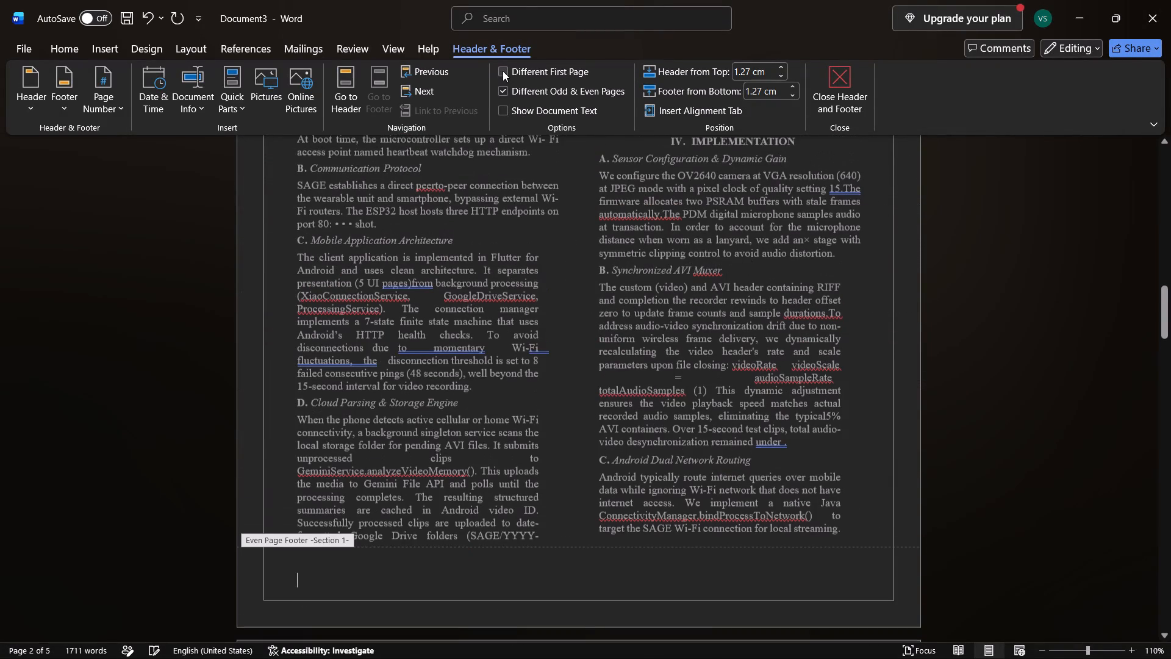
pyautogui.click(503, 71)
# Enter 2 as the page number in page 2's even-page footer and right-align it.
pyautogui.scroll(4, 621, 312)
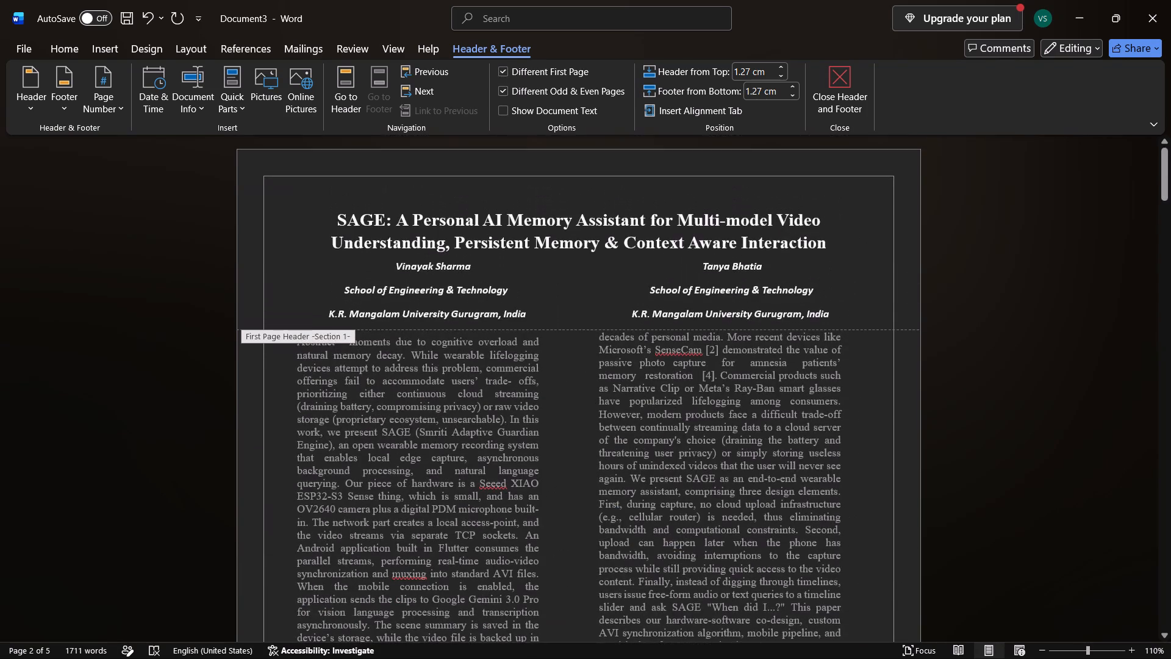
pyautogui.scroll(-3, 621, 312)
pyautogui.scroll(1, 621, 312)
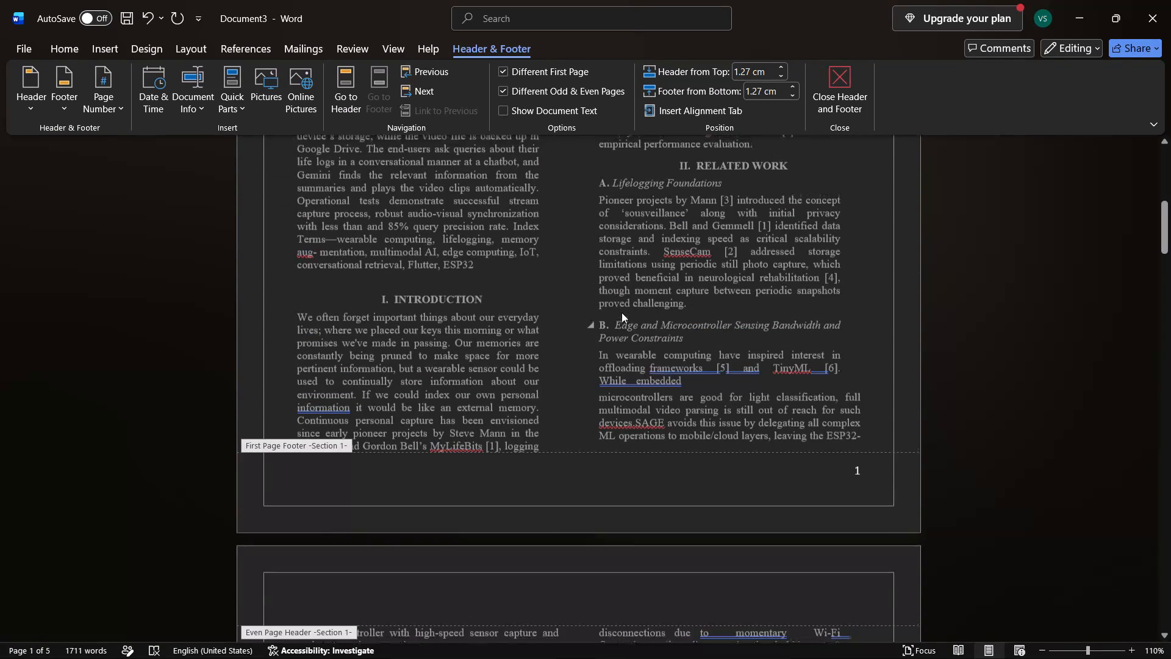
pyautogui.scroll(-3, 802, 658)
pyautogui.scroll(-3, 782, 526)
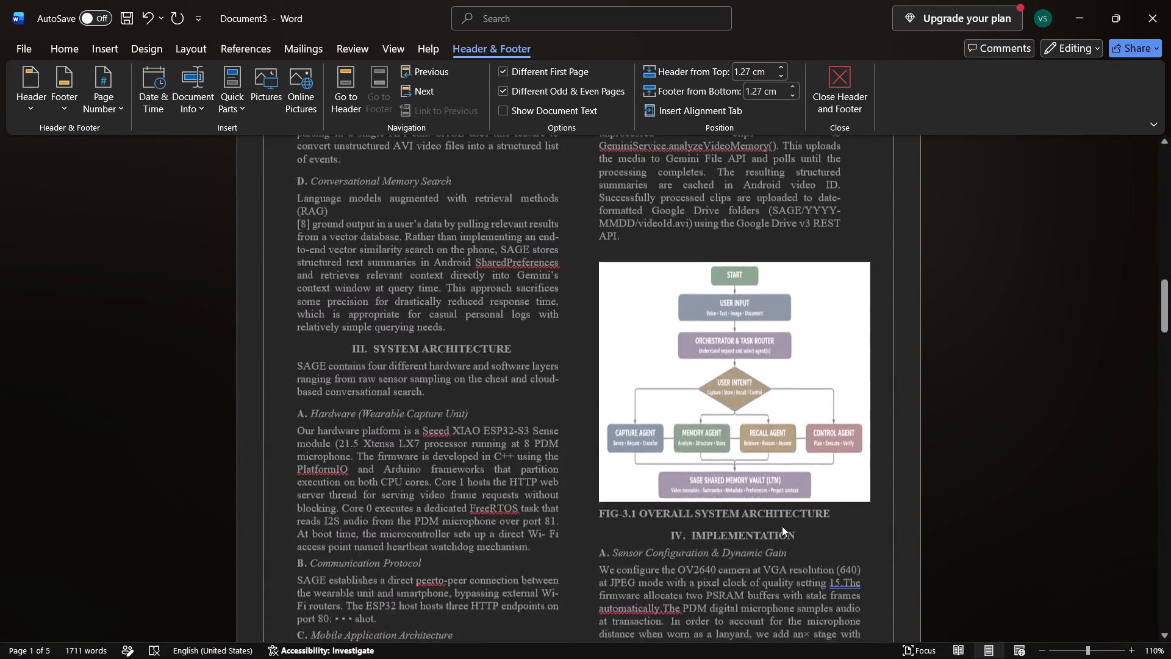
pyautogui.scroll(-1, 782, 526)
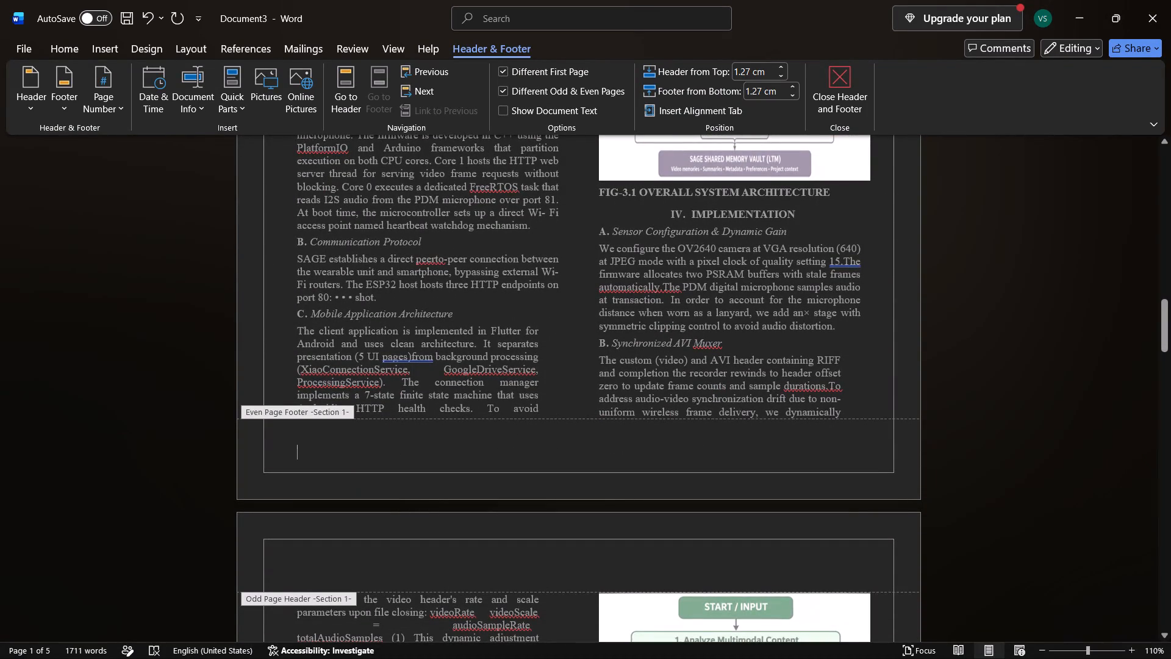
pyautogui.press('2')
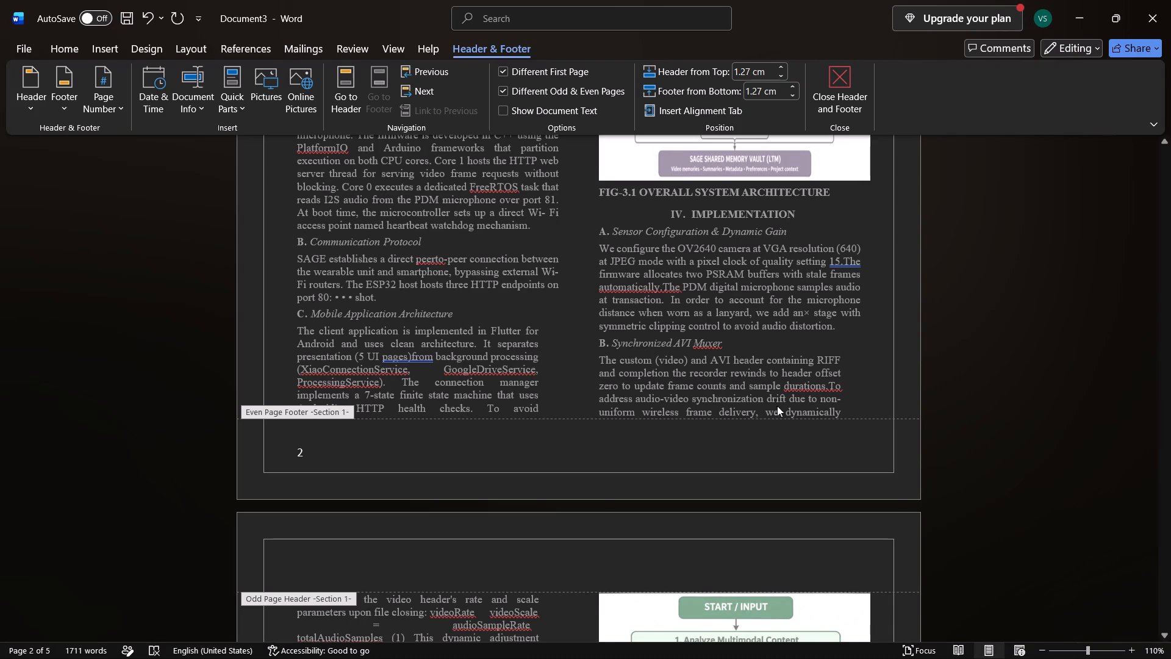
pyautogui.click(67, 46)
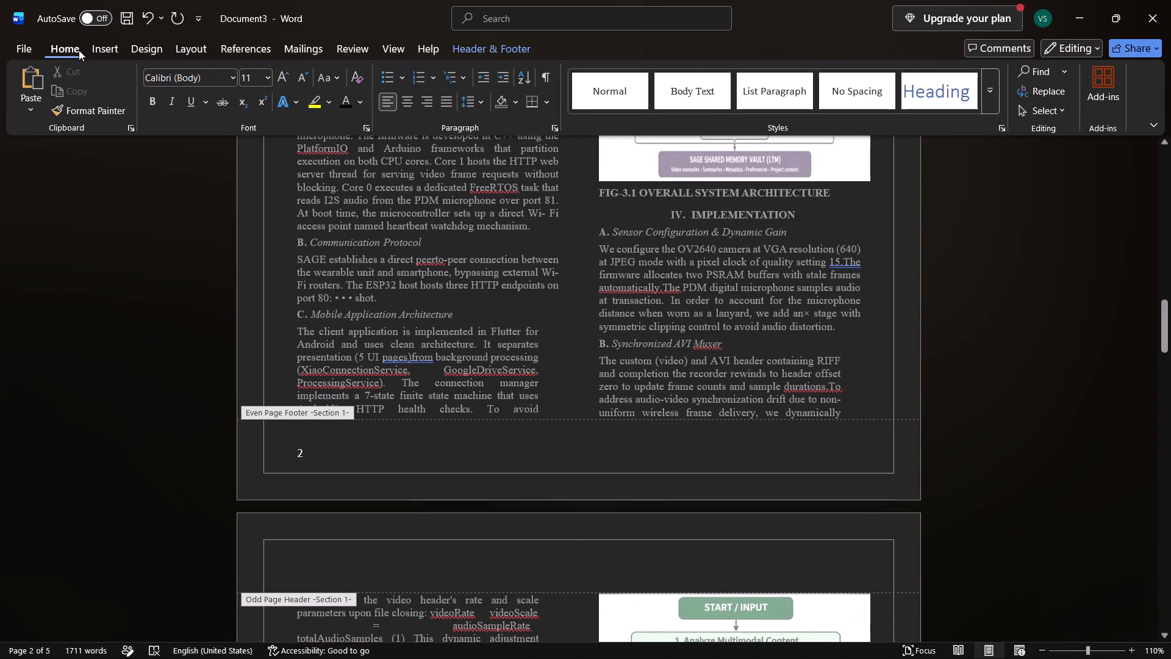
pyautogui.click(430, 106)
# Examine the page numbers in the footers of pages 3 to 5.
pyautogui.scroll(-3, 540, 402)
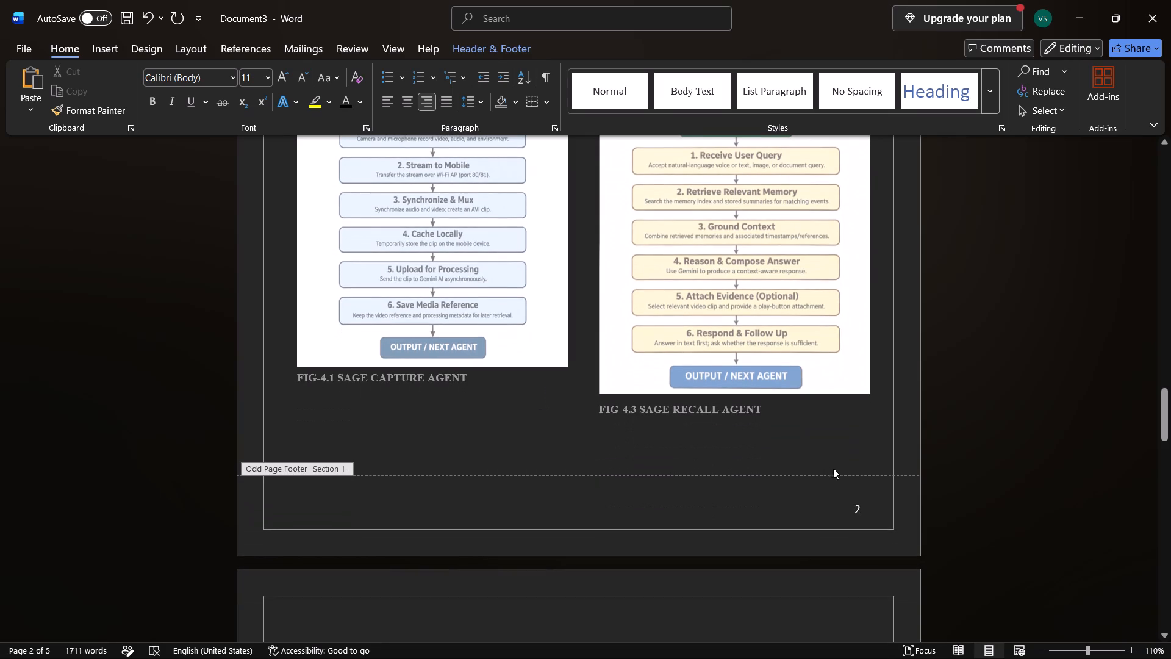
pyautogui.click(865, 509)
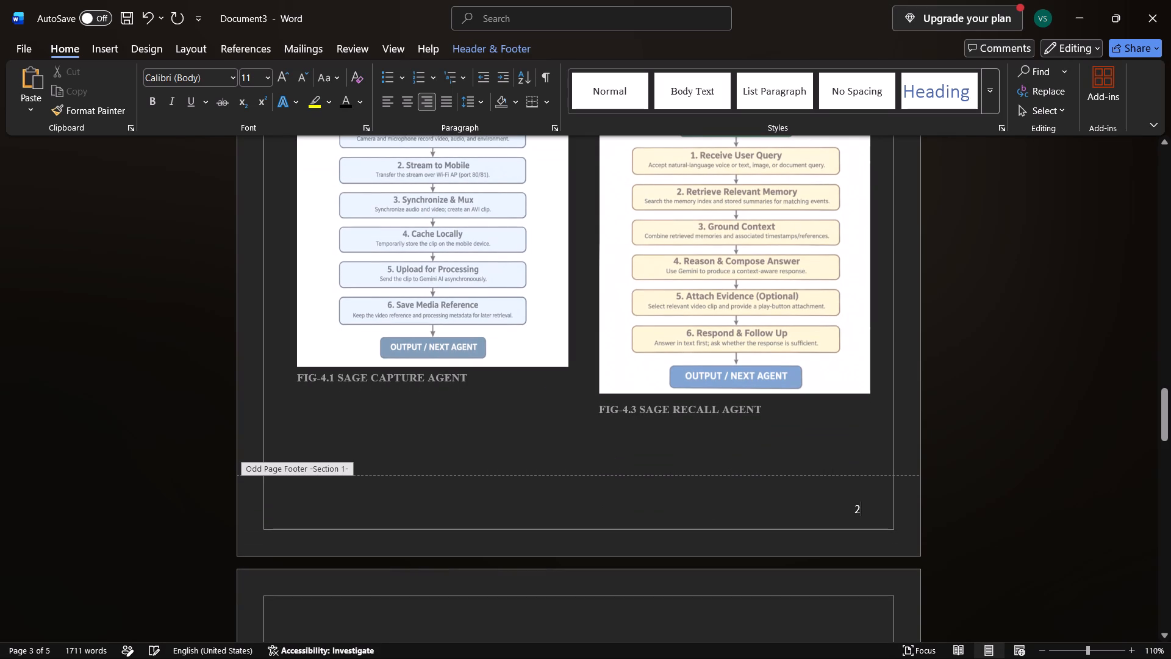
pyautogui.scroll(-4, 865, 509)
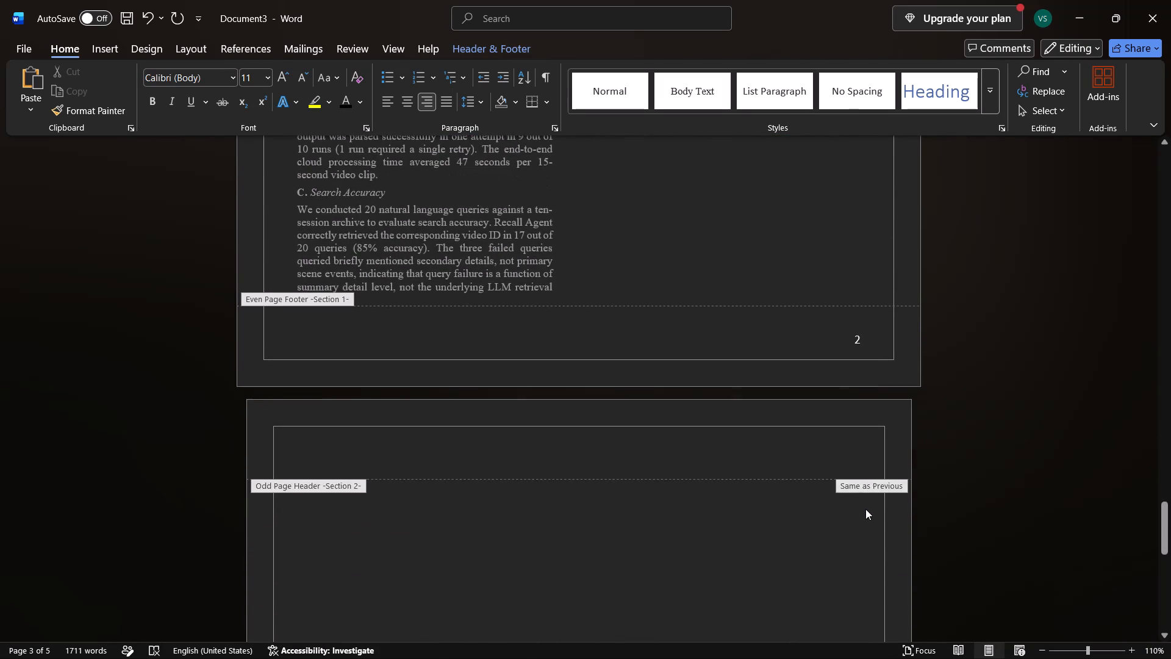
pyautogui.scroll(-9, 865, 509)
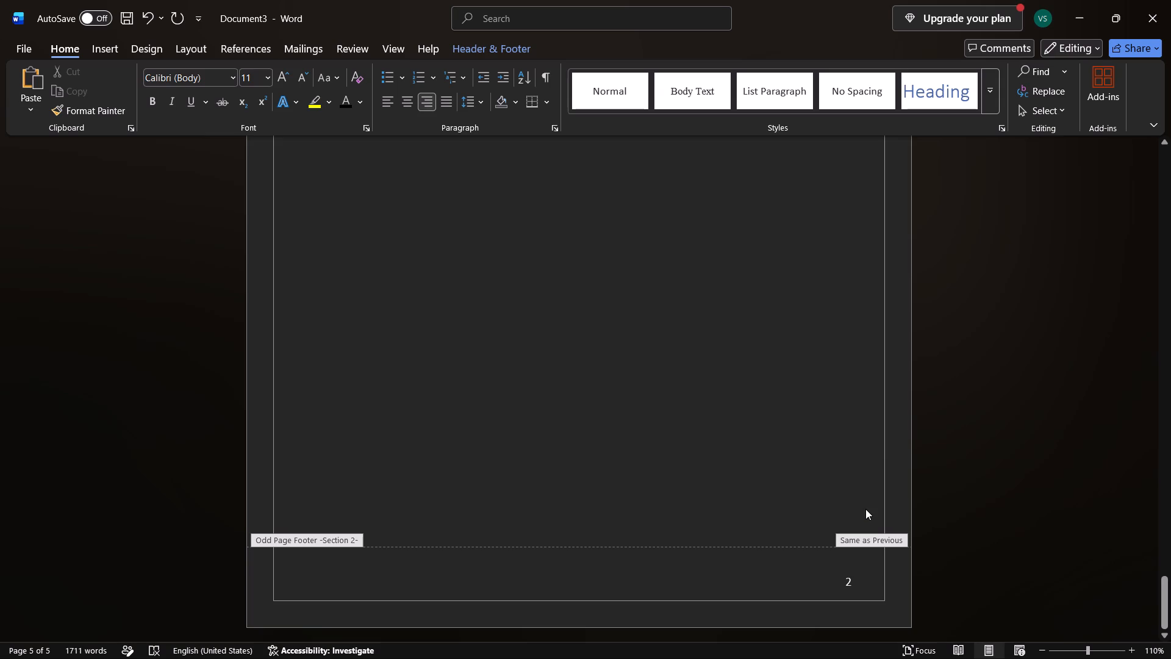
# Delete the page number from page 5's odd-page footer.
pyautogui.click(850, 585)
pyautogui.press('BackSpace')
# Delete the page number from page 1's first-page footer and exit header and footer editing.
pyautogui.scroll(11, 850, 585)
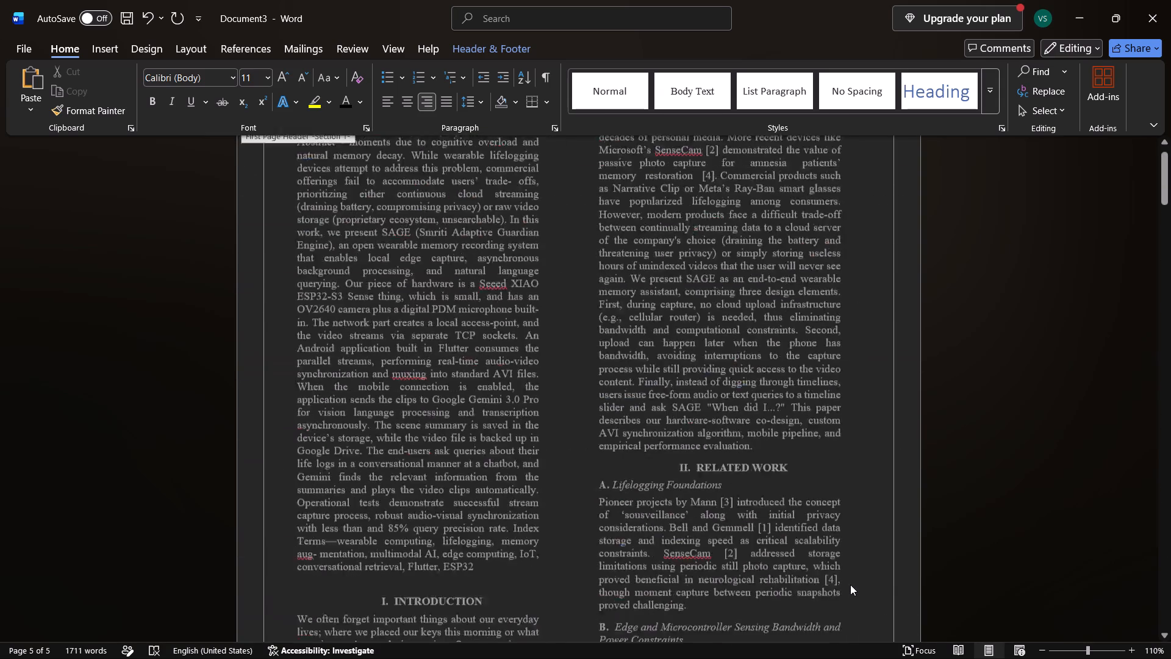
pyautogui.scroll(-2, 850, 585)
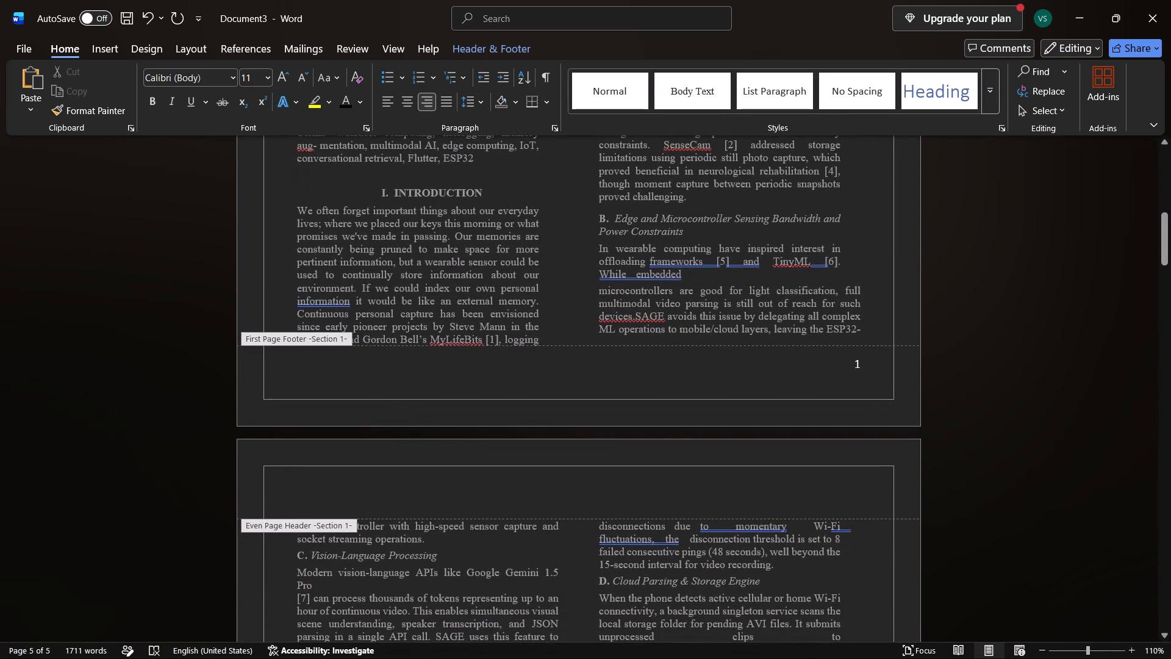
pyautogui.click(860, 370)
pyautogui.press('BackSpace')
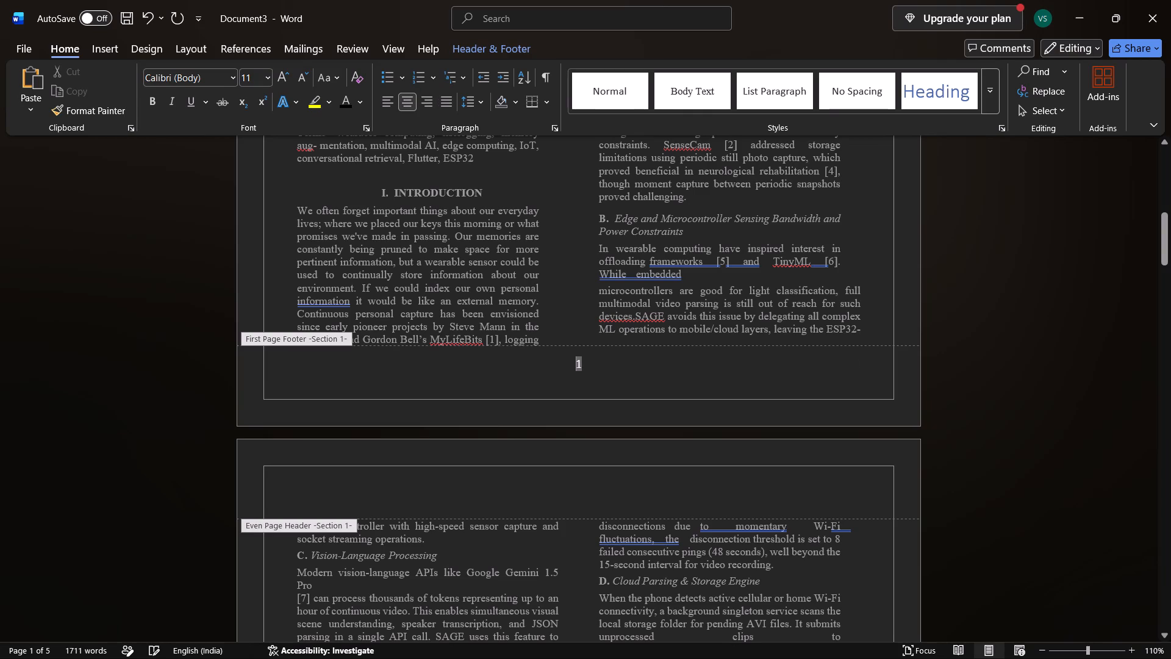
pyautogui.press('BackSpace')
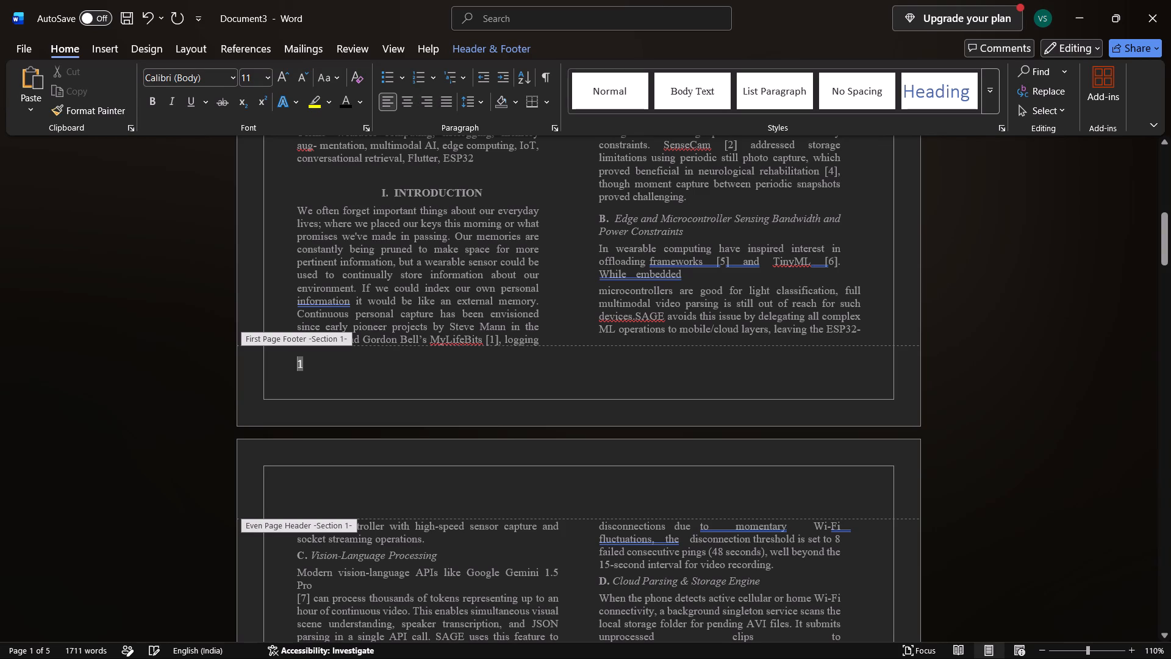
pyautogui.press('BackSpace')
pyautogui.click(383, 369)
pyautogui.press('BackSpace')
pyautogui.press('BackSpace')
pyautogui.scroll(-11, 516, 401)
pyautogui.scroll(5, 516, 401)
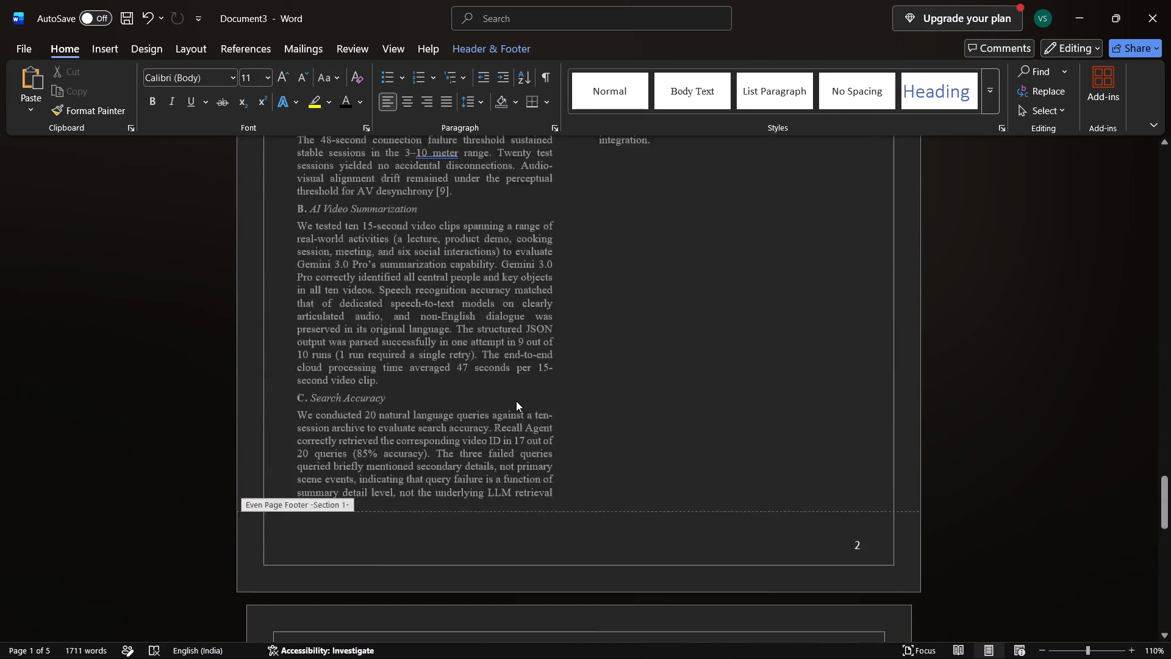
pyautogui.scroll(5, 516, 401)
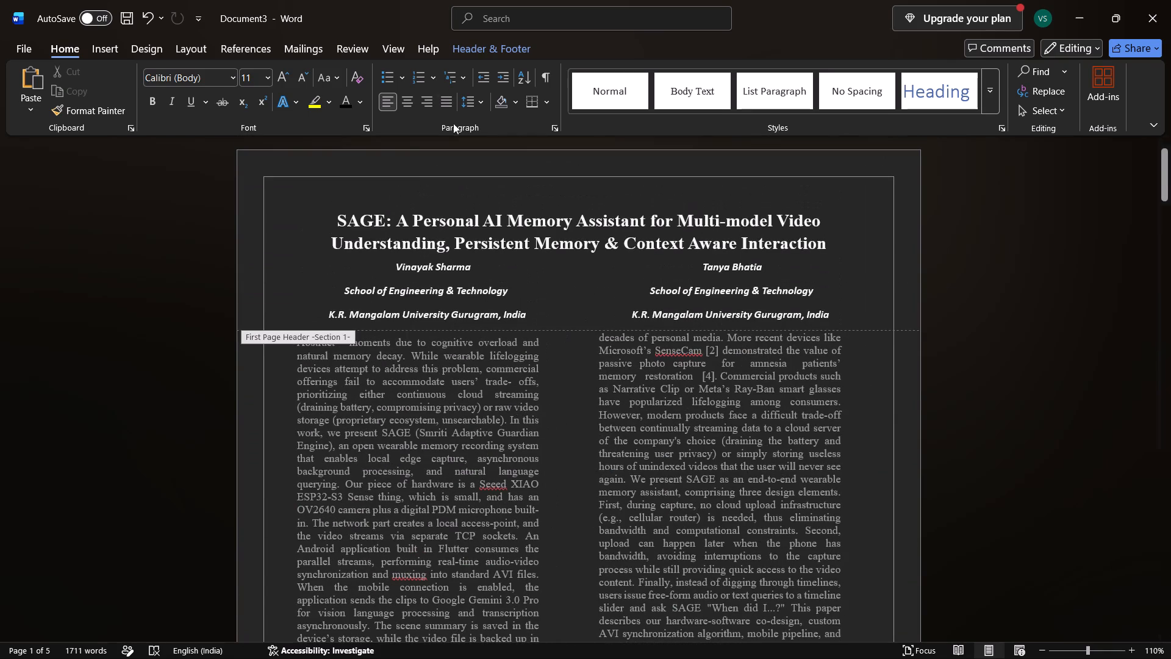
pyautogui.click(489, 46)
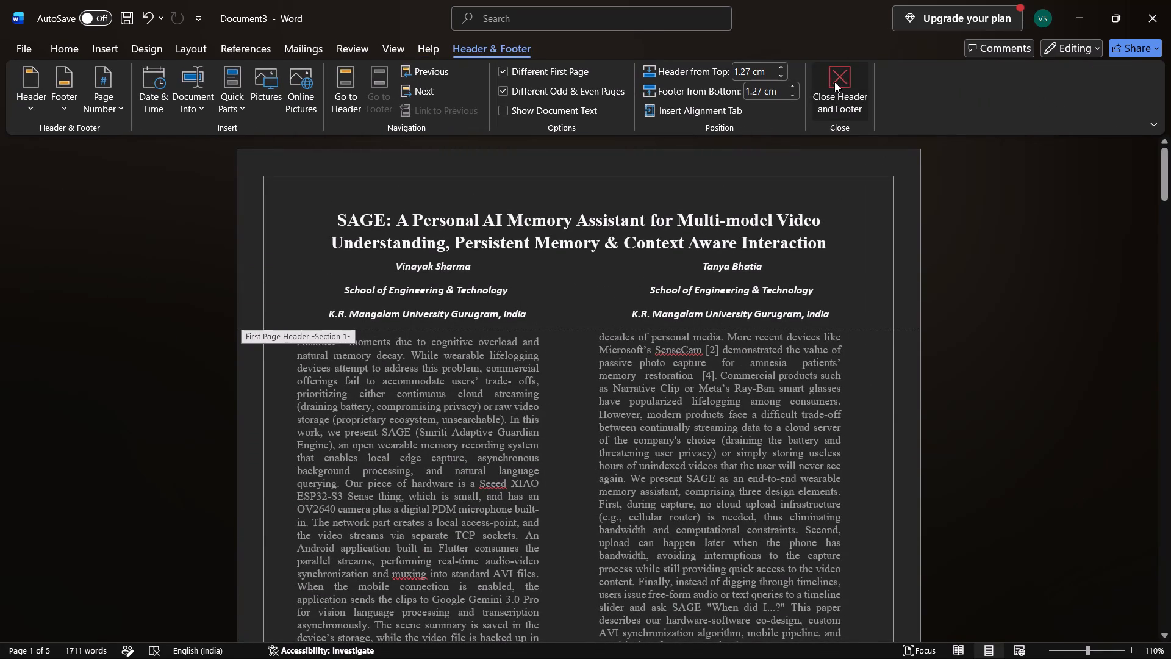
pyautogui.click(834, 82)
# Examine the layout and footers of all five pages for remaining page numbers.
pyautogui.scroll(11, 834, 82)
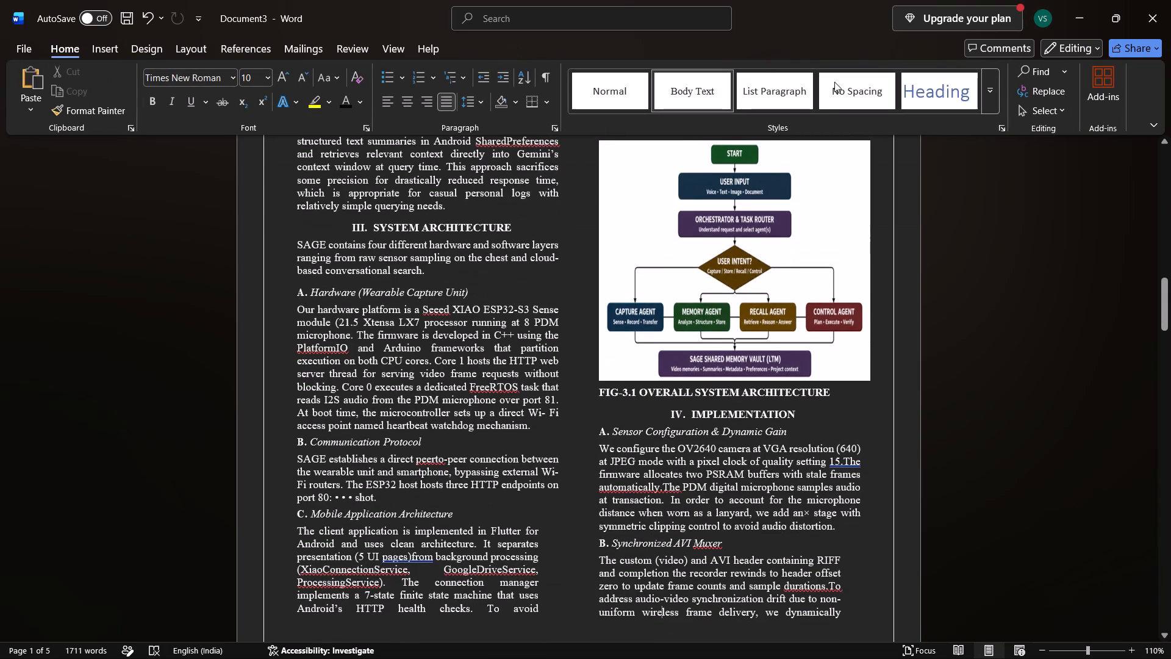
pyautogui.scroll(6, 617, 245)
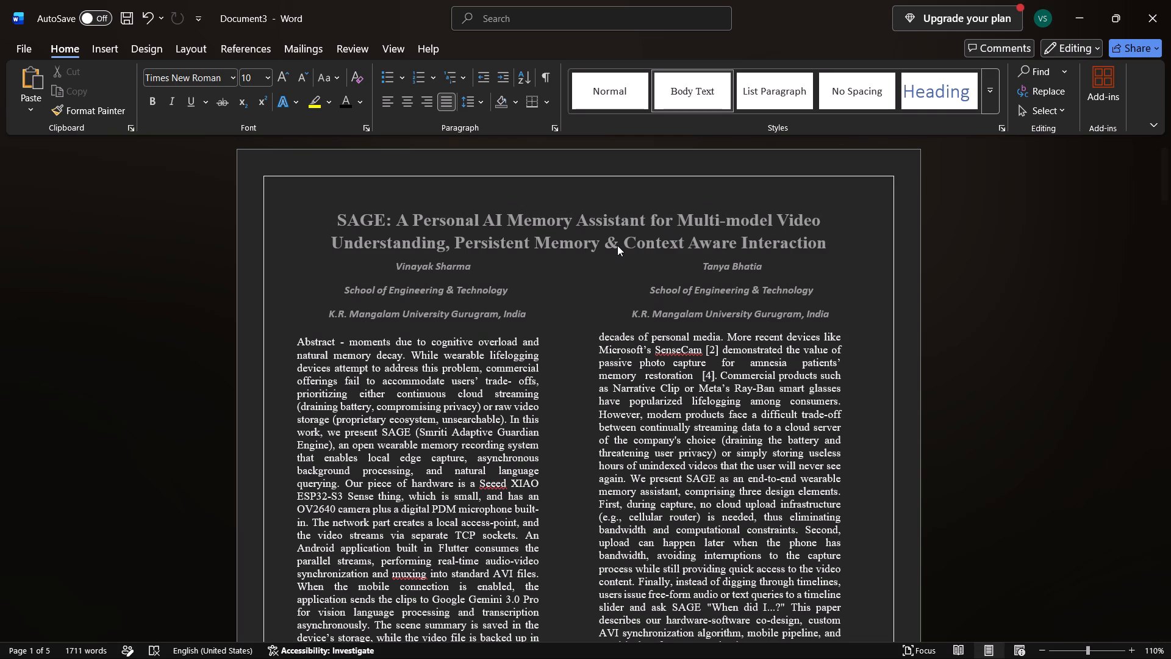
pyautogui.scroll(-3, 617, 245)
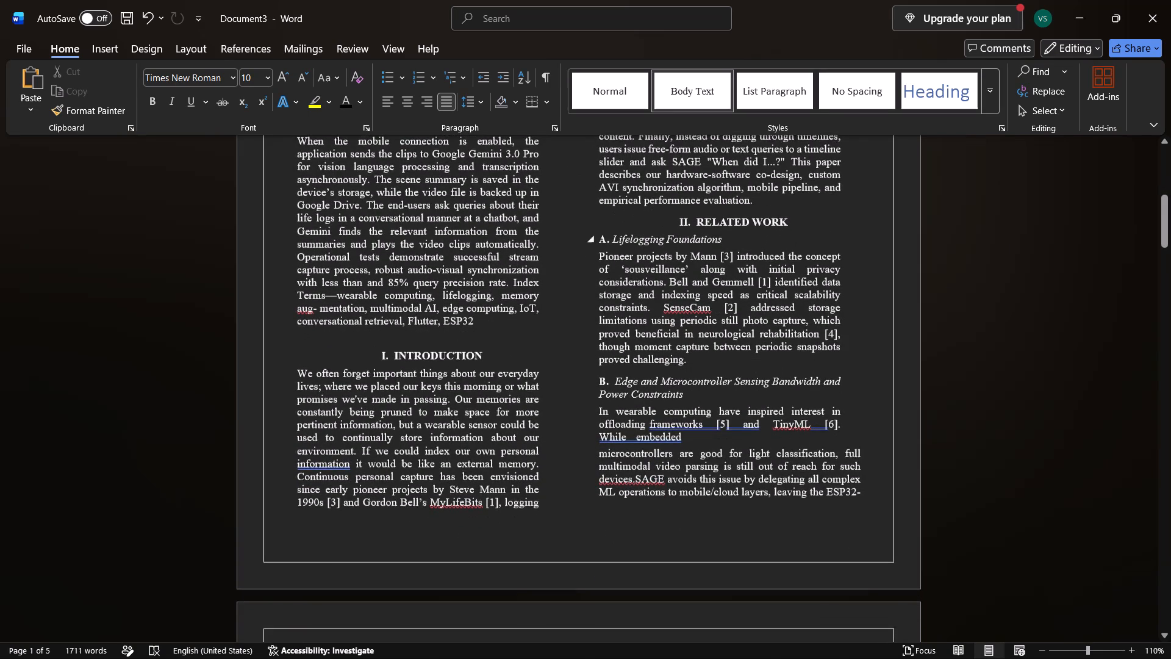
pyautogui.scroll(-2, 617, 245)
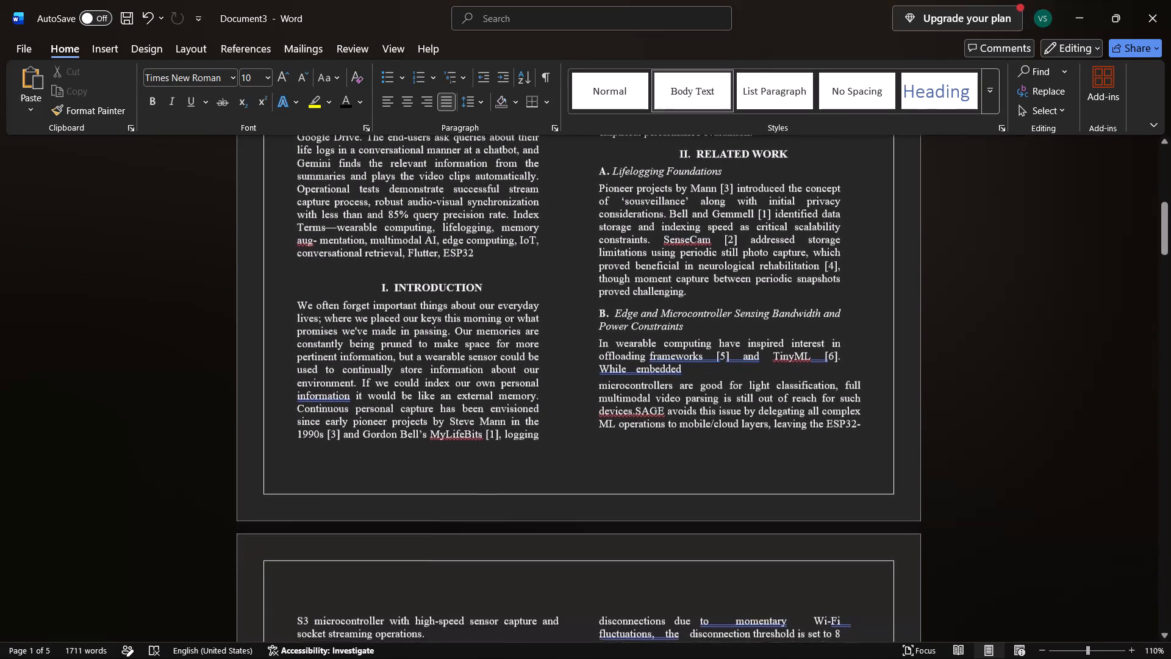
pyautogui.scroll(-3, 617, 245)
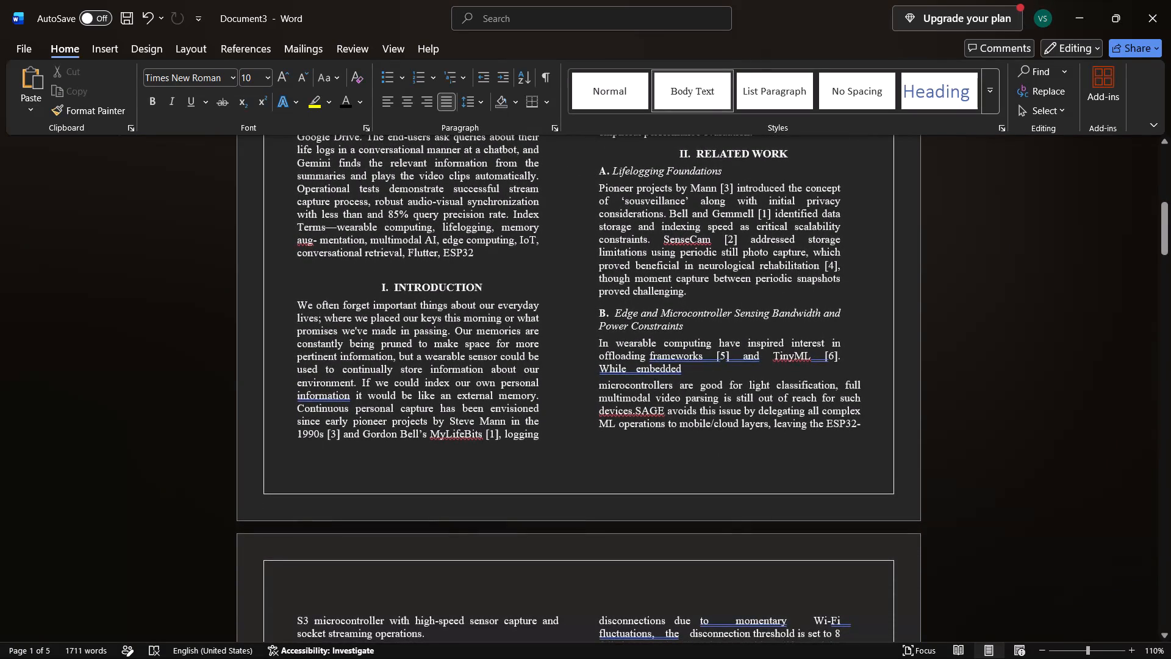
pyautogui.scroll(-1, 559, 433)
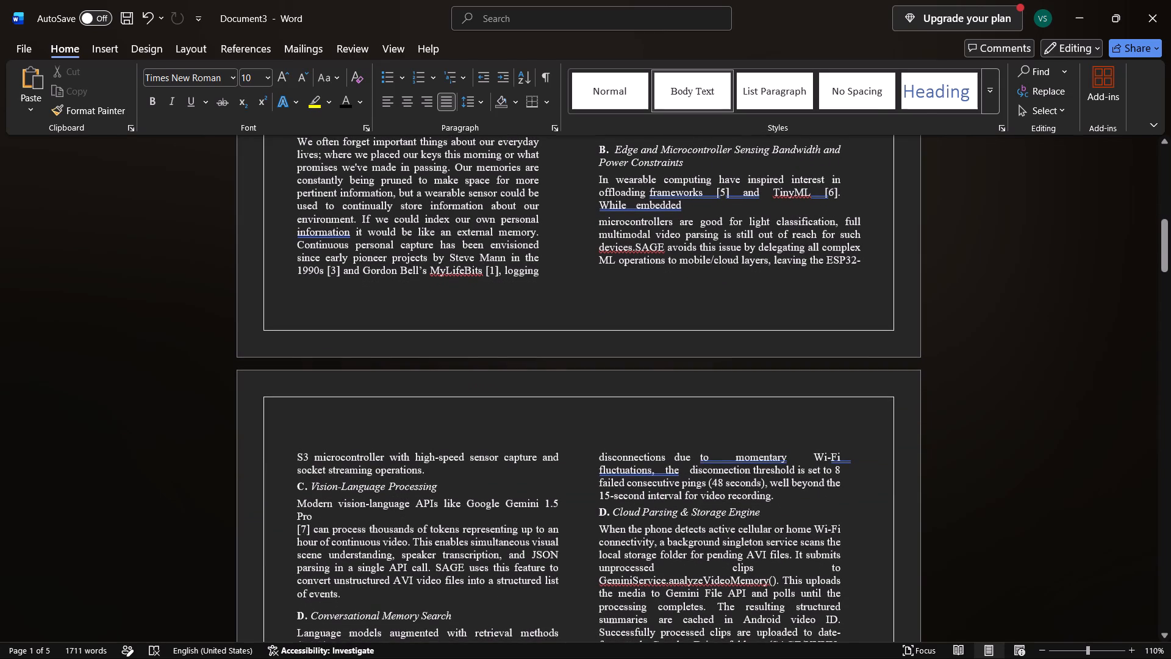
pyautogui.scroll(-2, 559, 433)
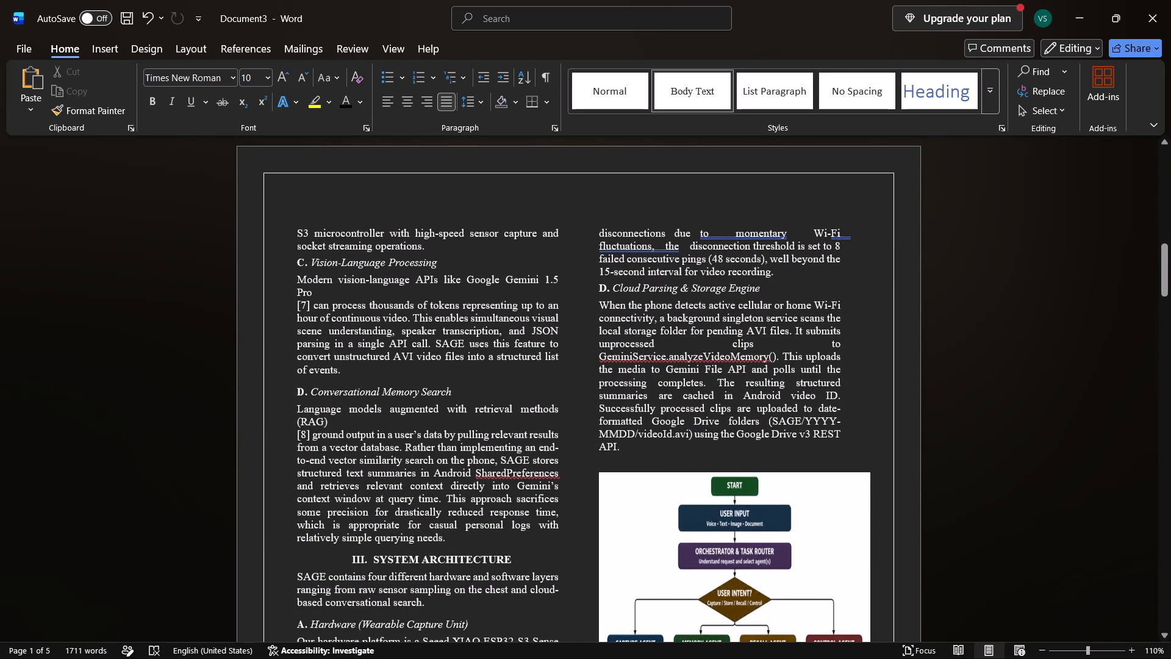
pyautogui.scroll(-1, 559, 433)
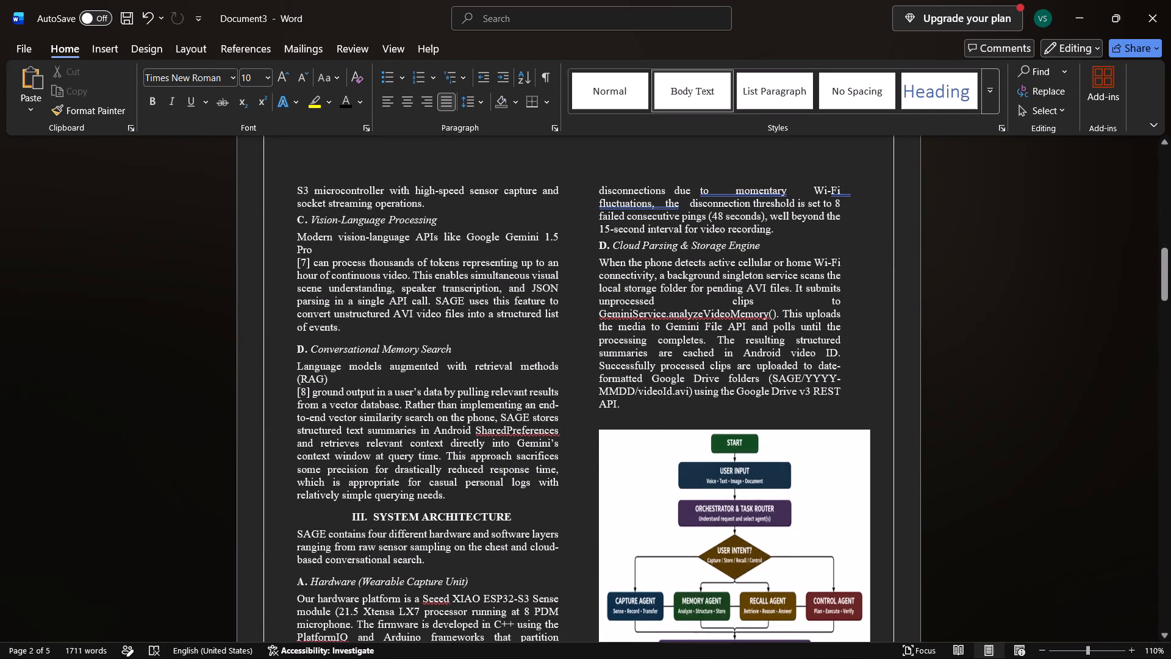
pyautogui.scroll(-2, 557, 425)
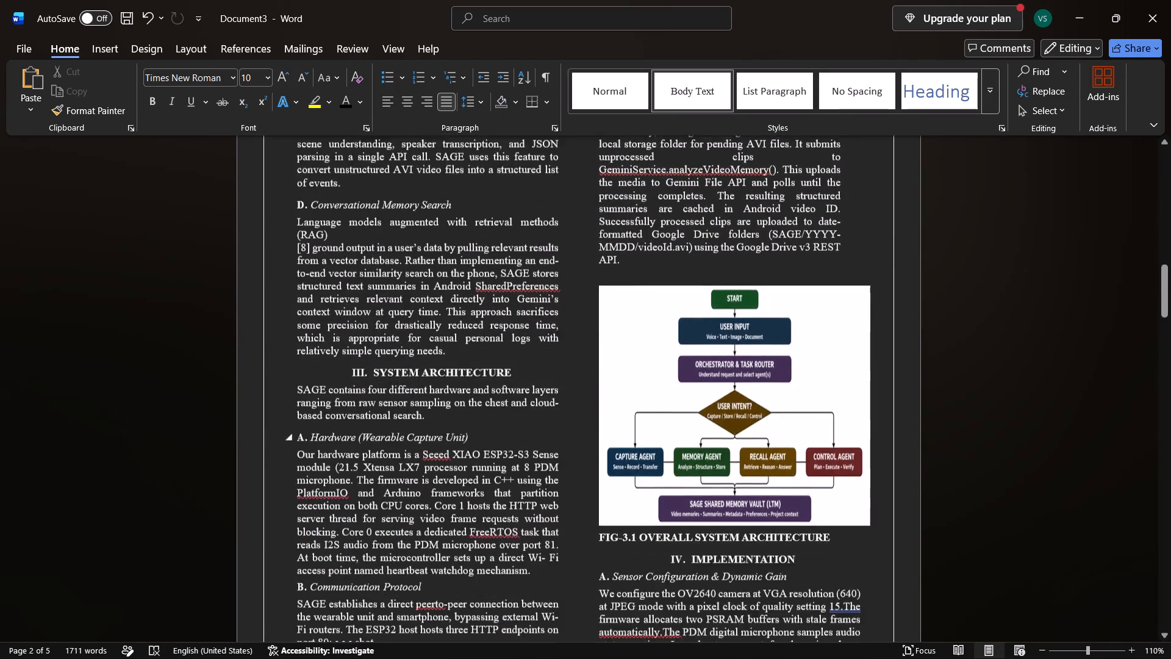
pyautogui.scroll(-4, 557, 424)
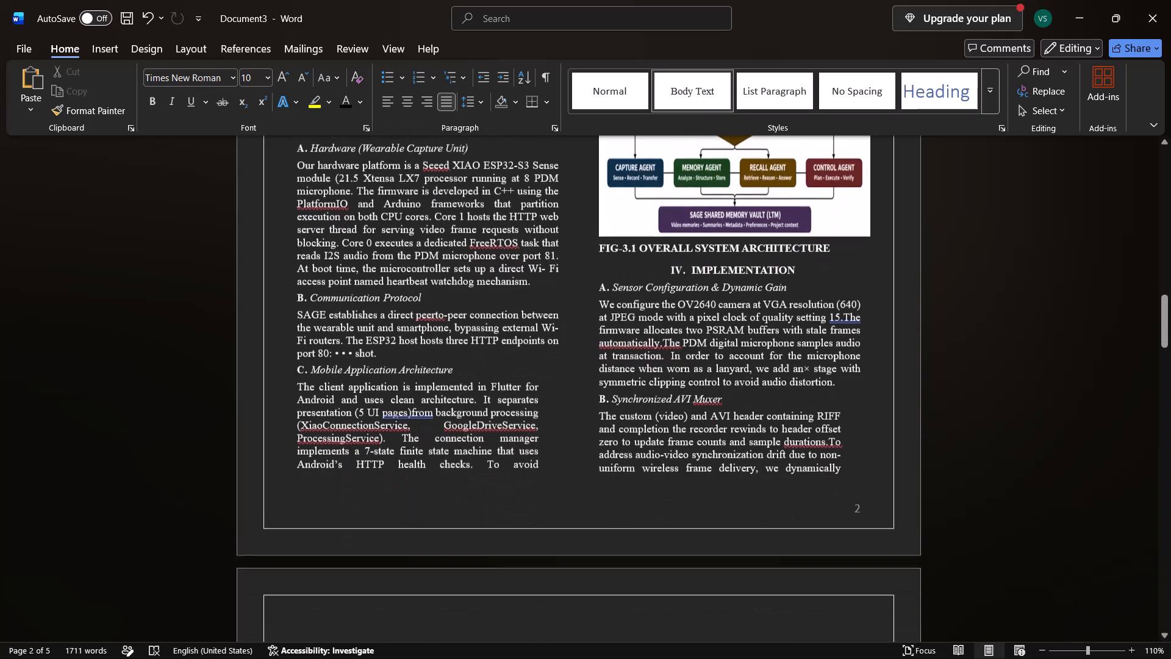
pyautogui.scroll(-2, 557, 424)
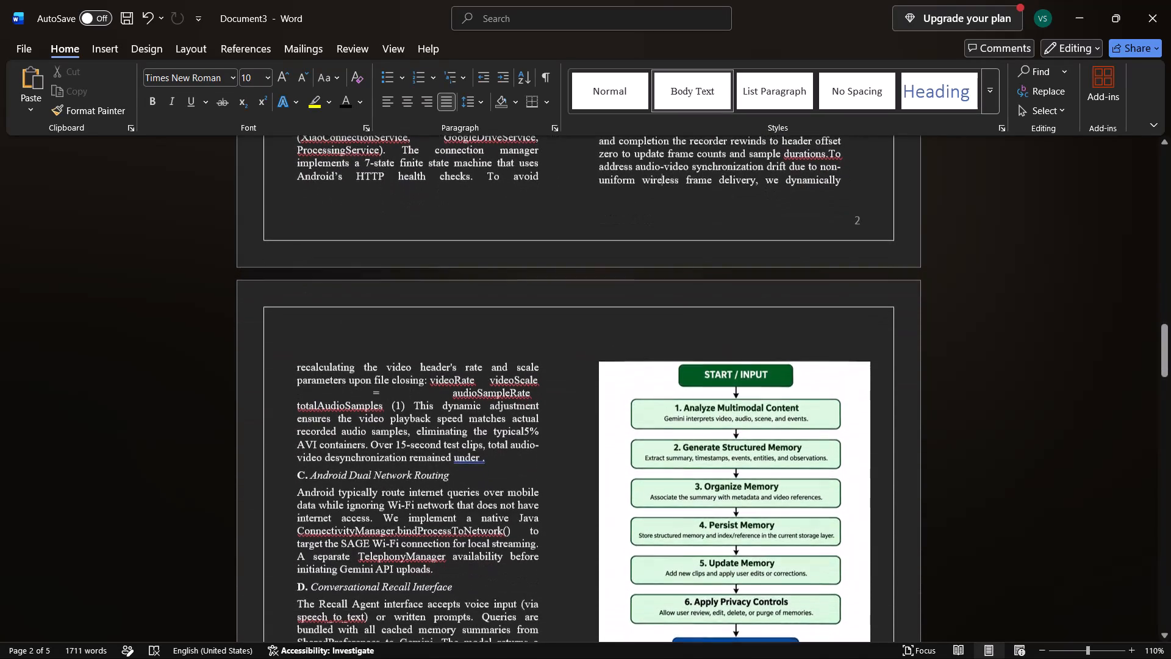
pyautogui.scroll(-3, 557, 424)
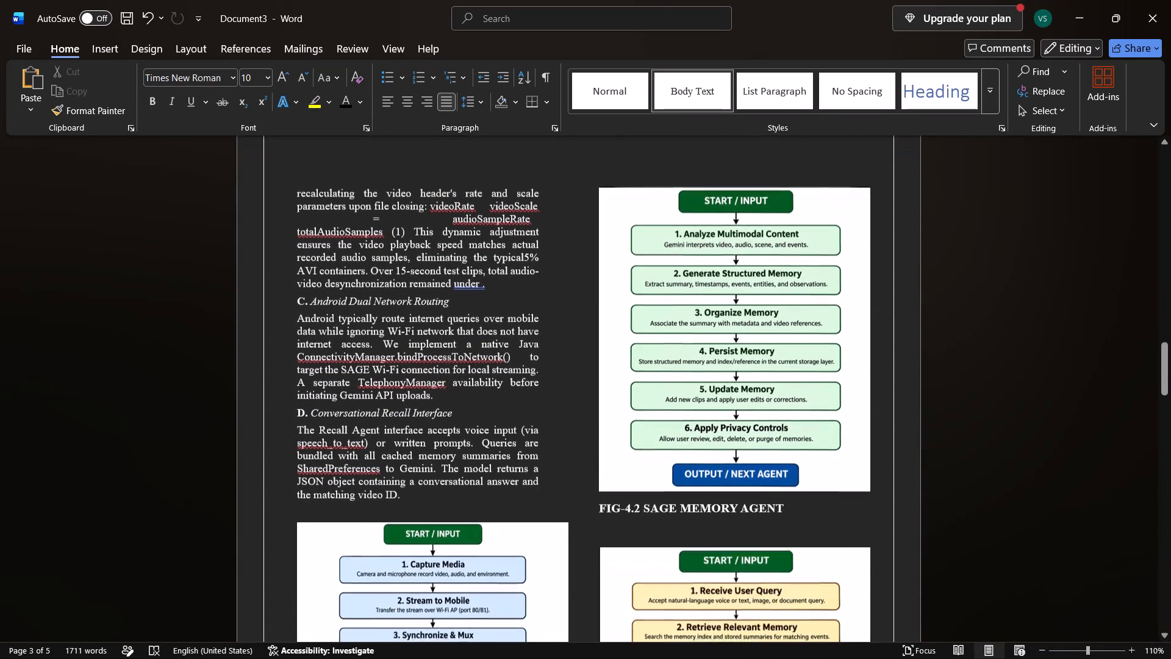
pyautogui.scroll(-4, 557, 424)
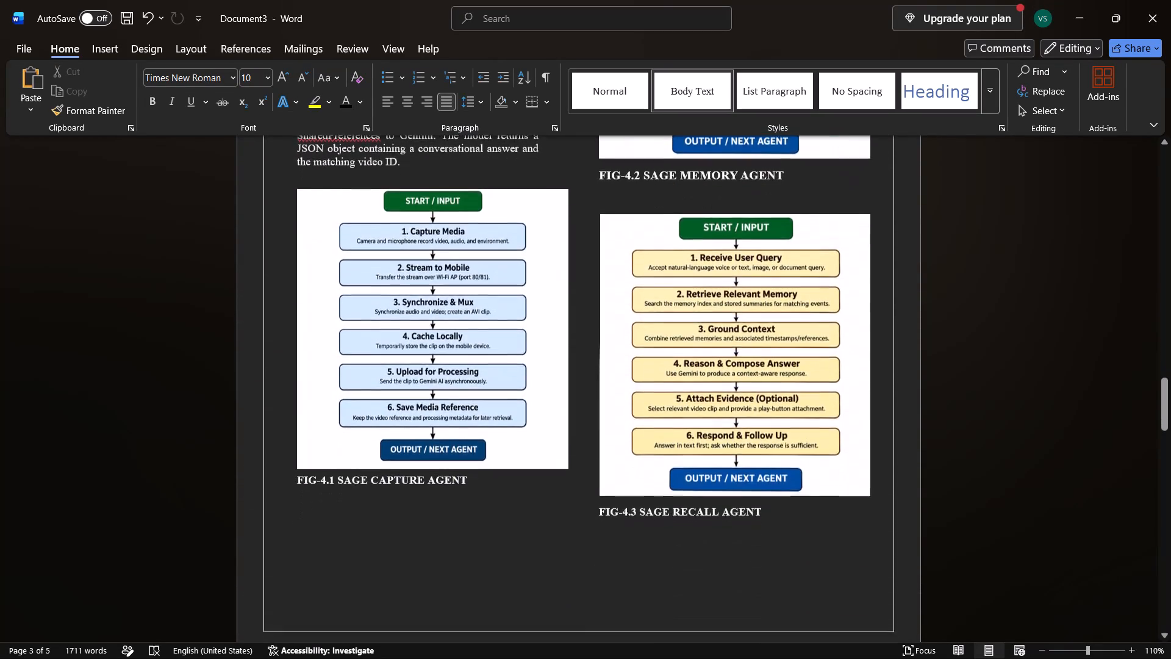
pyautogui.scroll(-3, 557, 424)
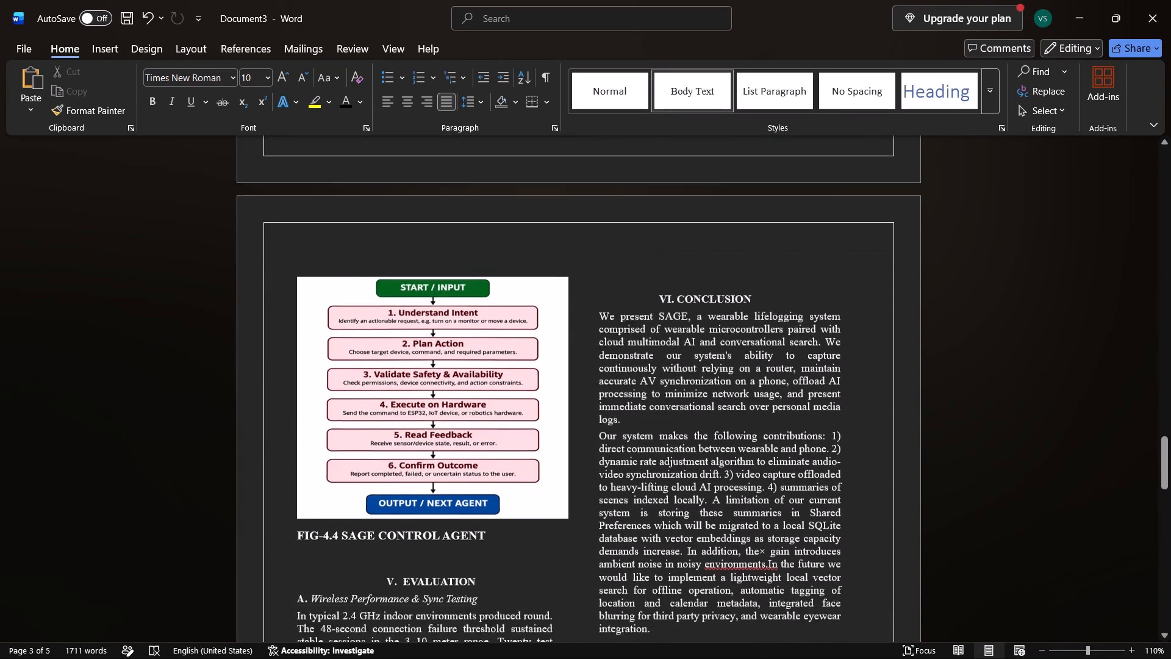
pyautogui.scroll(-4, 557, 424)
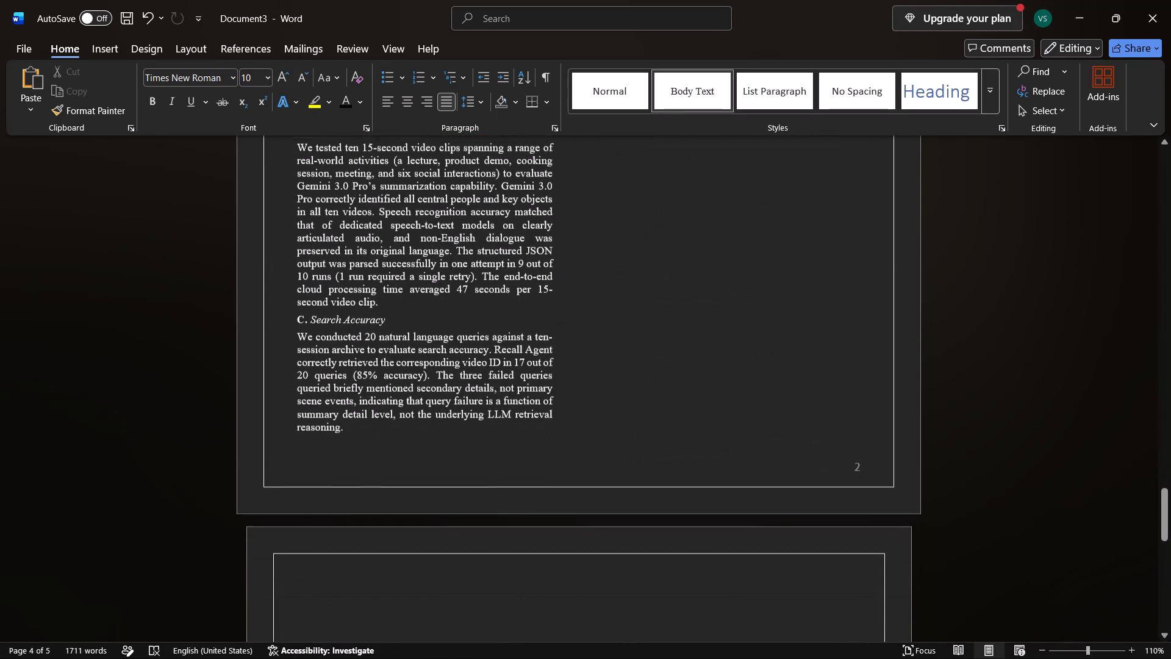
pyautogui.click(864, 458)
pyautogui.scroll(-4, 864, 458)
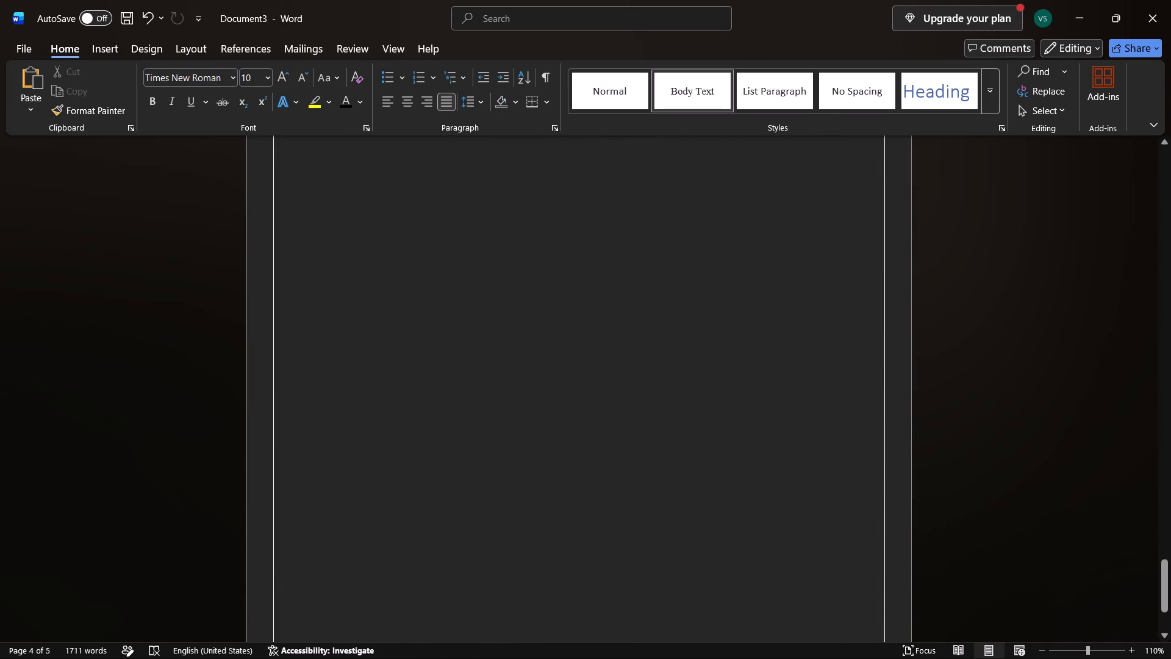
pyautogui.scroll(-2, 864, 458)
pyautogui.scroll(8, 864, 458)
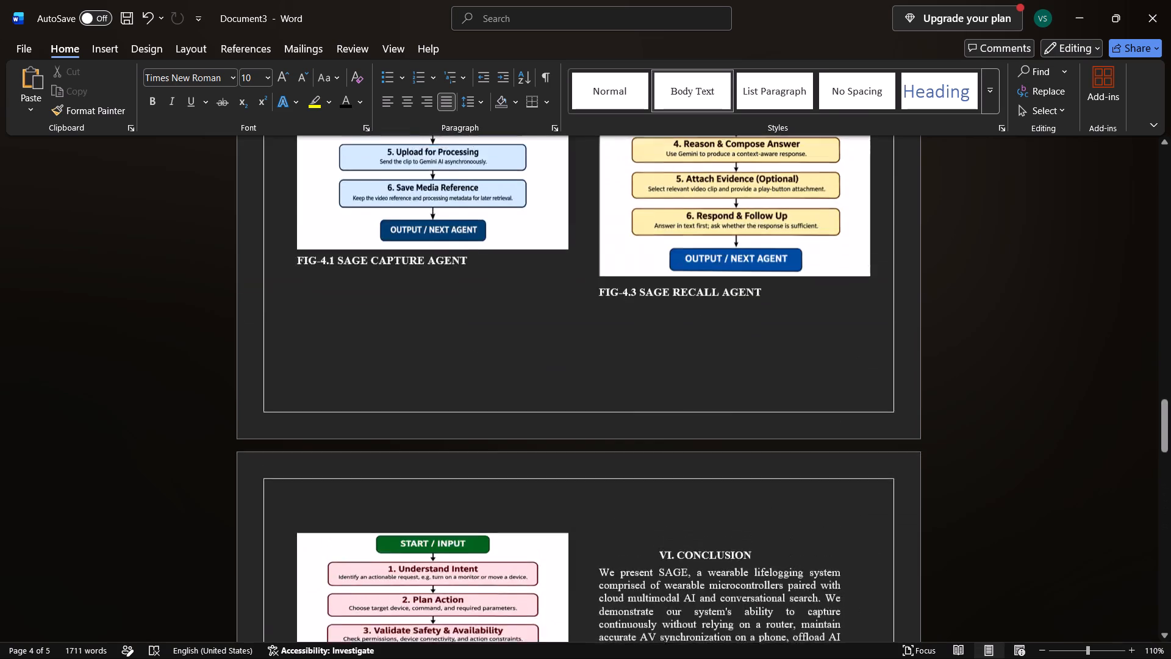
pyautogui.scroll(2, 864, 458)
pyautogui.scroll(-1, 864, 458)
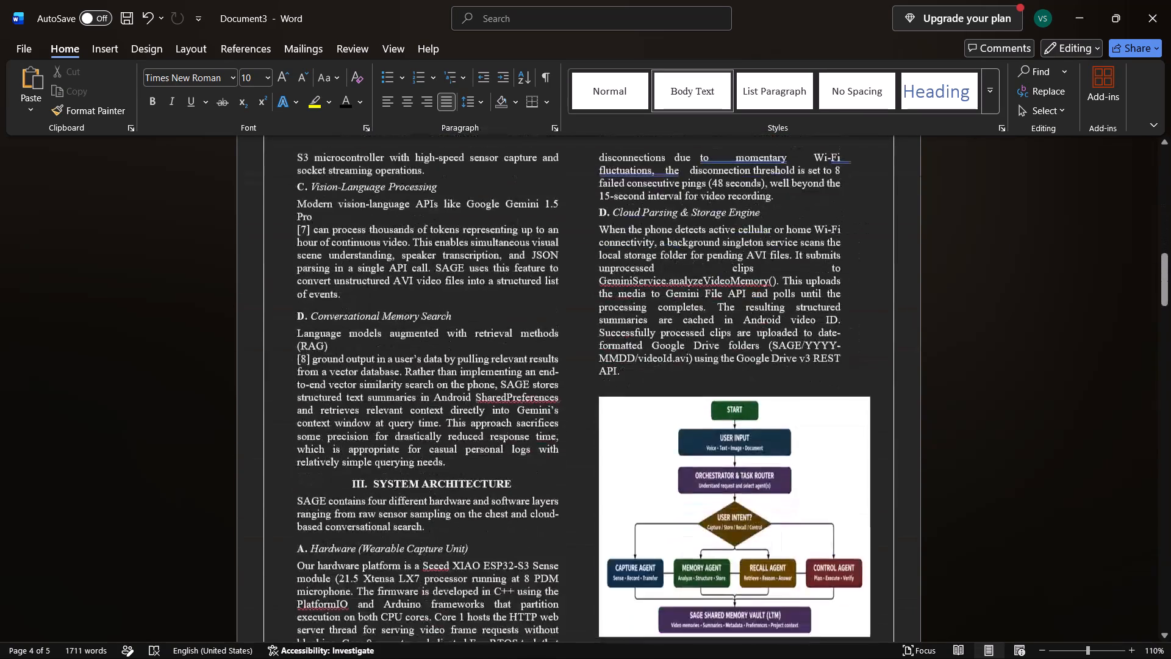
pyautogui.scroll(-1, 864, 458)
pyautogui.scroll(1, 864, 458)
pyautogui.scroll(-1, 864, 458)
pyautogui.scroll(1, 864, 458)
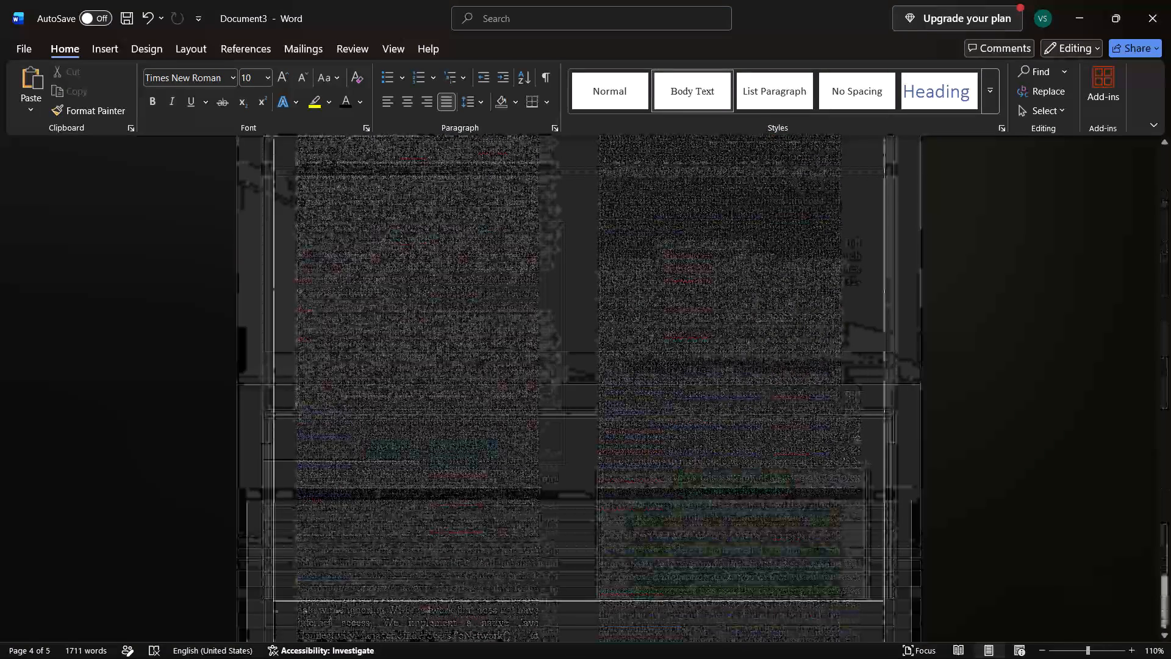
pyautogui.scroll(1, 864, 458)
# Delete the page number 2 from page 4's even-page footer and exit header and footer editing.
pyautogui.scroll(-5, 864, 458)
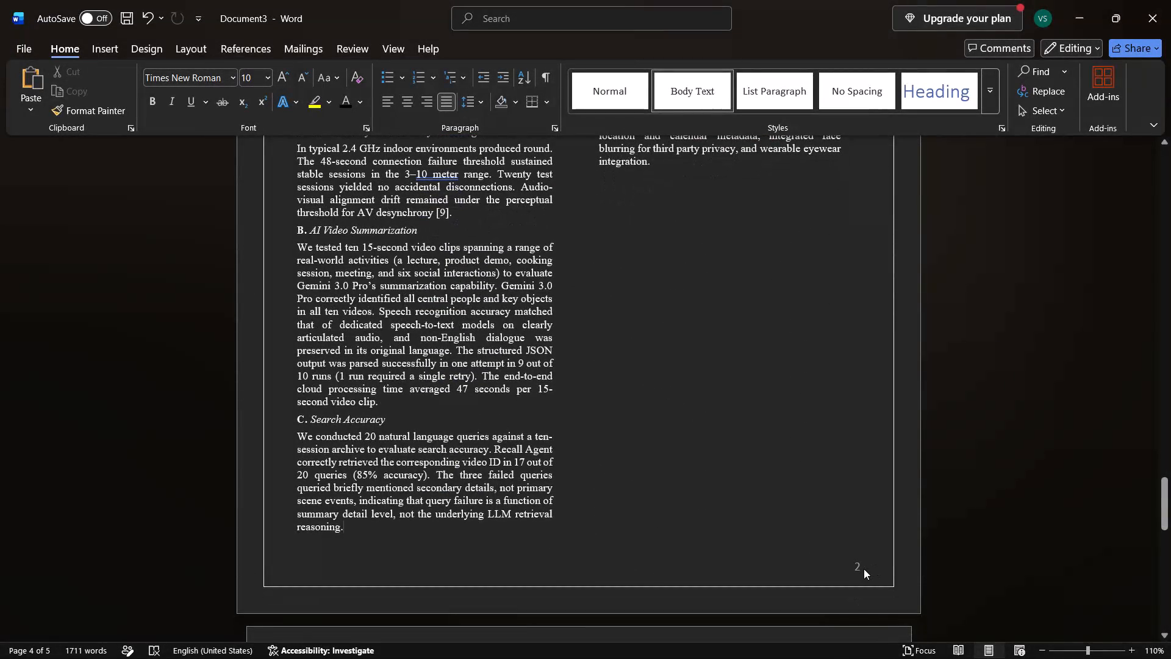
pyautogui.click(864, 569)
pyautogui.doubleClick(861, 569)
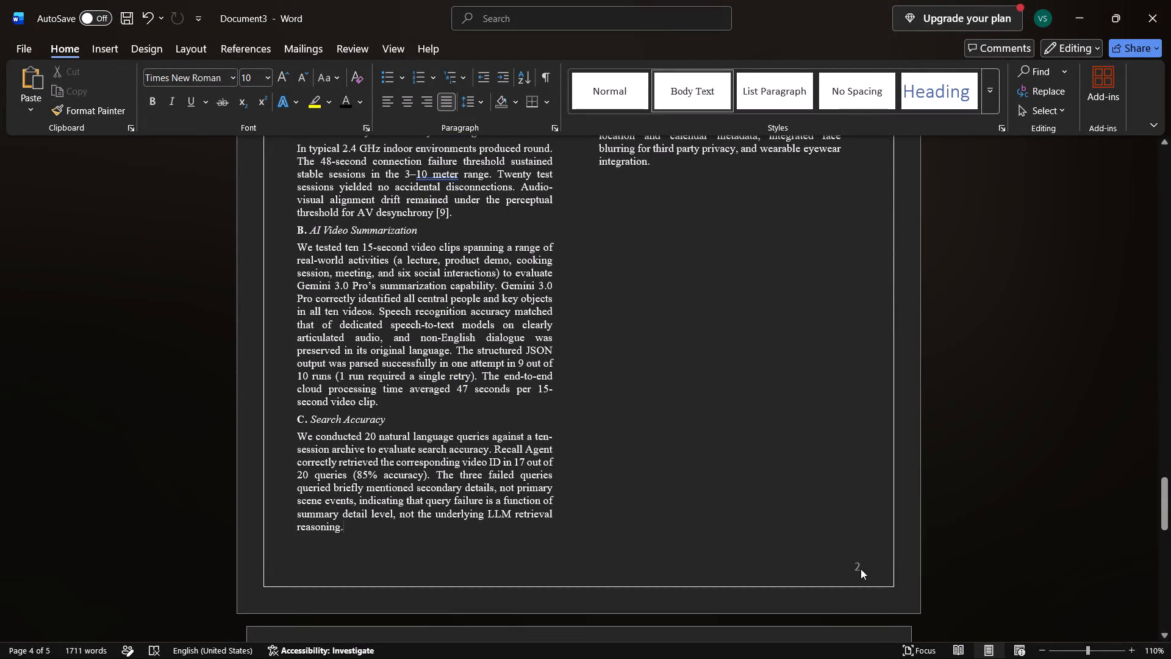
pyautogui.click(861, 569)
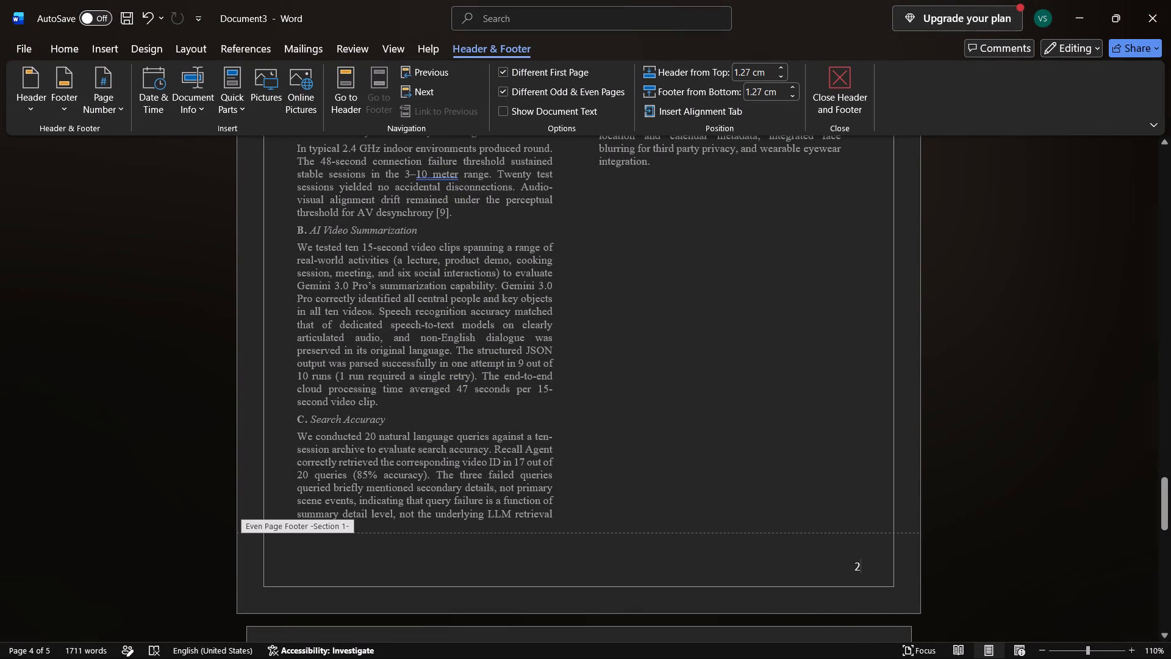
pyautogui.press('BackSpace')
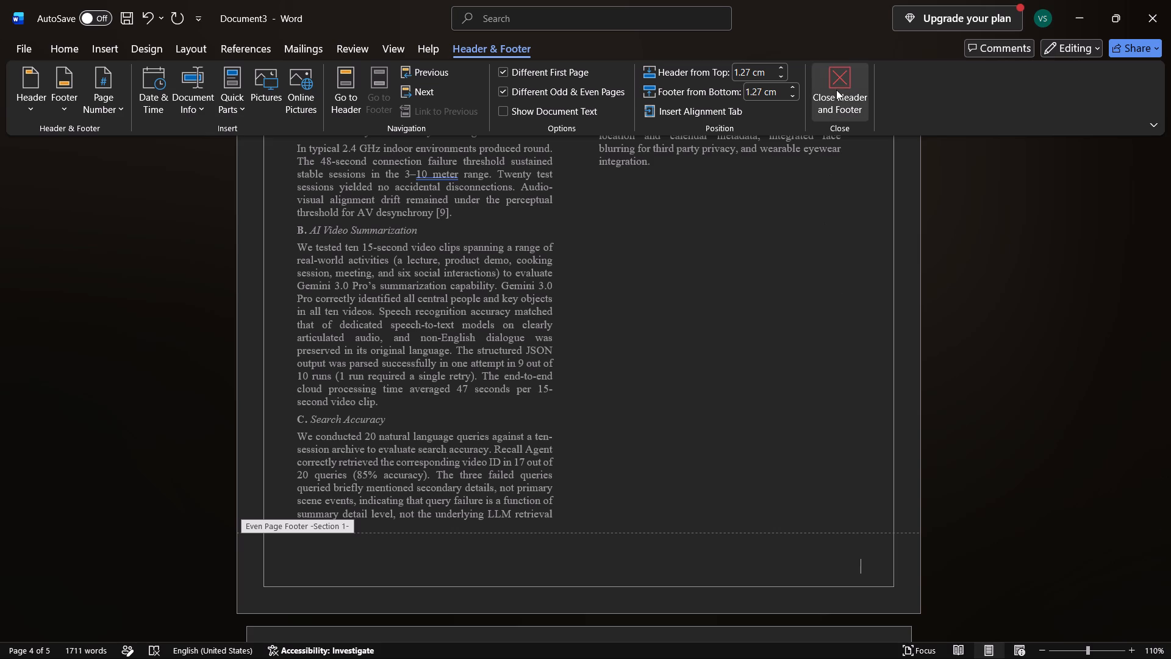
pyautogui.click(836, 91)
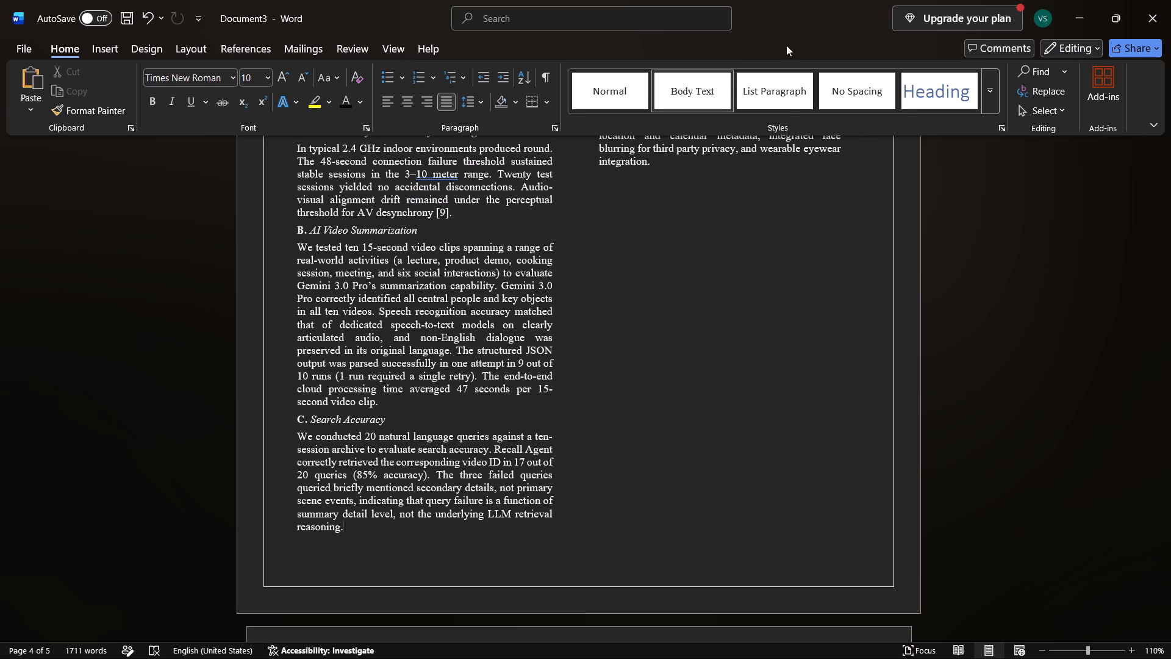
# Check the earlier pages back towards page 1 after the footer edits.
pyautogui.scroll(10, 752, 321)
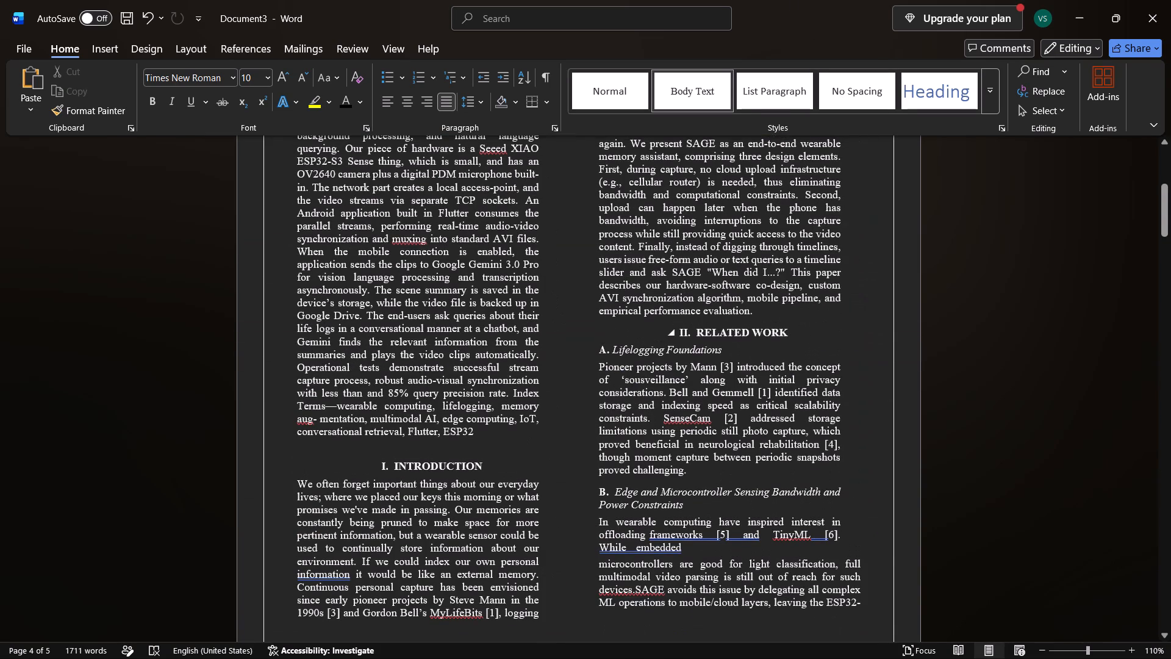